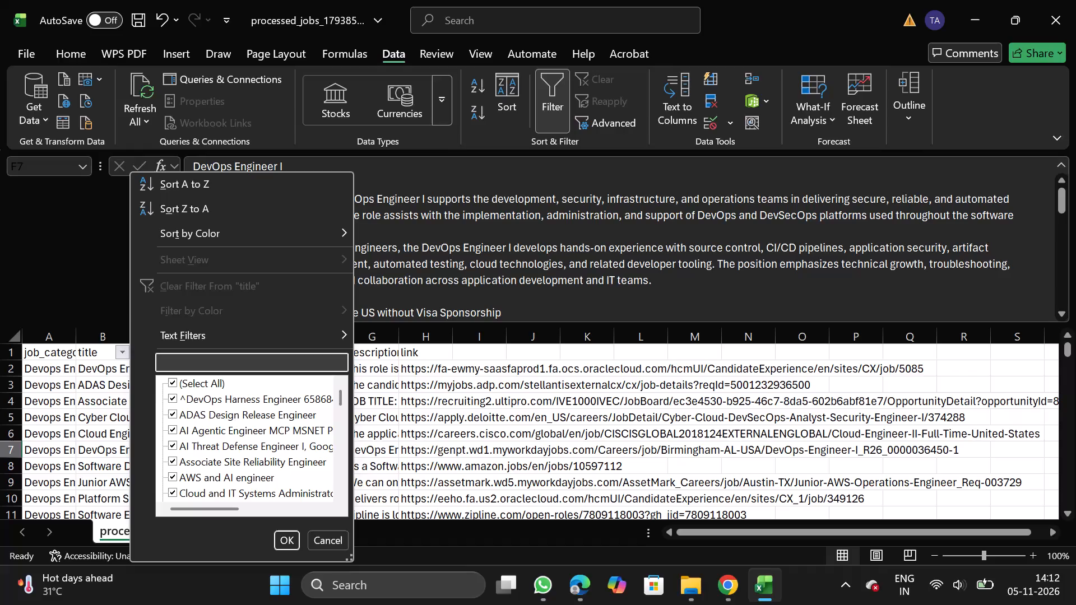
Search the title column's filter for consultan and enterprise, and close it without applying a filter.
click(222, 366)
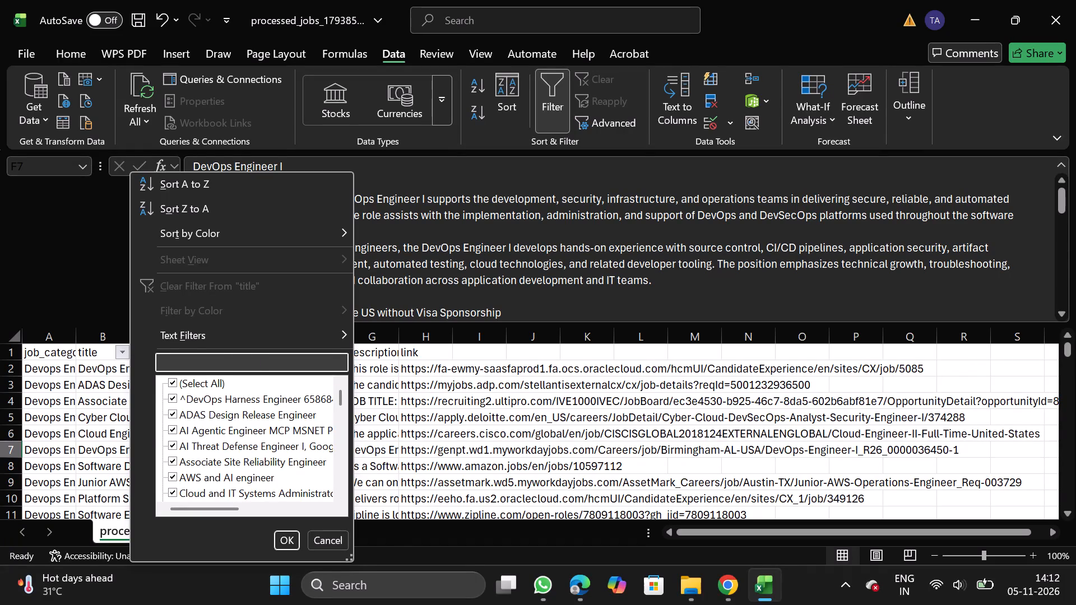
text(consultan)
key(BackSpace)
key(BackSpace)
key(BackSpace)
key(BackSpace)
key(BackSpace)
key(BackSpace)
key(BackSpace)
key(BackSpace)
key(BackSpace)
key(BackSpace)
key(BackSpace)
key(BackSpace)
key(BackSpace)
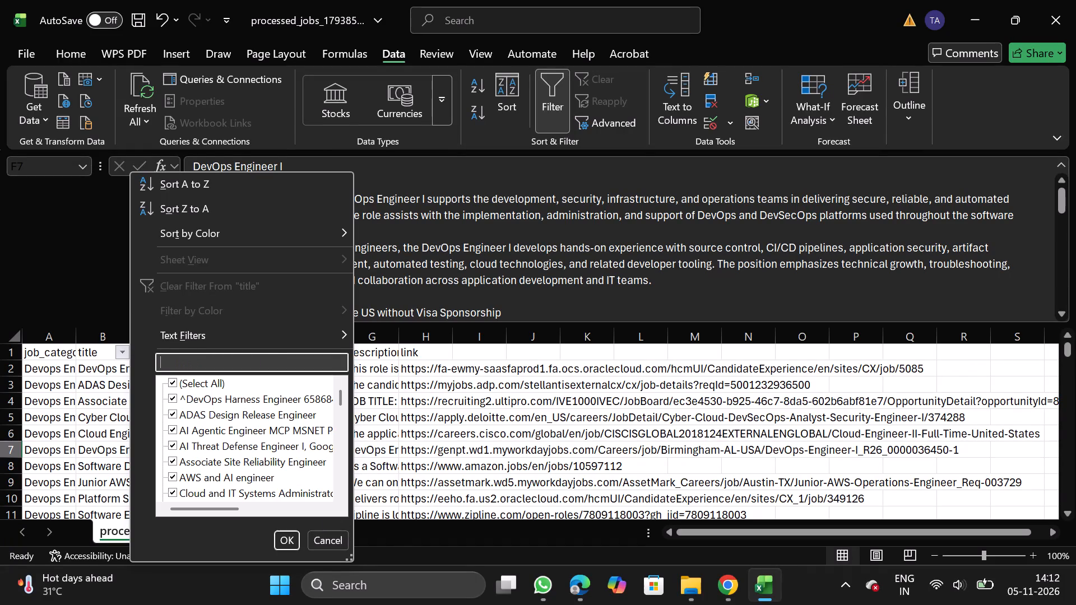
text(enterprise)
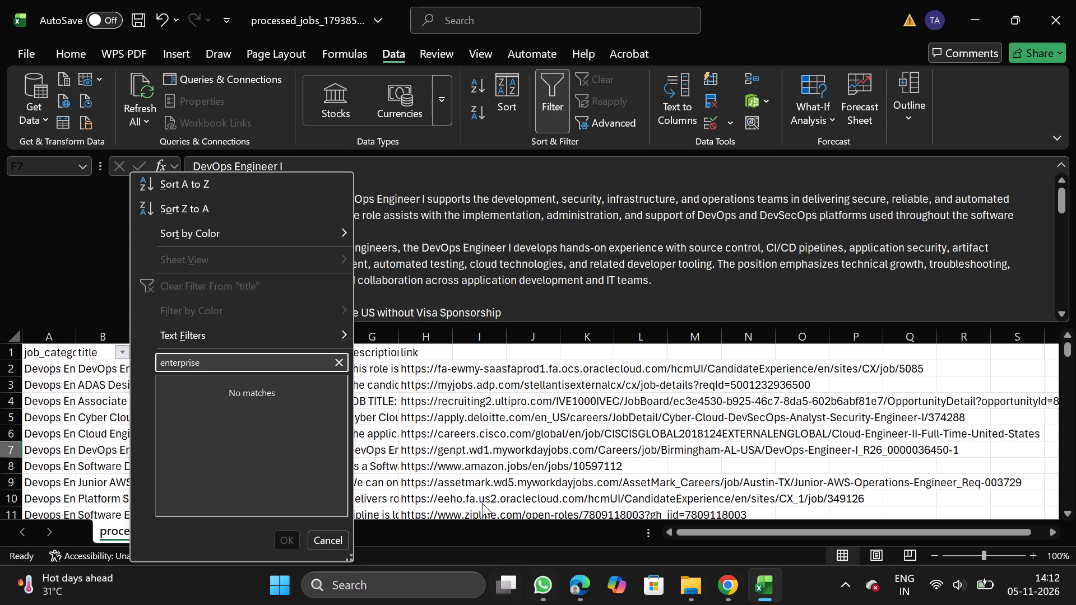
click(338, 533)
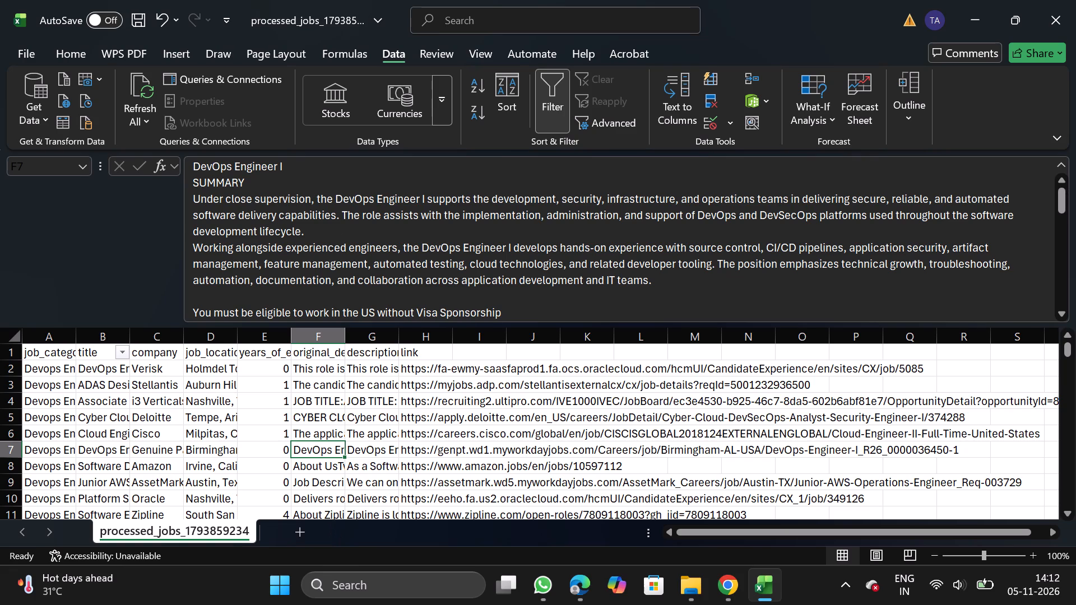
Replace the title-only filter with filters on every column of the header row, starting from the company header.
click(166, 376)
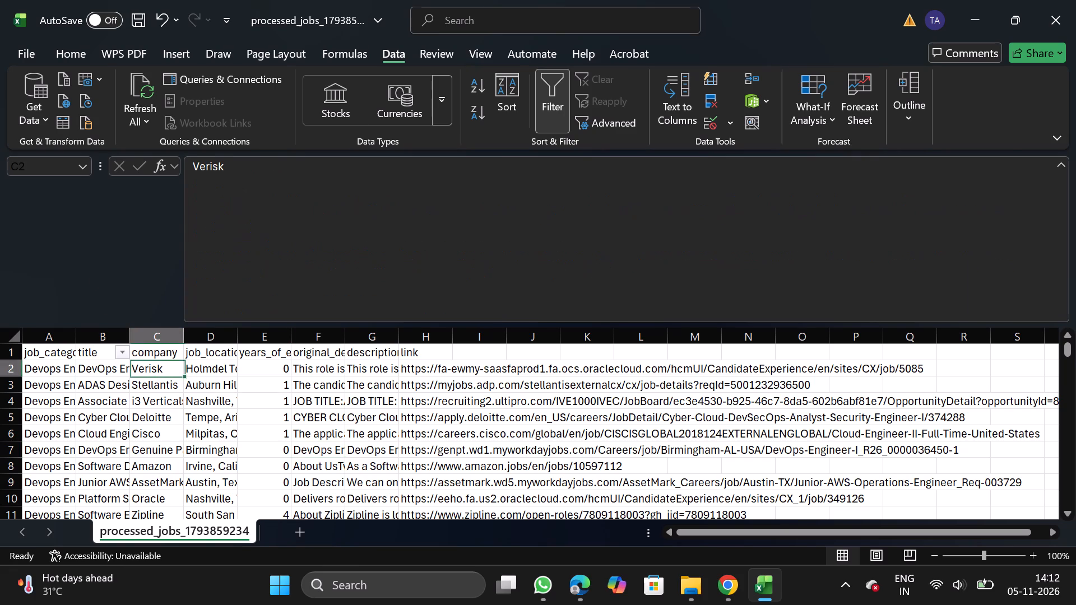
click(562, 113)
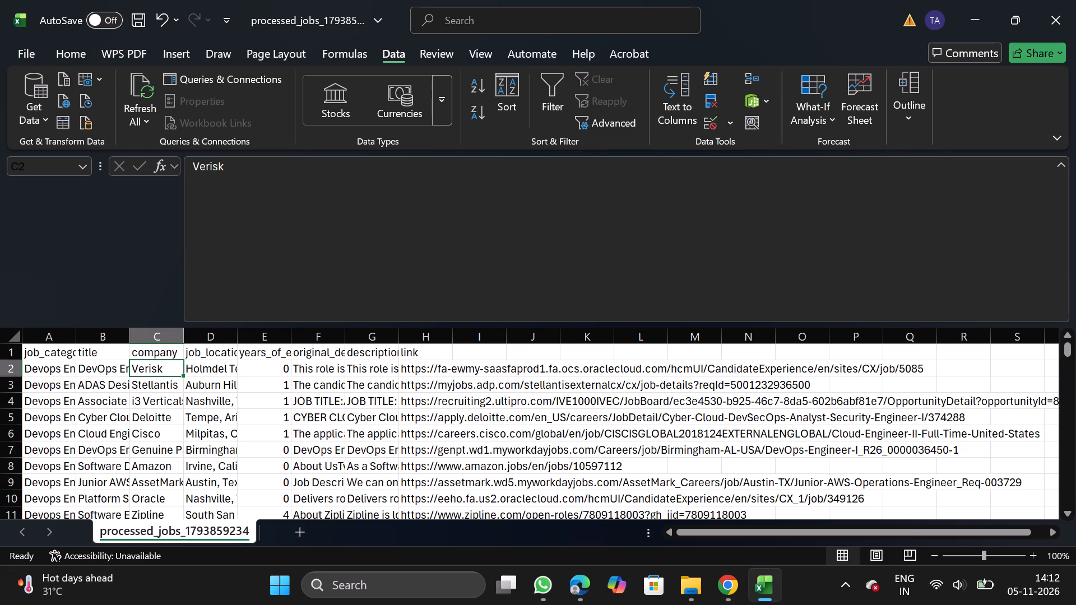
click(155, 352)
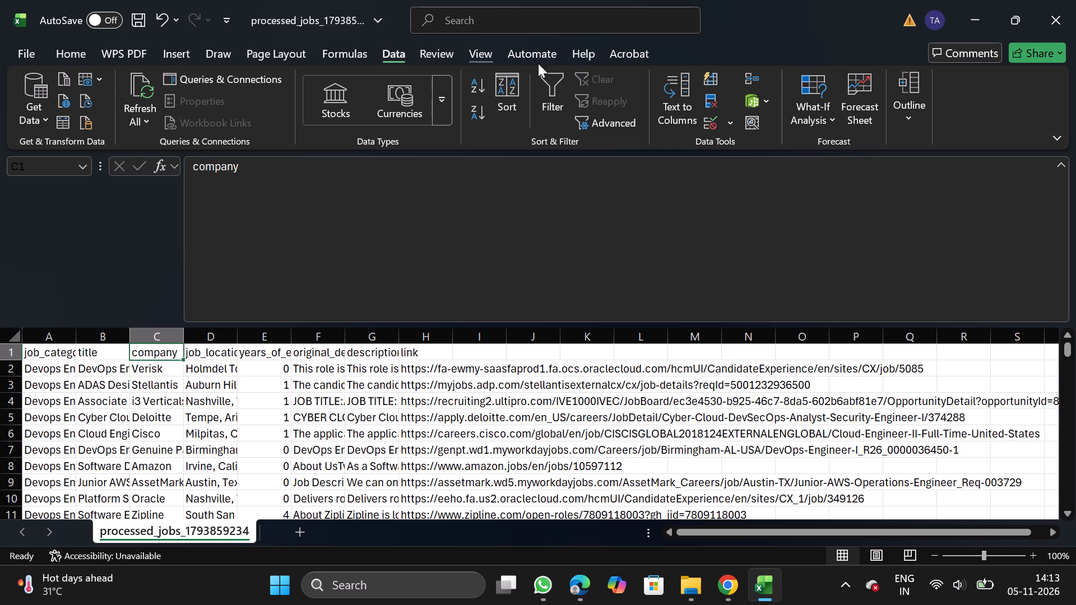
click(534, 95)
click(553, 90)
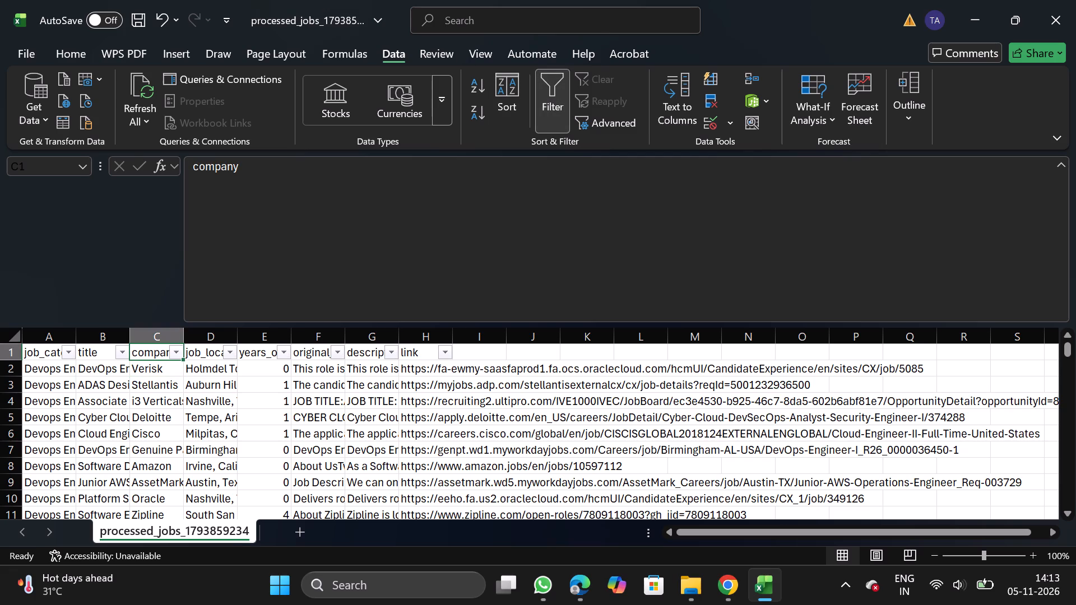
Search the company column's filter for walmart and dried, clearing the search after each term.
click(173, 353)
click(233, 358)
text(walmart)
key(BackSpace)
key(BackSpace)
key(BackSpace)
key(BackSpace)
key(BackSpace)
key(BackSpace)
key(BackSpace)
key(BackSpace)
key(BackSpace)
key(BackSpace)
key(BackSpace)
key(BackSpace)
key(BackSpace)
key(BackSpace)
key(BackSpace)
key(BackSpace)
key(BackSpace)
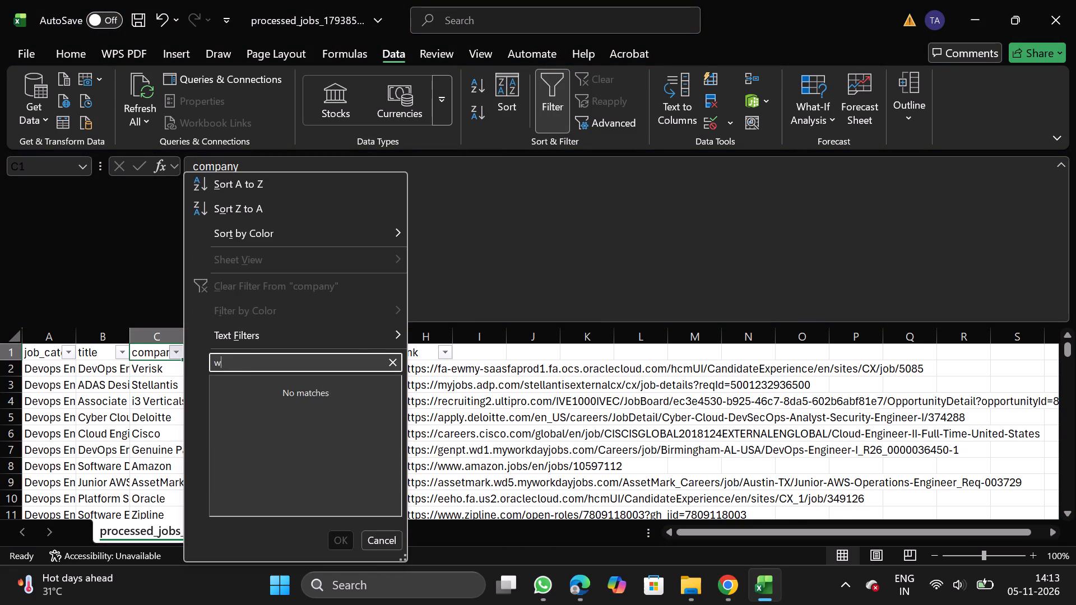
text(dried)
key(BackSpace)
key(BackSpace)
key(BackSpace)
key(BackSpace)
key(BackSpace)
key(BackSpace)
key(BackSpace)
key(BackSpace)
key(BackSpace)
key(BackSpace)
key(BackSpace)
key(BackSpace)
key(BackSpace)
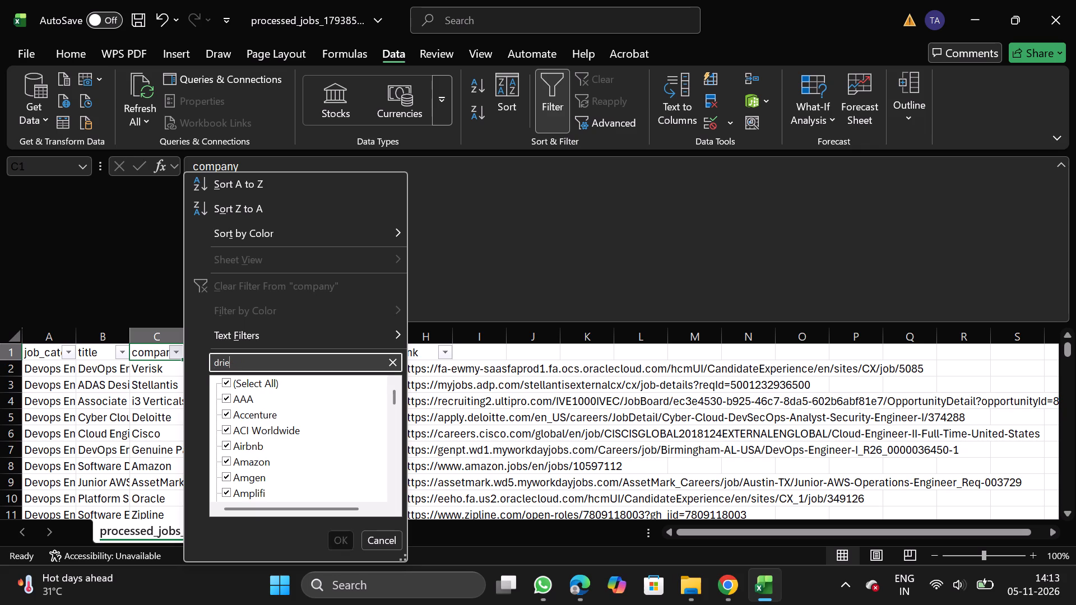
Search the company column's filter for capital, under and hunt, clearing the search after each term.
text(capital)
key(BackSpace)
key(BackSpace)
key(BackSpace)
key(BackSpace)
key(BackSpace)
key(BackSpace)
key(BackSpace)
key(BackSpace)
key(BackSpace)
key(BackSpace)
key(BackSpace)
key(BackSpace)
key(BackSpace)
key(BackSpace)
text(under)
key(BackSpace)
key(BackSpace)
key(BackSpace)
key(BackSpace)
key(BackSpace)
key(BackSpace)
key(BackSpace)
key(BackSpace)
key(BackSpace)
key(BackSpace)
key(BackSpace)
key(BackSpace)
key(BackSpace)
key(BackSpace)
text(hunt)
key(BackSpace)
key(BackSpace)
key(BackSpace)
key(BackSpace)
key(BackSpace)
key(BackSpace)
key(BackSpace)
key(BackSpace)
key(BackSpace)
key(BackSpace)
key(BackSpace)
key(BackSpace)
key(BackSpace)
key(BackSpace)
Search the company column's filter for skim, ape and in landem, and close it without applying a filter.
text(skim)
key(BackSpace)
key(BackSpace)
key(BackSpace)
key(BackSpace)
key(BackSpace)
key(BackSpace)
key(BackSpace)
key(BackSpace)
key(BackSpace)
key(BackSpace)
key(BackSpace)
key(BackSpace)
key(BackSpace)
key(BackSpace)
text(ape)
key(BackSpace)
key(BackSpace)
key(BackSpace)
key(BackSpace)
key(BackSpace)
key(BackSpace)
key(BackSpace)
key(BackSpace)
key(BackSpace)
key(BackSpace)
key(BackSpace)
text(in landem)
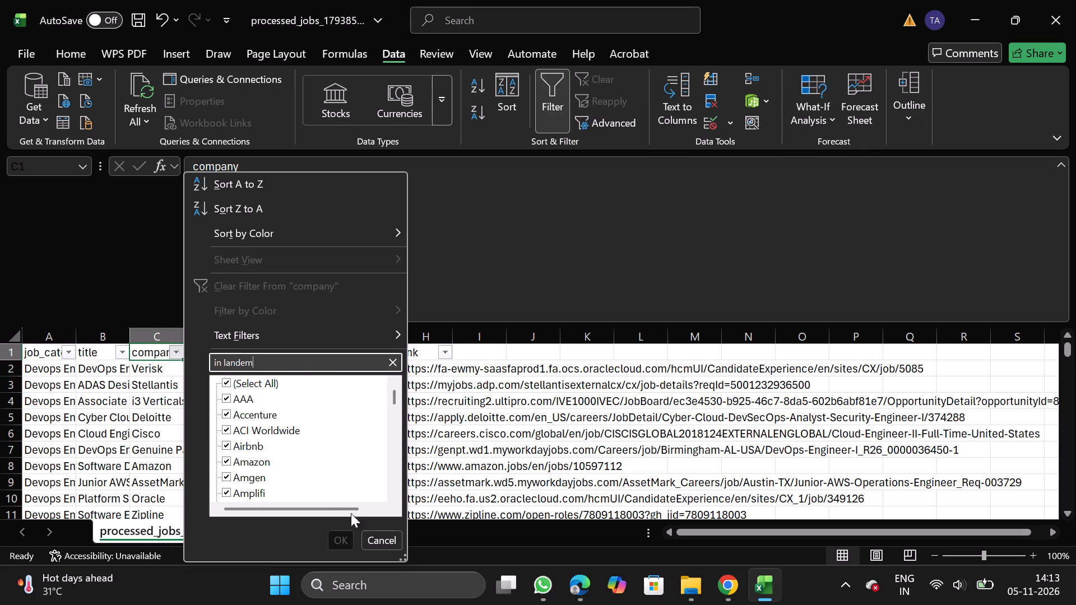
click(383, 541)
Remove the filters from the header row.
click(549, 110)
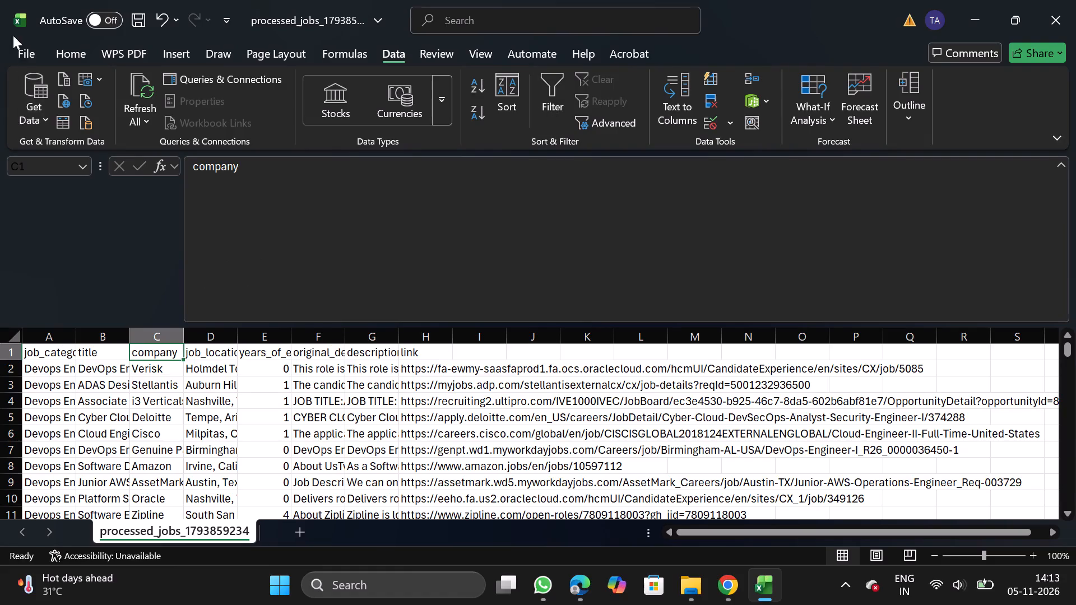
Save the sheet as a comma-delimited CSV named Devops_11_05 in the Daily Scraping jobs folder under Documents.
click(20, 53)
double_click(73, 297)
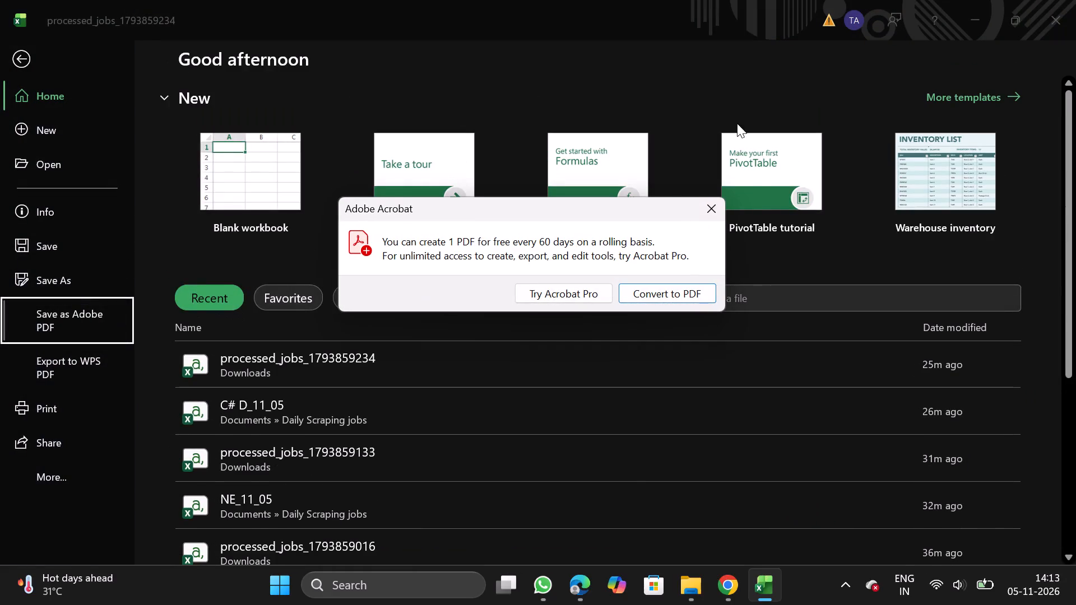
click(712, 208)
double_click(64, 272)
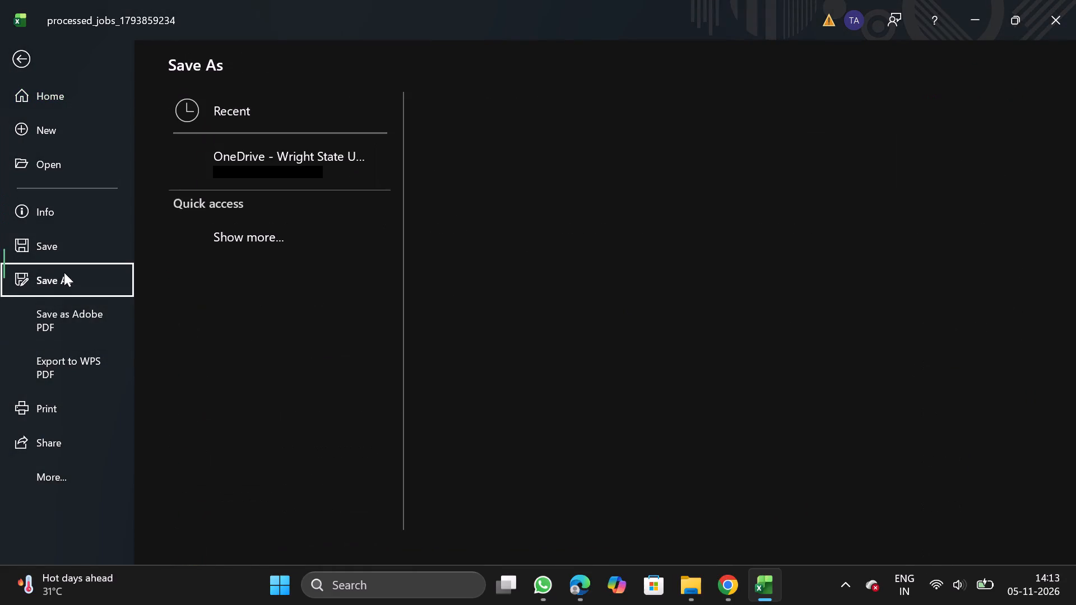
triple_click(265, 455)
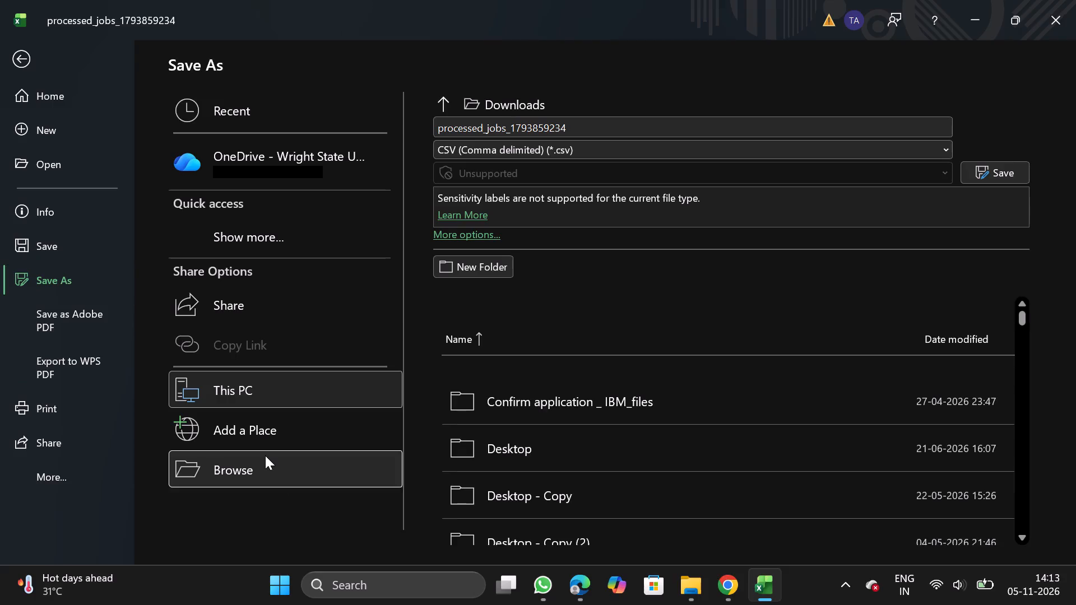
double_click(87, 187)
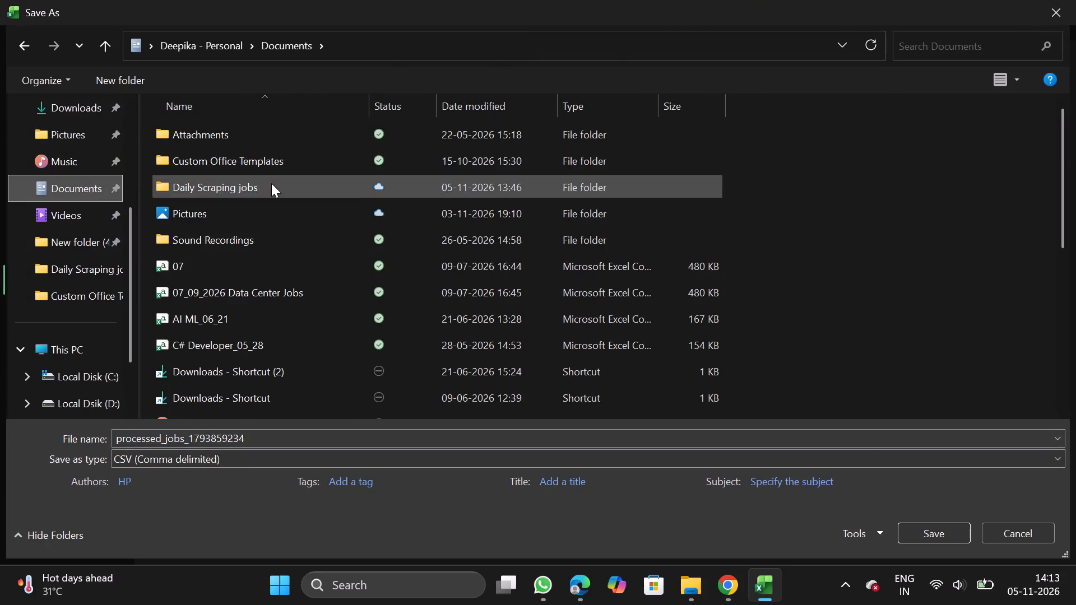
double_click(271, 183)
click(294, 436)
key(BackSpace)
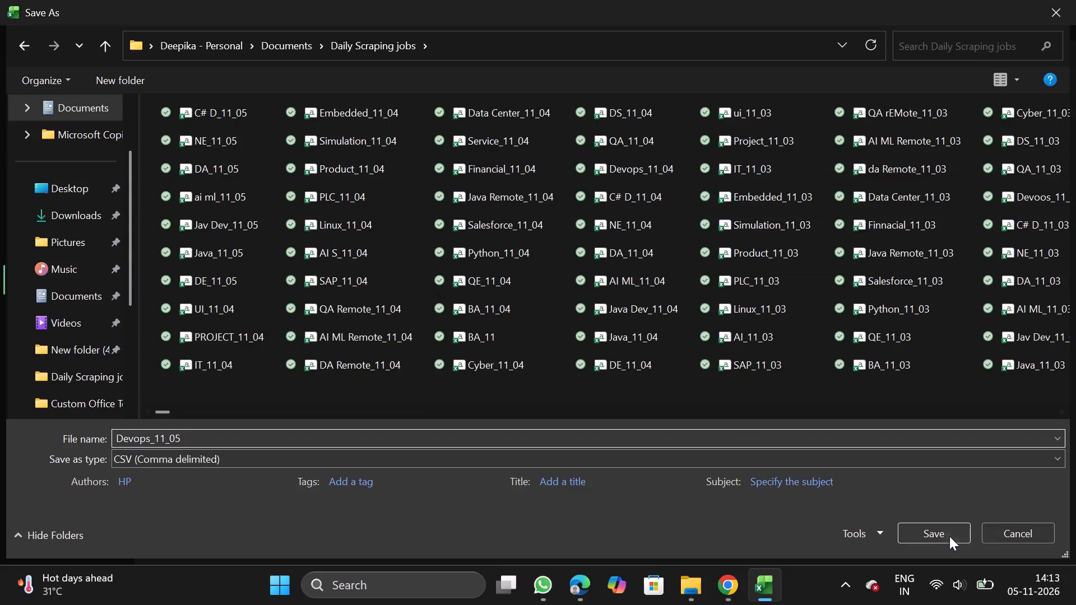
click(947, 533)
Switch to Chrome and choose Devops_11_05 as the CSV file for the bulk job upload.
click(738, 599)
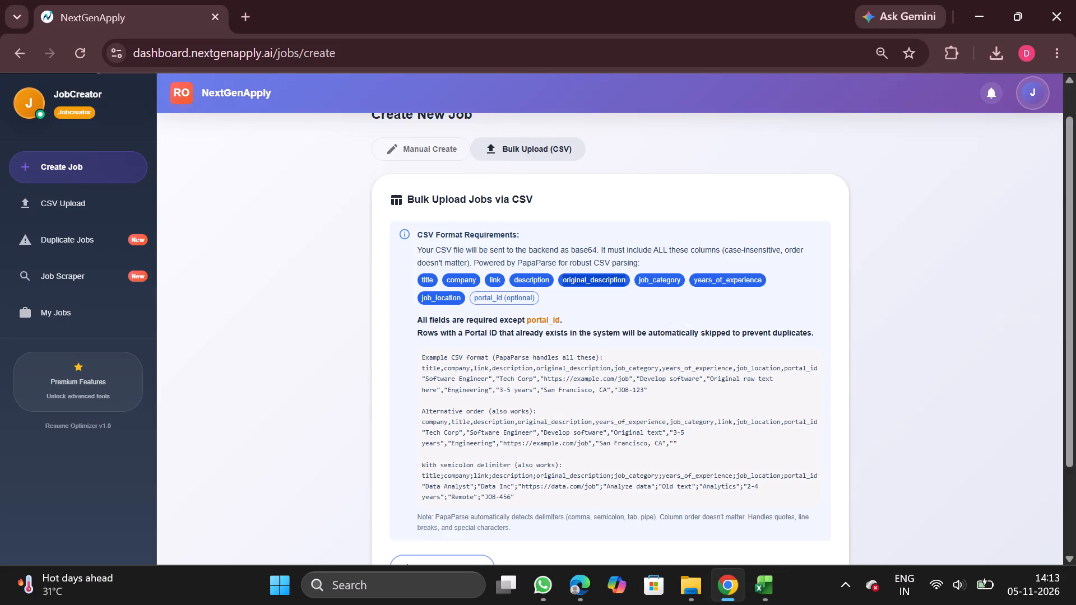
scroll(539, 464, down, 2)
click(455, 456)
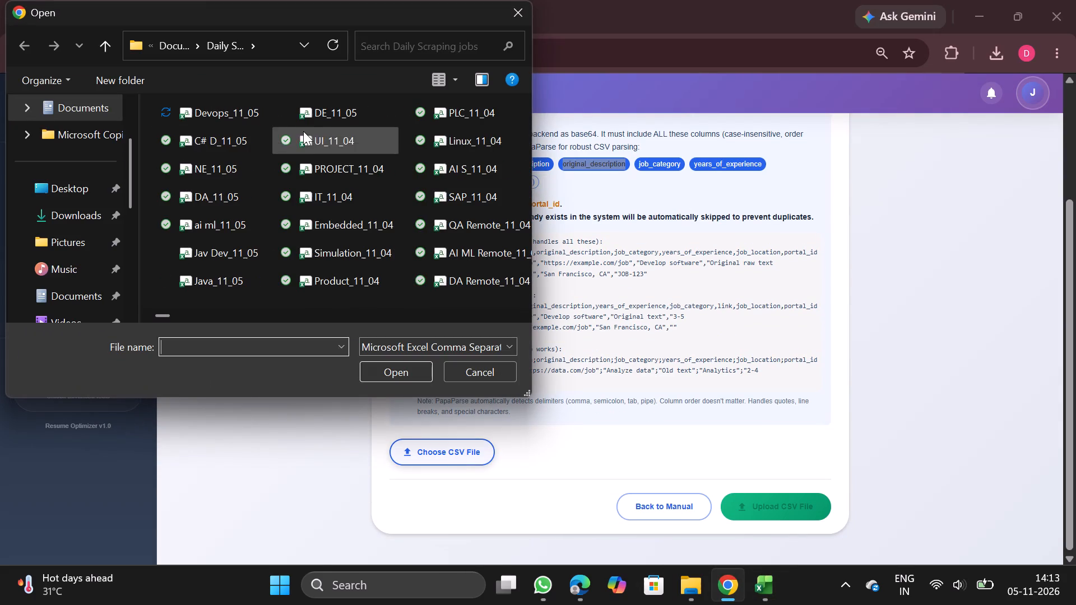
double_click(241, 114)
Look through the data preview of Devops_11_05.csv and upload the file.
scroll(486, 388, down, 2)
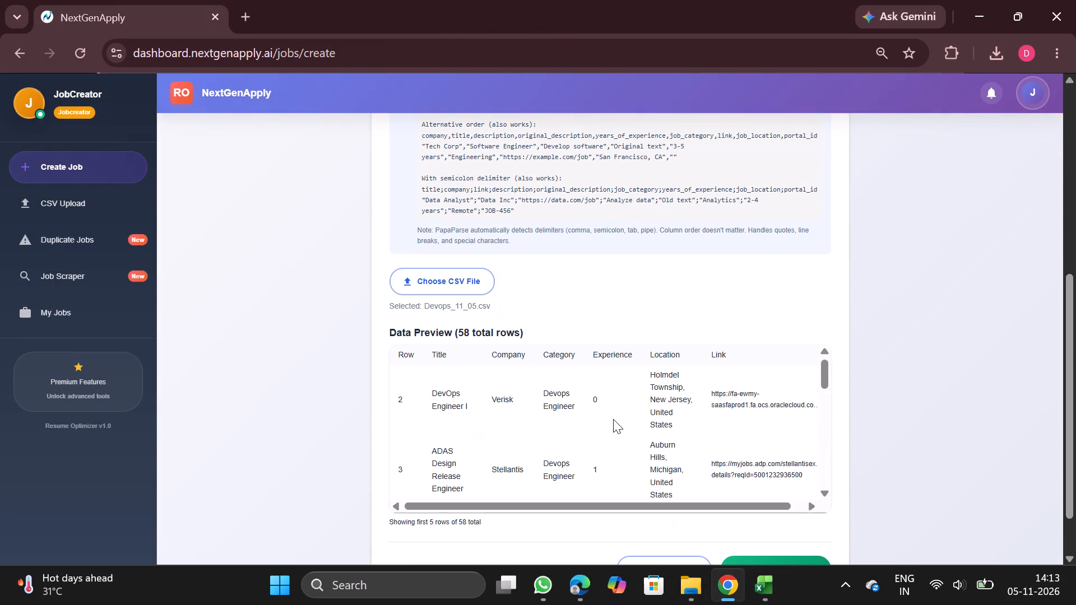
scroll(613, 419, down, 2)
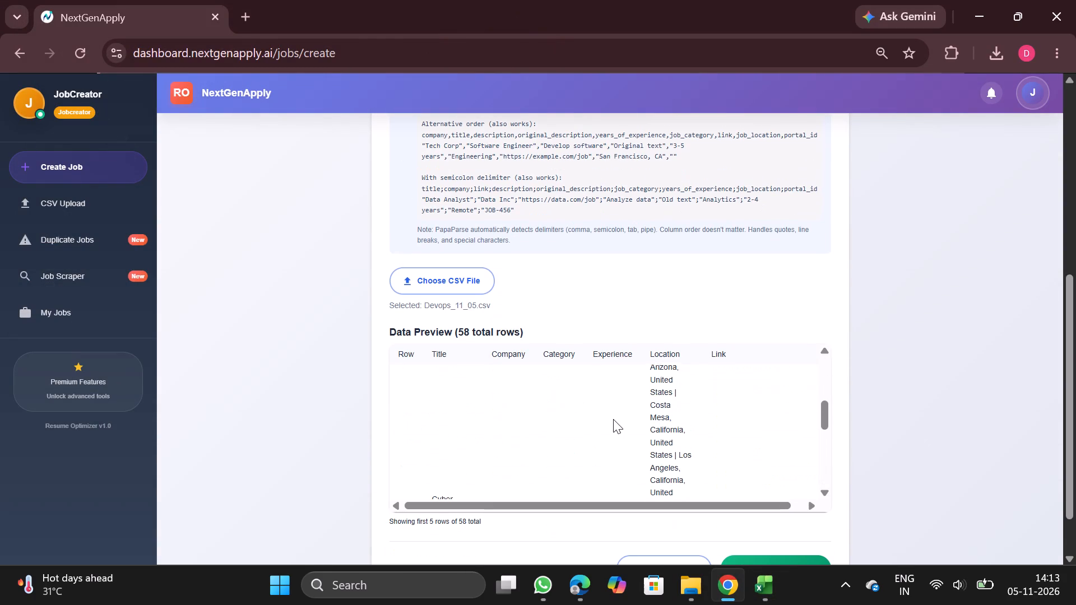
scroll(613, 419, down, 5)
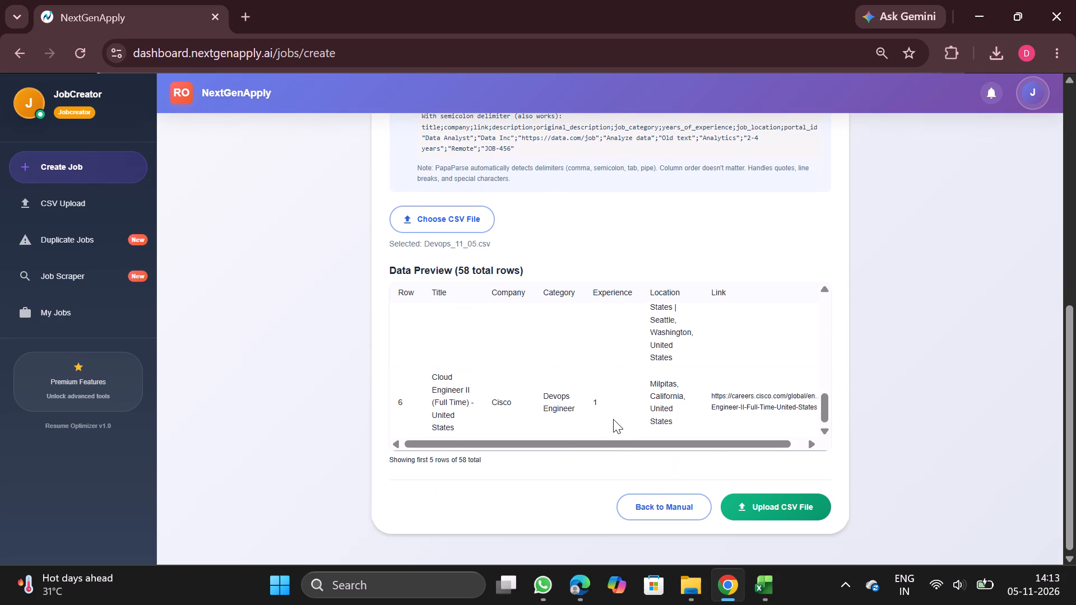
scroll(613, 419, down, 1)
click(766, 509)
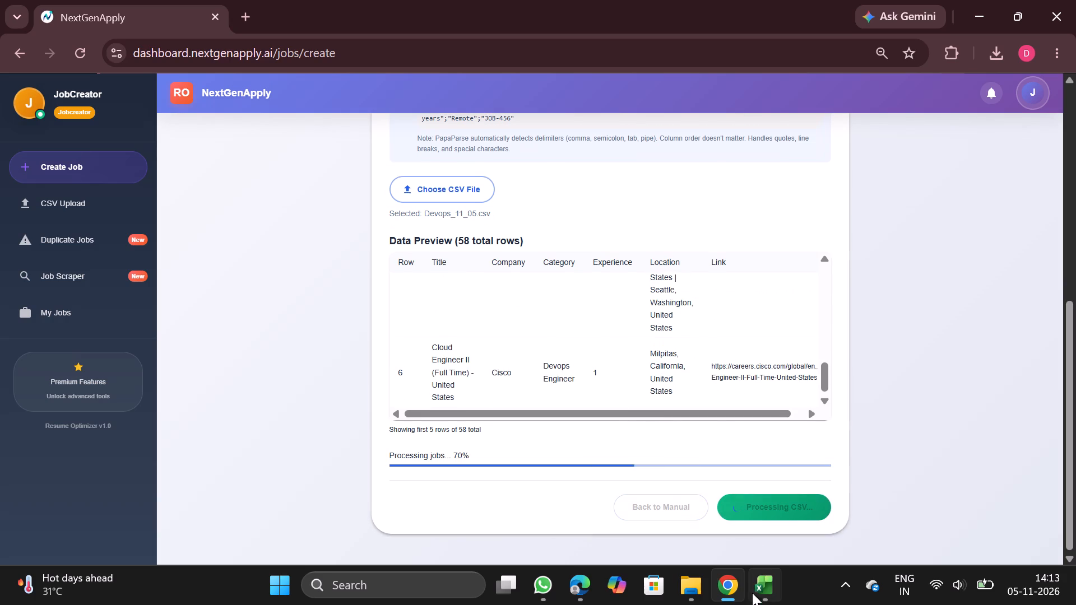
Close the Devops_11_05 workbook in Excel.
click(842, 446)
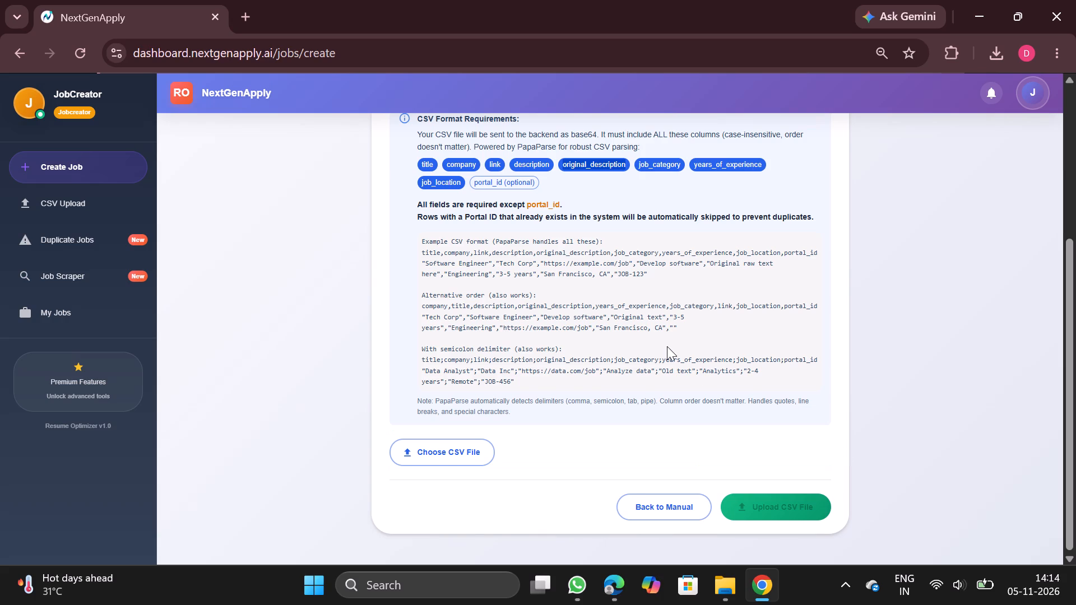
Download the QA Automation Engineer CSV from the CSV upload history and open it in Excel.
scroll(667, 346, up, 4)
click(93, 219)
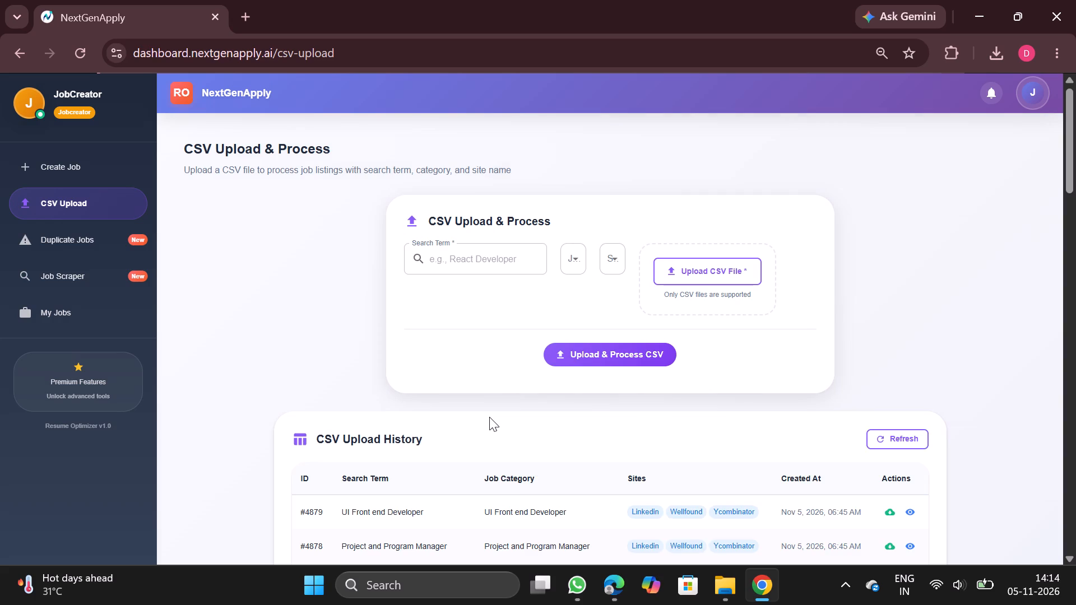
scroll(590, 474, down, 2)
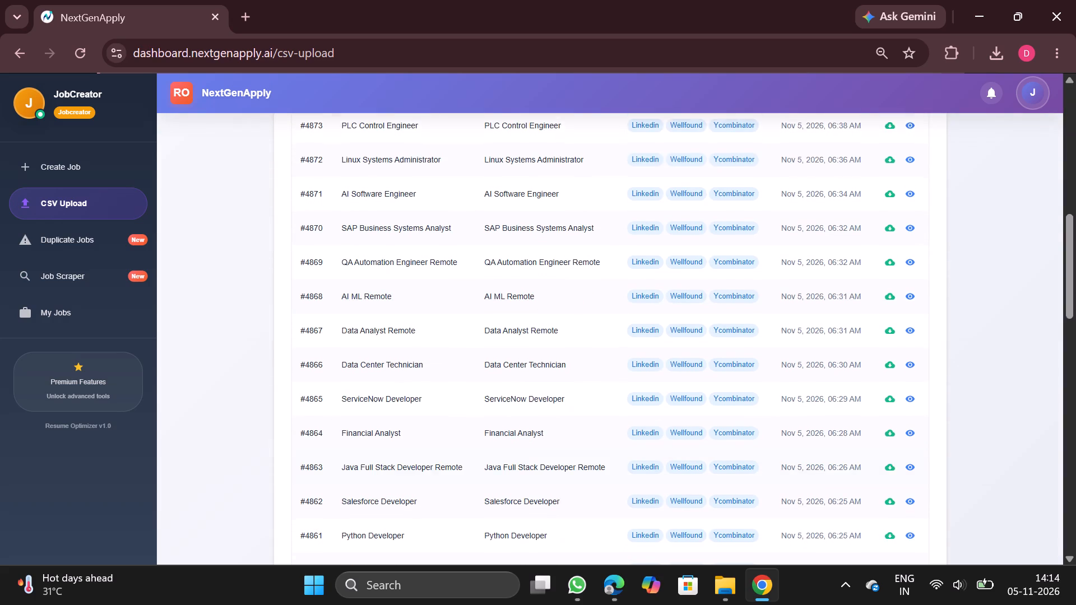
scroll(590, 474, down, 3)
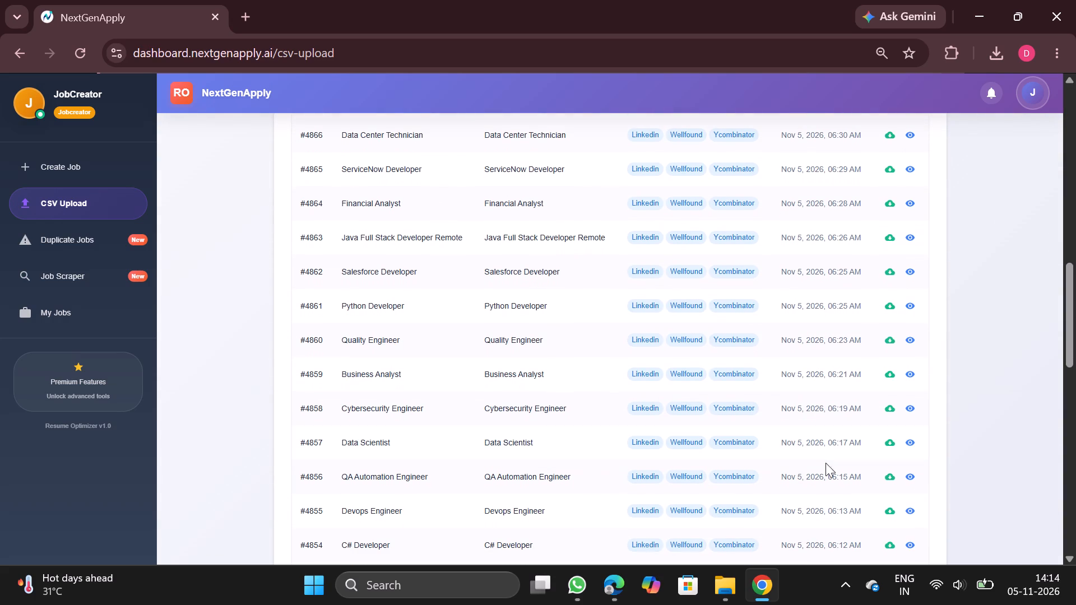
click(887, 477)
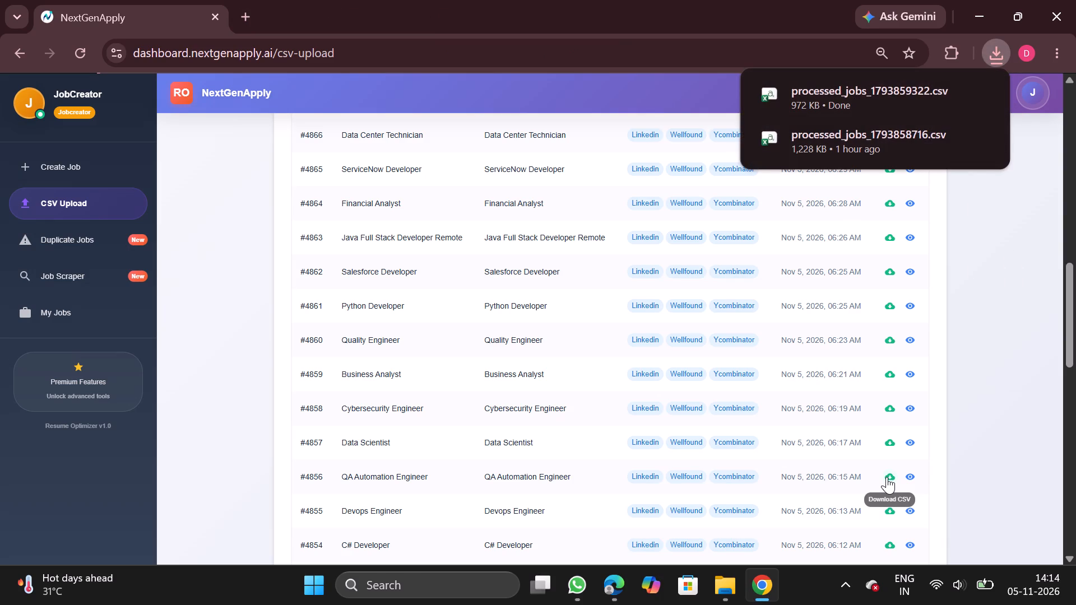
click(832, 93)
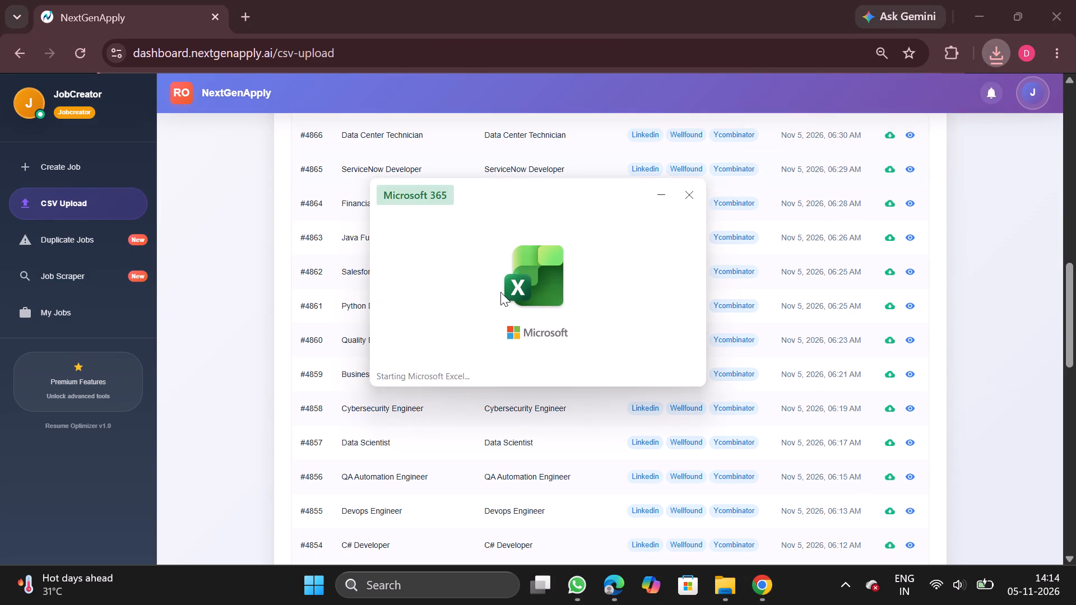
Remove duplicate rows from the whole QA Automation Engineer data set, comparing only the company column.
click(305, 378)
key(ctrl+a)
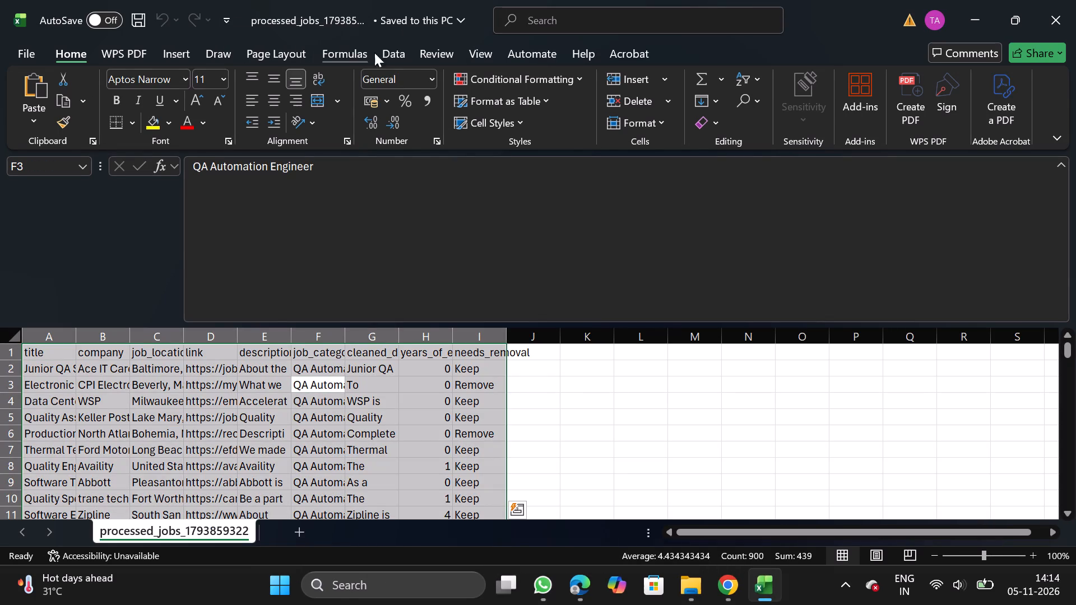
click(392, 54)
click(705, 95)
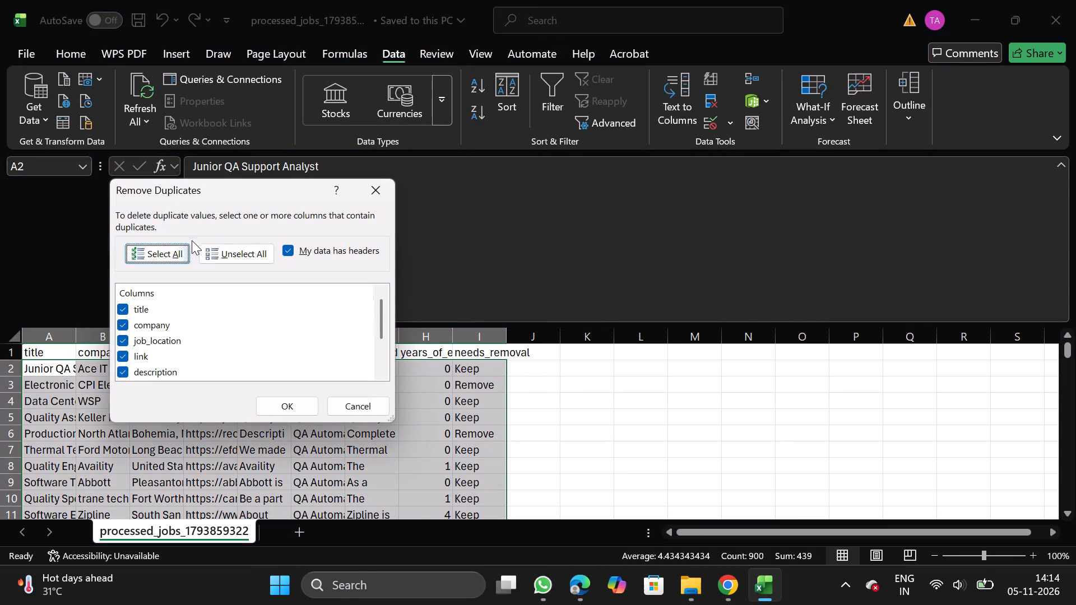
click(207, 252)
click(117, 328)
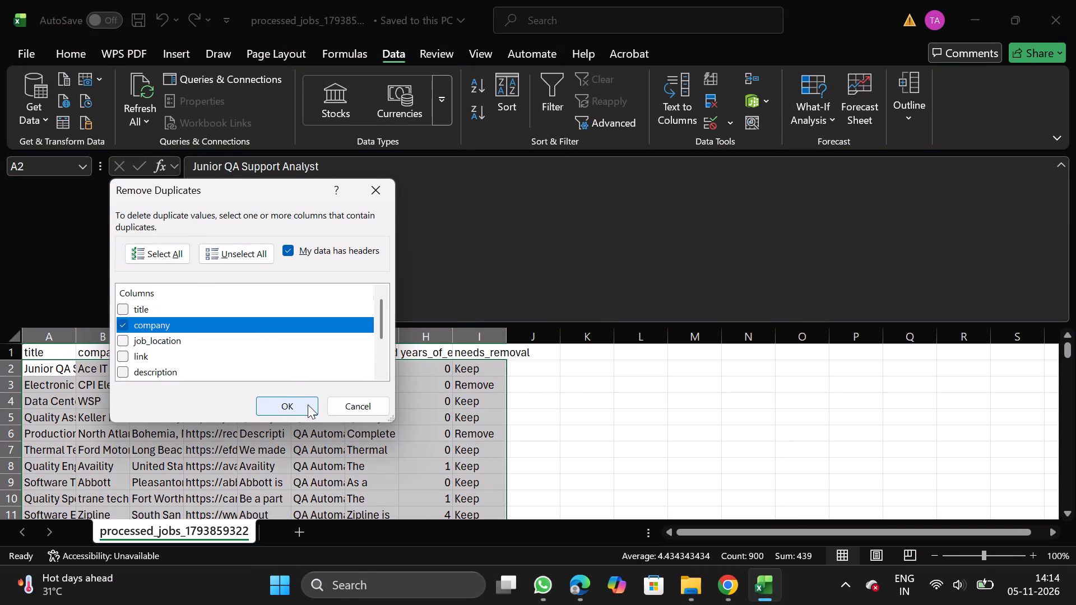
click(308, 404)
click(640, 331)
Filter needs_removal to show only Remove, delete all the filtered rows and switch the filter off.
click(468, 348)
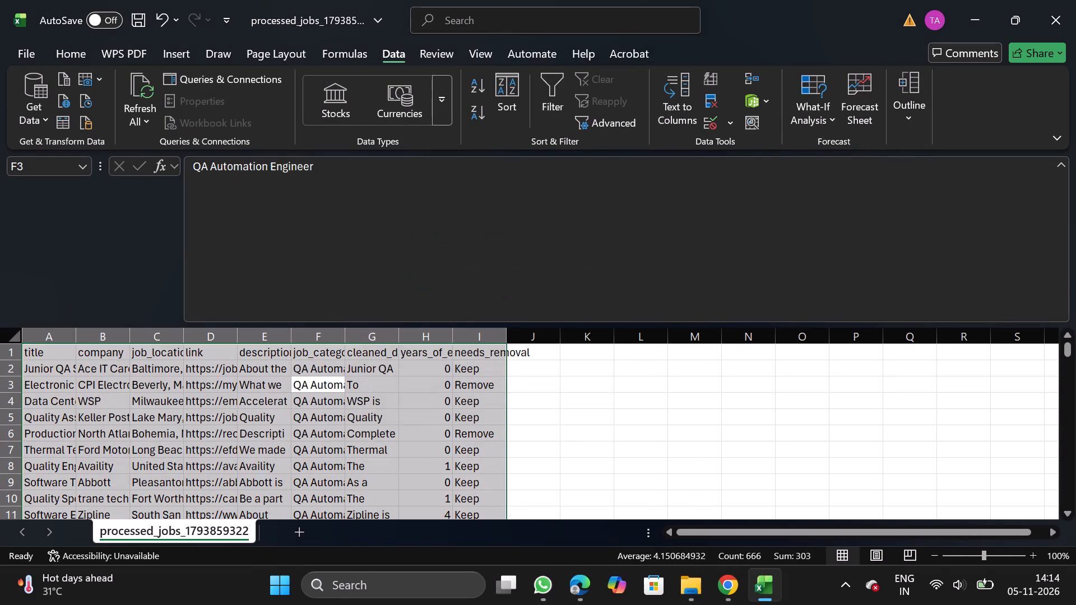
click(549, 99)
click(498, 350)
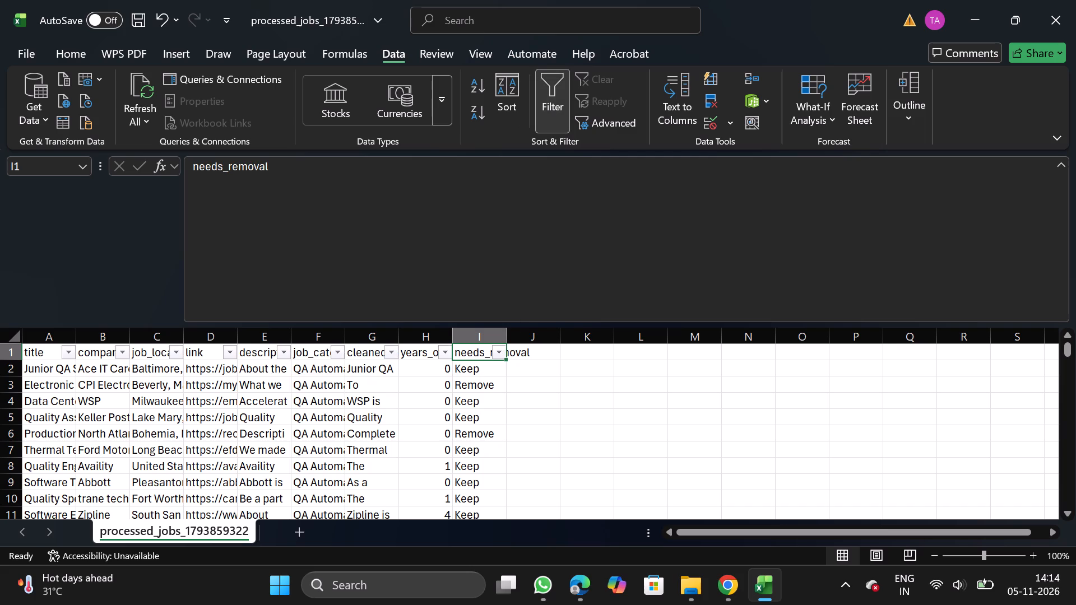
click(318, 401)
click(426, 537)
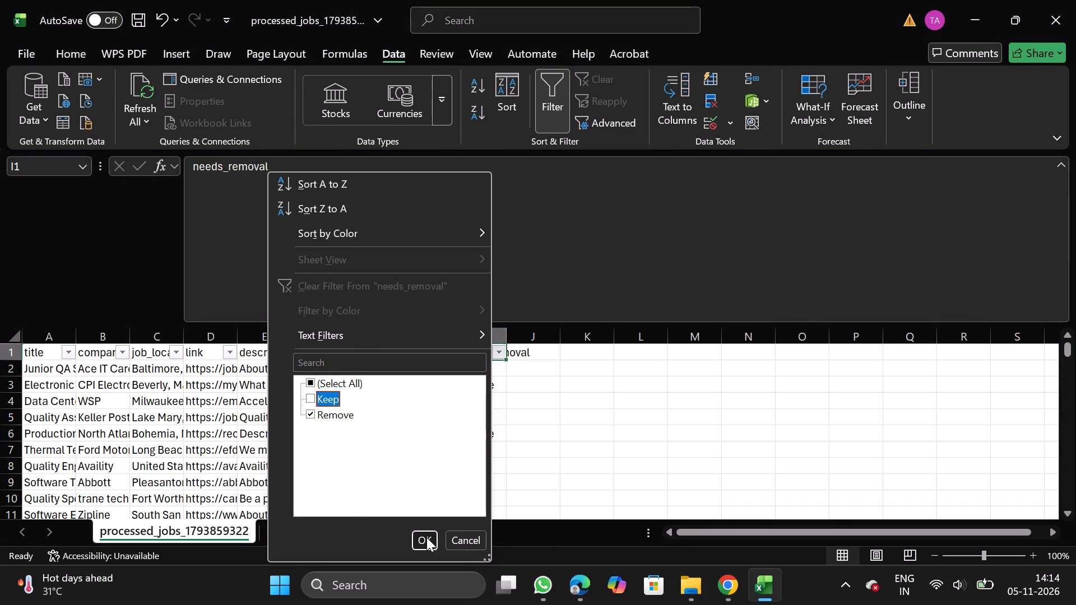
click(0, 371)
key(ctrl+shift+Down)
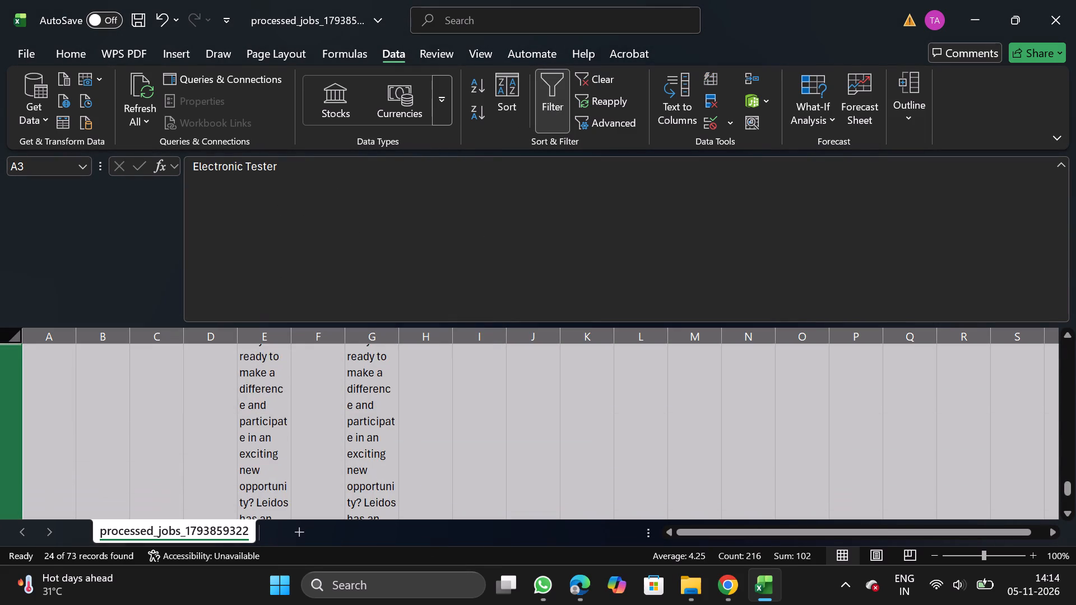
right_click(110, 403)
click(207, 255)
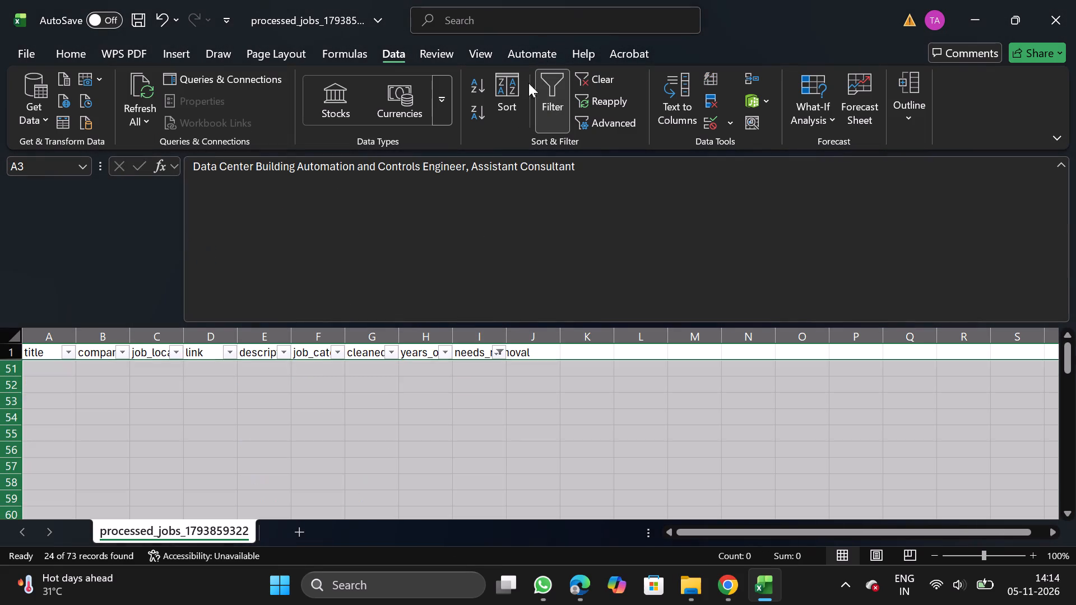
click(545, 104)
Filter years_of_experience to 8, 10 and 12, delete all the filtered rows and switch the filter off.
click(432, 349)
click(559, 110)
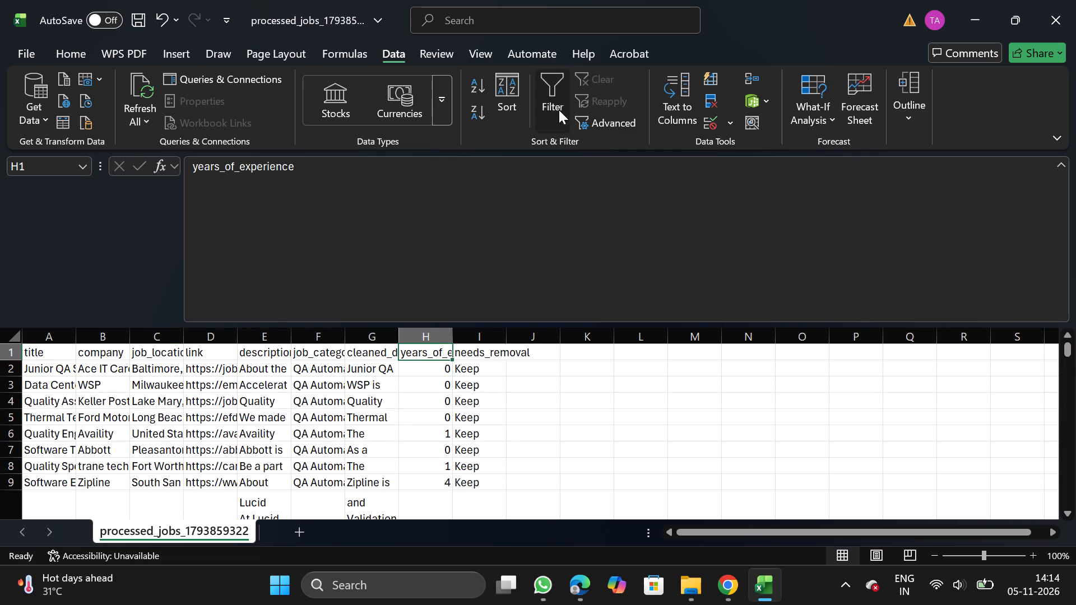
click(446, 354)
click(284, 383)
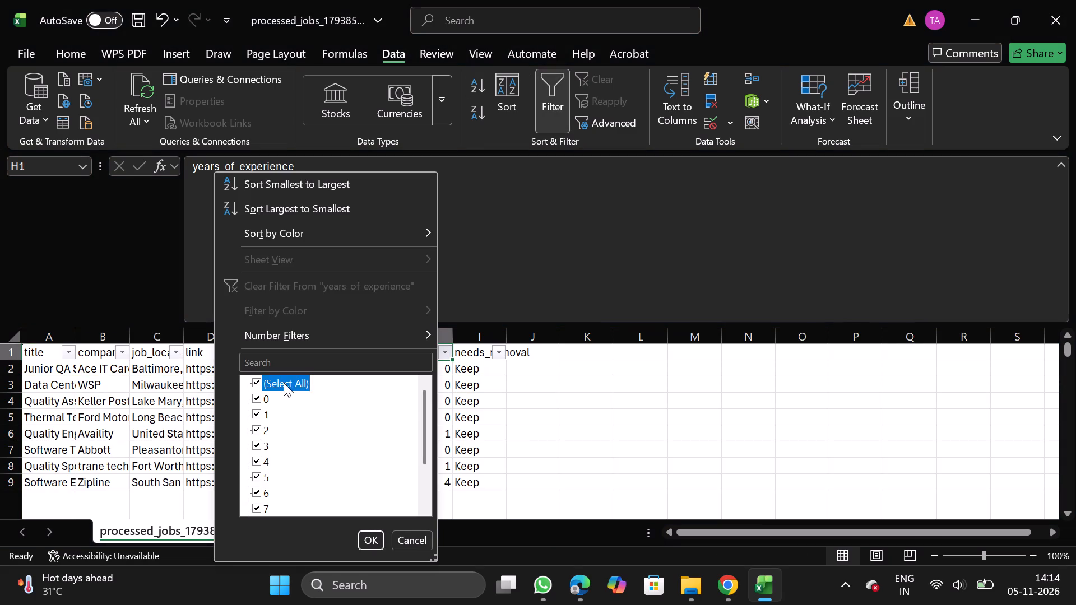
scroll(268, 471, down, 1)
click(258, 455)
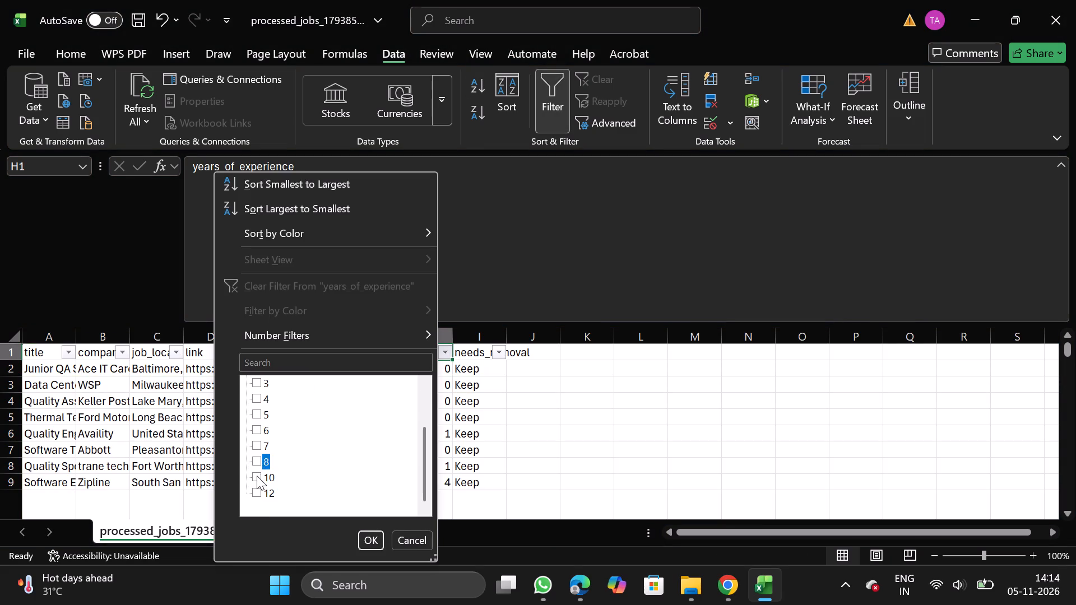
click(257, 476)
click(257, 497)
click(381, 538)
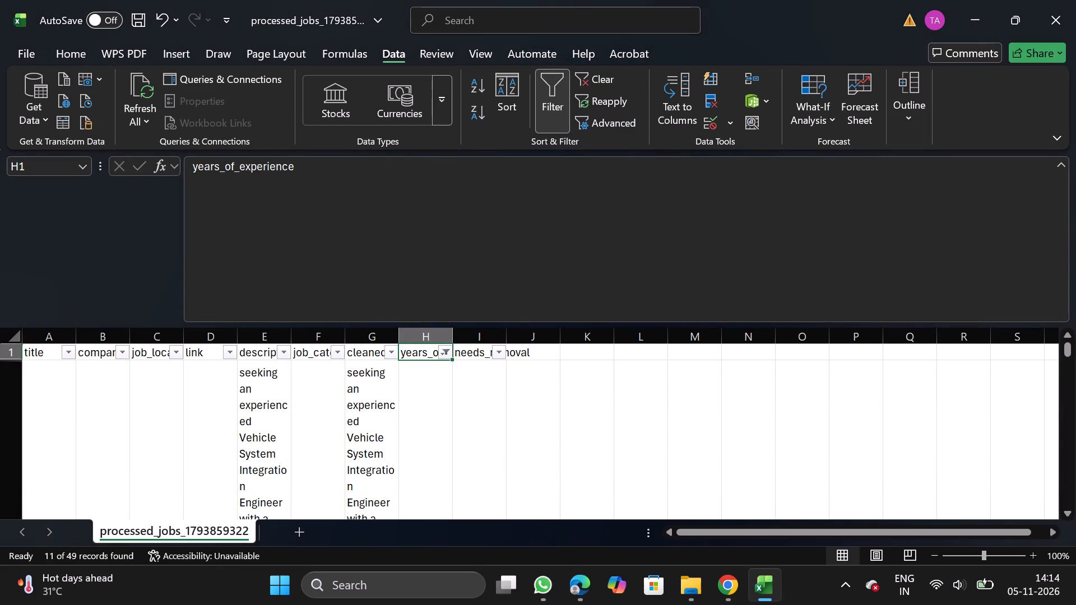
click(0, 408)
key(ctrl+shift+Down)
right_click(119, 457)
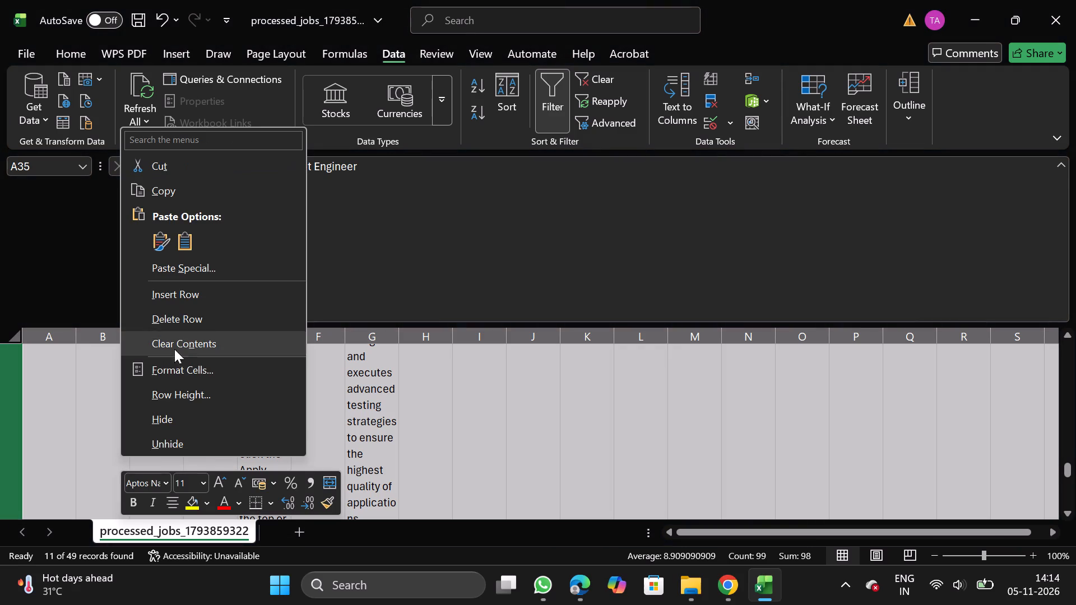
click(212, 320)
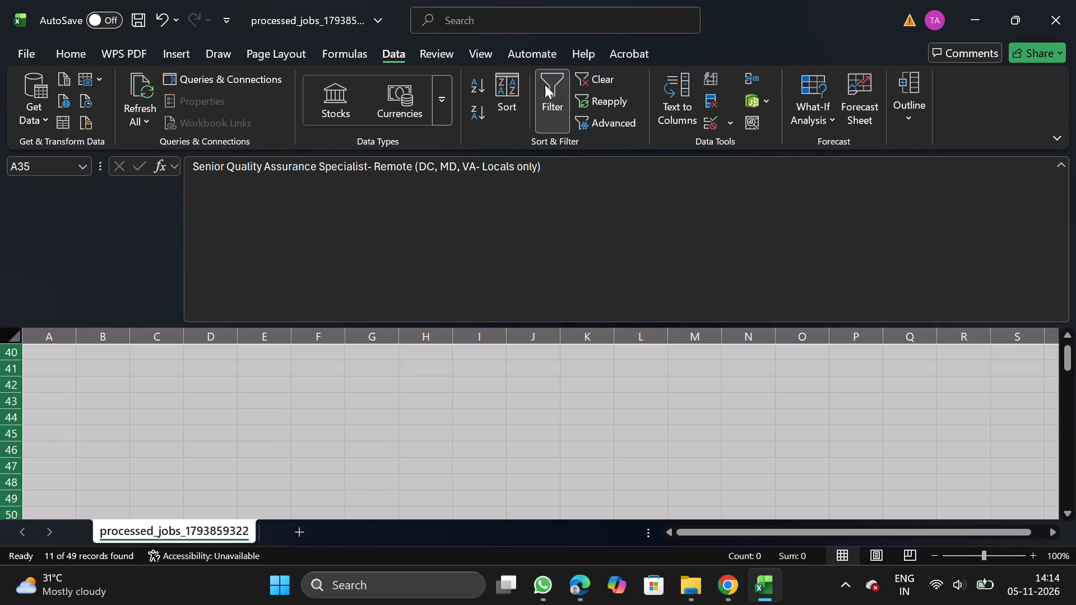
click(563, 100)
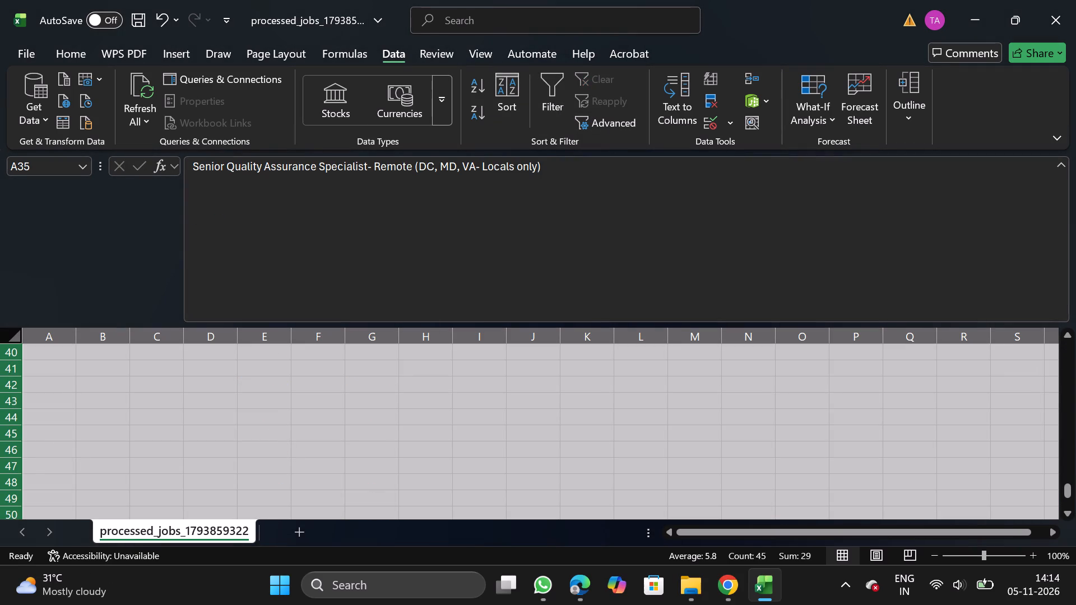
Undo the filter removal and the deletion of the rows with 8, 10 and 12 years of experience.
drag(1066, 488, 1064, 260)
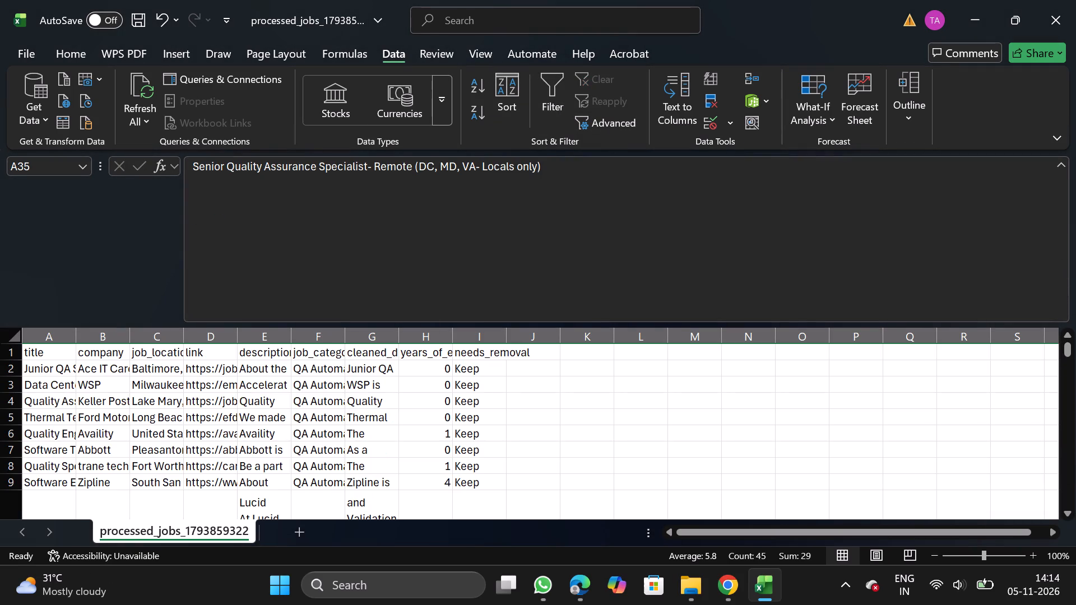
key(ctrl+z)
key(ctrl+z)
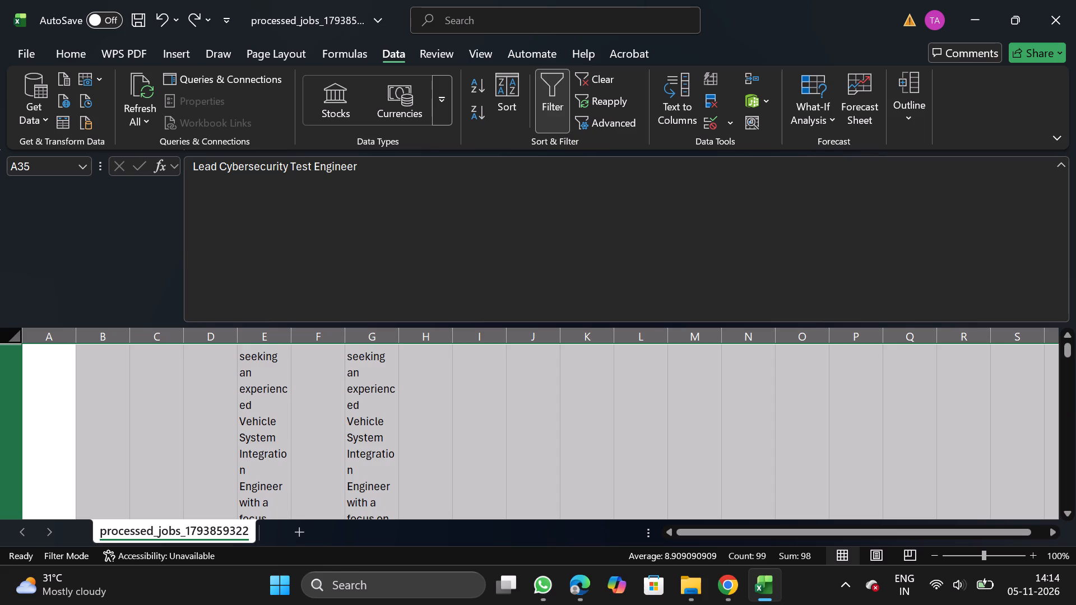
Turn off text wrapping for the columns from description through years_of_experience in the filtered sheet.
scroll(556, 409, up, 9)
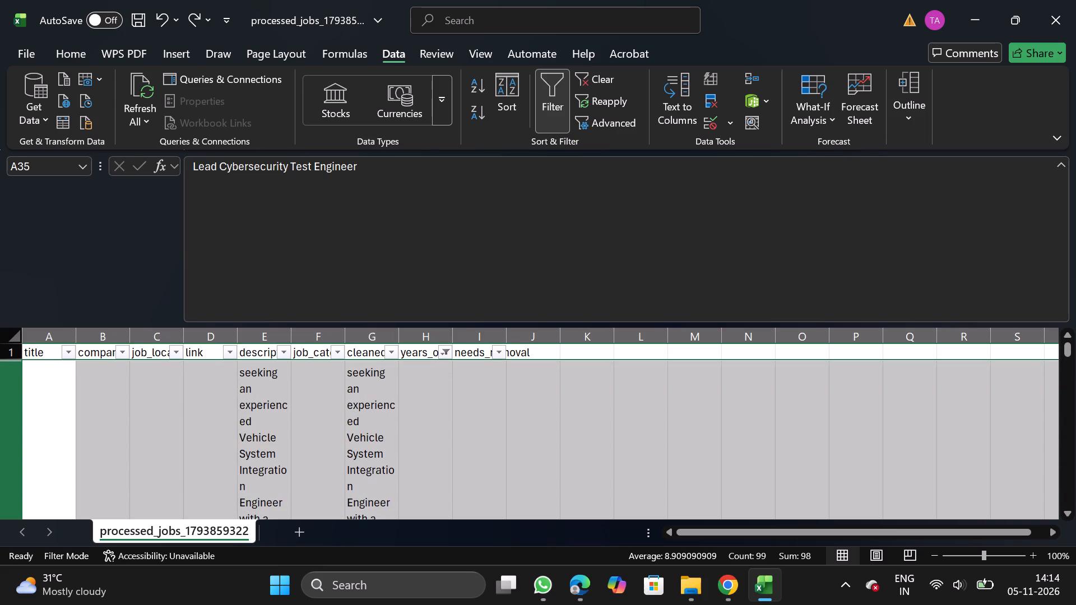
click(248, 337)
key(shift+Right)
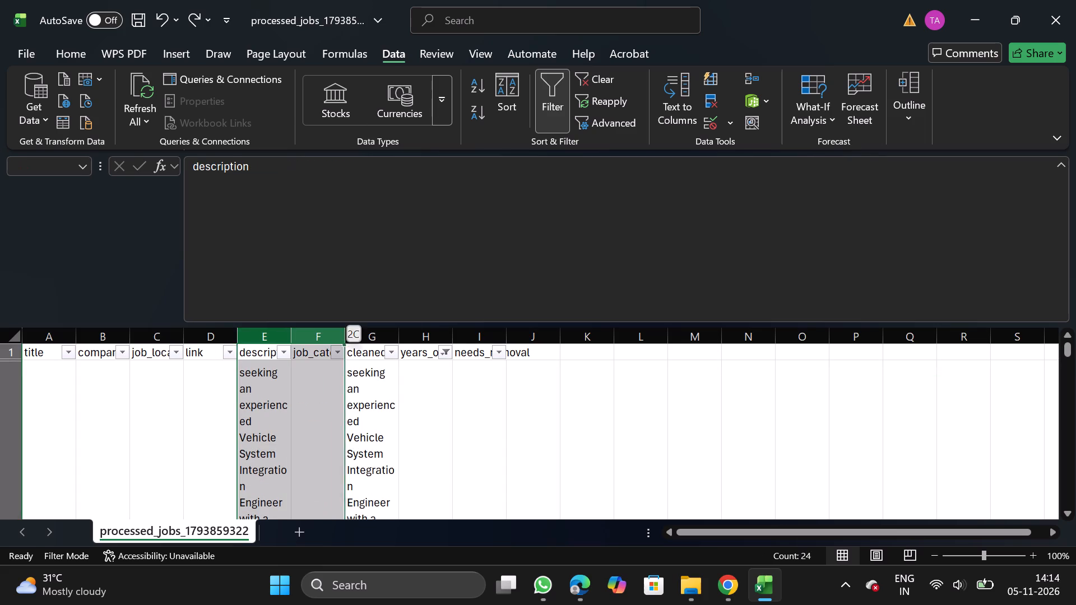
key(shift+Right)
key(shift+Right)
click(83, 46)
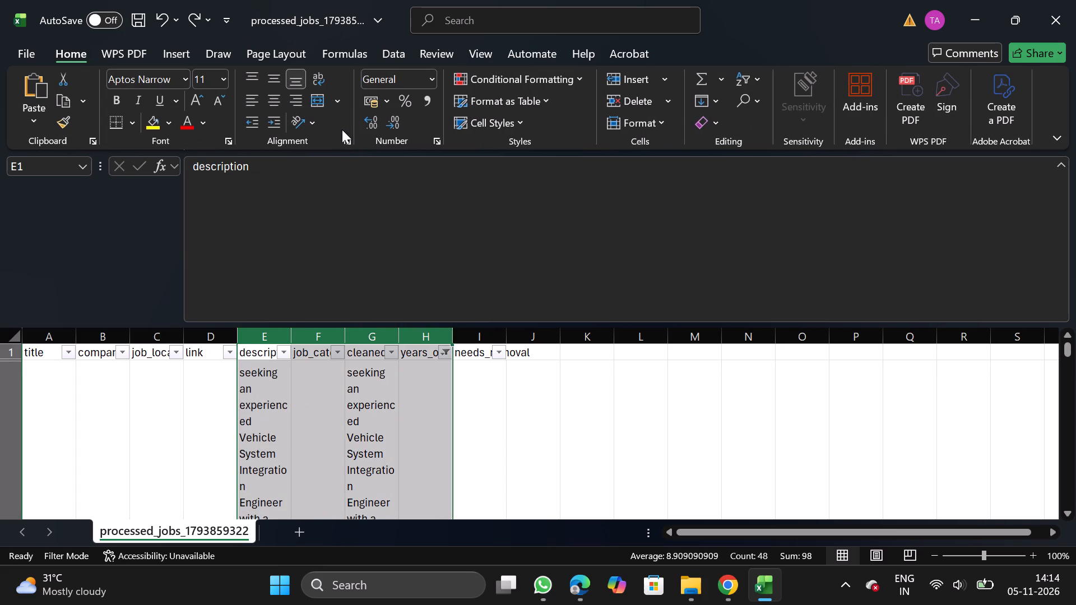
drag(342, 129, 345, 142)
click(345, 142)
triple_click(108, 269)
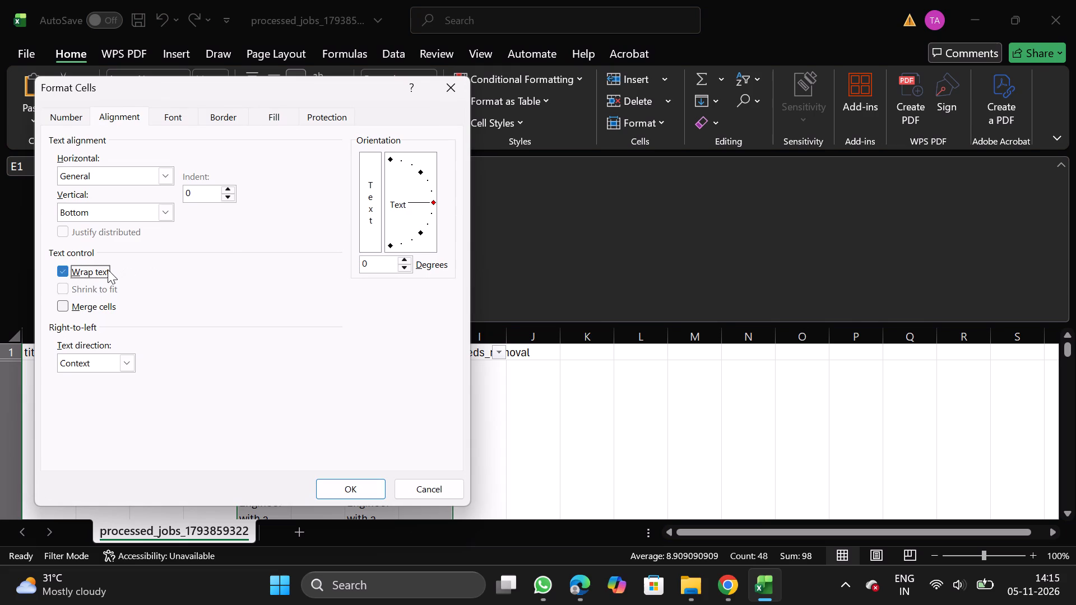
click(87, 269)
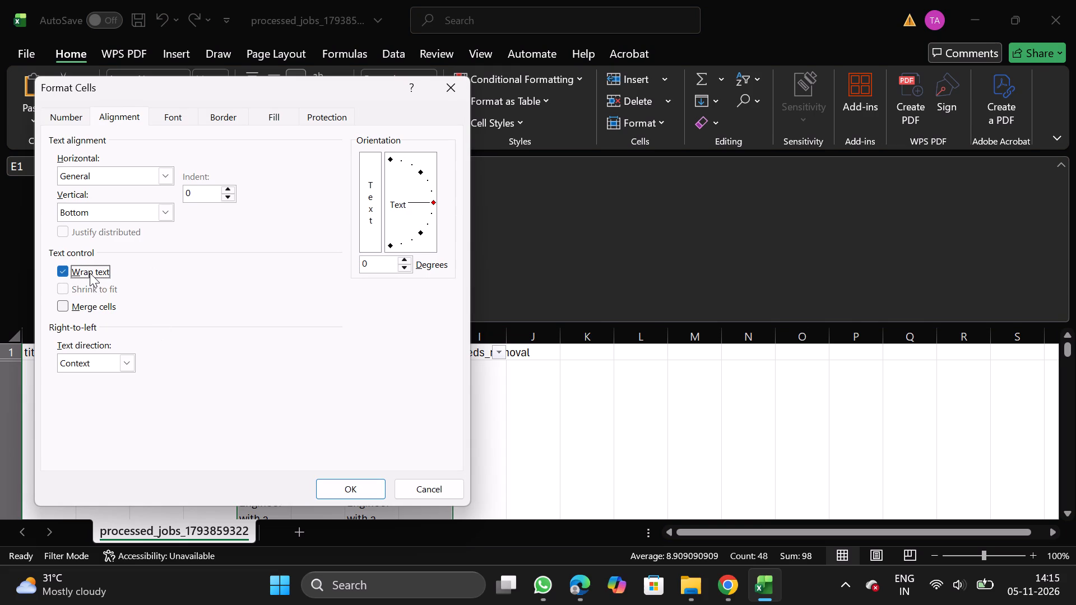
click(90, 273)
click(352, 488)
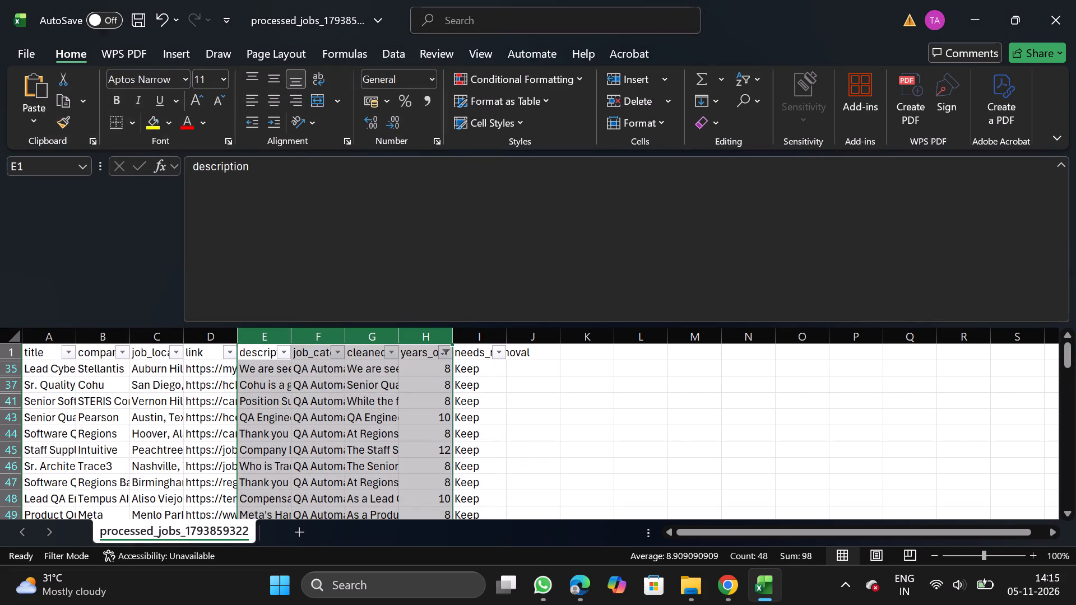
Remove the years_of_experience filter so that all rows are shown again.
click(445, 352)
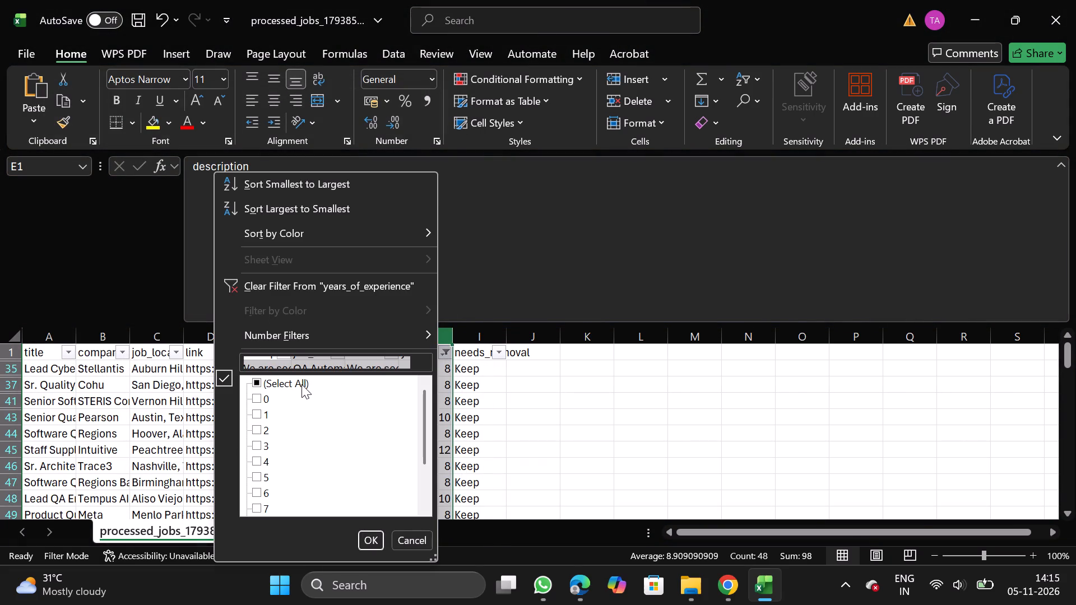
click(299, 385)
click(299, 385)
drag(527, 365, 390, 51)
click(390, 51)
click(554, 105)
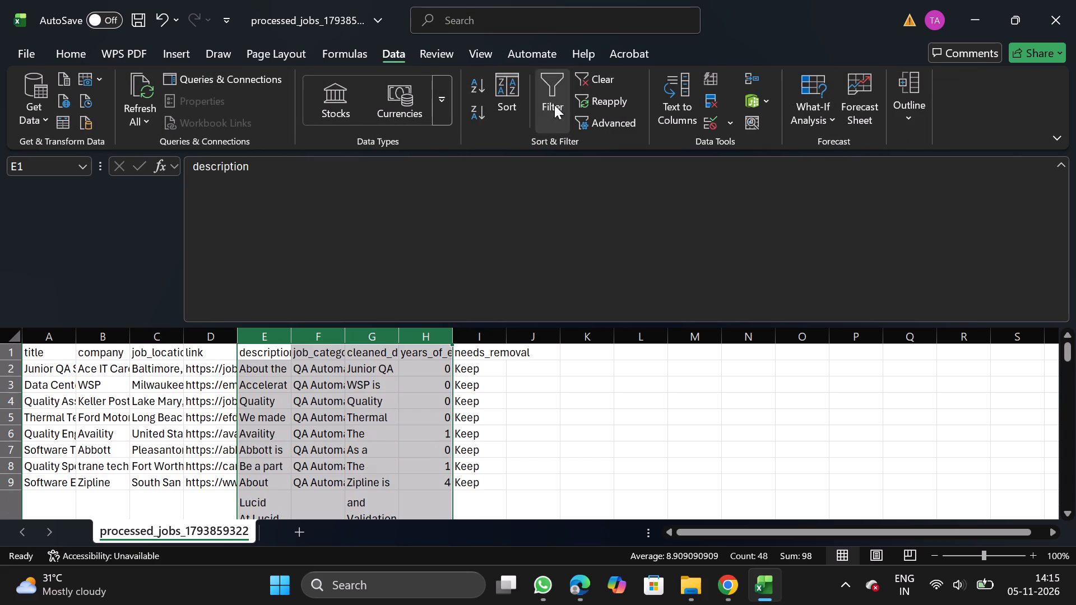
Filter years_of_experience to only 12, delete the filtered row and switch the filter off.
click(429, 348)
click(542, 105)
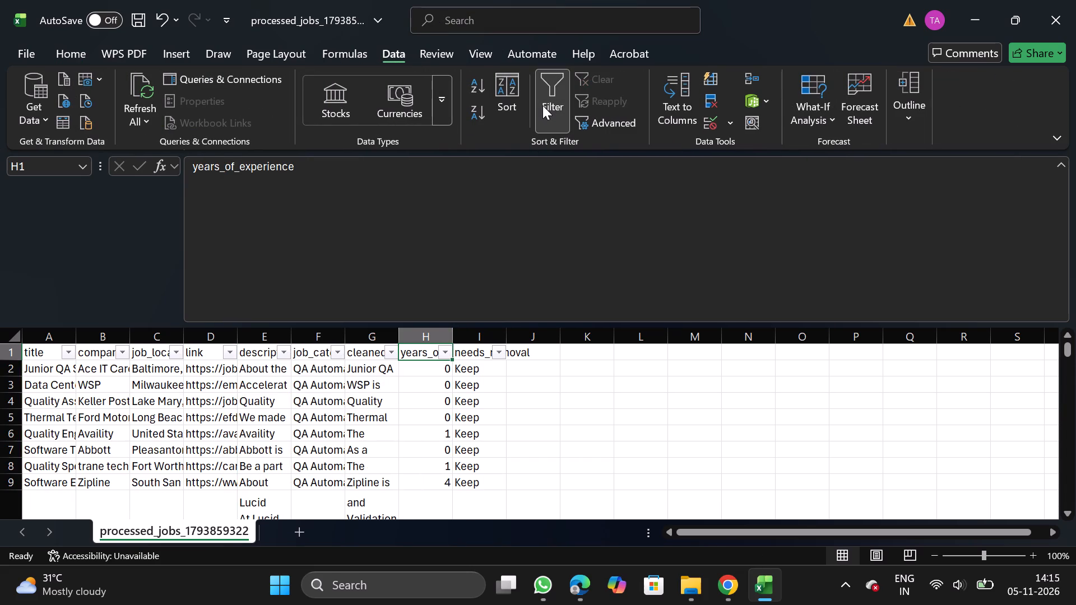
click(443, 353)
click(285, 376)
scroll(286, 491, down, 1)
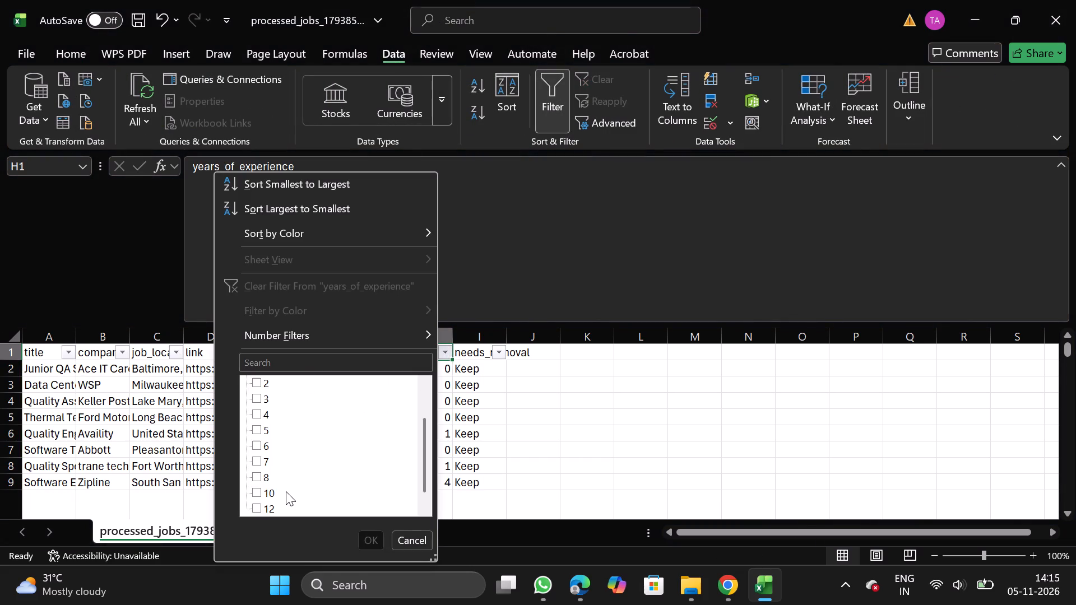
click(257, 463)
click(257, 476)
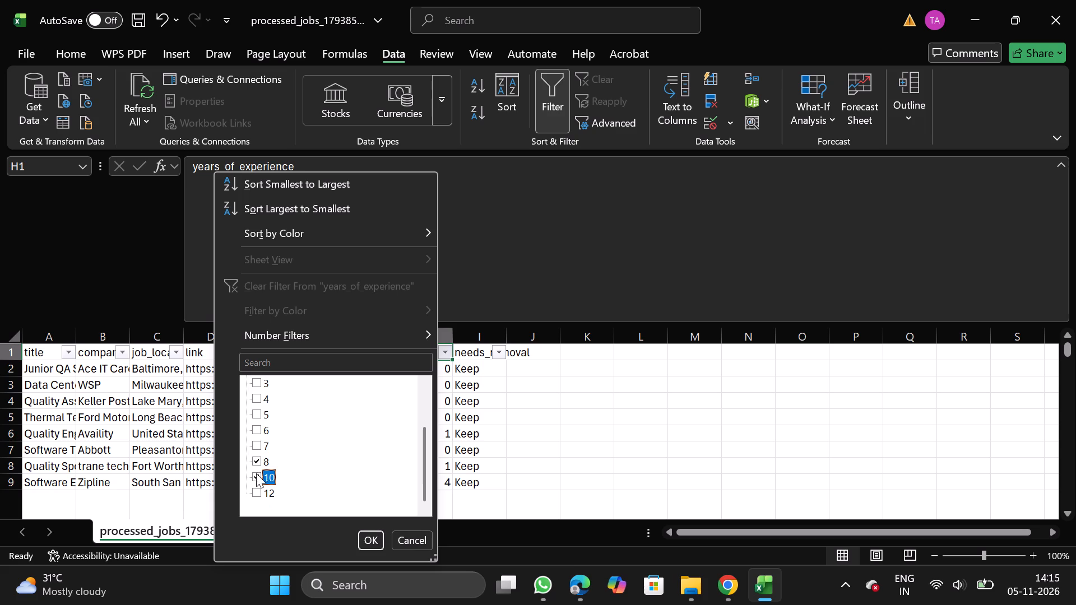
click(255, 461)
click(256, 480)
click(256, 494)
click(379, 544)
click(4, 371)
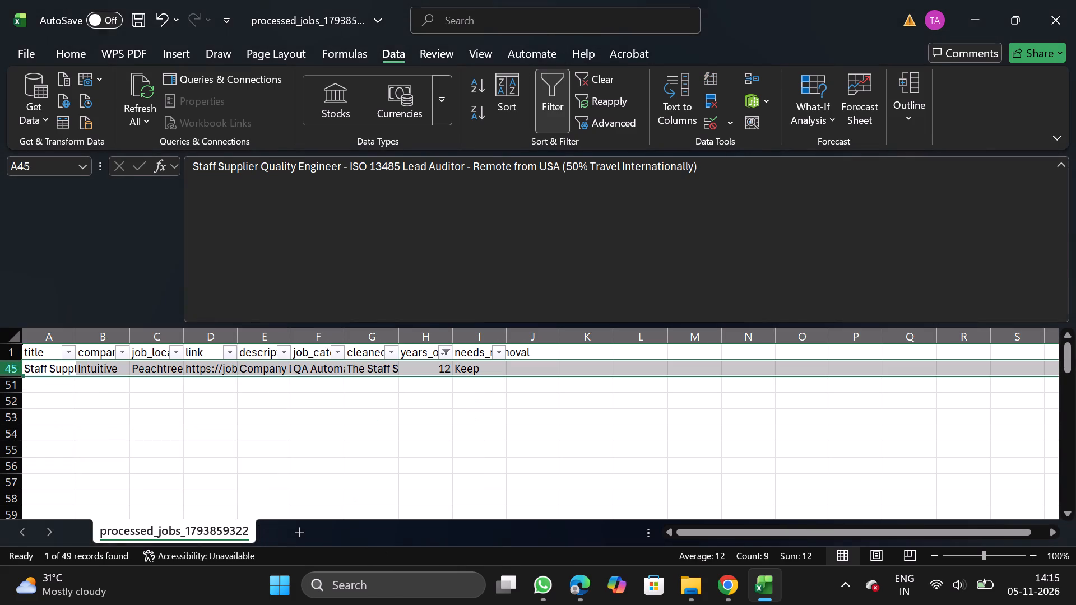
click(36, 376)
right_click(39, 370)
click(109, 238)
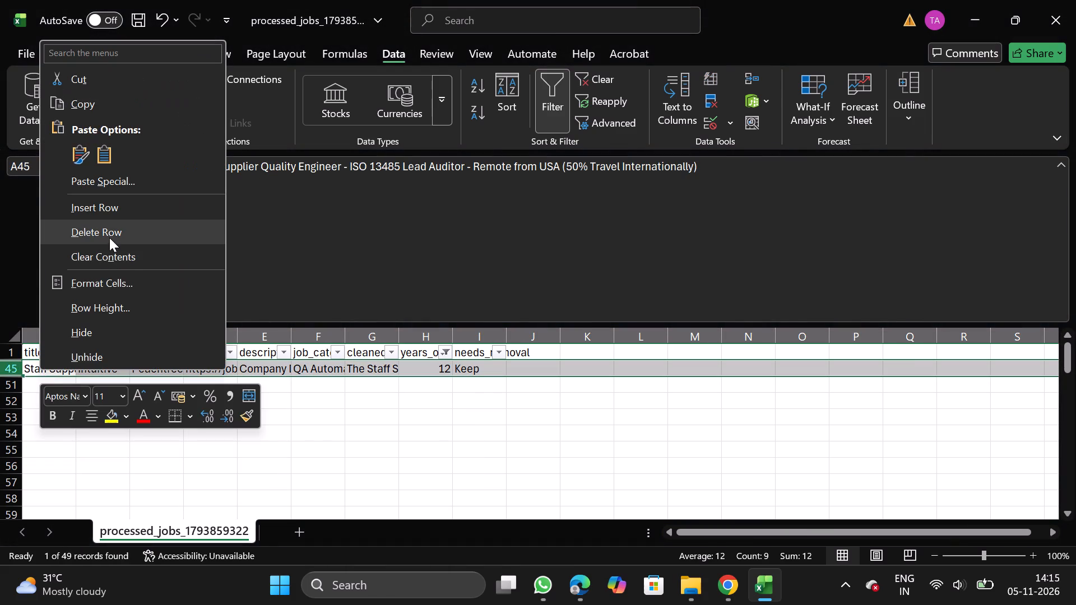
click(548, 96)
Delete the needs_removal column.
drag(489, 332, 484, 431)
right_click(484, 431)
click(551, 294)
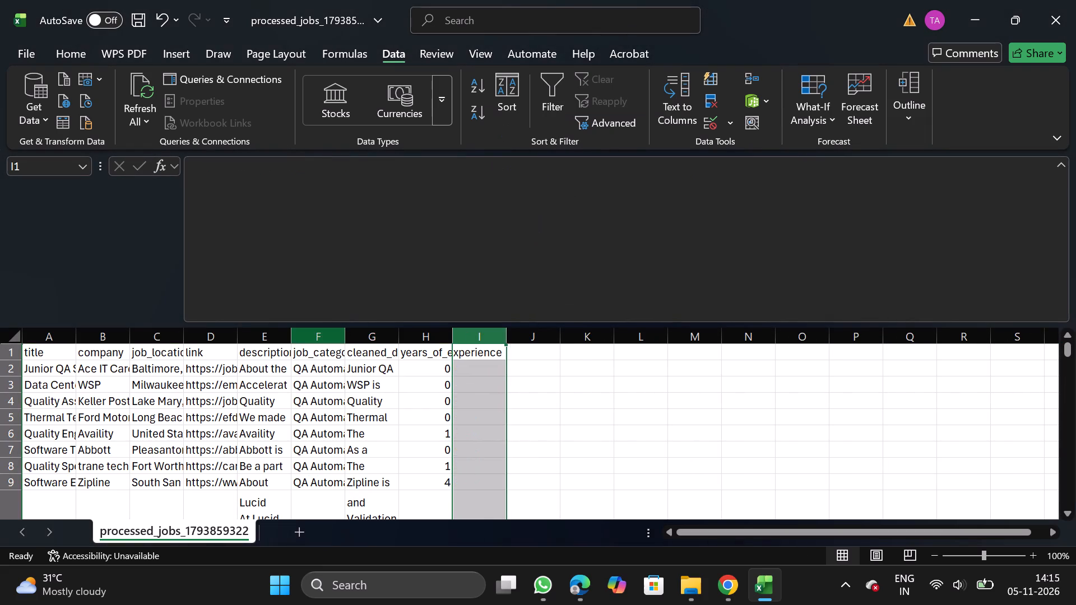
Move the job_category column in front of the title column as the first column.
click(331, 337)
key(ctrl+x)
click(58, 342)
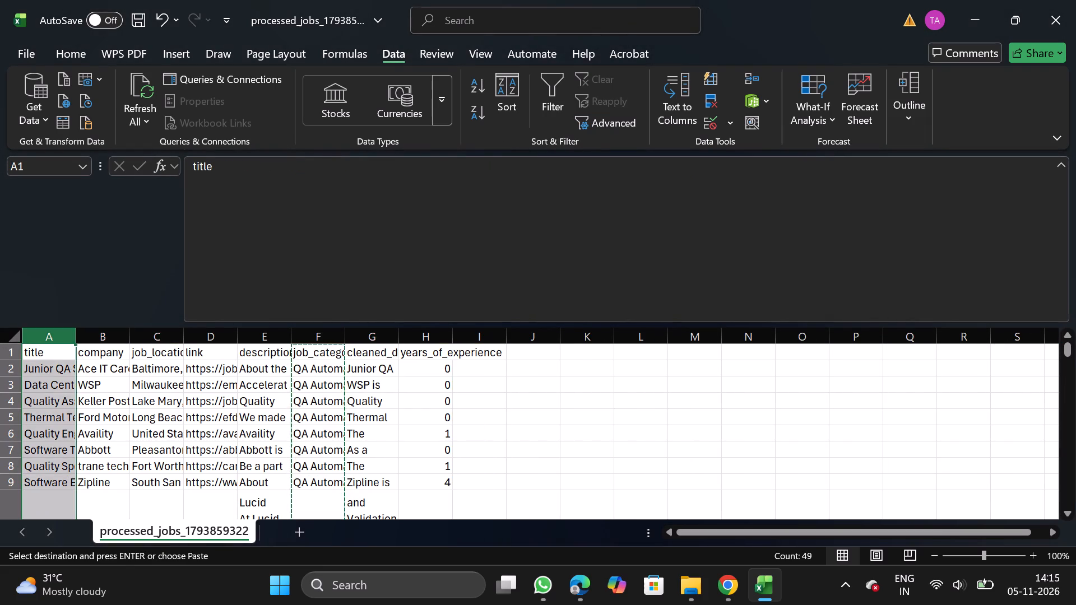
right_click(48, 394)
click(138, 239)
Turn off text wrapping for the description and cleaned description columns.
click(315, 331)
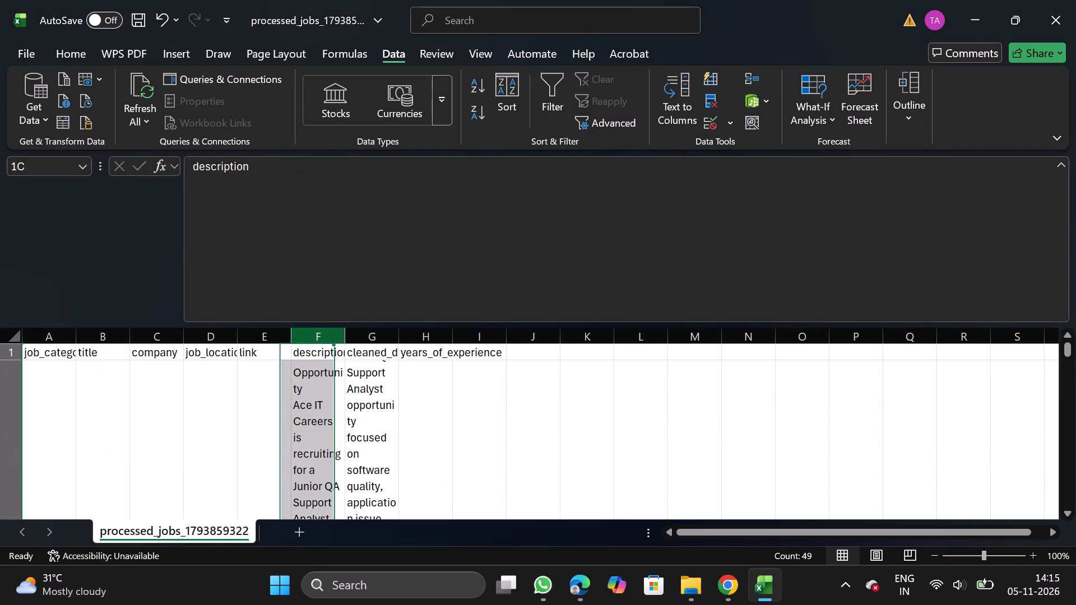
key(shift+Right)
click(63, 52)
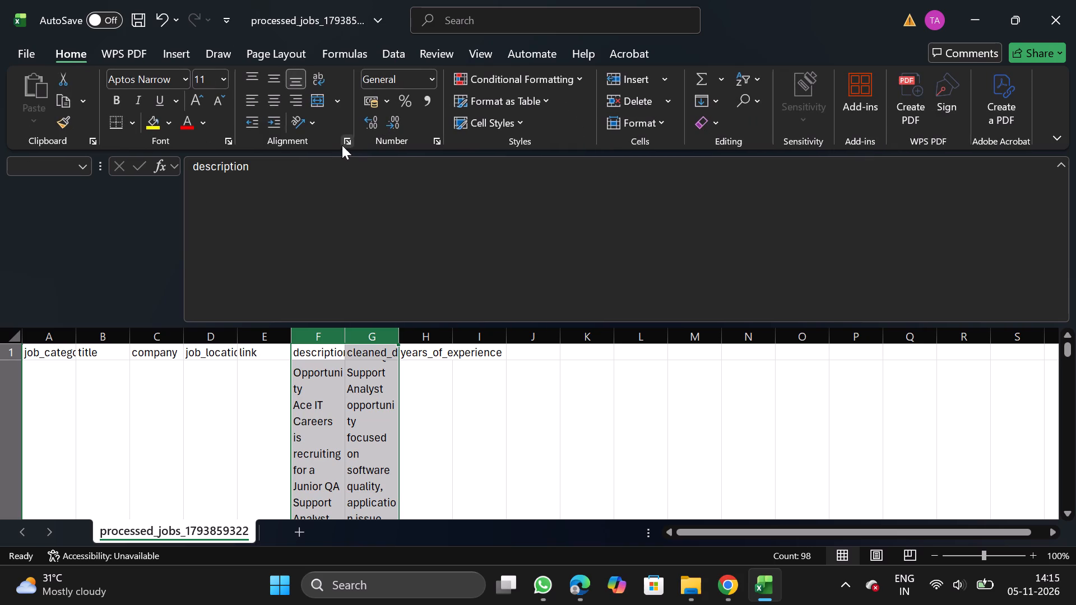
click(346, 142)
double_click(90, 274)
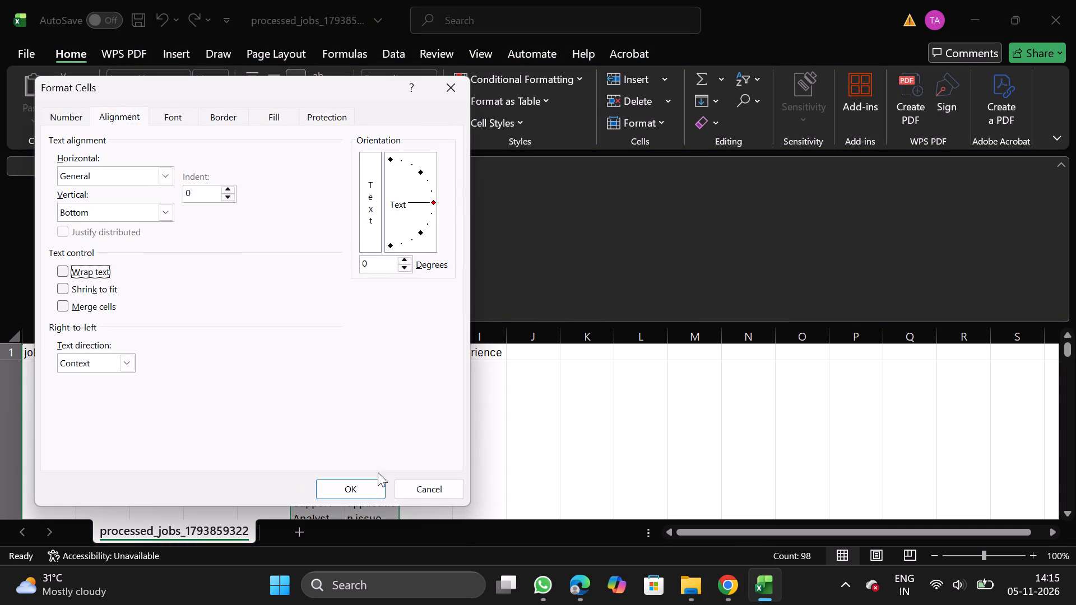
click(365, 490)
Move the link column to the end, directly after years_of_experience.
click(253, 338)
key(ctrl+x)
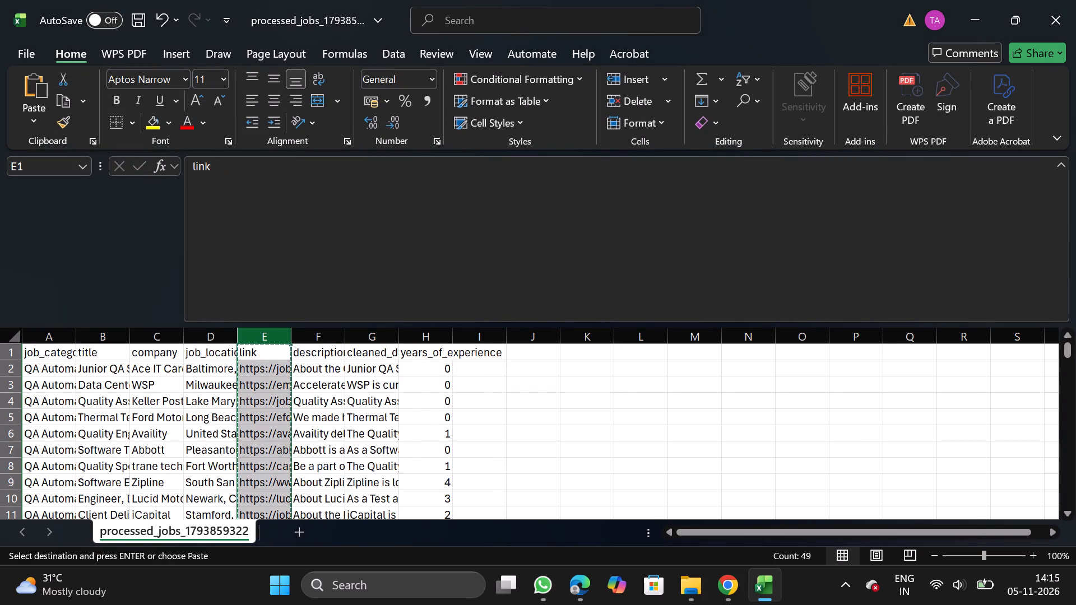
drag(493, 339, 488, 390)
right_click(488, 390)
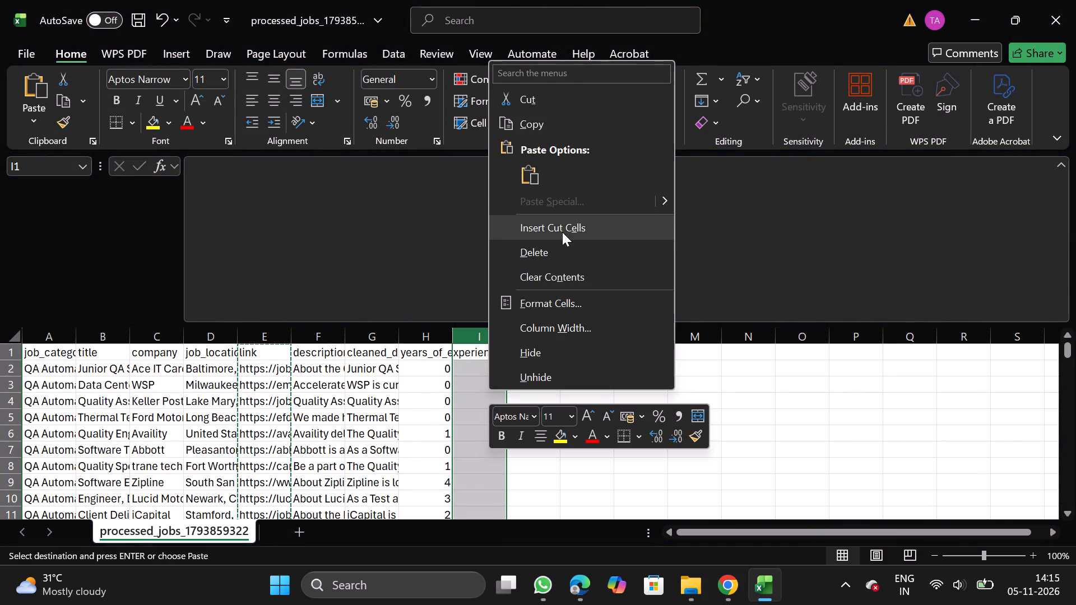
click(564, 230)
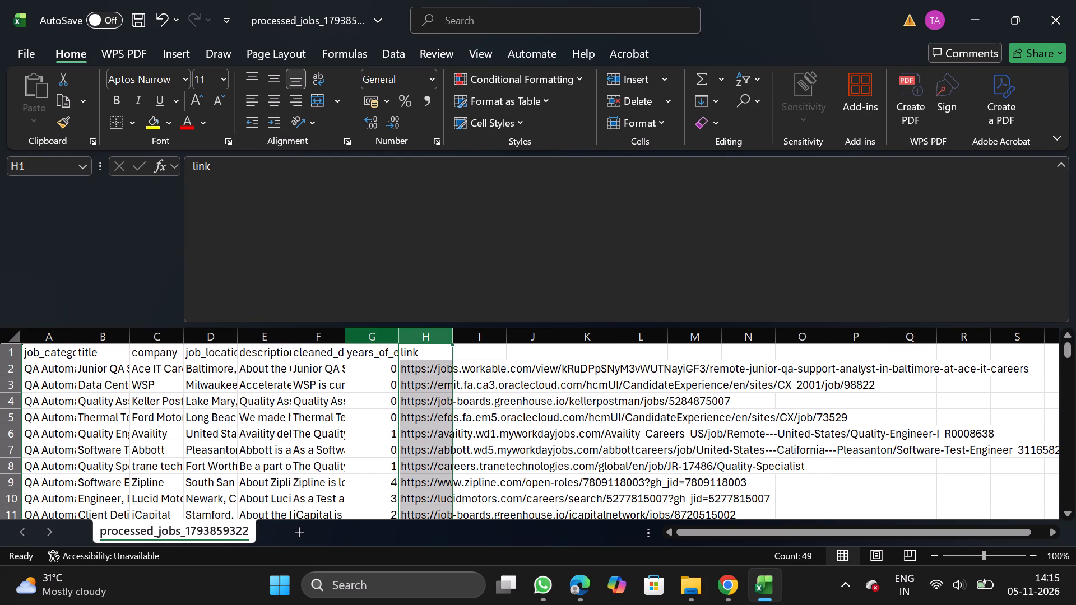
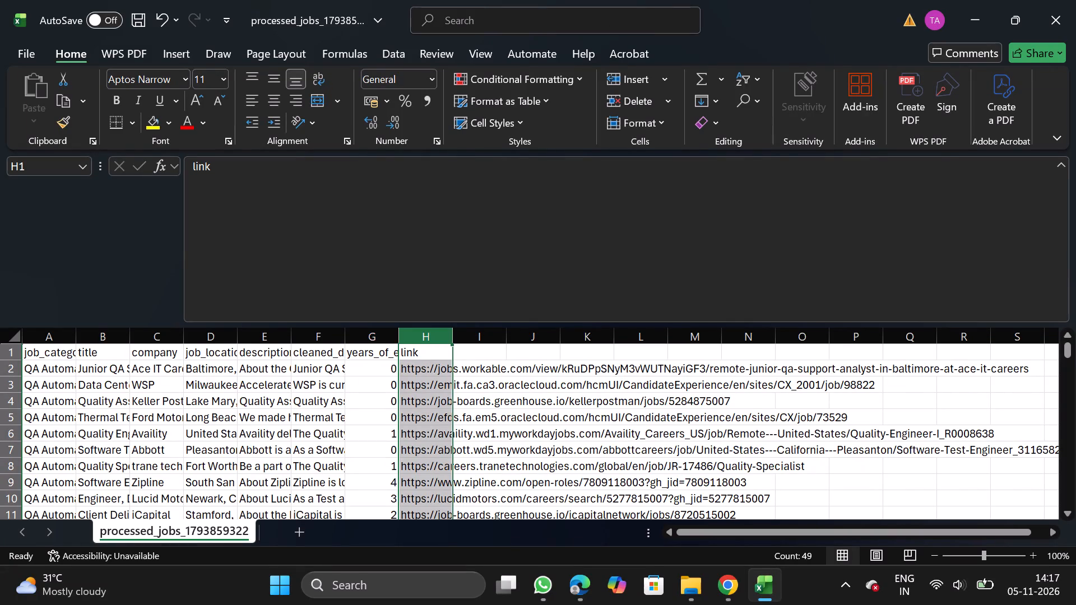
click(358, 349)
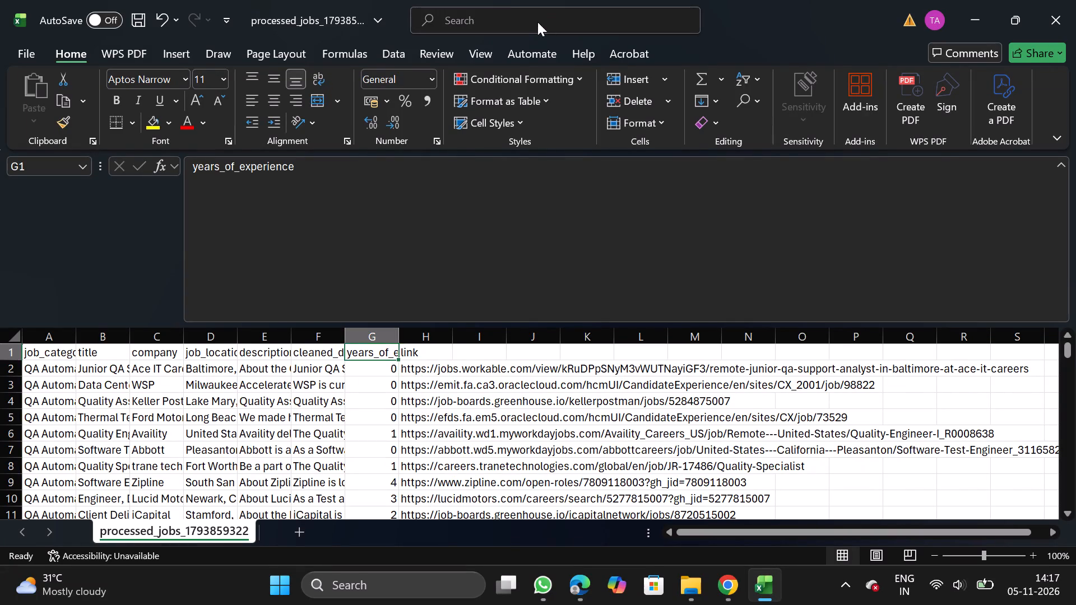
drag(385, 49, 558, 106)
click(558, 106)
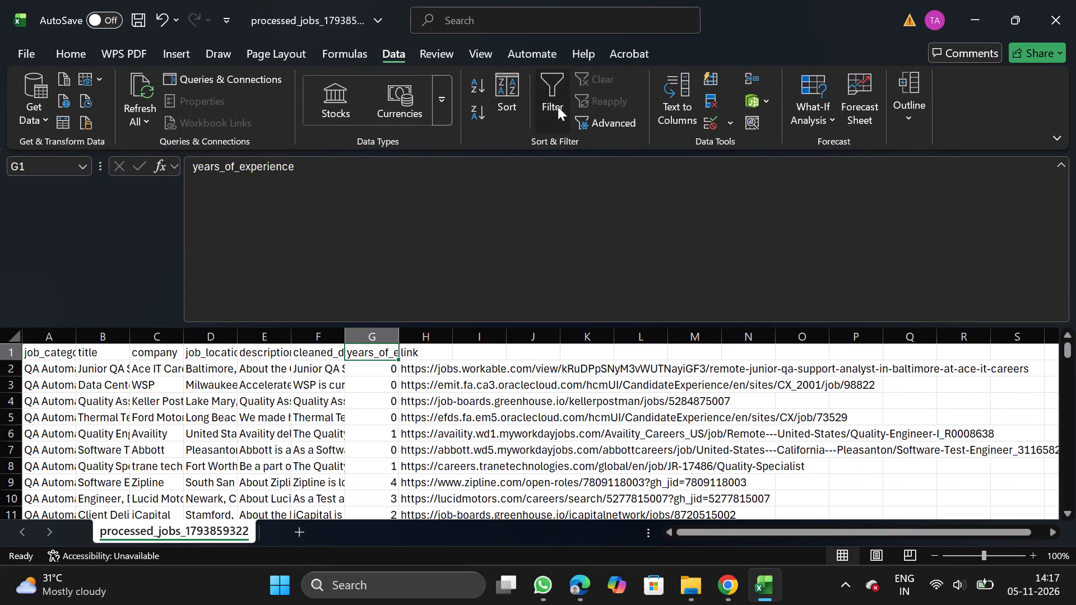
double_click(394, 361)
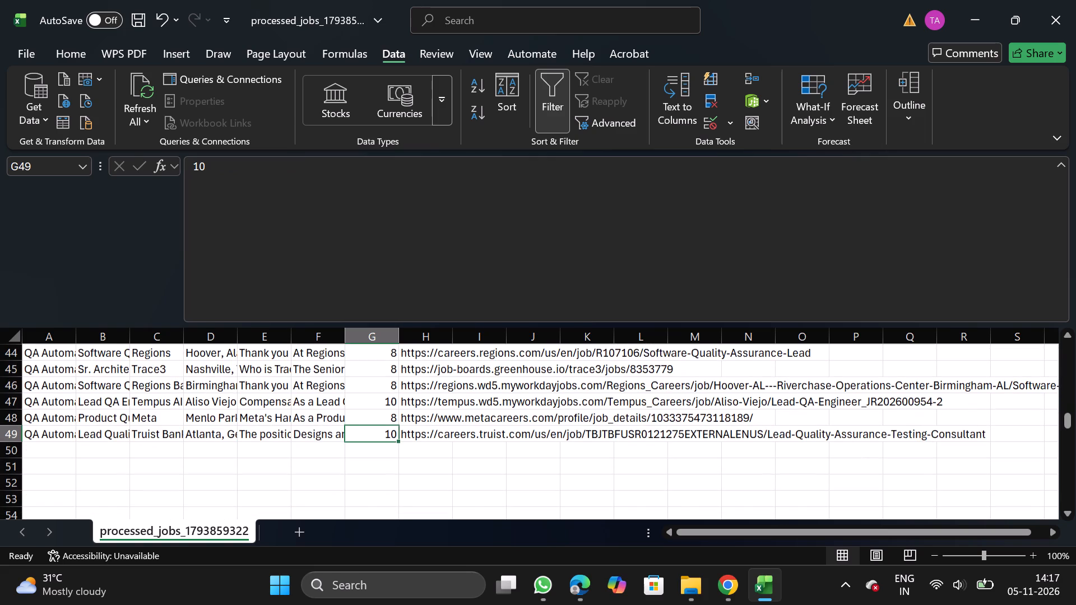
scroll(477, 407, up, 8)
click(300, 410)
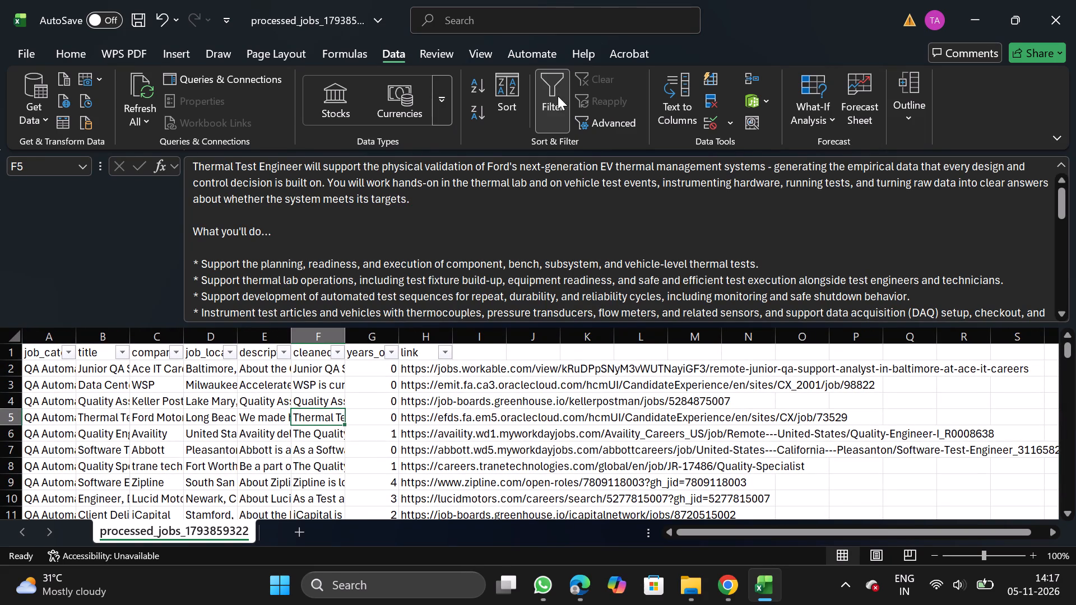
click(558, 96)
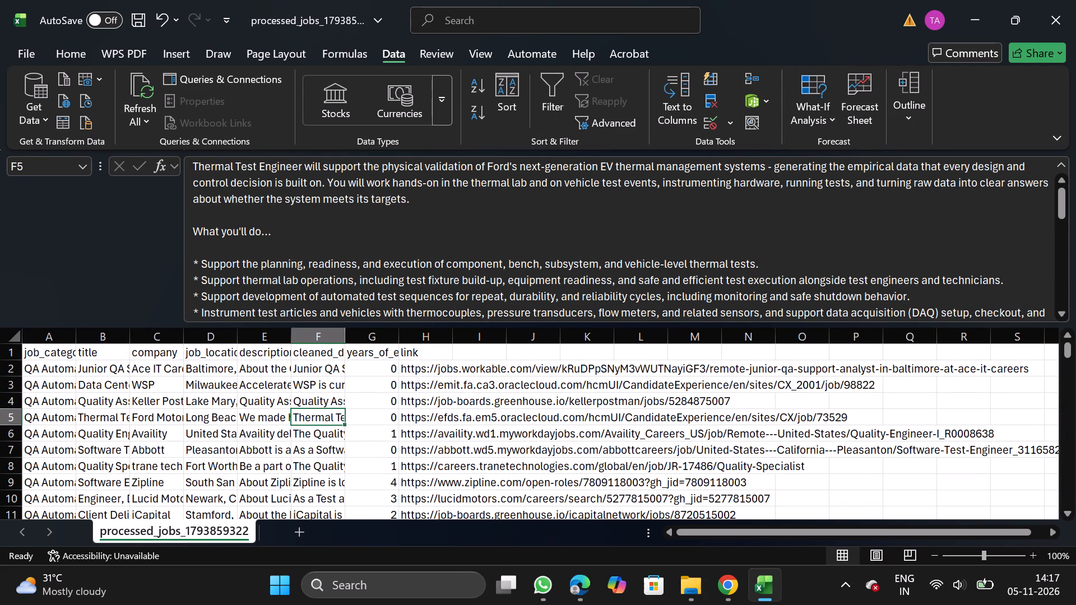
Move the years_of_experience column in front of the description column, directly after job_location.
click(361, 336)
key(ctrl+x)
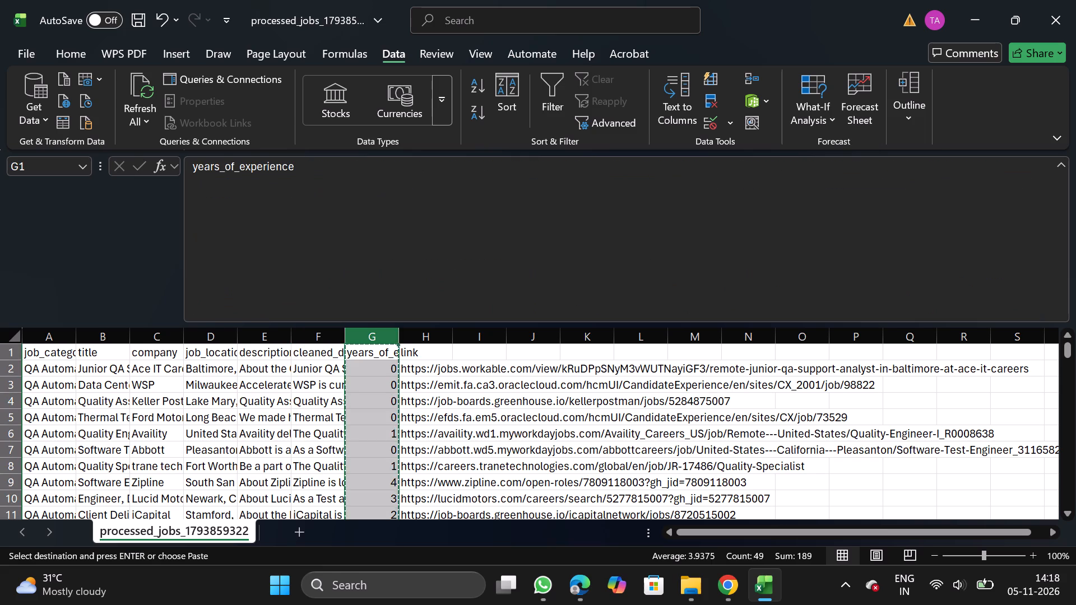
drag(260, 336, 266, 384)
right_click(266, 384)
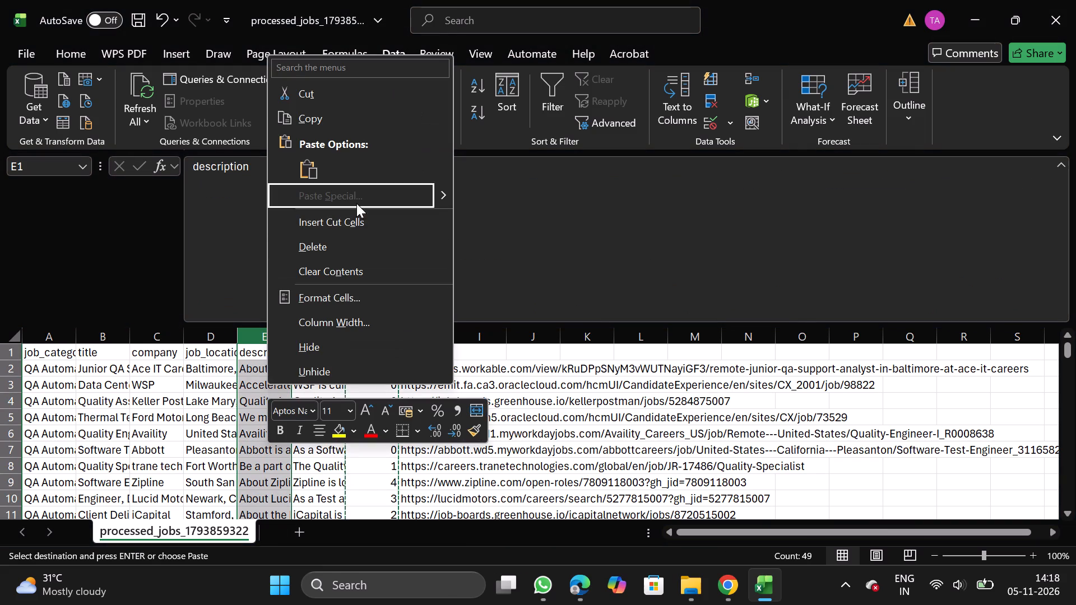
click(358, 223)
Copy the header text description and use it to replace the cleaned description column's header in G1.
drag(315, 339, 185, 170)
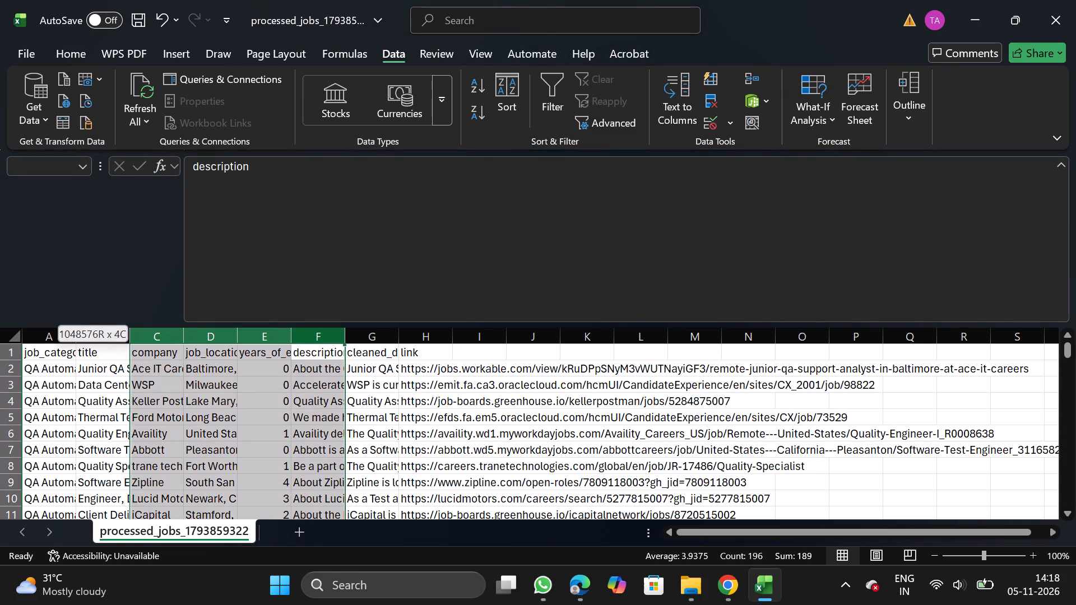
drag(185, 170, 190, 171)
drag(190, 171, 269, 176)
key(ctrl+c)
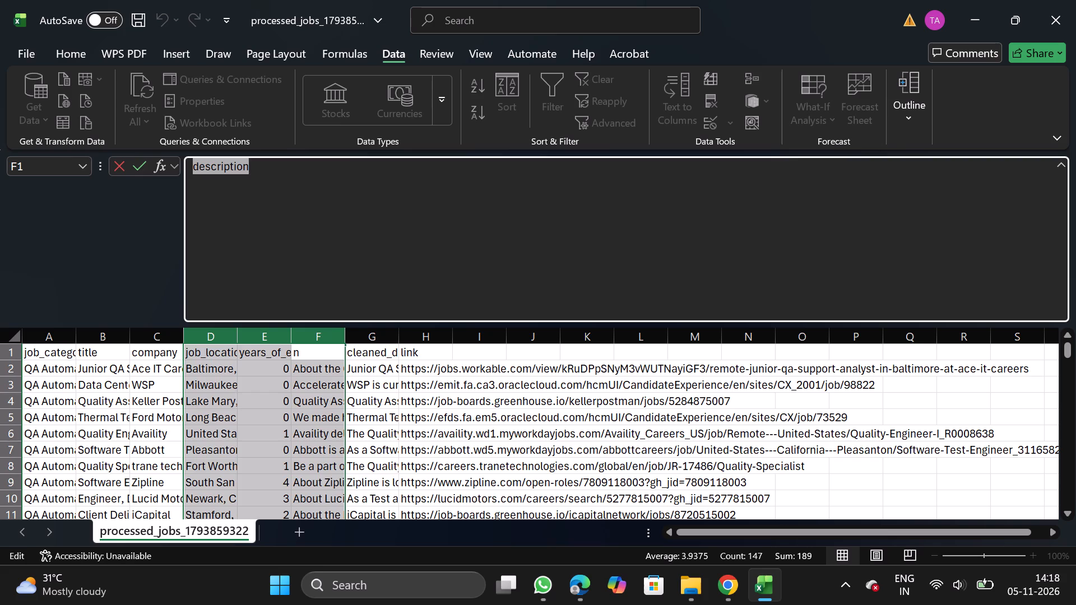
click(377, 359)
click(488, 272)
key(BackSpace)
key(BackSpace)
key(BackSpace)
key(BackSpace)
key(BackSpace)
key(BackSpace)
key(BackSpace)
key(BackSpace)
key(BackSpace)
key(BackSpace)
key(BackSpace)
key(BackSpace)
key(BackSpace)
key(BackSpace)
key(BackSpace)
key(BackSpace)
key(BackSpace)
key(BackSpace)
key(BackSpace)
key(BackSpace)
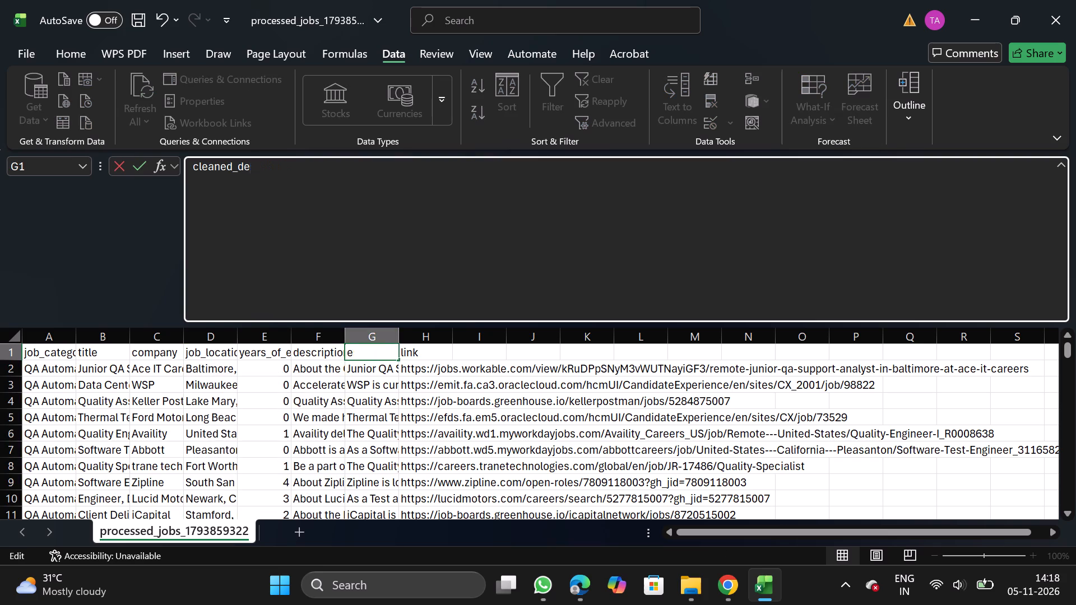
key(ctrl+v)
Rename the raw description column's header in F1 to original_description, copying the name from NextGenApply's bulk upload CSV format requirements.
click(316, 339)
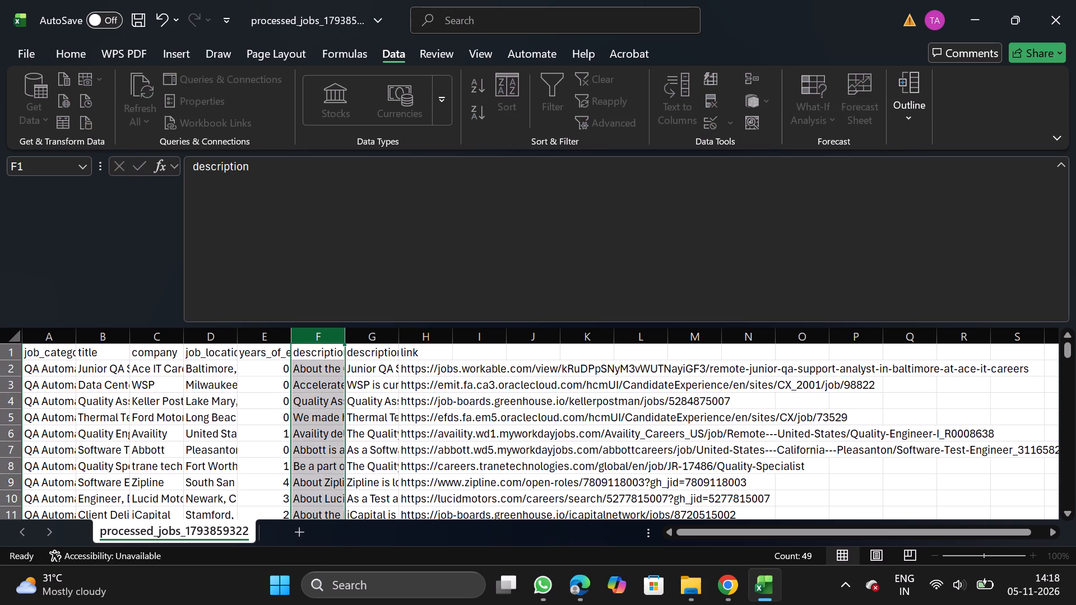
click(439, 240)
key(BackSpace)
key(BackSpace)
key(BackSpace)
key(BackSpace)
key(BackSpace)
key(BackSpace)
key(BackSpace)
key(BackSpace)
key(BackSpace)
key(BackSpace)
key(BackSpace)
key(BackSpace)
key(BackSpace)
key(BackSpace)
key(BackSpace)
key(BackSpace)
key(BackSpace)
key(BackSpace)
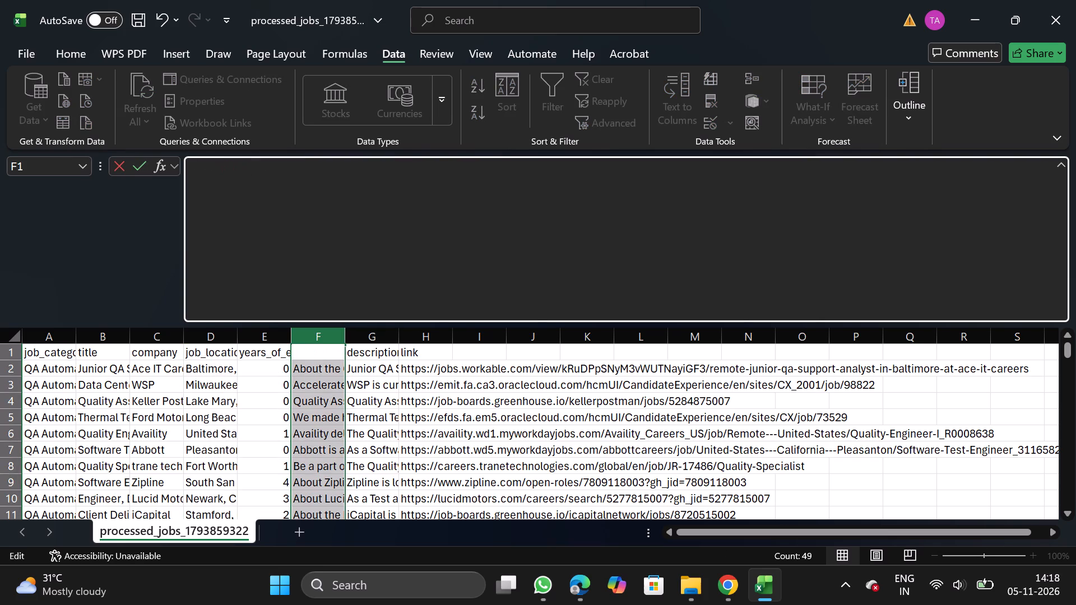
click(725, 596)
click(107, 182)
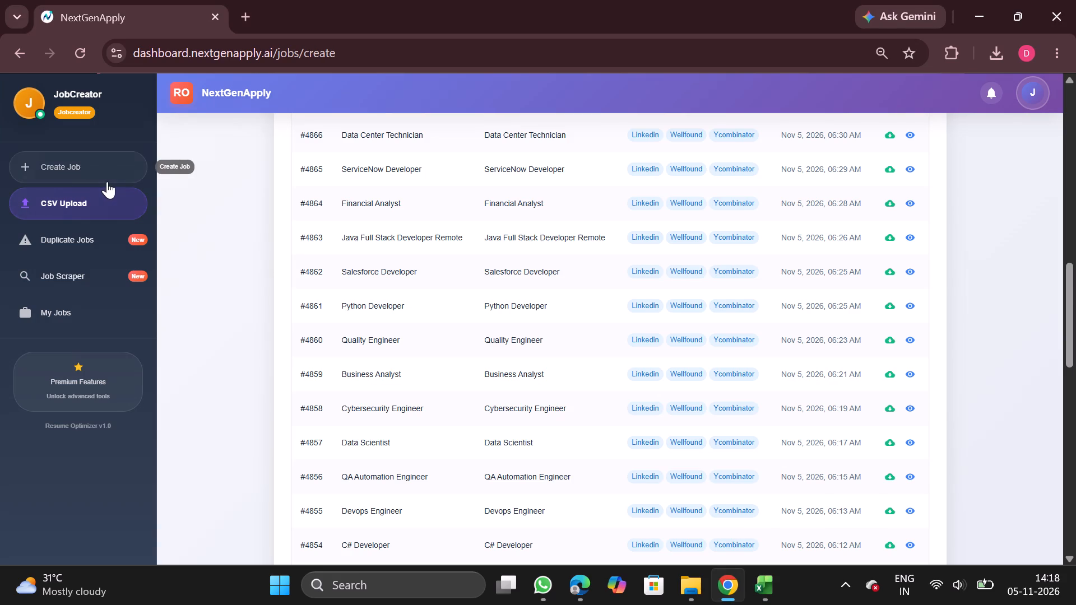
click(516, 148)
double_click(596, 283)
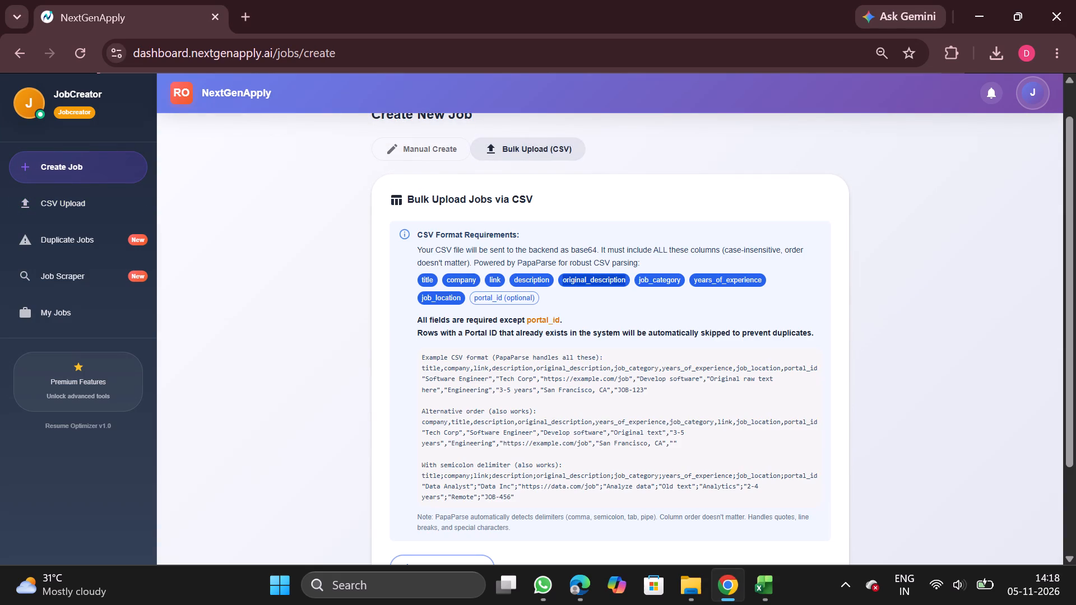
key(ctrl+c)
click(768, 601)
key(ctrl+v)
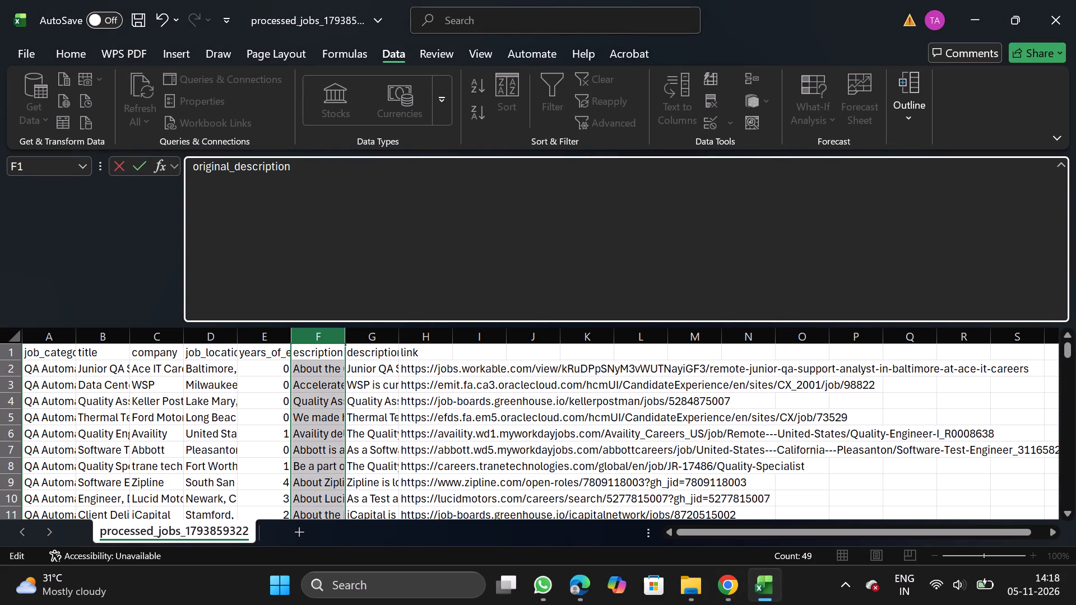
Replace all United States entries in the job_location column with Remote, matching entire cell contents.
click(196, 342)
key(ctrl+h)
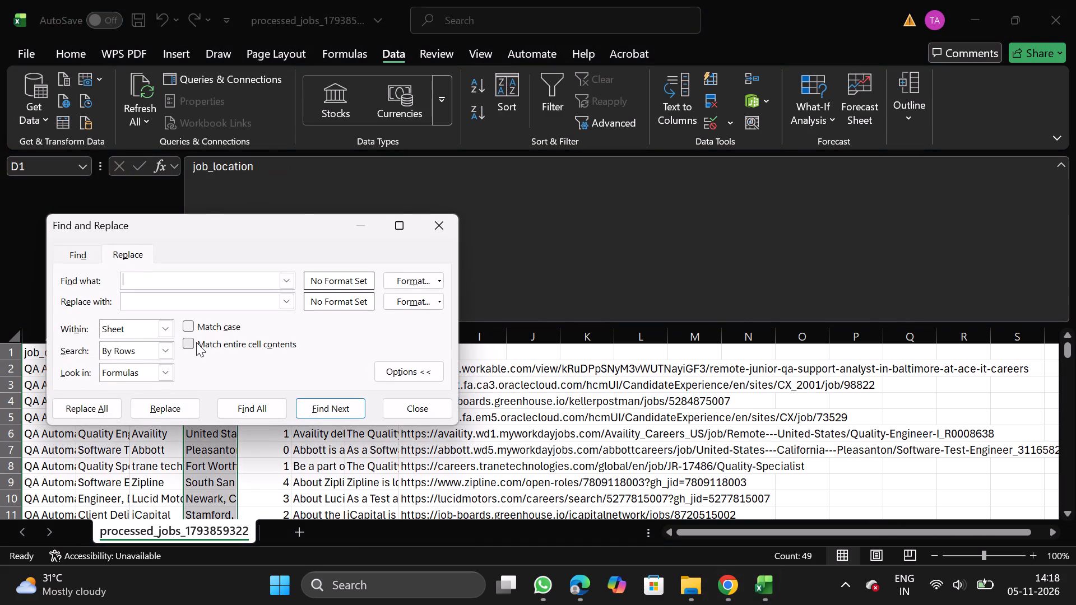
text(nited)
key(space)
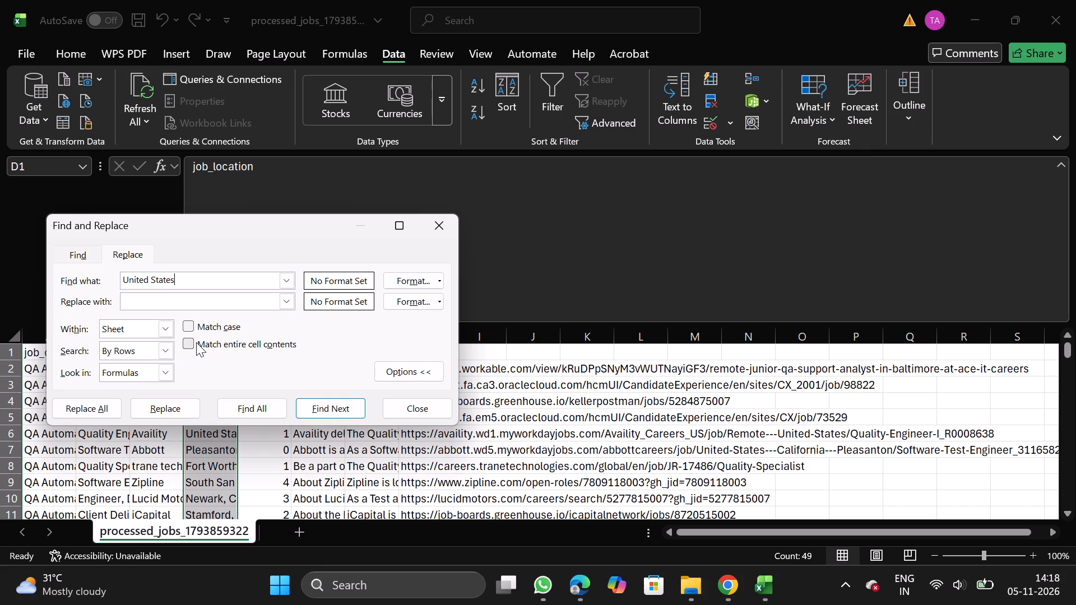
text(emote)
click(191, 339)
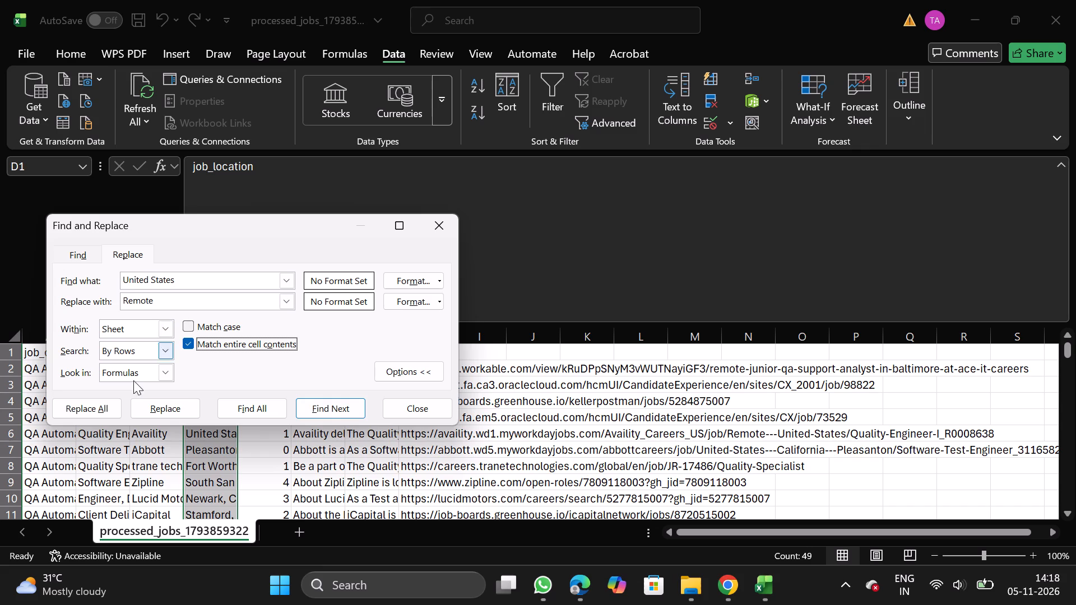
double_click(77, 410)
click(363, 368)
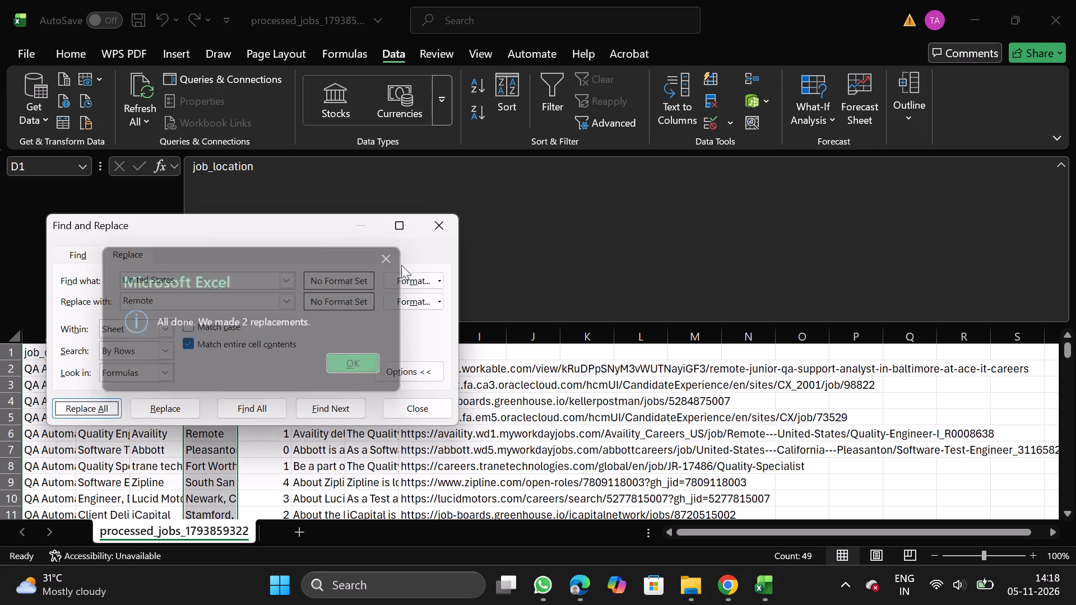
click(443, 222)
Filter title to 2026 Quality Assurance Specialist, Client Delivery Specialist, Data Center Building Automation, Lead Cybersecurity Test Engineer and Thermal Test Engineer.
click(117, 346)
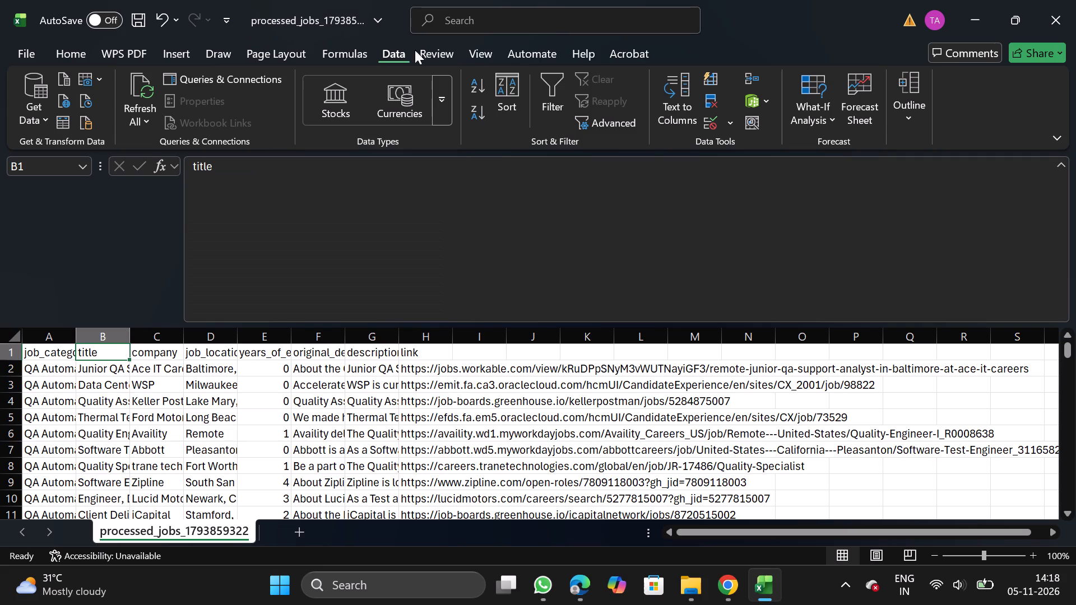
click(545, 93)
click(124, 351)
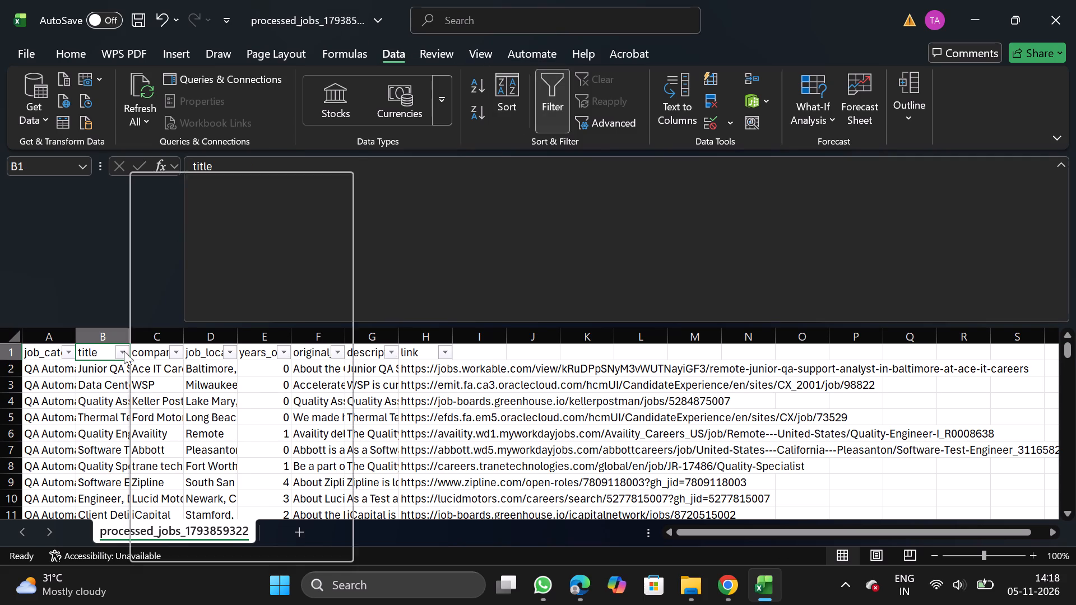
triple_click(351, 560)
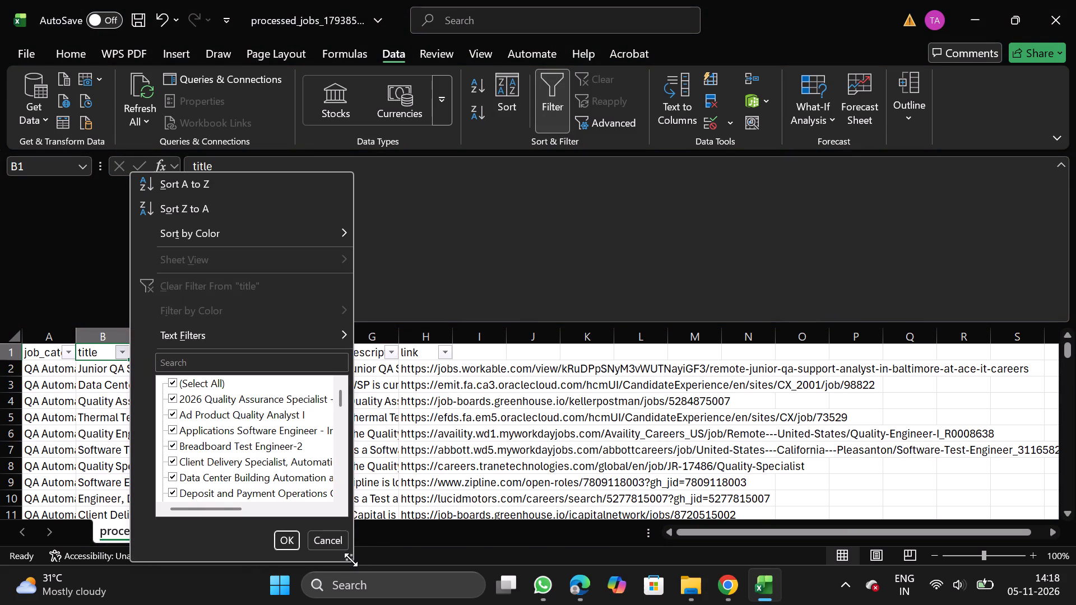
drag(351, 560, 874, 604)
click(205, 375)
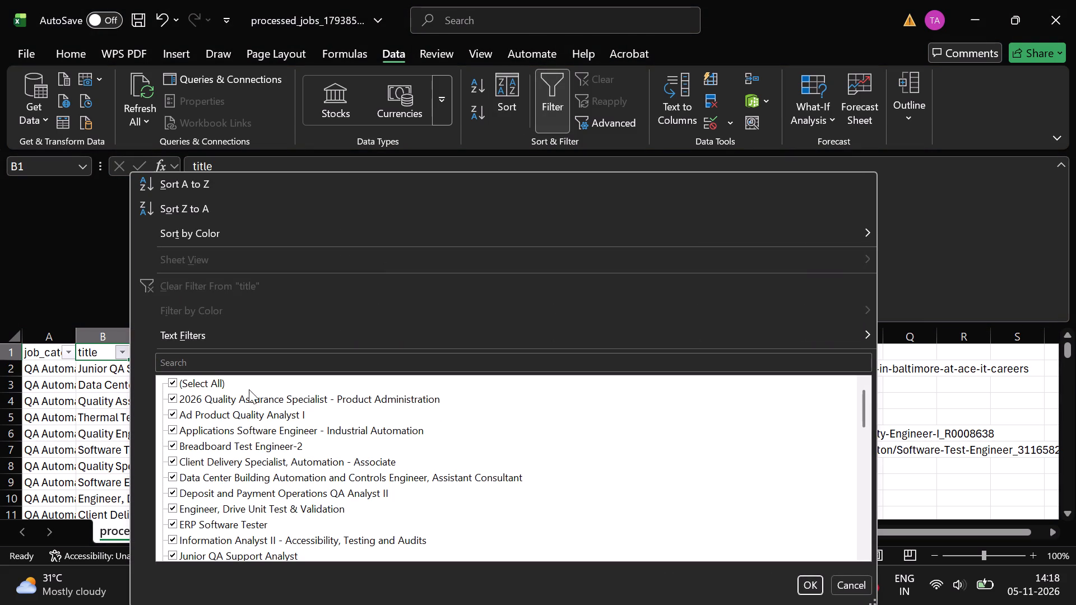
click(211, 377)
click(259, 398)
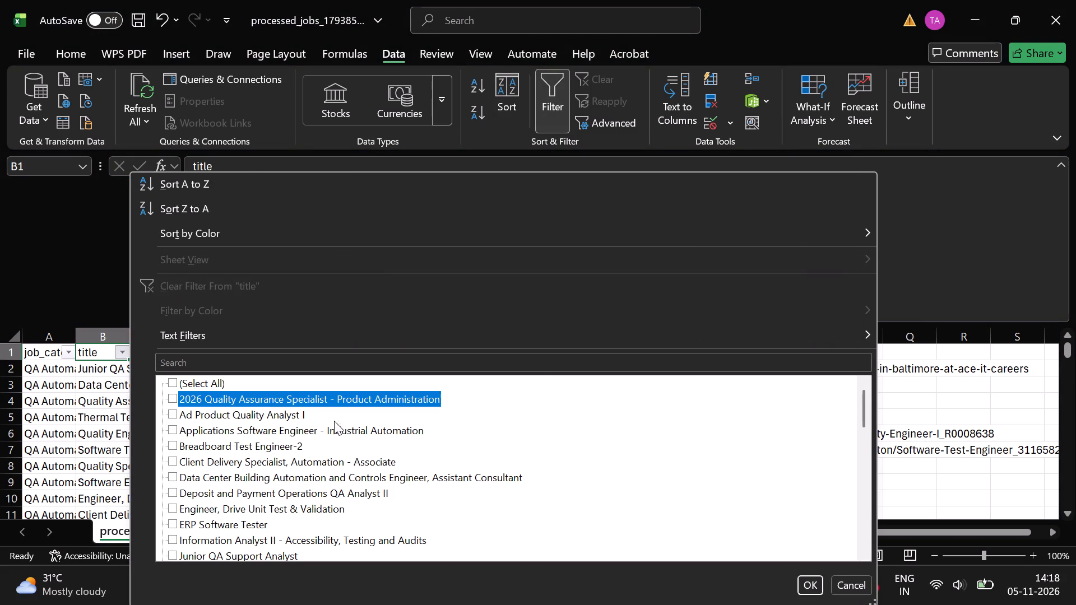
click(283, 459)
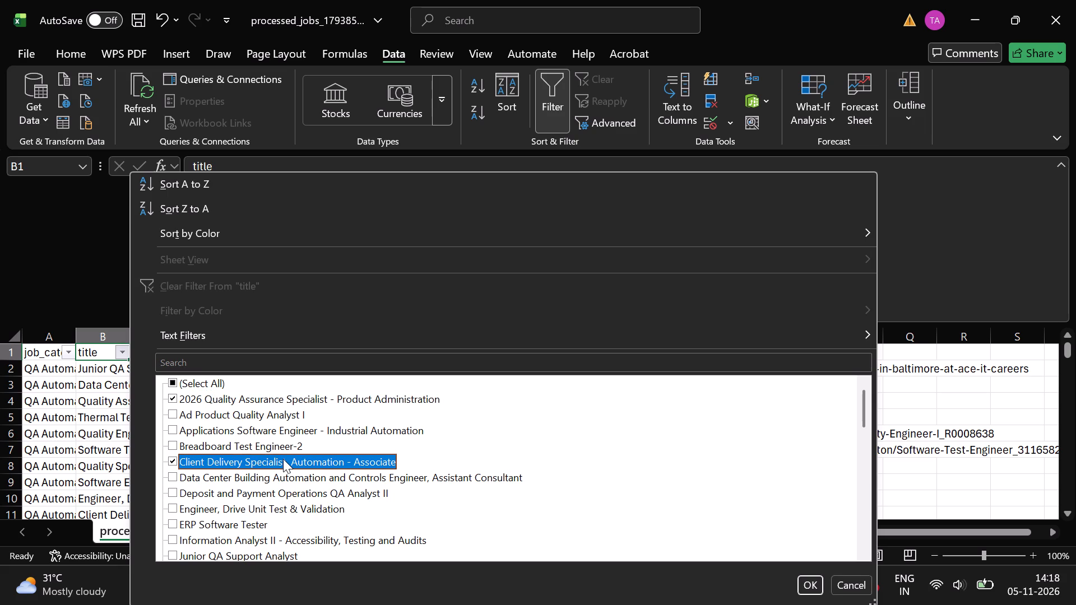
click(277, 476)
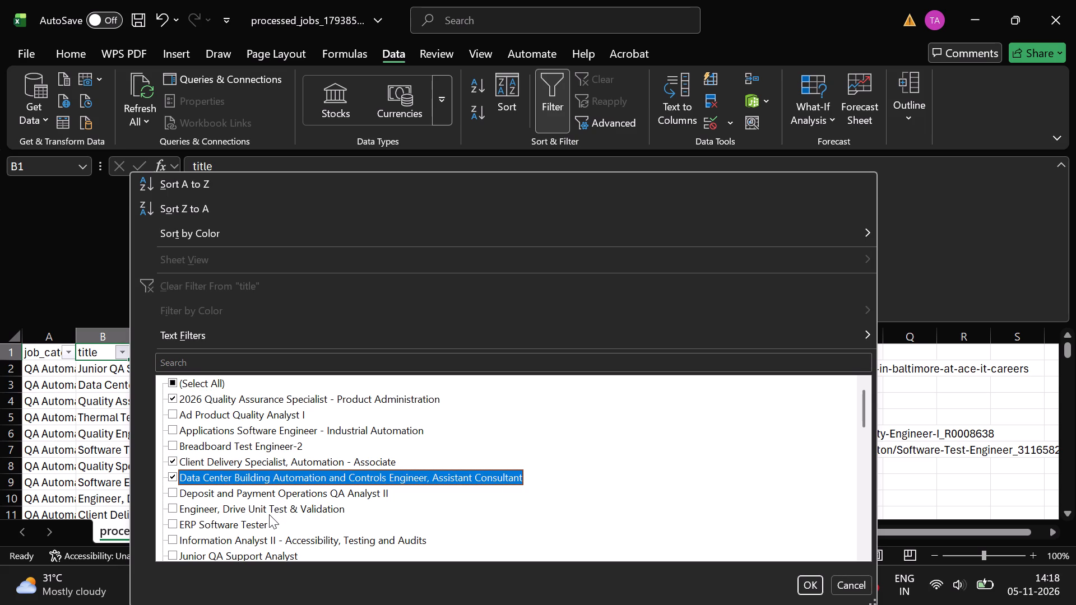
scroll(259, 536, down, 1)
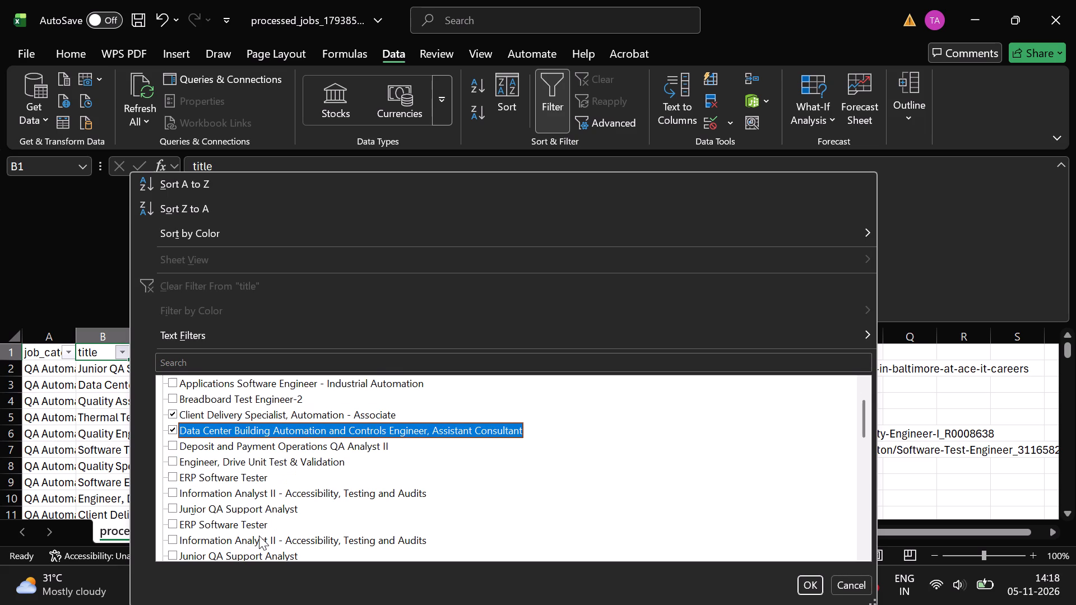
scroll(259, 536, down, 1)
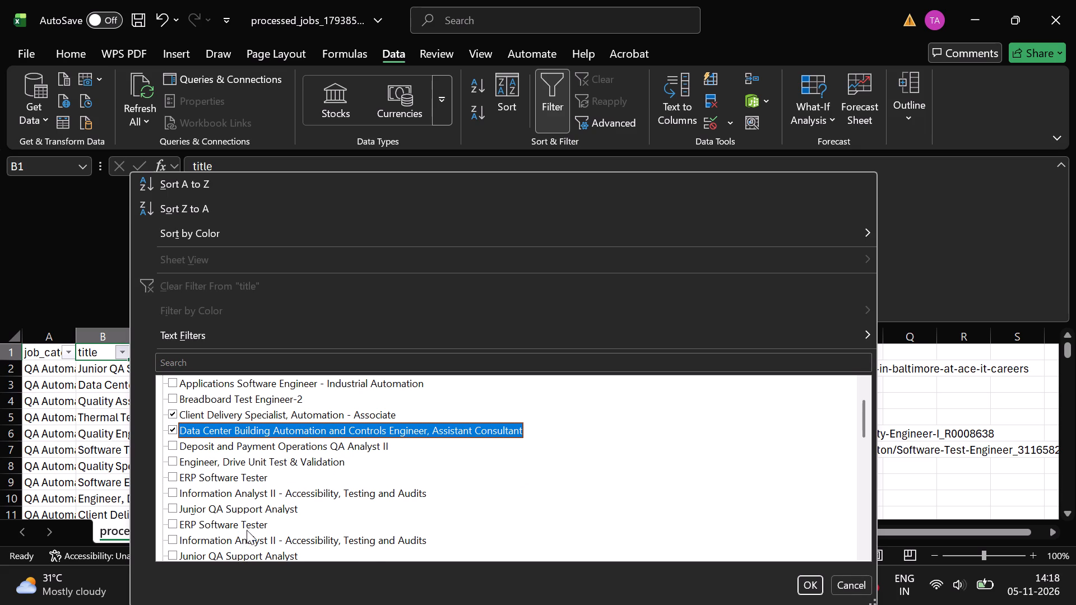
click(252, 527)
scroll(252, 527, down, 1)
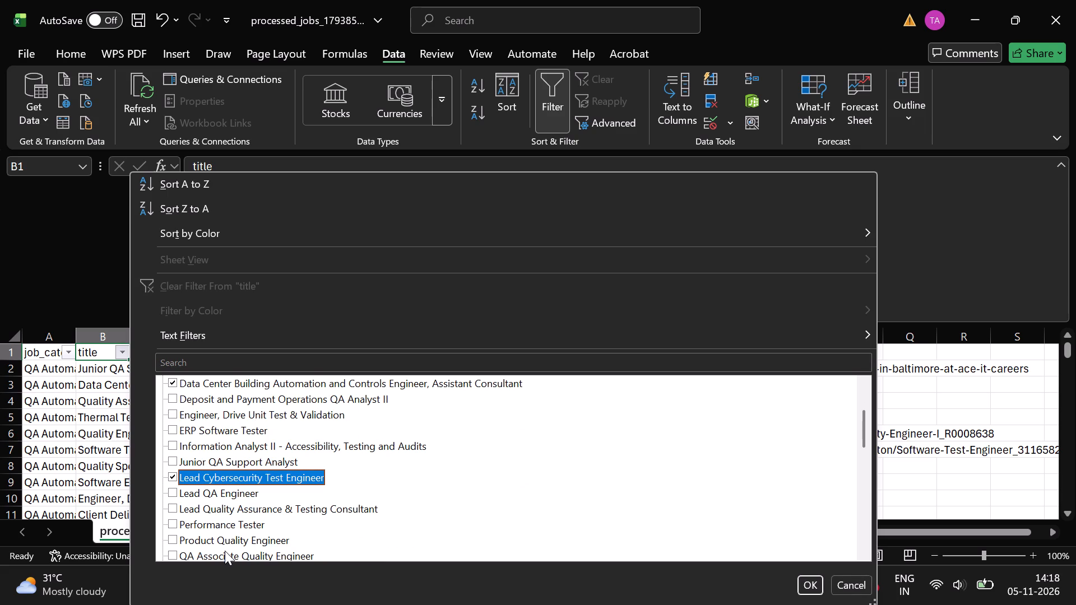
scroll(225, 551, down, 1)
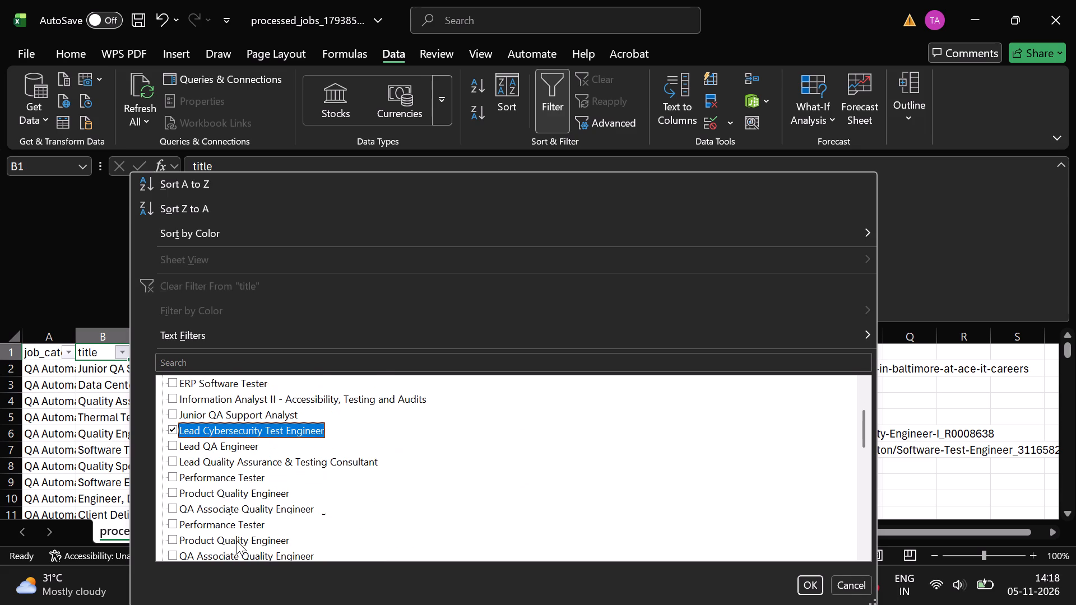
scroll(236, 541, down, 2)
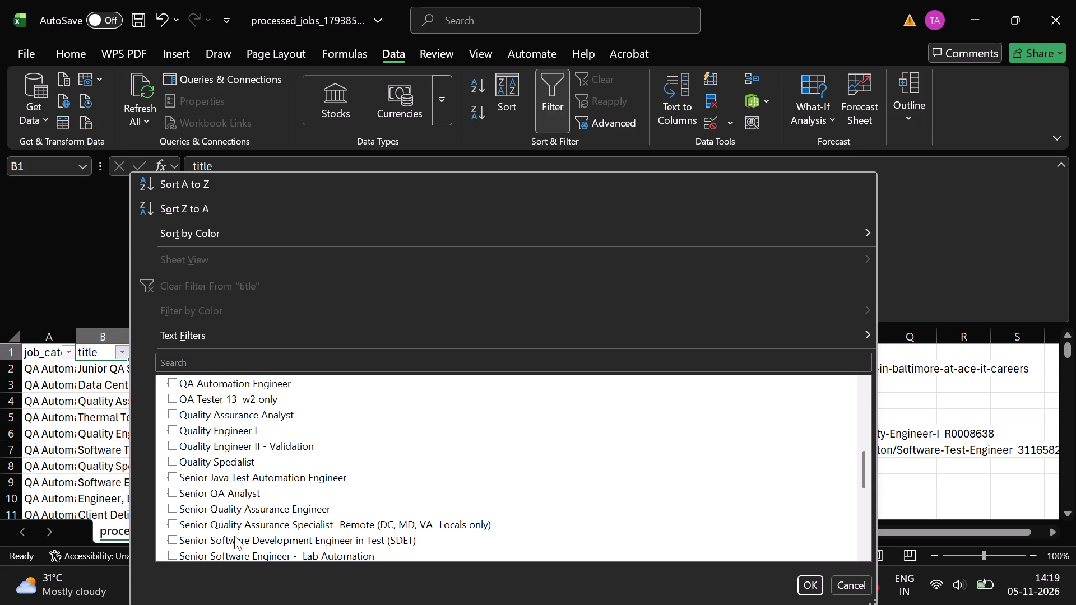
scroll(226, 541, down, 1)
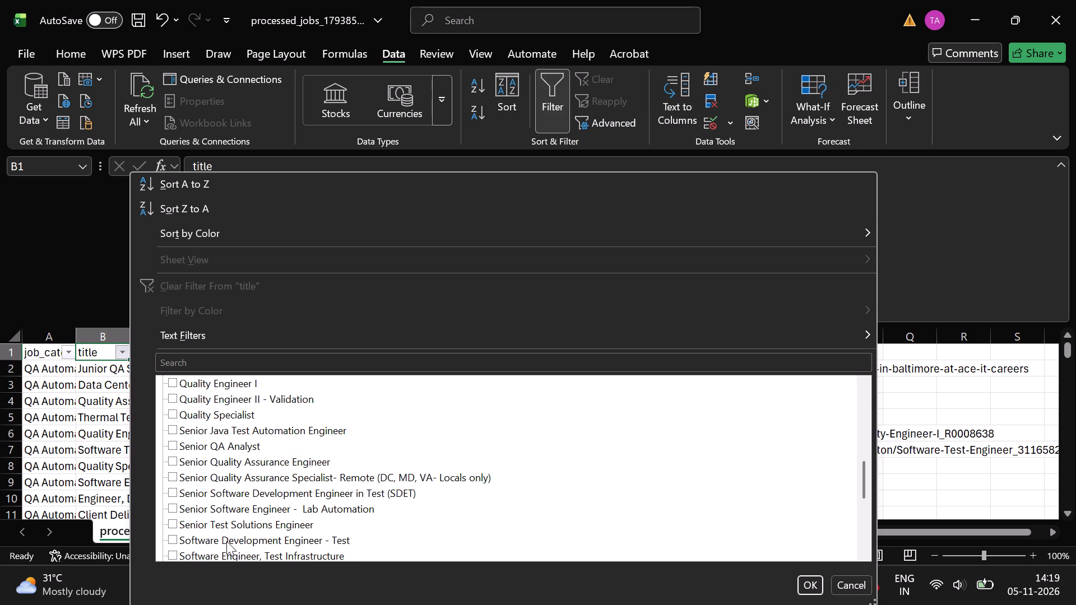
scroll(226, 547, down, 1)
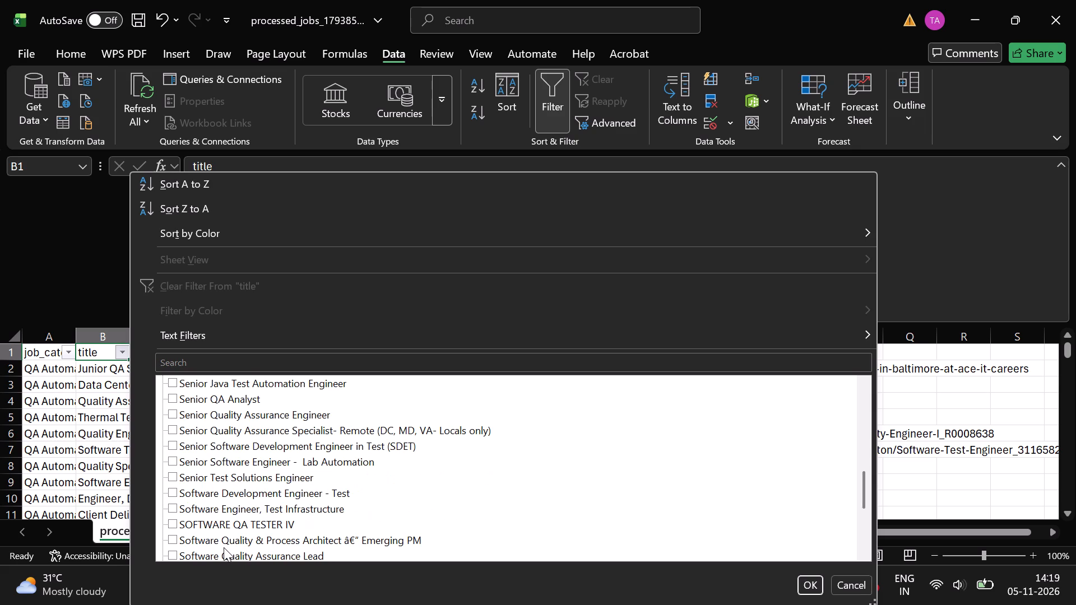
scroll(247, 528, down, 1)
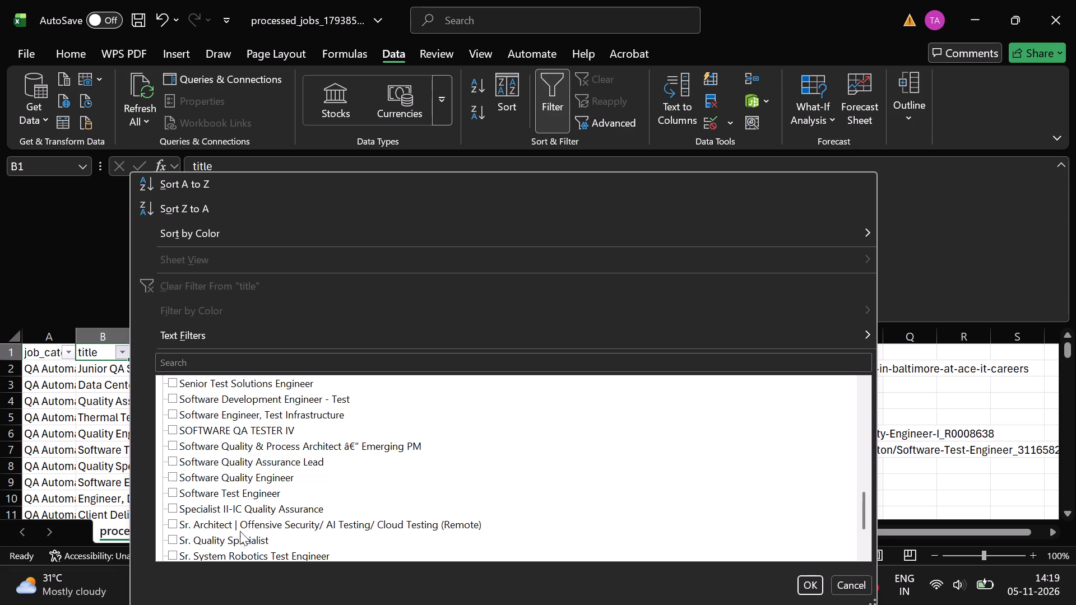
scroll(220, 547, down, 1)
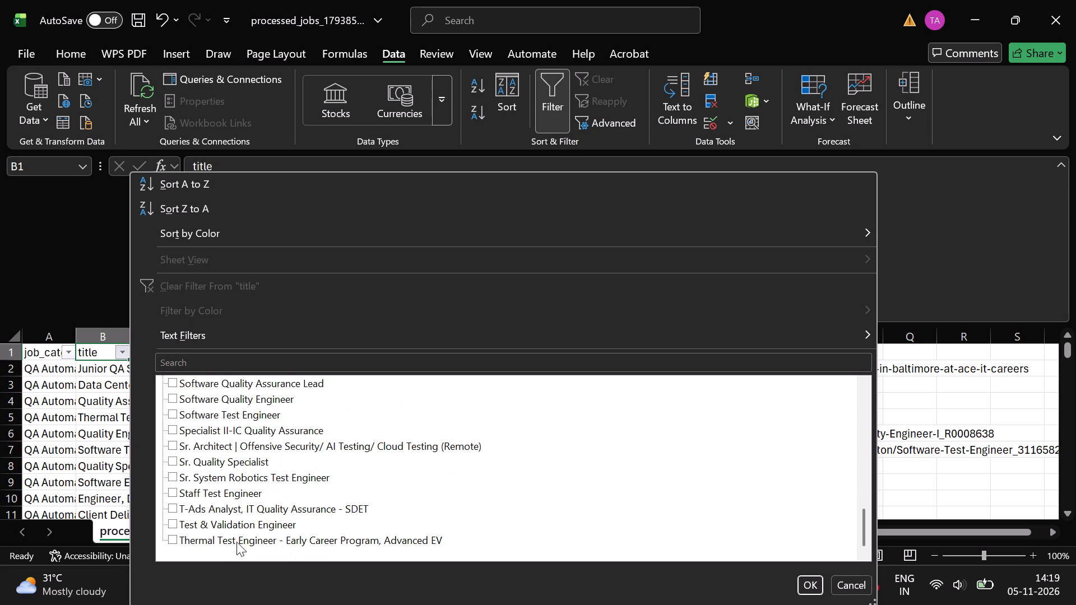
click(236, 542)
click(810, 589)
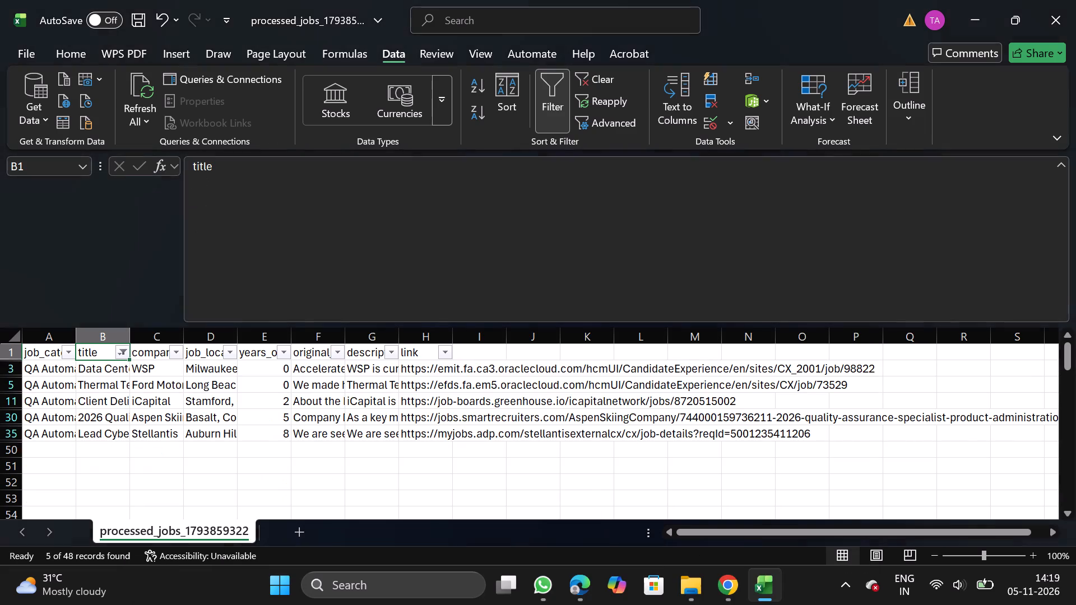
Delete all the job rows shown by the title filter, and remove the filter from the sheet.
click(10, 374)
click(0, 369)
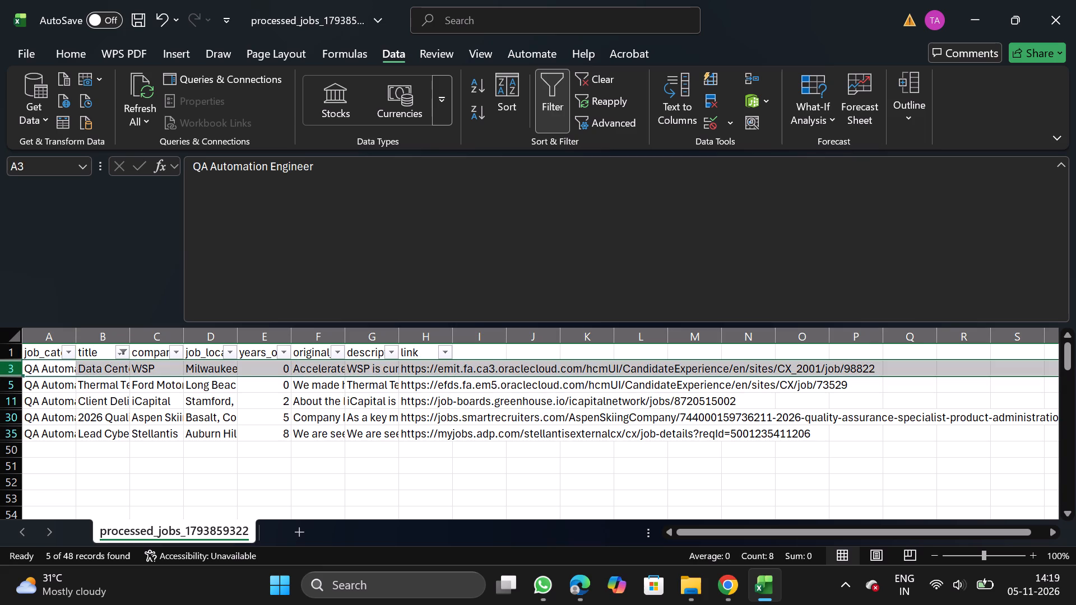
key(ctrl+shift+Down)
right_click(62, 399)
click(163, 258)
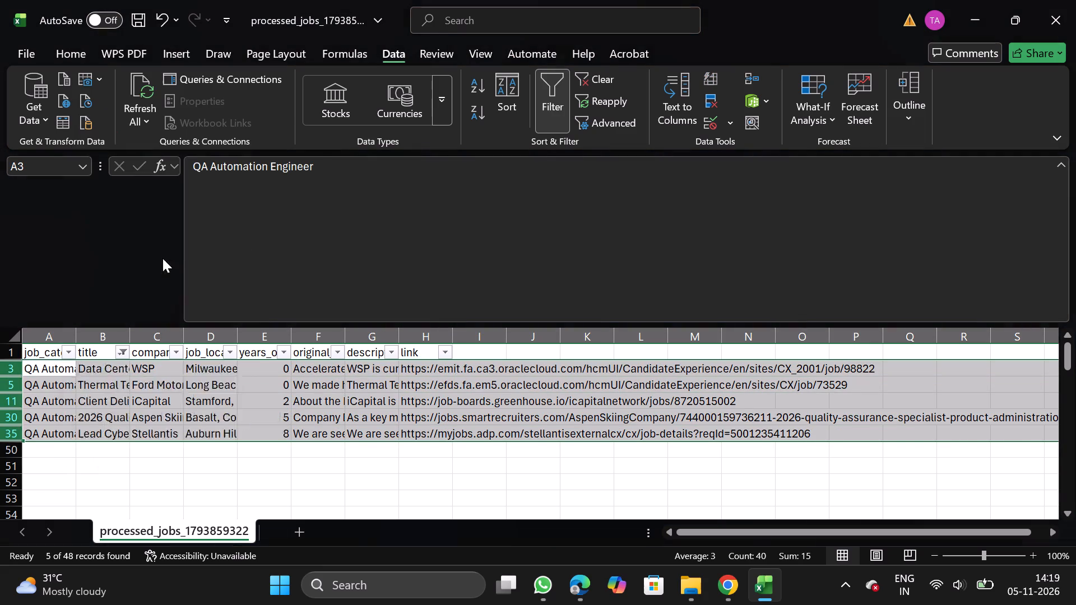
click(546, 69)
Filter the title column for lead to review the matching jobs, and remove the filter.
click(105, 341)
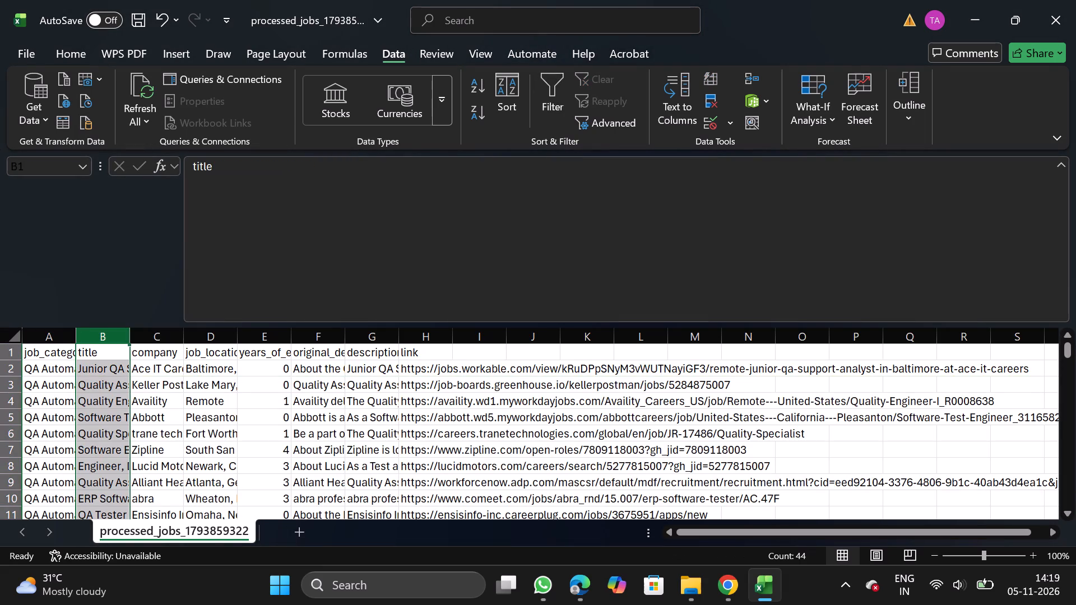
click(541, 86)
click(127, 352)
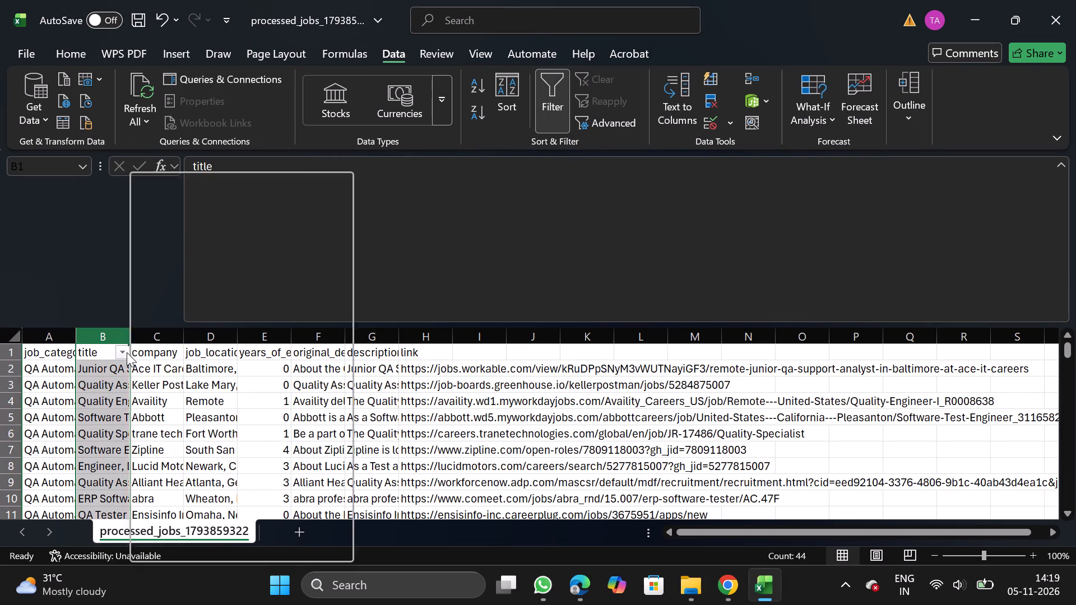
click(197, 364)
text(lead)
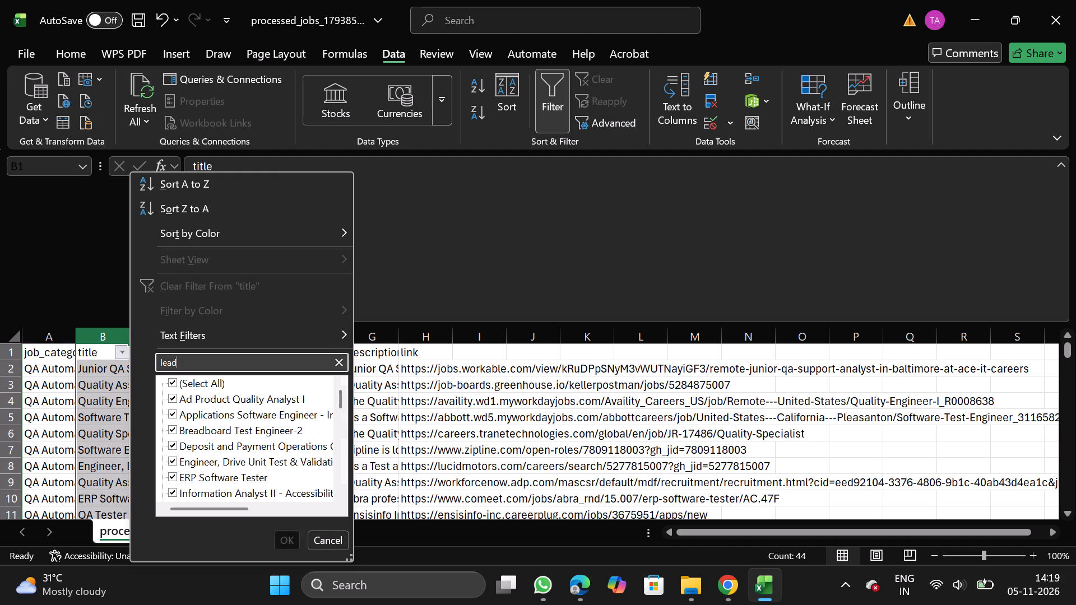
key(BackSpace)
key(BackSpace)
key(BackSpace)
text(ead)
click(289, 540)
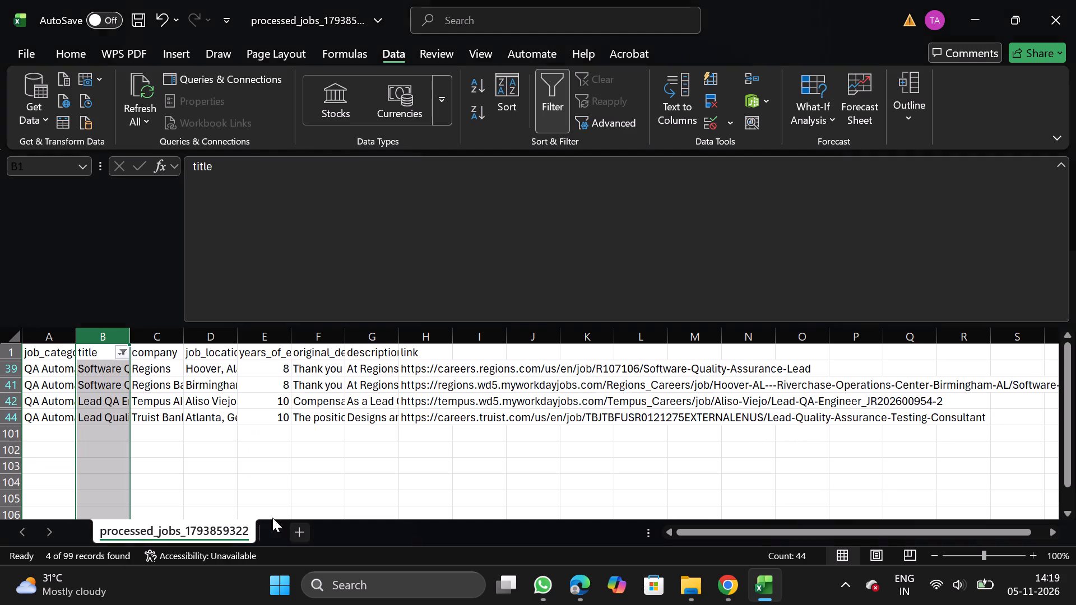
click(566, 95)
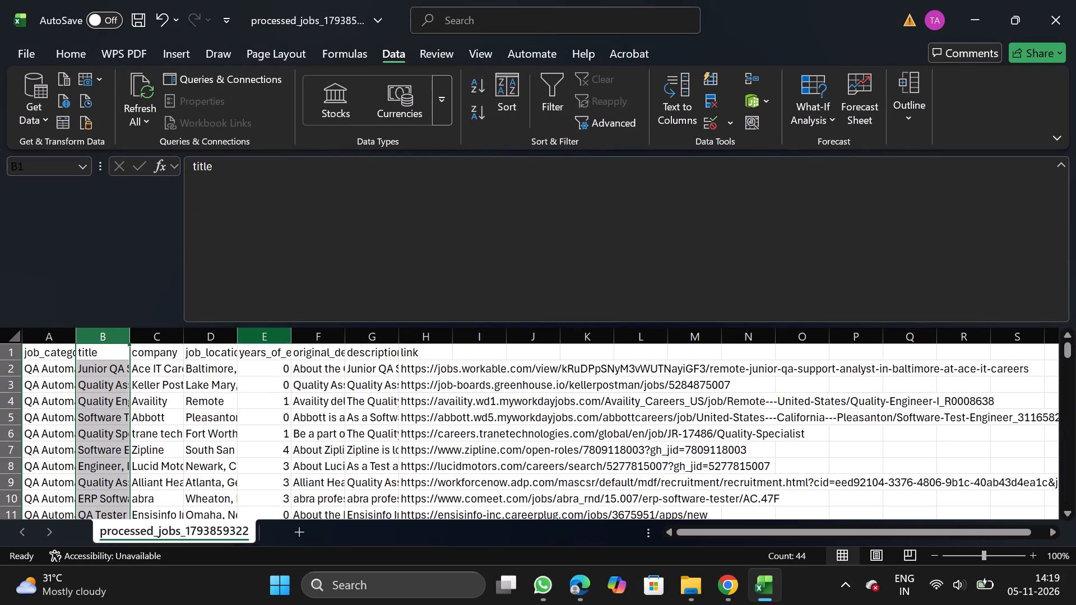
Filter the title column for staff to review the matching jobs, and remove the filter.
click(546, 82)
click(127, 351)
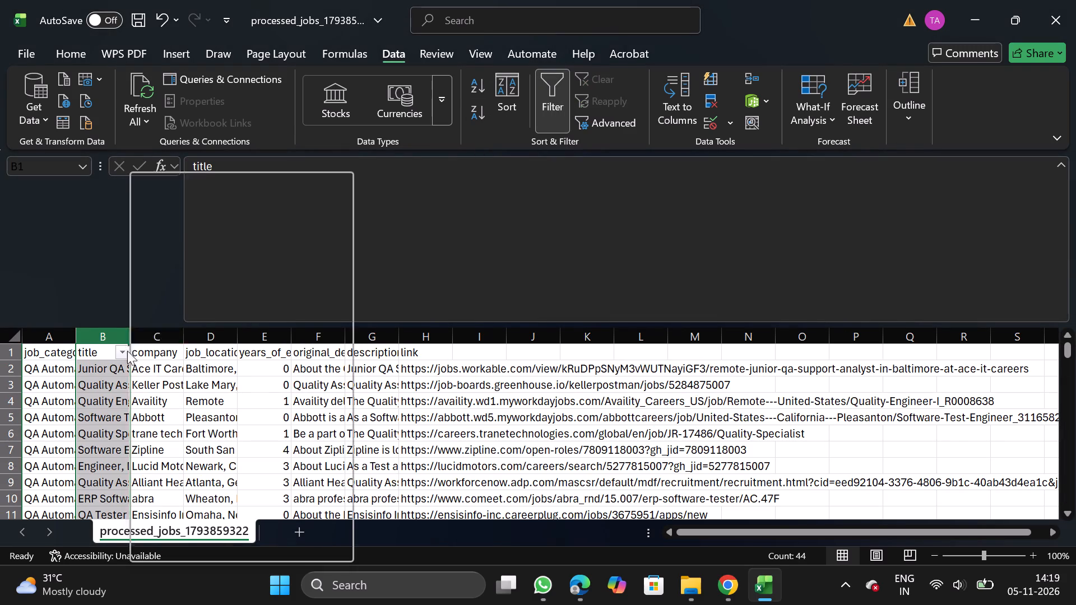
click(168, 356)
text(staff)
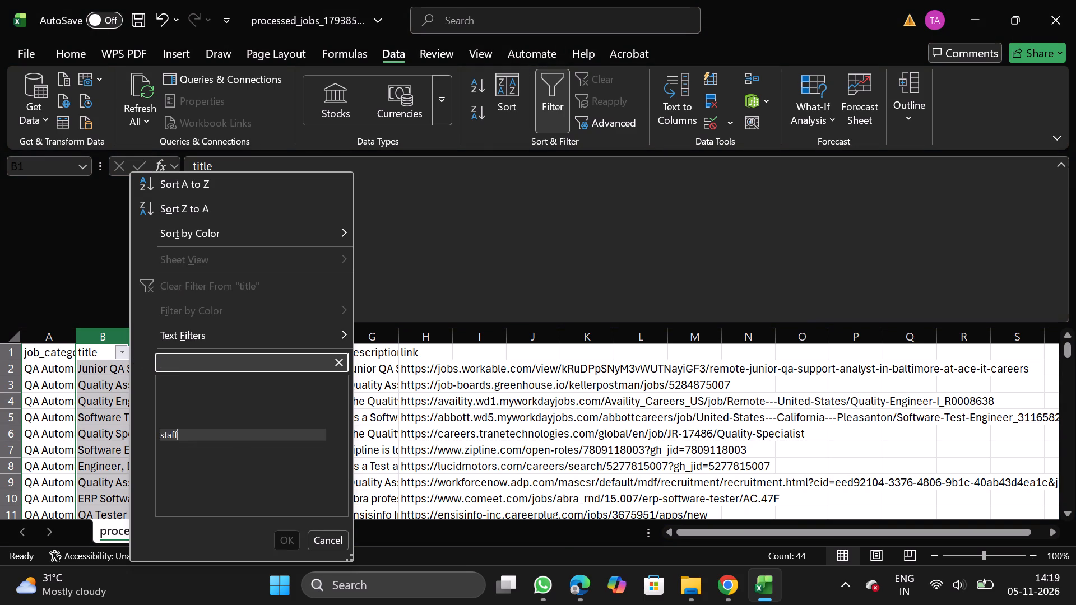
click(285, 544)
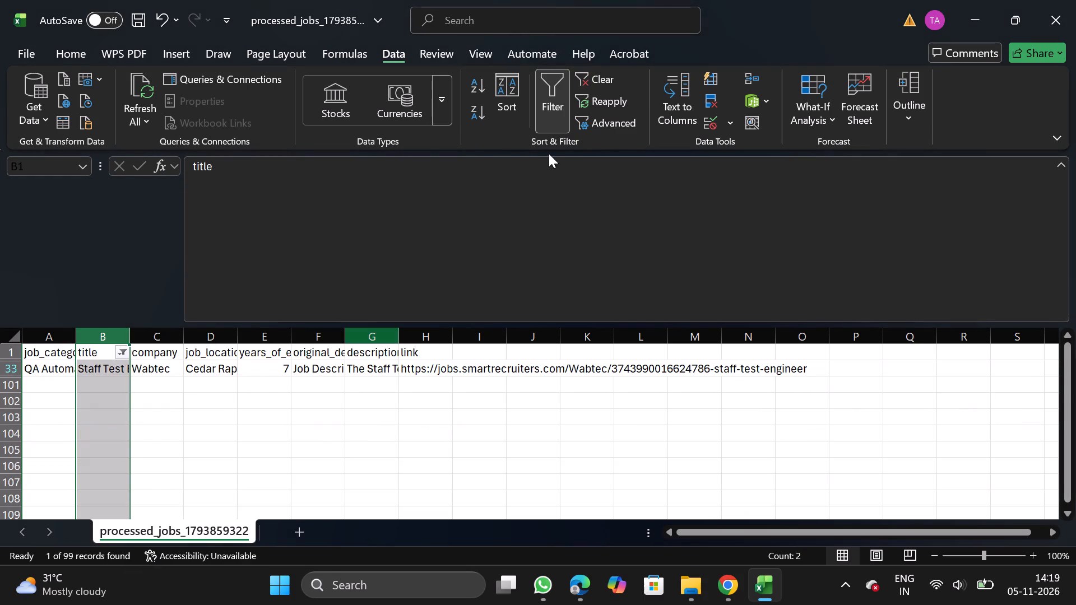
click(554, 117)
Search the title column's filter values for principal, and clear the search text.
click(556, 90)
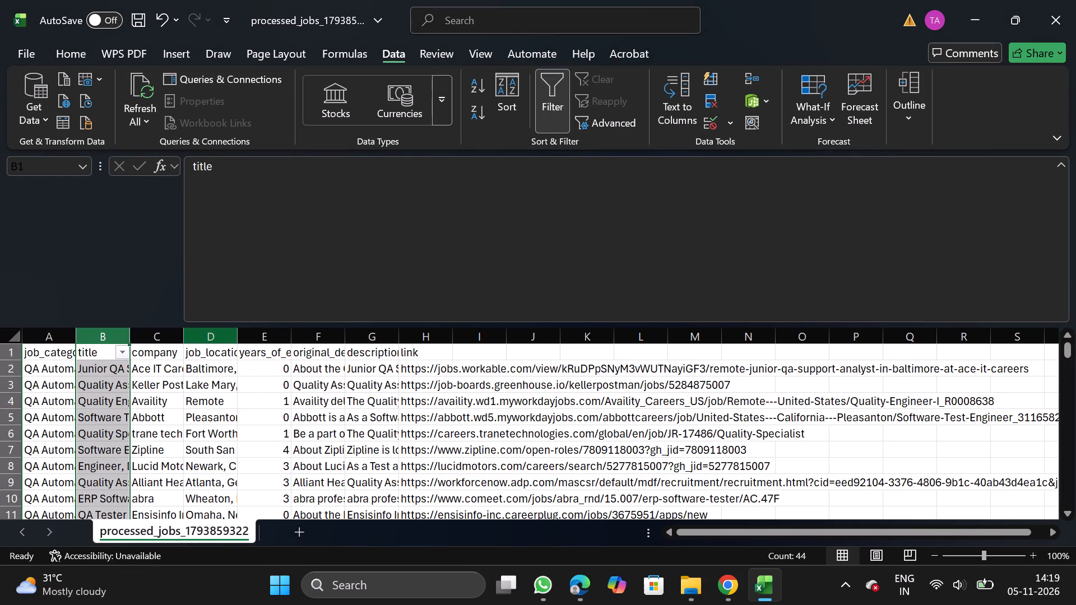
click(124, 351)
click(197, 368)
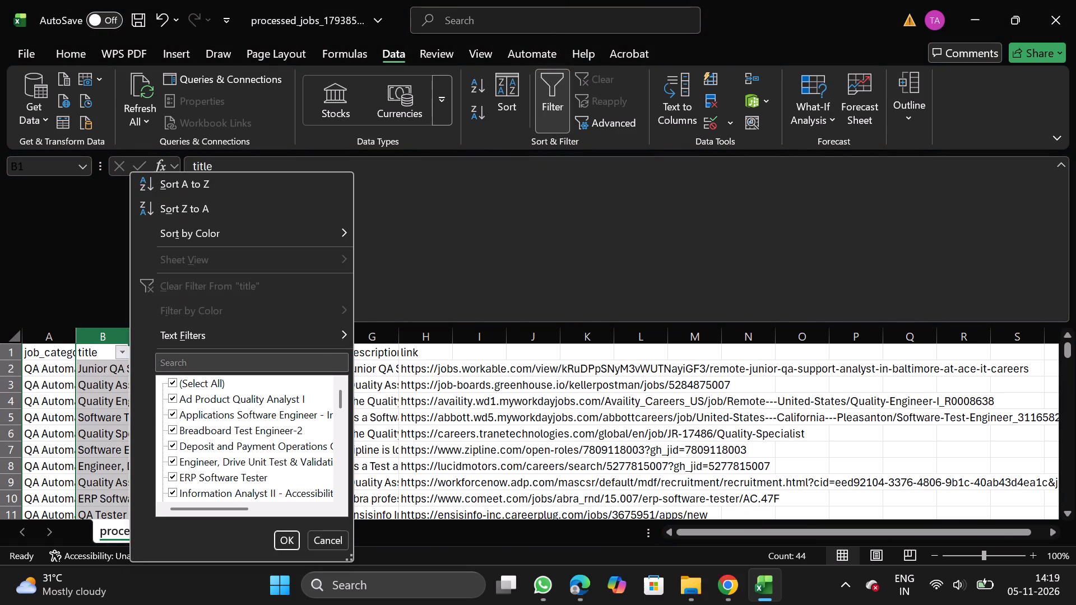
text(principal)
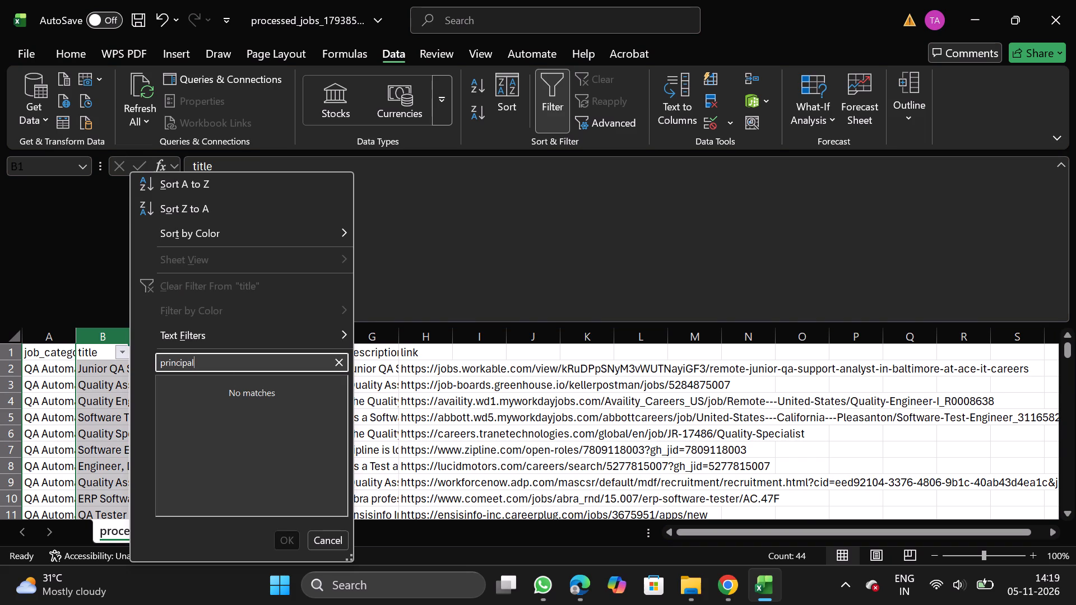
key(BackSpace)
key(BackSpace)
key(BackSpace)
key(BackSpace)
key(BackSpace)
key(BackSpace)
key(BackSpace)
key(BackSpace)
key(BackSpace)
key(BackSpace)
key(BackSpace)
key(BackSpace)
key(BackSpace)
key(BackSpace)
key(BackSpace)
key(BackSpace)
key(BackSpace)
key(BackSpace)
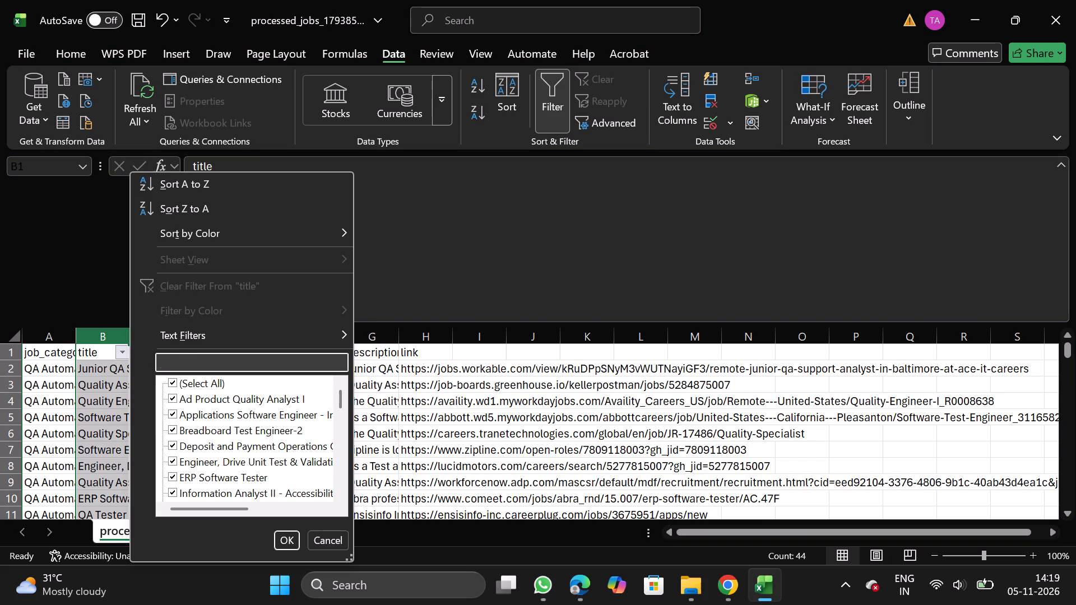
Search the title column's filter values for enterprise, and clear the search text.
text(enterprise)
key(BackSpace)
key(BackSpace)
key(BackSpace)
key(BackSpace)
key(BackSpace)
key(BackSpace)
key(BackSpace)
key(BackSpace)
key(BackSpace)
key(BackSpace)
key(BackSpace)
key(BackSpace)
key(BackSpace)
key(BackSpace)
key(BackSpace)
key(BackSpace)
key(BackSpace)
key(BackSpace)
key(BackSpace)
Filter titles for architect, delete the Software Quality & Process Architect job row in row 20, and remove the filter.
text(architect)
key(BackSpace)
key(BackSpace)
key(BackSpace)
key(BackSpace)
text(tect)
drag(282, 550, 284, 537)
click(284, 537)
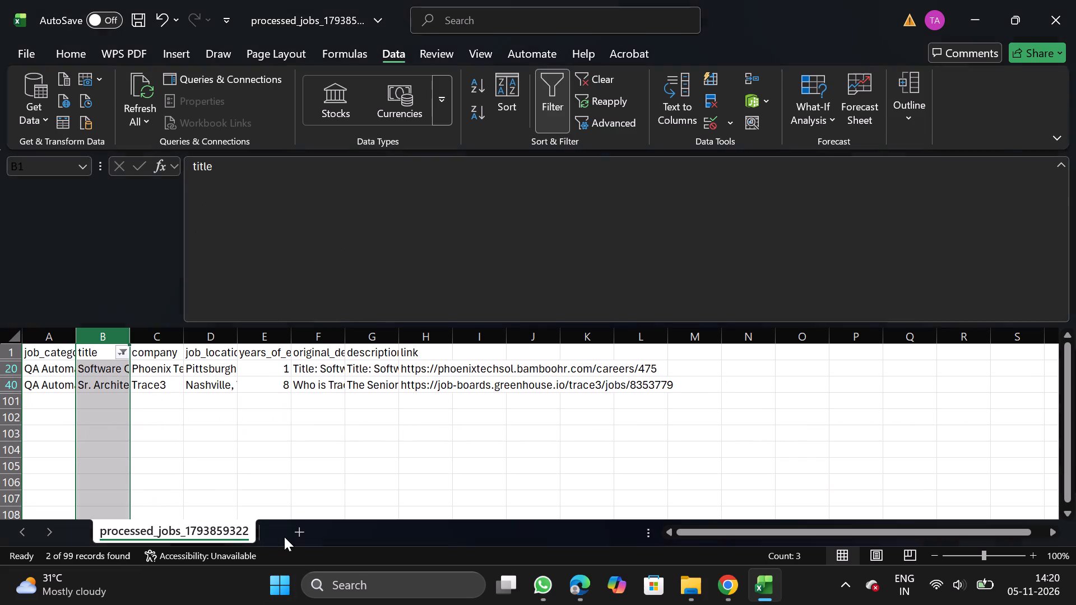
drag(7, 367, 21, 367)
right_click(21, 367)
click(111, 235)
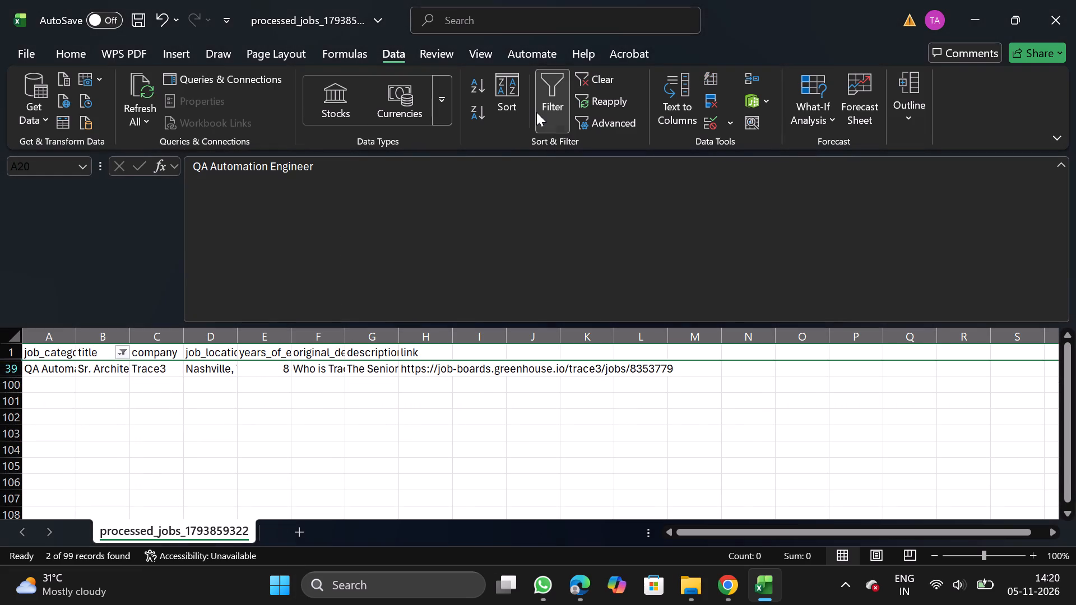
click(536, 112)
Filter the title column for consultant to review the matching jobs, and remove the filter.
click(109, 346)
click(547, 101)
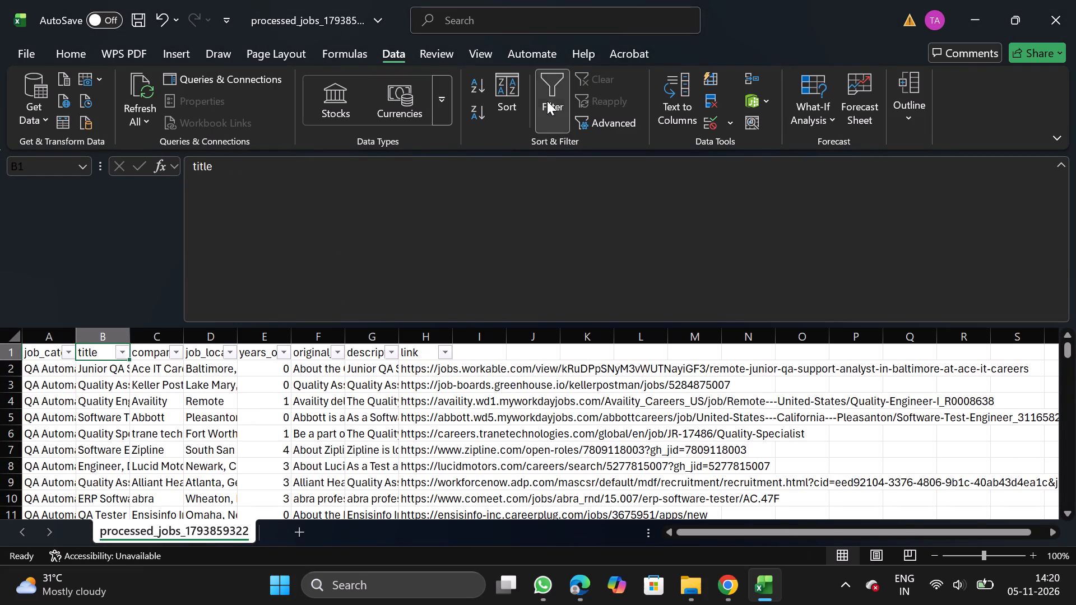
click(118, 352)
click(207, 365)
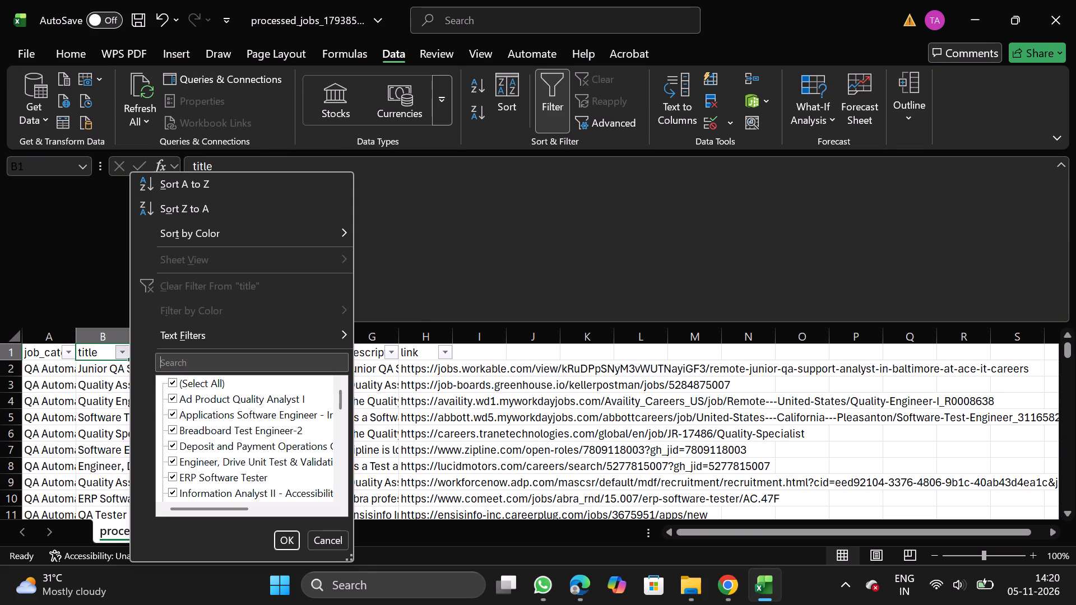
text(consultant)
click(286, 535)
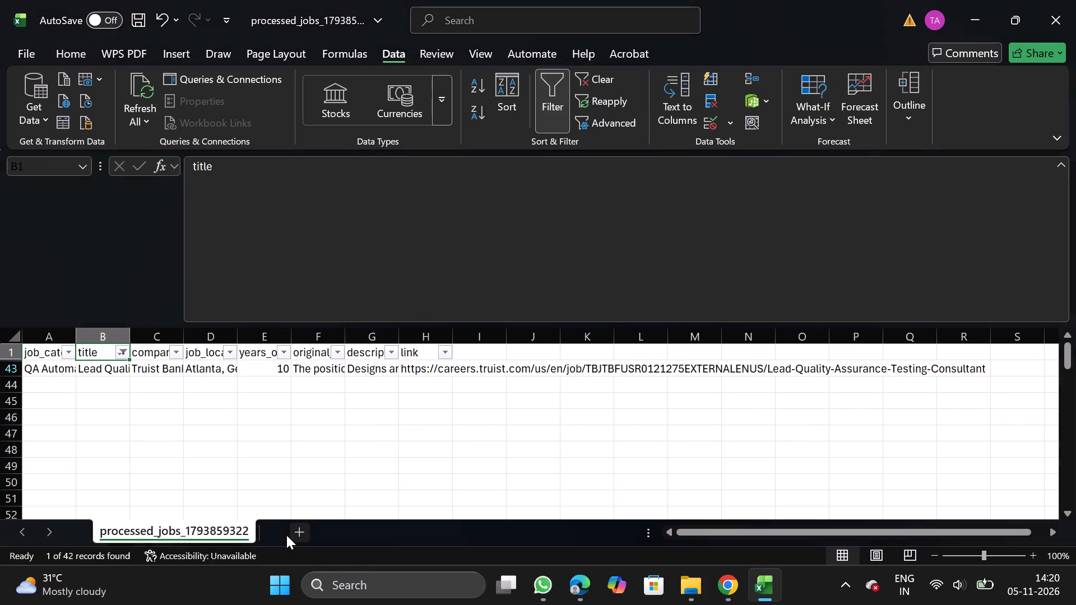
click(547, 95)
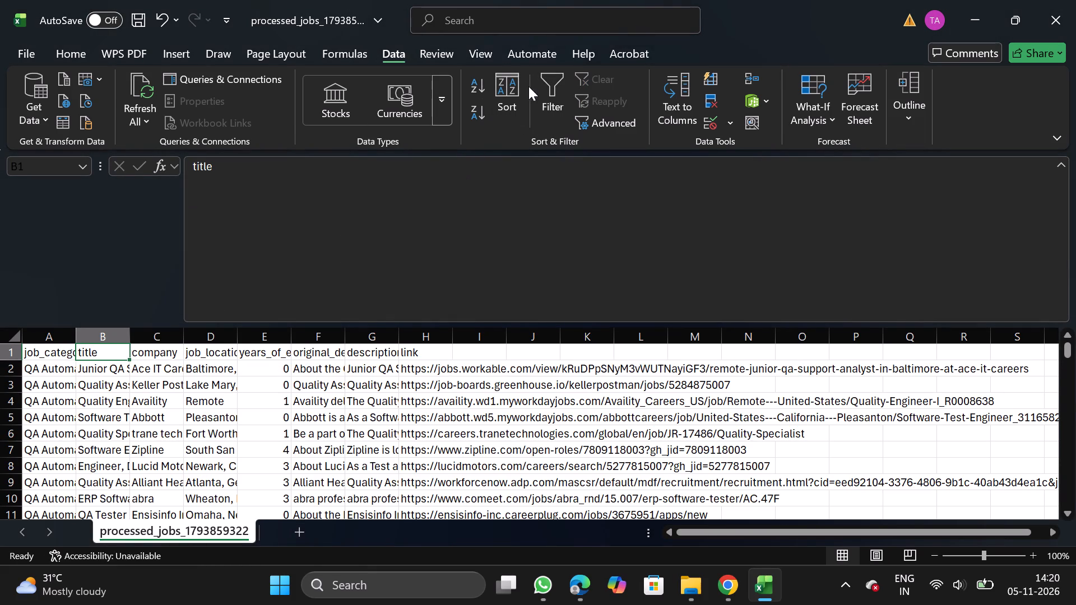
Search the title column's filter values for embedded, cancel the search, and turn the filter off.
click(537, 92)
click(116, 355)
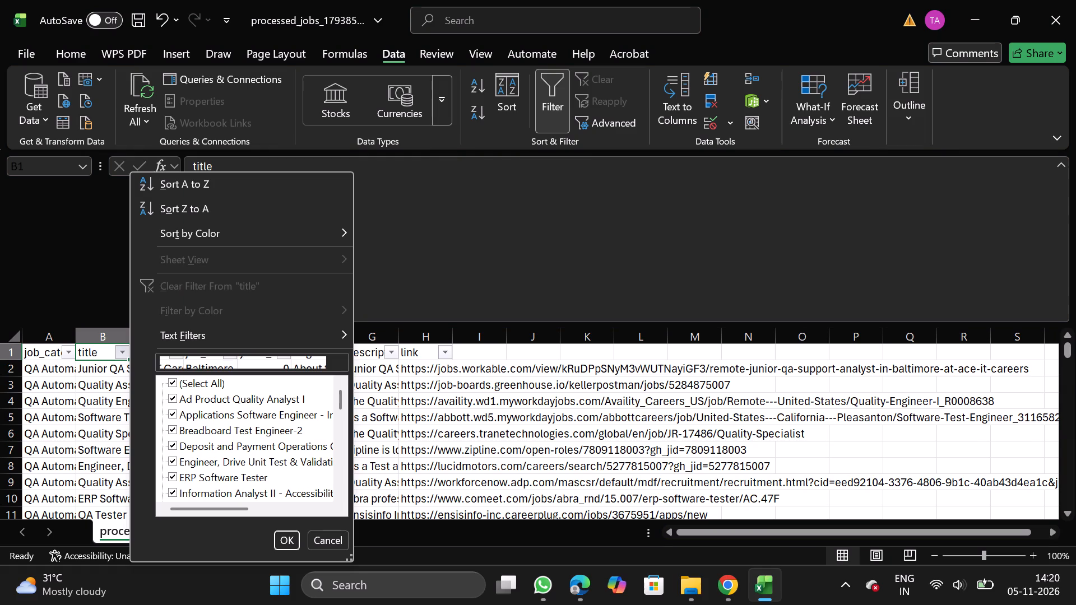
click(170, 362)
text(embedded)
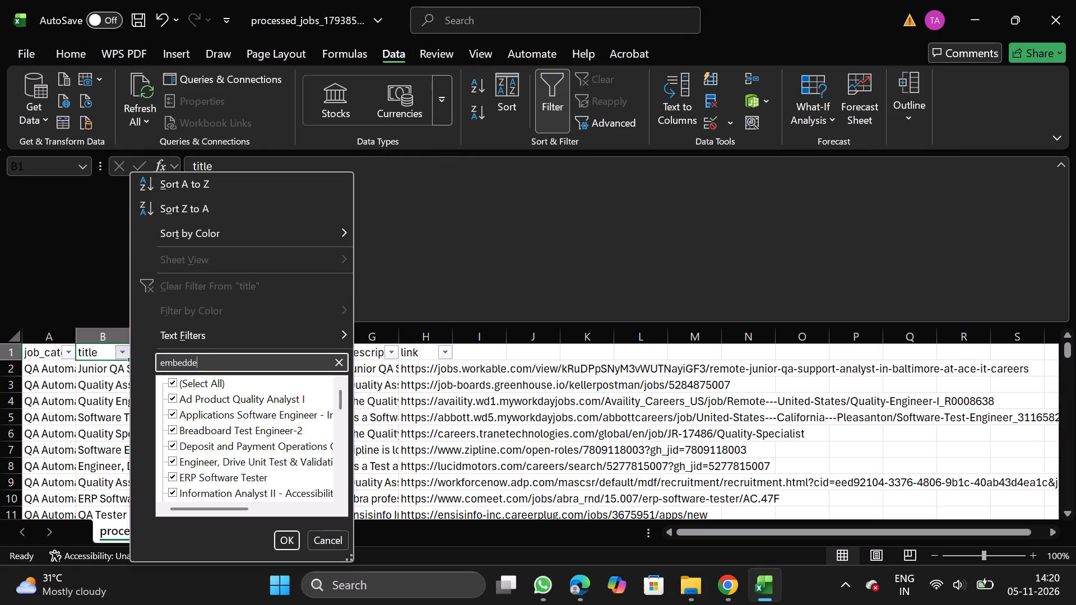
click(328, 534)
click(550, 108)
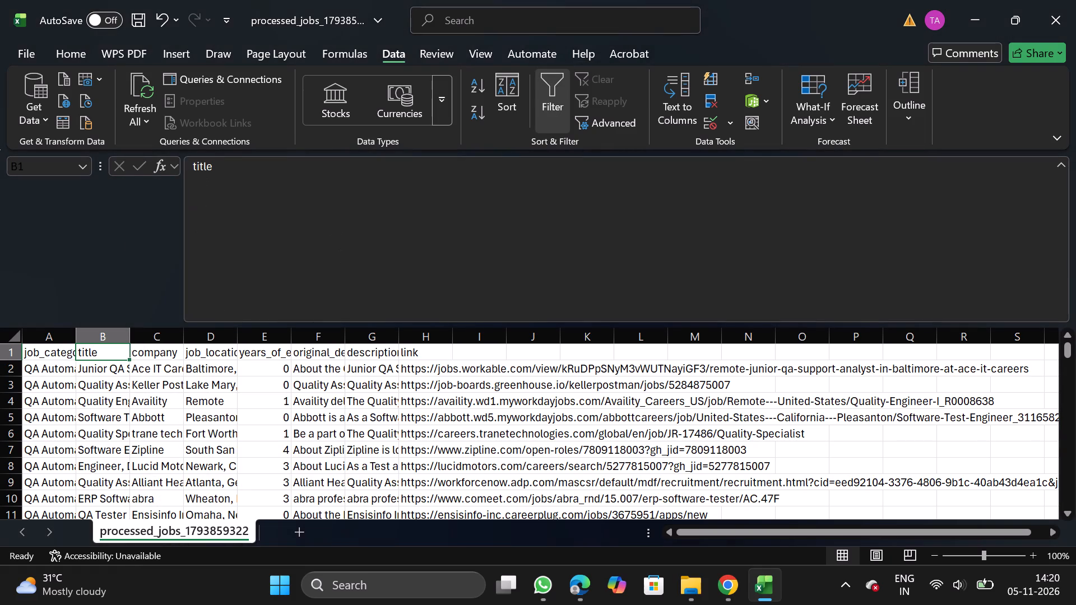
Search the company column's filter values for walmart, and clear the search text.
click(155, 345)
click(565, 97)
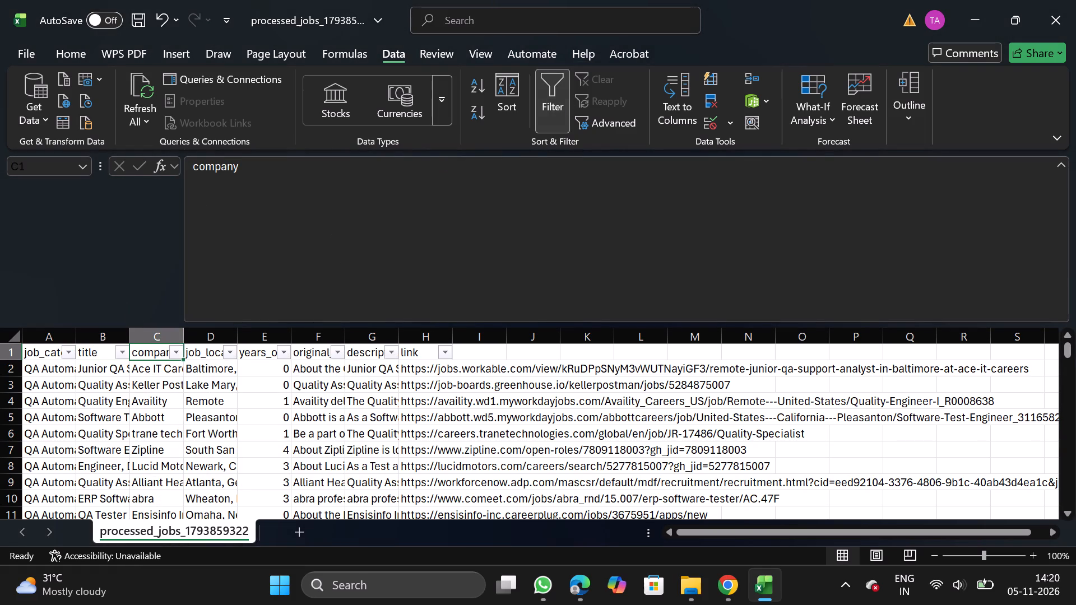
click(171, 357)
click(235, 365)
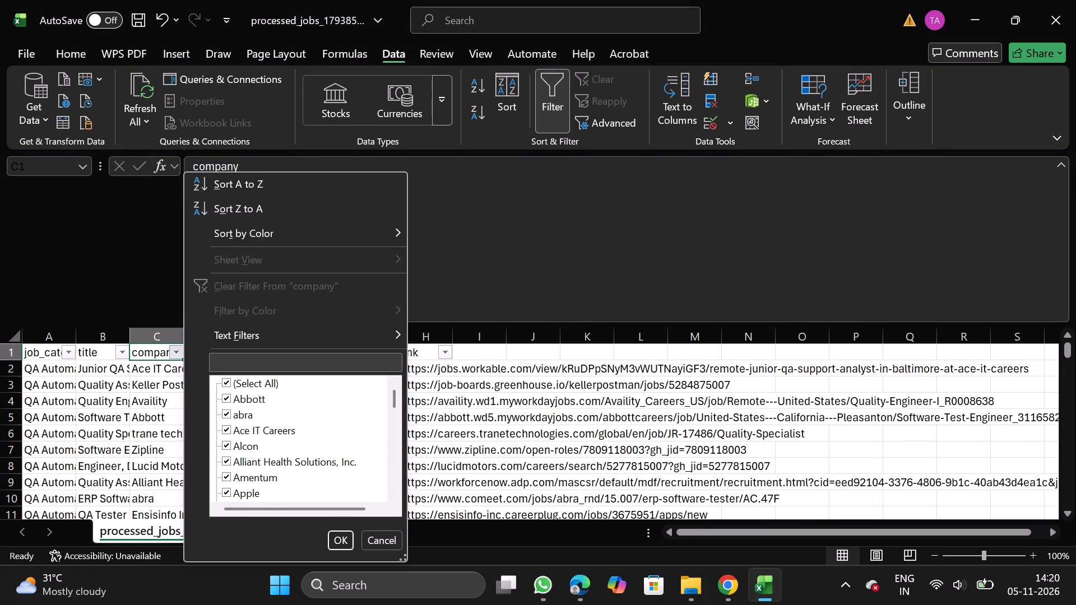
text(walmart)
key(BackSpace)
key(BackSpace)
key(BackSpace)
key(BackSpace)
key(BackSpace)
key(BackSpace)
key(BackSpace)
key(BackSpace)
key(BackSpace)
key(BackSpace)
key(BackSpace)
key(BackSpace)
key(BackSpace)
key(BackSpace)
key(BackSpace)
key(BackSpace)
key(BackSpace)
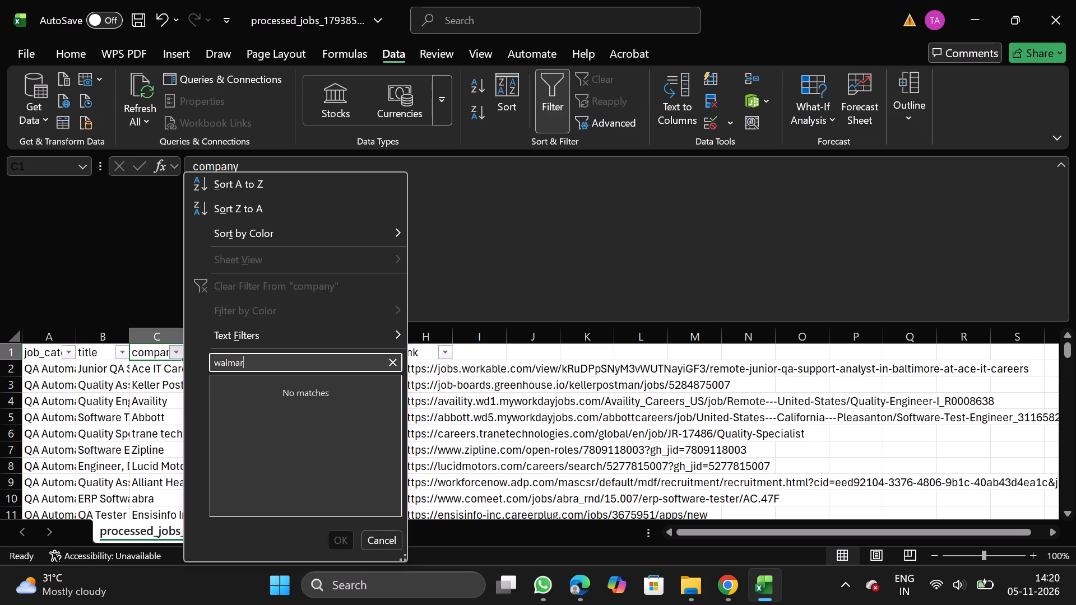
Search the company column's filter values for dried, and clear the search text.
text(dried)
key(BackSpace)
key(BackSpace)
key(BackSpace)
key(BackSpace)
key(BackSpace)
key(BackSpace)
key(BackSpace)
key(BackSpace)
key(BackSpace)
key(BackSpace)
key(BackSpace)
Search the company column's filter values for capital, and clear the search text.
text(capitakl)
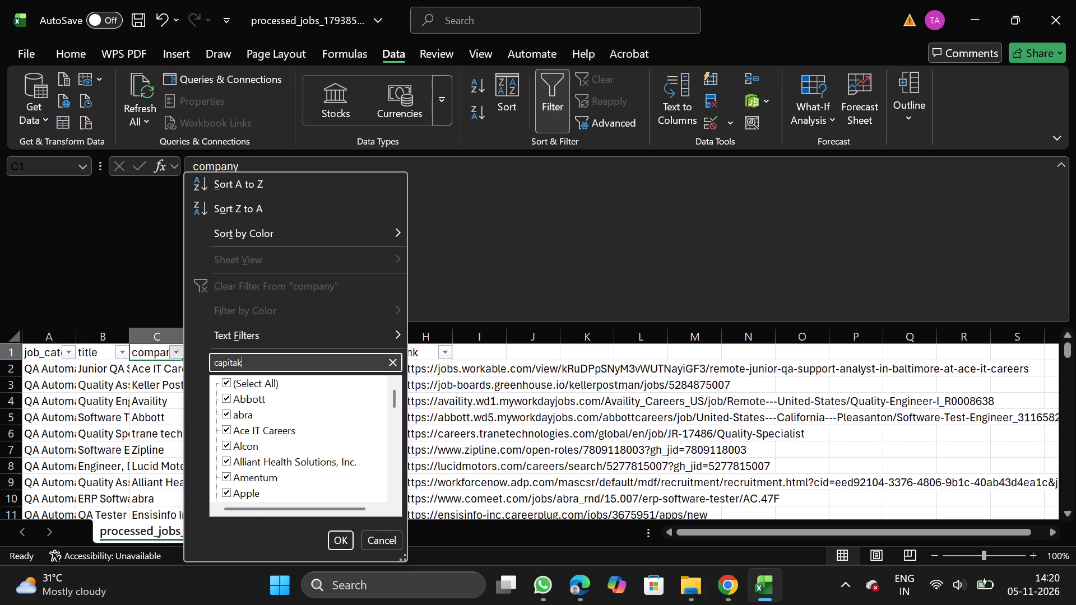
key(BackSpace)
key(BackSpace)
key(BackSpace)
key(BackSpace)
key(BackSpace)
key(BackSpace)
key(BackSpace)
key(BackSpace)
key(BackSpace)
key(BackSpace)
key(BackSpace)
key(BackSpace)
key(BackSpace)
key(BackSpace)
key(BackSpace)
Search the company column's filter values for under, and clear the search text.
text(under)
key(BackSpace)
key(BackSpace)
key(BackSpace)
key(BackSpace)
key(BackSpace)
key(BackSpace)
key(BackSpace)
key(BackSpace)
key(BackSpace)
key(BackSpace)
key(BackSpace)
key(BackSpace)
Search the company column's filter values for hunt, and clear the search text.
text(hunt)
key(BackSpace)
key(BackSpace)
key(BackSpace)
key(BackSpace)
key(BackSpace)
key(BackSpace)
key(BackSpace)
key(BackSpace)
key(BackSpace)
key(BackSpace)
key(BackSpace)
key(BackSpace)
key(BackSpace)
Search the company column's filter values for skim, and clear the search text.
text(skim)
key(BackSpace)
key(BackSpace)
key(BackSpace)
key(BackSpace)
key(BackSpace)
key(BackSpace)
key(BackSpace)
key(BackSpace)
key(BackSpace)
key(BackSpace)
key(BackSpace)
key(BackSpace)
key(BackSpace)
key(BackSpace)
key(BackSpace)
Search the company column's filter values for ape, and clear the search text.
text(ape)
key(BackSpace)
key(BackSpace)
key(BackSpace)
key(BackSpace)
key(BackSpace)
key(BackSpace)
key(BackSpace)
key(BackSpace)
key(BackSpace)
key(BackSpace)
Search the company column's filter values for in landem, cancel the search, and turn the filter off.
text(in landem)
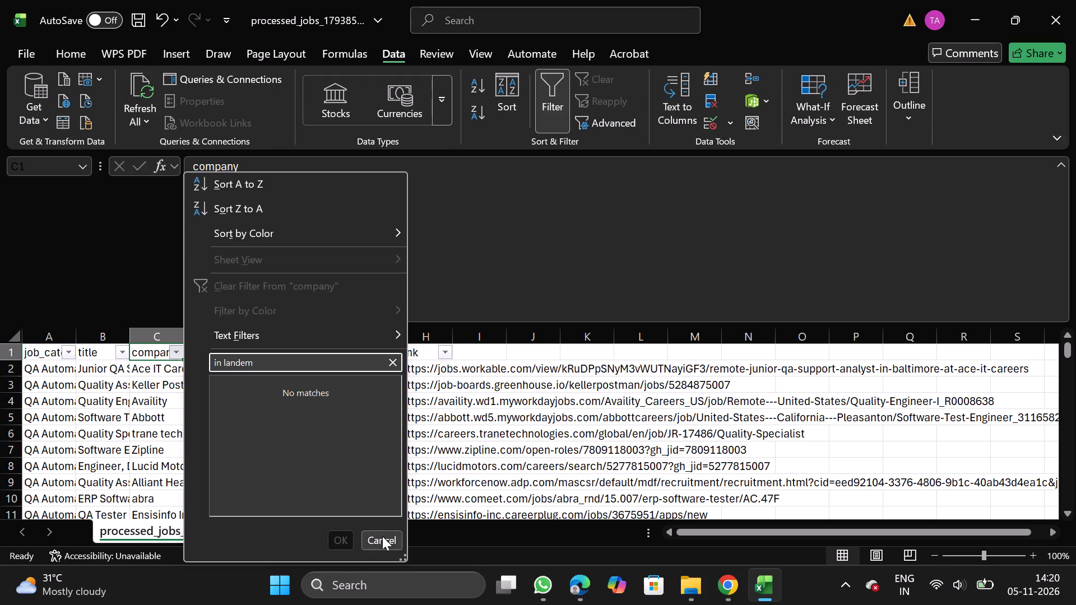
click(382, 536)
click(553, 86)
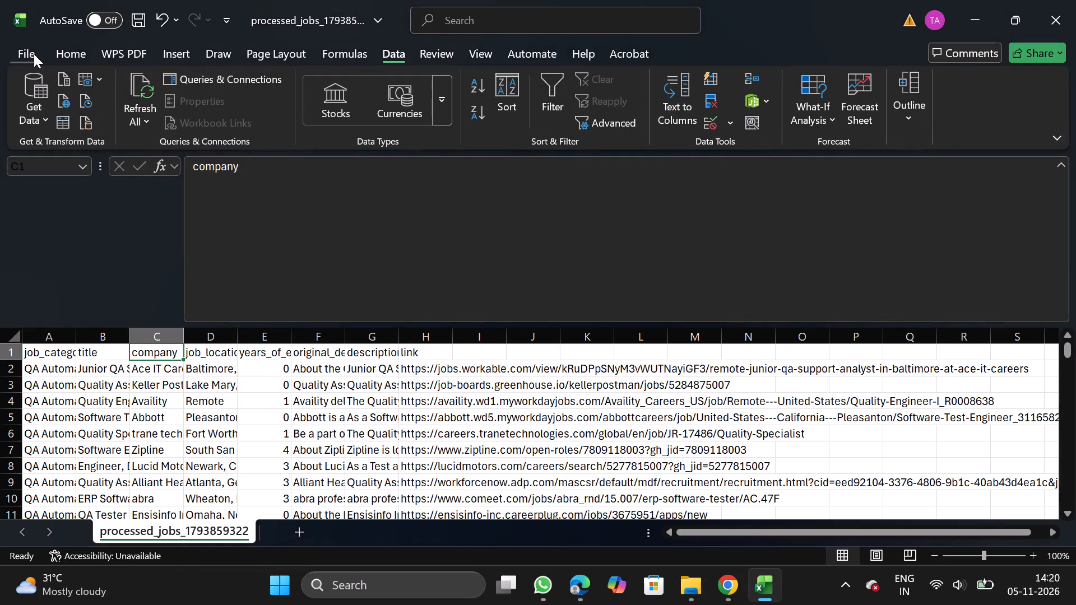
Save the cleaned job list as the CSV file QA_11_05 in the Daily Scraping jobs folder under Documents.
click(34, 54)
double_click(56, 285)
triple_click(246, 468)
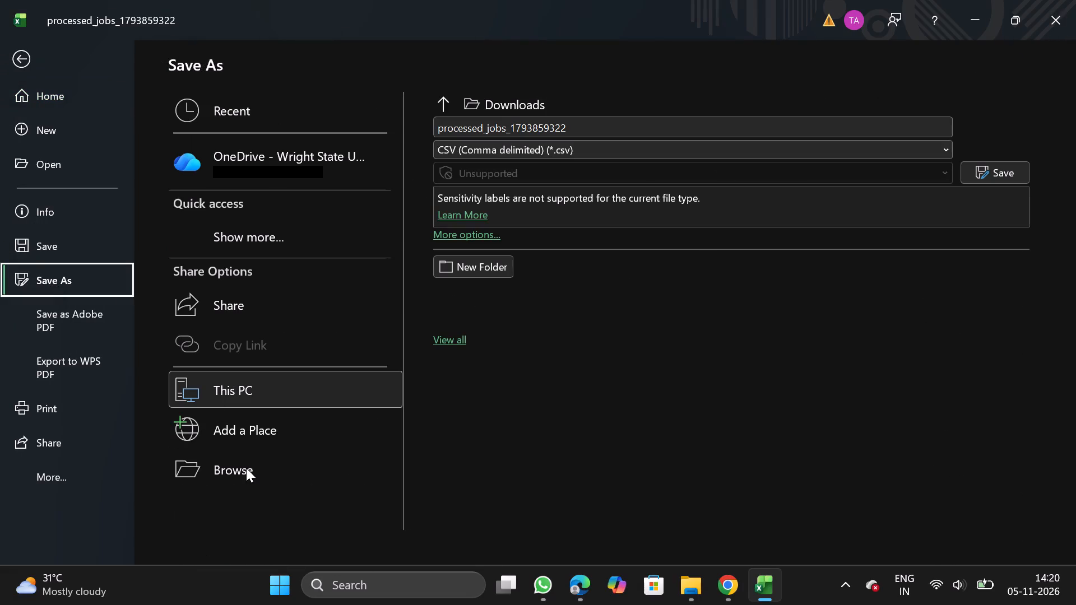
double_click(246, 468)
double_click(92, 188)
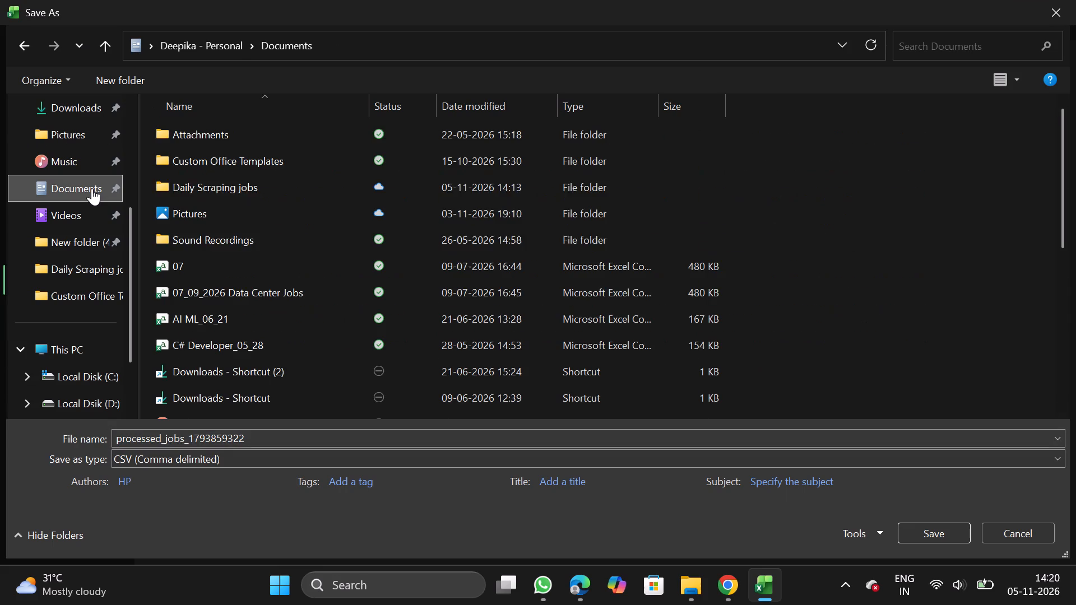
double_click(243, 186)
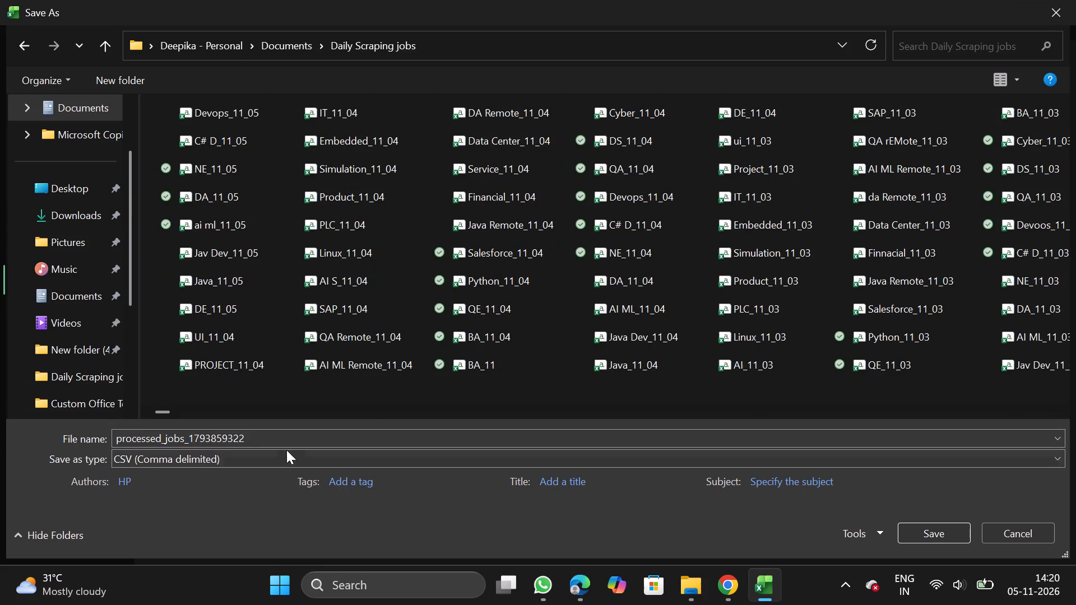
click(294, 443)
key(BackSpace)
text(QA_11_0)
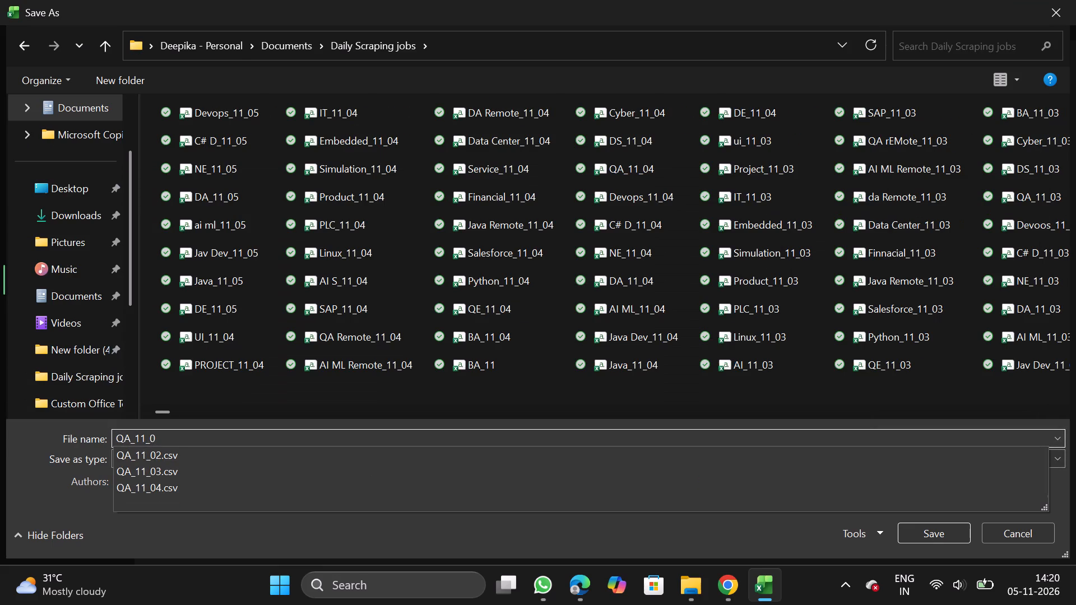
key(5)
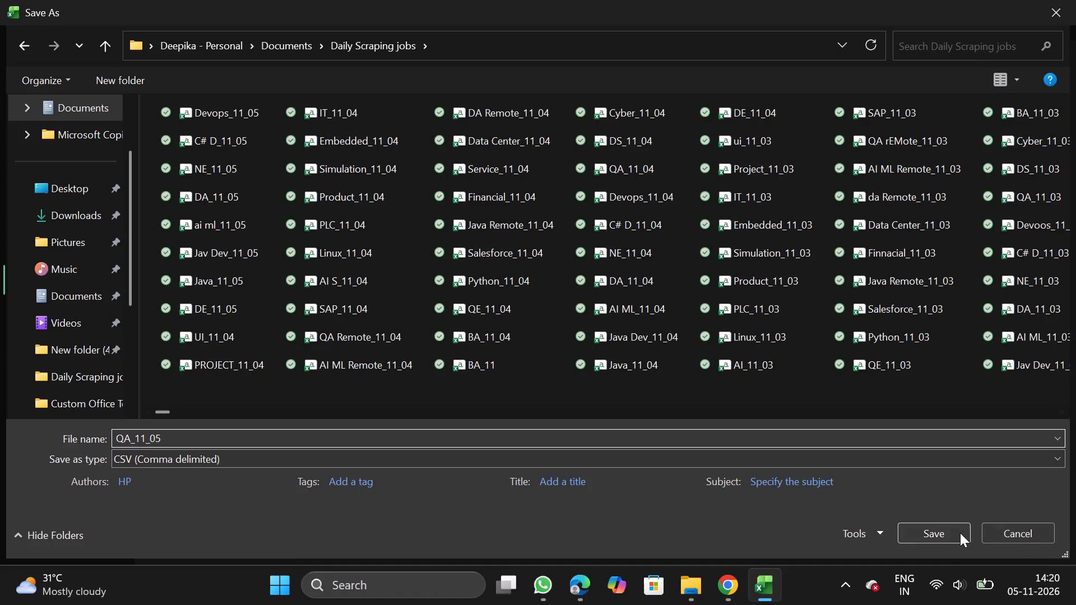
click(953, 533)
Switch to NextGenApply in Chrome and bulk upload QA_11_05.csv.
click(727, 590)
scroll(548, 474, down, 1)
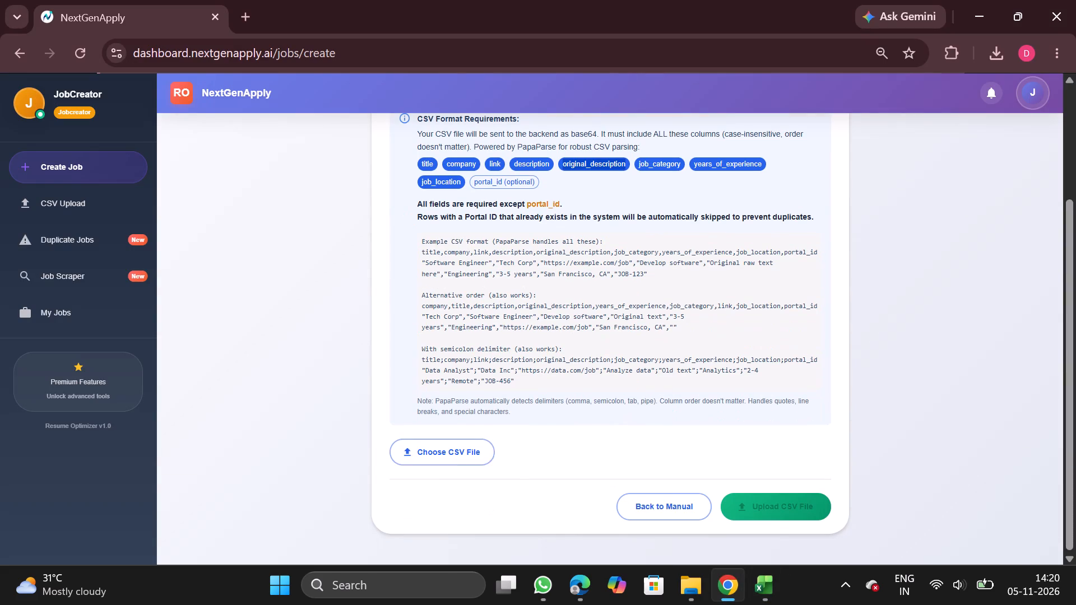
click(465, 449)
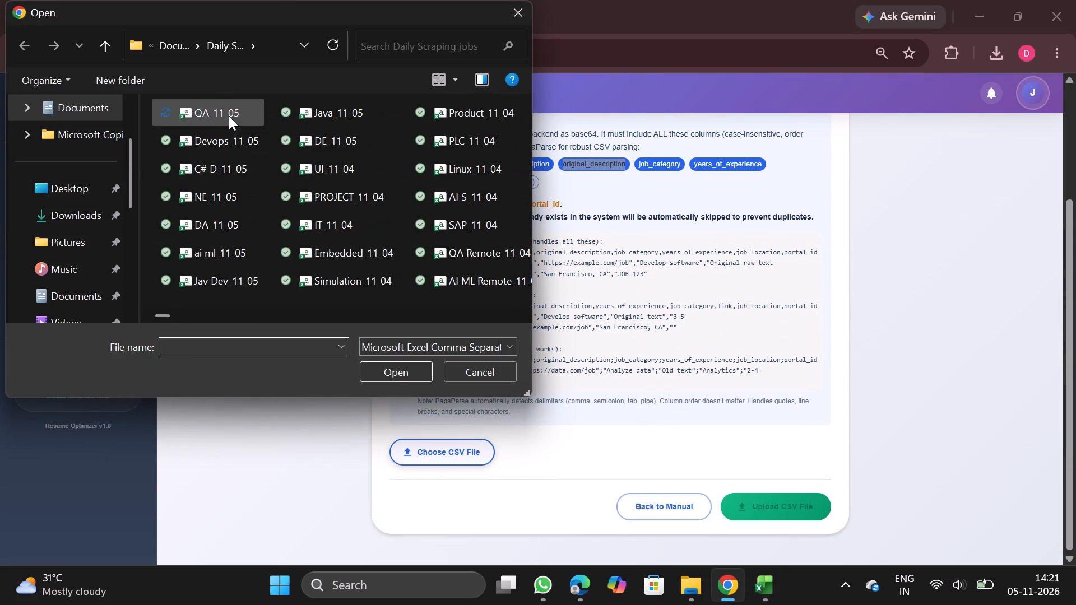
double_click(229, 116)
scroll(585, 411, down, 2)
scroll(654, 413, down, 4)
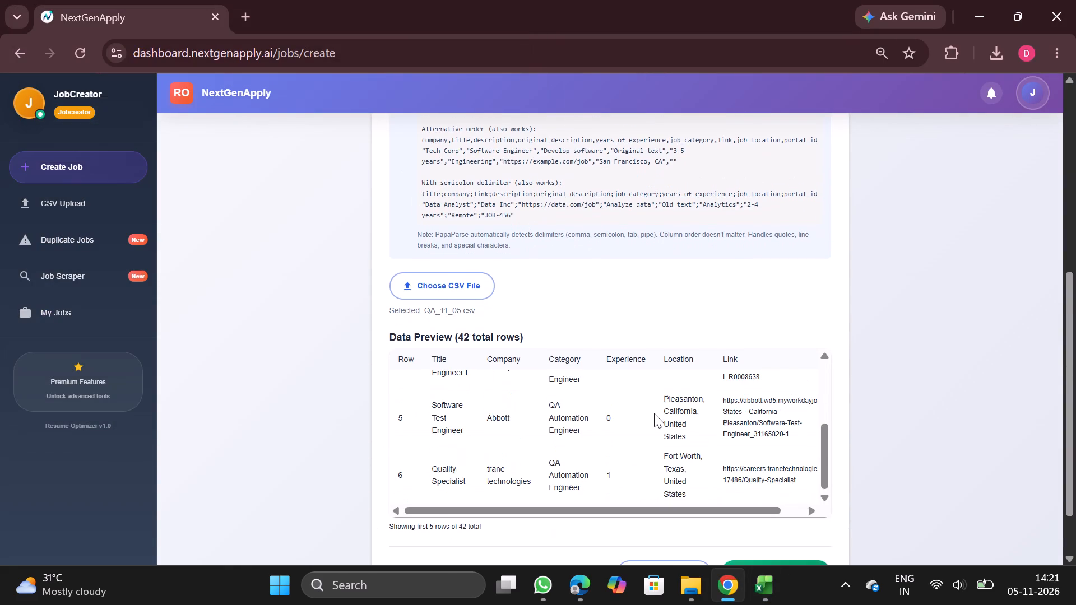
click(754, 495)
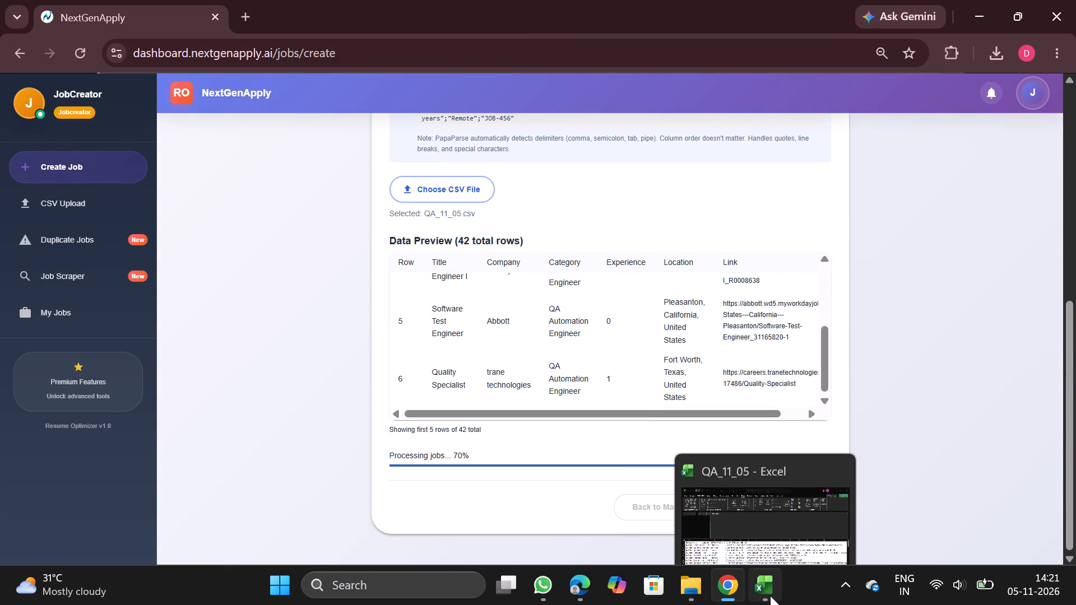
Close the QA_11_05 workbook in Excel.
click(844, 446)
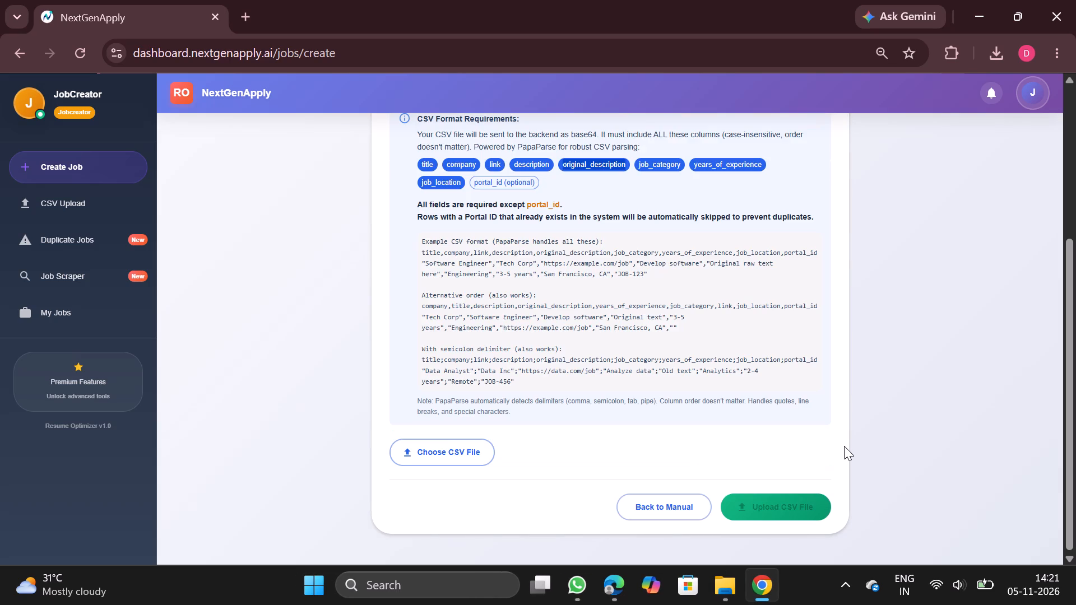
Download the Data Scientist CSV, entry #4857, from the CSV upload history and open it in Excel.
scroll(664, 353, up, 4)
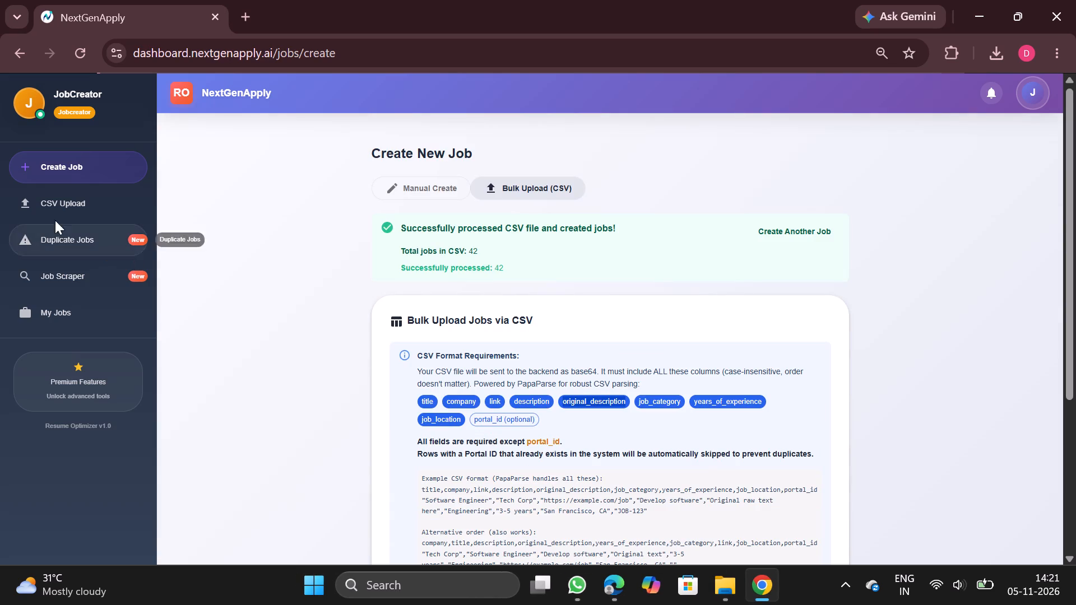
click(60, 199)
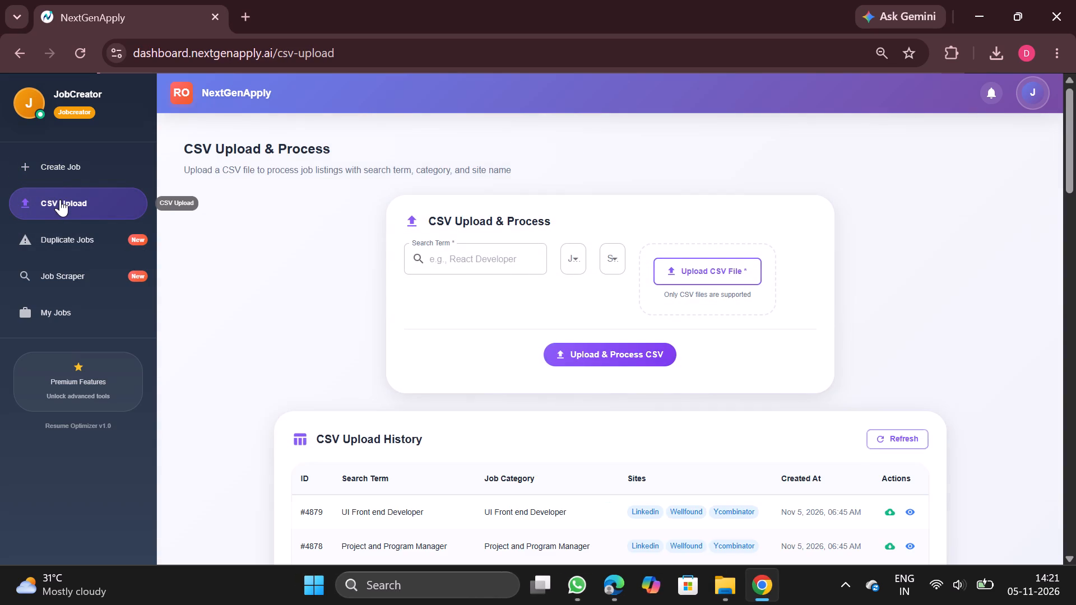
scroll(360, 387, down, 3)
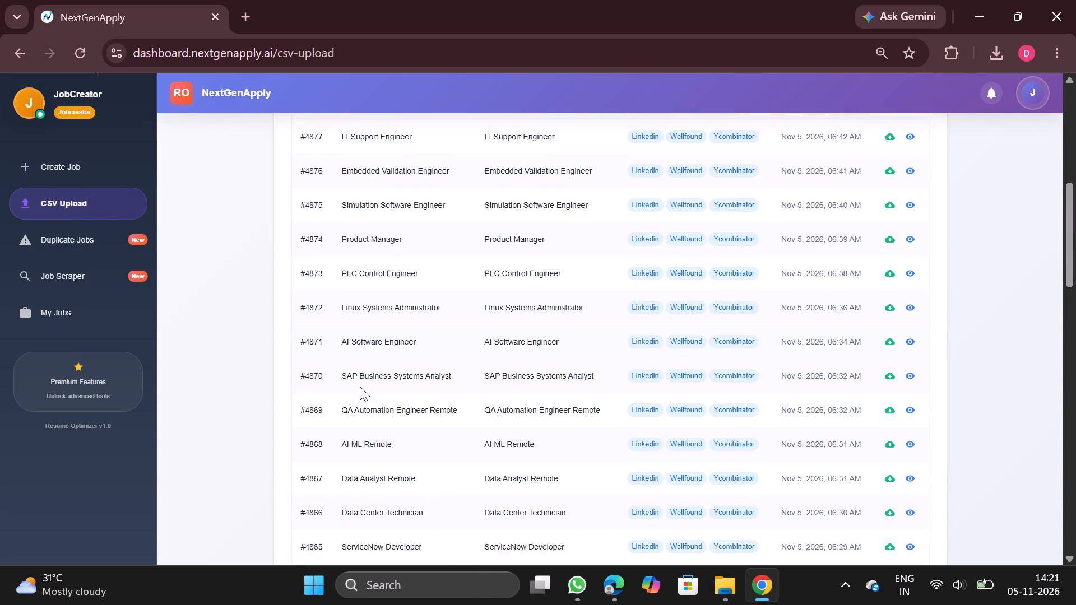
scroll(521, 467, down, 1)
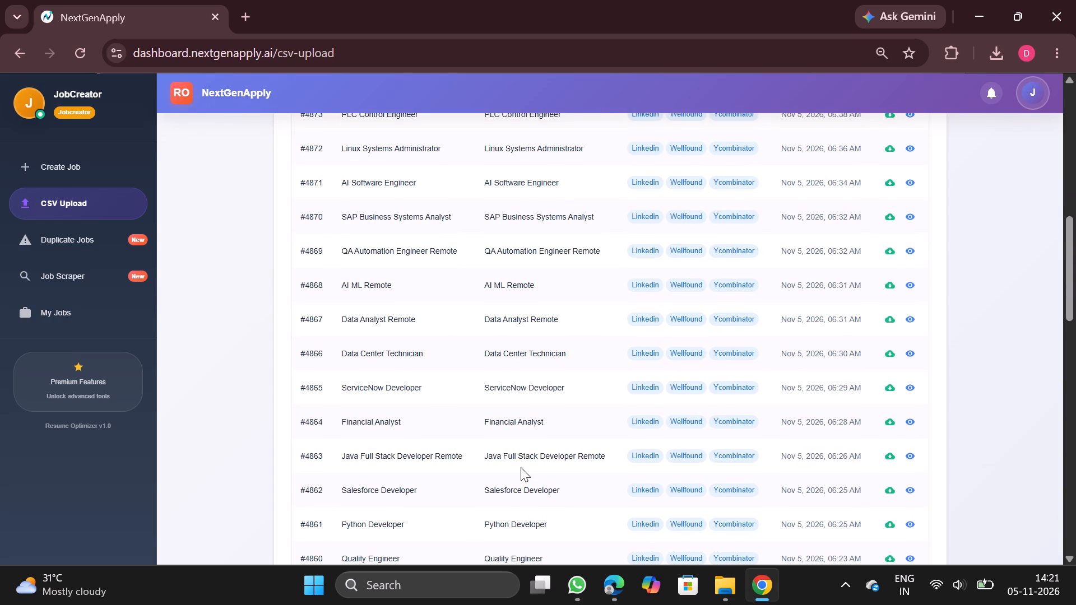
scroll(521, 467, down, 2)
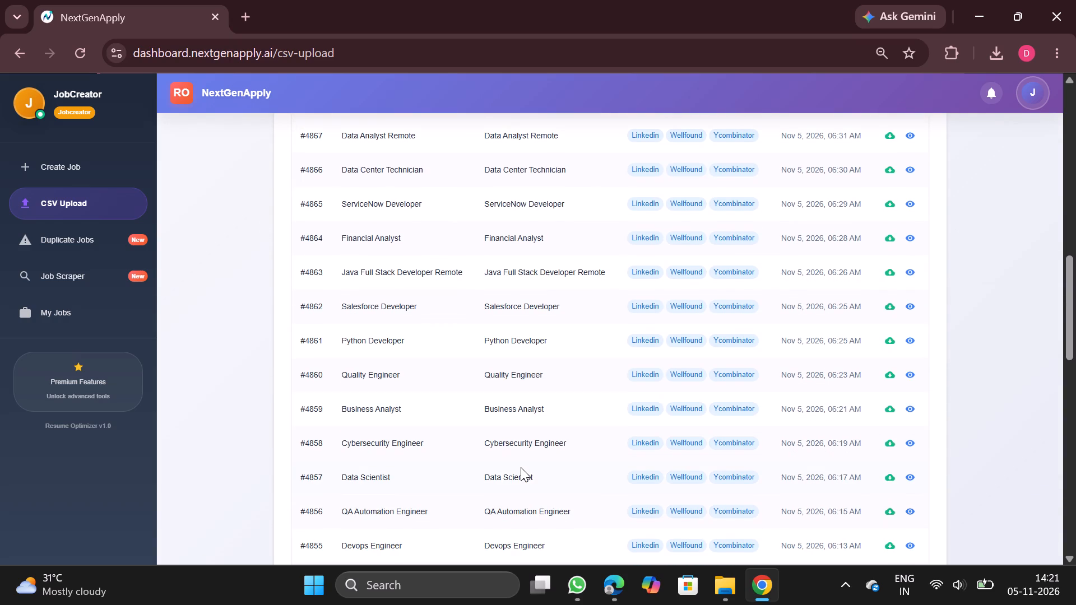
click(889, 471)
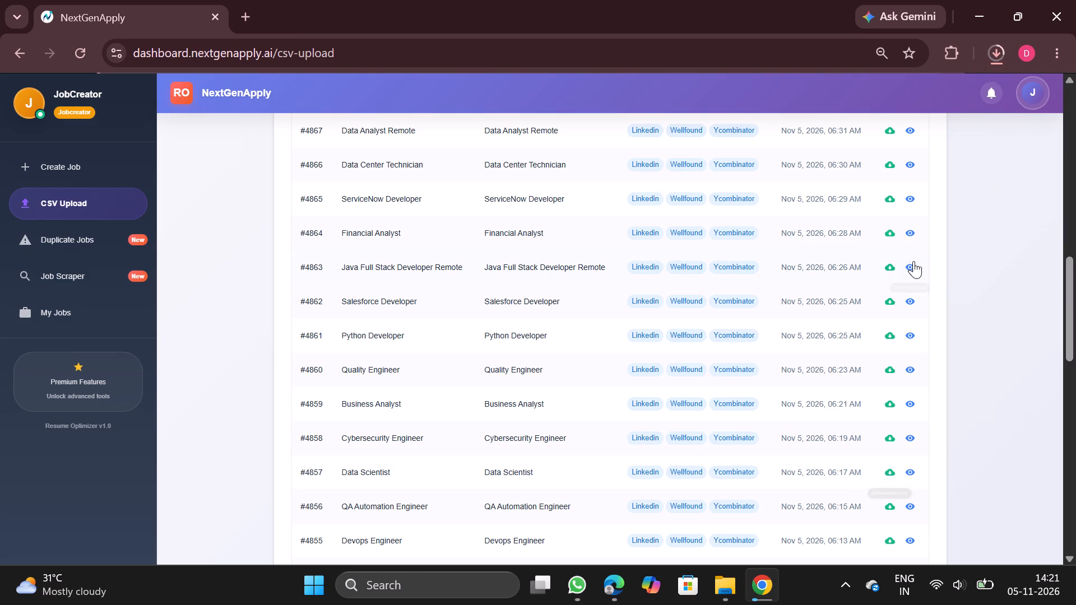
click(859, 96)
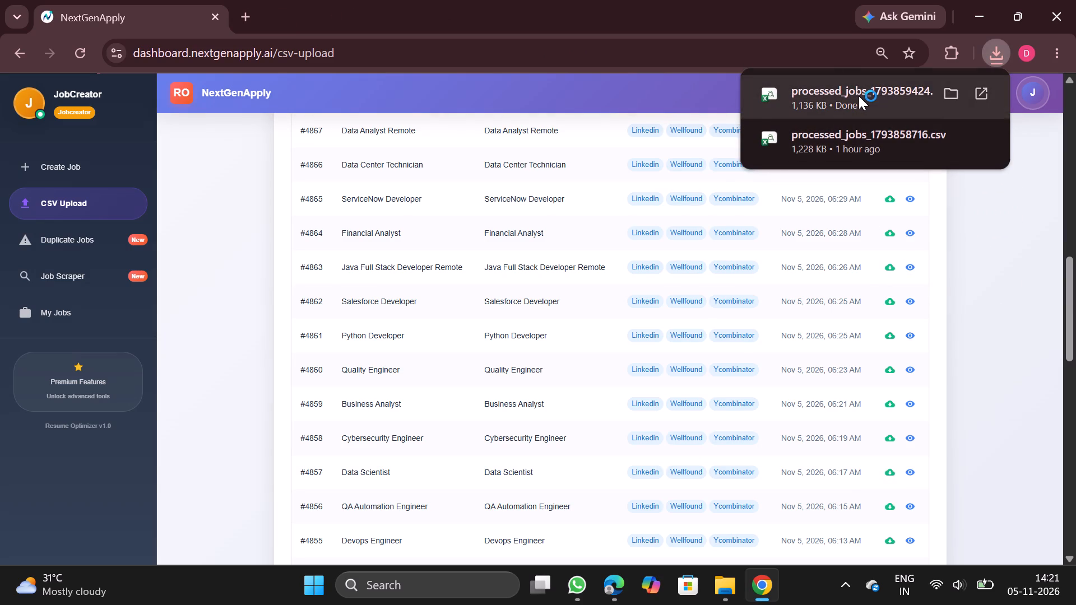
Remove duplicate rows from the whole Data Scientist job table, comparing only the company column.
click(282, 413)
key(ctrl+a)
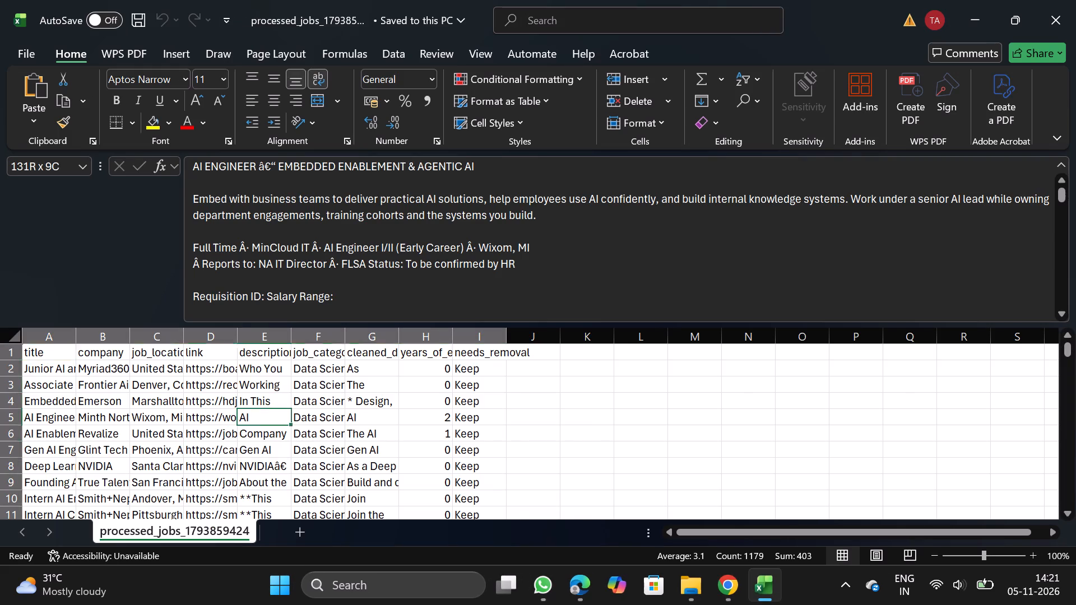
click(390, 61)
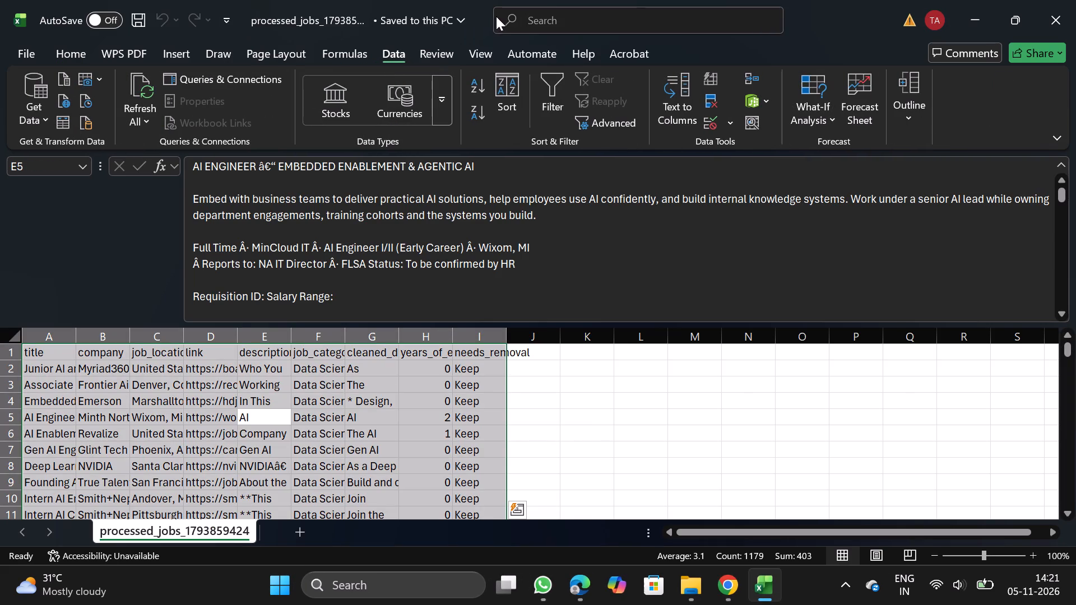
click(707, 96)
click(221, 255)
click(122, 325)
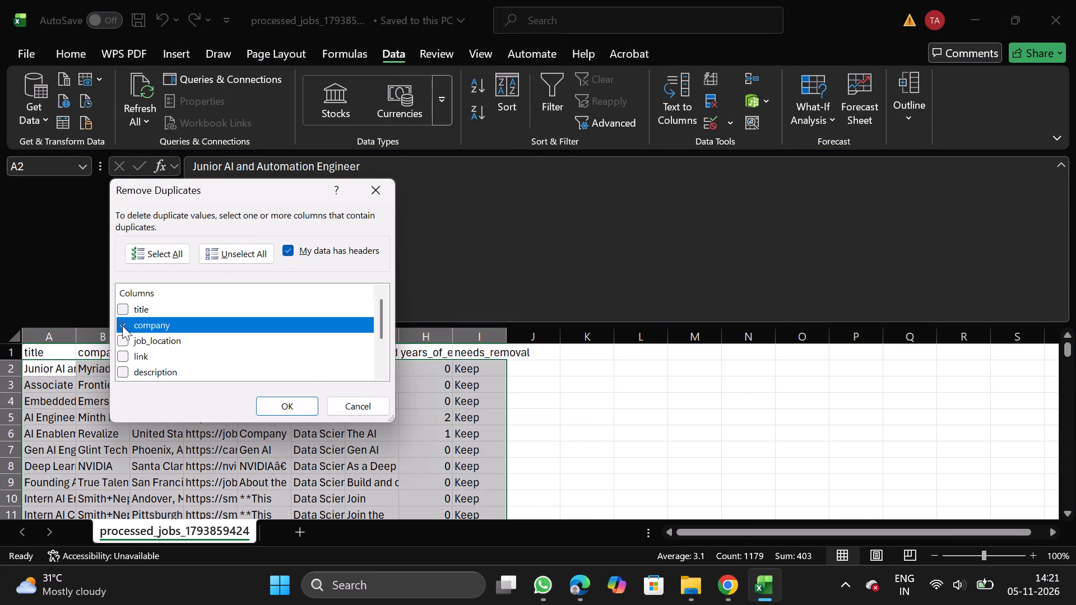
click(320, 408)
click(293, 408)
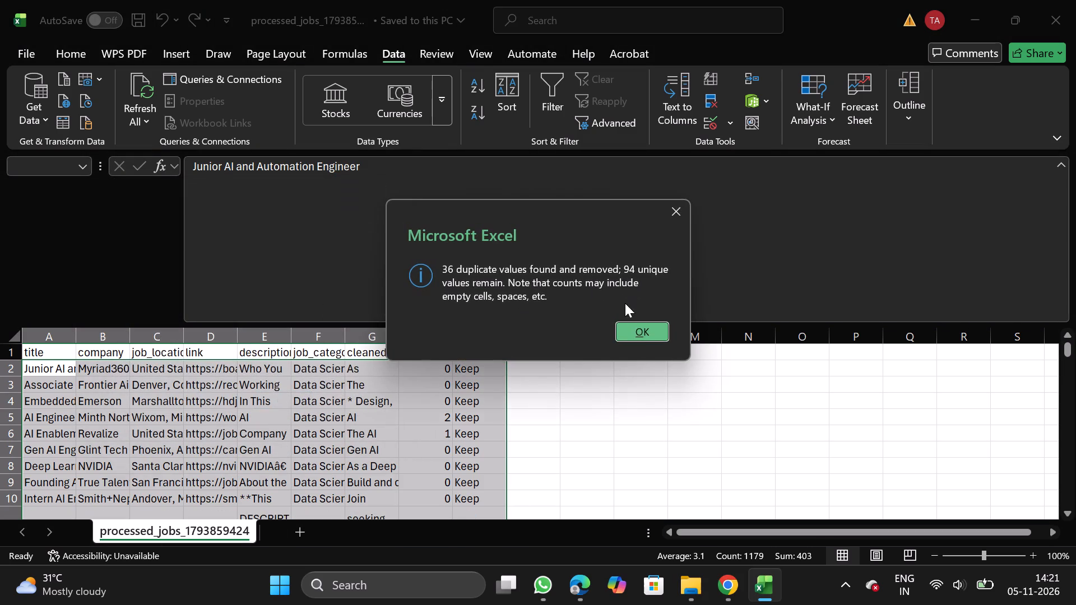
click(645, 333)
Filter needs_removal to show only Remove, delete all the filtered rows, and turn the filter off.
click(295, 469)
key(ctrl+a)
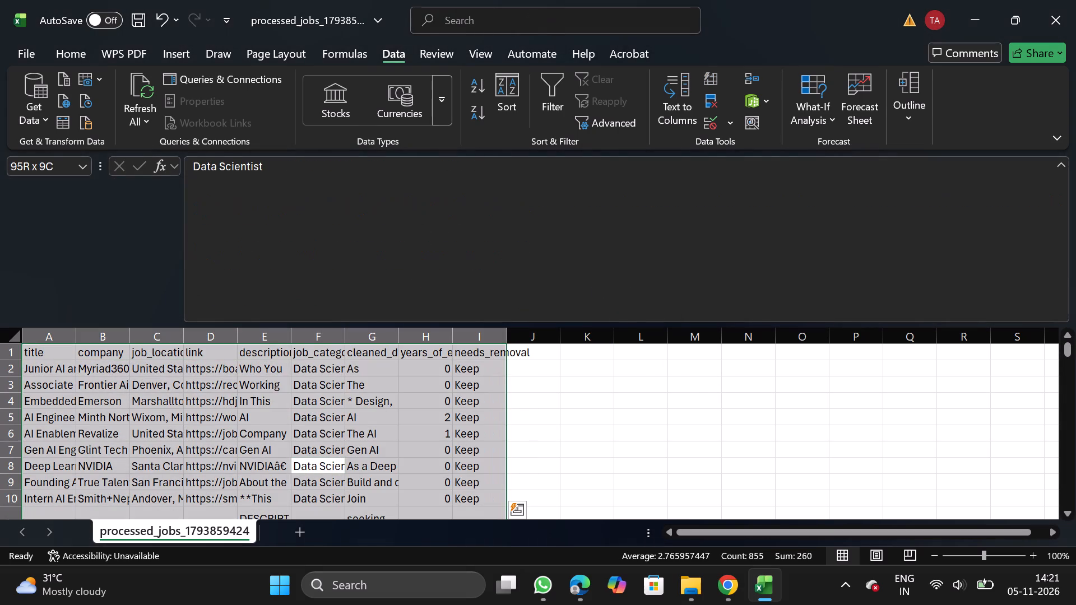
drag(465, 361, 481, 349)
click(481, 349)
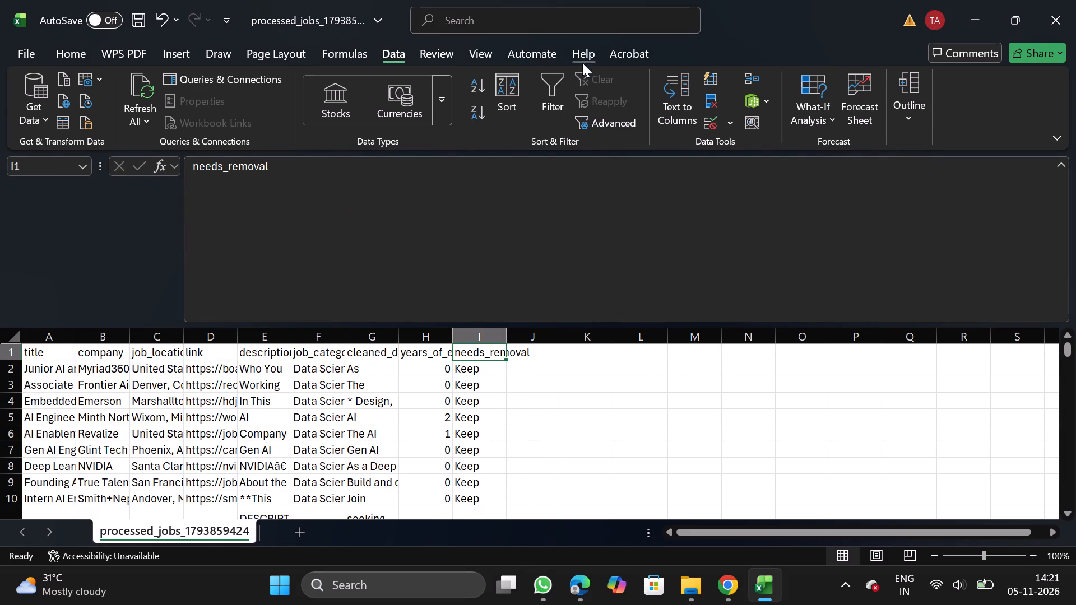
click(552, 111)
click(500, 356)
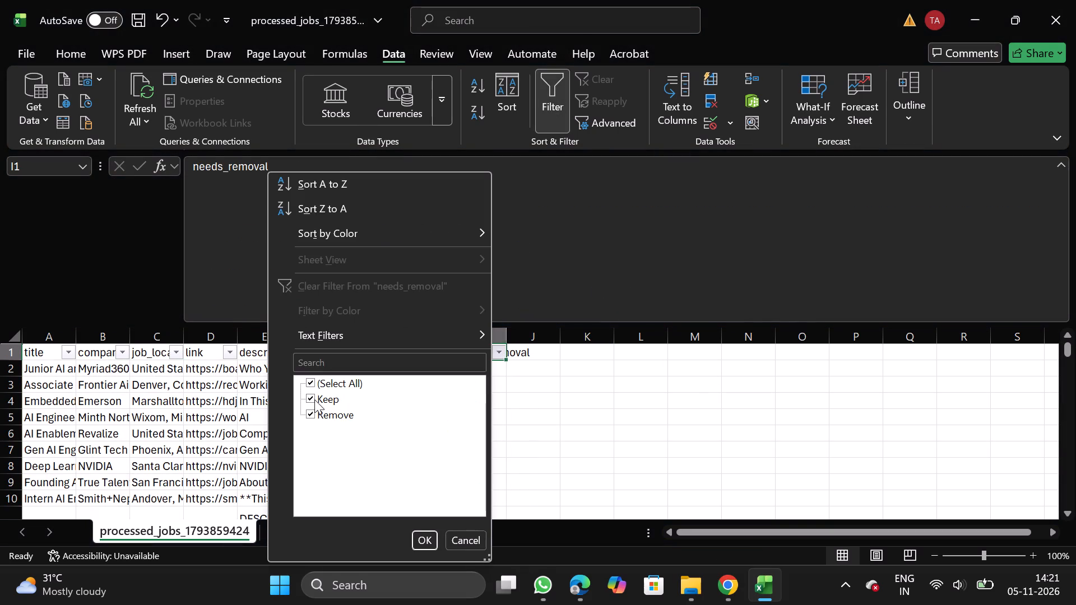
click(314, 399)
click(425, 543)
click(0, 380)
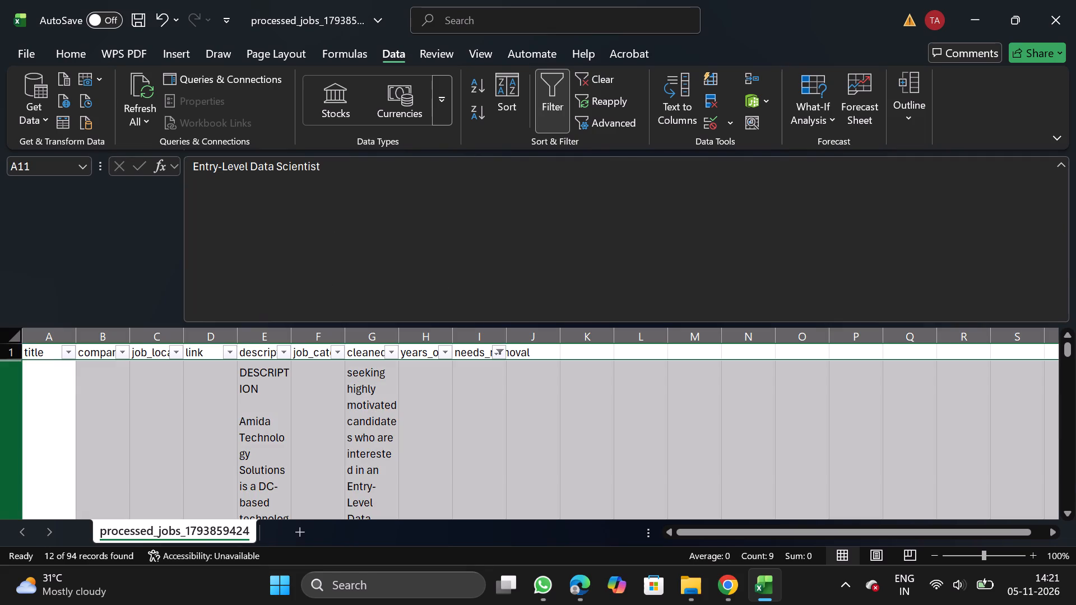
key(ctrl+shift+Down)
right_click(145, 441)
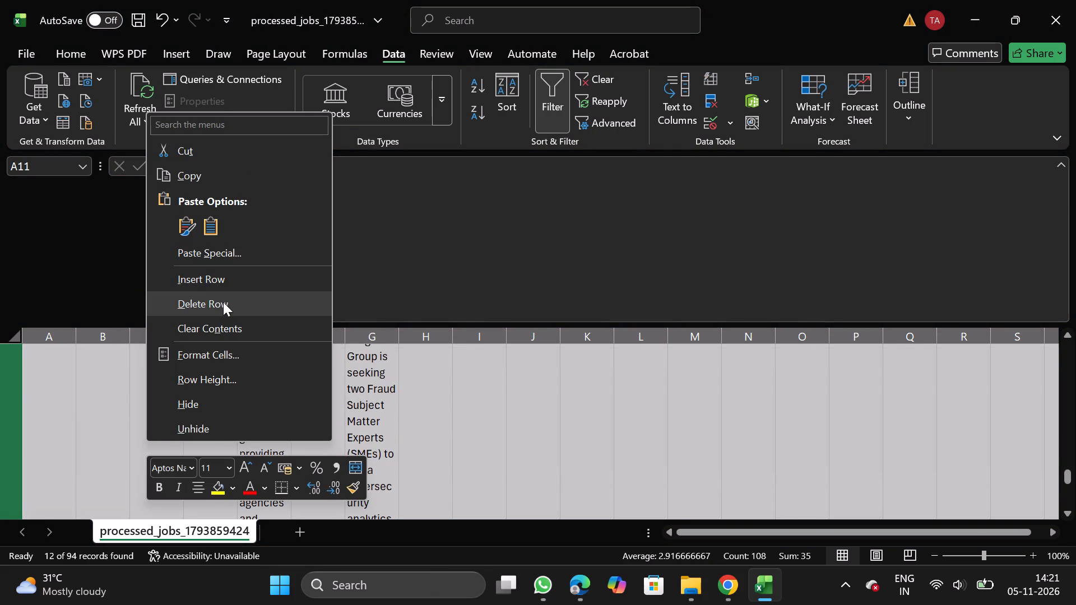
click(226, 309)
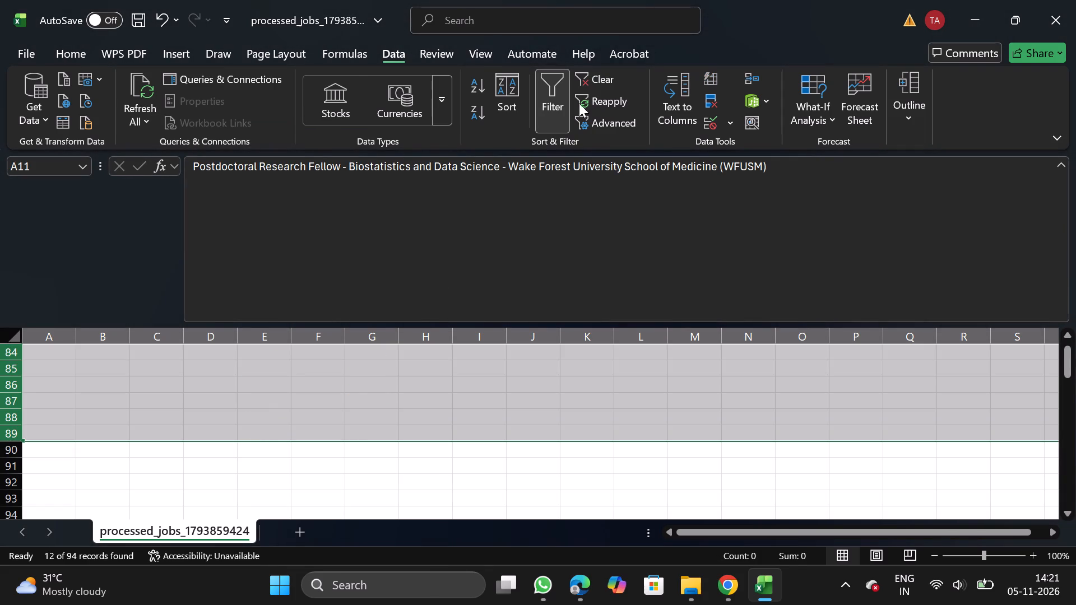
click(552, 107)
Filter years_of_experience to 8, 10 and 15, delete all the filtered rows, and turn the filter off.
drag(1070, 495, 1060, 171)
click(415, 350)
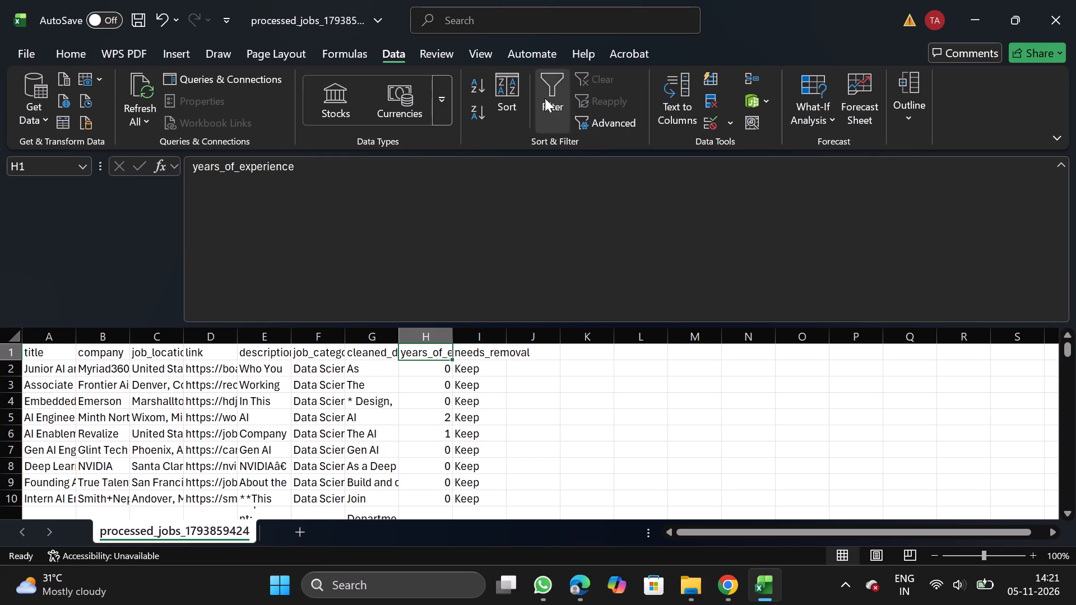
click(533, 98)
click(546, 101)
click(444, 351)
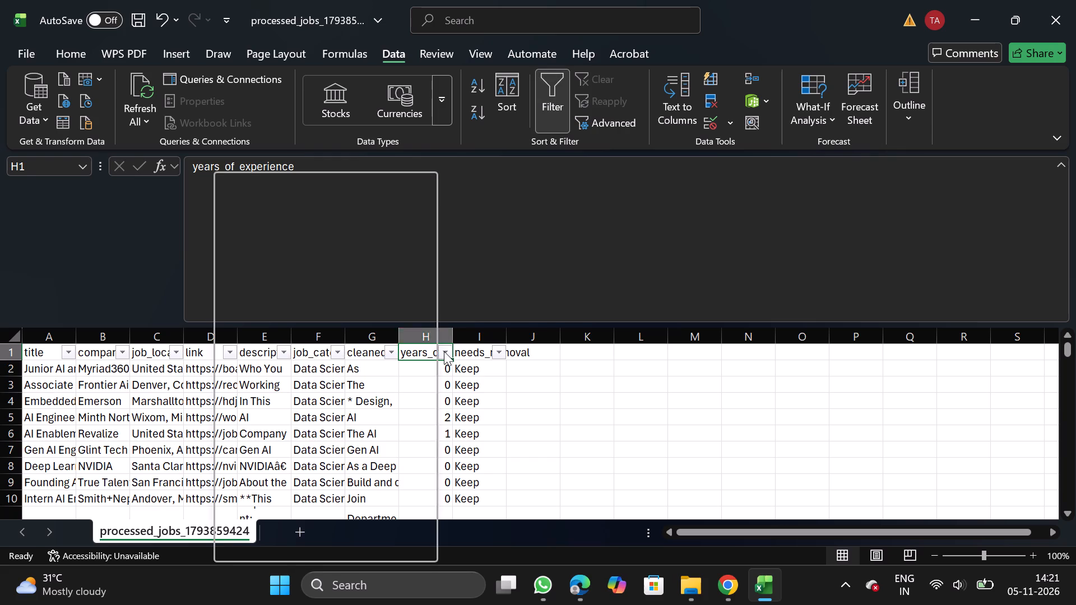
click(278, 385)
scroll(286, 460, down, 1)
click(267, 460)
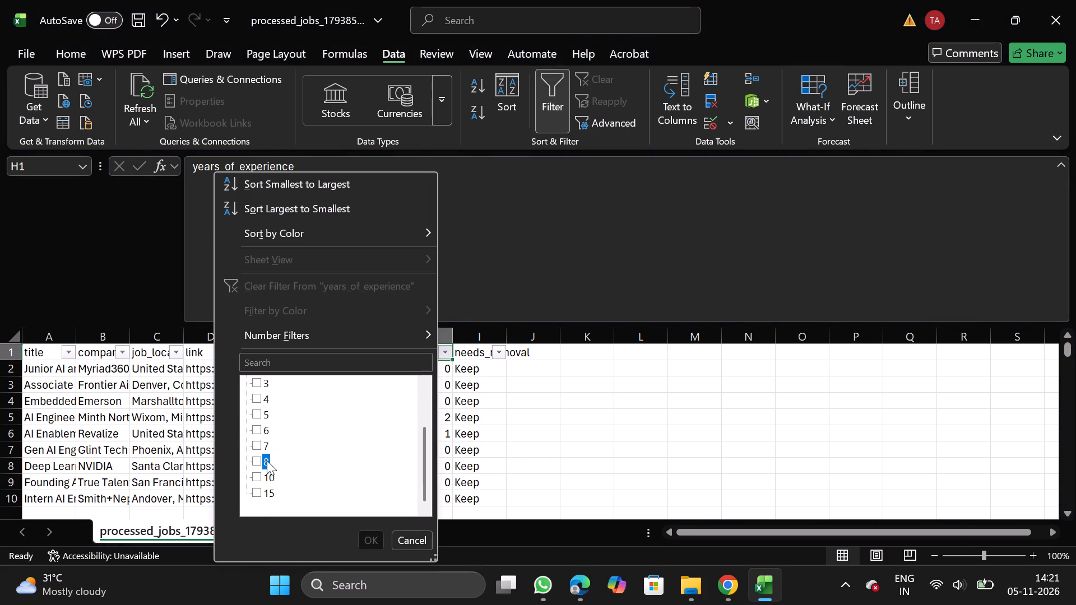
click(263, 477)
click(262, 495)
click(376, 537)
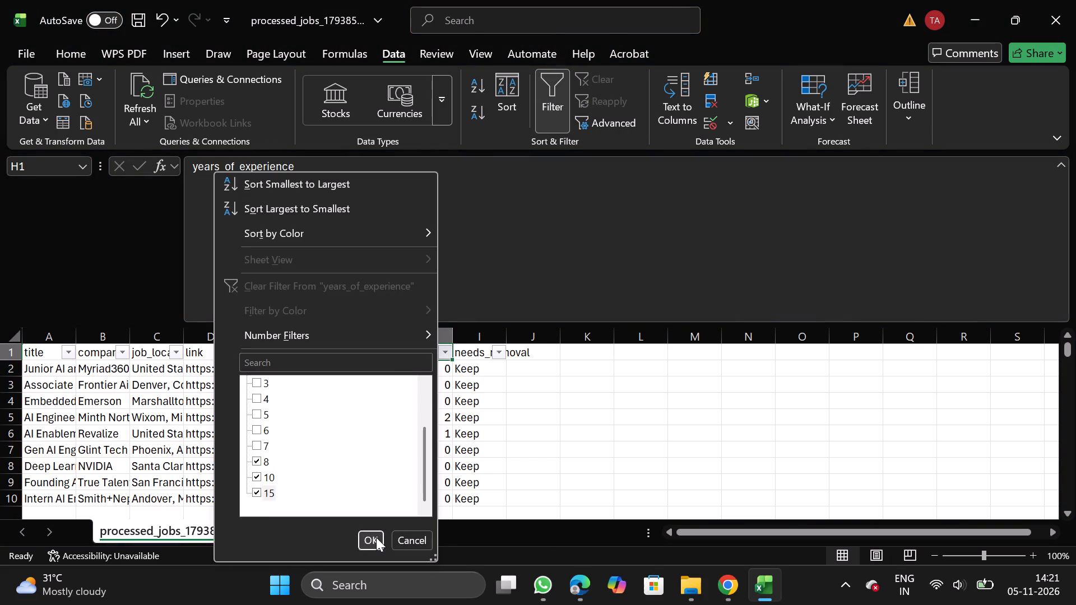
click(16, 399)
key(ctrl+shift+Down)
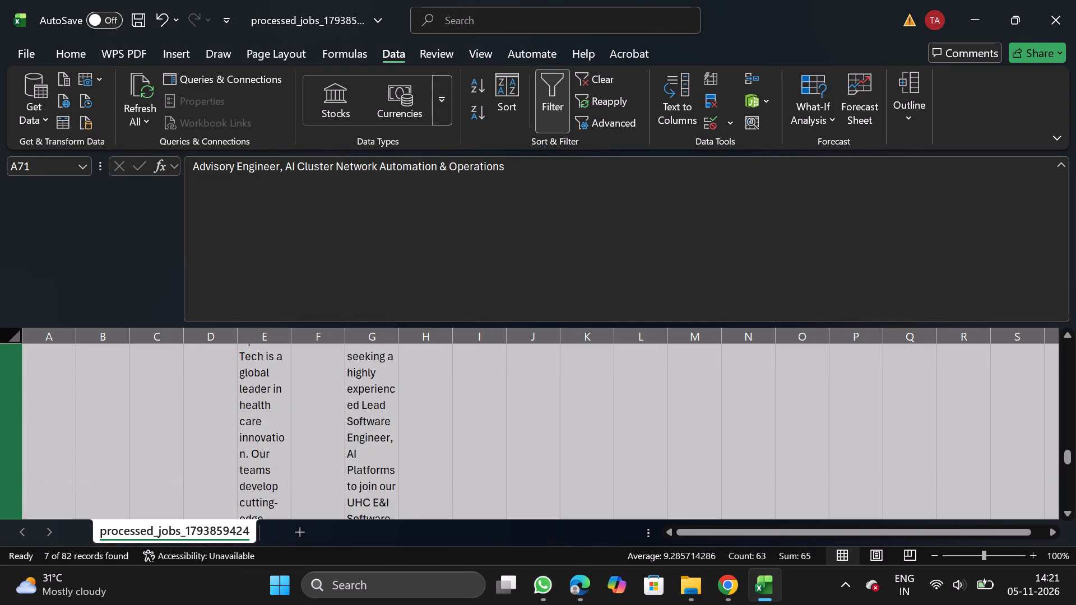
right_click(191, 466)
click(282, 325)
click(553, 96)
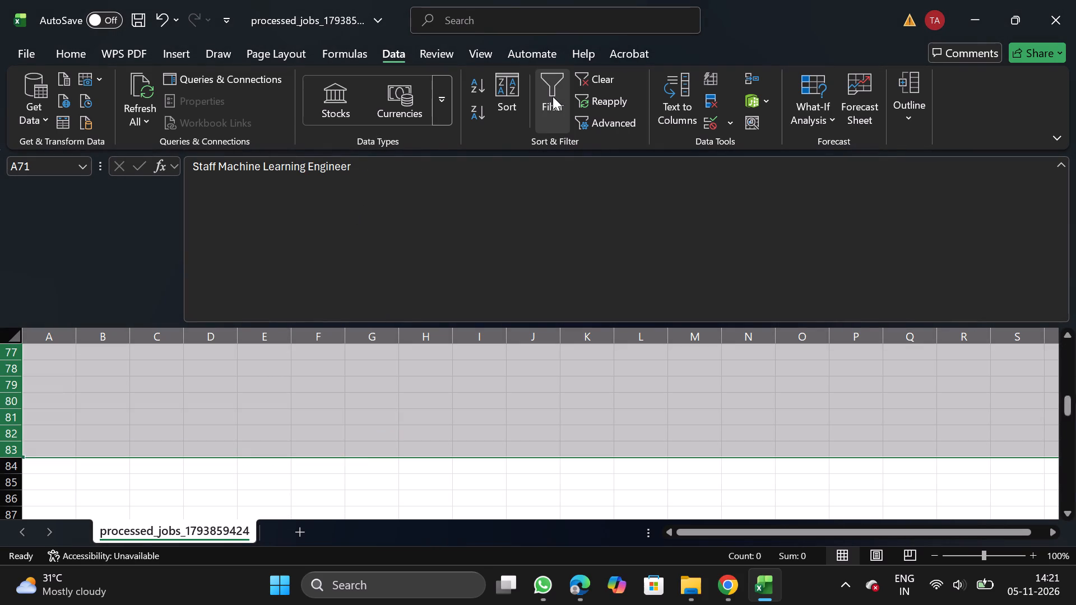
Delete the needs_removal column from the job table.
drag(1069, 504, 1030, 222)
drag(1066, 497, 1040, 382)
drag(1066, 383, 1053, 273)
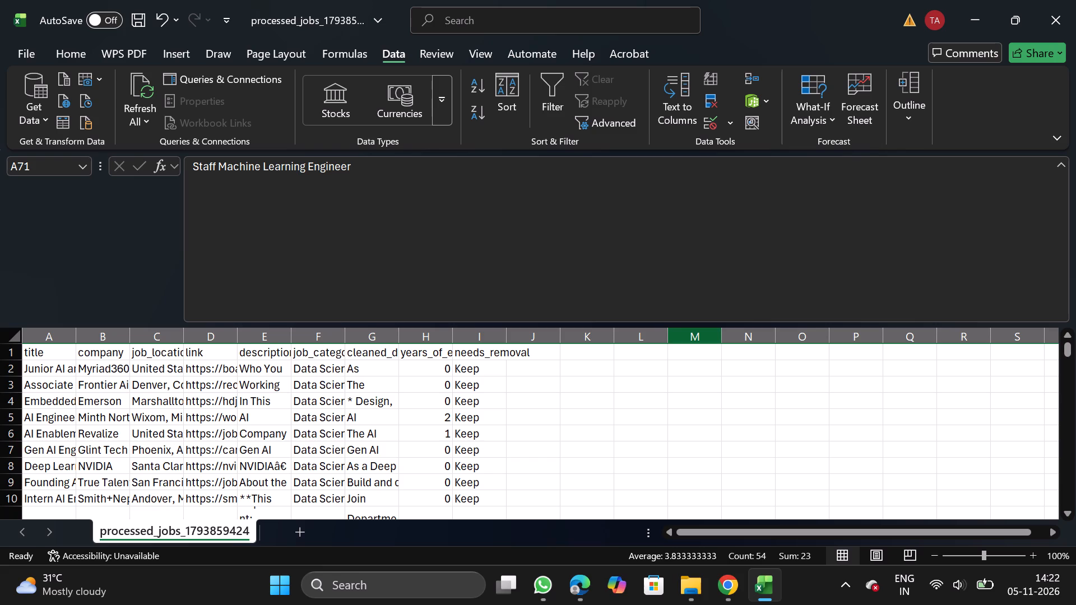
drag(469, 341, 461, 393)
right_click(461, 393)
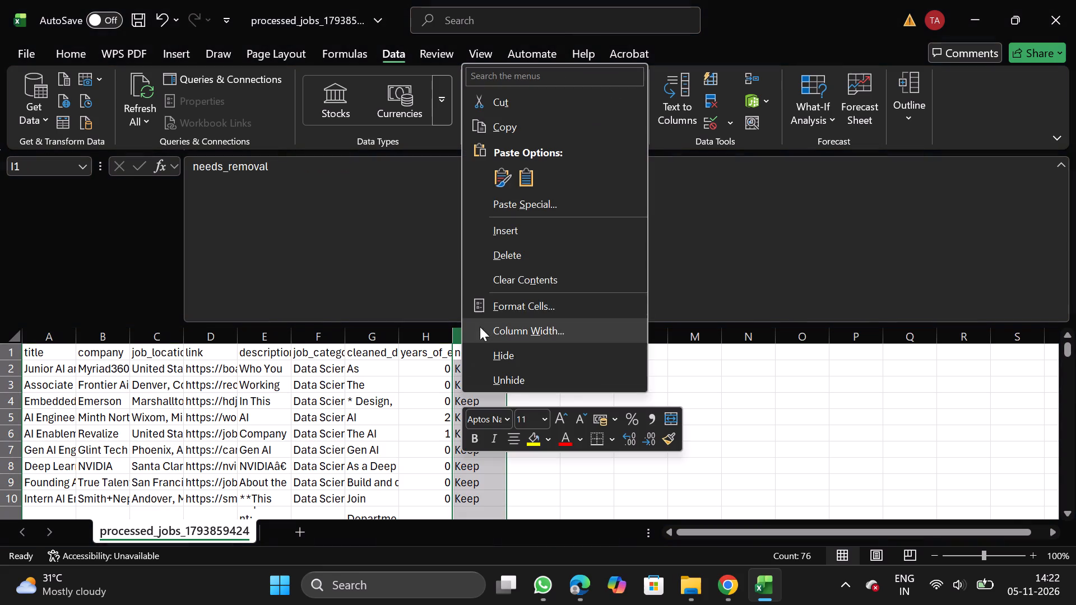
click(530, 255)
Move the job_category column in front of the title column so it becomes column A.
click(358, 332)
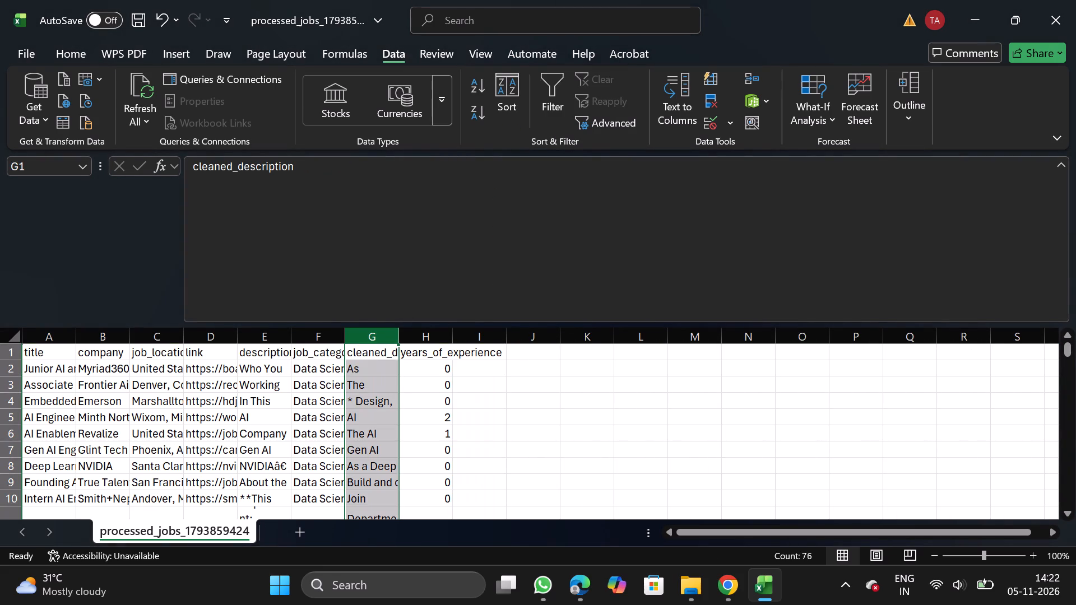
click(317, 341)
key(ctrl+x)
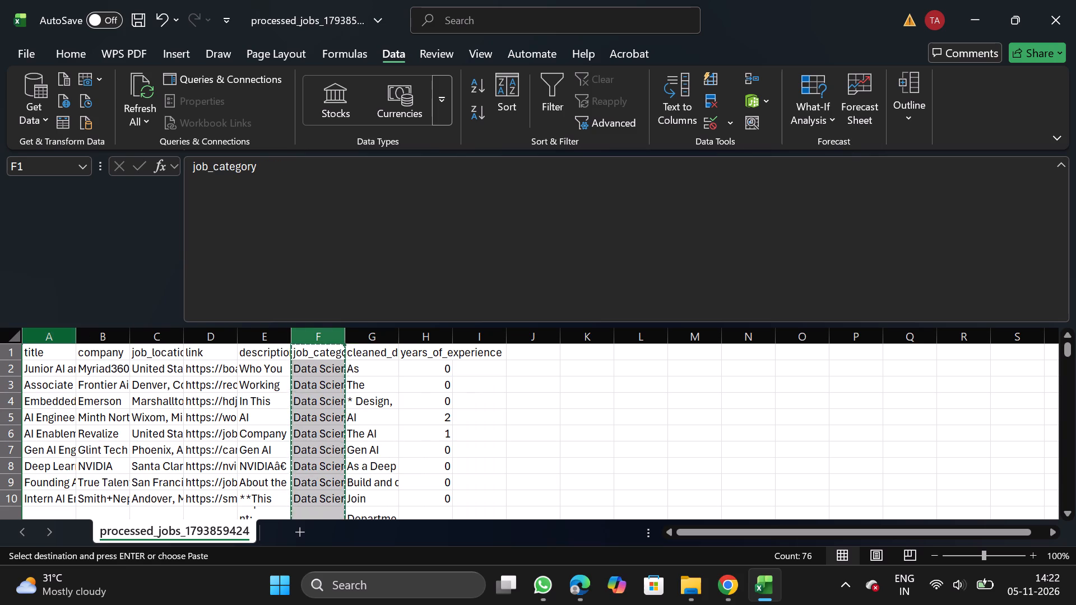
click(53, 332)
right_click(49, 398)
click(139, 243)
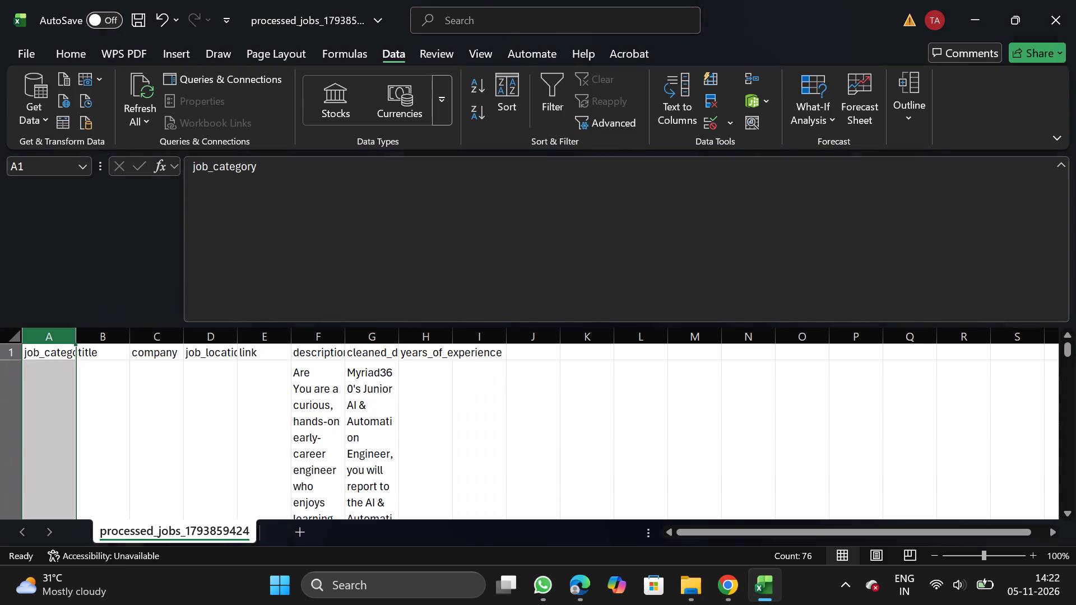
Turn off text wrapping for the description and cleaned_description columns.
click(310, 343)
key(shift+Right)
click(89, 50)
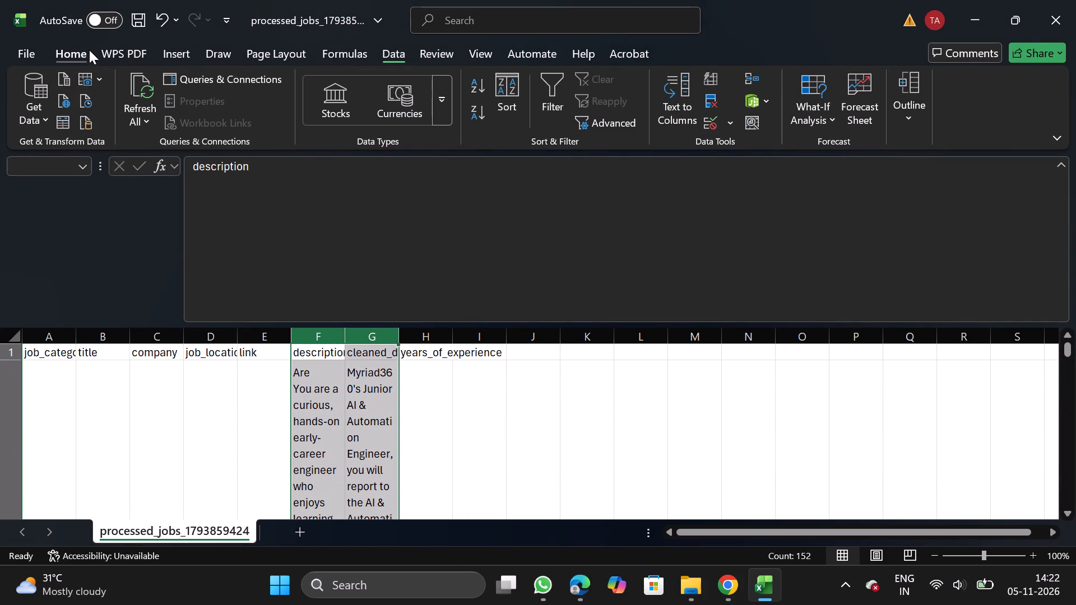
click(346, 146)
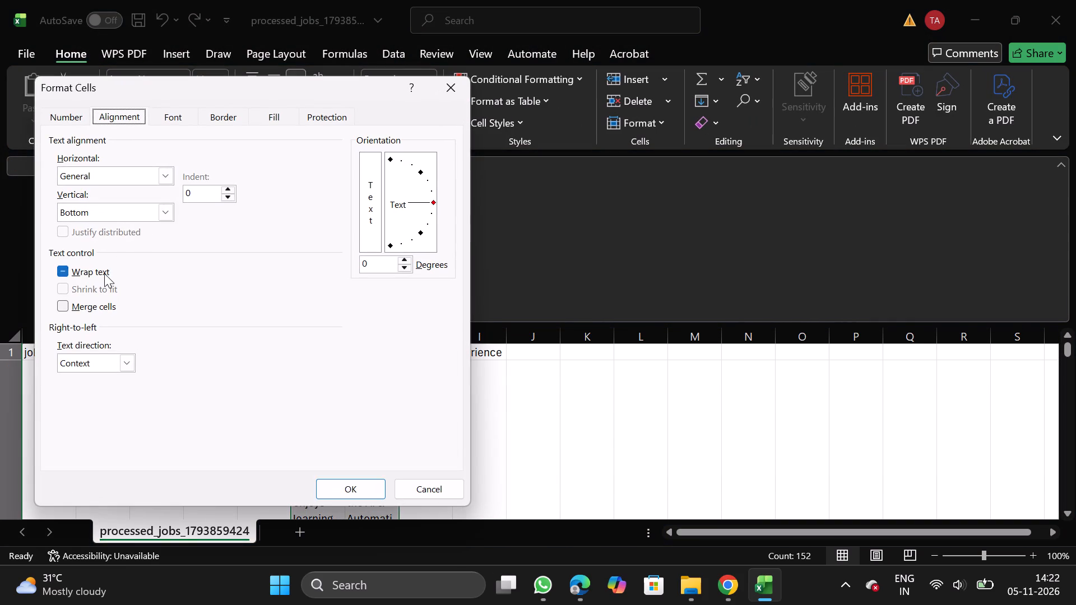
double_click(104, 273)
click(347, 486)
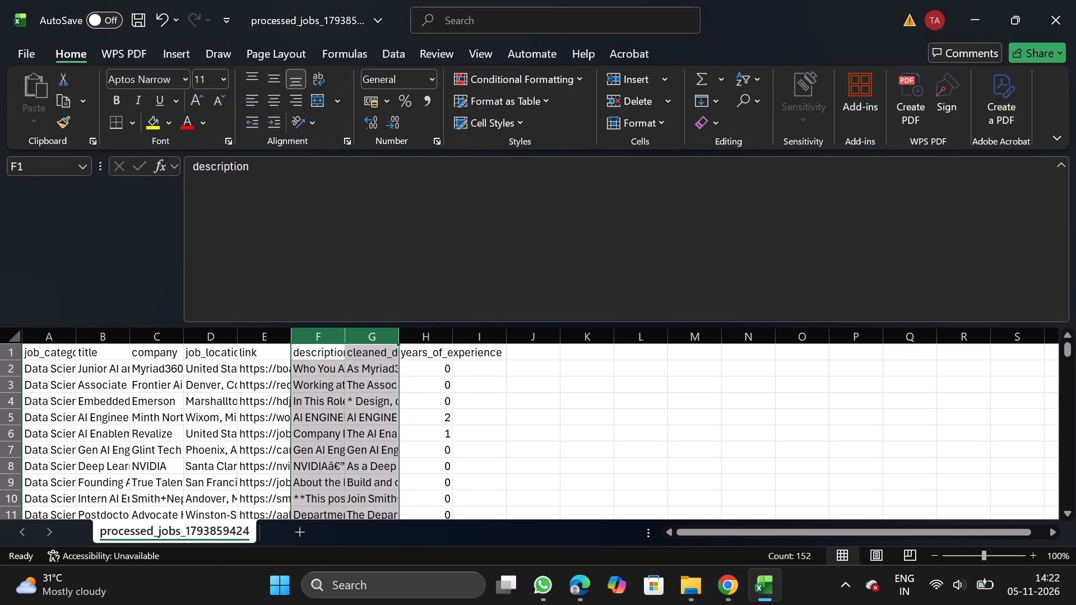
click(314, 347)
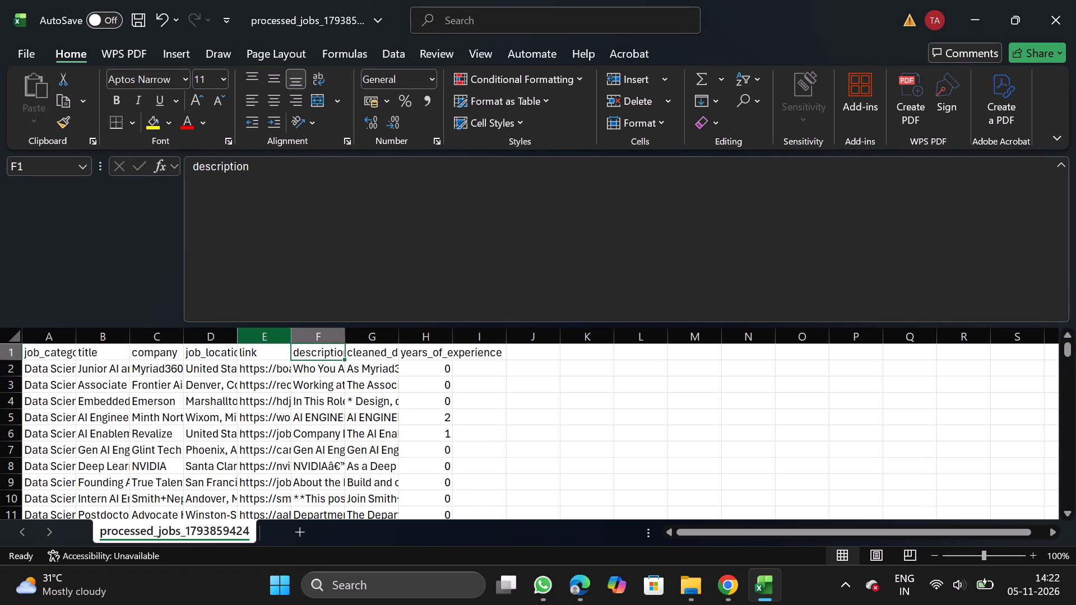
Move the link column to the end of the table, after years_of_experience.
click(245, 336)
key(ctrl+x)
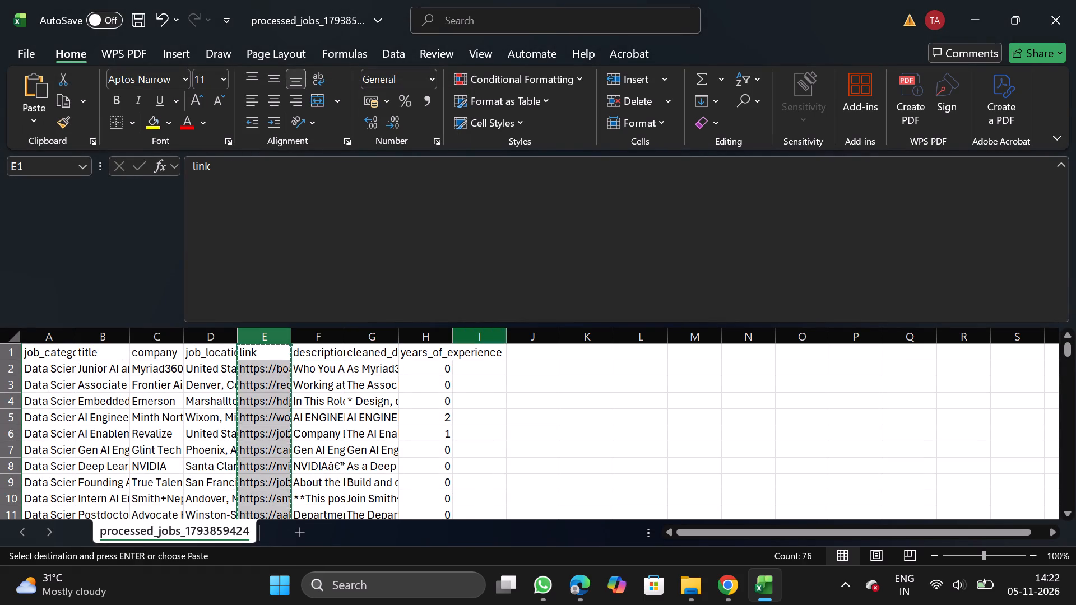
drag(483, 339, 480, 434)
right_click(480, 434)
click(569, 270)
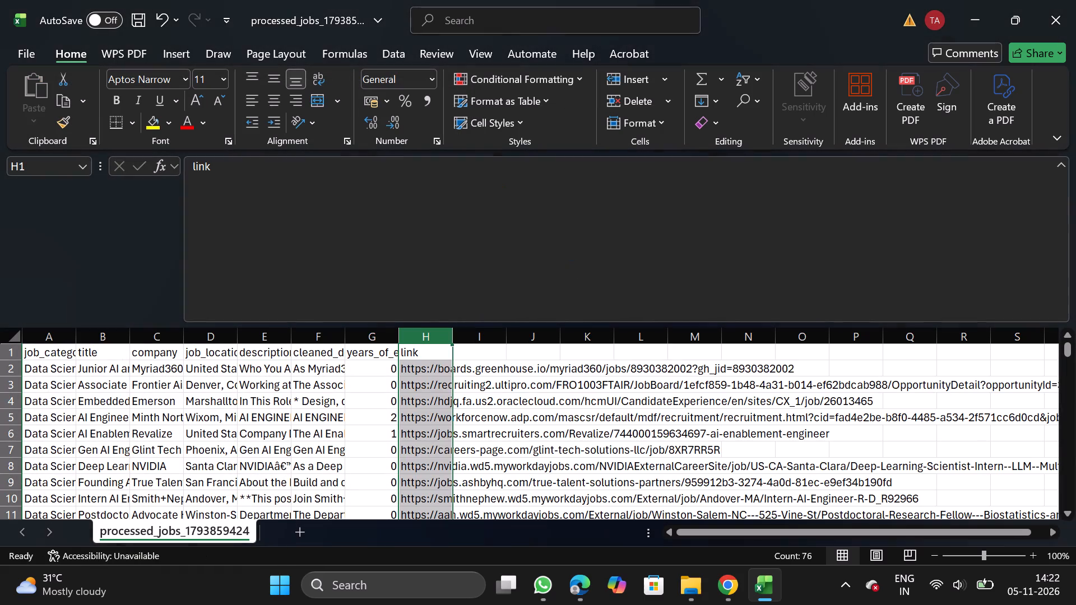
Rename the cleaned_description header in F1 as description, reusing the header text from E1.
click(278, 355)
drag(192, 169, 308, 171)
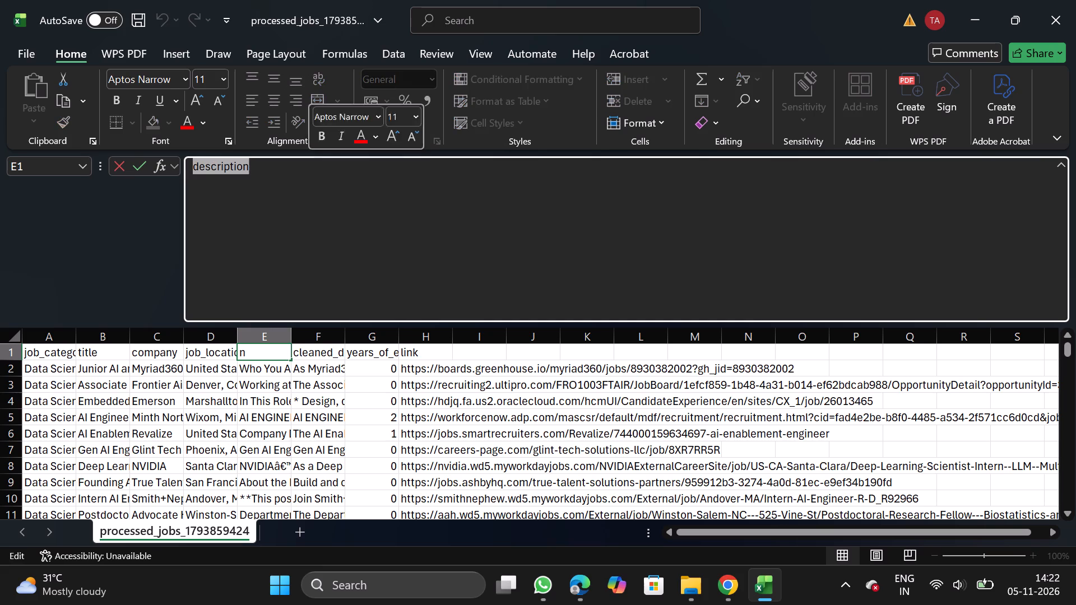
key(ctrl+c)
drag(328, 355, 441, 270)
click(441, 270)
key(BackSpace)
key(BackSpace)
key(BackSpace)
key(BackSpace)
key(BackSpace)
key(BackSpace)
key(BackSpace)
key(BackSpace)
key(BackSpace)
key(BackSpace)
key(BackSpace)
key(BackSpace)
key(BackSpace)
key(BackSpace)
key(BackSpace)
key(BackSpace)
key(BackSpace)
key(BackSpace)
key(BackSpace)
key(BackSpace)
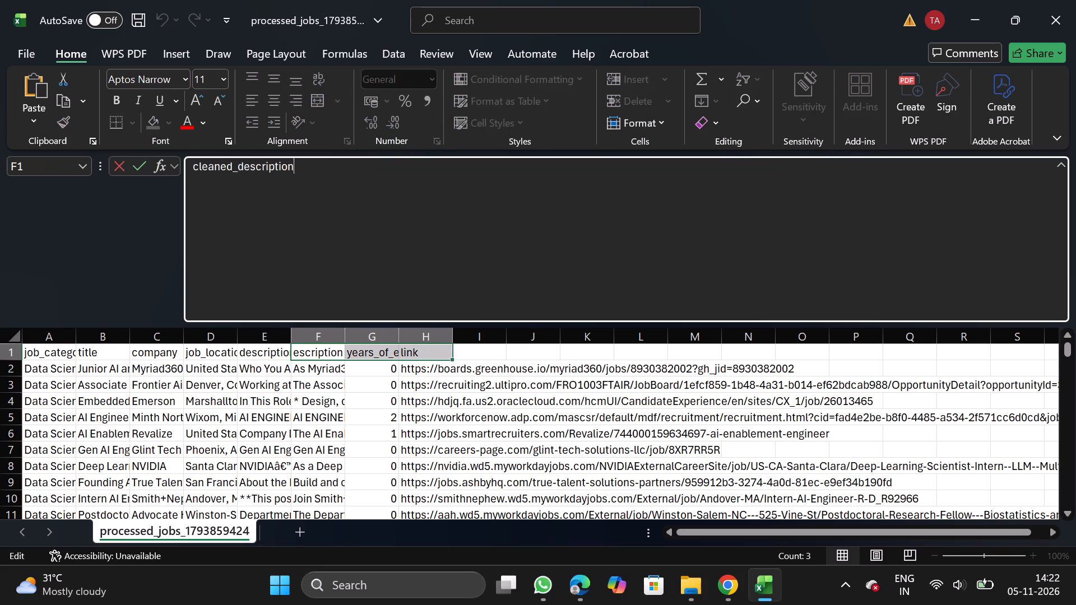
key(ctrl+v)
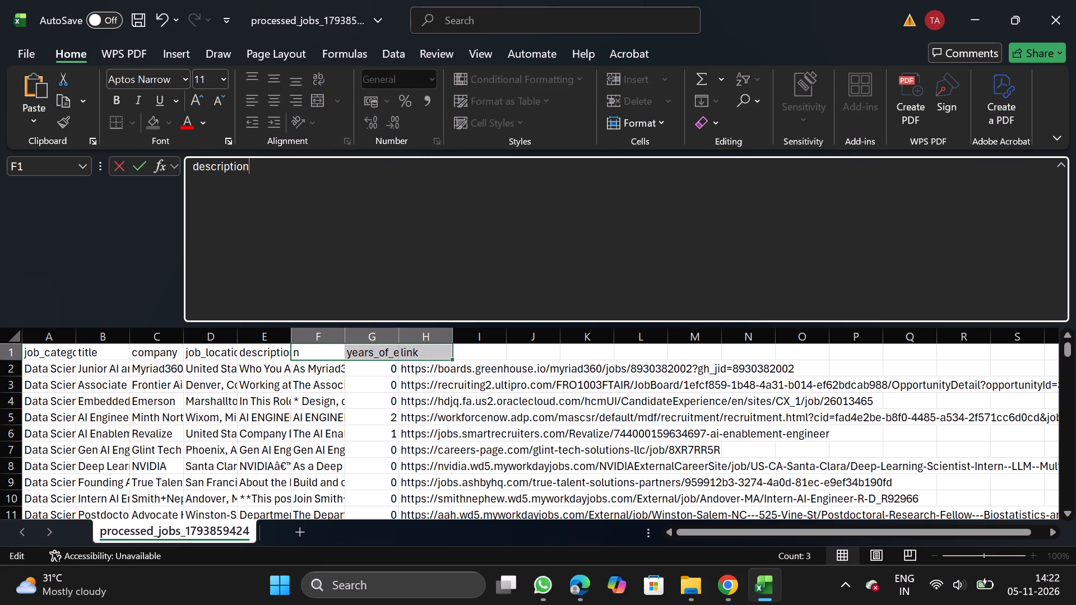
Clear the header text in E1, above the original job descriptions.
drag(265, 355, 387, 271)
click(387, 271)
key(BackSpace)
key(BackSpace)
key(BackSpace)
key(BackSpace)
key(BackSpace)
key(BackSpace)
key(BackSpace)
key(BackSpace)
key(BackSpace)
key(BackSpace)
key(BackSpace)
key(BackSpace)
key(BackSpace)
key(BackSpace)
key(BackSpace)
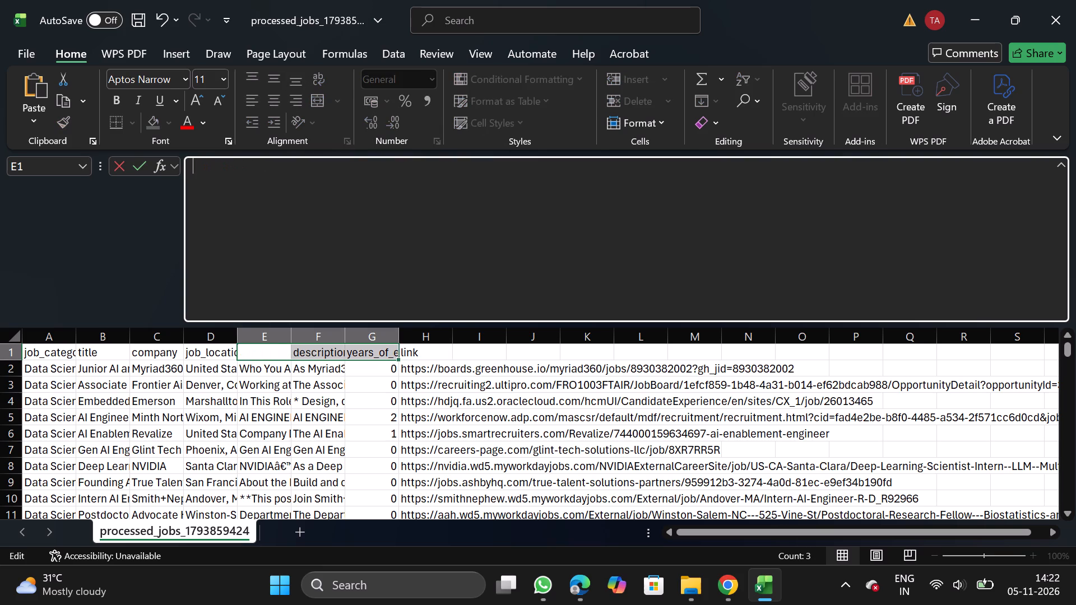
Copy the column name original_description from NextGenApply's bulk upload CSV requirements and paste it into the E1 header in Excel.
click(734, 597)
click(85, 169)
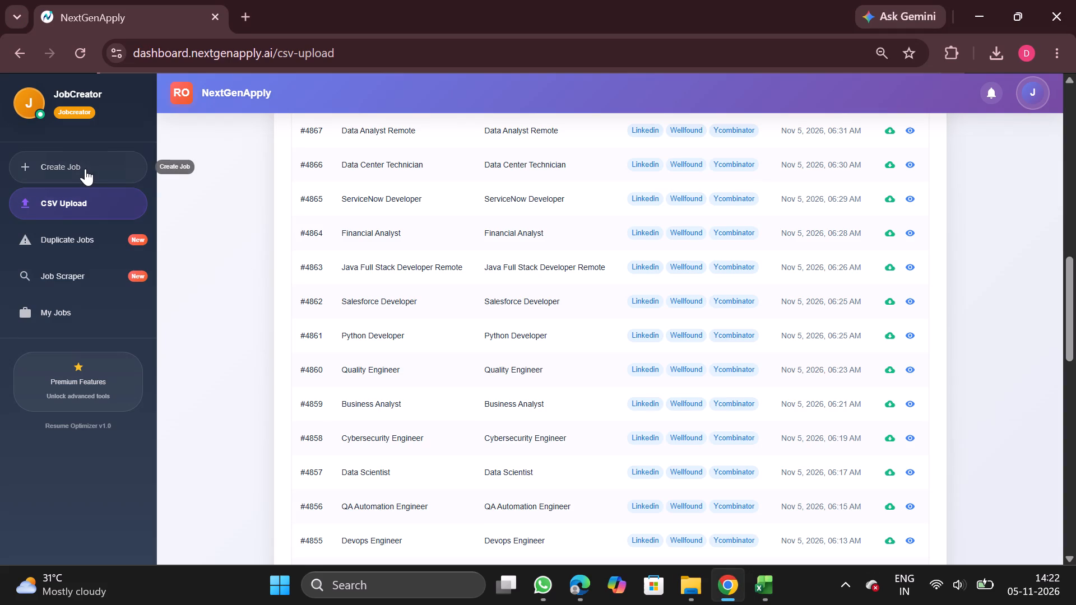
click(526, 155)
double_click(590, 280)
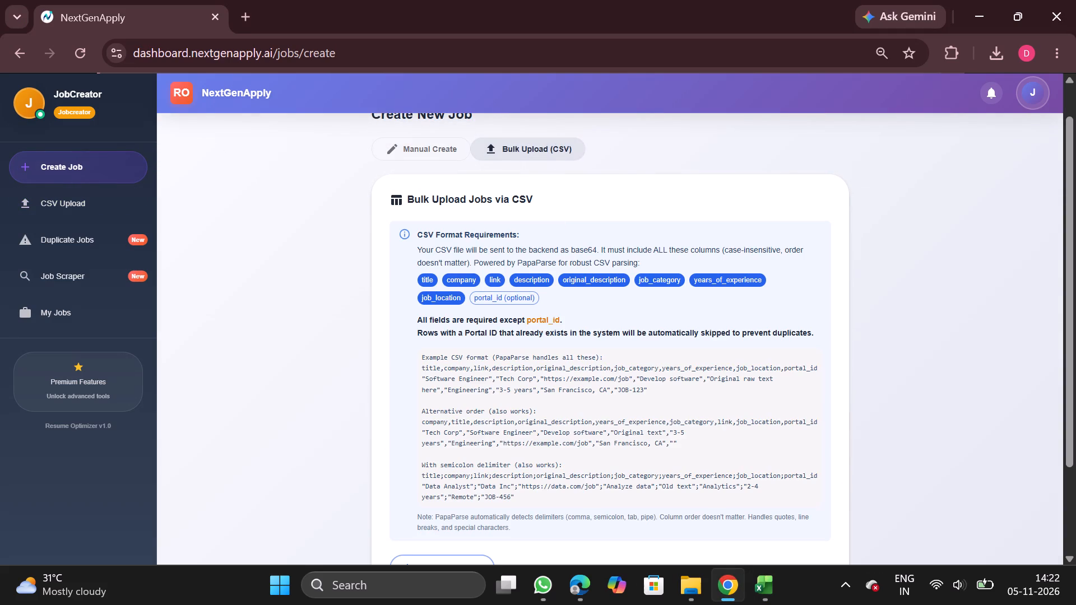
key(ctrl+c)
click(766, 604)
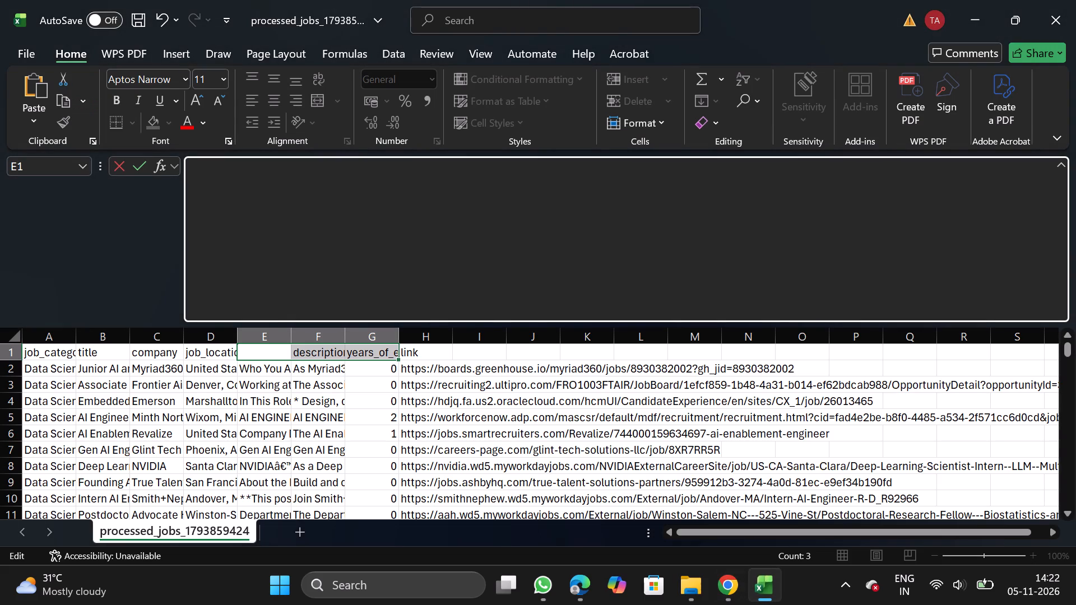
key(ctrl+c)
key(ctrl+v)
ctrl+click(351, 260)
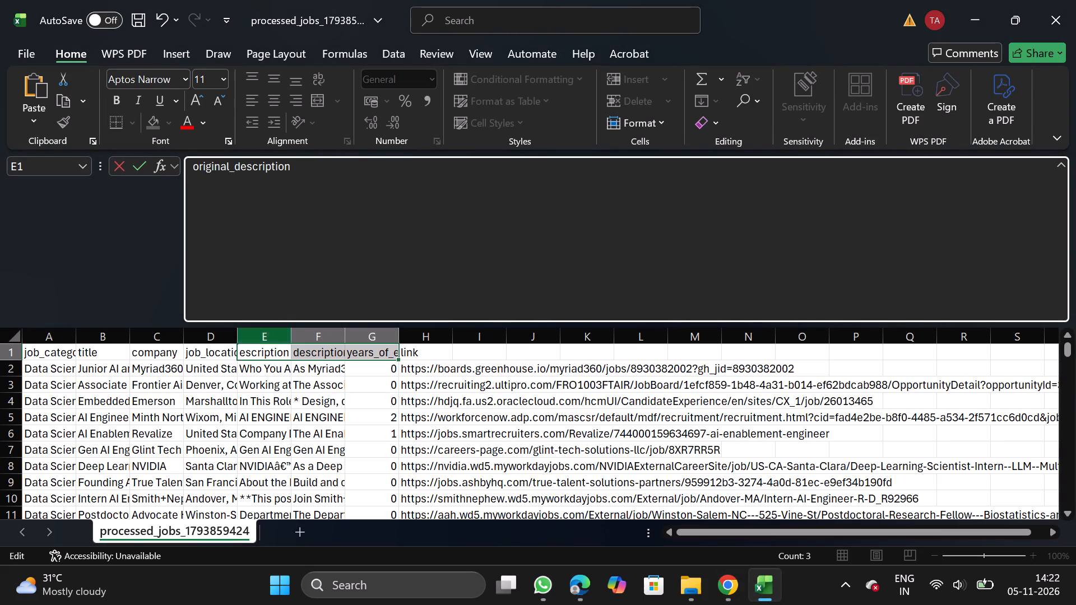
Move the years_of_experience column in front of original_description so it becomes column E.
click(387, 343)
key(ctrl+x)
drag(245, 334, 256, 401)
right_click(256, 401)
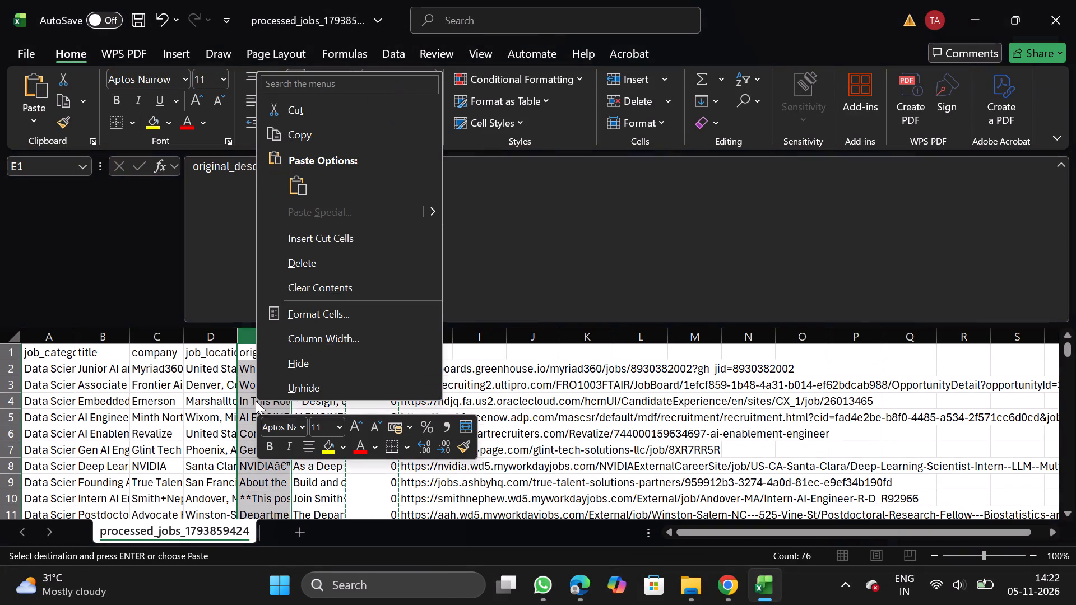
click(351, 235)
Replace all United States entries in the job_location column with Remote, matching entire cell contents.
click(217, 336)
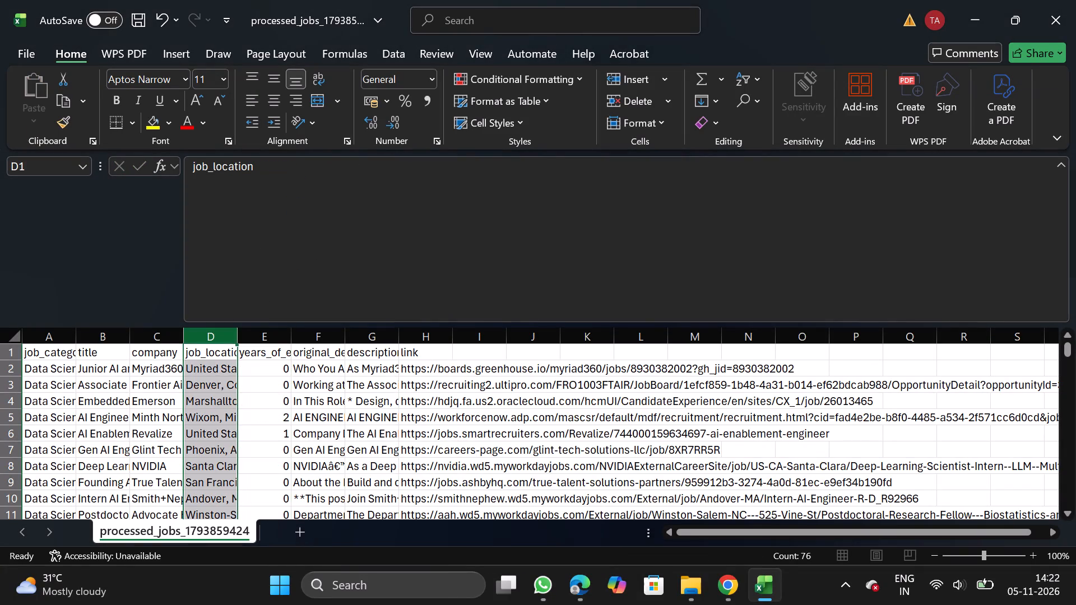
key(ctrl+h)
key(BackSpace)
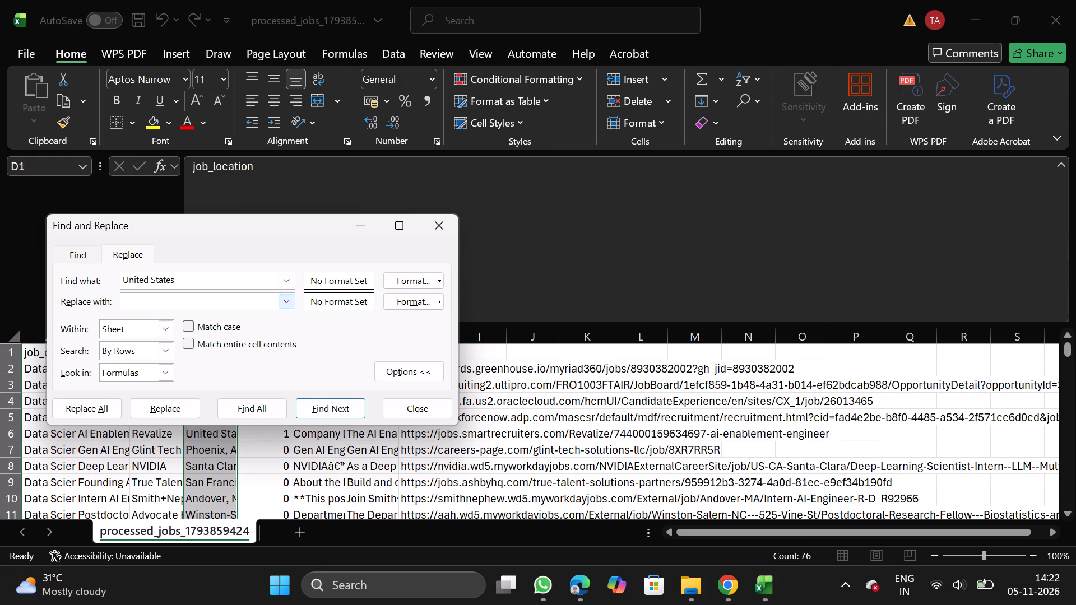
text(emote)
click(183, 344)
click(188, 344)
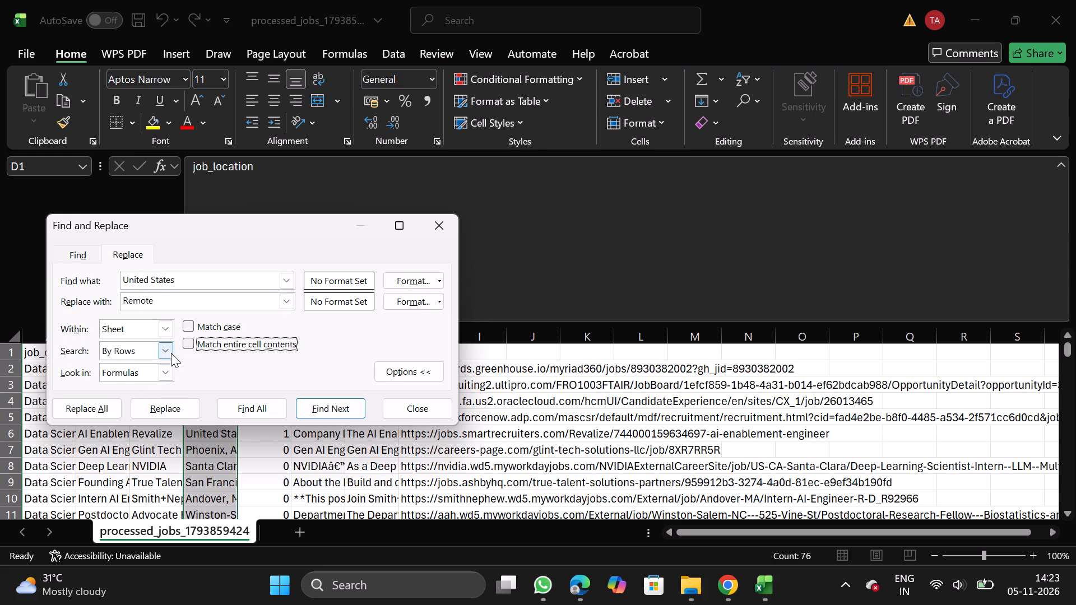
click(188, 346)
click(93, 409)
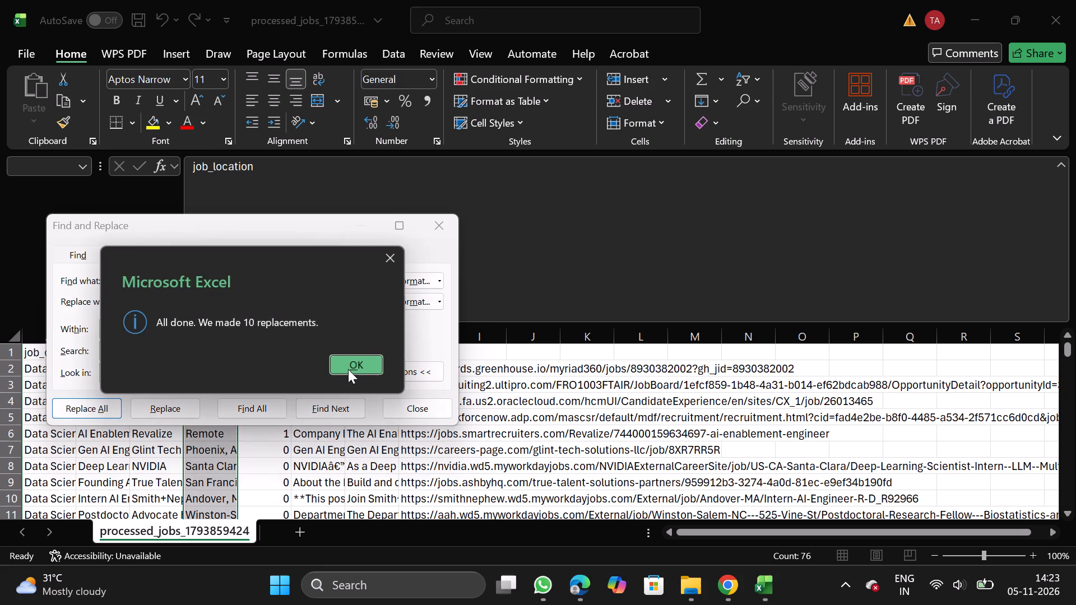
click(348, 369)
click(439, 222)
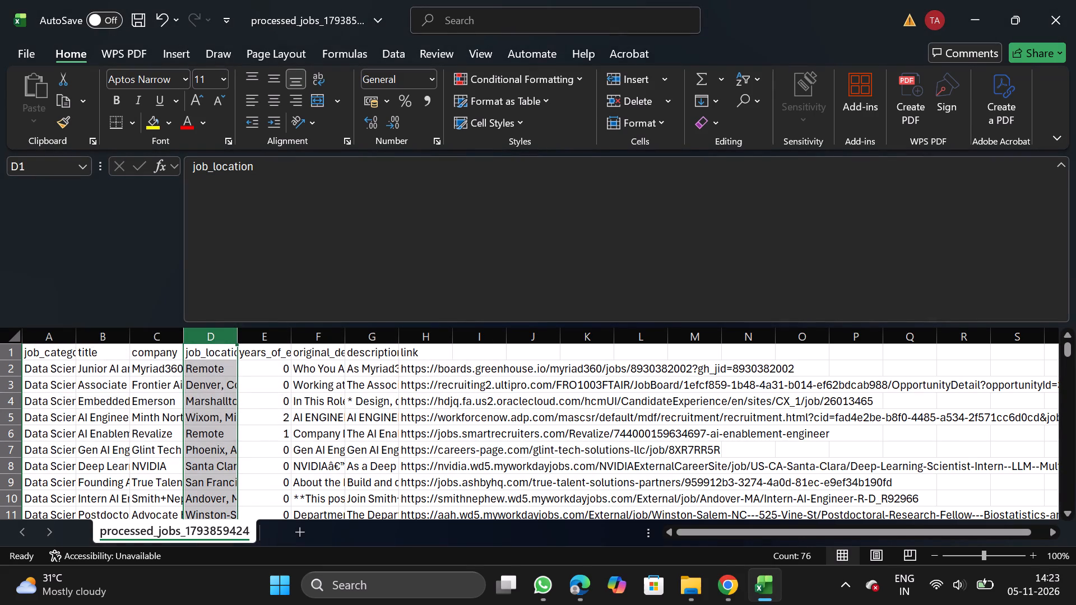
Add a filter to the title column.
click(110, 337)
scroll(229, 169, right, 1)
click(398, 54)
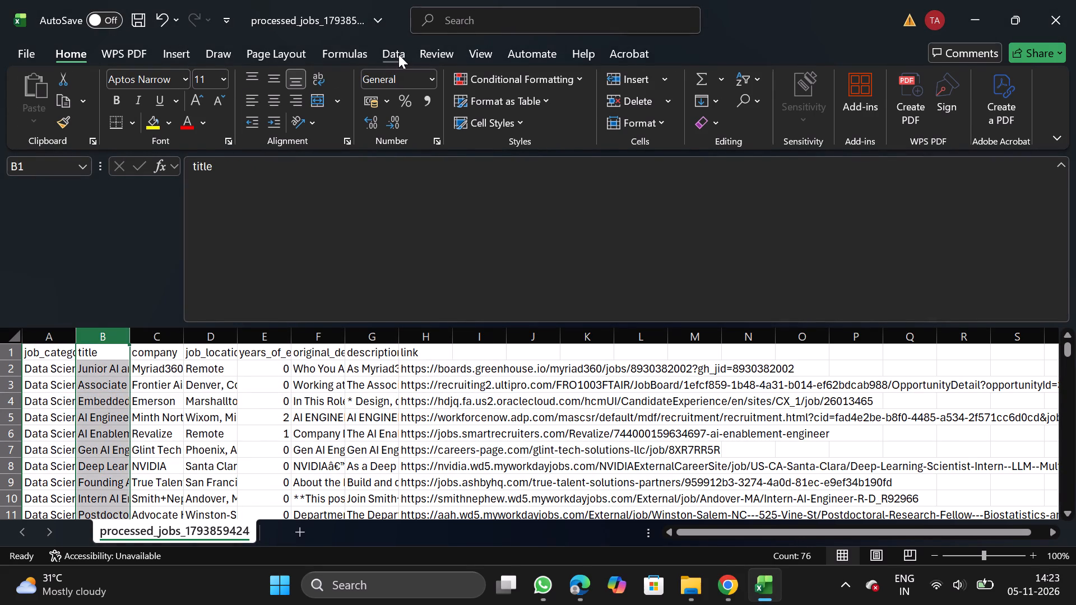
click(548, 99)
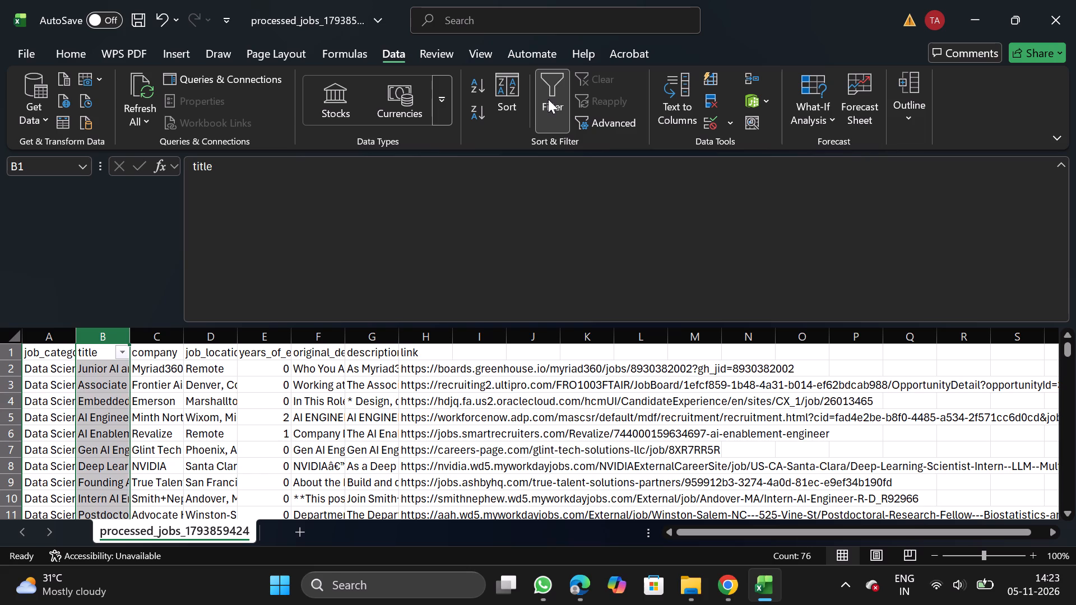
In the title filter, deselect all titles and select only the 2027 Summer Internship (US) and 2027 TFS Data Science Internship entries.
click(129, 351)
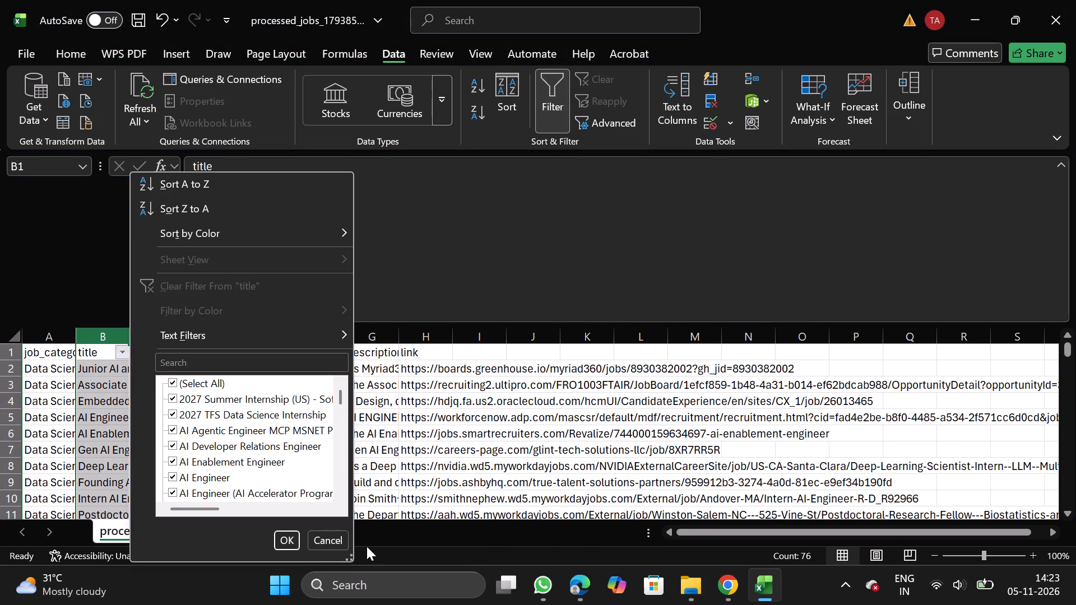
double_click(352, 559)
drag(352, 559, 783, 604)
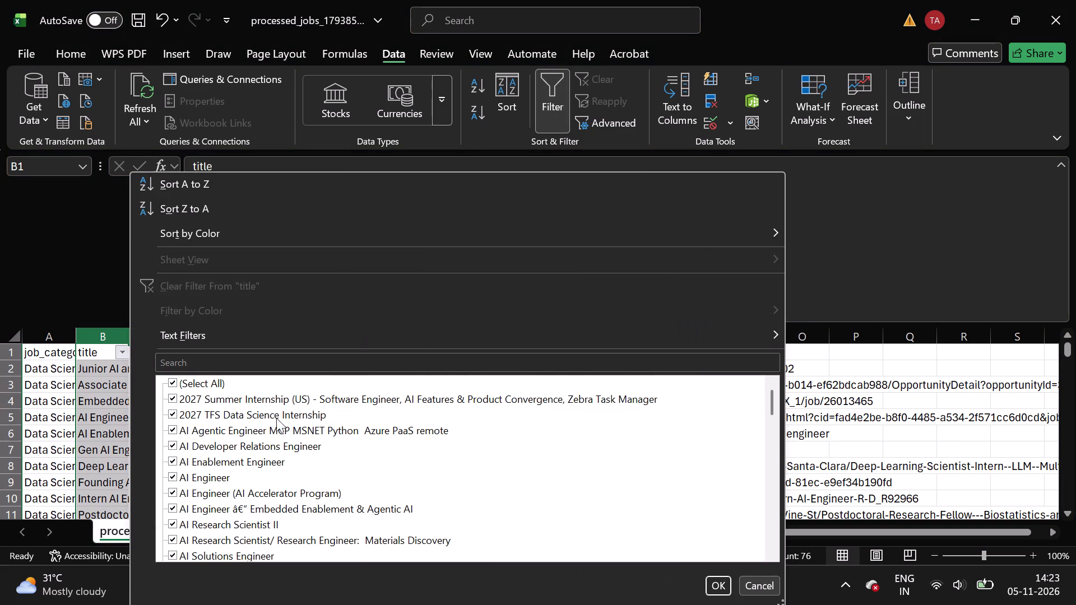
click(199, 378)
click(235, 396)
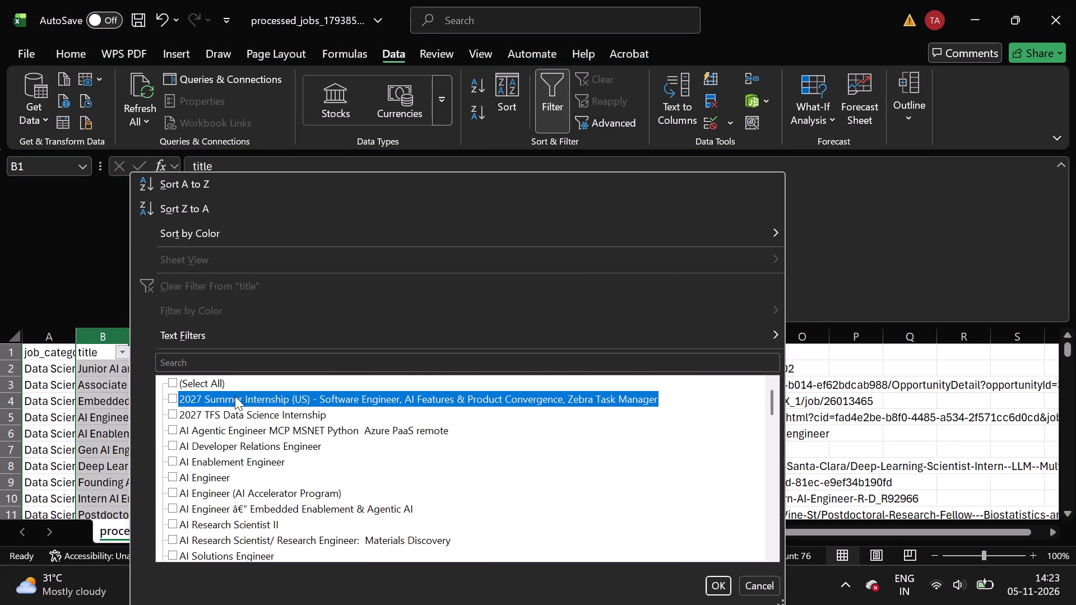
click(248, 414)
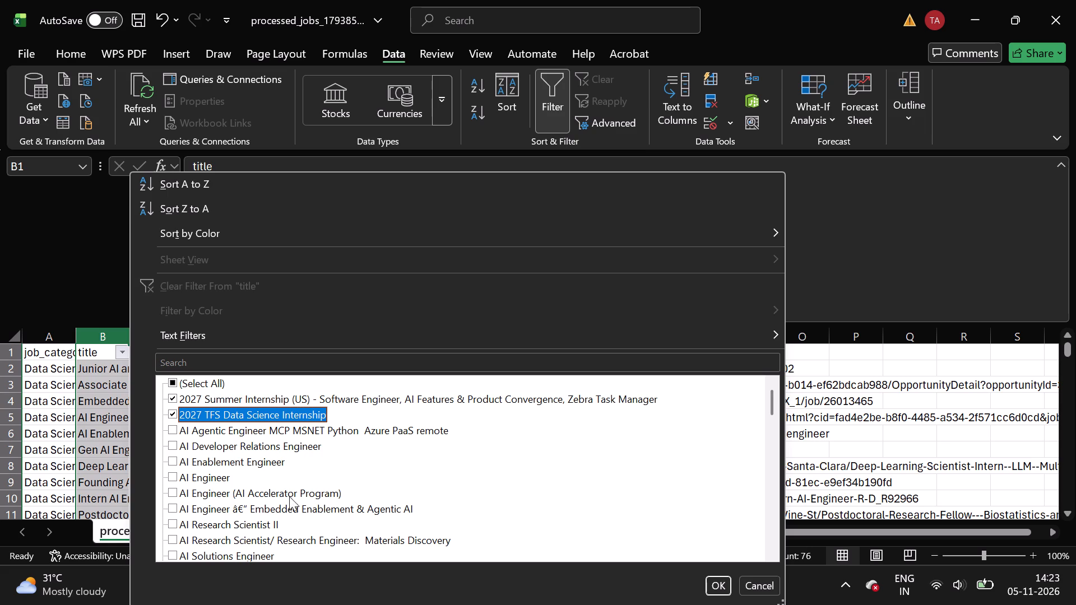
Add the Deep Learning Scientist Intern, Inside Solution Engineer - Edge AI and Intern AI Engineer R&D titles to the filter selection.
scroll(276, 541, down, 2)
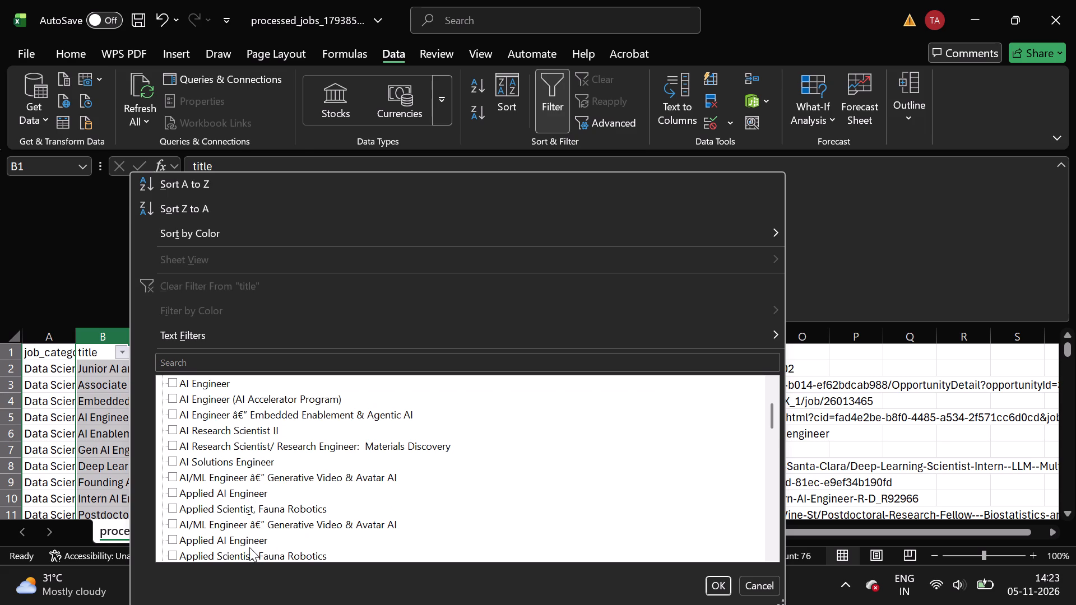
scroll(249, 547, down, 1)
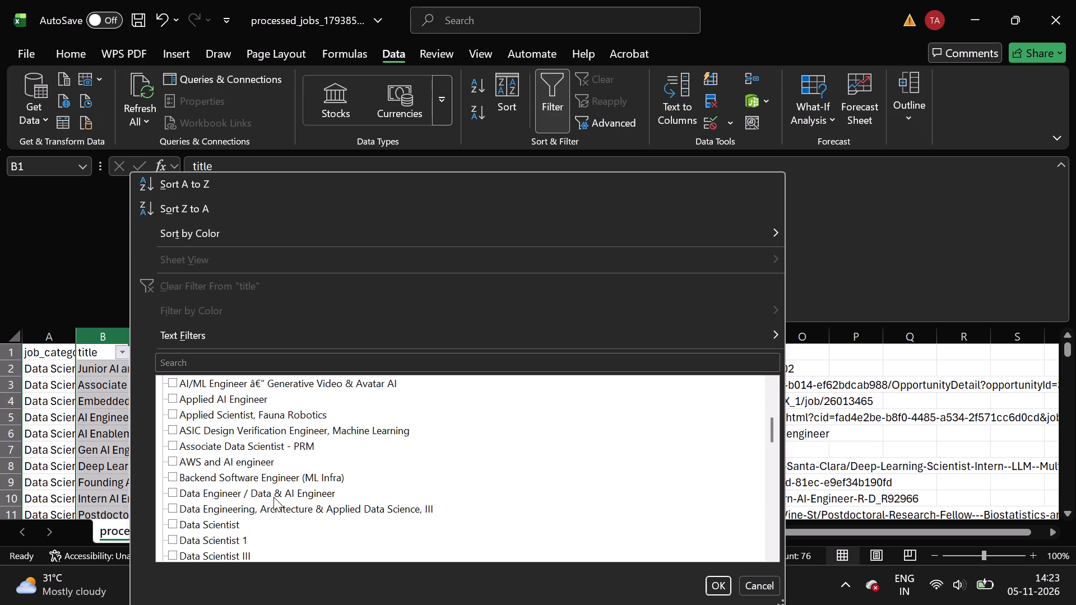
scroll(253, 532, down, 1)
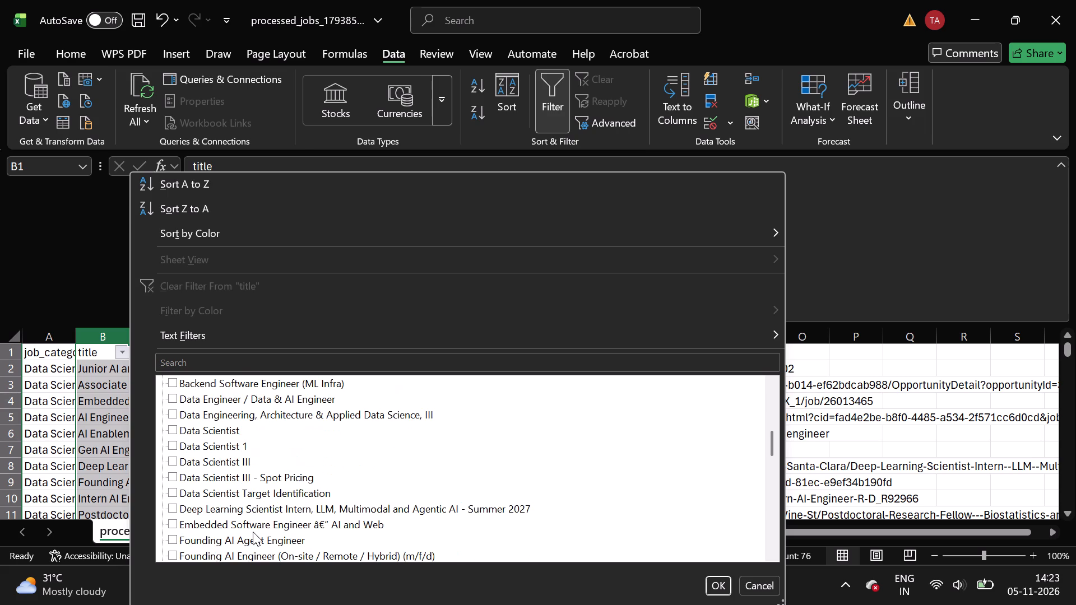
click(309, 502)
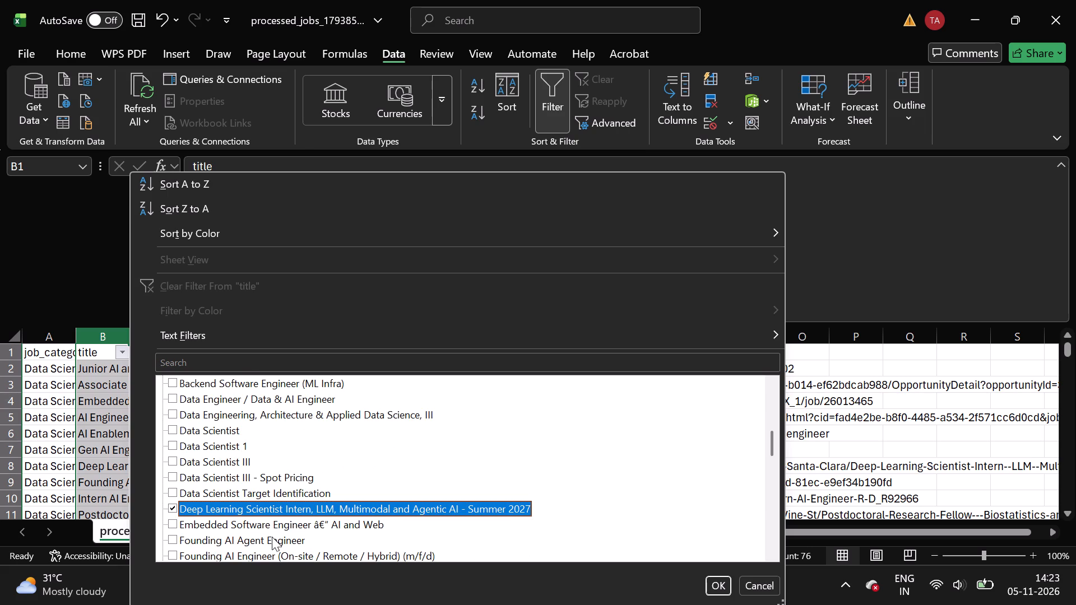
scroll(267, 553, down, 1)
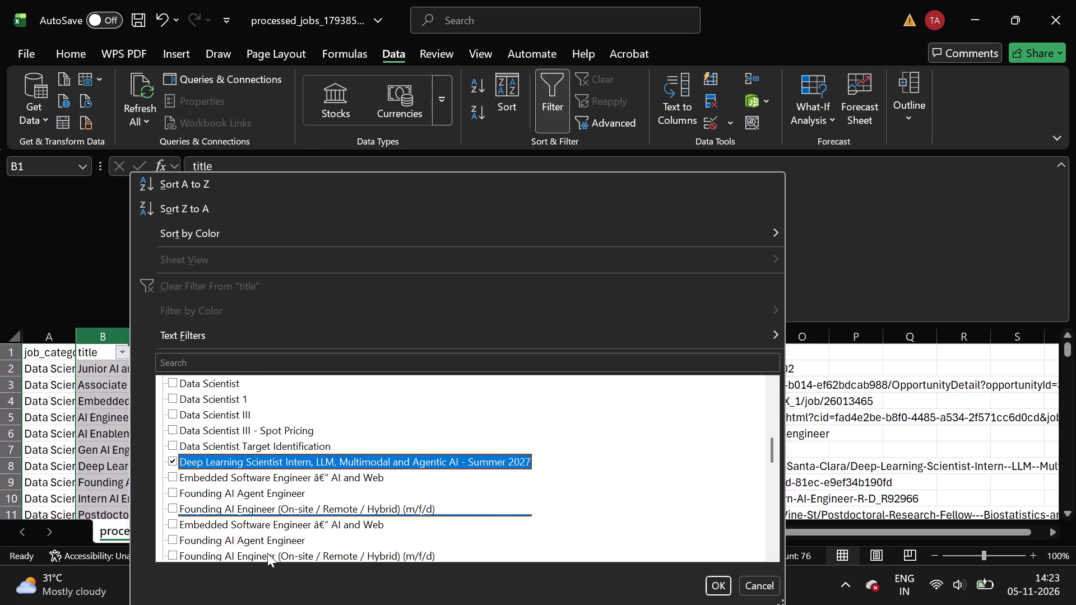
scroll(247, 550, down, 1)
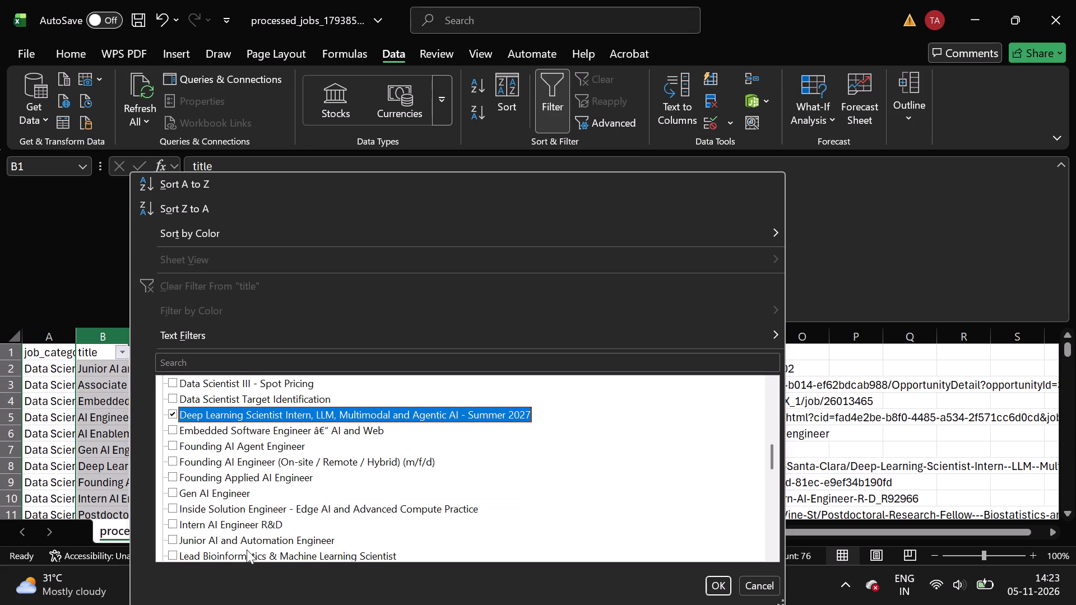
click(281, 509)
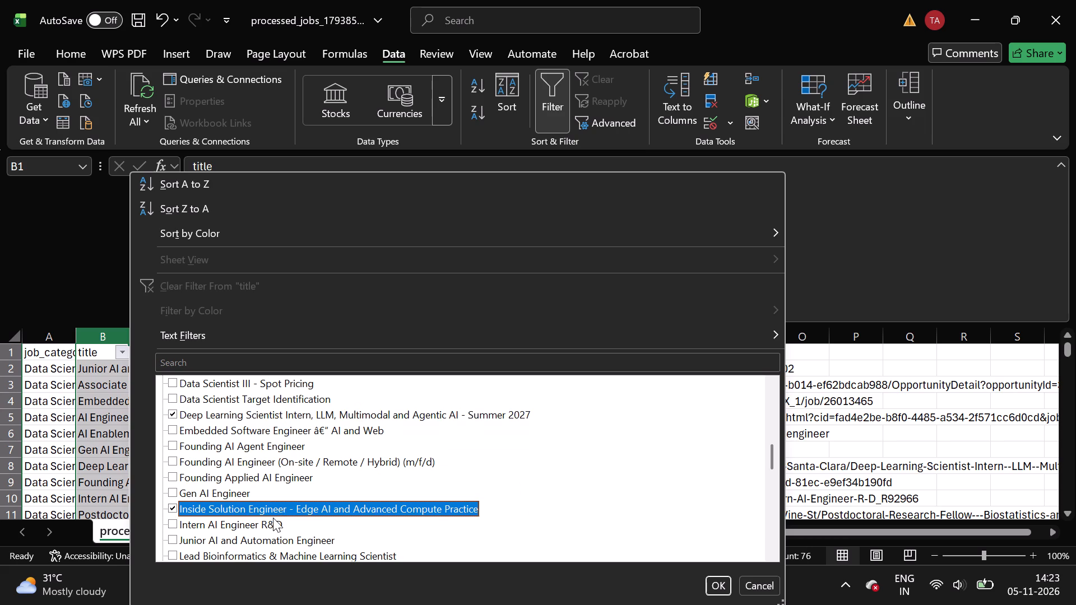
click(273, 518)
Add the Postdoctoral Research Fellow - Biostatistics and Data Science title to the filter selection.
scroll(257, 550, down, 1)
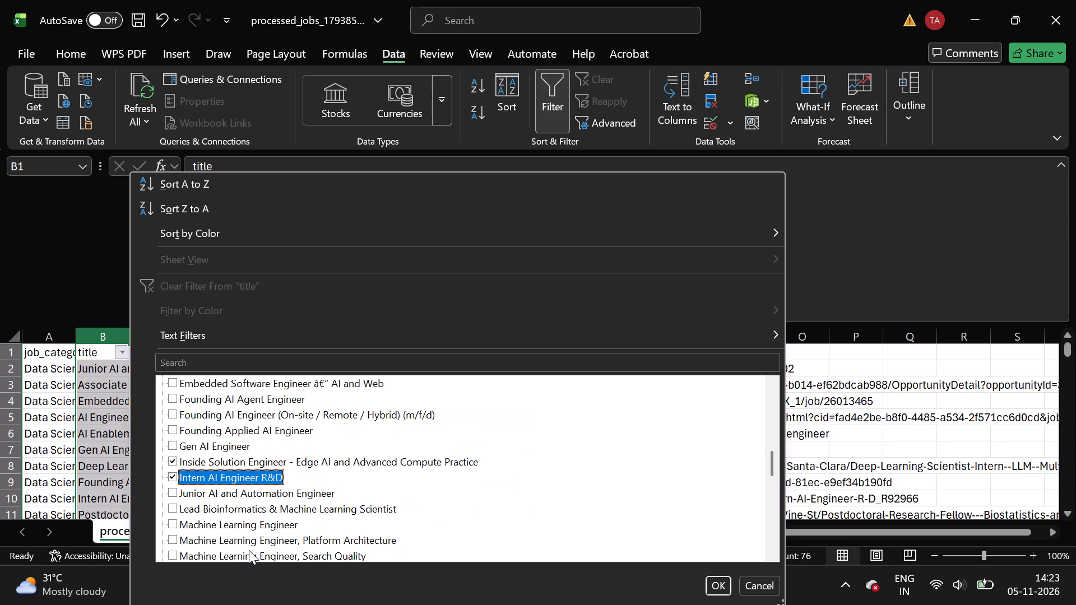
scroll(255, 546, down, 1)
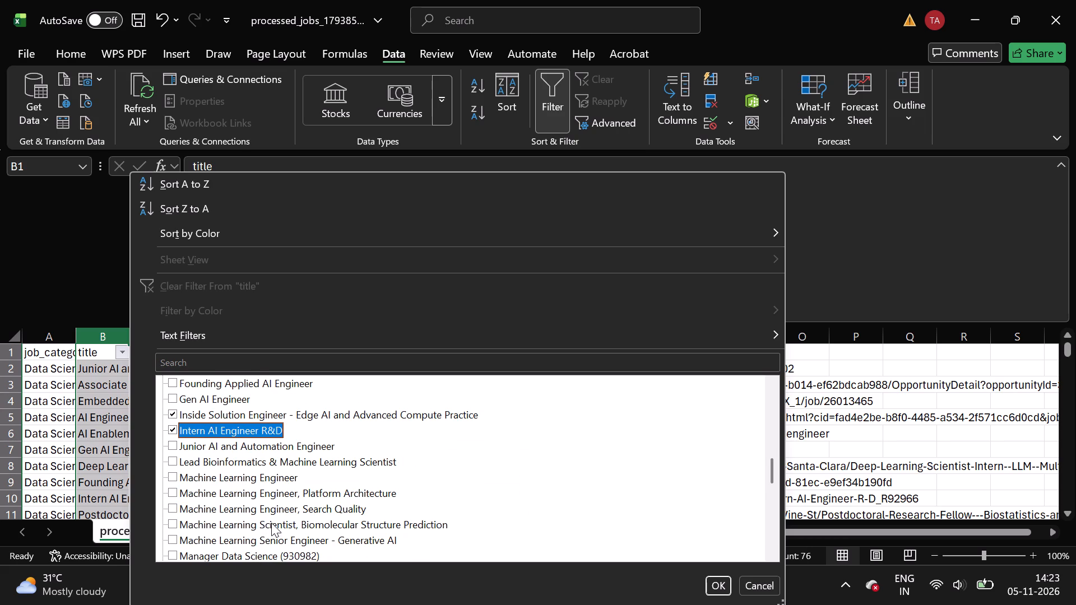
scroll(266, 538, down, 1)
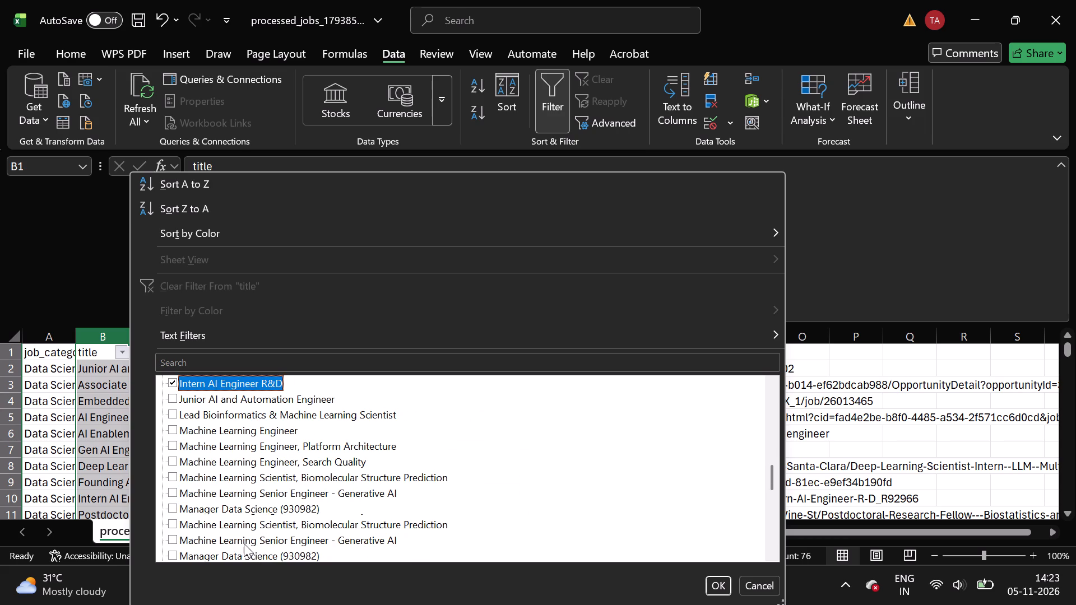
scroll(242, 544, down, 1)
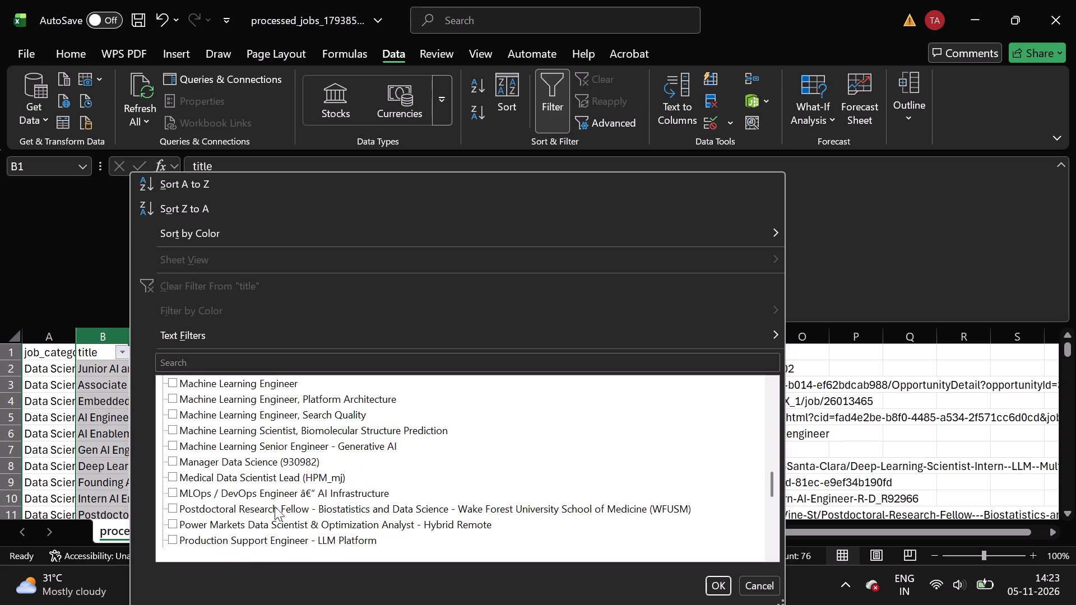
click(275, 506)
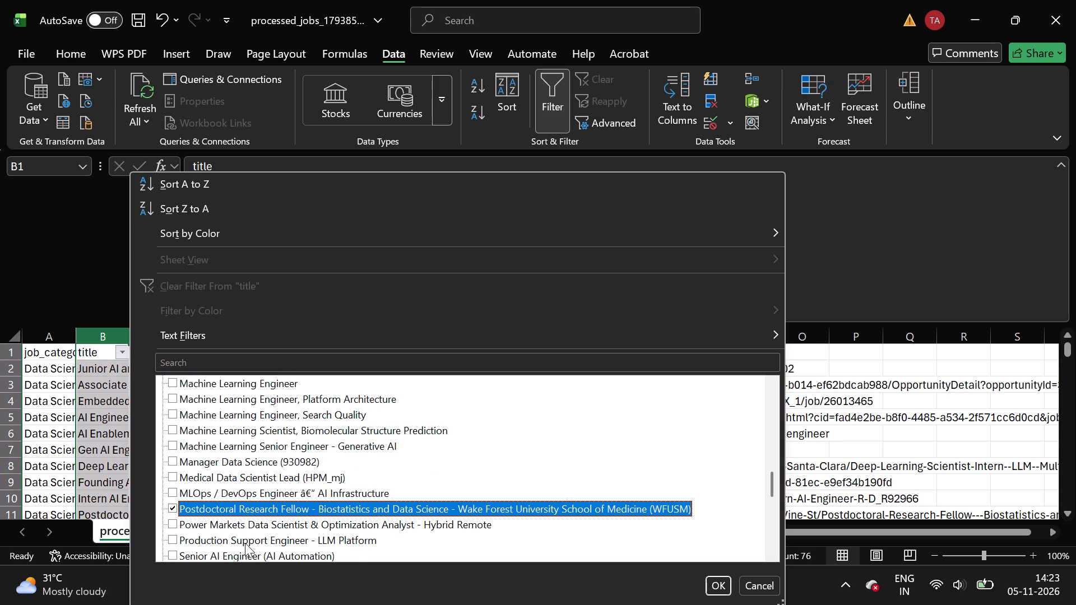
Add Senior Data Scientist, Hardware Quality, Senior Machine Learning Scientist - Lab Automation and Senior Social and Behavioral Research Statistician to the title filter selection.
scroll(245, 543, down, 2)
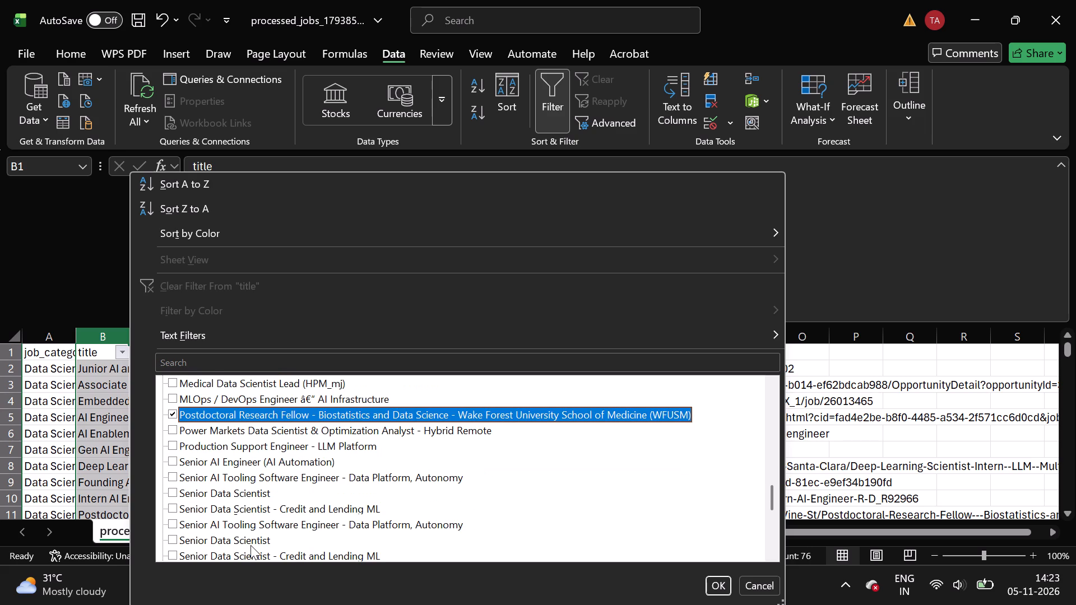
scroll(251, 545, down, 1)
click(265, 543)
scroll(265, 543, down, 1)
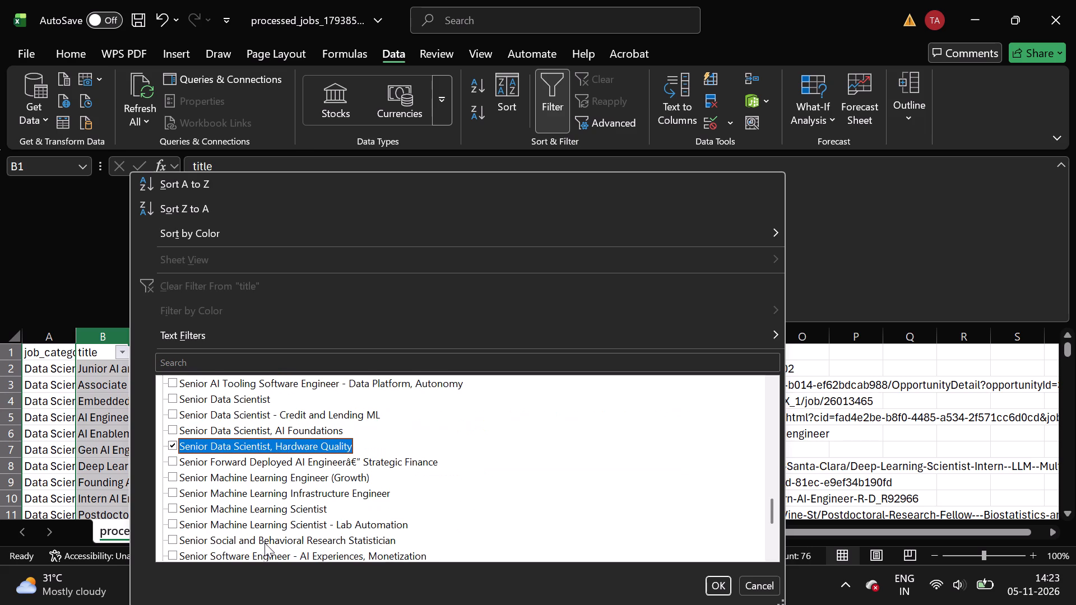
scroll(265, 543, down, 1)
click(261, 522)
click(252, 539)
Include the (Blanks) entry in the title filter selection and apply the filter.
scroll(252, 539, down, 1)
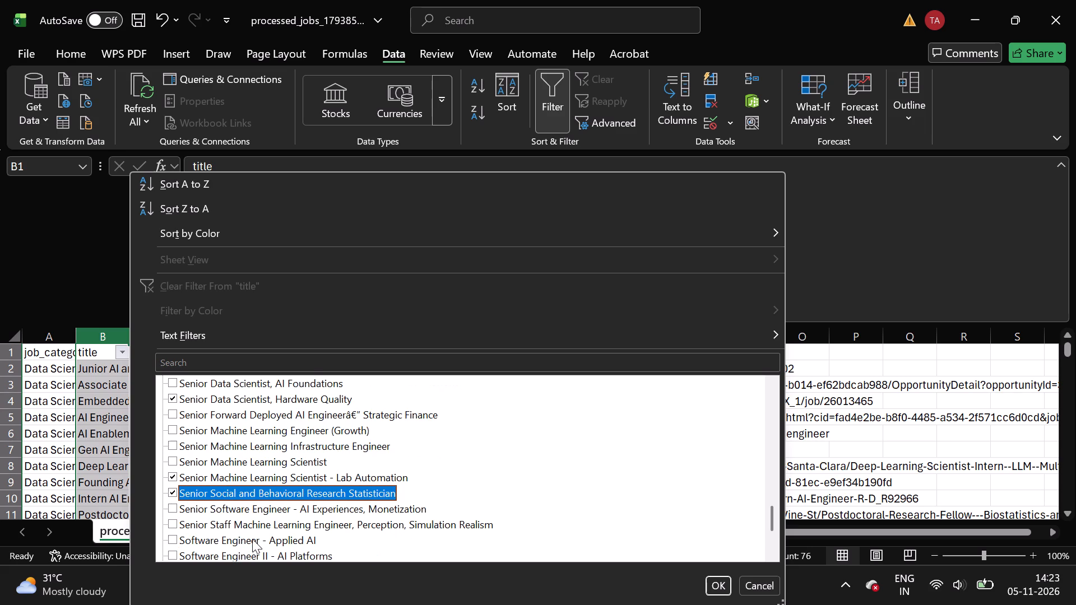
scroll(252, 539, down, 2)
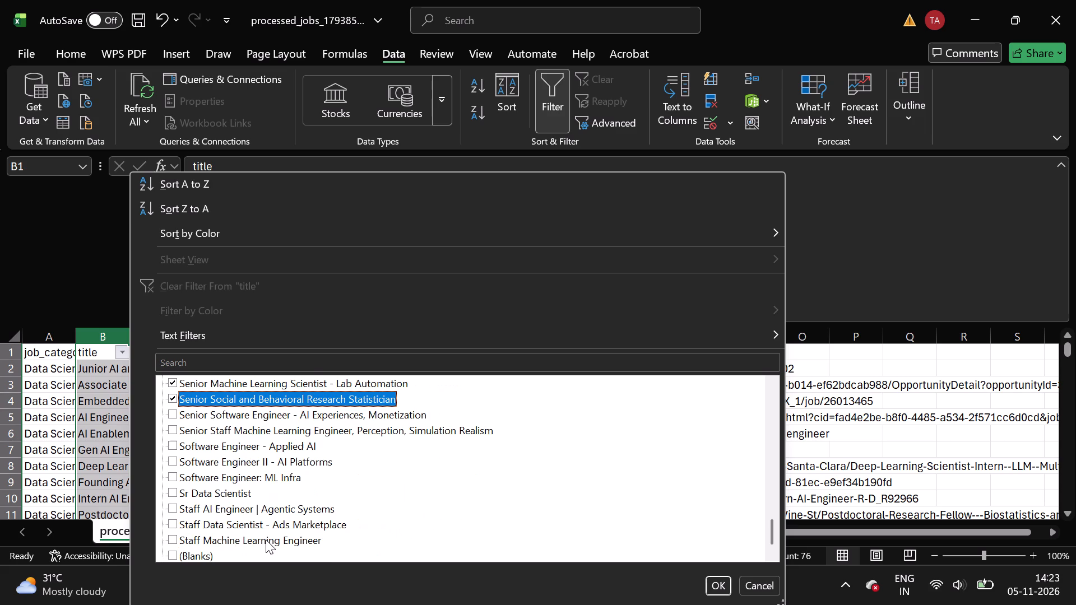
scroll(266, 539, down, 1)
click(189, 537)
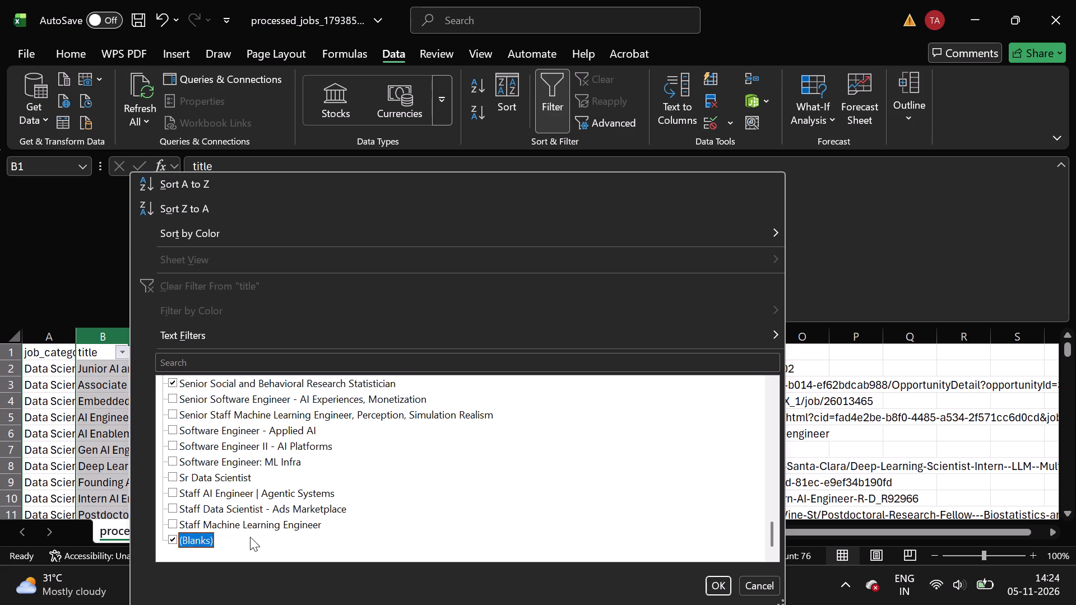
click(711, 582)
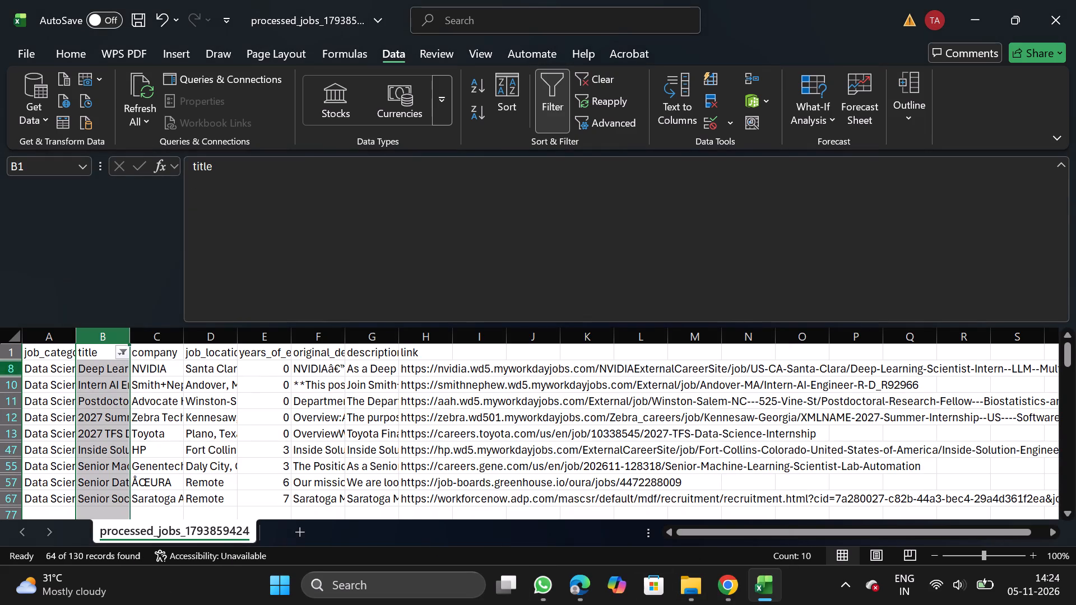
Delete all the filtered rows below the header and remove the filter.
click(0, 368)
key(ctrl+shift+Down)
right_click(159, 436)
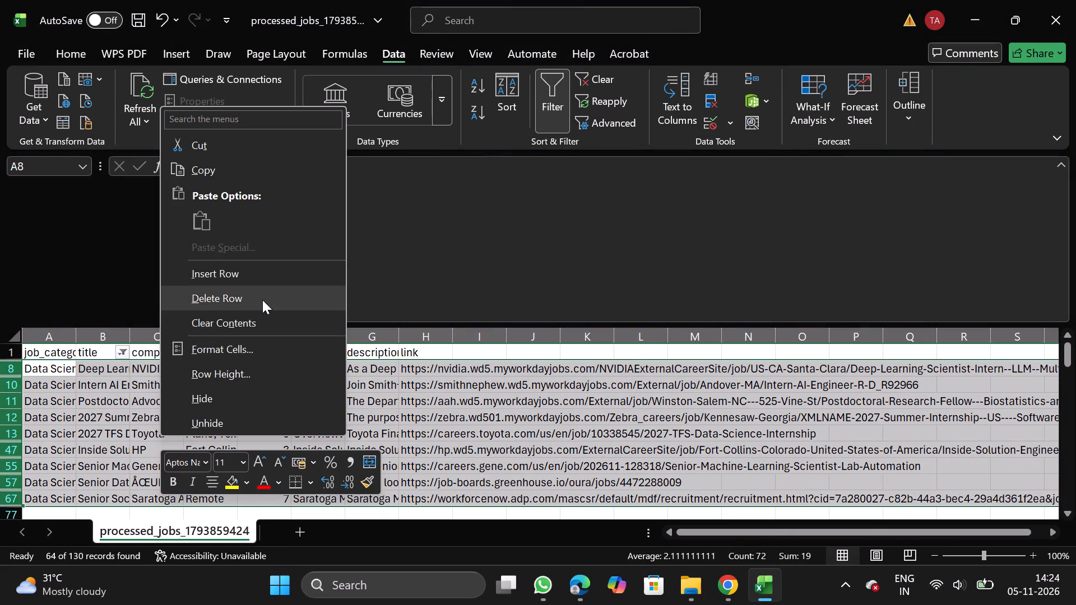
click(262, 300)
click(556, 109)
Add a filter to the header row from the title column onward and filter the titles by "lead".
drag(94, 356, 552, 111)
click(552, 111)
click(123, 354)
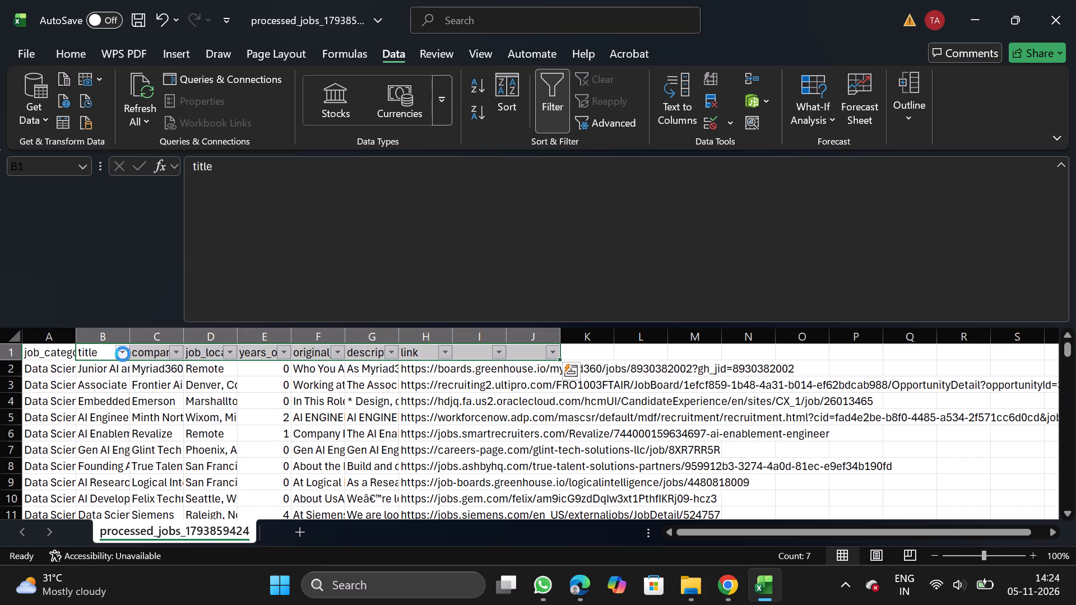
click(214, 358)
text(lead)
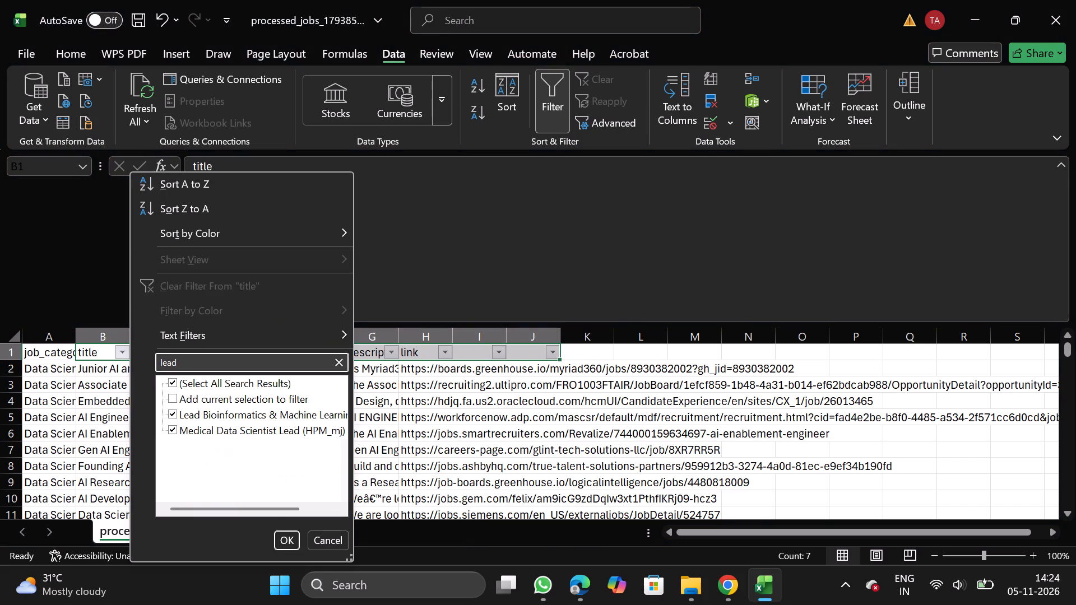
click(298, 546)
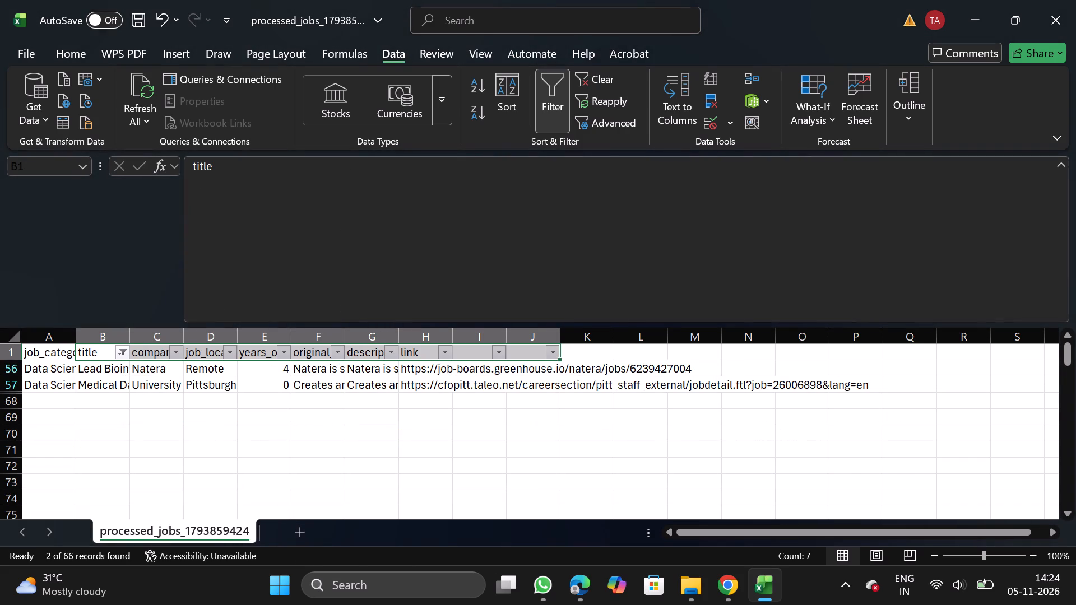
Delete the Medical Data Scientist Lead row and remove the filter.
drag(3, 389, 2, 384)
click(2, 384)
right_click(37, 380)
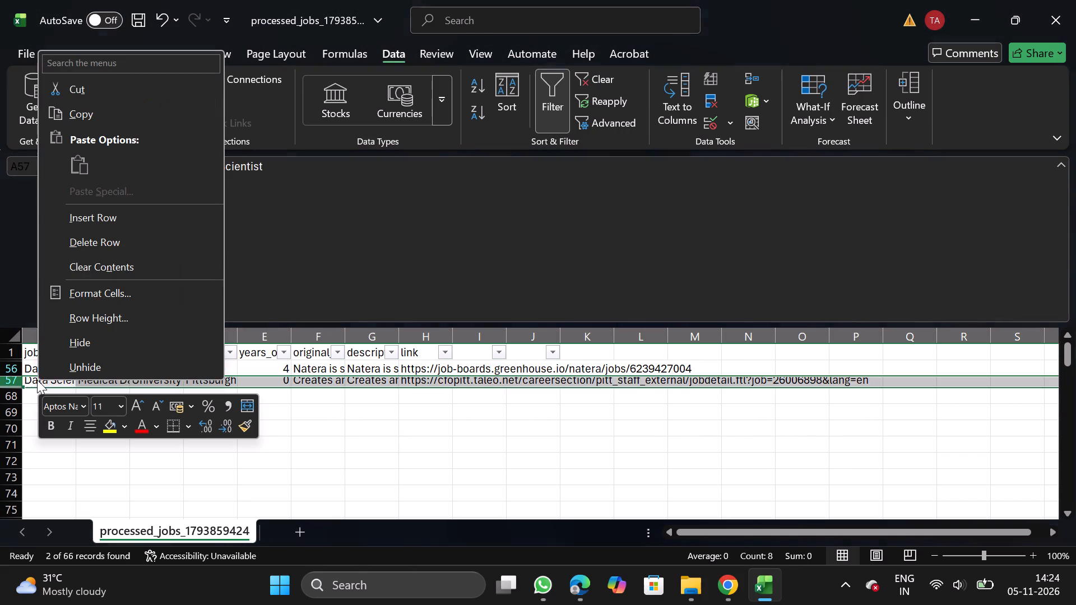
click(147, 247)
click(567, 101)
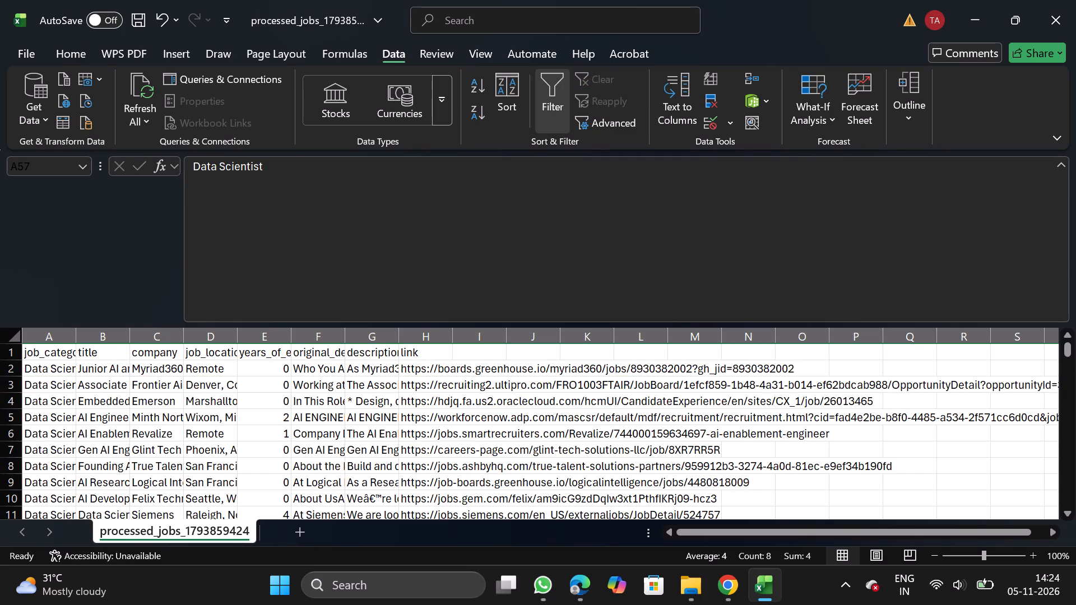
Add a filter to the title column and filter the titles by "staff".
click(117, 339)
click(550, 88)
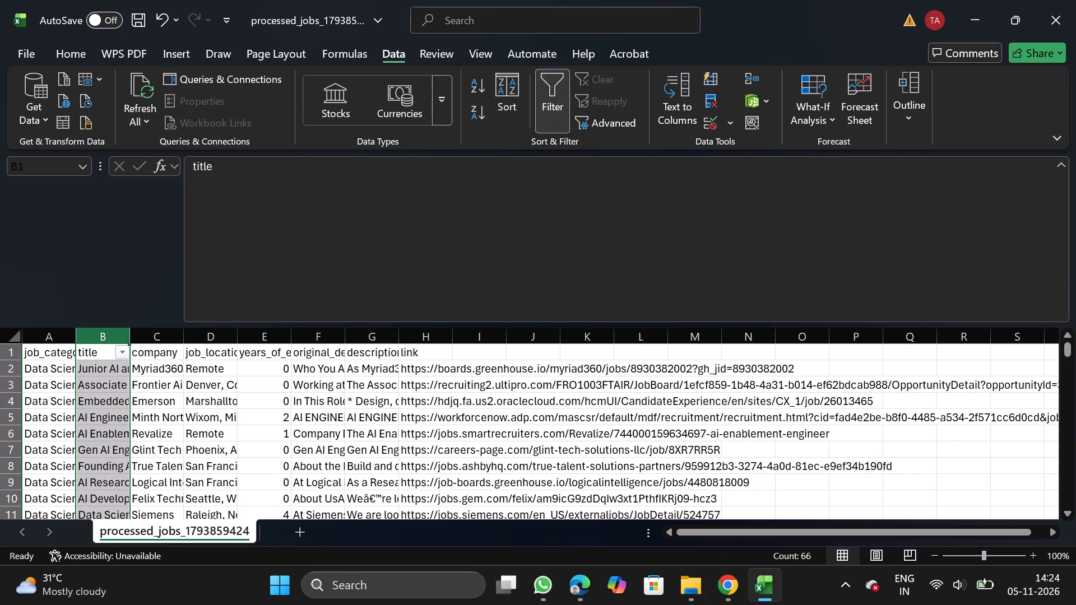
click(118, 353)
click(189, 362)
text(staff)
click(286, 542)
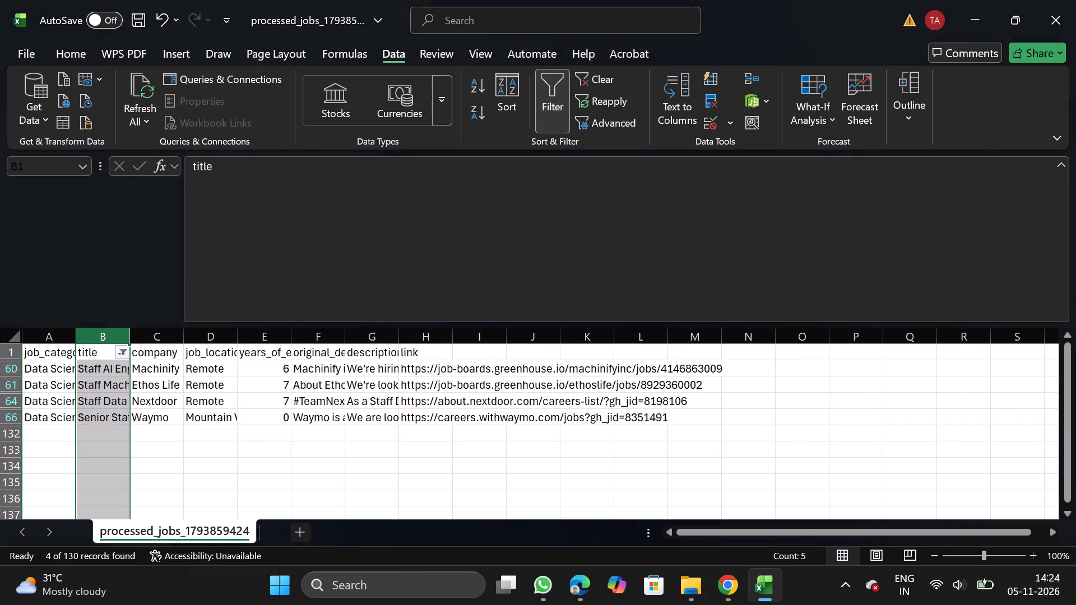
Delete the Waymo row with the Senior Staff title and remove the filter.
drag(6, 418, 48, 421)
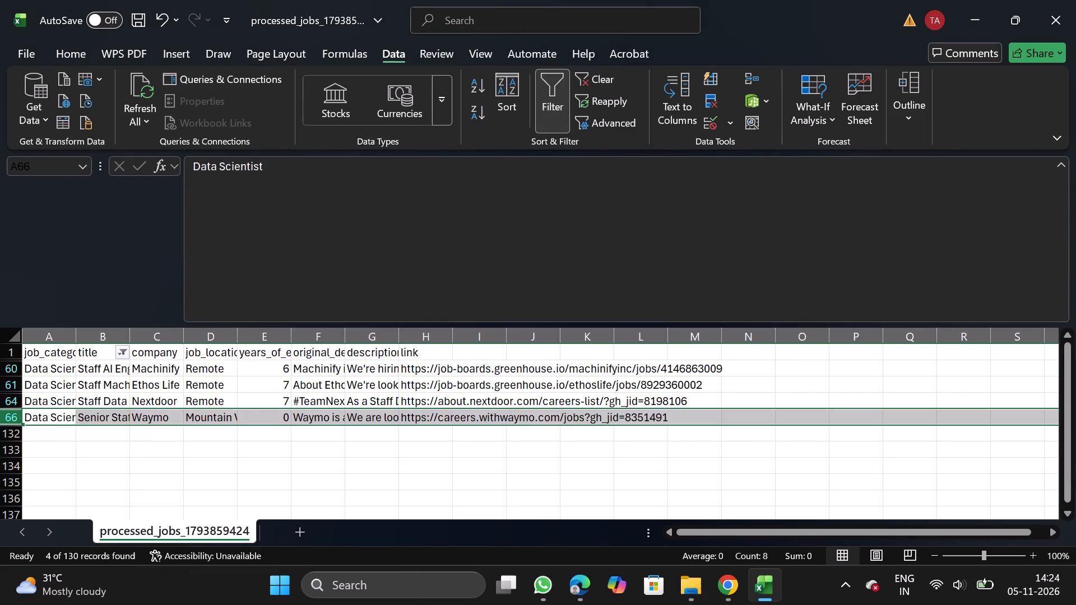
right_click(48, 421)
click(148, 286)
click(558, 91)
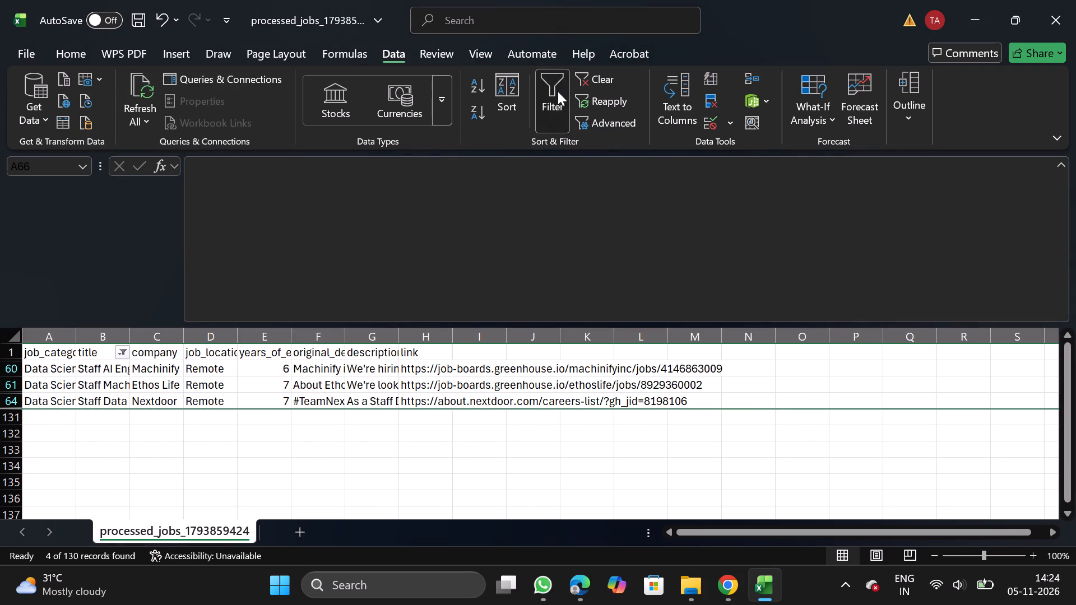
Add a filter to the title column and search its titles for "principal".
click(110, 340)
click(543, 94)
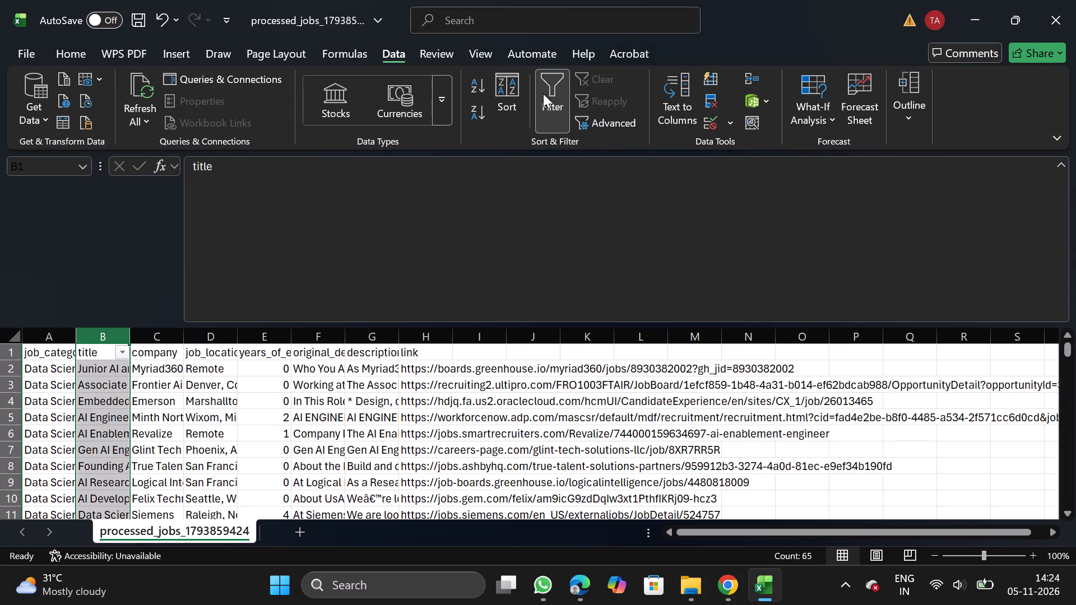
click(122, 351)
click(200, 356)
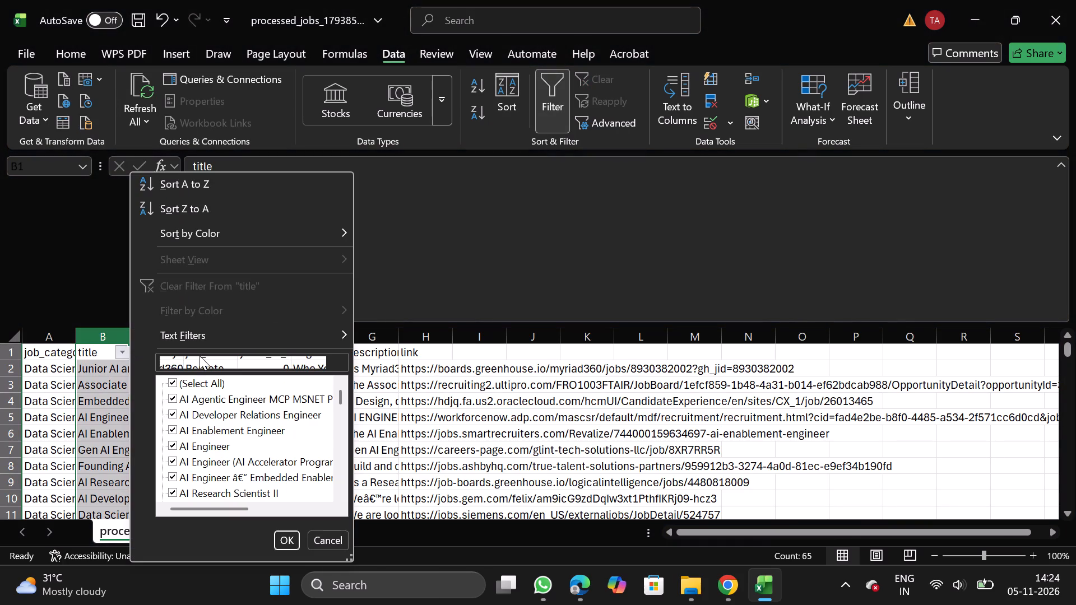
click(193, 357)
text(principal)
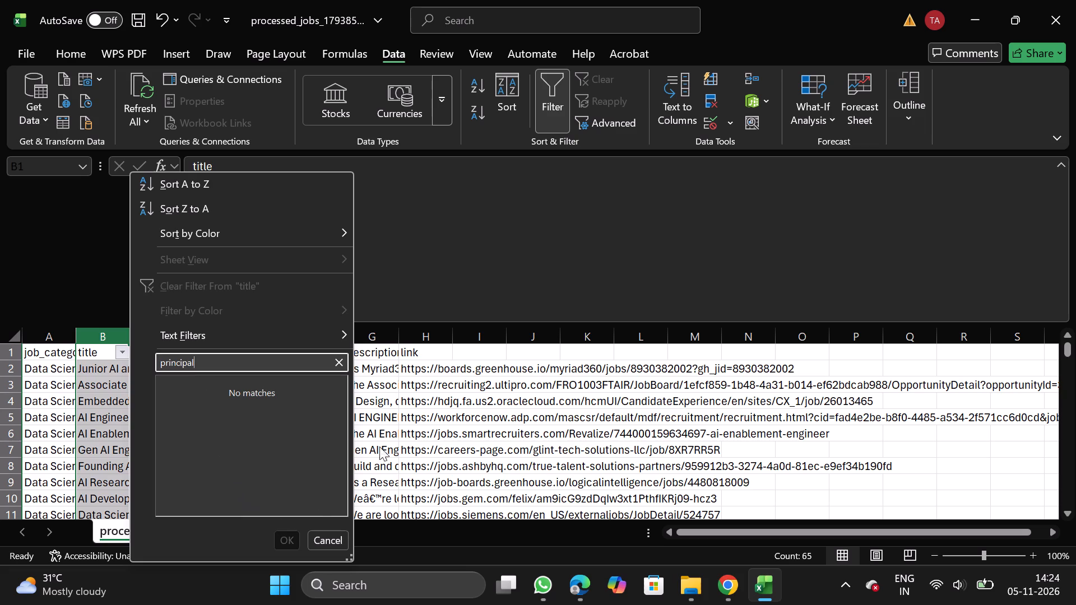
Filter the titles by "architect" to review the matching rows, and reset the title filter.
key(BackSpace)
key(BackSpace)
key(BackSpace)
key(BackSpace)
key(BackSpace)
key(BackSpace)
key(BackSpace)
key(BackSpace)
key(BackSpace)
key(BackSpace)
key(BackSpace)
key(BackSpace)
key(BackSpace)
key(BackSpace)
key(BackSpace)
key(BackSpace)
key(BackSpace)
key(BackSpace)
text(architect)
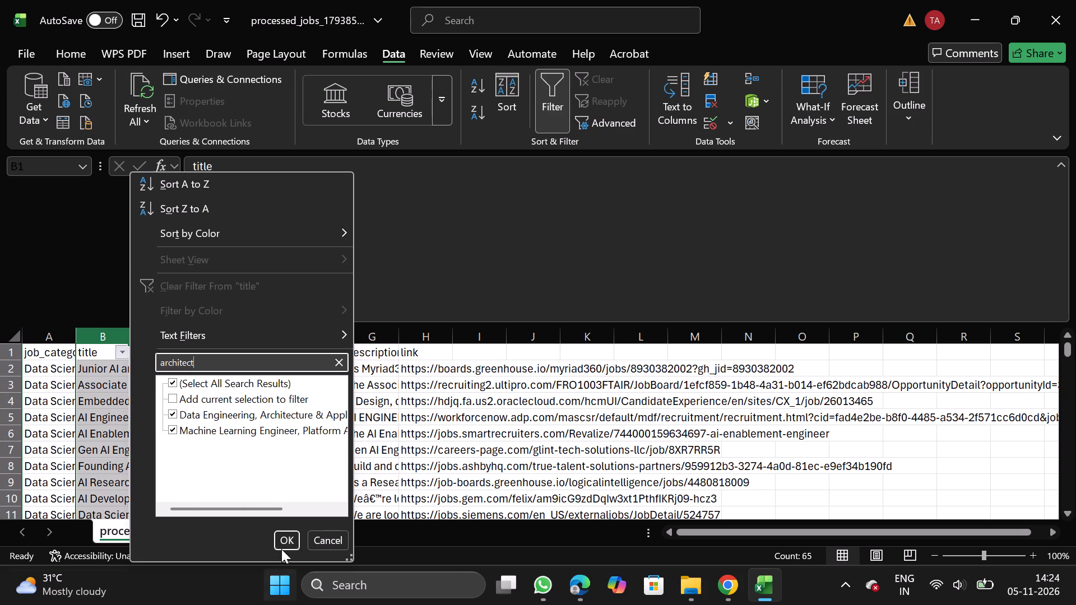
click(286, 538)
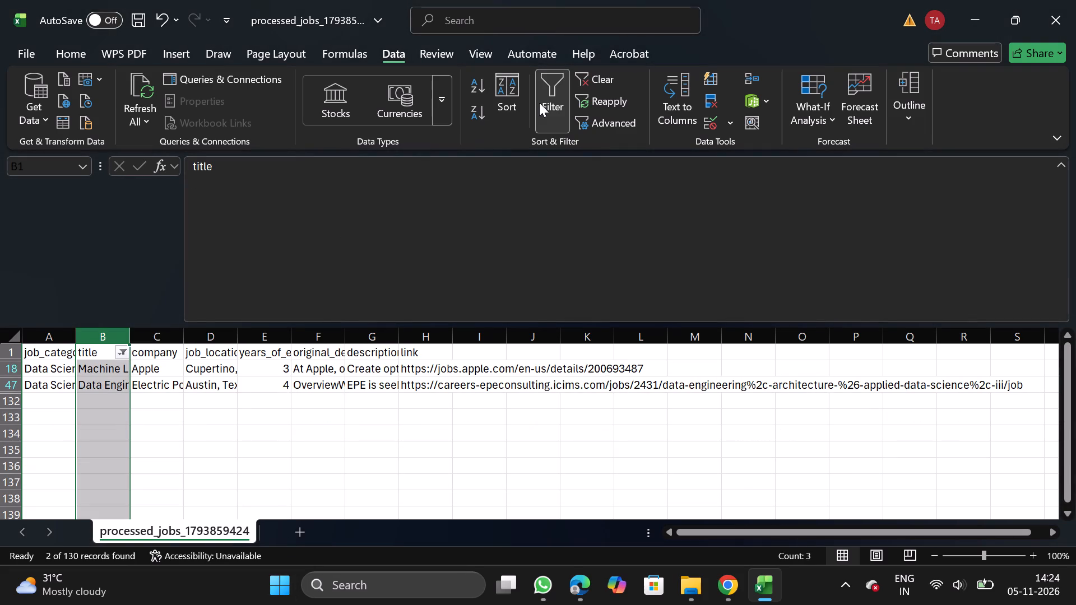
drag(539, 103, 535, 78)
click(535, 78)
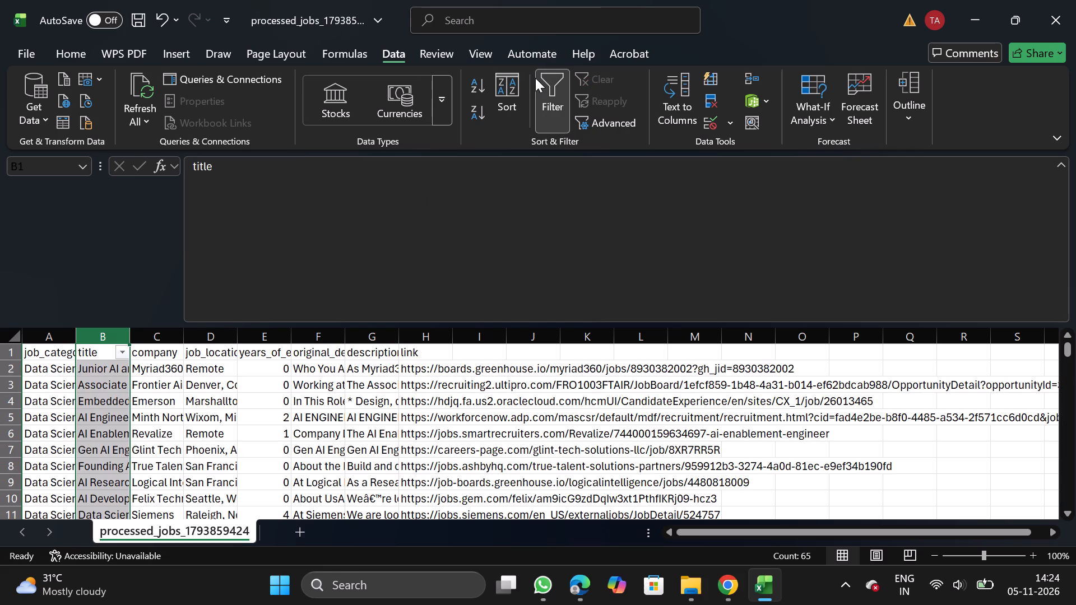
Search the title filter for "enterprise".
click(127, 353)
click(194, 364)
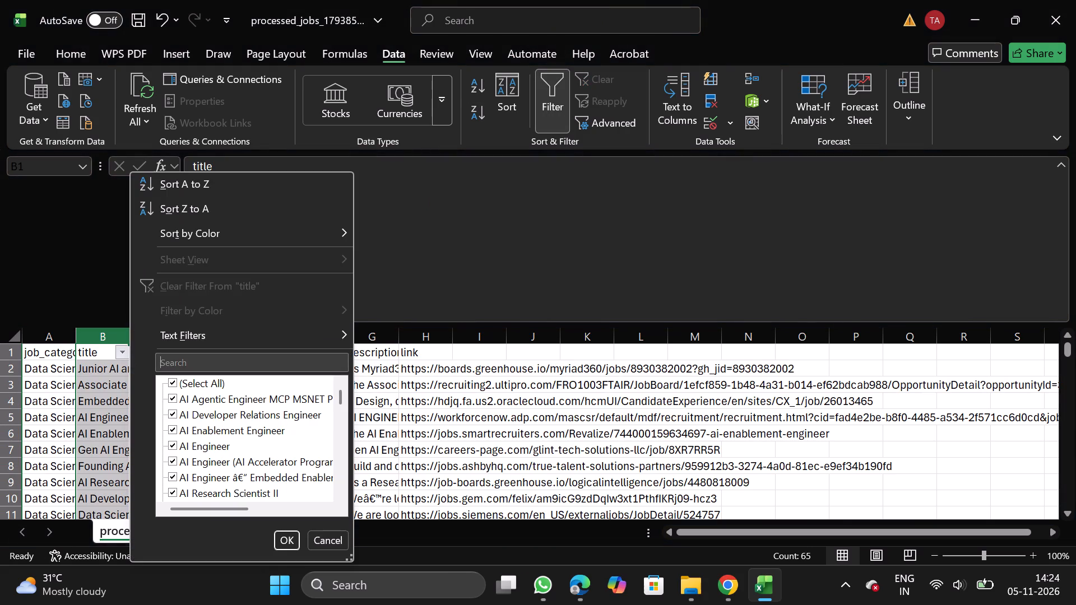
text(enterprise)
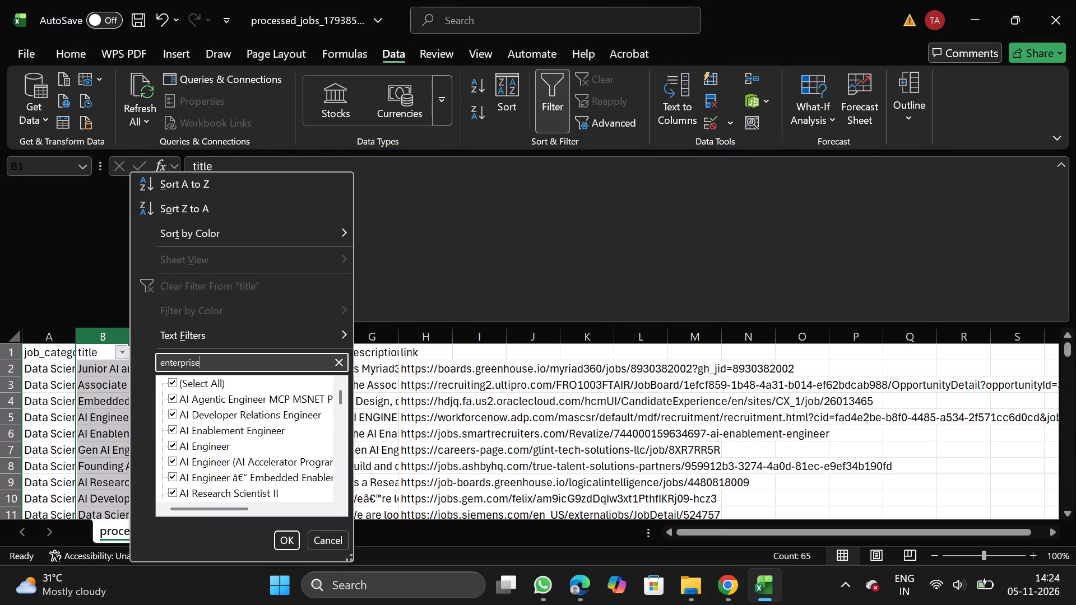
Search the title filter for "consultant".
key(BackSpace)
key(BackSpace)
key(BackSpace)
key(BackSpace)
key(BackSpace)
key(BackSpace)
key(BackSpace)
key(BackSpace)
key(BackSpace)
key(BackSpace)
key(BackSpace)
key(BackSpace)
key(BackSpace)
key(BackSpace)
key(BackSpace)
key(BackSpace)
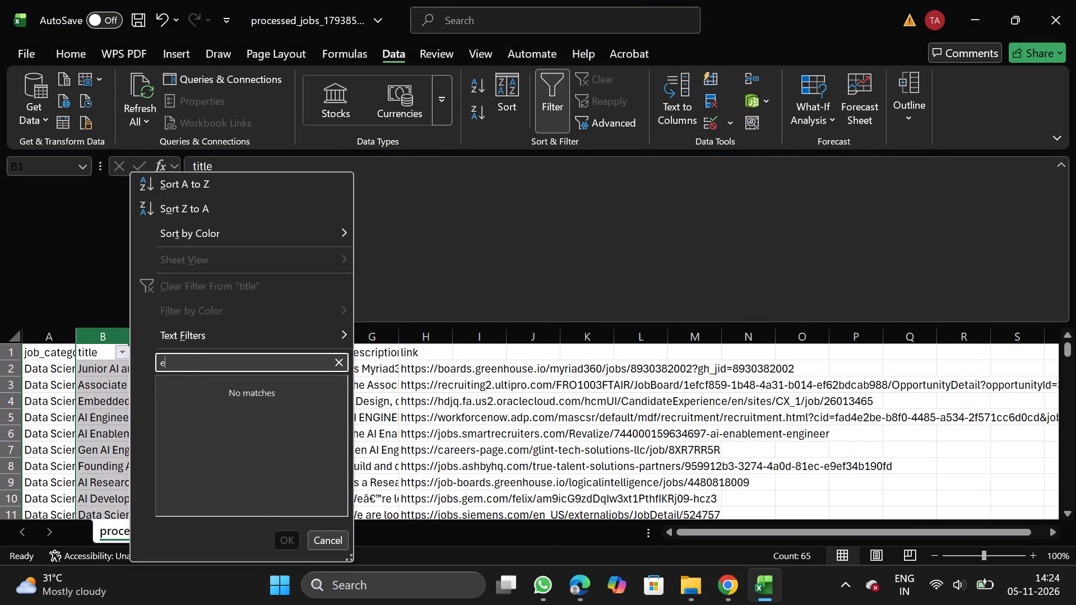
text(consul)
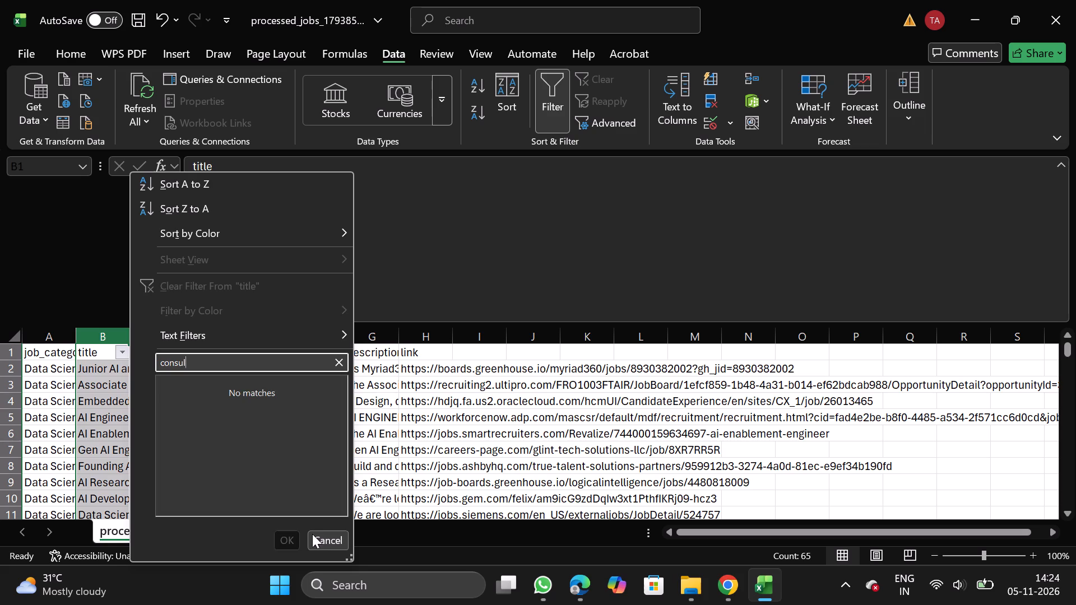
key(r)
key(BackSpace)
text(tant)
Filter the titles by "embedded".
key(BackSpace)
key(BackSpace)
key(BackSpace)
key(BackSpace)
key(BackSpace)
key(BackSpace)
key(BackSpace)
key(BackSpace)
key(BackSpace)
key(BackSpace)
key(BackSpace)
key(BackSpace)
key(BackSpace)
key(BackSpace)
key(BackSpace)
key(BackSpace)
key(BackSpace)
key(BackSpace)
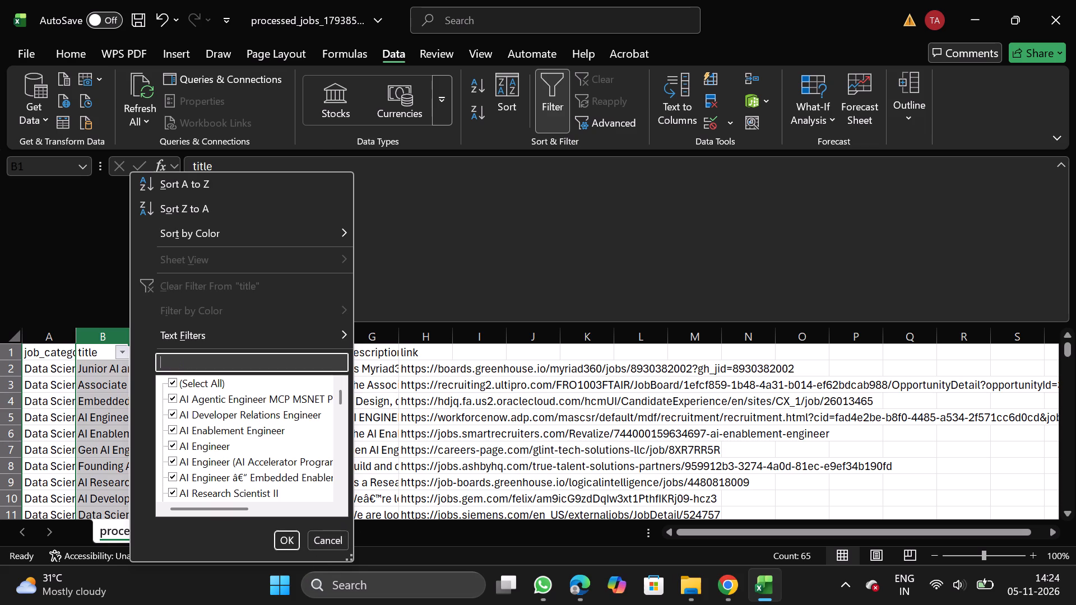
text(embedded)
click(292, 539)
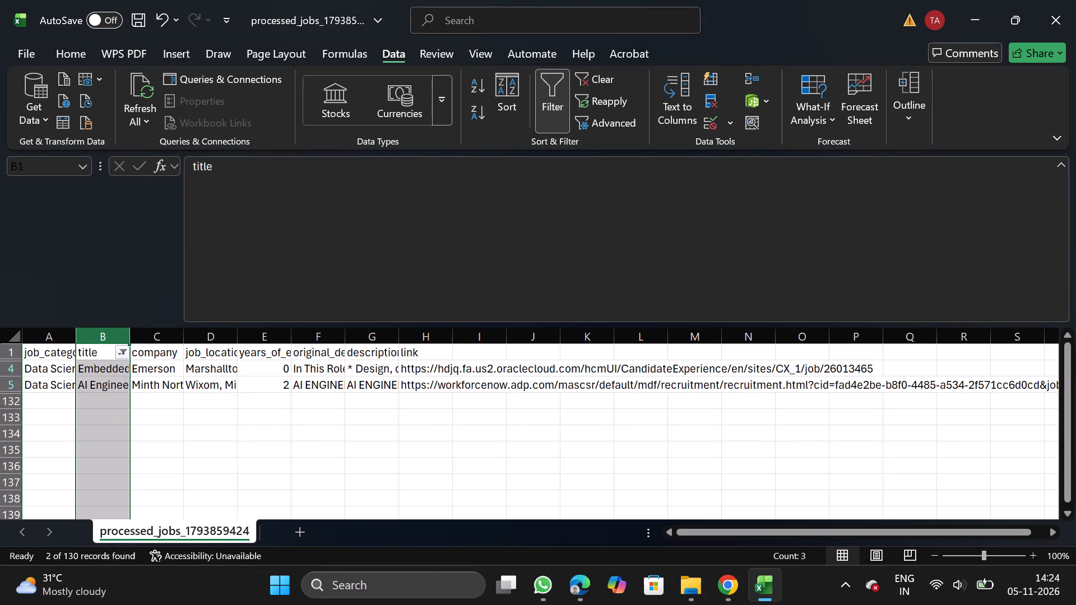
Delete the two filtered embedded-title rows, Emerson and Minth North America, and remove the filter.
scroll(66, 373, left, 1)
click(1, 370)
key(shift+Up)
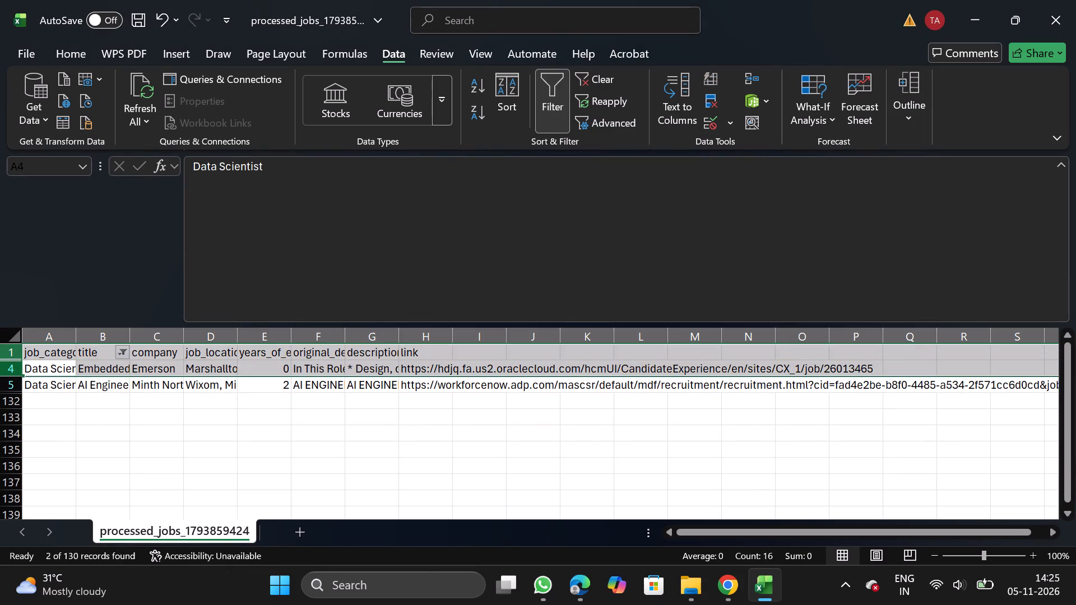
click(1, 370)
key(shift+Down)
right_click(63, 374)
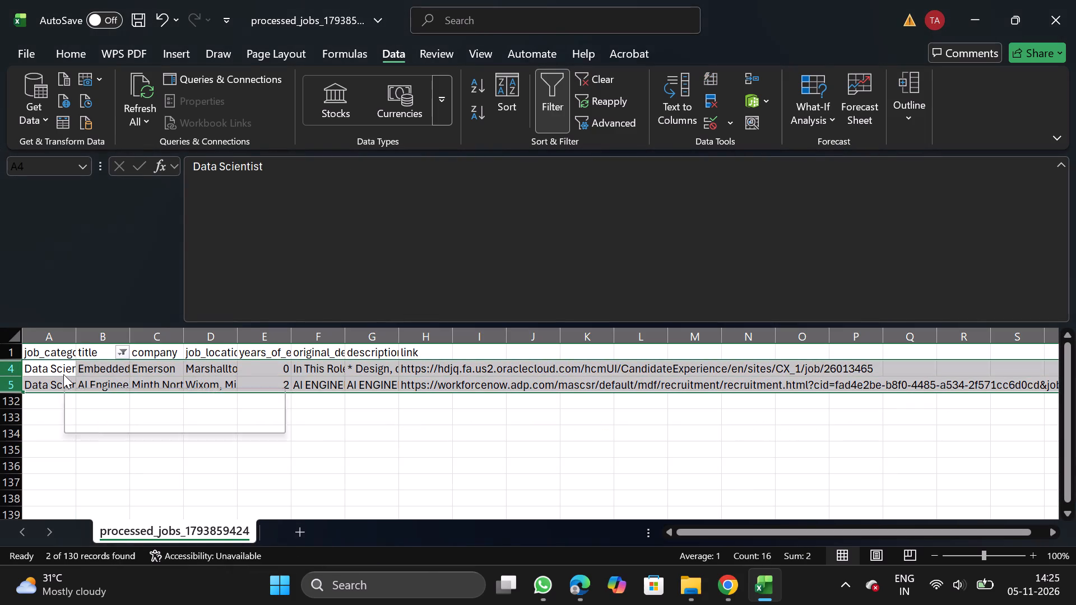
click(139, 244)
click(550, 85)
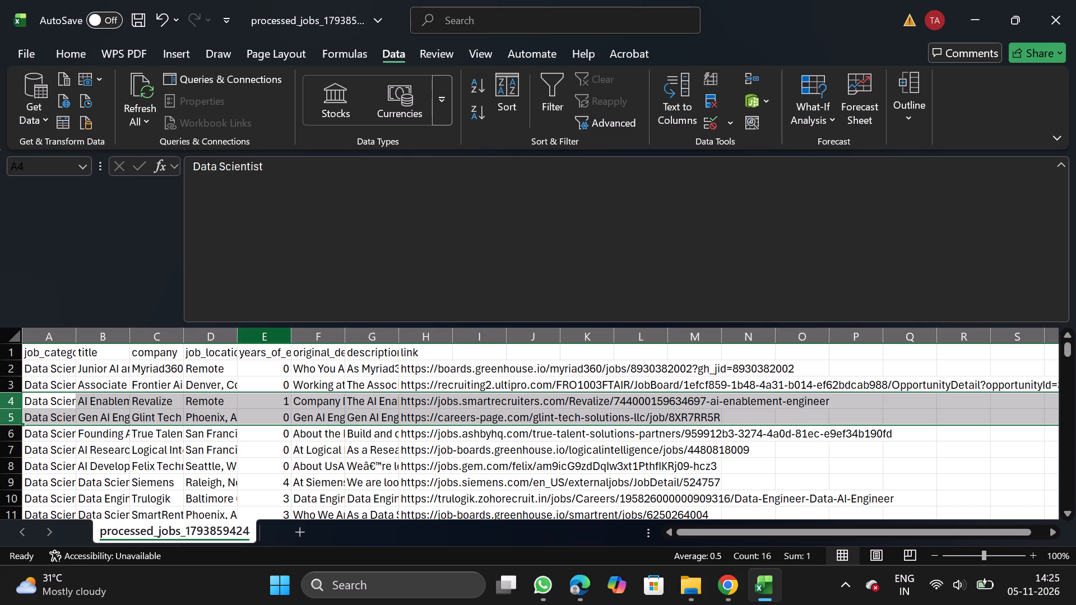
Turn on filtering for the header row and search the company filter for "walmart".
click(161, 347)
click(557, 100)
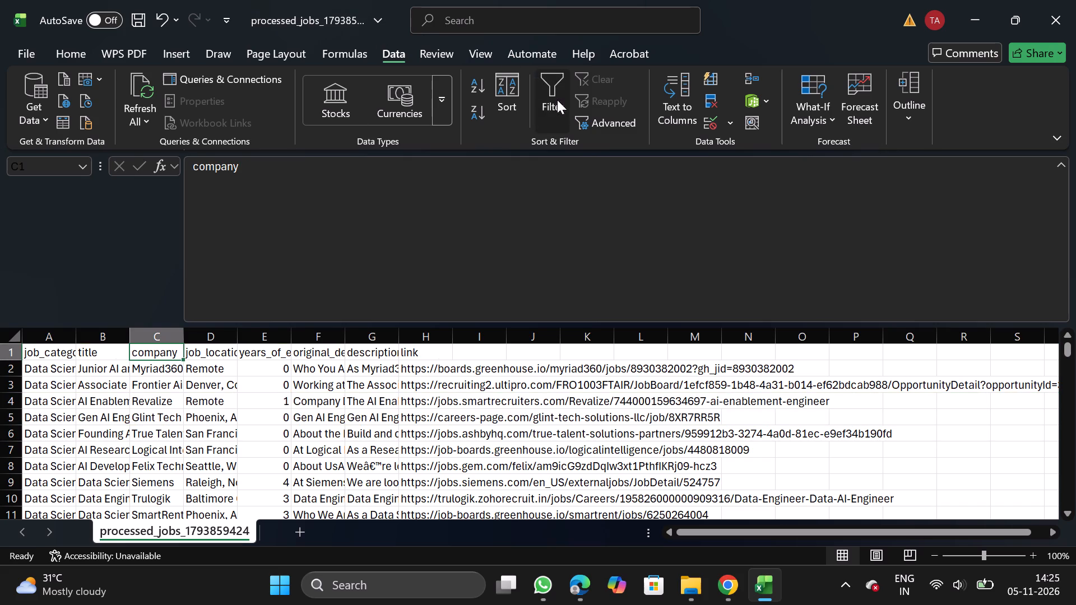
click(171, 350)
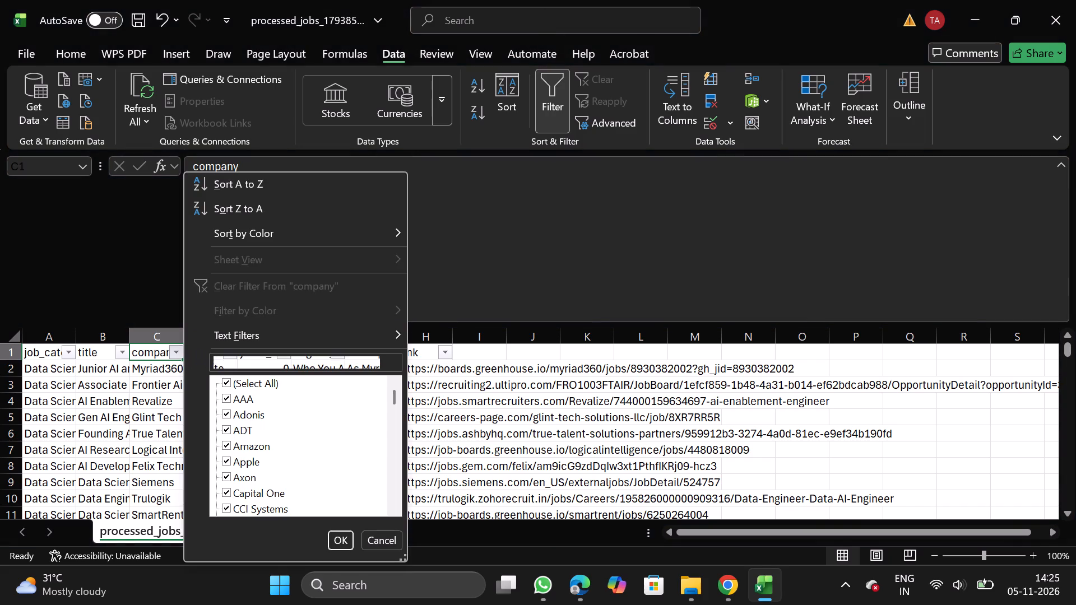
click(225, 360)
text(walmart)
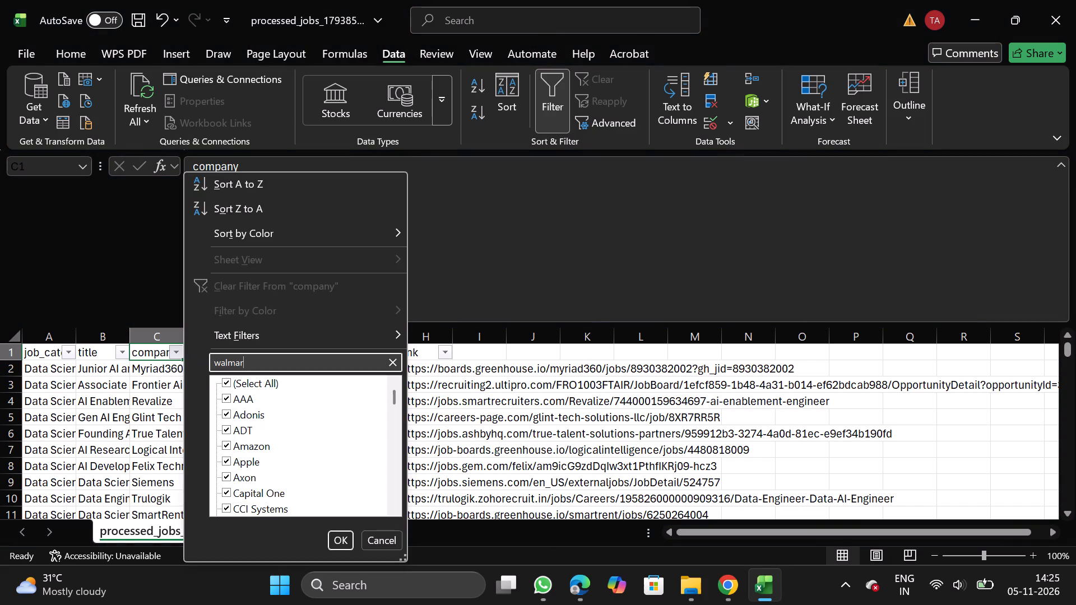
key(BackSpace)
key(BackSpace)
key(BackSpace)
key(BackSpace)
key(BackSpace)
key(BackSpace)
key(BackSpace)
key(BackSpace)
key(BackSpace)
key(BackSpace)
key(BackSpace)
key(BackSpace)
key(BackSpace)
key(BackSpace)
key(BackSpace)
key(BackSpace)
key(BackSpace)
key(BackSpace)
Search the company filter for "dried".
text(dried)
key(BackSpace)
key(BackSpace)
key(BackSpace)
key(BackSpace)
key(BackSpace)
key(BackSpace)
key(BackSpace)
key(BackSpace)
key(BackSpace)
key(BackSpace)
key(BackSpace)
key(BackSpace)
key(BackSpace)
key(BackSpace)
key(BackSpace)
key(BackSpace)
key(BackSpace)
Filter the companies by "capi", delete the Capital One row and remove the filter.
text(capital)
key(BackSpace)
key(BackSpace)
key(BackSpace)
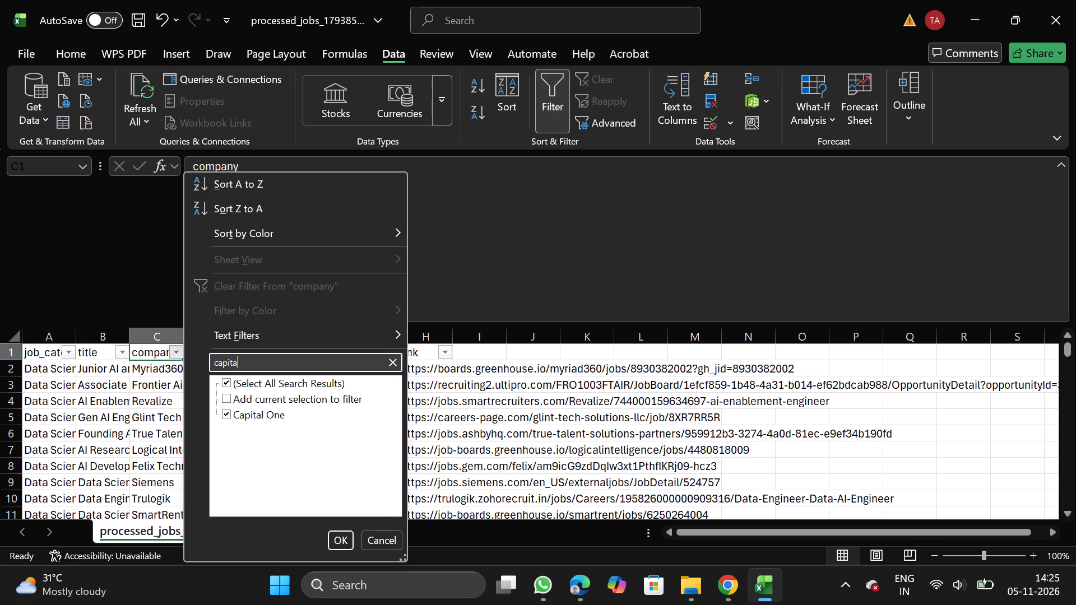
click(342, 529)
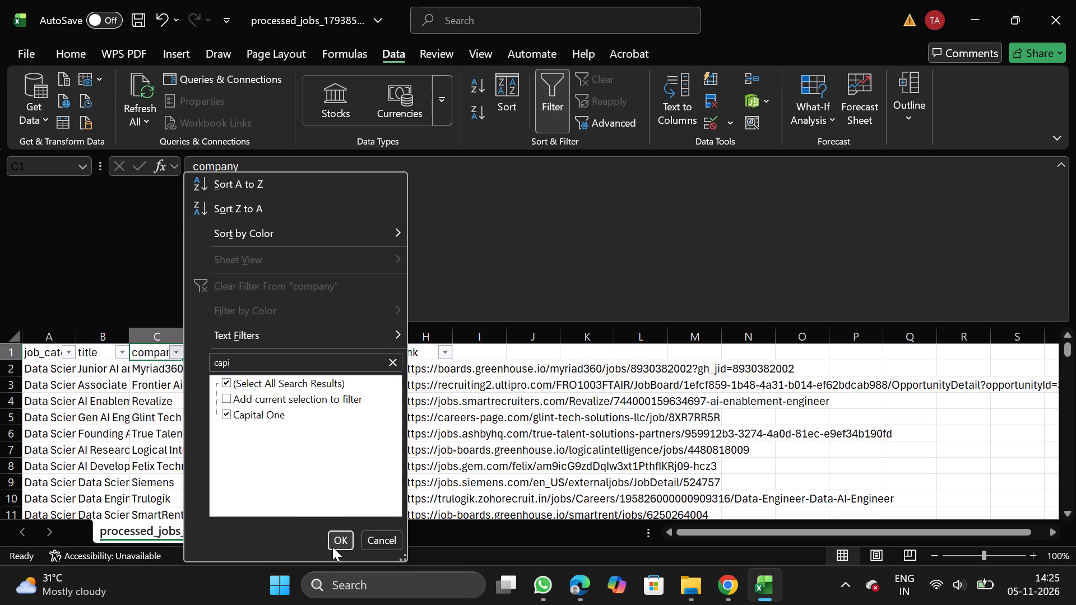
click(332, 547)
drag(1, 367, 26, 367)
right_click(26, 367)
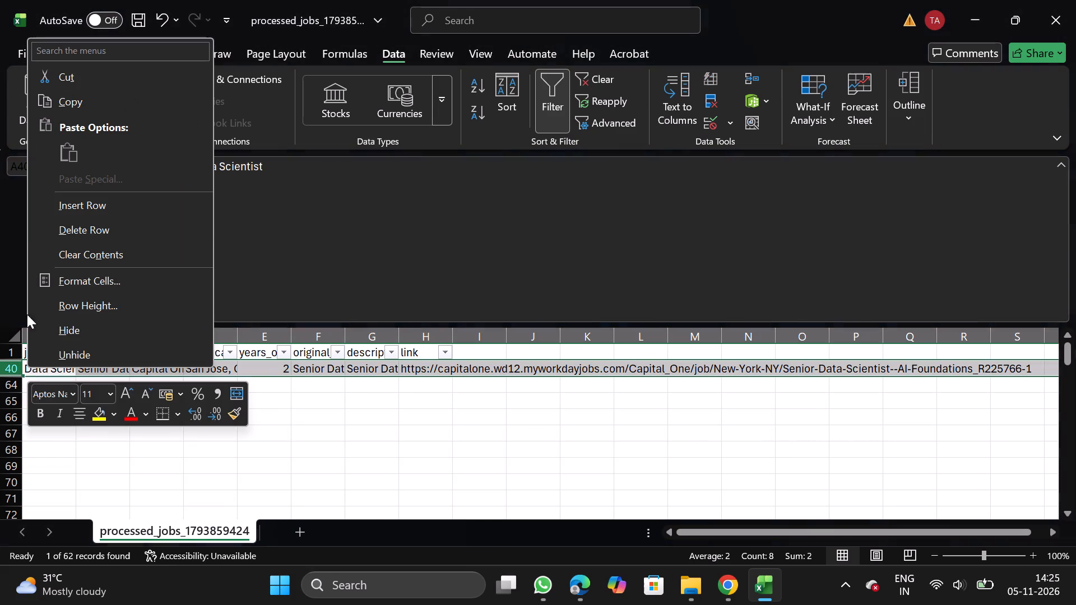
click(98, 232)
click(556, 108)
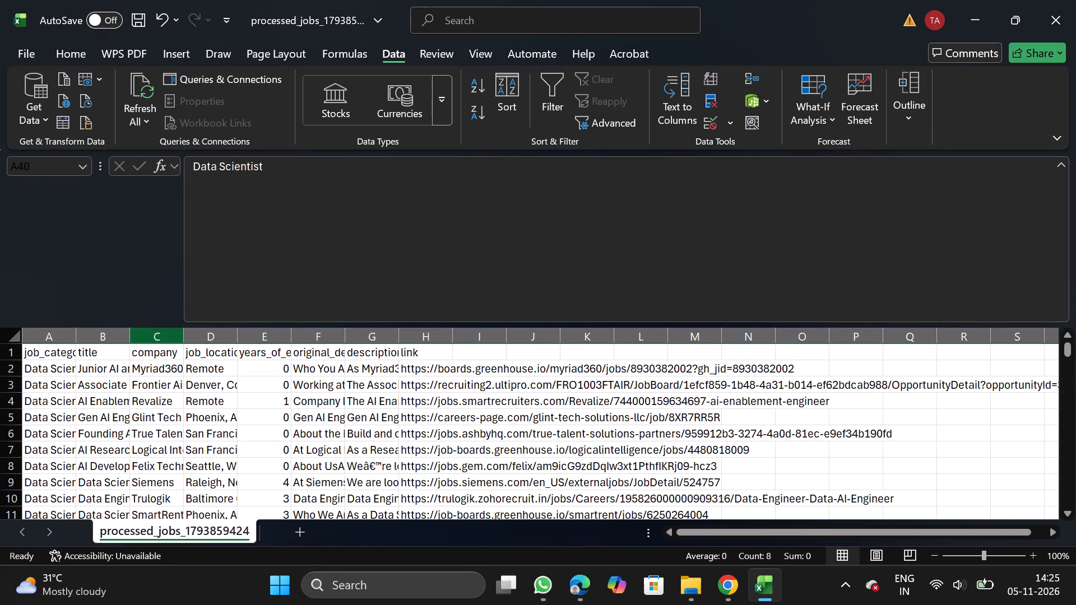
Turn filtering back on from the company header and search the company filter for "under".
click(157, 347)
click(553, 90)
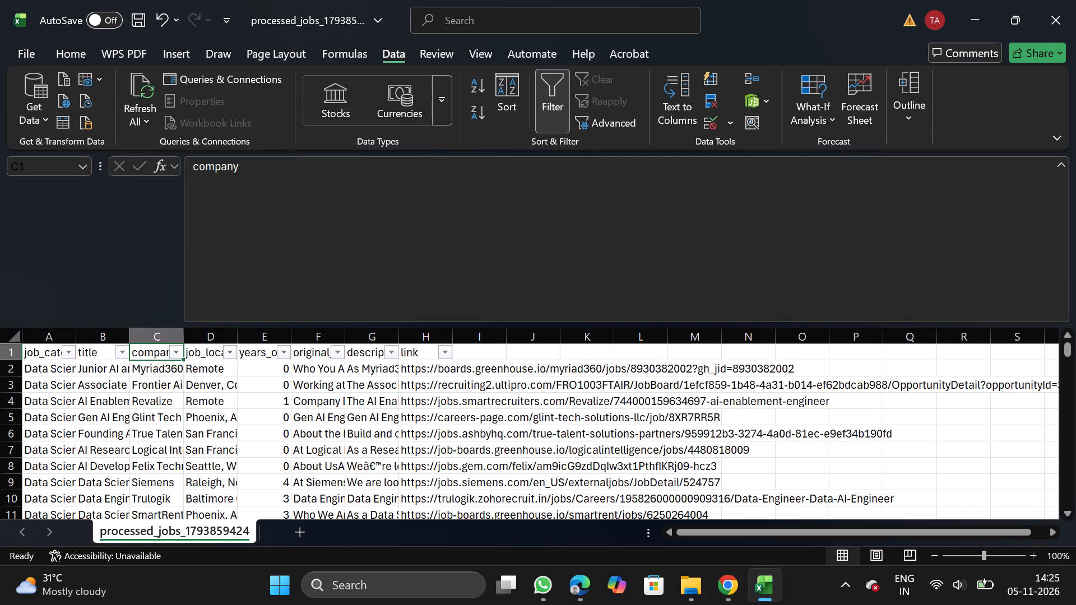
click(177, 359)
click(240, 362)
text(under)
key(BackSpace)
key(BackSpace)
key(BackSpace)
key(BackSpace)
key(BackSpace)
key(BackSpace)
key(BackSpace)
key(BackSpace)
key(BackSpace)
key(BackSpace)
key(BackSpace)
key(BackSpace)
key(BackSpace)
Search the company filter for "hunt".
text(hunt)
key(BackSpace)
key(BackSpace)
key(BackSpace)
key(BackSpace)
key(BackSpace)
key(BackSpace)
key(BackSpace)
key(BackSpace)
key(BackSpace)
key(BackSpace)
key(BackSpace)
key(BackSpace)
key(BackSpace)
key(BackSpace)
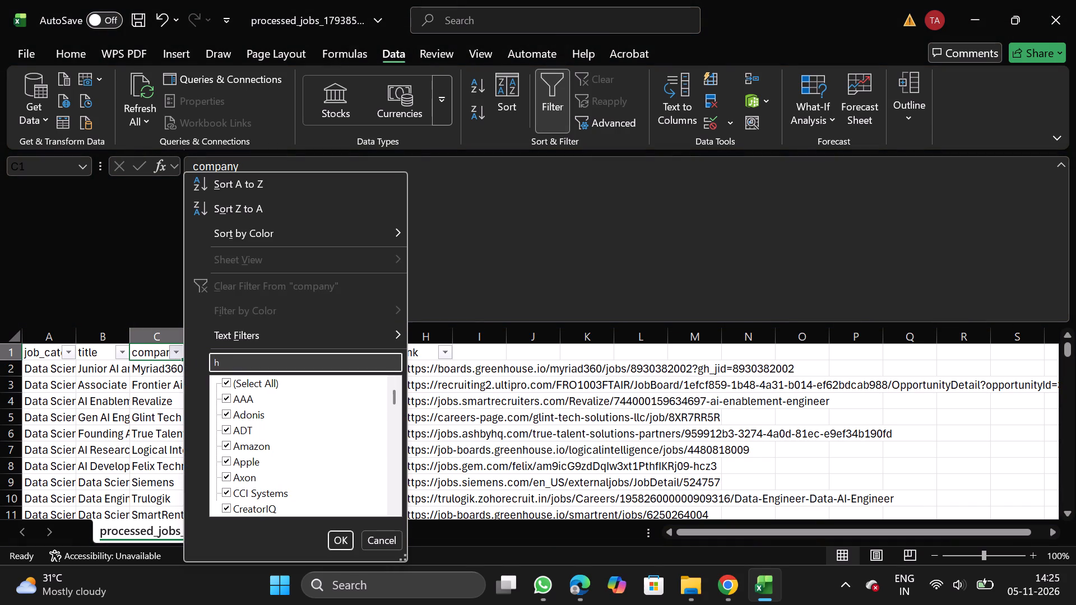
Search the company filter for "skim".
text(skim)
key(BackSpace)
key(BackSpace)
key(BackSpace)
key(BackSpace)
key(BackSpace)
key(BackSpace)
key(BackSpace)
key(BackSpace)
key(BackSpace)
key(BackSpace)
key(BackSpace)
key(BackSpace)
key(BackSpace)
key(BackSpace)
Search the company filter for "ape".
text(ape)
key(BackSpace)
key(BackSpace)
key(BackSpace)
key(BackSpace)
key(BackSpace)
key(BackSpace)
key(BackSpace)
key(BackSpace)
key(BackSpace)
key(BackSpace)
Search the company filter for "in landem", close it without applying and turn off filtering.
text(in landem)
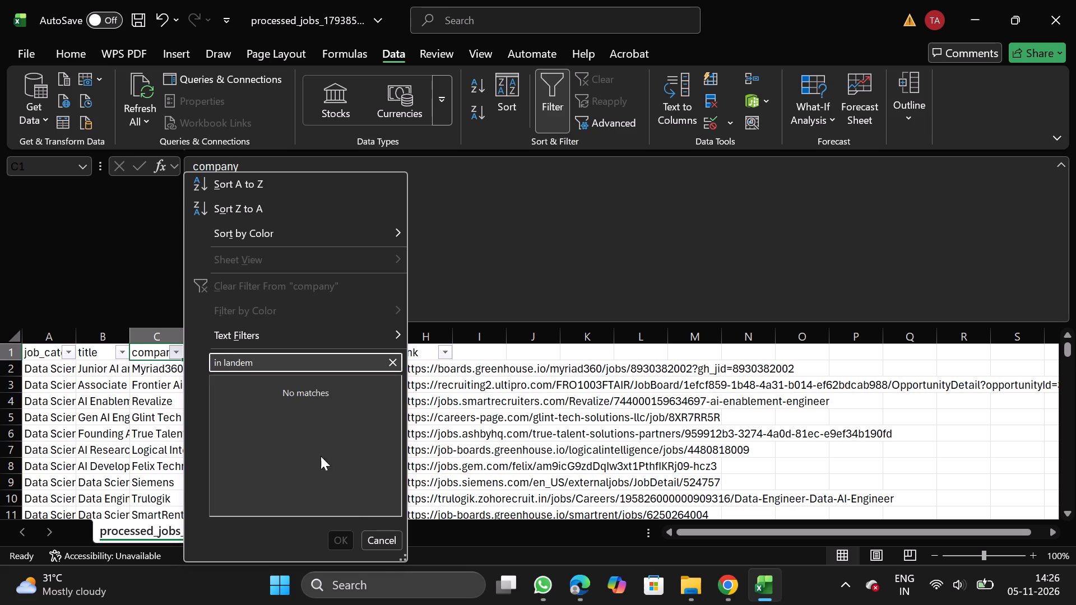
drag(382, 554, 393, 534)
click(393, 534)
click(560, 129)
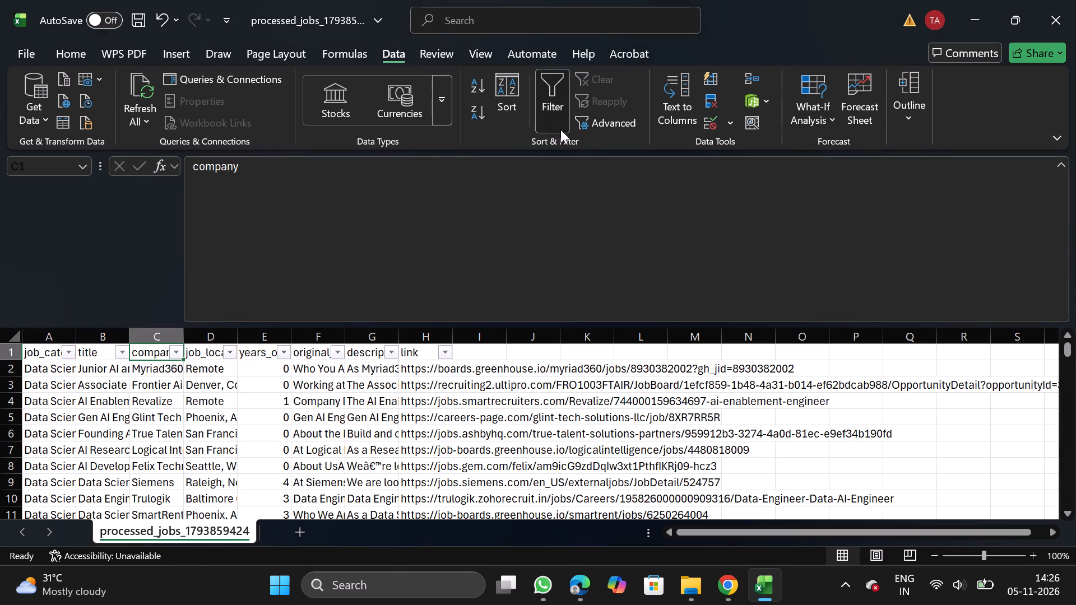
Save the cleaned Data Scientist sheet as the CSV file DS_11_05 in Documents, Daily Scraping jobs folder.
click(35, 54)
double_click(68, 285)
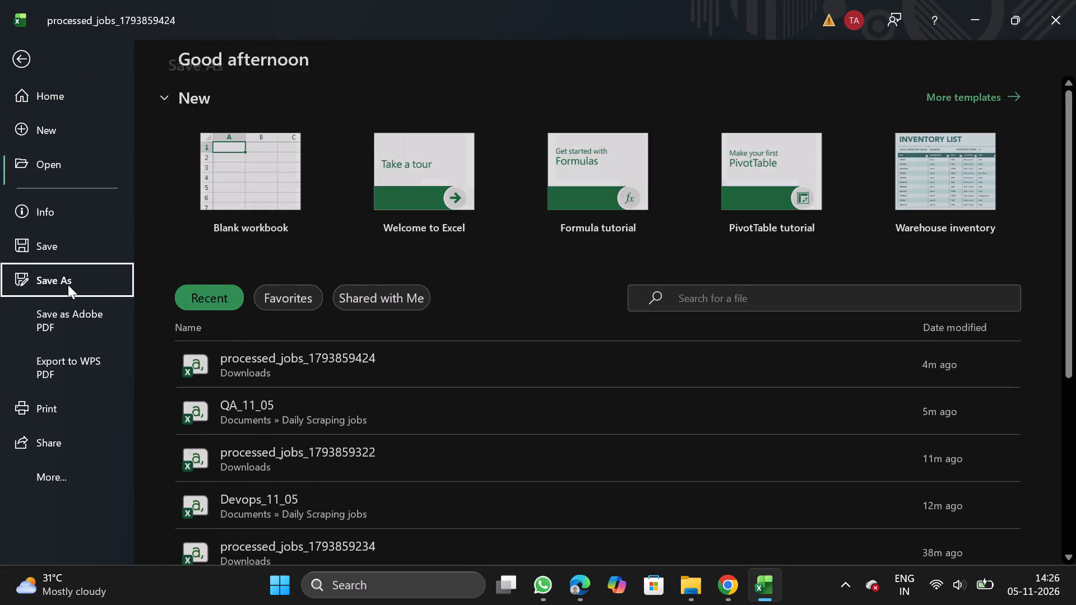
triple_click(256, 462)
click(256, 462)
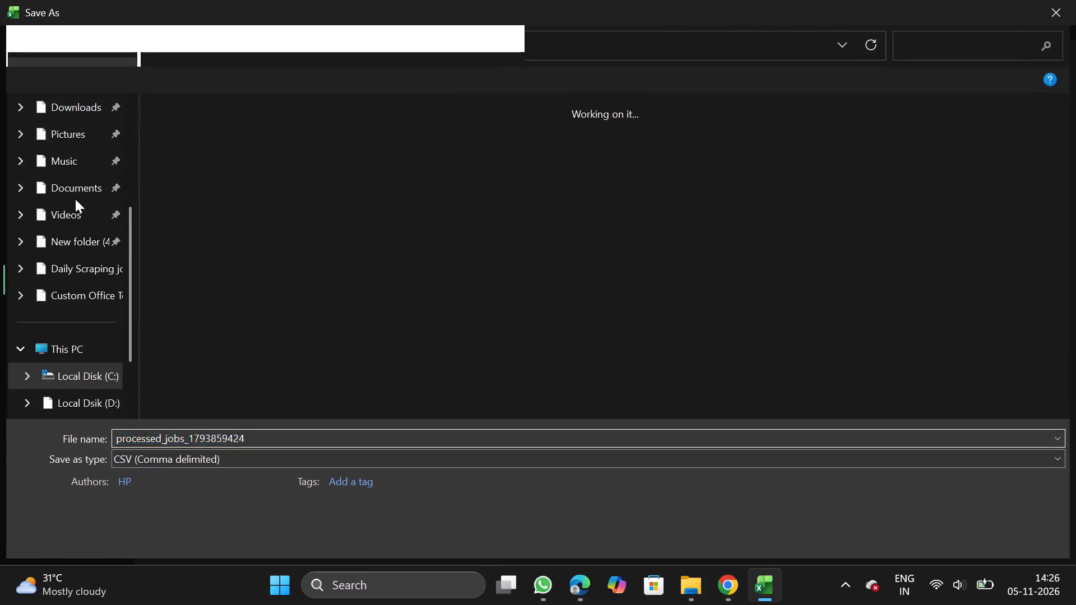
double_click(85, 190)
double_click(286, 180)
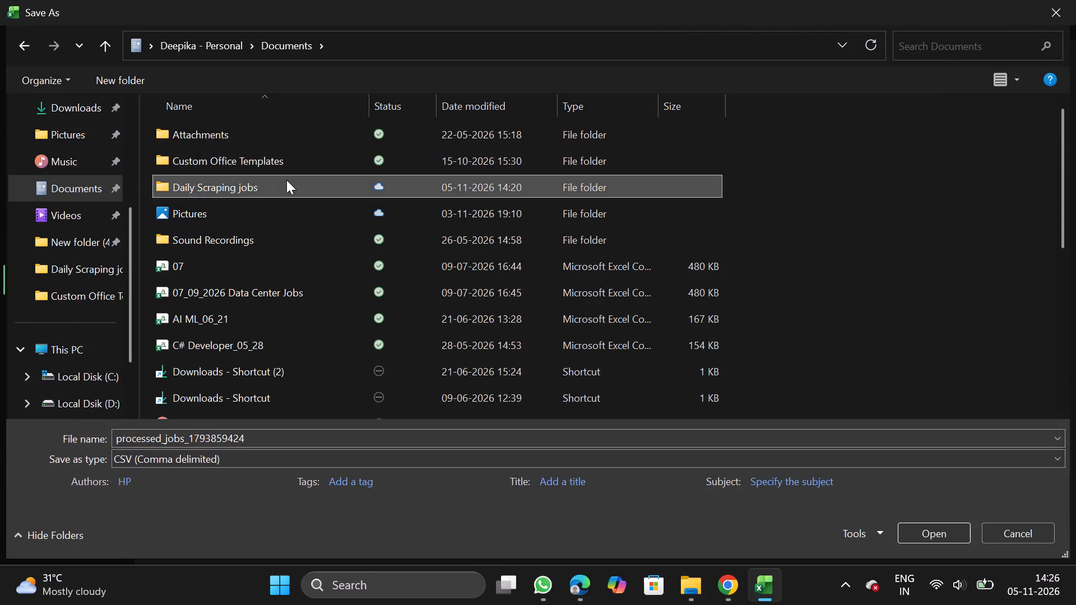
click(279, 435)
text(DS_11_05)
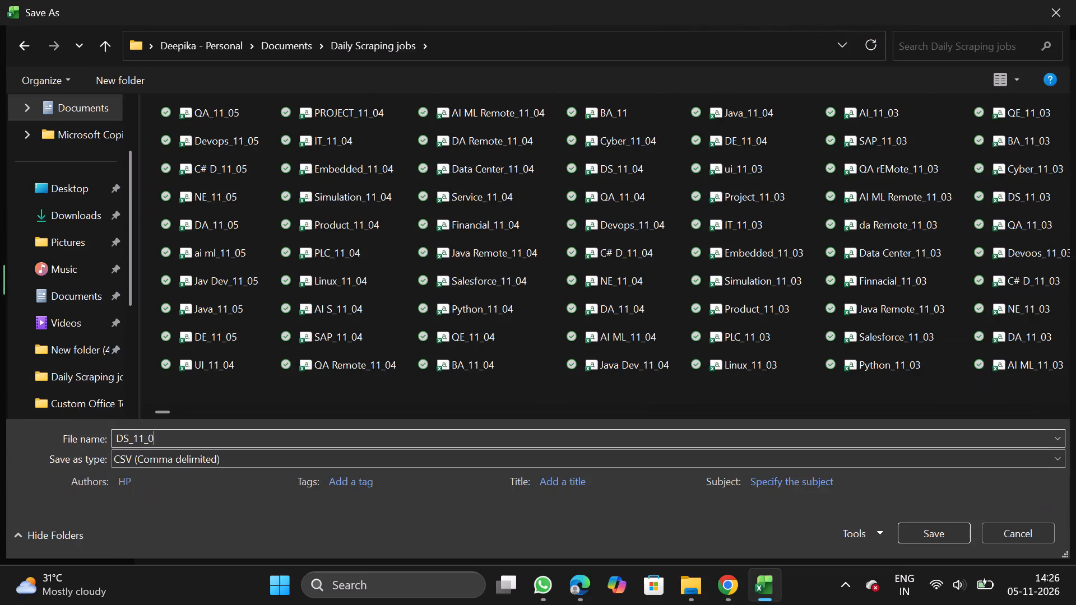
click(944, 527)
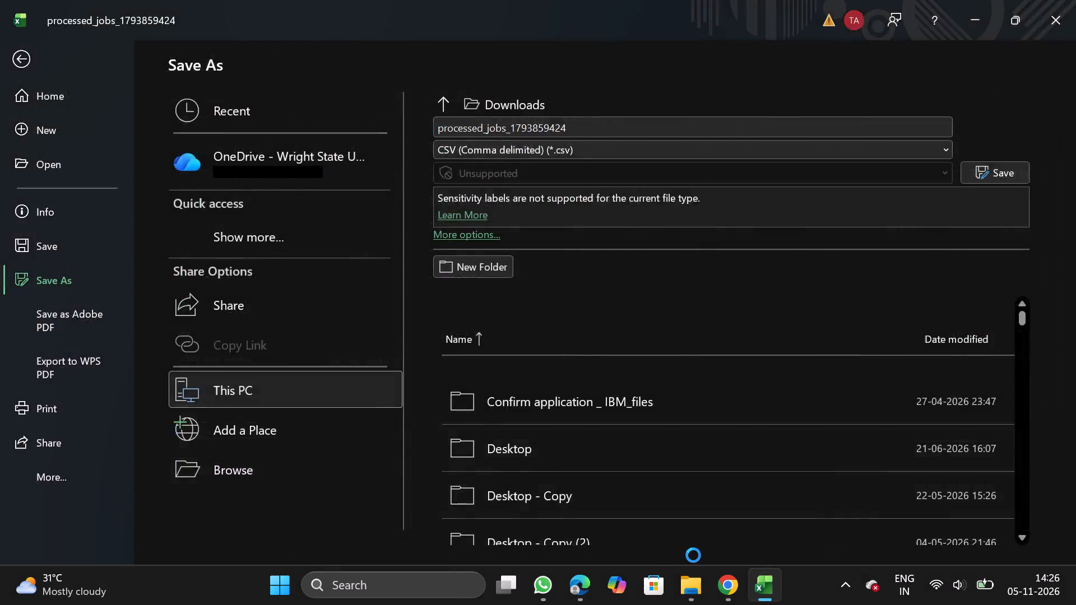
Switch to the NextGenApply page in Chrome and bulk upload DS_11_05.csv.
click(732, 583)
scroll(548, 450, down, 2)
click(491, 444)
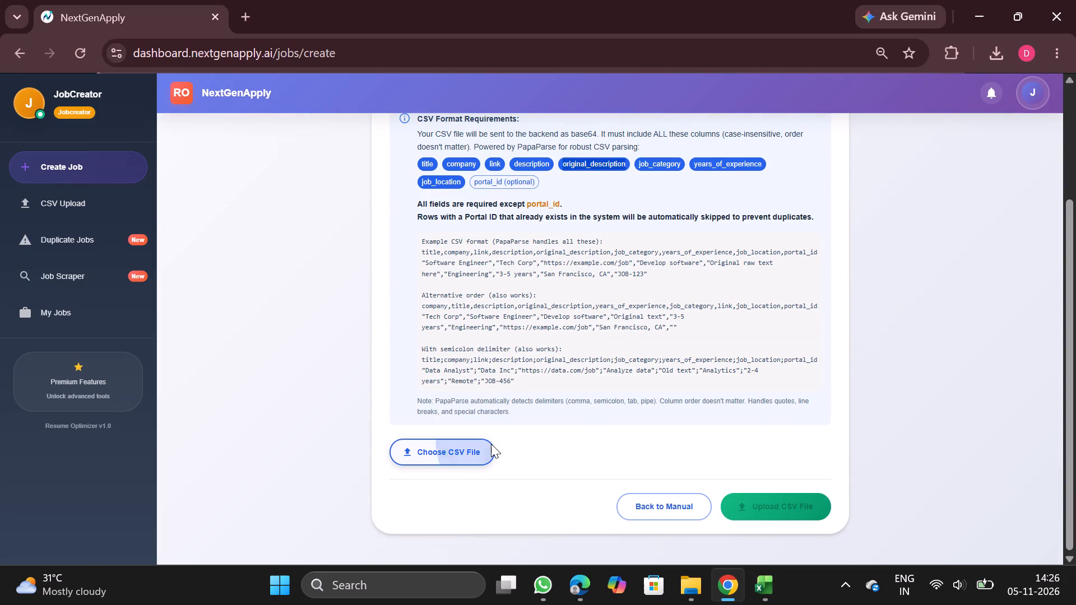
double_click(235, 111)
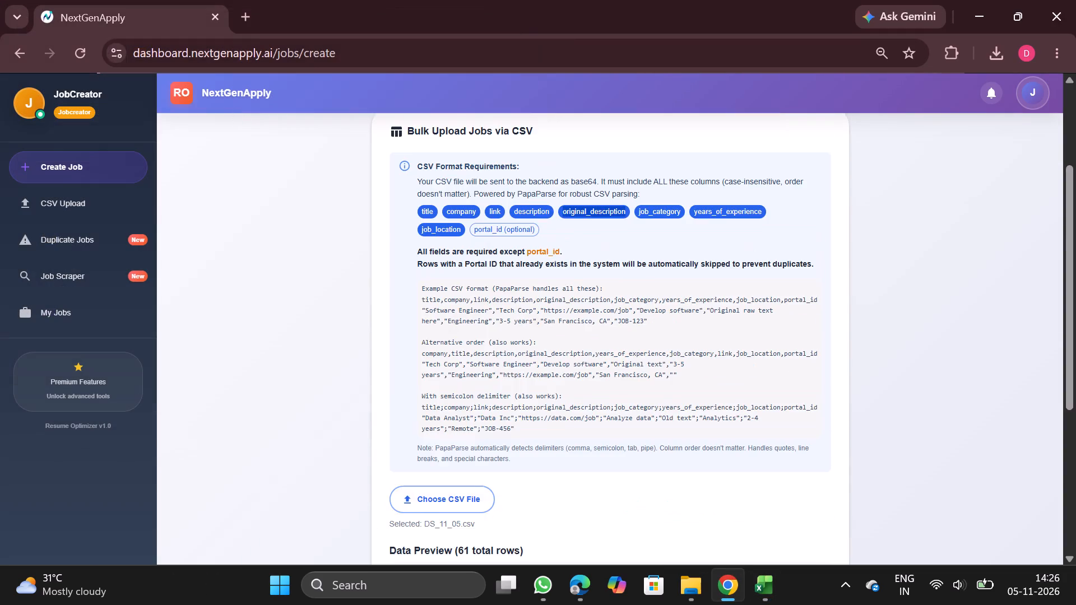
scroll(574, 445, down, 2)
scroll(639, 444, down, 1)
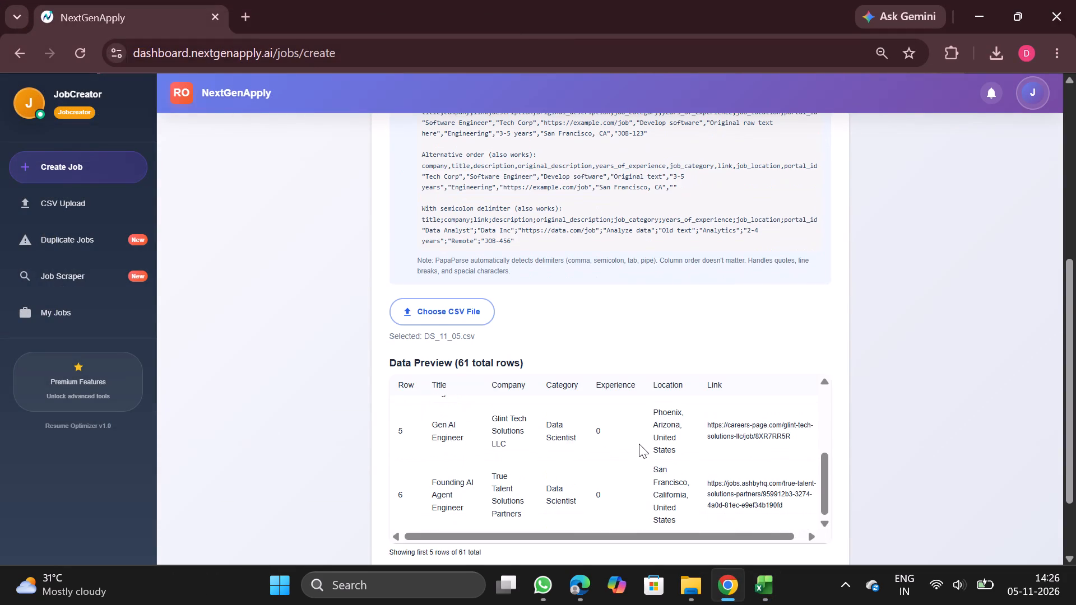
scroll(639, 444, down, 1)
click(781, 509)
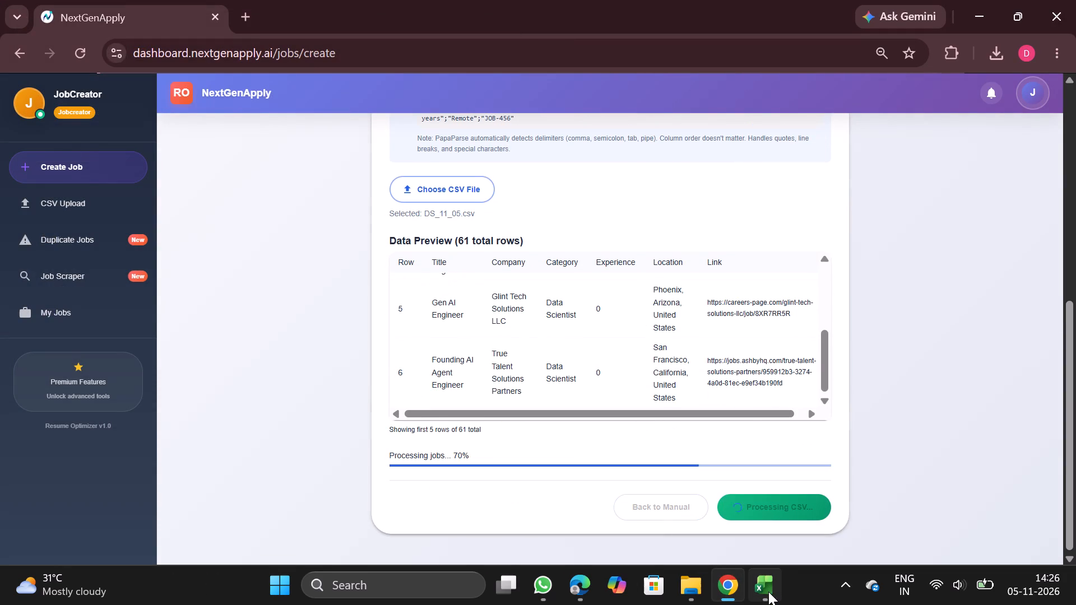
click(839, 446)
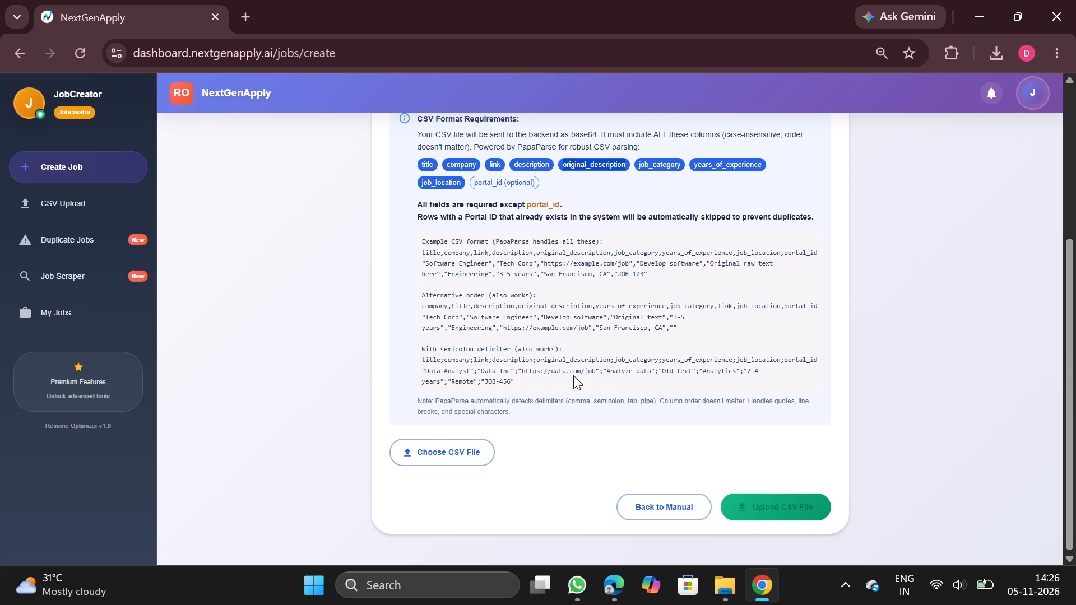
Download the processed Cybersecurity Engineer CSV, #4858, from the CSV upload history and open it in Excel.
scroll(573, 375, up, 3)
click(74, 213)
scroll(532, 324, up, 2)
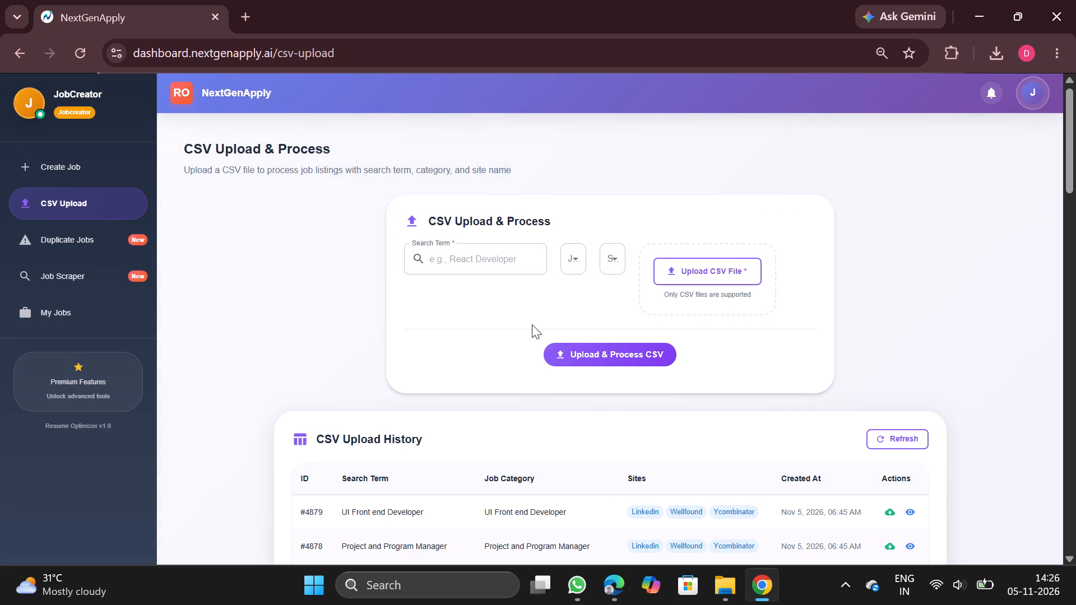
scroll(532, 324, down, 4)
scroll(683, 441, down, 1)
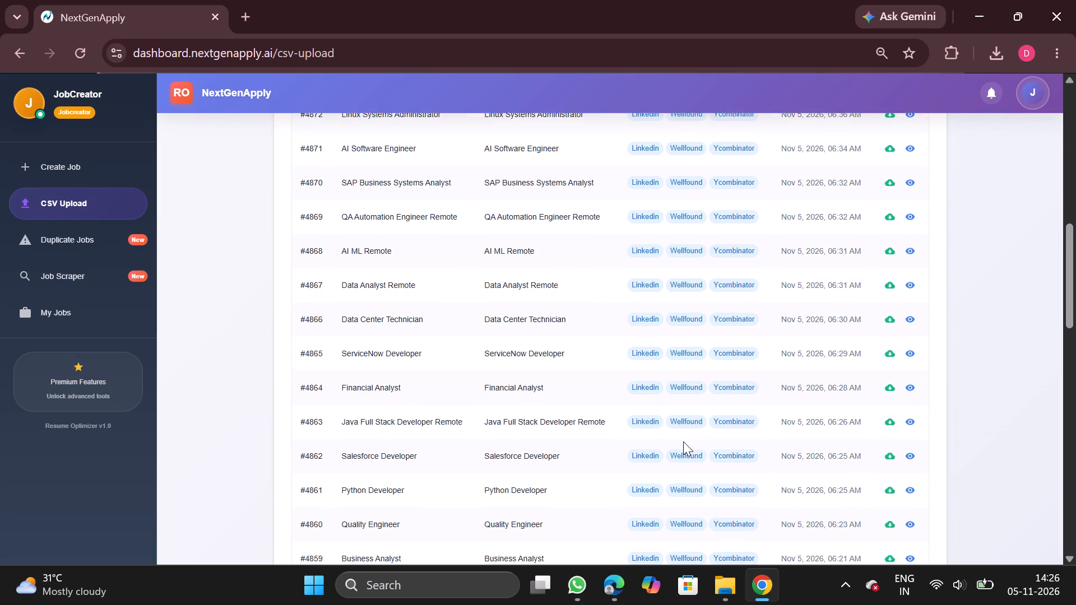
scroll(683, 441, down, 1)
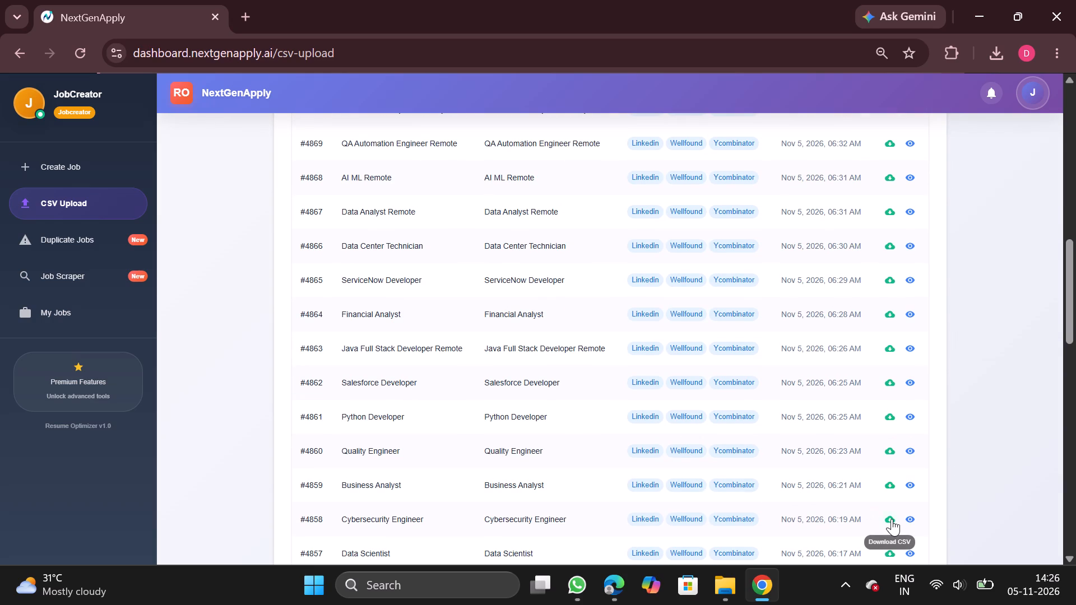
click(892, 519)
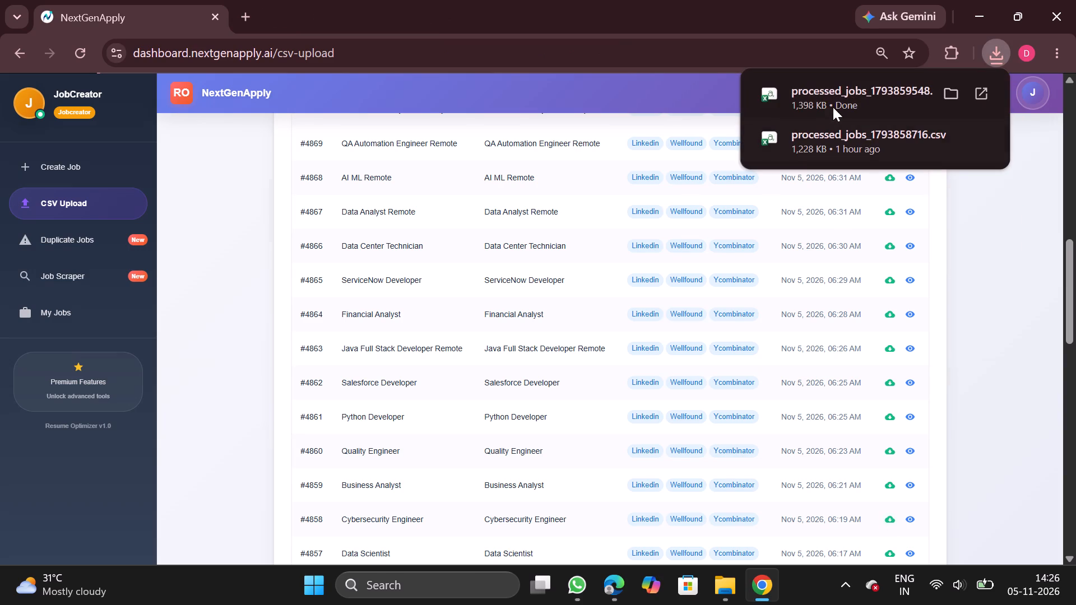
click(846, 96)
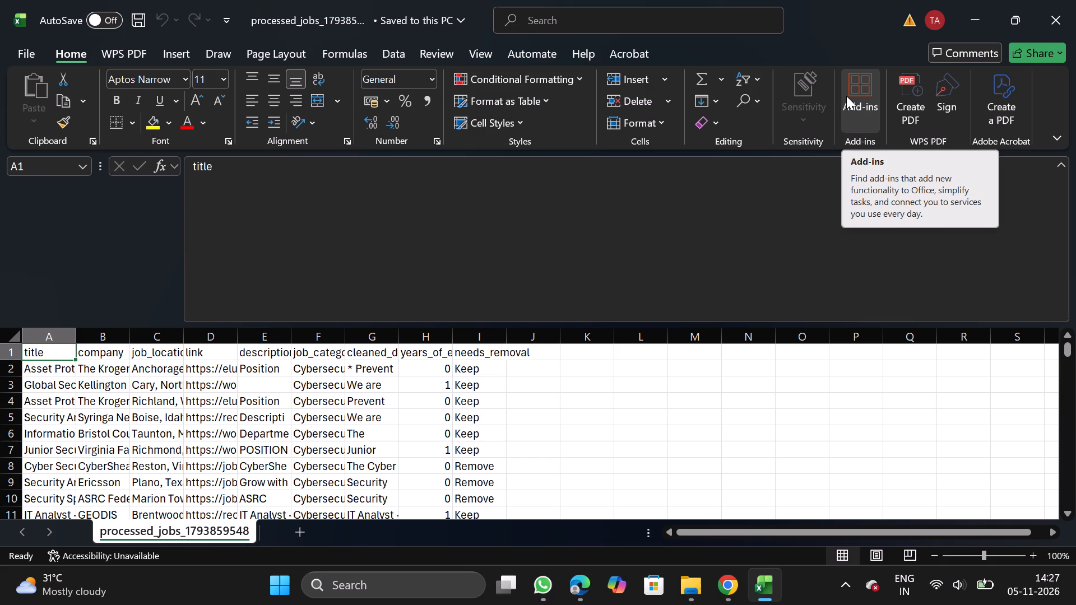
click(846, 96)
Remove duplicate rows from the whole Cybersecurity table, comparing only the company column.
click(485, 355)
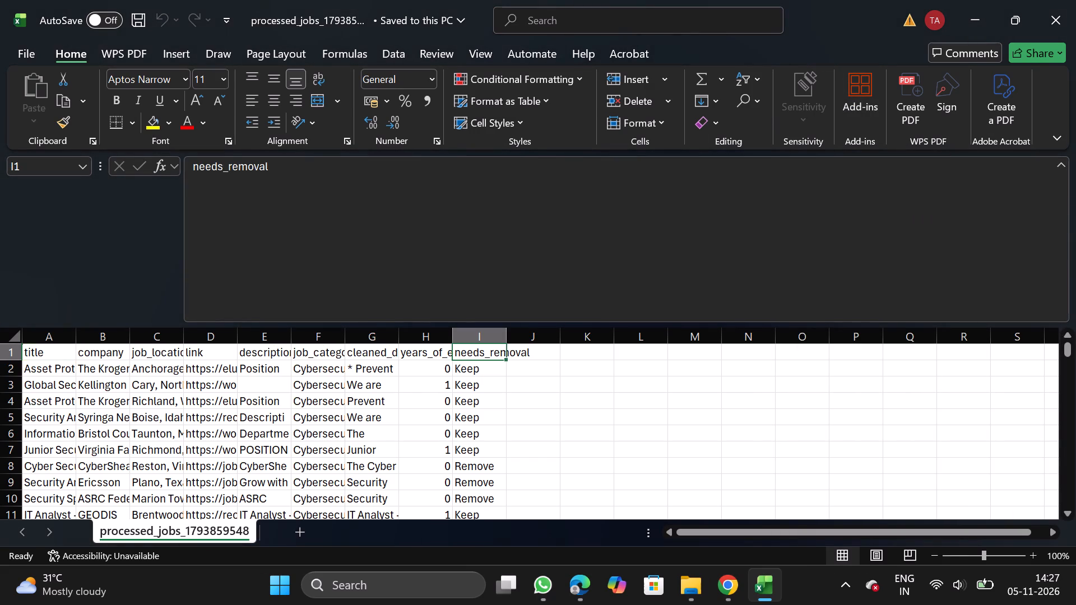
click(359, 407)
key(ctrl+a)
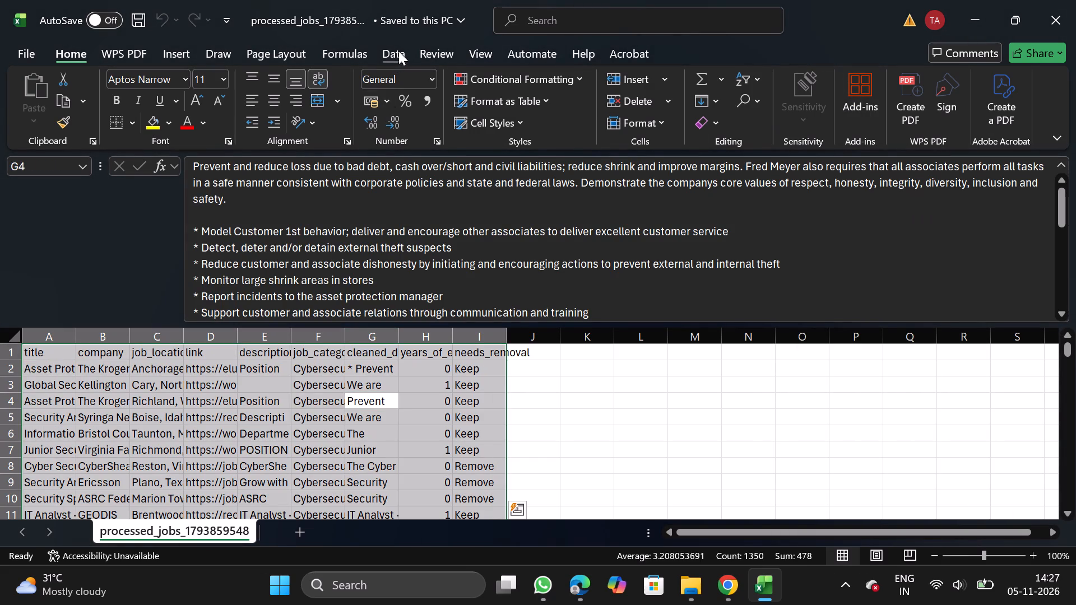
click(399, 49)
click(713, 101)
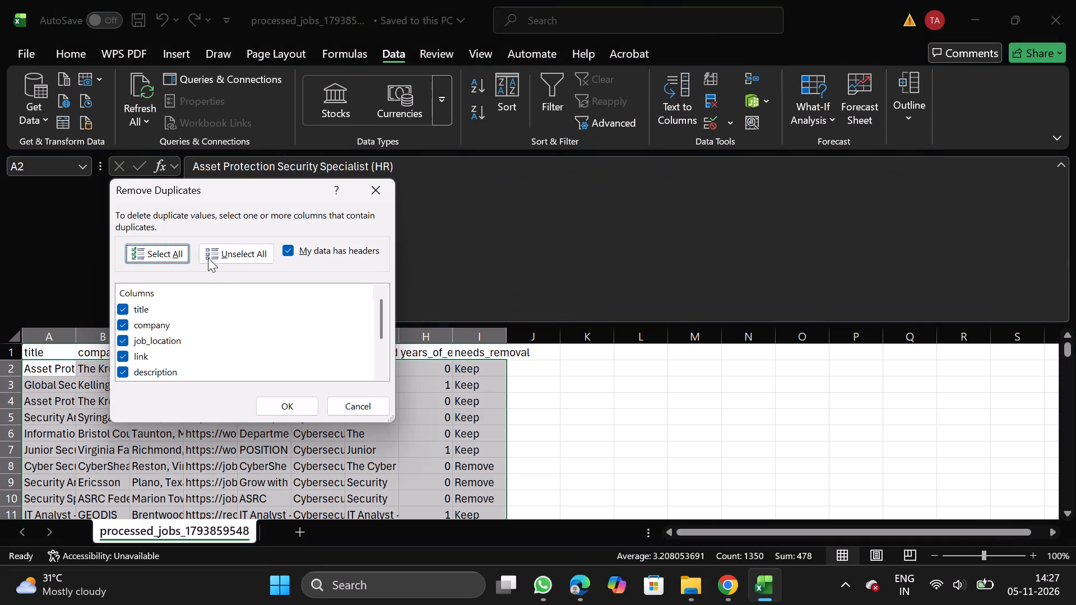
click(225, 258)
click(118, 324)
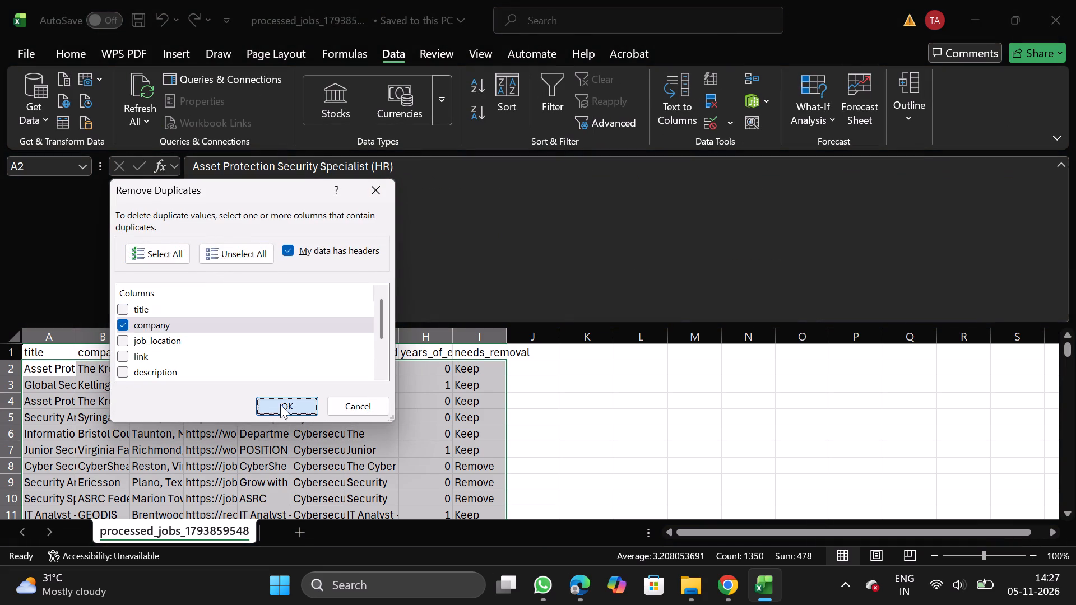
click(280, 404)
click(639, 343)
click(645, 333)
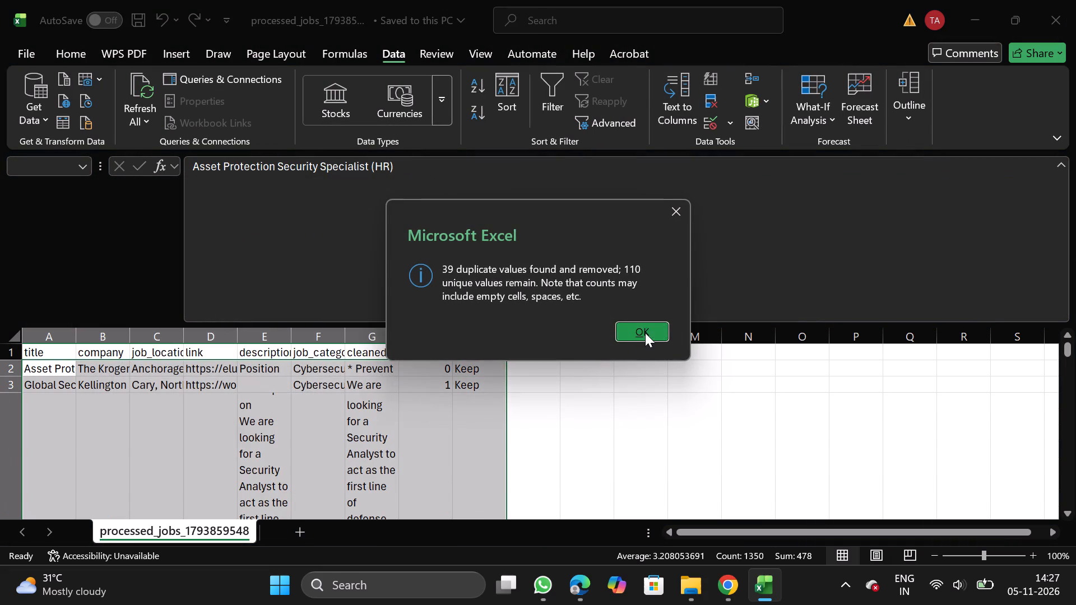
Filter the needs_removal column to show only the Remove rows.
scroll(474, 360, up, 2)
click(470, 355)
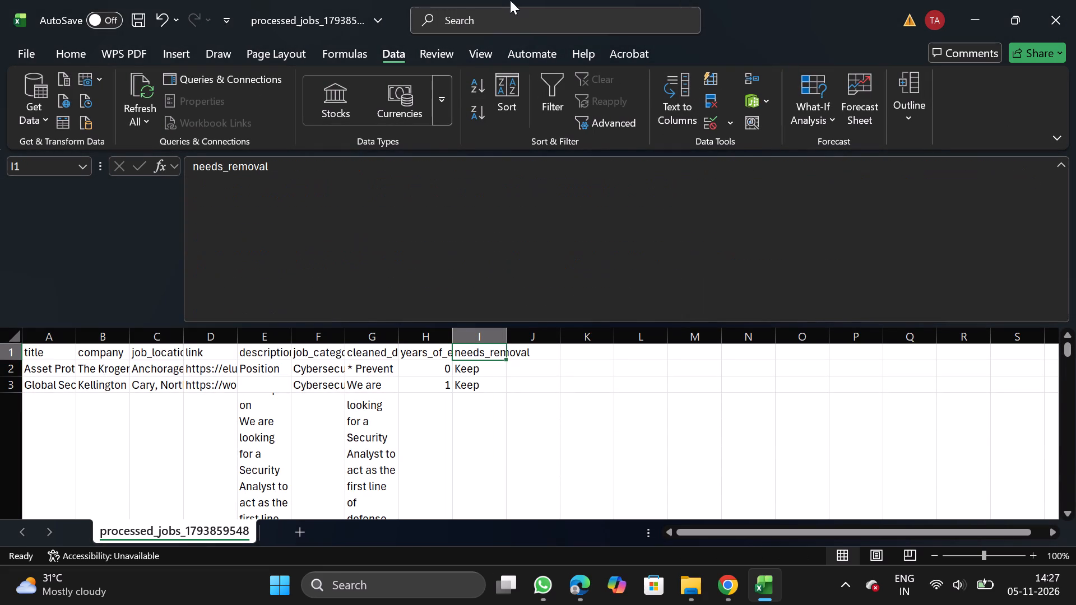
click(544, 78)
click(502, 352)
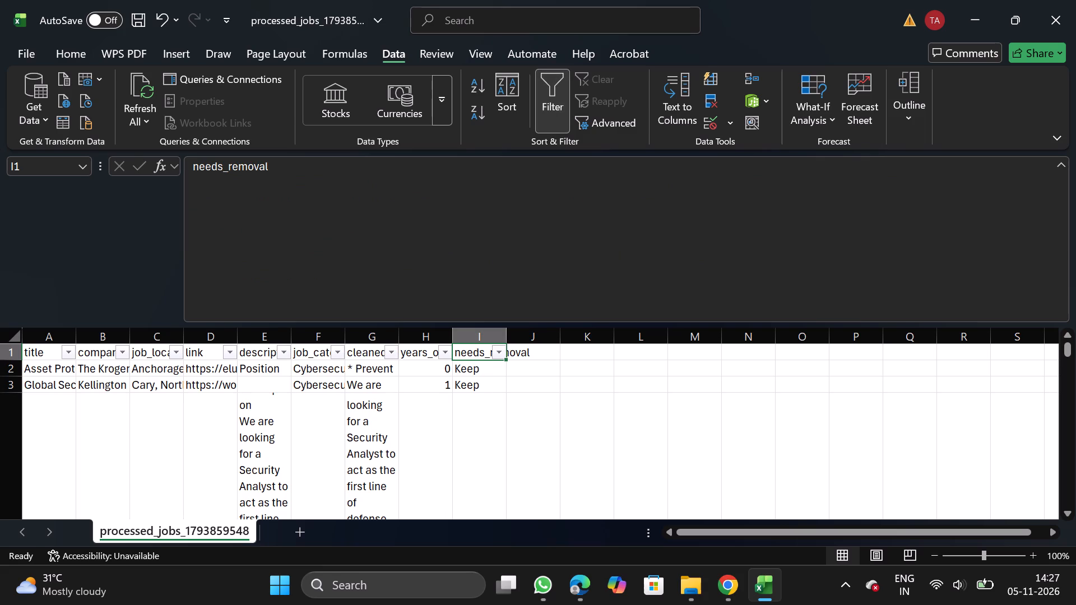
click(306, 404)
click(422, 538)
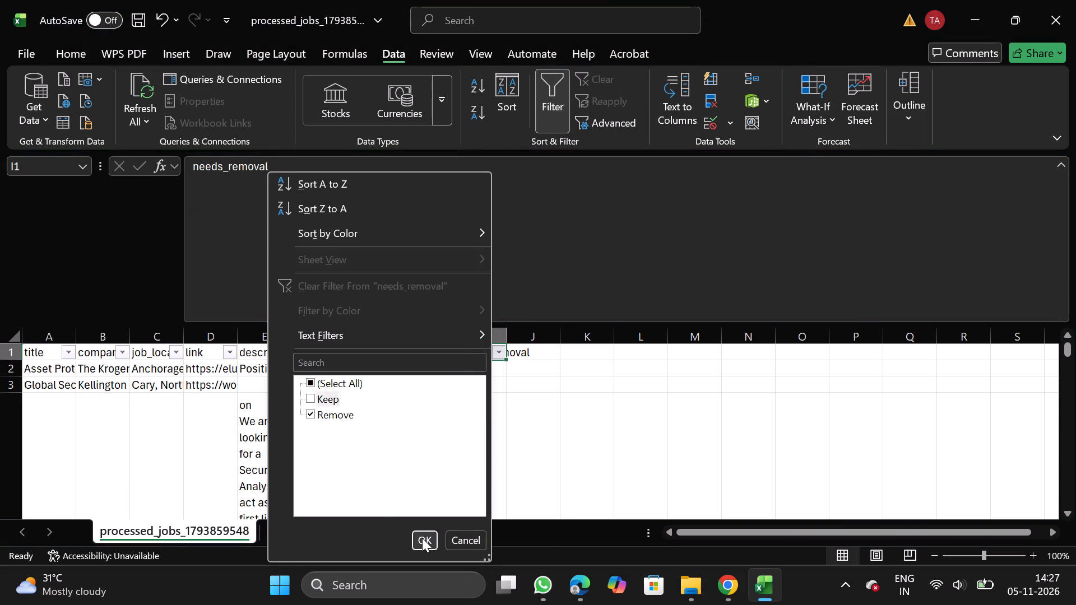
Delete all the filtered Remove rows and turn off the filter.
click(7, 378)
key(ctrl+shift+Down)
right_click(220, 452)
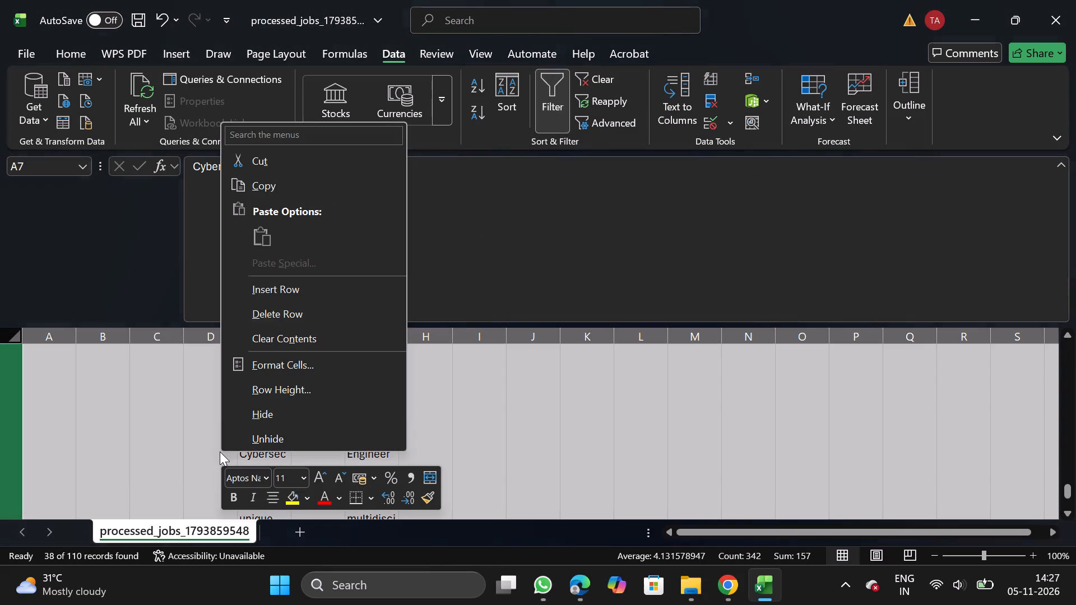
click(307, 305)
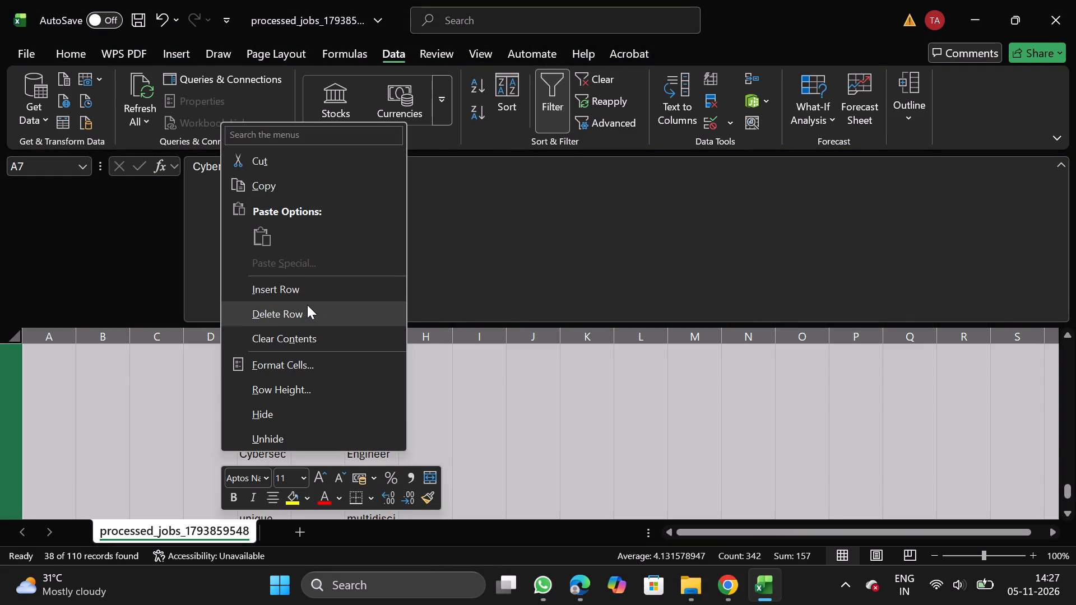
click(552, 104)
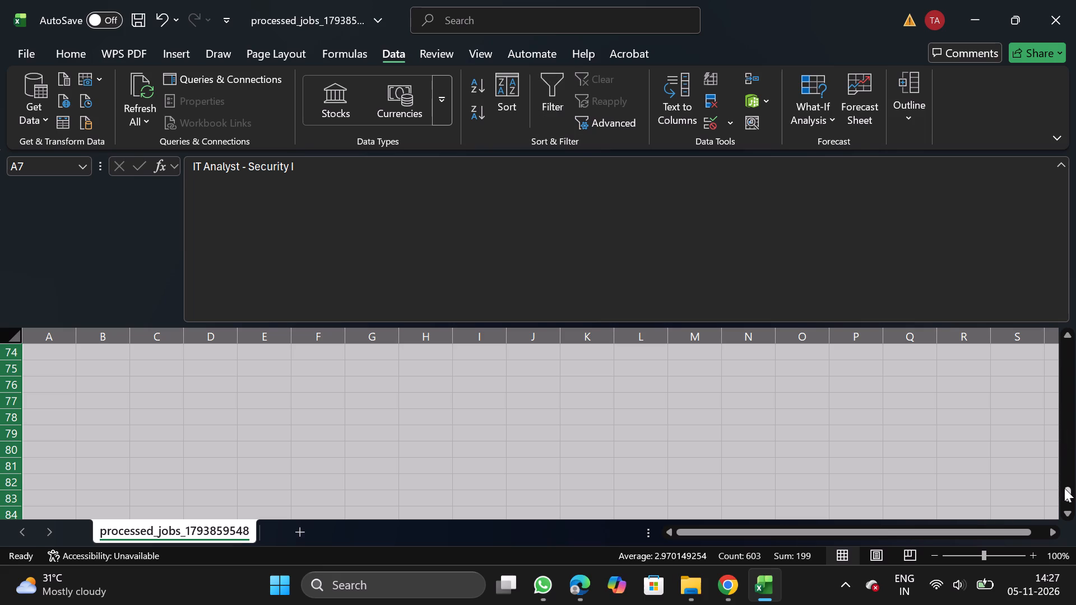
Delete the whole needs_removal column.
drag(1064, 488, 1040, 269)
drag(481, 341, 466, 455)
right_click(466, 455)
click(539, 318)
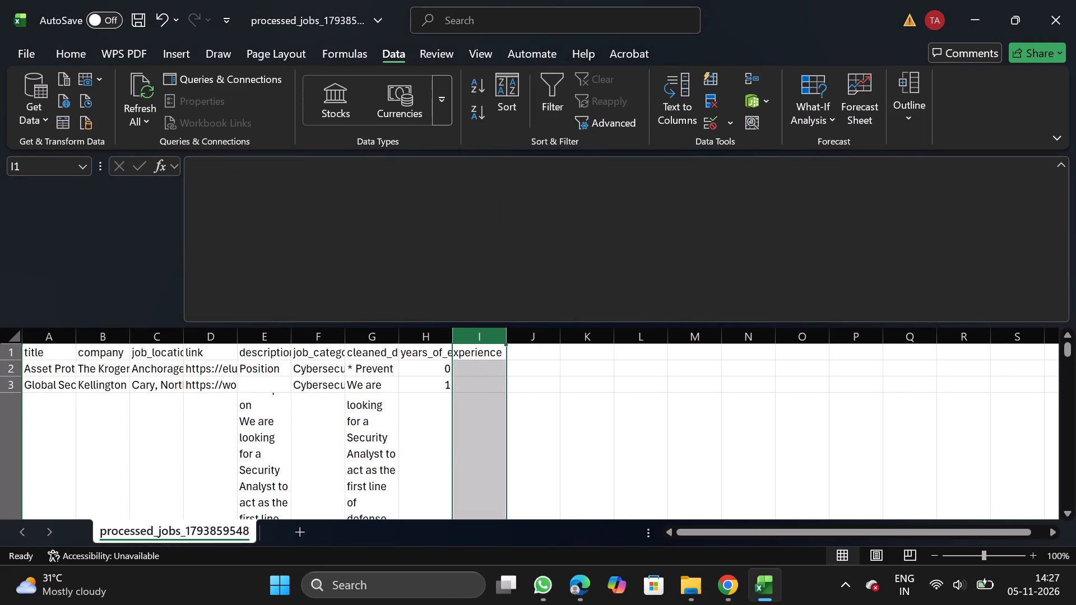
Turn off text wrapping for the description, job_category and cleaned_description columns.
click(424, 348)
click(261, 338)
key(shift+Right)
key(shift+Right)
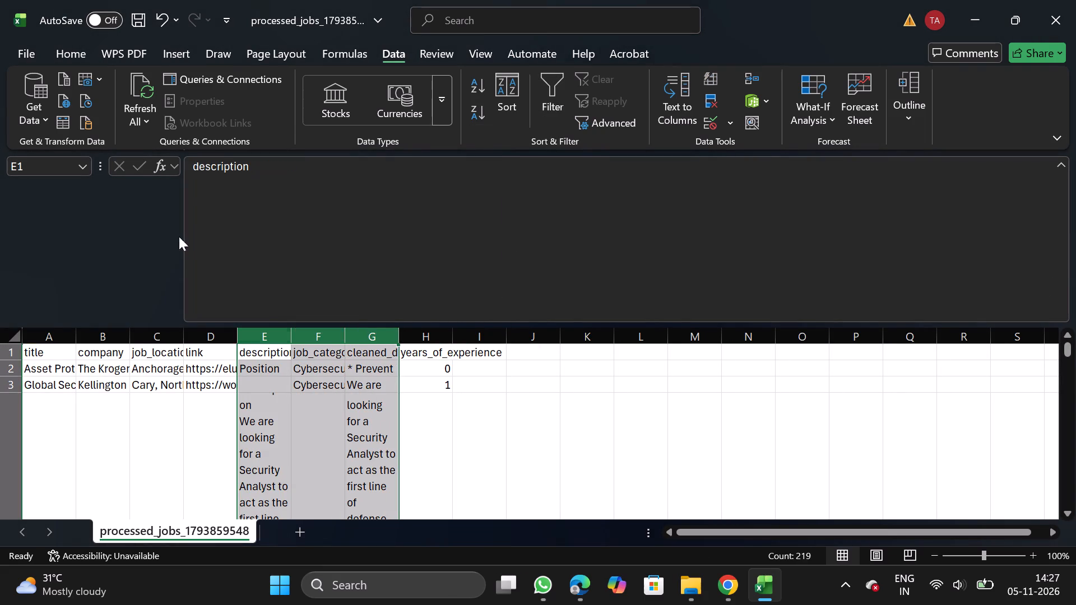
click(75, 54)
click(344, 137)
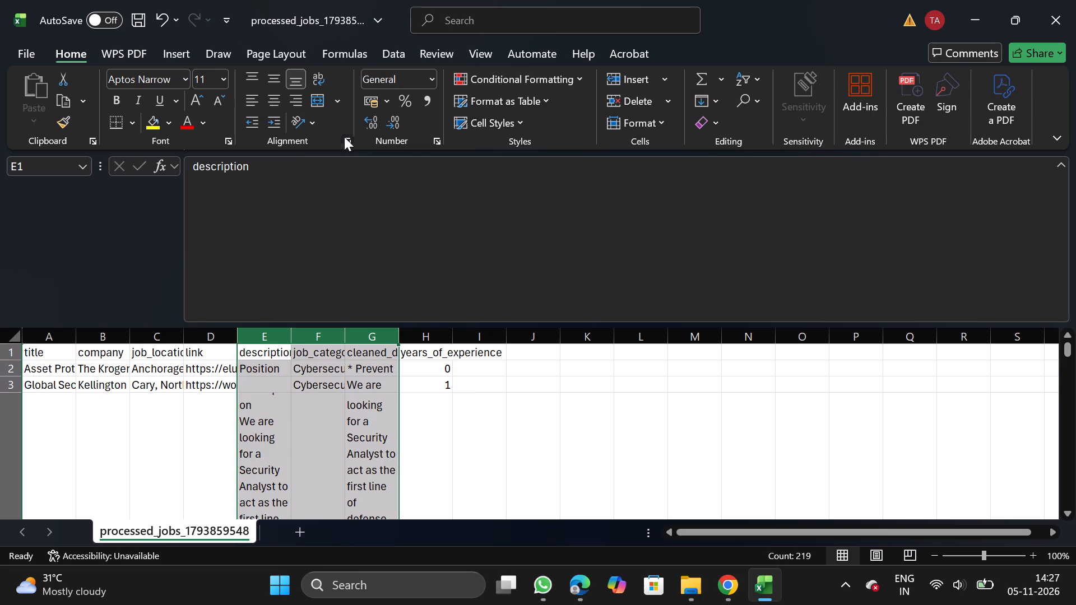
double_click(101, 269)
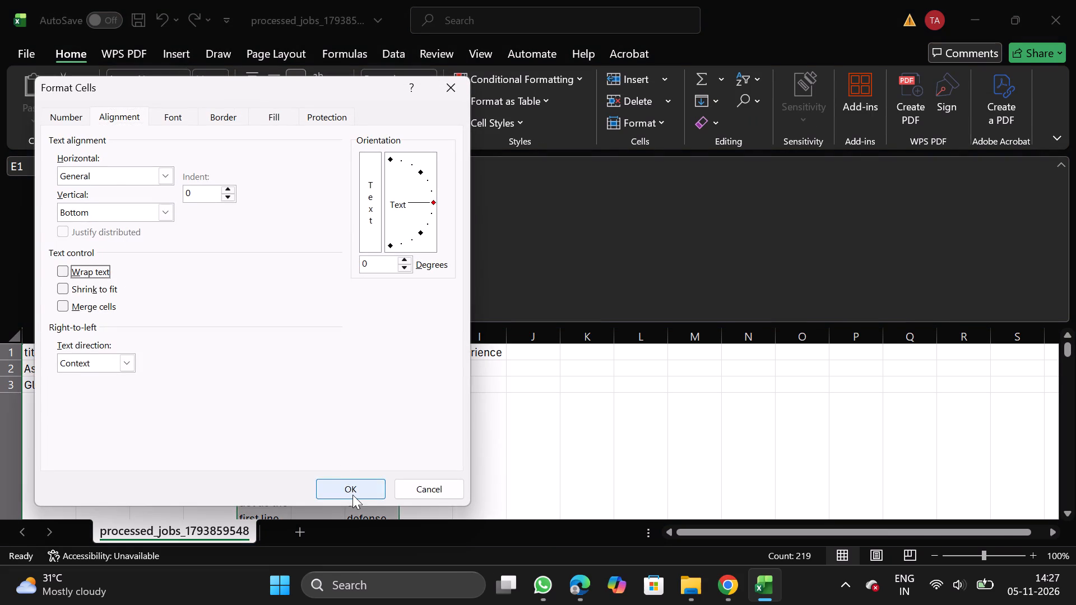
click(353, 495)
Filter the years_of_experience column to show only the rows with value 4.
click(425, 346)
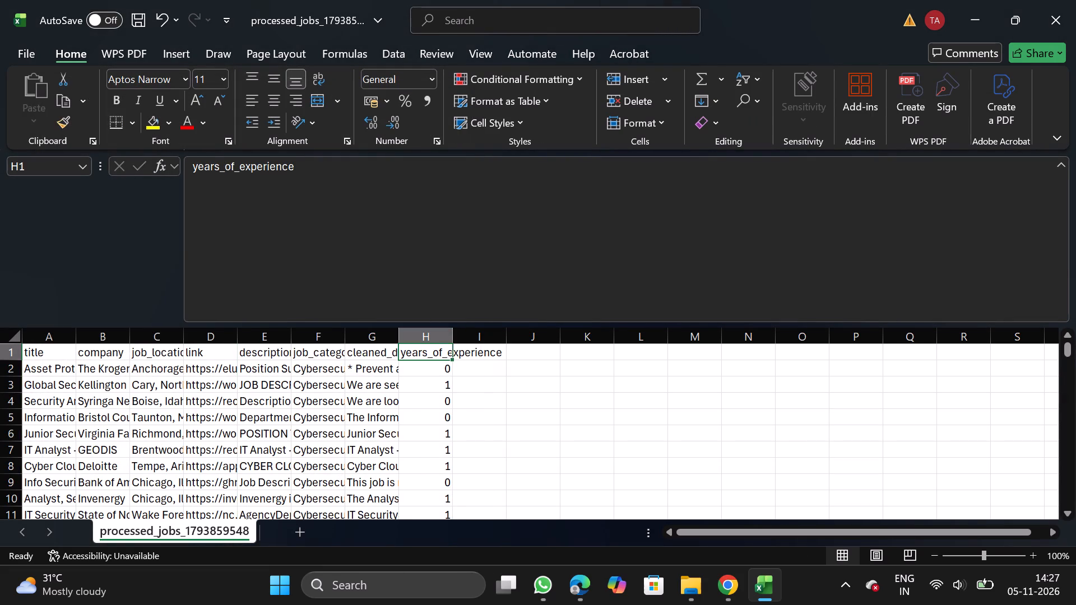
click(447, 333)
drag(423, 330, 399, 55)
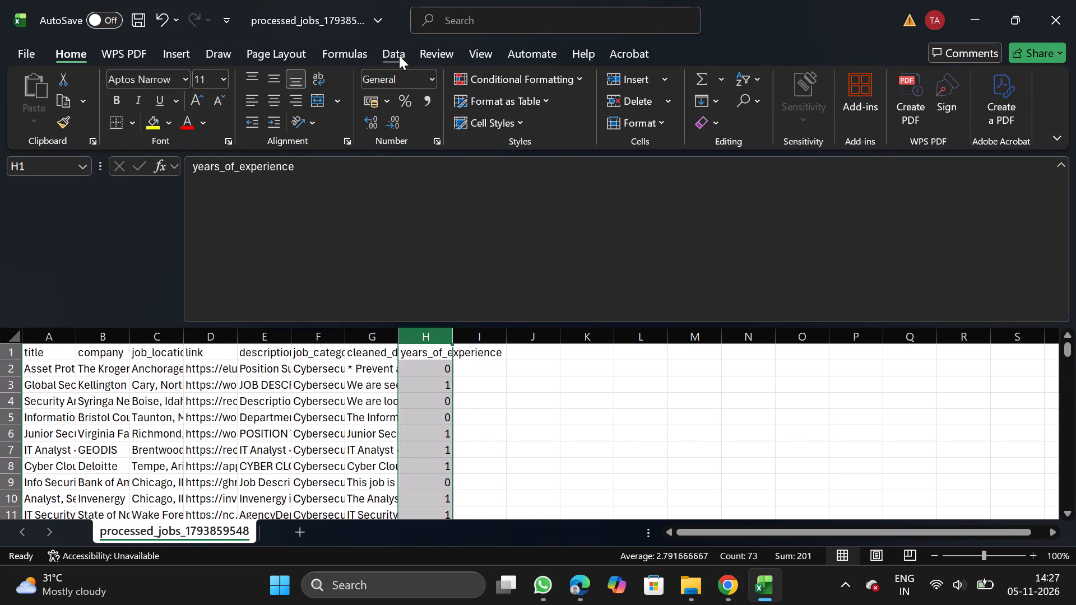
click(399, 55)
click(545, 94)
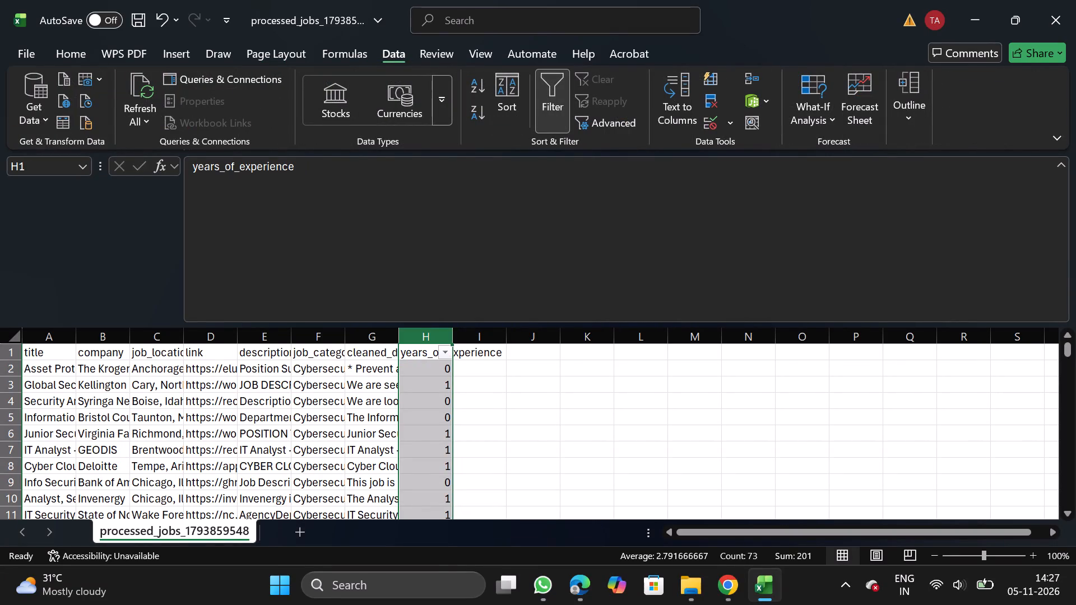
click(451, 350)
click(292, 385)
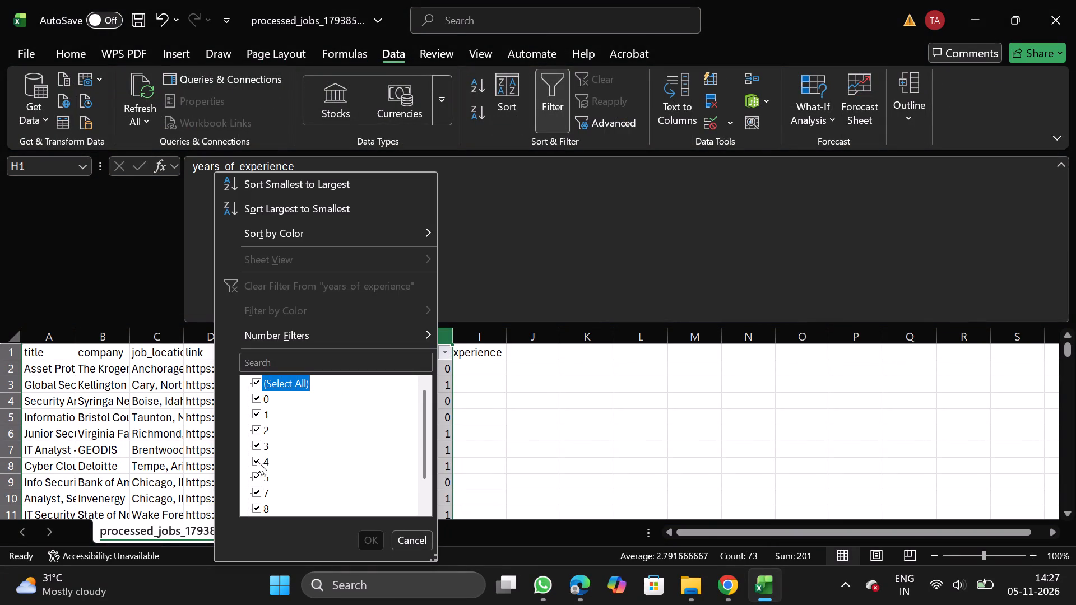
click(256, 459)
click(370, 544)
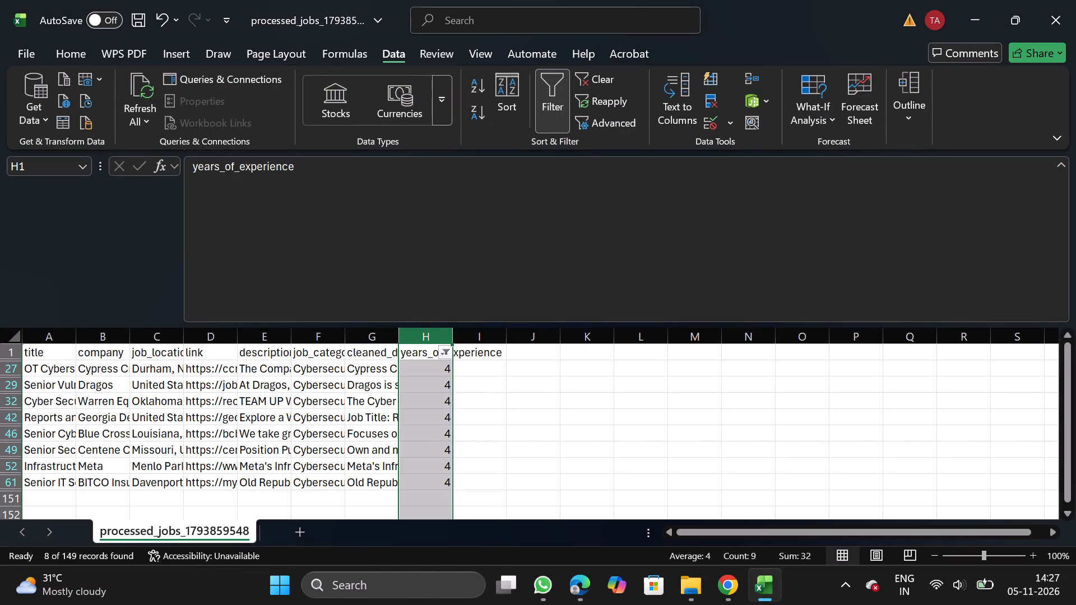
Set years_of_experience to 3 in all the filtered rows and turn off the filter.
click(428, 375)
click(526, 290)
key(BackSpace)
key(BackSpace)
key(BackSpace)
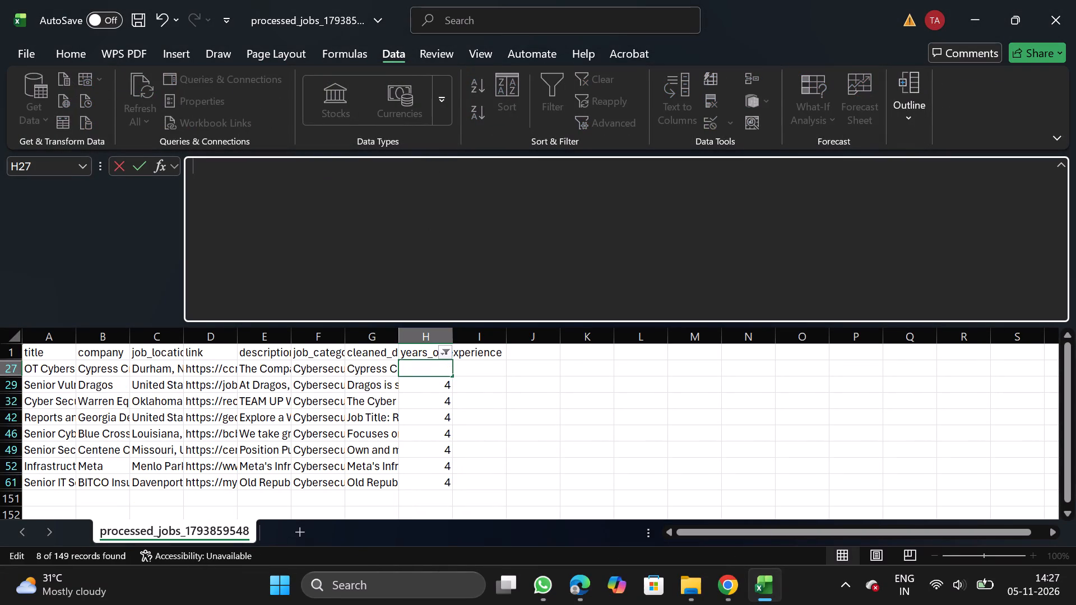
key(3)
double_click(453, 376)
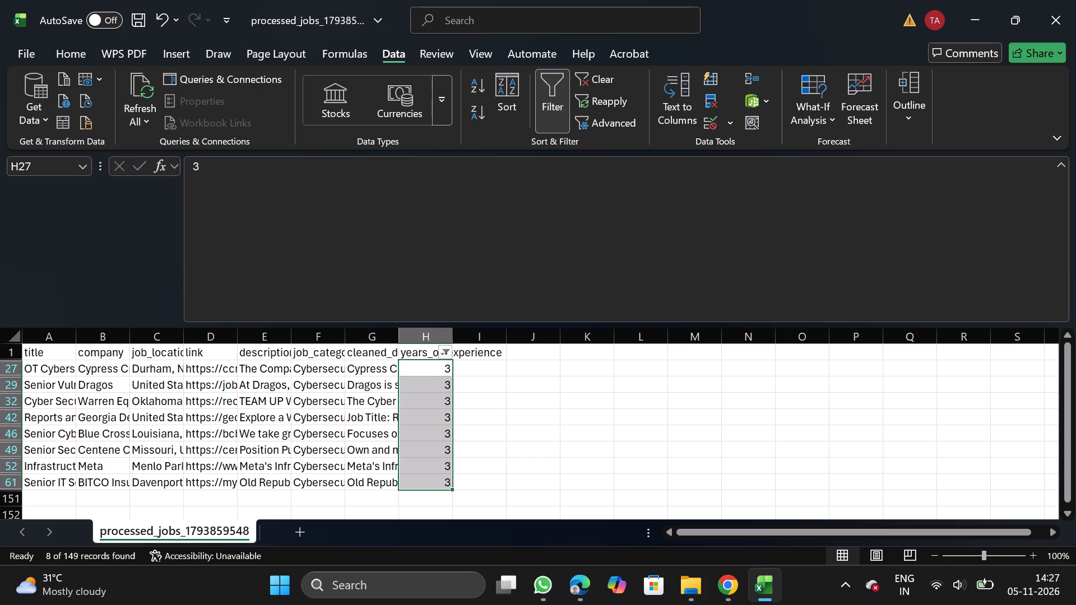
click(548, 88)
Filter the whole table by years_of_experience to show only the rows with value 8.
click(434, 350)
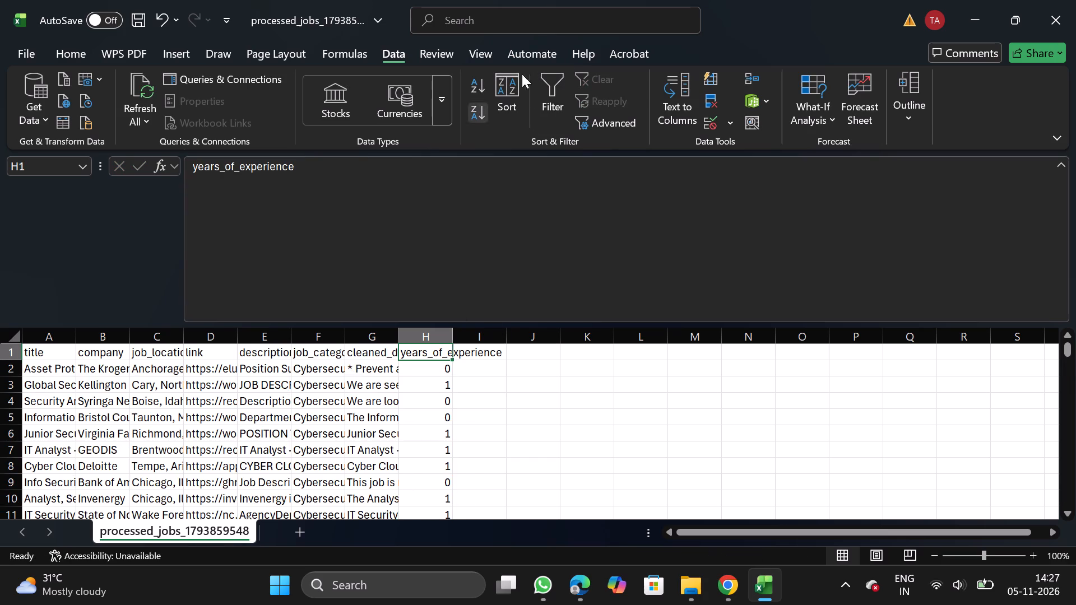
click(540, 119)
click(452, 347)
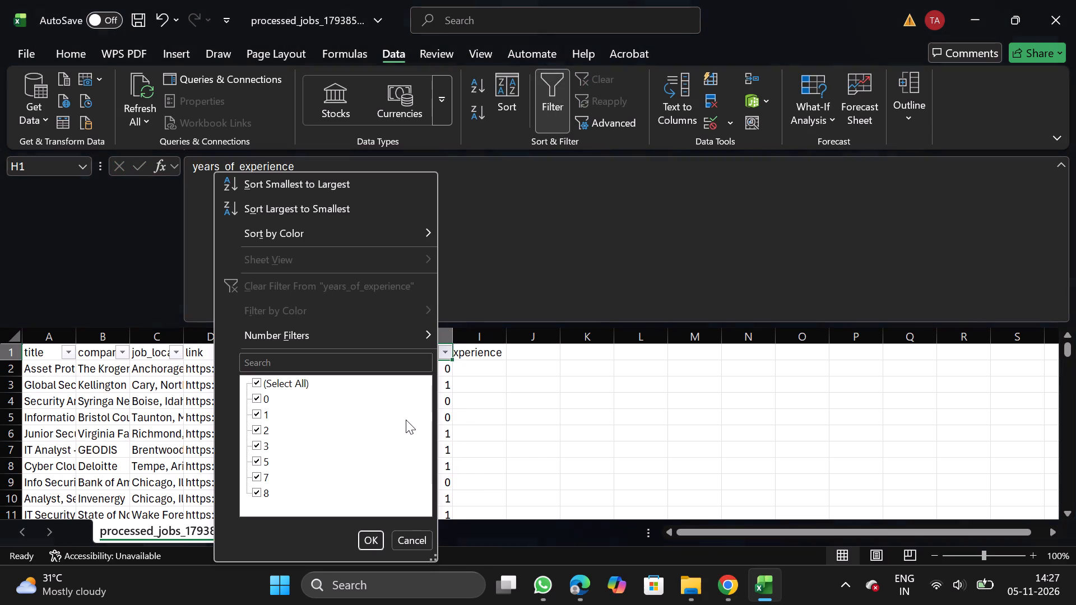
scroll(406, 420, down, 2)
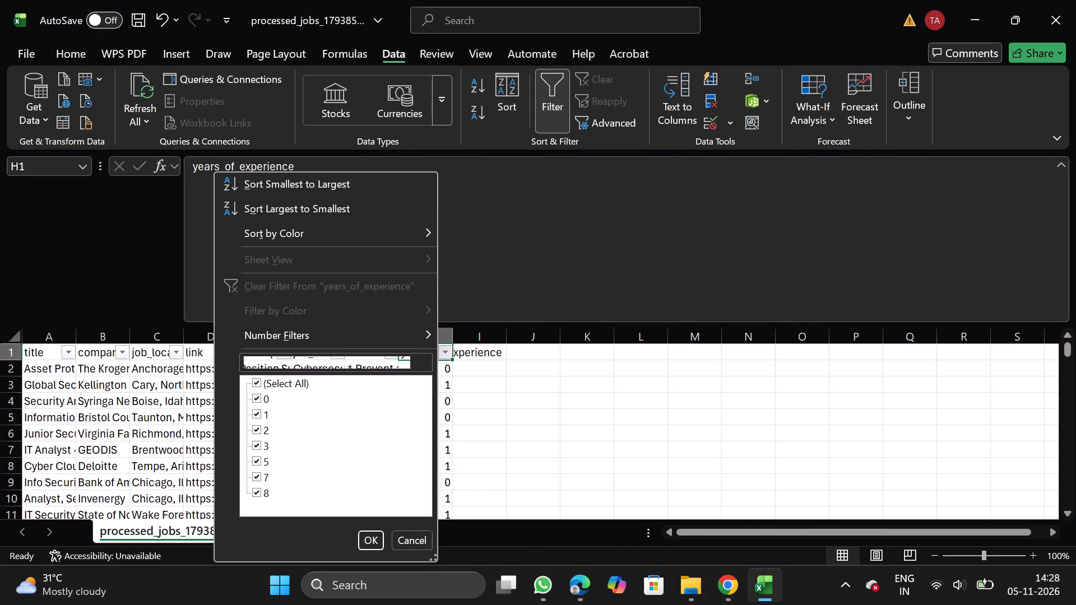
click(263, 388)
click(258, 495)
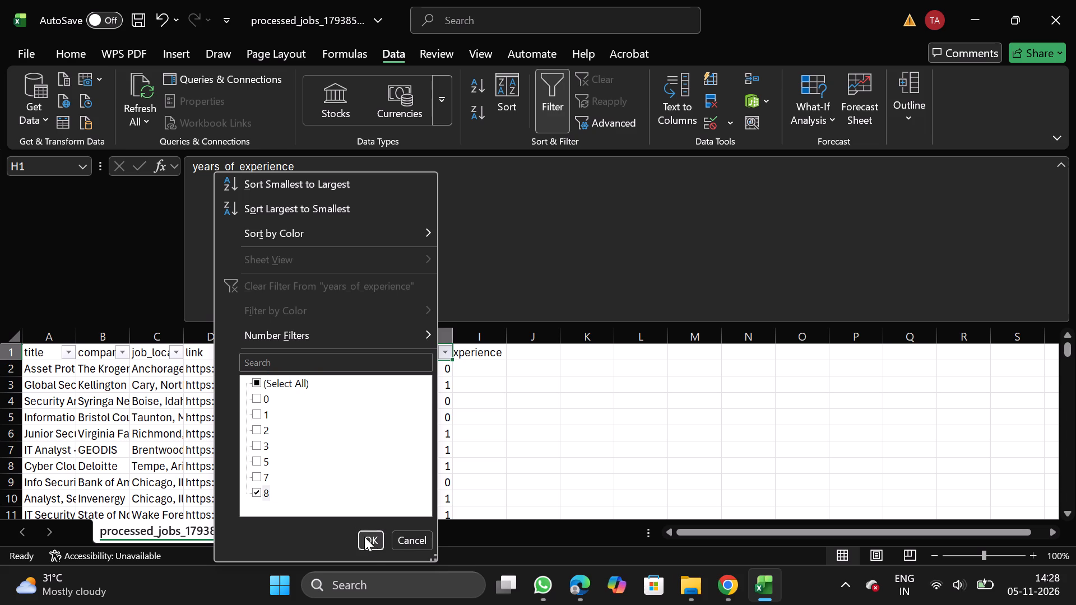
click(372, 542)
Delete all the filtered rows with 8 years of experience and turn off the filter.
click(8, 373)
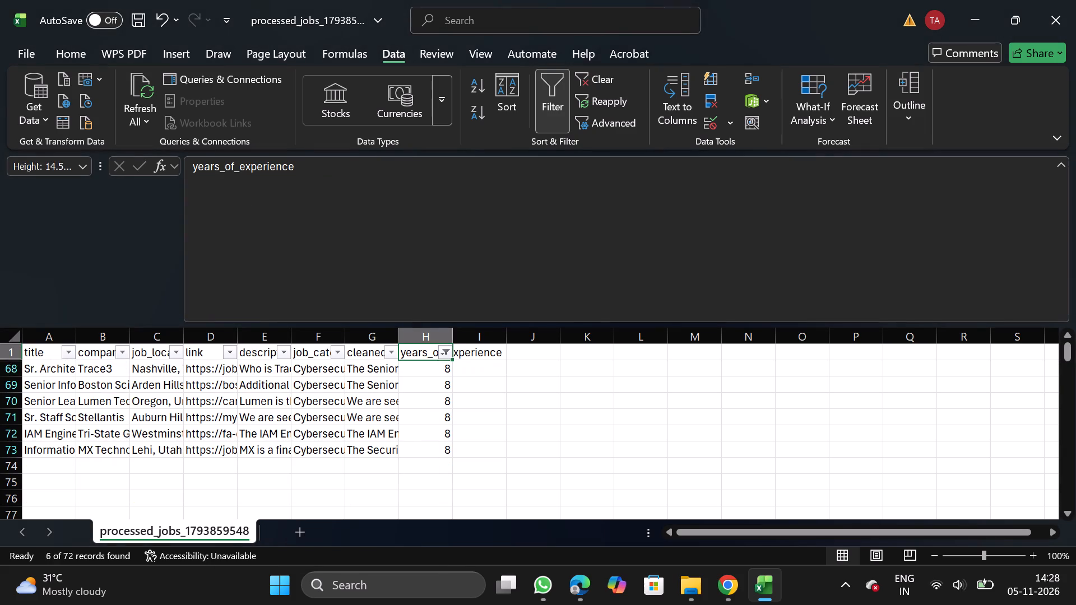
click(4, 371)
key(ctrl+shift+Down)
right_click(110, 408)
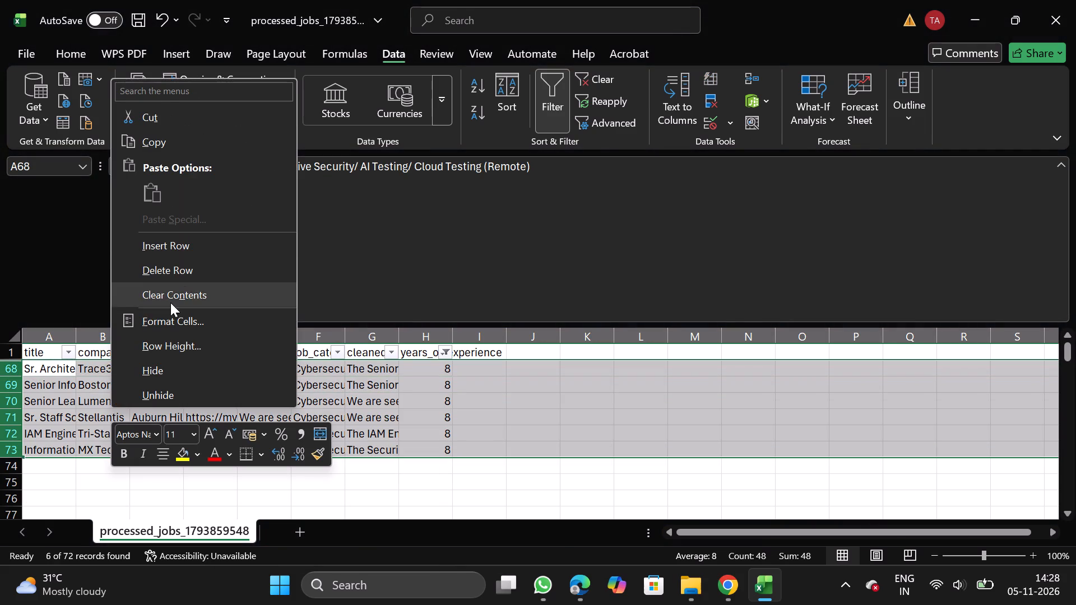
double_click(202, 263)
click(564, 106)
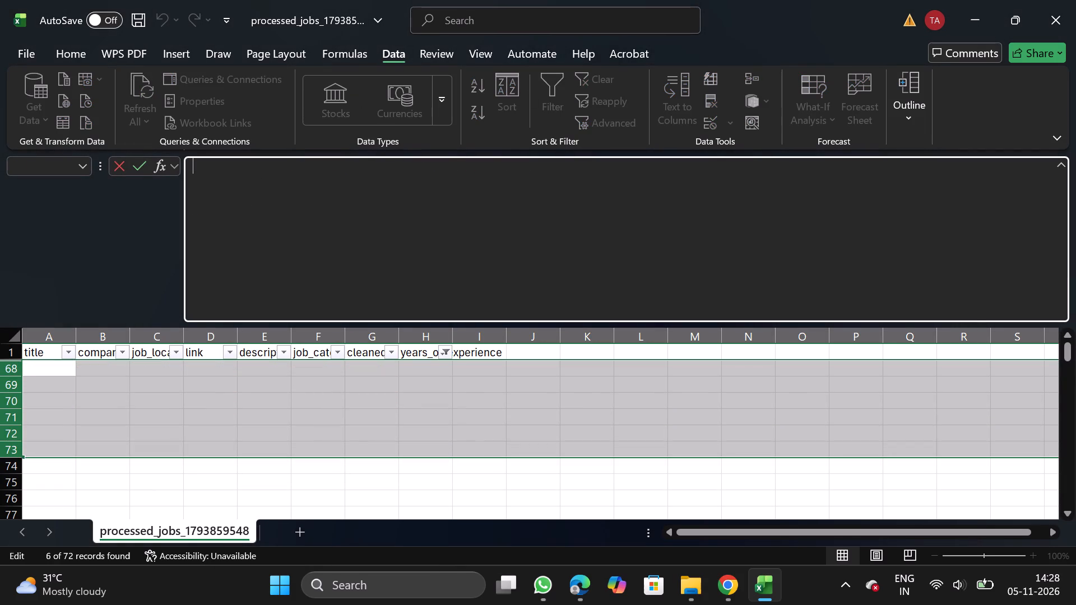
click(473, 443)
click(553, 90)
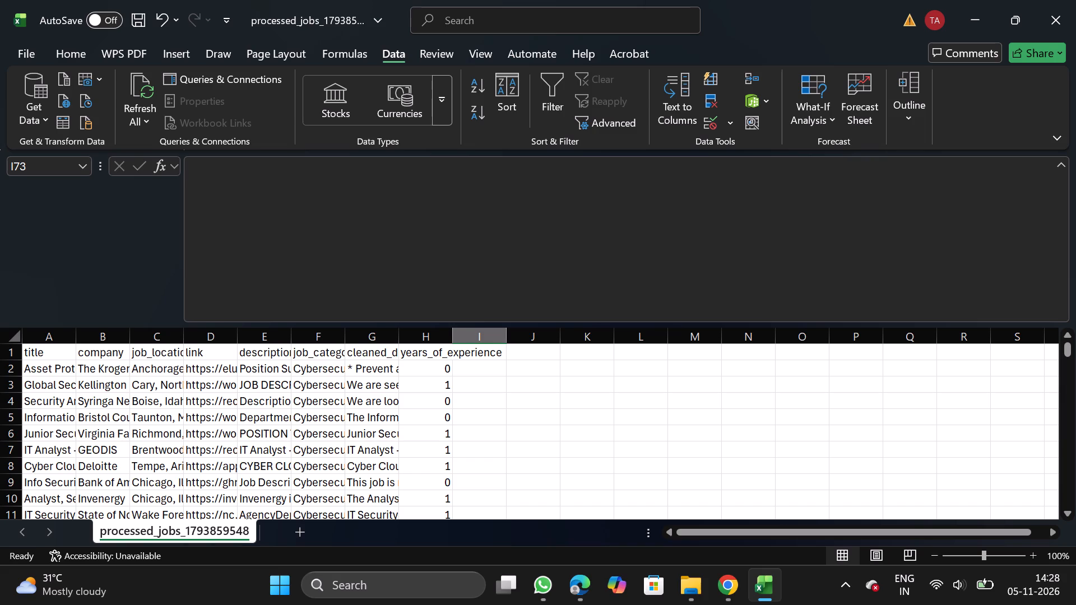
Move the job_category column to the front of the table as column A.
click(320, 338)
key(ctrl+x)
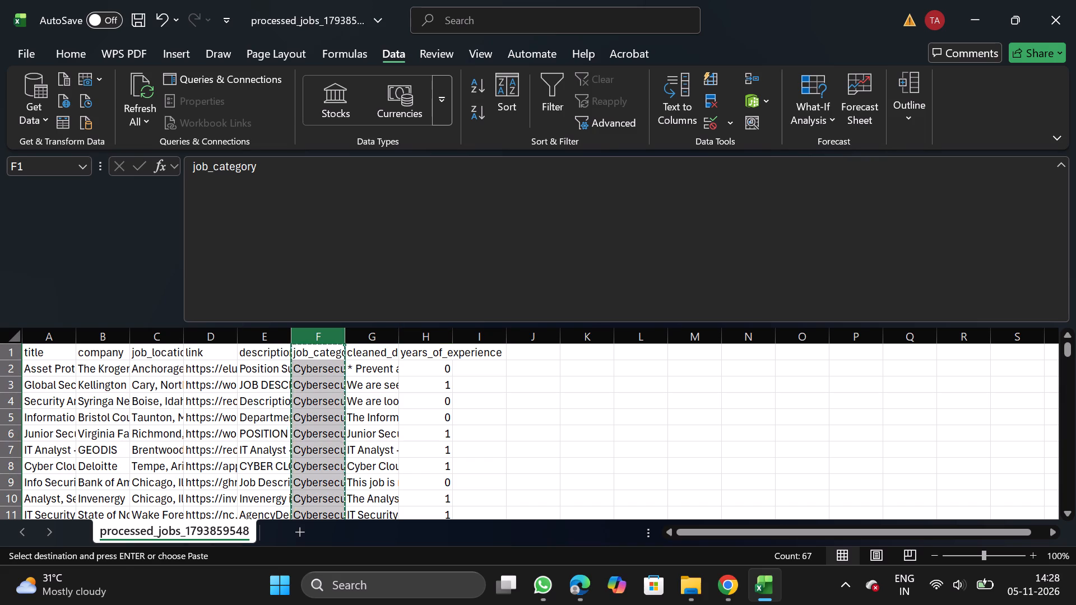
click(40, 336)
right_click(50, 444)
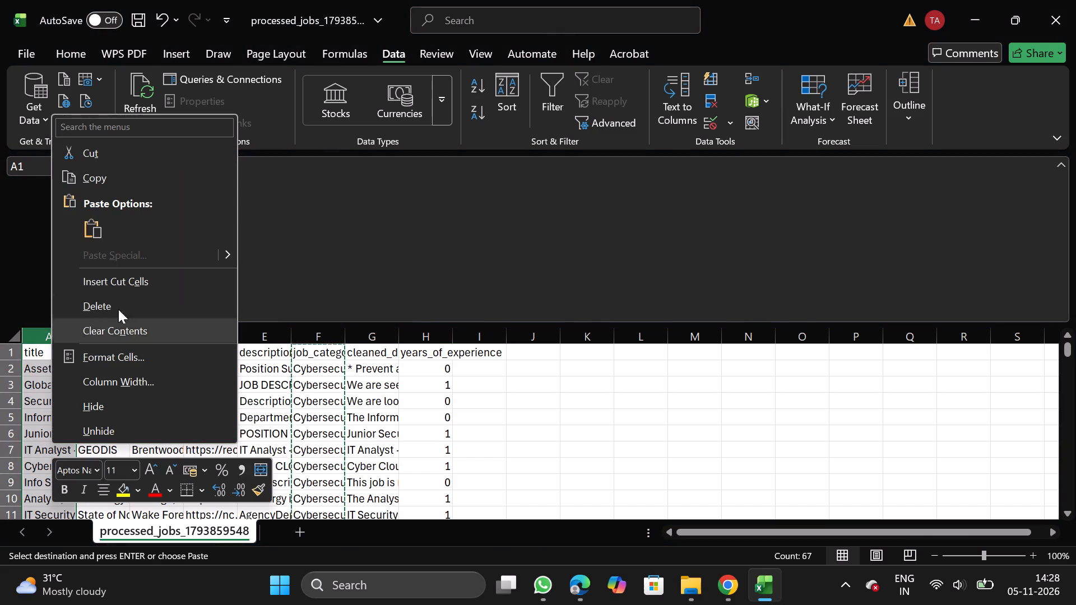
click(165, 273)
Move the years_of_experience column in front of the description column.
click(330, 333)
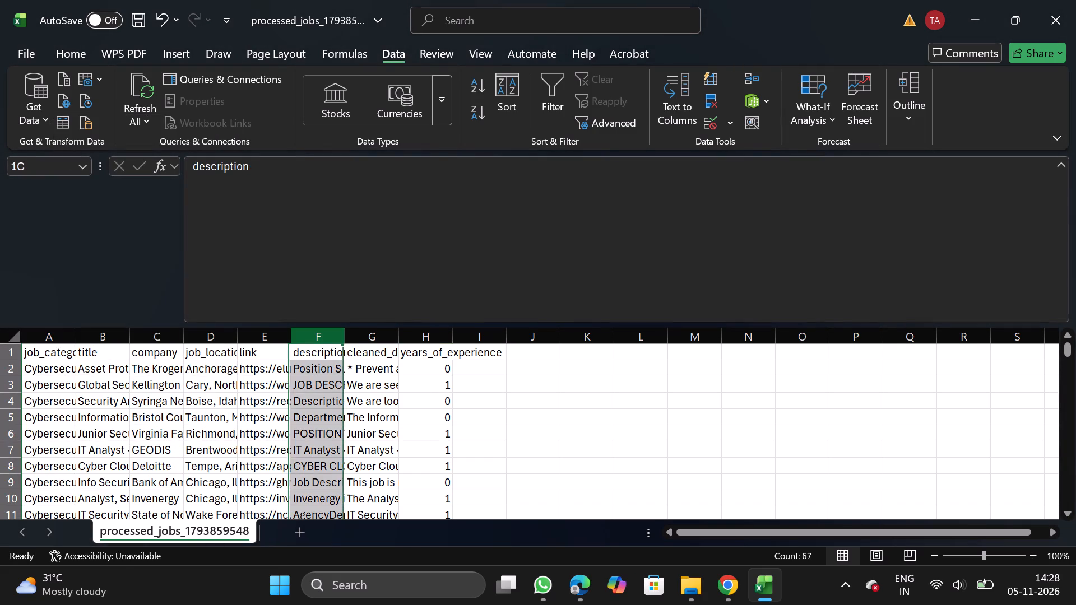
click(439, 333)
key(ctrl+x)
click(321, 327)
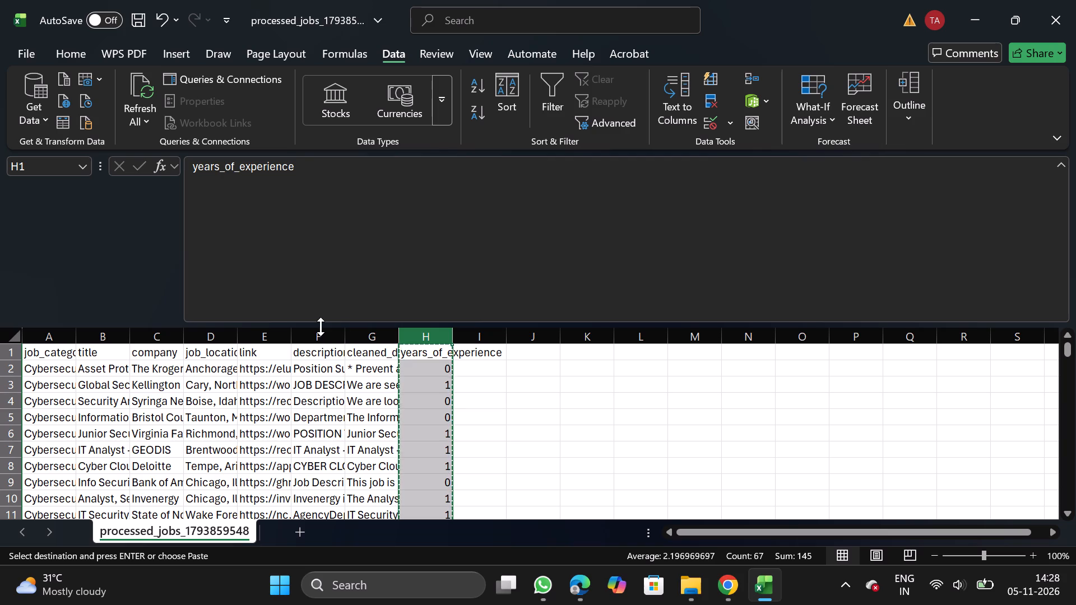
click(309, 345)
drag(313, 338, 313, 383)
right_click(313, 383)
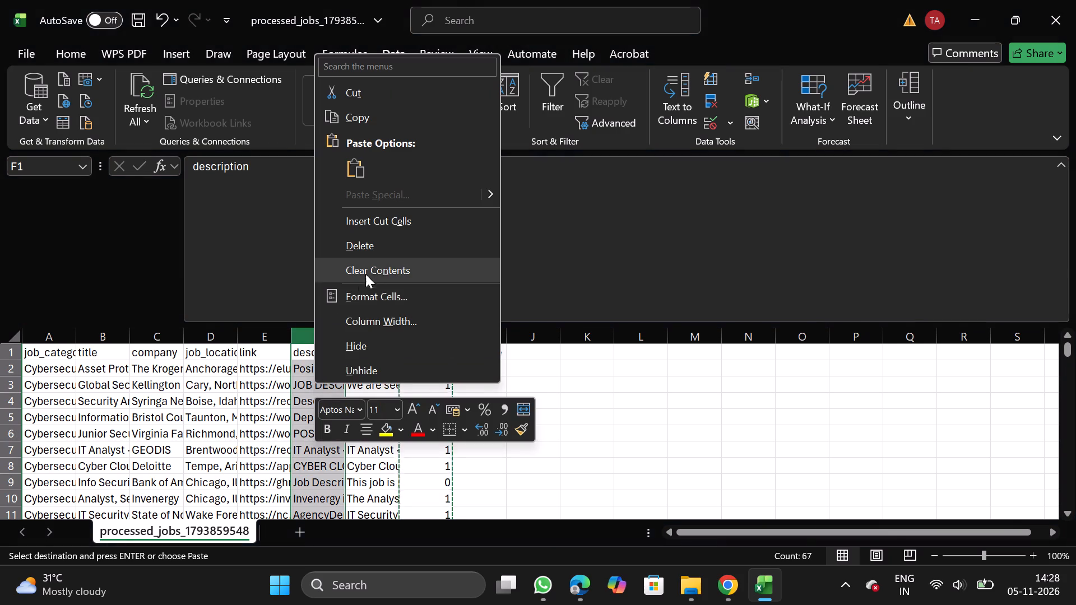
click(428, 224)
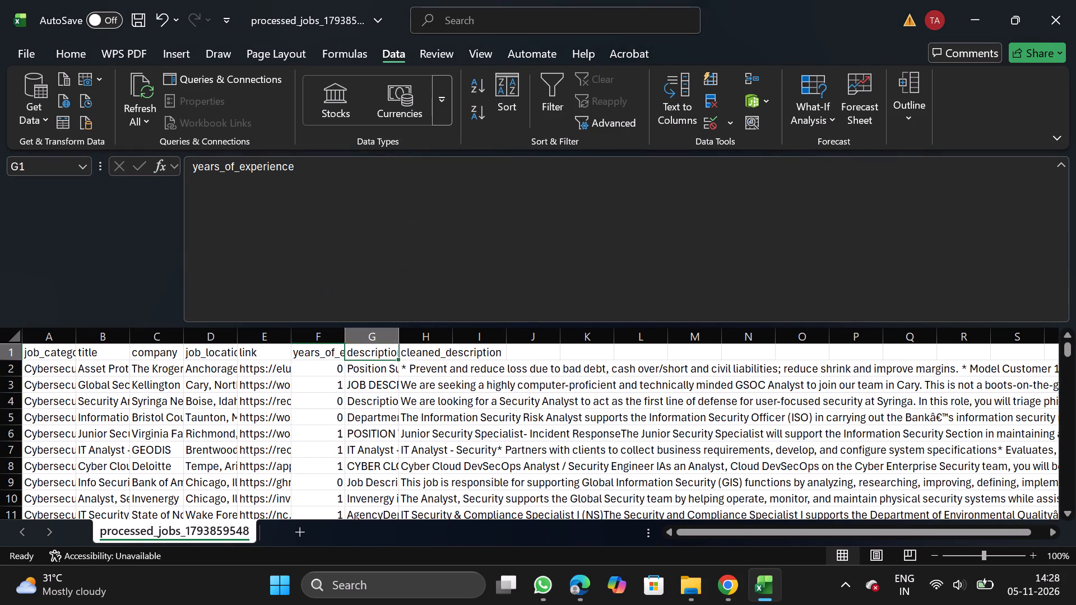
Move the link column to the end of the table, after cleaned_description.
click(373, 347)
click(276, 329)
key(ctrl+x)
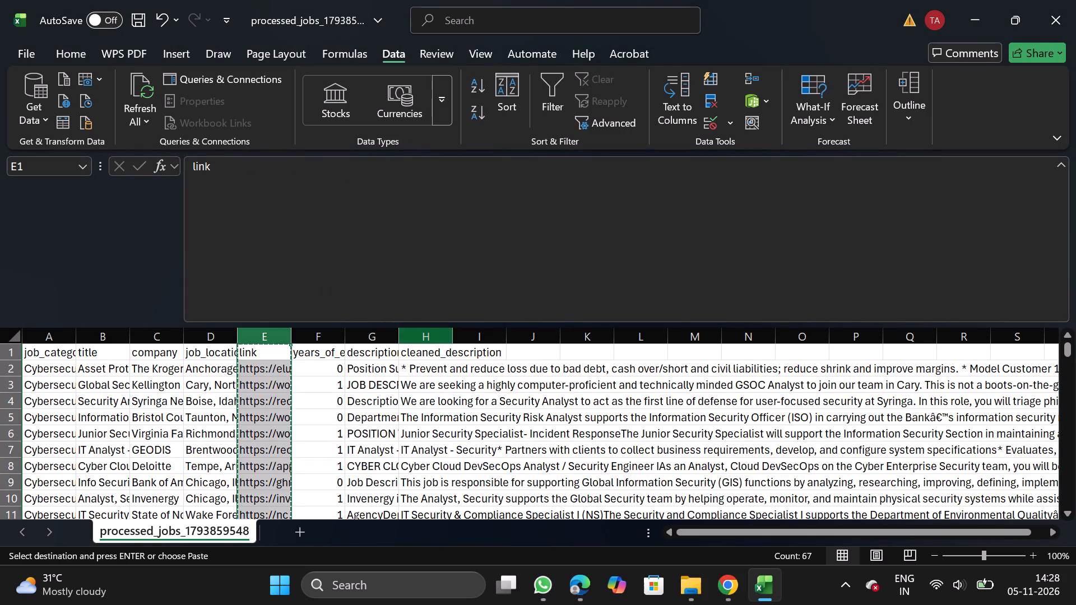
drag(466, 339, 474, 408)
right_click(474, 408)
click(571, 246)
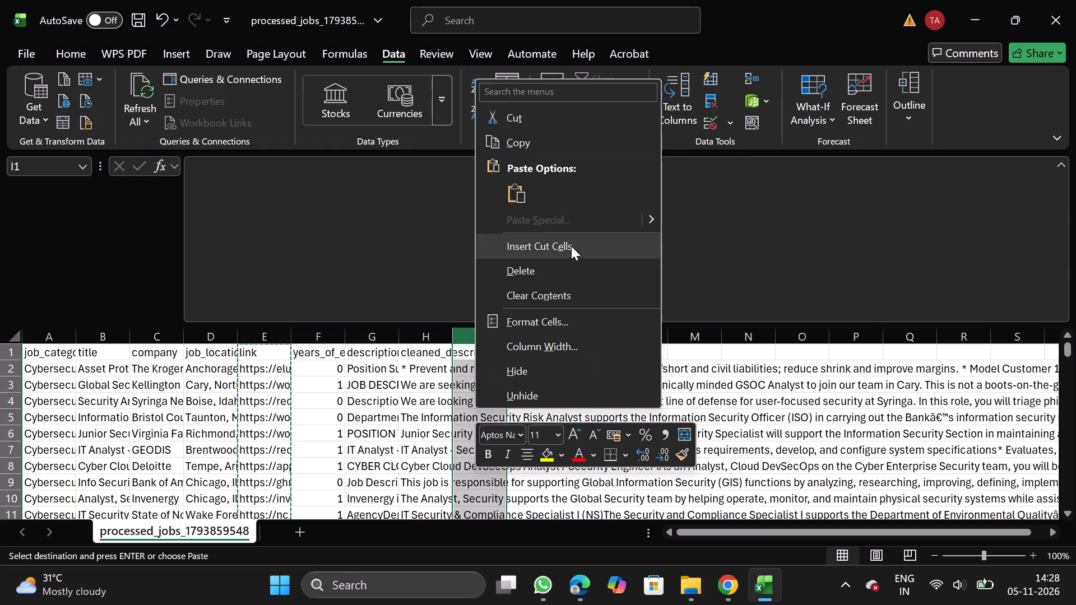
Replace the cleaned_description header in G1 with description, copied from the header in F1.
click(333, 347)
drag(180, 155, 188, 164)
drag(188, 164, 282, 169)
key(ctrl+c)
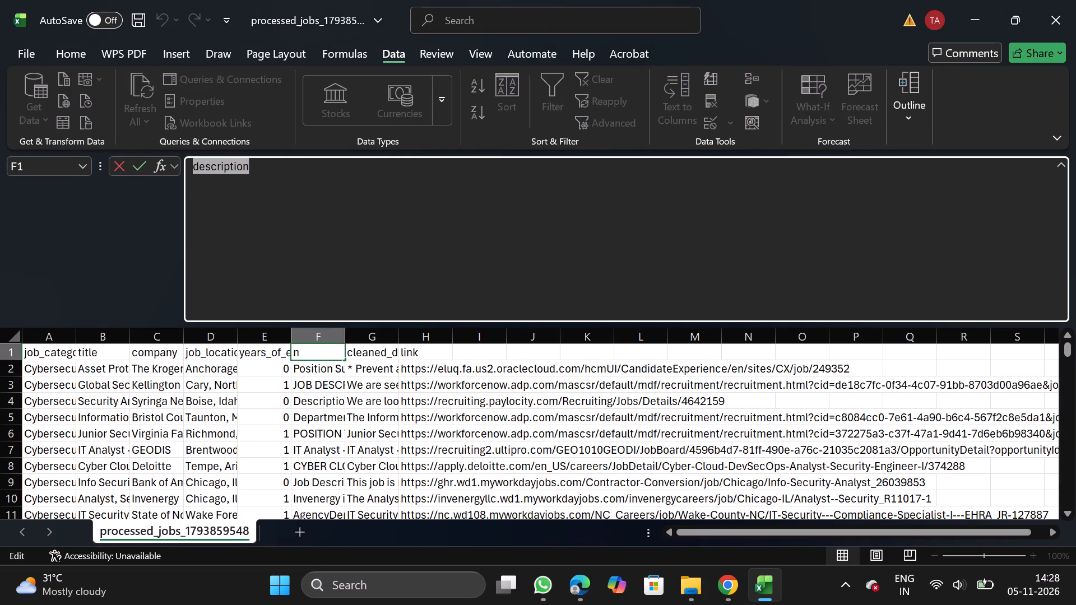
click(381, 352)
click(455, 300)
key(BackSpace)
key(BackSpace)
key(BackSpace)
key(BackSpace)
key(BackSpace)
key(BackSpace)
key(BackSpace)
key(BackSpace)
key(BackSpace)
key(BackSpace)
key(BackSpace)
key(BackSpace)
key(BackSpace)
key(BackSpace)
key(BackSpace)
key(BackSpace)
key(BackSpace)
key(BackSpace)
key(BackSpace)
key(BackSpace)
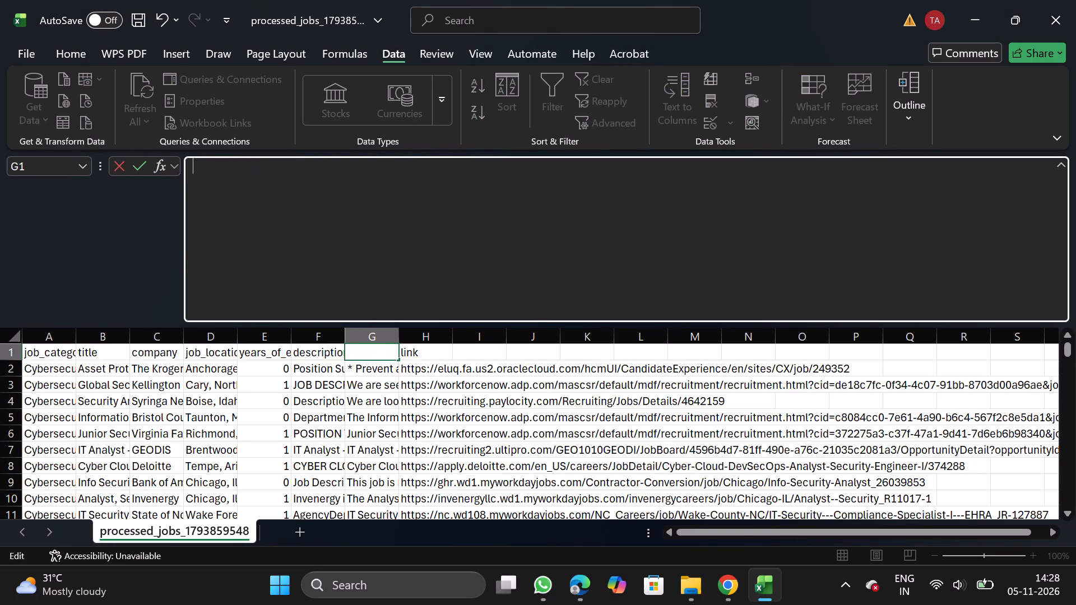
key(v)
key(BackSpace)
key(ctrl+v)
Clear the header text in F1 above the original job descriptions.
click(325, 353)
click(422, 280)
key(BackSpace)
key(BackSpace)
key(BackSpace)
key(BackSpace)
key(BackSpace)
key(BackSpace)
key(BackSpace)
key(BackSpace)
key(BackSpace)
key(BackSpace)
key(BackSpace)
key(BackSpace)
key(BackSpace)
key(BackSpace)
key(BackSpace)
key(BackSpace)
key(BackSpace)
key(BackSpace)
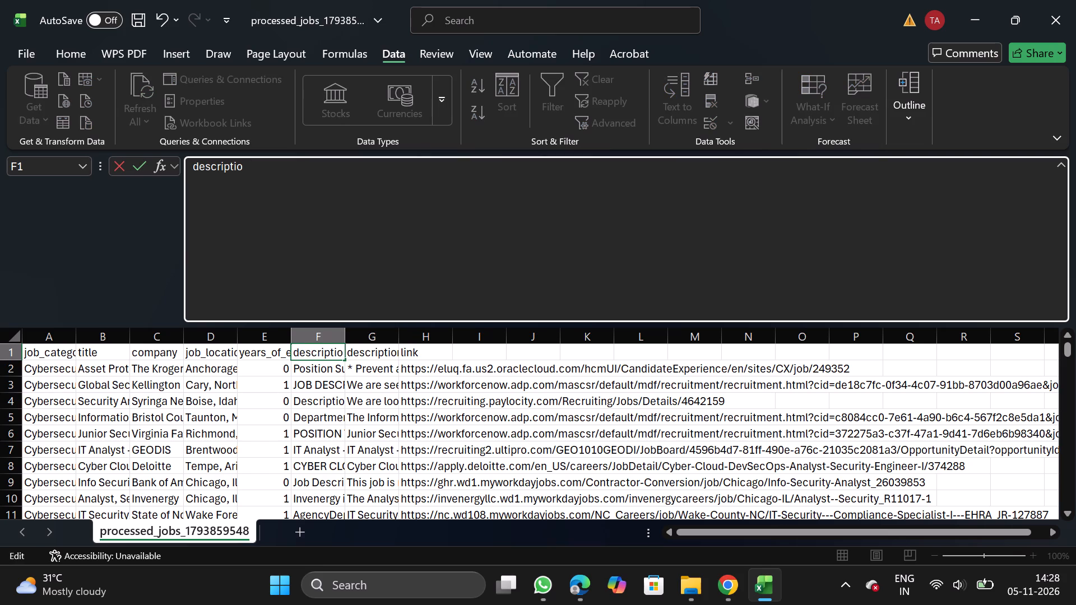
Enter original_description as the header in F1, copied from the required columns on the NextGenApply bulk upload page.
click(732, 597)
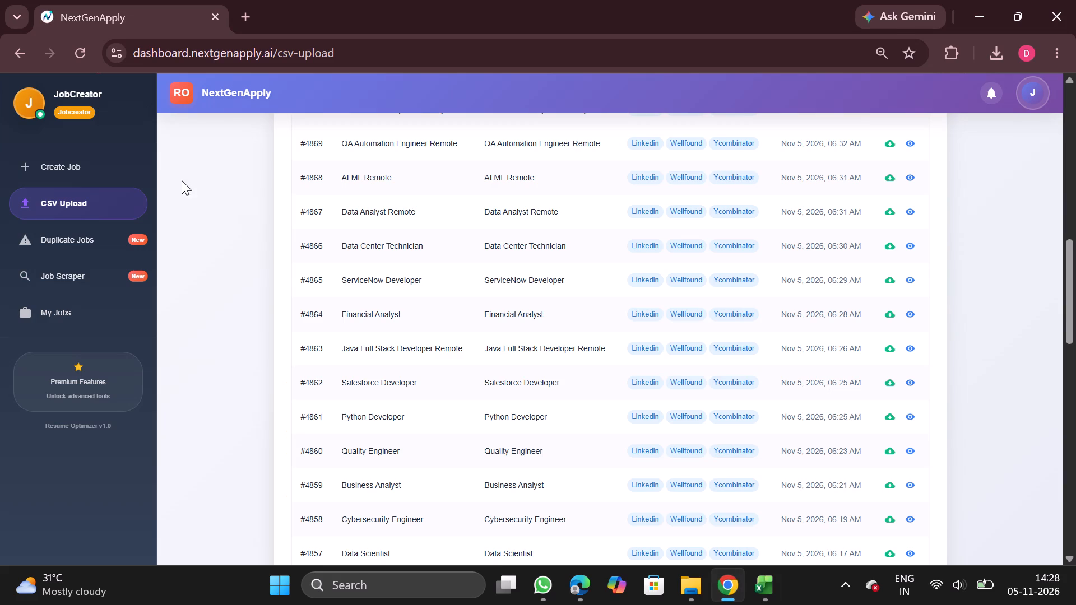
click(105, 173)
click(533, 154)
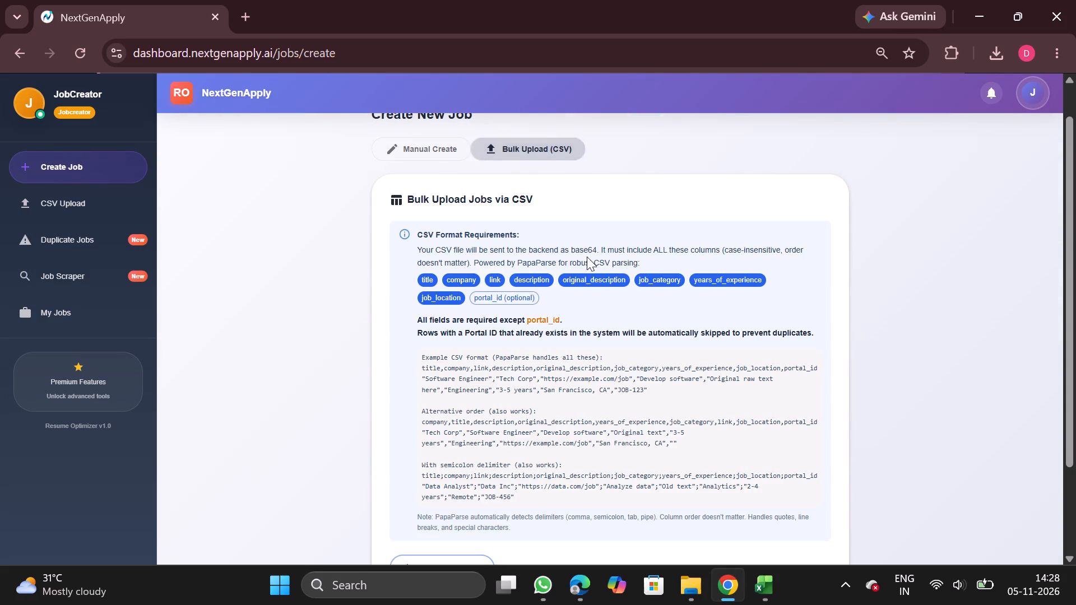
double_click(598, 273)
key(ctrl+c)
click(754, 579)
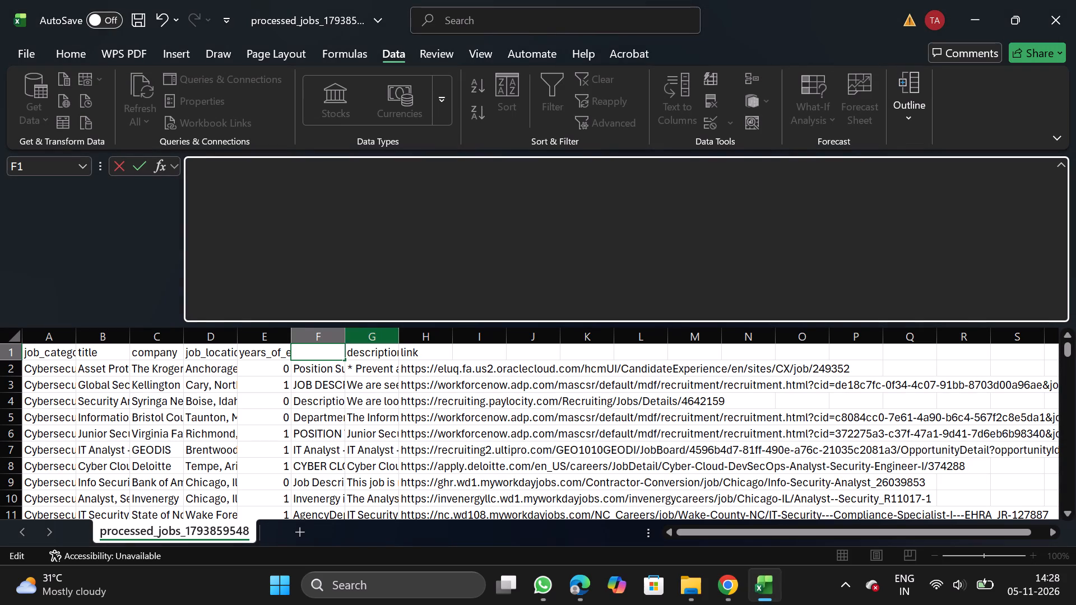
key(ctrl+v)
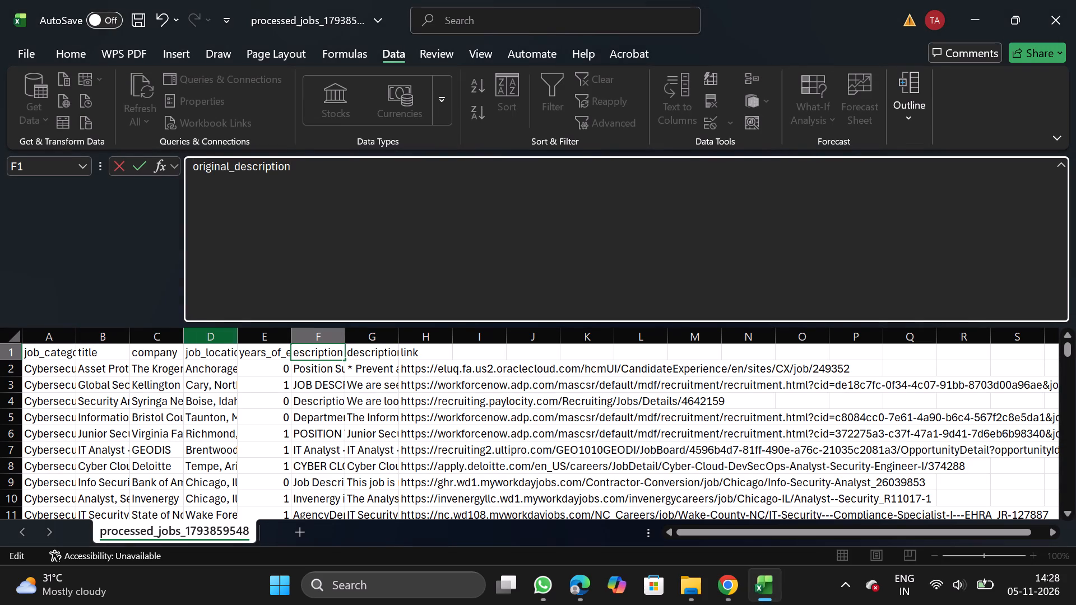
Replace all United States entries in the job_location column with Remote, matching entire cell contents.
click(208, 334)
key(ctrl+g)
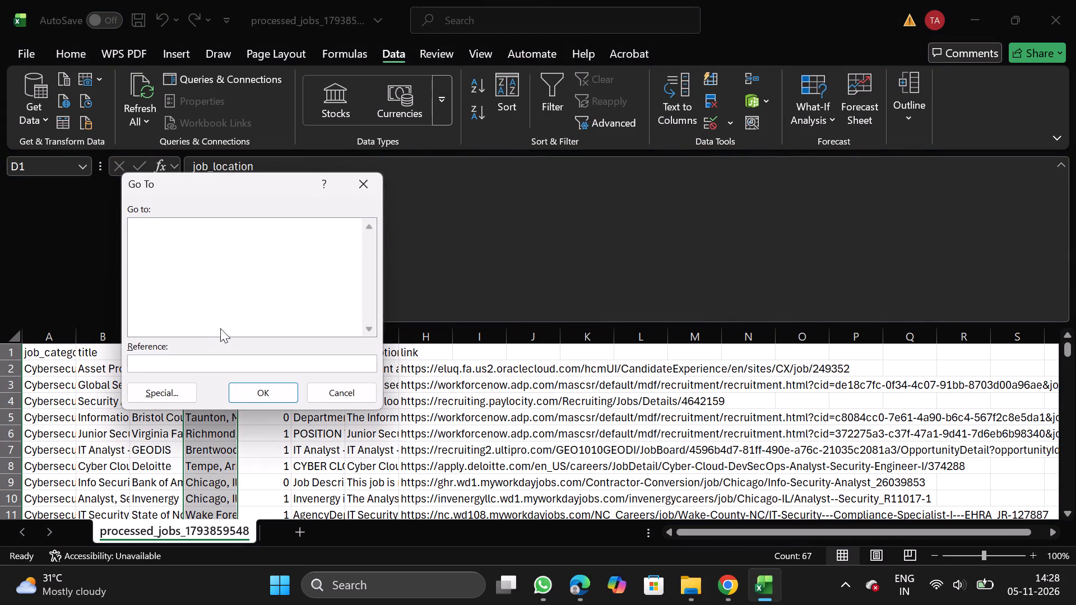
click(375, 180)
key(ctrl+h)
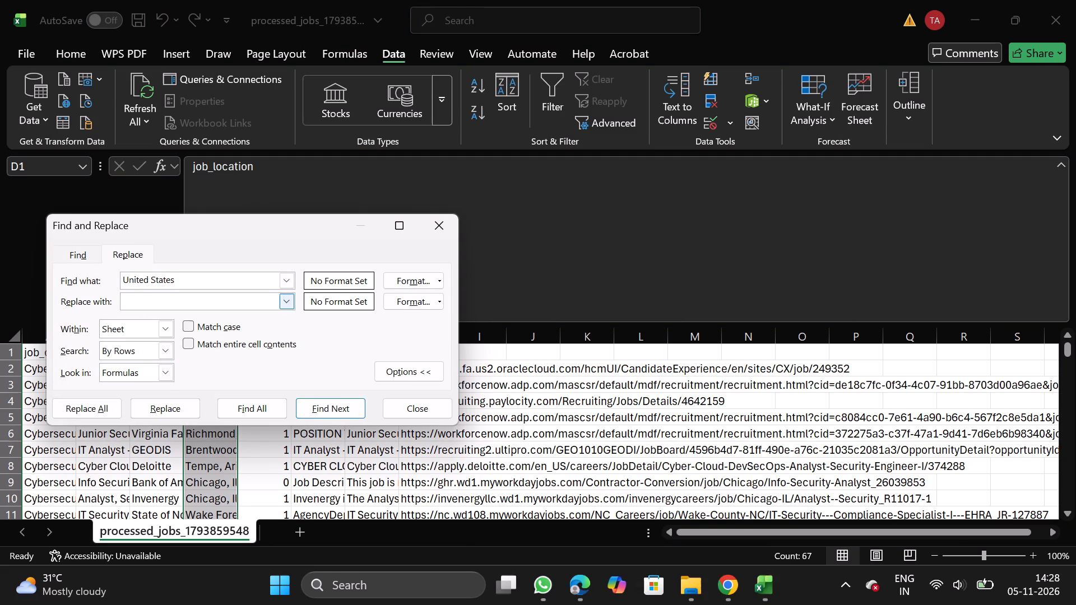
text(emote)
click(185, 343)
click(63, 415)
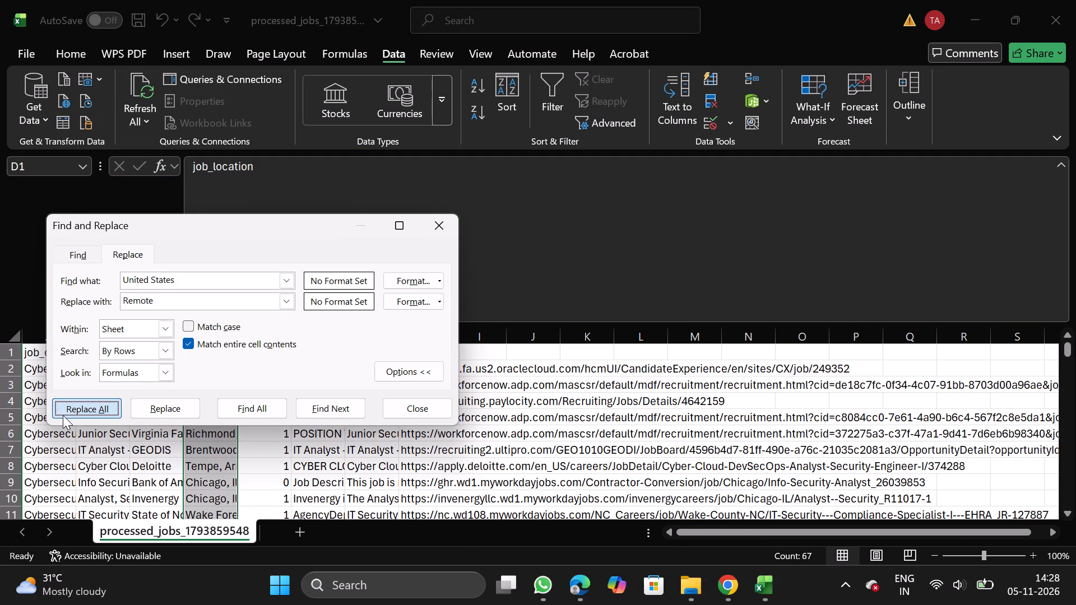
click(358, 367)
click(447, 232)
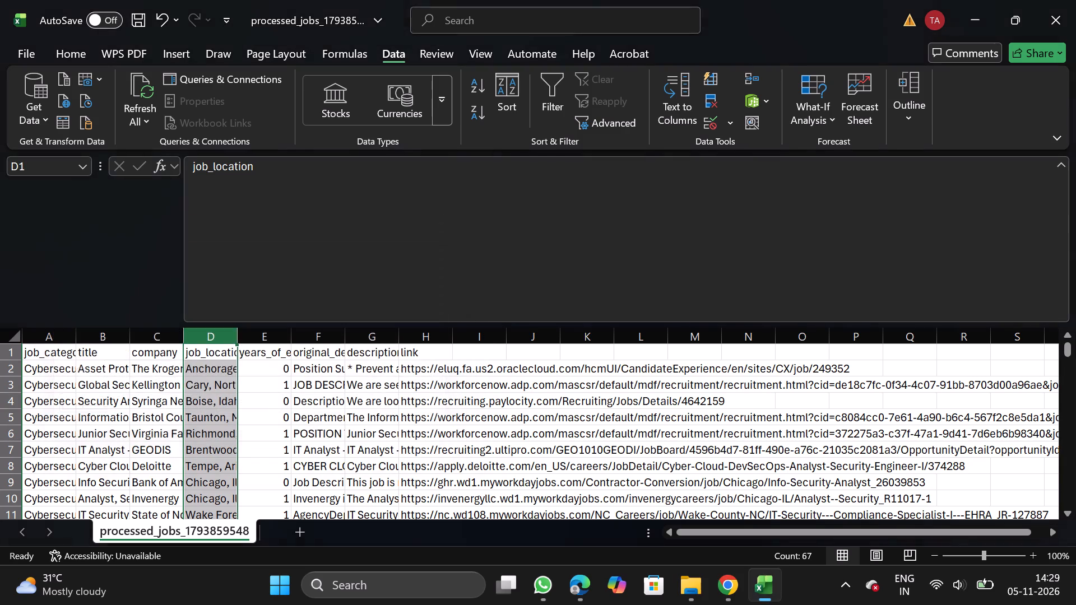
Turn on filtering for columns B through J, starting from the title column.
click(152, 337)
drag(95, 329, 373, 32)
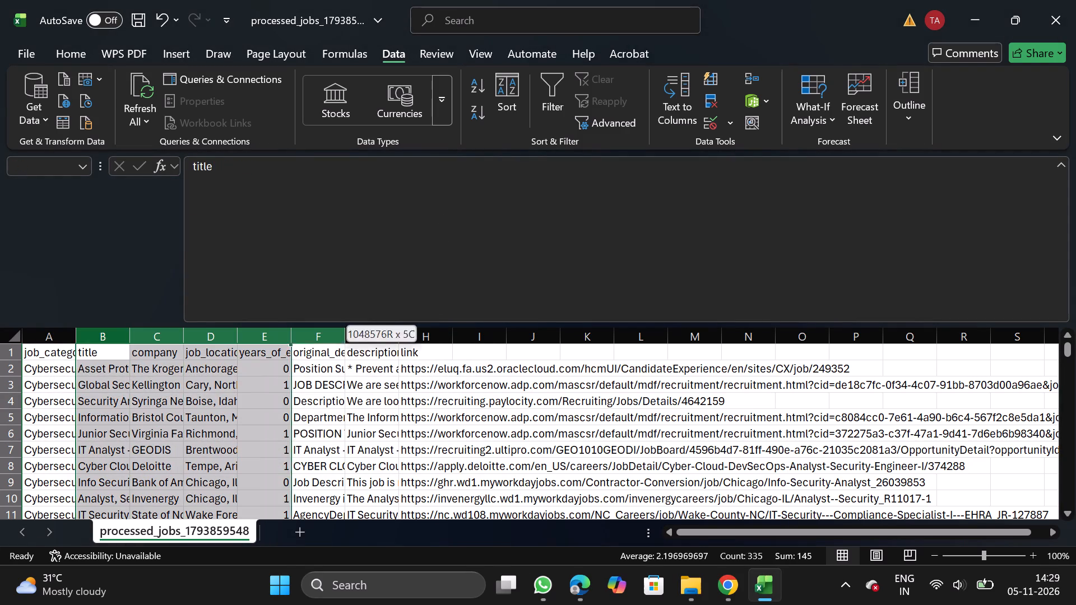
drag(373, 32, 553, 103)
click(553, 103)
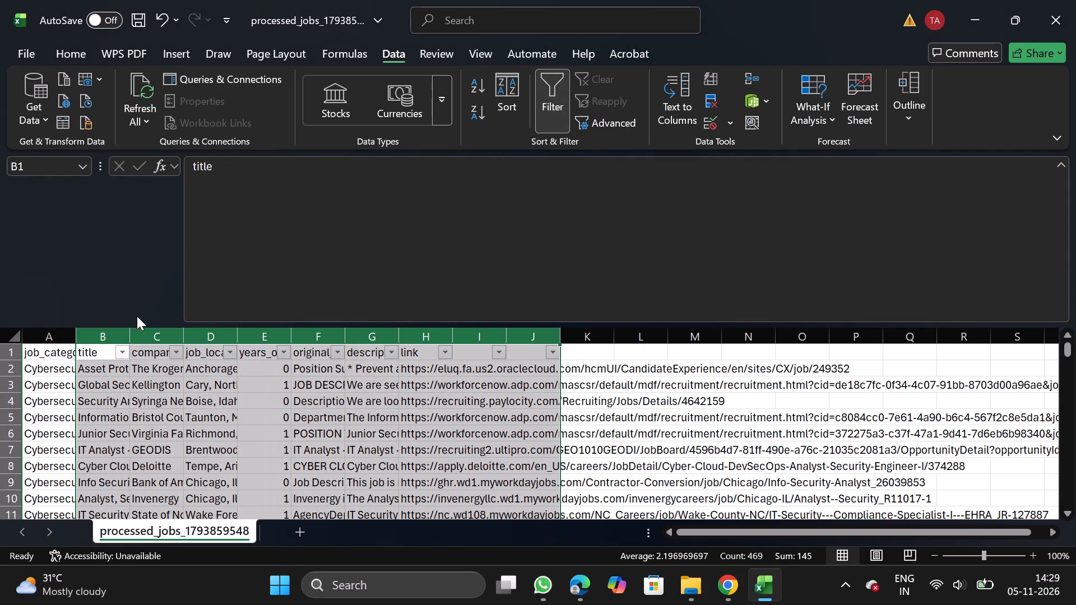
Clear every title in the title column's filter, and tick only Cybersecurity Program Manager, DC Target Security Specialist and Graduate Cyber Security Analyst.
click(124, 357)
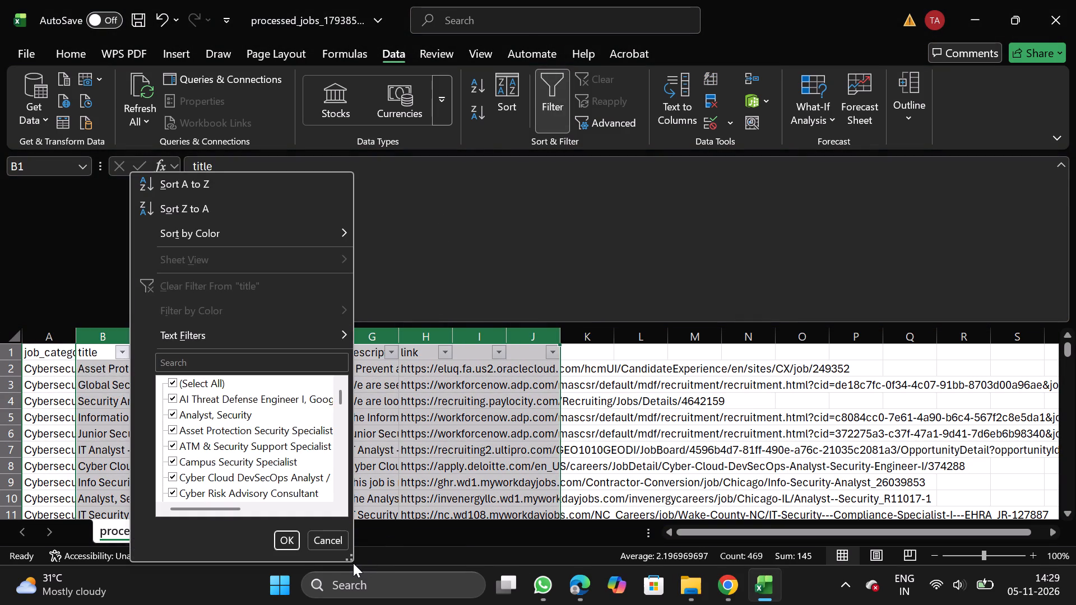
double_click(353, 560)
drag(353, 560, 883, 604)
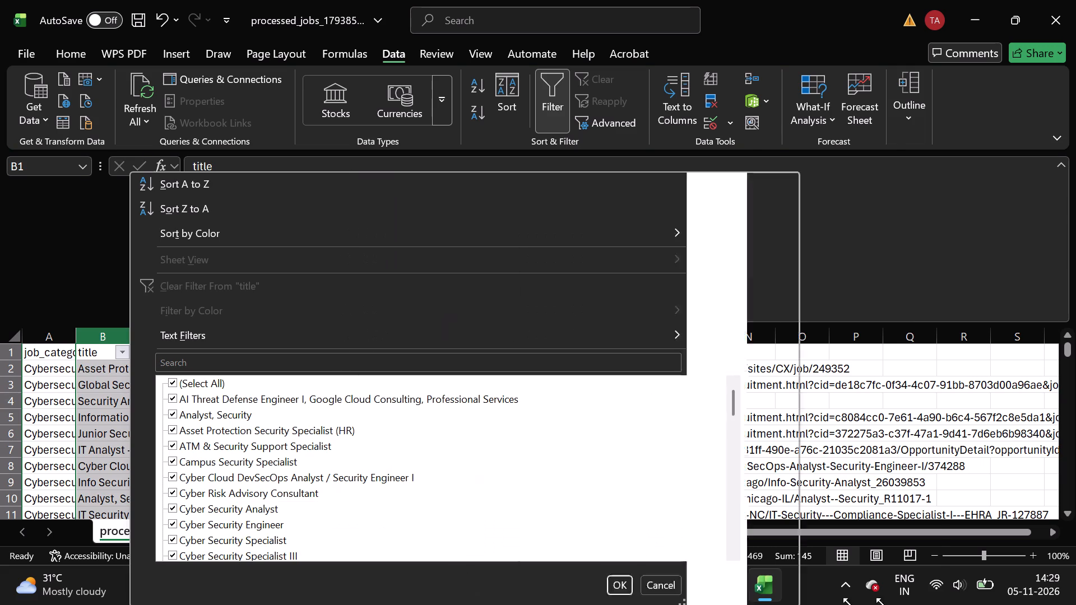
drag(883, 604, 940, 604)
click(200, 384)
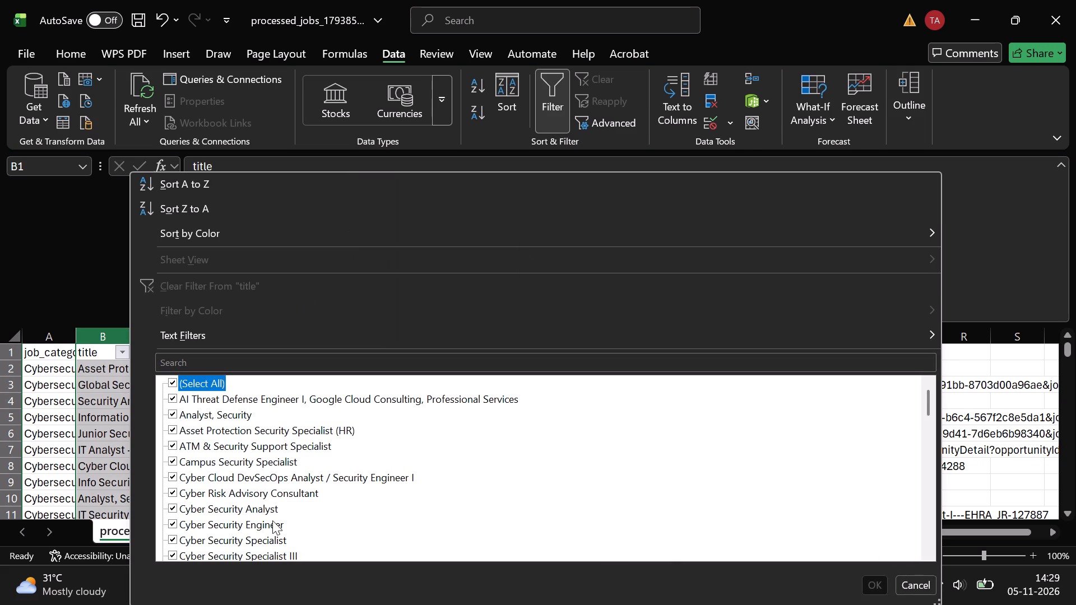
scroll(265, 543, down, 1)
click(261, 541)
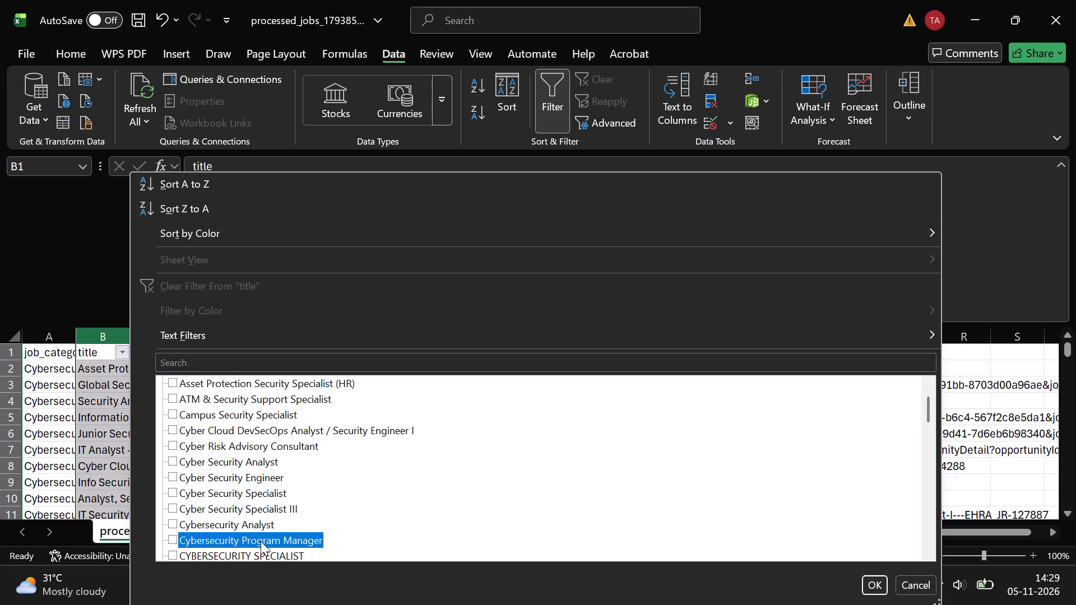
scroll(261, 541, down, 1)
click(253, 524)
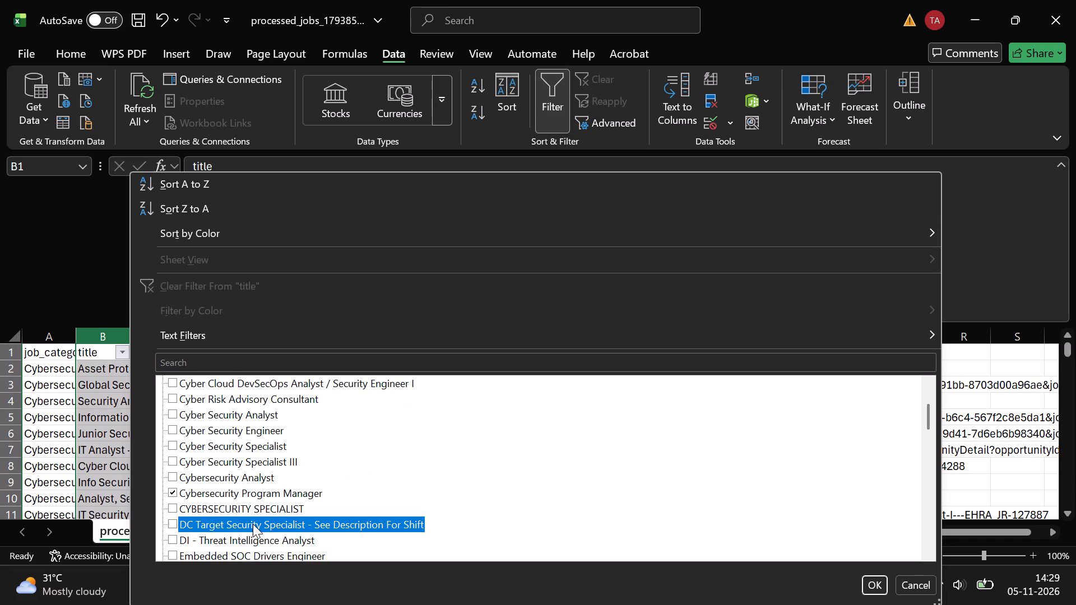
scroll(253, 524, down, 1)
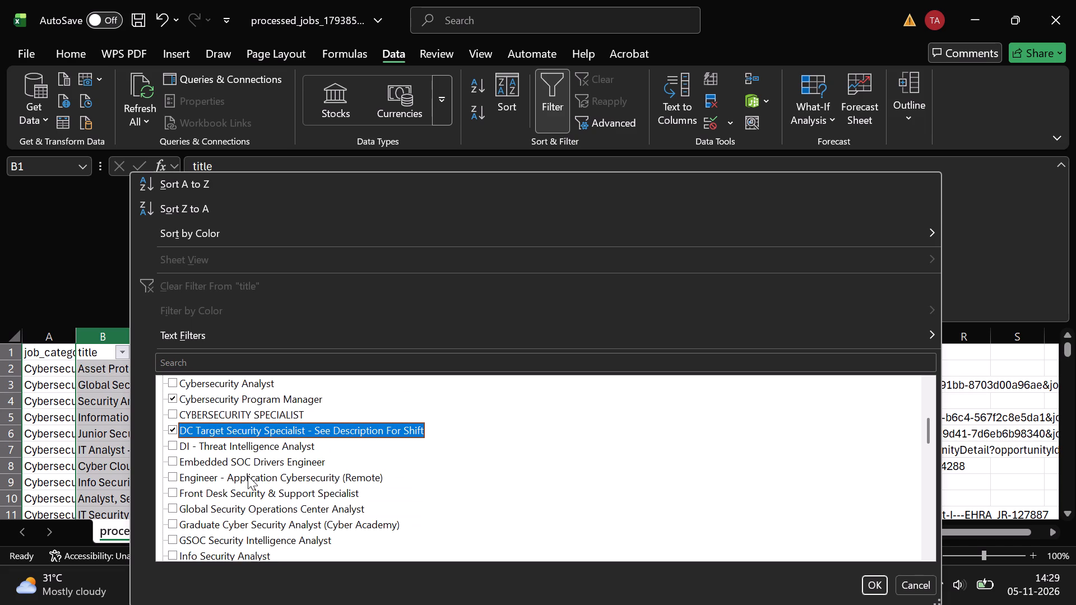
click(229, 527)
Also include Mobile Security Patrol Specialist, Partner Sales Manager, Penetration Tester, and Reports and Analysis Specialist - 165th Security Forces in the title filter.
scroll(223, 543, down, 1)
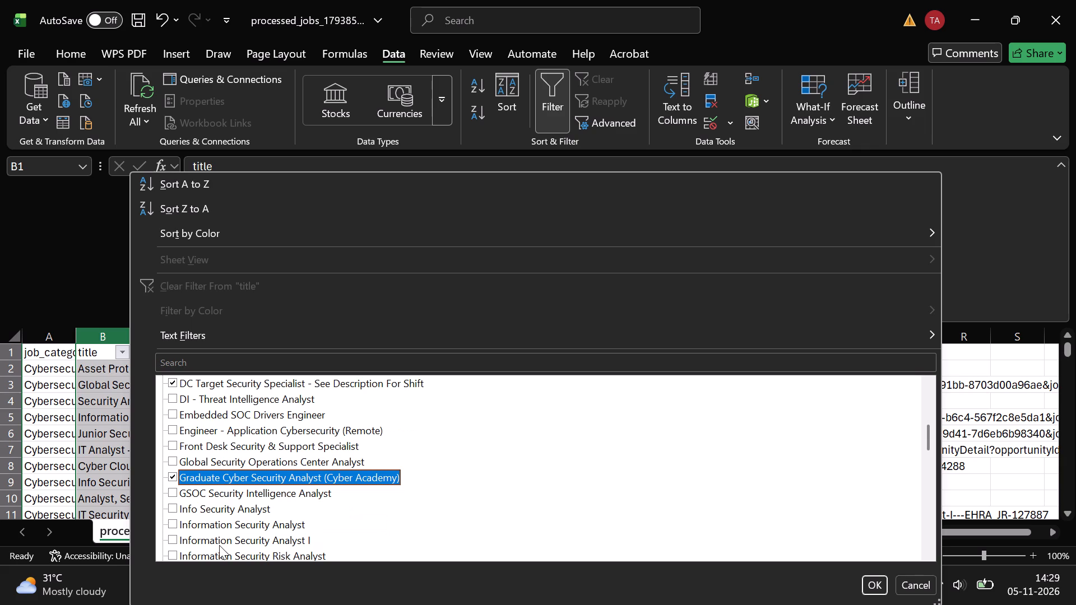
scroll(219, 545, down, 1)
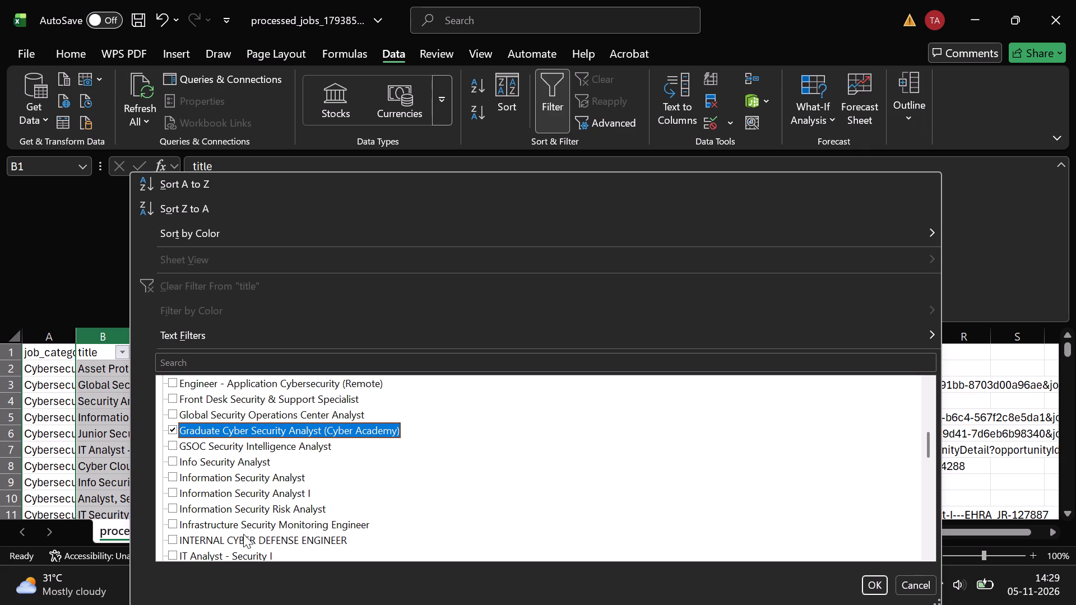
scroll(233, 542, down, 1)
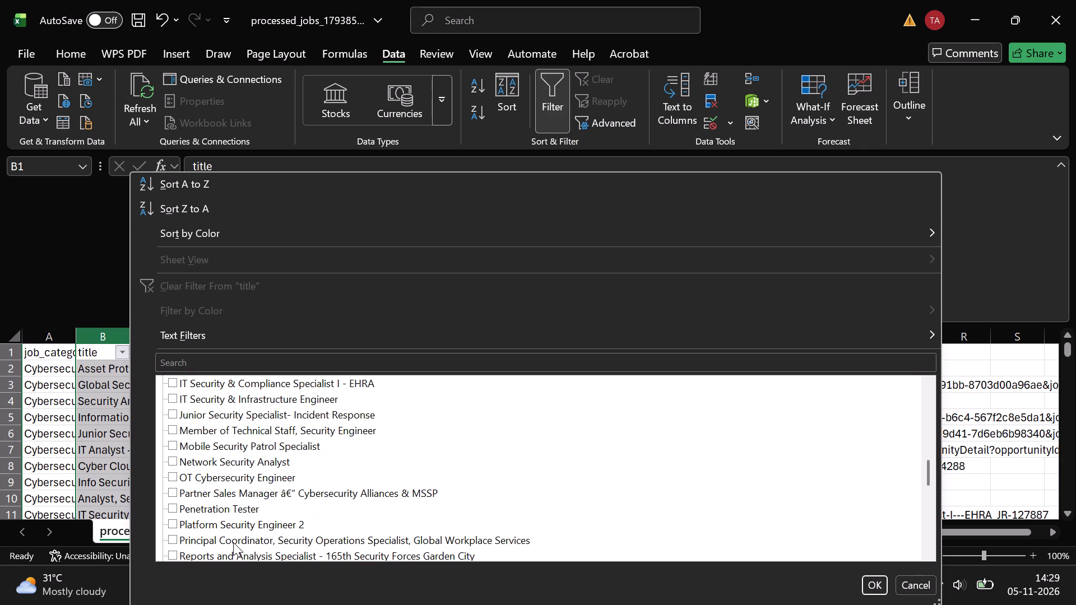
click(271, 430)
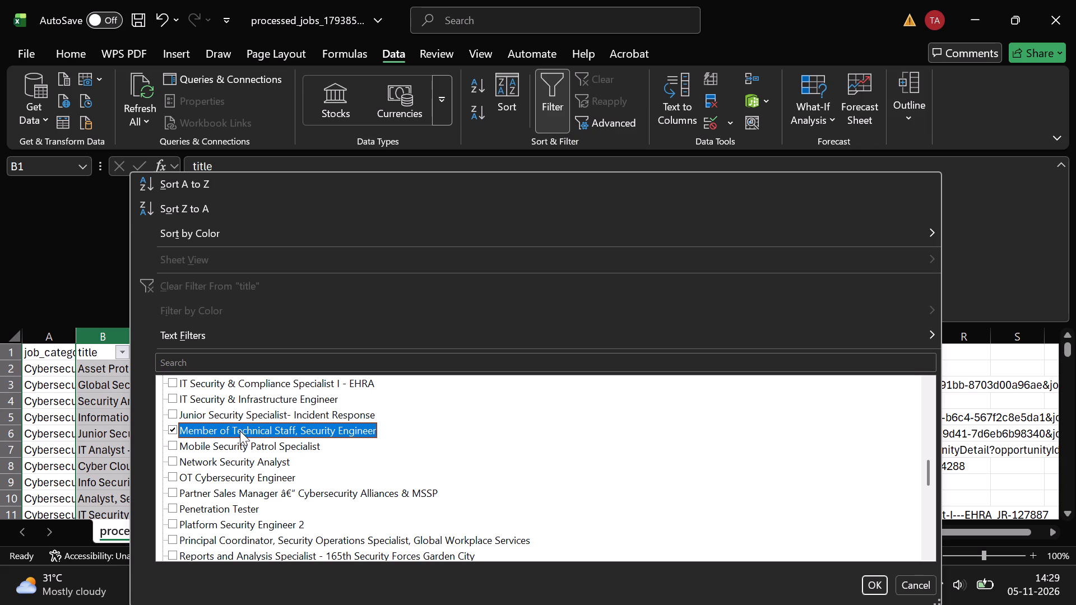
click(240, 431)
click(233, 448)
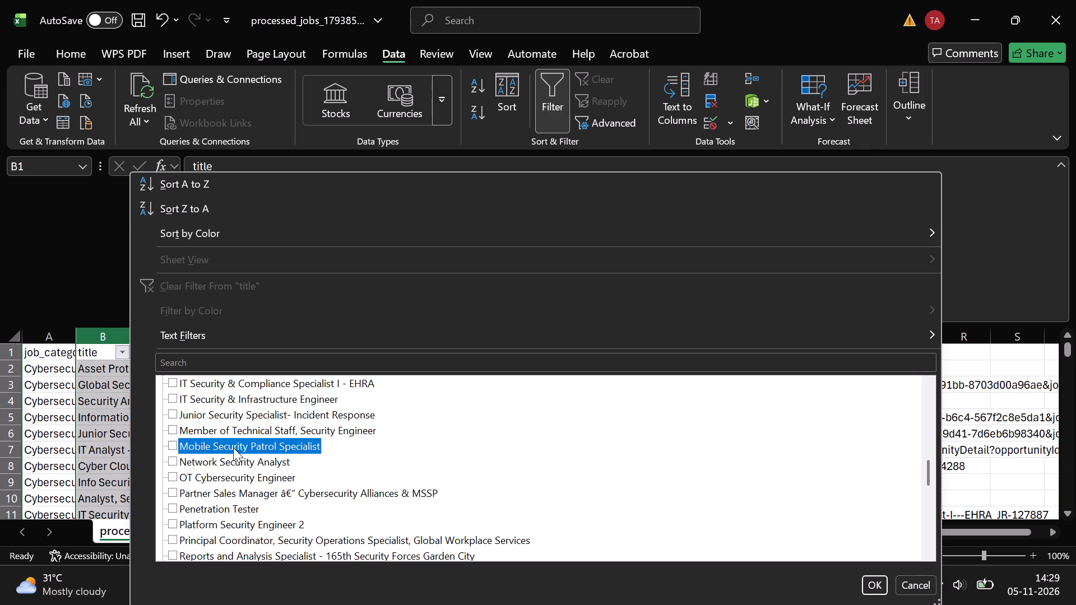
click(241, 491)
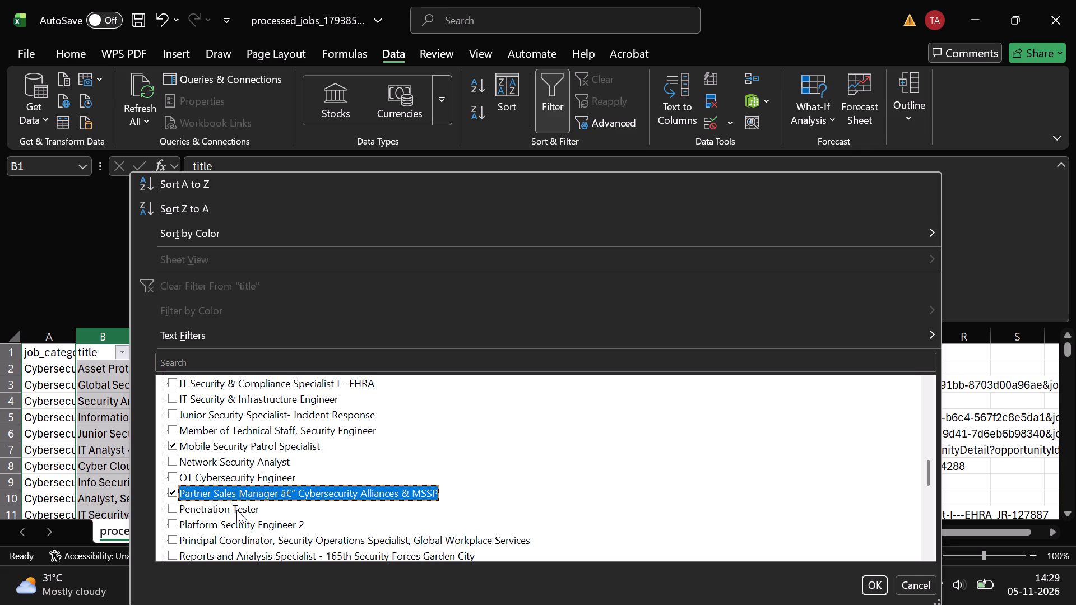
click(238, 511)
scroll(237, 546, down, 1)
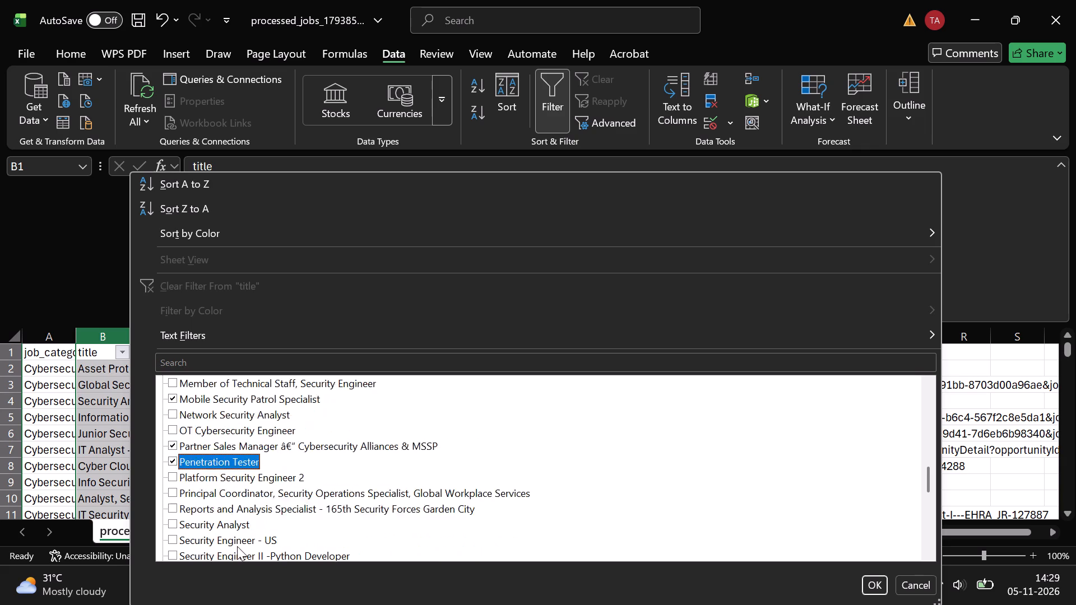
scroll(237, 546, down, 1)
click(300, 457)
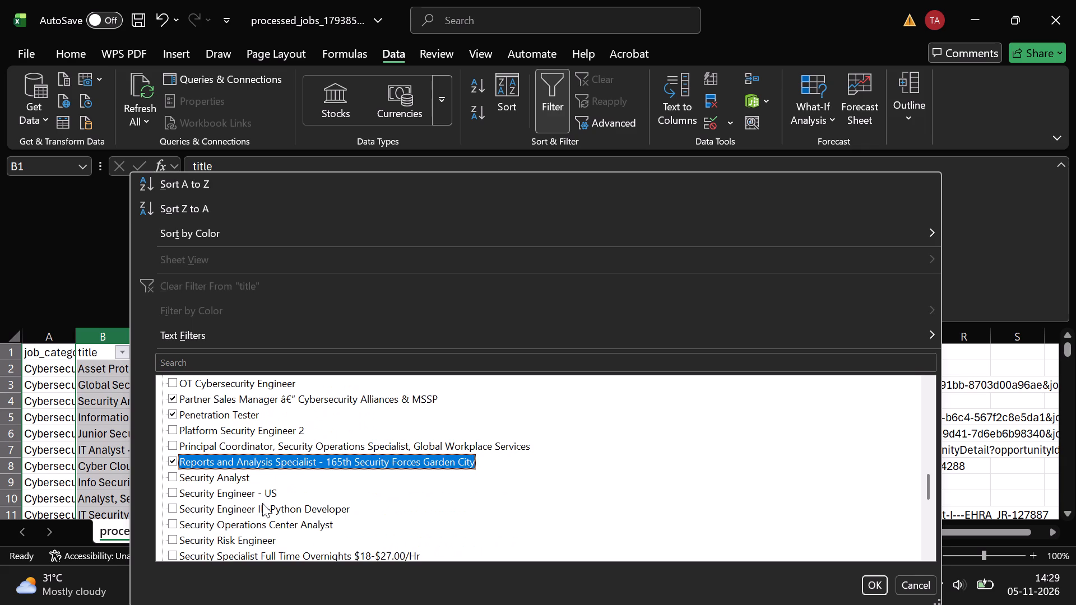
Add Sr. Associate Engineer, Security & Governance Operations, Global IT Group and the blanks to the title filter, and apply it.
scroll(236, 546, down, 1)
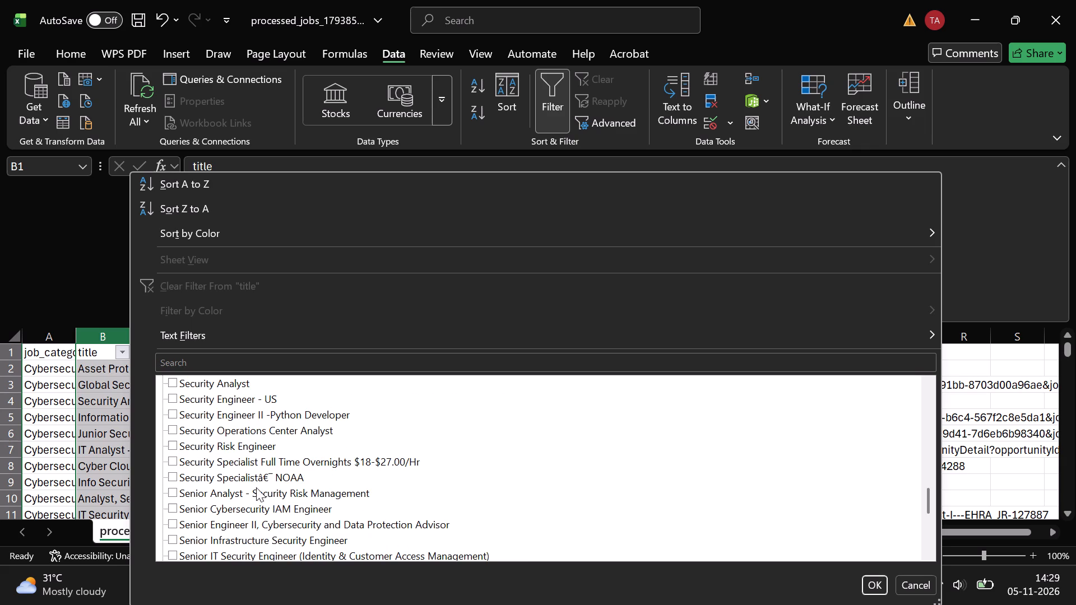
scroll(261, 555, down, 1)
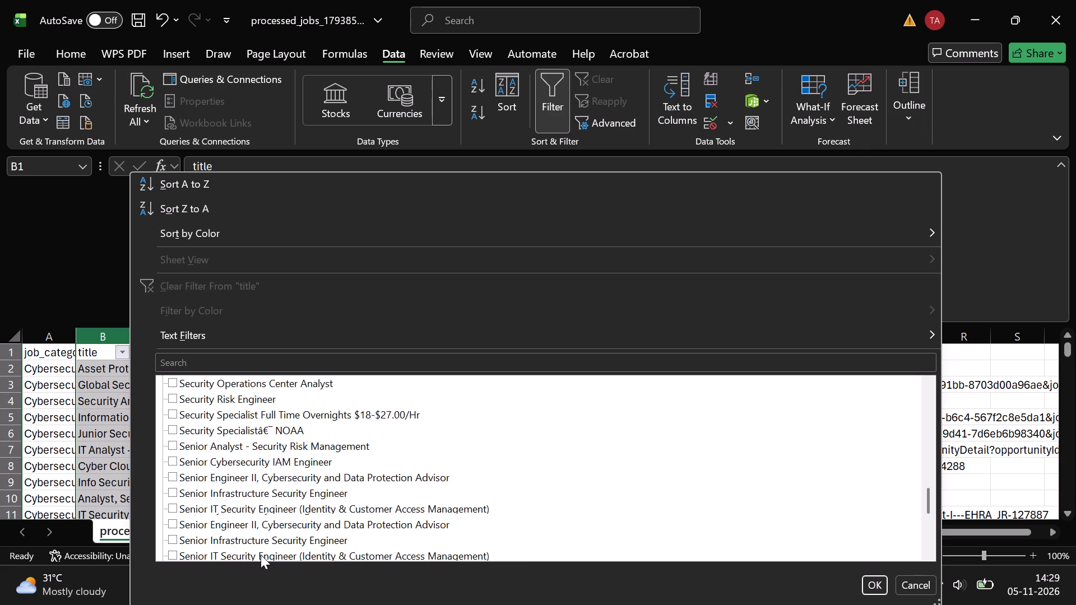
scroll(261, 555, down, 1)
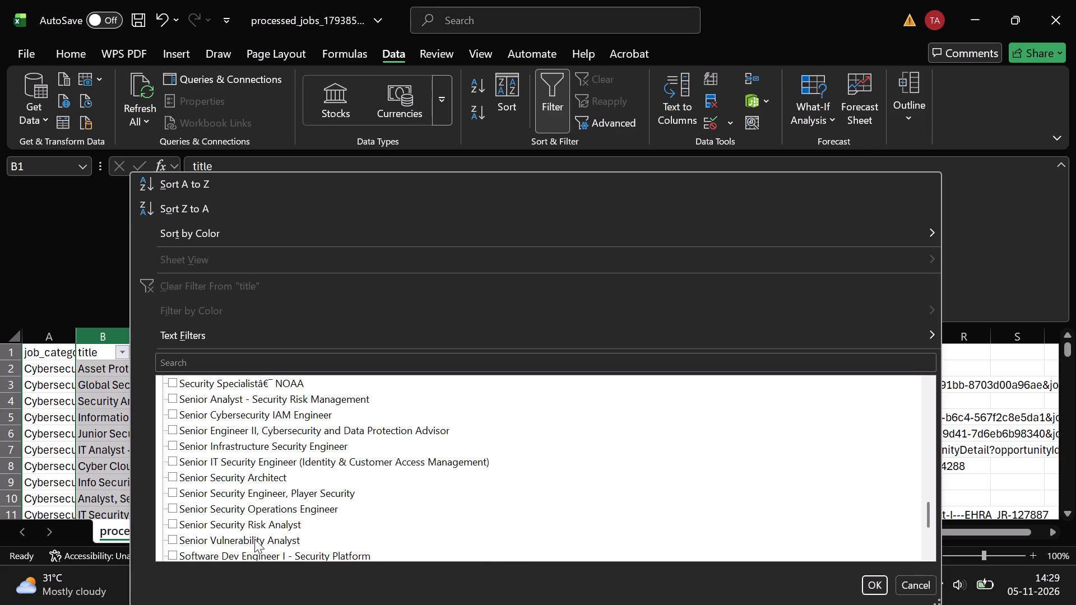
scroll(242, 551, down, 1)
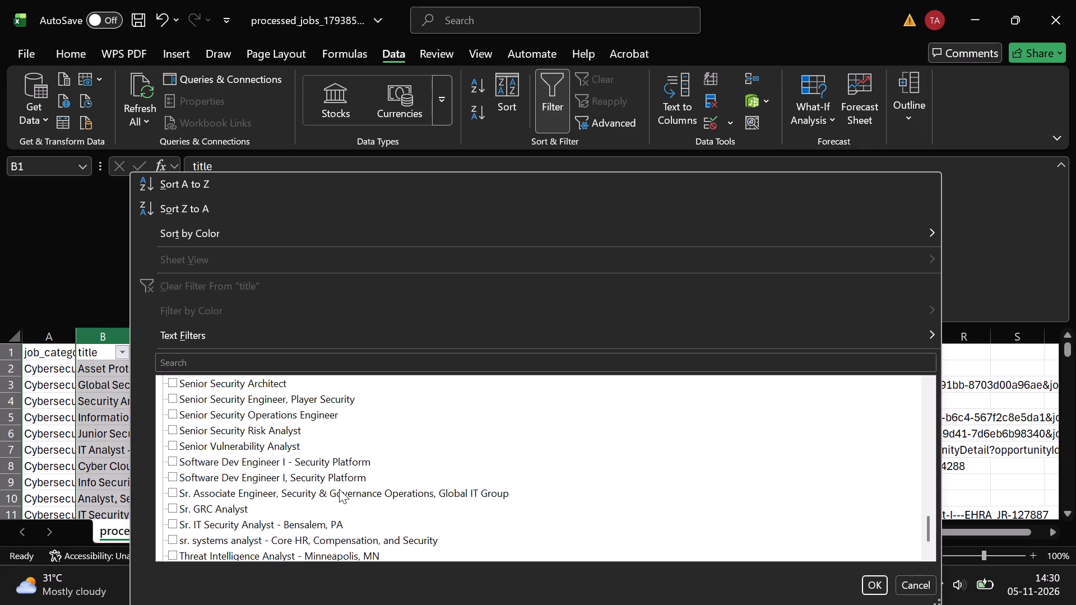
click(339, 489)
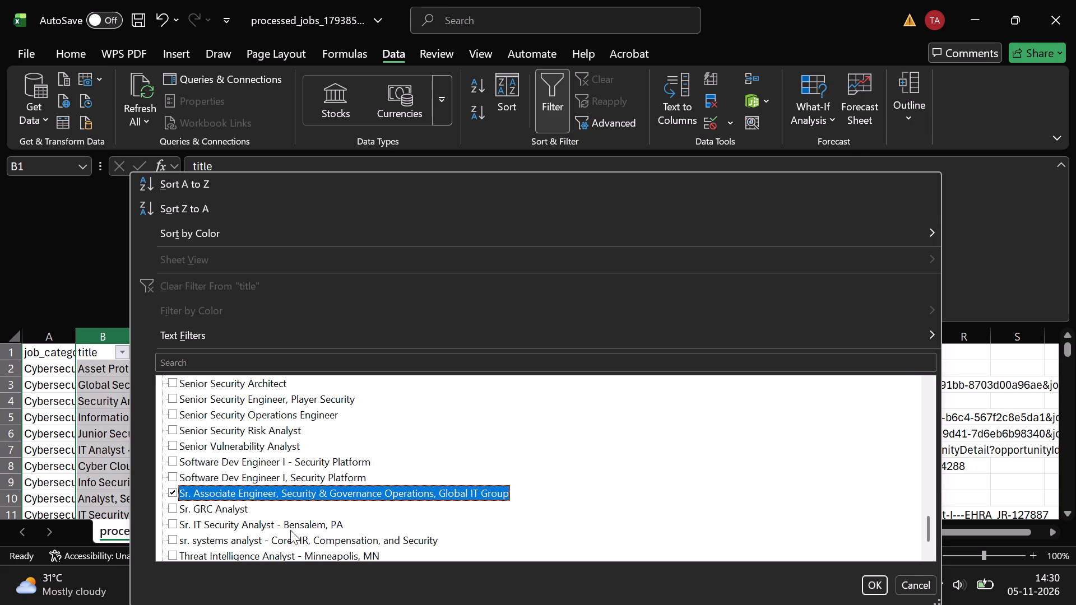
scroll(284, 537, down, 1)
click(192, 546)
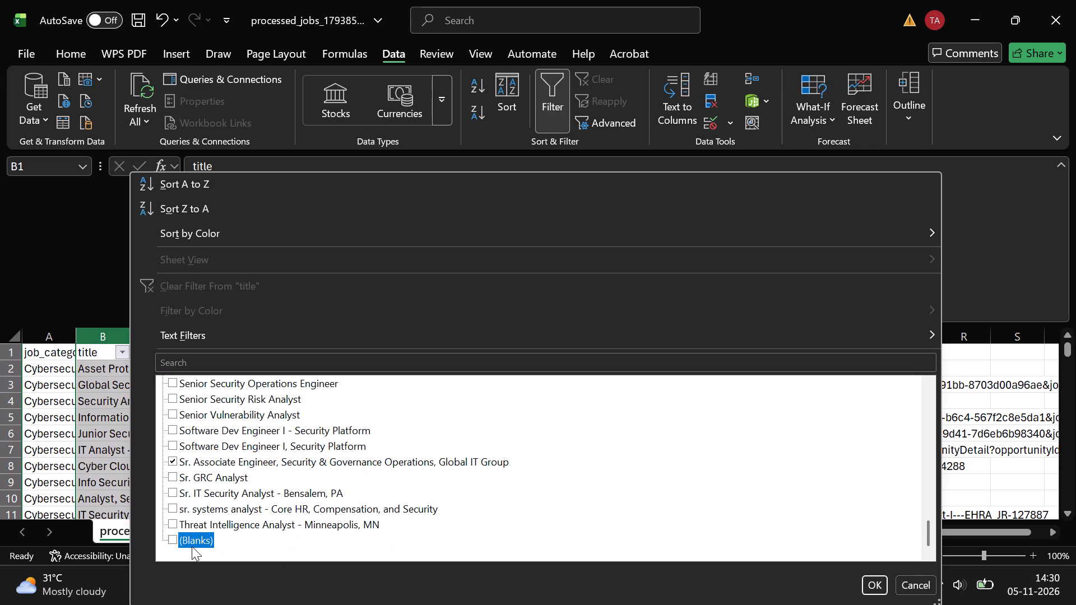
click(882, 586)
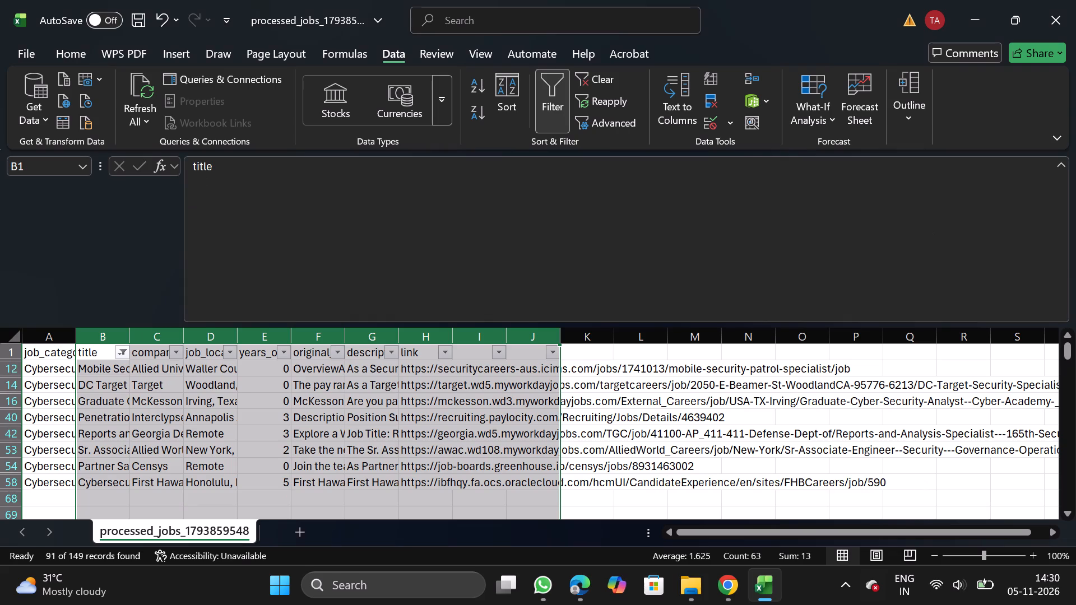
Delete all the filtered job rows with unwanted titles, from row 12 downward.
click(2, 371)
key(ctrl+shift+Down)
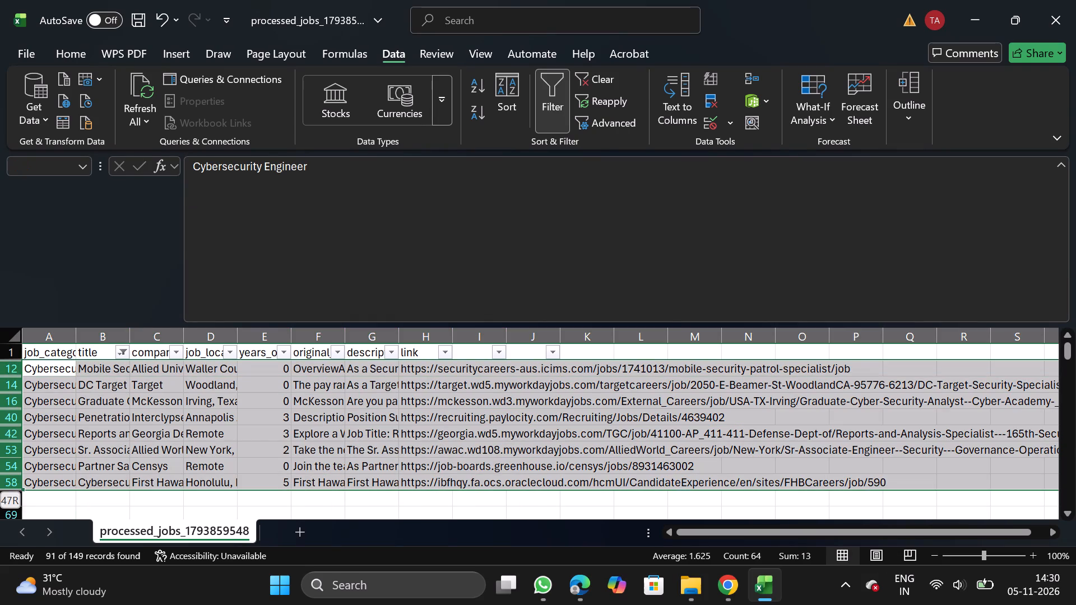
right_click(115, 417)
click(196, 278)
Remove the title filter and reapply filtering across all header columns from job_category to link.
click(558, 89)
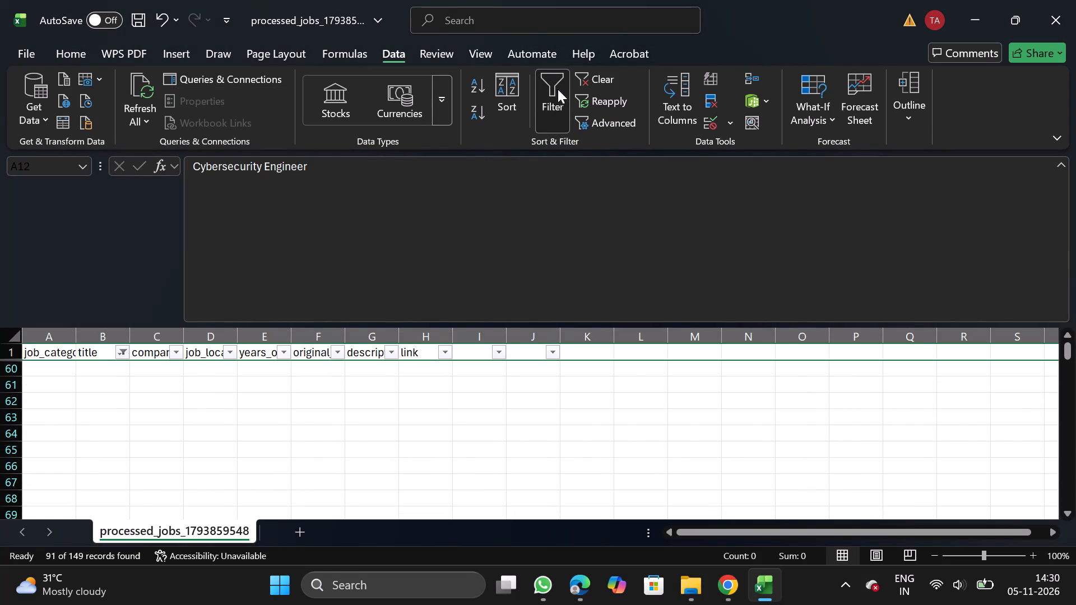
click(91, 345)
click(550, 86)
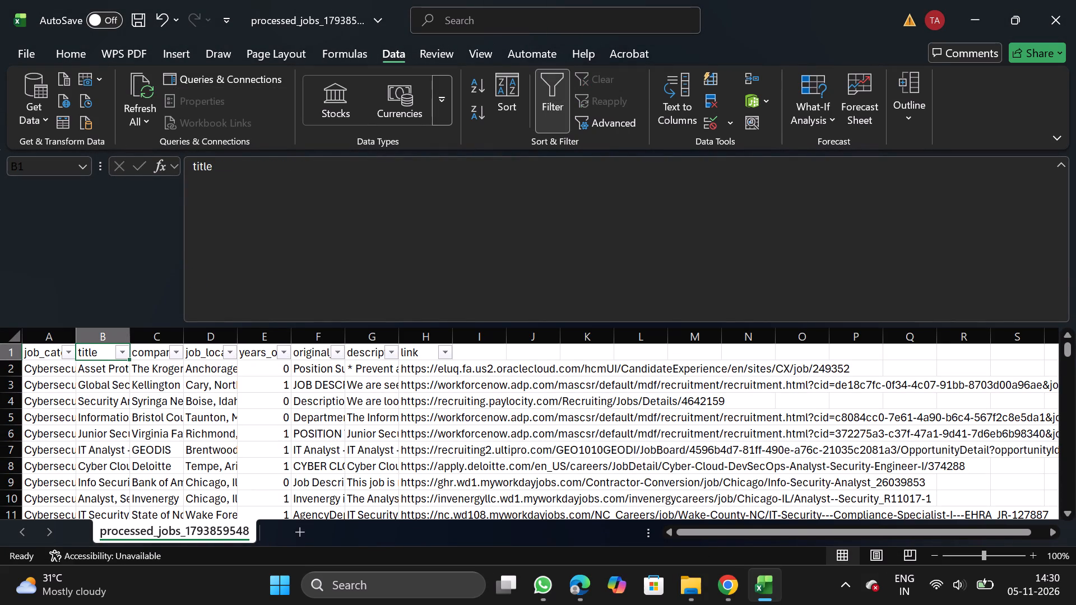
Search the title column's filter values for "lead", and clear the search.
click(126, 353)
click(187, 361)
text(lead)
key(BackSpace)
key(BackSpace)
key(BackSpace)
key(BackSpace)
key(BackSpace)
key(BackSpace)
key(BackSpace)
key(BackSpace)
key(BackSpace)
key(BackSpace)
key(BackSpace)
Filter the titles by "staff", delete the matching Member of Technical Staff row, and remove the filter.
text(staff)
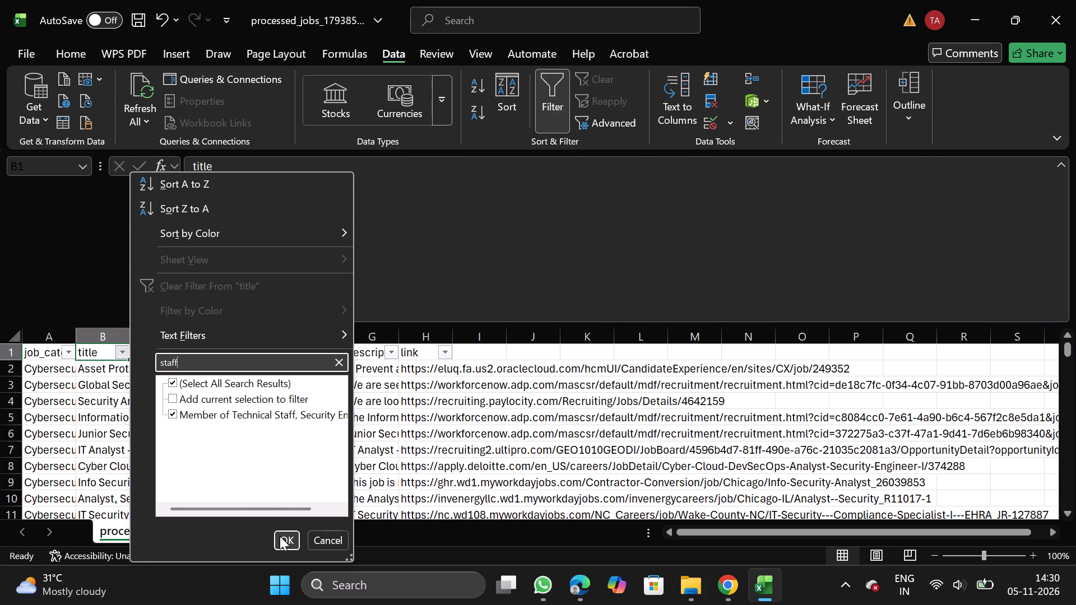
click(280, 536)
drag(7, 368, 27, 368)
right_click(27, 368)
click(136, 224)
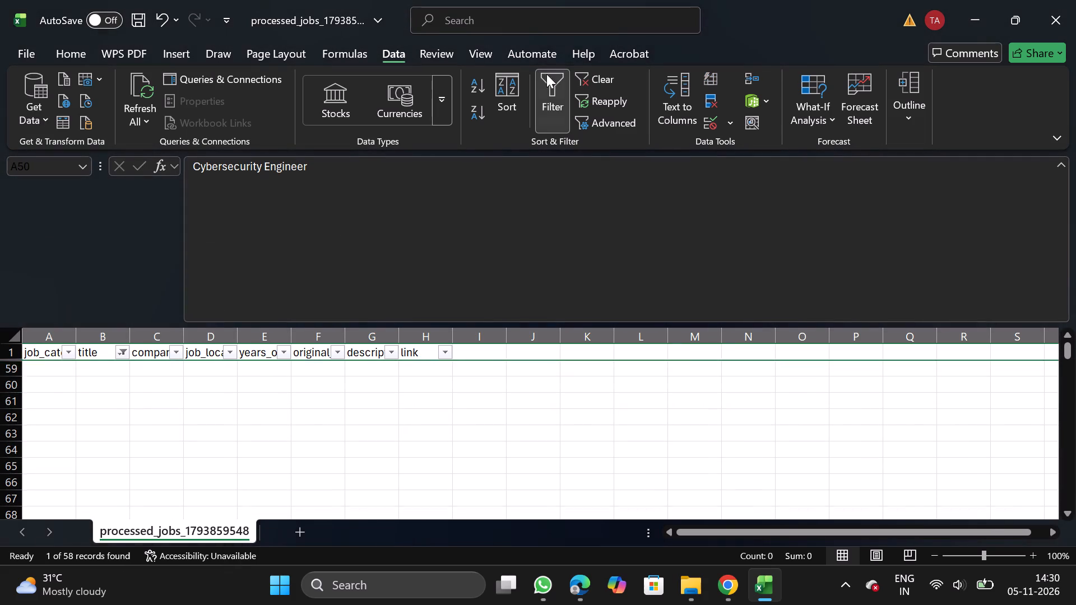
click(545, 89)
Filter the title column by "principa" to check the matching jobs, and remove the filter.
click(90, 337)
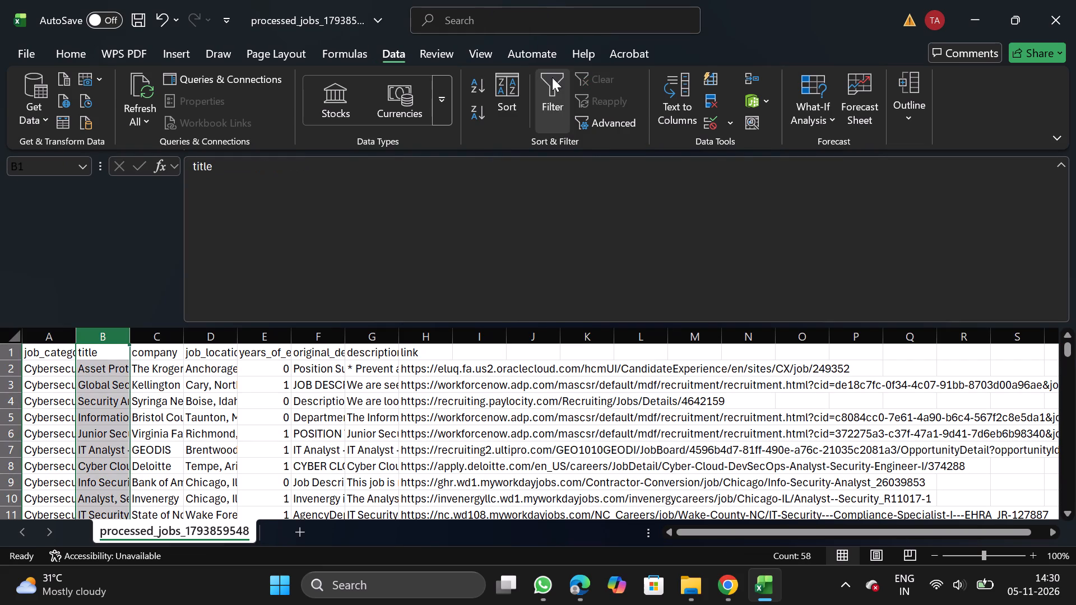
click(552, 77)
click(128, 352)
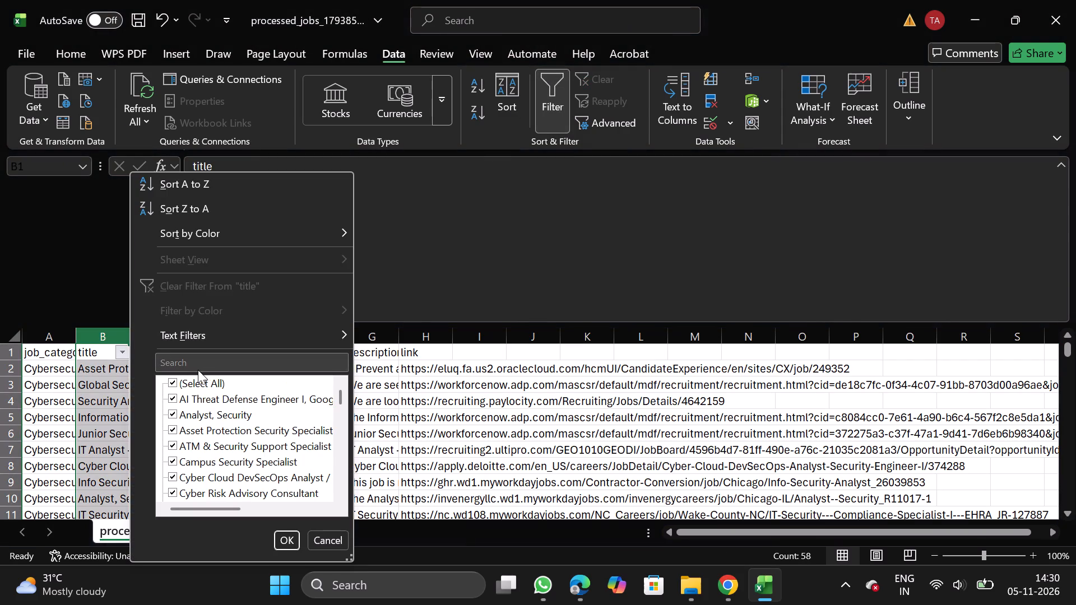
click(202, 370)
click(198, 361)
text(principal)
key(BackSpace)
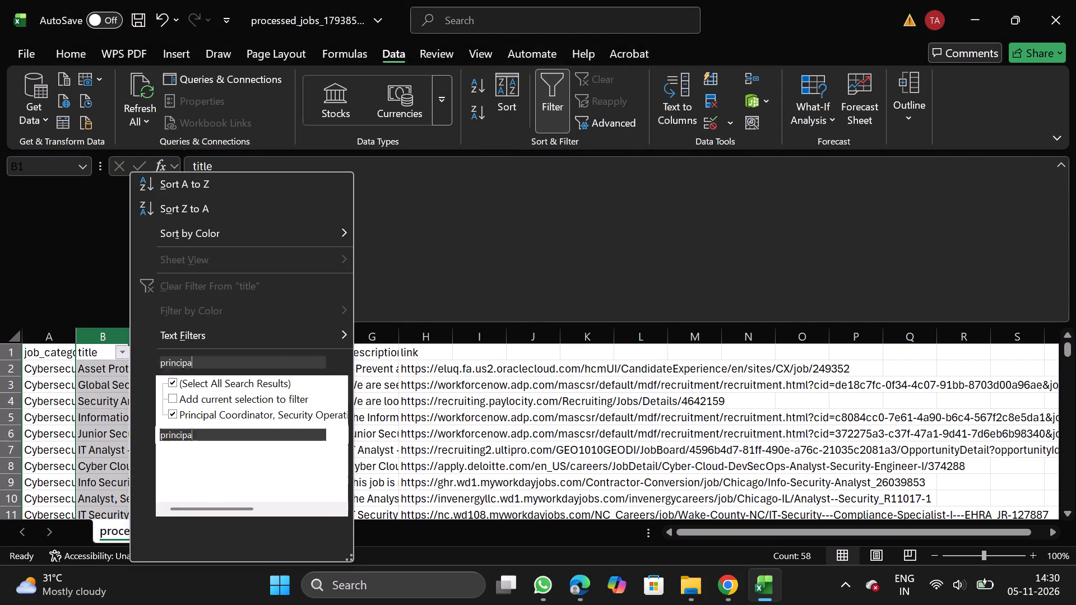
click(294, 543)
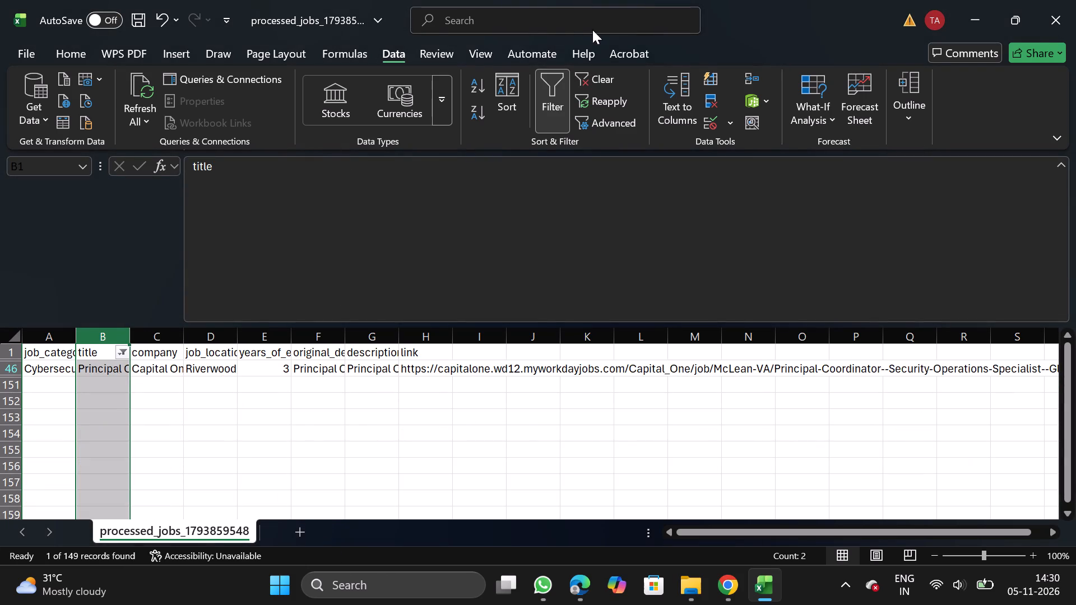
click(539, 113)
Filter the titles by "HR", delete the first five matching rows (2, 11, 17, 18 and 35), and remove the filter.
click(110, 350)
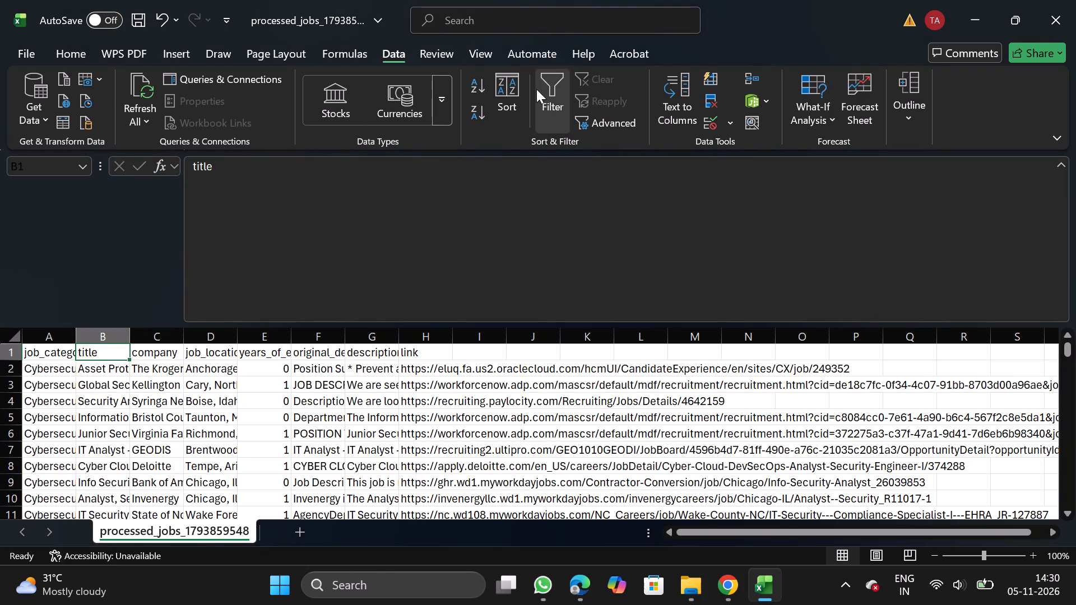
click(536, 89)
click(122, 355)
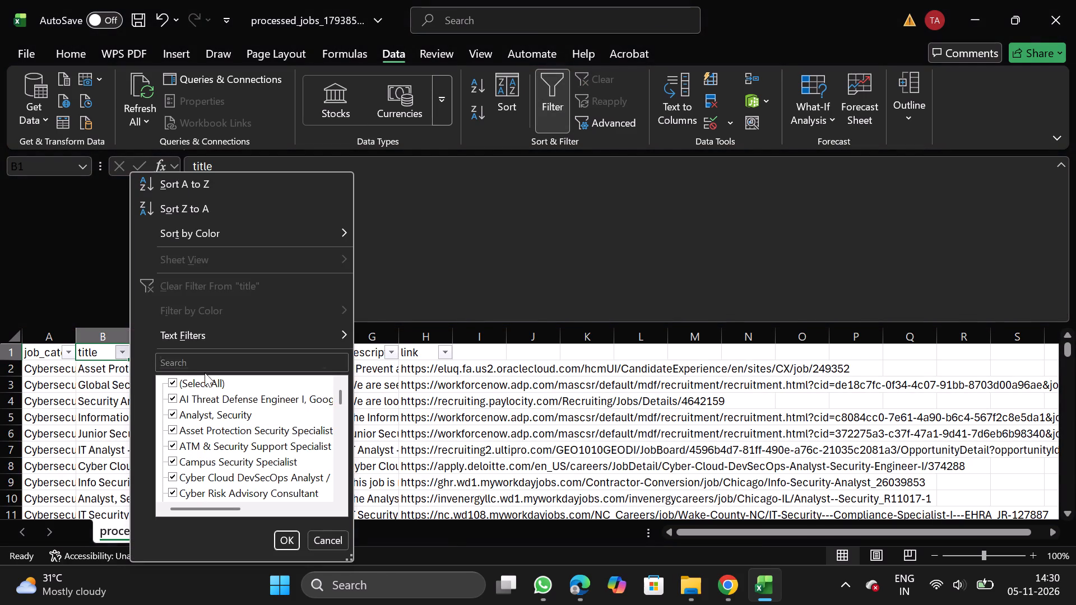
click(216, 359)
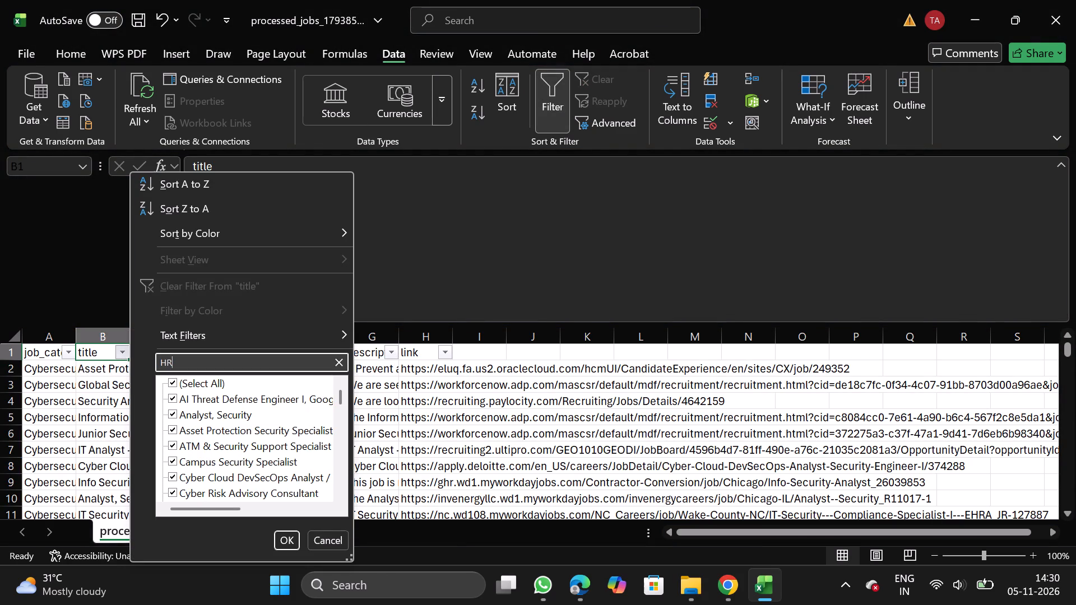
click(292, 541)
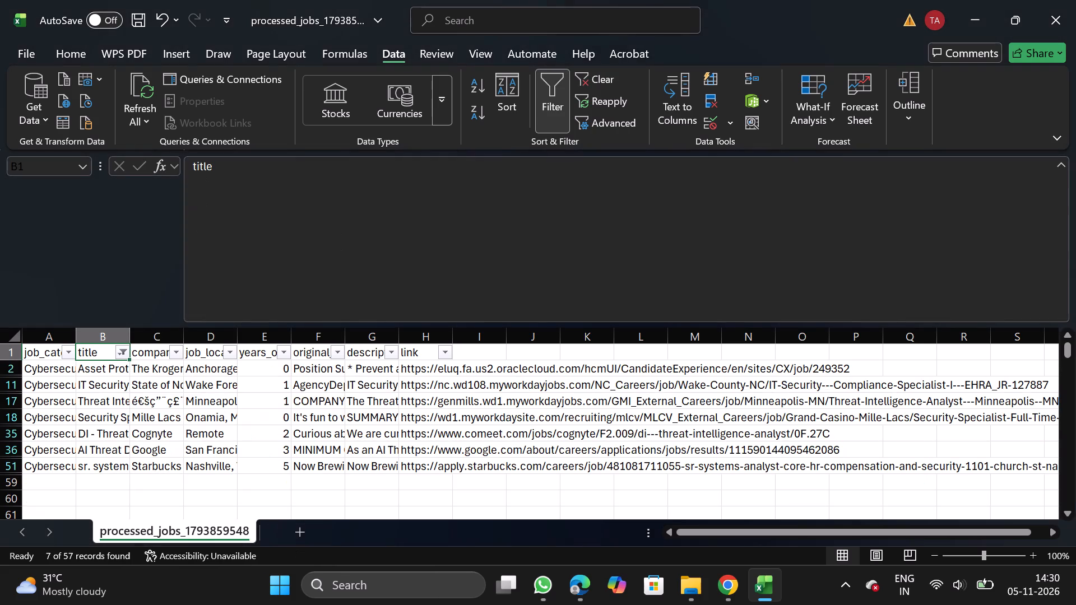
click(108, 375)
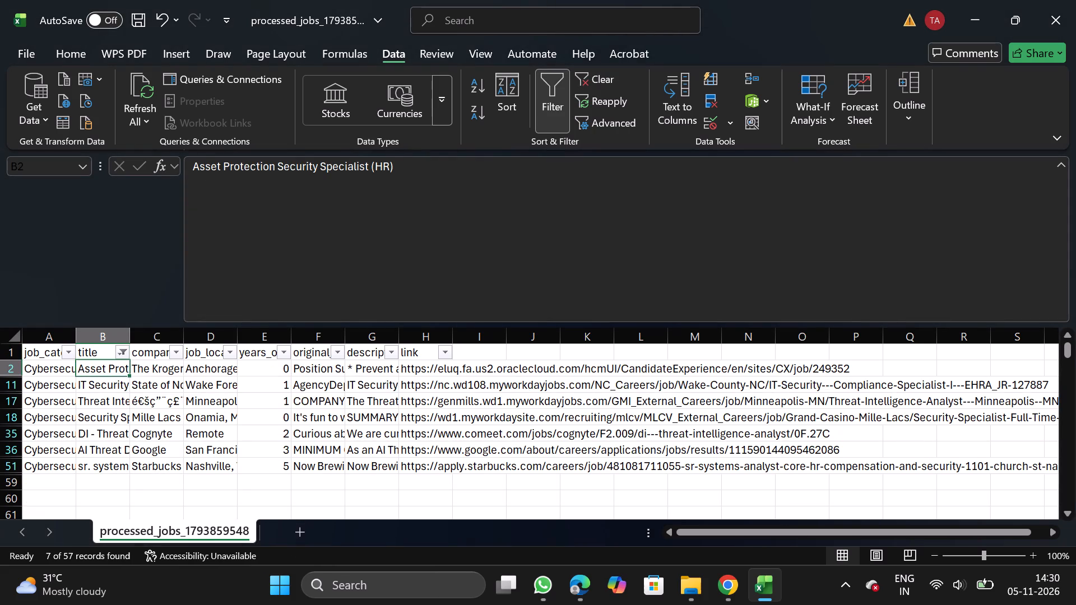
click(108, 375)
click(5, 367)
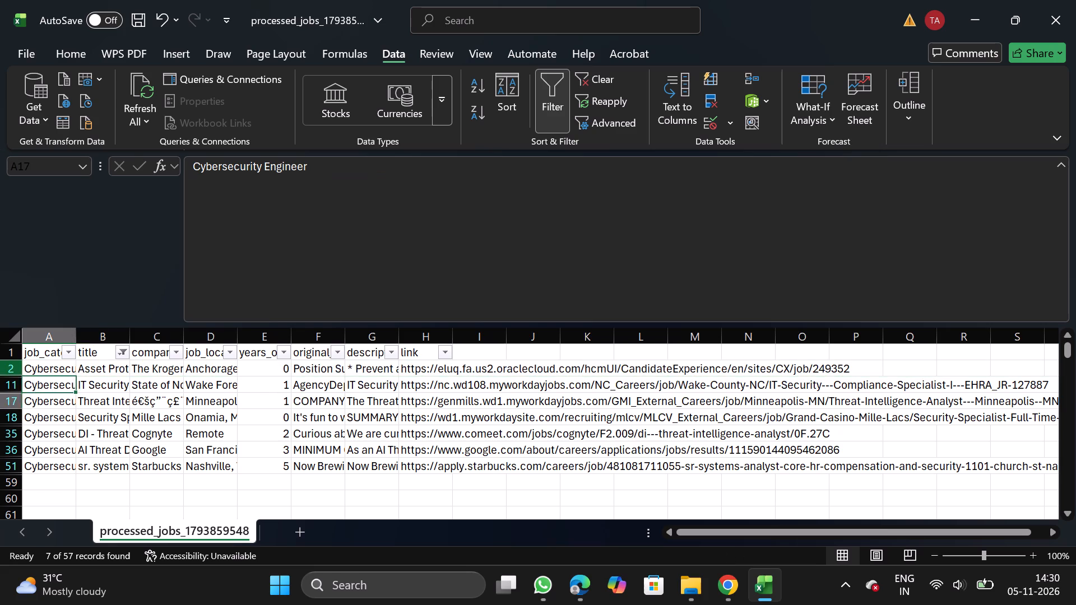
click(5, 367)
key(shift+Down)
key(shift+Down)
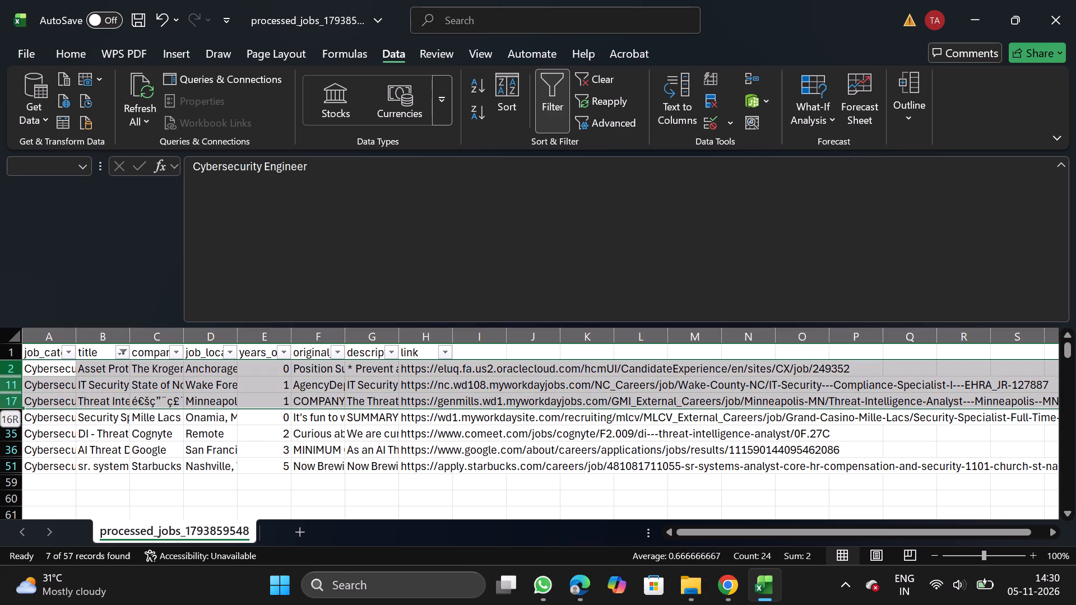
key(shift+Down)
key(shift+Down)
right_click(73, 380)
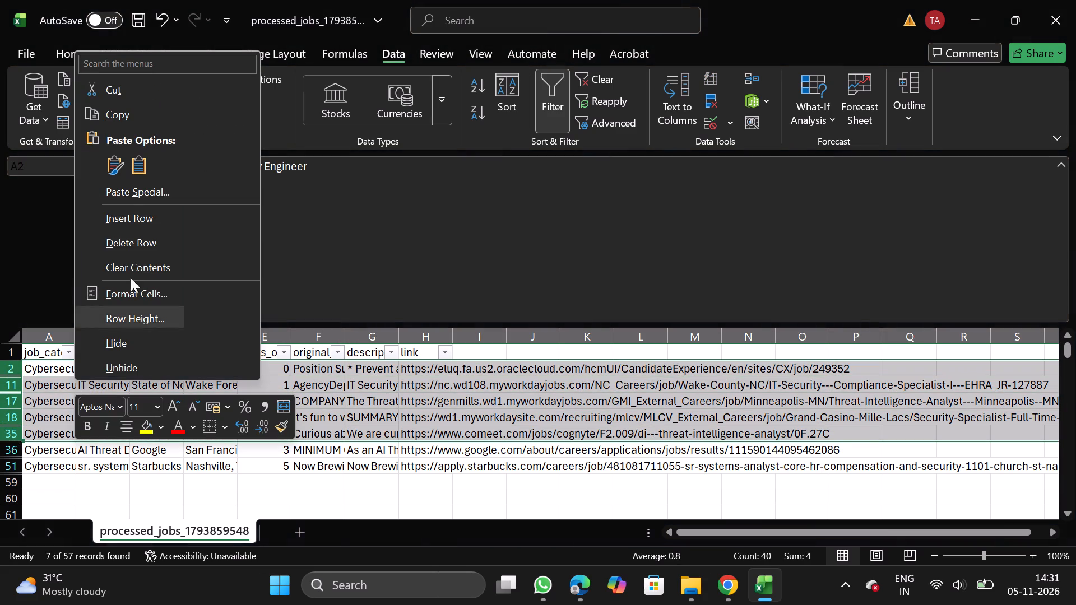
click(170, 240)
click(554, 95)
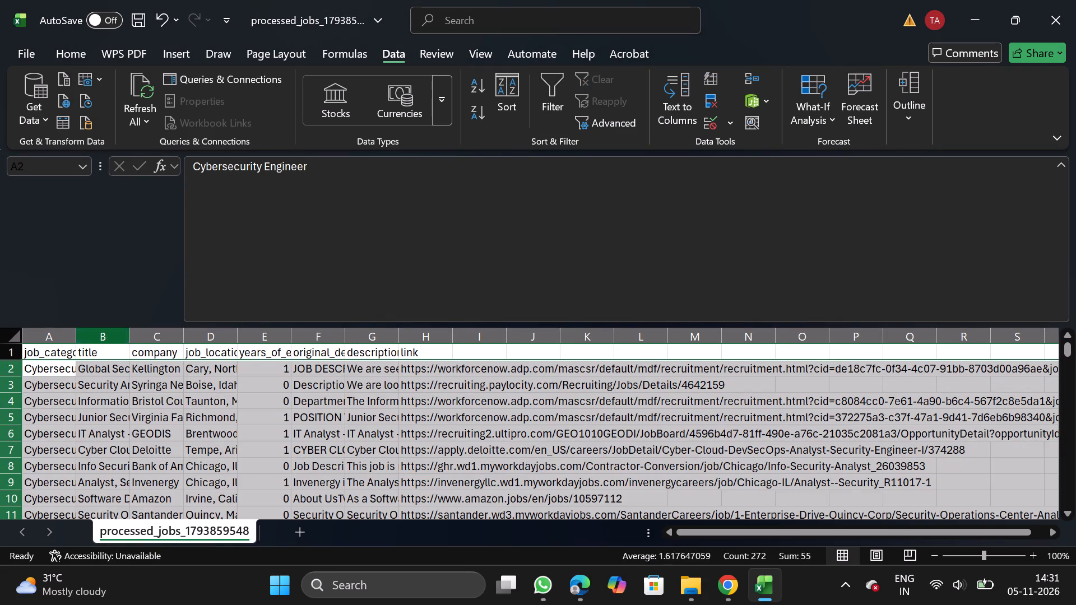
Filter the title column by "rchitect" to check the matching jobs, and remove the filter.
click(105, 343)
click(565, 92)
click(128, 353)
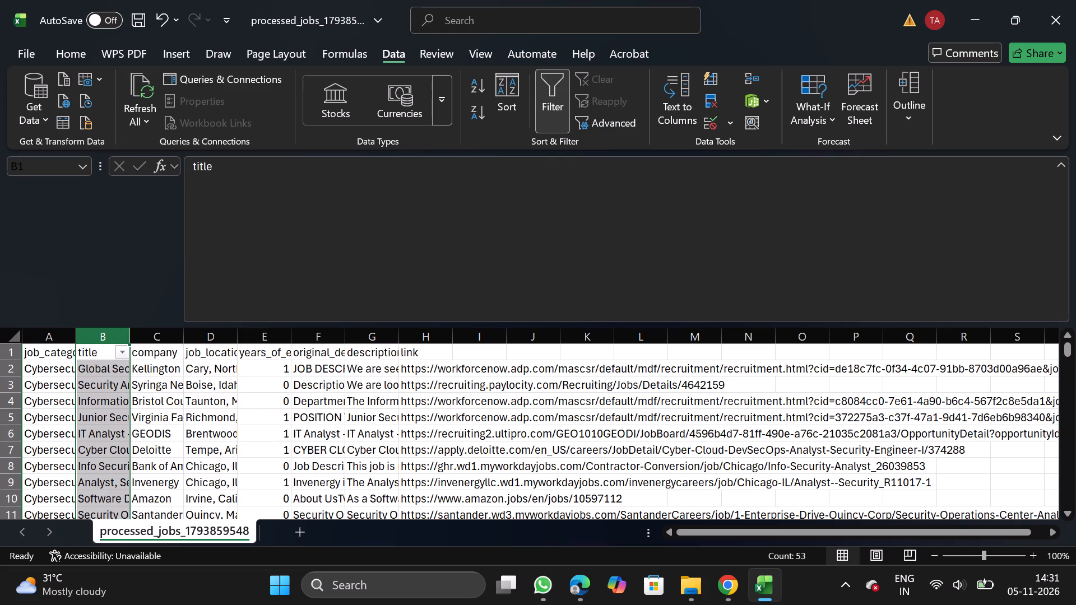
click(173, 361)
key(a)
text(rchitect)
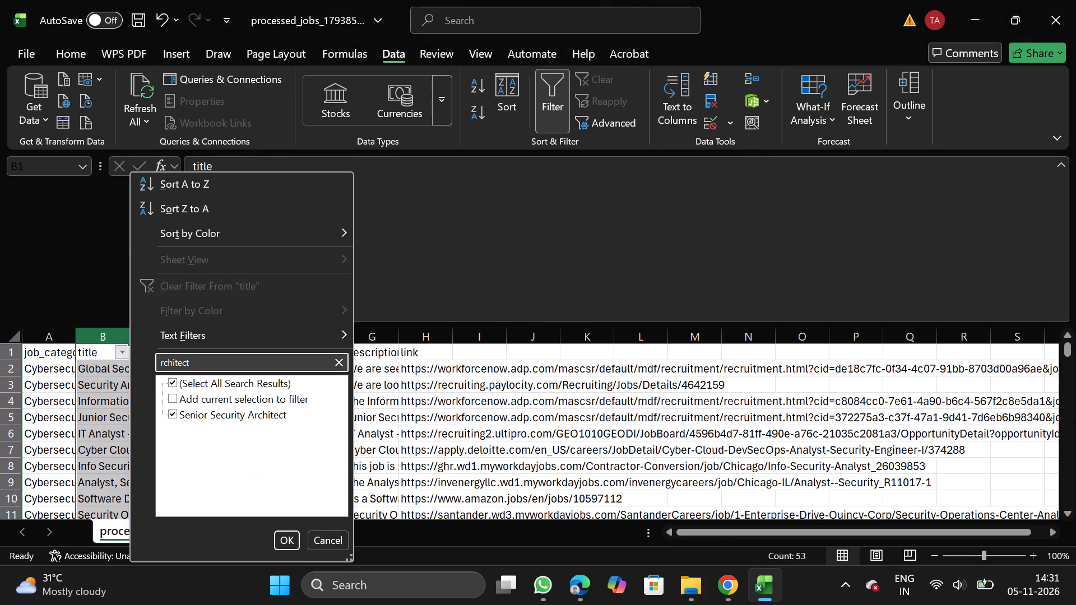
click(290, 541)
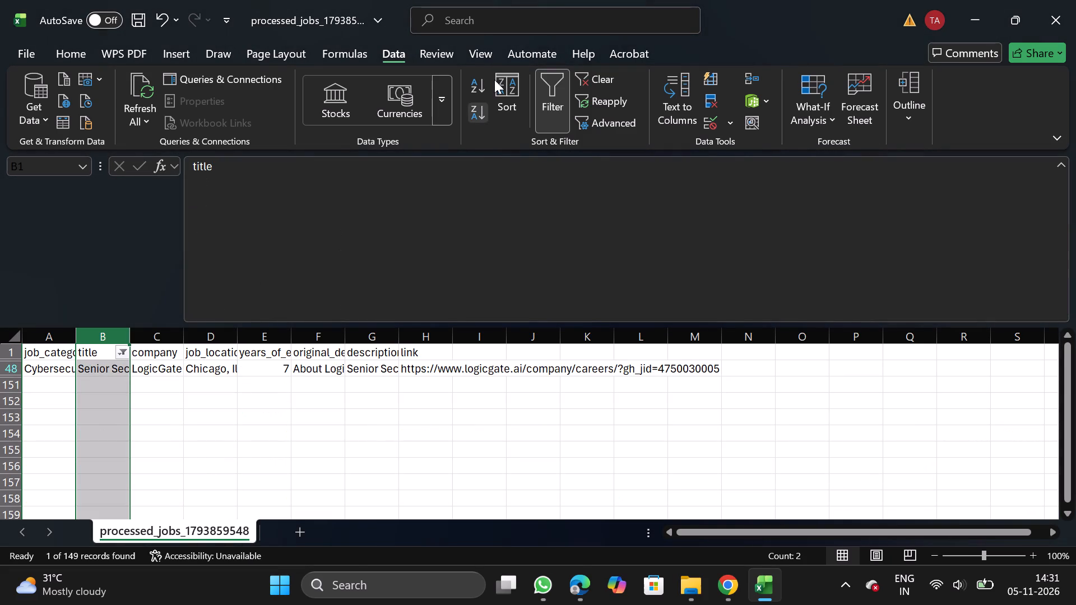
double_click(547, 104)
click(547, 104)
Reapply filtering to the title column and search its filter values for "consultancy", clearing the search.
click(547, 104)
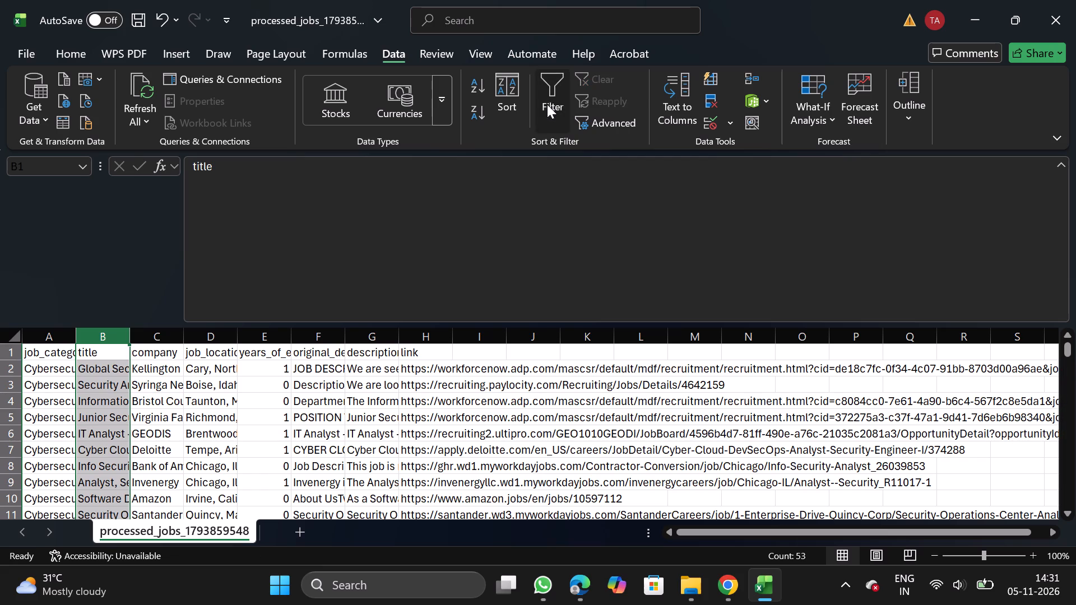
click(126, 354)
click(177, 357)
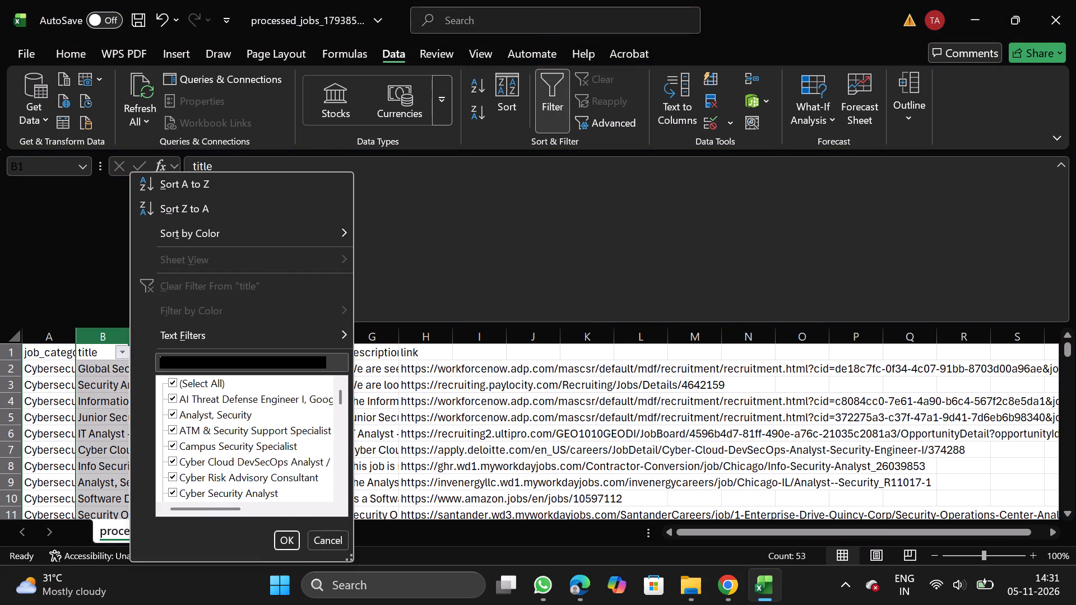
text(consultancy)
key(BackSpace)
key(BackSpace)
key(BackSpace)
key(BackSpace)
key(BackSpace)
key(BackSpace)
key(BackSpace)
key(BackSpace)
key(BackSpace)
key(BackSpace)
key(BackSpace)
key(BackSpace)
key(BackSpace)
key(BackSpace)
key(BackSpace)
key(BackSpace)
key(BackSpace)
key(BackSpace)
key(BackSpace)
key(BackSpace)
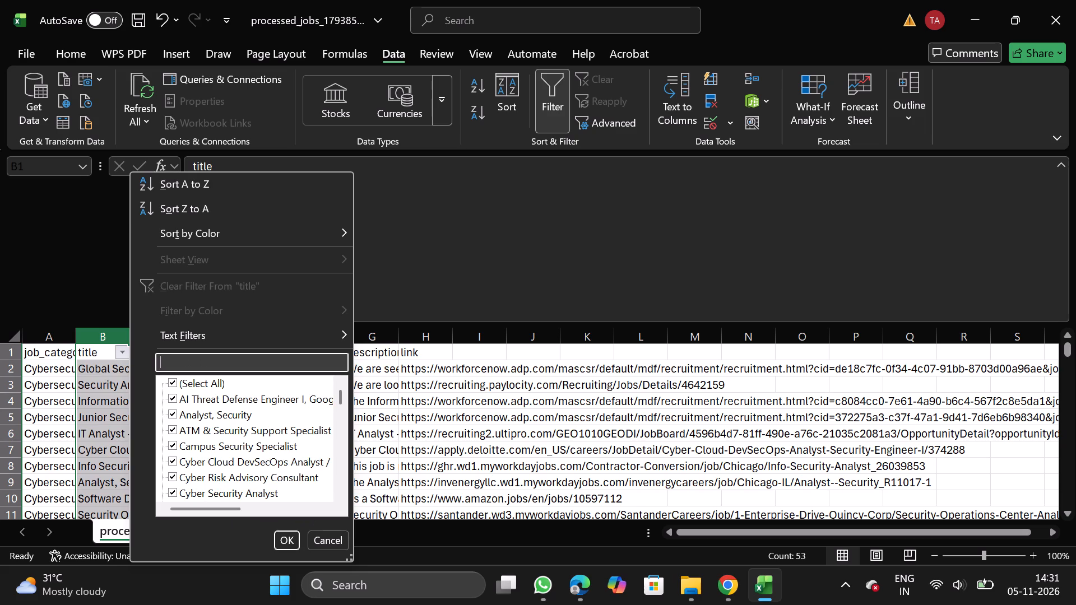
Search the title filter values for "enterprise", and clear the search.
text(enterprise)
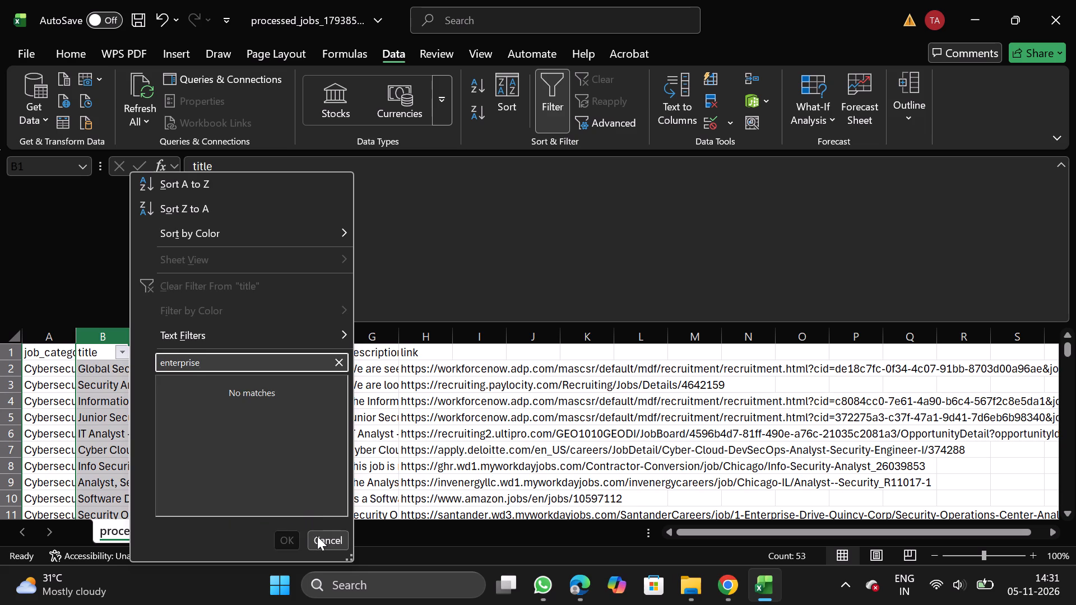
key(BackSpace)
key(BackSpace)
key(BackSpace)
key(BackSpace)
key(BackSpace)
key(BackSpace)
key(BackSpace)
key(BackSpace)
key(BackSpace)
key(BackSpace)
key(BackSpace)
key(BackSpace)
key(BackSpace)
key(BackSpace)
key(BackSpace)
key(BackSpace)
key(BackSpace)
key(BackSpace)
Filter the titles by "embedded", delete the matching Apple job in row 51, and remove the filter.
text(embedded)
click(282, 542)
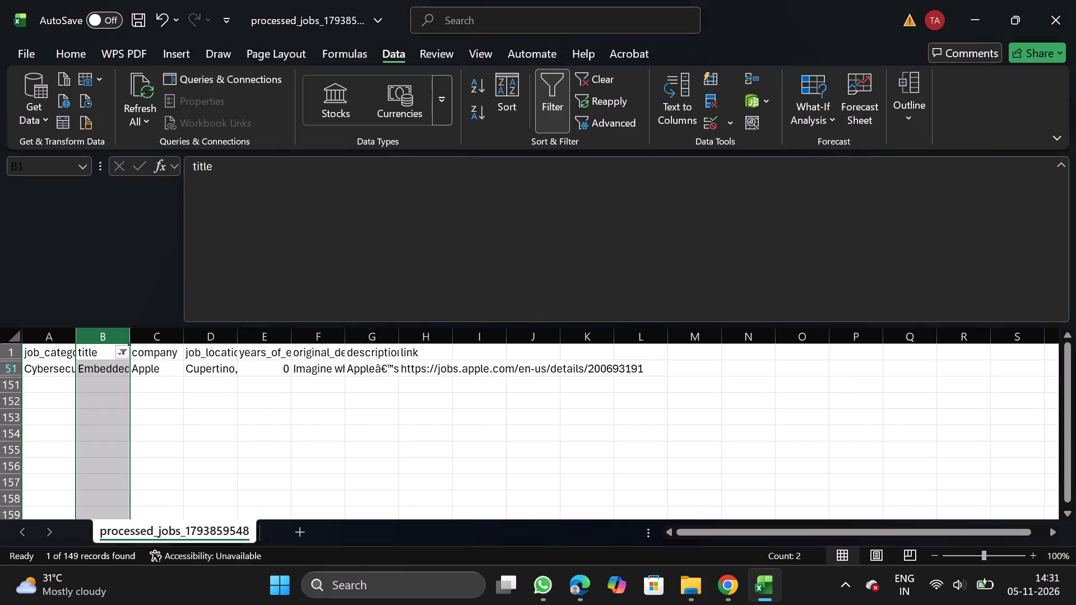
click(1, 366)
right_click(20, 367)
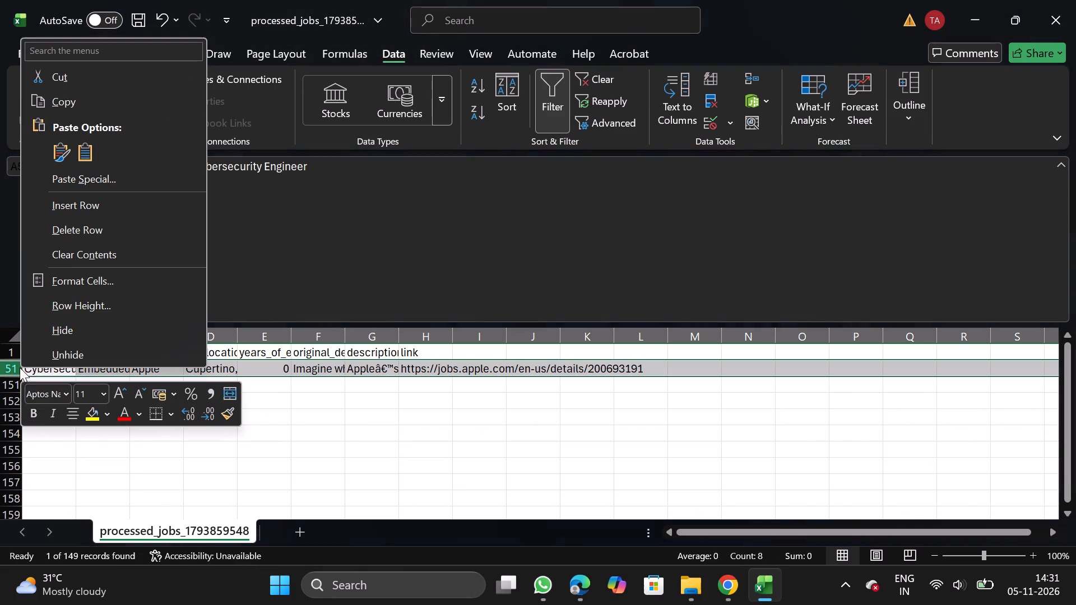
click(97, 218)
click(566, 116)
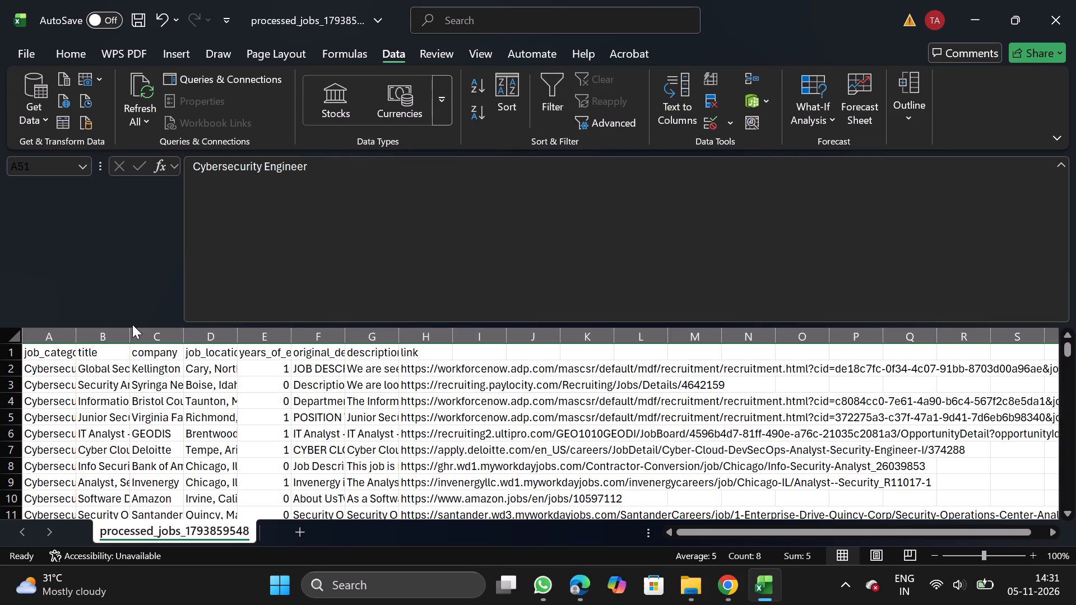
Add a filter to the company column and search its values for "walmart", clearing the search.
click(142, 329)
click(541, 109)
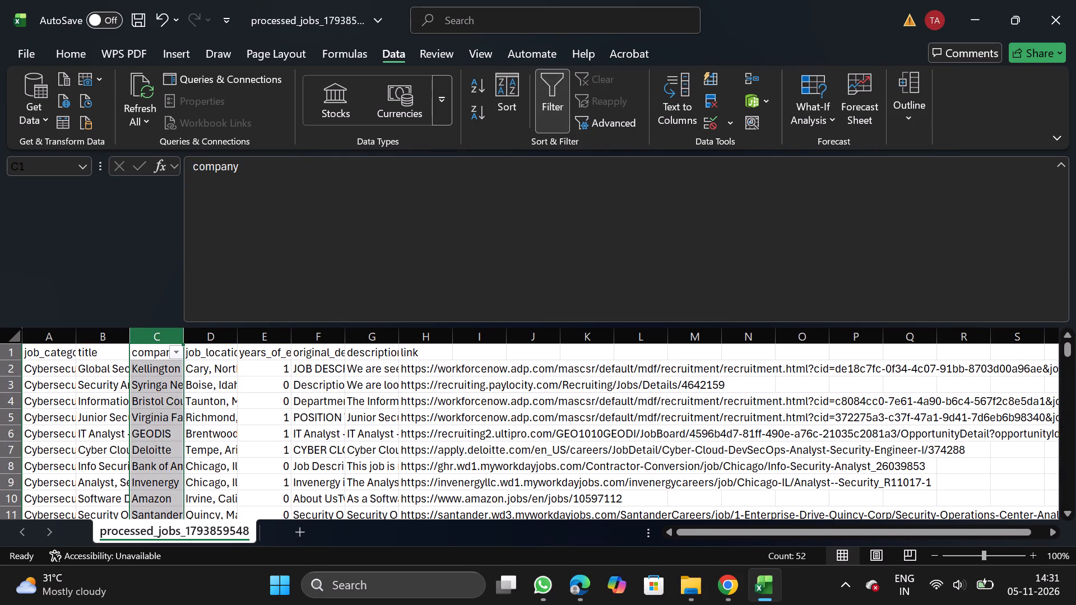
double_click(176, 353)
click(173, 356)
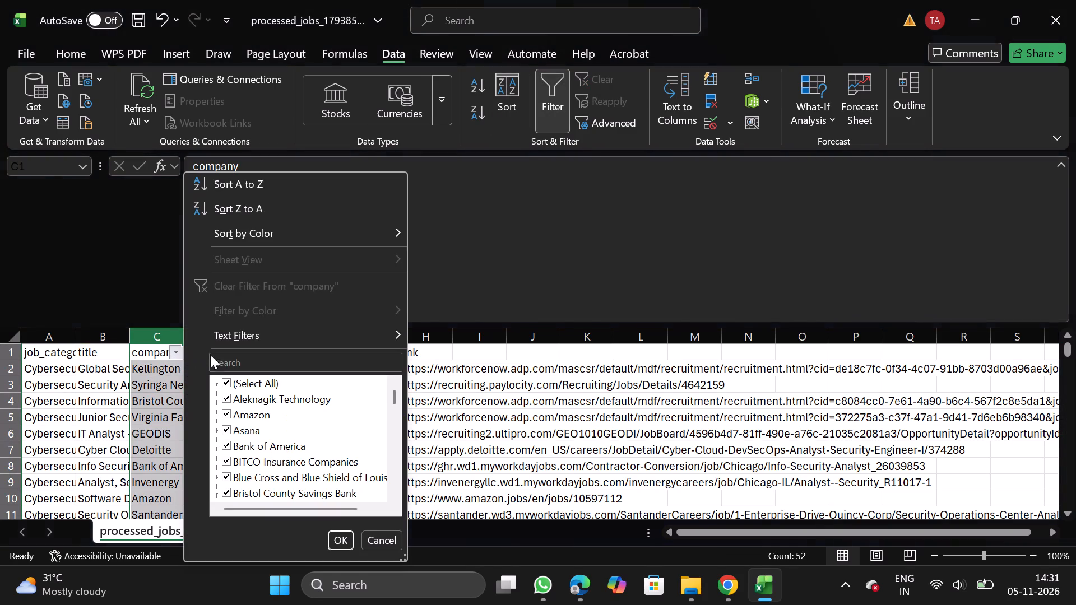
click(233, 357)
text(walmart)
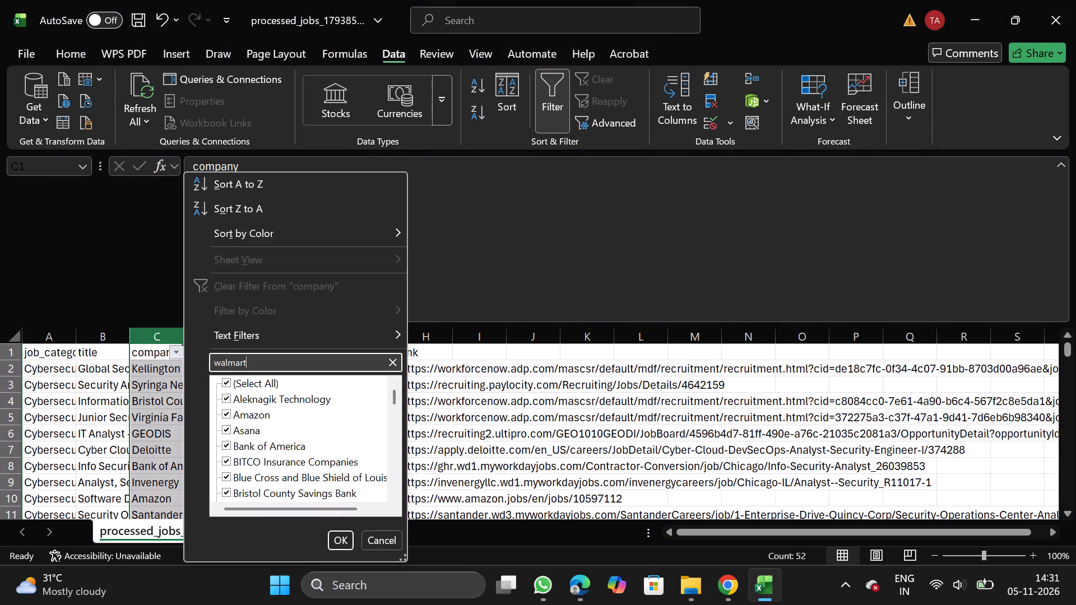
key(BackSpace)
key(BackSpace)
key(BackSpace)
key(BackSpace)
key(BackSpace)
key(BackSpace)
key(BackSpace)
key(BackSpace)
key(BackSpace)
key(BackSpace)
key(BackSpace)
key(BackSpace)
key(BackSpace)
key(BackSpace)
key(BackSpace)
key(BackSpace)
key(BackSpace)
Search the company filter values for "dried", and clear the search.
text(dried)
key(BackSpace)
key(BackSpace)
key(BackSpace)
key(BackSpace)
key(BackSpace)
key(BackSpace)
key(BackSpace)
key(BackSpace)
key(BackSpace)
key(BackSpace)
key(BackSpace)
key(BackSpace)
key(BackSpace)
Filter the companies by "capita", delete the matching Capital One job in row 41, and remove the filter.
text(capital)
key(BackSpace)
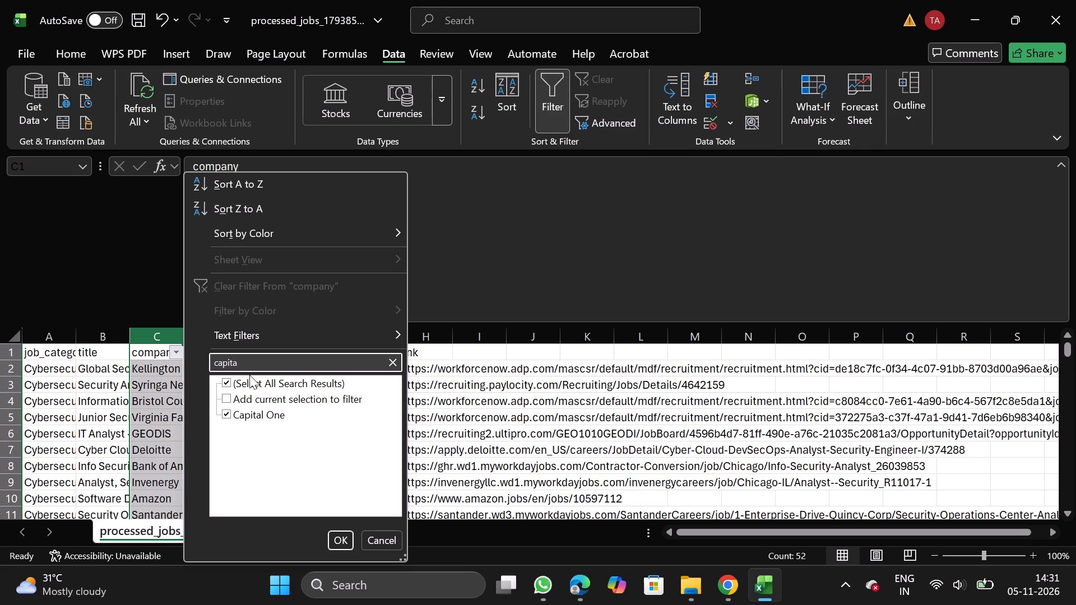
click(333, 532)
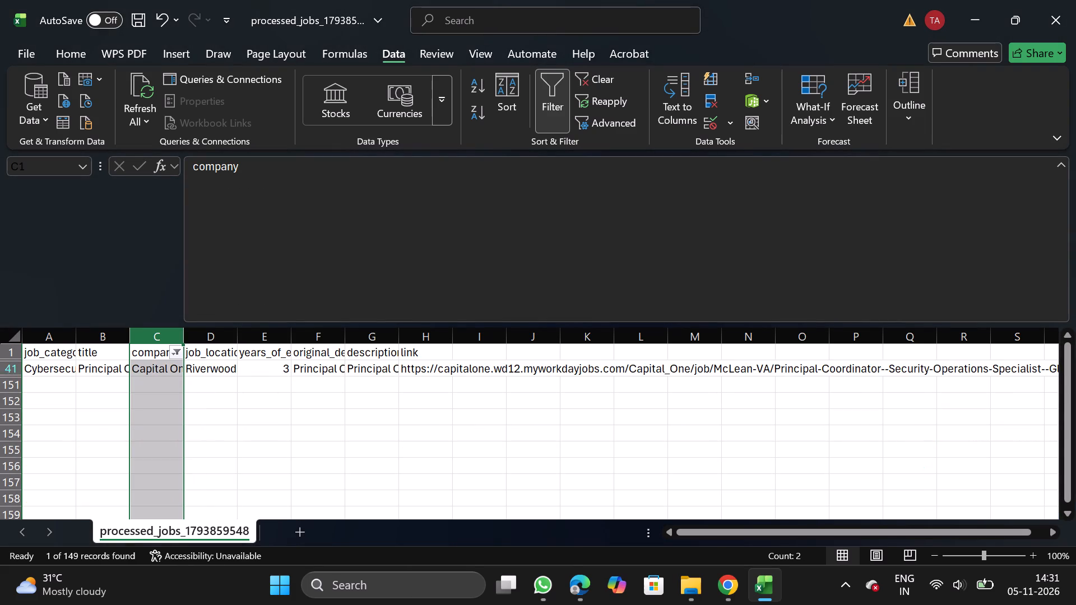
drag(5, 368, 31, 371)
right_click(31, 371)
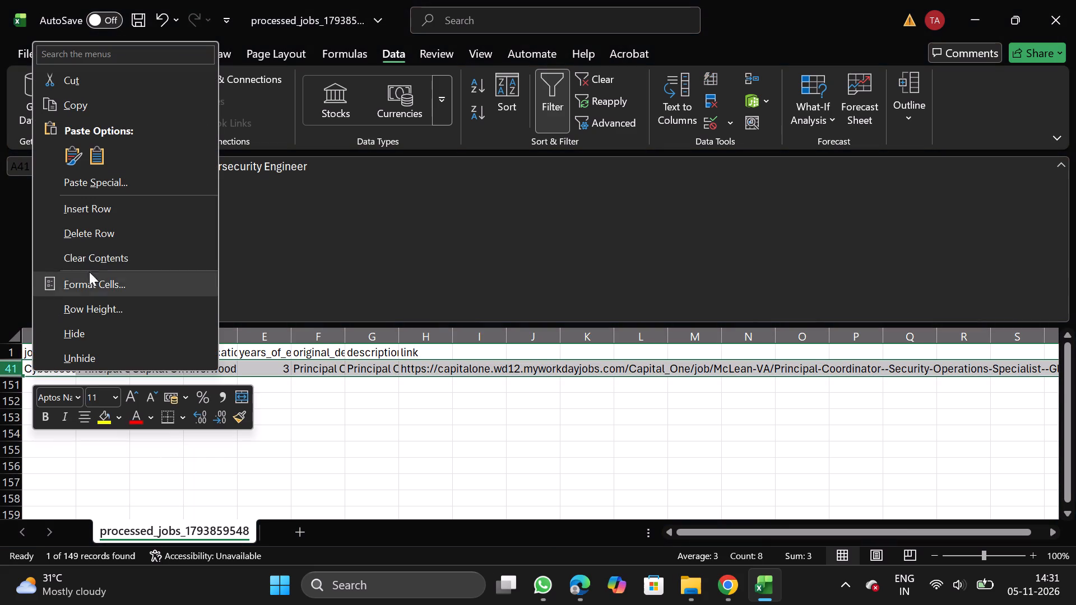
click(141, 234)
click(541, 94)
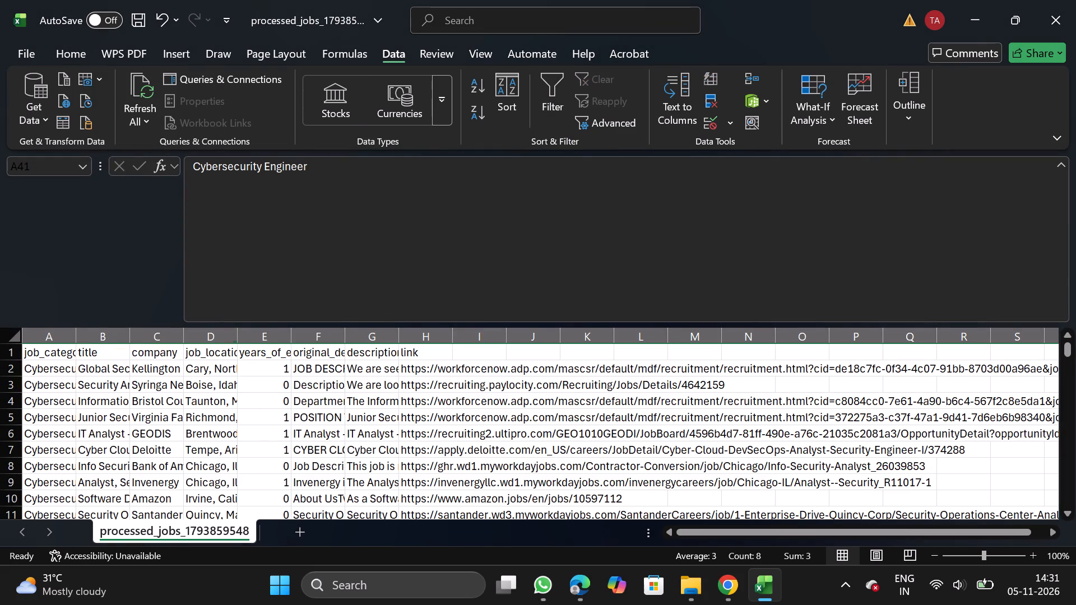
Add a filter to the company column and search its values for "under", clearing the search.
drag(184, 345, 165, 350)
click(165, 350)
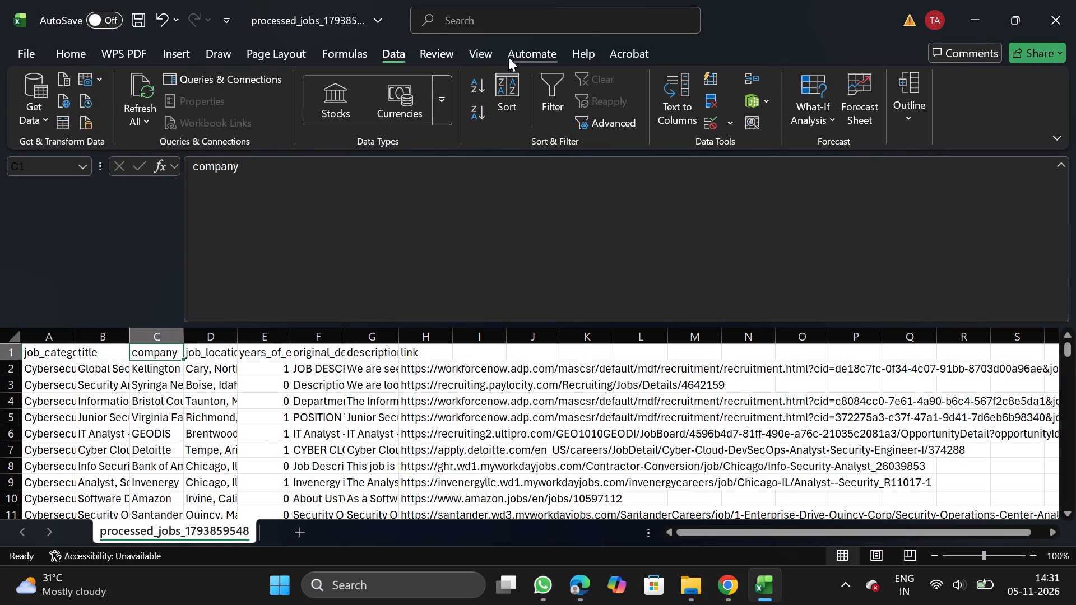
click(570, 83)
click(562, 92)
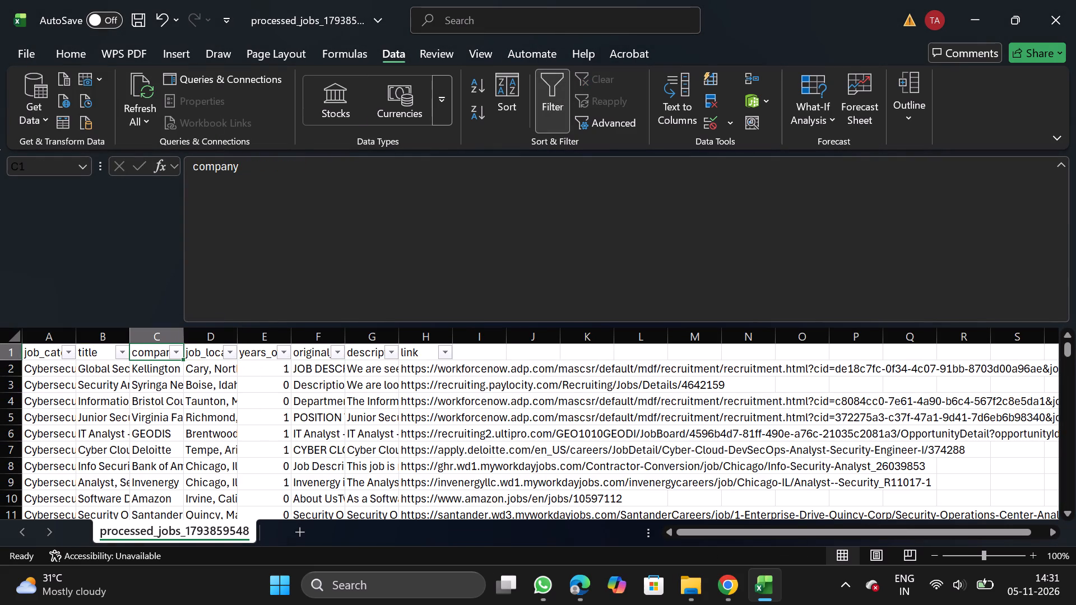
click(178, 353)
click(234, 359)
text(under)
key(BackSpace)
key(BackSpace)
key(BackSpace)
key(BackSpace)
key(BackSpace)
key(BackSpace)
key(BackSpace)
key(BackSpace)
key(BackSpace)
key(BackSpace)
key(BackSpace)
key(BackSpace)
Search the company filter values for "hunt", and clear the search.
text(hunt)
key(BackSpace)
key(BackSpace)
key(BackSpace)
key(BackSpace)
key(BackSpace)
key(BackSpace)
key(BackSpace)
key(BackSpace)
key(BackSpace)
key(BackSpace)
key(BackSpace)
key(BackSpace)
key(BackSpace)
key(BackSpace)
key(BackSpace)
key(BackSpace)
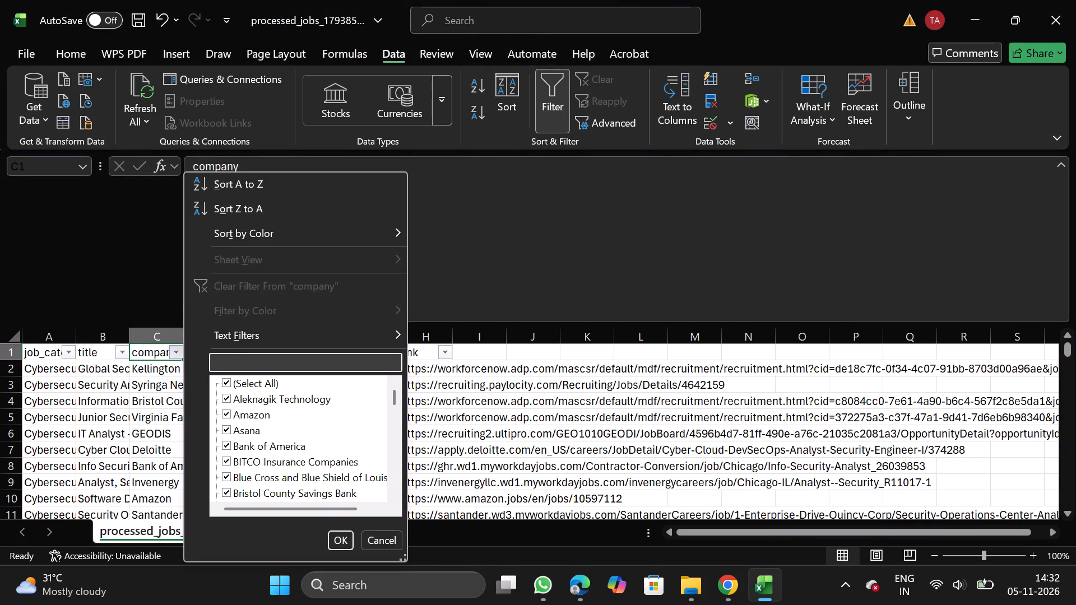
Search the company filter values for "skim", and clear the search.
text(skim)
key(BackSpace)
key(BackSpace)
key(BackSpace)
key(BackSpace)
key(BackSpace)
key(BackSpace)
key(BackSpace)
key(BackSpace)
key(BackSpace)
key(BackSpace)
key(BackSpace)
key(BackSpace)
key(BackSpace)
key(BackSpace)
Search the company filter values for "ap" and "in landem", cancel the filter choice, and remove the filter.
text(ap)
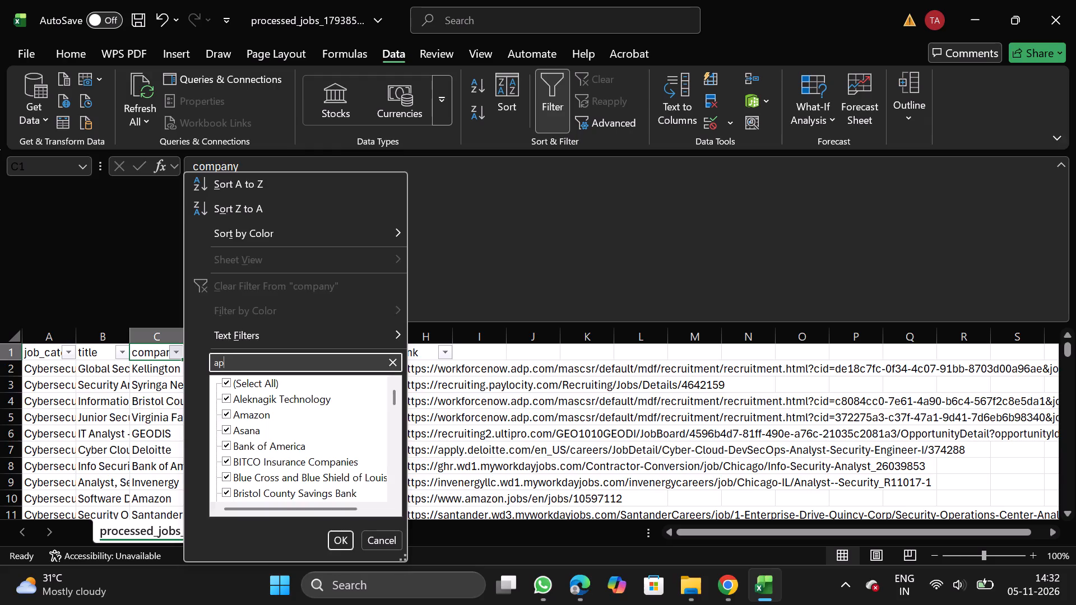
key(BackSpace)
key(BackSpace)
key(BackSpace)
key(BackSpace)
key(BackSpace)
key(BackSpace)
key(BackSpace)
key(BackSpace)
key(BackSpace)
key(BackSpace)
text(in landem)
click(372, 545)
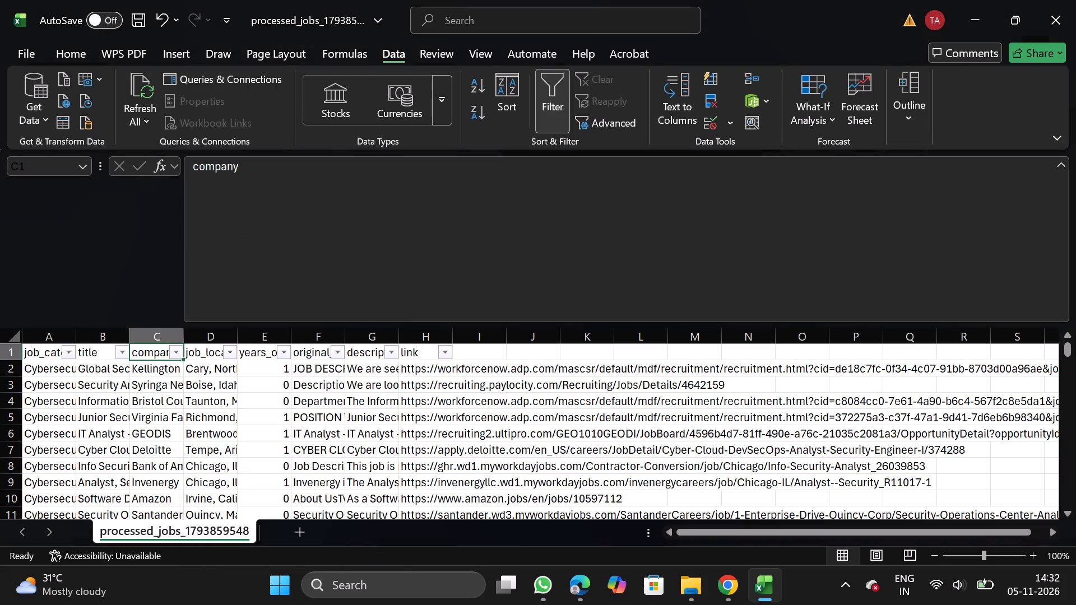
click(548, 108)
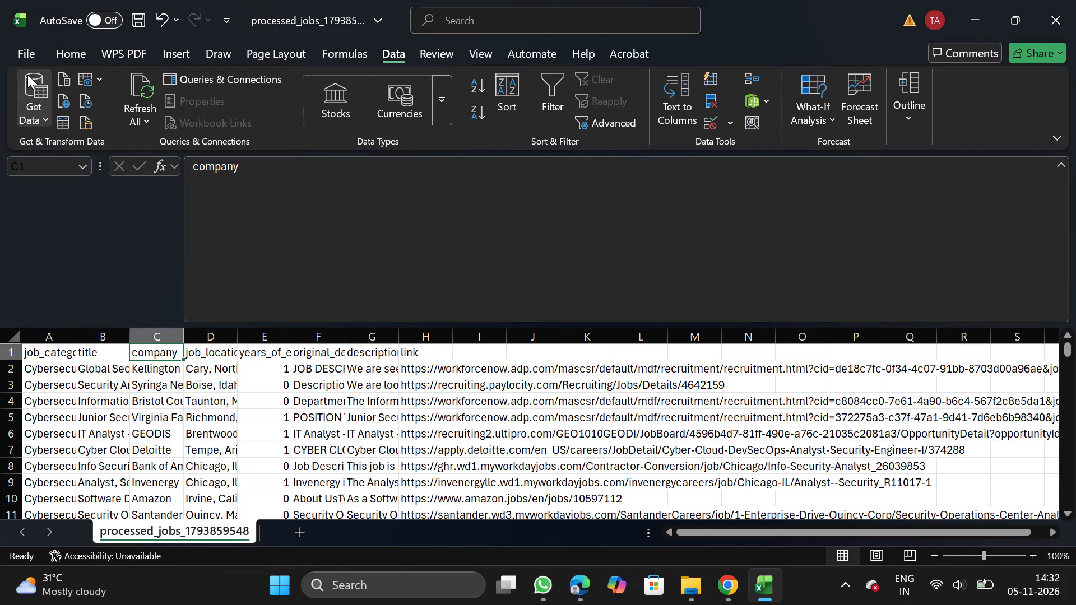
Save the cleaned file as a CSV named Cyber_11_05 in the Daily Scraping jobs folder under Documents.
click(33, 59)
double_click(61, 277)
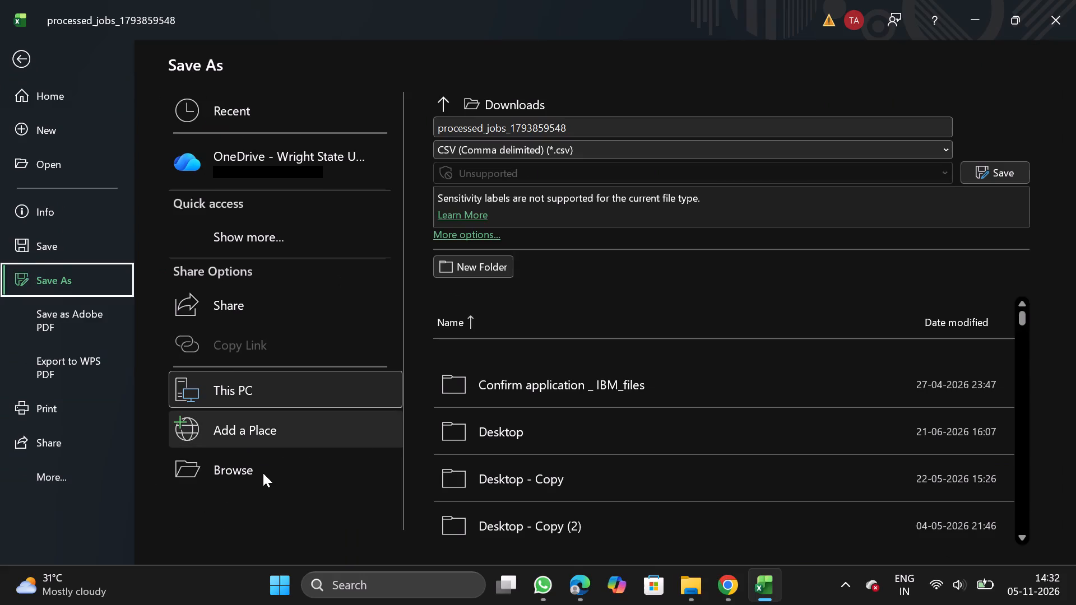
triple_click(263, 473)
click(263, 473)
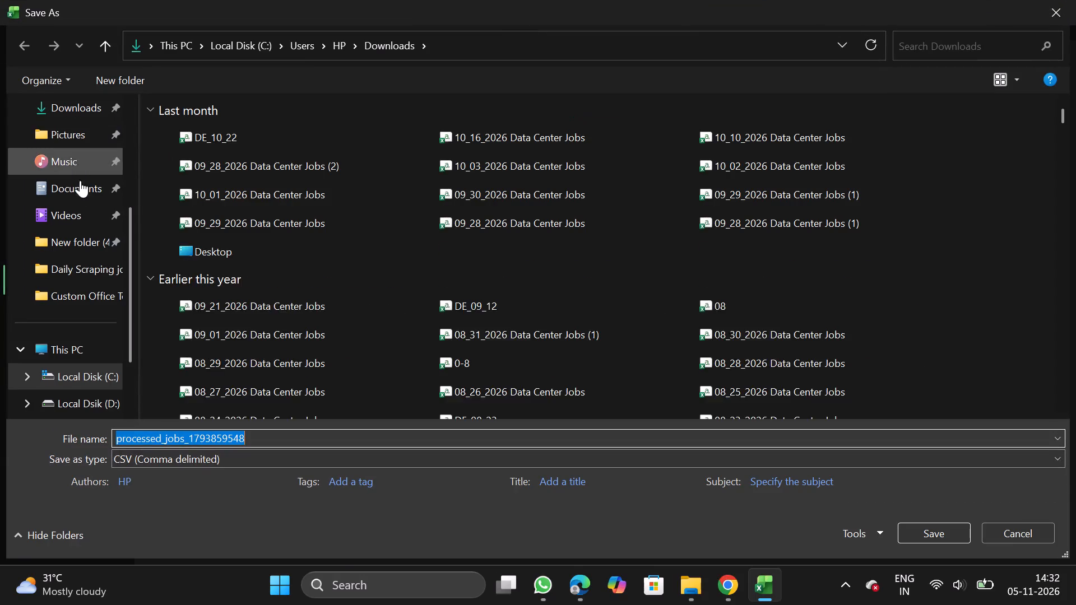
double_click(82, 187)
double_click(261, 184)
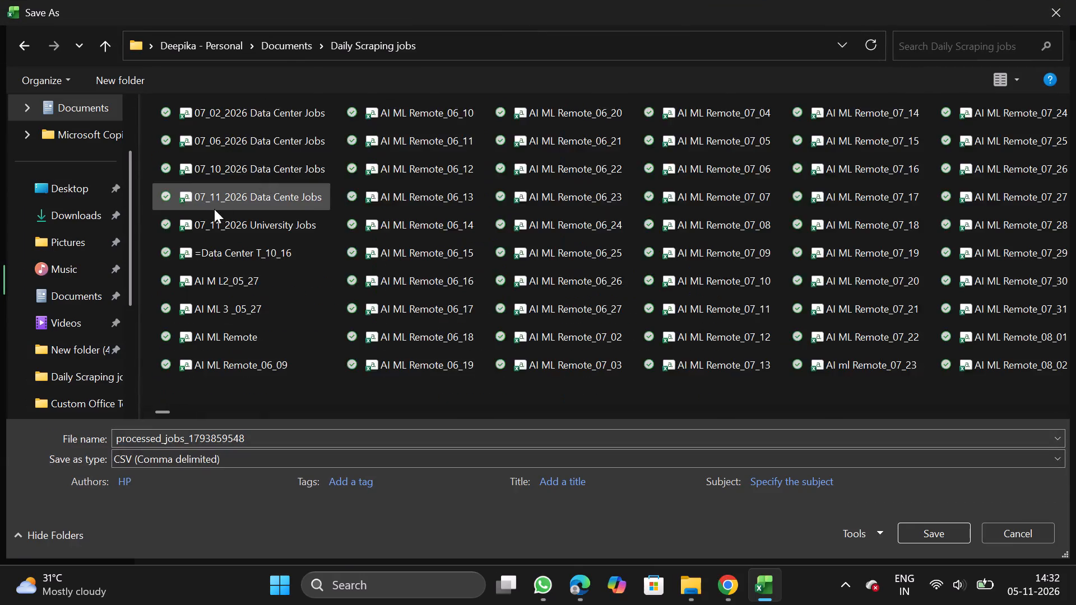
click(258, 434)
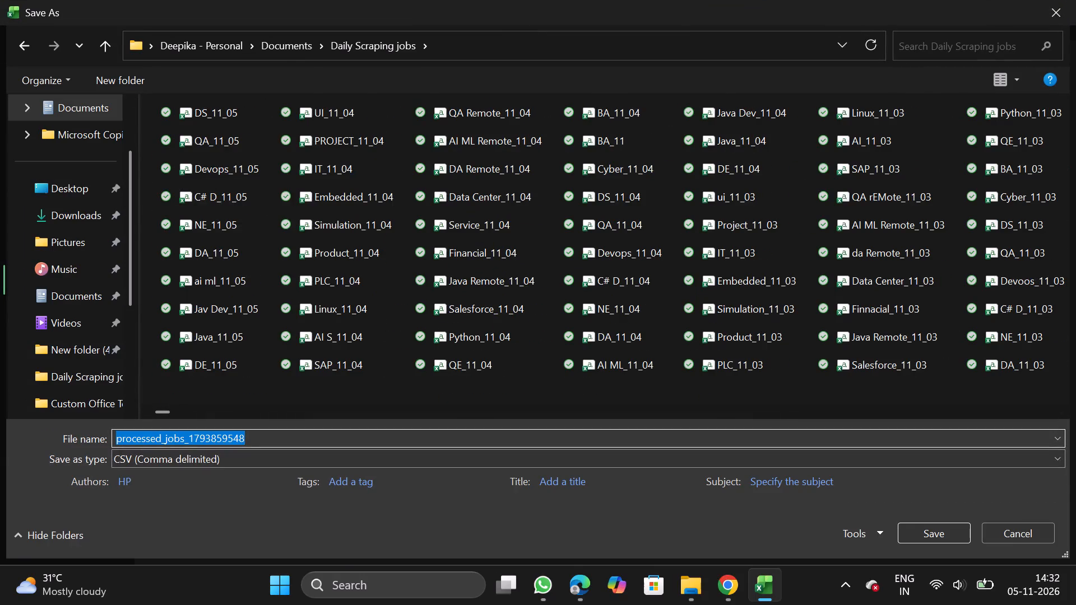
key(BackSpace)
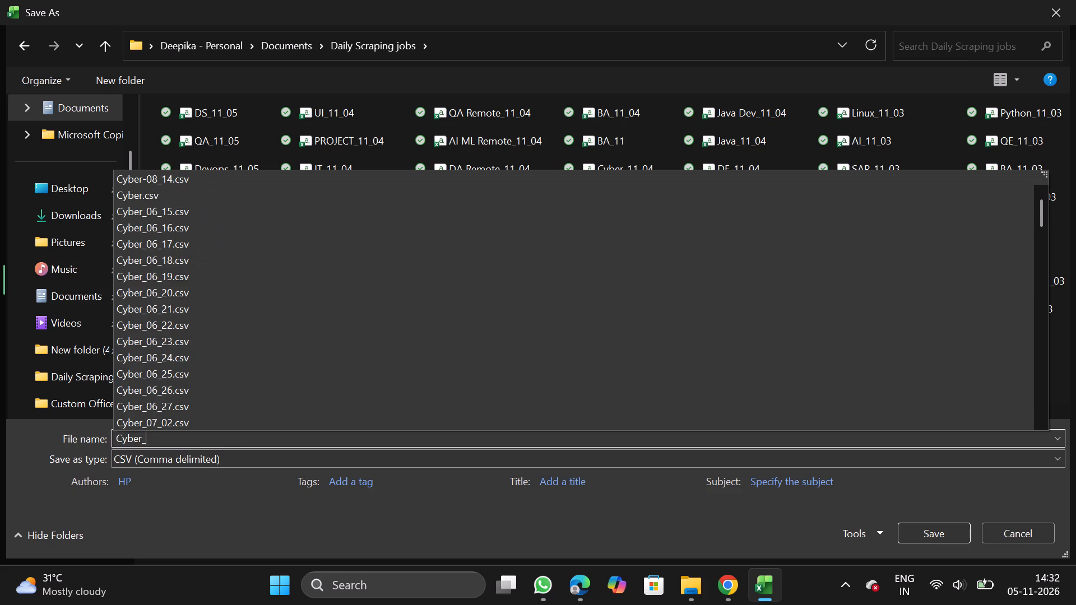
text(1_05)
click(927, 537)
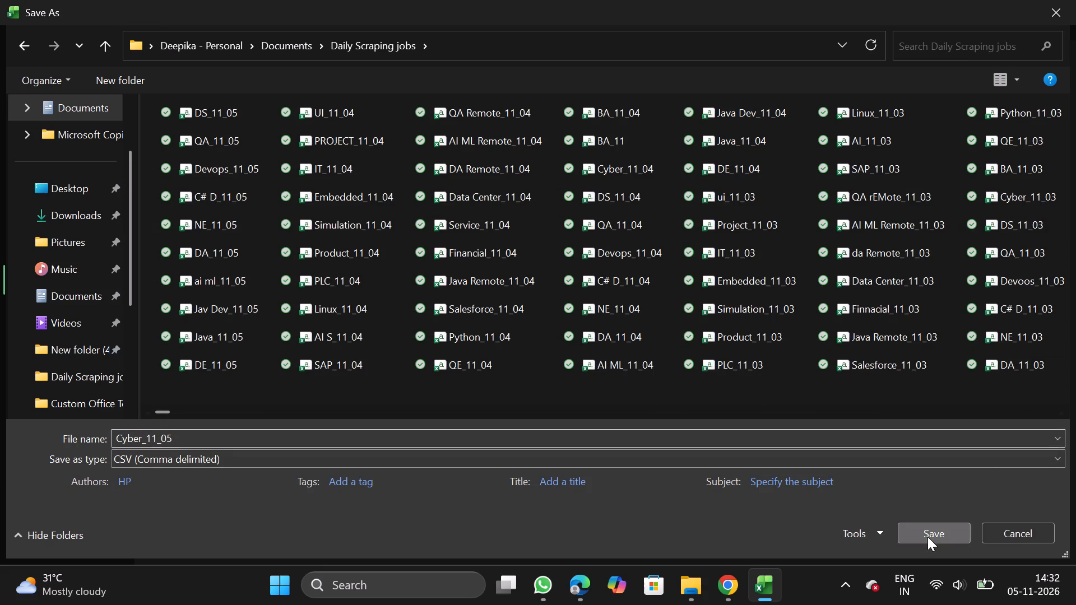
Switch to NextGenApply in Chrome and bulk upload Cyber_11_05.csv on the Create Job page.
click(716, 583)
scroll(498, 426, down, 1)
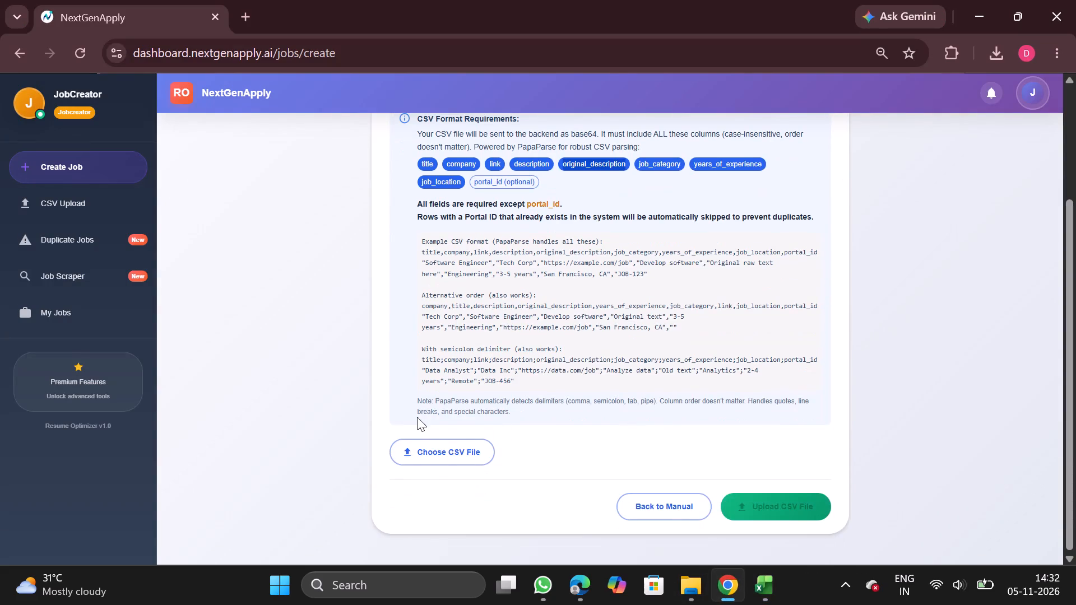
click(440, 454)
double_click(256, 119)
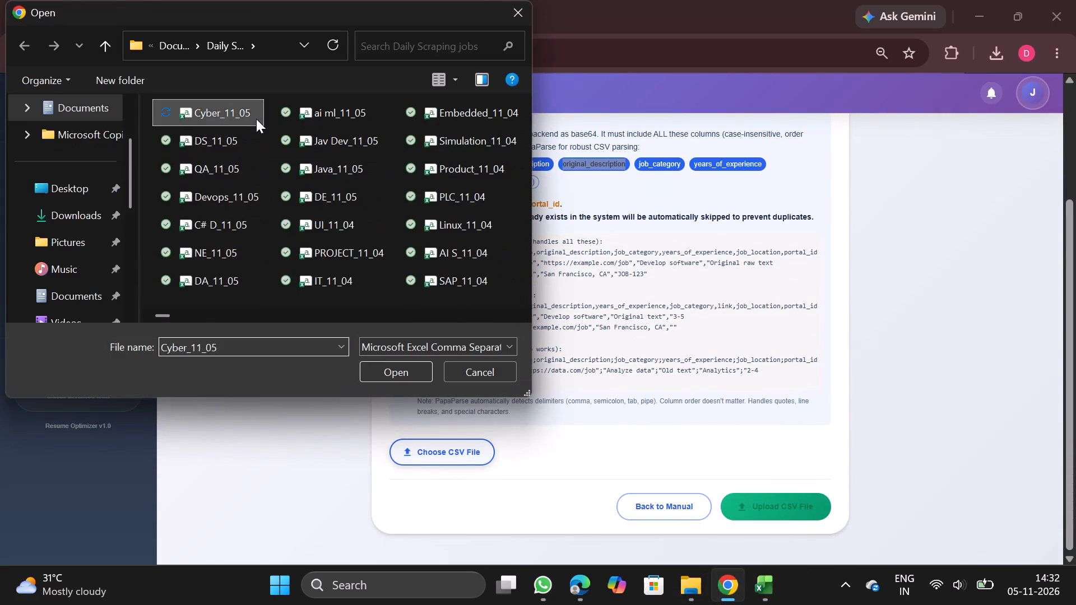
scroll(466, 429, down, 2)
scroll(580, 449, down, 1)
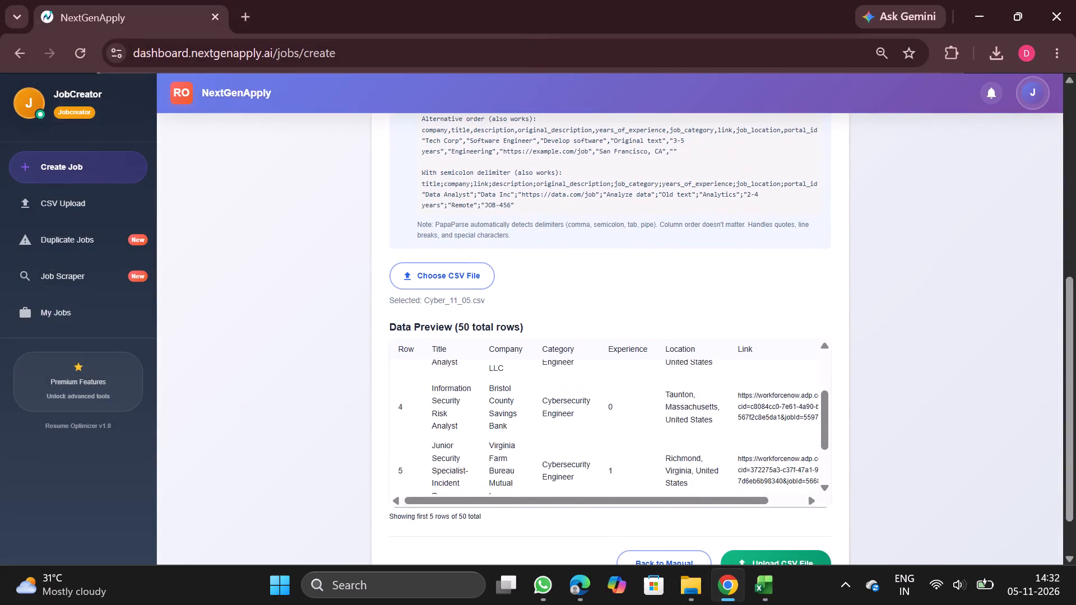
scroll(580, 449, down, 4)
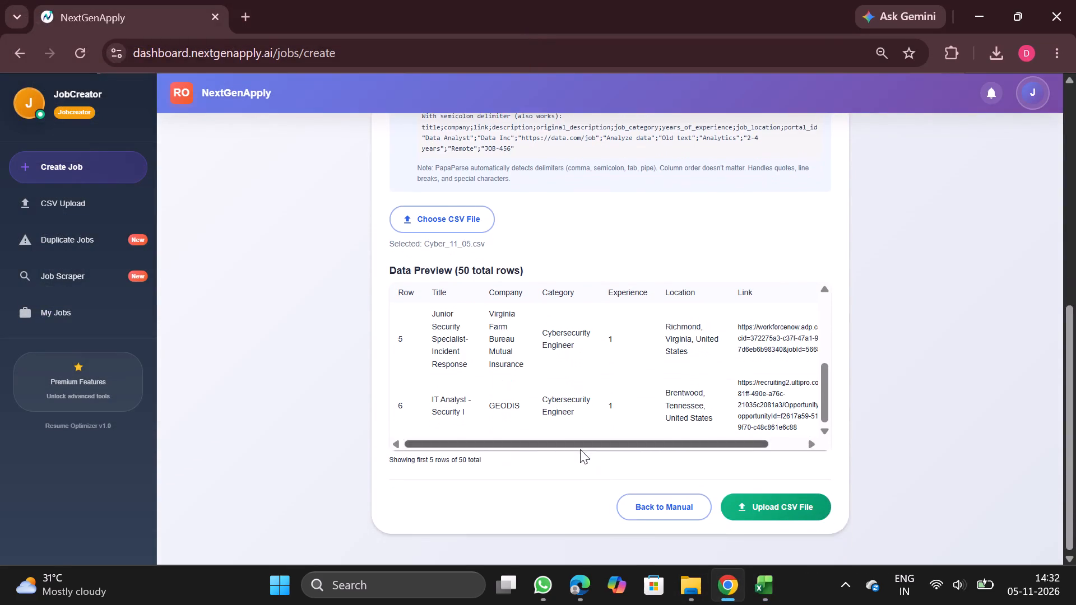
click(767, 503)
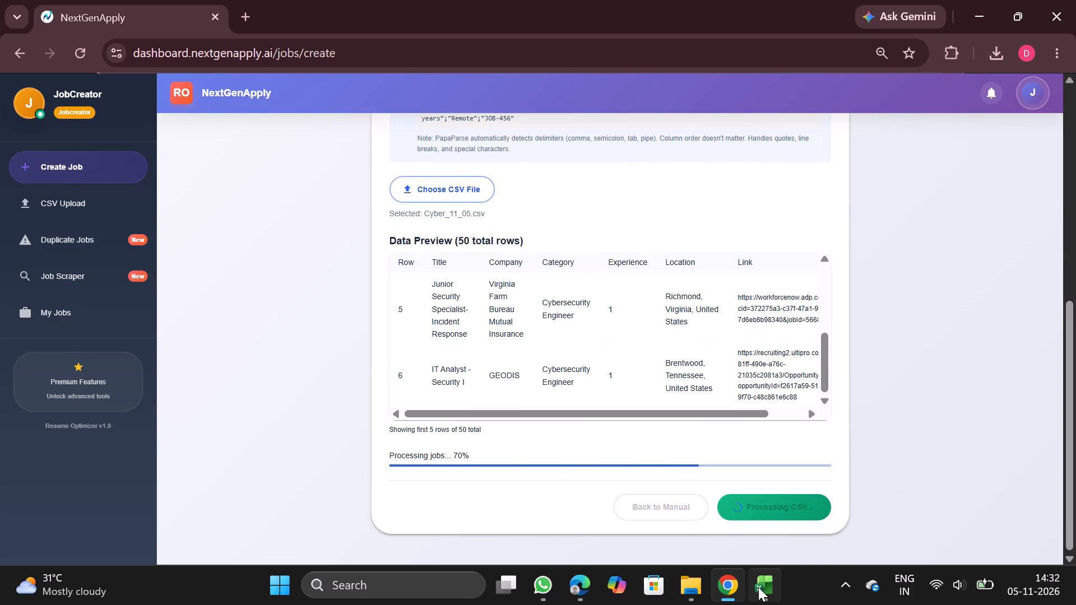
Close the Cyber_11_05 workbook's Excel window.
click(837, 439)
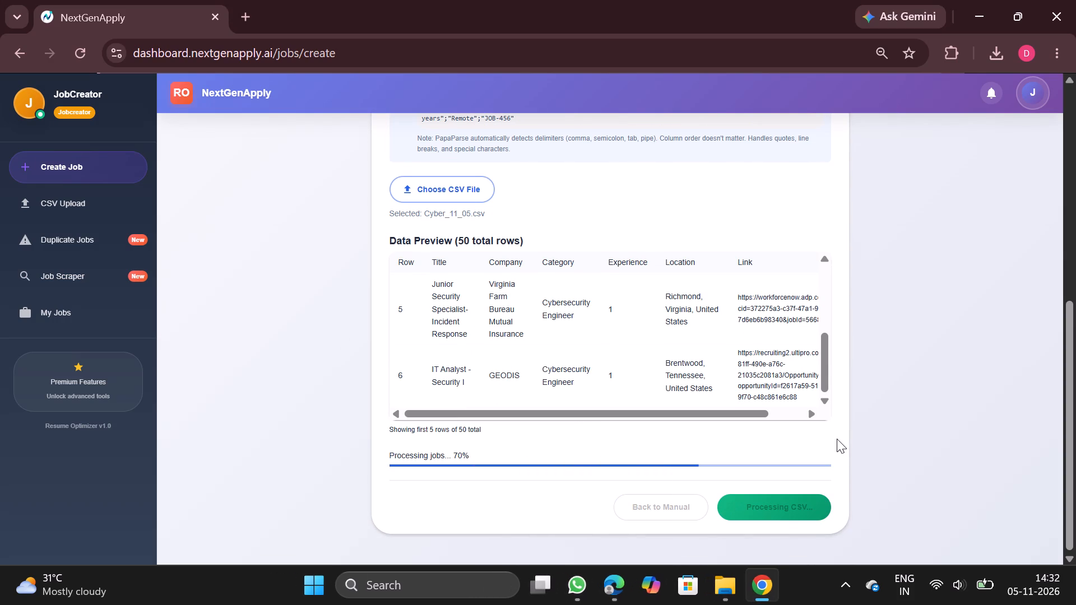
Check the upload result, and examine the category counts and newest jobs on the My Jobs page.
scroll(837, 439, up, 4)
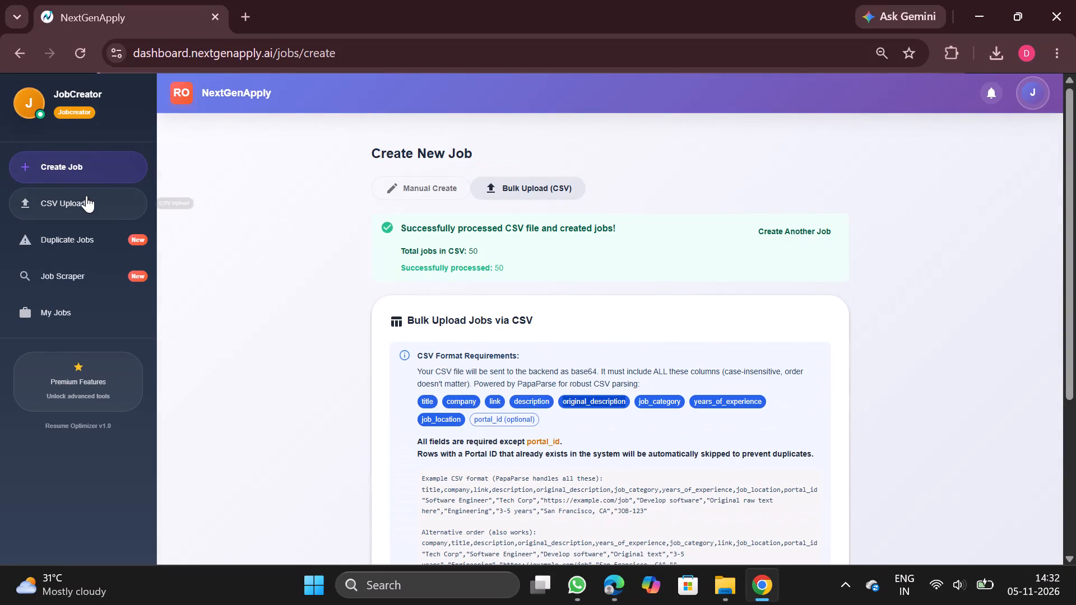
click(86, 196)
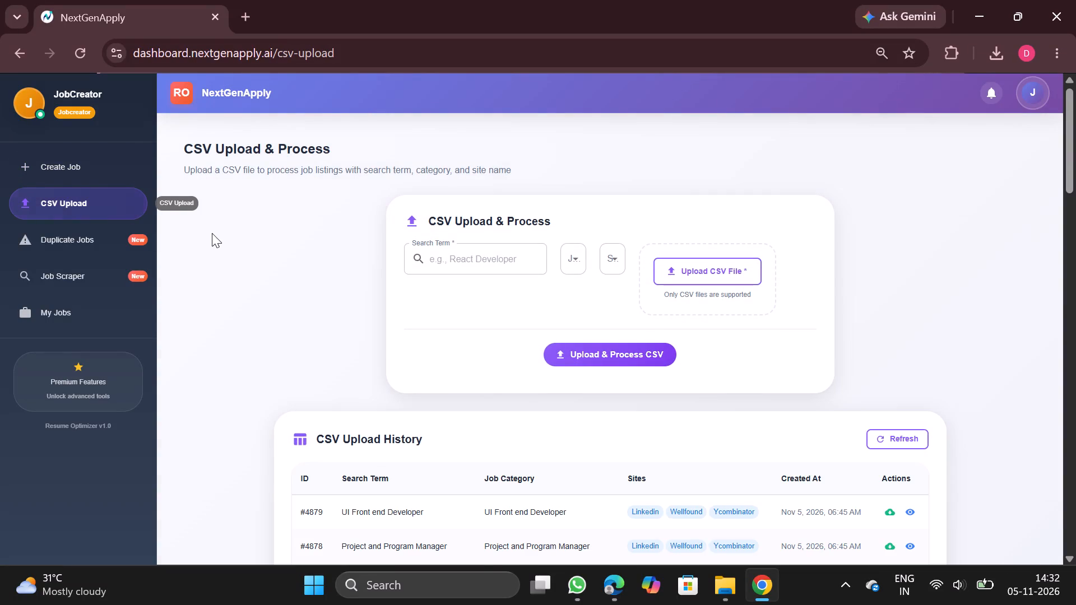
click(50, 320)
scroll(400, 421, down, 1)
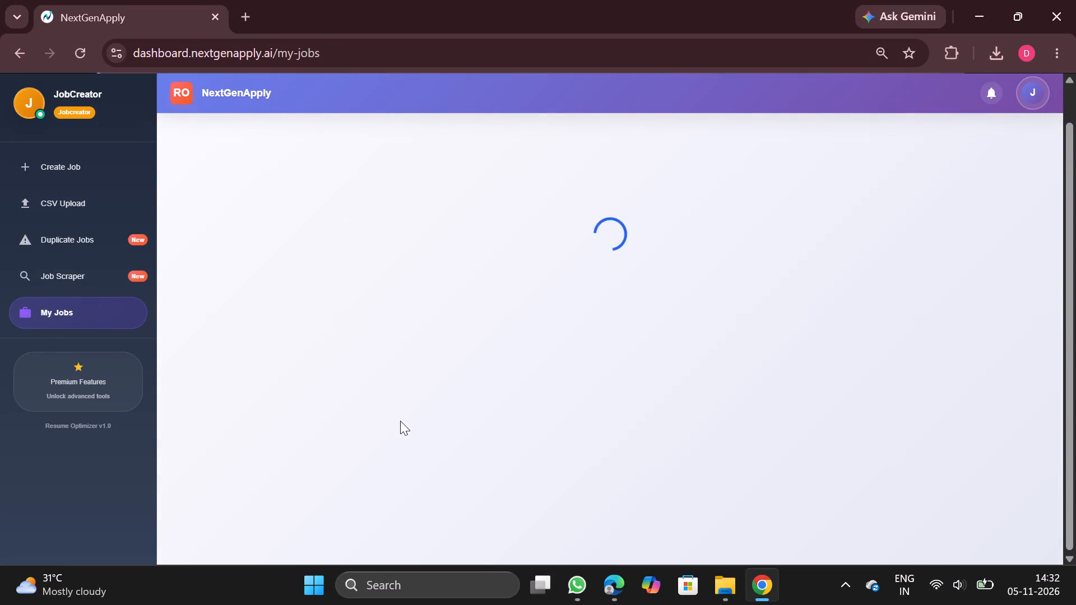
scroll(400, 421, down, 3)
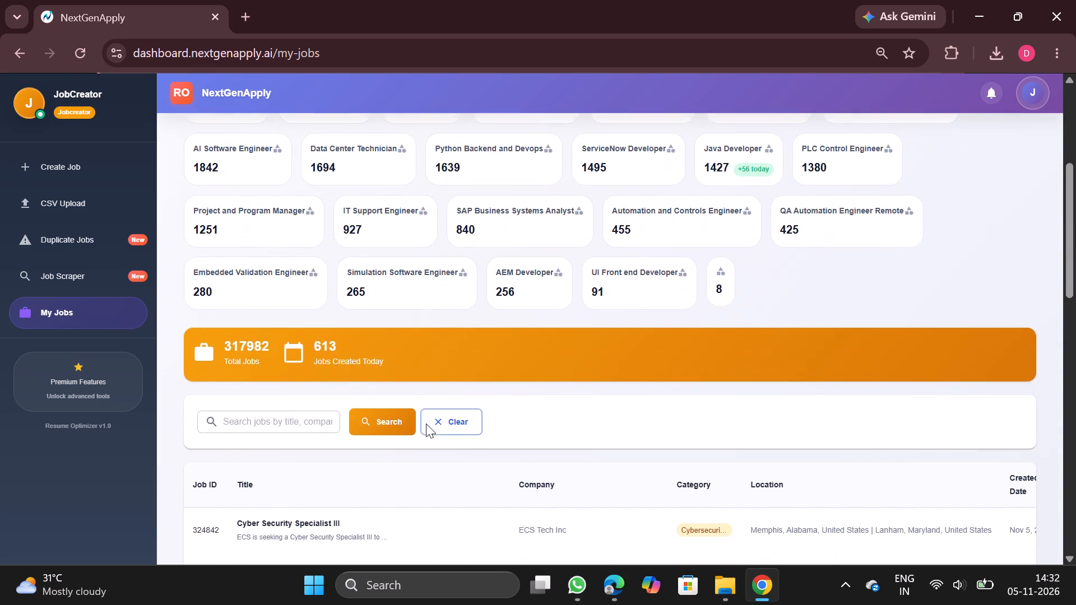
scroll(426, 424, down, 2)
scroll(426, 424, up, 7)
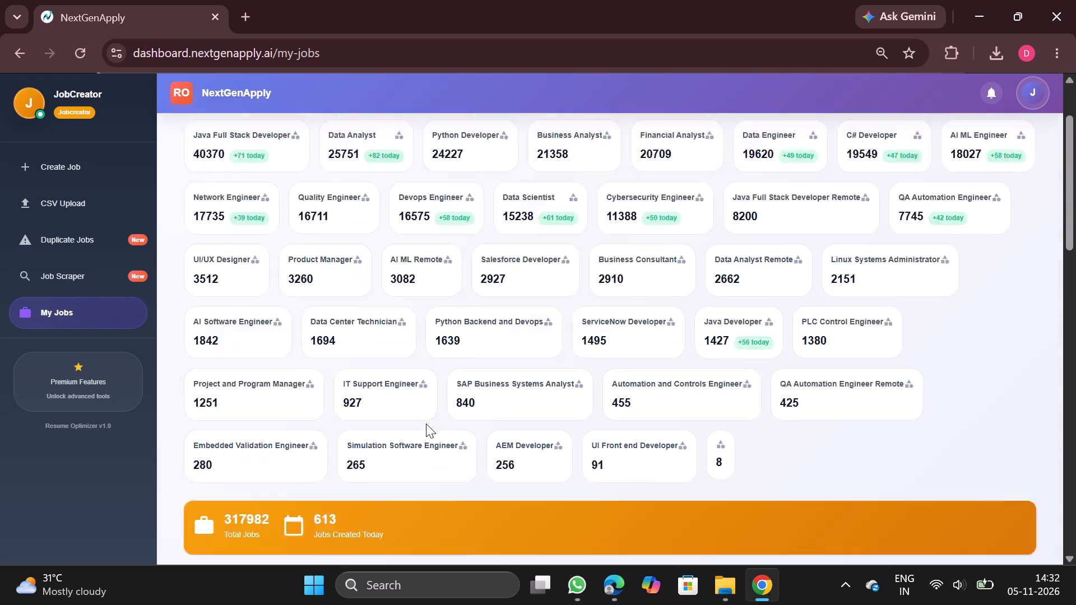
scroll(261, 393, down, 3)
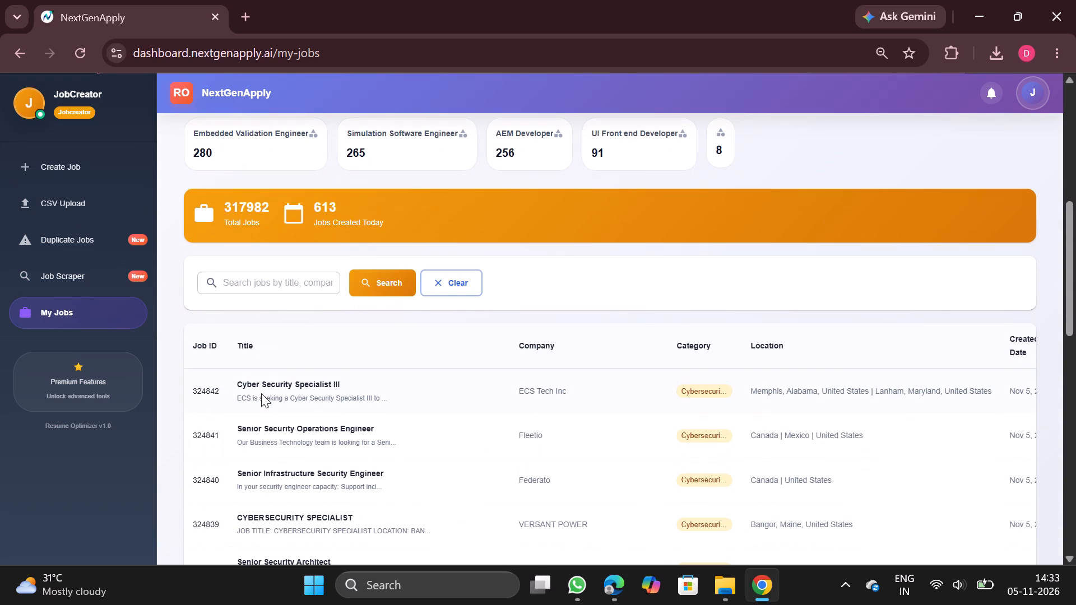
Download the processed Business Analyst CSV, #4859, from the CSV upload history and open it in Excel.
click(73, 217)
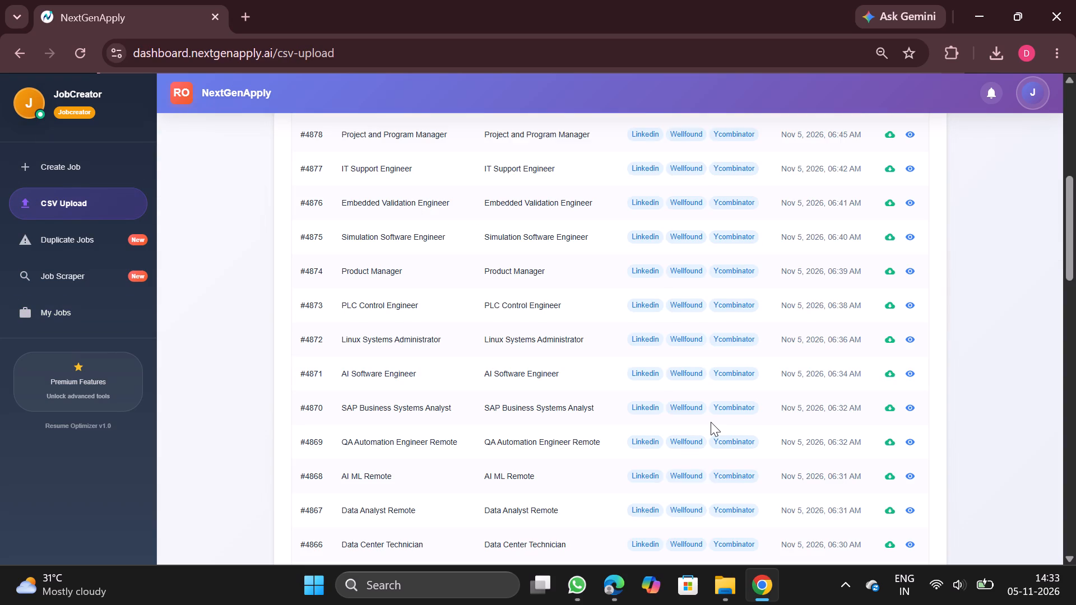
scroll(711, 422, up, 2)
scroll(711, 422, down, 1)
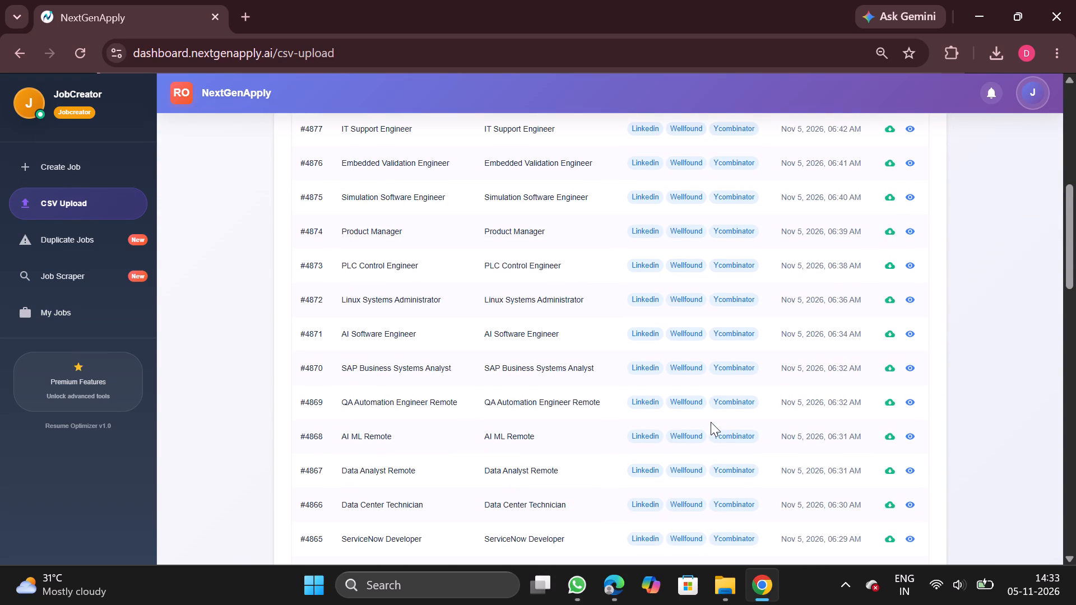
click(711, 422)
scroll(711, 422, down, 2)
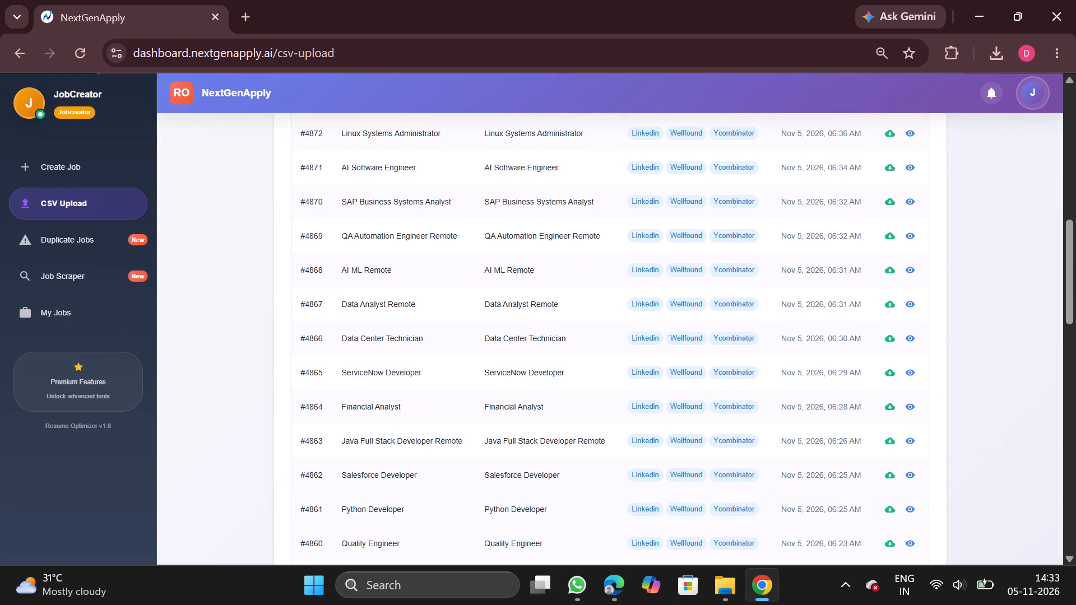
scroll(917, 516, down, 1)
click(889, 505)
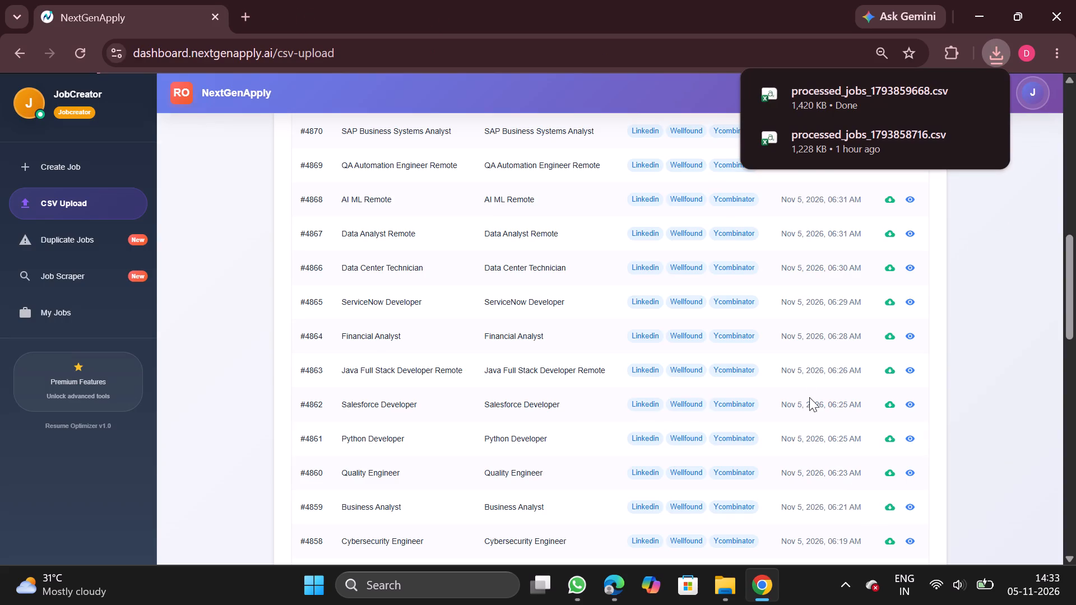
click(833, 85)
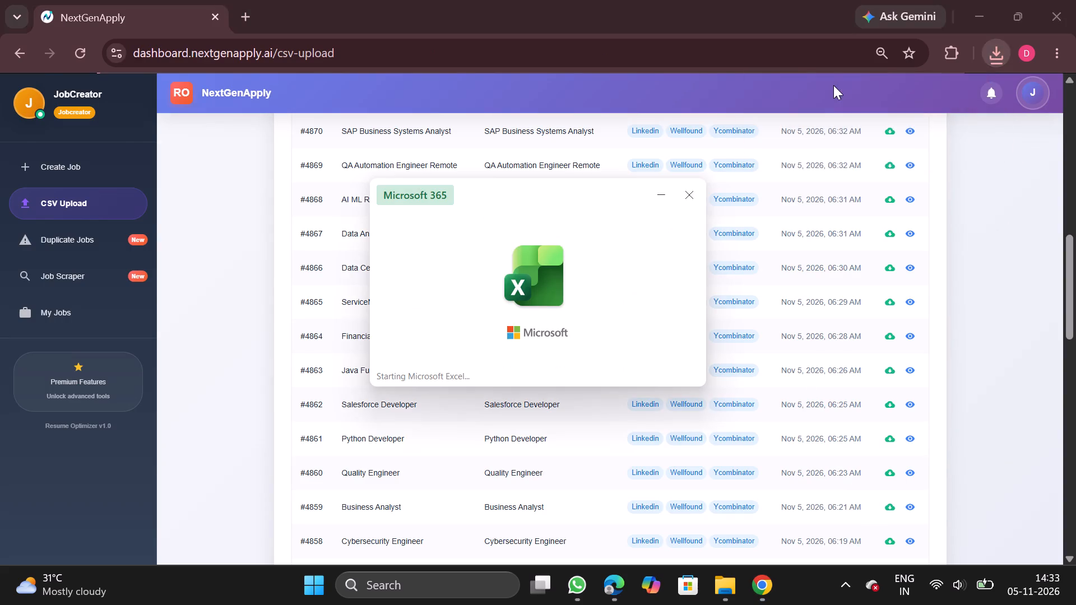
Remove duplicate rows from the Business Analyst data, comparing only the company column.
click(295, 418)
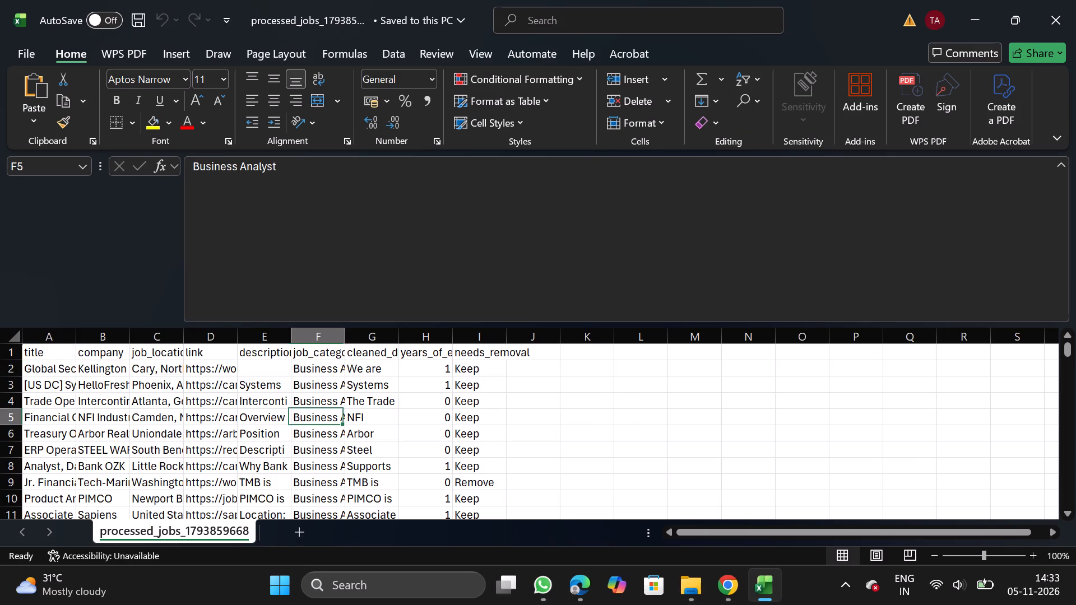
key(ctrl+a)
drag(388, 54, 711, 102)
click(711, 102)
click(236, 248)
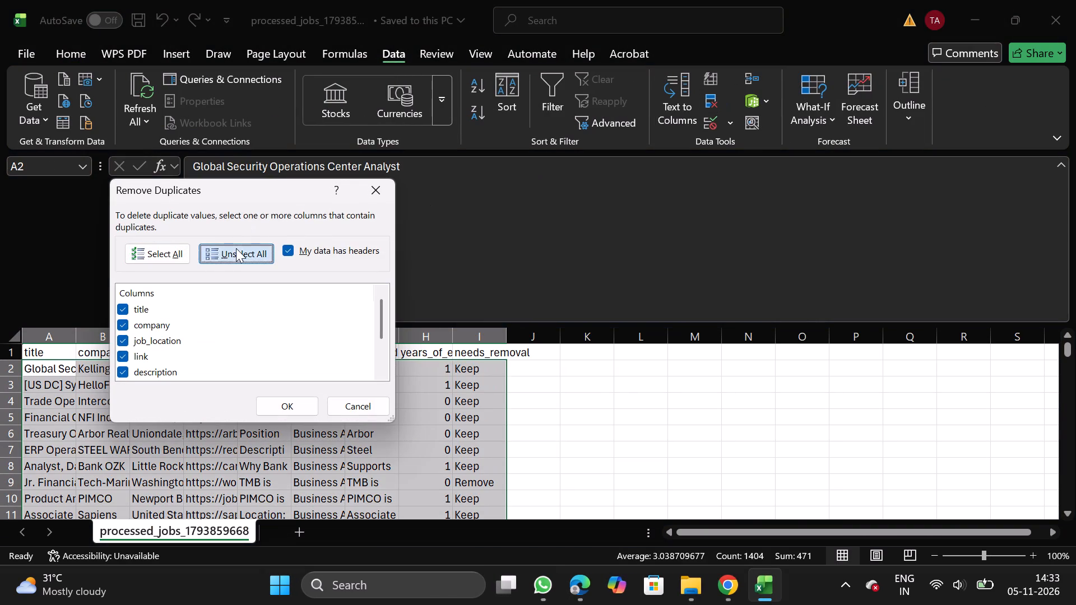
click(120, 325)
click(289, 407)
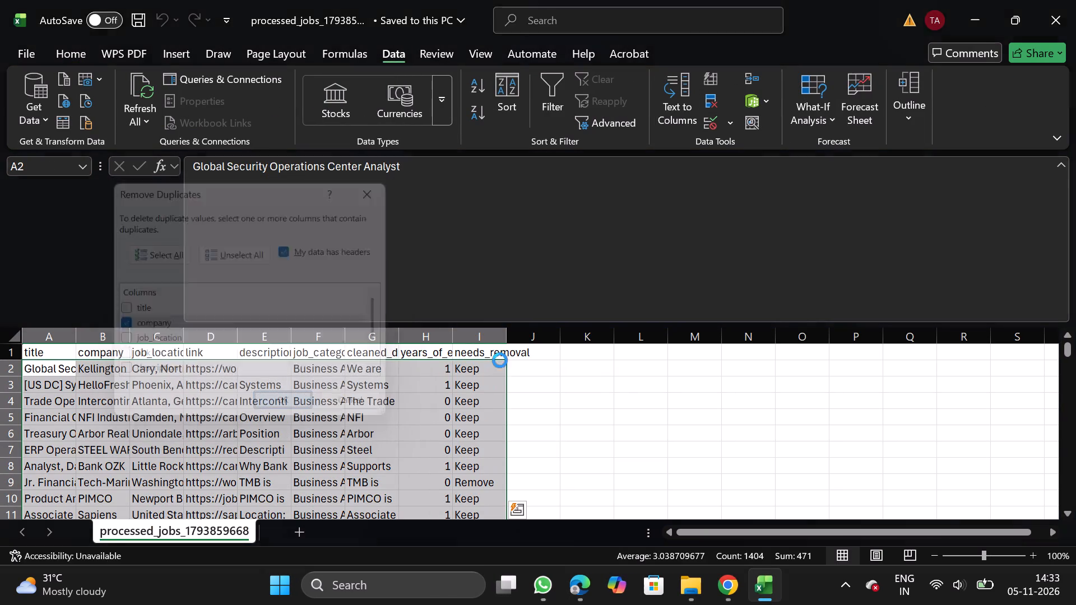
click(658, 329)
Add a filter to the needs_removal column and open its filter options.
click(471, 353)
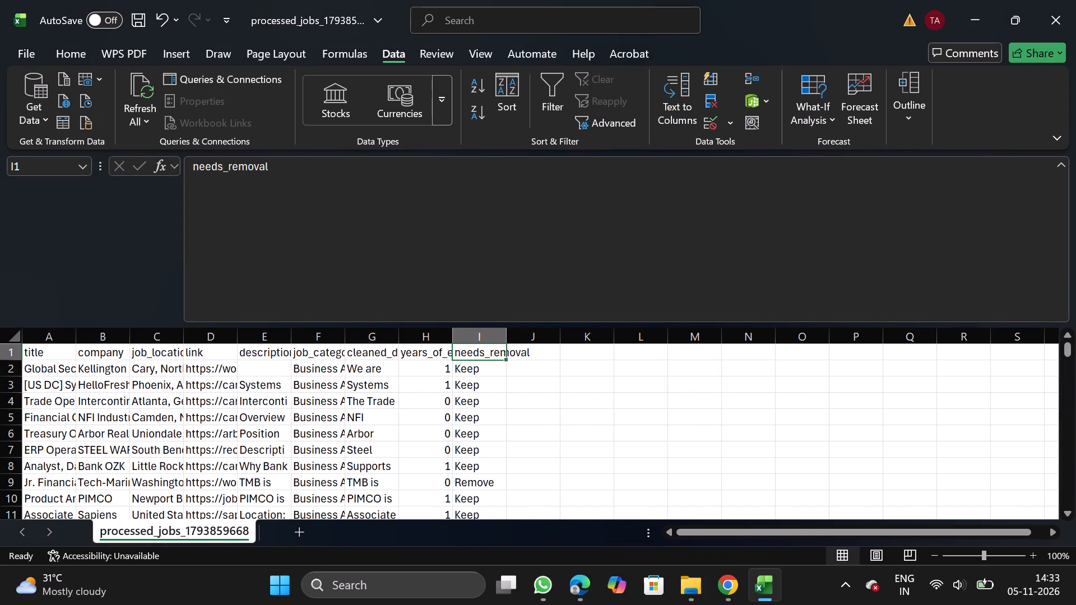
click(552, 86)
click(498, 359)
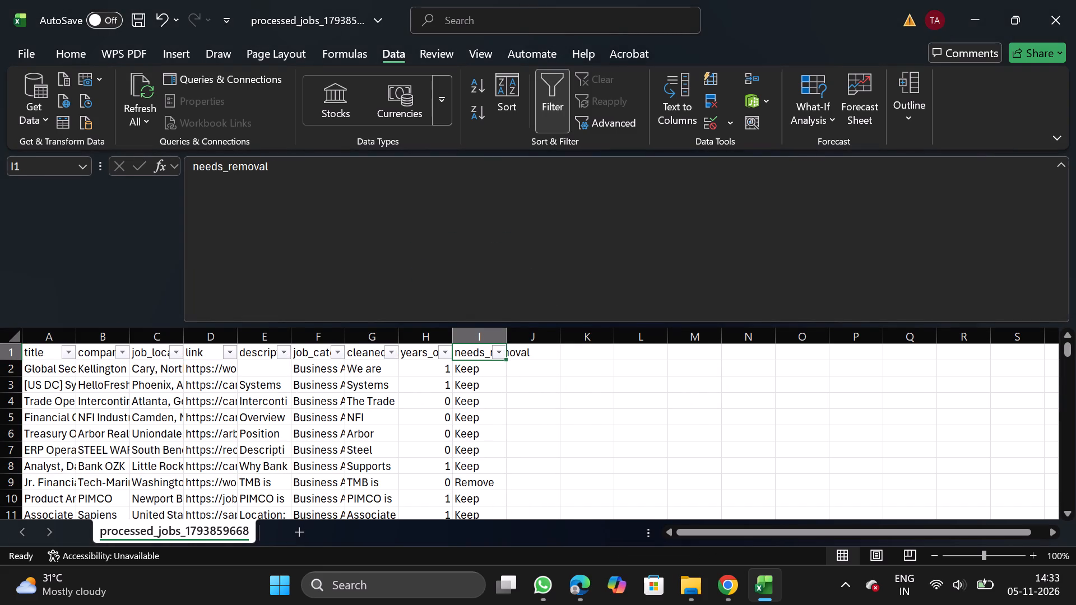
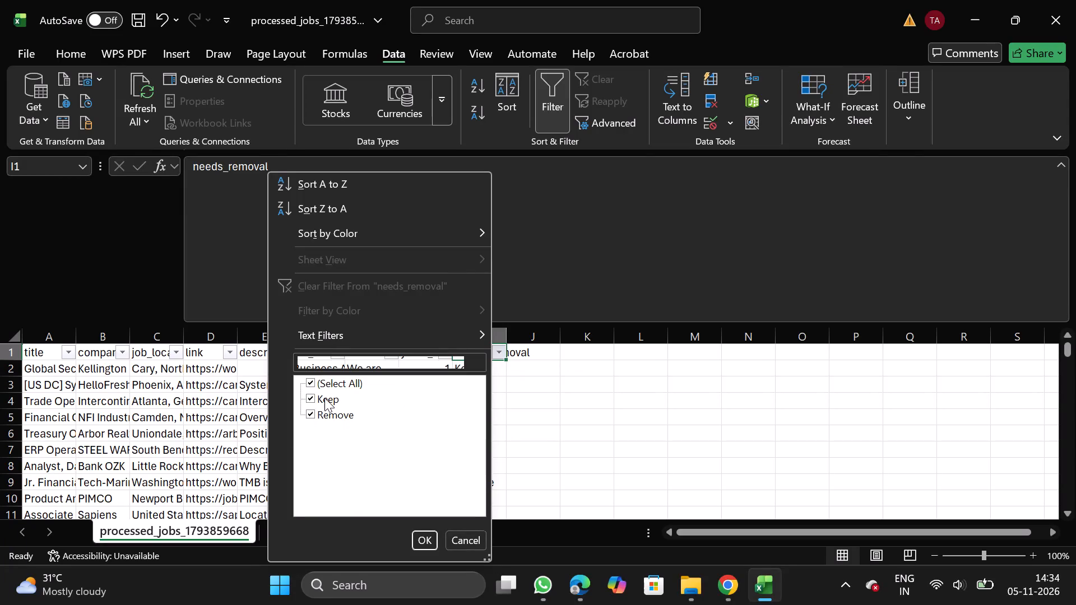
Filter needs_removal to show only Remove, delete all those rows, and turn the filter off.
click(324, 398)
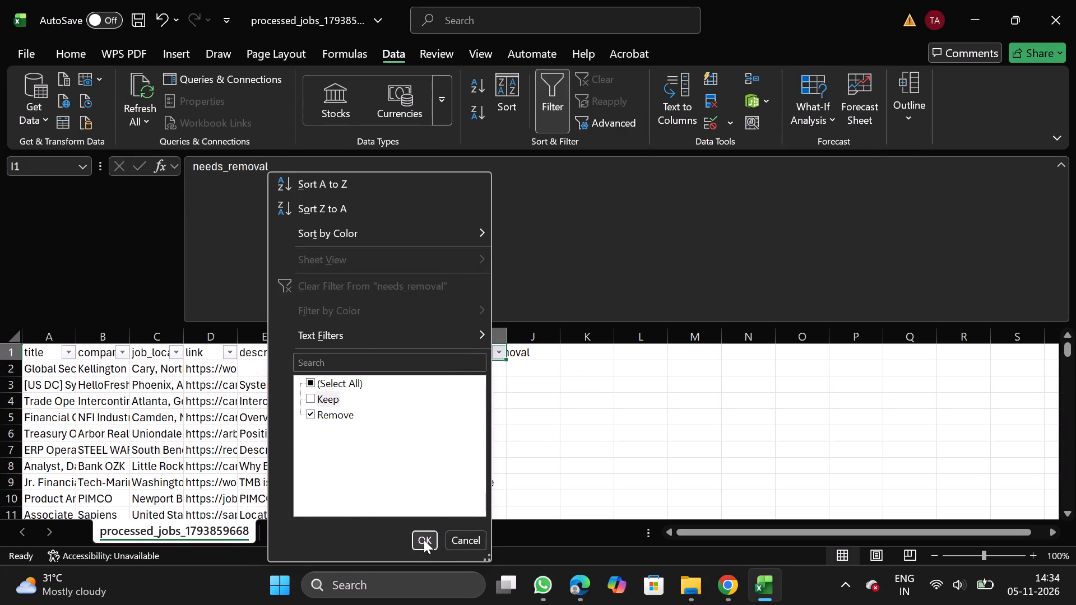
click(424, 539)
click(0, 367)
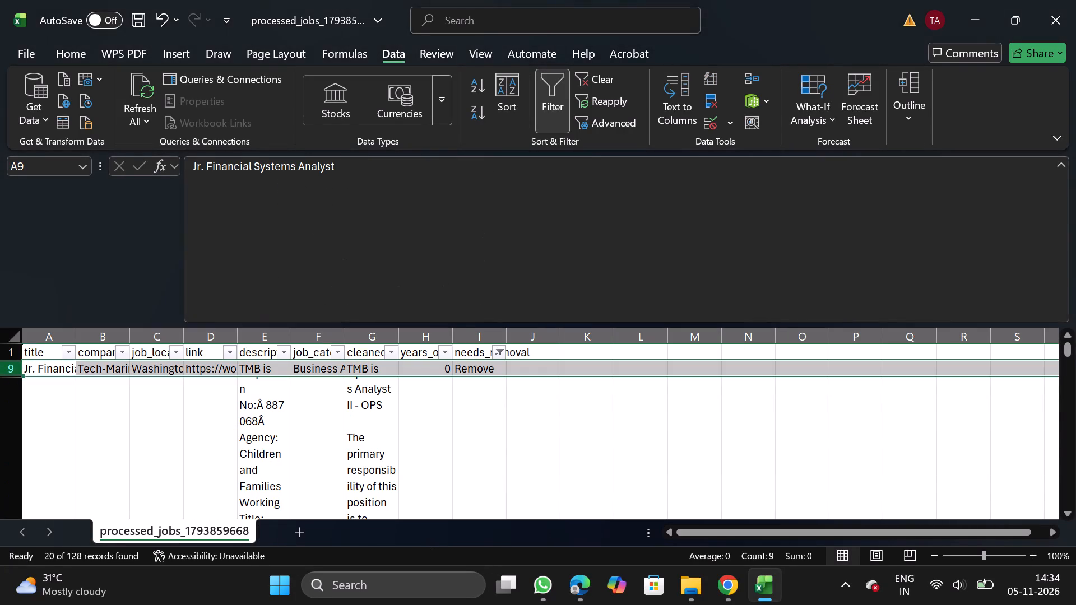
key(ctrl+shift+Down)
right_click(119, 388)
click(206, 248)
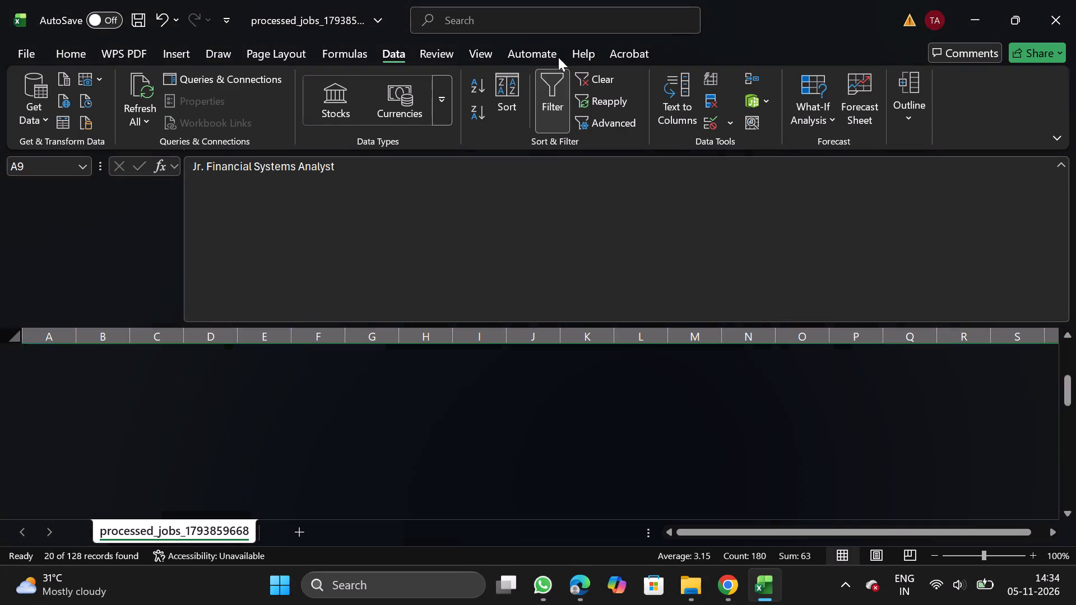
click(545, 94)
Filter years_of_experience to the values 8 and 10, delete all matching rows, and turn the filter off.
click(424, 344)
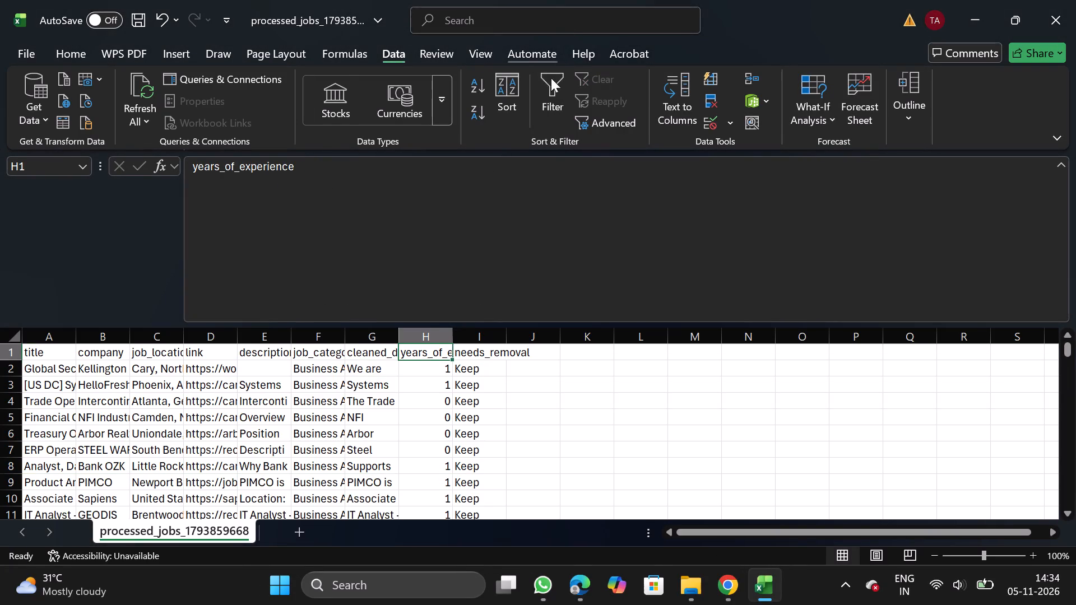
click(547, 94)
click(452, 350)
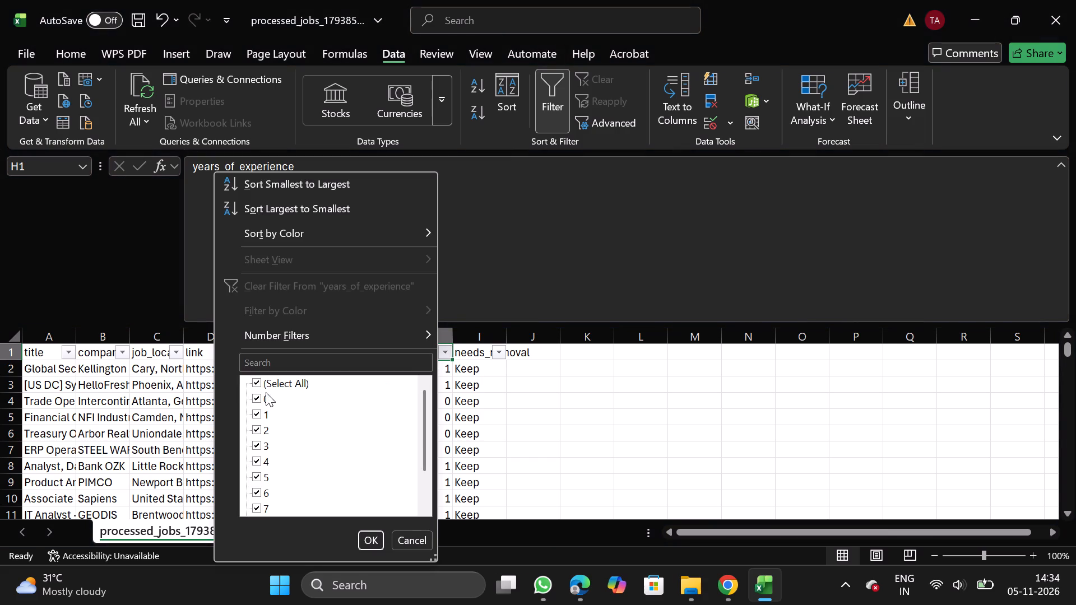
click(275, 384)
scroll(265, 493, down, 1)
click(262, 478)
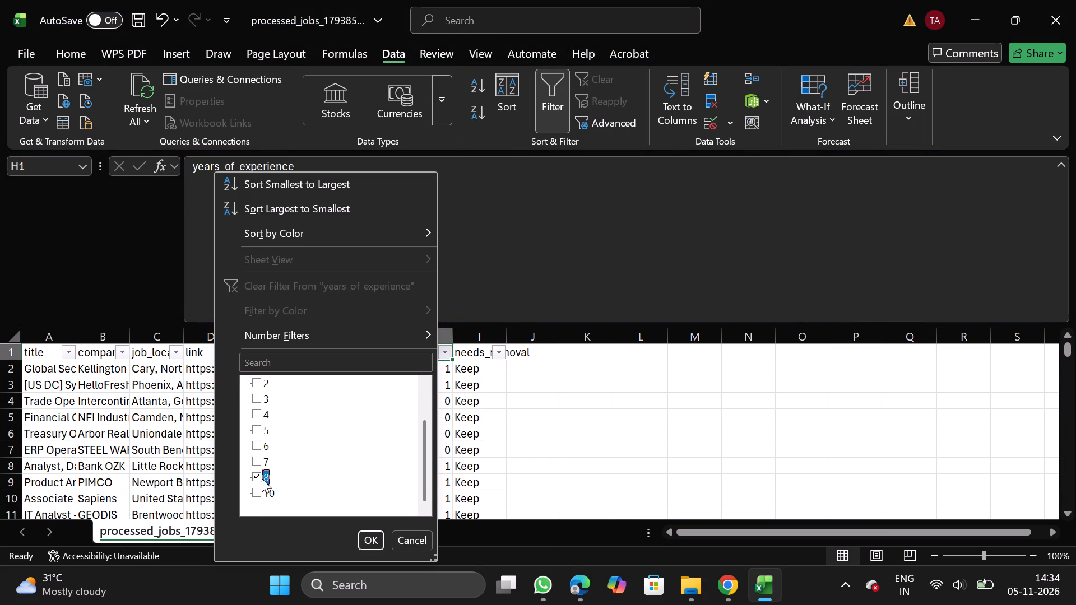
click(257, 497)
click(365, 543)
click(2, 411)
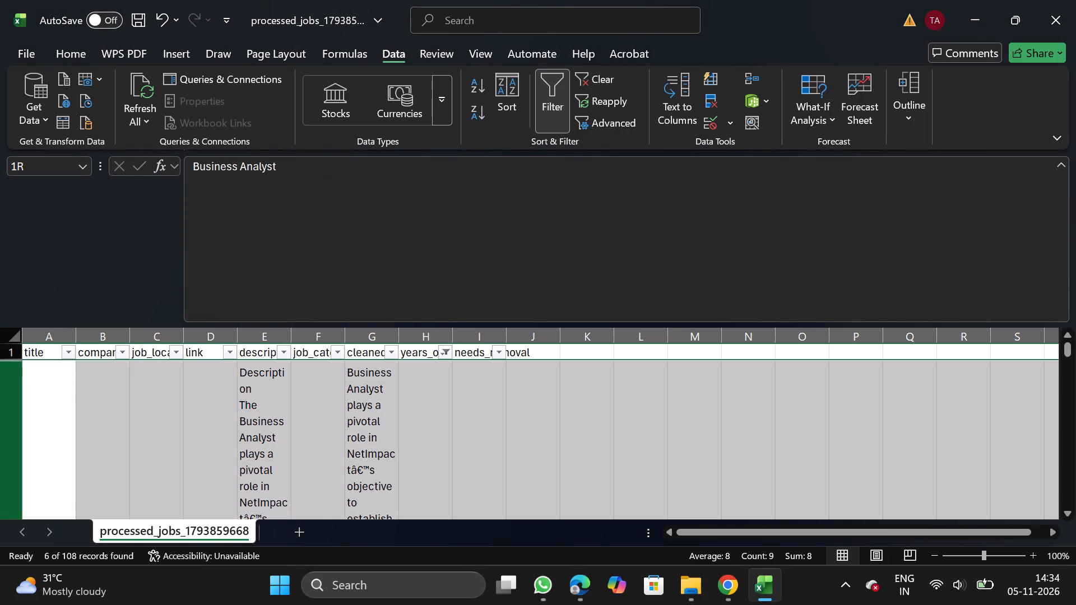
key(ctrl+shift+Down)
right_click(111, 450)
click(195, 313)
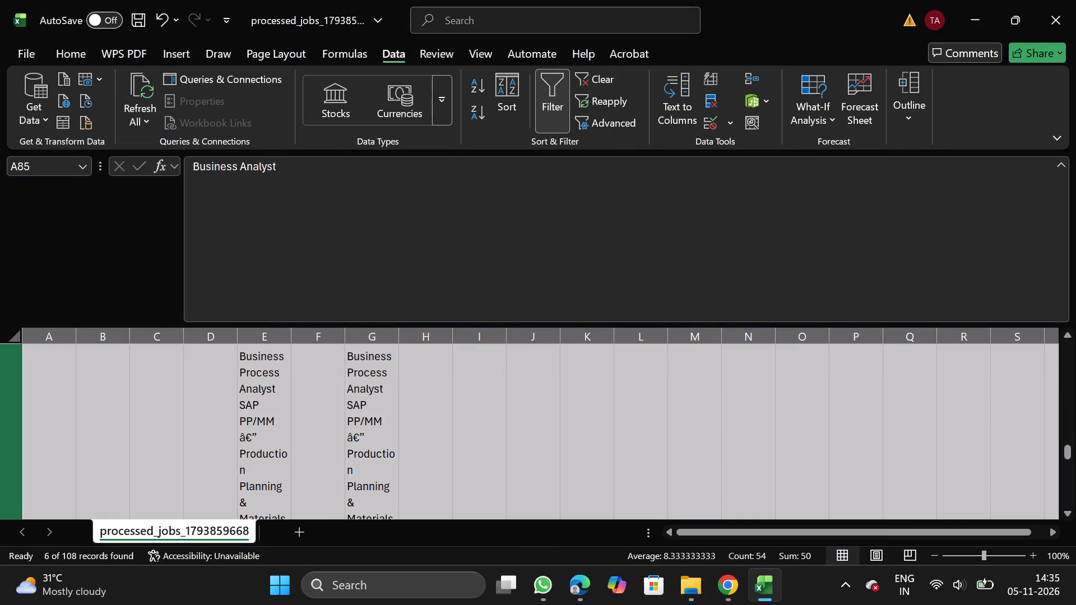
click(556, 92)
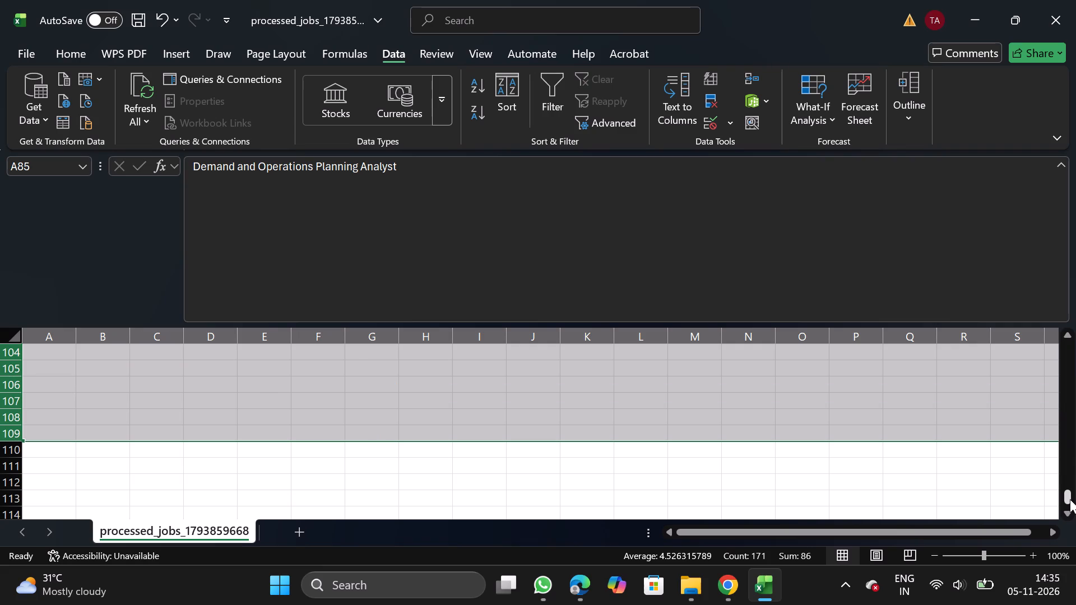
Delete the entire needs_removal column from the Business Analyst sheet.
drag(1070, 499, 1066, 194)
click(439, 349)
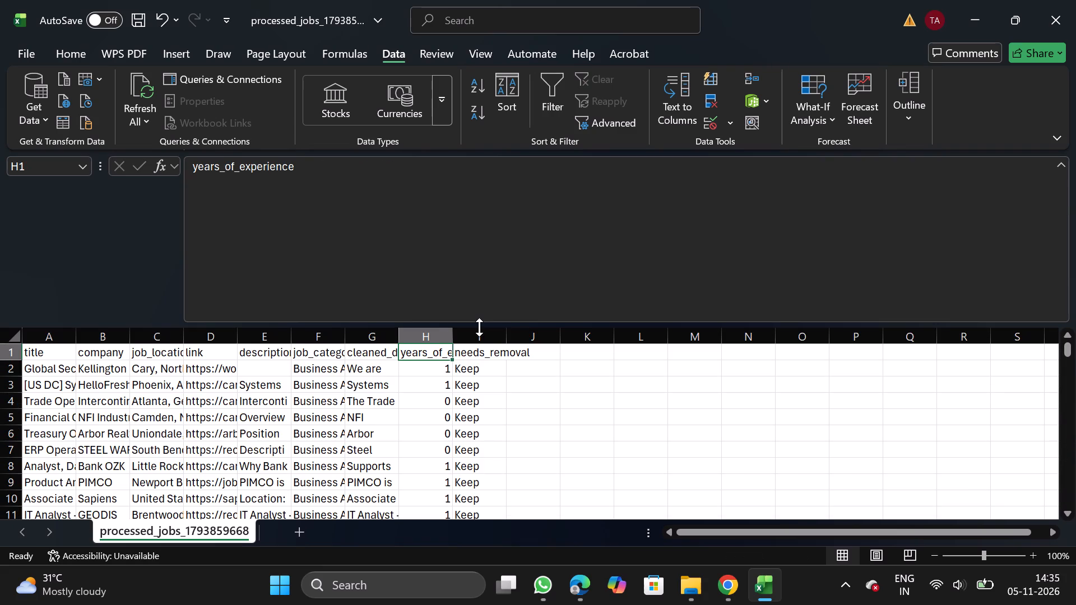
drag(479, 327, 475, 338)
click(475, 338)
click(475, 357)
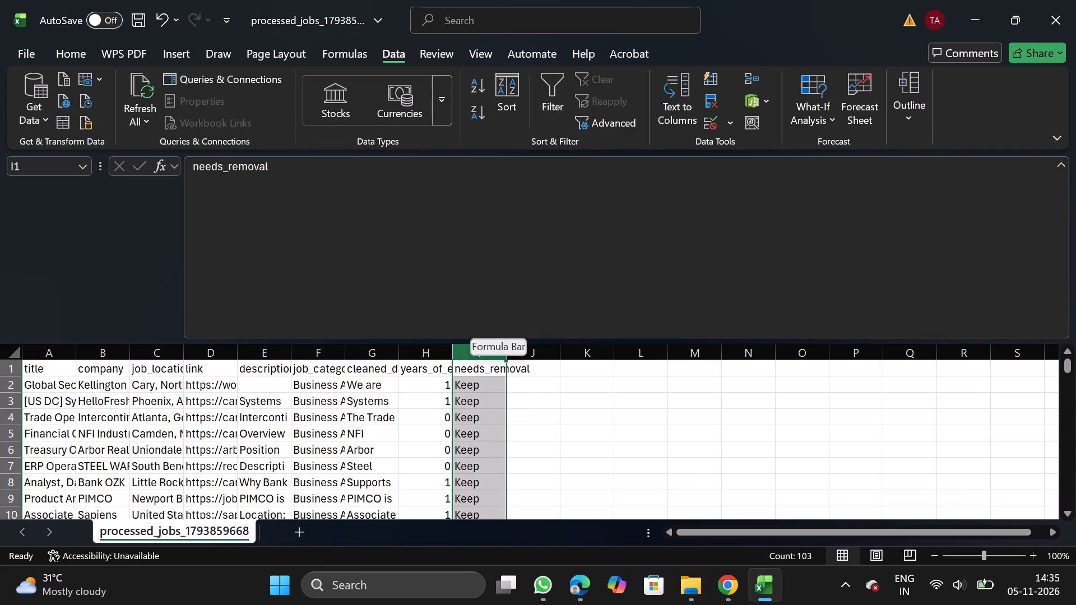
right_click(475, 435)
click(564, 304)
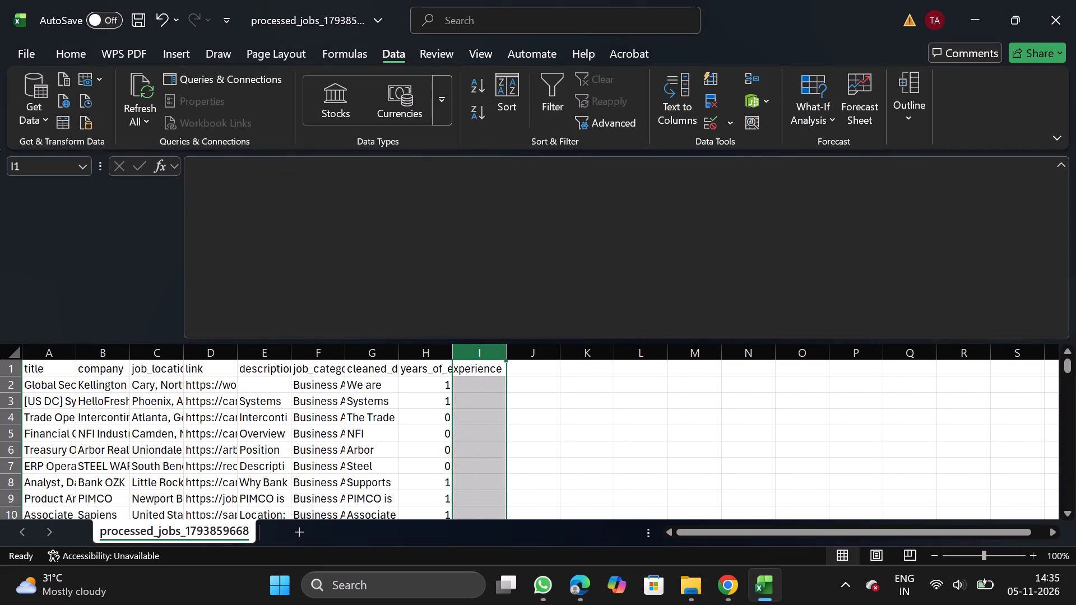
Move the job_category column to the start of the table, before title.
click(318, 355)
key(ctrl+x)
click(38, 351)
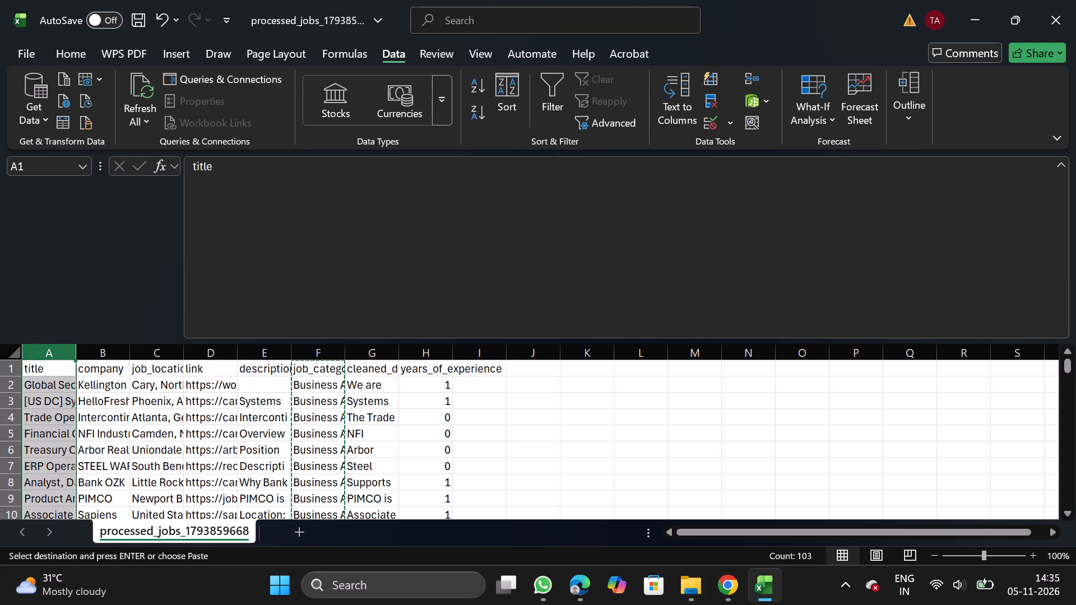
right_click(40, 417)
click(129, 257)
Turn off text wrapping for the description and cleaned_description columns.
click(313, 356)
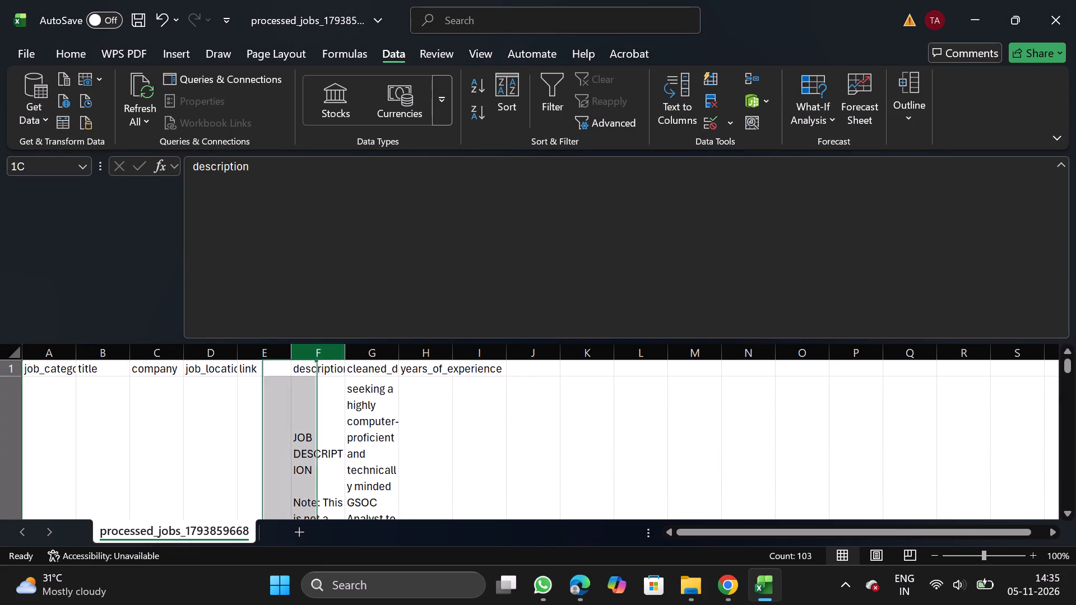
key(shift+Right)
click(77, 62)
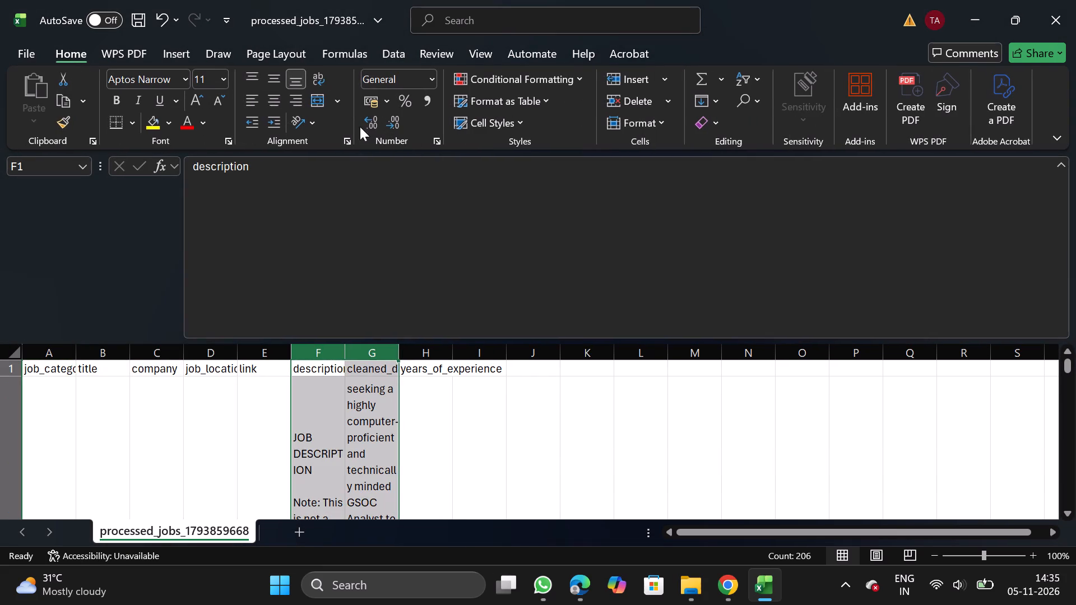
click(347, 134)
click(345, 142)
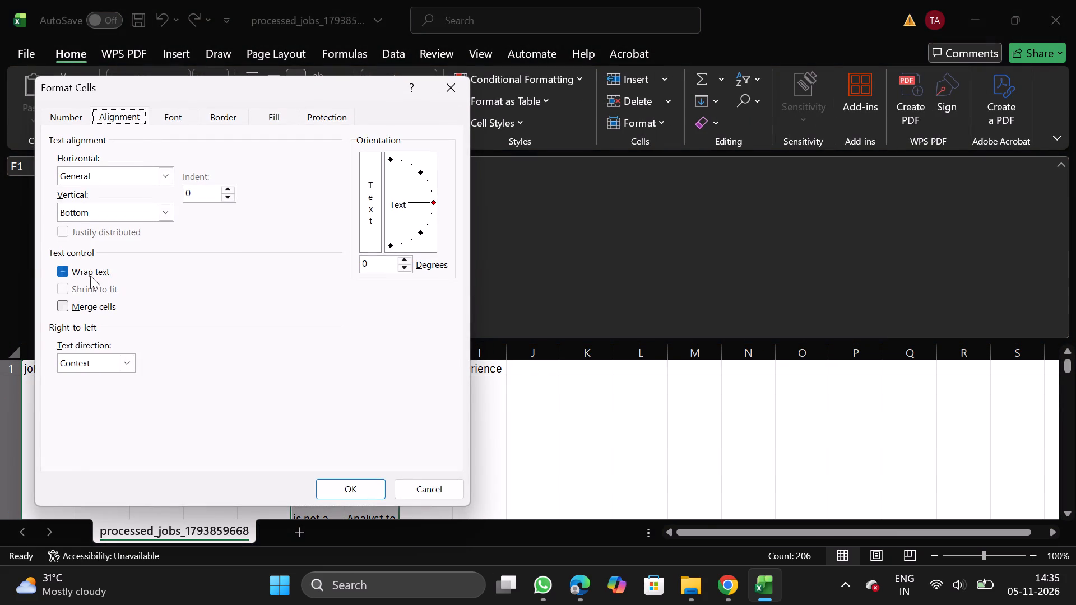
double_click(96, 267)
click(343, 478)
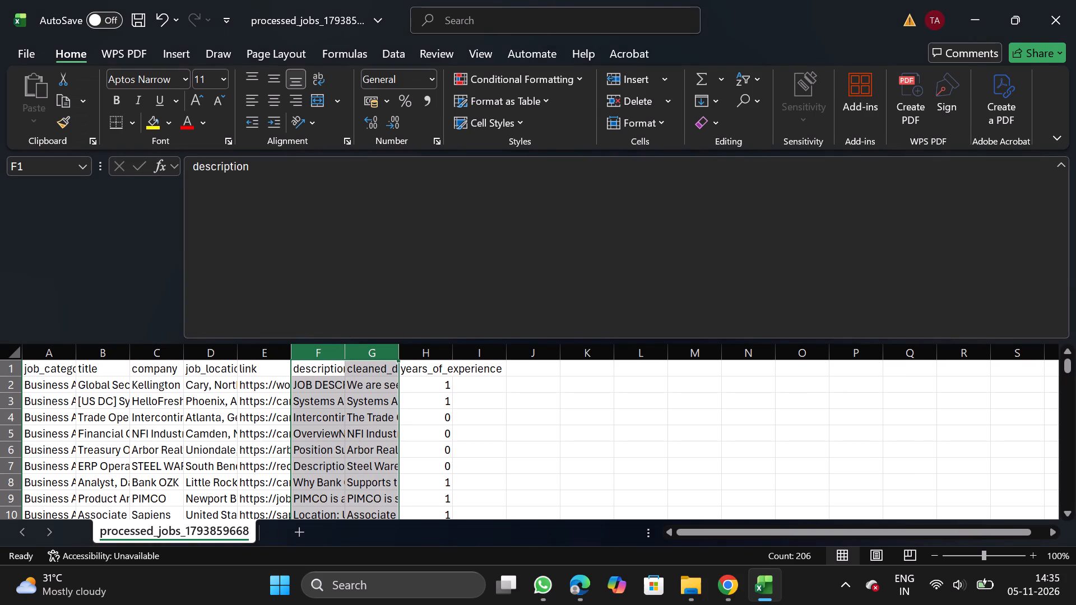
Move the link column to the end of the table, after years_of_experience.
click(263, 357)
key(ctrl+x)
drag(465, 352, 471, 429)
right_click(471, 429)
click(537, 260)
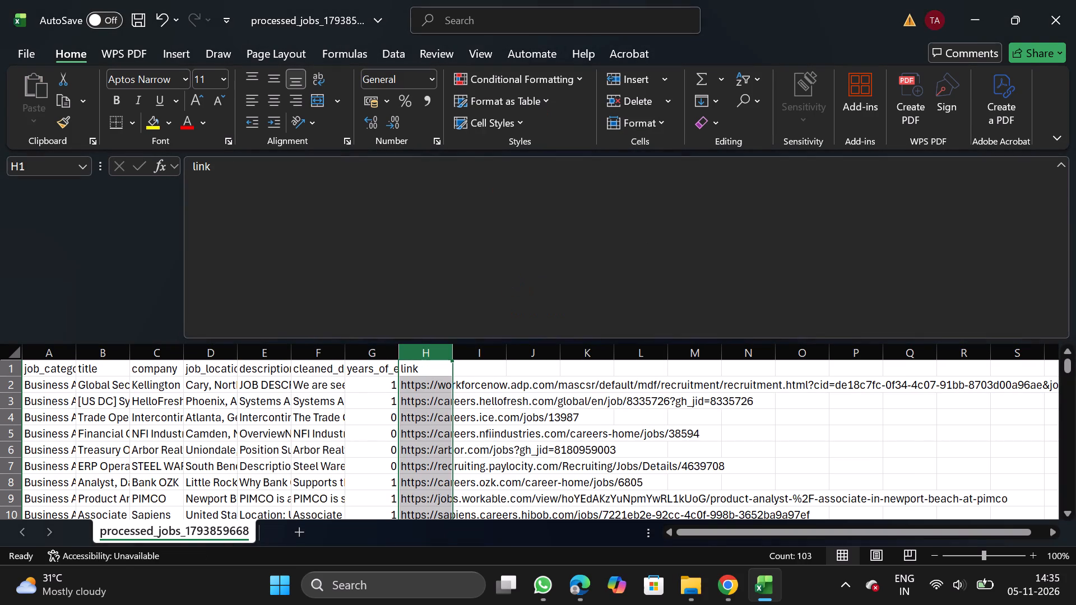
Move the years_of_experience column in front of the description column.
click(370, 353)
key(ctrl+x)
click(272, 346)
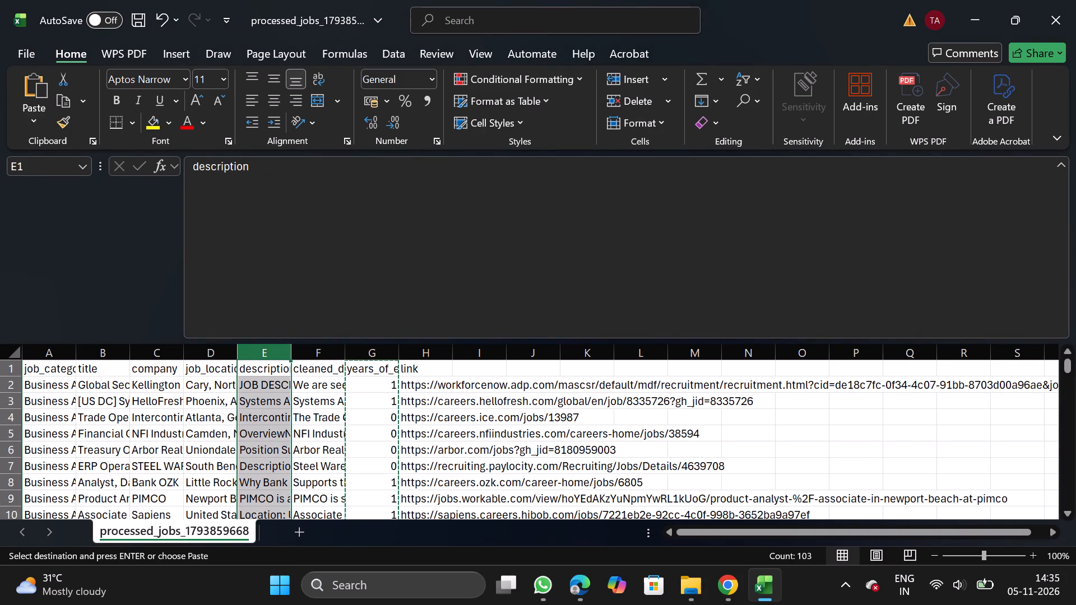
right_click(271, 417)
click(341, 252)
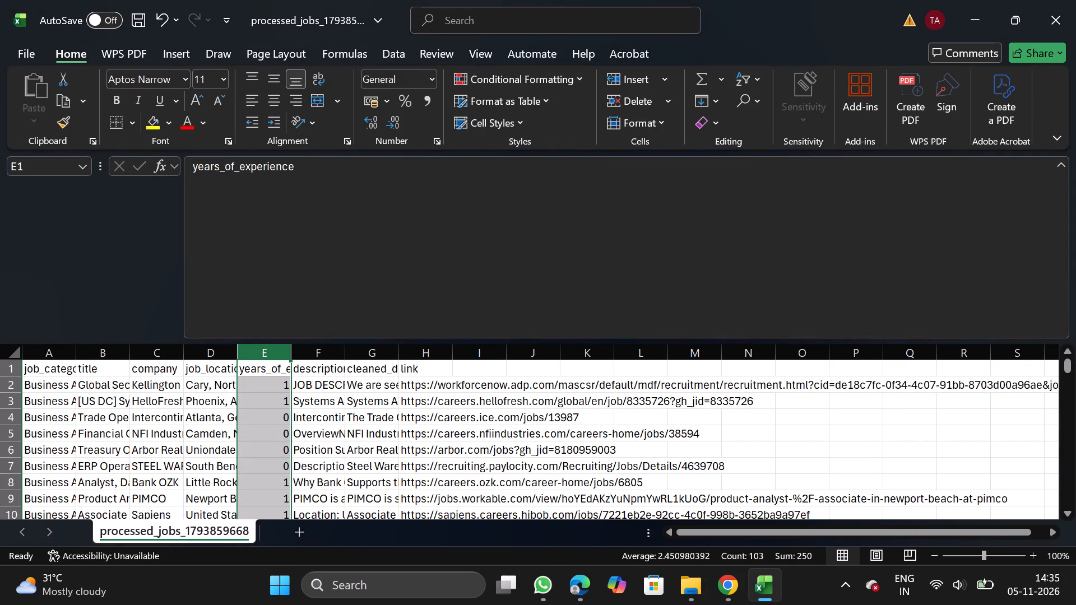
Rename the cleaned_description header in G1 as description, copying the name from the header in F1.
click(328, 364)
drag(190, 162, 285, 162)
key(ctrl+c)
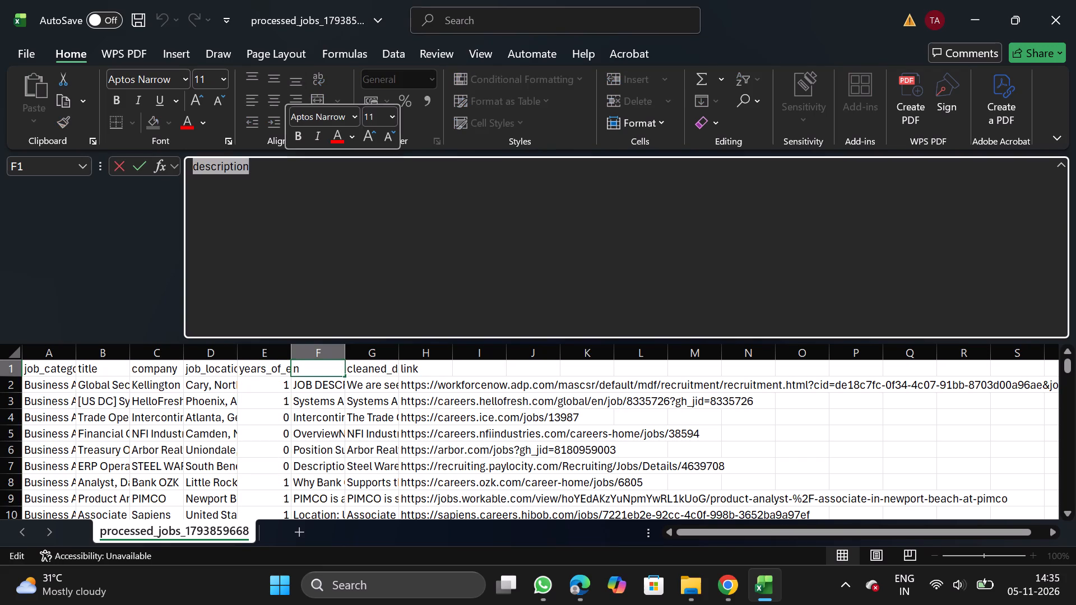
click(377, 369)
click(489, 283)
key(BackSpace)
key(BackSpace)
key(BackSpace)
key(BackSpace)
key(BackSpace)
key(BackSpace)
key(BackSpace)
key(BackSpace)
key(BackSpace)
key(BackSpace)
key(BackSpace)
key(BackSpace)
key(BackSpace)
key(BackSpace)
key(BackSpace)
key(BackSpace)
key(BackSpace)
key(BackSpace)
key(BackSpace)
key(BackSpace)
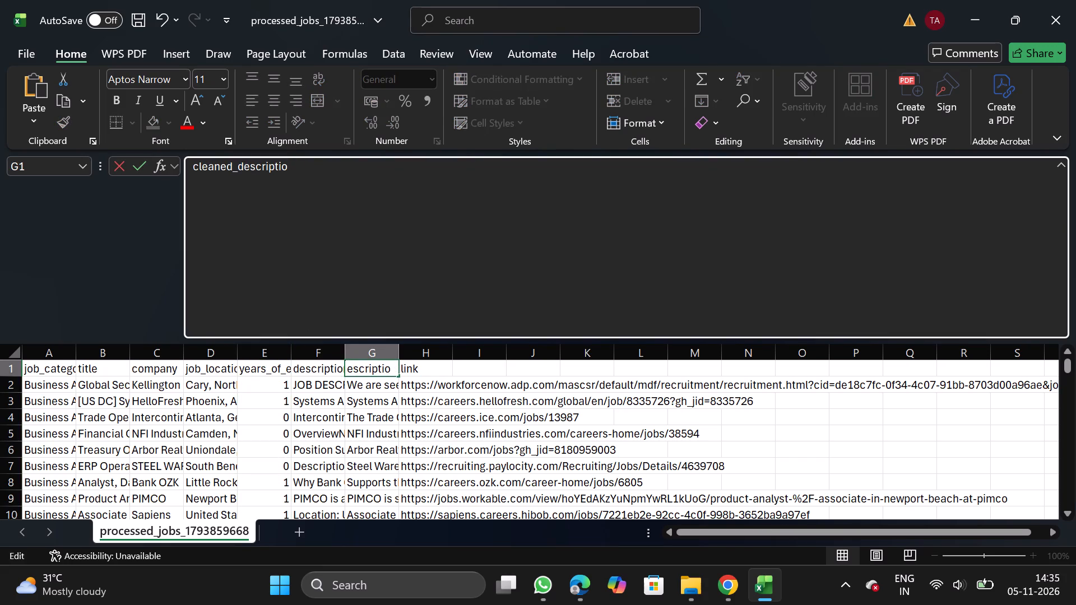
key(ctrl+v)
Rename the header in F1 as original_description, copying the name from NextGenApply's bulk CSV upload format requirements in Chrome.
click(335, 366)
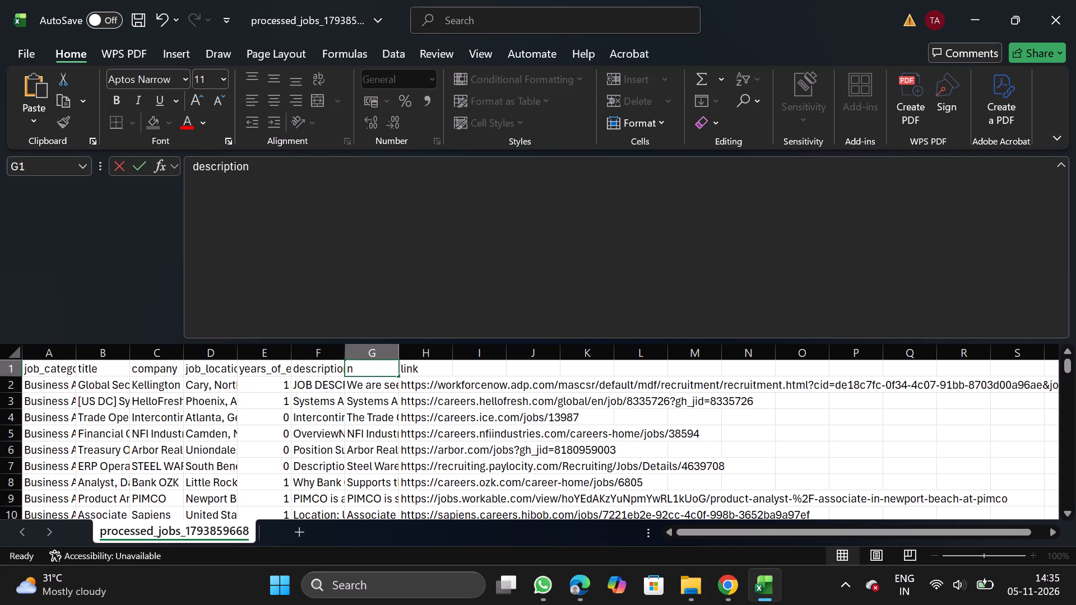
click(424, 282)
key(BackSpace)
key(BackSpace)
key(BackSpace)
key(BackSpace)
key(BackSpace)
key(BackSpace)
key(BackSpace)
key(BackSpace)
key(BackSpace)
key(BackSpace)
key(BackSpace)
key(BackSpace)
key(BackSpace)
key(BackSpace)
key(BackSpace)
key(BackSpace)
key(BackSpace)
key(BackSpace)
key(BackSpace)
key(BackSpace)
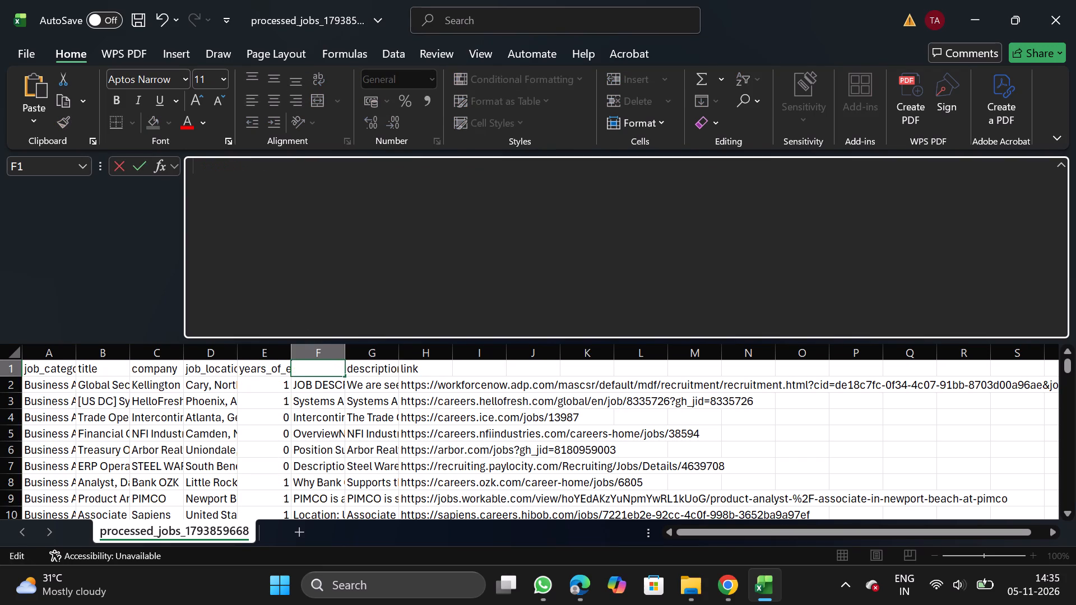
click(718, 584)
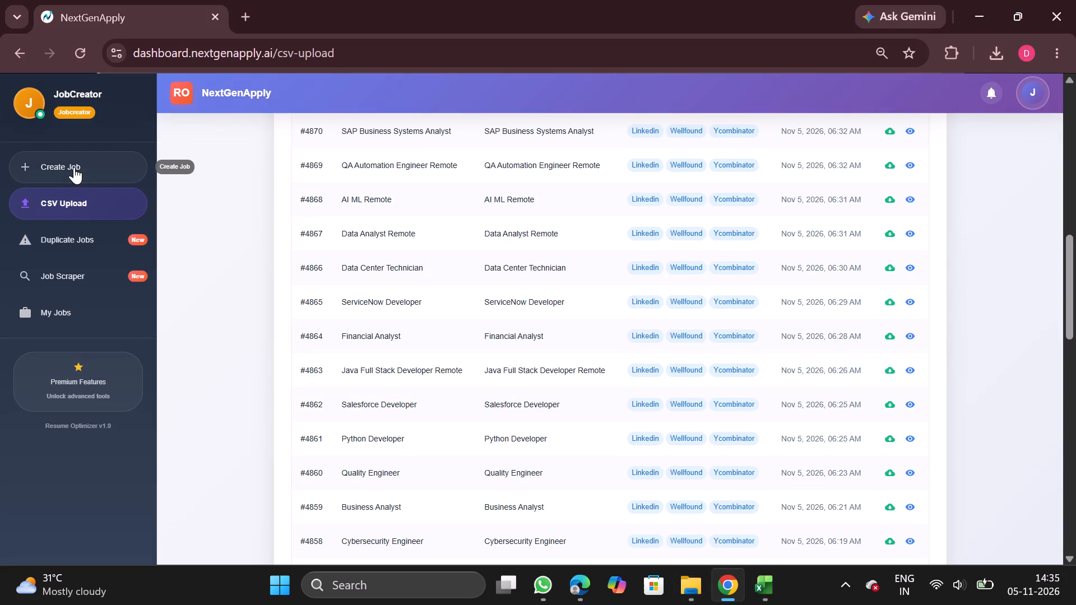
click(74, 167)
click(529, 148)
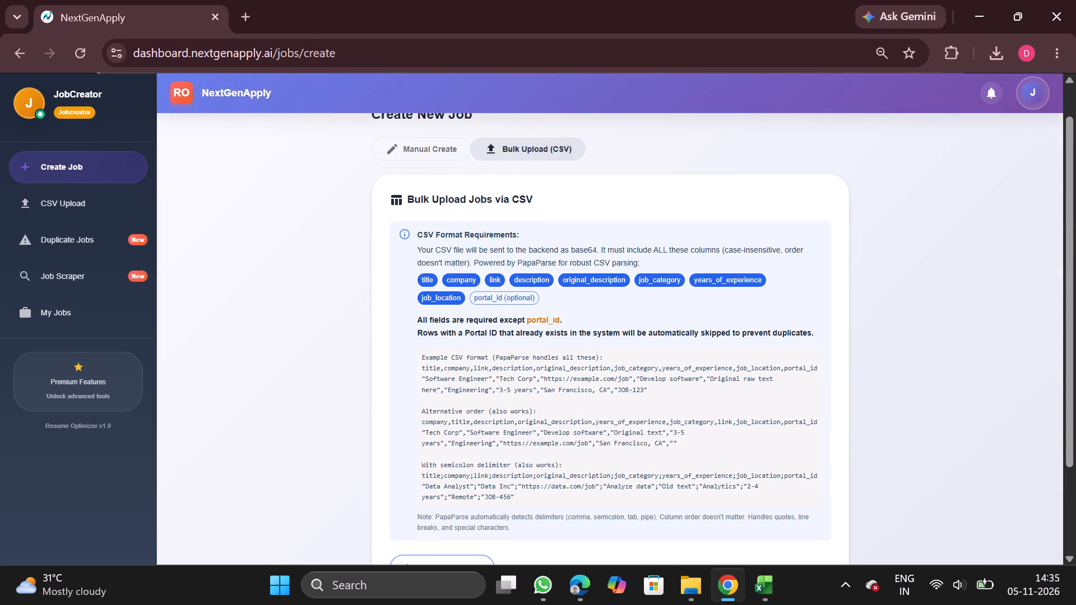
double_click(602, 282)
key(ctrl+c)
click(752, 585)
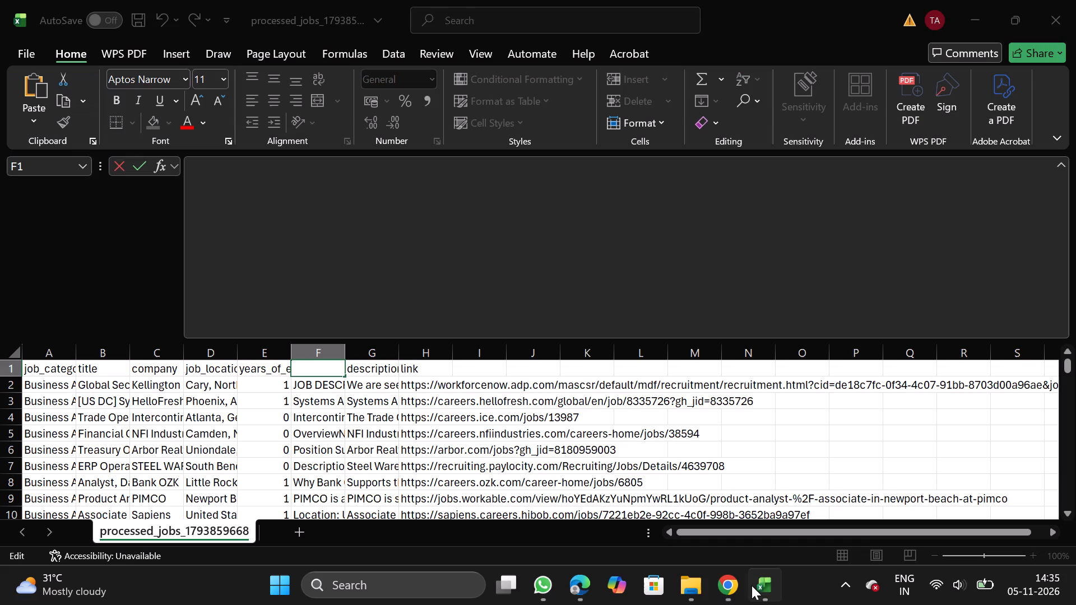
key(ctrl+v)
Add a filter to the title column and deselect all titles in its value list.
click(118, 352)
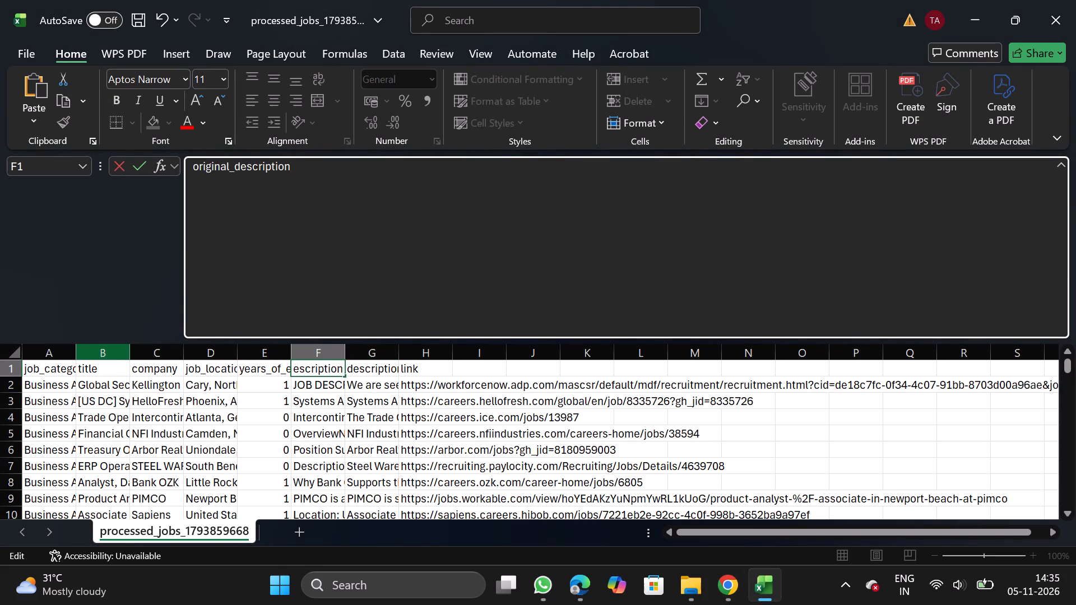
click(398, 50)
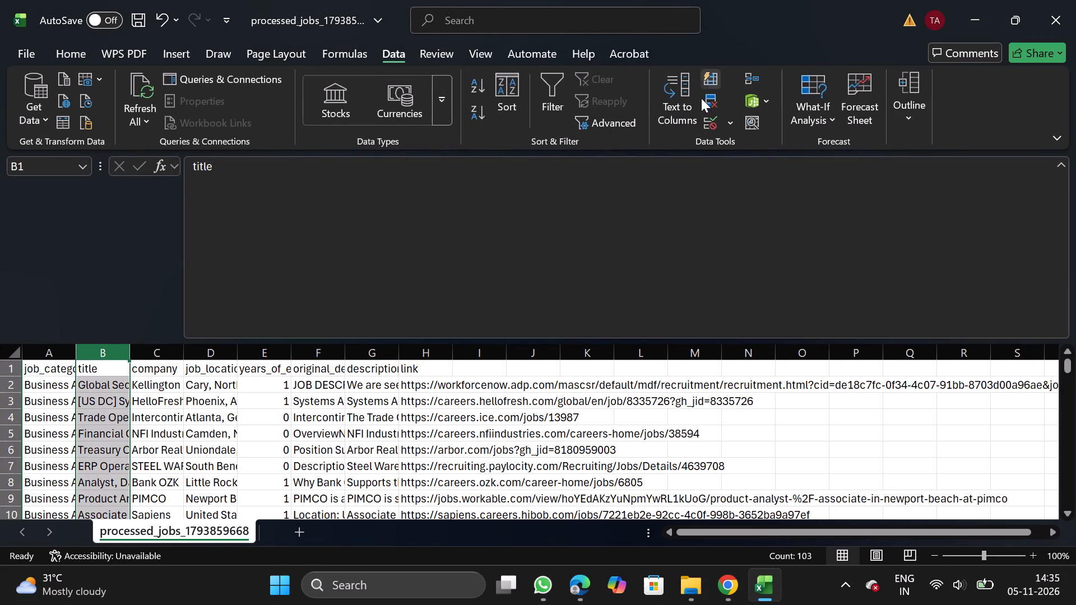
click(555, 98)
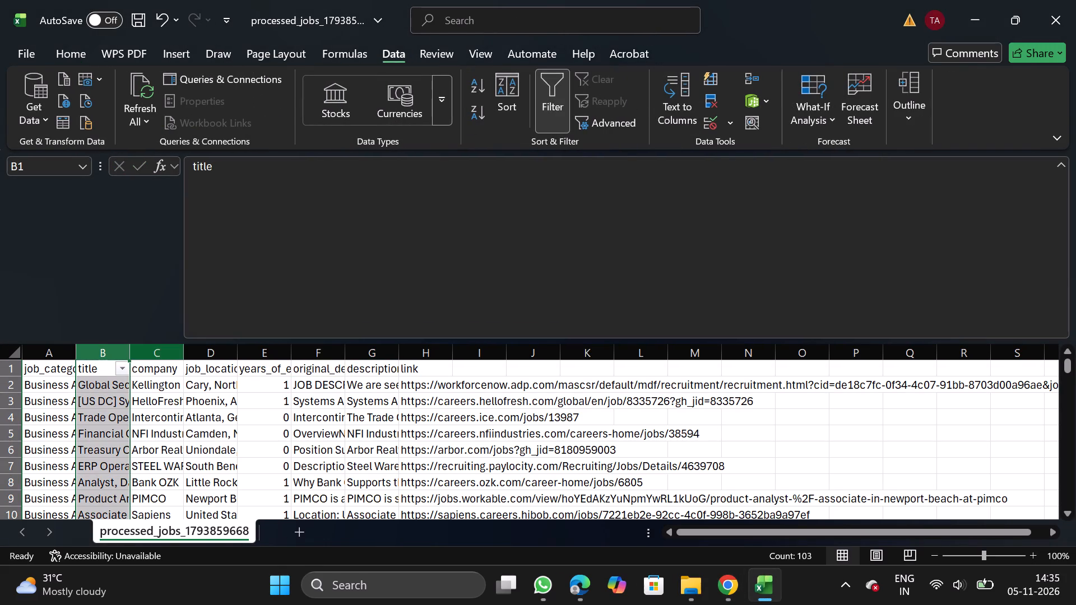
click(120, 371)
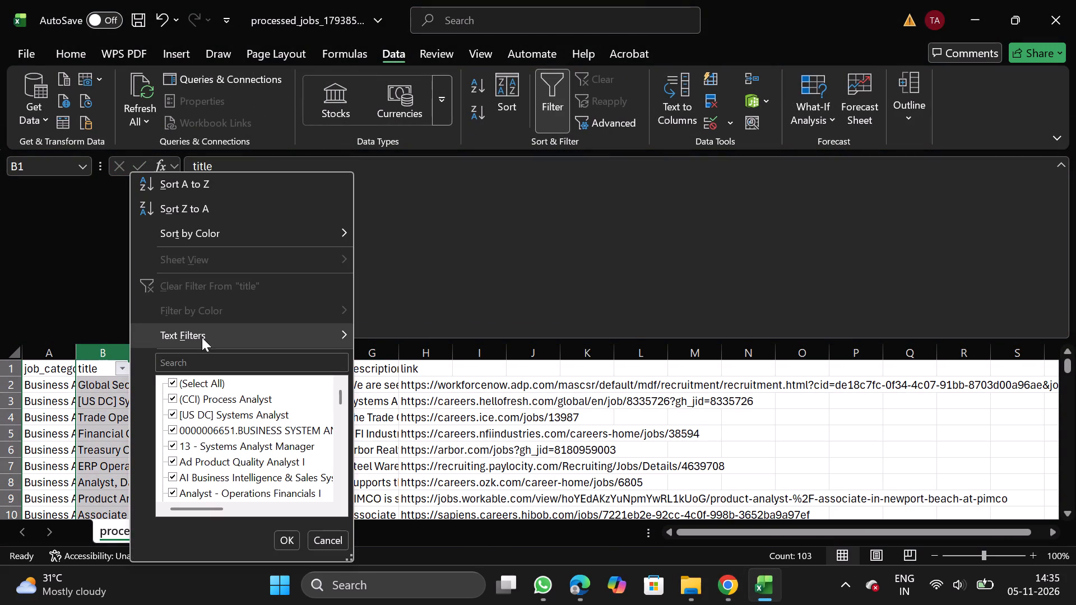
double_click(352, 558)
drag(352, 558, 877, 604)
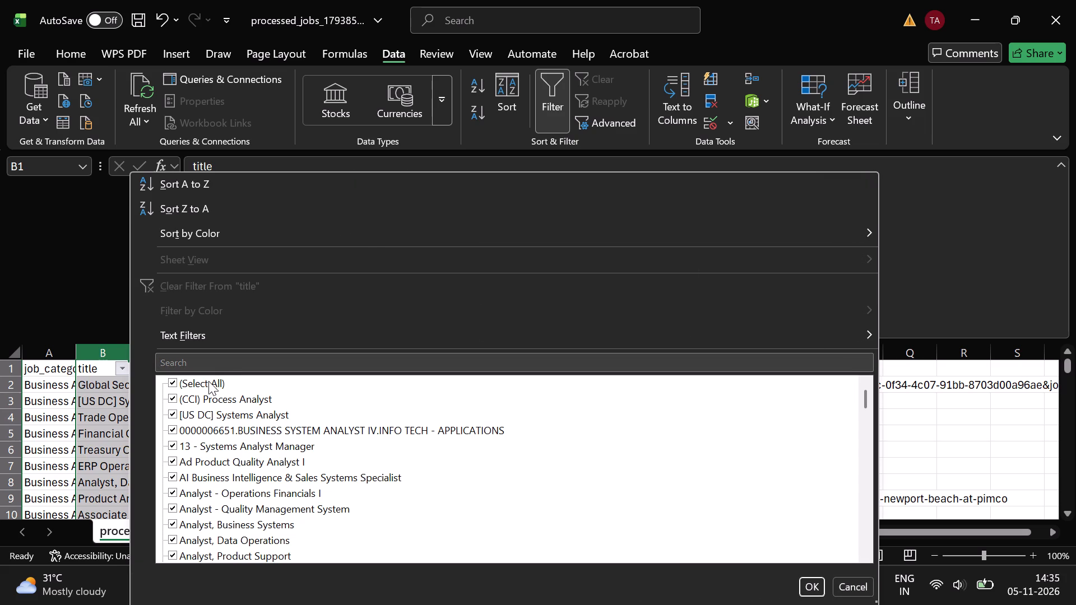
click(208, 381)
Include 13 - Systems Analyst Manager, AI Business Intelligence & Sales Systems Specialist, Analyst/Sr. Analyst Intermodal and the Audit & Assurance Analyst in the title filter.
click(298, 445)
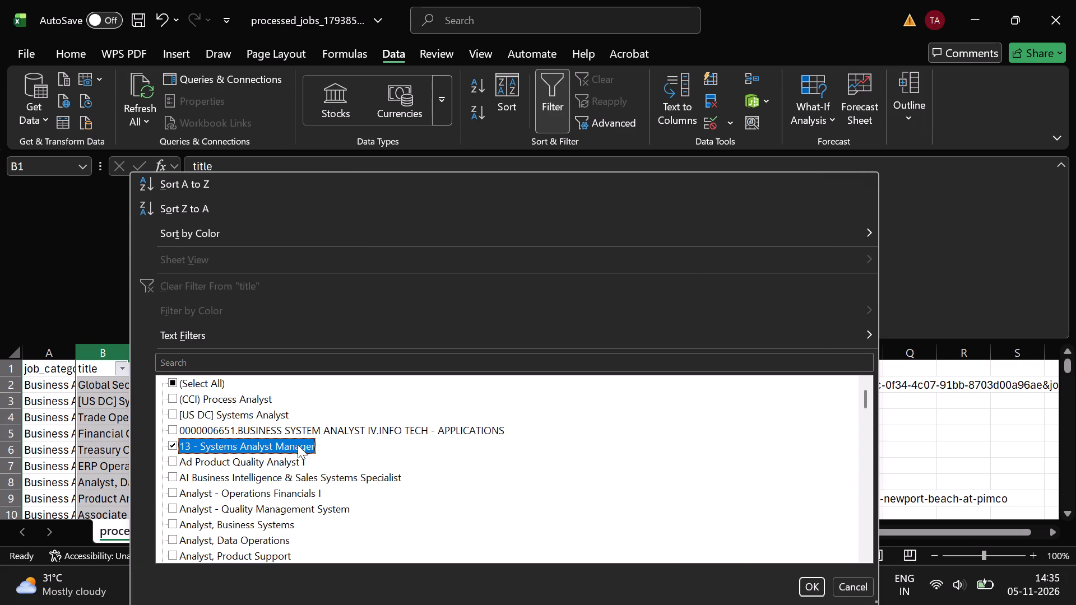
click(323, 480)
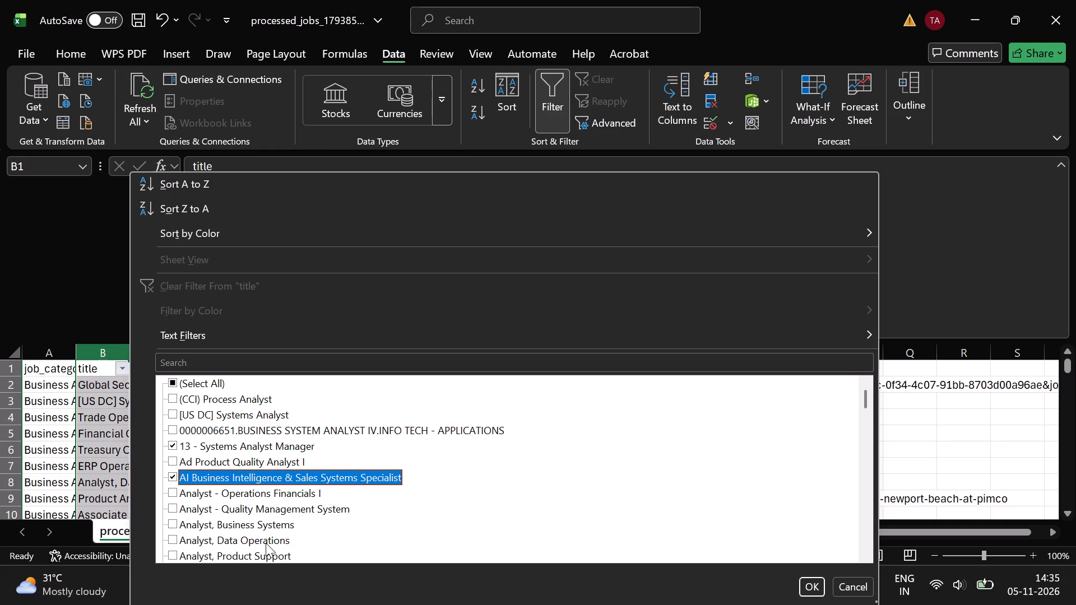
scroll(266, 543, down, 1)
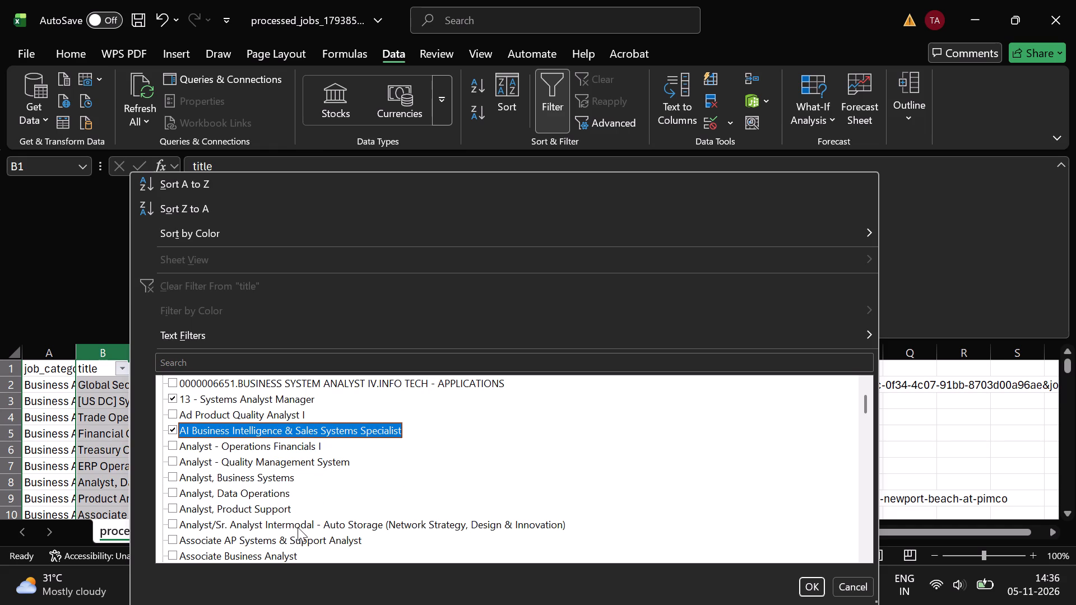
click(298, 527)
scroll(298, 527, down, 1)
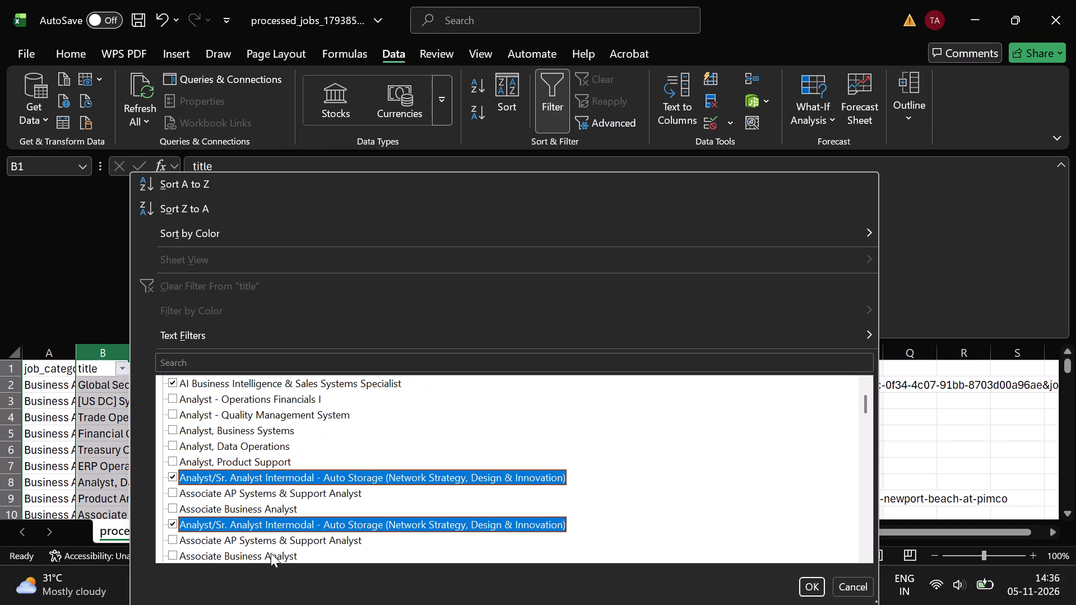
scroll(271, 553, down, 1)
click(345, 509)
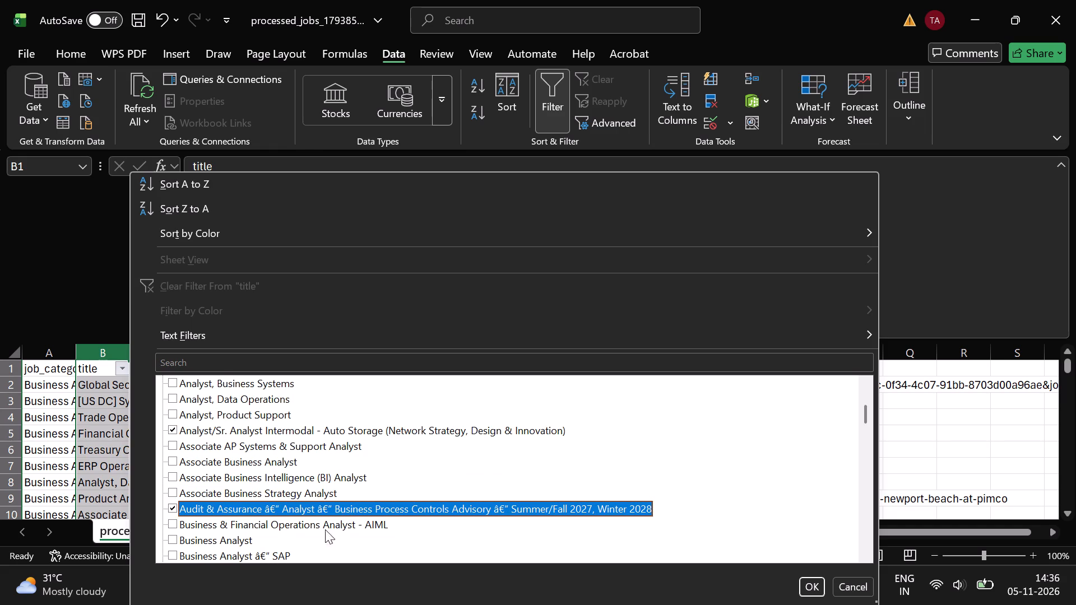
Include Client Operations Enrollment & Waiver Analyst, Consumer and Wealth AML Operations and Contract Lifecycle Manager (CLM) Systems Analyst in the title filter.
scroll(318, 533, down, 1)
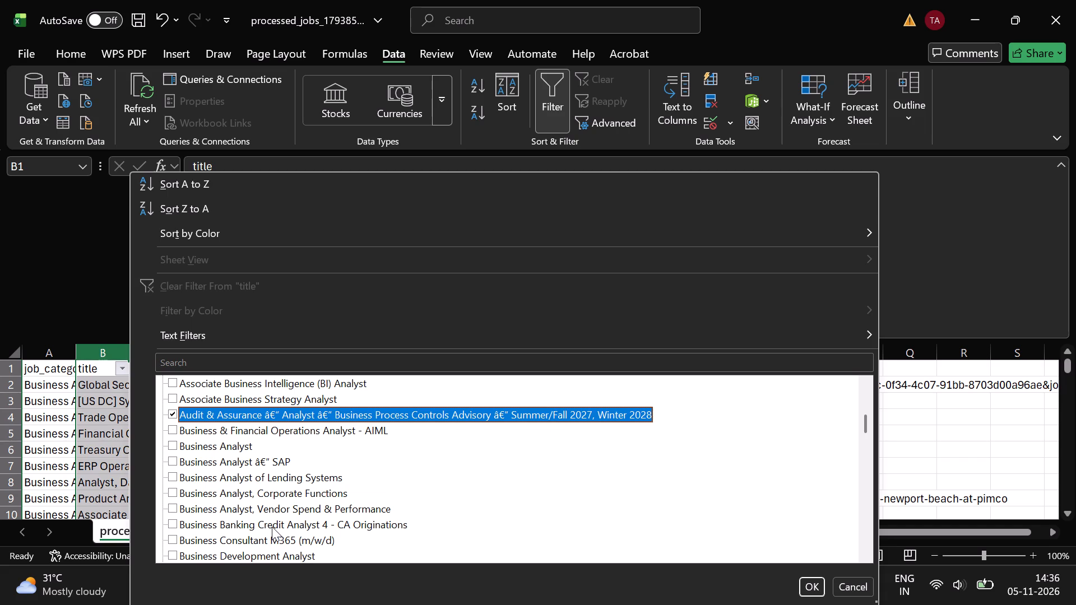
scroll(245, 538, down, 1)
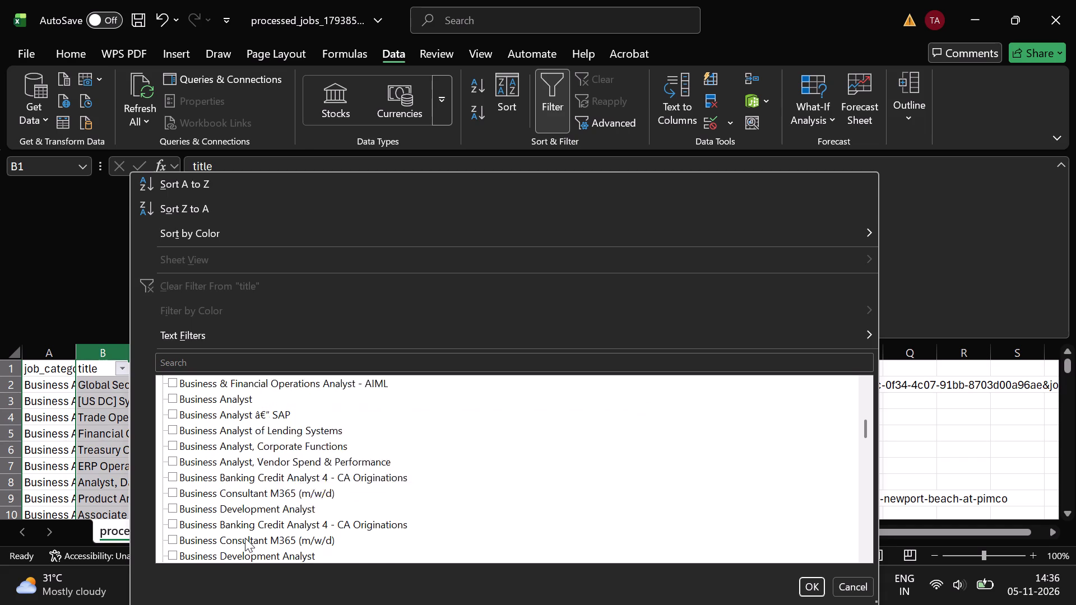
scroll(245, 538, down, 1)
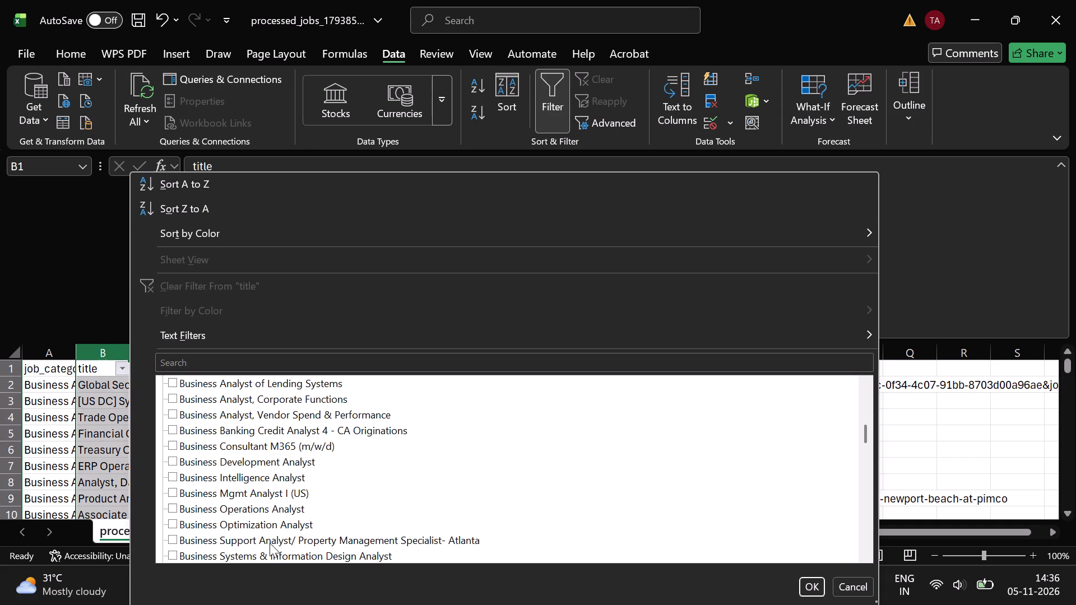
scroll(272, 544, down, 1)
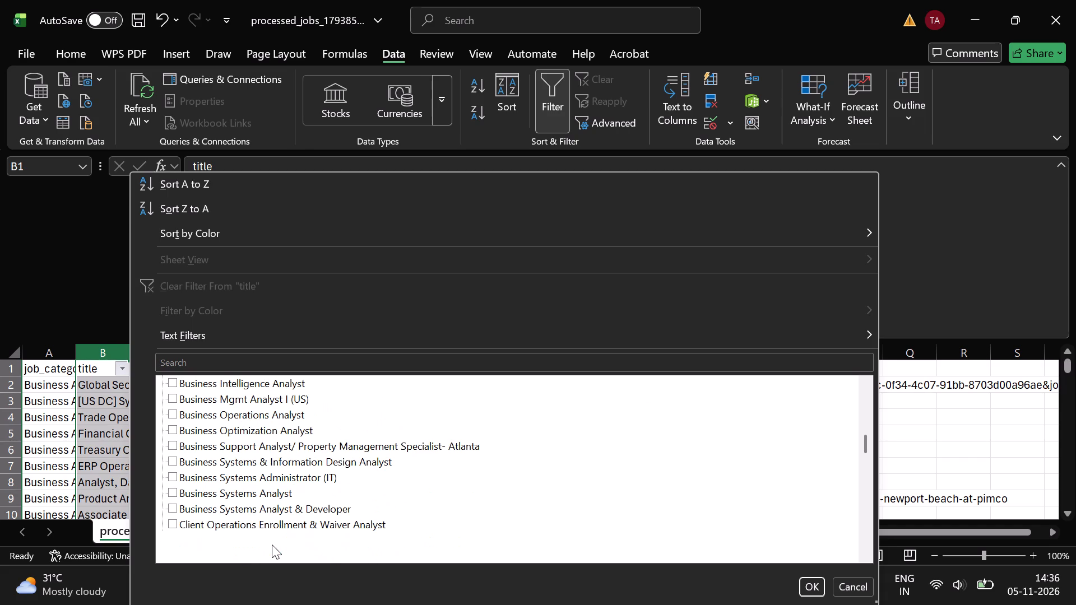
click(248, 524)
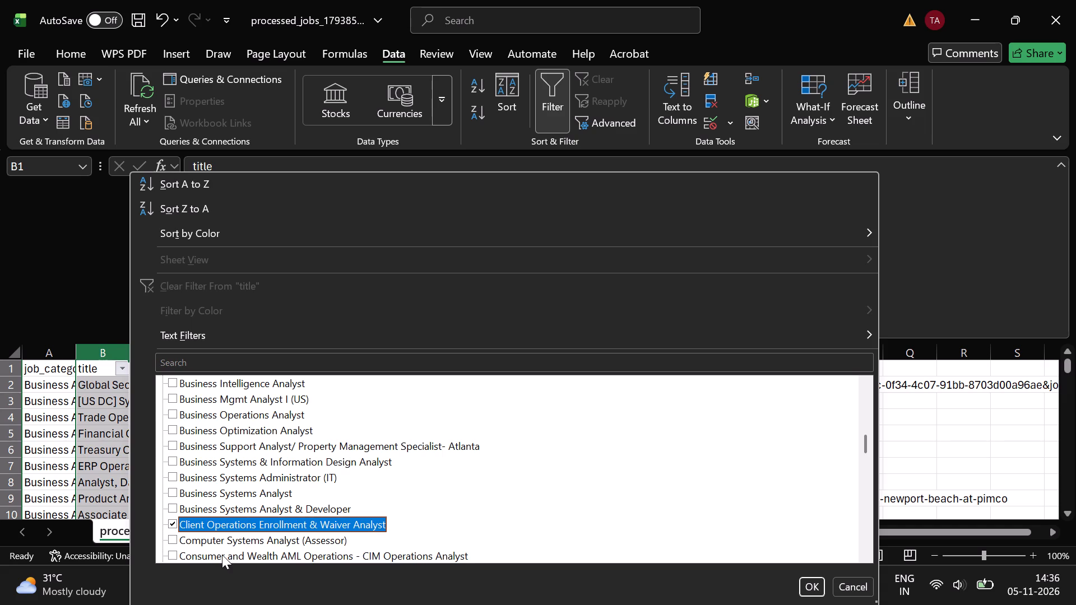
click(220, 555)
scroll(220, 555, down, 1)
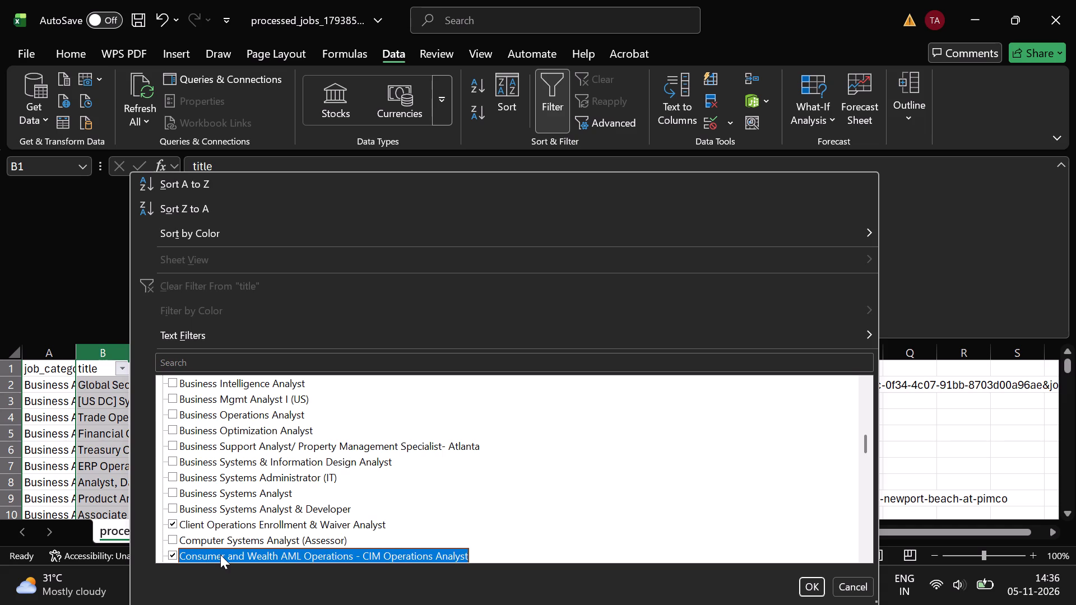
scroll(220, 555, down, 1)
click(248, 523)
Include Military Operations Analyst 3 - 31036 in the title filter.
scroll(248, 523, down, 1)
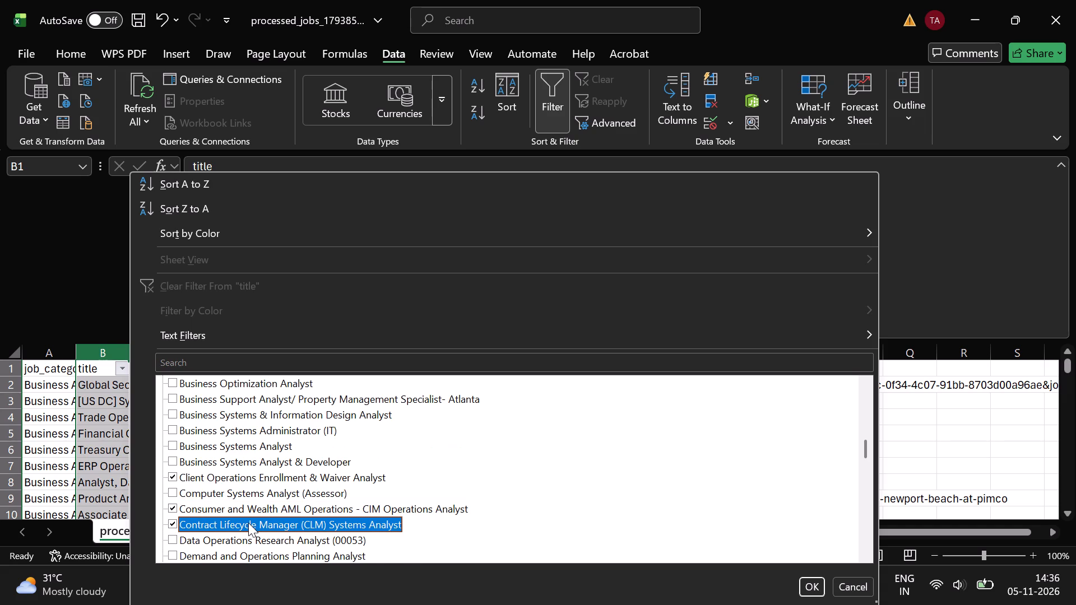
scroll(248, 523, down, 2)
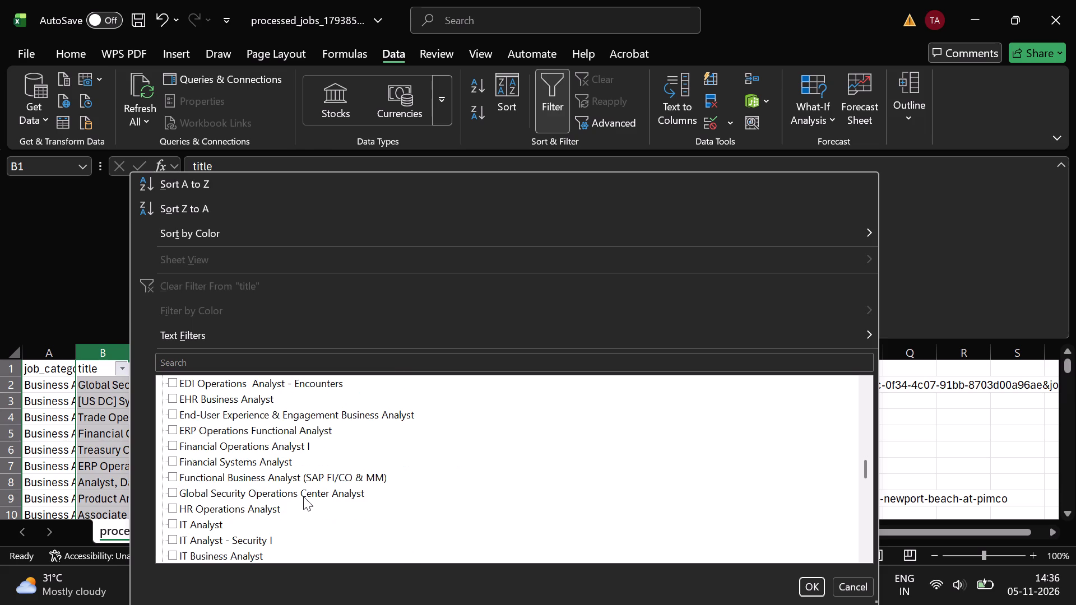
scroll(235, 543, down, 1)
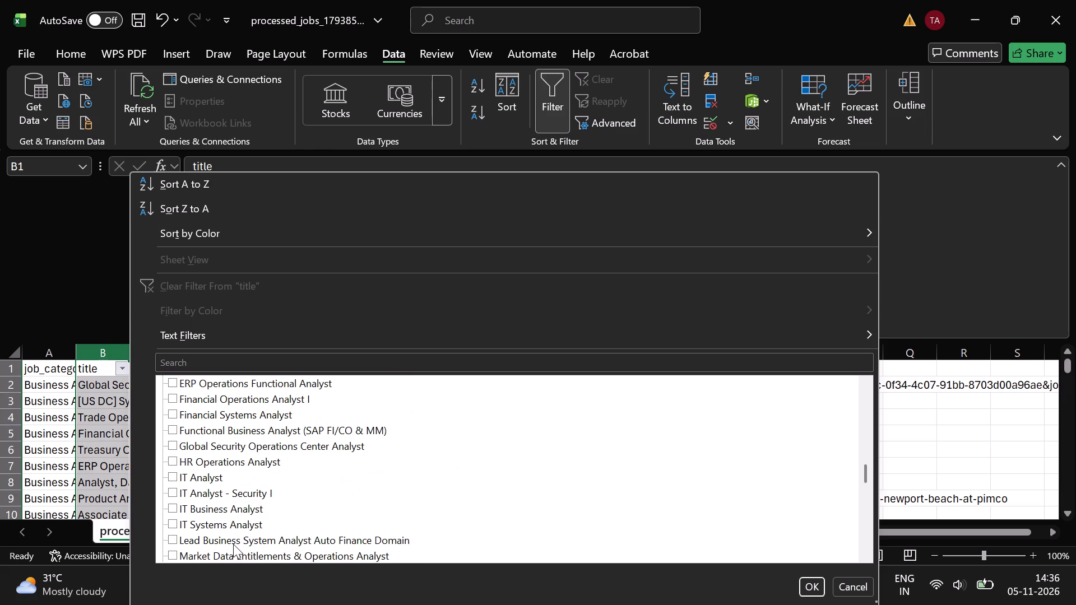
scroll(233, 544, down, 1)
click(221, 530)
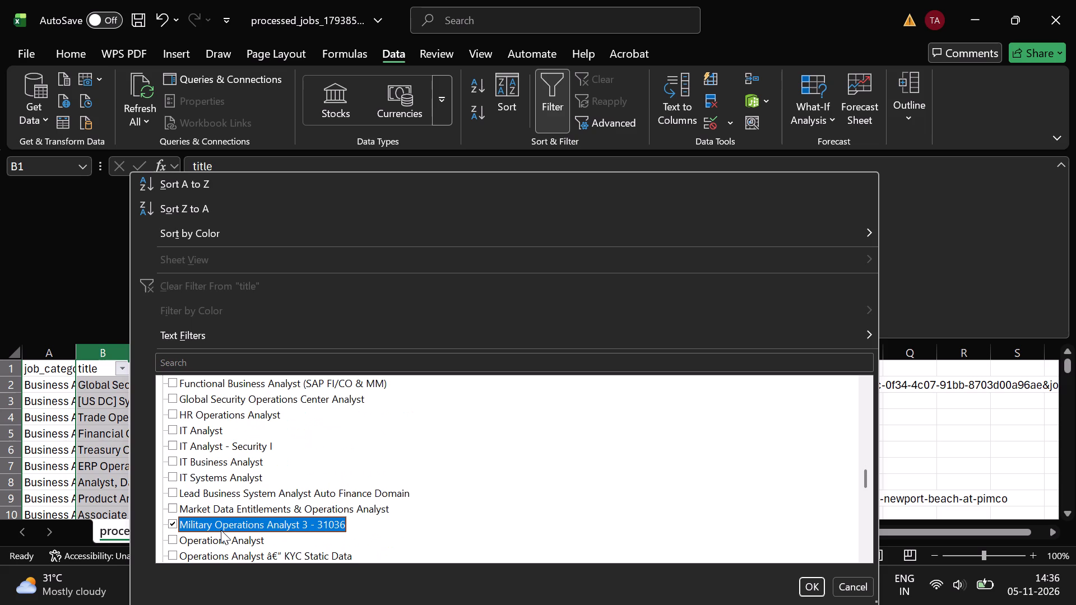
Include Periop & Procedural Business Informatics Analyst I, Pre & Post Trade Middle Office Operations Analyst and Principal Commercial Operations Analyst - Endoscopy in the title filter.
scroll(221, 530, down, 2)
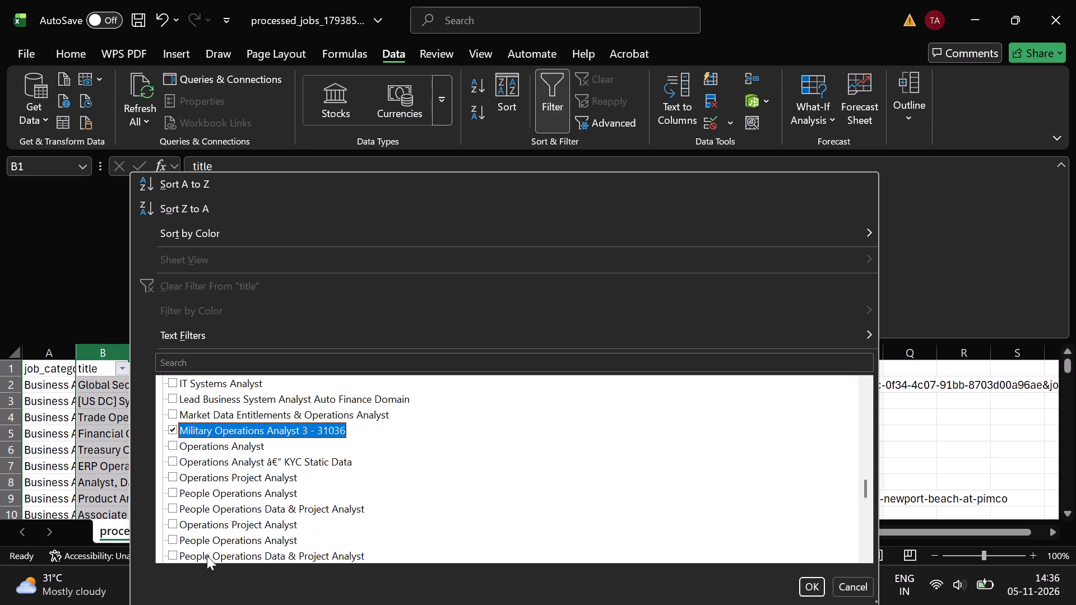
click(230, 497)
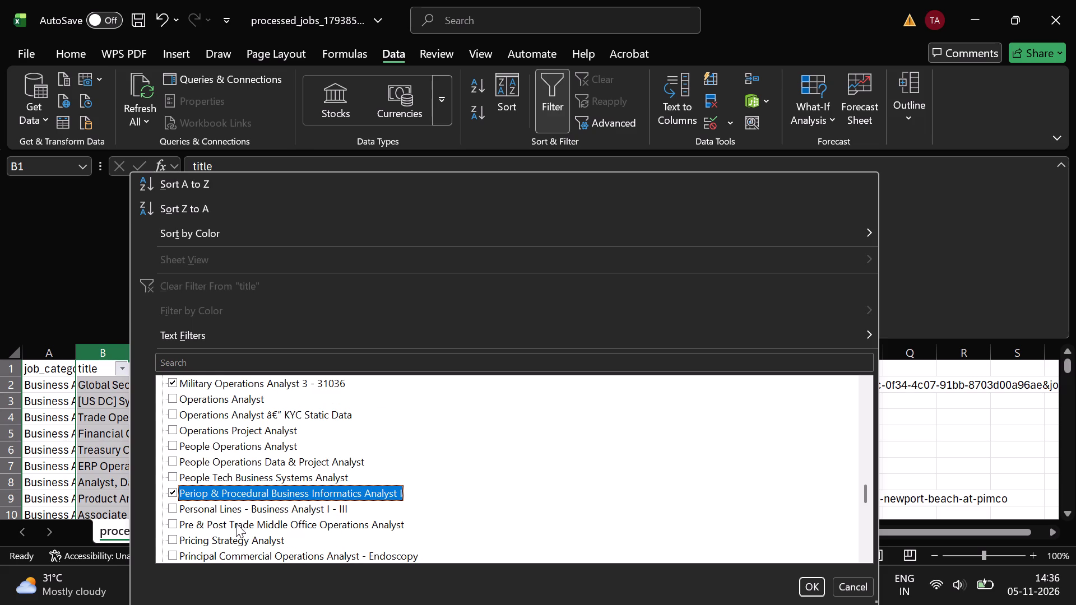
click(236, 523)
scroll(228, 533, down, 1)
click(269, 514)
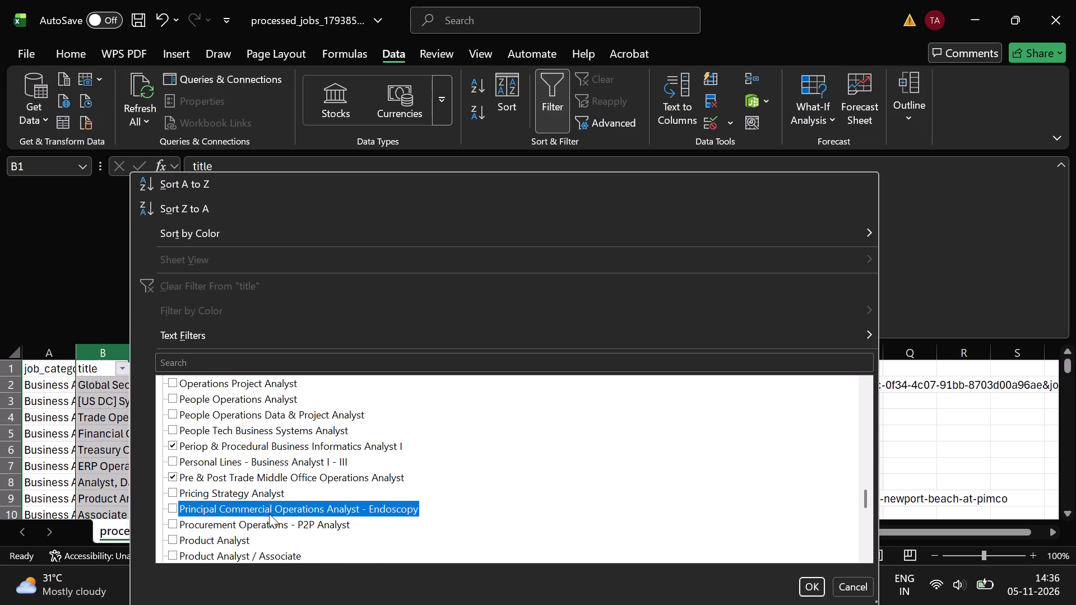
Include Sales Business Analyst, Sales Strategy & Operations Analyst and Senior Data Governance Business Analyst in the title filter, leaving SAP PP / QM Functional Analyst II out.
scroll(269, 514, down, 1)
click(215, 496)
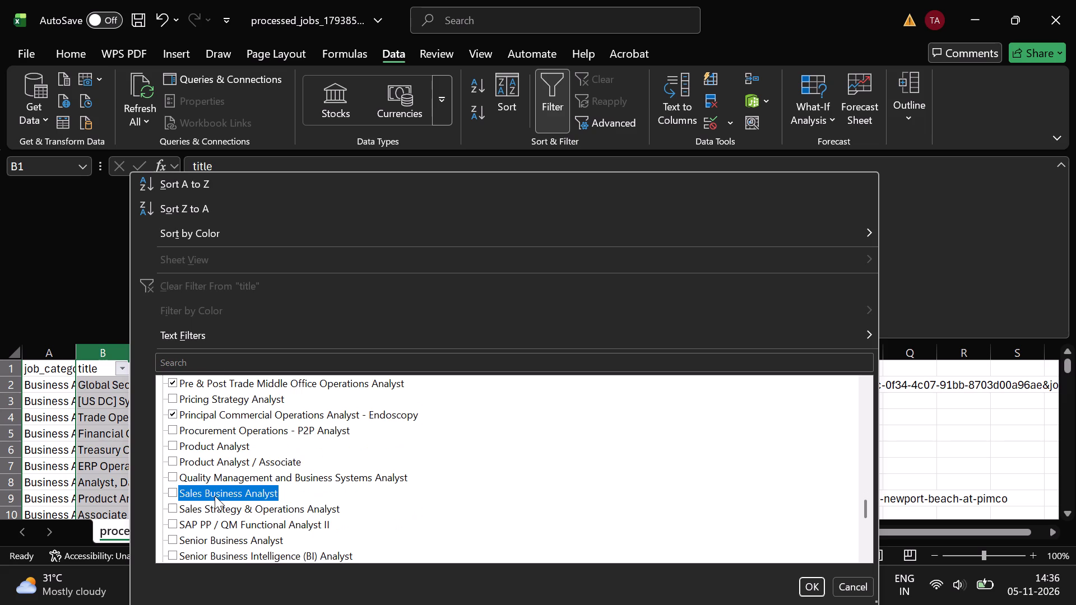
click(230, 517)
click(217, 513)
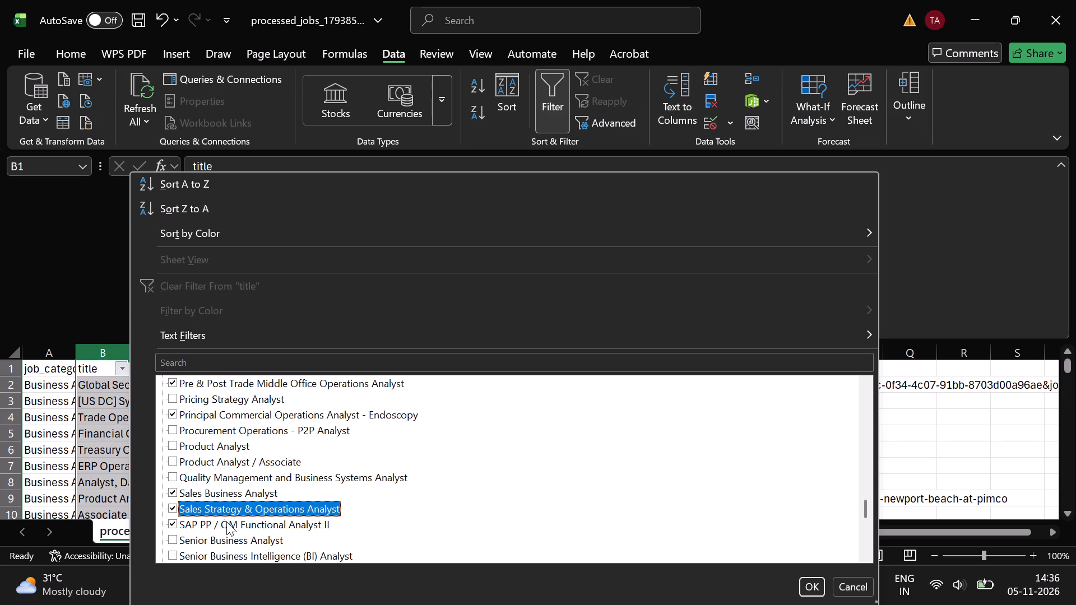
click(226, 522)
scroll(265, 542, down, 1)
click(265, 542)
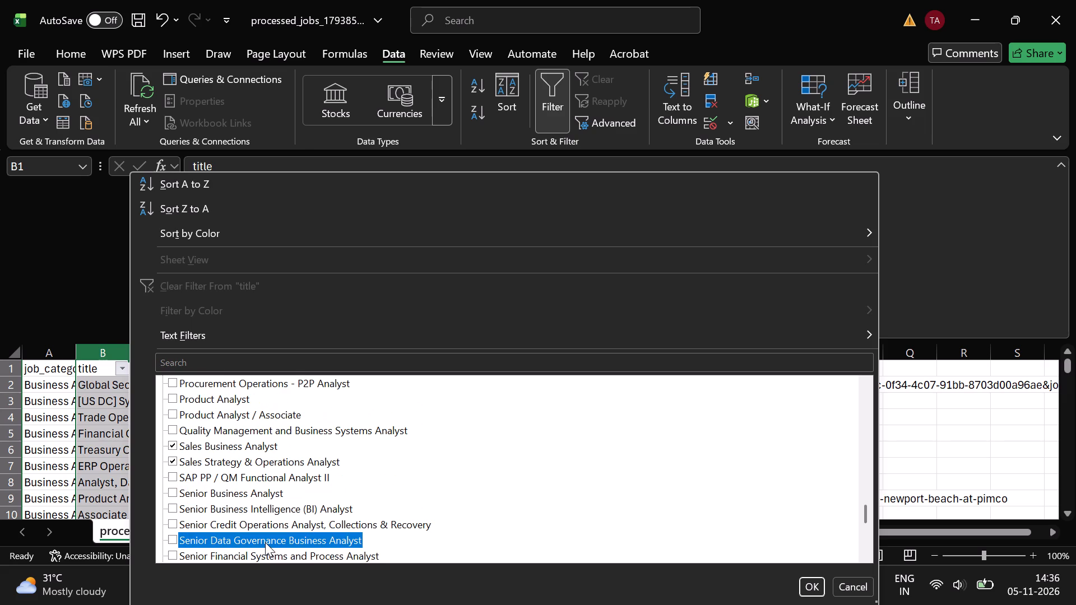
Include Treasury Operations & Reporting Analyst and the blanks, and apply the title filter.
scroll(265, 542, down, 2)
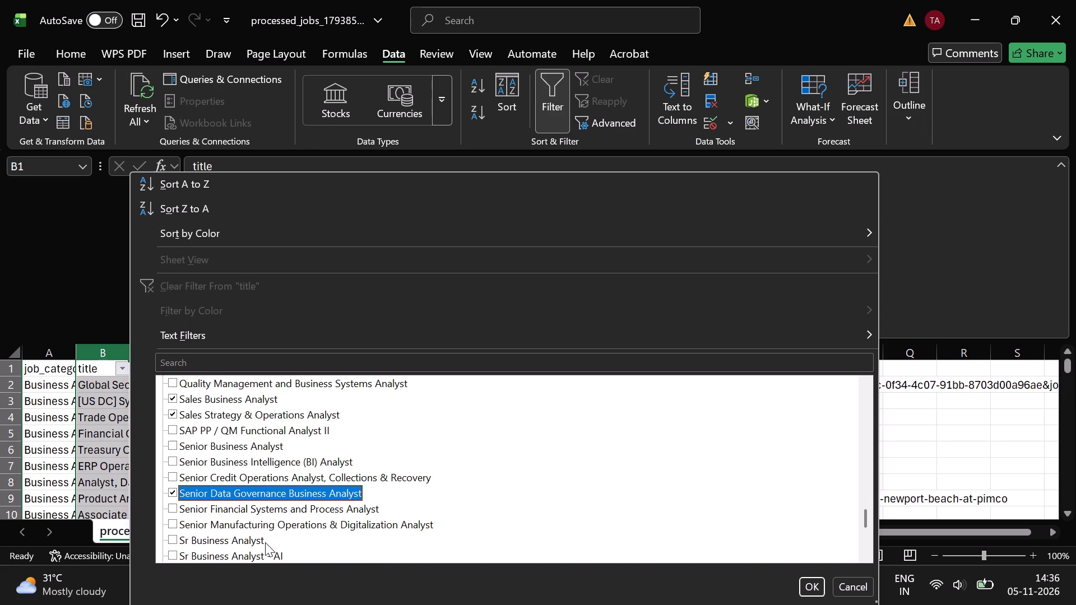
scroll(247, 548, down, 1)
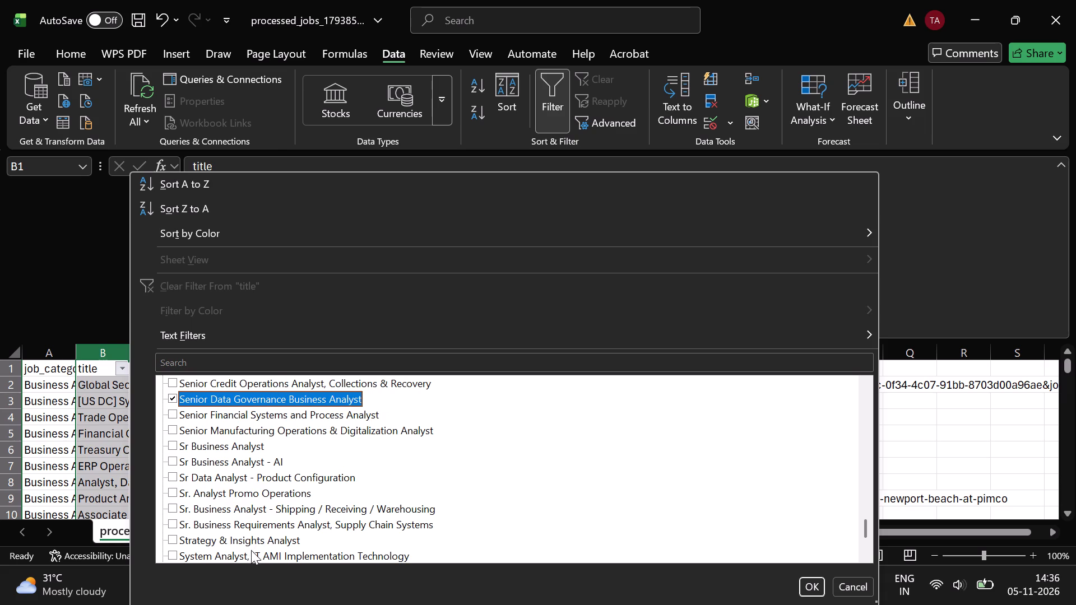
scroll(251, 550, down, 1)
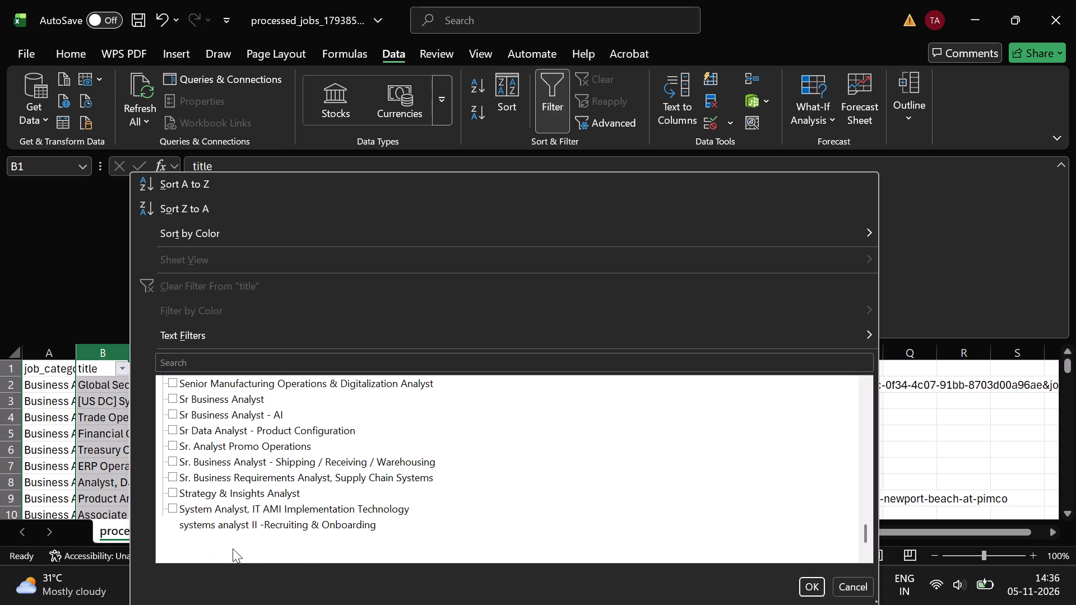
scroll(244, 552, down, 1)
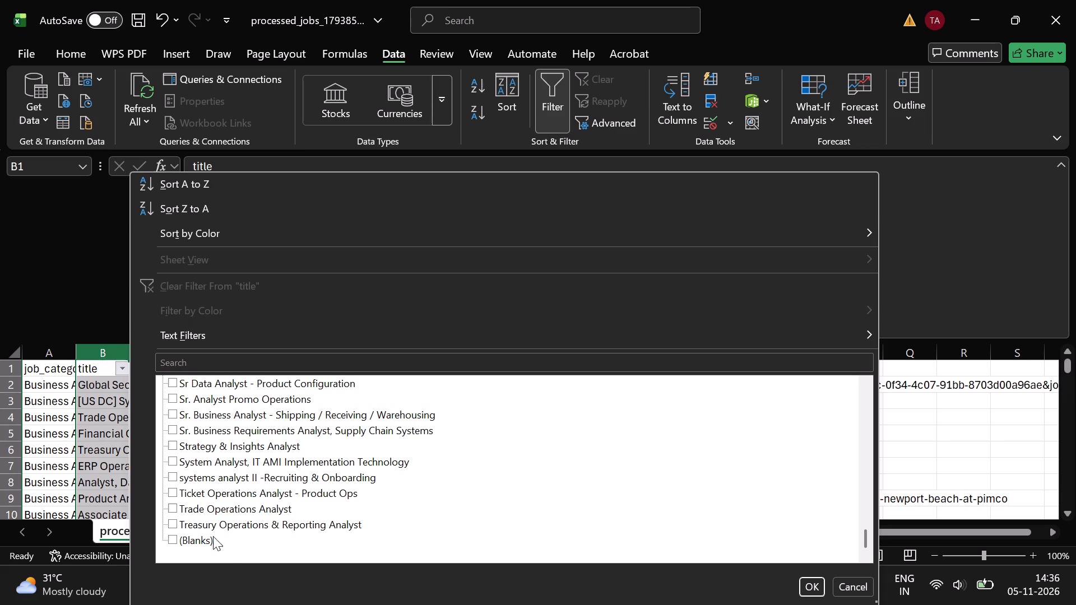
click(211, 529)
click(198, 542)
click(815, 581)
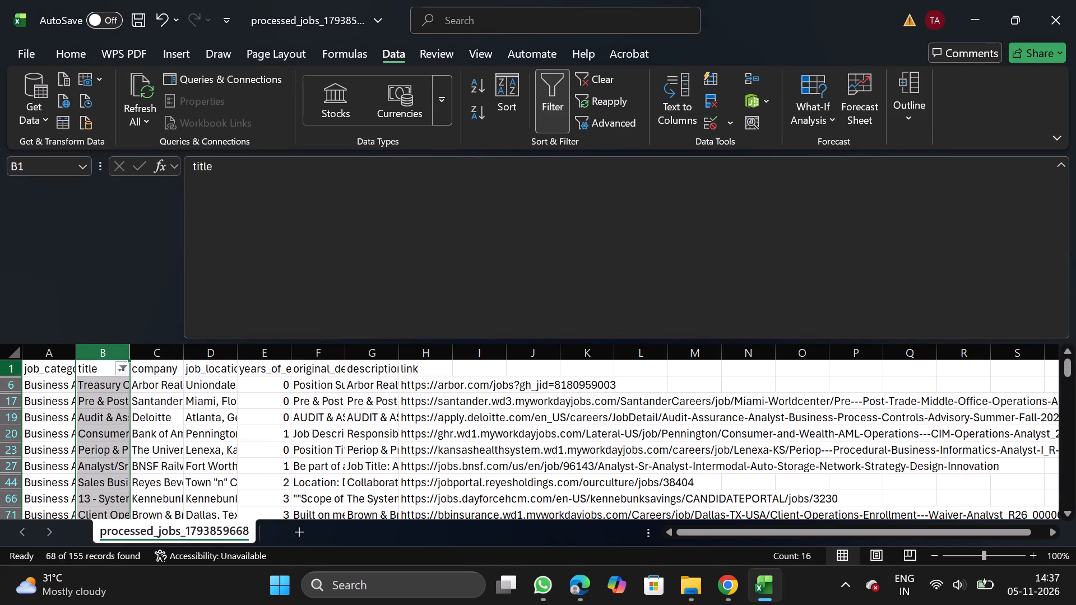
Delete all the filtered job rows below the header, from row 6 down.
click(3, 383)
key(ctrl+shift+Down)
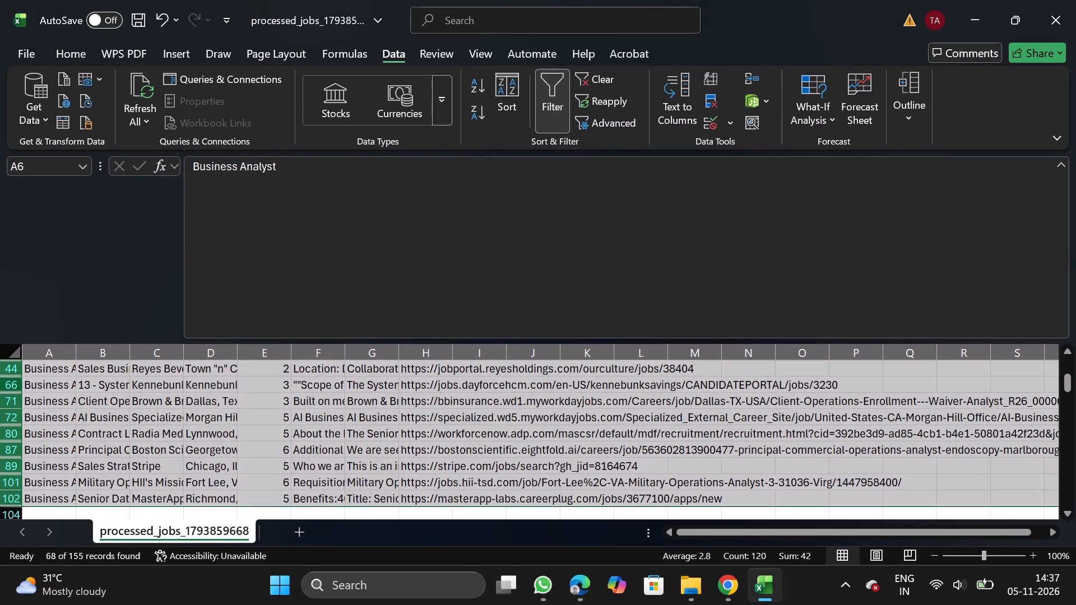
right_click(198, 466)
click(271, 331)
Remove the filter from the title column to show the remaining jobs.
click(552, 124)
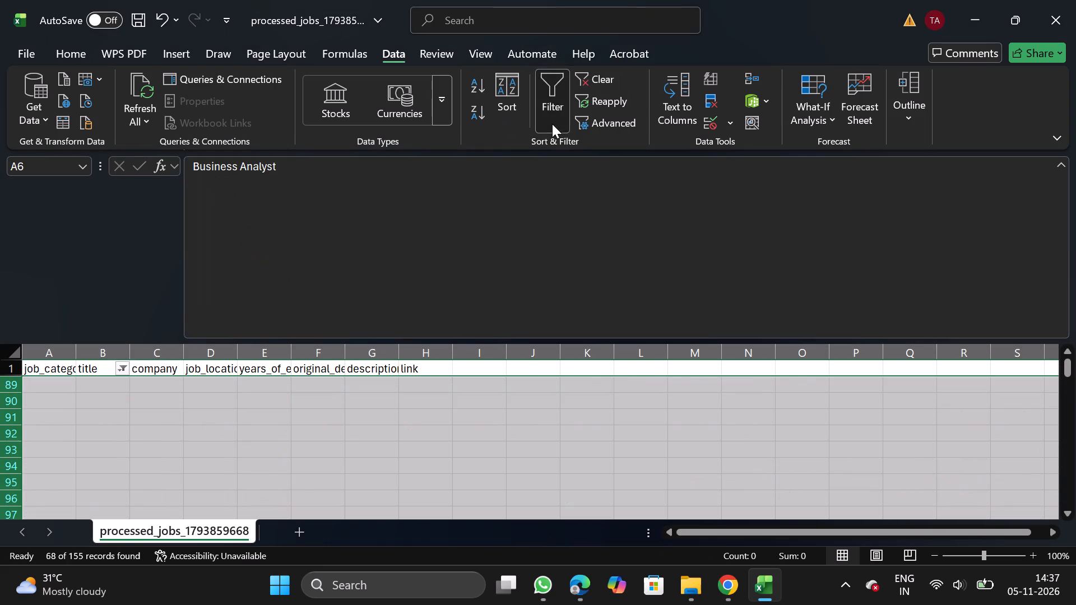
click(110, 365)
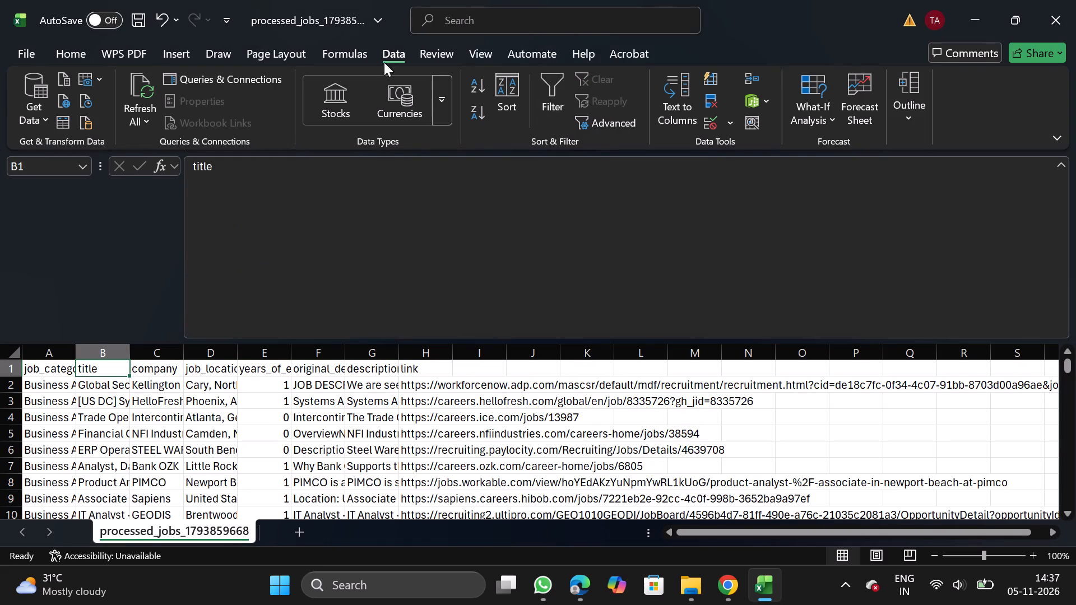
Turn on filtering for the header row and filter the title column for titles containing "lead".
click(550, 97)
drag(124, 366, 115, 365)
click(115, 365)
click(124, 368)
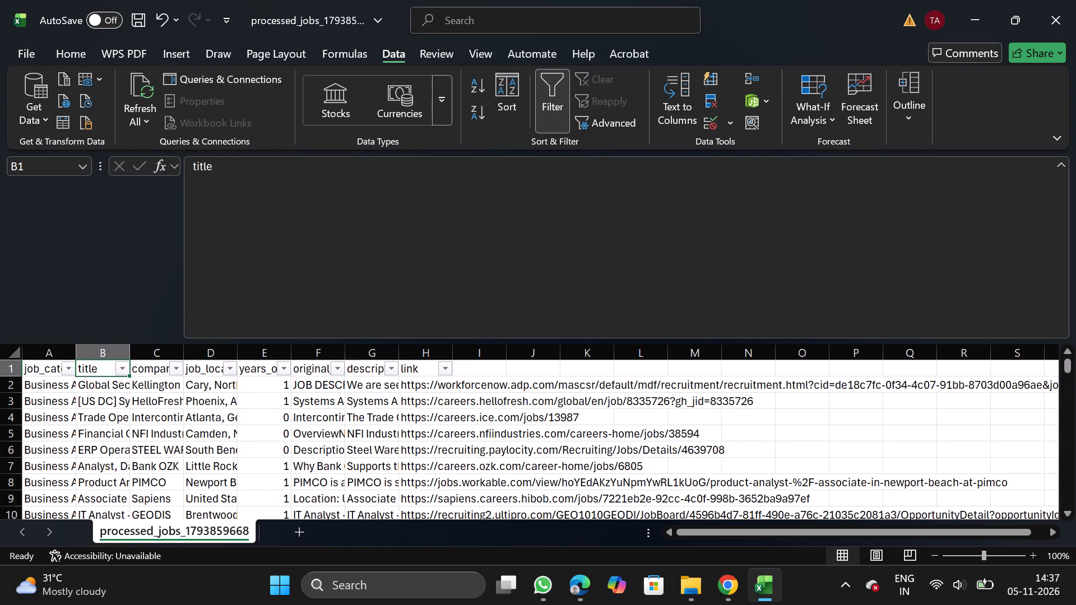
click(200, 365)
key(w)
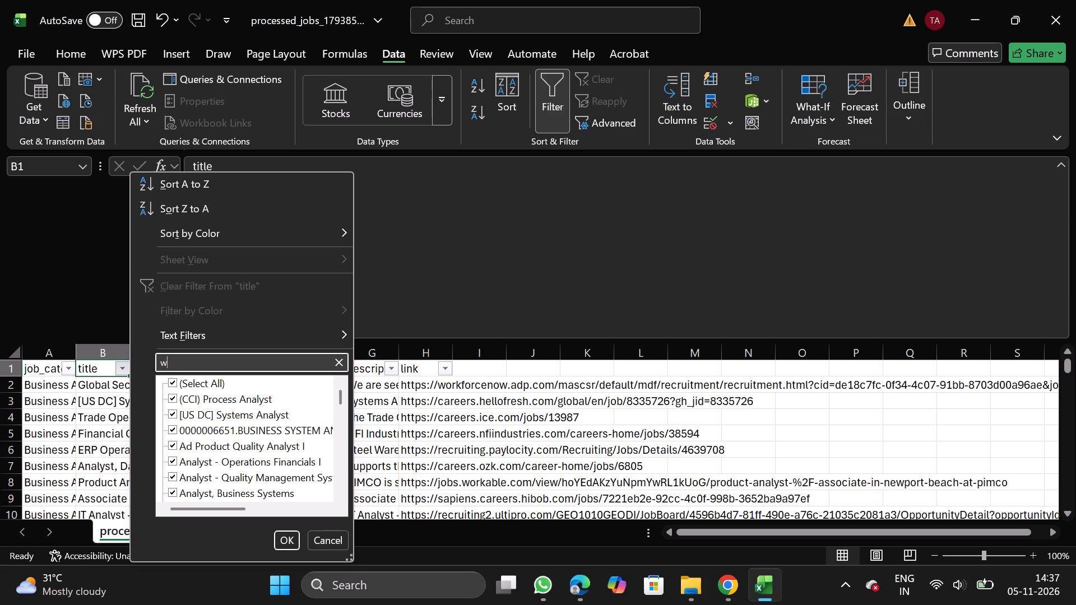
key(BackSpace)
key(BackSpace)
text(le)
text(ad)
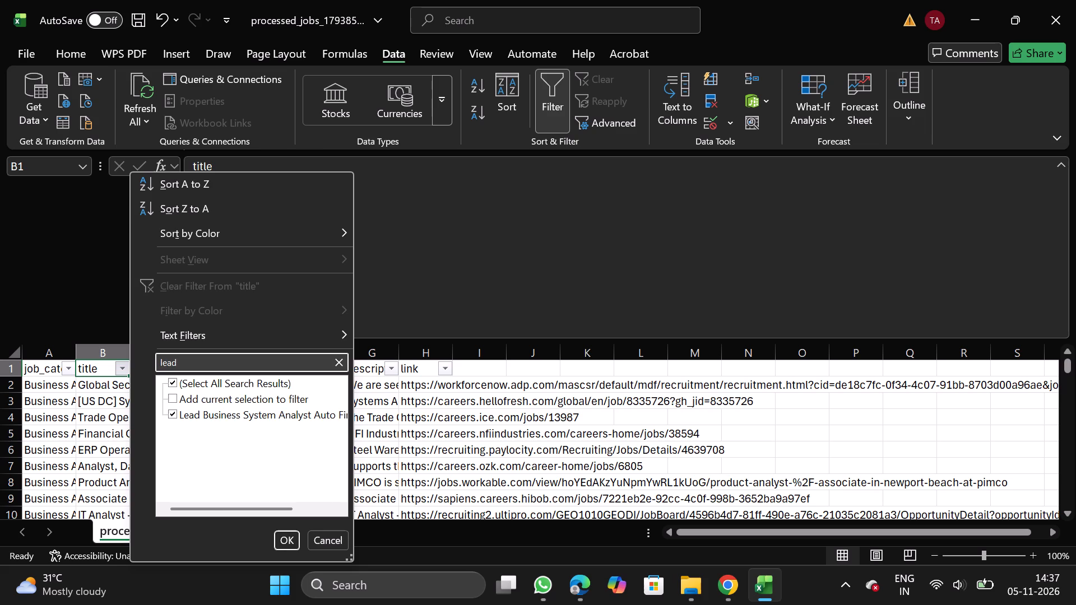
click(281, 536)
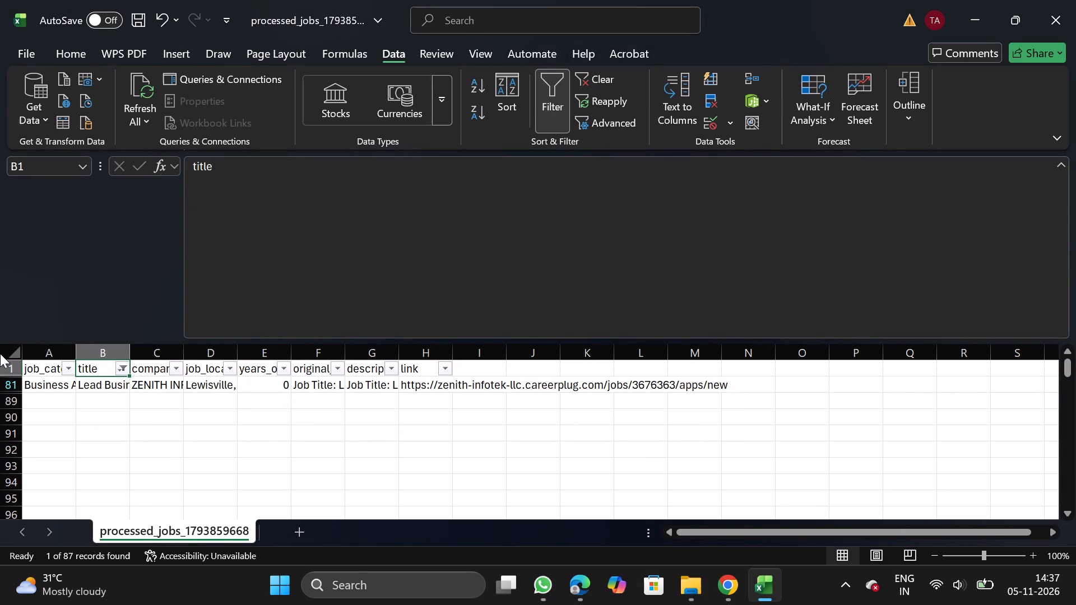
Delete the filtered Lead Business System Analyst row and remove the filter to show the remaining jobs.
drag(16, 385, 35, 383)
right_click(35, 383)
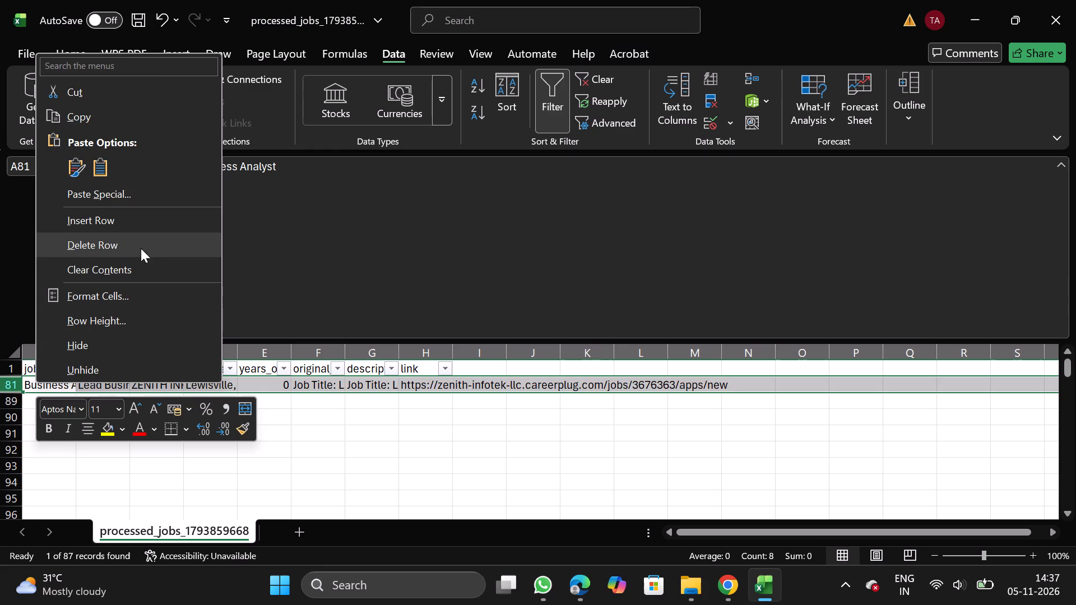
click(151, 240)
click(546, 91)
Turn filtering back on for the header row and search the title filter for "architect", clearing the search term once checked.
click(79, 368)
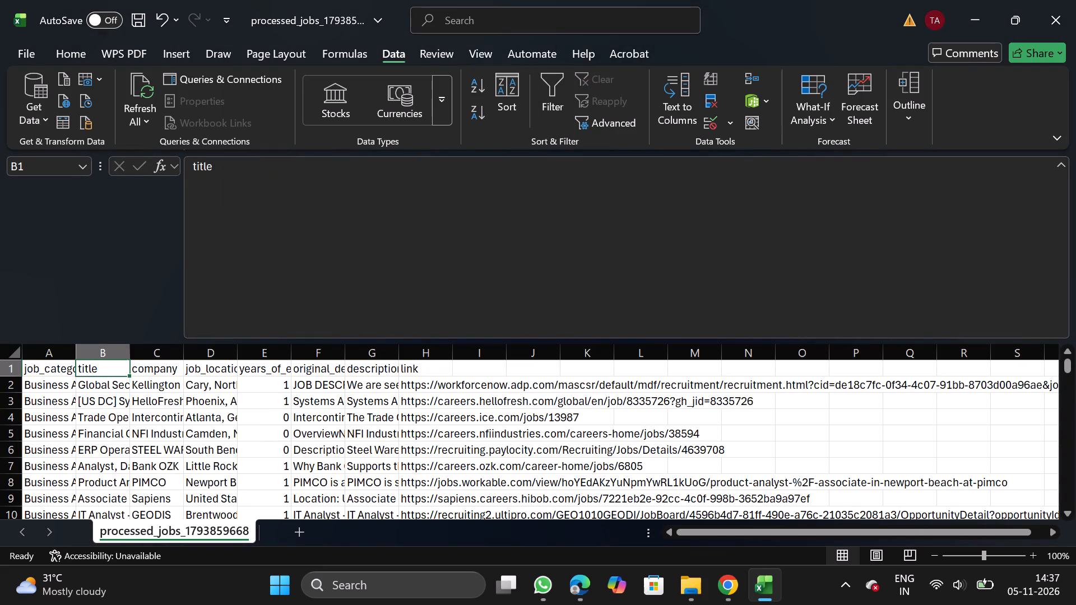
click(552, 91)
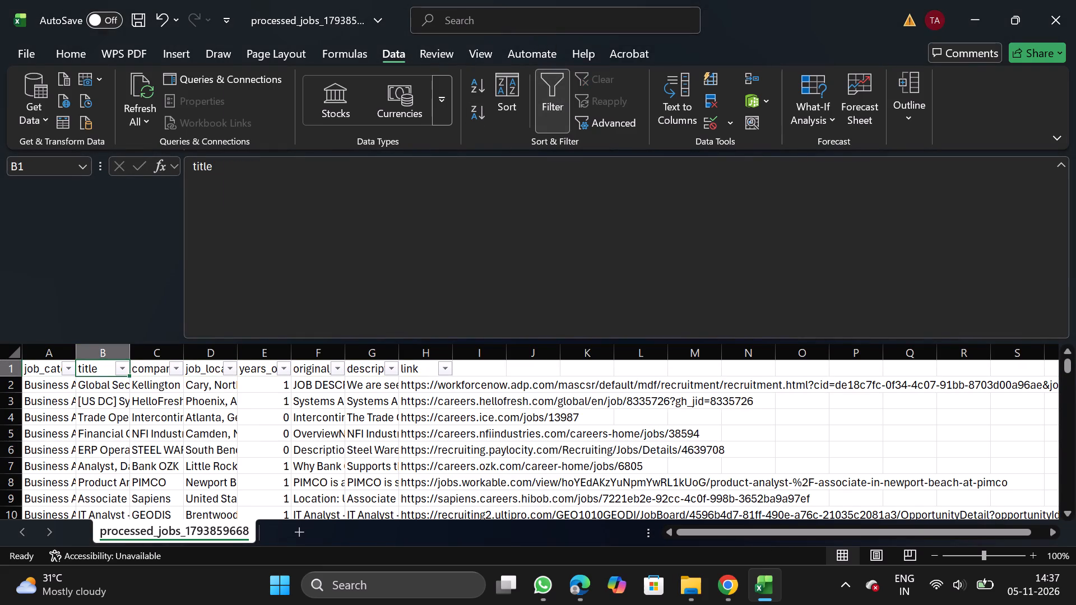
click(126, 369)
click(218, 365)
text(architect)
key(BackSpace)
key(BackSpace)
key(BackSpace)
key(BackSpace)
key(BackSpace)
key(BackSpace)
key(BackSpace)
key(BackSpace)
key(BackSpace)
key(BackSpace)
key(BackSpace)
key(BackSpace)
key(BackSpace)
key(BackSpace)
key(BackSpace)
key(BackSpace)
key(BackSpace)
key(BackSpace)
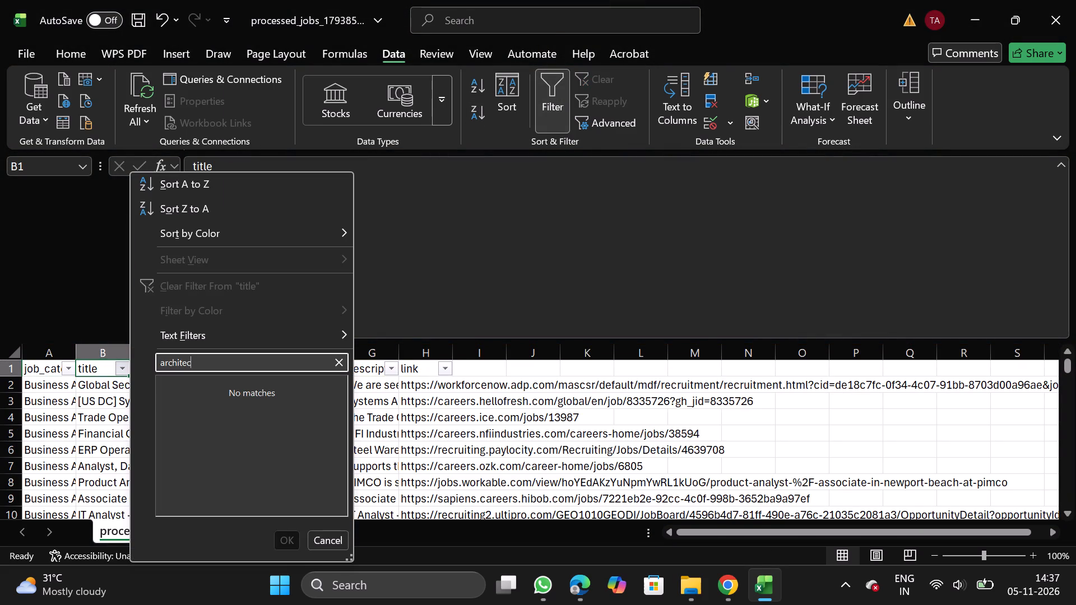
Search the title filter for "staff", clearing the search term once checked.
text(staff)
key(BackSpace)
key(BackSpace)
key(BackSpace)
key(BackSpace)
key(BackSpace)
key(BackSpace)
key(BackSpace)
key(BackSpace)
key(BackSpace)
key(BackSpace)
key(BackSpace)
key(BackSpace)
key(BackSpace)
Search the title filter for "principal", clearing the search term once checked.
text(ptincipal)
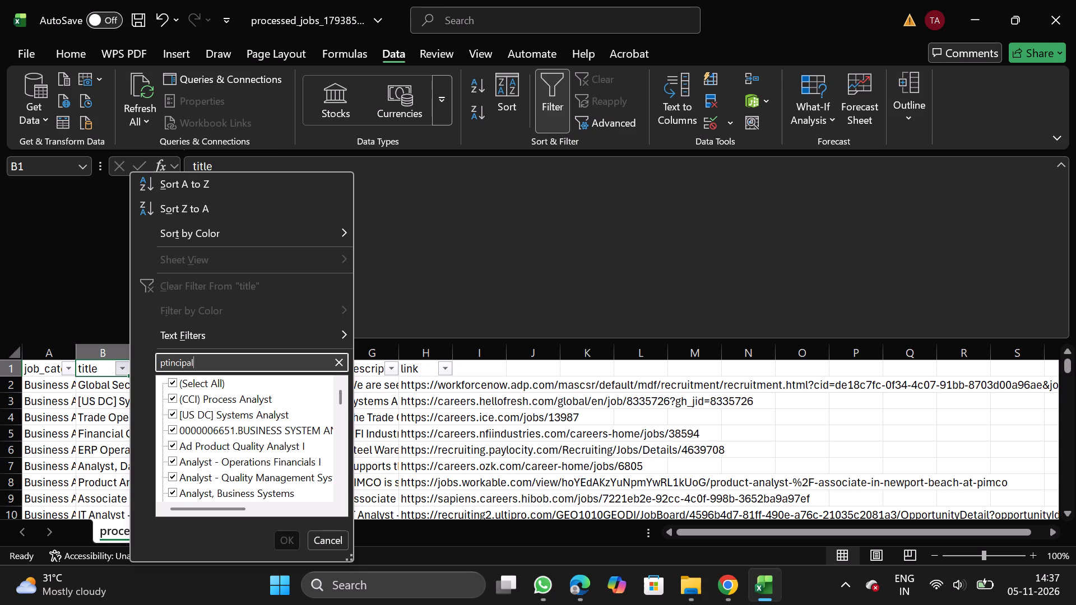
key(BackSpace)
key(BackSpace)
key(BackSpace)
key(BackSpace)
key(BackSpace)
key(BackSpace)
key(BackSpace)
key(BackSpace)
key(BackSpace)
key(BackSpace)
key(BackSpace)
key(BackSpace)
key(BackSpace)
key(BackSpace)
key(BackSpace)
key(BackSpace)
key(BackSpace)
key(BackSpace)
key(BackSpace)
key(BackSpace)
Search the title filter for "enterprise", clearing the search term once checked.
text(enter[)
key(BackSpace)
text(prise)
key(BackSpace)
key(BackSpace)
key(BackSpace)
key(BackSpace)
key(BackSpace)
key(BackSpace)
key(BackSpace)
key(BackSpace)
key(BackSpace)
key(BackSpace)
key(BackSpace)
key(BackSpace)
key(BackSpace)
key(BackSpace)
key(BackSpace)
key(BackSpace)
key(BackSpace)
key(BackSpace)
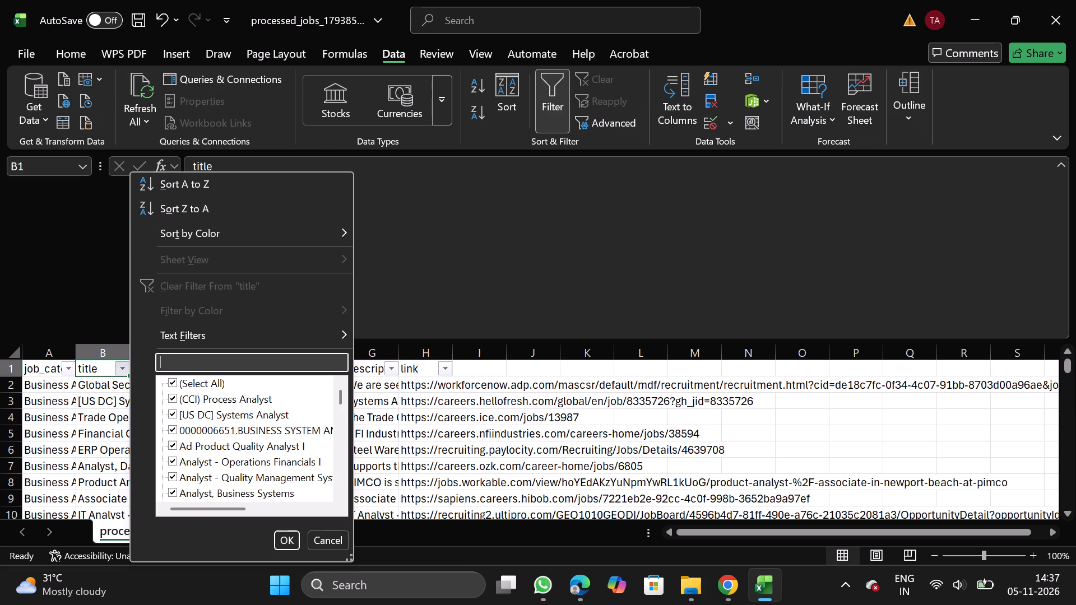
Search the title filter for "architect" once more and clear the search term.
text(architect)
key(BackSpace)
key(BackSpace)
key(BackSpace)
key(BackSpace)
key(BackSpace)
key(BackSpace)
key(BackSpace)
key(BackSpace)
key(BackSpace)
key(BackSpace)
key(BackSpace)
key(BackSpace)
key(BackSpace)
key(BackSpace)
key(BackSpace)
key(BackSpace)
key(BackSpace)
key(BackSpace)
key(BackSpace)
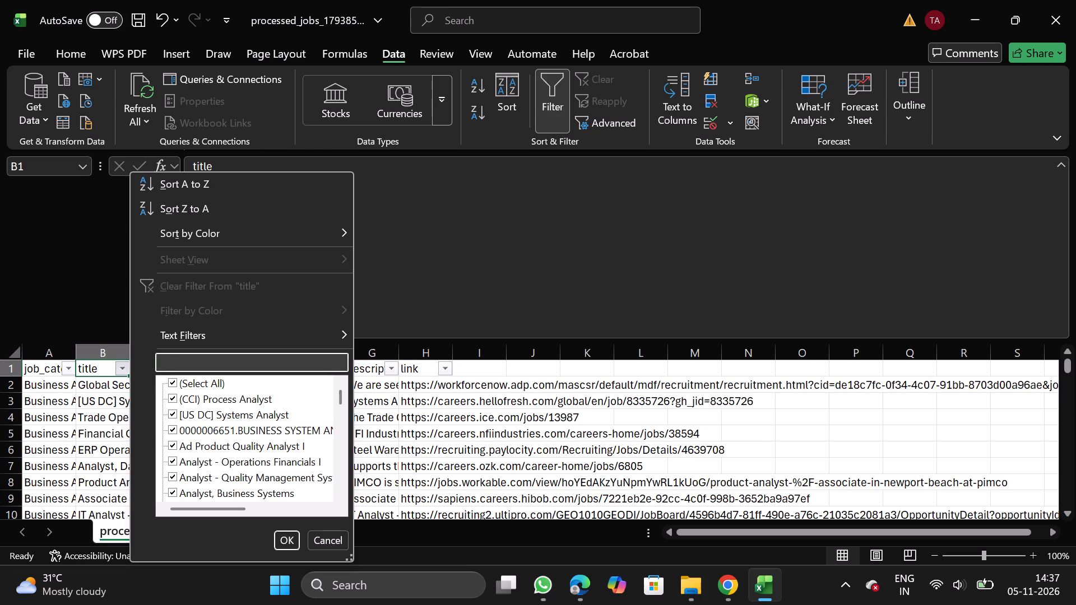
Filter the title column for titles containing "consu".
text(consul)
key(BackSpace)
click(289, 532)
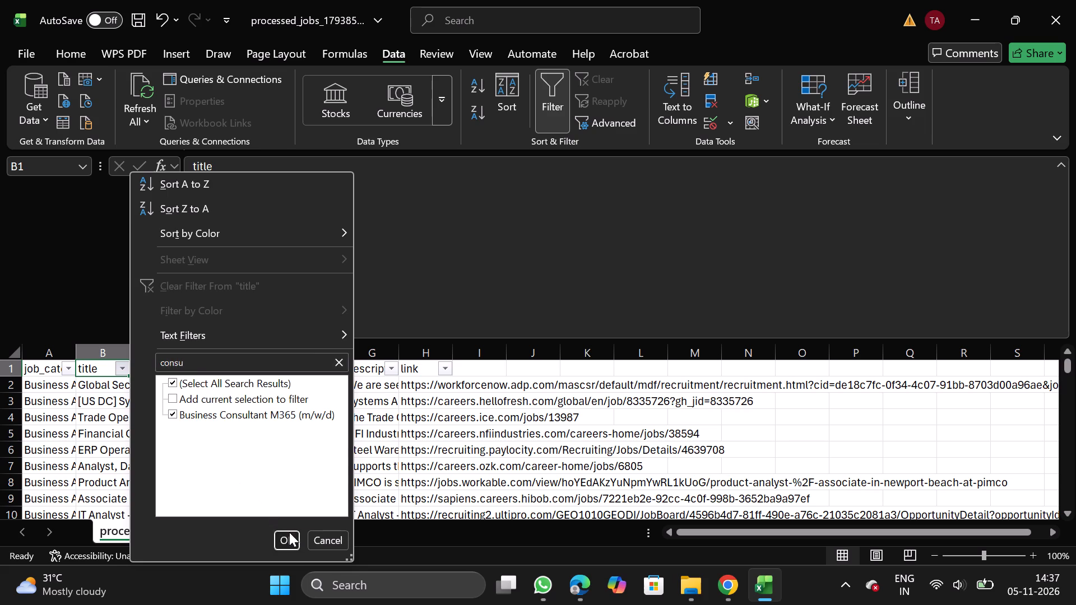
Delete the filtered Business Consultant M365 (m/w/d) row and remove the filter to show the remaining jobs.
click(10, 385)
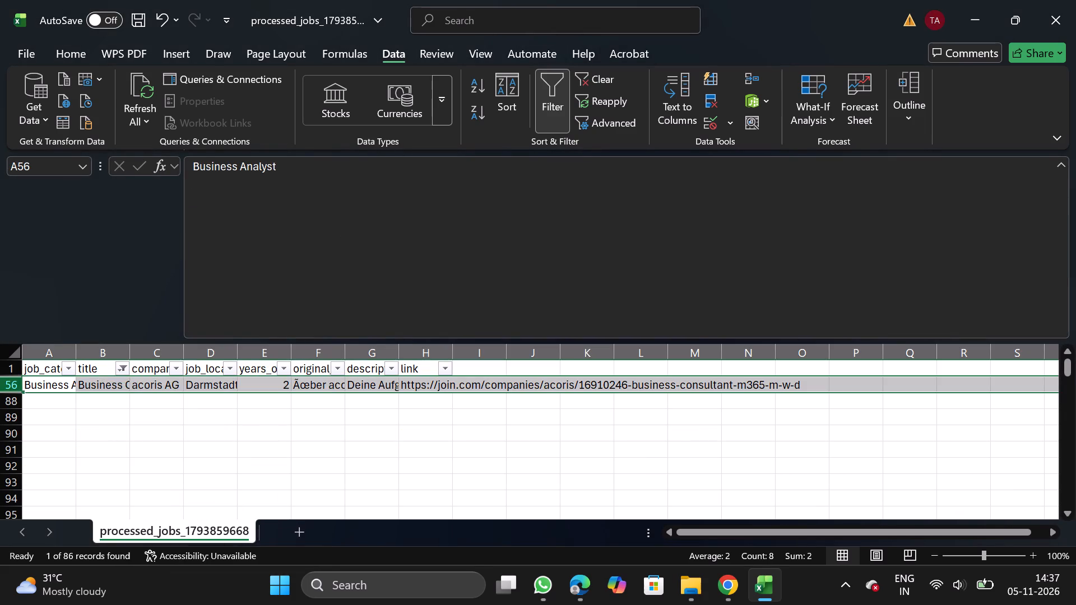
right_click(30, 385)
click(114, 246)
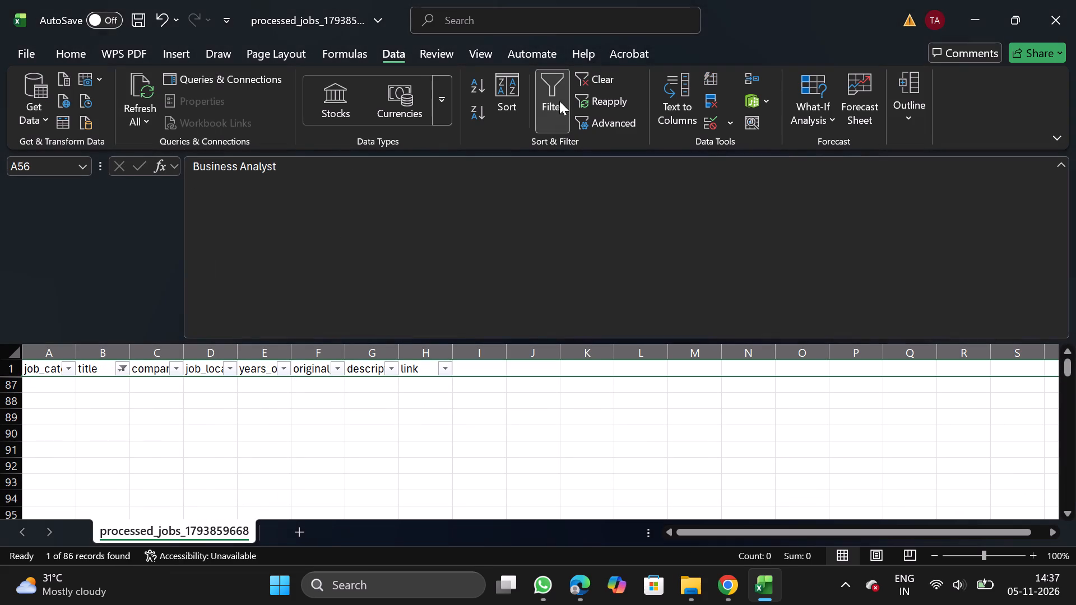
click(559, 101)
Turn on a filter for the title column and search it for "embedded", closing it without applying a filter.
click(101, 358)
click(548, 115)
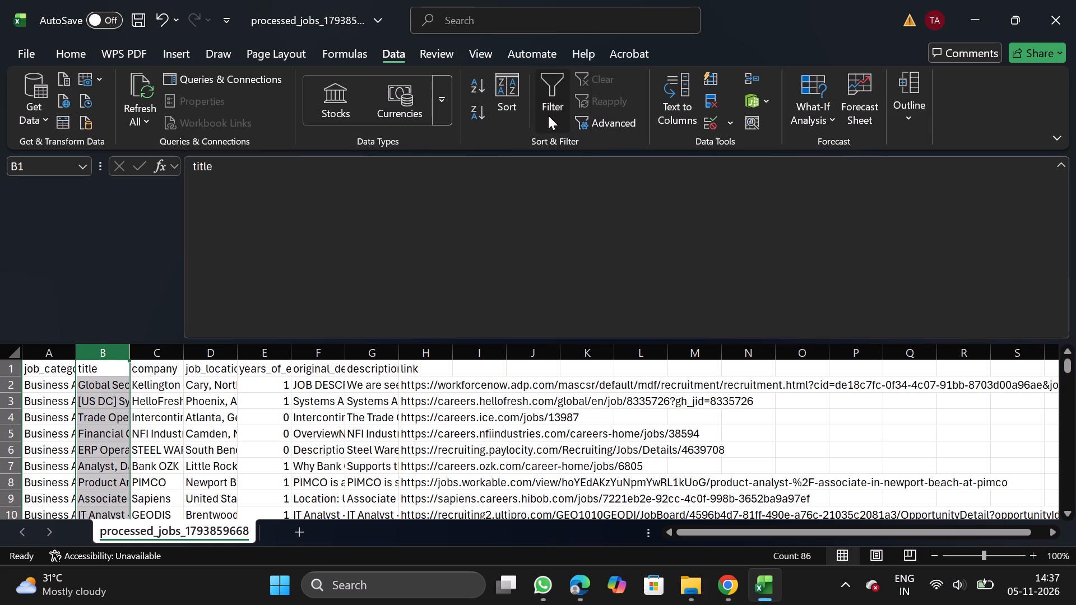
click(112, 369)
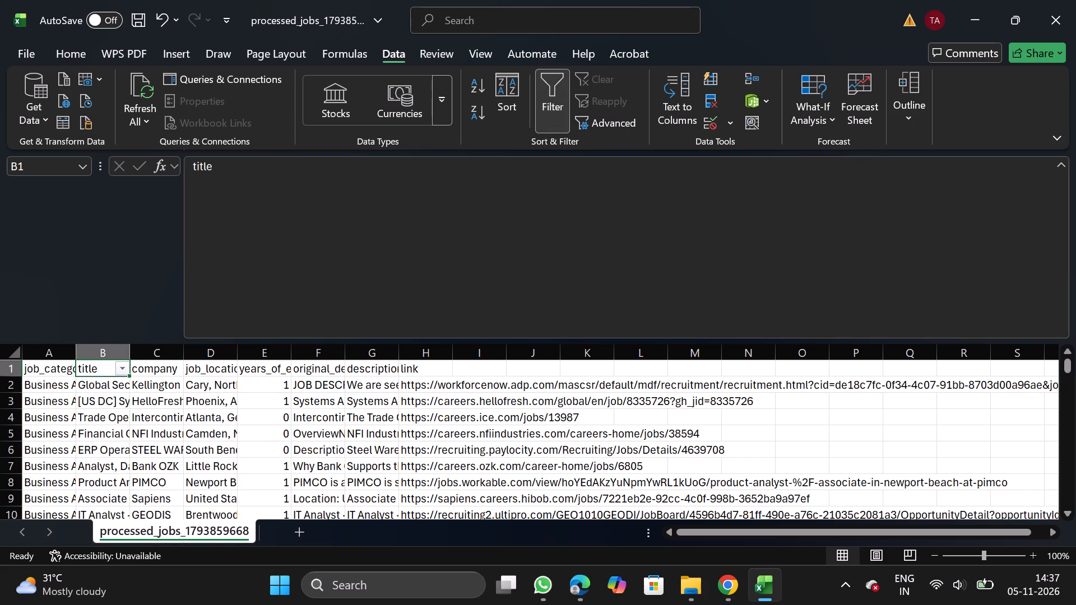
click(122, 369)
click(206, 363)
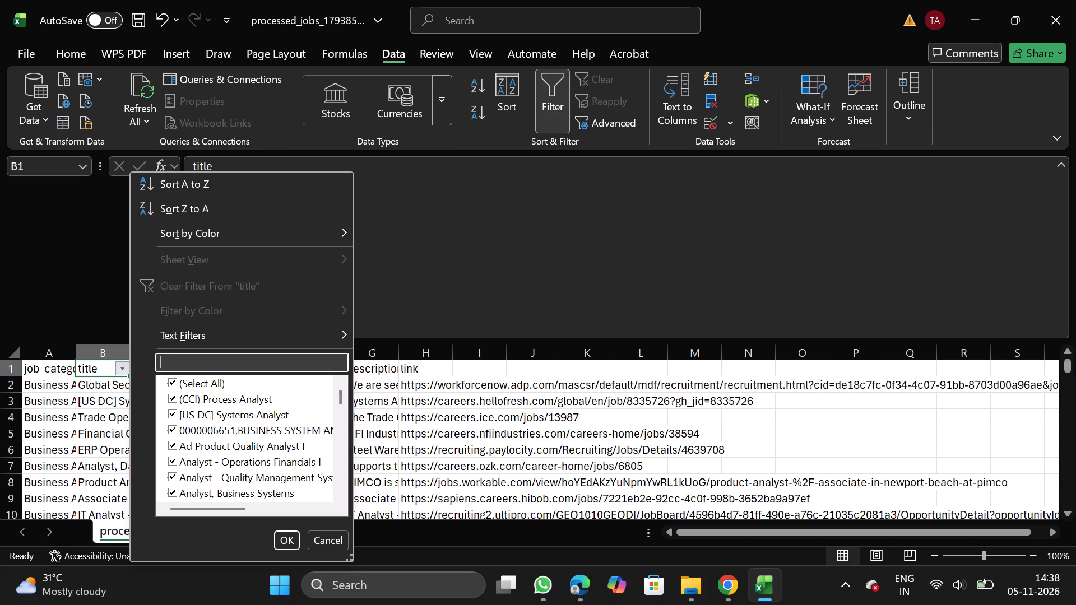
text(embedded)
click(337, 550)
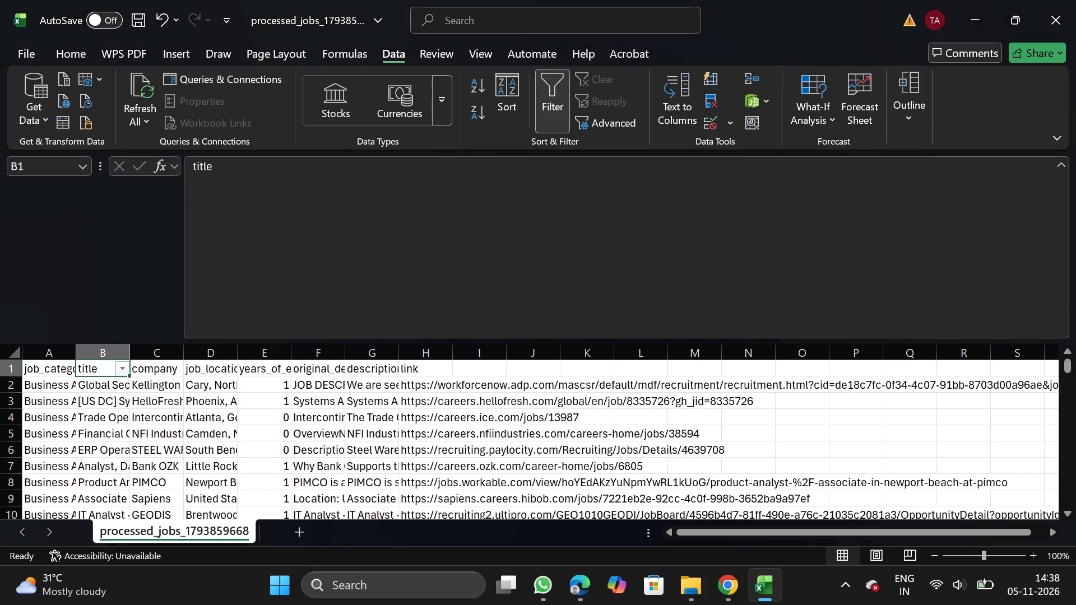
Reapply filtering across all header columns and search the company filter for "walmart", clearing the search term once checked.
click(555, 88)
click(550, 88)
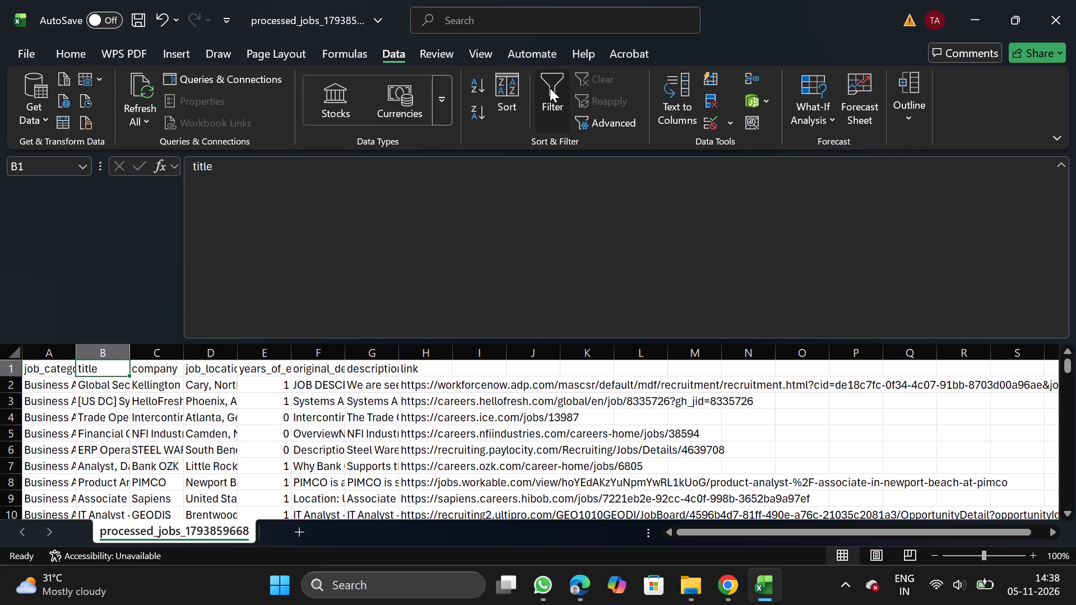
click(173, 360)
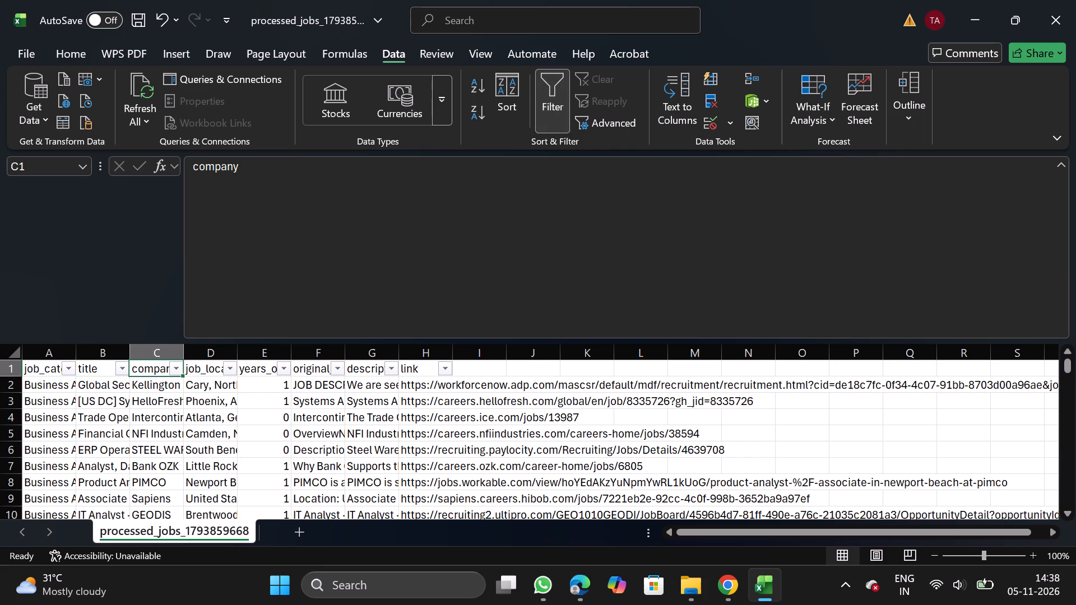
click(174, 362)
click(249, 365)
text(walmart)
key(BackSpace)
key(BackSpace)
key(BackSpace)
key(BackSpace)
key(BackSpace)
key(BackSpace)
key(BackSpace)
key(BackSpace)
key(BackSpace)
key(BackSpace)
key(BackSpace)
key(BackSpace)
key(BackSpace)
key(BackSpace)
key(BackSpace)
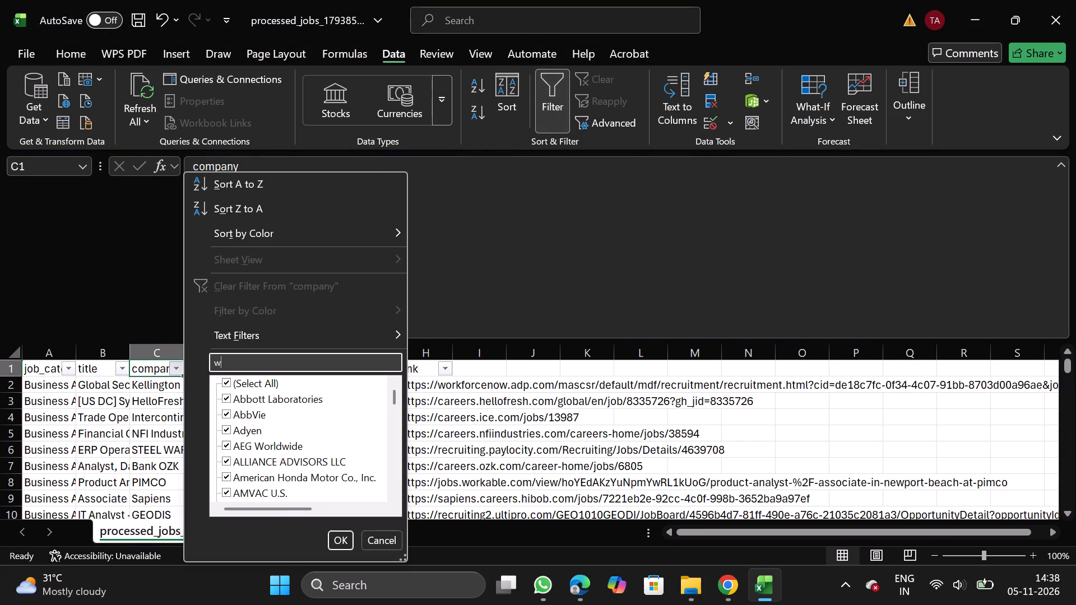
Search the company filter for "dried" and "capital", clearing each term once checked.
text(dried)
key(BackSpace)
key(BackSpace)
key(BackSpace)
key(BackSpace)
key(BackSpace)
key(BackSpace)
key(BackSpace)
key(BackSpace)
key(BackSpace)
key(BackSpace)
key(BackSpace)
key(BackSpace)
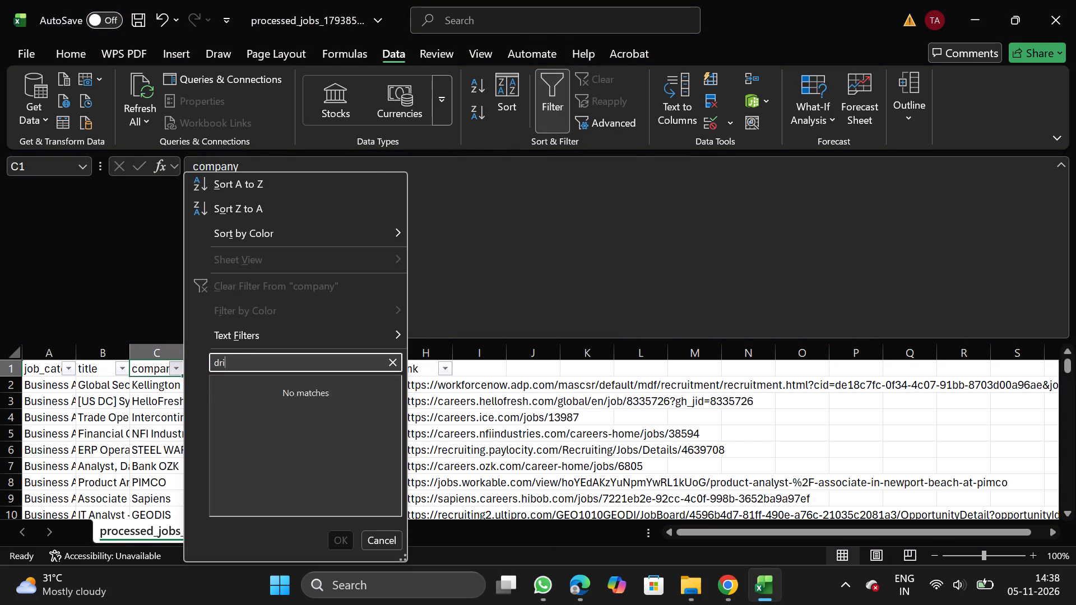
text(capital)
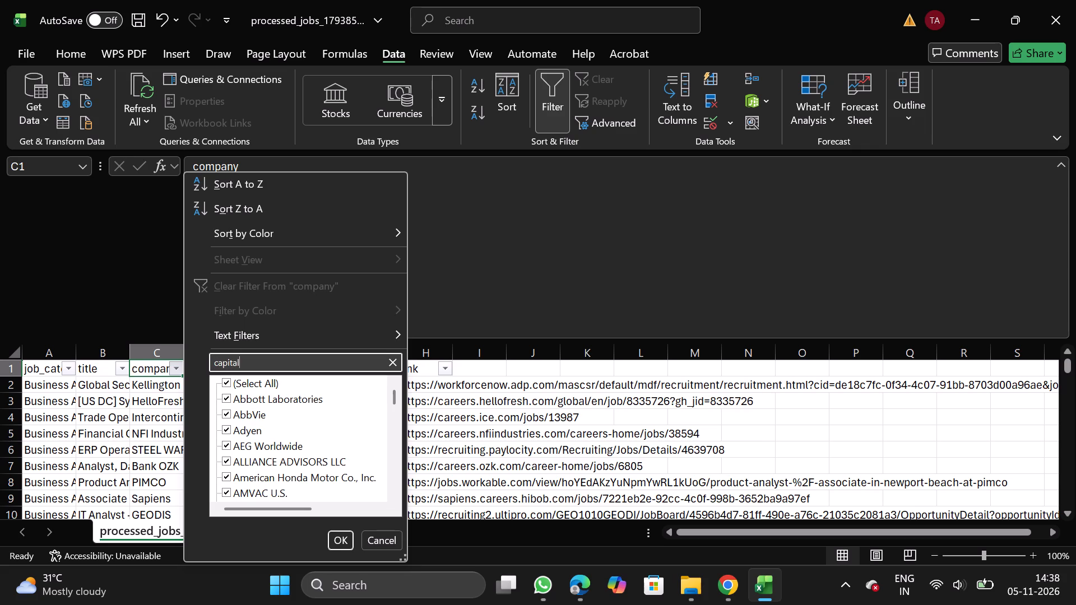
key(BackSpace)
key(BackSpace)
key(BackSpace)
key(BackSpace)
key(BackSpace)
key(BackSpace)
key(BackSpace)
key(BackSpace)
key(BackSpace)
key(BackSpace)
key(BackSpace)
key(BackSpace)
key(BackSpace)
key(BackSpace)
key(BackSpace)
key(BackSpace)
Search the company filter for "under" and "hunt", clearing each term once checked.
text(under)
key(BackSpace)
key(BackSpace)
key(BackSpace)
key(BackSpace)
key(BackSpace)
key(BackSpace)
key(BackSpace)
key(BackSpace)
key(BackSpace)
key(BackSpace)
key(BackSpace)
key(BackSpace)
key(BackSpace)
text(hunt)
key(BackSpace)
key(BackSpace)
key(BackSpace)
key(BackSpace)
key(BackSpace)
key(BackSpace)
key(BackSpace)
key(BackSpace)
key(BackSpace)
key(BackSpace)
key(BackSpace)
key(BackSpace)
key(BackSpace)
key(BackSpace)
key(BackSpace)
Search the company filter for "skim", "ape" and "in landem", closing it without applying and turning off filtering.
text(skim)
key(BackSpace)
key(BackSpace)
key(BackSpace)
key(BackSpace)
key(BackSpace)
key(BackSpace)
key(BackSpace)
key(BackSpace)
key(BackSpace)
key(BackSpace)
key(BackSpace)
key(BackSpace)
key(BackSpace)
key(BackSpace)
key(BackSpace)
text(ape)
key(BackSpace)
key(BackSpace)
key(BackSpace)
key(BackSpace)
key(BackSpace)
key(BackSpace)
key(BackSpace)
key(BackSpace)
key(BackSpace)
key(BackSpace)
key(BackSpace)
key(BackSpace)
key(BackSpace)
key(BackSpace)
text(in landem)
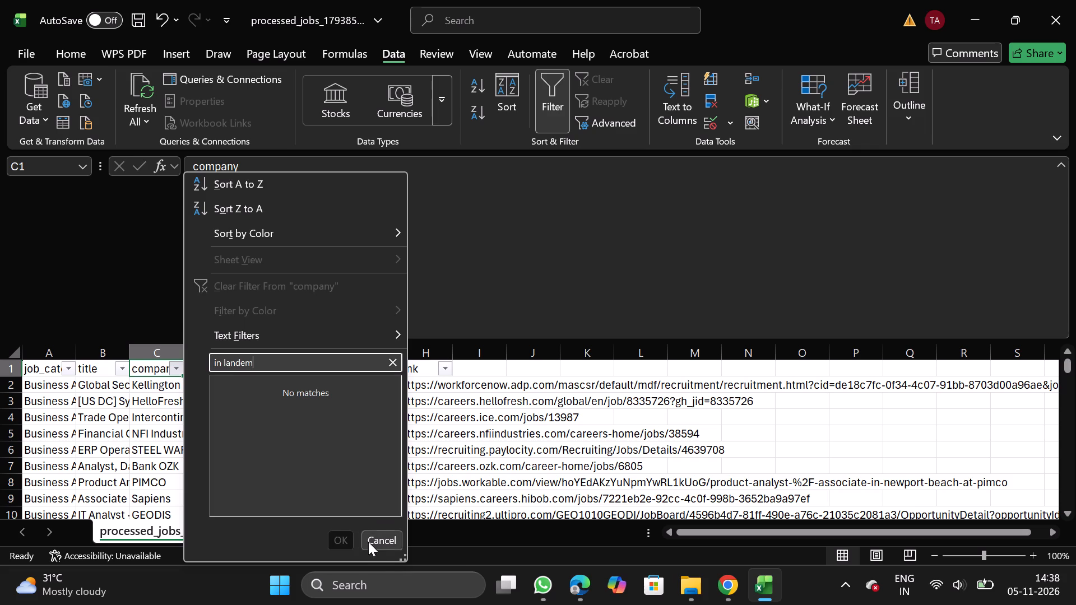
click(379, 550)
click(378, 533)
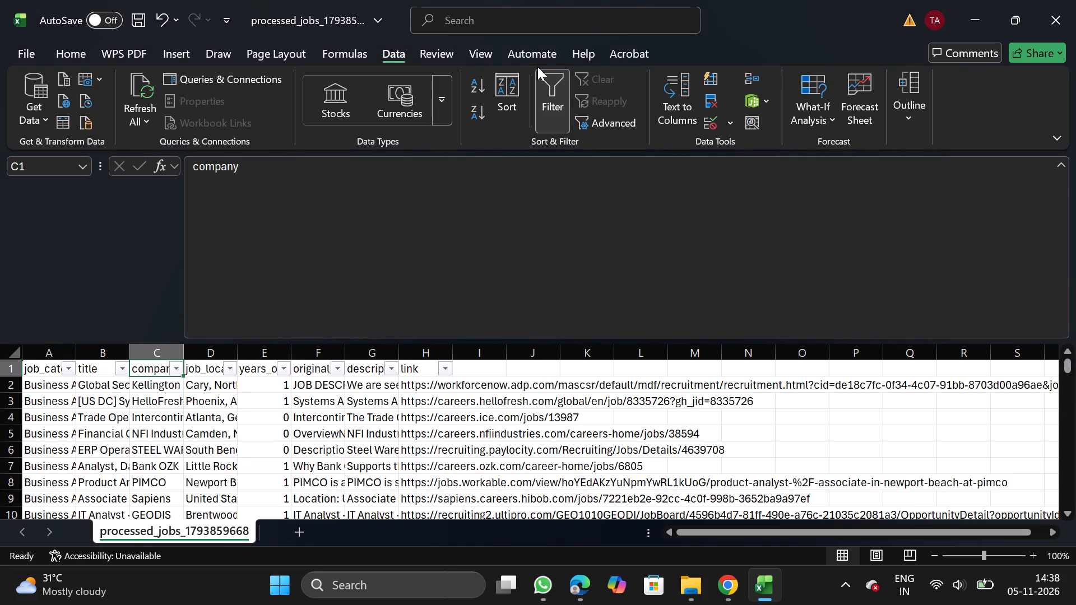
click(558, 90)
Save the cleaned Business Analyst file as BA_11_05 in CSV format in the Daily Scraping jobs folder under Documents.
click(29, 58)
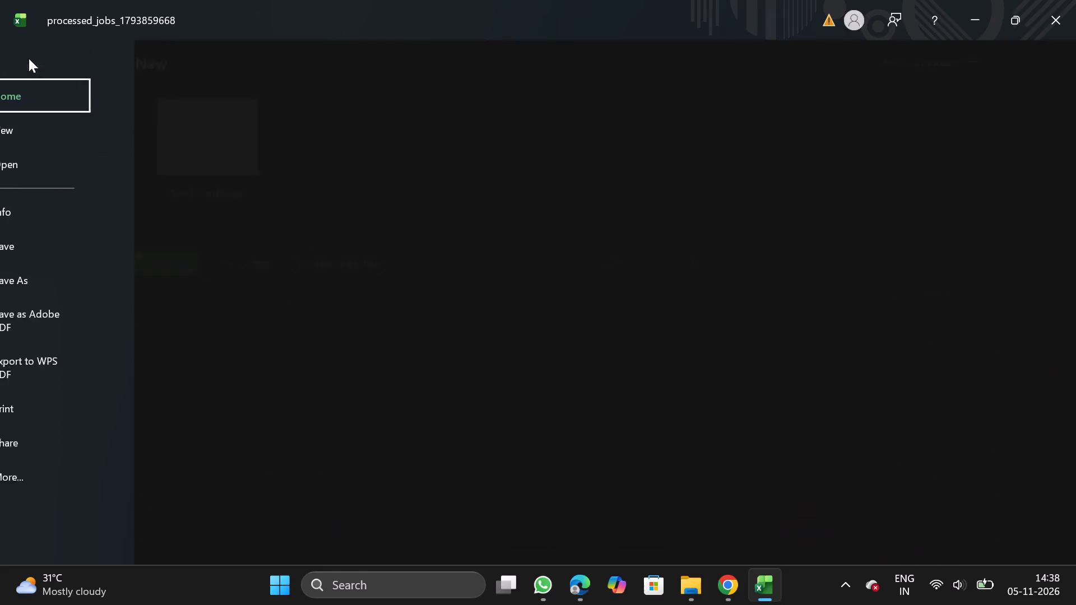
double_click(53, 276)
triple_click(263, 483)
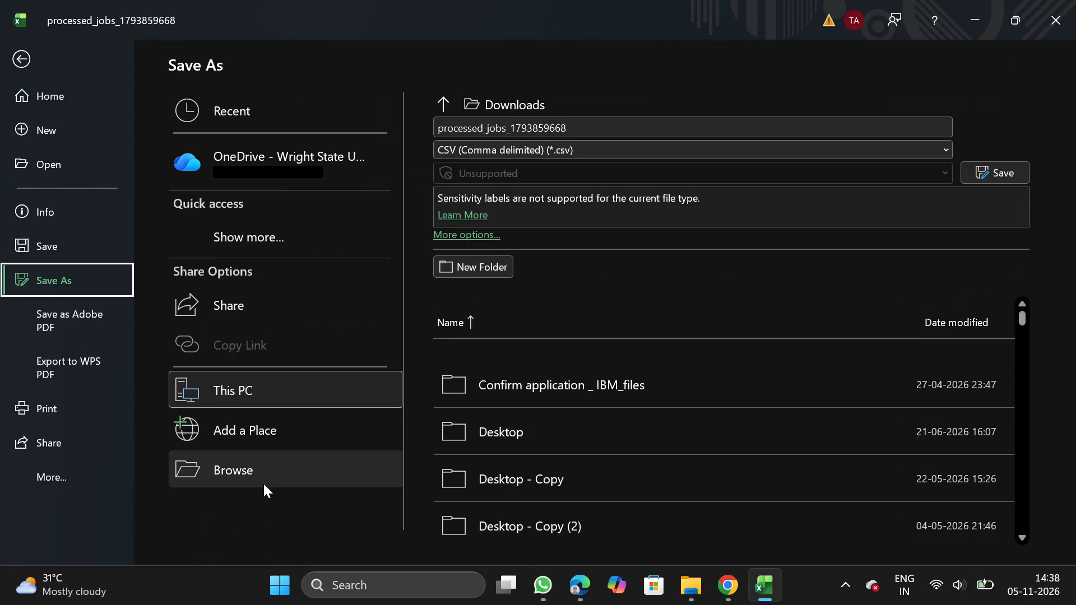
double_click(72, 190)
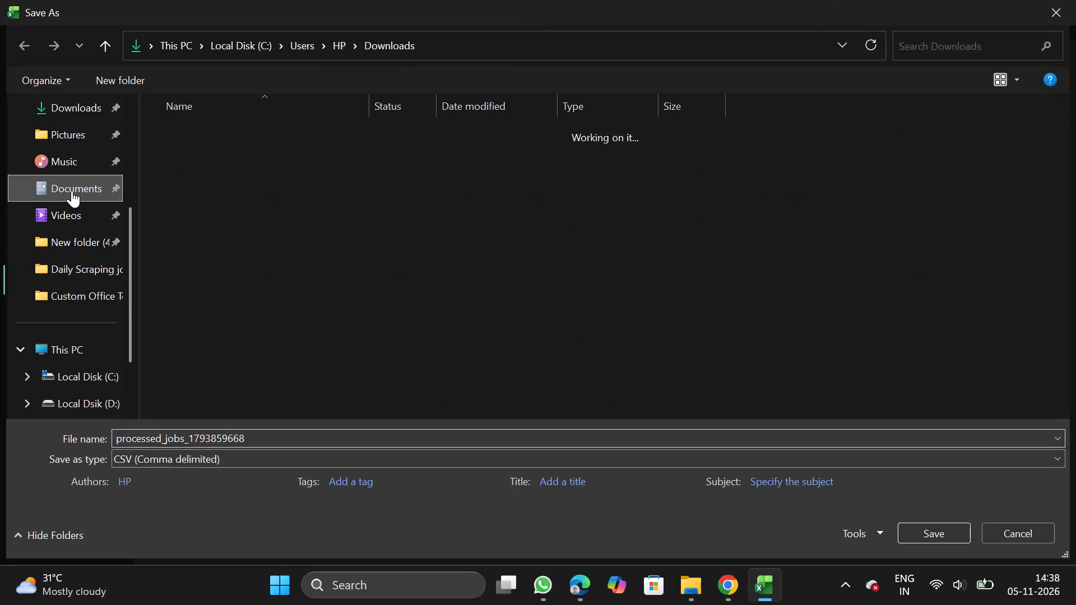
double_click(254, 193)
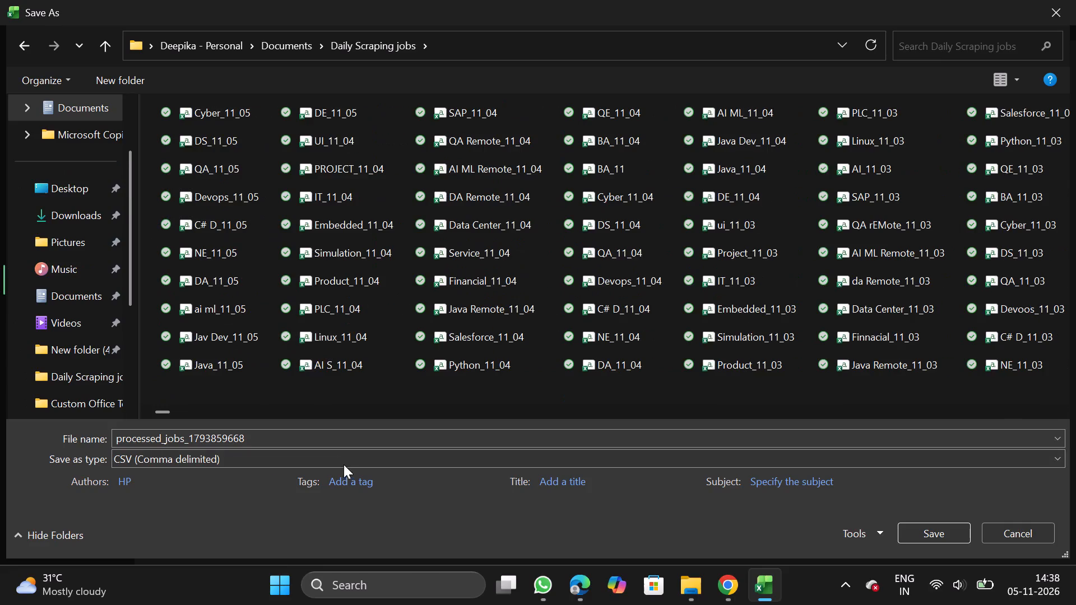
click(343, 445)
key(BackSpace)
text(BA_11_05)
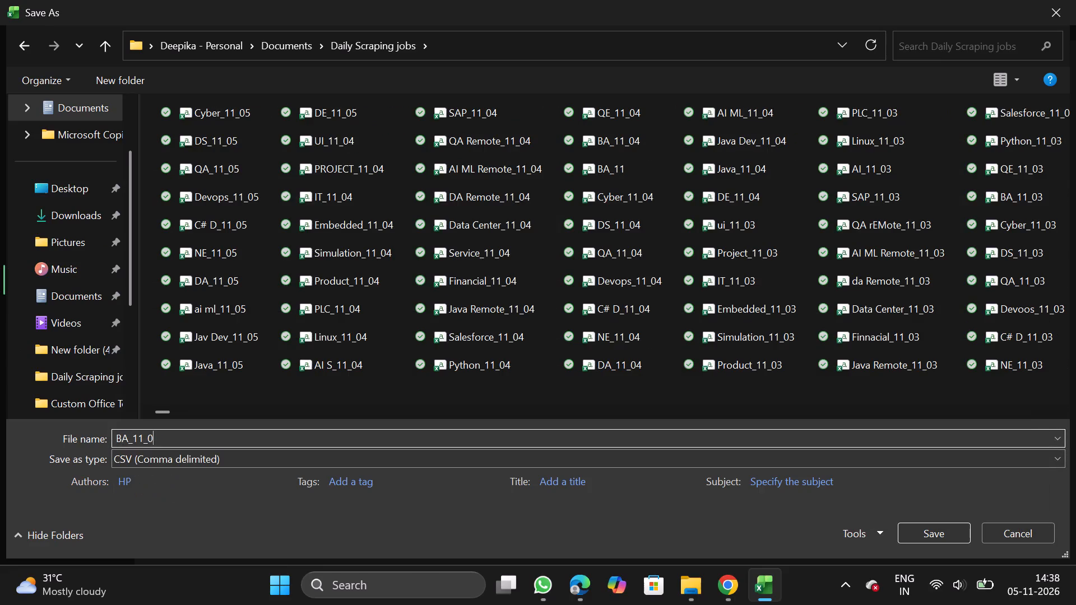
click(913, 533)
Switch to NextGenApply in Chrome and bulk upload the BA_11_05 CSV file.
click(723, 590)
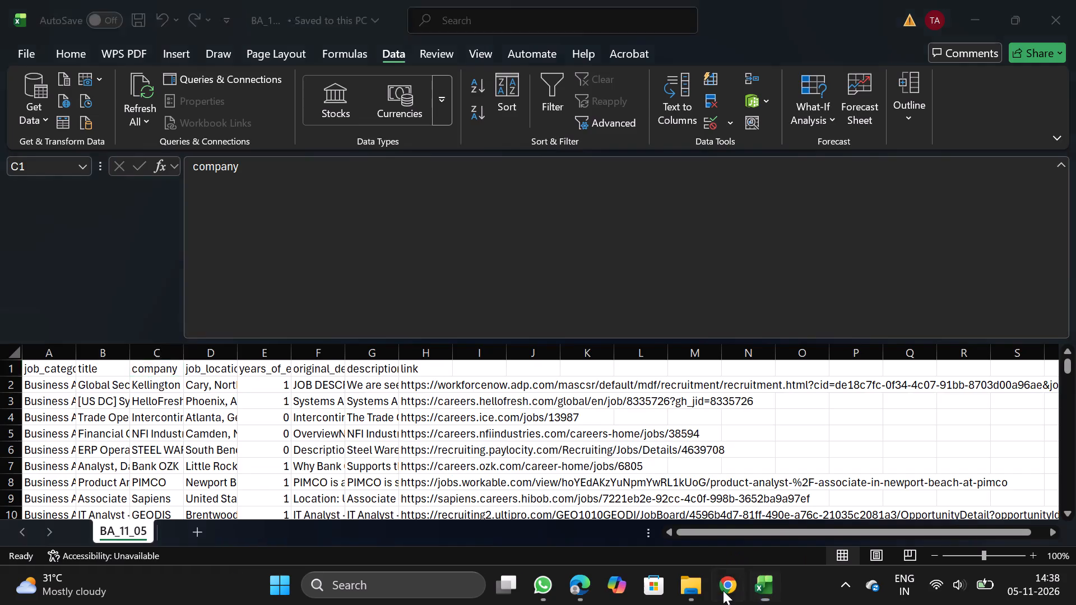
scroll(573, 473, down, 1)
click(476, 454)
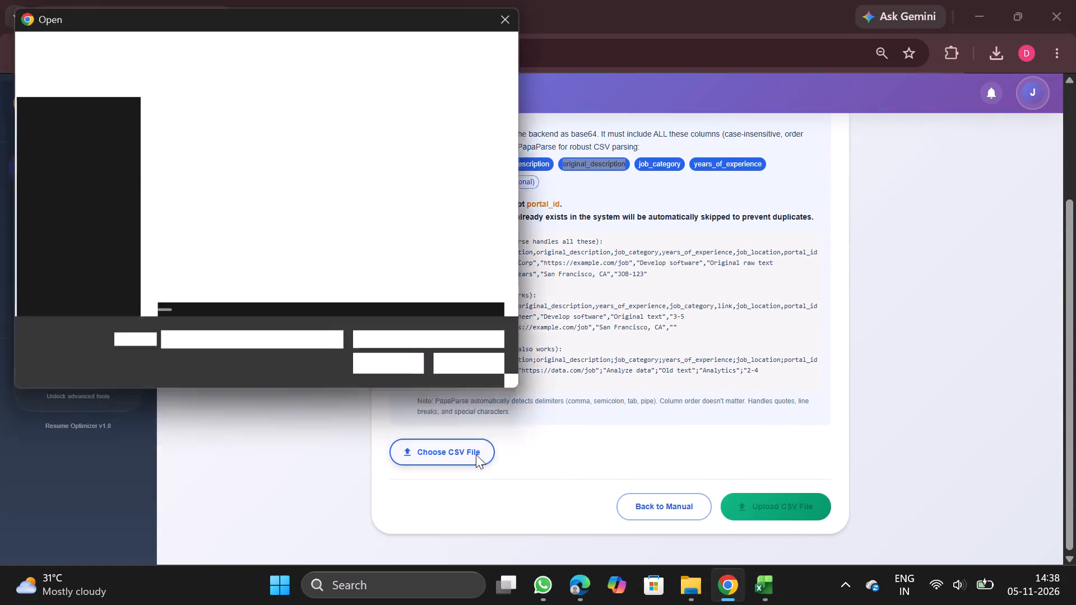
double_click(242, 123)
scroll(568, 446, down, 3)
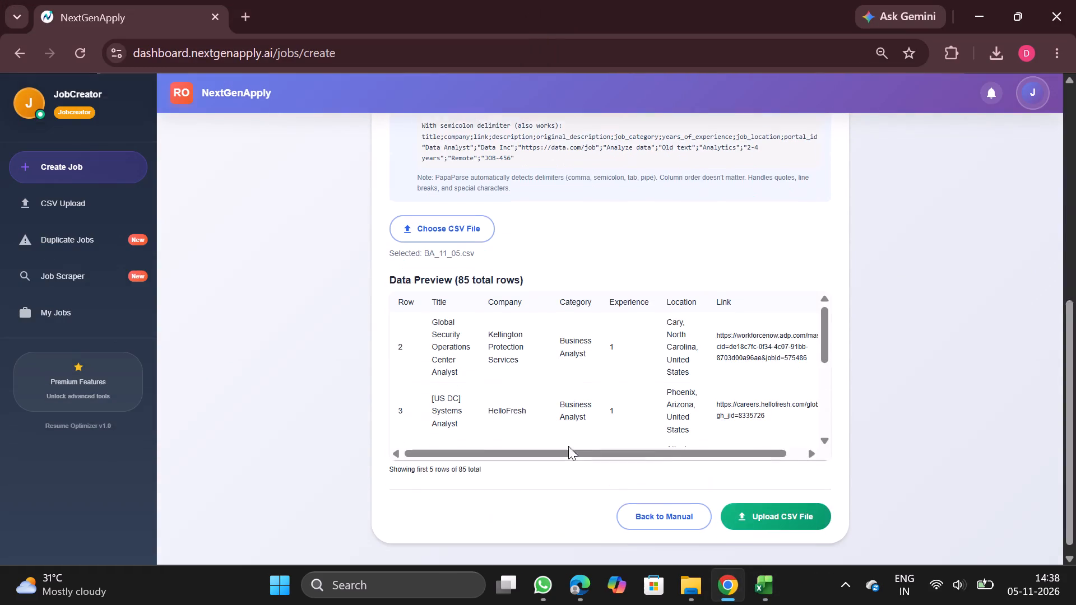
scroll(650, 401, down, 3)
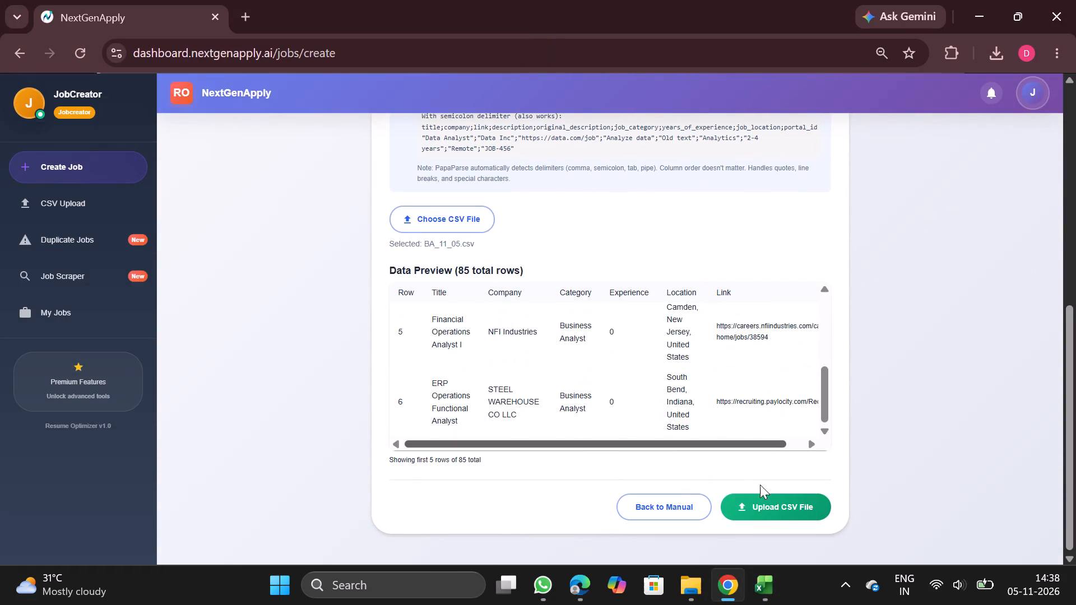
double_click(762, 505)
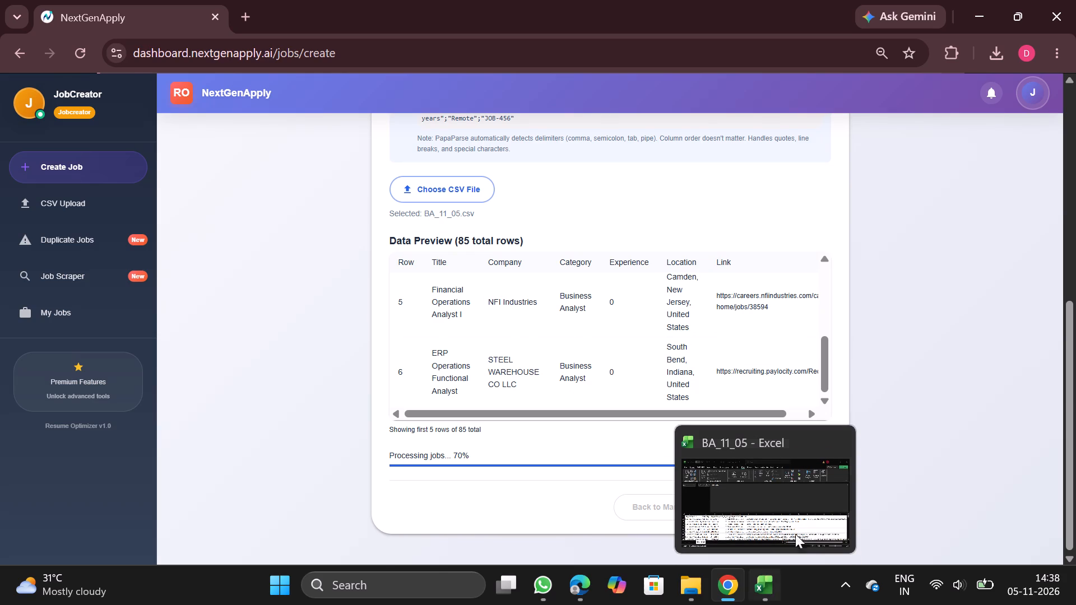
Close the BA_11_05 workbook.
click(840, 447)
Download the processed Quality Engineer CSV (#4860) from the CSV upload history and open it in Excel.
scroll(677, 388, up, 4)
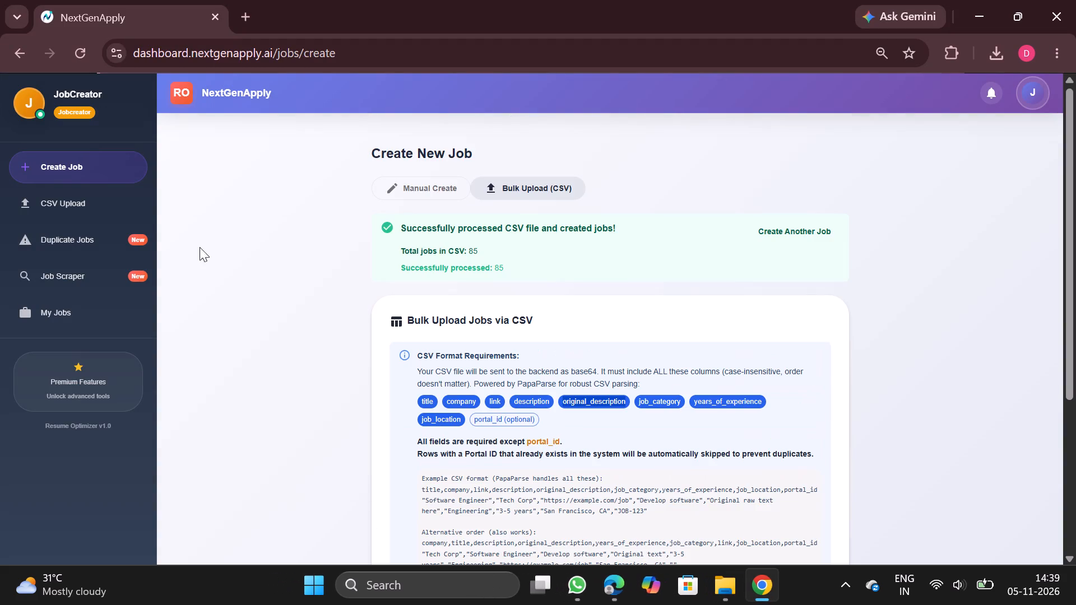
click(112, 199)
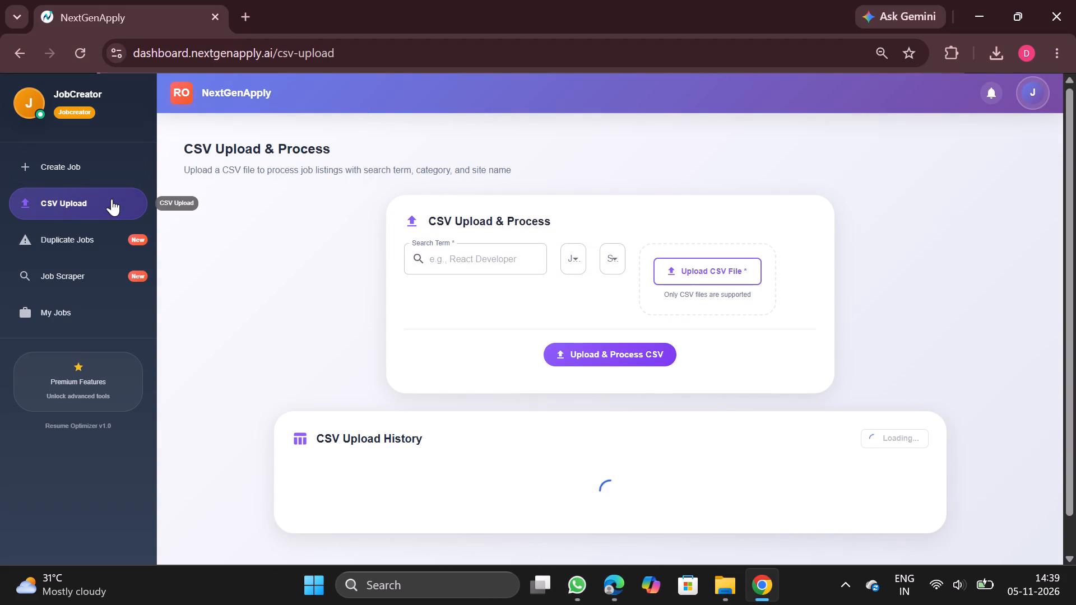
scroll(339, 322, down, 1)
scroll(519, 427, down, 1)
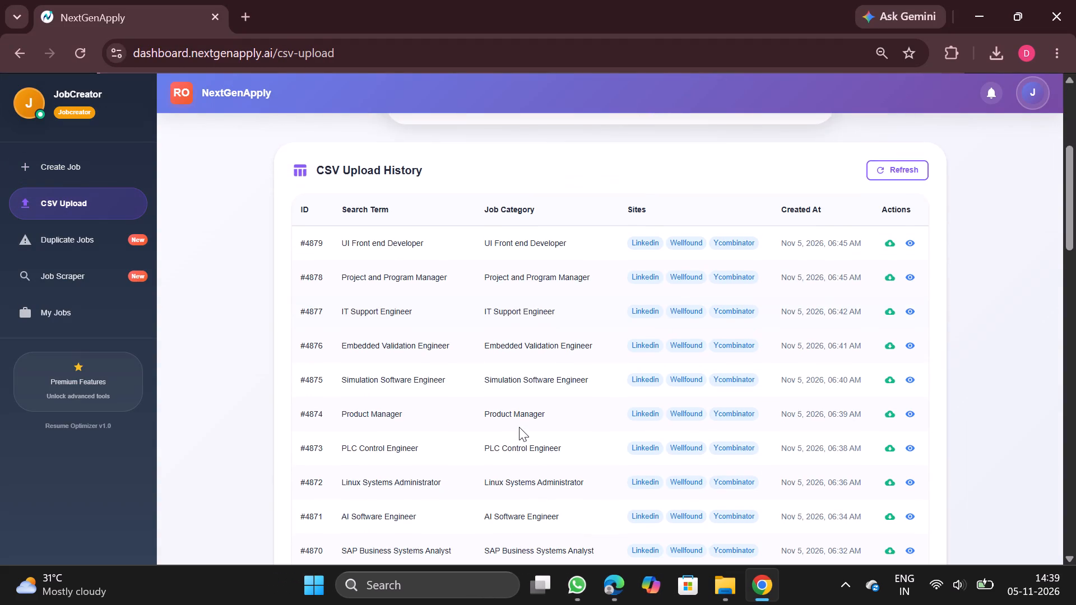
scroll(519, 427, down, 1)
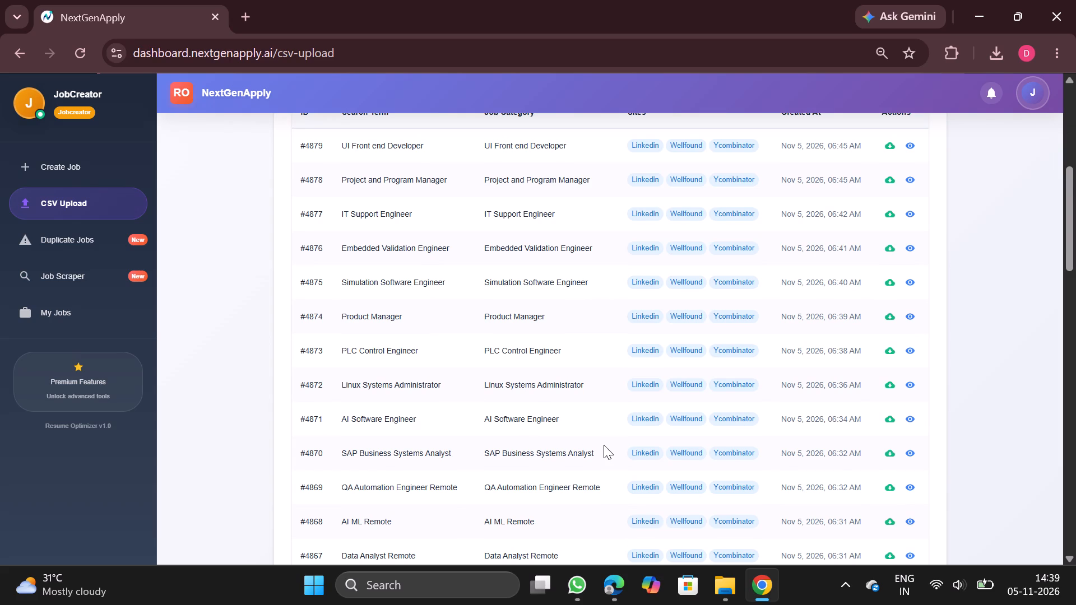
scroll(604, 445, down, 2)
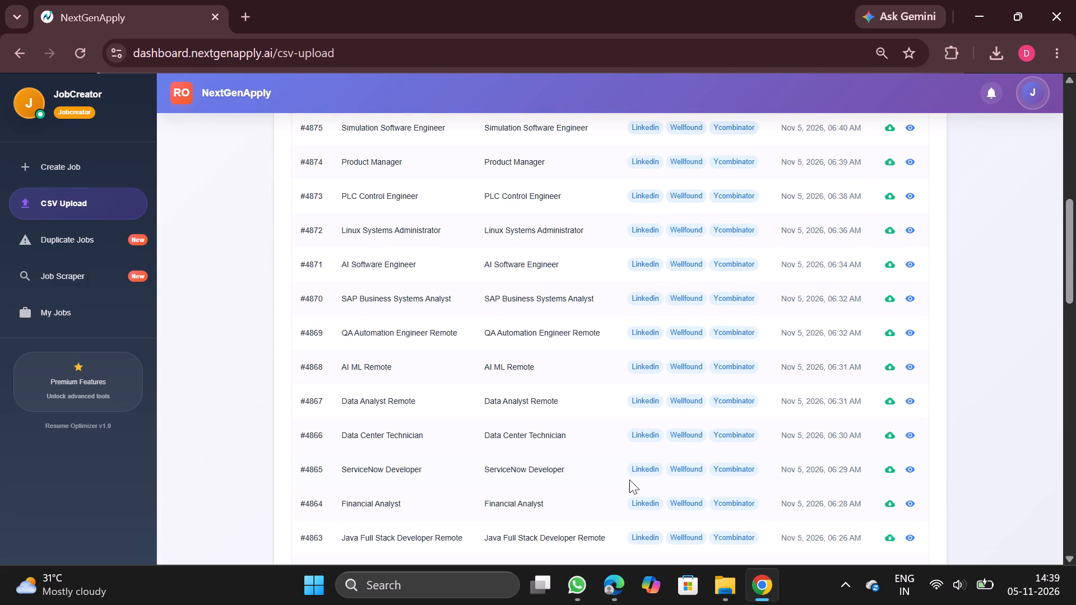
scroll(629, 480, down, 2)
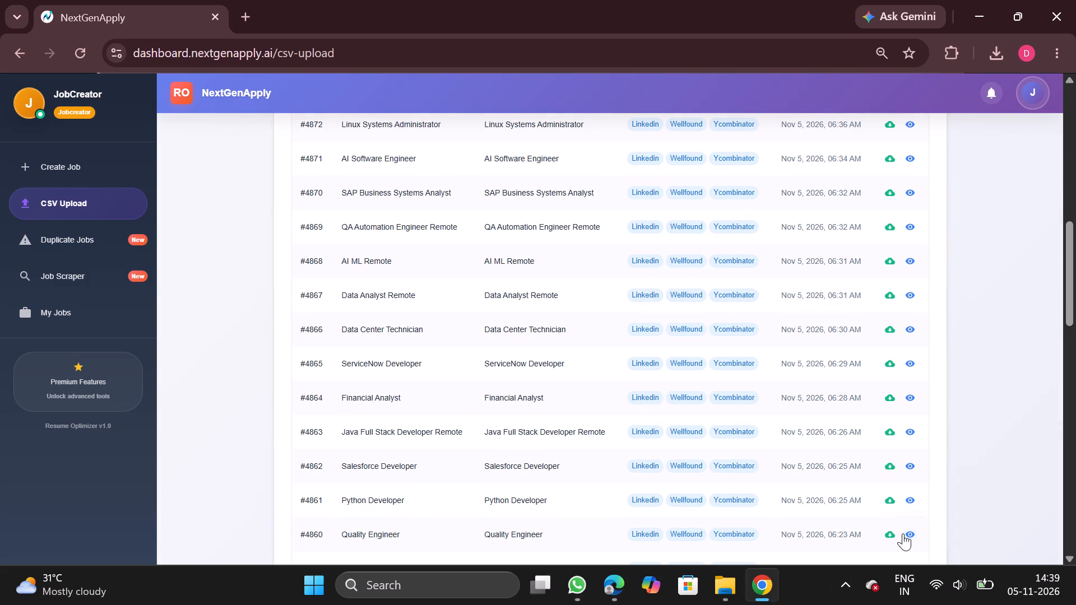
click(888, 534)
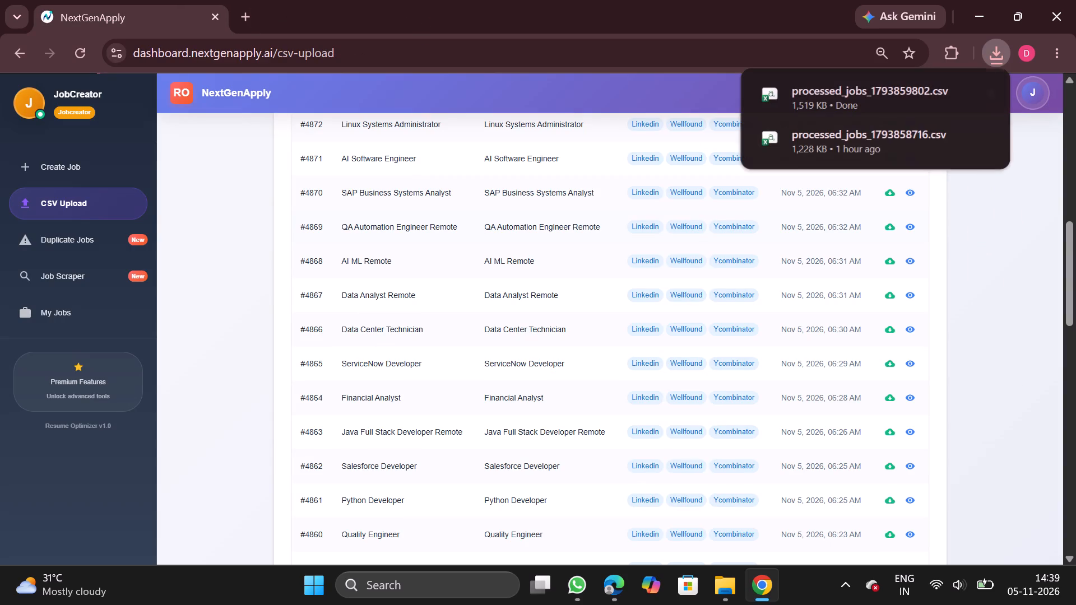
click(896, 103)
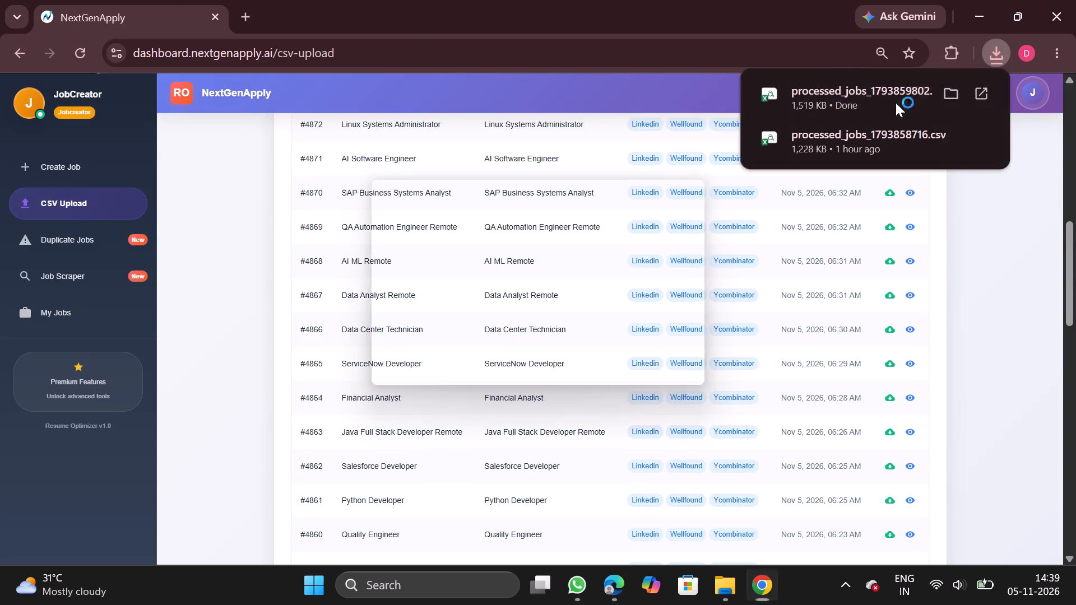
Remove duplicate rows from the Quality Engineer data based on the company column only.
click(279, 425)
key(ctrl+a)
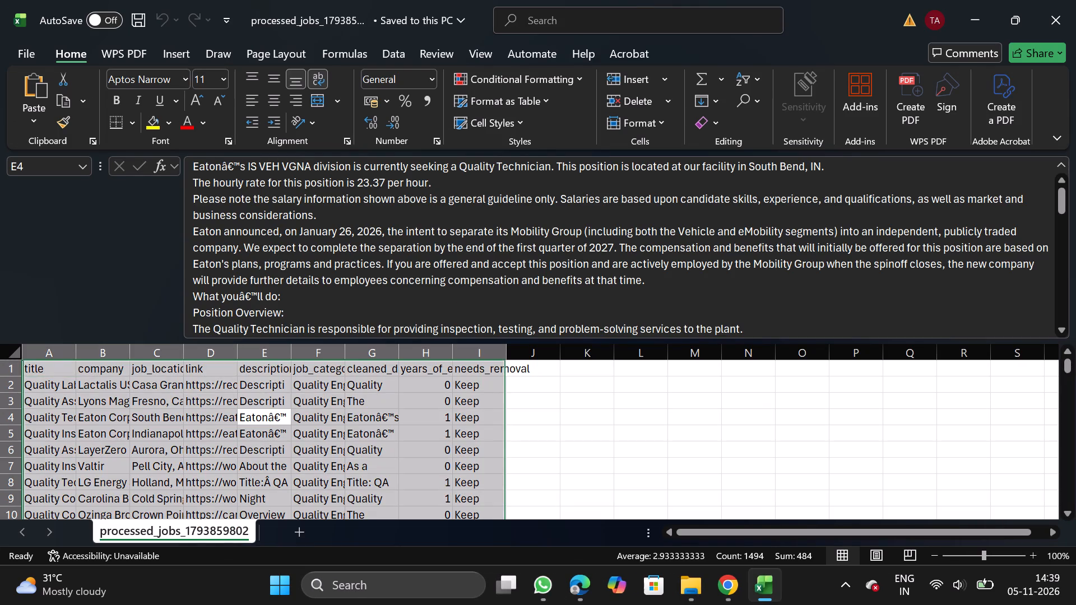
click(400, 55)
click(706, 97)
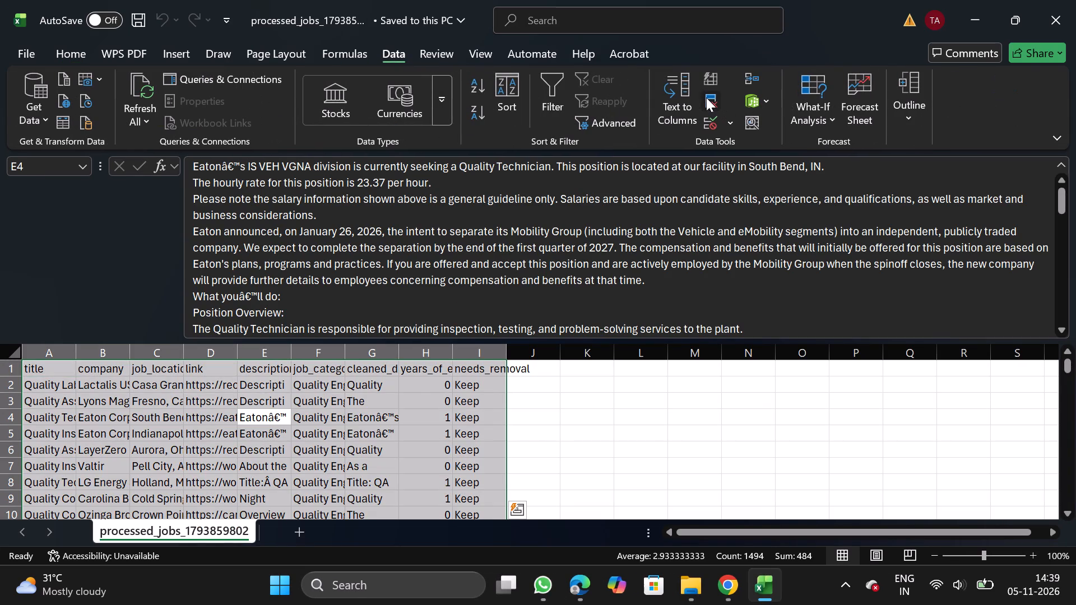
click(248, 250)
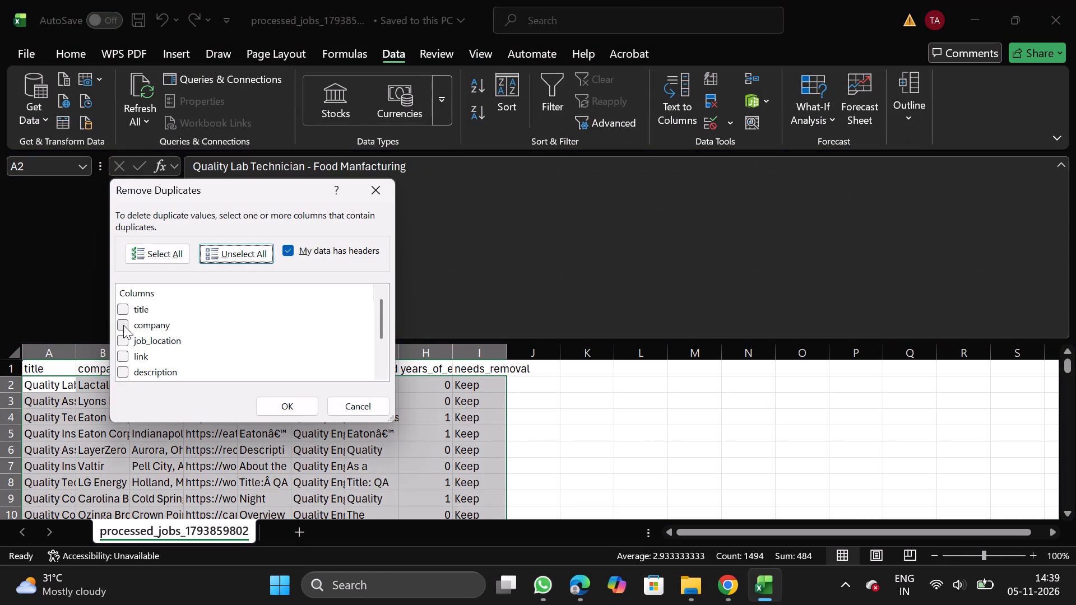
click(123, 325)
click(316, 404)
click(634, 327)
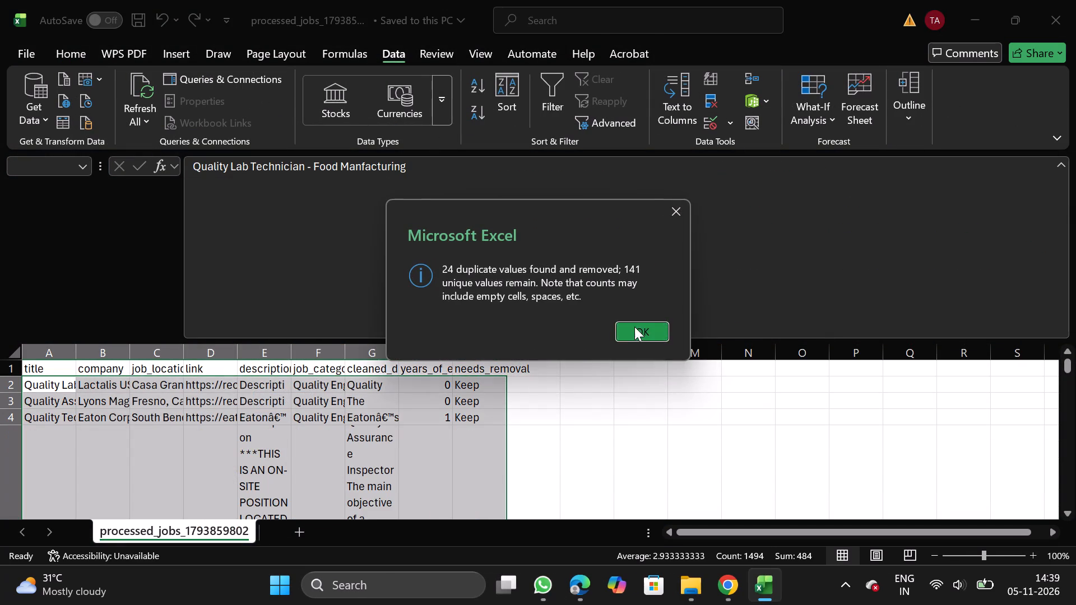
Filter the needs_removal column to Remove, delete all the filtered rows, and turn the filter off.
click(469, 363)
click(552, 84)
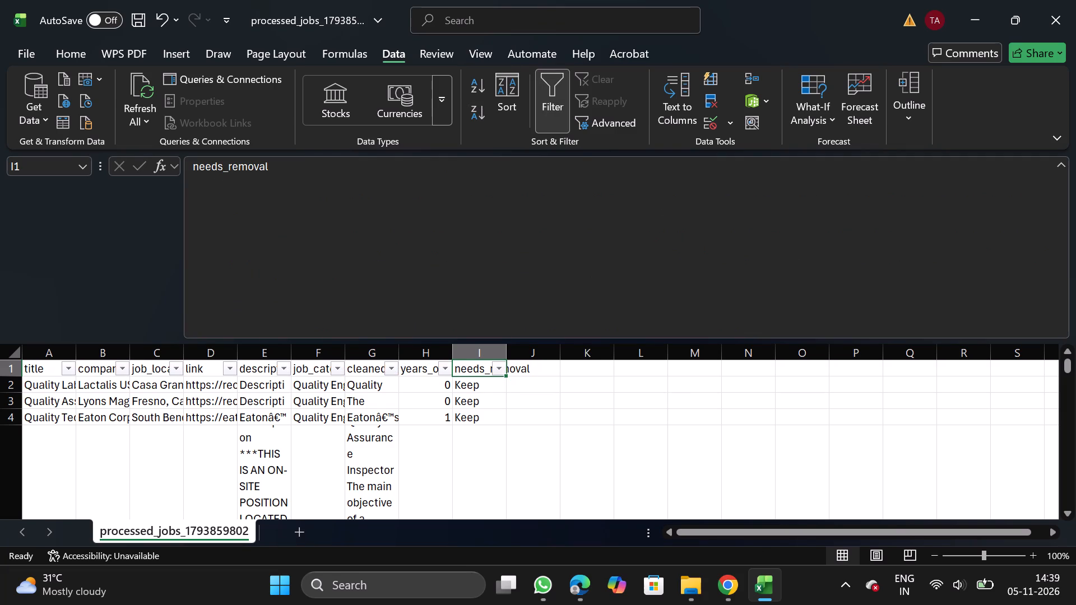
click(504, 371)
click(323, 402)
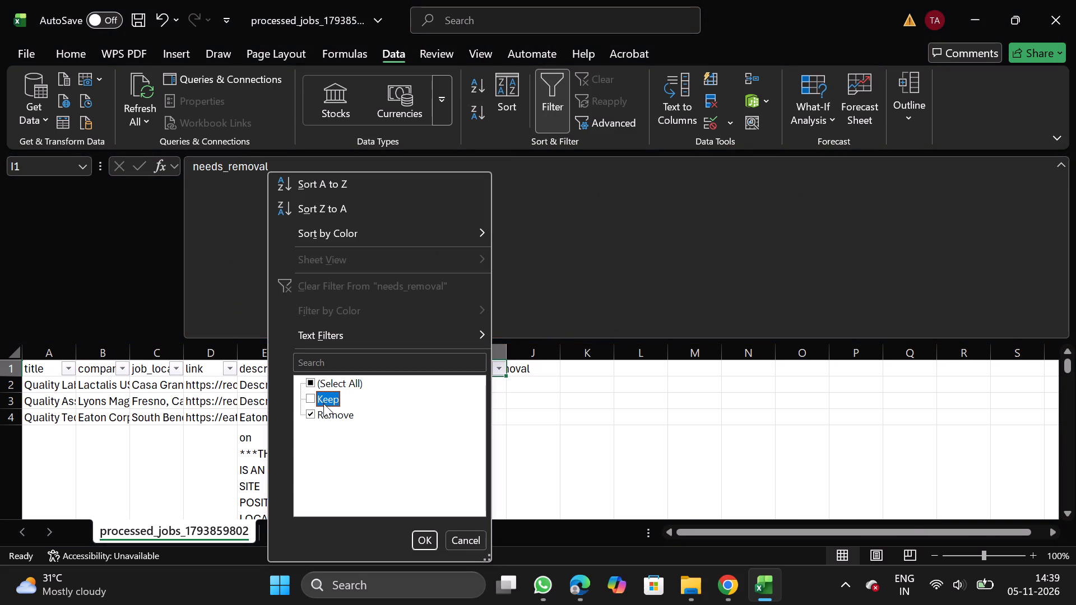
click(329, 422)
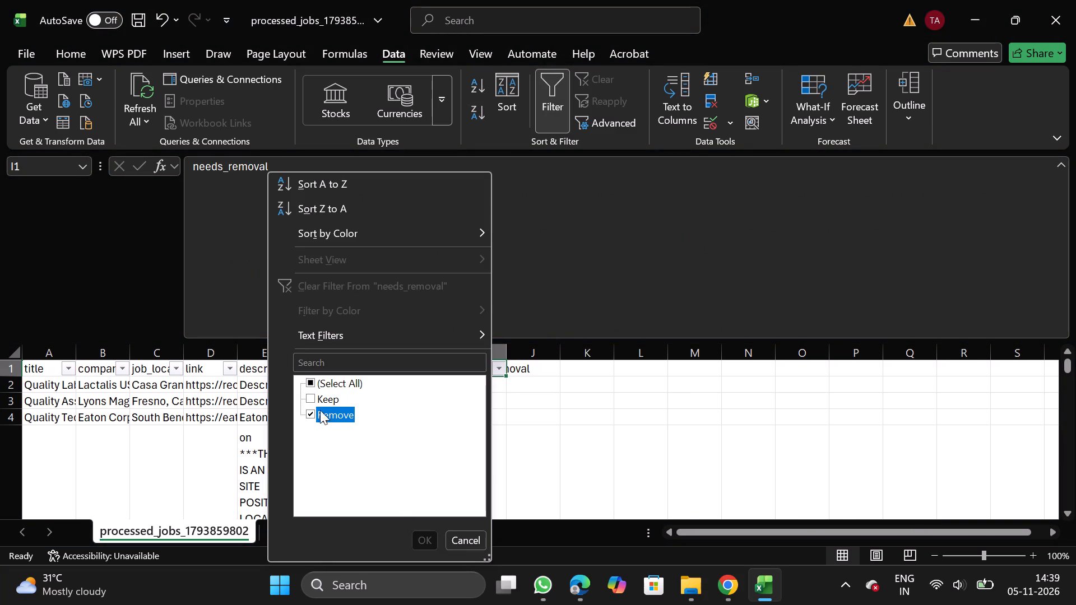
click(328, 415)
click(421, 540)
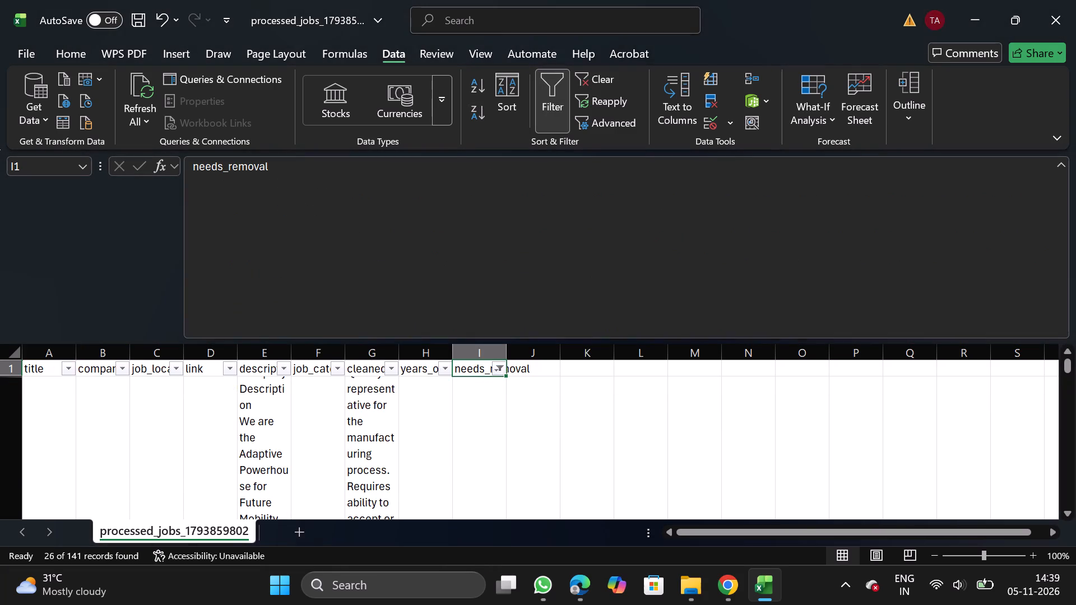
click(10, 387)
key(ctrl+shift+Down)
right_click(118, 417)
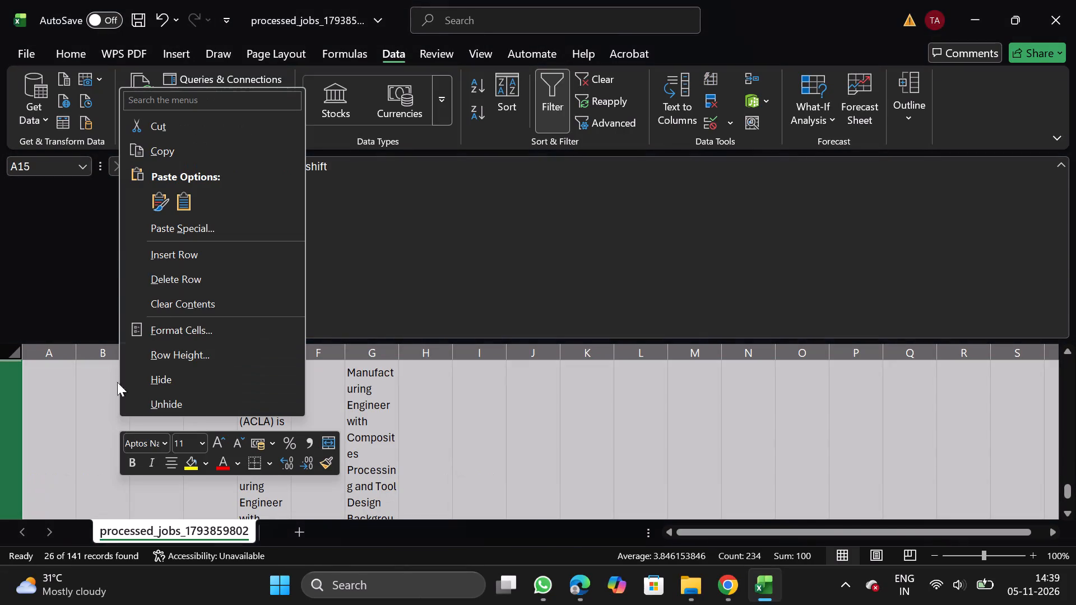
click(221, 281)
click(557, 97)
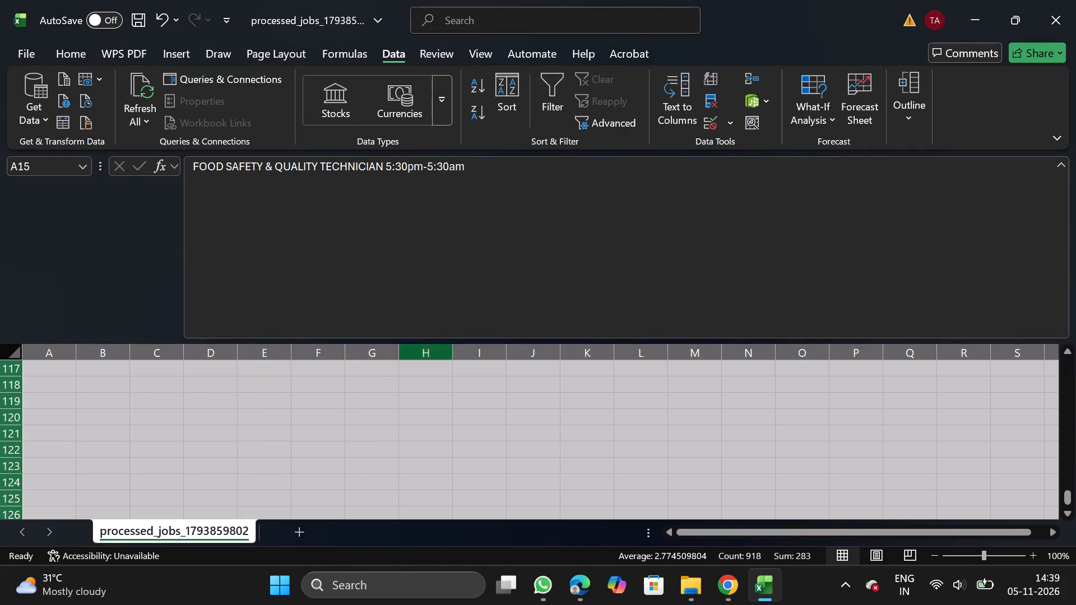
Delete the needs_removal column from the Quality Engineer sheet.
drag(1067, 496, 1075, 271)
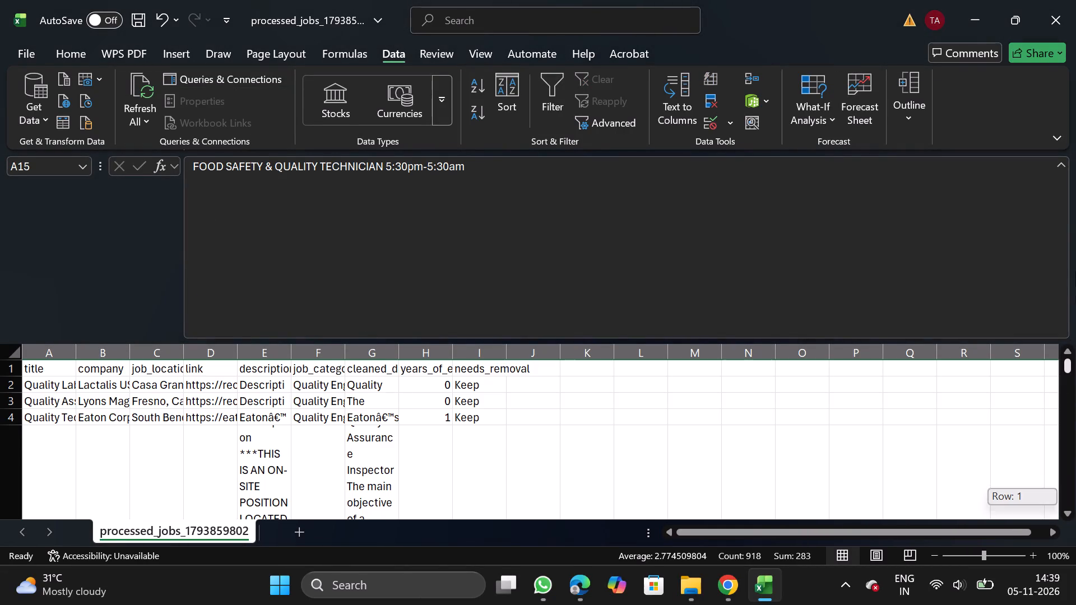
drag(1075, 271, 1075, 242)
click(475, 341)
click(475, 352)
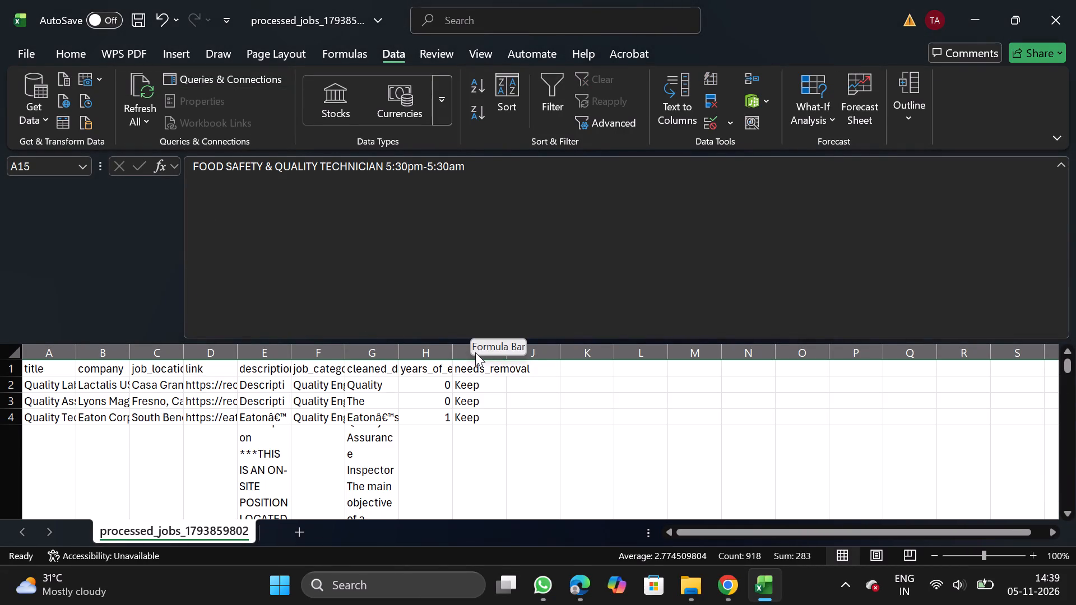
click(464, 360)
right_click(462, 421)
drag(517, 291, 454, 342)
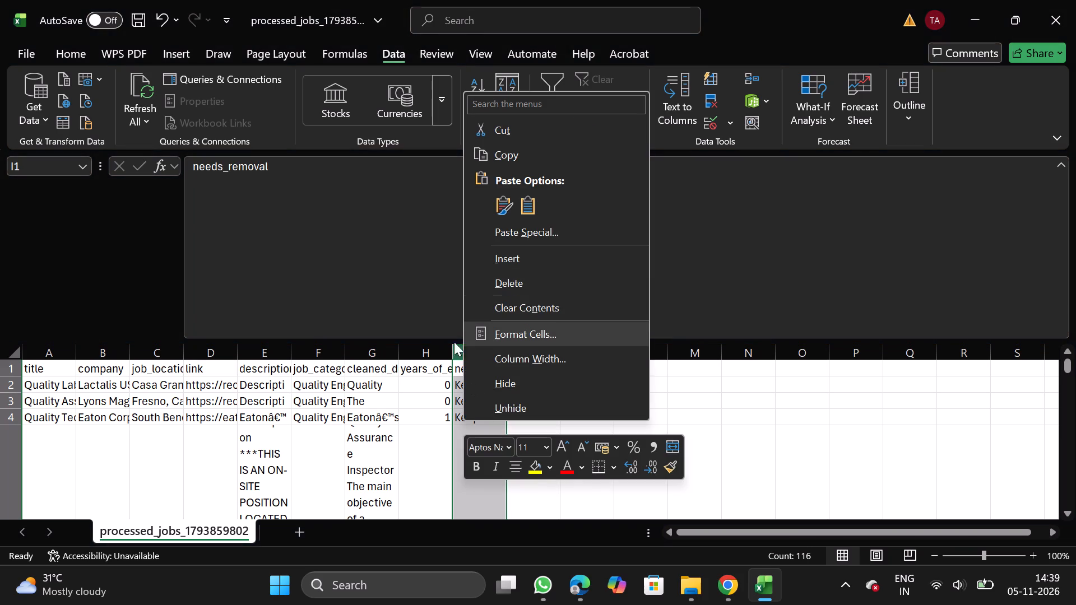
drag(454, 342, 406, 375)
click(495, 281)
Filter years_of_experience to 8, 10, 12 and blanks, delete all the filtered rows, and turn the filter off.
click(419, 358)
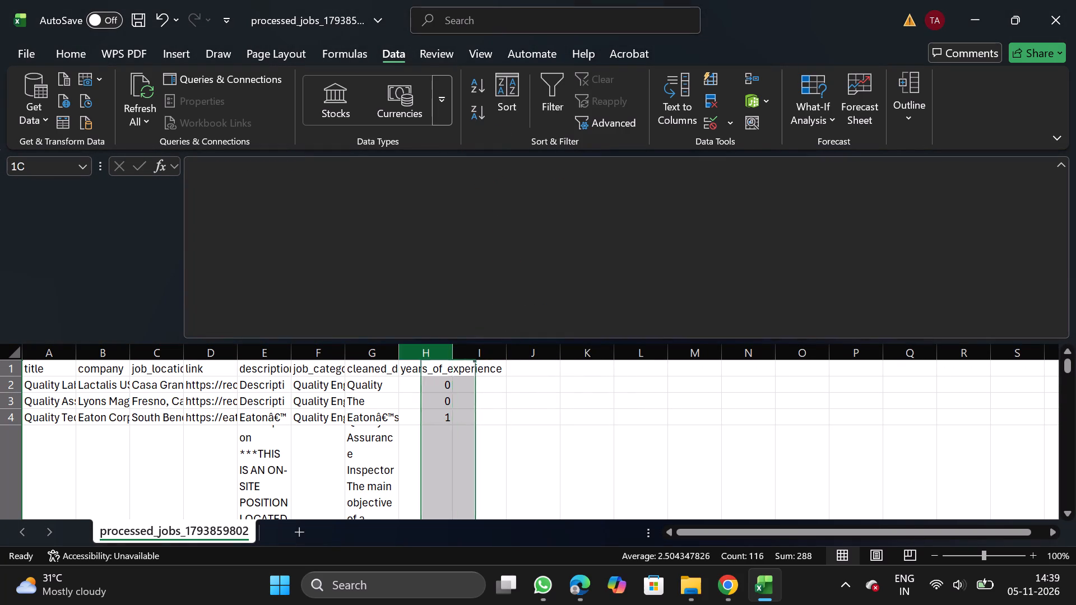
click(549, 96)
click(445, 370)
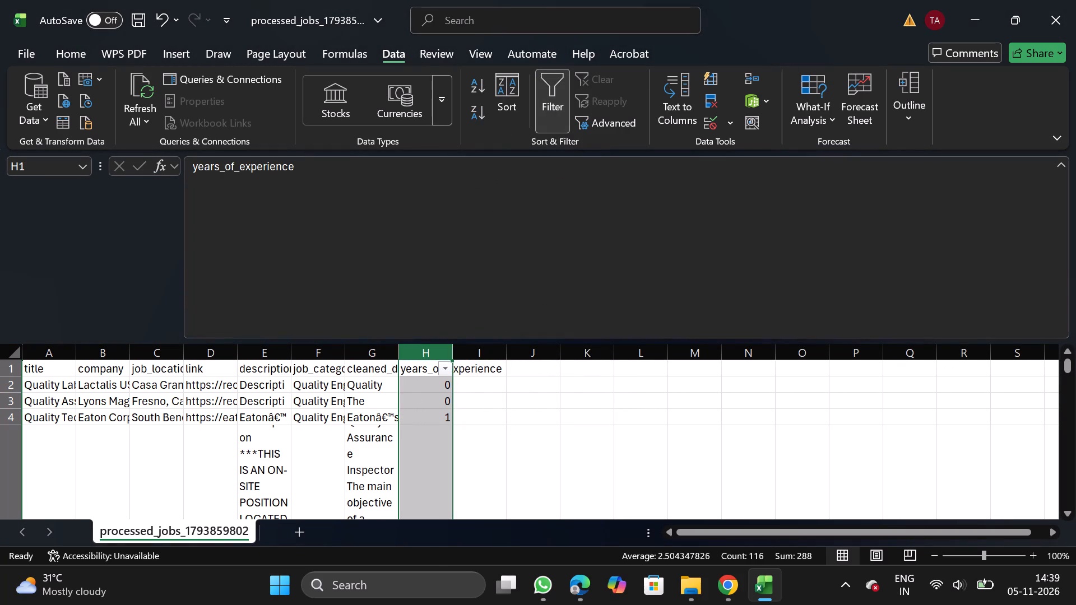
click(286, 383)
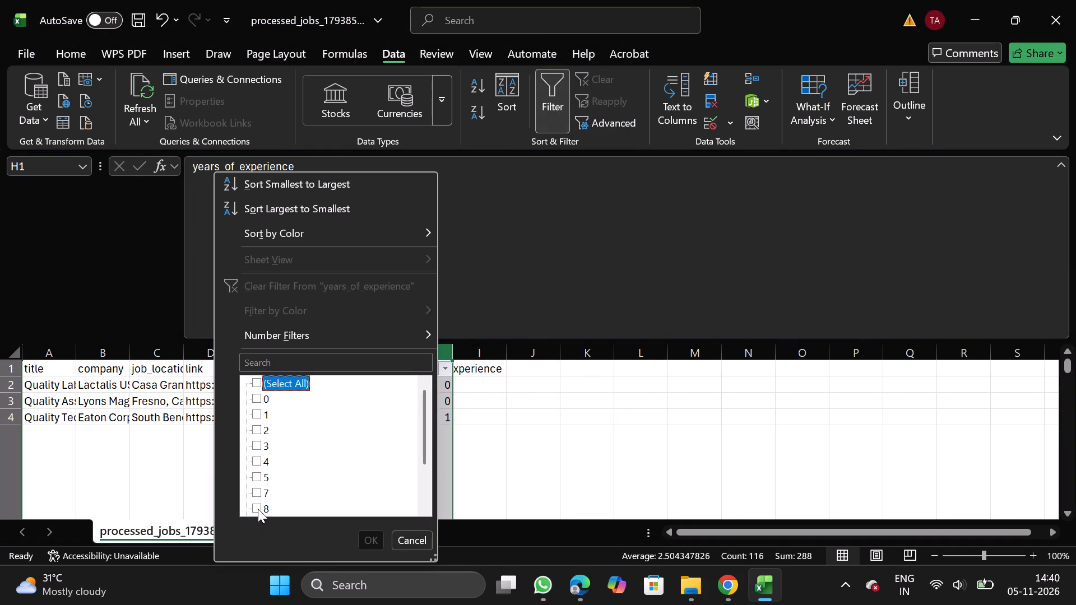
click(258, 509)
scroll(331, 496, down, 1)
click(252, 459)
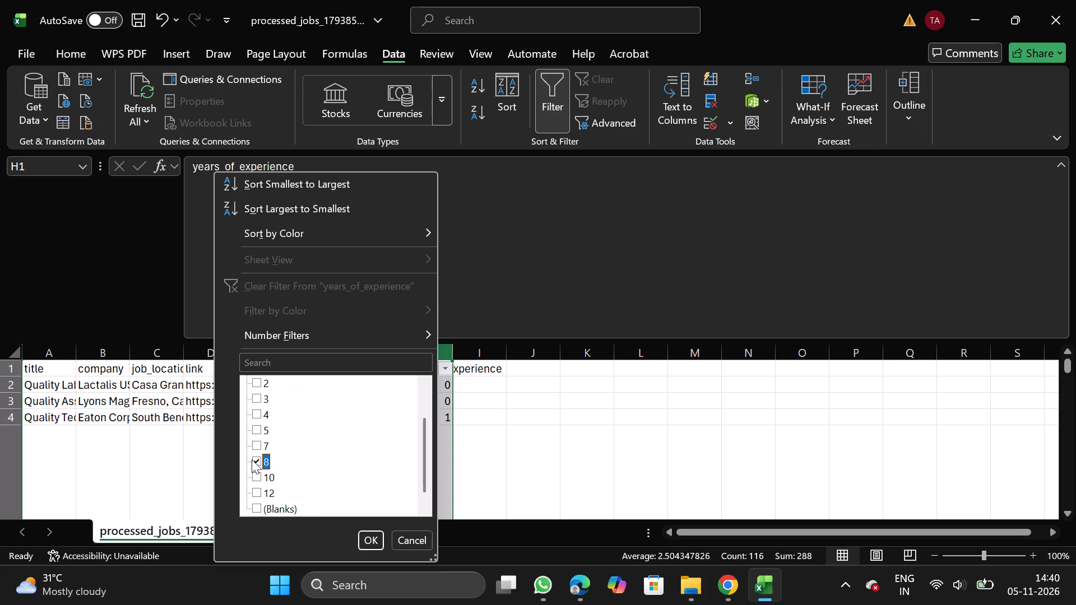
click(253, 459)
click(253, 476)
click(256, 493)
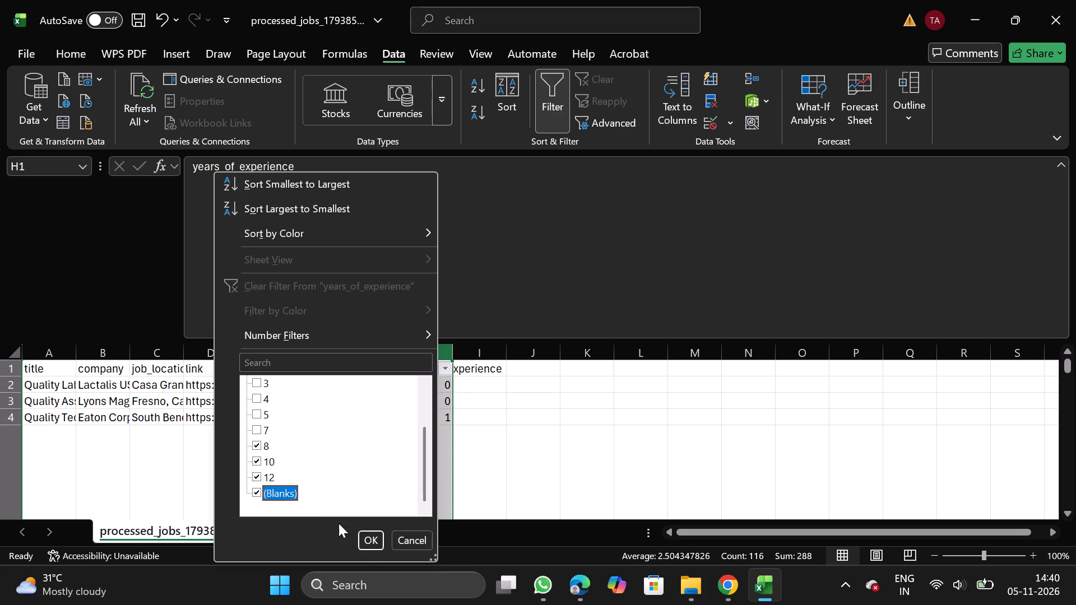
click(369, 547)
click(0, 389)
key(ctrl+shift+Right)
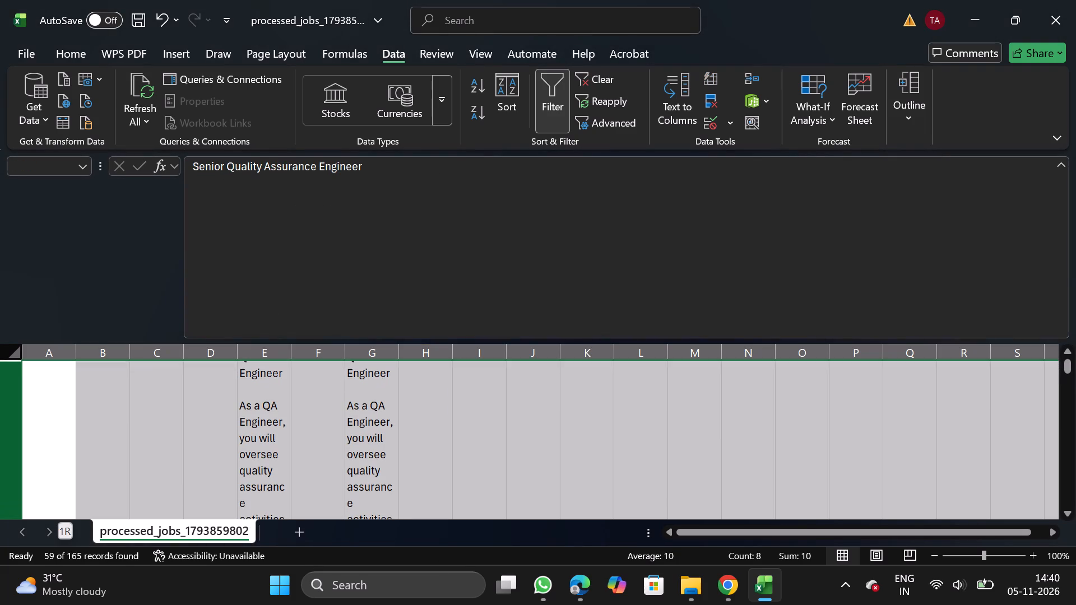
key(ctrl+shift+Down)
right_click(124, 441)
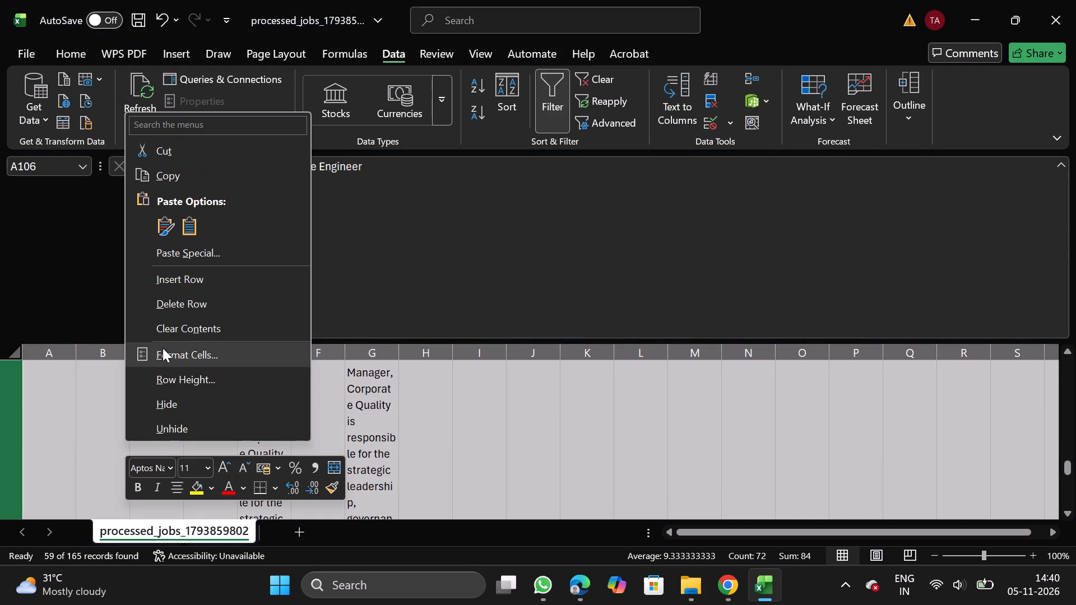
click(221, 309)
click(548, 100)
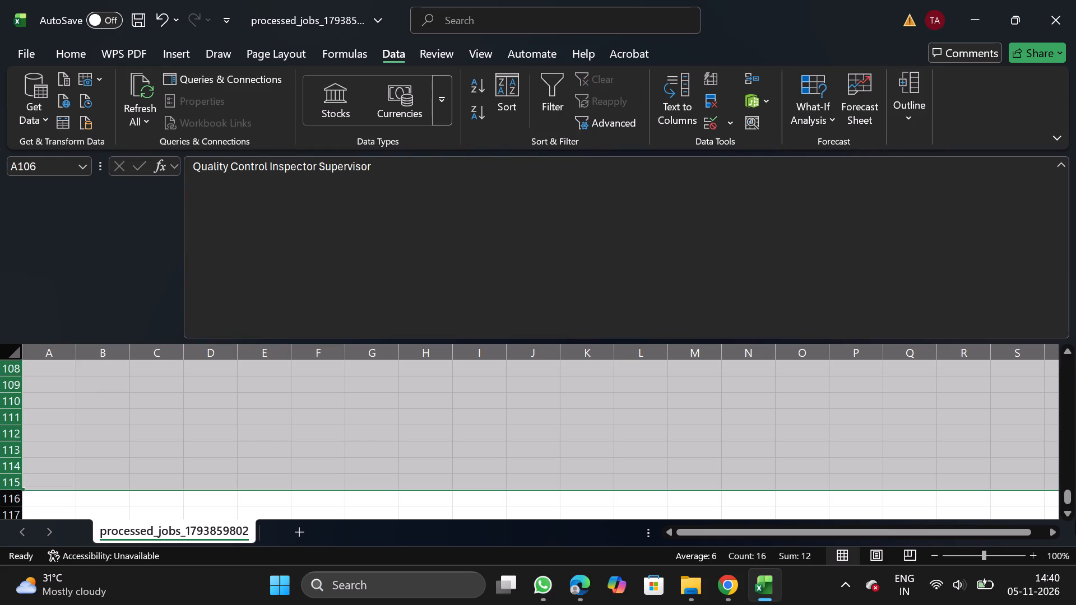
Move the job_category column to the front of the sheet as column A.
drag(1065, 496, 1054, 222)
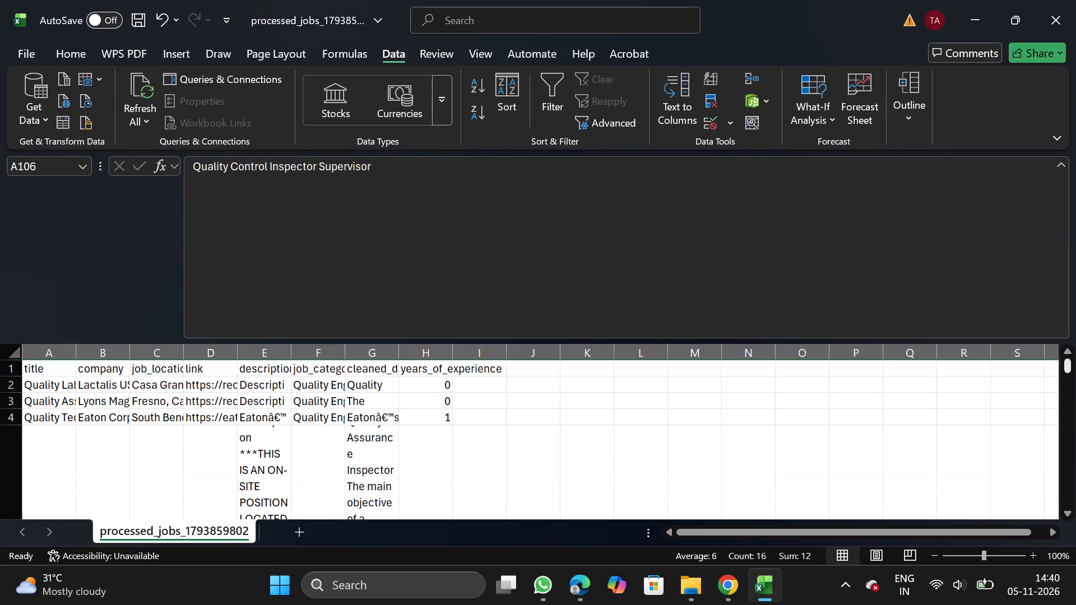
click(315, 357)
key(ctrl+x)
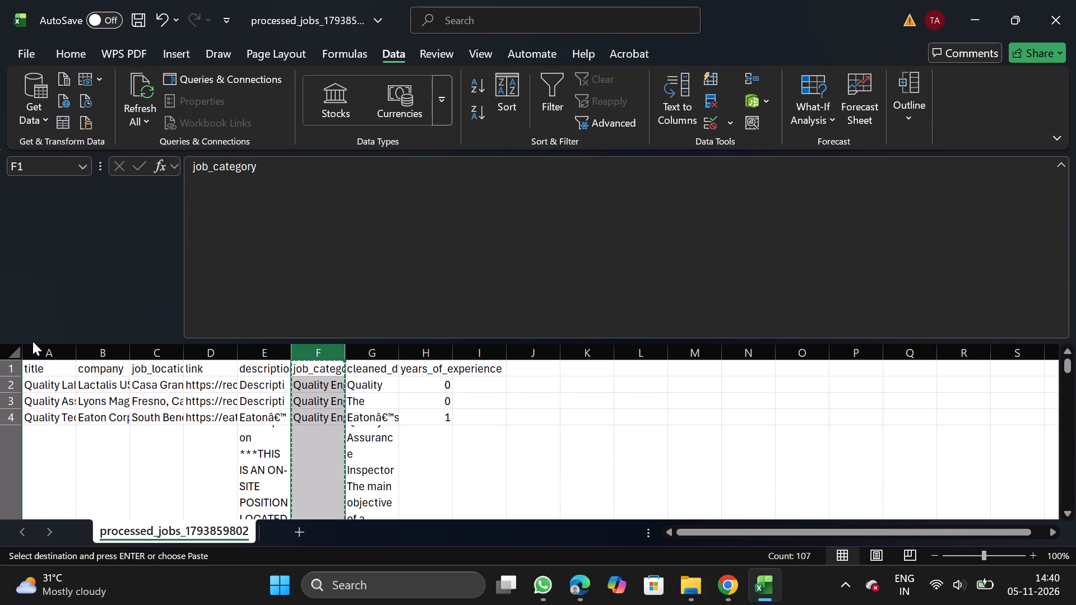
drag(43, 346, 45, 424)
right_click(45, 424)
click(132, 268)
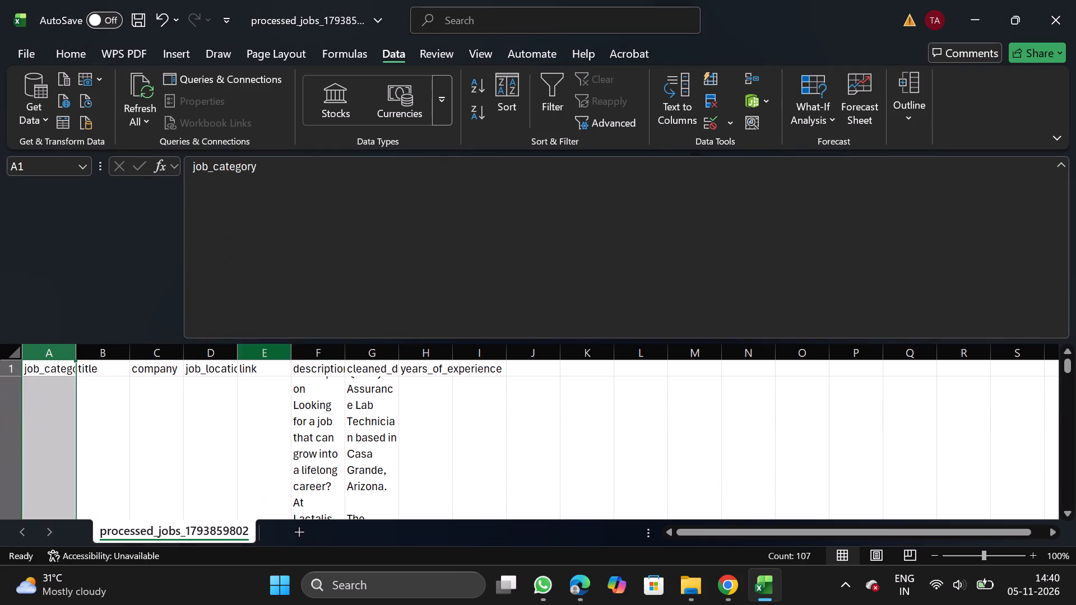
Turn off text wrapping for the description and cleaned_desc columns.
click(319, 361)
click(327, 356)
key(shift+Right)
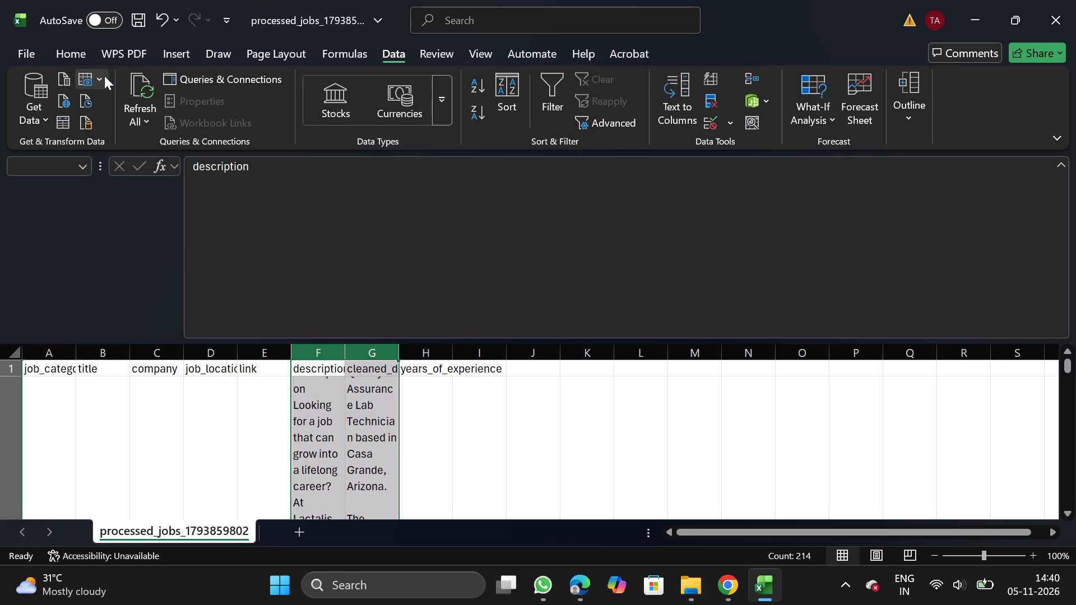
click(66, 56)
click(346, 136)
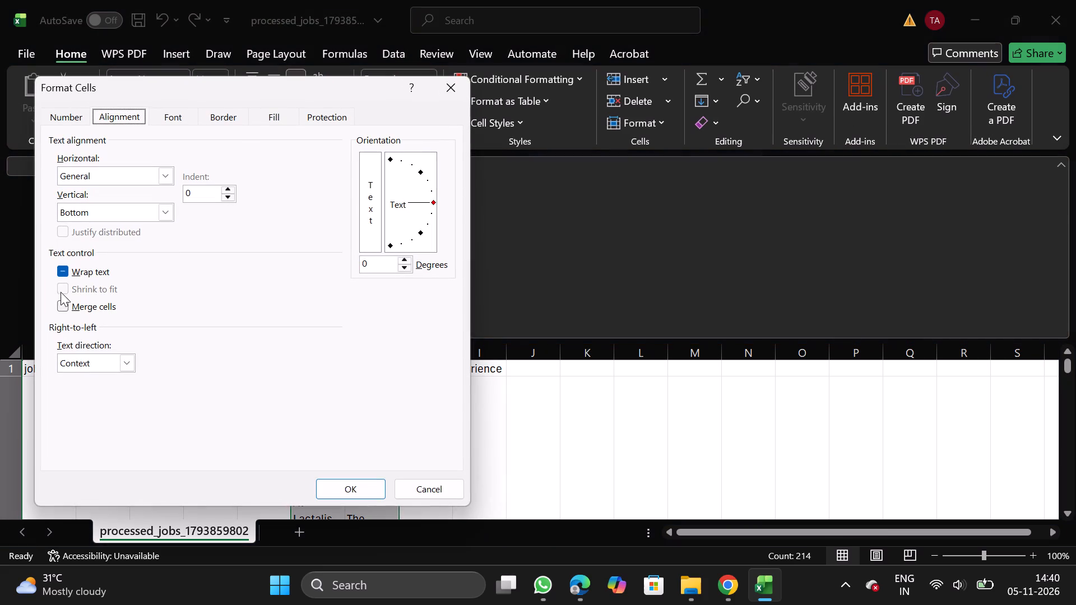
double_click(103, 274)
click(359, 486)
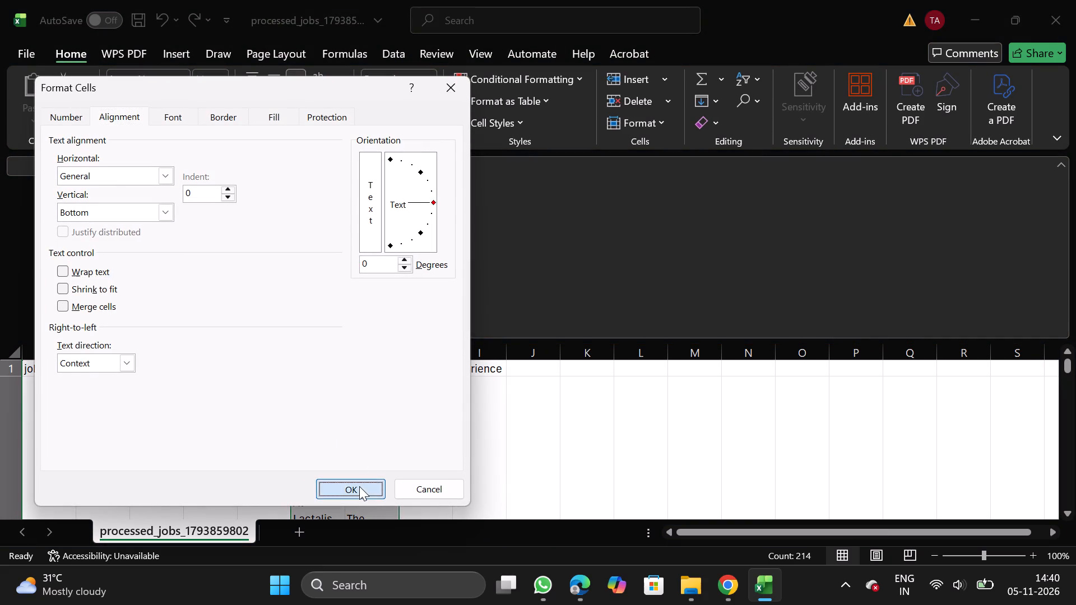
Move the link column to the end, after years_of_experience.
click(272, 354)
key(ctrl+x)
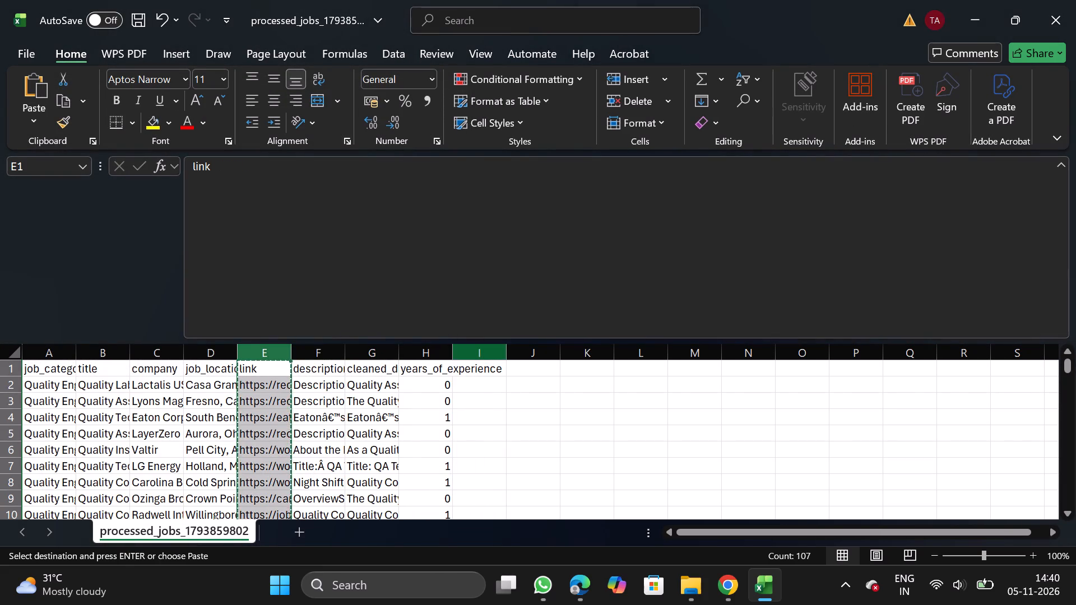
drag(483, 353, 474, 411)
right_click(474, 411)
click(539, 249)
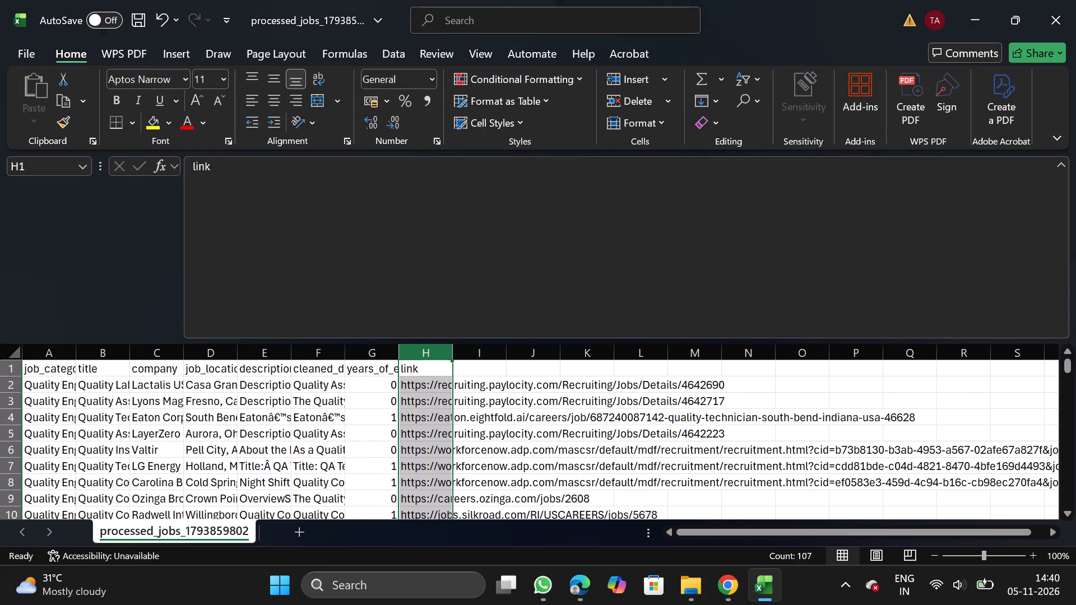
Move the years_of_experience column in front of the description column, right after job_location.
click(373, 356)
key(ctrl+x)
drag(254, 354, 258, 414)
right_click(258, 414)
click(336, 262)
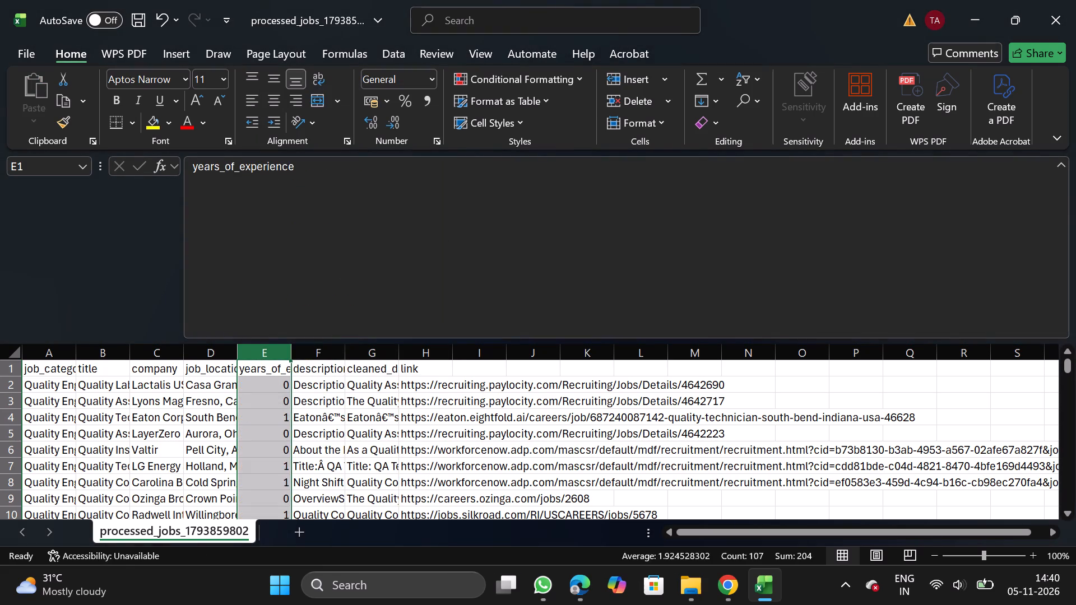
Rename the cleaned_desc header in G1 as description, reusing the header text copied from F1.
click(324, 365)
drag(190, 165, 291, 166)
key(ctrl+c)
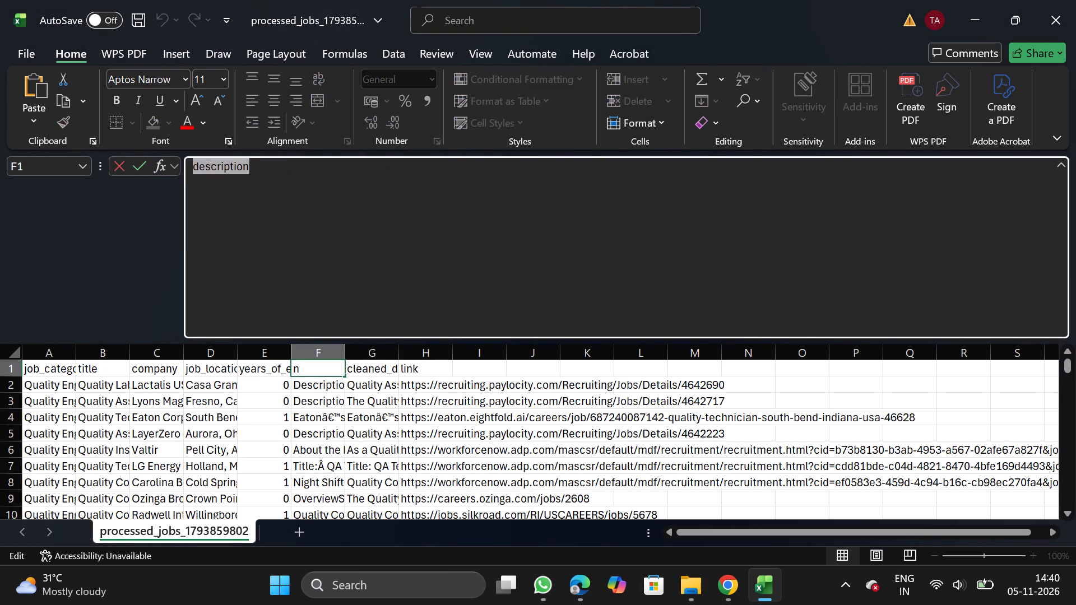
drag(376, 367, 495, 275)
click(495, 275)
key(BackSpace)
key(BackSpace)
key(BackSpace)
key(BackSpace)
key(BackSpace)
key(BackSpace)
key(BackSpace)
key(BackSpace)
key(BackSpace)
key(BackSpace)
key(BackSpace)
key(BackSpace)
key(BackSpace)
key(BackSpace)
key(BackSpace)
key(BackSpace)
key(BackSpace)
key(BackSpace)
key(BackSpace)
key(BackSpace)
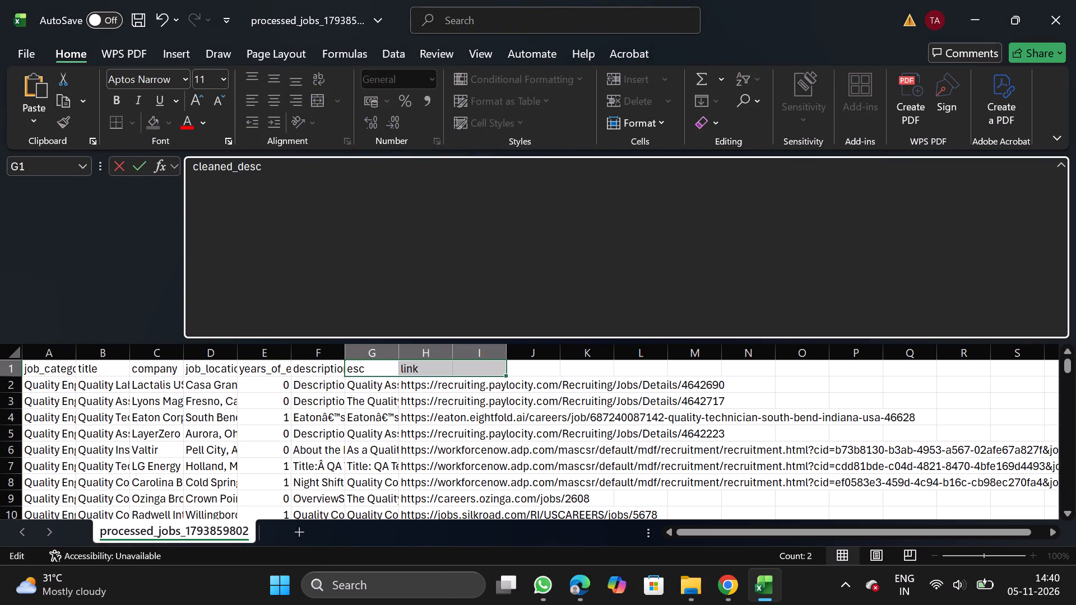
key(ctrl+v)
Rename the F1 header as original_description, copying the name from the bulk upload CSV format requirements in NextGenApply.
click(327, 363)
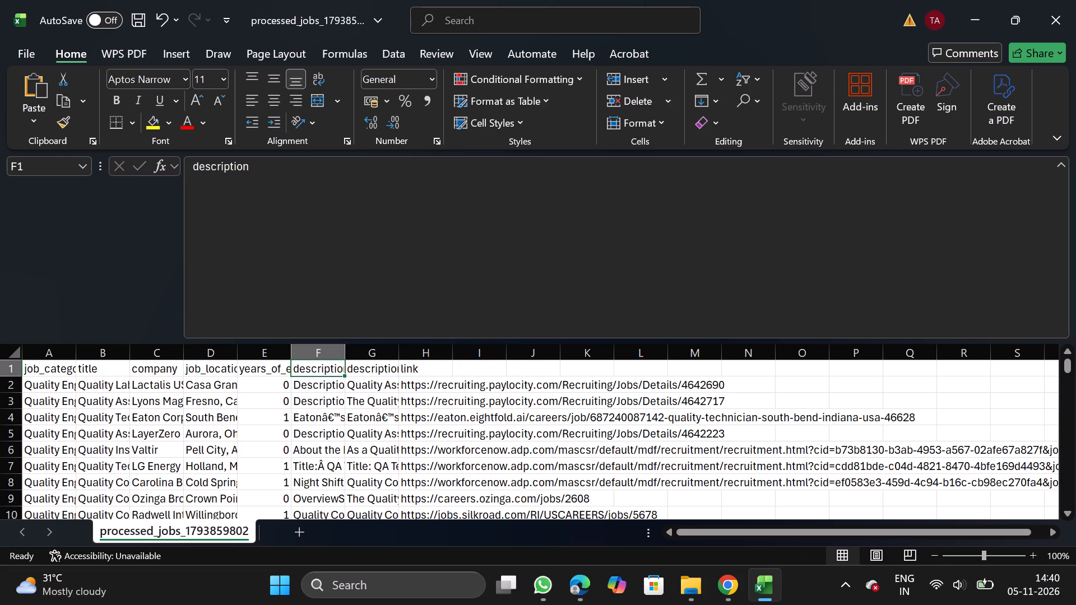
click(401, 301)
key(BackSpace)
key(BackSpace)
key(BackSpace)
key(BackSpace)
key(BackSpace)
key(BackSpace)
key(BackSpace)
key(BackSpace)
key(BackSpace)
key(BackSpace)
key(BackSpace)
key(BackSpace)
key(BackSpace)
key(BackSpace)
key(BackSpace)
key(BackSpace)
key(BackSpace)
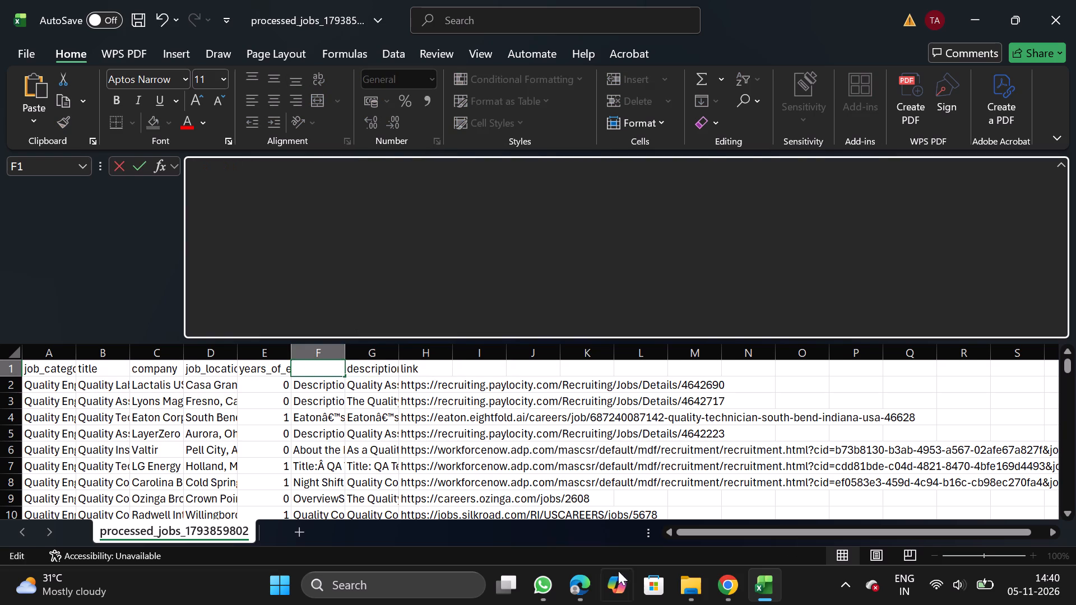
click(719, 580)
click(92, 178)
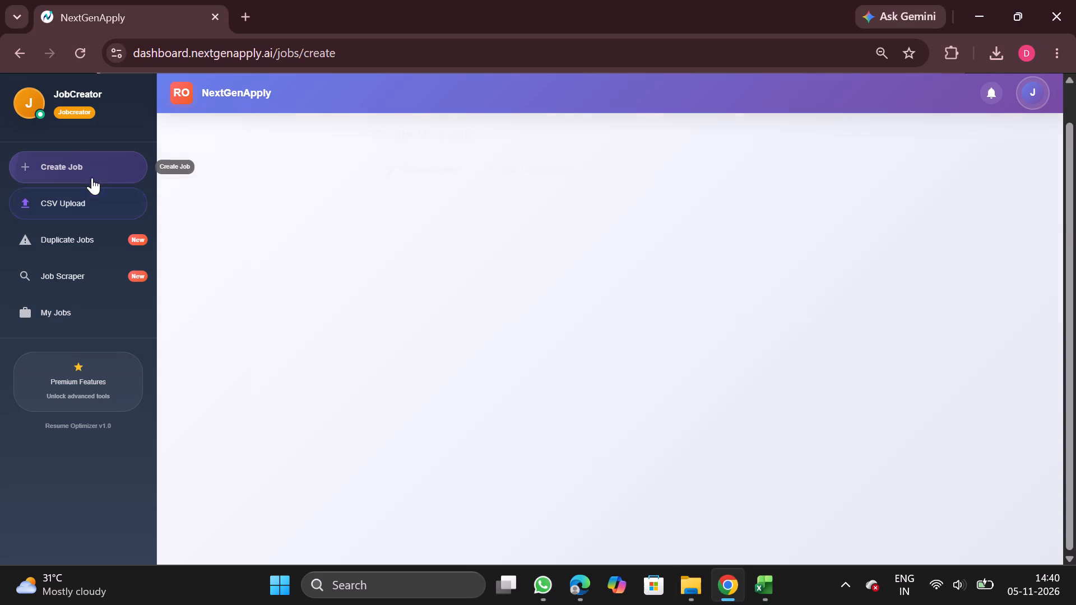
click(525, 155)
double_click(598, 280)
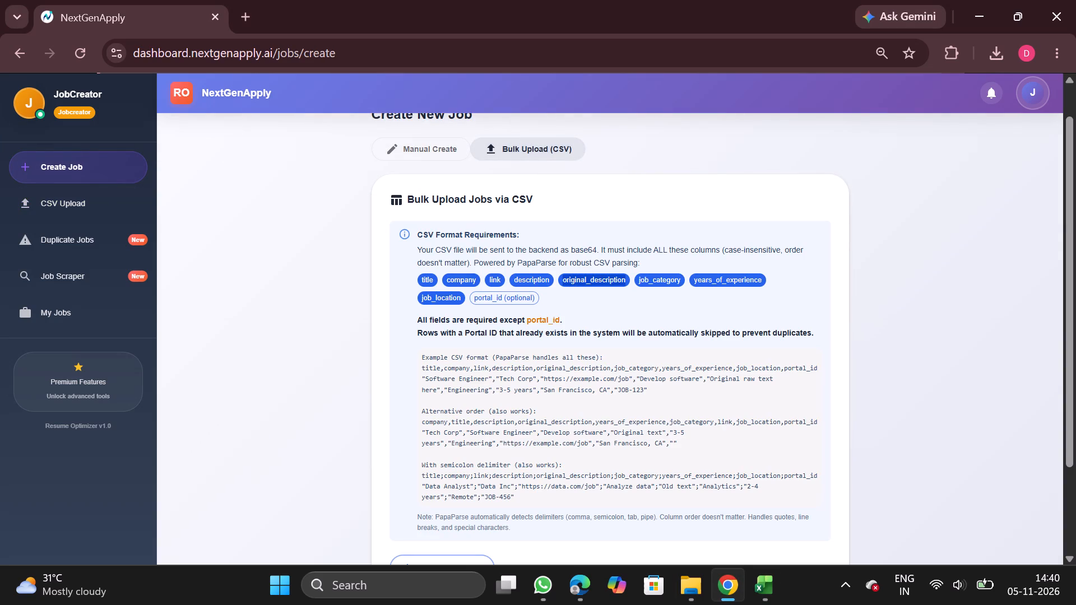
key(ctrl+c)
click(766, 595)
key(ctrl+v)
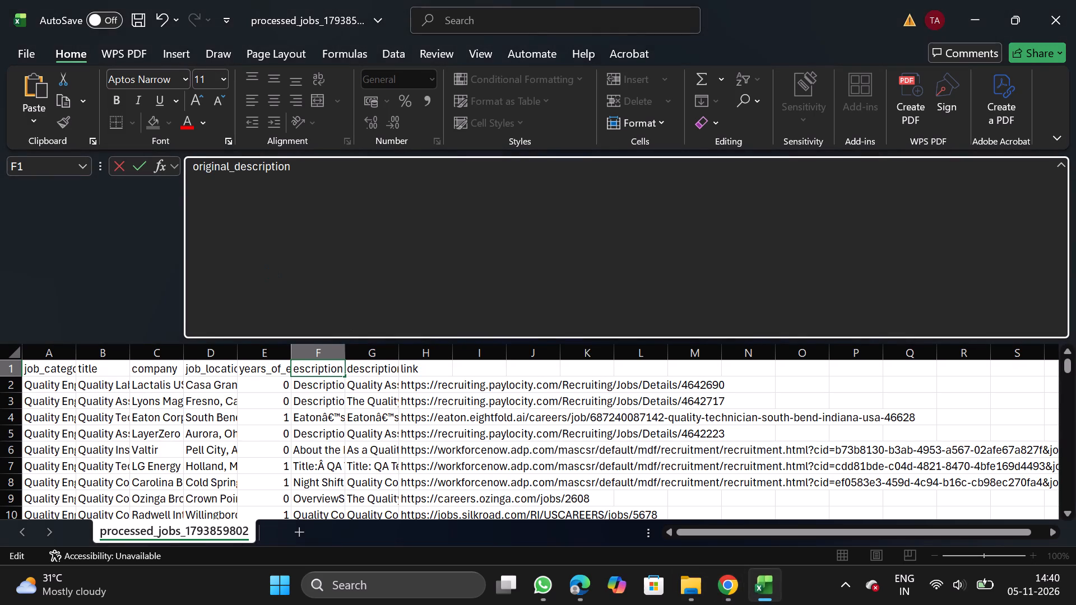
click(105, 350)
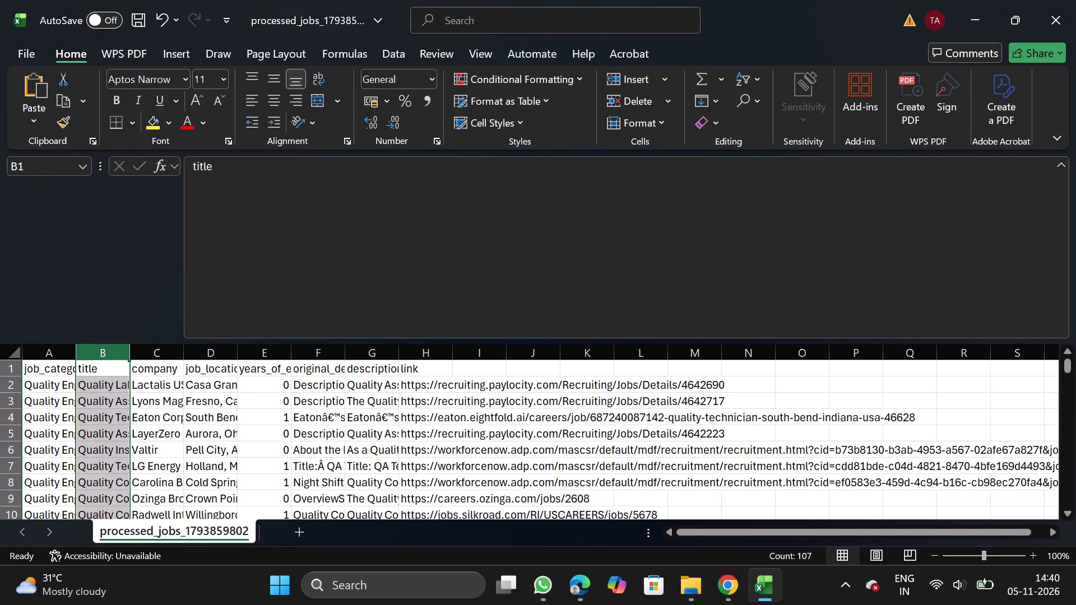
Run a replace of United States with Remote in the job_location column, matching entire cell contents, and close the dialog.
click(206, 351)
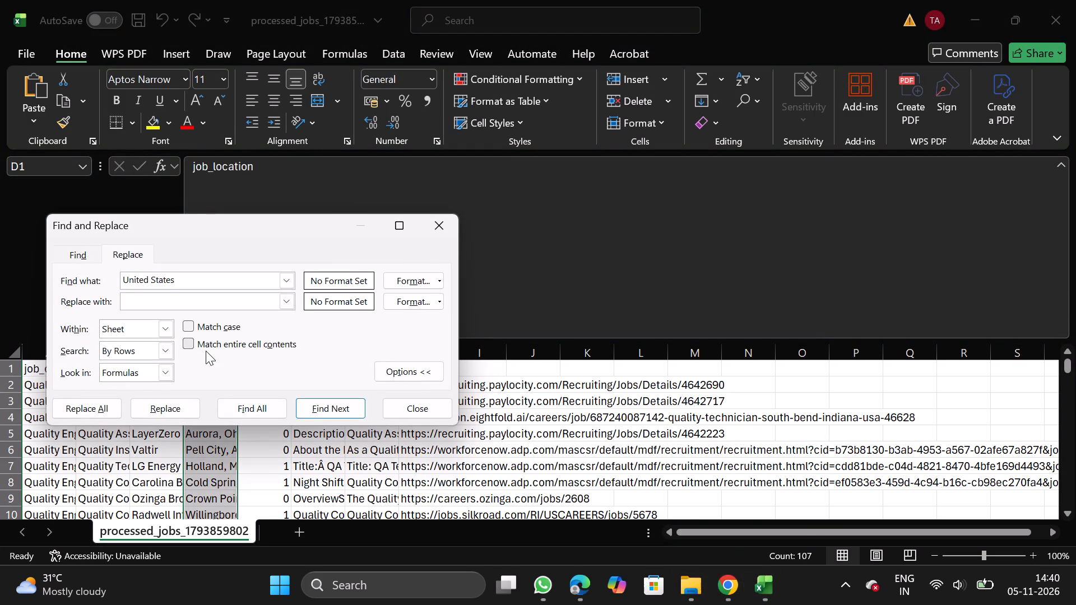
text(emote)
click(185, 340)
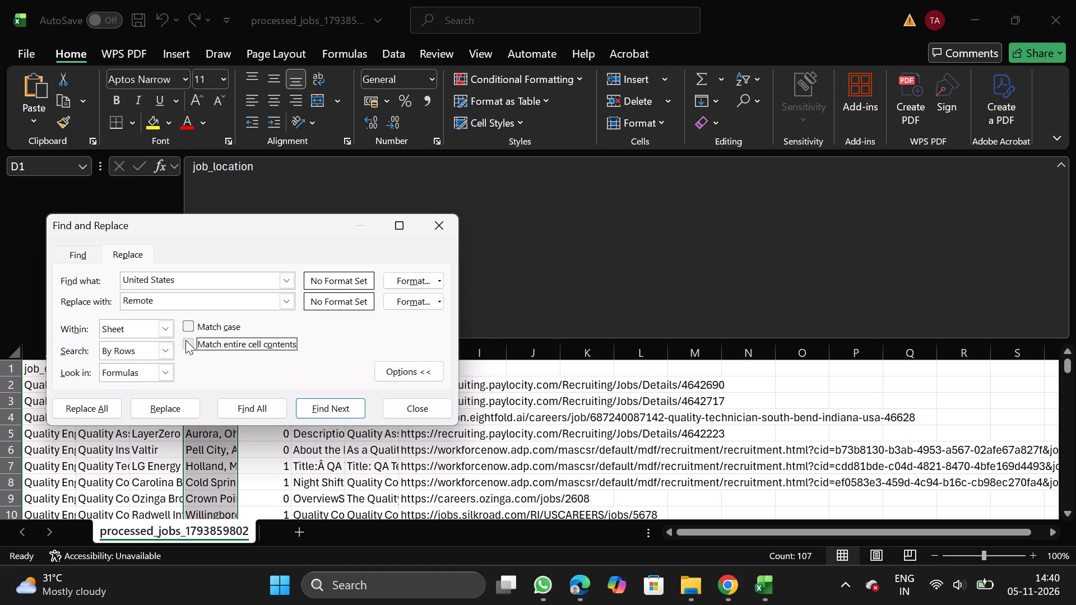
click(83, 404)
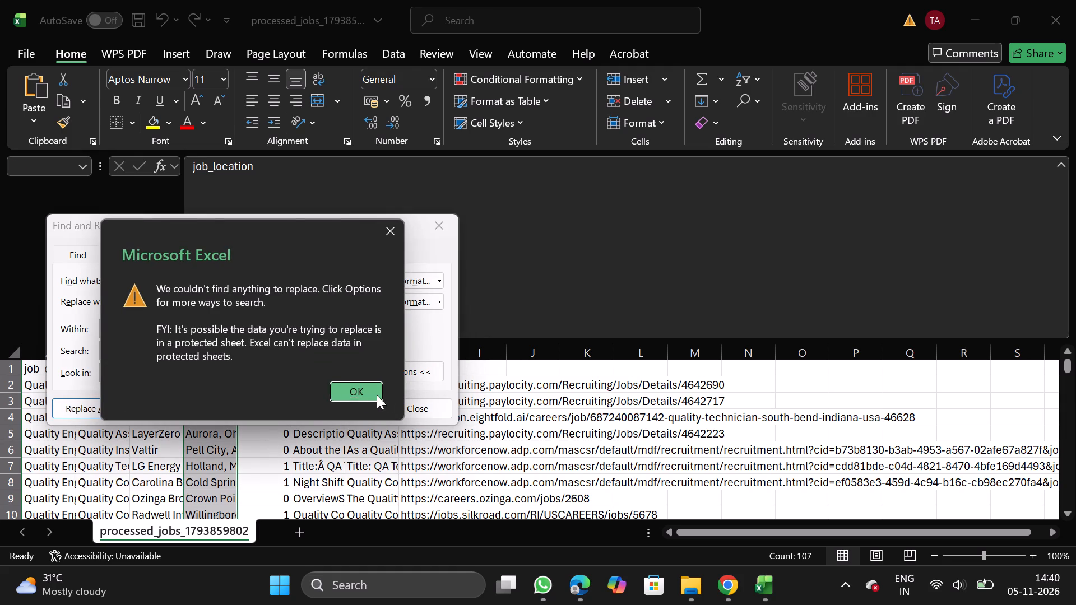
click(361, 396)
click(444, 223)
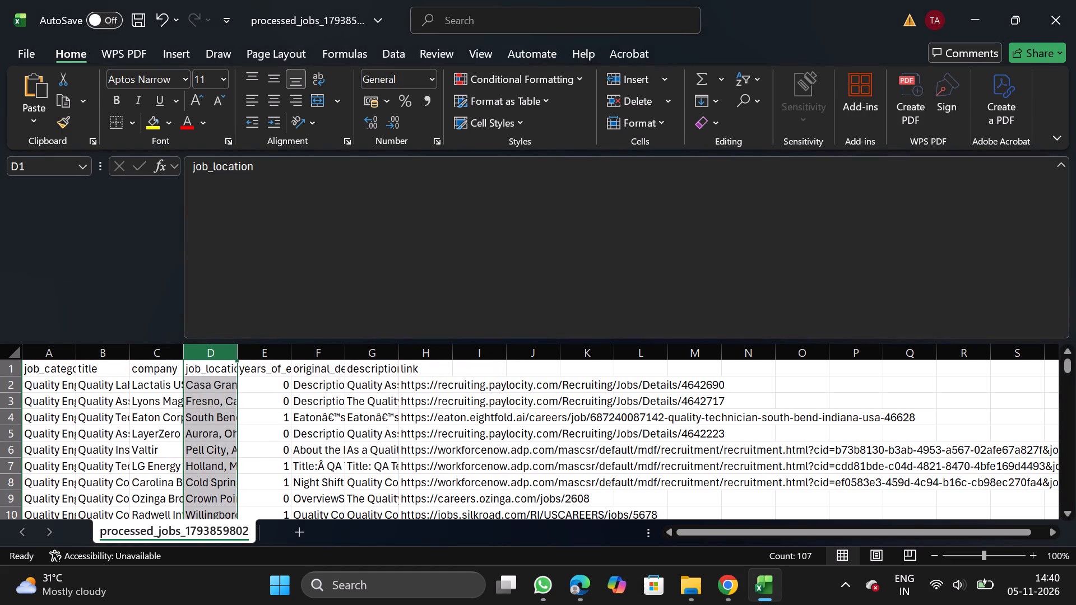
Add a filter to the title column, enlarge its list of titles and deselect all of them.
click(155, 354)
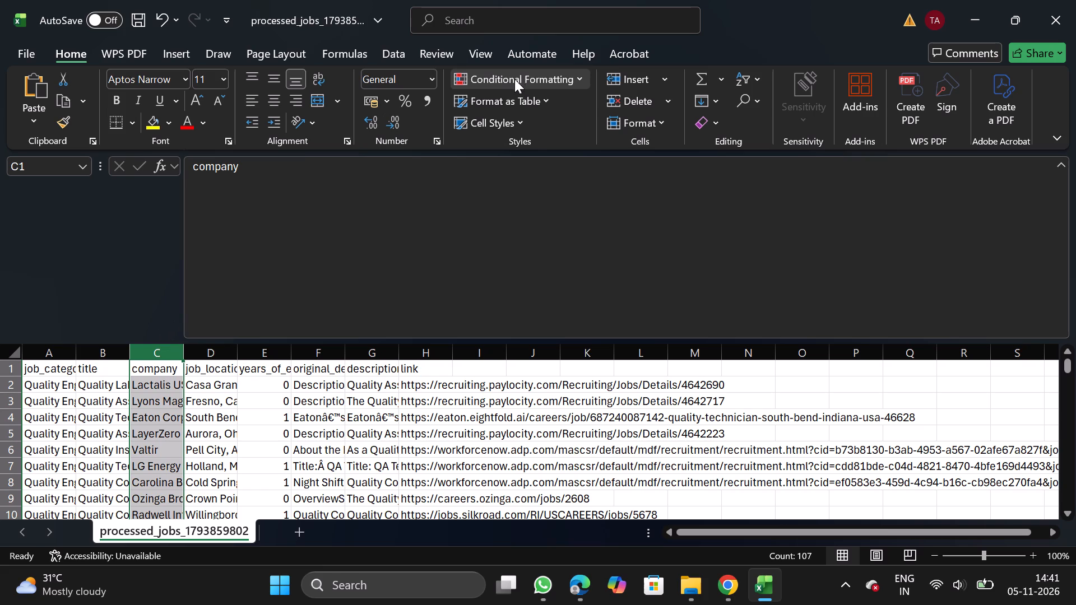
click(100, 353)
drag(391, 54, 519, 6)
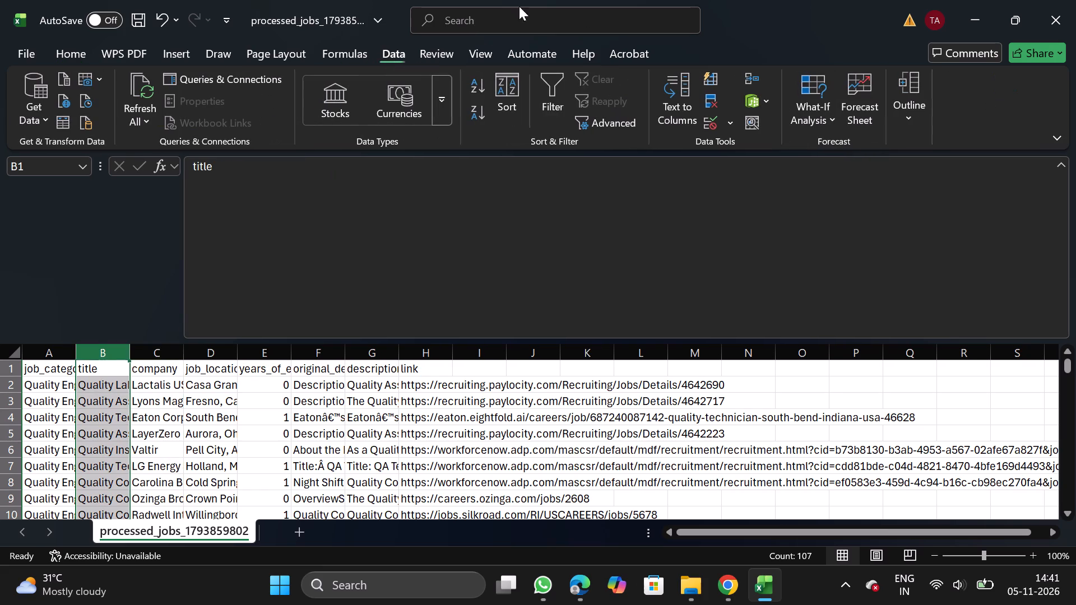
drag(519, 6, 559, 99)
click(559, 99)
click(123, 371)
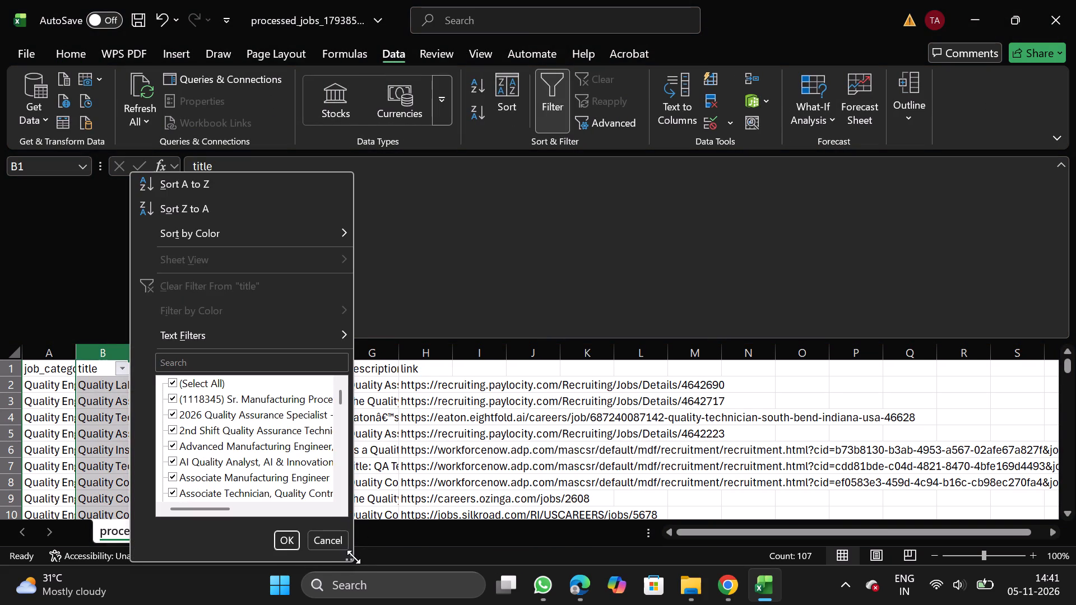
double_click(351, 559)
drag(351, 559, 844, 604)
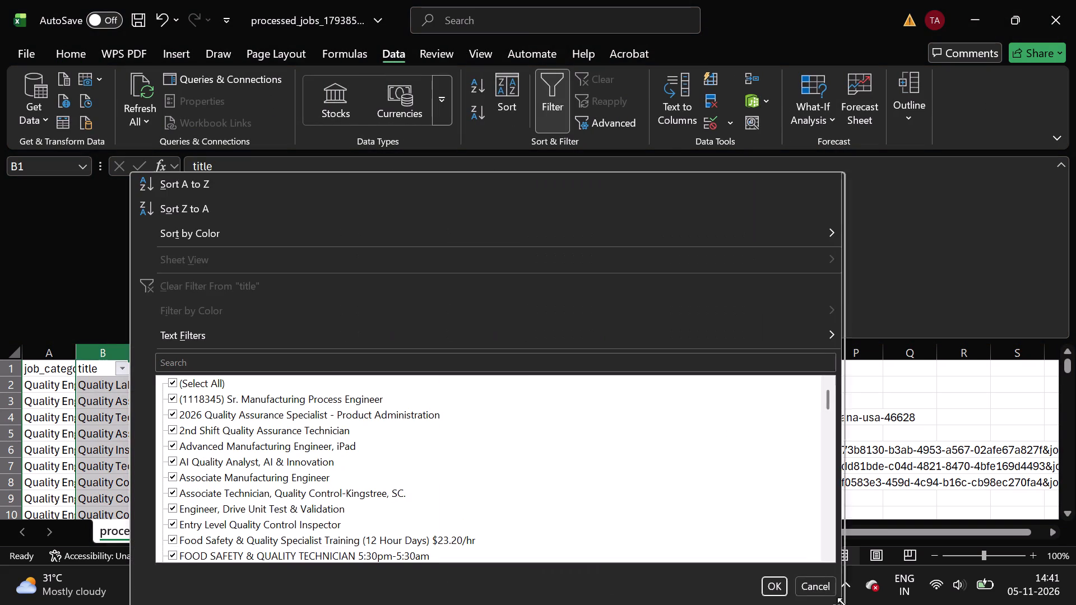
drag(844, 604, 845, 604)
click(214, 381)
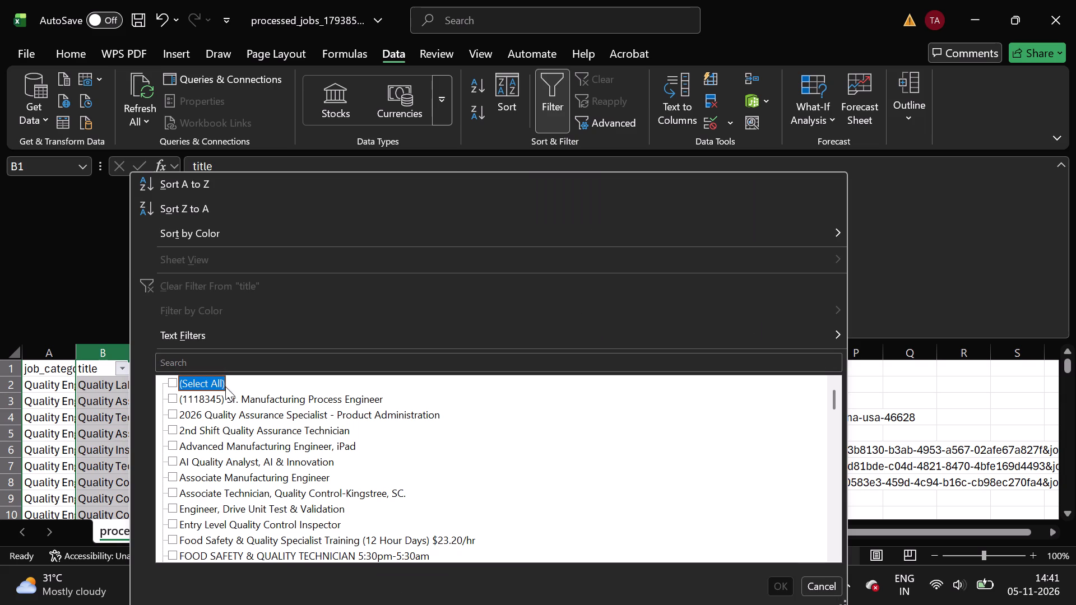
Include the titles 2026 Quality Assurance Specialist, Engineer, Drive Unit Test & Validation, Food Safety & Quality Specialist Training and FOOD SAFETY & QUALITY TECHNICIAN in the filter.
click(258, 408)
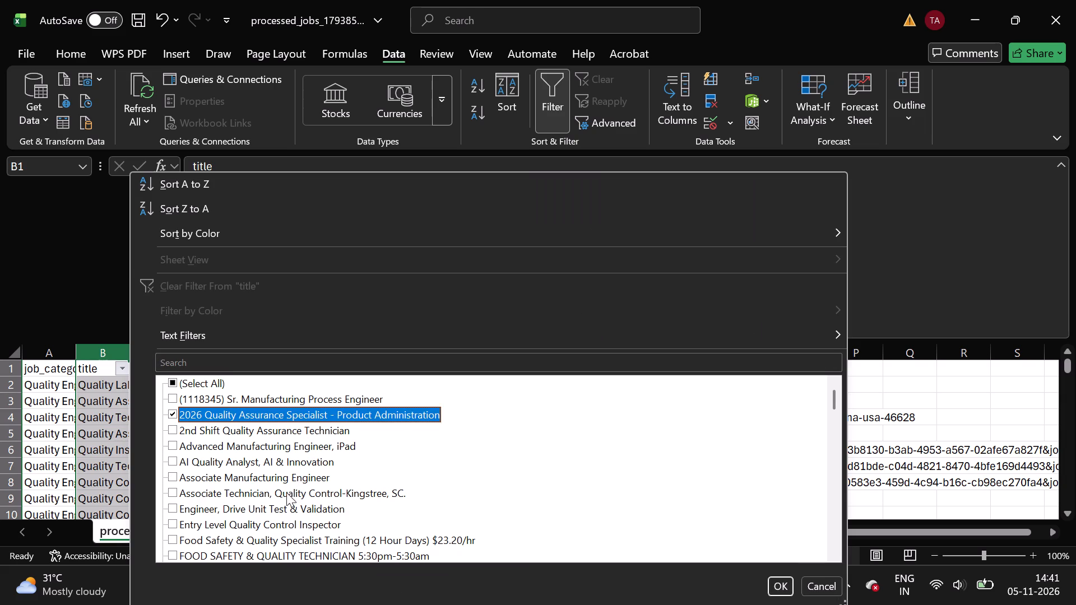
click(272, 512)
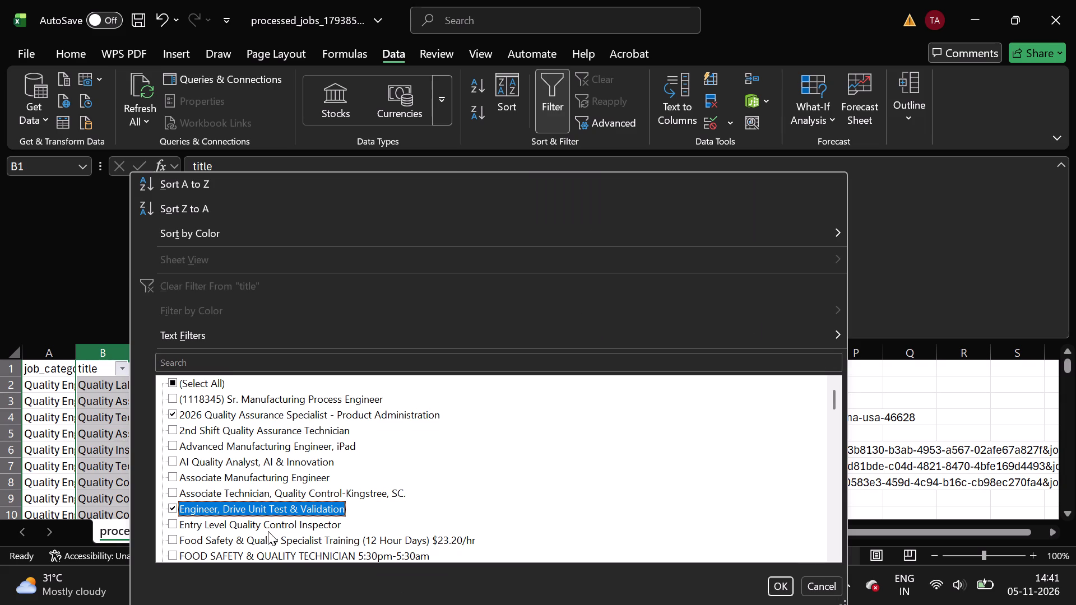
click(268, 537)
scroll(268, 537, down, 1)
click(254, 509)
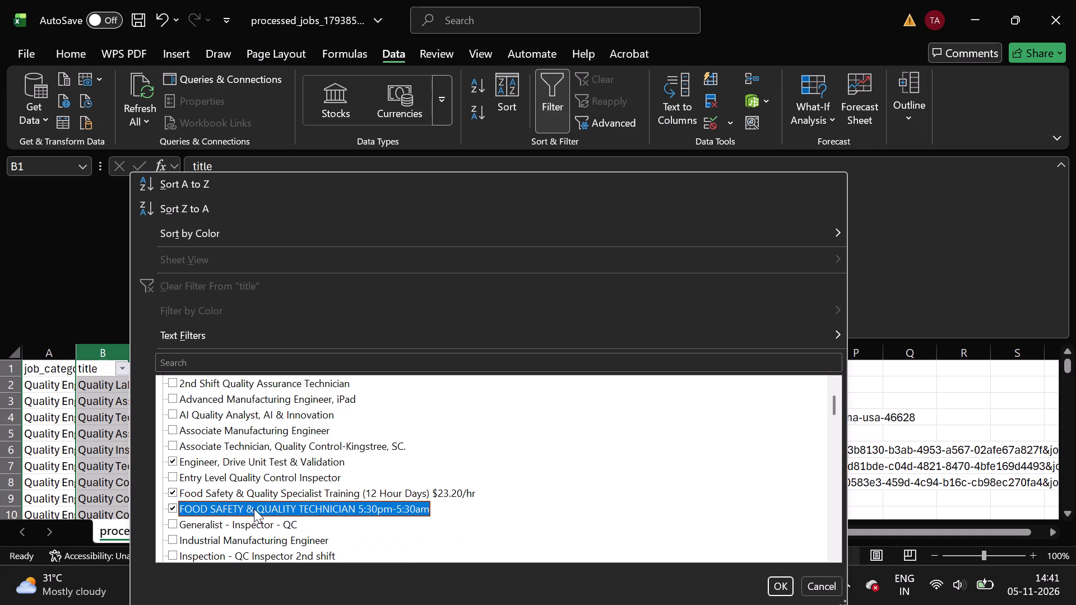
Include Manufacturing Electrical Engineer, Manufacturing Engineer (overnight shift), QC Lab Technician and Quality & Patient Safety Project Manager in the title filter.
scroll(248, 552, down, 1)
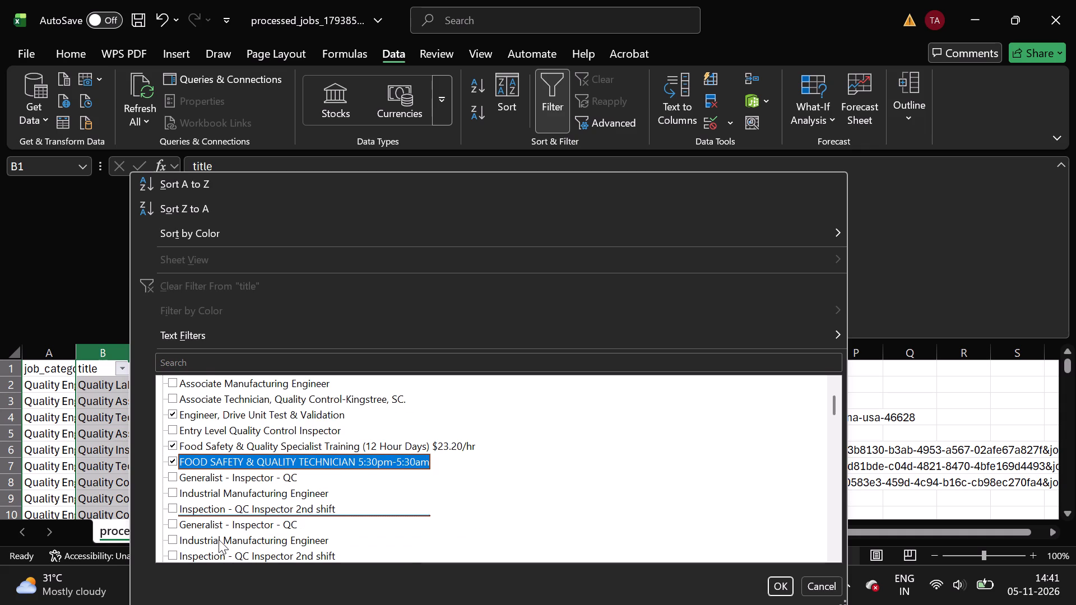
click(226, 544)
scroll(226, 544, down, 1)
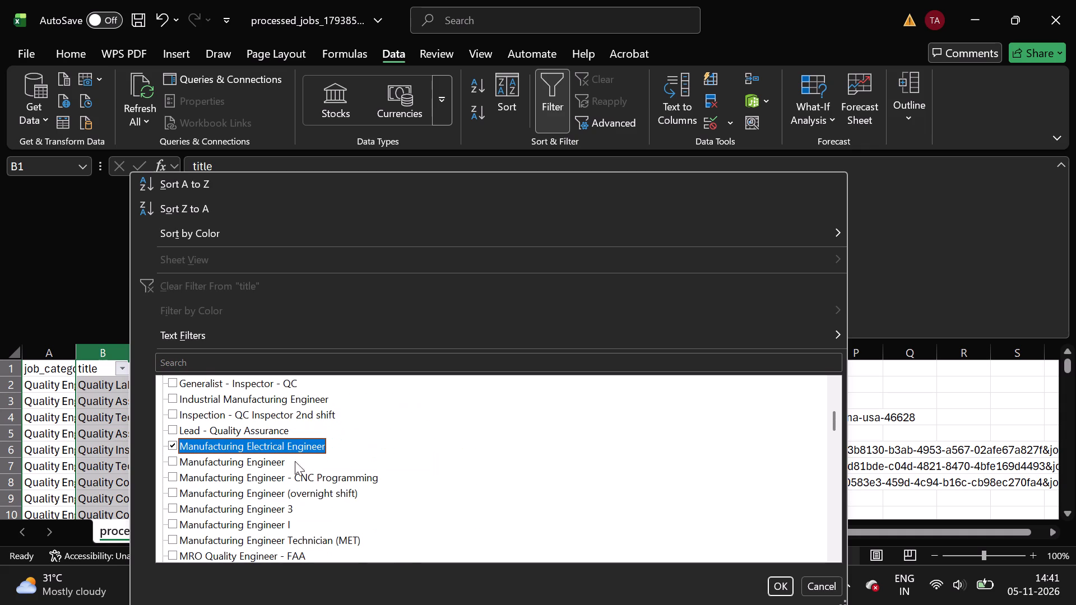
click(321, 493)
scroll(282, 535, down, 1)
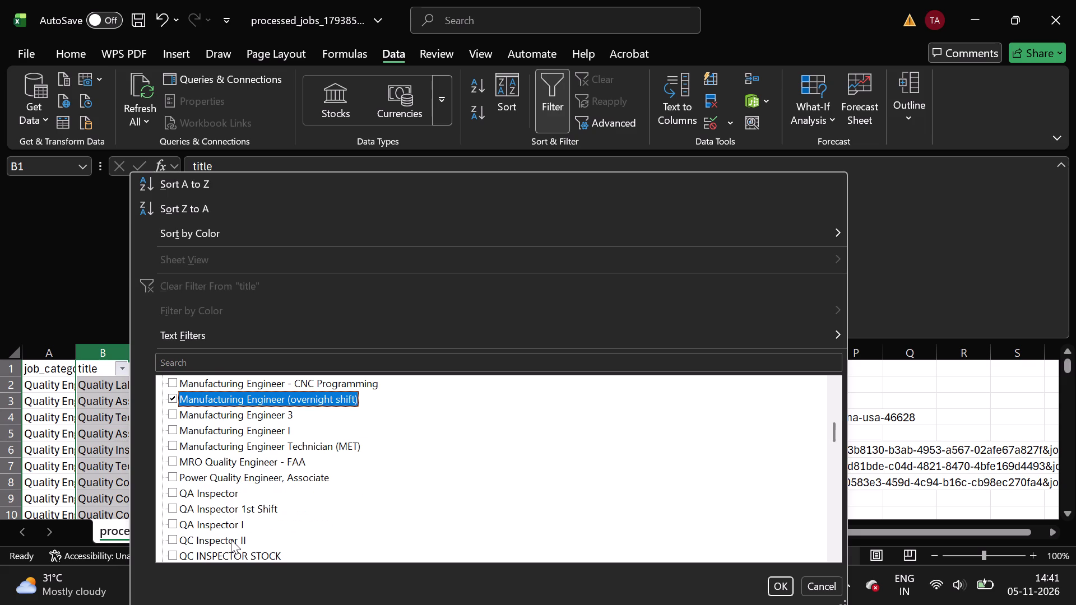
click(231, 530)
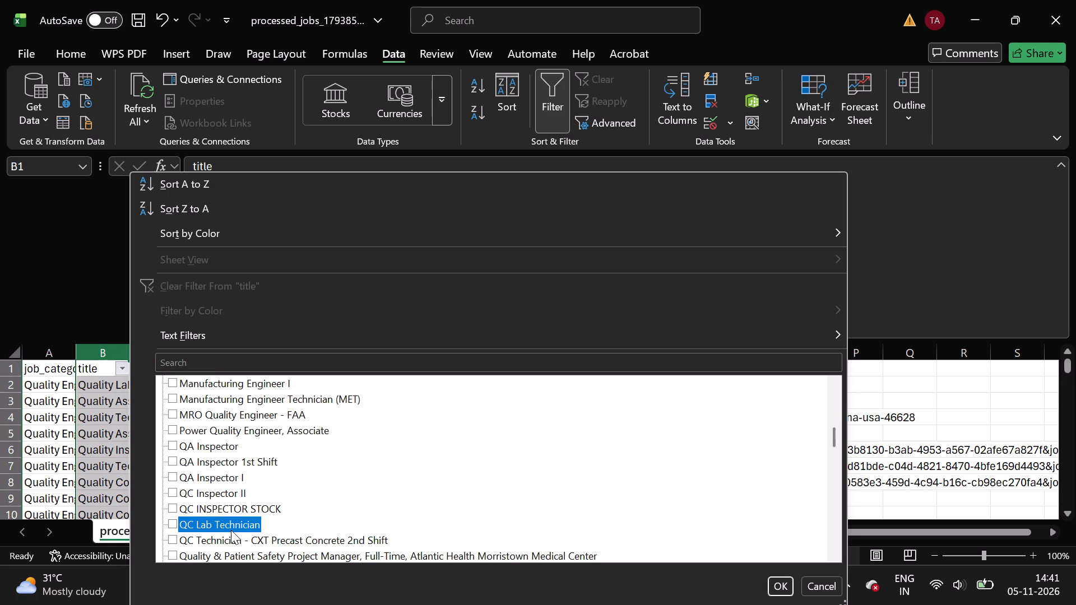
scroll(243, 542, down, 1)
click(298, 510)
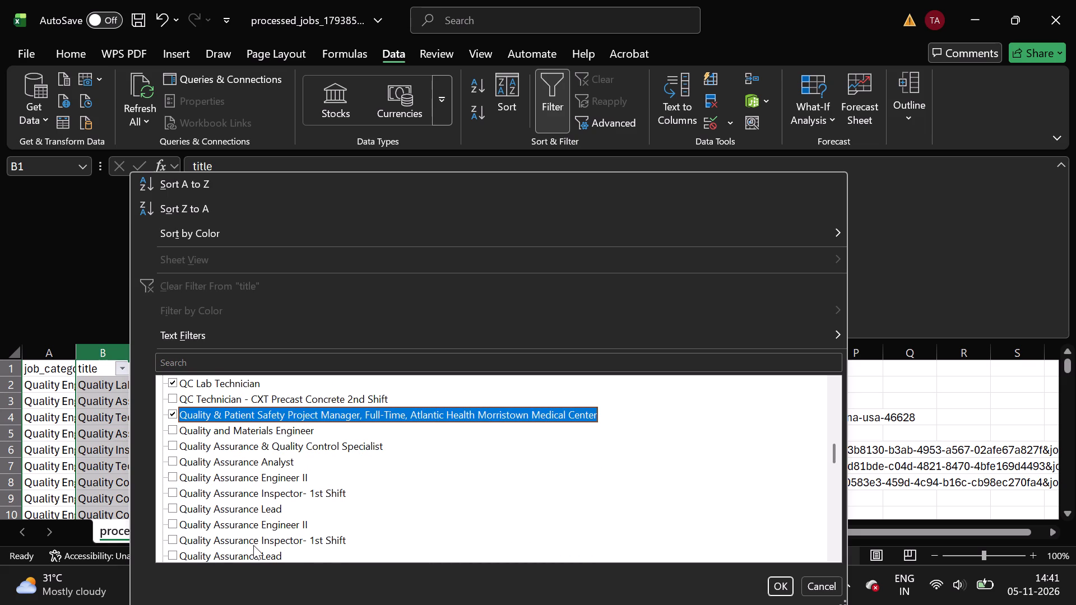
Include Quality Assurance Manager, Quality Assurance Manager - Milk, Quality Engineer Manager, the Plastic Injection Molding inspector and Quality Lab Technician - Food Manfacturing in the filter.
click(254, 532)
click(261, 539)
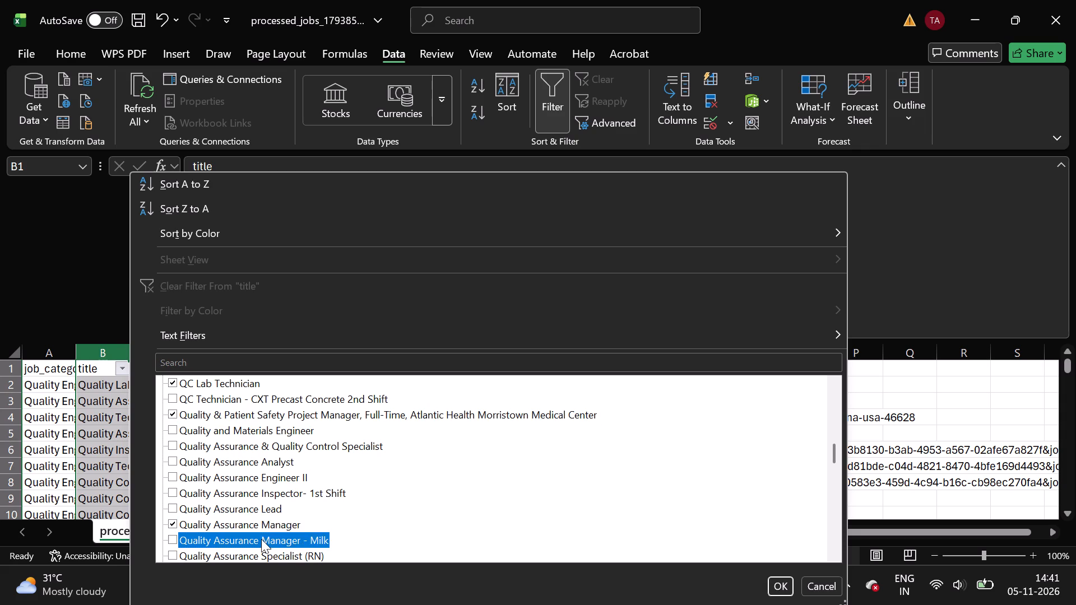
scroll(261, 539, down, 1)
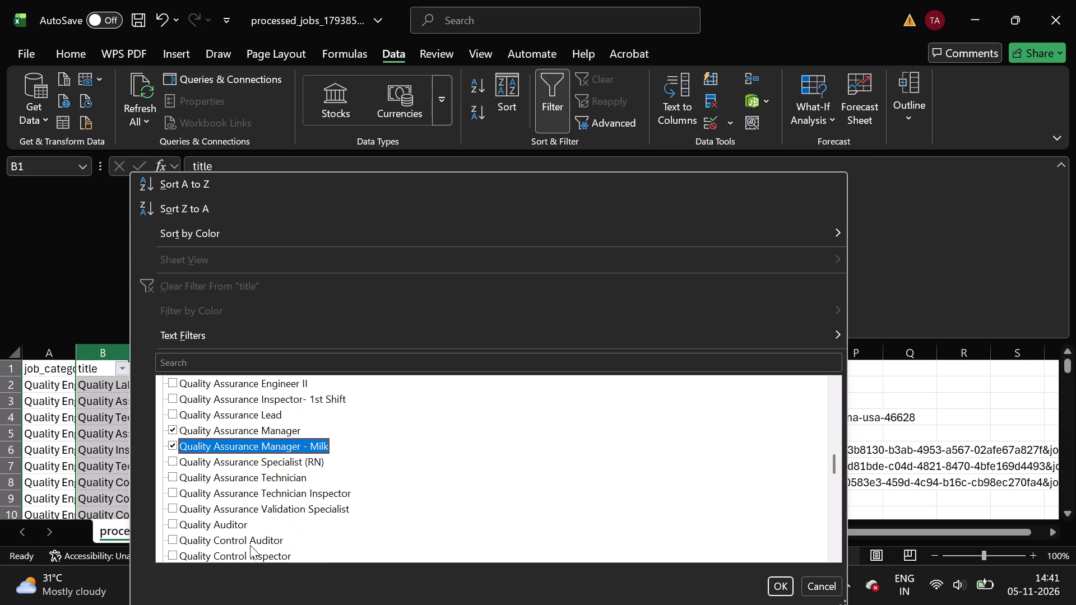
scroll(240, 547, down, 1)
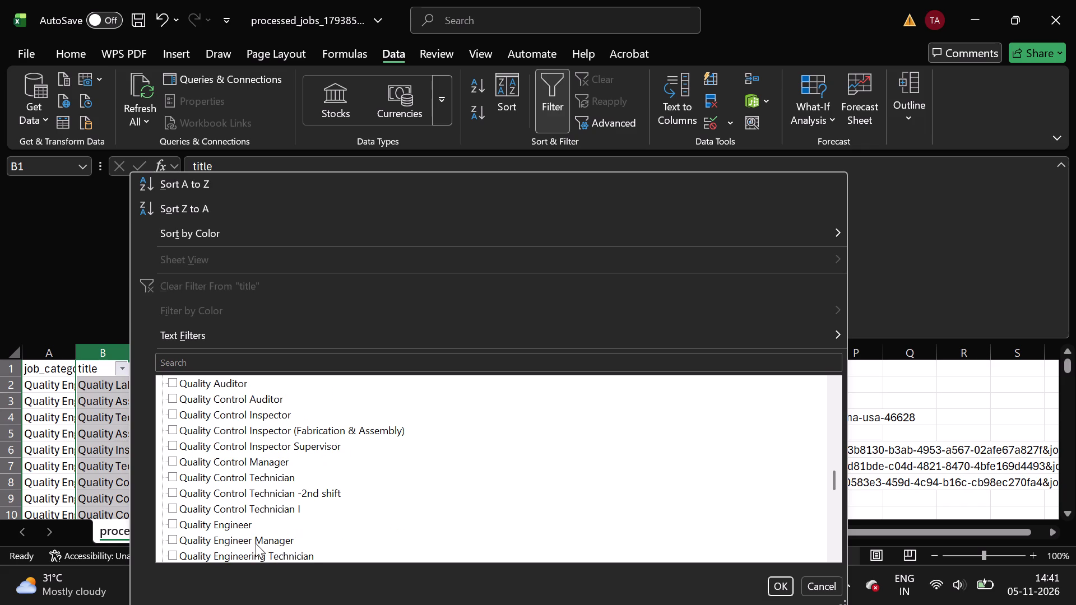
click(256, 543)
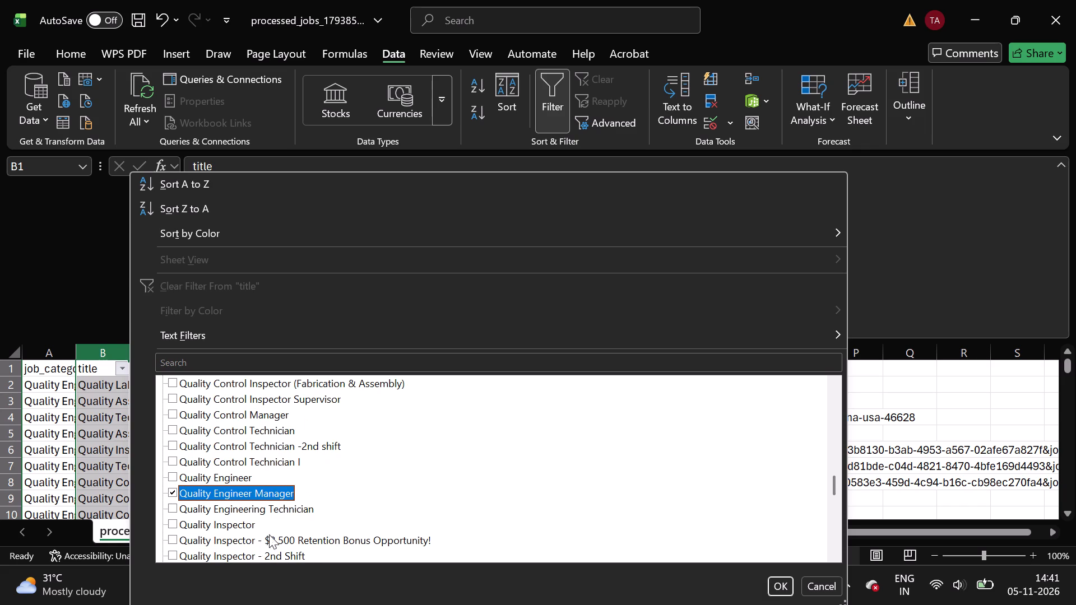
scroll(281, 530, down, 1)
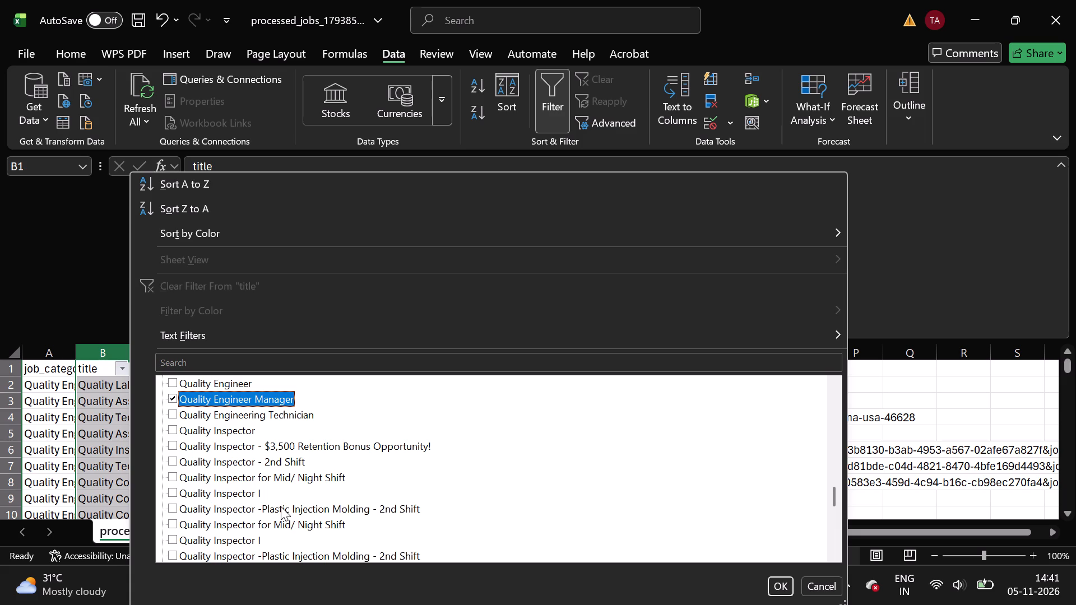
click(281, 506)
click(256, 537)
Include Quality Manager and Subject Matter Expert (Manufacturing Engineer) - Optics Polishing among the chosen titles, finish the selection and apply the filter.
scroll(256, 537, down, 1)
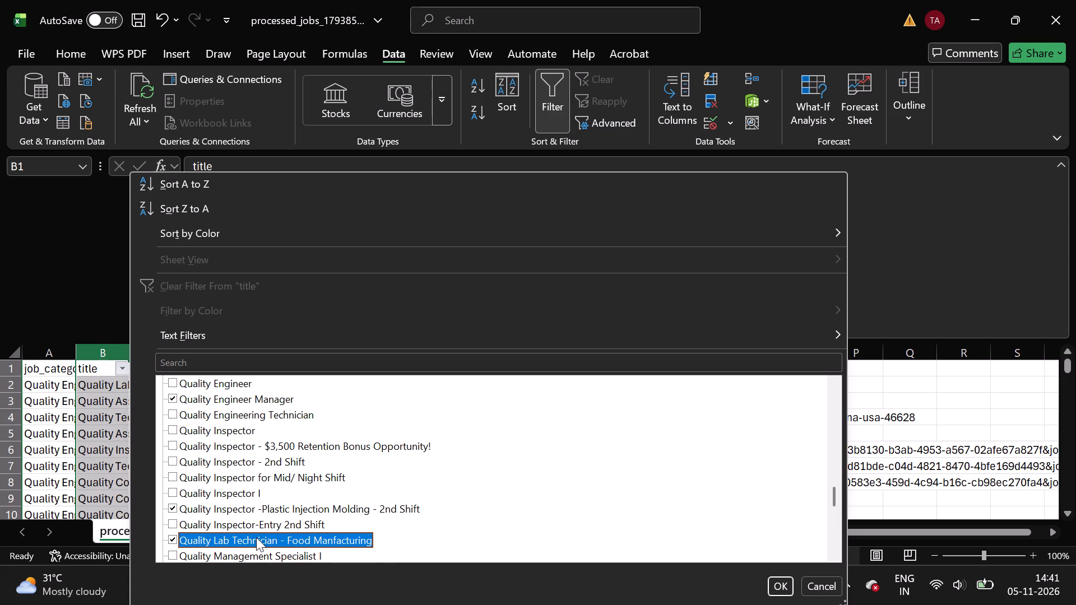
scroll(256, 537, down, 1)
click(240, 474)
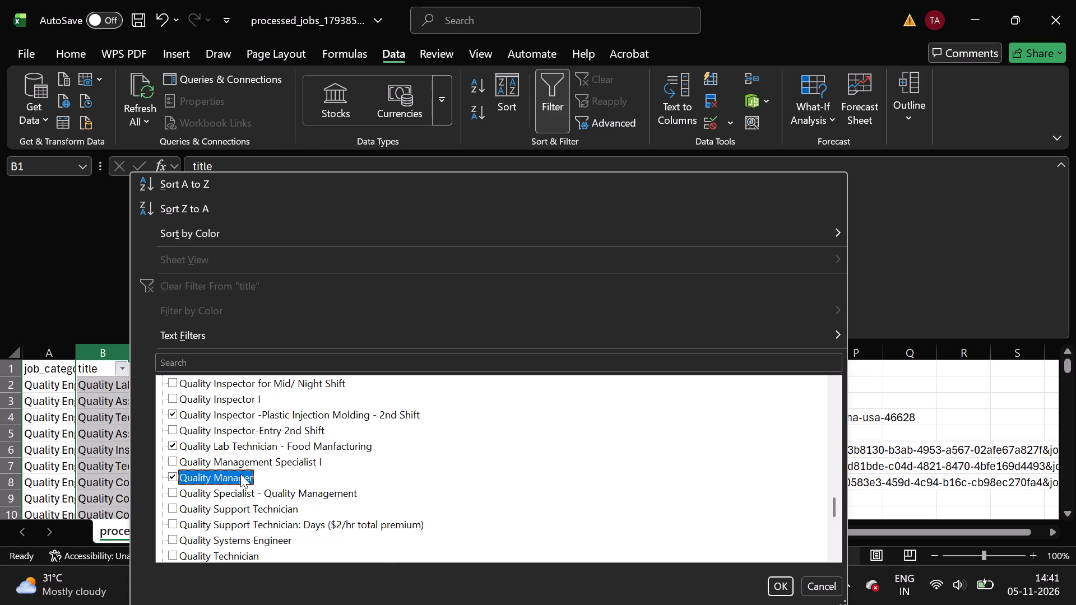
scroll(259, 536, down, 1)
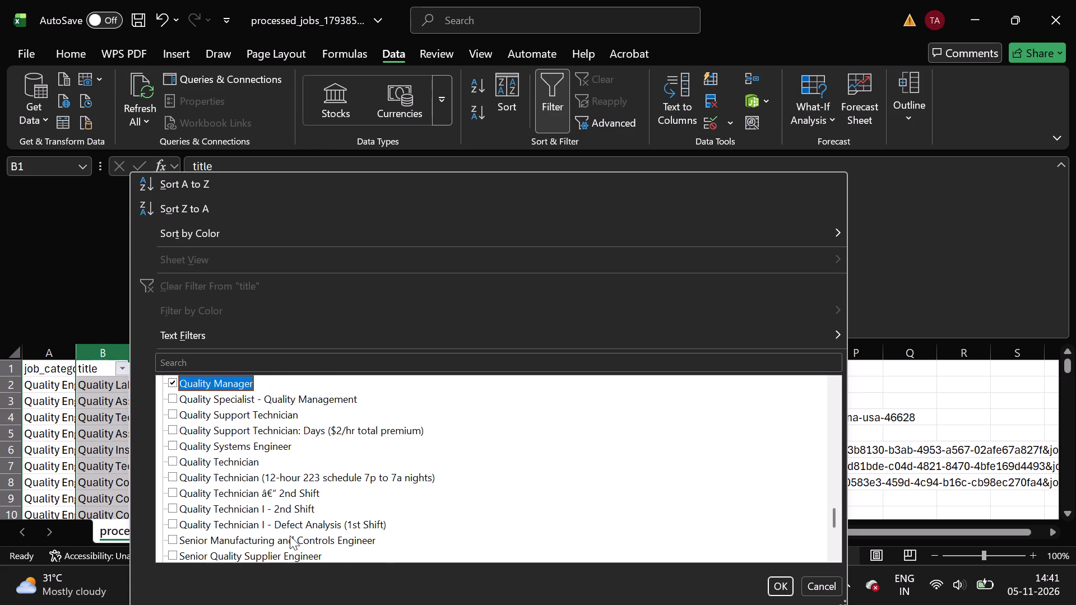
scroll(244, 544, down, 1)
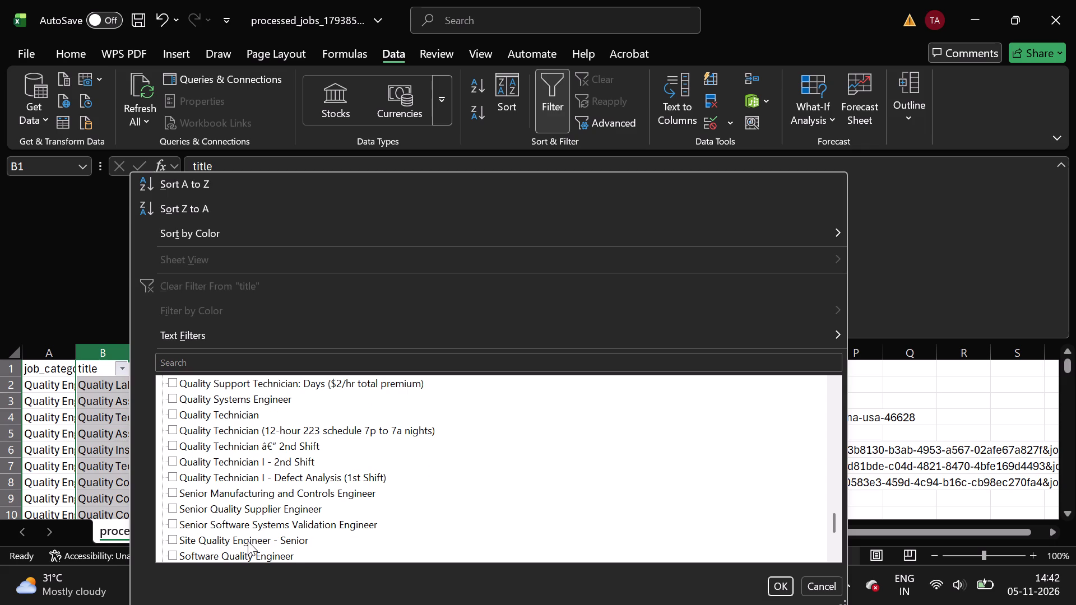
scroll(226, 541, down, 1)
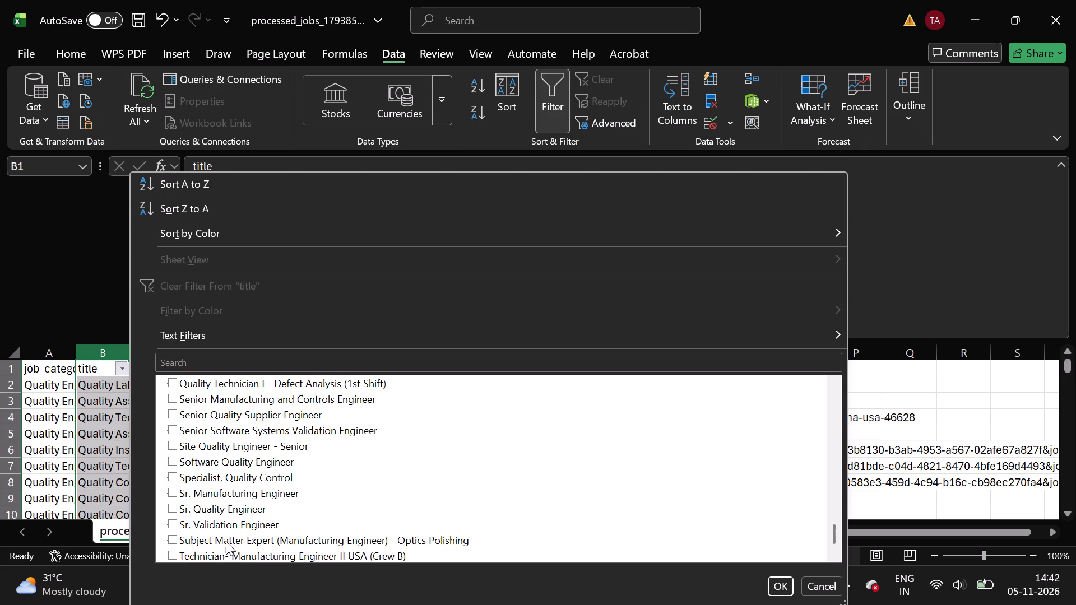
click(238, 539)
scroll(238, 539, down, 1)
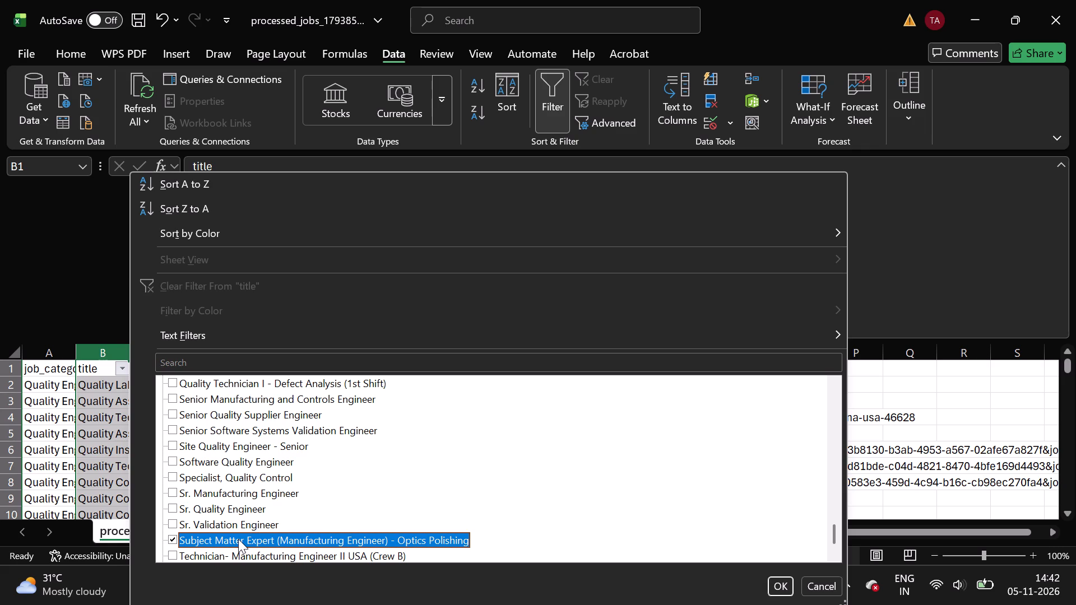
scroll(257, 543, down, 1)
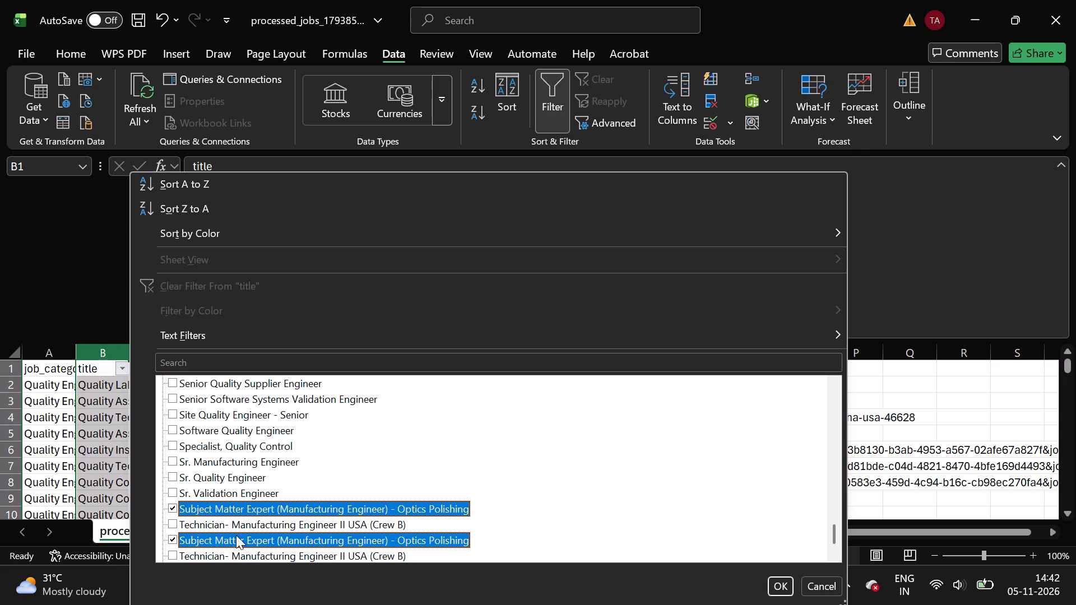
click(197, 537)
click(782, 584)
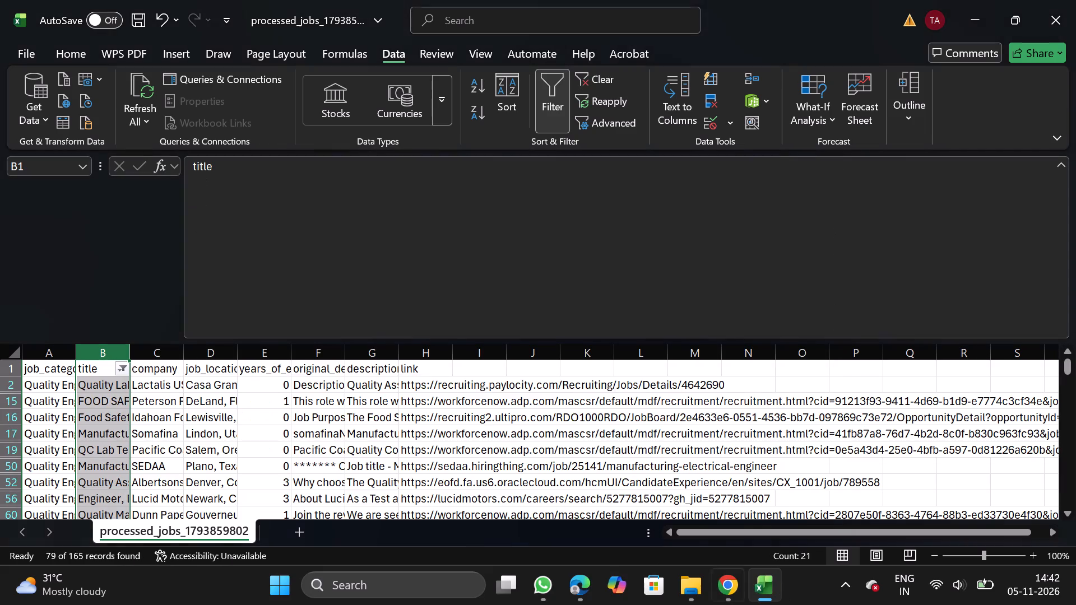
Delete all filtered rows below the header, from row 2 down, and remove the filter from the title column.
click(4, 386)
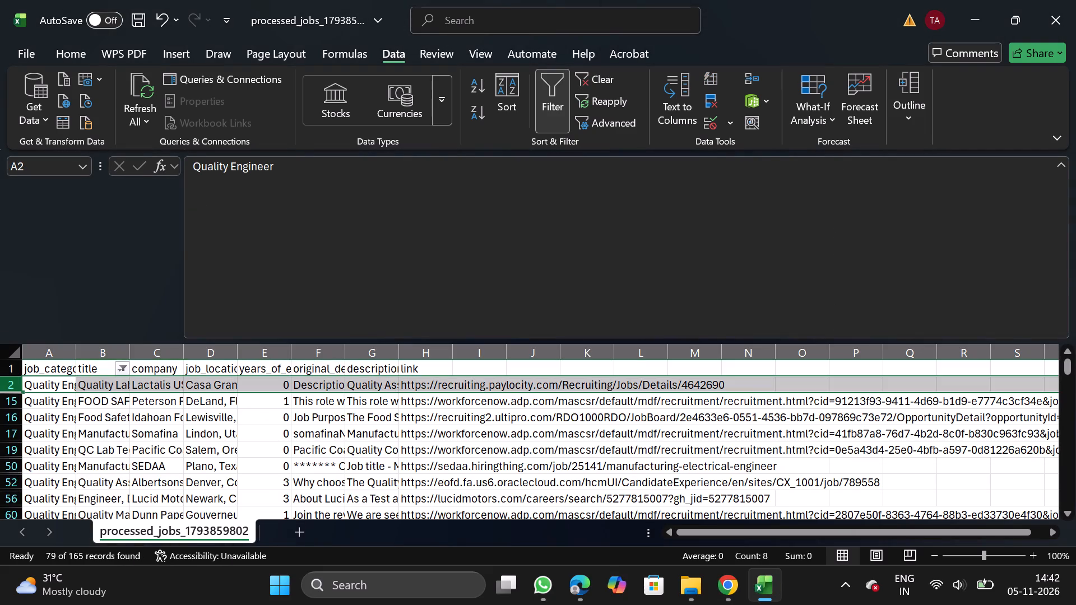
key(ctrl+Down)
scroll(121, 457, up, 9)
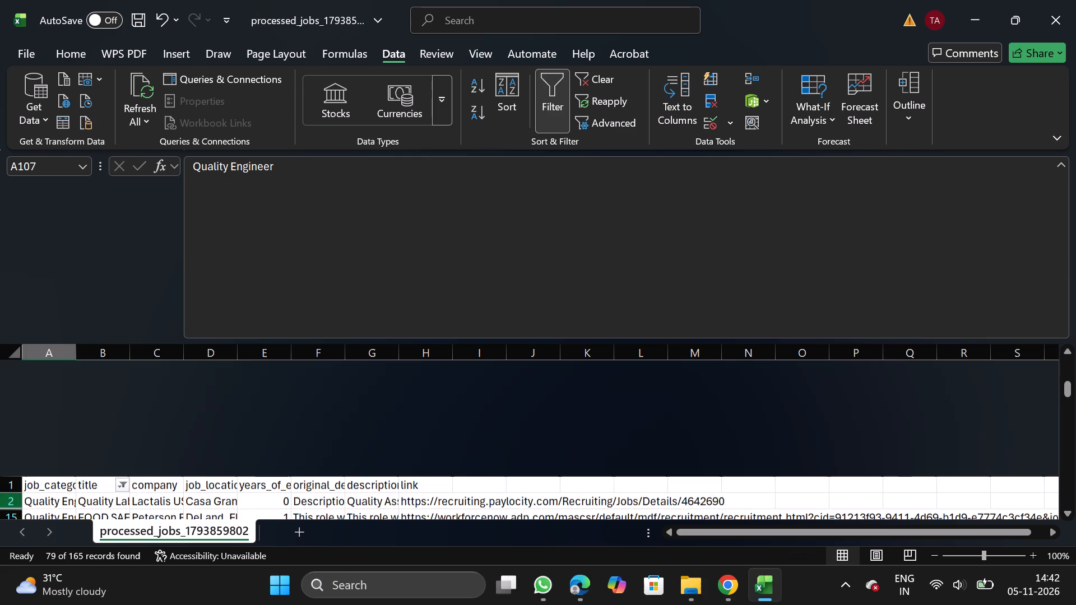
click(6, 386)
key(ctrl+shift+Down)
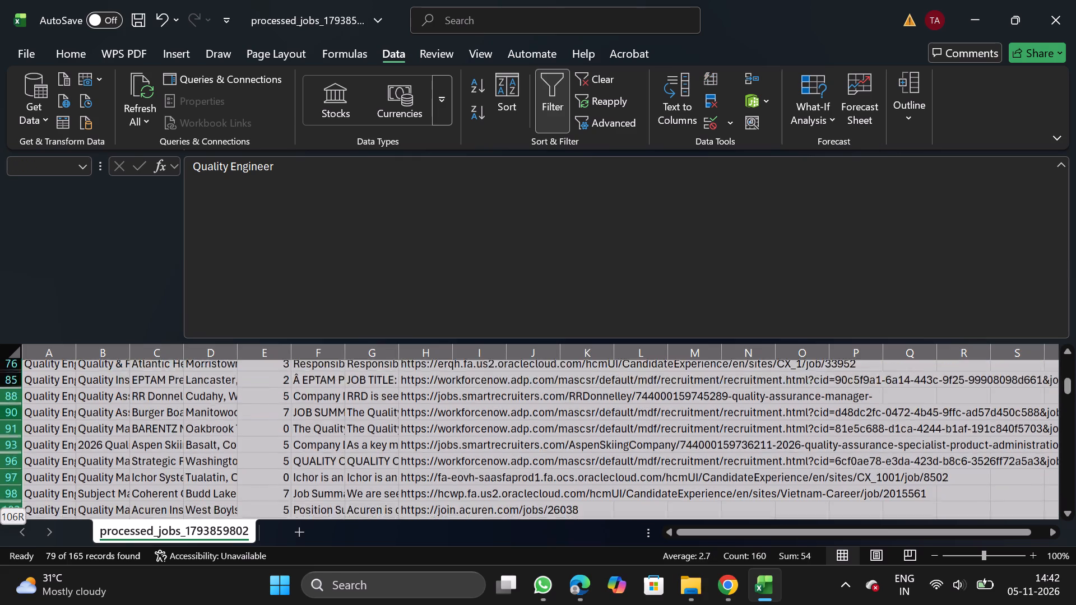
right_click(169, 454)
click(267, 311)
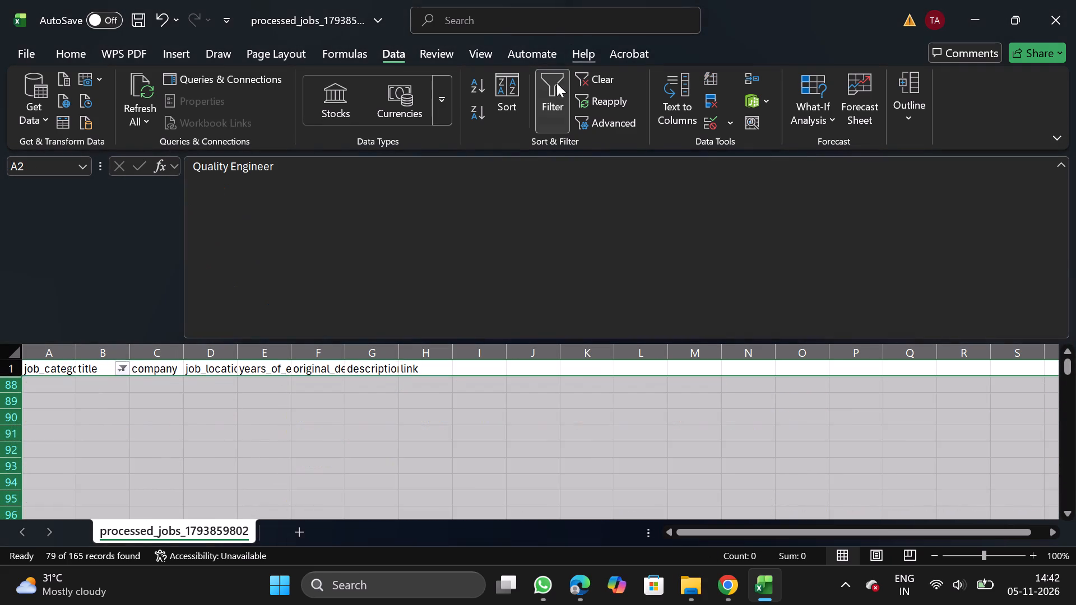
click(555, 86)
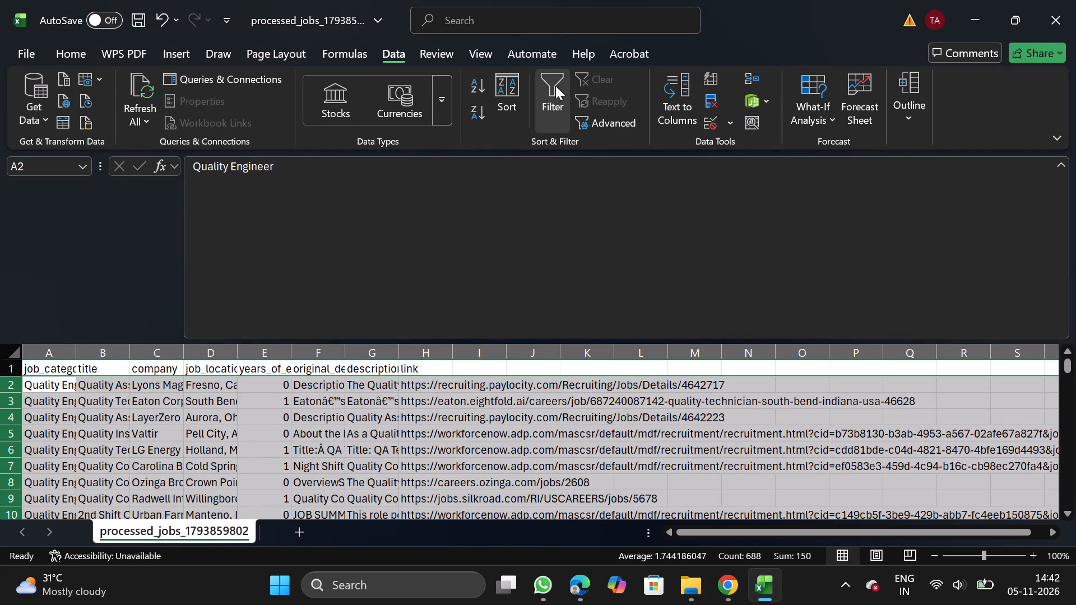
Add filters again from the title column onward and filter the title column for titles containing lead.
drag(101, 357, 598, 5)
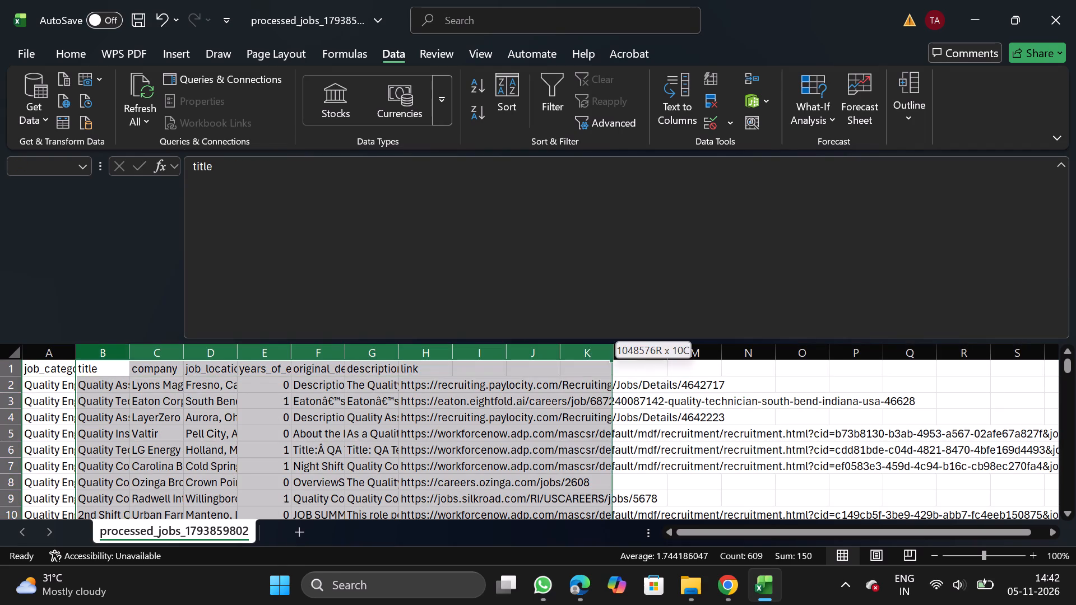
drag(598, 5, 554, 102)
click(554, 102)
click(119, 366)
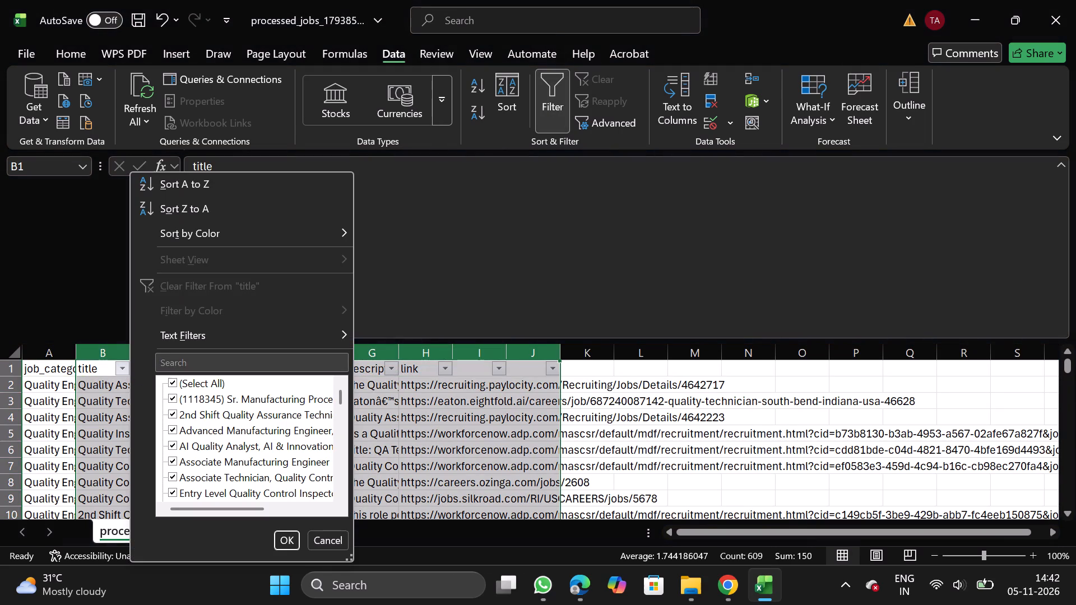
click(190, 365)
text(lead)
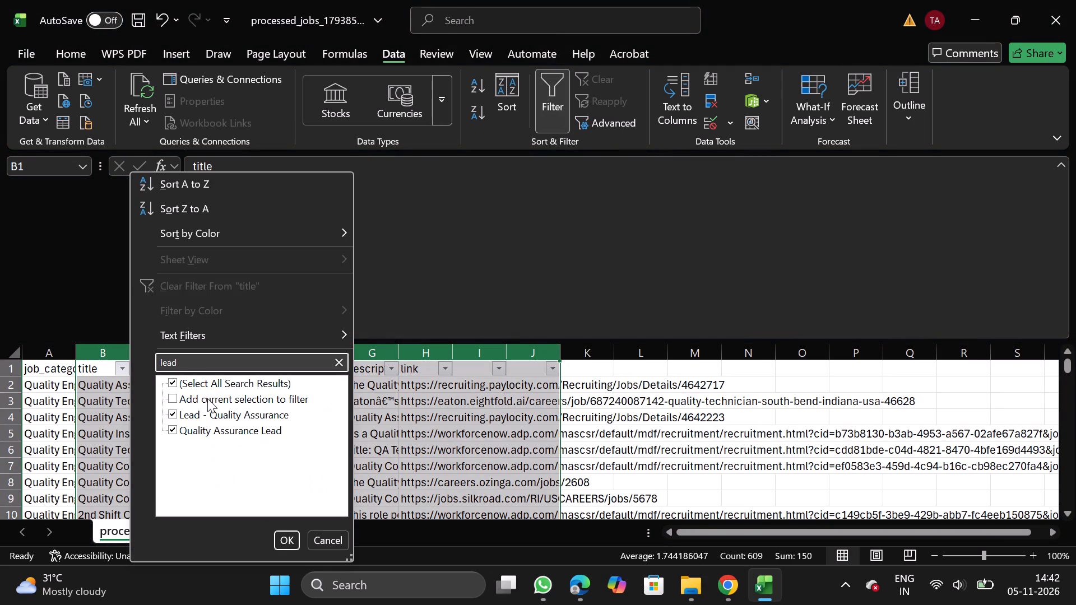
click(295, 541)
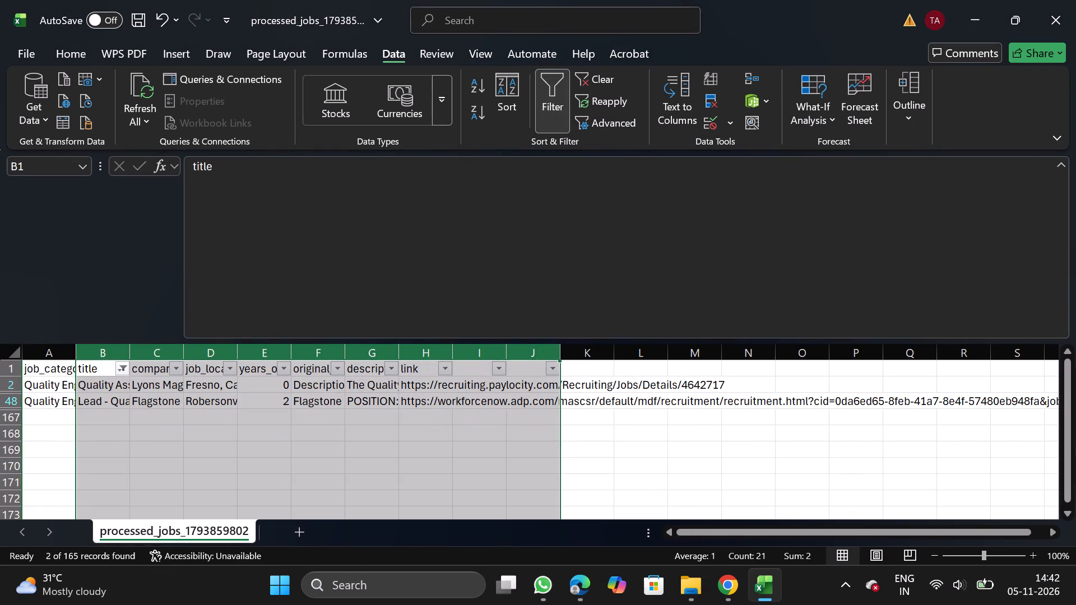
Delete both filtered lead-title rows below the header, rows 2 and 48, and remove the filter.
click(0, 385)
key(shift+Down)
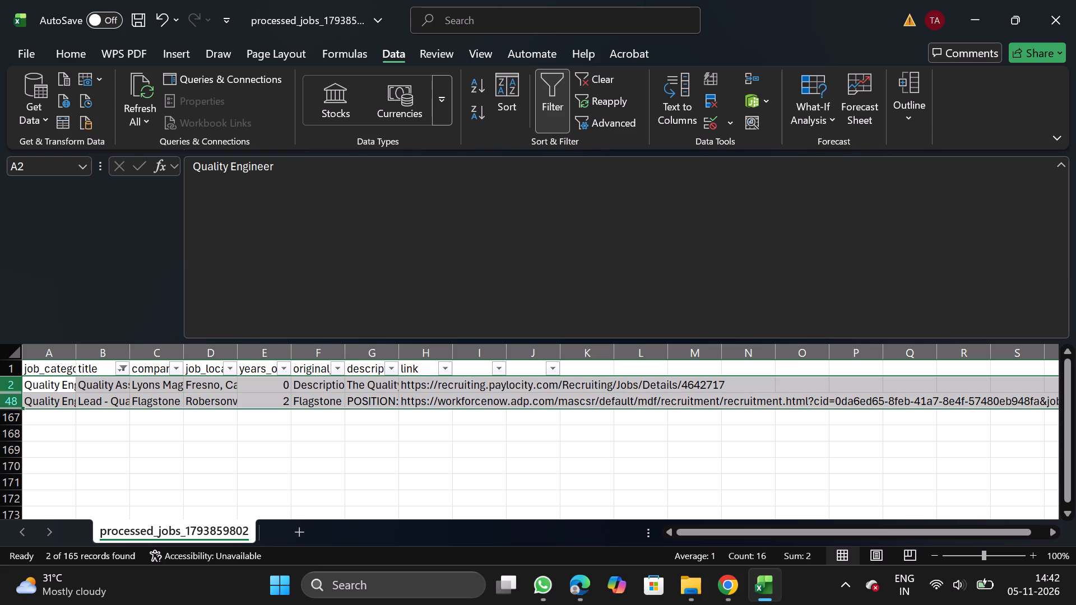
click(59, 392)
click(4, 383)
key(shift+Right)
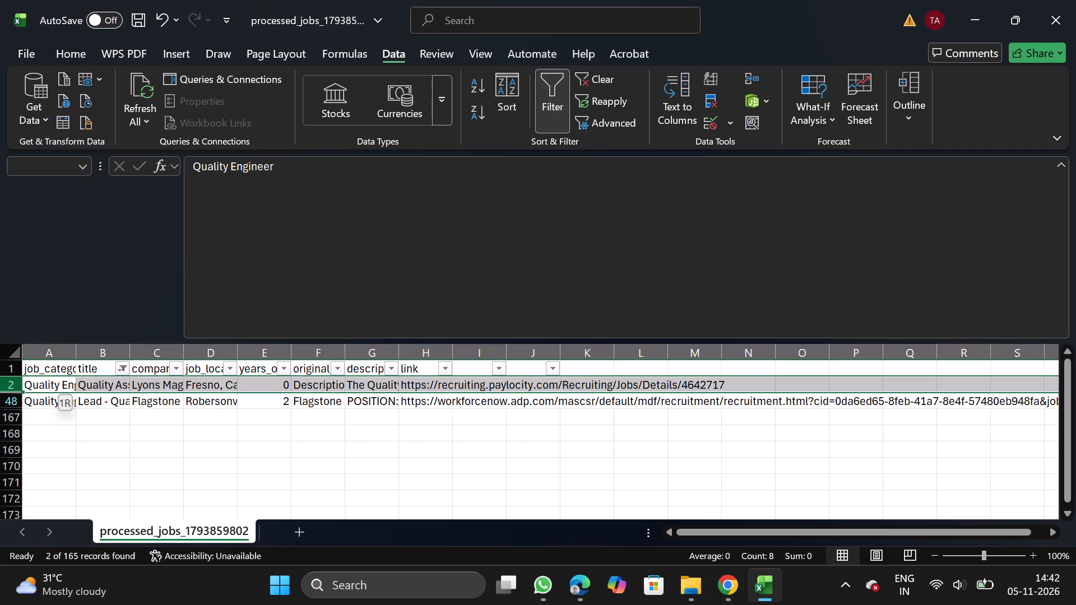
key(shift+Down)
right_click(63, 385)
click(165, 253)
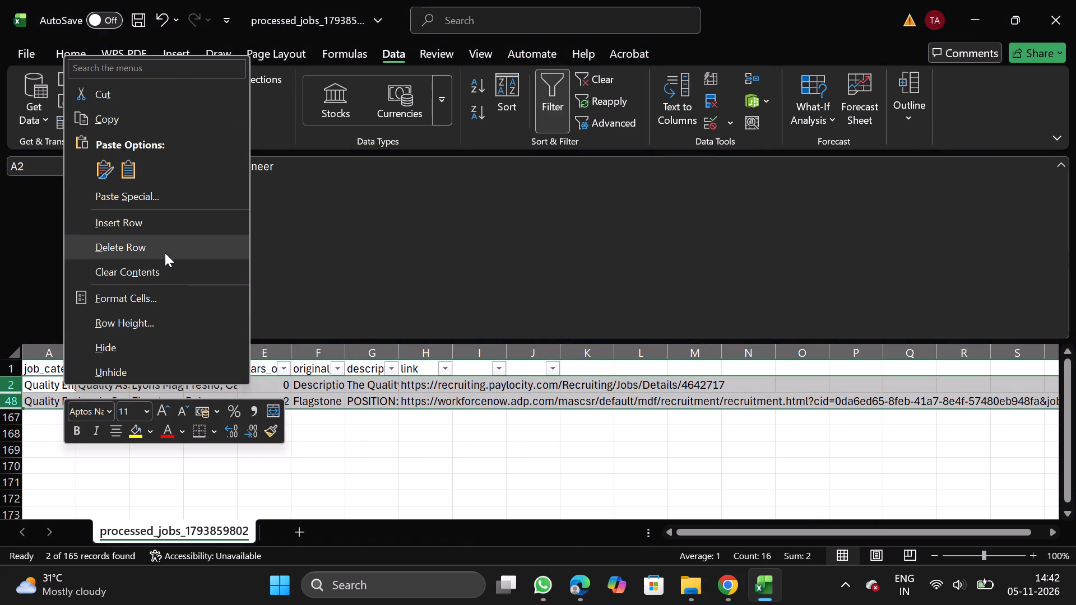
click(541, 106)
Add a filter to the title column and search its titles for staff.
click(124, 357)
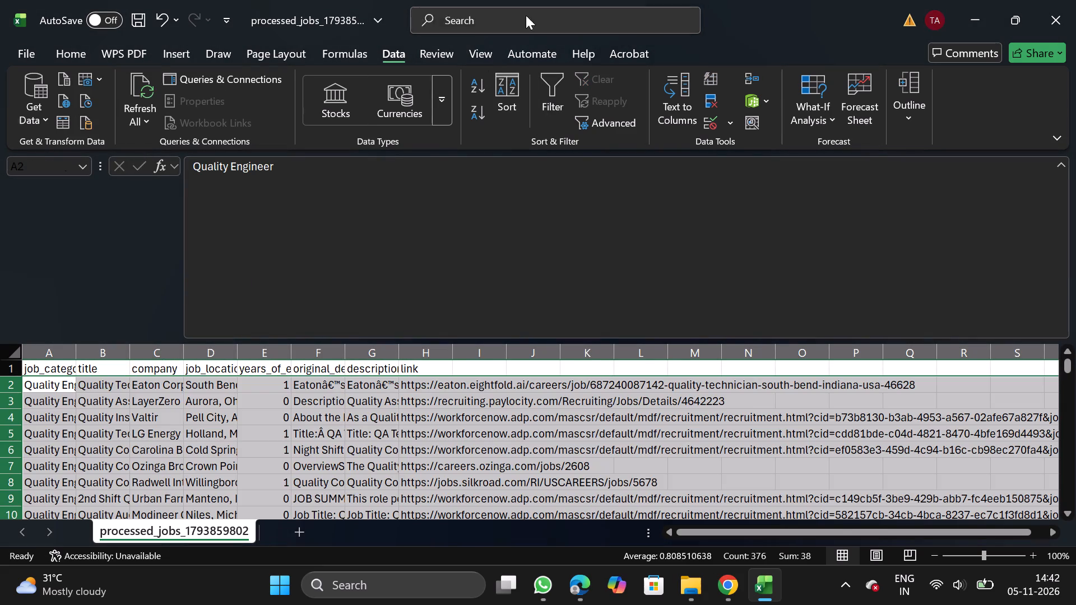
click(115, 350)
click(556, 111)
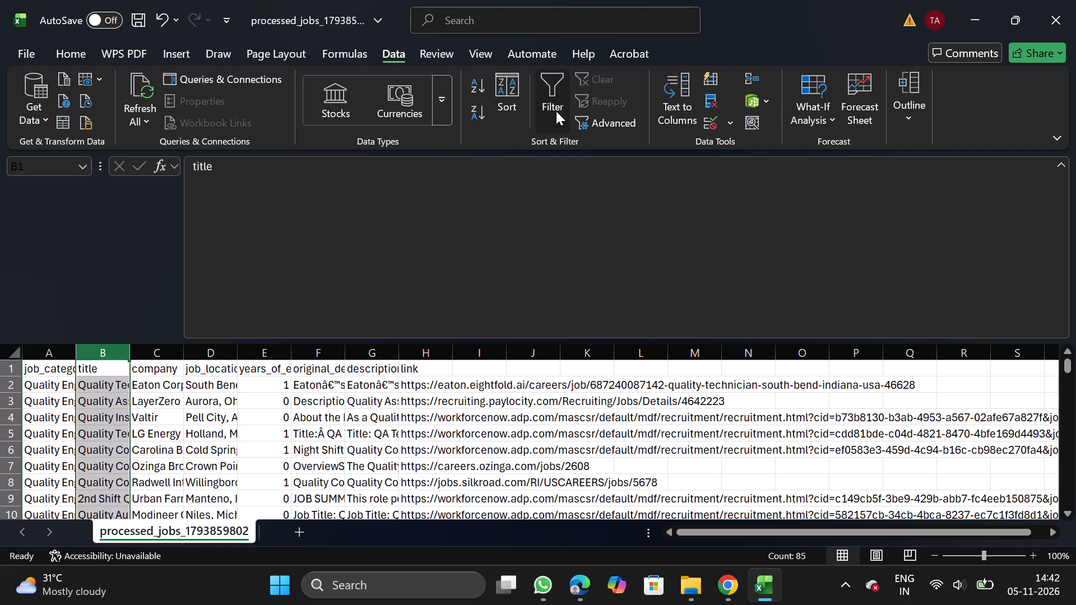
click(123, 368)
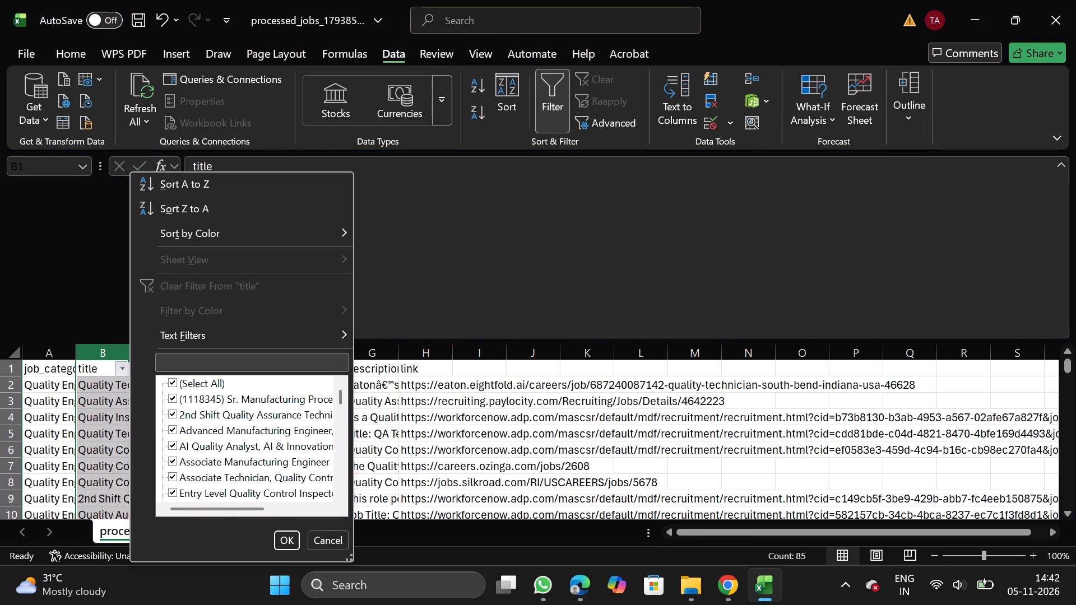
click(178, 360)
text(staff)
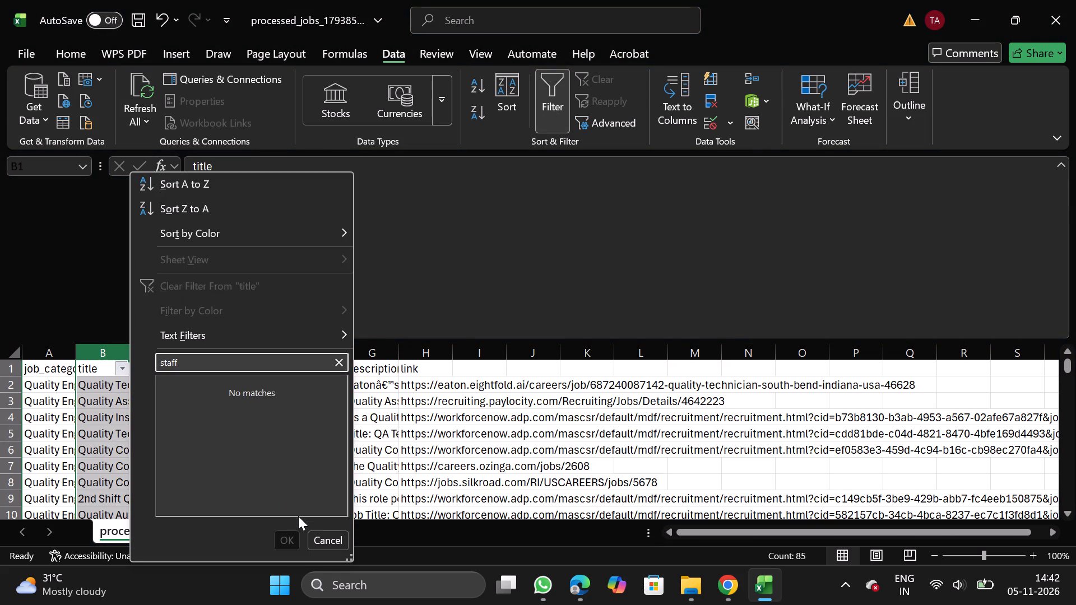
Search the title filter for principal instead.
key(BackSpace)
key(BackSpace)
key(BackSpace)
key(BackSpace)
key(BackSpace)
key(BackSpace)
key(BackSpace)
key(BackSpace)
key(BackSpace)
key(BackSpace)
key(BackSpace)
key(BackSpace)
key(BackSpace)
text(principal)
Replace the title filter's search term with enterprise.
key(BackSpace)
key(BackSpace)
key(BackSpace)
key(BackSpace)
key(BackSpace)
key(BackSpace)
key(BackSpace)
key(BackSpace)
key(BackSpace)
key(BackSpace)
key(BackSpace)
key(BackSpace)
key(BackSpace)
key(BackSpace)
key(BackSpace)
key(BackSpace)
text(enterprise)
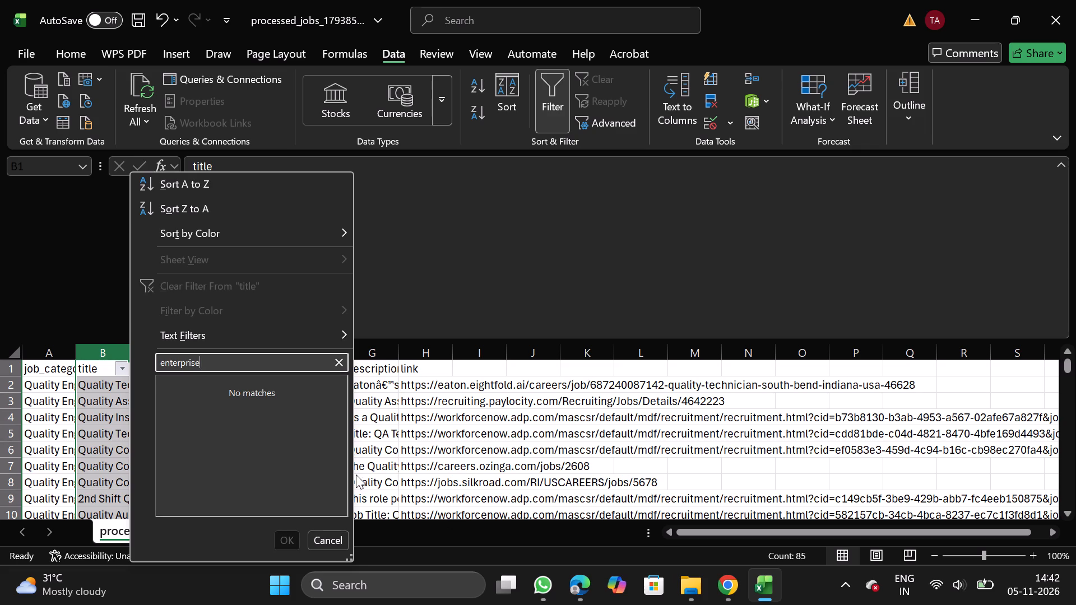
Search the title filter for consultant instead.
key(BackSpace)
key(BackSpace)
key(BackSpace)
key(BackSpace)
key(BackSpace)
key(BackSpace)
key(BackSpace)
key(BackSpace)
key(BackSpace)
key(BackSpace)
key(BackSpace)
key(BackSpace)
key(BackSpace)
key(BackSpace)
key(BackSpace)
key(BackSpace)
key(BackSpace)
key(BackSpace)
key(BackSpace)
text(consultant)
Replace the title filter's search term with embedded.
key(BackSpace)
key(BackSpace)
key(BackSpace)
key(BackSpace)
key(BackSpace)
key(BackSpace)
key(BackSpace)
key(BackSpace)
key(BackSpace)
key(BackSpace)
key(BackSpace)
key(BackSpace)
key(BackSpace)
key(BackSpace)
key(BackSpace)
key(BackSpace)
key(BackSpace)
key(BackSpace)
key(BackSpace)
key(BackSpace)
text(embedded)
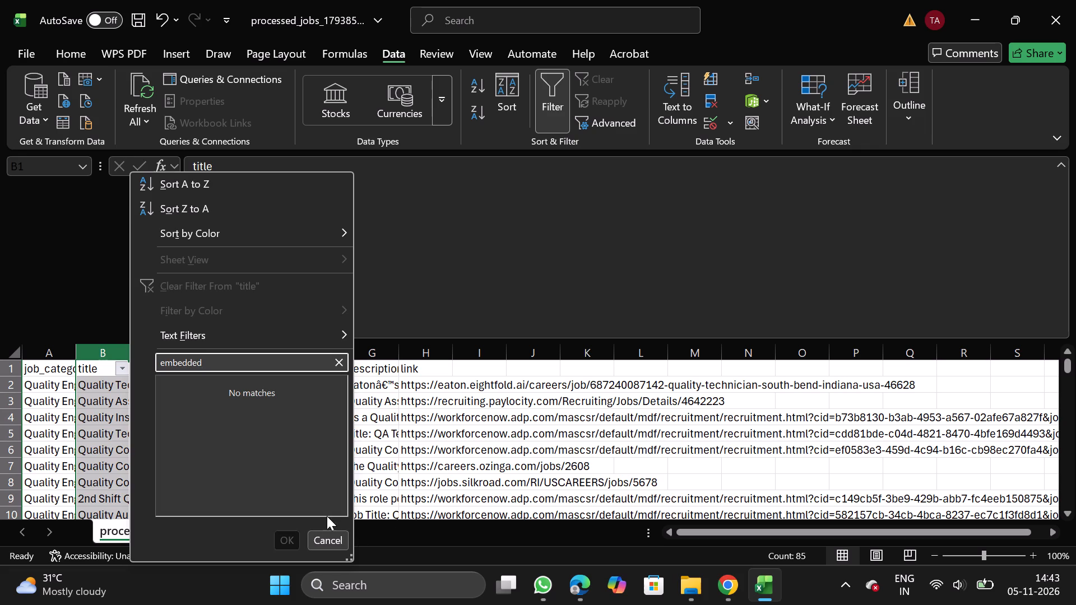
Search the title filter for architect, clear the search and close the filter without applying it.
key(BackSpace)
key(BackSpace)
key(BackSpace)
key(BackSpace)
key(BackSpace)
key(BackSpace)
key(BackSpace)
key(BackSpace)
key(BackSpace)
key(BackSpace)
key(BackSpace)
key(BackSpace)
key(BackSpace)
key(BackSpace)
key(BackSpace)
key(BackSpace)
key(BackSpace)
key(BackSpace)
key(BackSpace)
text(architect)
key(BackSpace)
key(BackSpace)
key(BackSpace)
key(BackSpace)
key(BackSpace)
key(BackSpace)
key(BackSpace)
key(BackSpace)
key(BackSpace)
key(BackSpace)
key(BackSpace)
key(BackSpace)
key(BackSpace)
key(BackSpace)
key(BackSpace)
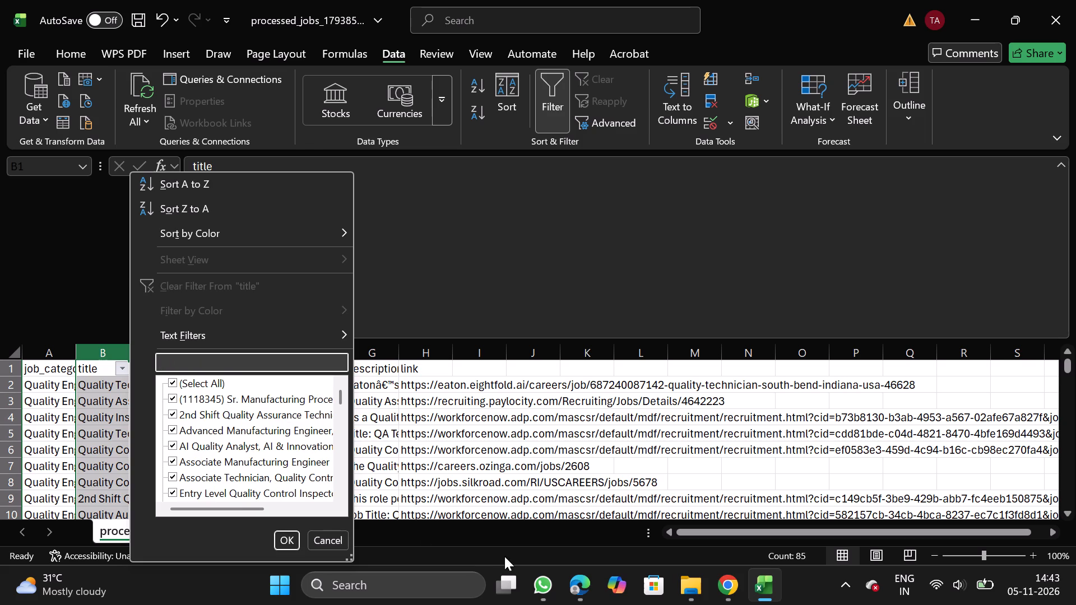
click(459, 459)
Replace the title-only filter with filters on all header columns, starting from the company header cell.
click(541, 104)
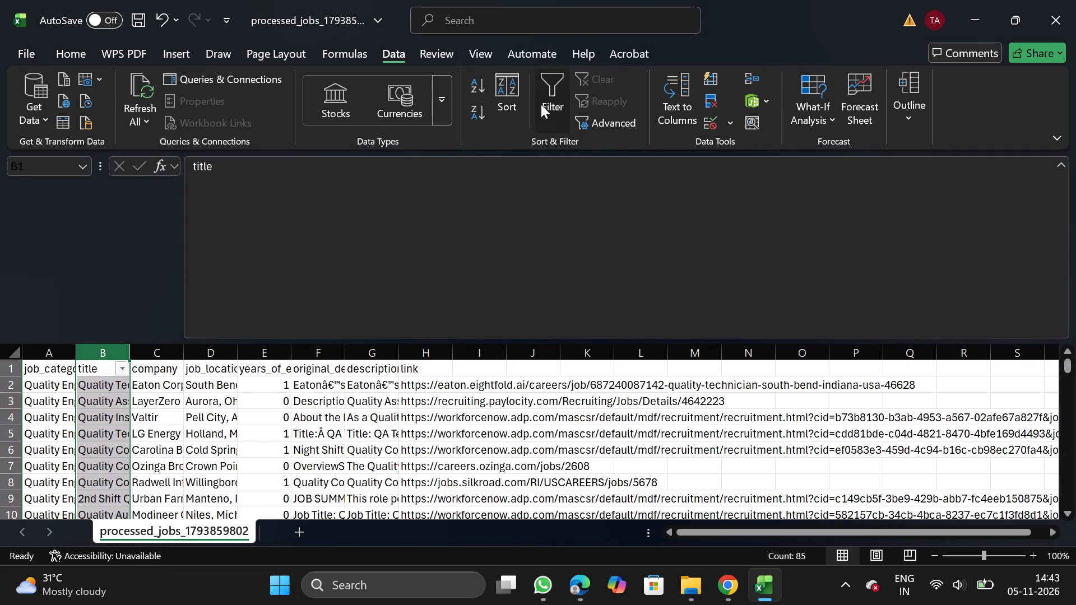
click(541, 104)
click(169, 370)
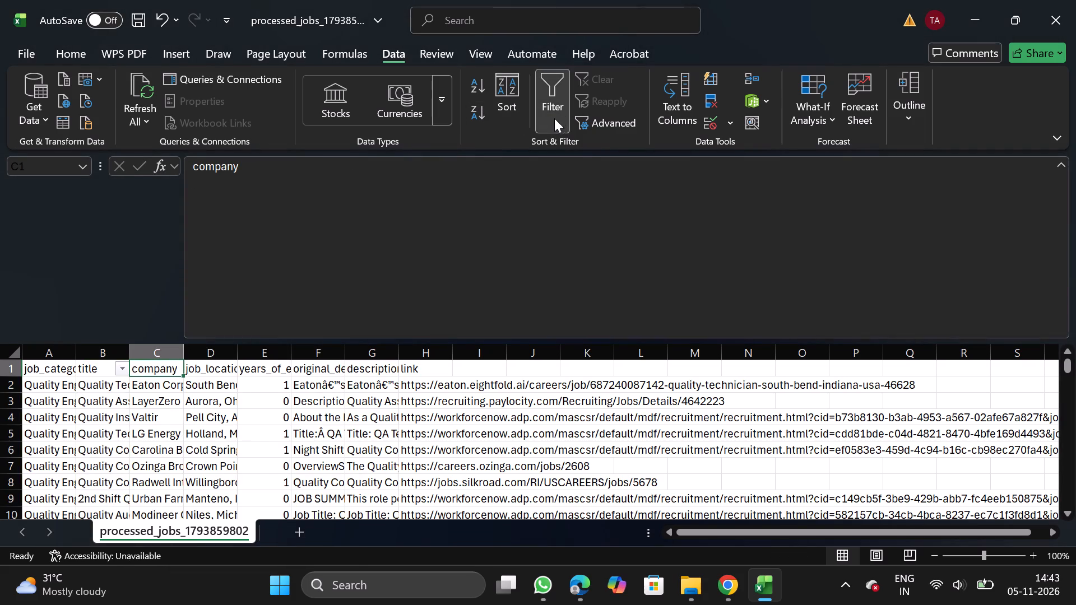
click(554, 119)
click(554, 119)
click(179, 379)
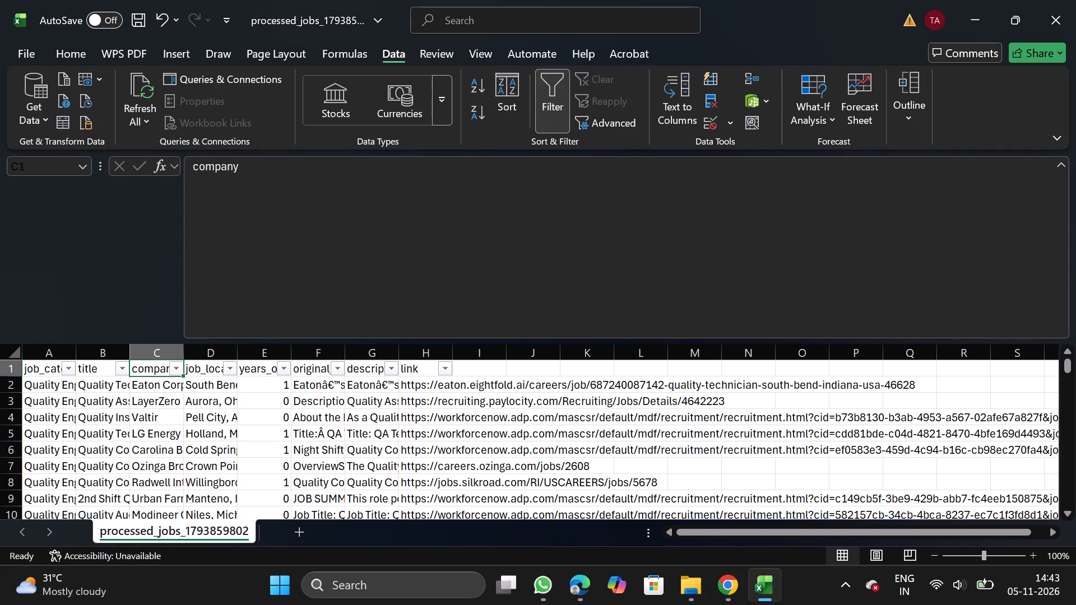
Search the company column's filter for walmart, and clear the search term.
click(174, 366)
click(239, 364)
text(walmart)
key(BackSpace)
key(BackSpace)
key(BackSpace)
key(BackSpace)
key(BackSpace)
key(BackSpace)
key(BackSpace)
key(BackSpace)
key(BackSpace)
key(BackSpace)
key(BackSpace)
key(BackSpace)
key(BackSpace)
key(BackSpace)
key(BackSpace)
key(BackSpace)
key(BackSpace)
key(BackSpace)
key(BackSpace)
key(BackSpace)
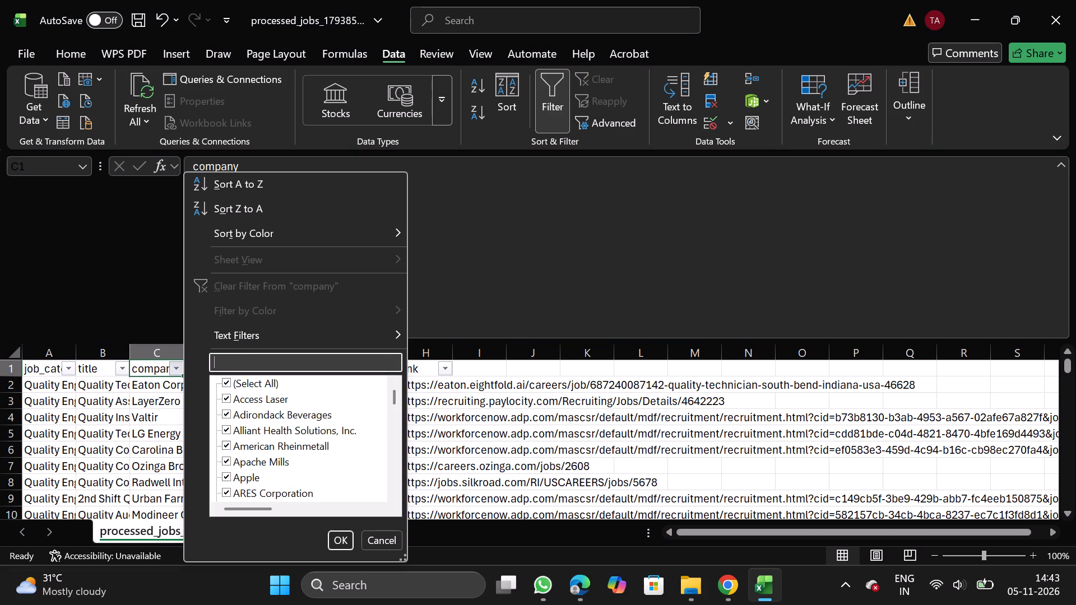
Search the company column's filter for dried and for capital, clearing each search term.
text(dried)
key(BackSpace)
key(BackSpace)
key(BackSpace)
key(BackSpace)
key(BackSpace)
key(BackSpace)
key(BackSpace)
key(BackSpace)
key(BackSpace)
key(BackSpace)
key(BackSpace)
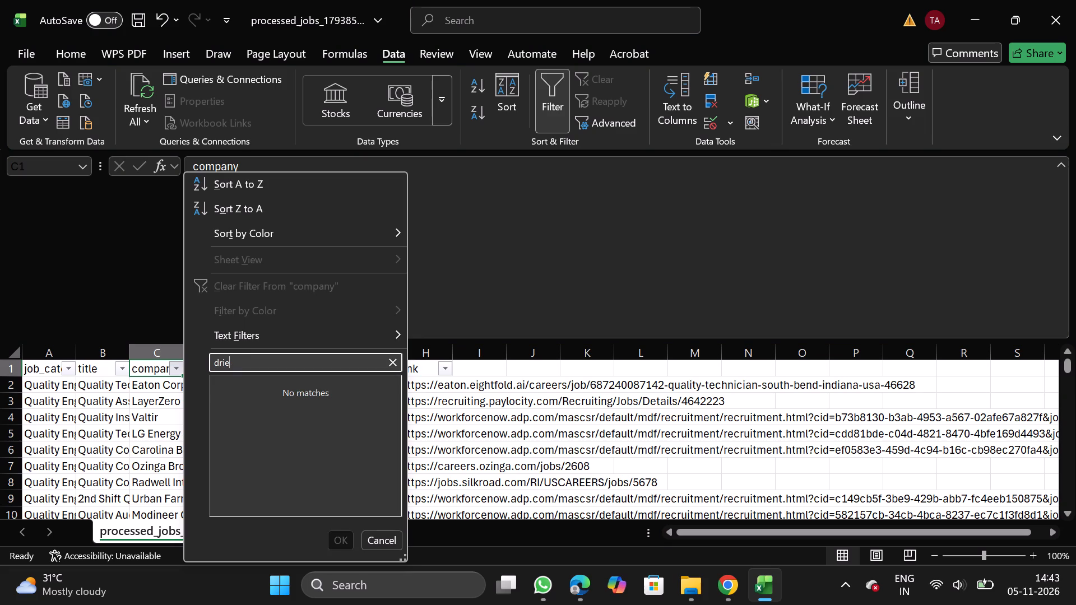
text(capital)
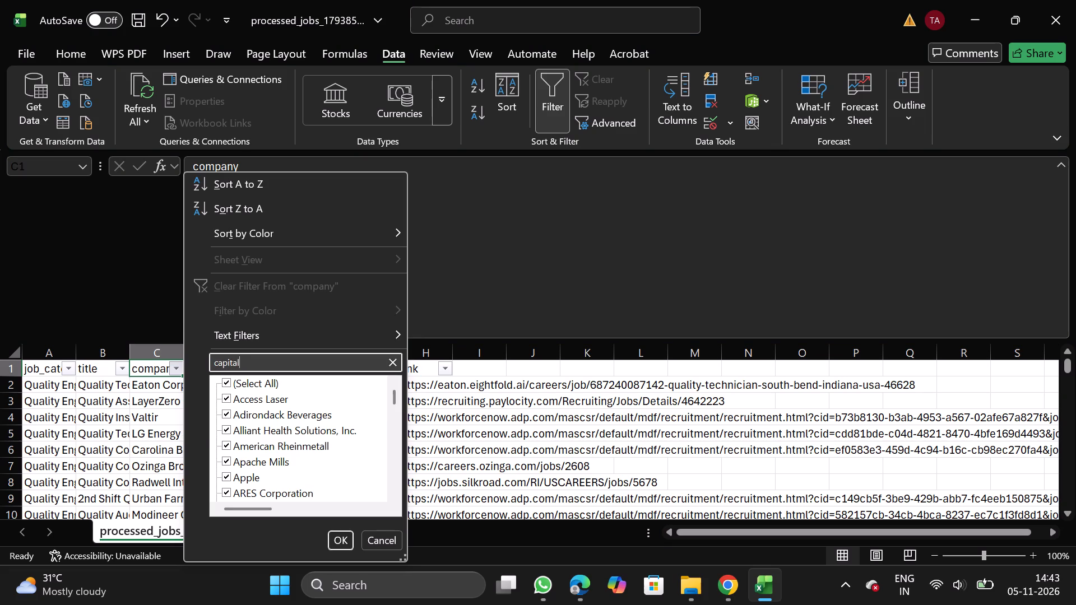
key(BackSpace)
key(BackSpace)
key(BackSpace)
key(BackSpace)
key(BackSpace)
key(BackSpace)
key(BackSpace)
key(BackSpace)
key(BackSpace)
key(BackSpace)
key(BackSpace)
key(BackSpace)
key(BackSpace)
key(BackSpace)
key(BackSpace)
Search the company column's filter for under and for hunt, clearing each search term.
text(under)
key(BackSpace)
key(BackSpace)
key(BackSpace)
key(BackSpace)
key(BackSpace)
key(BackSpace)
key(BackSpace)
key(BackSpace)
key(BackSpace)
key(BackSpace)
key(BackSpace)
key(BackSpace)
key(BackSpace)
text(hunt)
key(BackSpace)
key(BackSpace)
key(BackSpace)
key(BackSpace)
key(BackSpace)
key(BackSpace)
key(BackSpace)
key(BackSpace)
key(BackSpace)
key(BackSpace)
key(BackSpace)
key(BackSpace)
key(BackSpace)
Search the company column's filter for skim and for ape, clearing each search term.
text(skim)
key(BackSpace)
key(BackSpace)
key(BackSpace)
key(BackSpace)
key(BackSpace)
key(BackSpace)
key(BackSpace)
key(BackSpace)
key(BackSpace)
key(BackSpace)
key(BackSpace)
key(BackSpace)
text(ape)
key(BackSpace)
key(BackSpace)
key(BackSpace)
key(BackSpace)
key(BackSpace)
key(BackSpace)
key(BackSpace)
Search the company column's filter for in landem, and close the filter without applying it.
text(in landem)
click(377, 536)
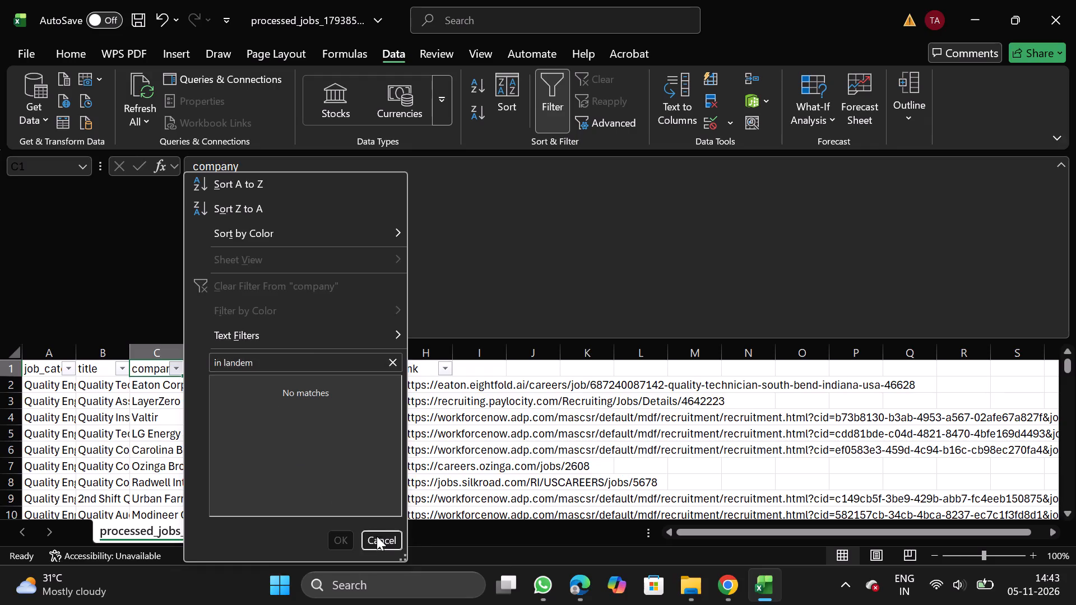
Remove the header filters and save the sheet as the comma-delimited CSV QE_11_05 in the Daily Scraping jobs folder.
click(550, 104)
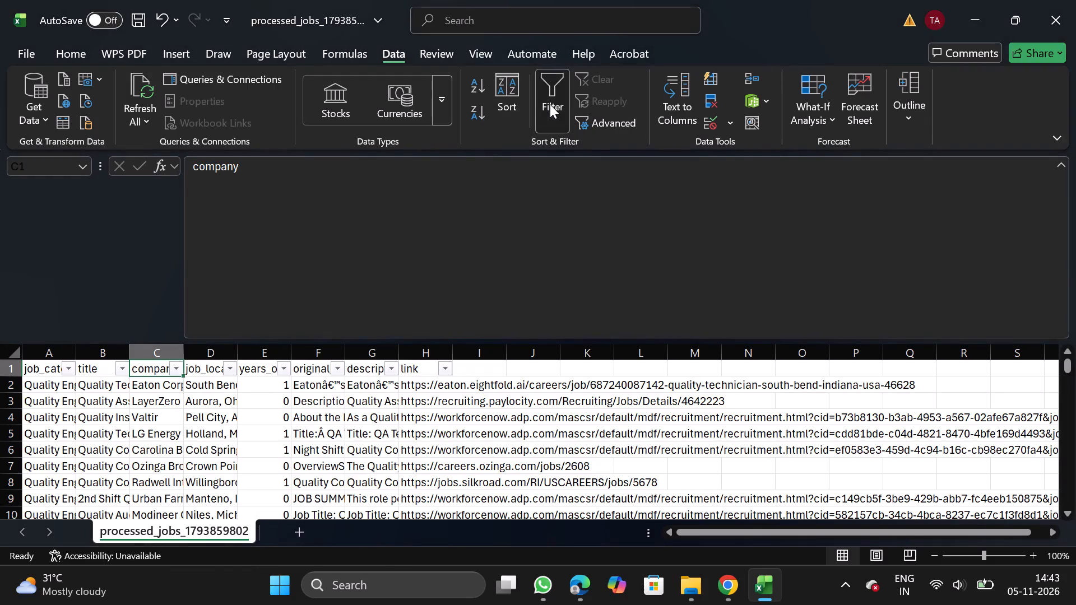
click(24, 50)
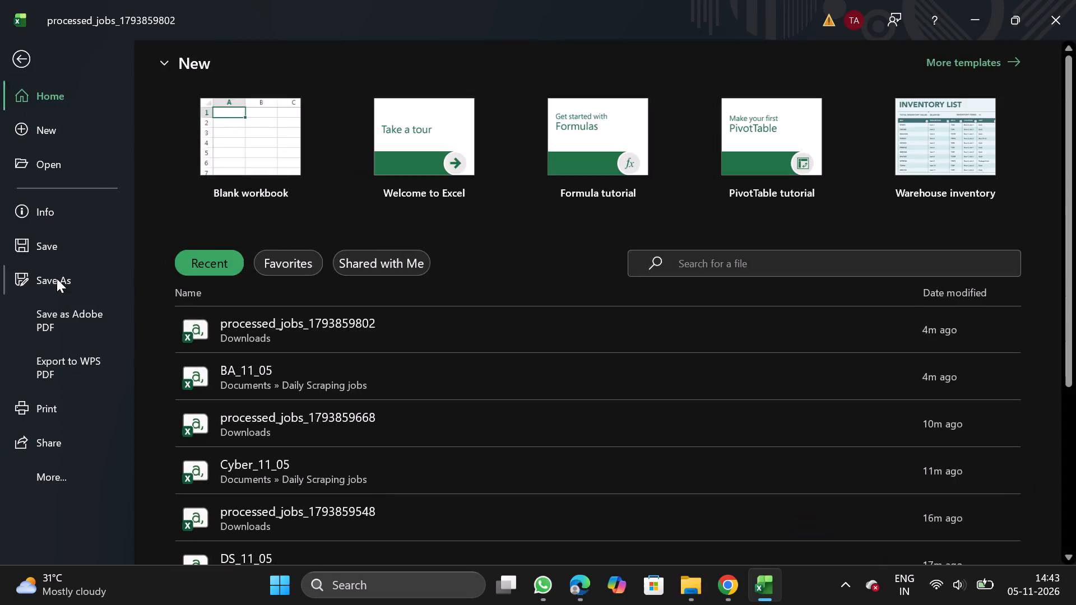
double_click(57, 278)
triple_click(267, 474)
double_click(267, 474)
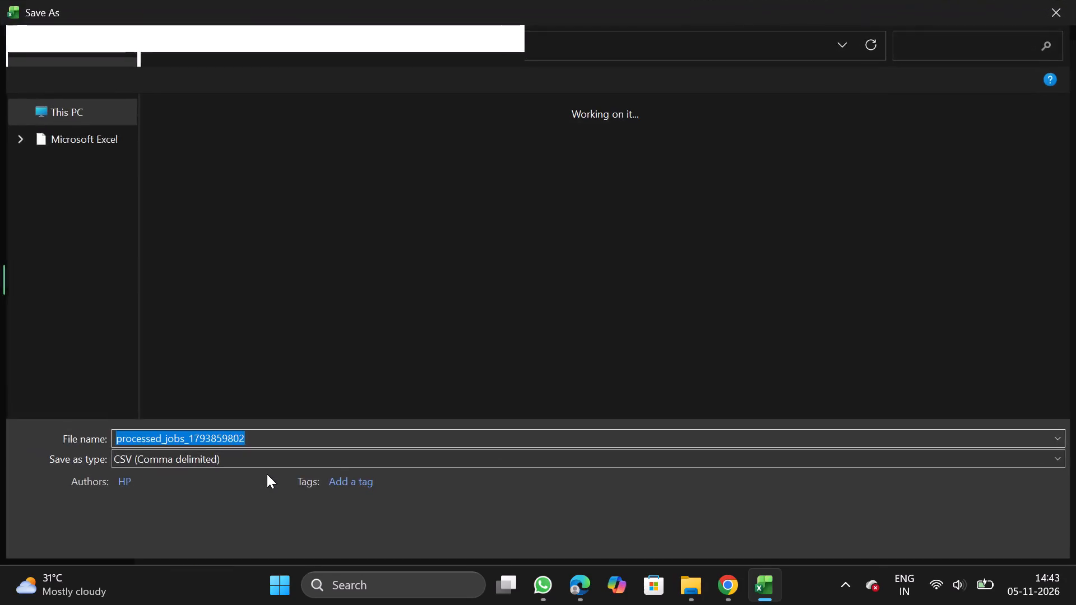
double_click(92, 184)
double_click(218, 185)
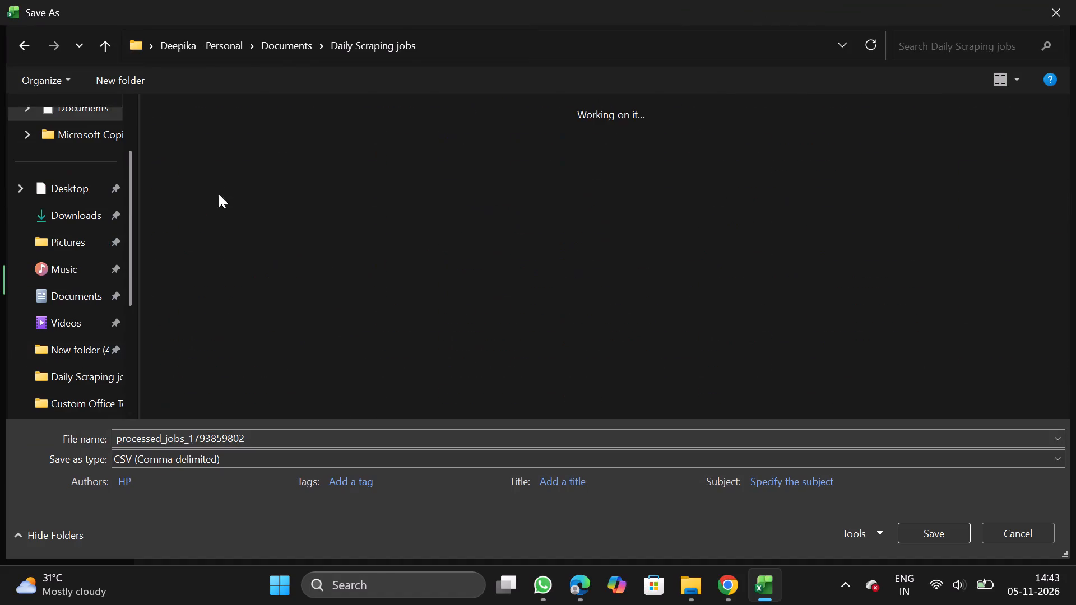
click(299, 438)
key(BackSpace)
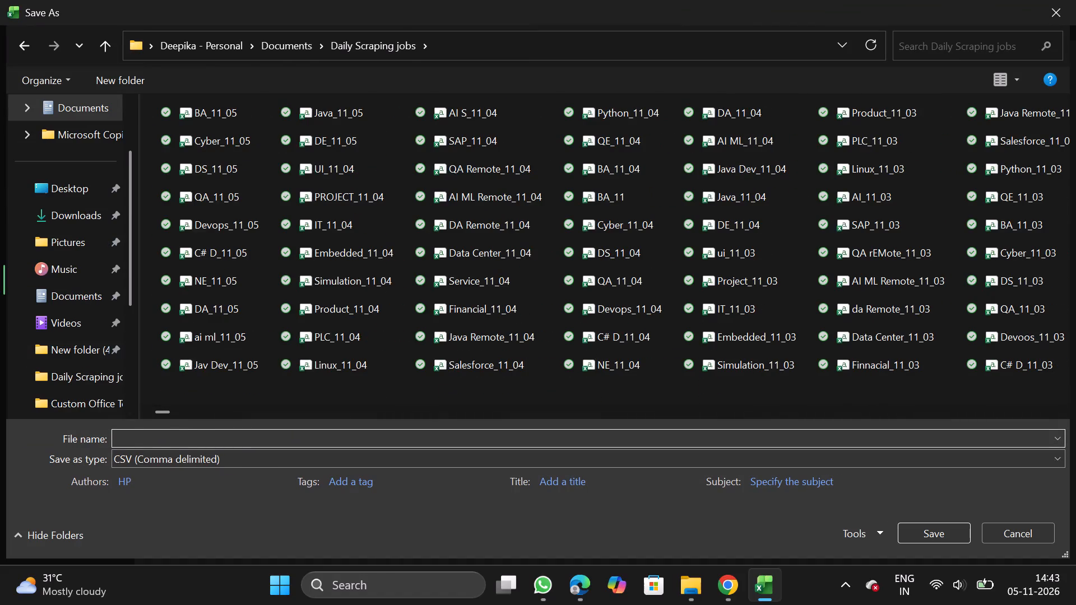
text(QE_11_05)
click(956, 537)
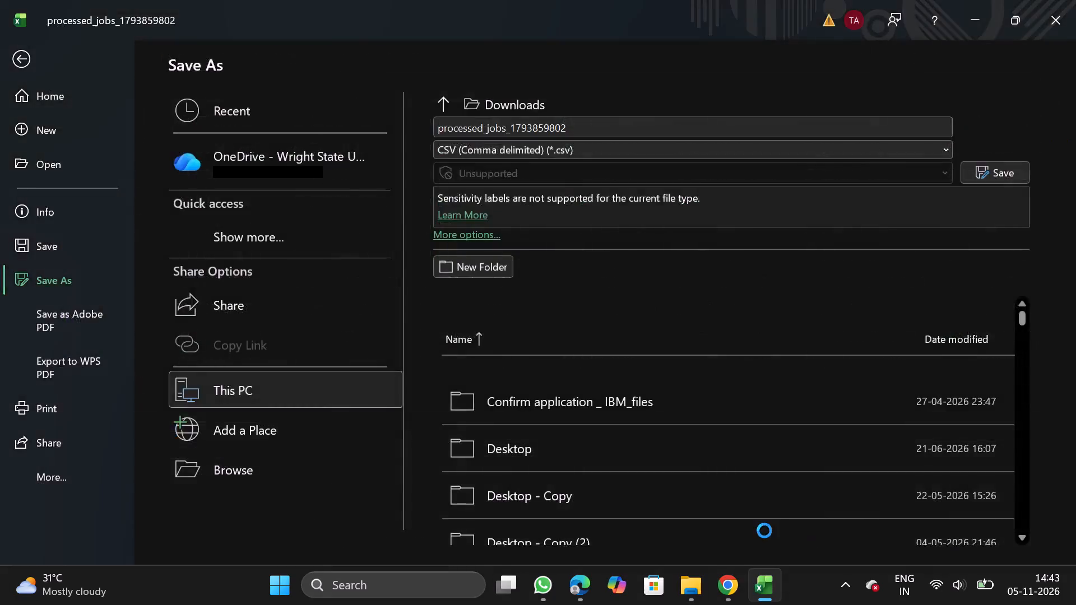
Switch to NextGenApply in Chrome and bulk upload QE_11_05.csv on the Create Job page.
click(732, 586)
scroll(493, 438, down, 2)
click(457, 446)
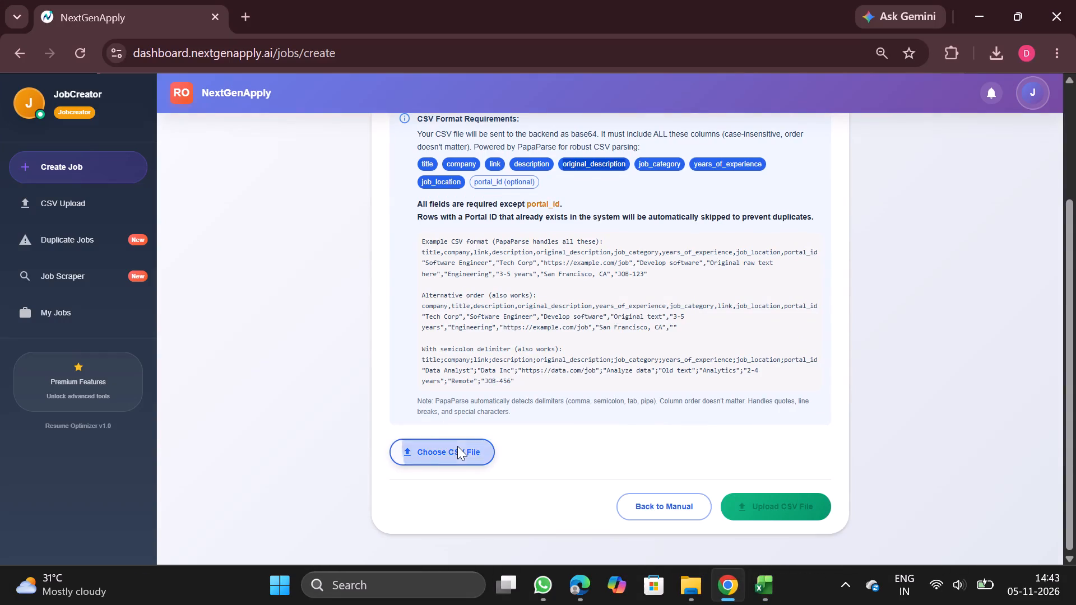
double_click(240, 119)
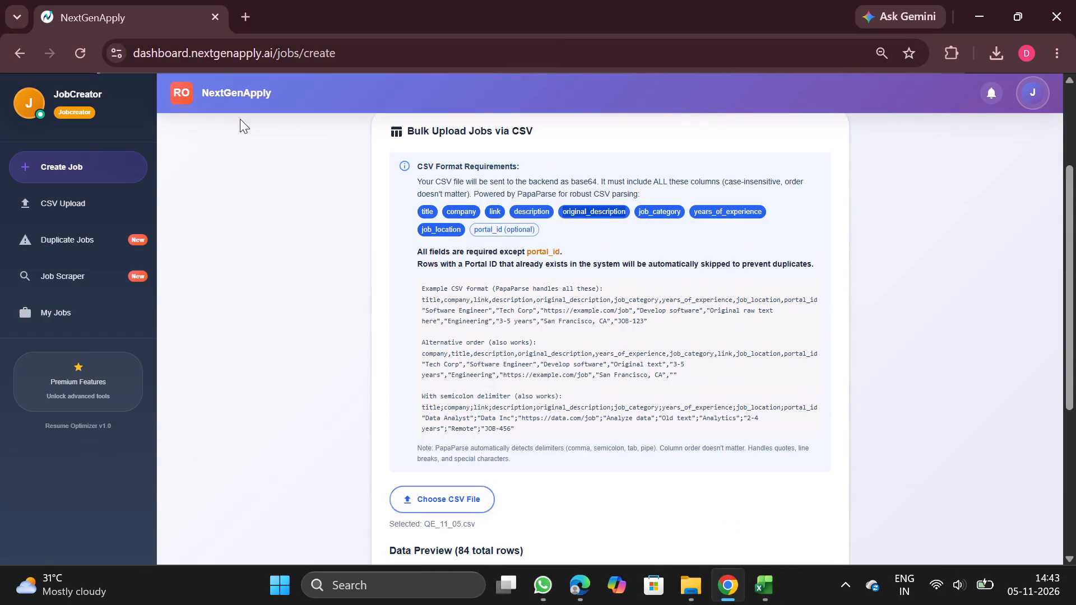
scroll(461, 429, down, 2)
scroll(576, 436, down, 1)
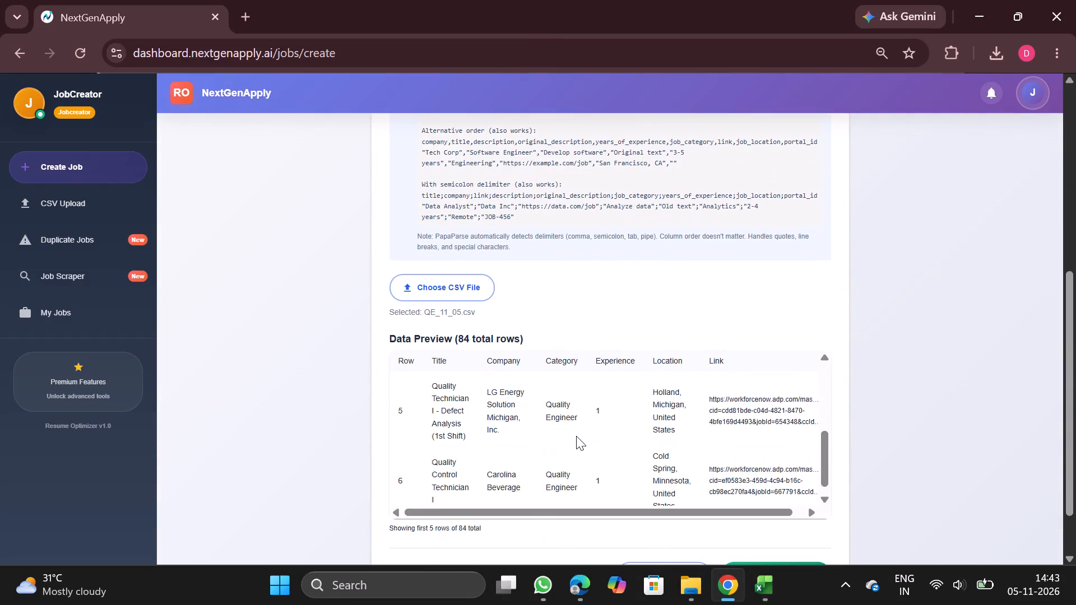
scroll(576, 436, down, 2)
scroll(707, 490, down, 2)
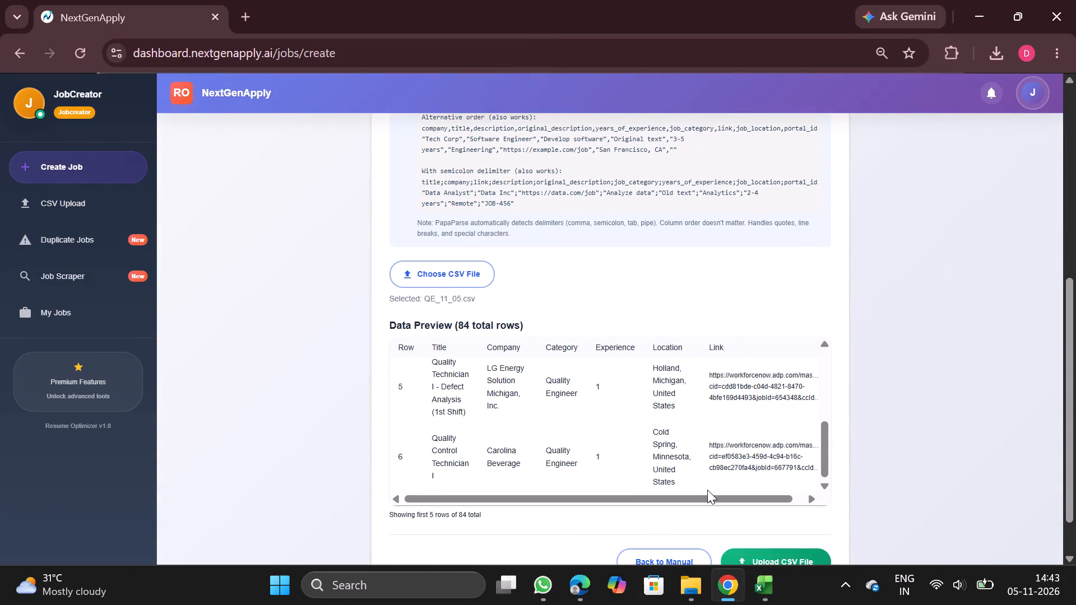
click(760, 503)
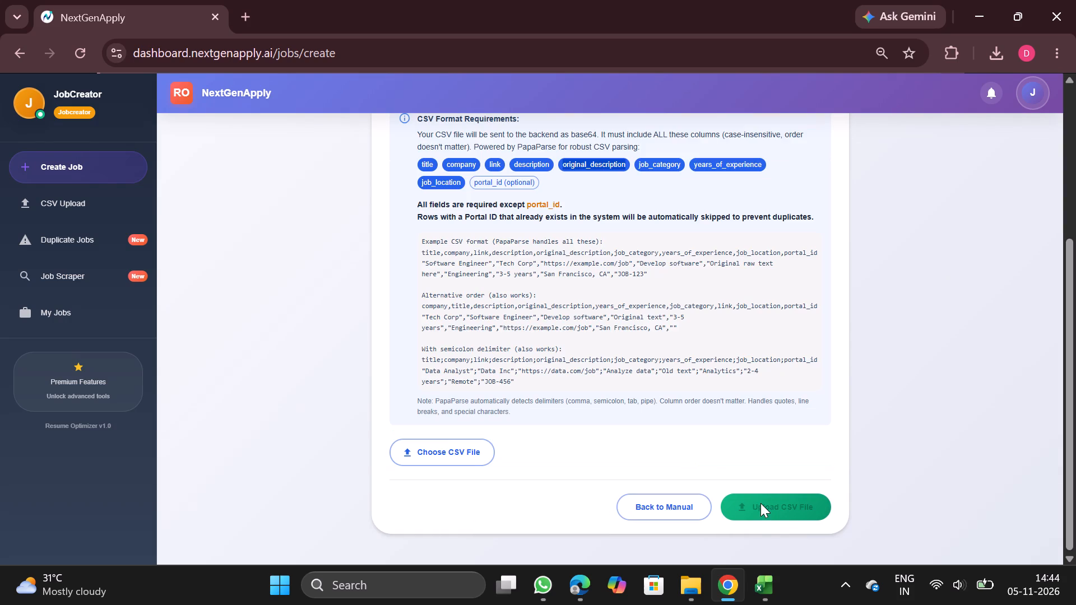
scroll(609, 427, up, 1)
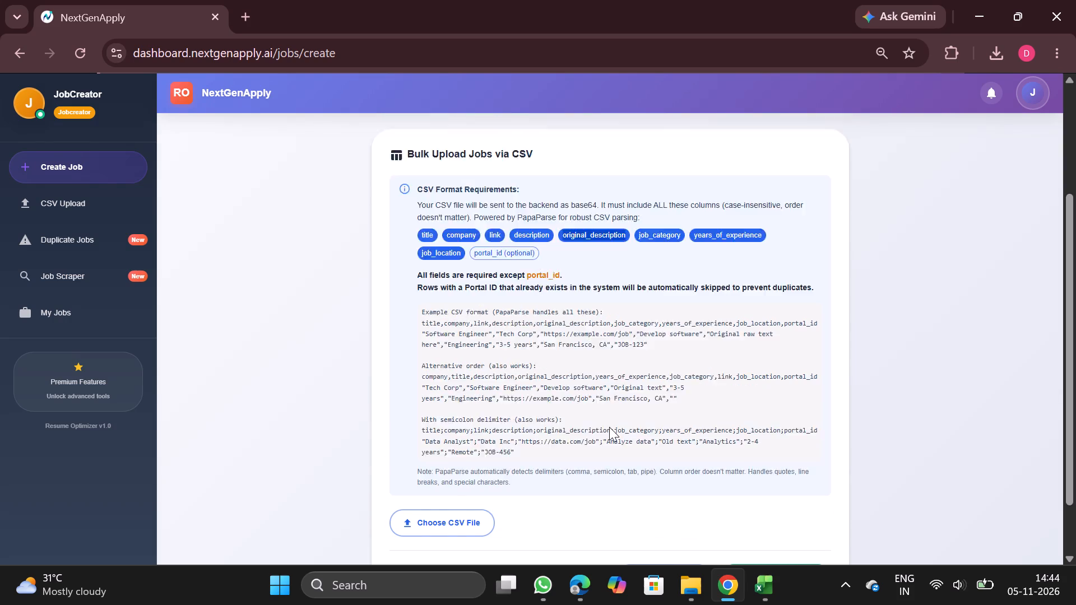
scroll(609, 427, up, 1)
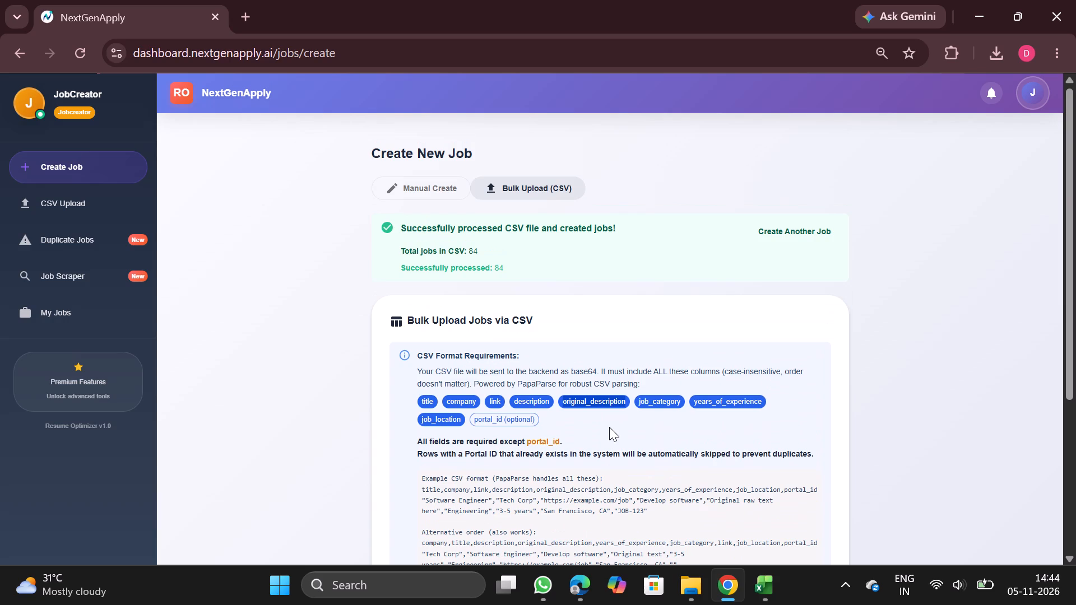
scroll(540, 383, up, 1)
Download the processed CSV for Python Developer from the CSV upload history and open it in Excel.
click(75, 219)
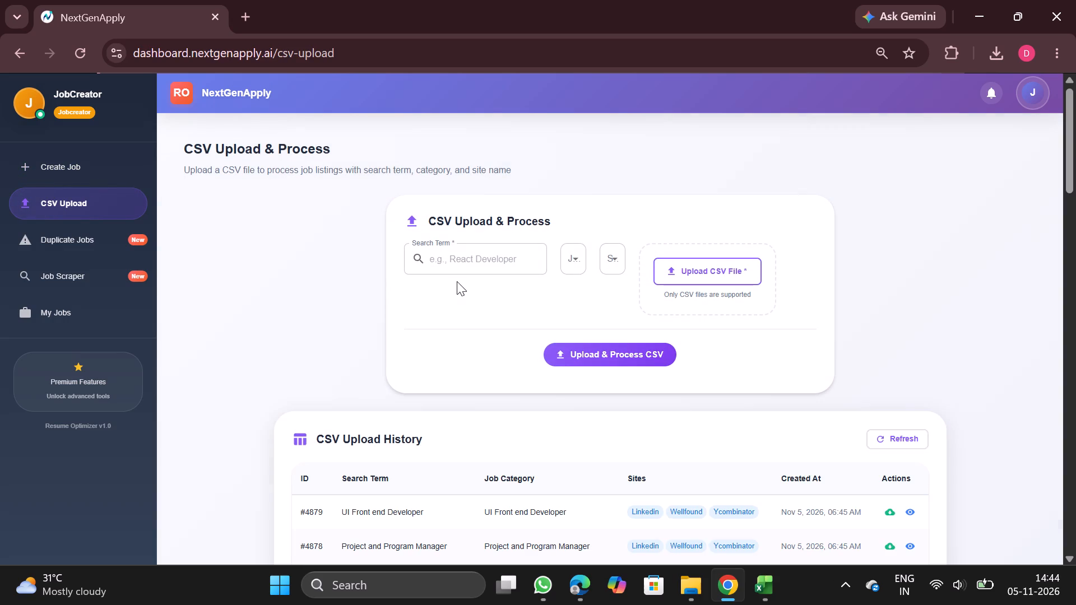
scroll(662, 337, down, 1)
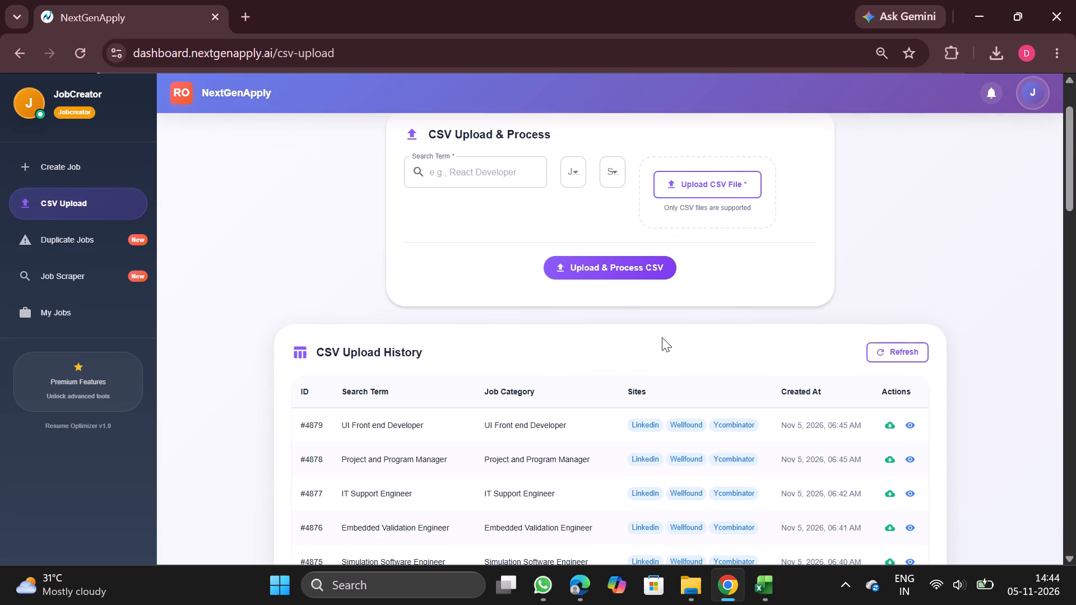
scroll(662, 337, down, 1)
scroll(695, 427, down, 2)
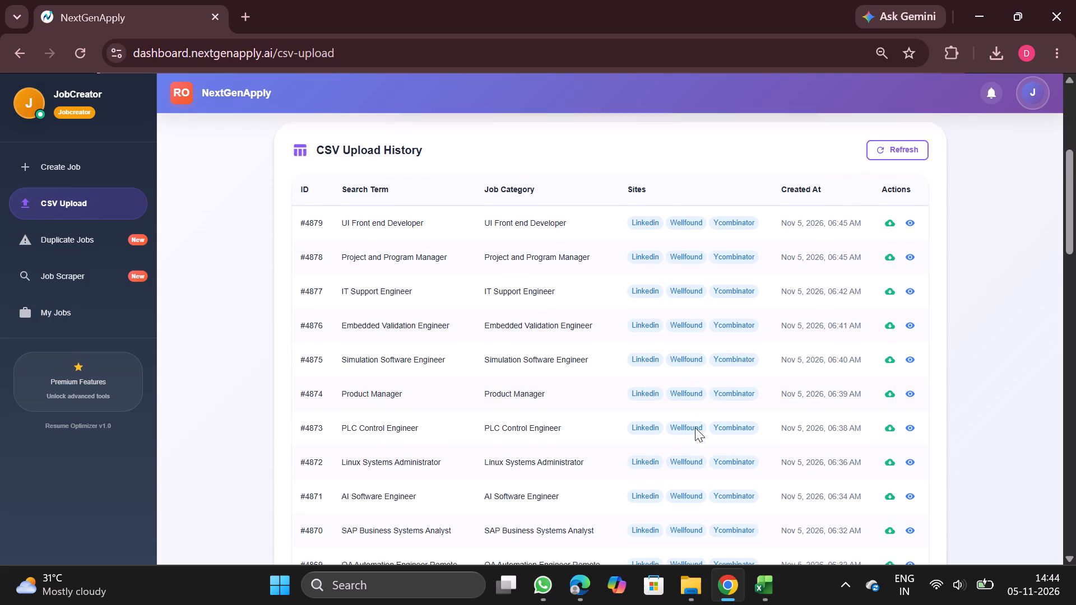
scroll(695, 427, down, 2)
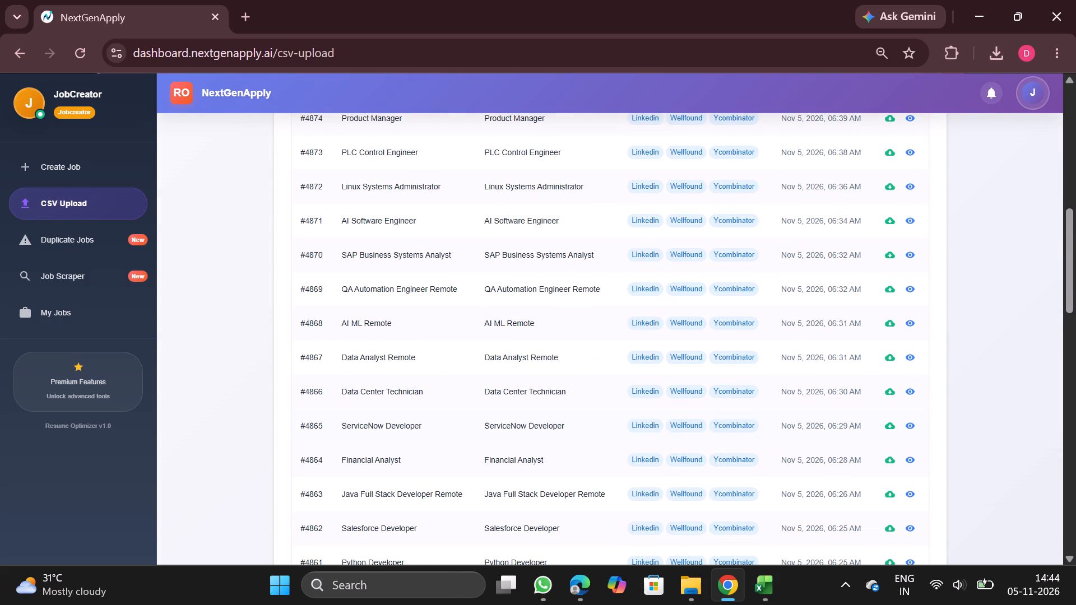
scroll(716, 448, down, 1)
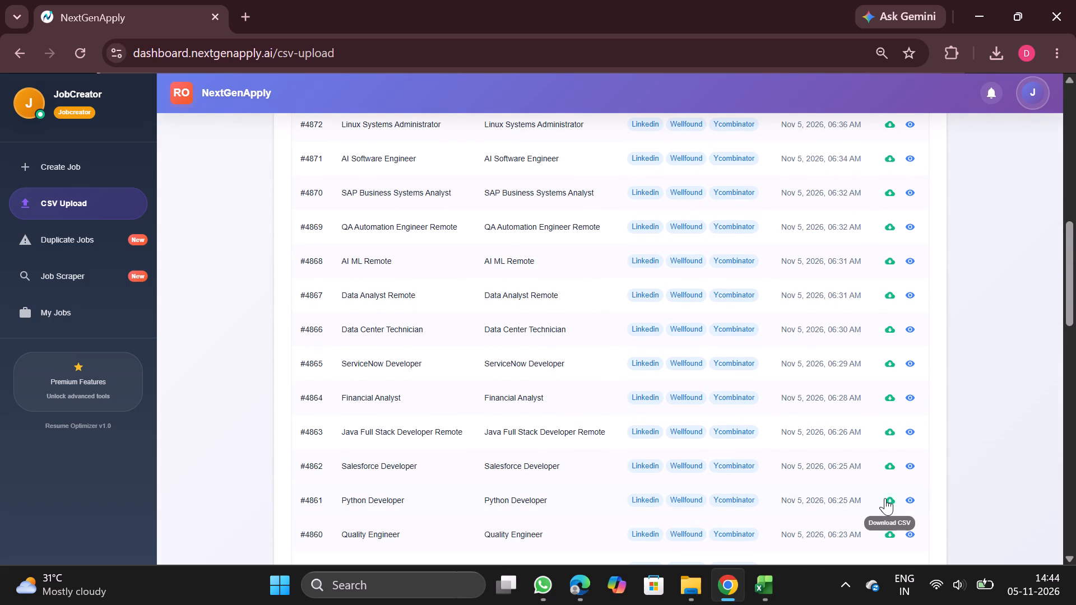
click(885, 498)
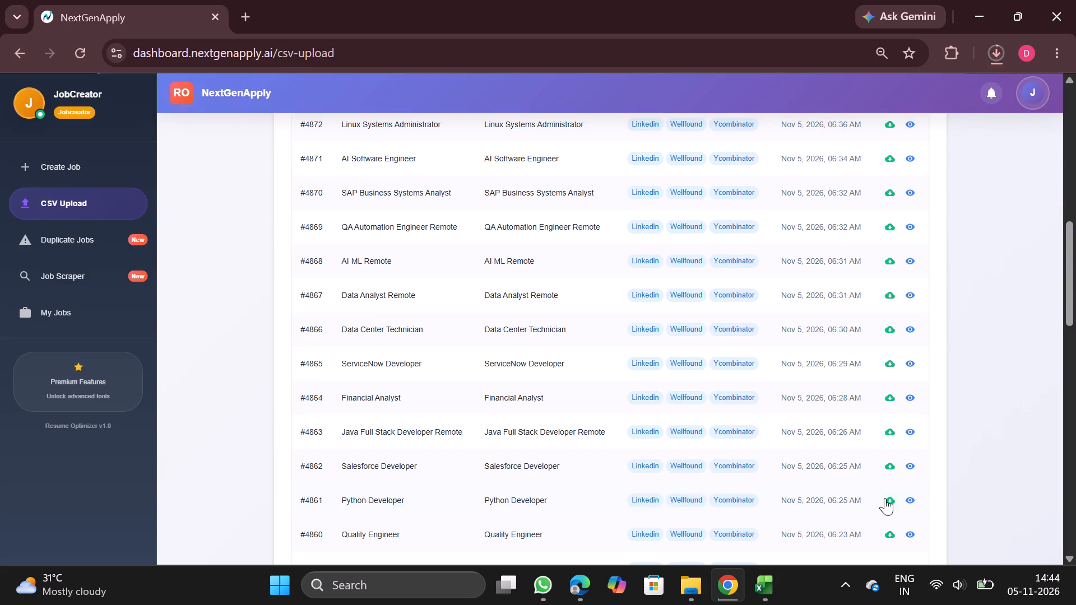
click(841, 95)
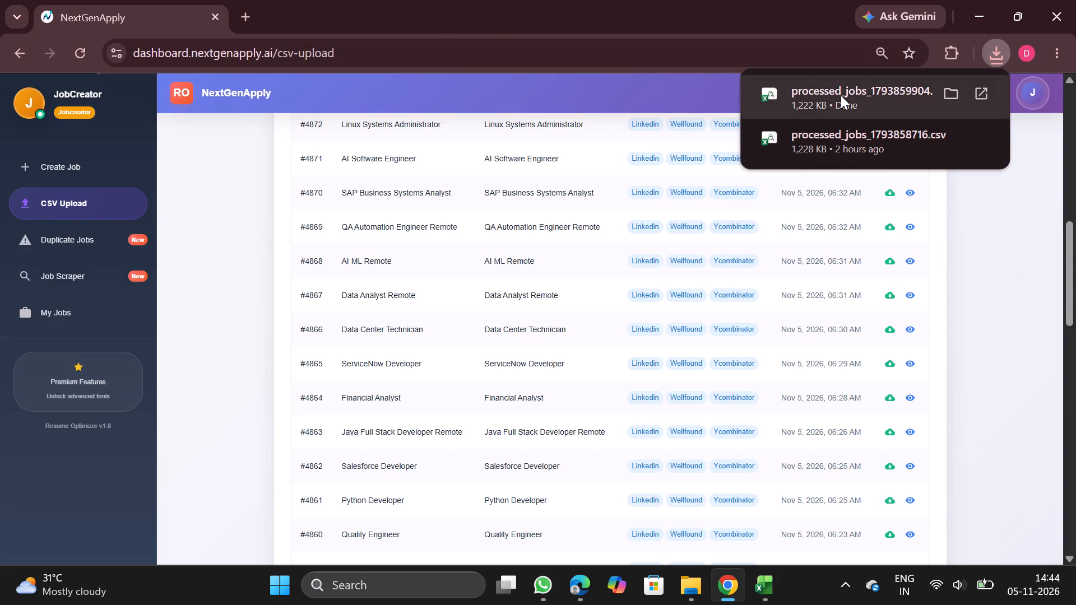
click(249, 396)
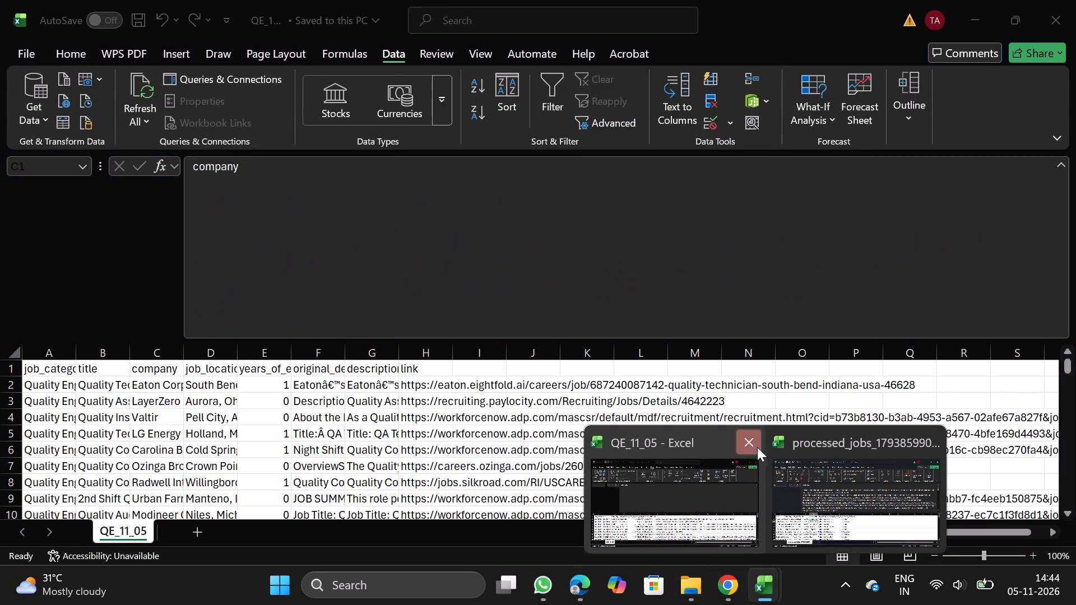
Close the QE_11_05 workbook.
click(753, 443)
Remove duplicate rows from the whole Python Developer data range, comparing only the company column.
click(348, 444)
key(ctrl+a)
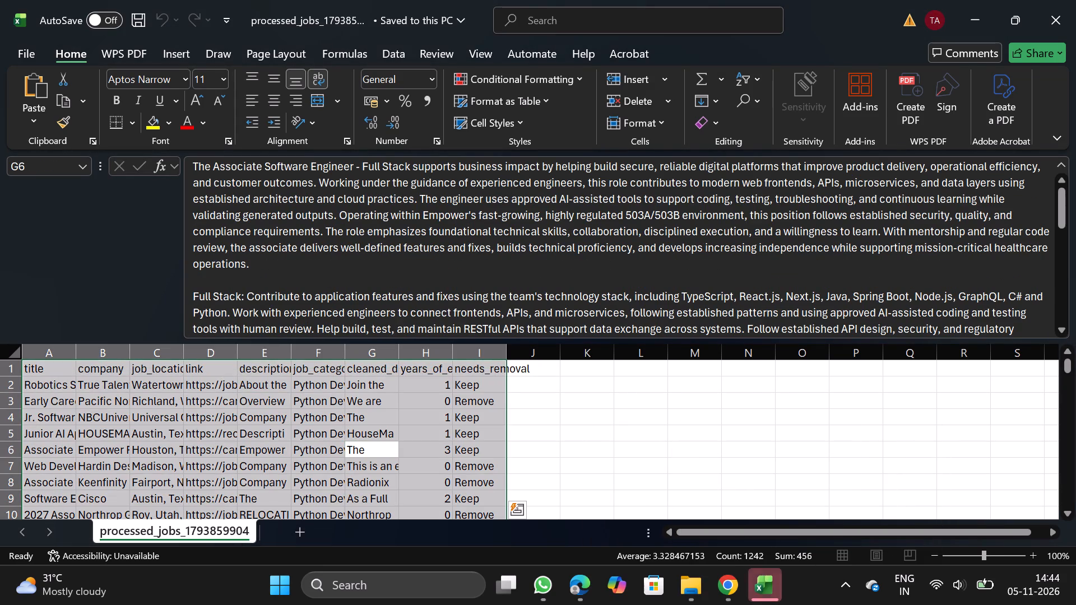
click(405, 55)
click(708, 95)
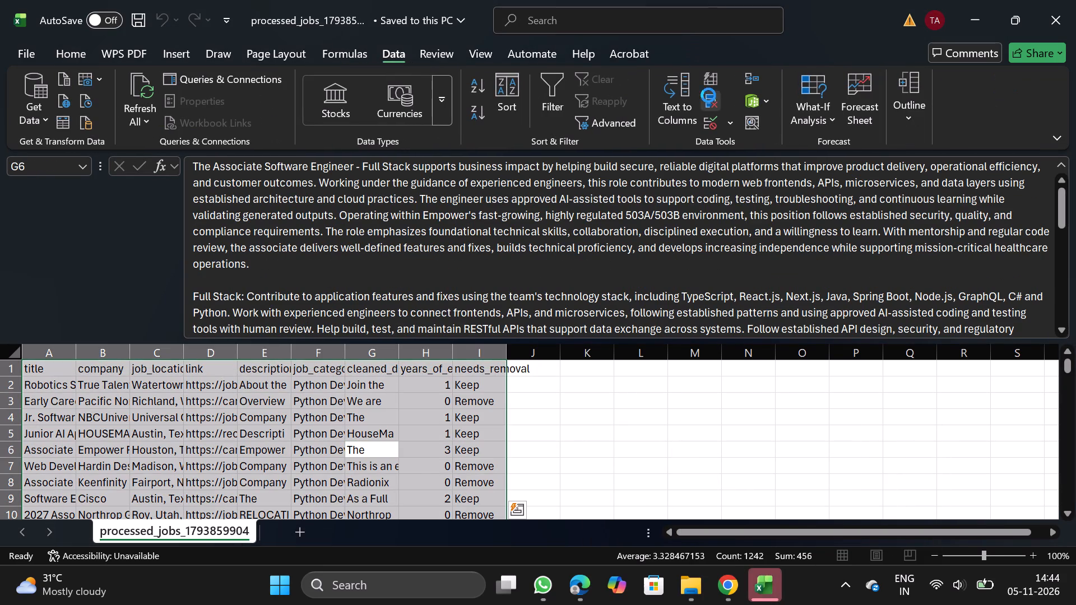
click(227, 262)
click(119, 333)
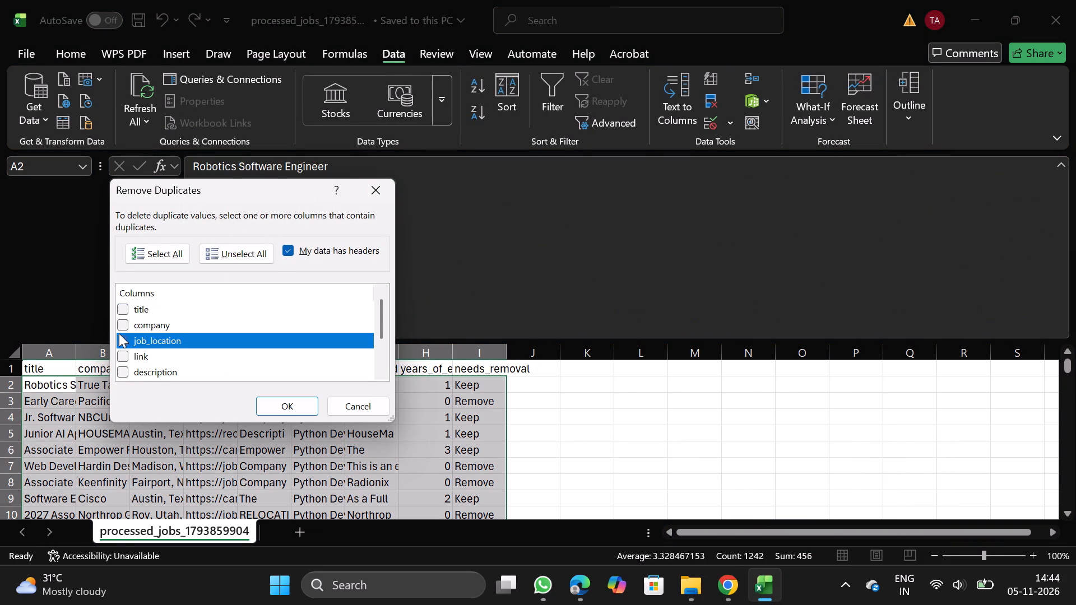
click(120, 328)
click(127, 344)
click(296, 404)
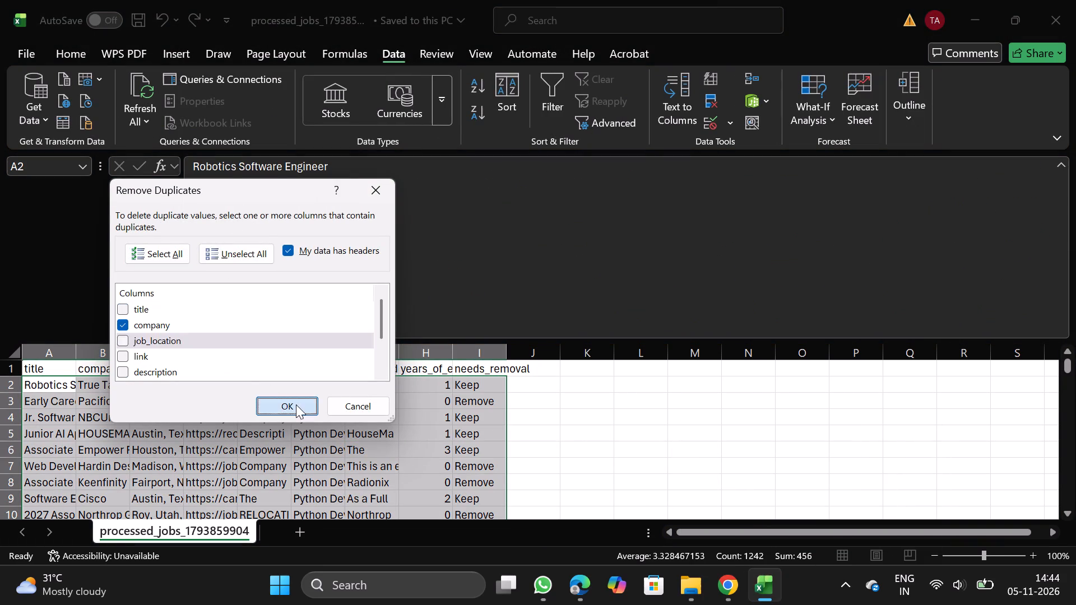
click(630, 325)
Filter needs_removal to Remove and blank entries, delete all the matching rows, and take the filter off.
click(445, 363)
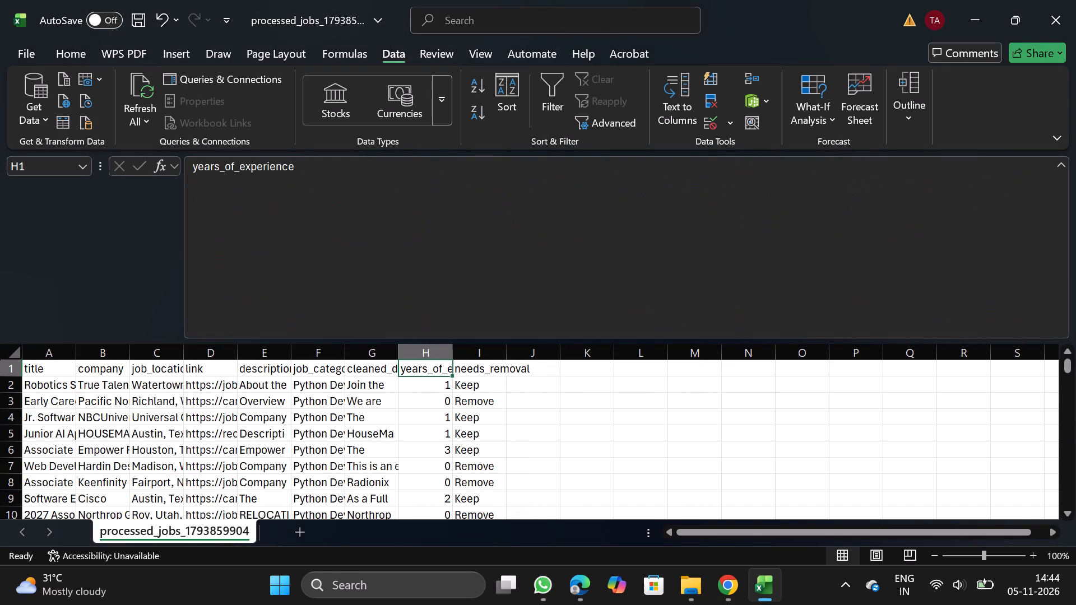
drag(481, 357, 544, 97)
click(544, 97)
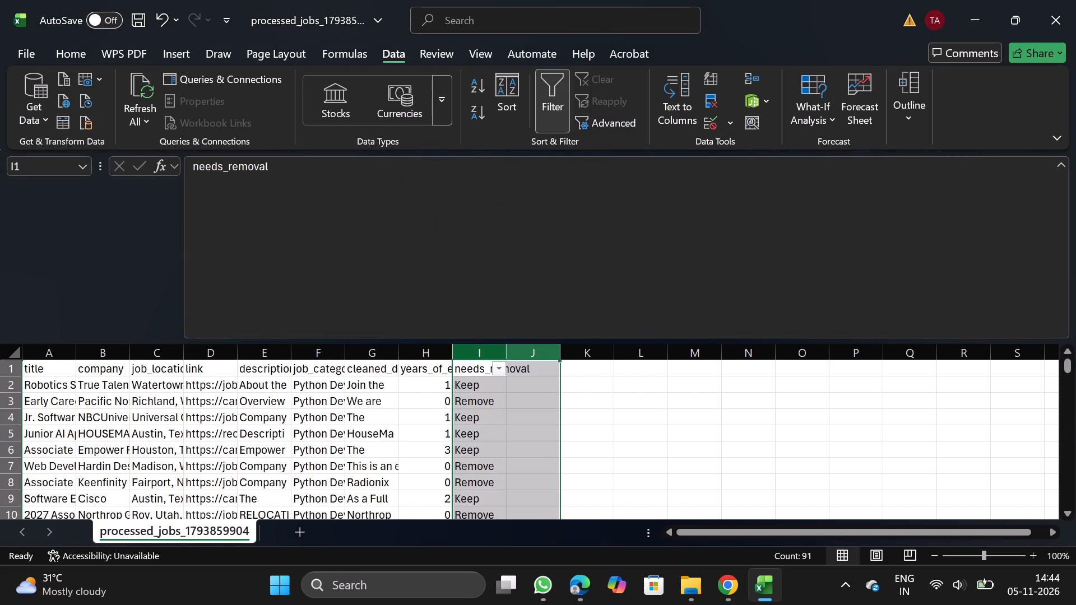
double_click(500, 366)
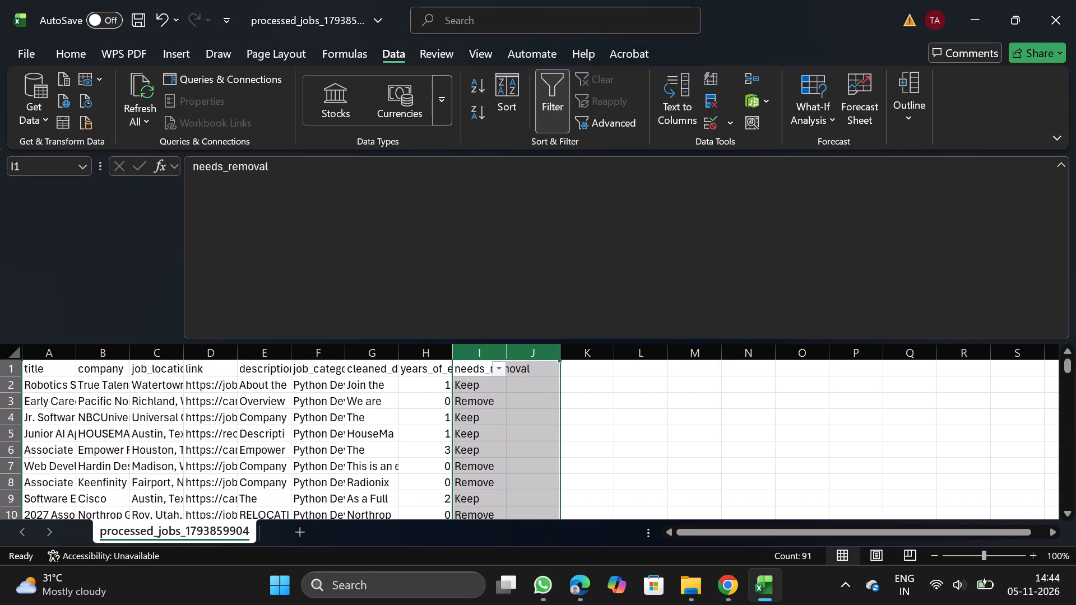
click(497, 370)
click(328, 402)
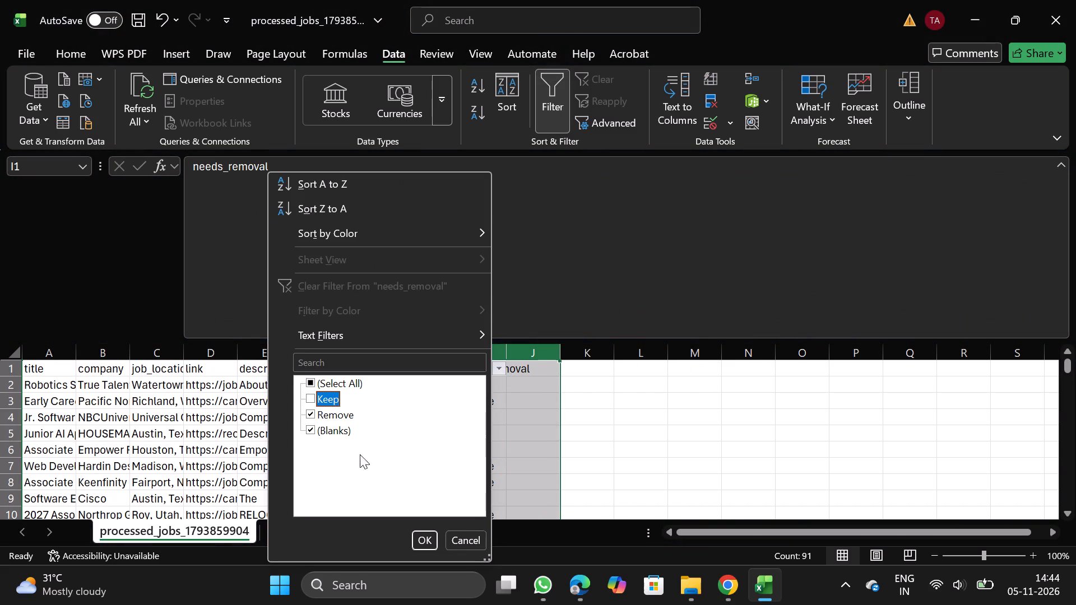
click(428, 538)
click(0, 383)
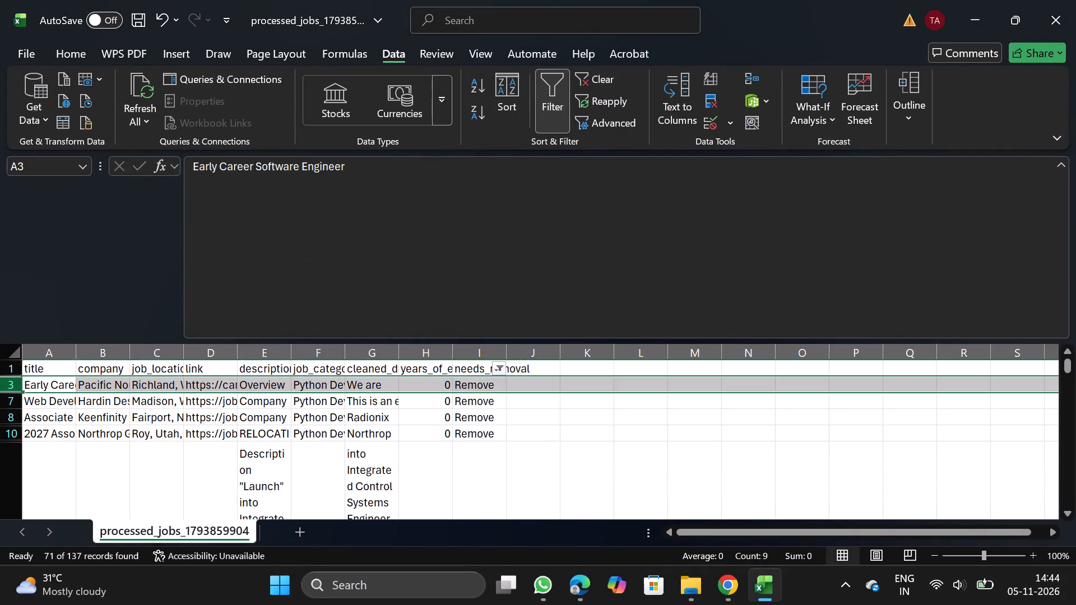
key(ctrl+shift+Down)
right_click(168, 437)
click(246, 292)
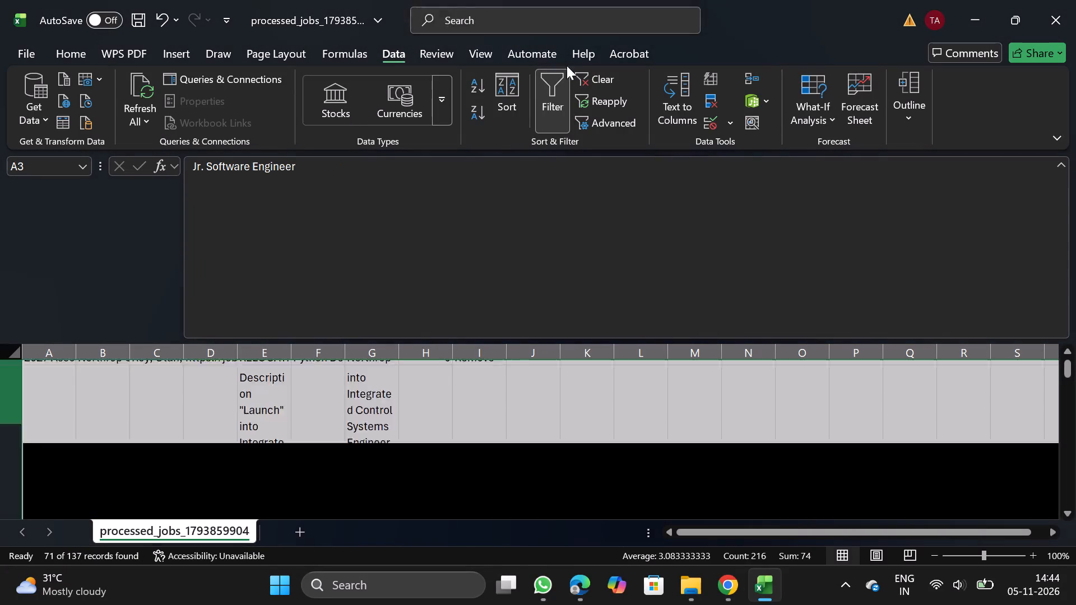
click(555, 103)
Filter years_of_experience to 8, 12 and blanks, delete all the matching rows, and take the filter off.
click(433, 349)
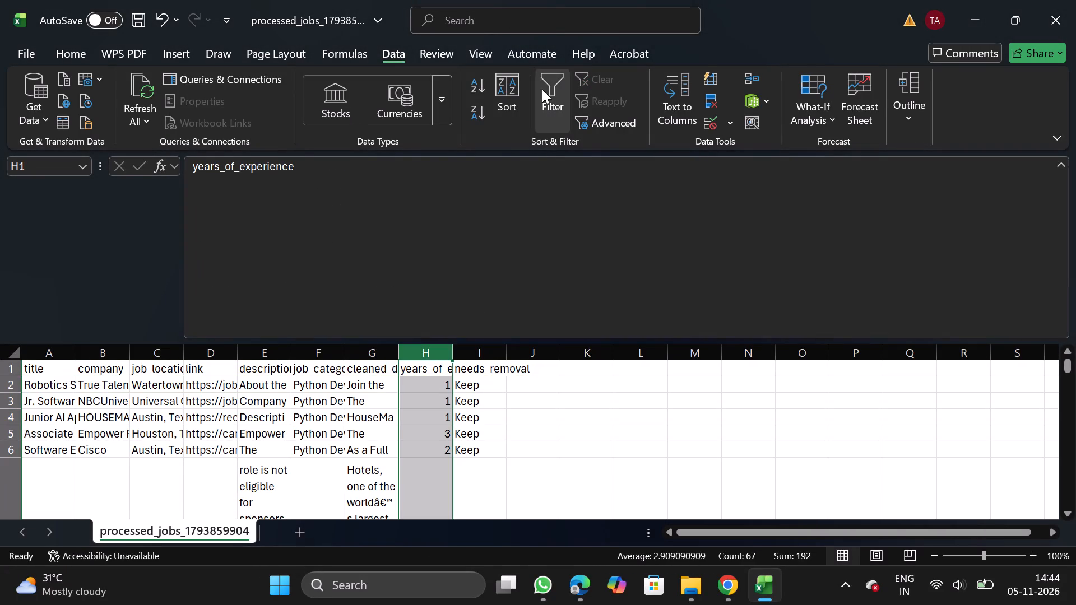
click(542, 89)
click(443, 372)
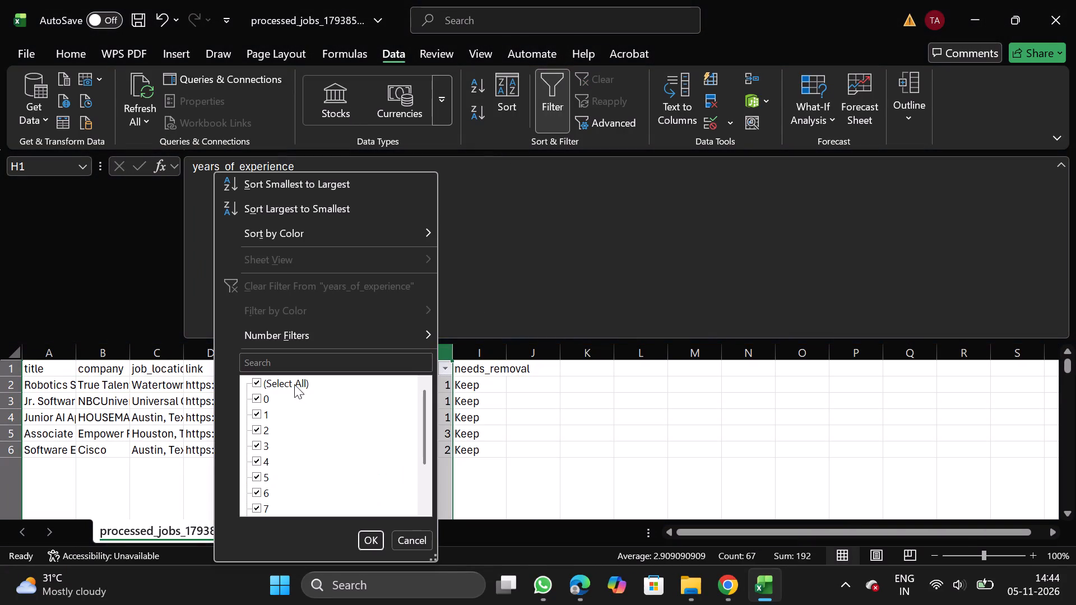
click(294, 384)
scroll(295, 471, down, 1)
click(255, 473)
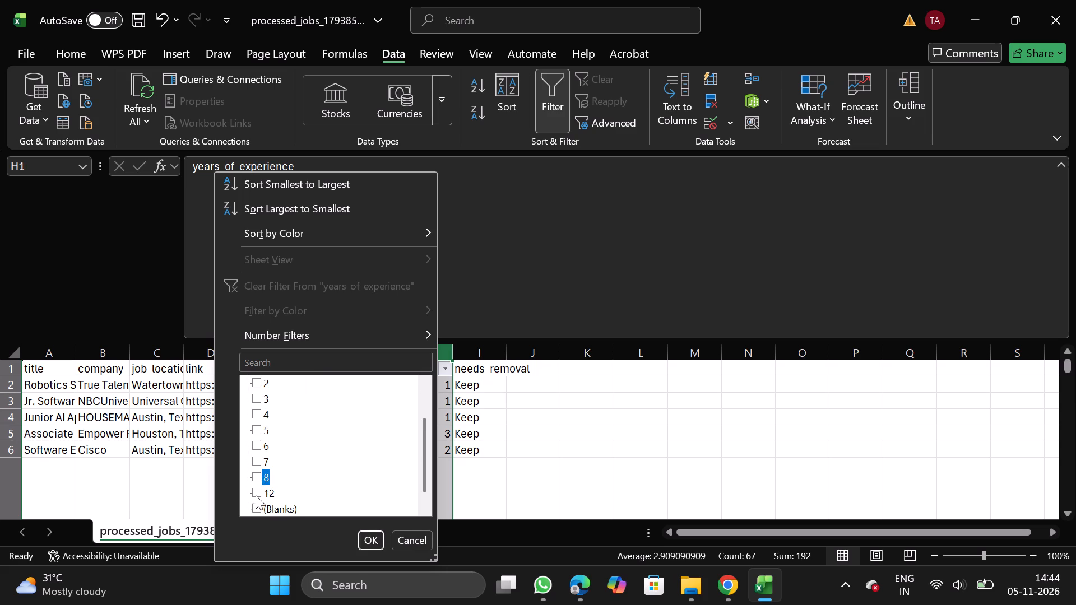
click(256, 495)
click(256, 510)
click(368, 547)
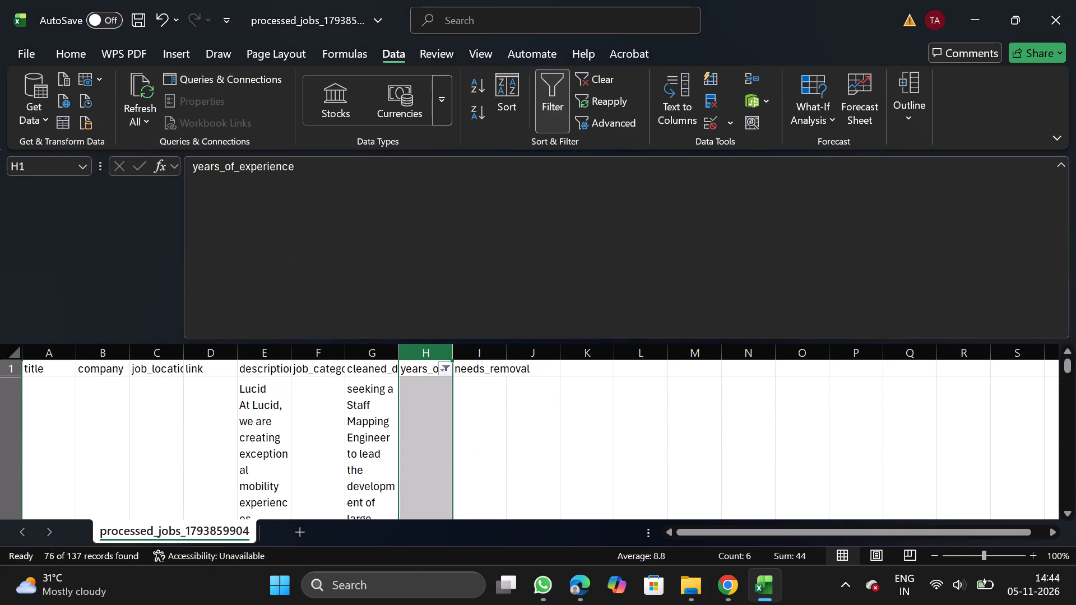
click(0, 410)
key(ctrl+shift+Down)
right_click(119, 435)
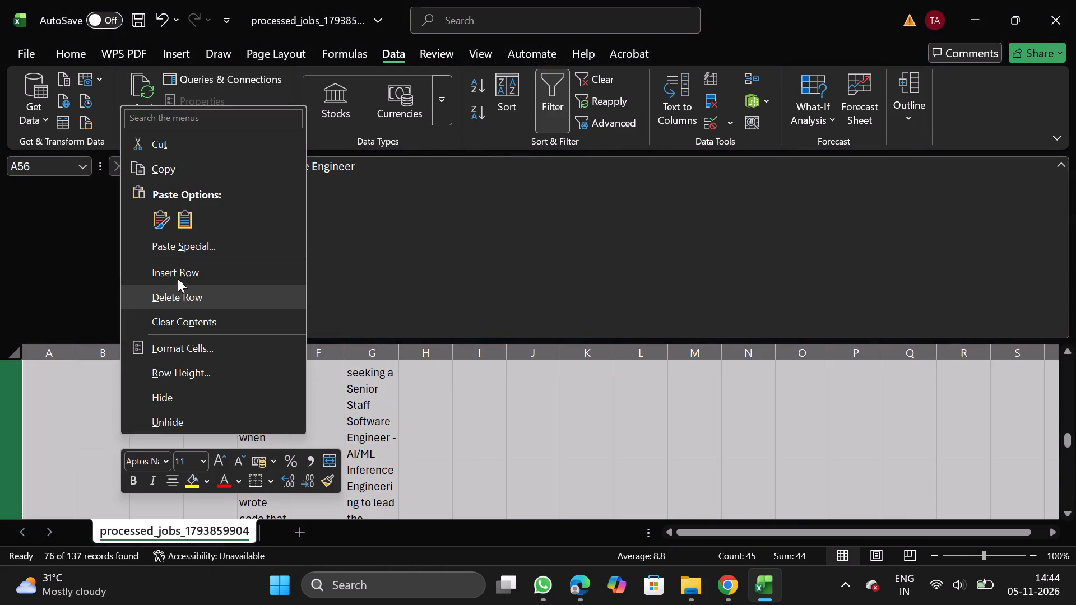
click(196, 299)
click(548, 109)
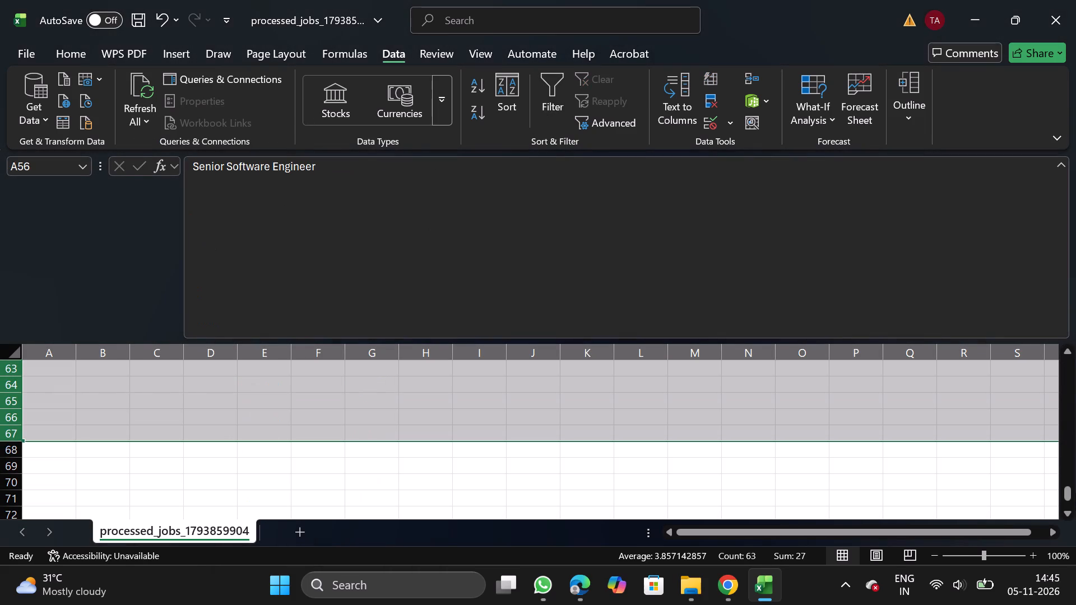
Delete the needs_removal column.
drag(1067, 494, 1048, 249)
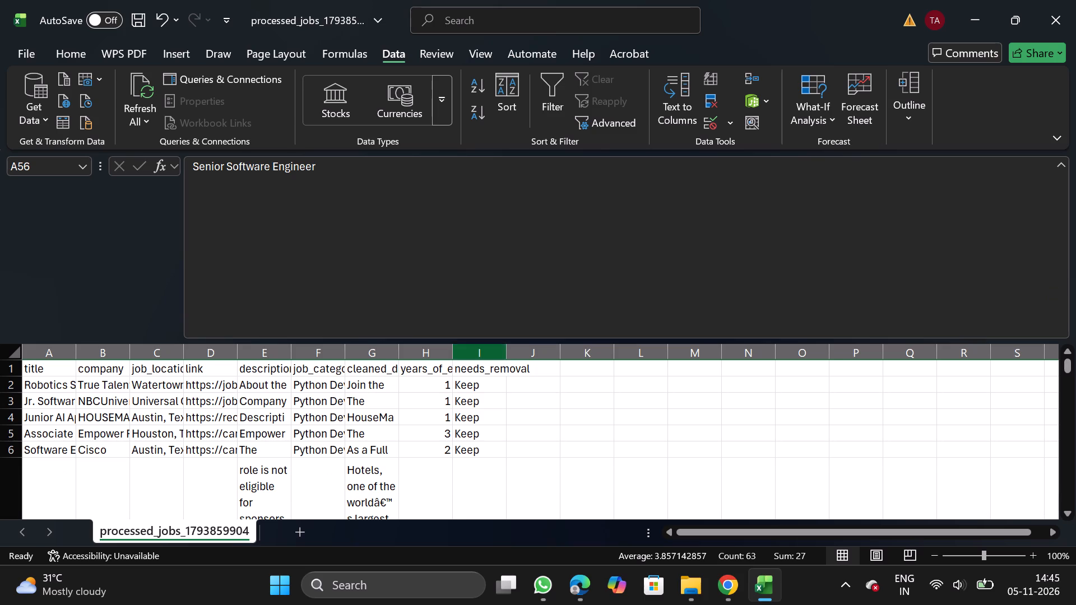
click(483, 354)
right_click(480, 390)
click(528, 246)
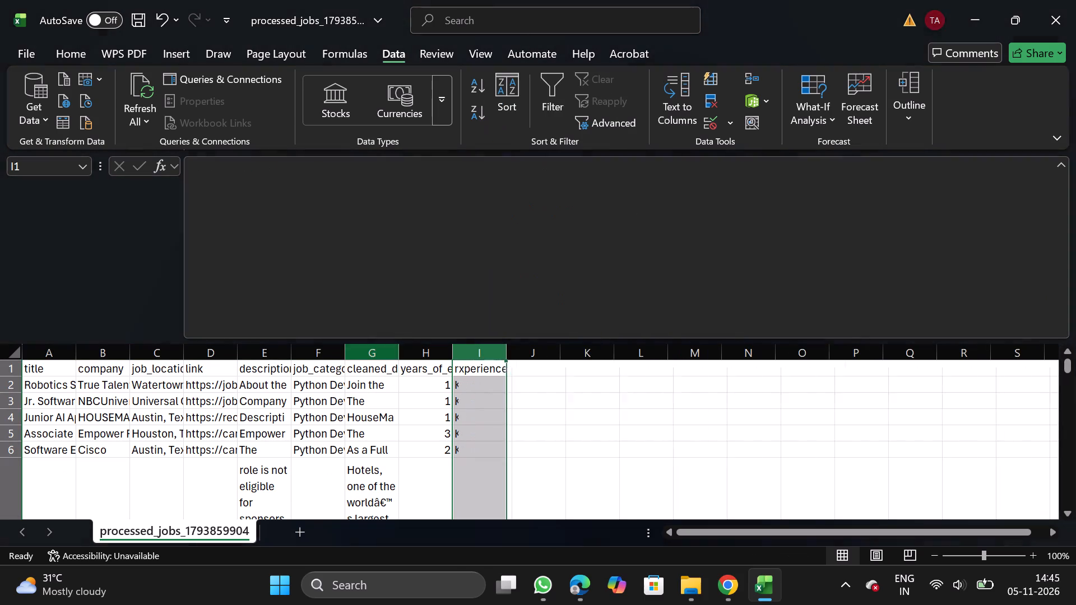
Move the job_category column in front of the title column.
click(322, 359)
key(ctrl+x)
click(61, 358)
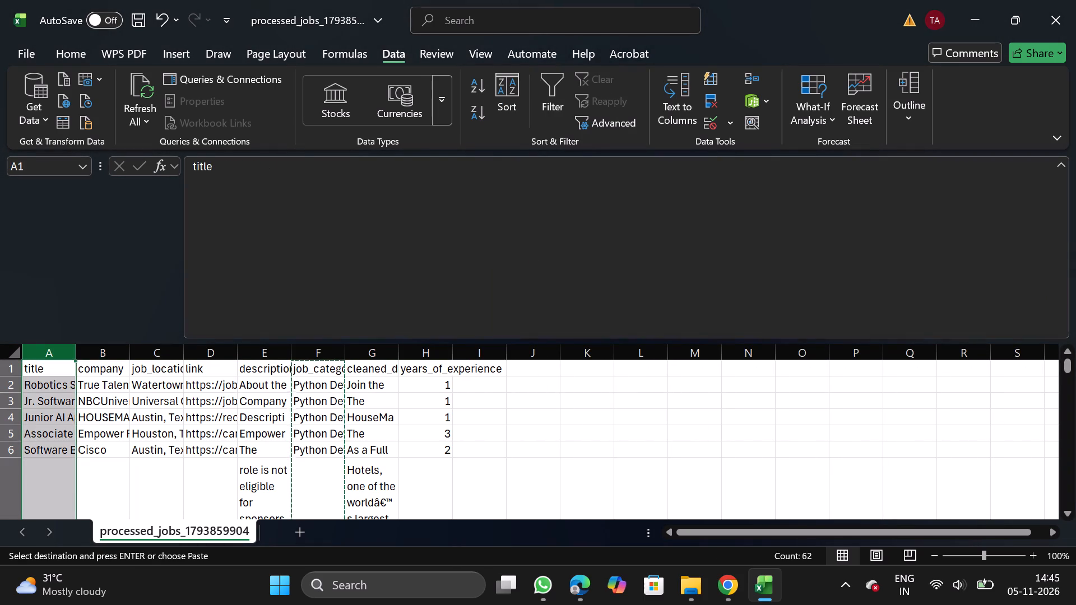
right_click(62, 427)
click(183, 258)
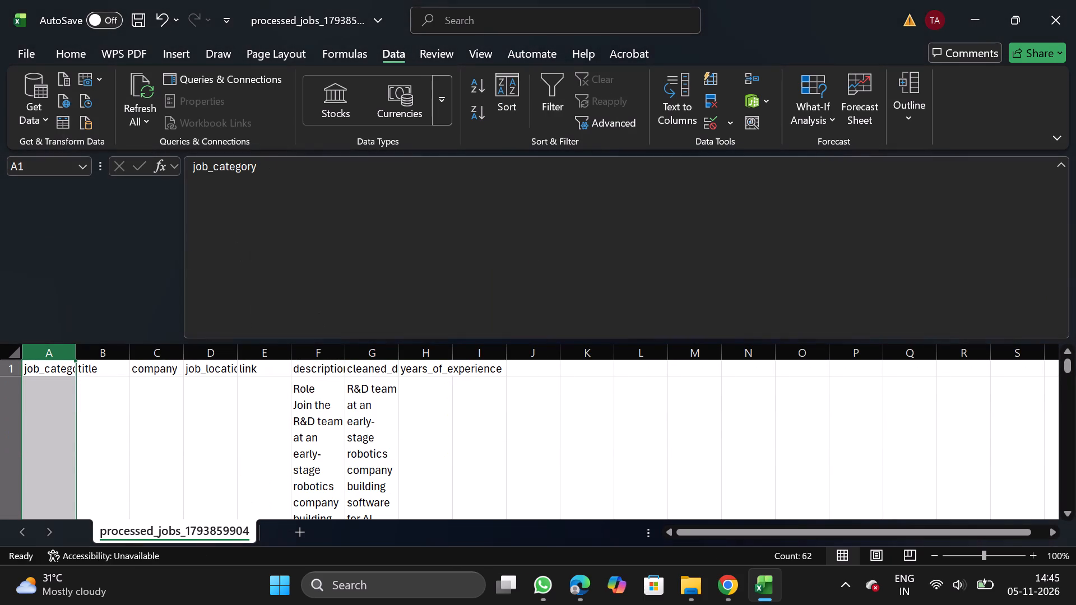
Turn off text wrapping for the description and cleaned description columns.
click(317, 353)
key(shift+Right)
click(82, 55)
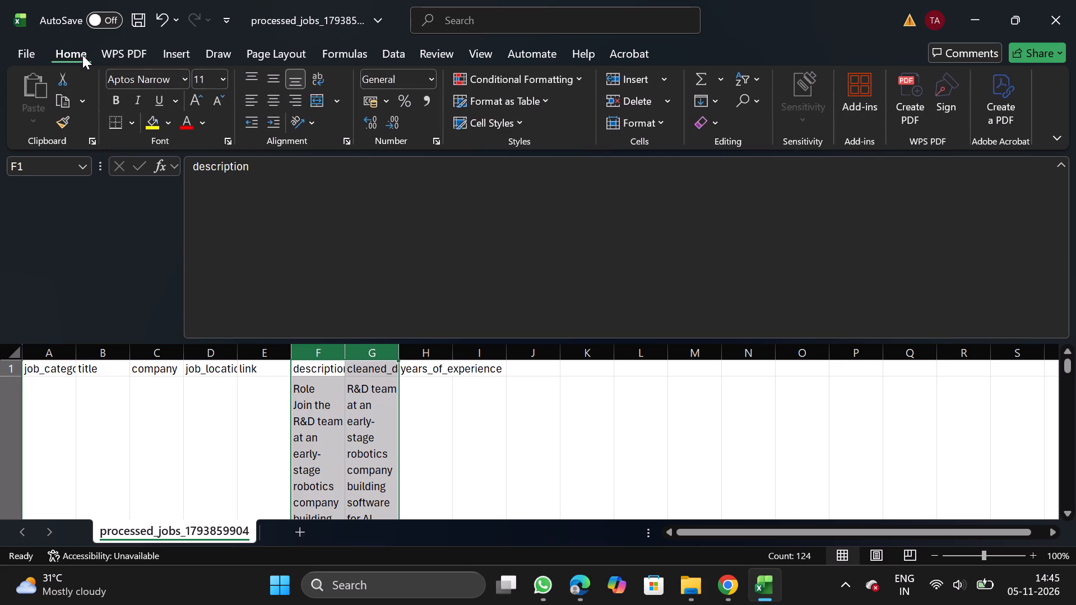
click(351, 146)
double_click(101, 271)
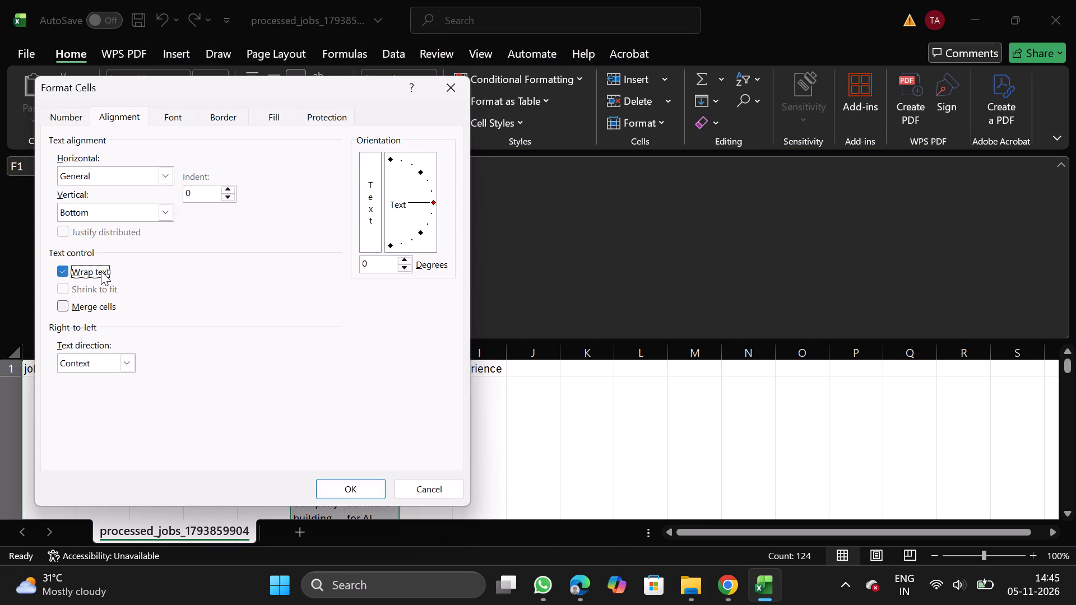
click(363, 492)
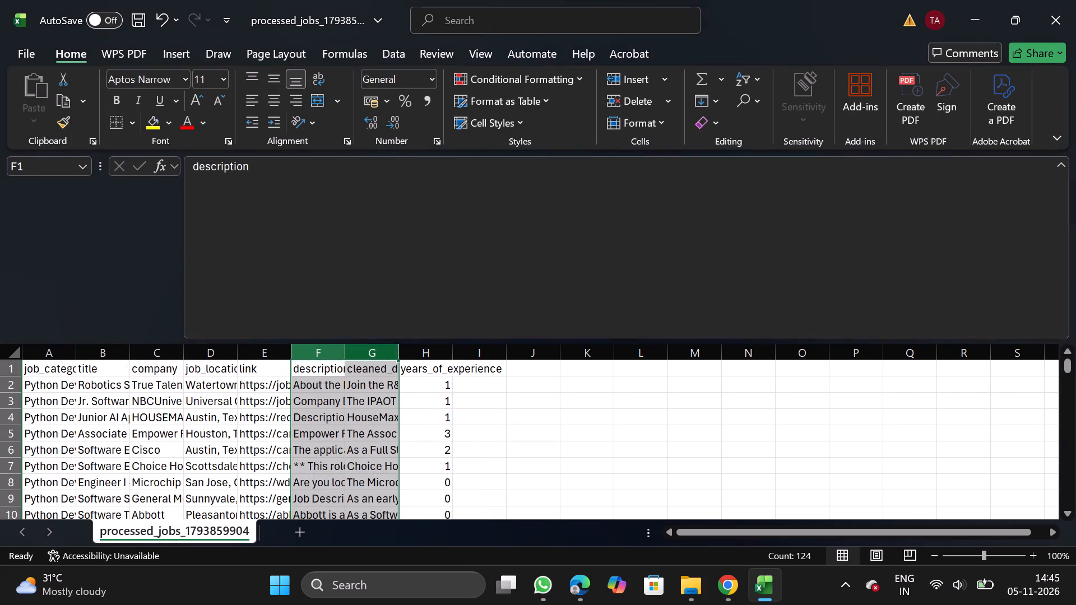
Move the link column to the end of the data, after years_of_experience.
click(274, 358)
key(ctrl+x)
drag(487, 350, 483, 406)
right_click(483, 406)
click(528, 239)
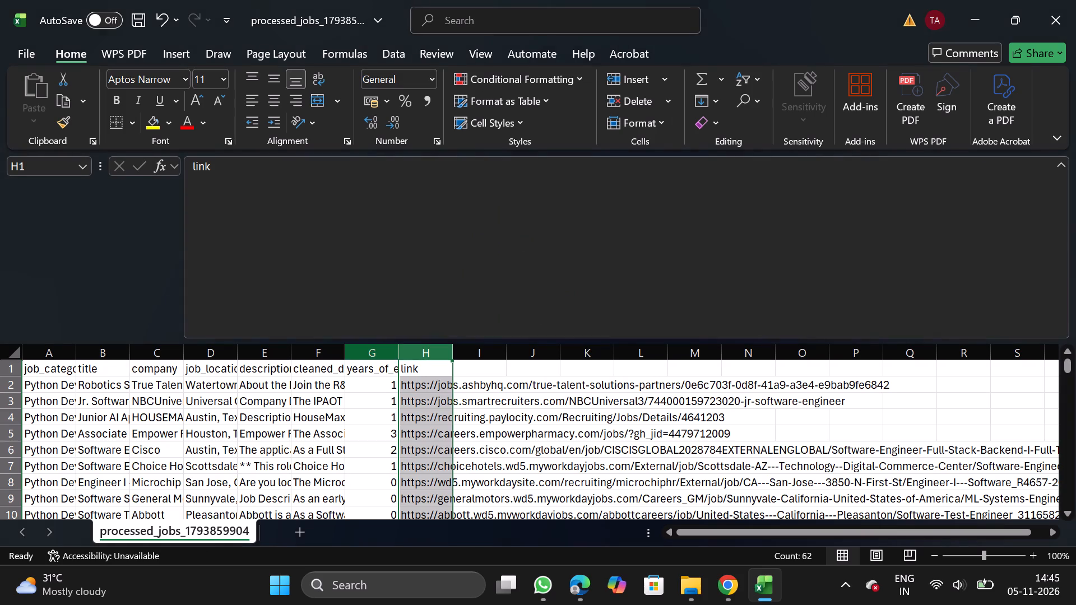
Move the years_of_experience column between job_location and description.
click(370, 350)
key(ctrl+x)
drag(261, 350, 266, 430)
right_click(266, 430)
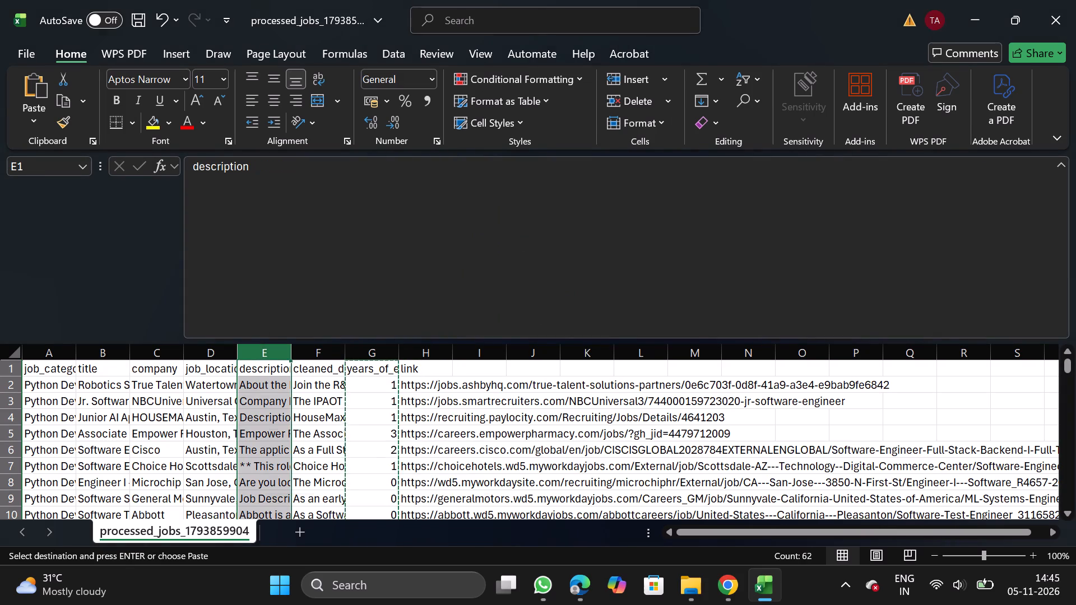
click(318, 264)
Rename the cleaned description column's header to description, copying the name from the header in F1.
click(313, 367)
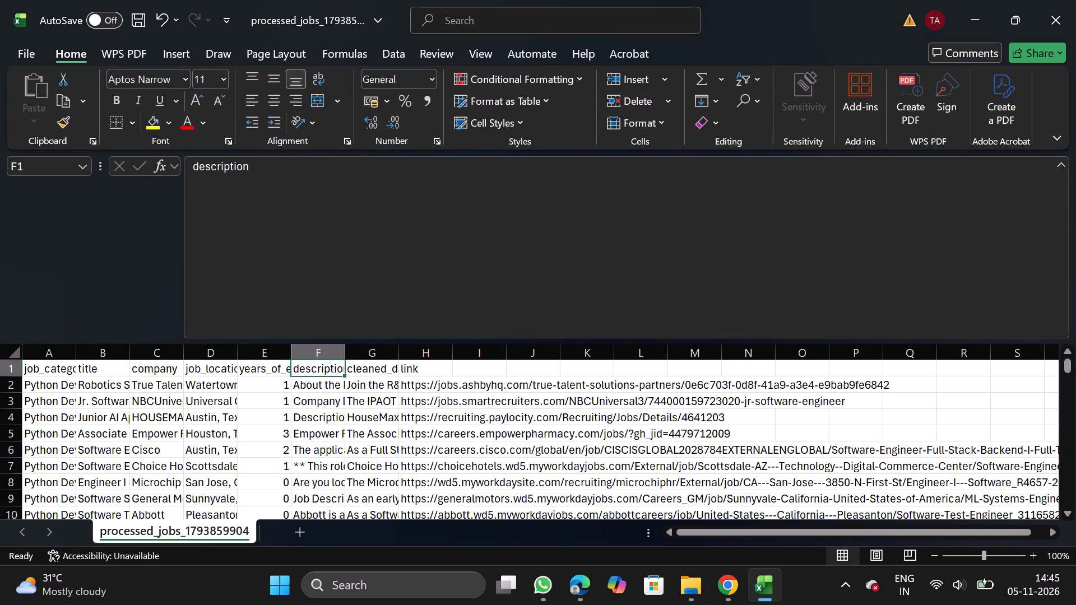
drag(190, 167, 280, 169)
key(ctrl+c)
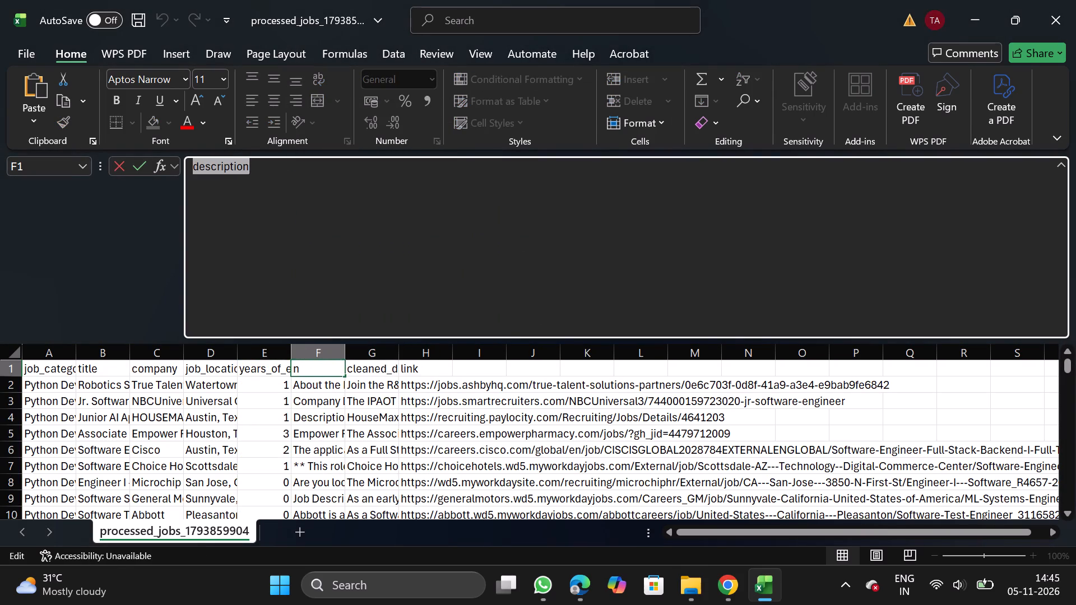
click(383, 356)
click(454, 304)
key(BackSpace)
key(BackSpace)
key(BackSpace)
key(BackSpace)
key(BackSpace)
key(BackSpace)
key(BackSpace)
key(BackSpace)
key(BackSpace)
key(BackSpace)
key(BackSpace)
key(BackSpace)
key(BackSpace)
key(BackSpace)
key(BackSpace)
key(BackSpace)
key(BackSpace)
key(BackSpace)
key(BackSpace)
key(BackSpace)
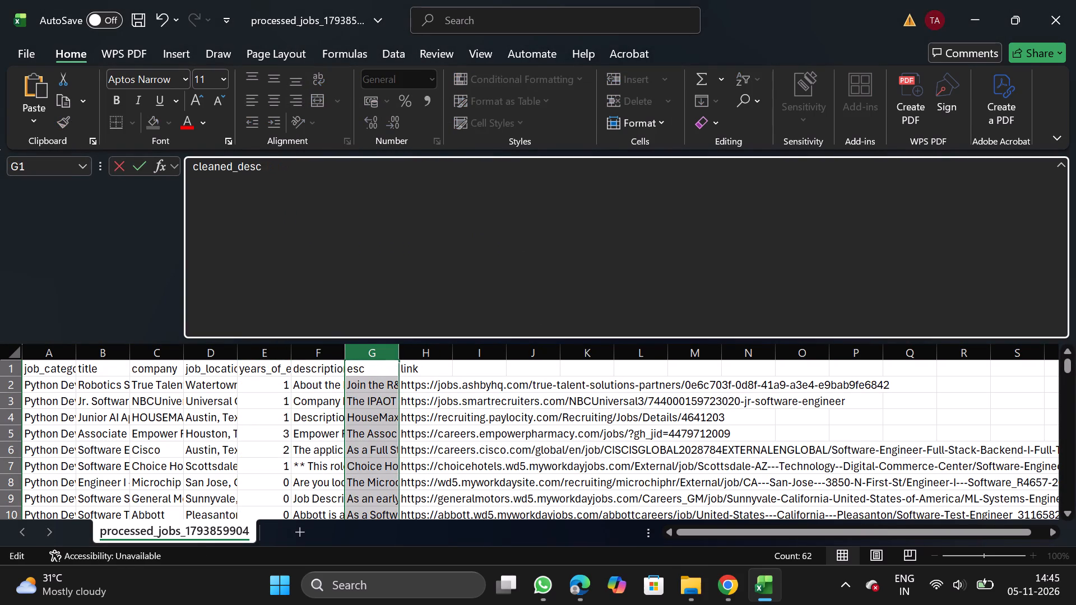
key(ctrl+v)
Rename the header in F1 to original_description, copying the name from the bulk upload format requirements in NextGenApply in Chrome.
click(305, 368)
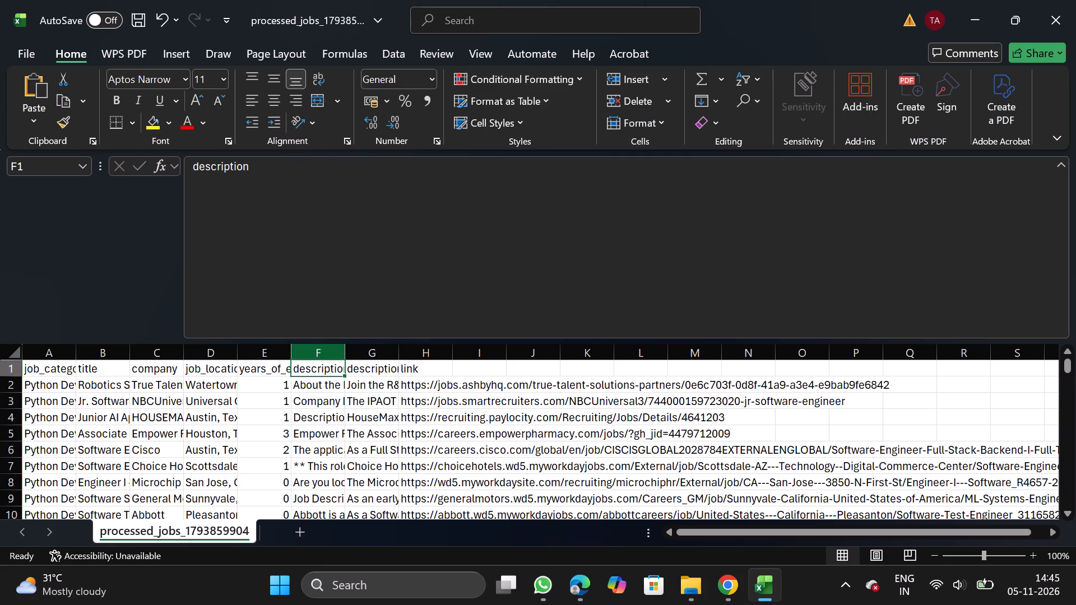
click(391, 311)
key(BackSpace)
key(BackSpace)
key(BackSpace)
key(BackSpace)
key(BackSpace)
key(BackSpace)
key(BackSpace)
key(BackSpace)
key(BackSpace)
key(BackSpace)
key(BackSpace)
key(BackSpace)
key(BackSpace)
key(BackSpace)
key(BackSpace)
key(BackSpace)
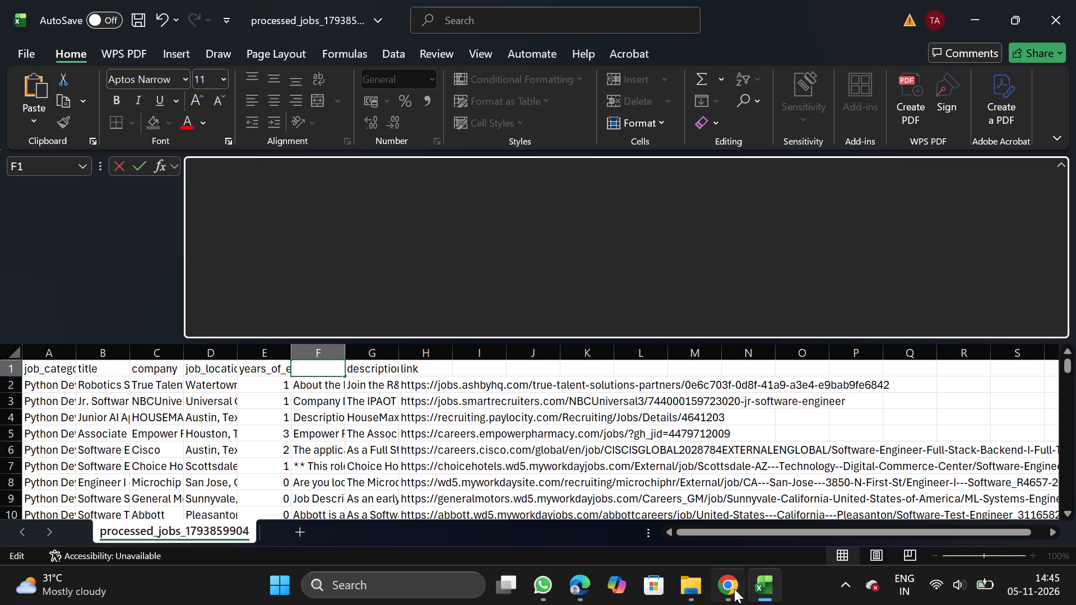
click(731, 591)
click(80, 177)
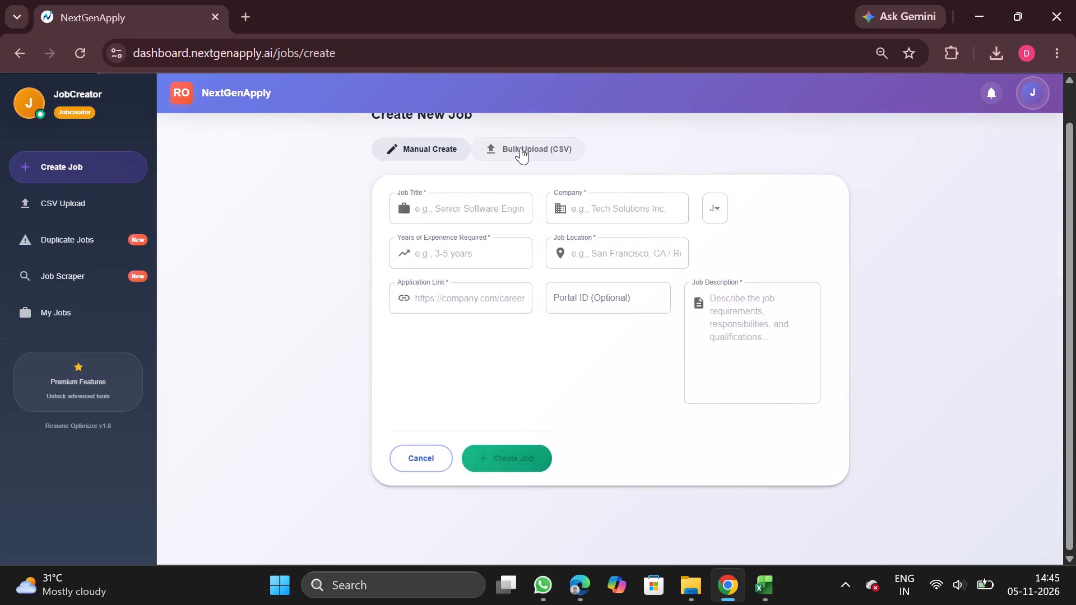
click(521, 147)
double_click(610, 274)
key(ctrl+c)
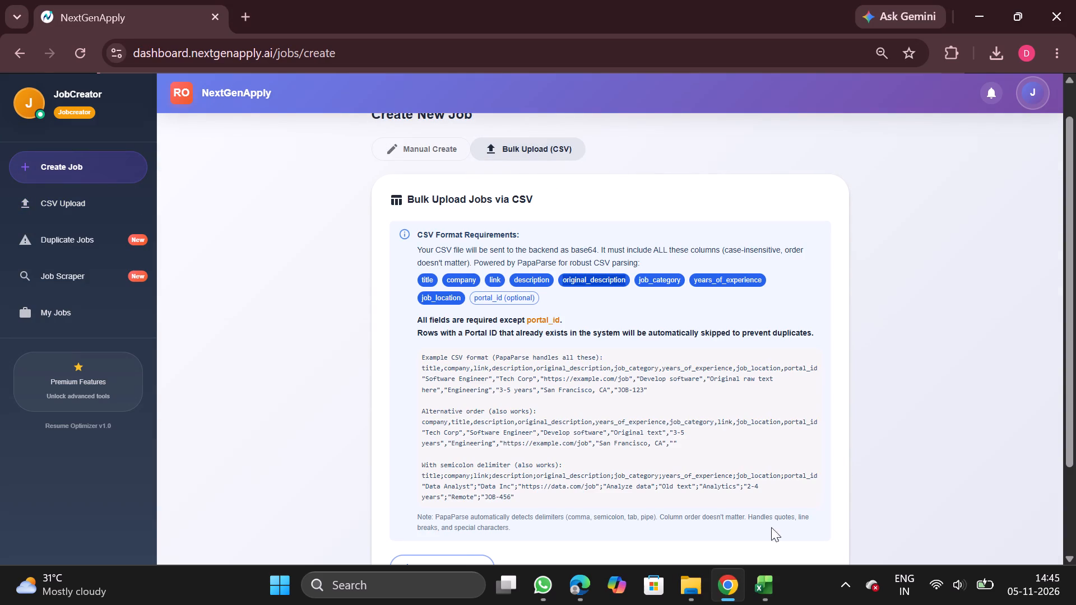
click(767, 601)
key(ctrl+v)
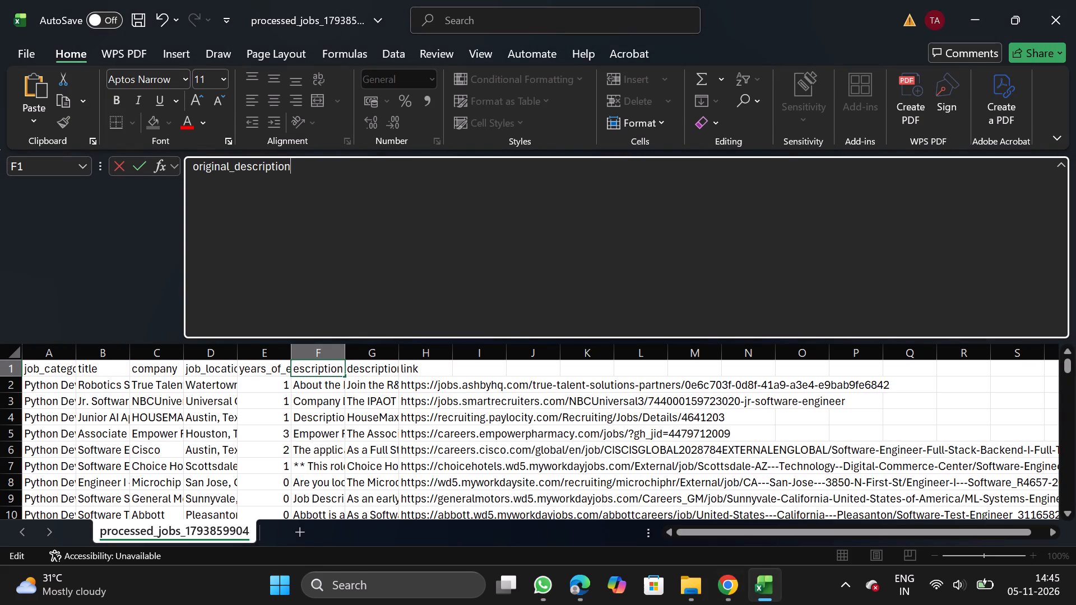
Add a filter to the title column, enlarging its value list and deselecting all titles.
click(113, 347)
click(396, 44)
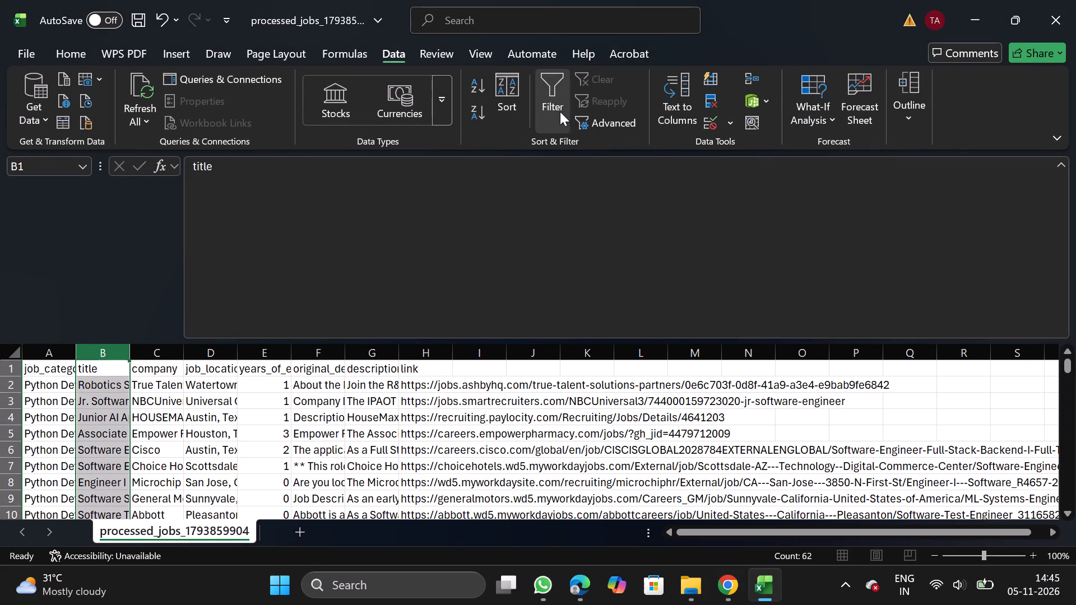
click(560, 111)
click(129, 367)
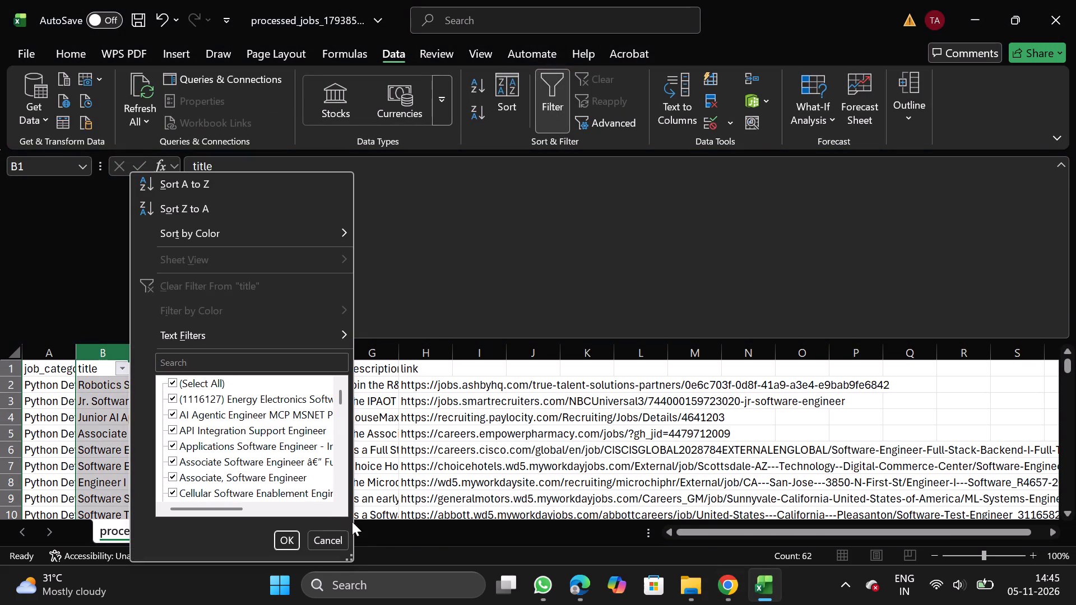
double_click(349, 559)
drag(349, 559, 740, 604)
click(209, 383)
Include (1116127) Energy Electronics Software Engineer, Cellular Software Enablement Engineer, and Industrial Automation and Application Engineer in the title filter.
click(252, 398)
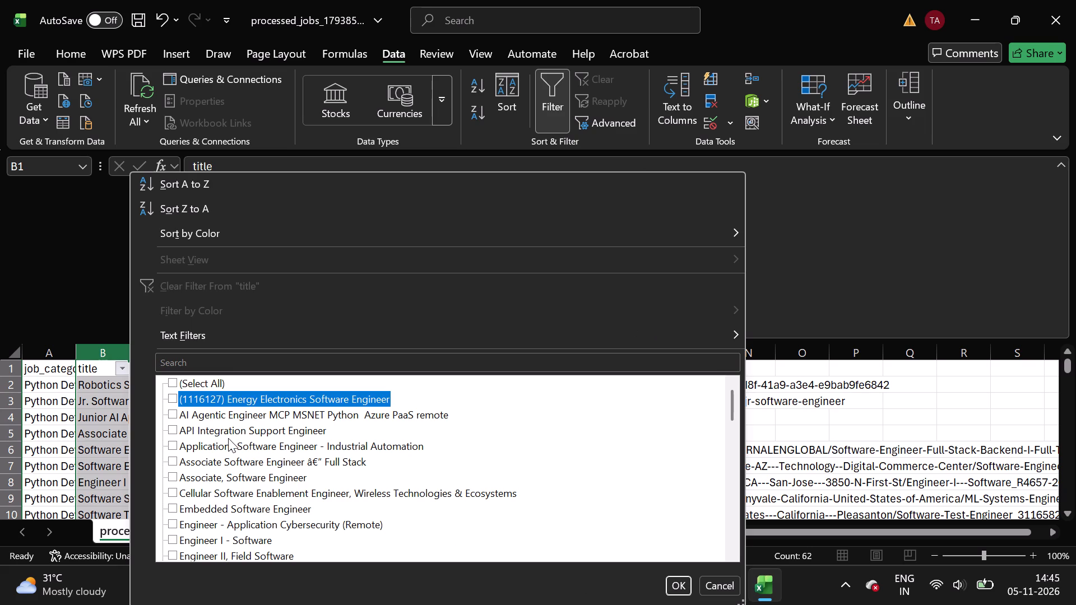
scroll(229, 440, up, 1)
click(304, 492)
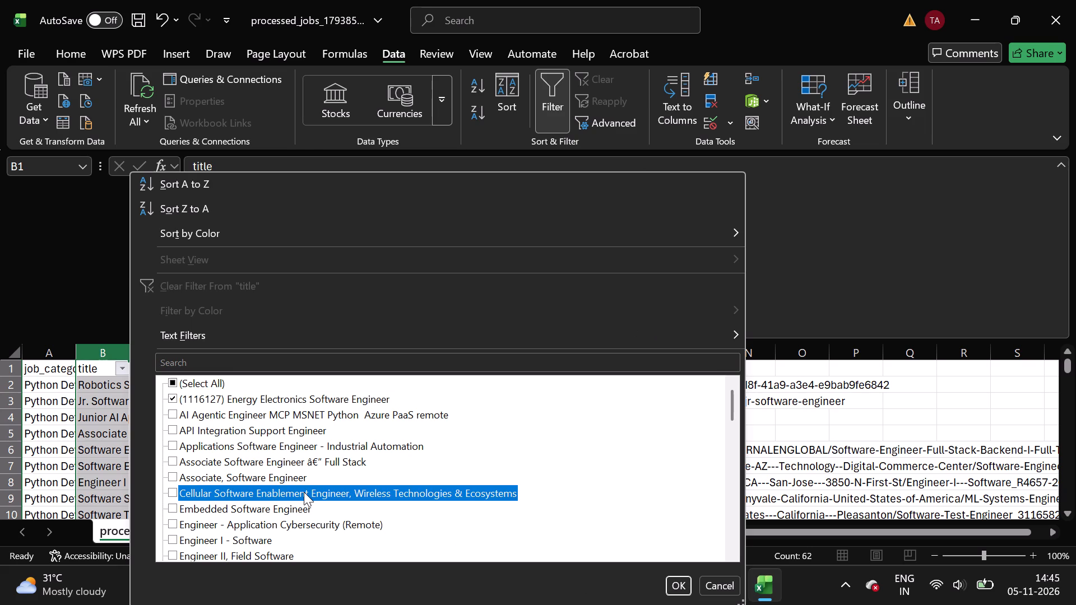
scroll(269, 543, down, 1)
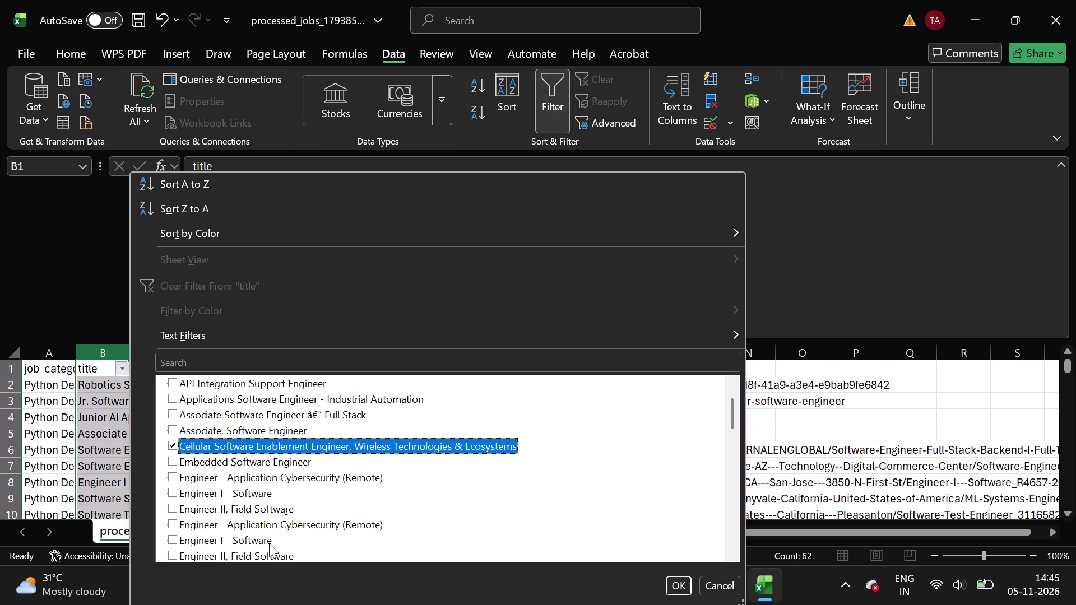
click(215, 532)
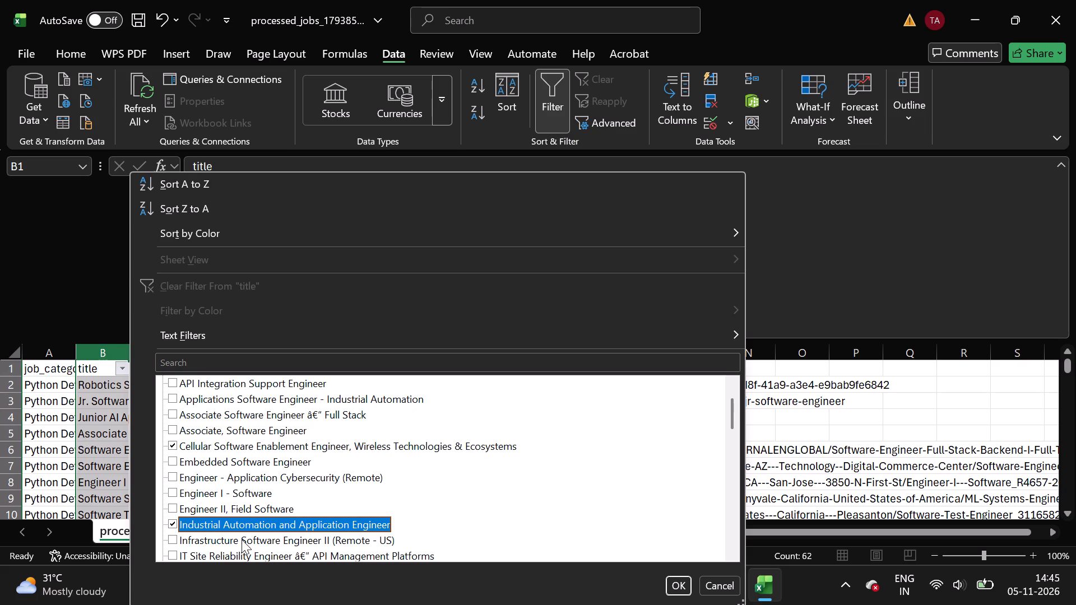
Include Senior Application Software Engineer- Oracle Health and Software Engineer 2 - C++ Maps Platform in the title filter.
scroll(242, 539, right, 1)
scroll(242, 539, down, 1)
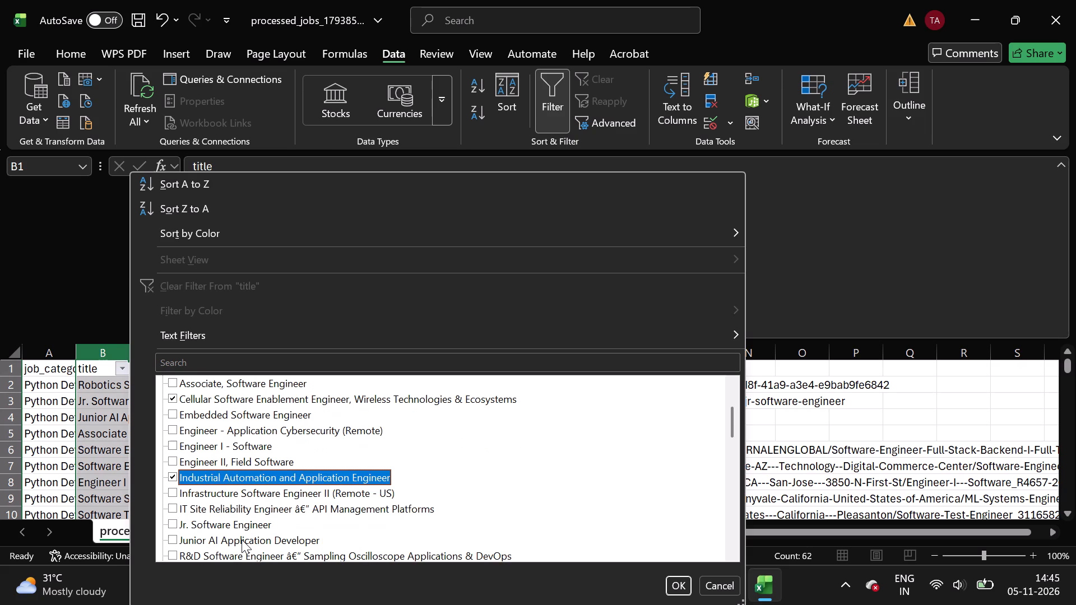
scroll(216, 549, down, 1)
scroll(216, 549, up, 1)
scroll(216, 549, down, 1)
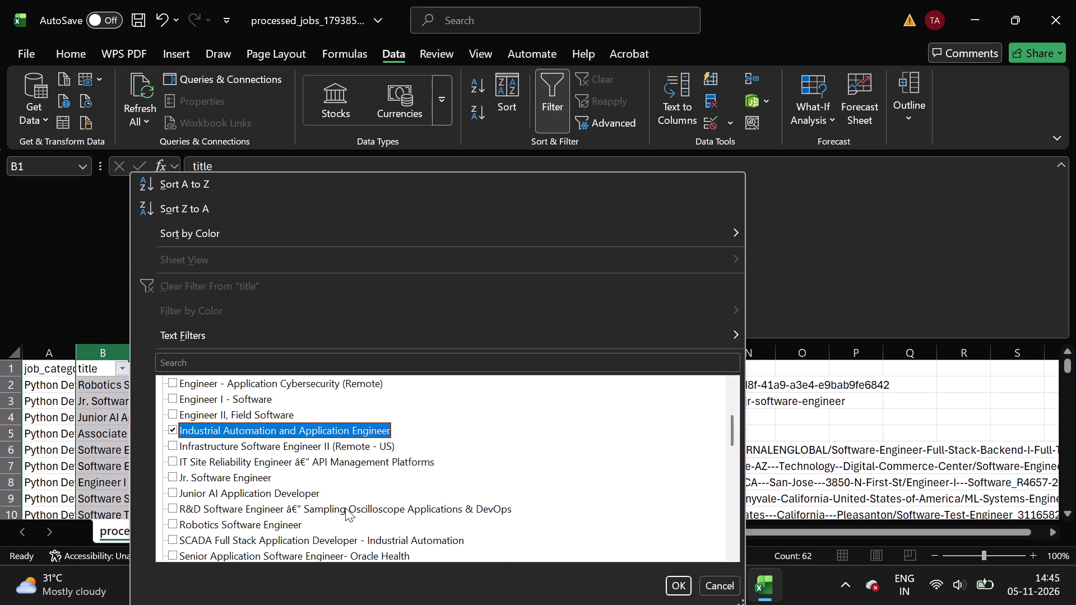
scroll(279, 545, down, 1)
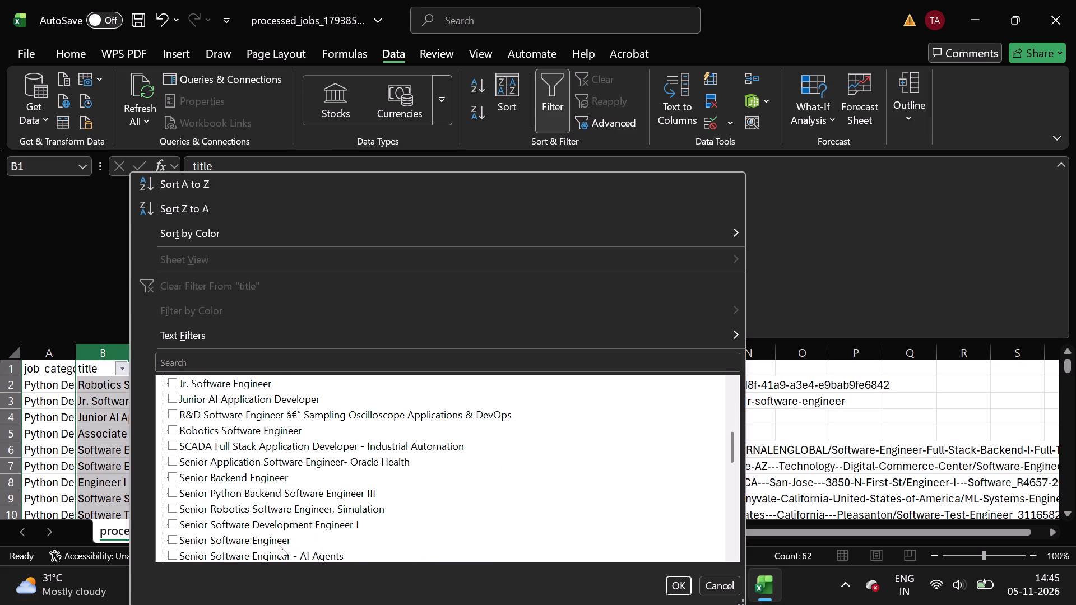
scroll(279, 545, down, 1)
click(352, 460)
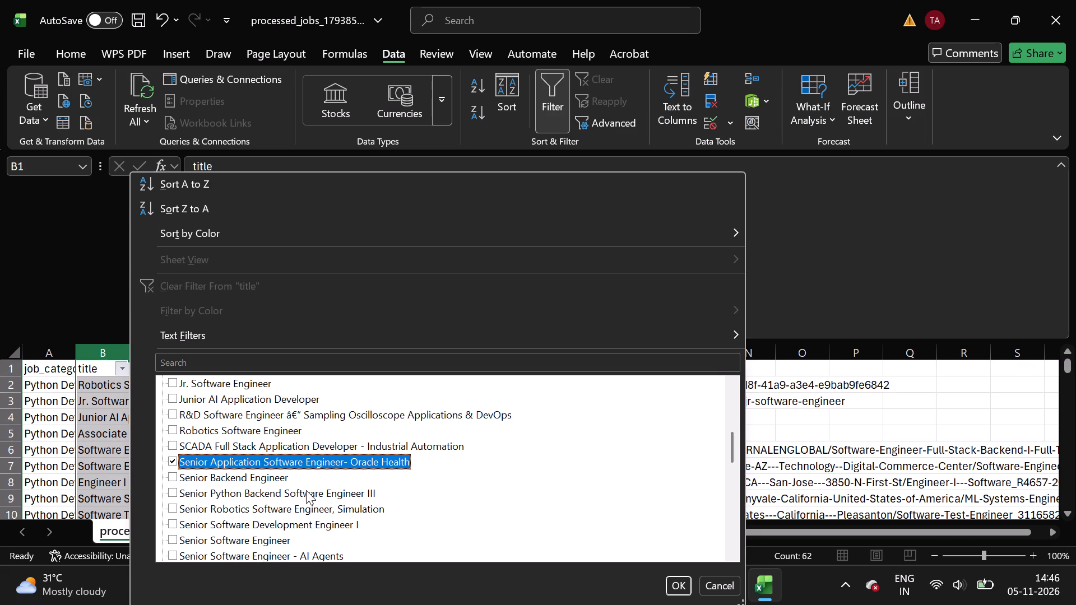
scroll(255, 550, down, 1)
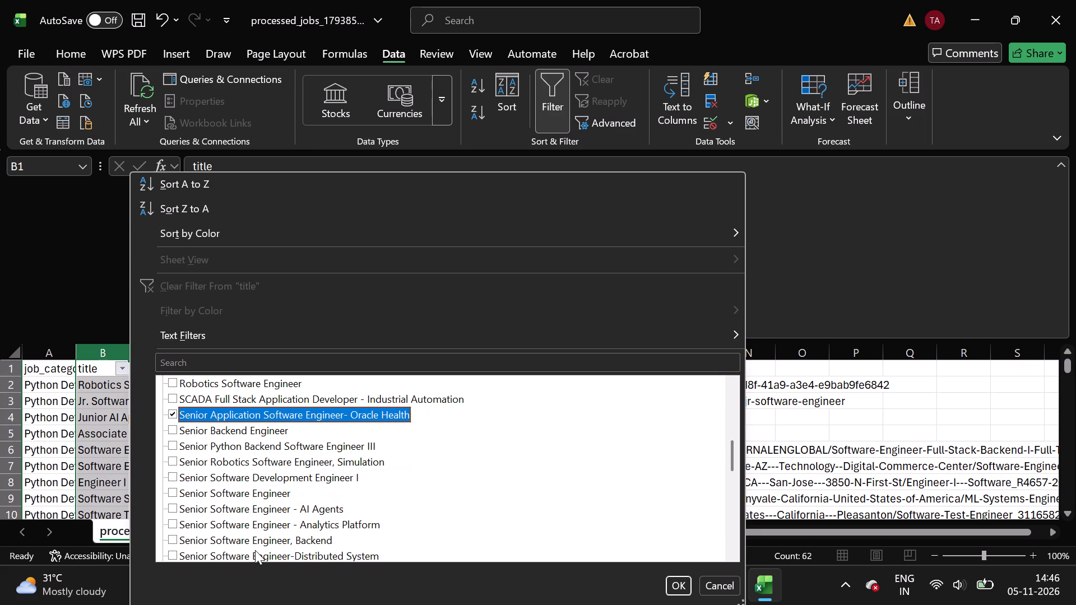
scroll(266, 539, down, 2)
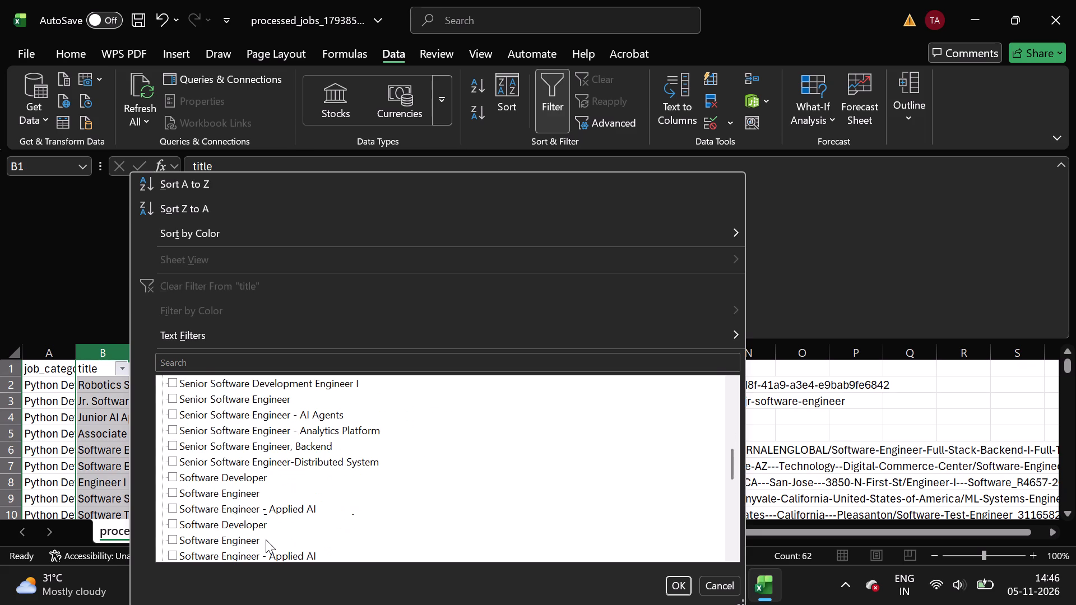
scroll(282, 533, down, 1)
click(285, 461)
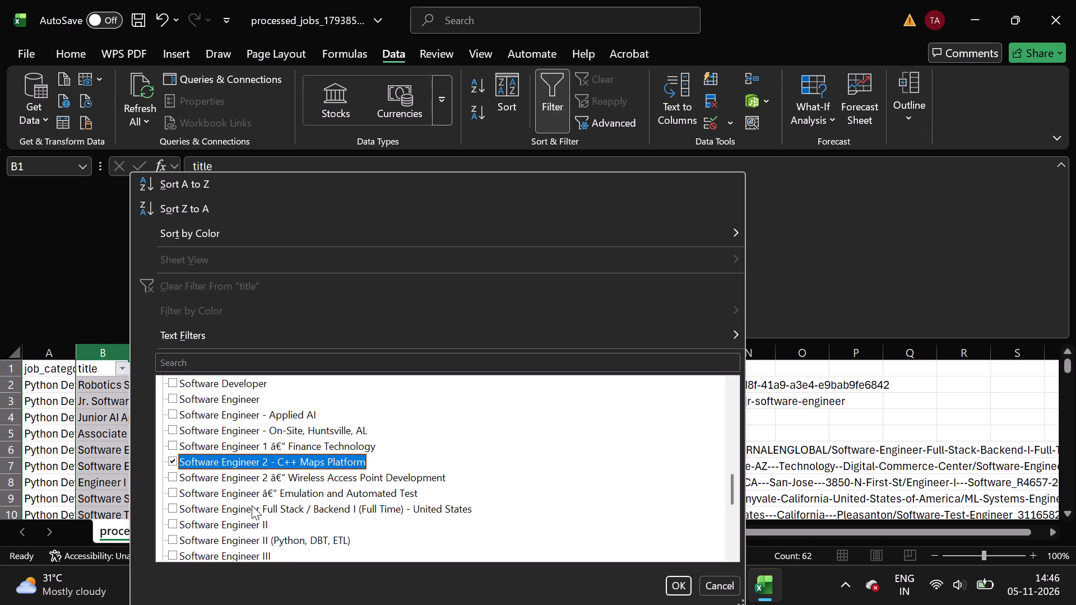
Add Software Systems Engineer, Data Labeling Engineering - Early Career, UX Engineer, API and Data Delivery Team, and (Blanks), and apply the title filter.
scroll(234, 528, down, 3)
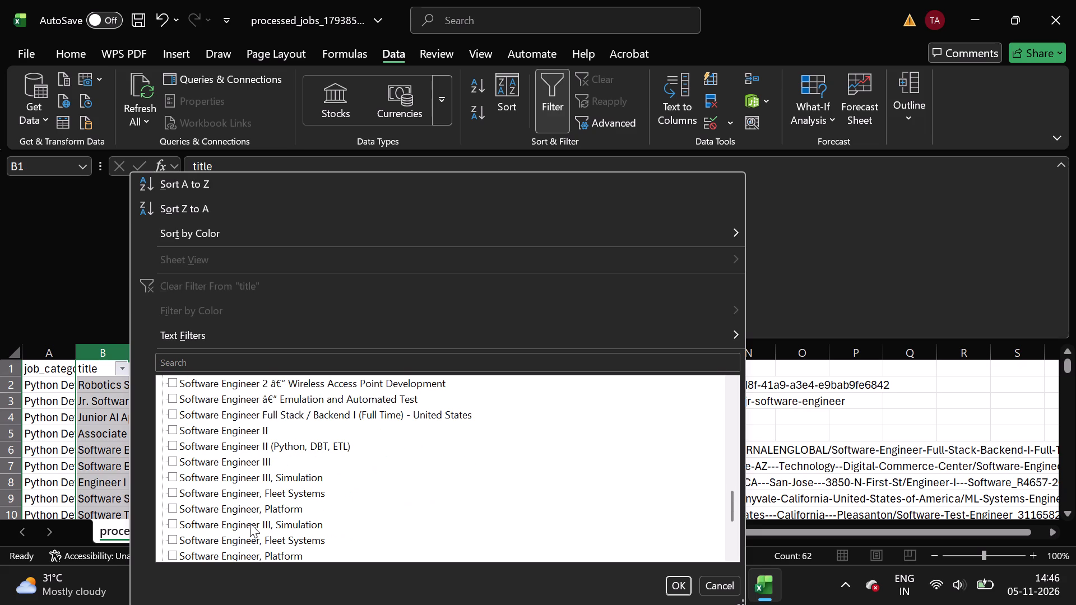
scroll(256, 522, down, 1)
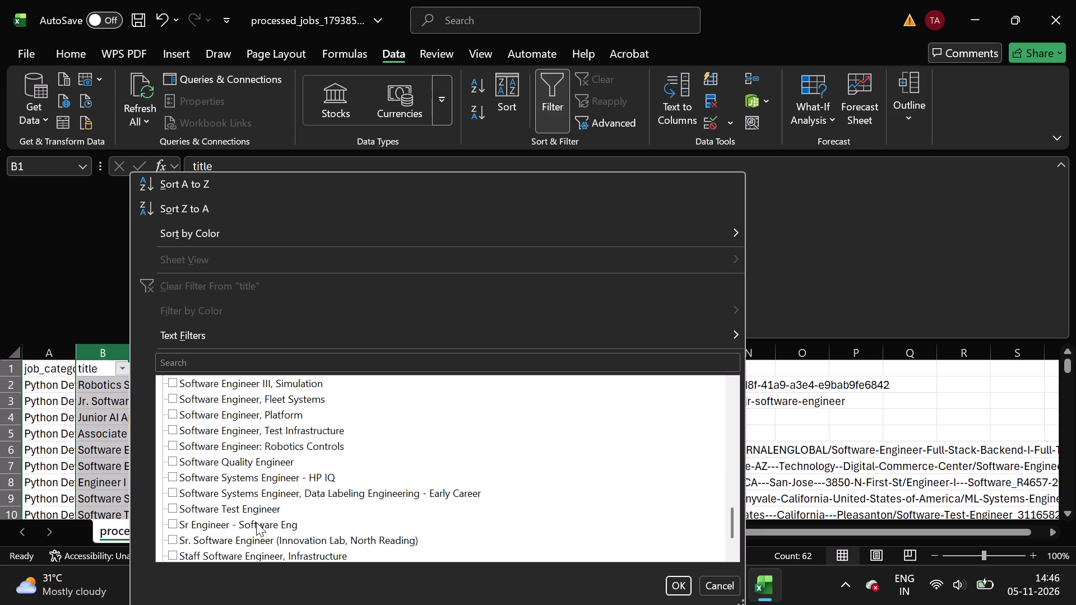
click(290, 486)
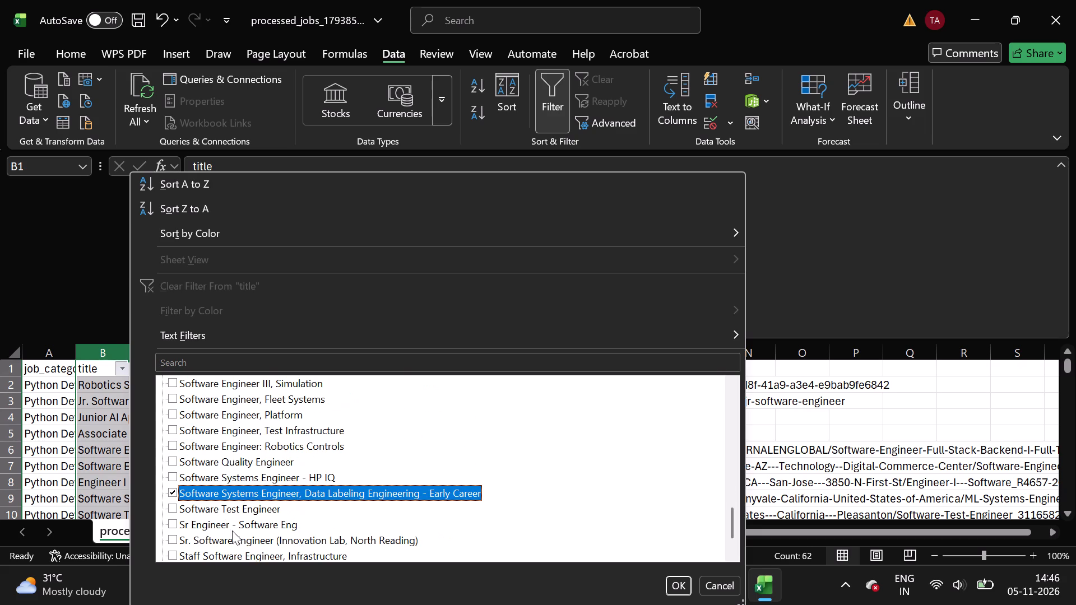
scroll(246, 548, down, 1)
click(187, 539)
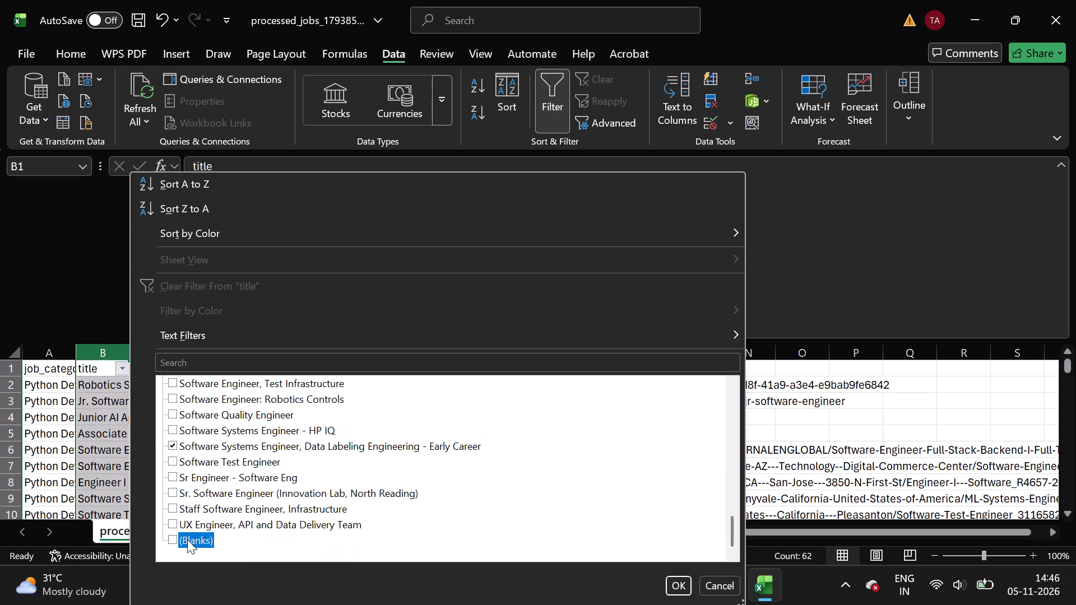
click(331, 524)
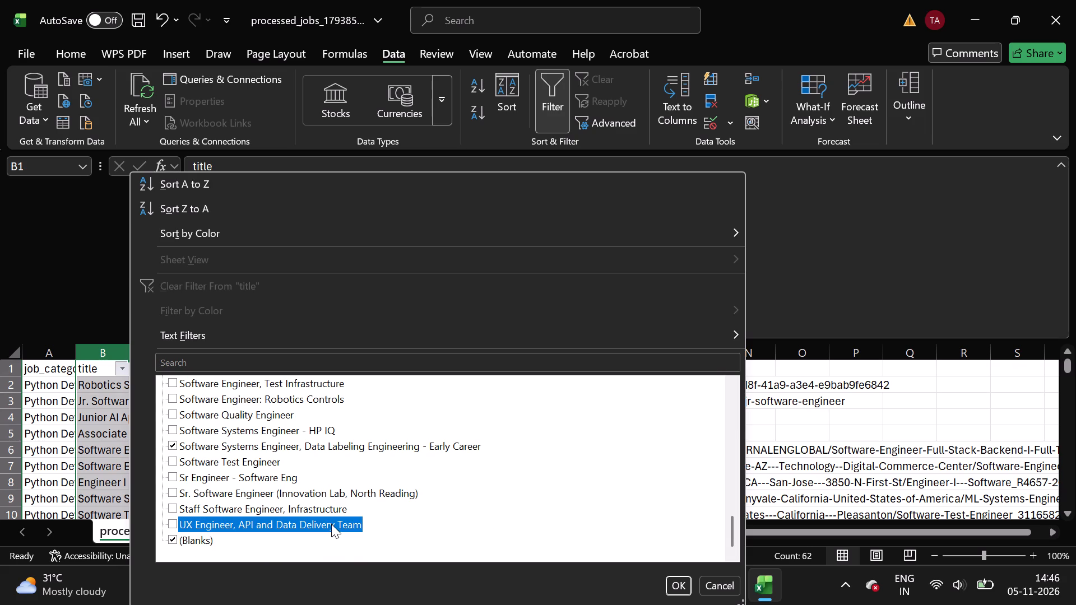
click(674, 582)
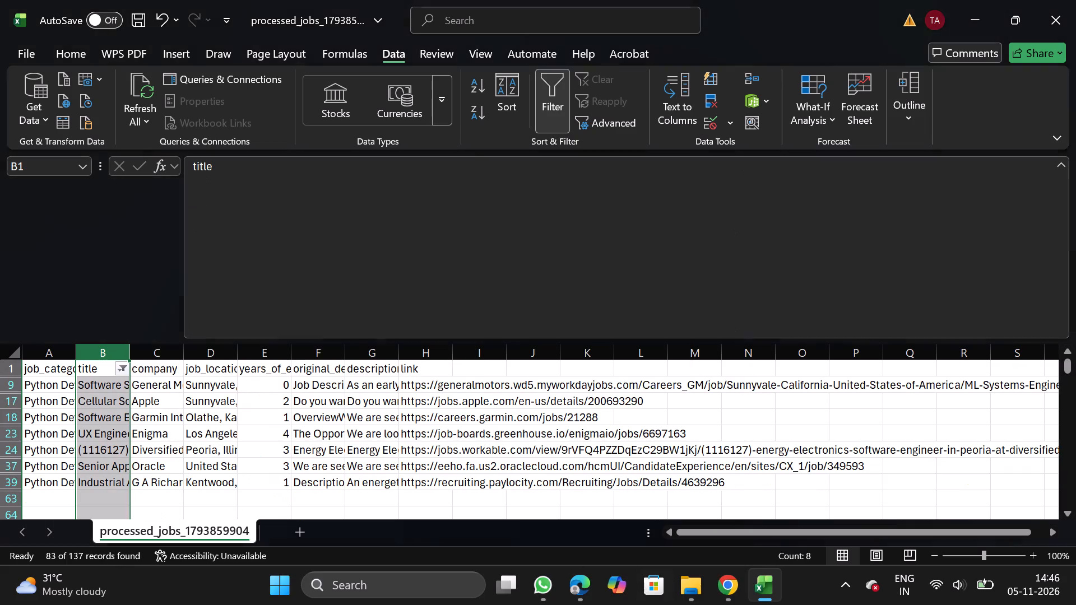
Delete all the filtered unsuitable job rows below the header and remove the filter.
click(7, 384)
key(ctrl+shift+Down)
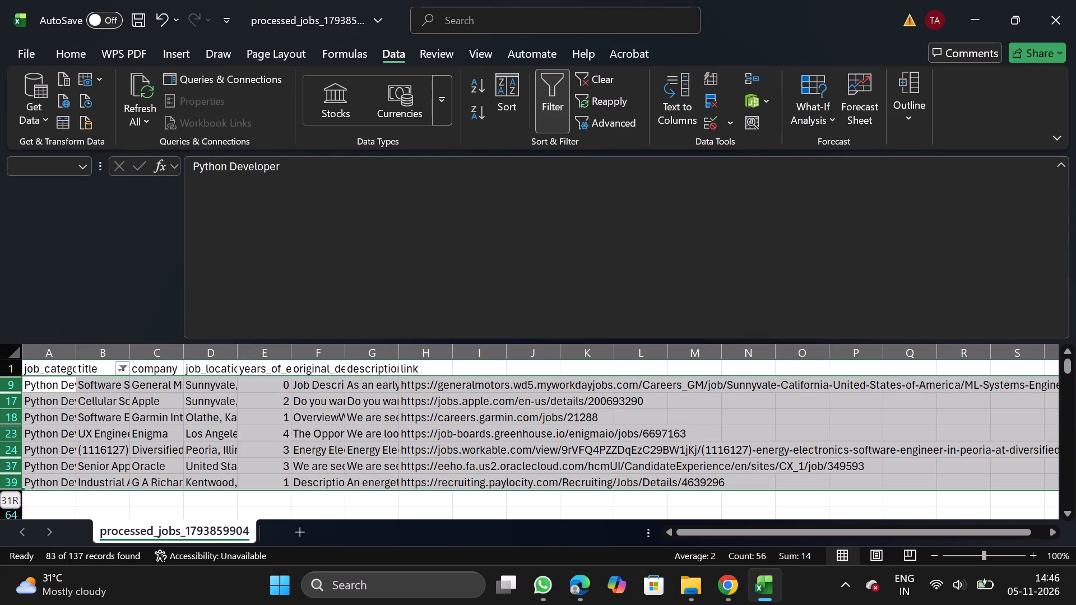
right_click(102, 416)
click(178, 266)
click(556, 119)
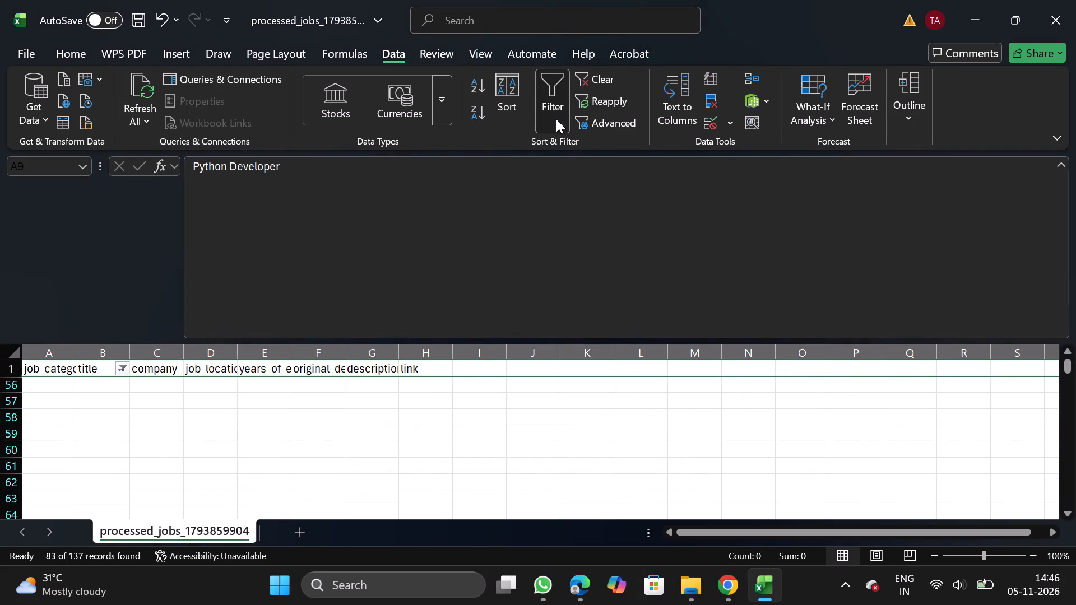
Add filters to header cells B1:J1 and search the title values for lead.
drag(101, 370, 545, 91)
click(545, 91)
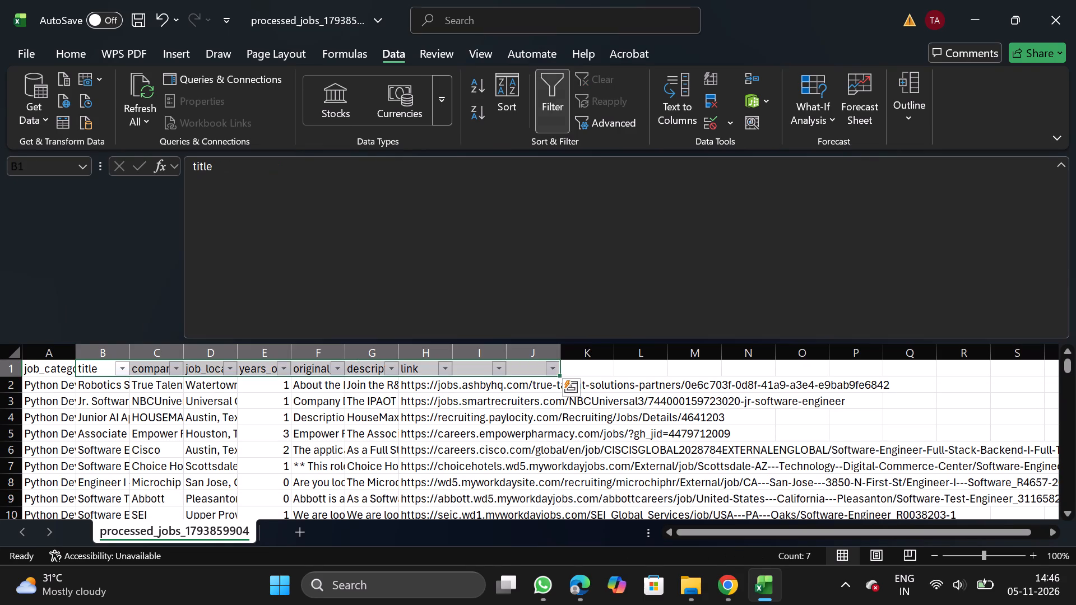
click(117, 368)
click(206, 363)
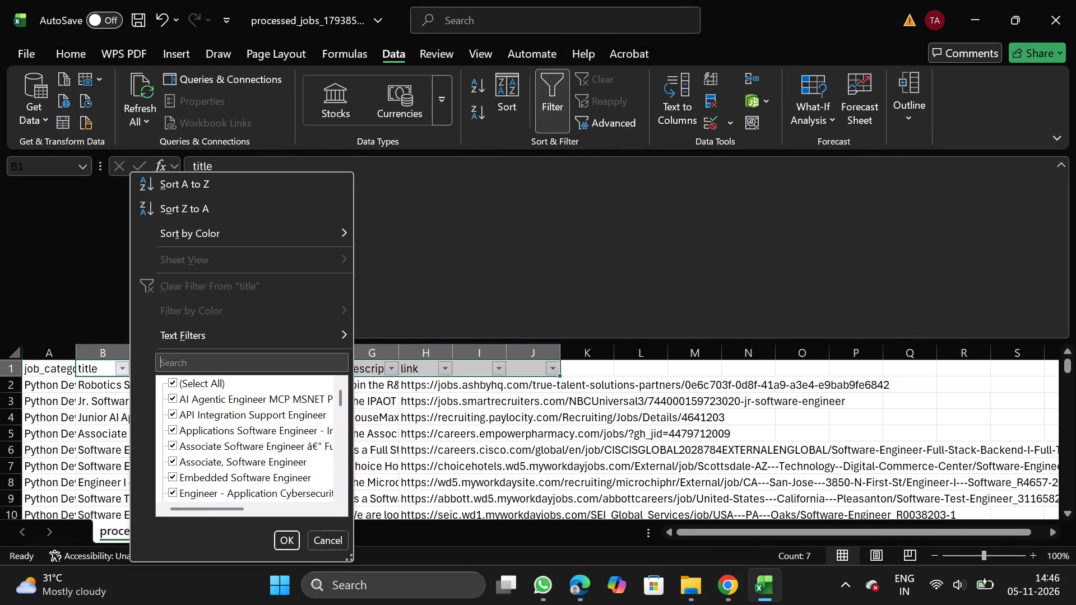
text(lead)
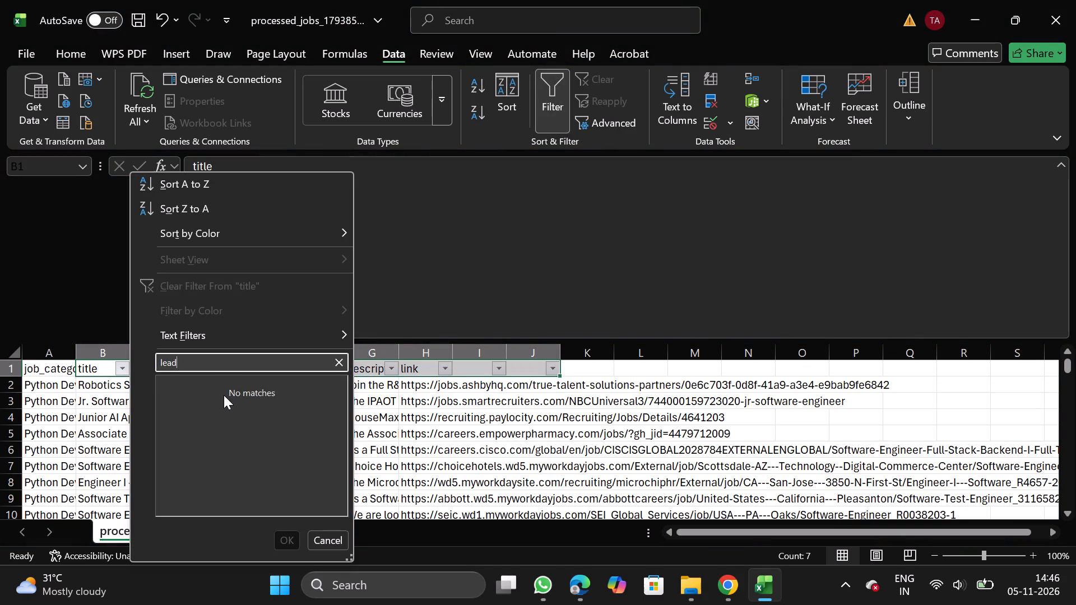
key(BackSpace)
key(BackSpace)
key(BackSpace)
key(BackSpace)
key(BackSpace)
key(BackSpace)
key(BackSpace)
key(BackSpace)
key(BackSpace)
key(BackSpace)
key(BackSpace)
key(BackSpace)
Filter the title column to staff-level titles.
text(staff)
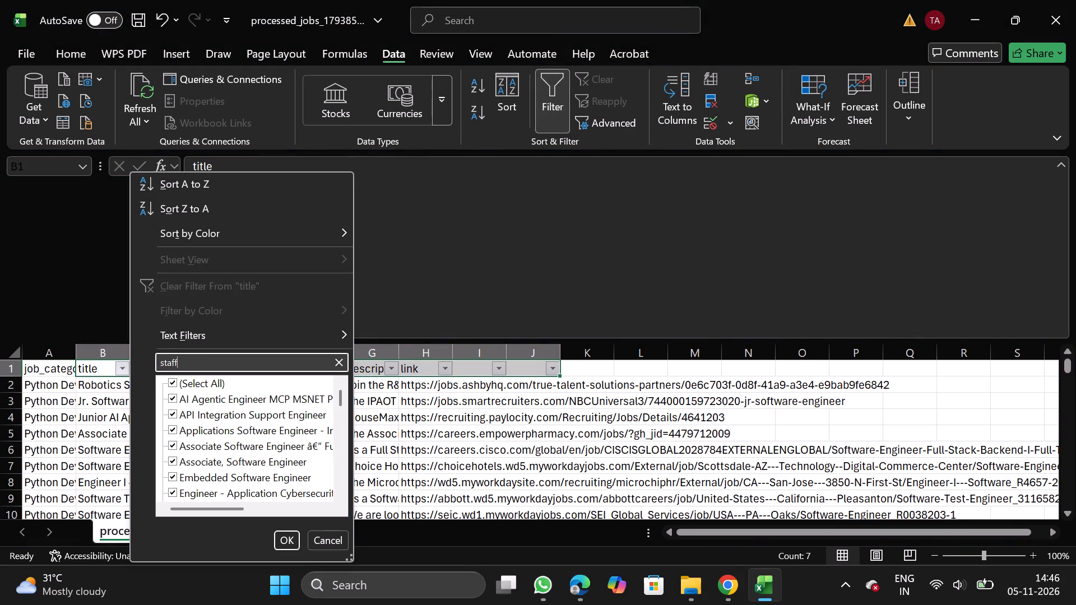
key(BackSpace)
click(284, 539)
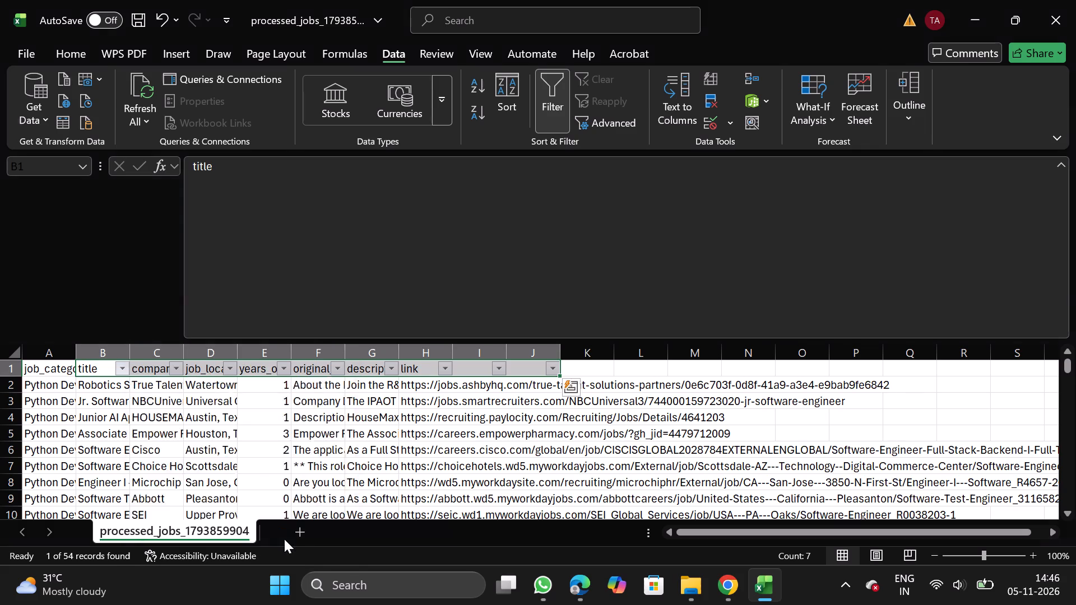
Delete the filtered Staff Software Engineer row and remove the filter.
click(2, 379)
click(3, 382)
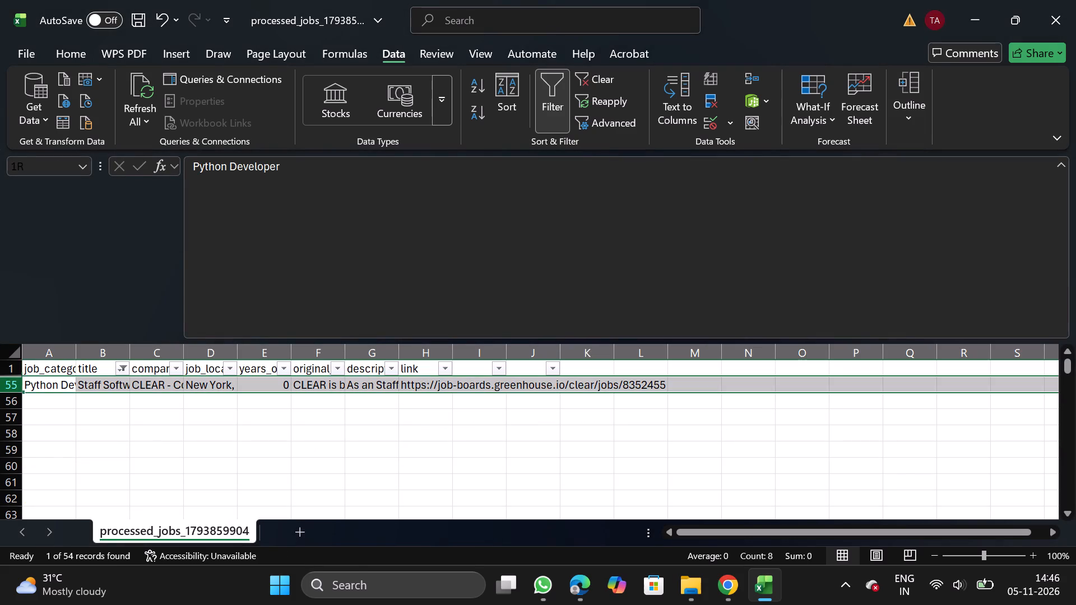
right_click(20, 389)
click(104, 250)
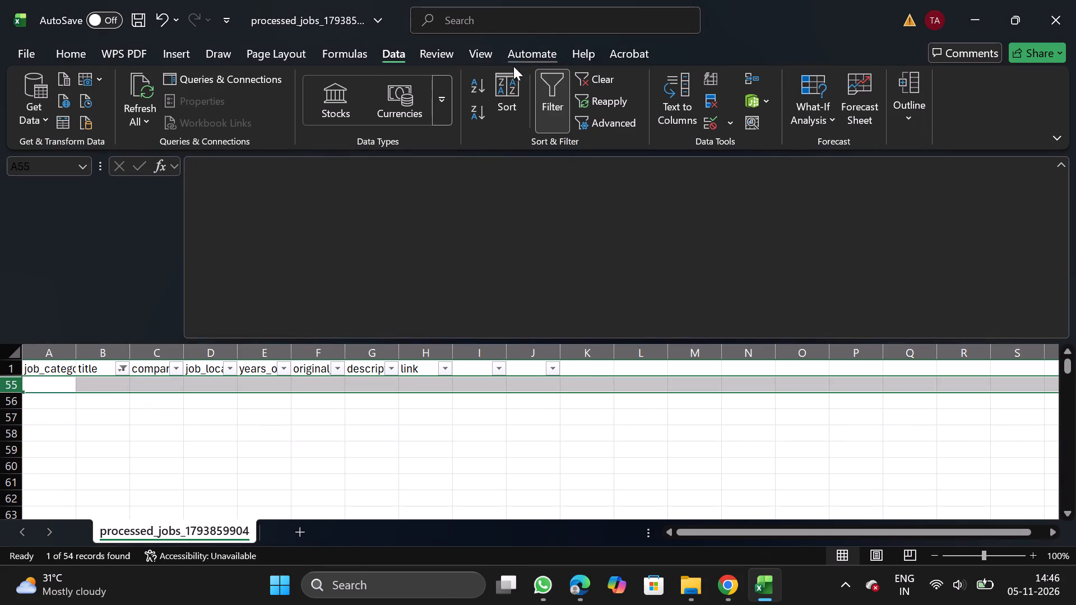
click(549, 97)
Add the filter to the header row again and search the title values for principal.
click(107, 361)
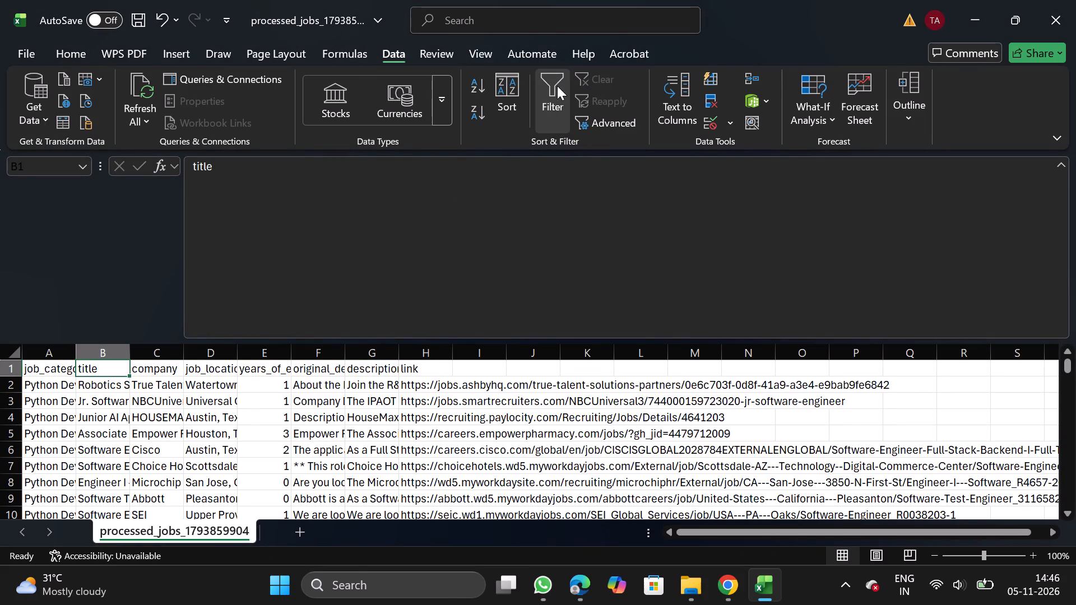
click(557, 86)
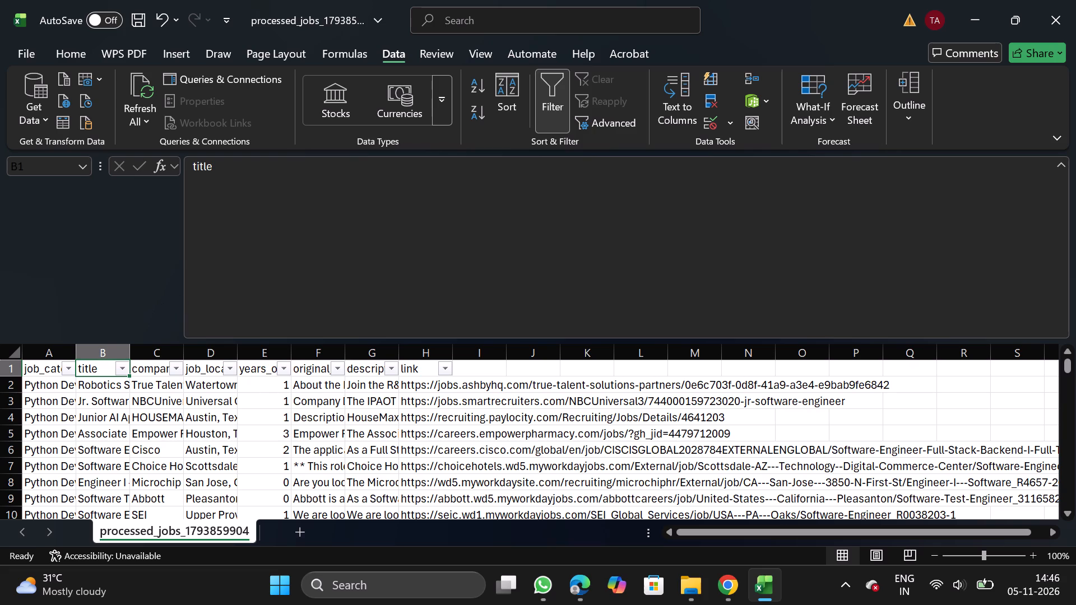
click(117, 369)
click(203, 364)
text(pru)
key(BackSpace)
text(incipal)
key(BackSpace)
key(BackSpace)
key(BackSpace)
key(BackSpace)
key(BackSpace)
key(BackSpace)
key(BackSpace)
key(BackSpace)
key(BackSpace)
key(BackSpace)
key(BackSpace)
key(BackSpace)
key(BackSpace)
key(BackSpace)
key(BackSpace)
key(BackSpace)
key(BackSpace)
key(BackSpace)
key(BackSpace)
key(BackSpace)
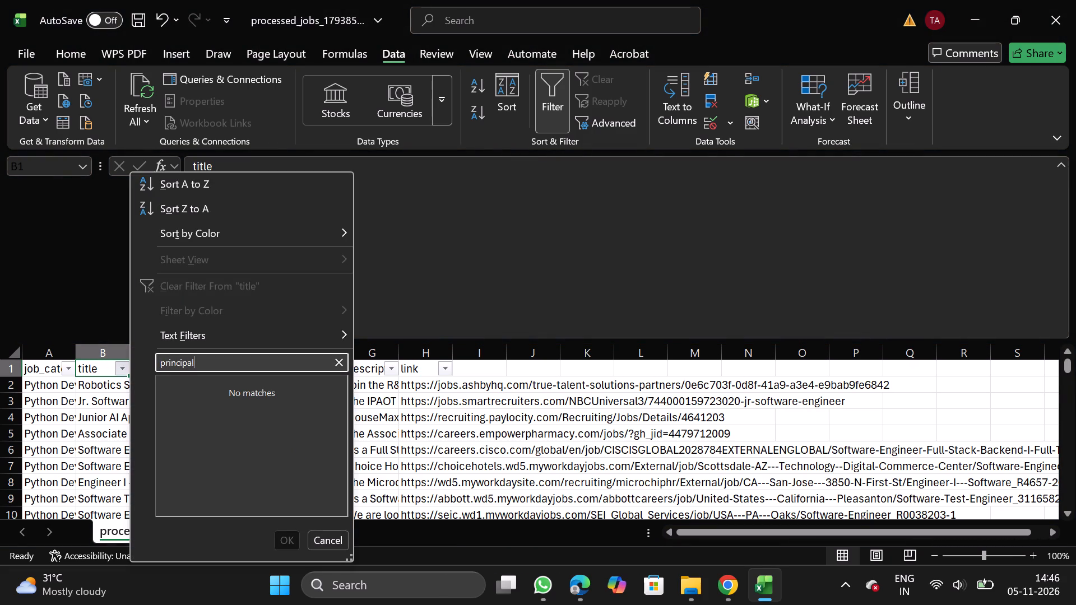
Search the title filter's values for architect.
text(architect)
key(BackSpace)
key(BackSpace)
key(BackSpace)
key(BackSpace)
key(BackSpace)
key(BackSpace)
key(BackSpace)
key(BackSpace)
key(BackSpace)
key(BackSpace)
key(BackSpace)
key(BackSpace)
key(BackSpace)
key(BackSpace)
key(BackSpace)
key(BackSpace)
key(BackSpace)
key(BackSpace)
key(BackSpace)
key(BackSpace)
Filter the title column to titles containing embedded.
text(embd)
key(BackSpace)
text(edded)
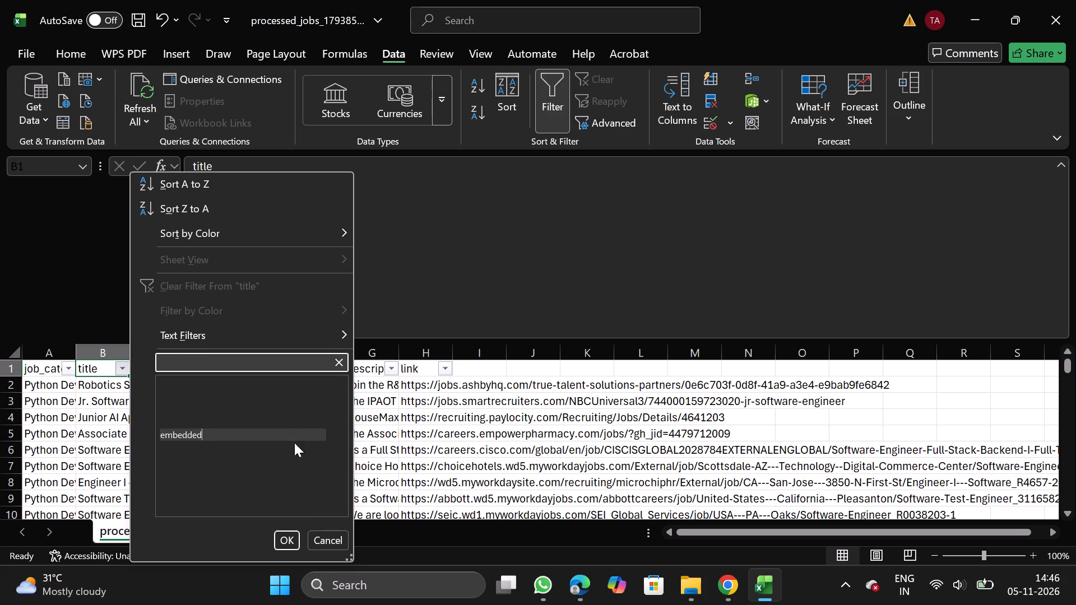
click(287, 546)
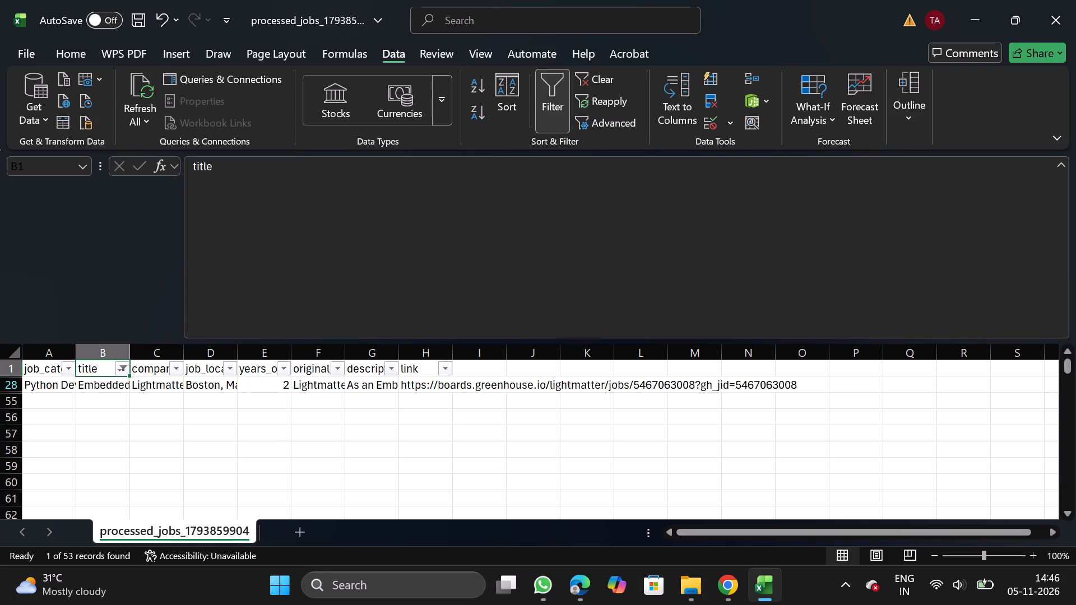
Delete the filtered row with the embedded title and remove the filter from the sheet.
drag(4, 383, 34, 385)
right_click(34, 385)
click(116, 254)
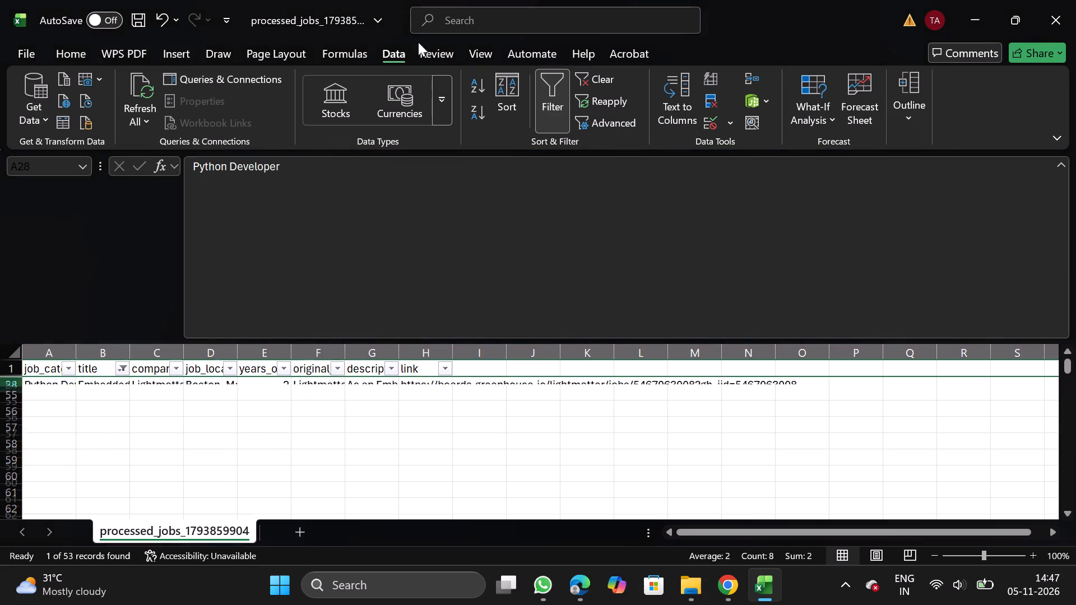
click(553, 96)
click(549, 108)
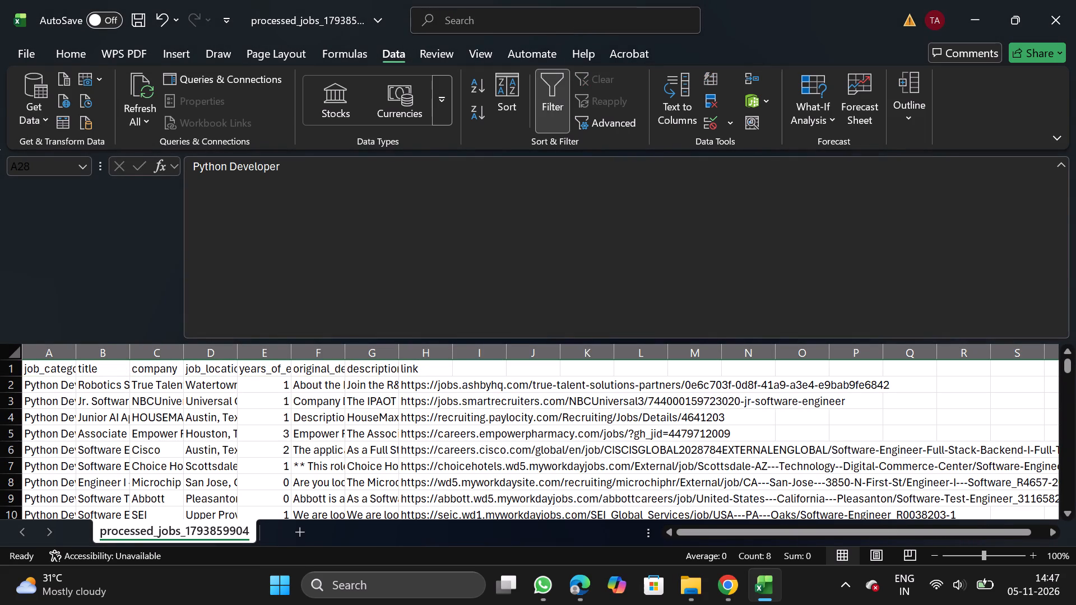
Add the filter to the header row again and search the title values for consult.
click(93, 366)
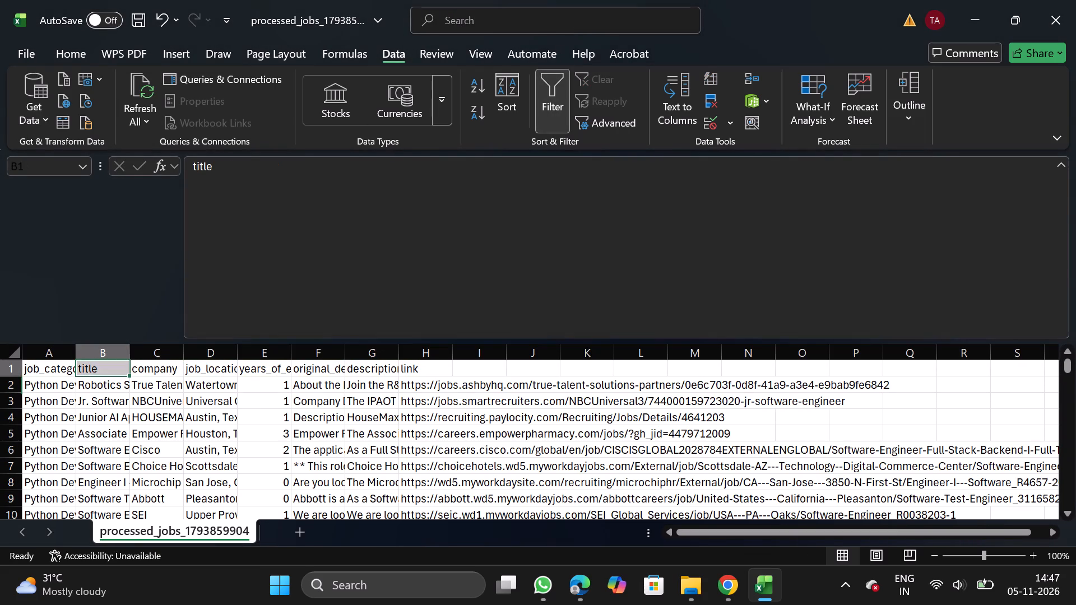
click(530, 105)
click(550, 99)
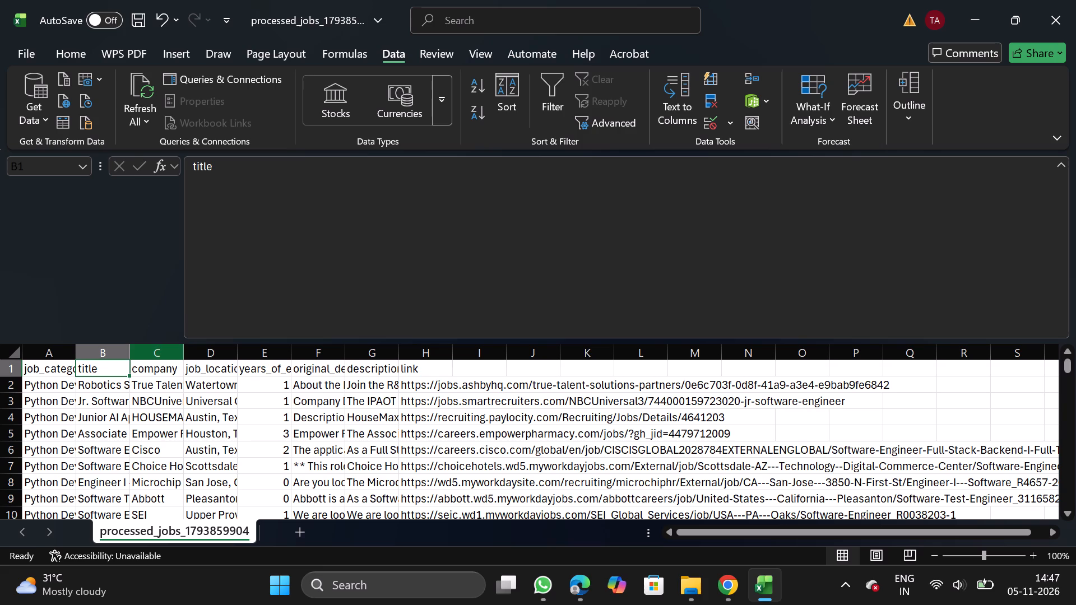
click(548, 92)
click(119, 367)
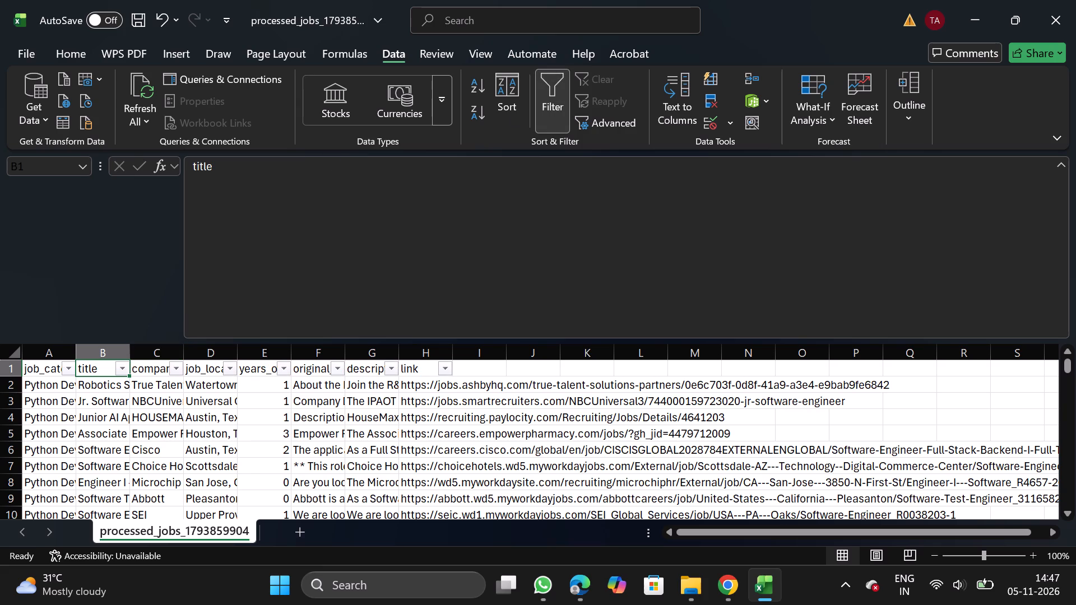
click(180, 364)
text(consult)
key(BackSpace)
key(BackSpace)
key(BackSpace)
key(BackSpace)
key(BackSpace)
key(BackSpace)
key(BackSpace)
key(BackSpace)
key(BackSpace)
key(BackSpace)
key(BackSpace)
key(BackSpace)
key(BackSpace)
key(BackSpace)
key(BackSpace)
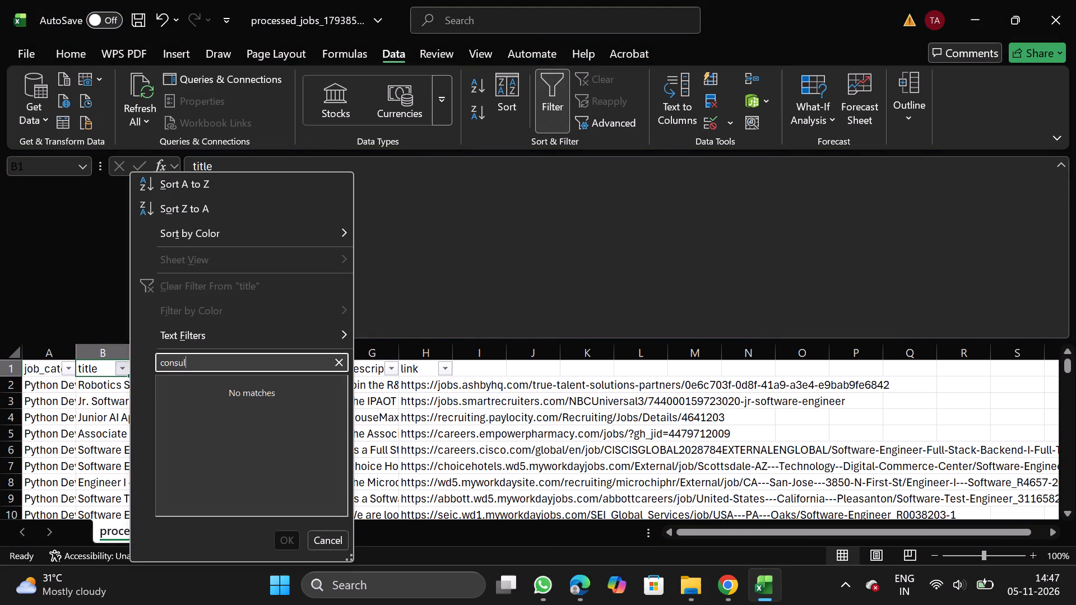
Search the title filter's values for enterprise.
text(enterprise)
key(BackSpace)
key(BackSpace)
key(BackSpace)
key(BackSpace)
key(BackSpace)
key(BackSpace)
key(BackSpace)
key(BackSpace)
key(BackSpace)
key(BackSpace)
key(BackSpace)
key(BackSpace)
key(BackSpace)
key(BackSpace)
key(BackSpace)
key(BackSpace)
key(BackSpace)
key(BackSpace)
key(BackSpace)
key(BackSpace)
Search the title filter's values for lead.
text(lead)
key(BackSpace)
key(BackSpace)
key(BackSpace)
key(BackSpace)
key(BackSpace)
key(BackSpace)
key(BackSpace)
key(BackSpace)
key(BackSpace)
key(BackSpace)
key(BackSpace)
Search the title filter's values for staff.
text(staff)
key(BackSpace)
key(BackSpace)
key(BackSpace)
key(BackSpace)
key(BackSpace)
key(BackSpace)
key(BackSpace)
key(BackSpace)
key(BackSpace)
key(BackSpace)
key(BackSpace)
key(BackSpace)
key(BackSpace)
key(BackSpace)
key(BackSpace)
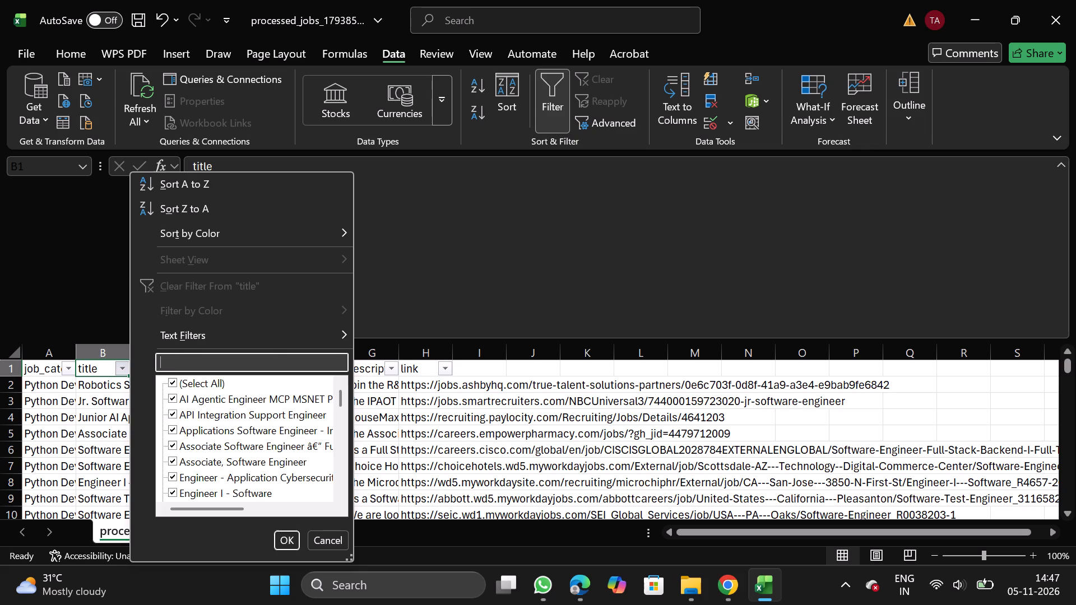
Search the title filter's values for principal, without applying it, and remove the header filter.
text(pr)
key(BackSpace)
text(rincipal)
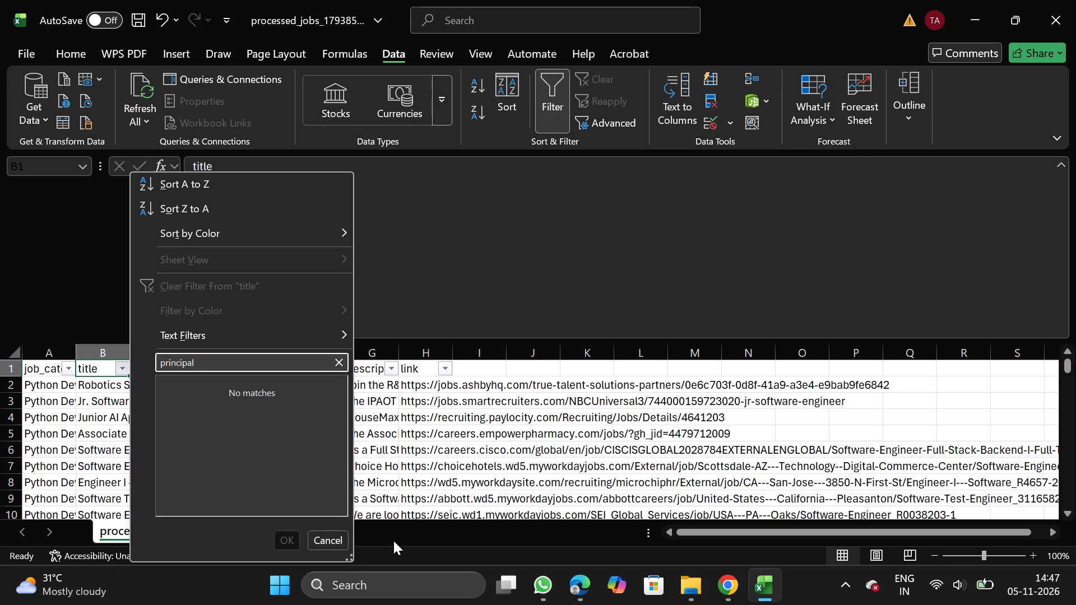
click(331, 536)
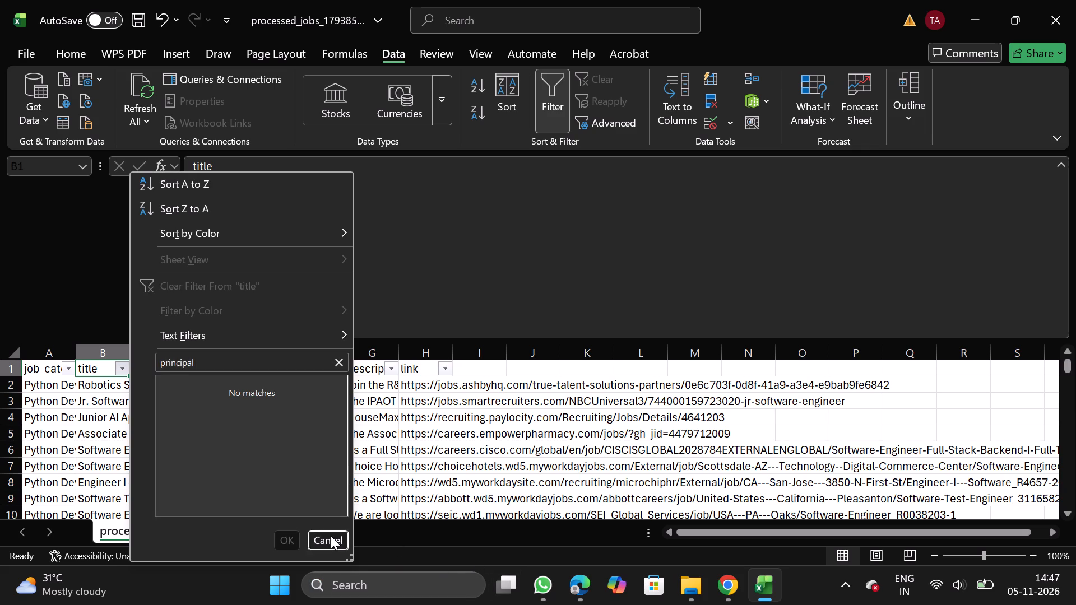
click(563, 95)
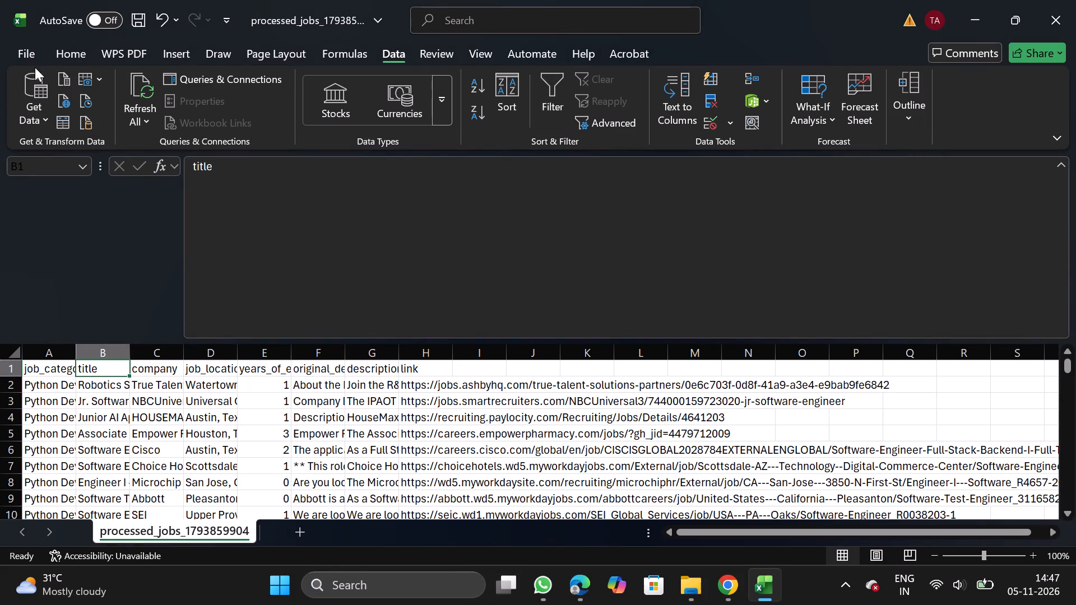
Add a filter to the company column only and search its values for walmart.
click(151, 353)
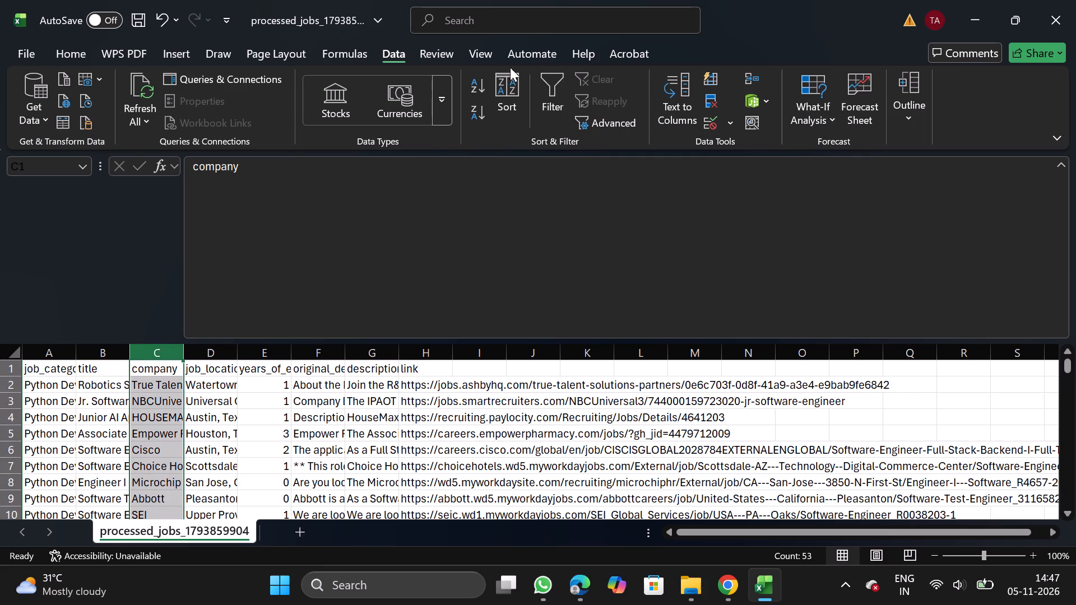
click(552, 96)
drag(173, 367, 250, 375)
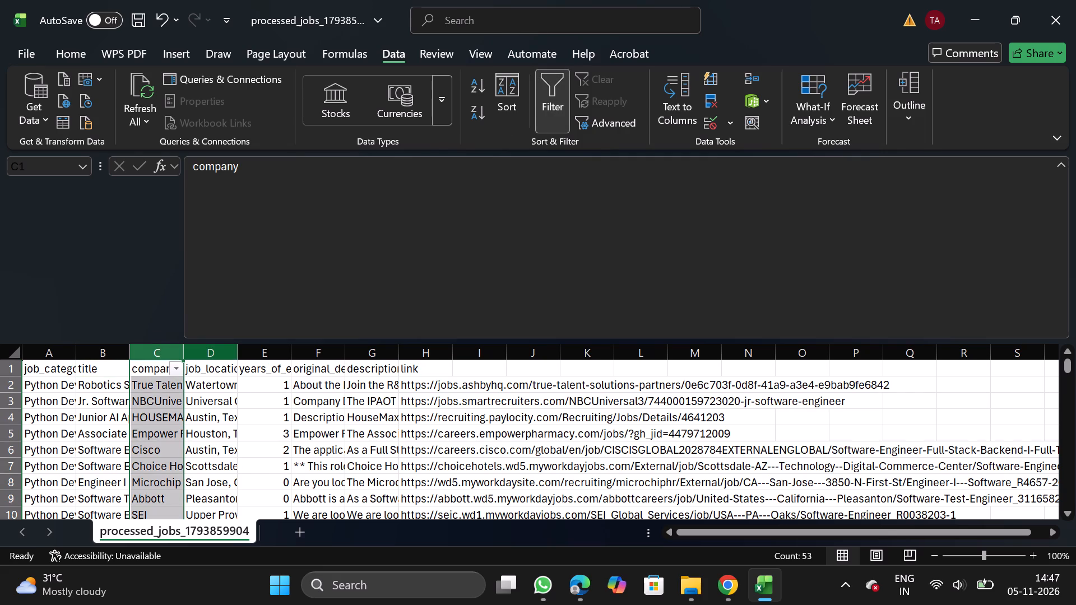
drag(250, 375, 173, 362)
click(173, 362)
click(178, 369)
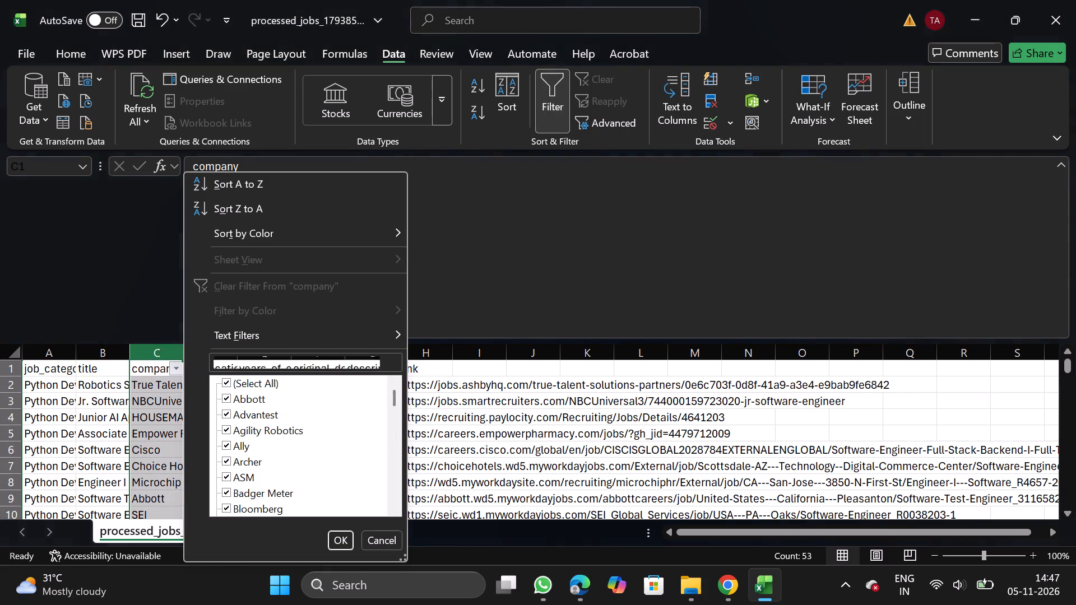
click(272, 369)
click(254, 364)
text(walm)
key(BackSpace)
text(mart)
key(BackSpace)
key(BackSpace)
key(BackSpace)
key(BackSpace)
key(BackSpace)
key(BackSpace)
key(BackSpace)
key(BackSpace)
key(BackSpace)
key(BackSpace)
key(BackSpace)
key(BackSpace)
key(BackSpace)
key(BackSpace)
key(BackSpace)
key(BackSpace)
Search the company filter's values for dried.
text(dried)
key(BackSpace)
key(BackSpace)
key(BackSpace)
key(BackSpace)
key(BackSpace)
key(BackSpace)
key(BackSpace)
key(BackSpace)
key(BackSpace)
key(BackSpace)
key(BackSpace)
key(BackSpace)
key(BackSpace)
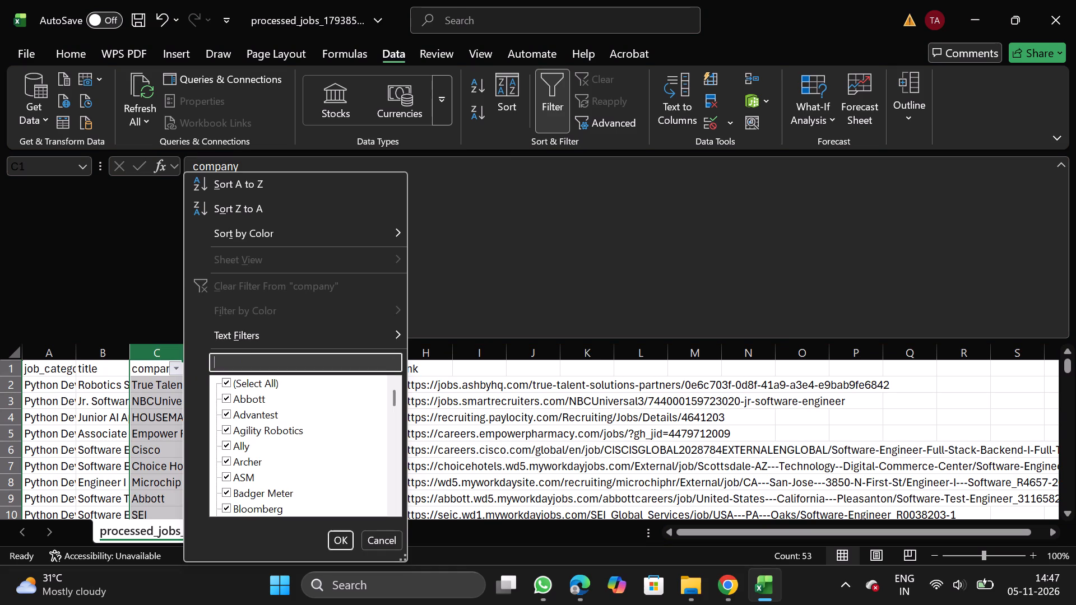
Search the company filter's values for capital.
text(capital)
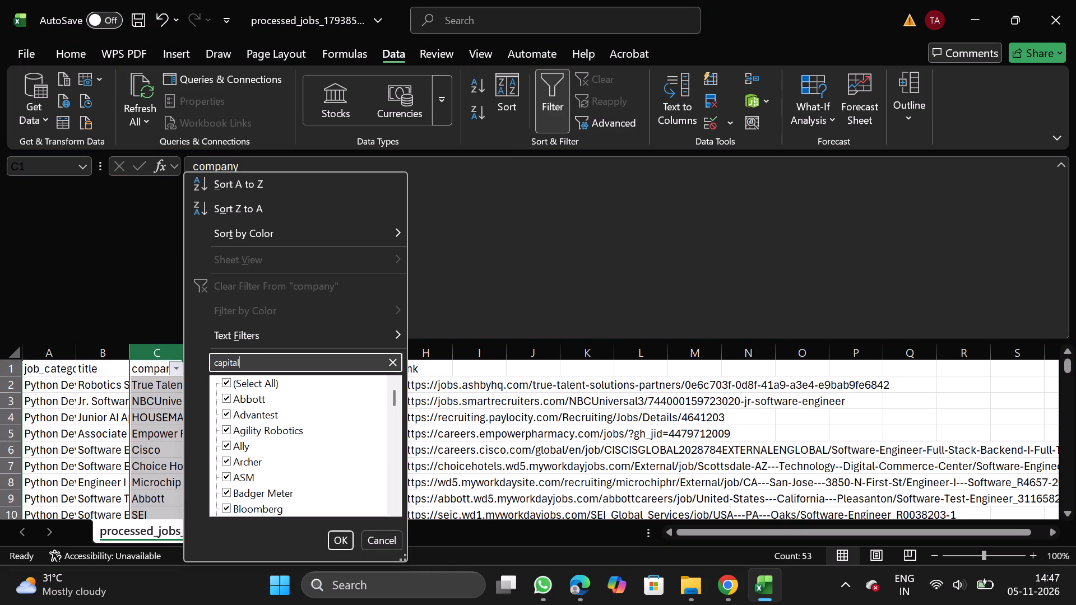
key(BackSpace)
key(BackSpace)
key(BackSpace)
key(BackSpace)
key(BackSpace)
key(BackSpace)
key(BackSpace)
key(BackSpace)
key(BackSpace)
key(BackSpace)
key(BackSpace)
key(BackSpace)
key(BackSpace)
key(BackSpace)
key(BackSpace)
key(BackSpace)
key(BackSpace)
Search the company filter's values for under.
text(under)
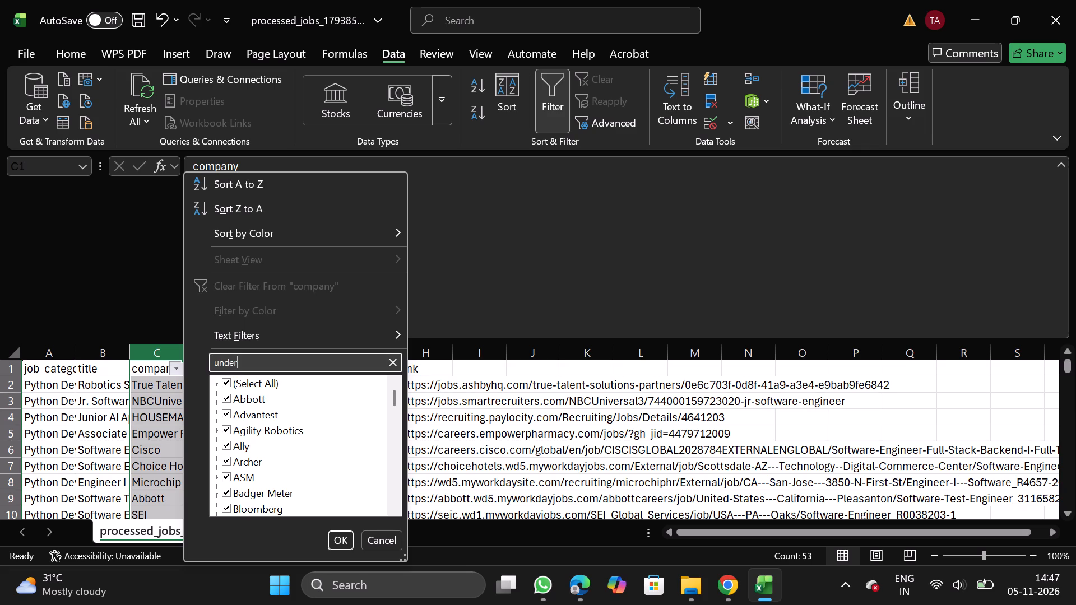
key(BackSpace)
key(BackSpace)
key(BackSpace)
key(BackSpace)
key(BackSpace)
key(BackSpace)
key(BackSpace)
key(BackSpace)
key(BackSpace)
key(BackSpace)
key(BackSpace)
key(BackSpace)
key(BackSpace)
Search the company filter's values for hunt.
text(hunt)
key(BackSpace)
key(BackSpace)
key(BackSpace)
key(BackSpace)
key(BackSpace)
key(BackSpace)
key(BackSpace)
key(BackSpace)
key(BackSpace)
key(BackSpace)
key(BackSpace)
key(BackSpace)
key(BackSpace)
key(BackSpace)
key(BackSpace)
key(BackSpace)
key(BackSpace)
Search the company filter's values for skim.
text(skim)
key(BackSpace)
key(BackSpace)
key(BackSpace)
key(BackSpace)
key(BackSpace)
key(BackSpace)
key(BackSpace)
key(BackSpace)
key(BackSpace)
key(BackSpace)
key(BackSpace)
key(BackSpace)
key(BackSpace)
key(BackSpace)
key(BackSpace)
key(BackSpace)
Search the company filter's values for ape.
text(ape)
key(BackSpace)
key(BackSpace)
key(BackSpace)
key(BackSpace)
key(BackSpace)
key(BackSpace)
key(BackSpace)
key(BackSpace)
key(BackSpace)
key(BackSpace)
Search the company filter's values for in landme, without applying it, and remove the header filter.
text(in landme)
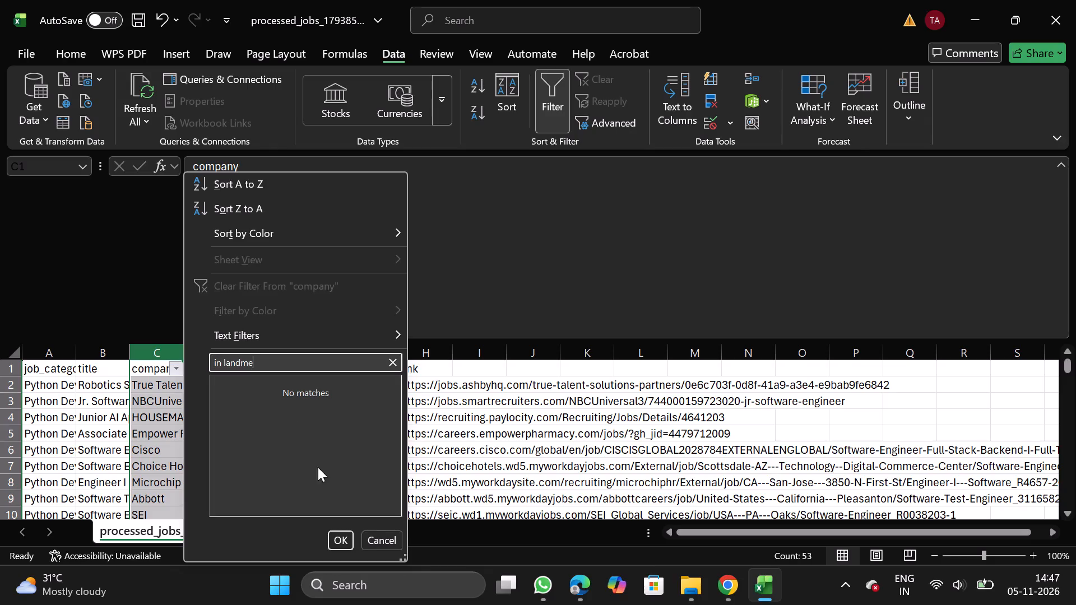
click(371, 541)
click(554, 76)
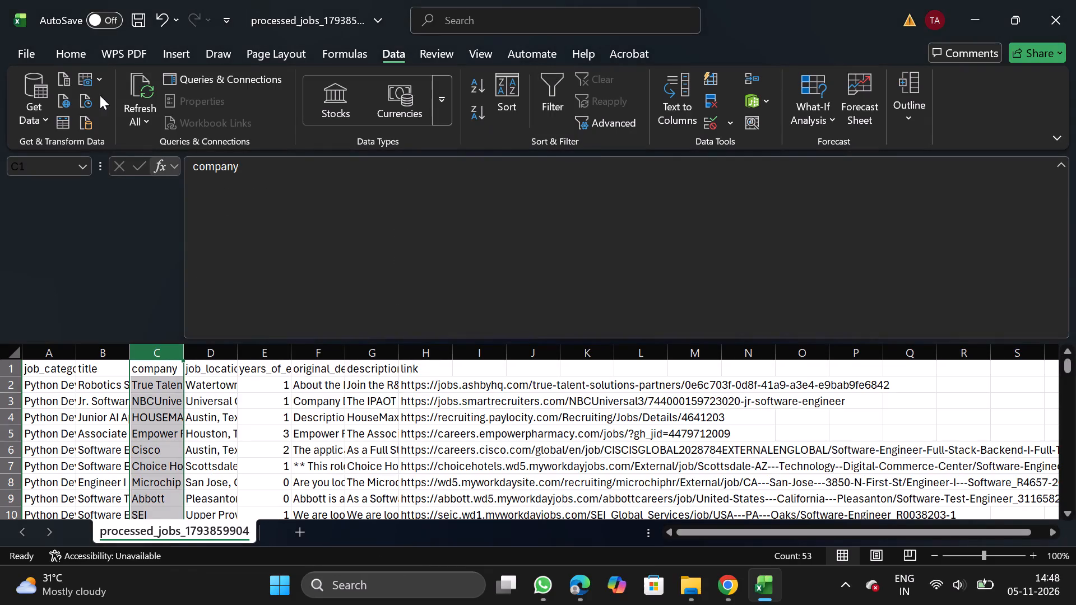
Save a copy of the cleaned CSV as Python_11_05 in the Daily Scraping jobs folder under Documents.
click(34, 57)
double_click(64, 288)
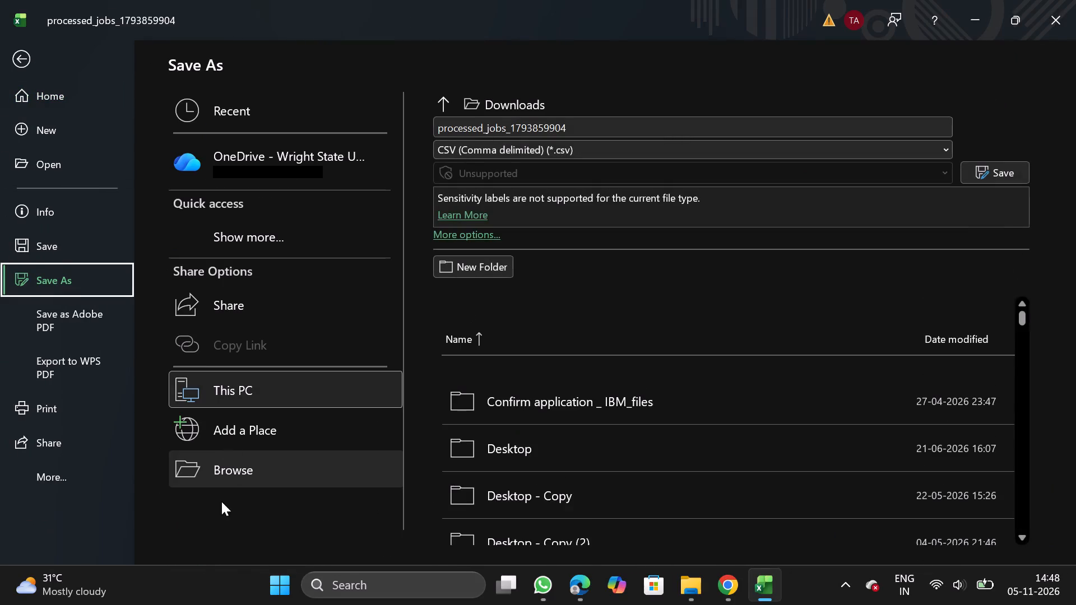
triple_click(248, 478)
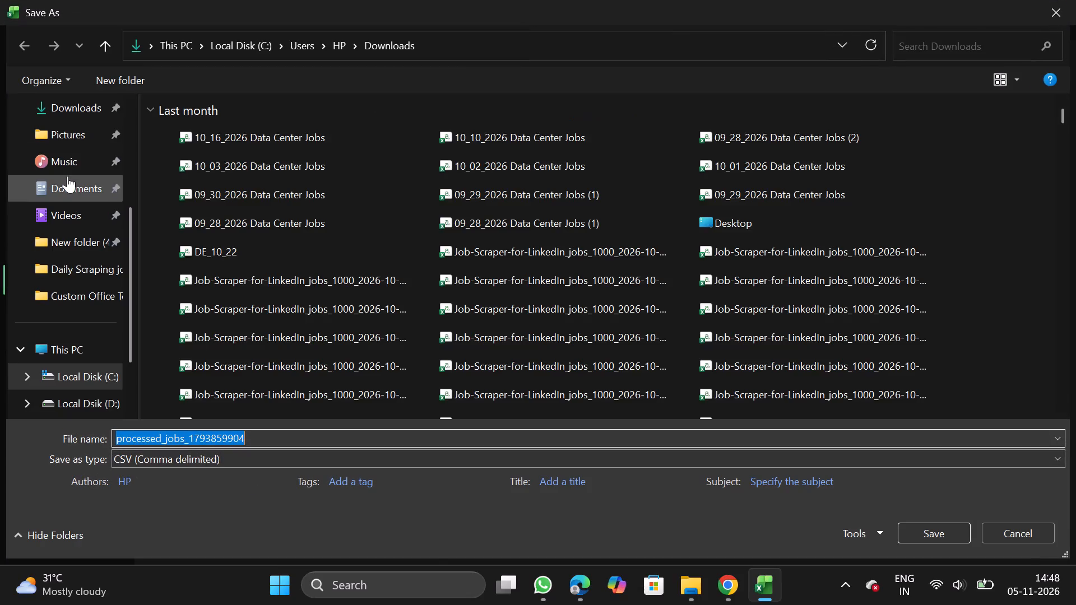
double_click(67, 176)
double_click(268, 183)
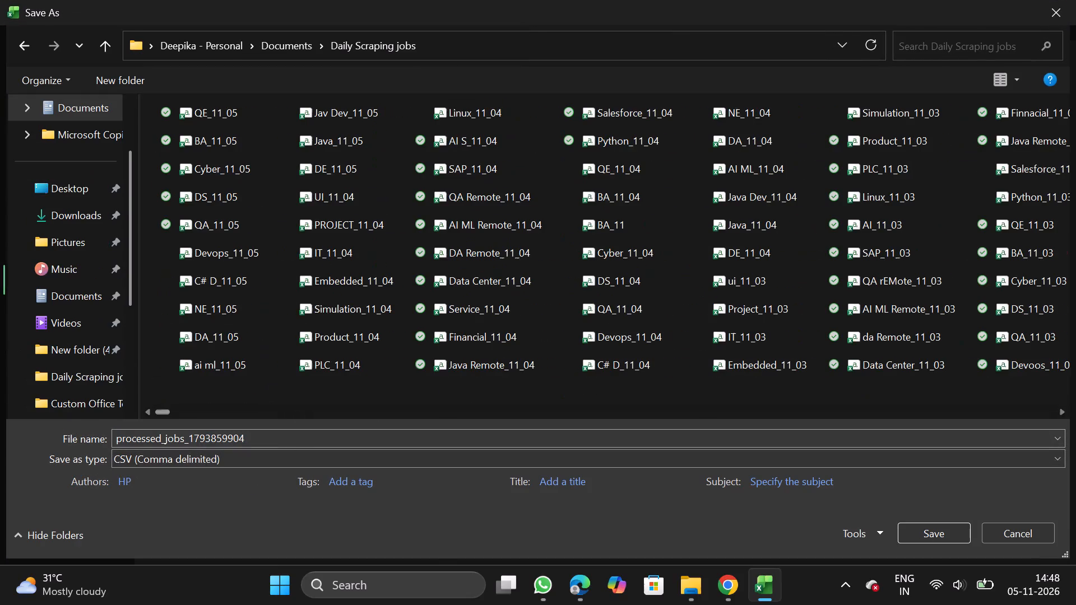
click(299, 443)
key(BackSpace)
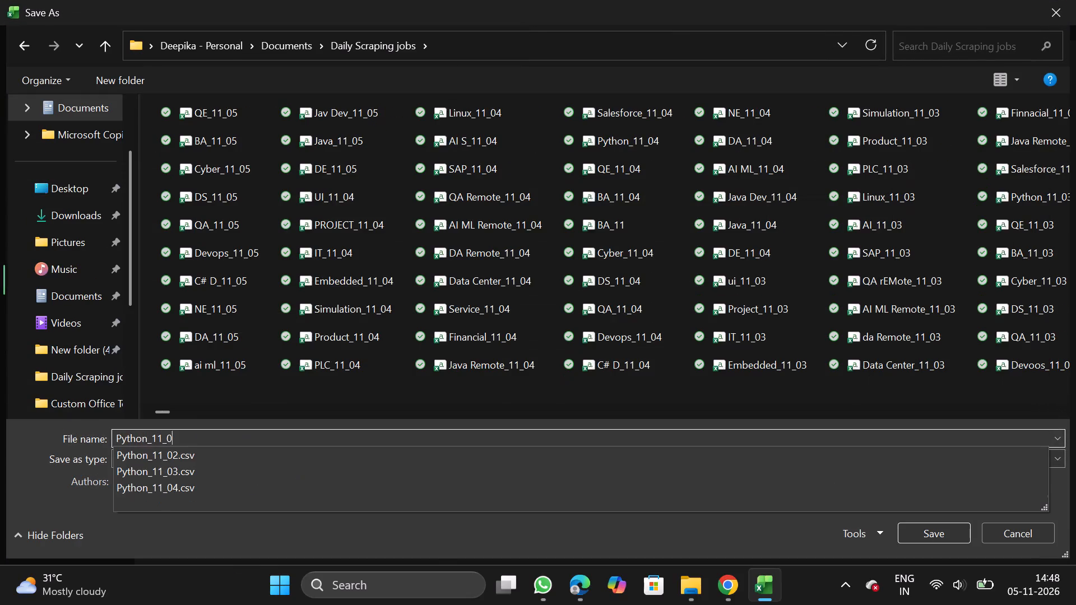
click(930, 537)
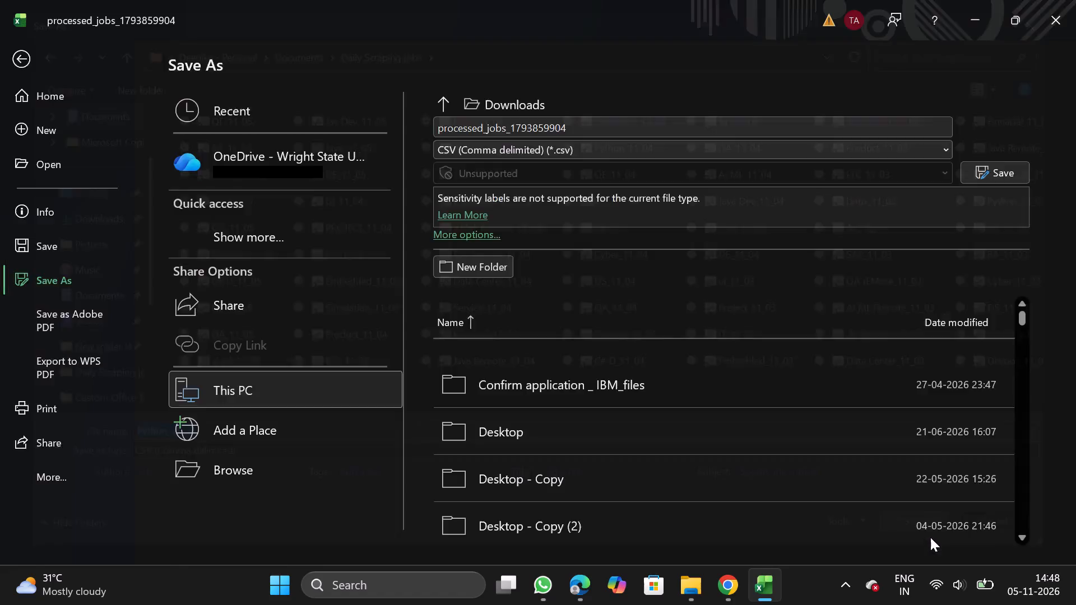
Switch to NextGenApply in Chrome and bulk upload the Python_11_05.csv file as new jobs.
click(727, 589)
scroll(571, 492, down, 1)
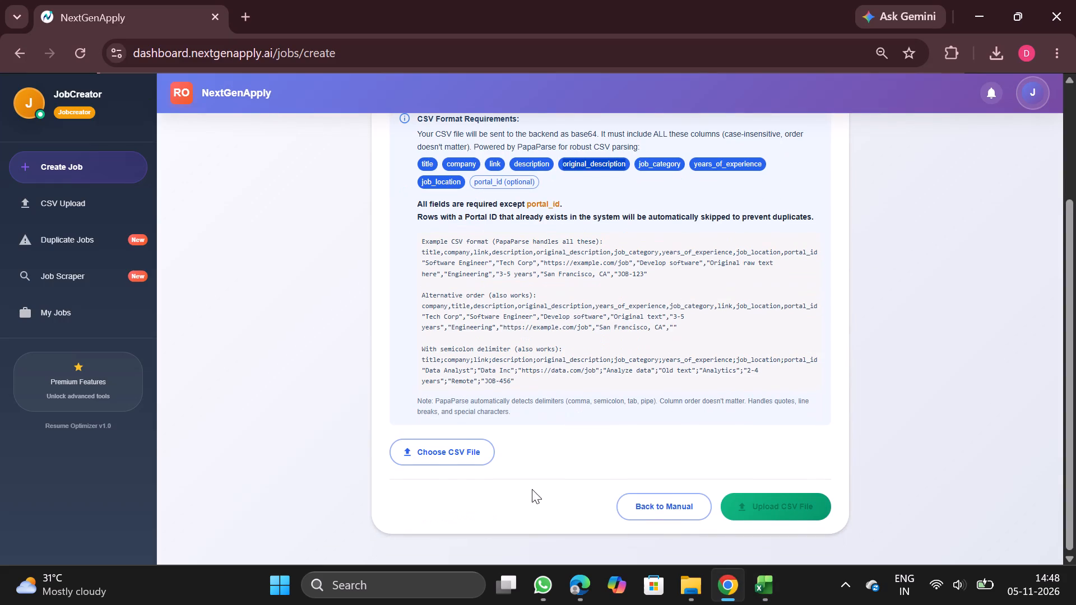
click(461, 468)
click(458, 446)
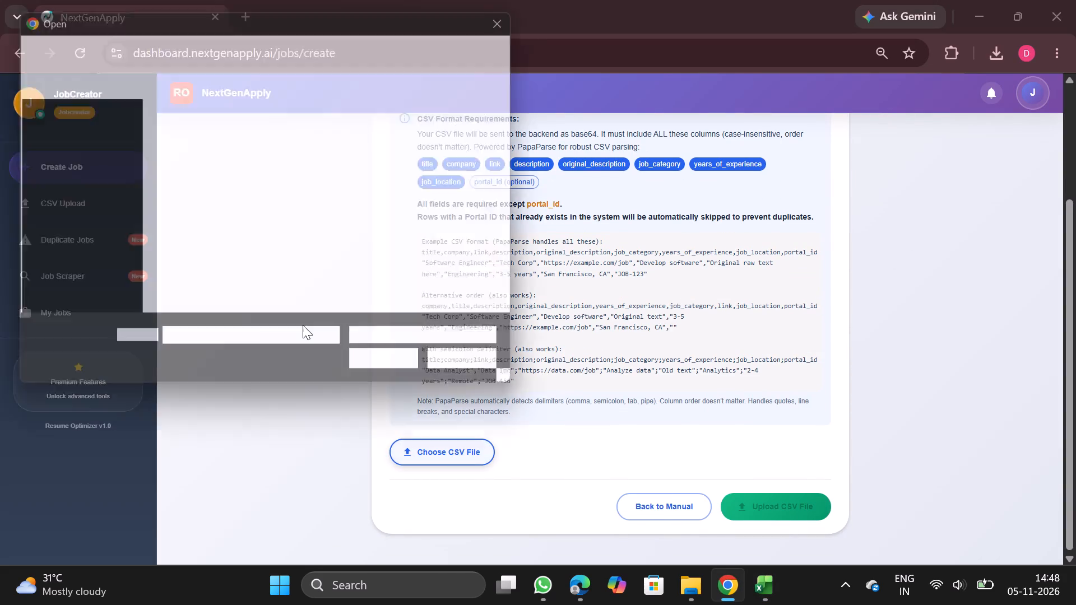
double_click(244, 105)
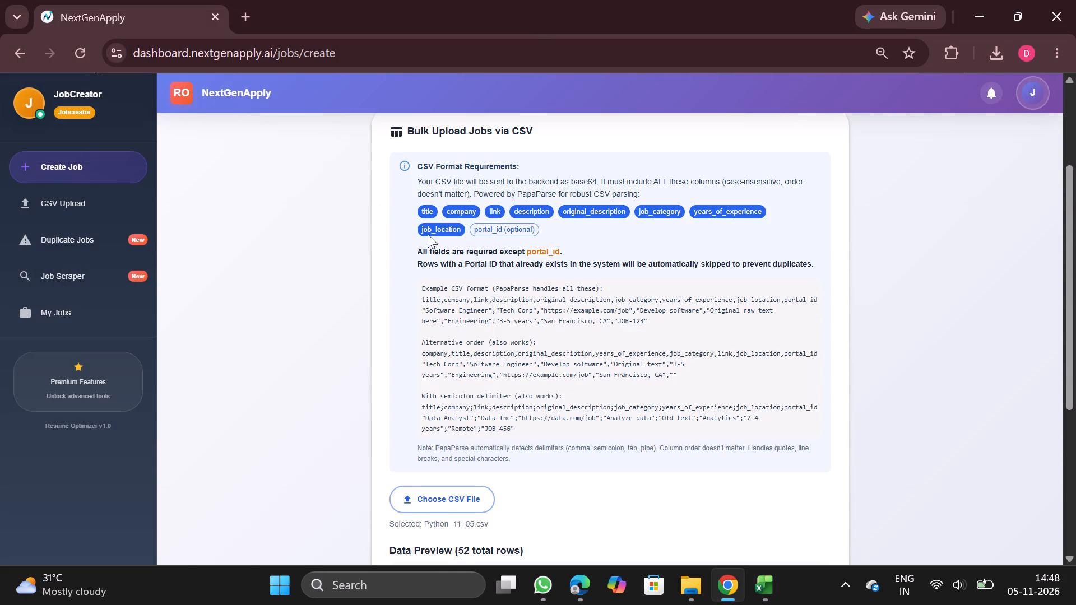
scroll(526, 314, down, 3)
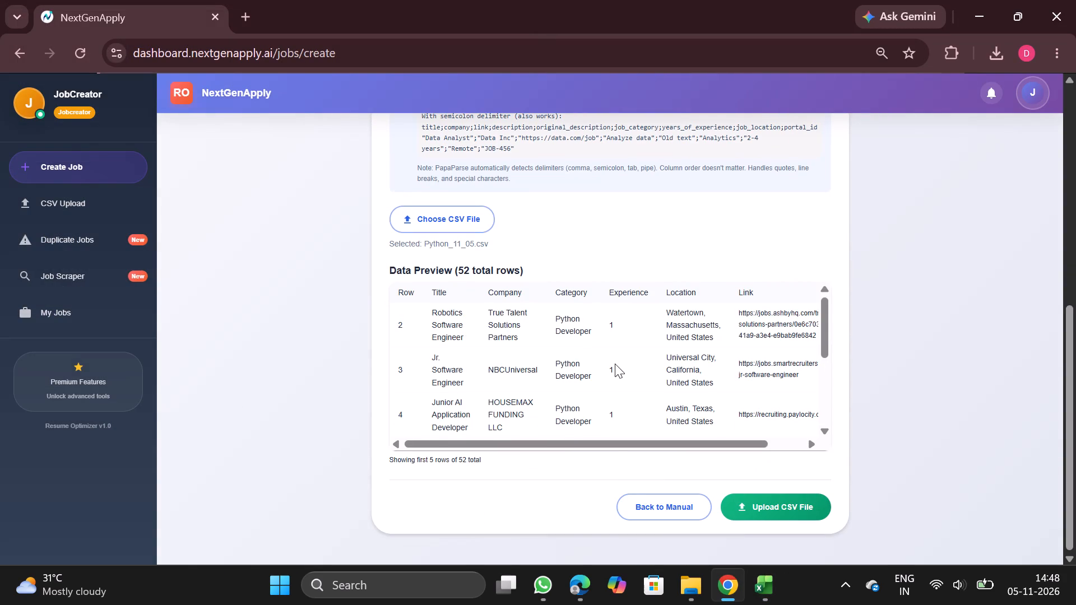
scroll(615, 364, down, 2)
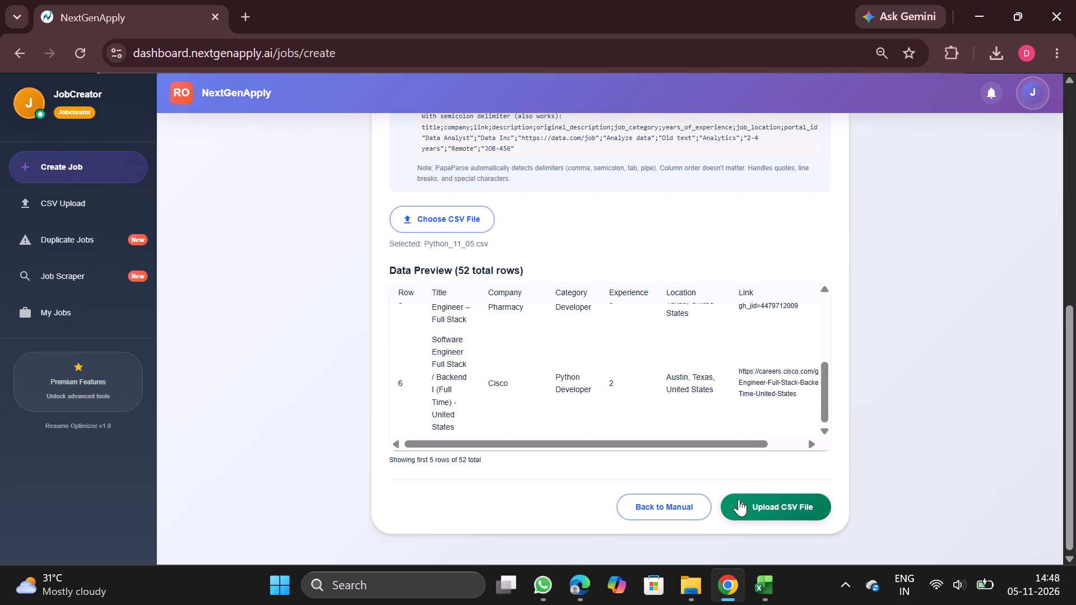
click(739, 499)
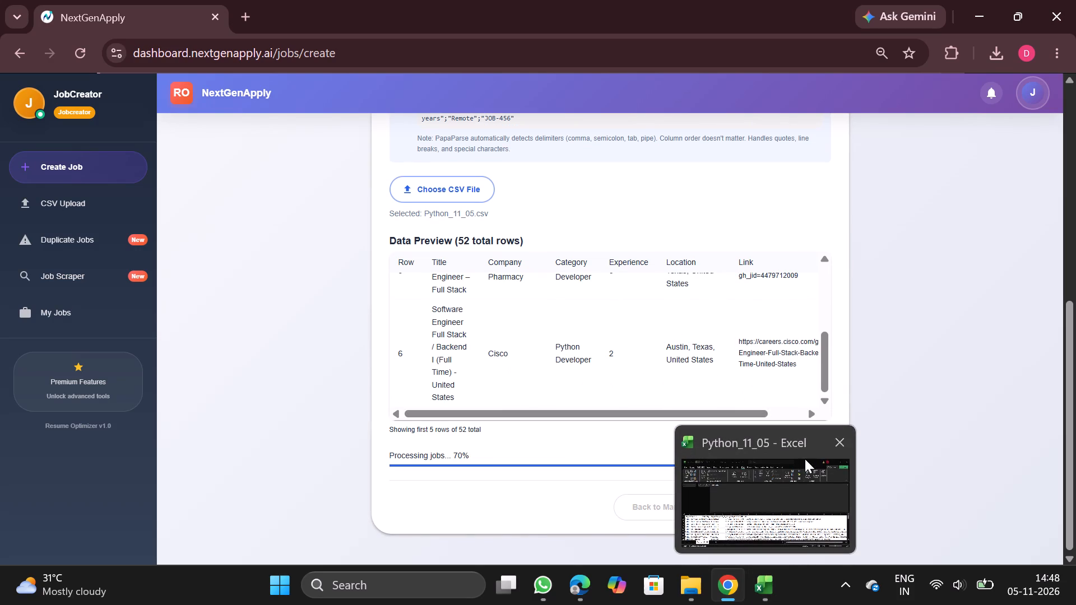
Close the Python_11_05 workbook in Excel.
click(842, 442)
Download the processed Salesforce Developer CSV from NextGenApply's CSV upload history and open it in Excel.
scroll(540, 338, up, 4)
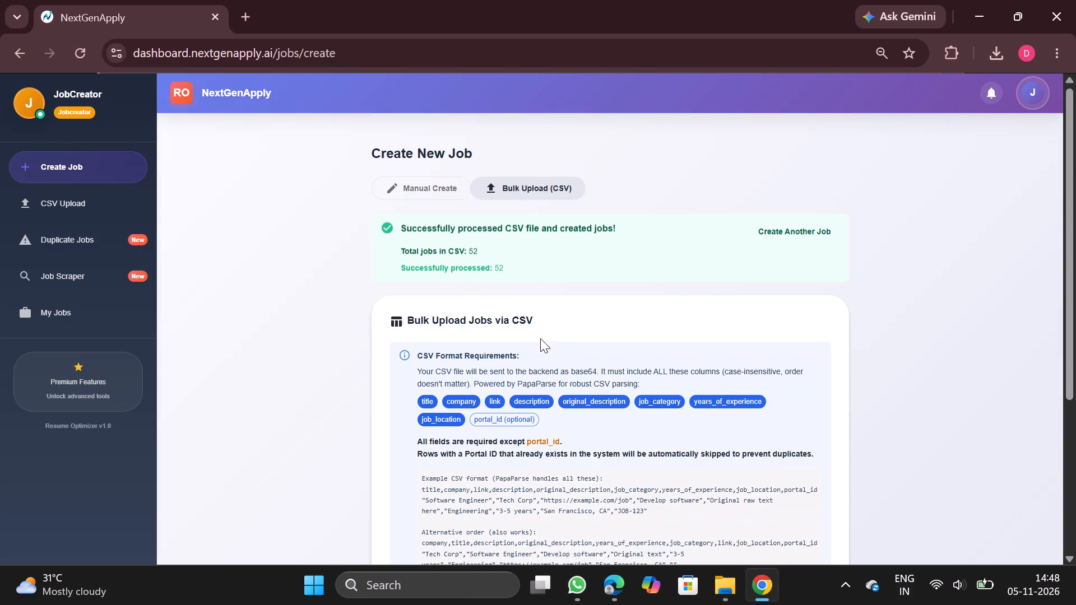
scroll(540, 338, up, 1)
click(101, 198)
scroll(456, 280, up, 3)
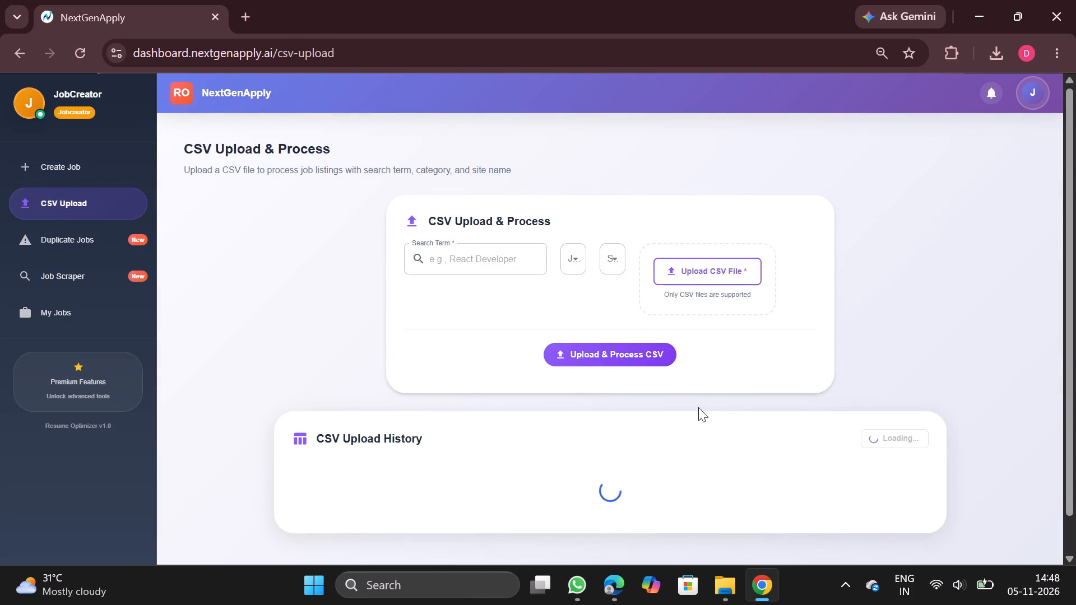
scroll(721, 433, down, 4)
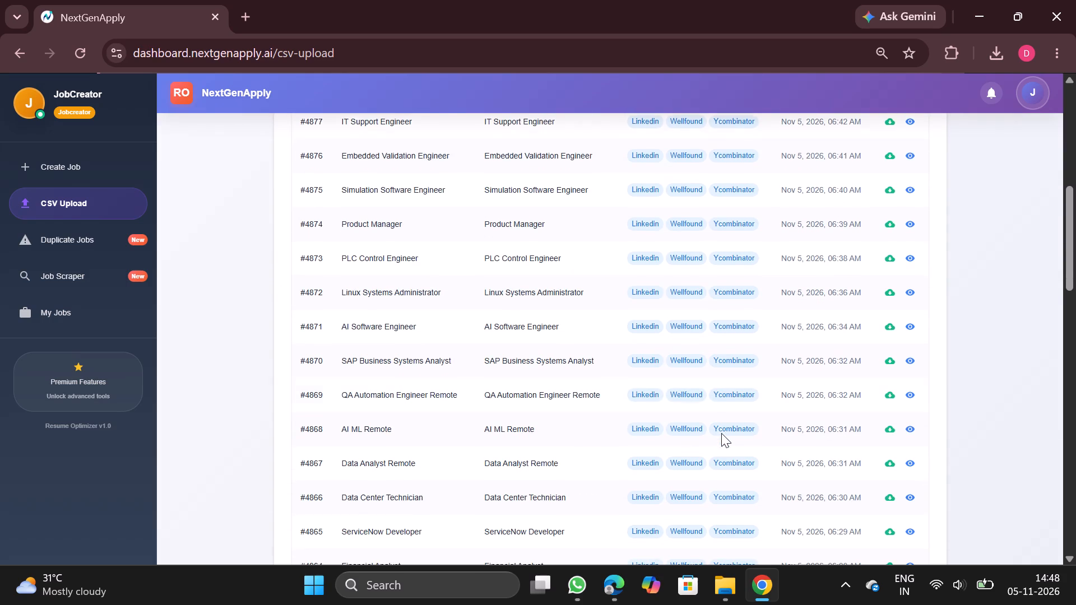
scroll(721, 433, down, 3)
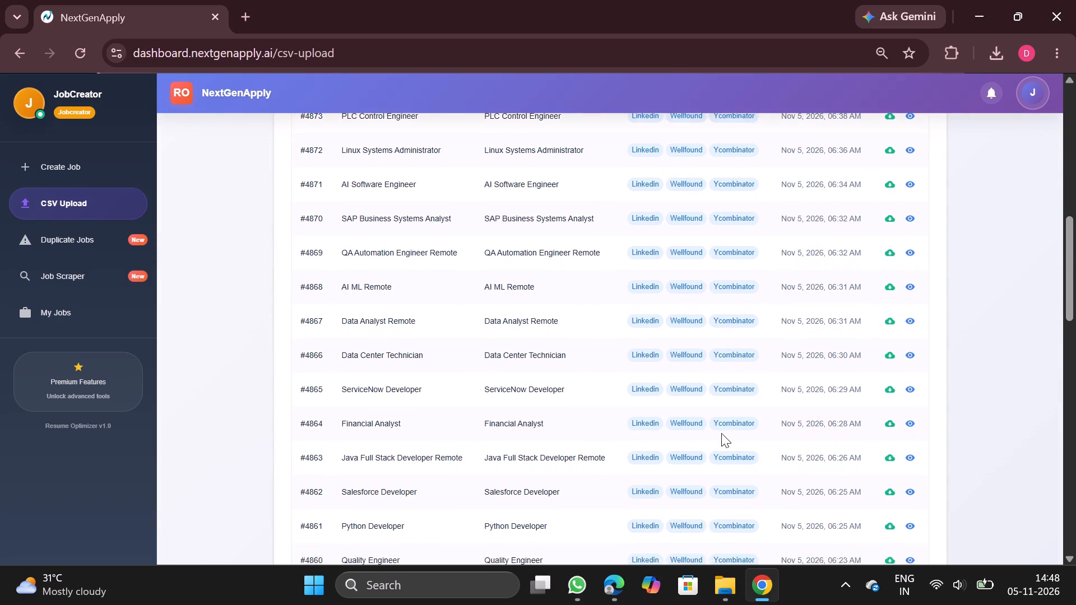
click(896, 491)
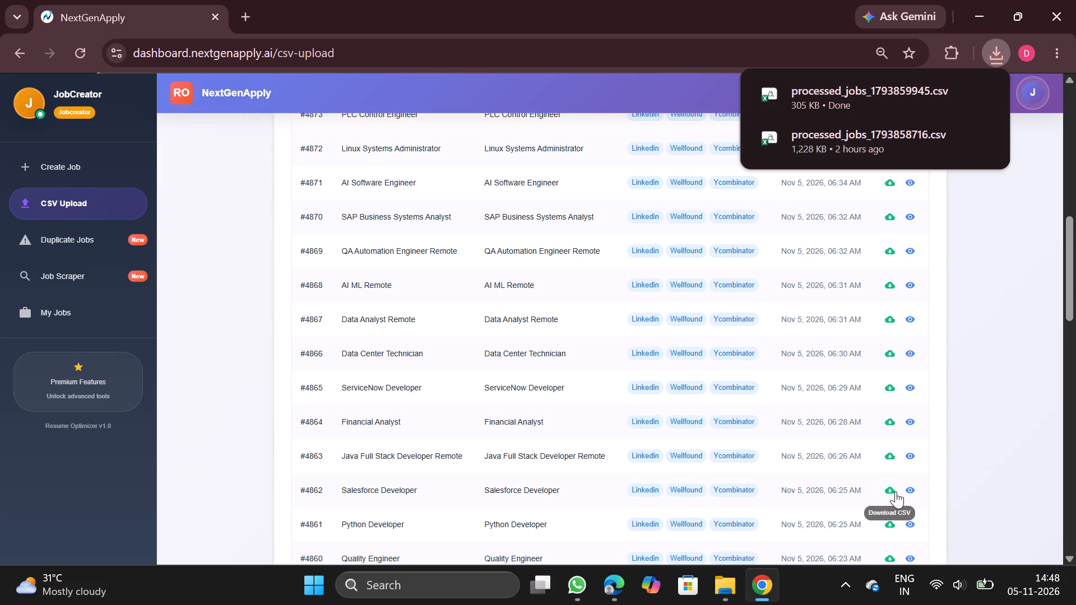
click(874, 92)
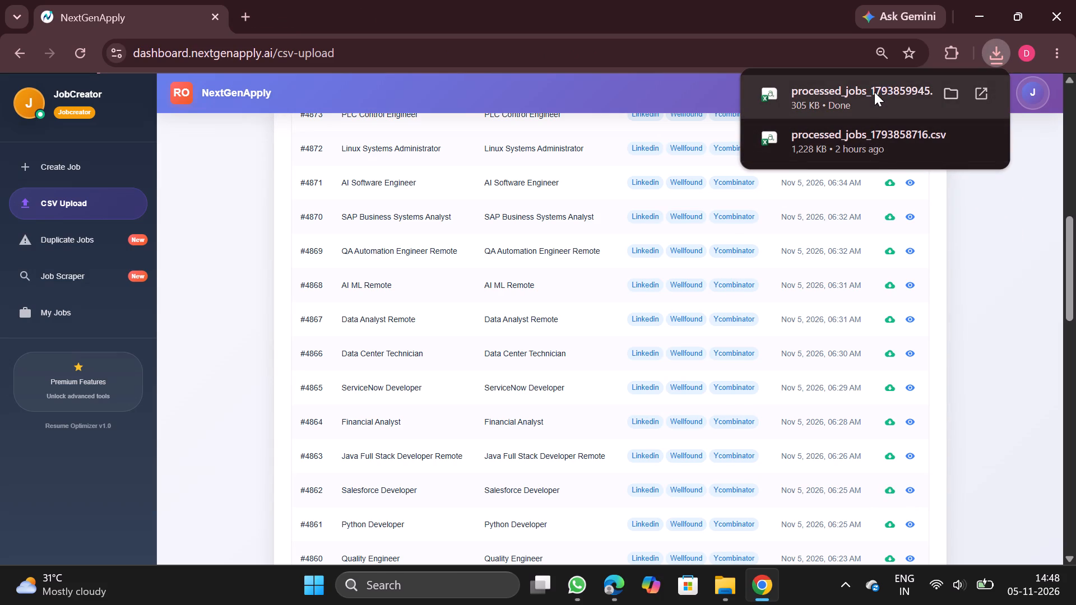
Remove duplicate rows from the whole Salesforce Developer sheet, comparing only the company column.
click(210, 409)
key(ctrl+a)
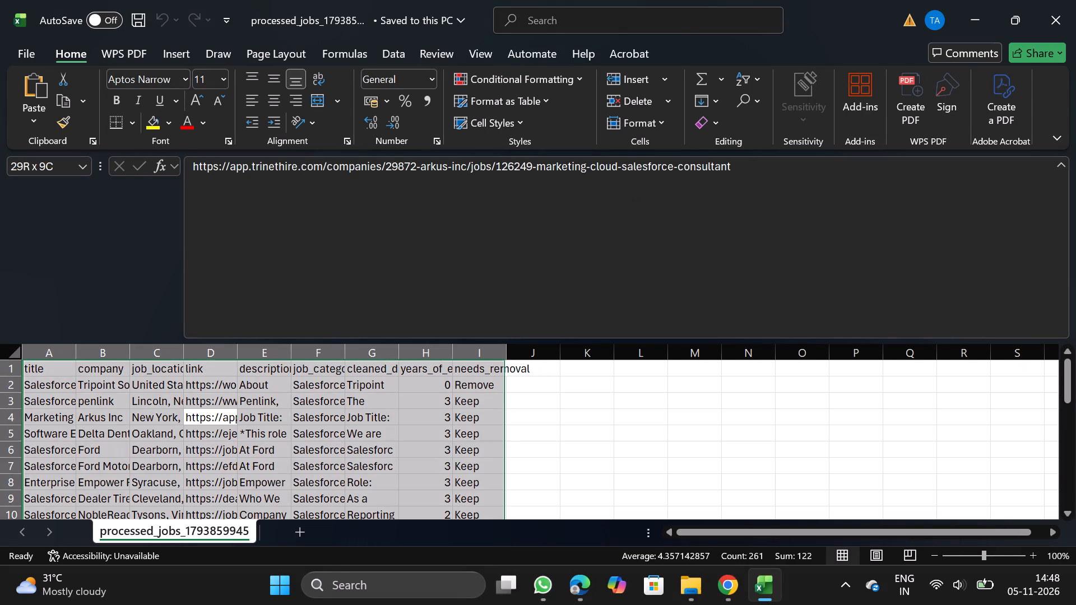
click(394, 50)
click(704, 99)
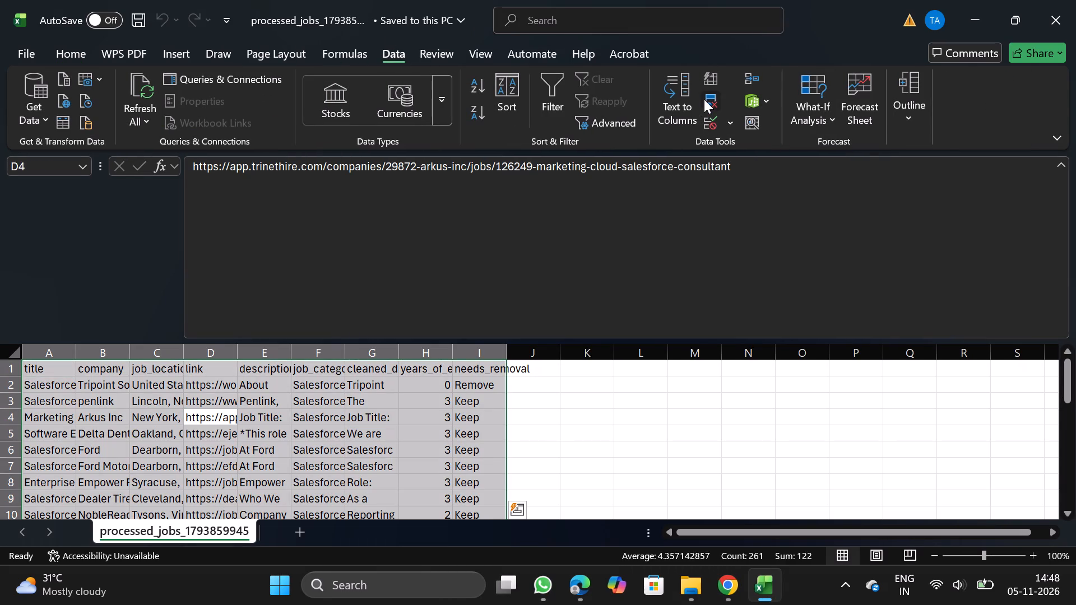
click(243, 248)
click(122, 323)
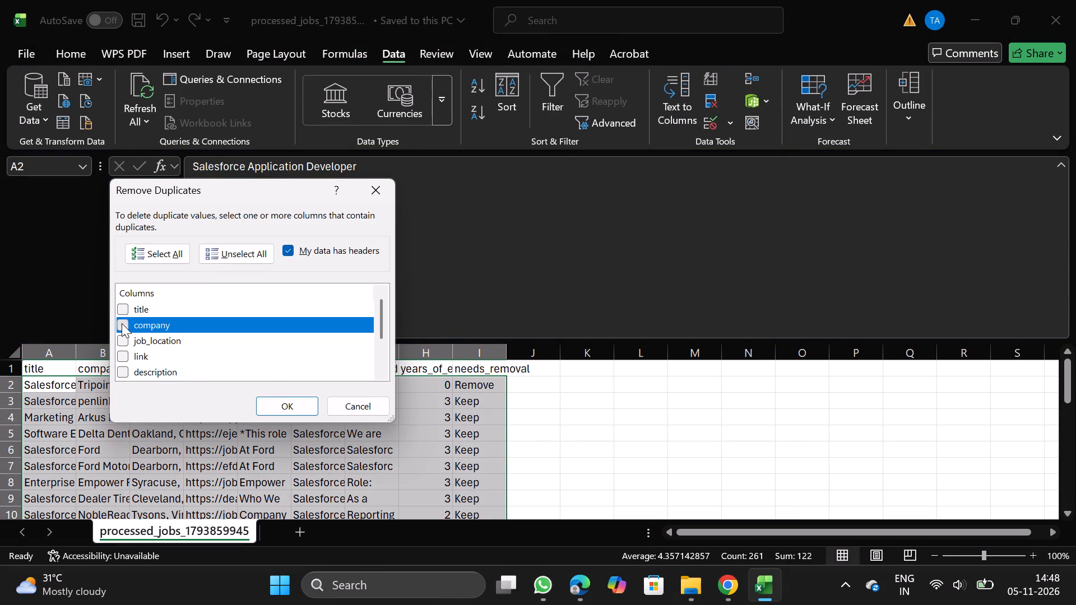
click(289, 404)
click(622, 317)
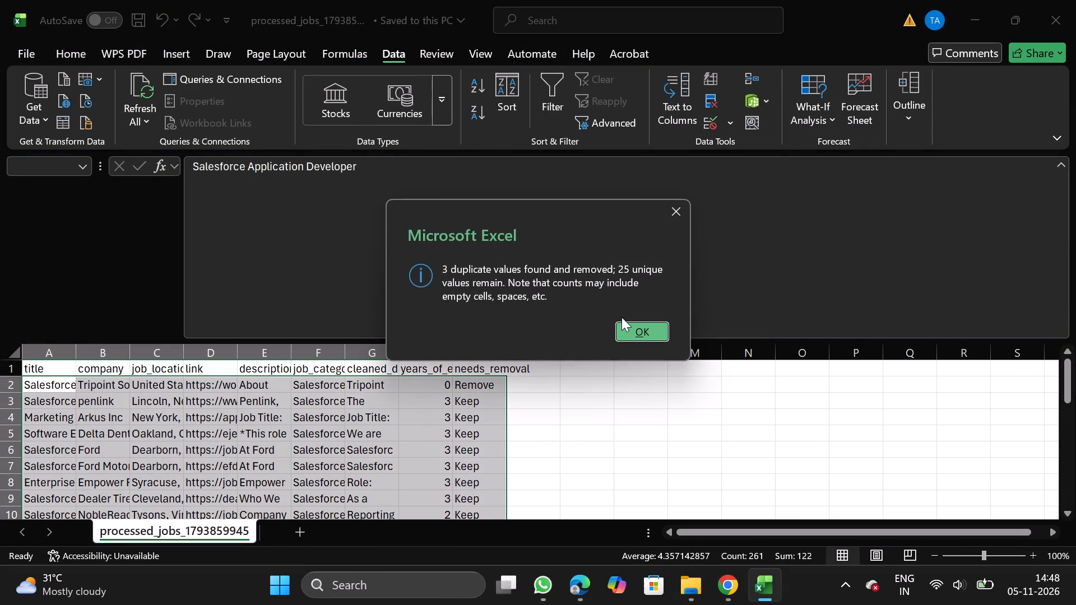
click(642, 330)
Filter needs_removal to show only Remove, delete all those rows, and remove the header filter.
click(471, 368)
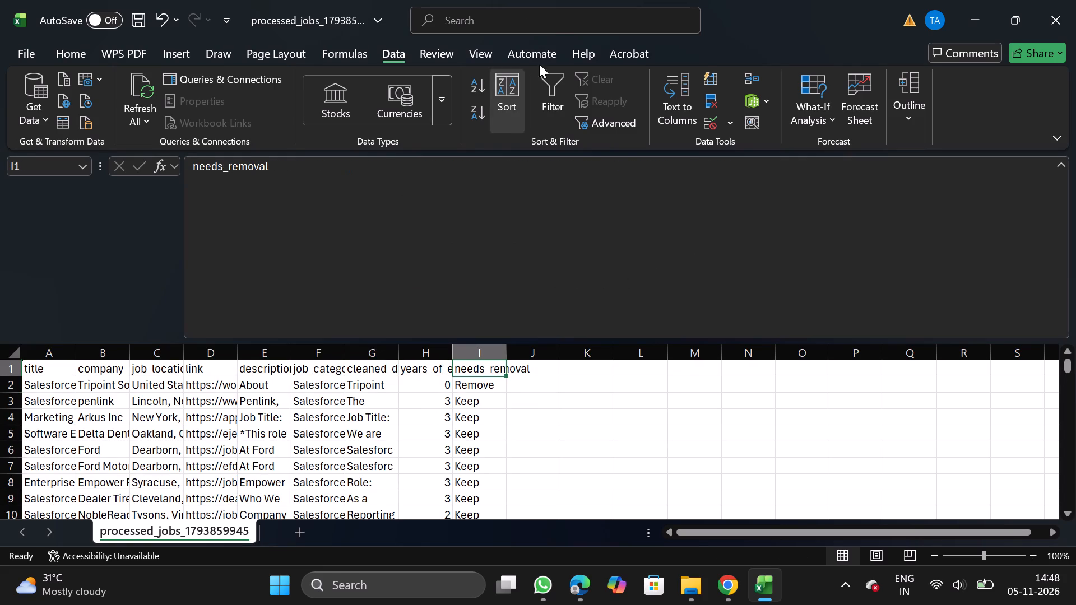
click(564, 83)
click(498, 368)
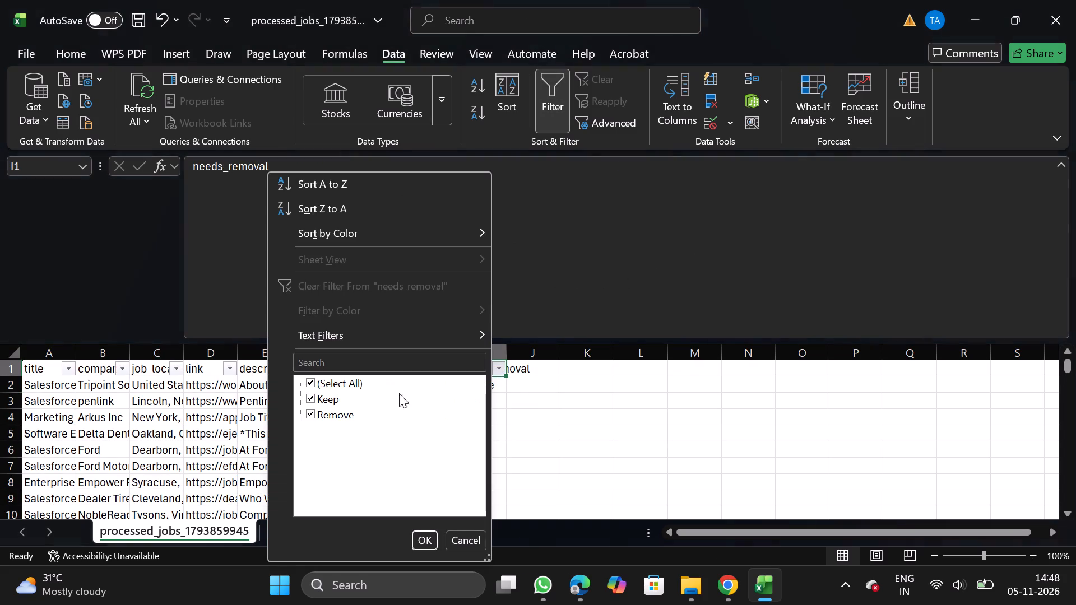
click(334, 402)
click(421, 537)
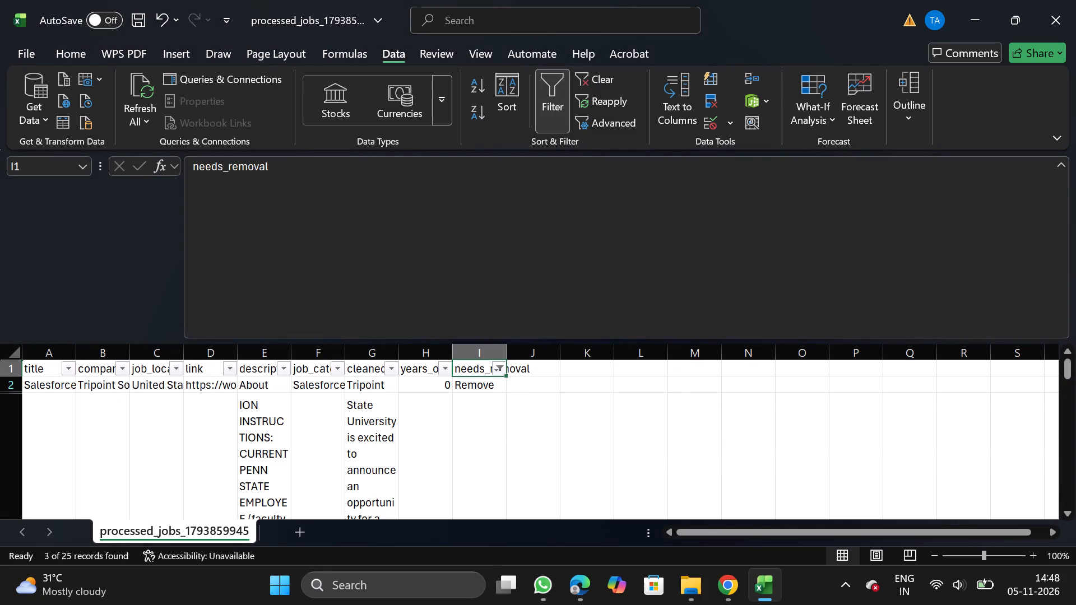
click(3, 383)
key(ctrl+shift+Down)
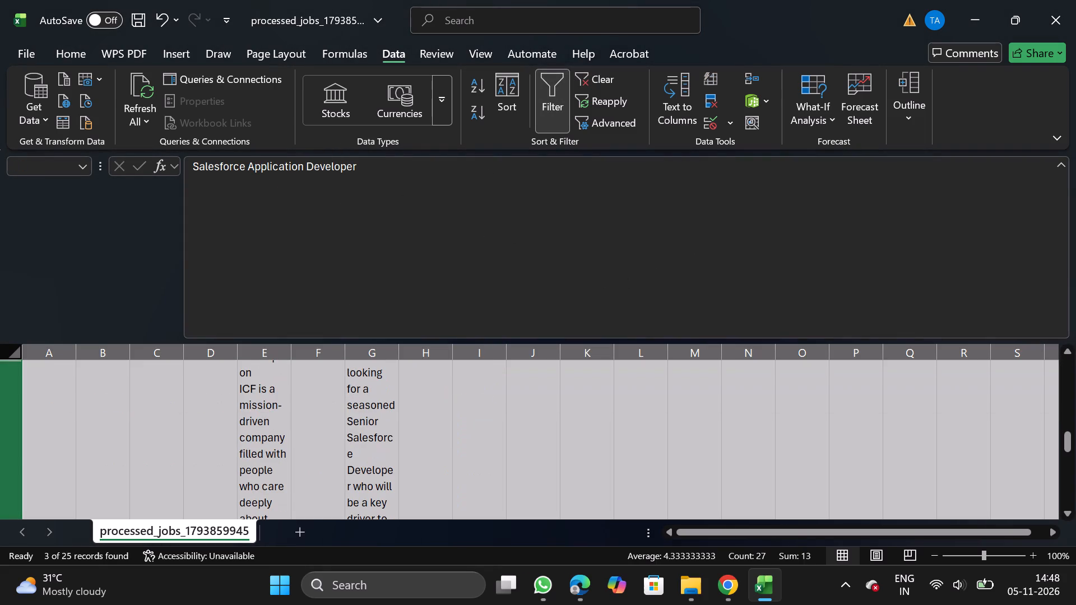
right_click(115, 425)
click(219, 291)
click(549, 92)
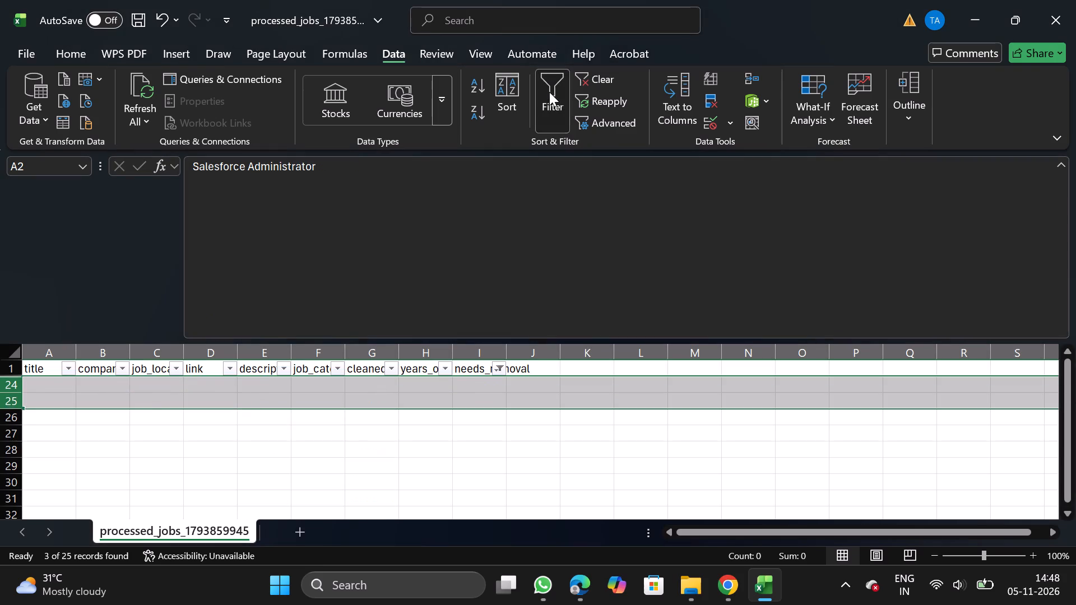
Filter years_of_experience to show only 6 and 7, delete all those rows, and remove the header filter.
click(429, 362)
click(541, 109)
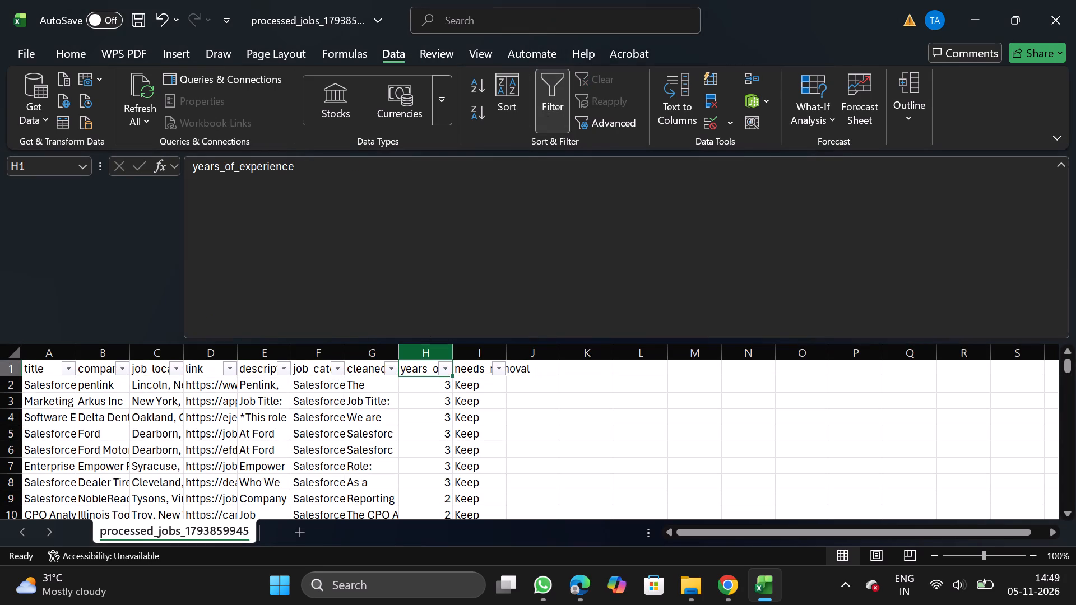
click(453, 370)
click(445, 369)
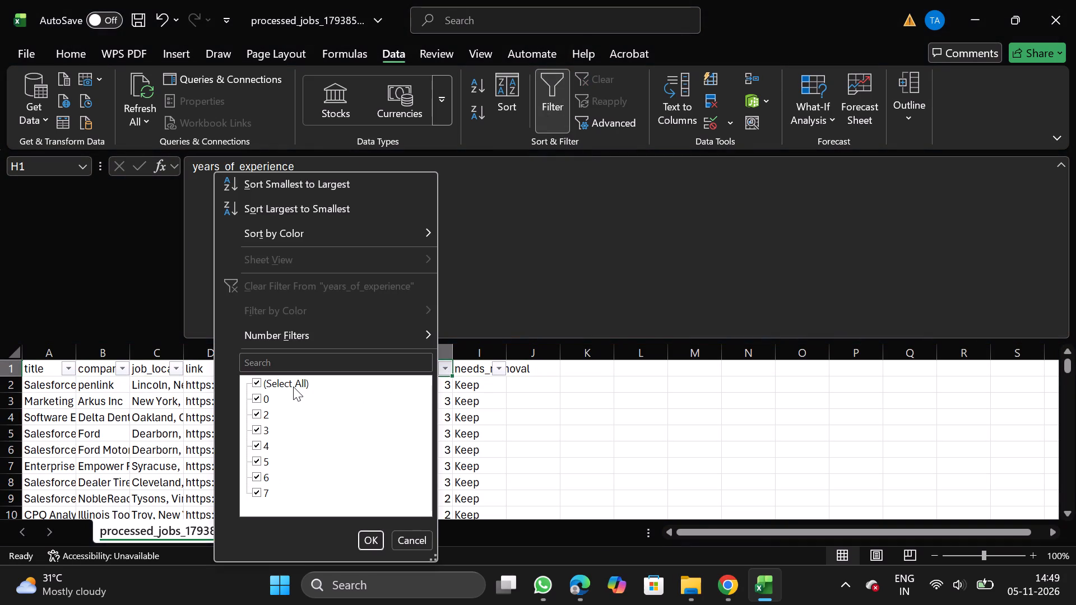
click(293, 387)
click(503, 398)
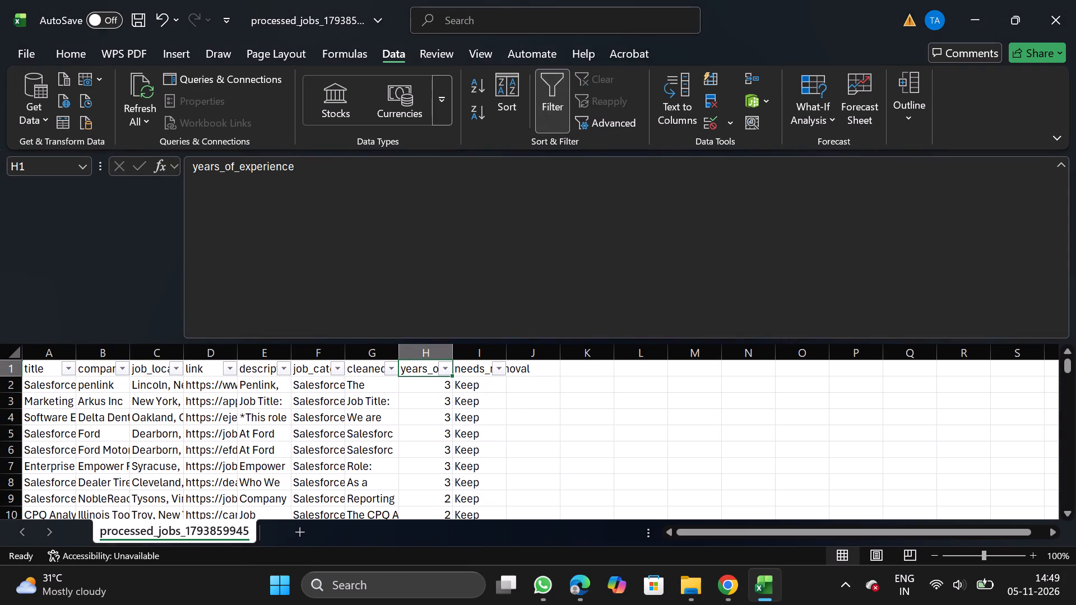
click(445, 364)
click(282, 387)
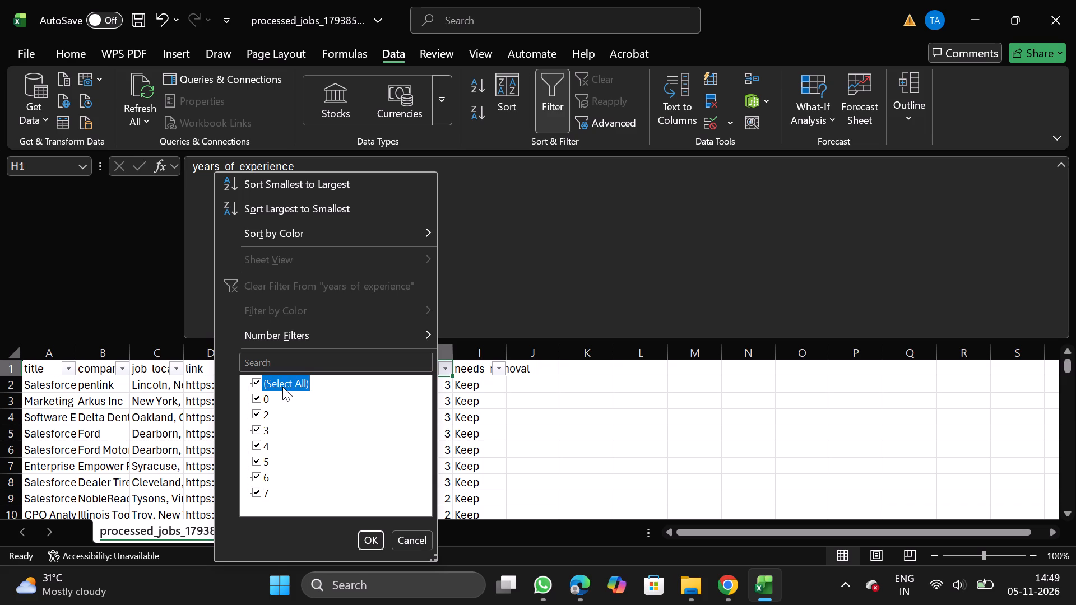
click(256, 488)
click(256, 477)
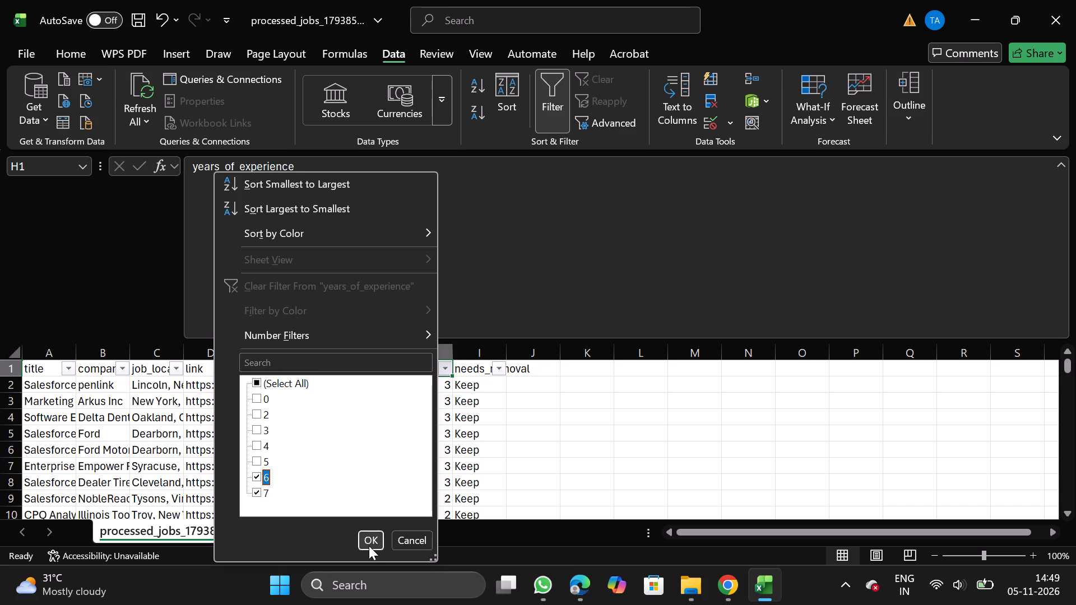
click(369, 546)
click(2, 382)
key(ctrl+shift+Down)
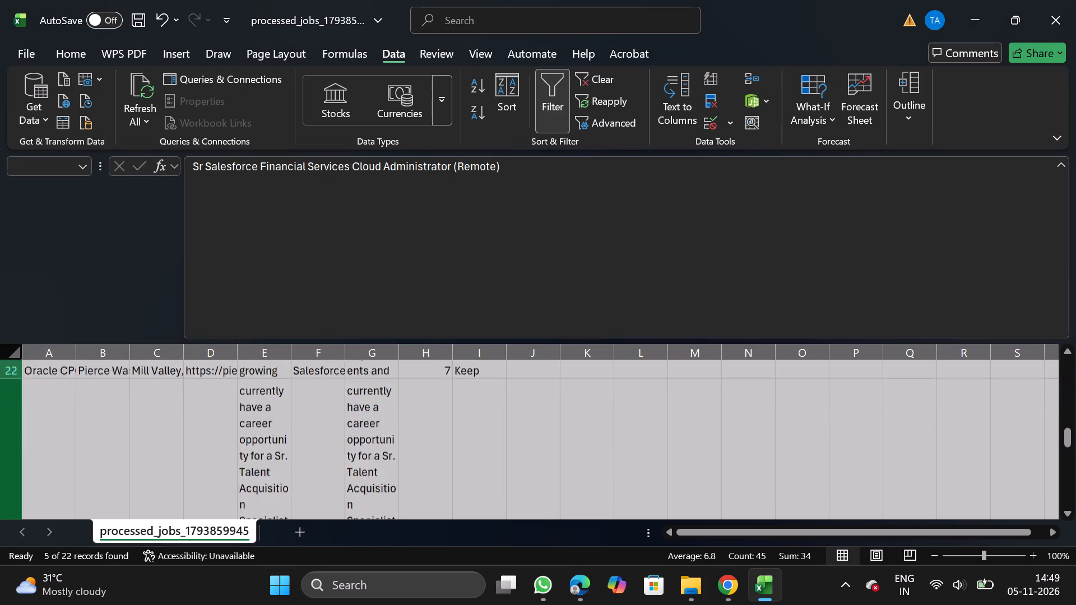
right_click(254, 472)
click(340, 336)
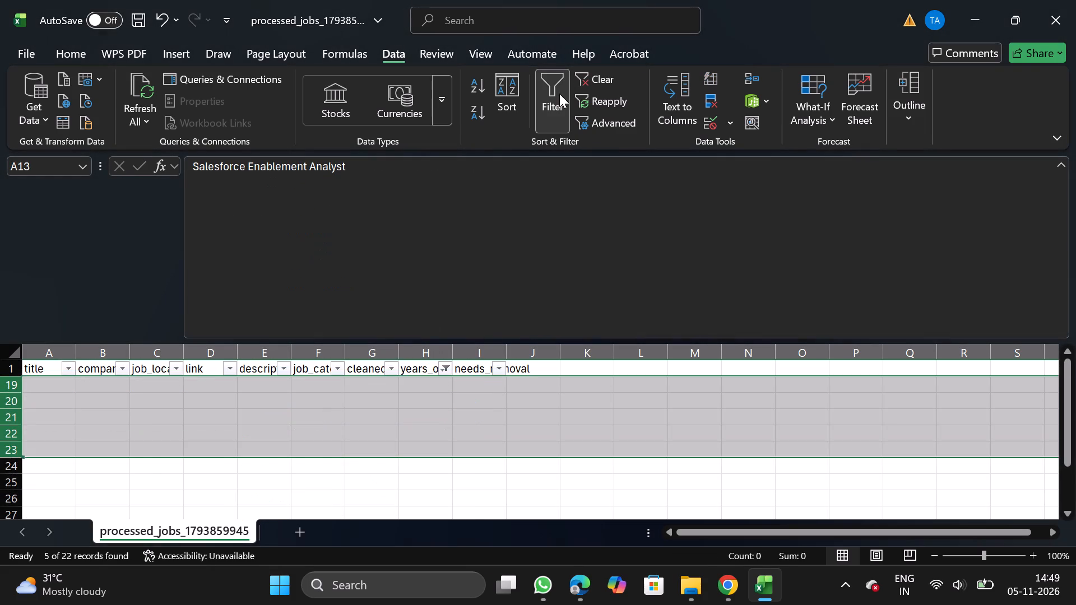
click(559, 94)
Delete the needs_removal column.
drag(485, 356, 490, 426)
right_click(490, 426)
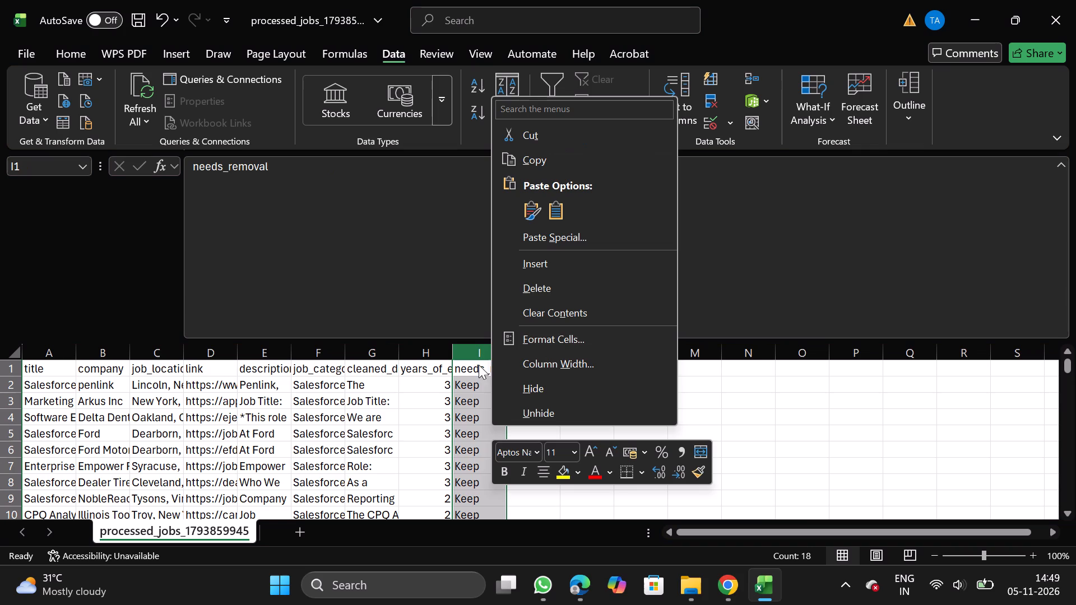
click(532, 284)
Move the job_category column in front of title as the first column.
click(327, 353)
key(ctrl+x)
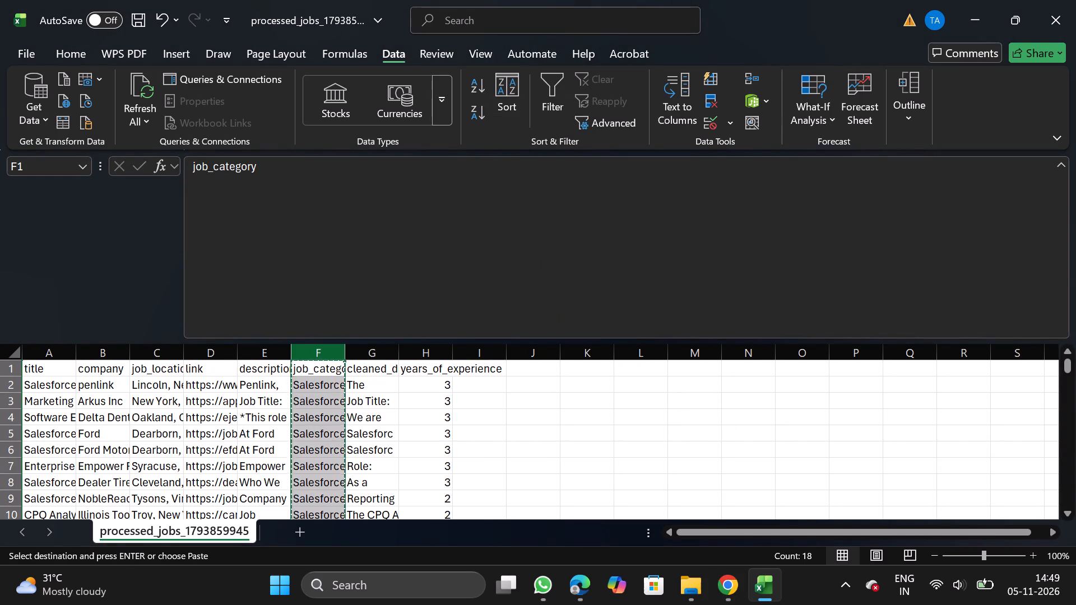
click(40, 341)
drag(47, 347, 50, 390)
right_click(50, 390)
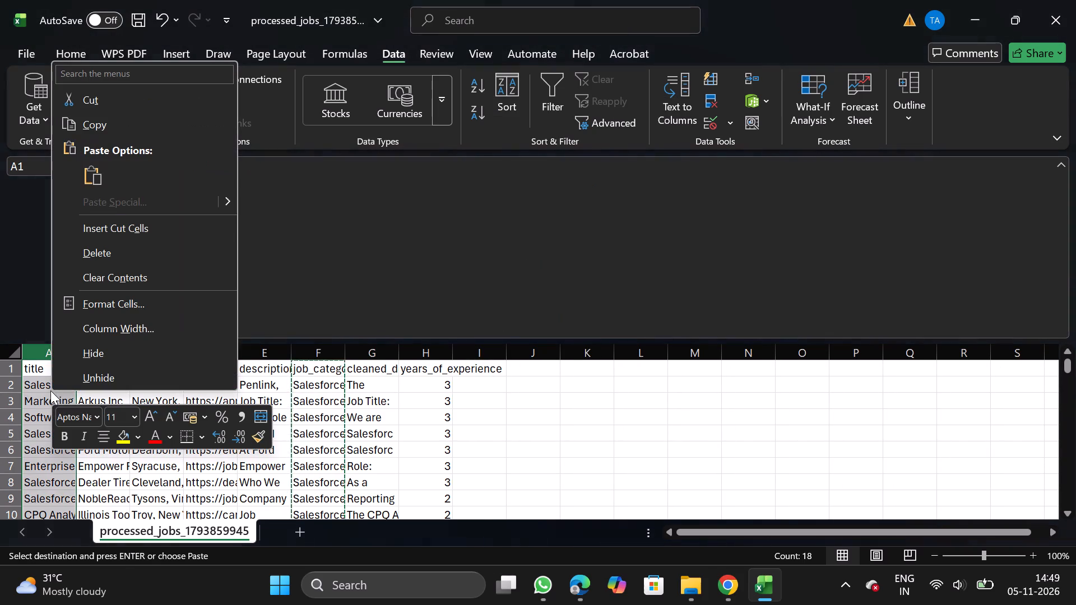
click(103, 234)
Turn off text wrapping for the description and cleaned description columns.
click(325, 359)
key(shift+Right)
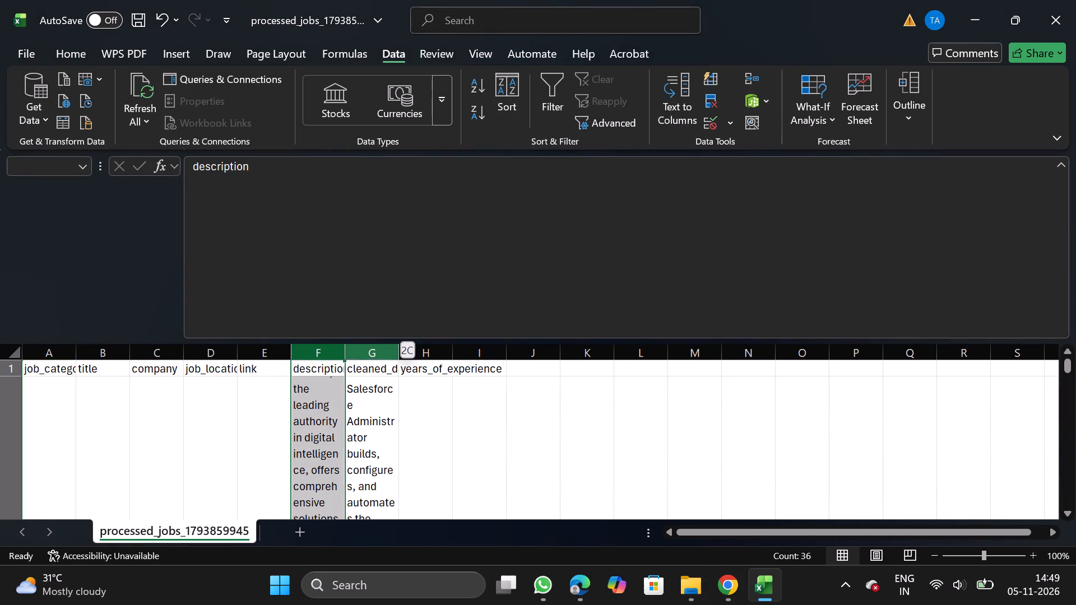
click(74, 52)
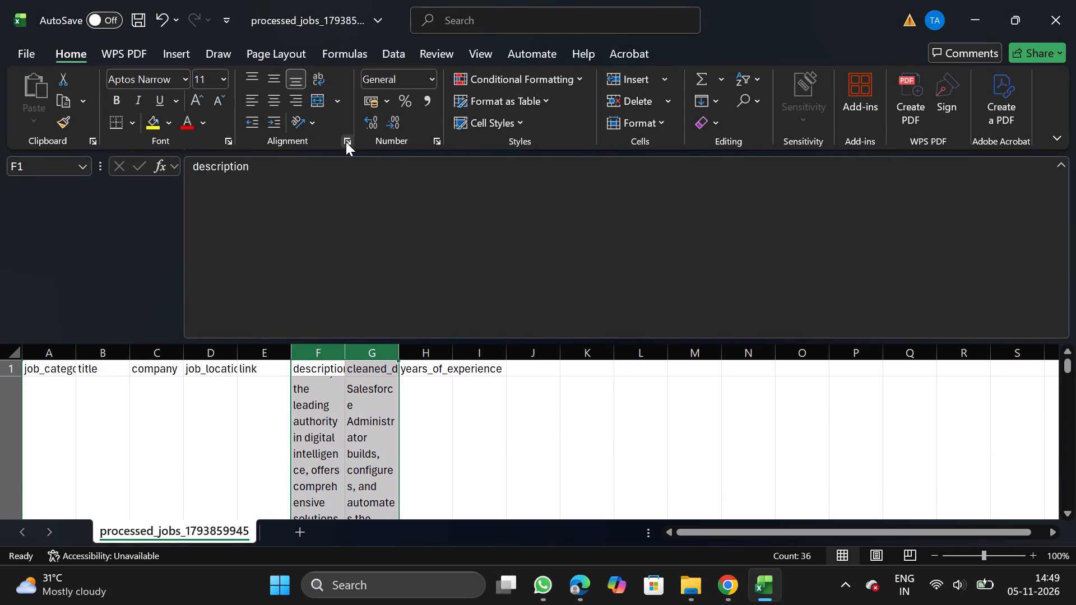
click(349, 146)
drag(99, 280, 92, 275)
double_click(92, 275)
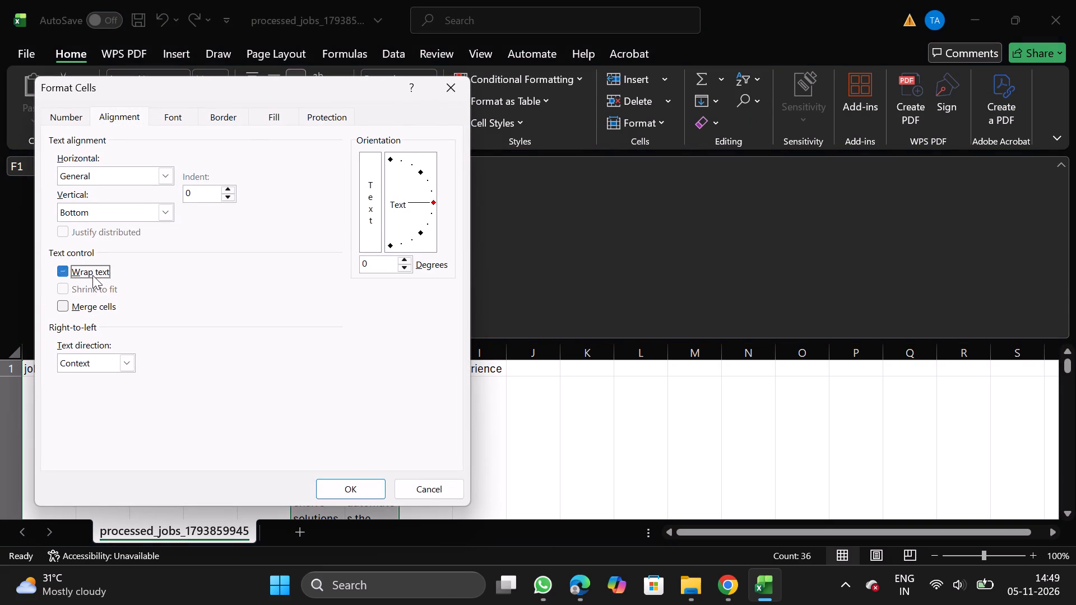
click(359, 489)
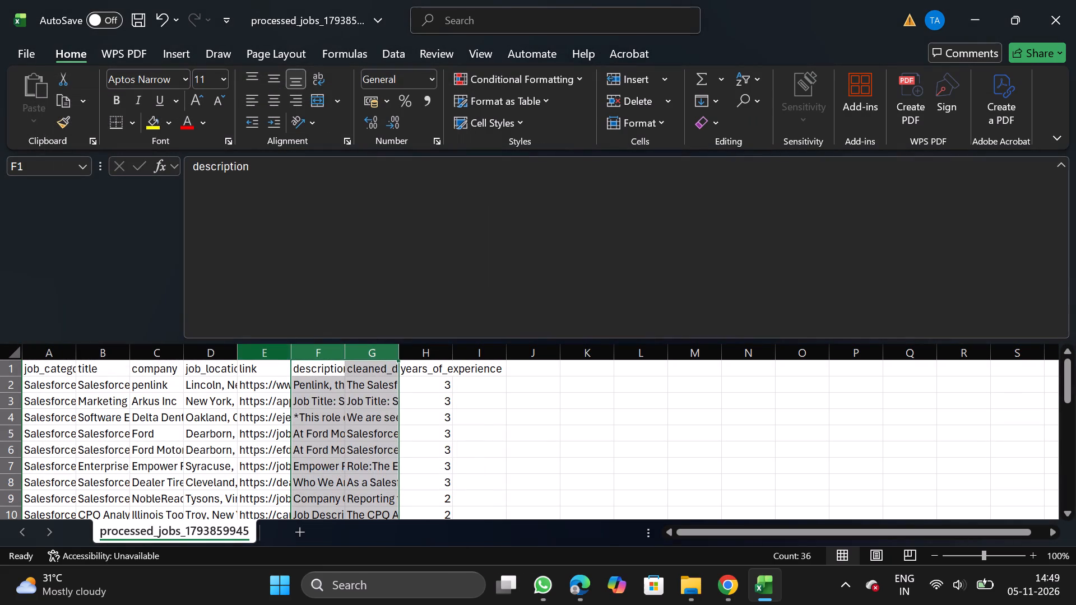
Move the link column to the end, after years_of_experience.
click(265, 346)
key(ctrl+x)
drag(472, 352, 476, 439)
right_click(476, 439)
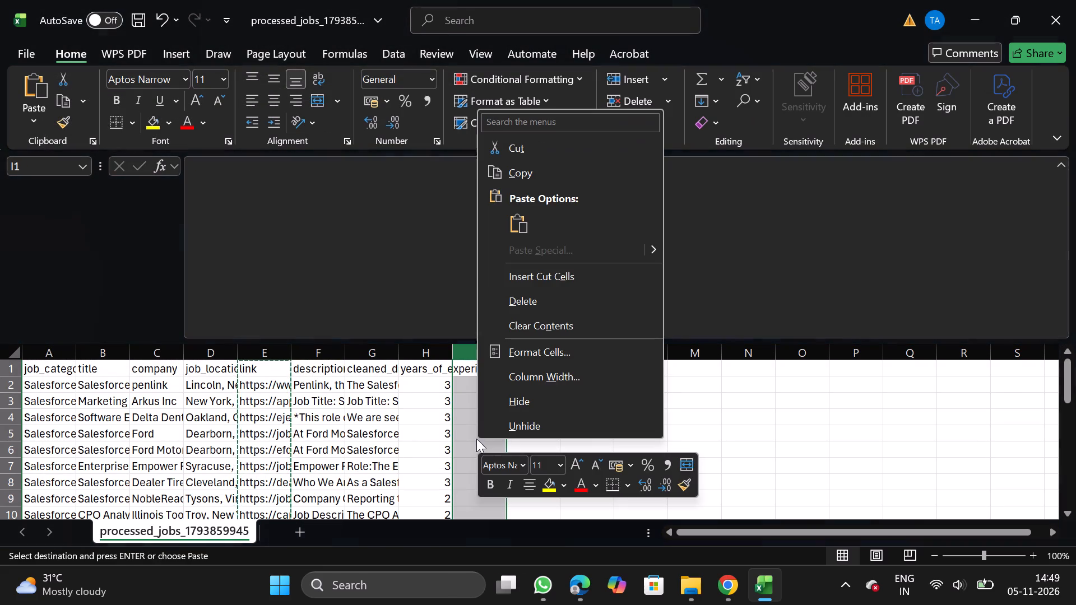
click(540, 281)
Move the years_of_experience column in front of the description column.
click(368, 351)
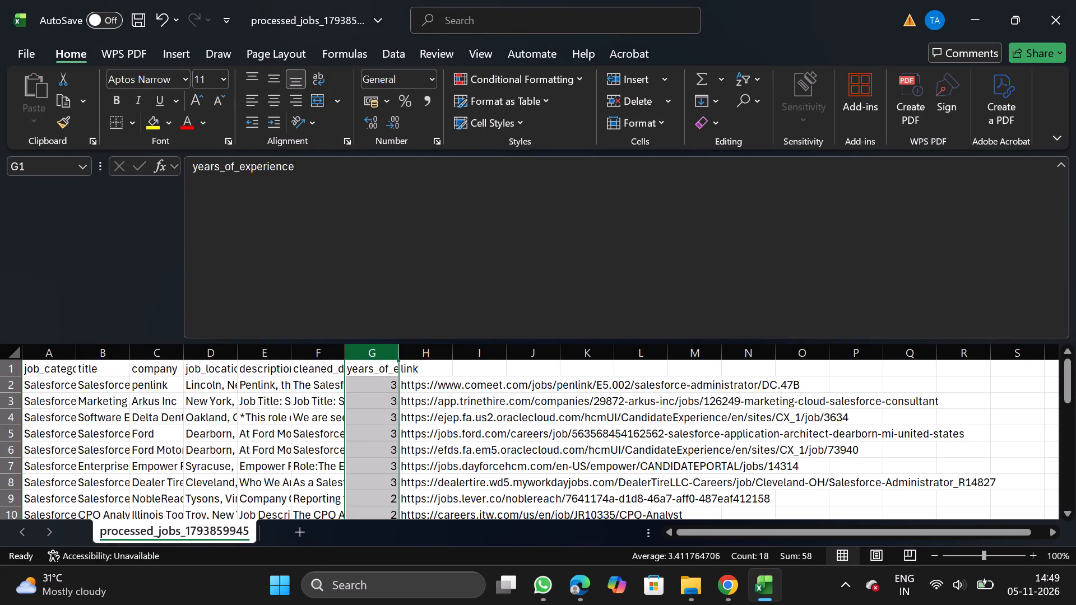
key(ctrl+x)
drag(268, 351, 263, 413)
right_click(263, 413)
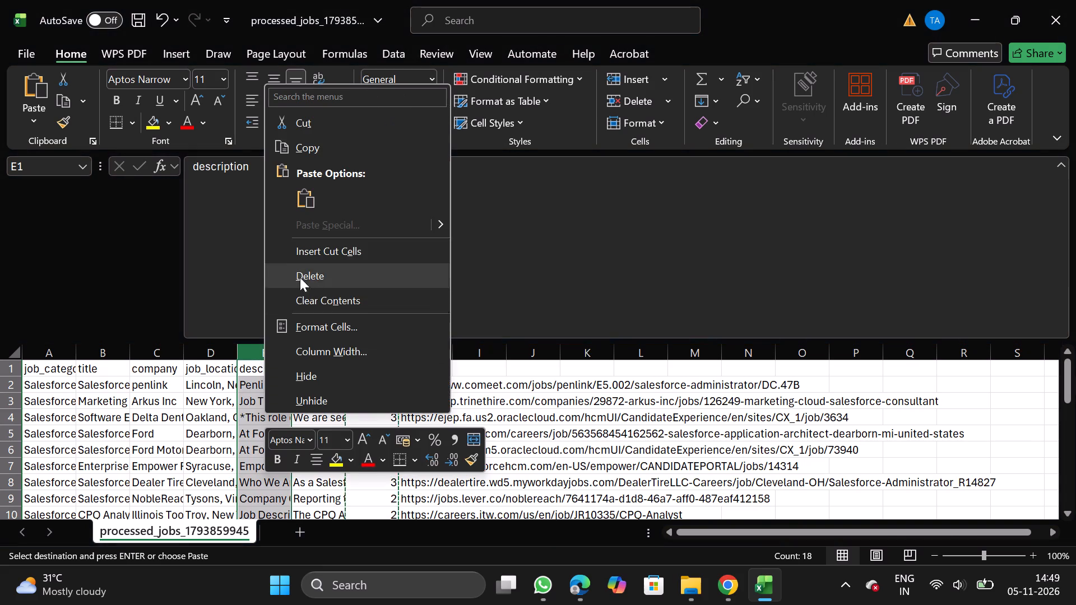
click(345, 248)
Rename the cleaned description header in column G as description, reusing the text of the F1 header.
click(317, 365)
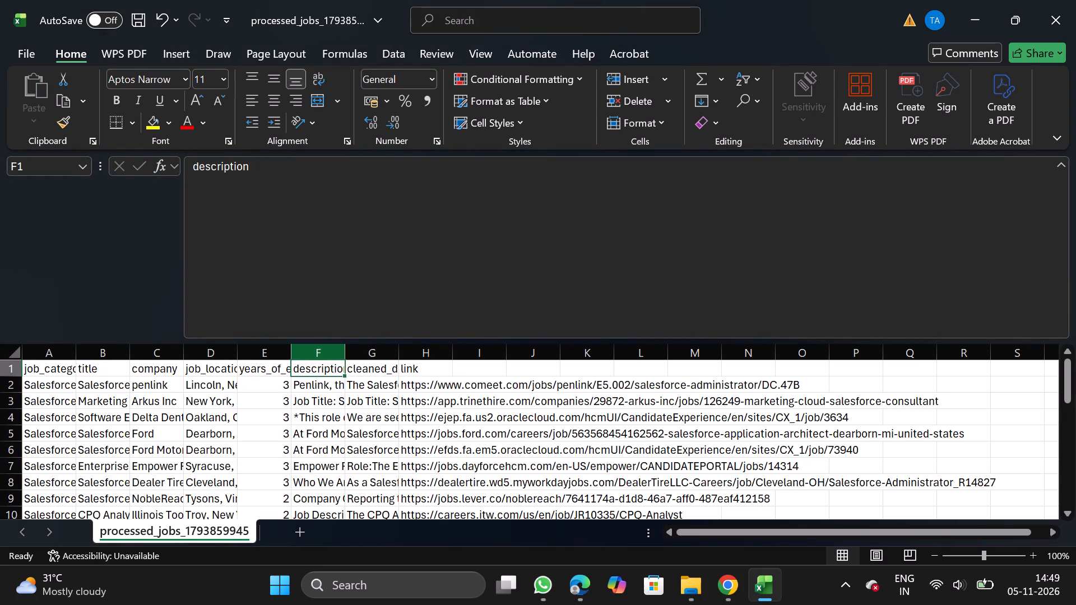
drag(196, 170, 275, 172)
key(ctrl+c)
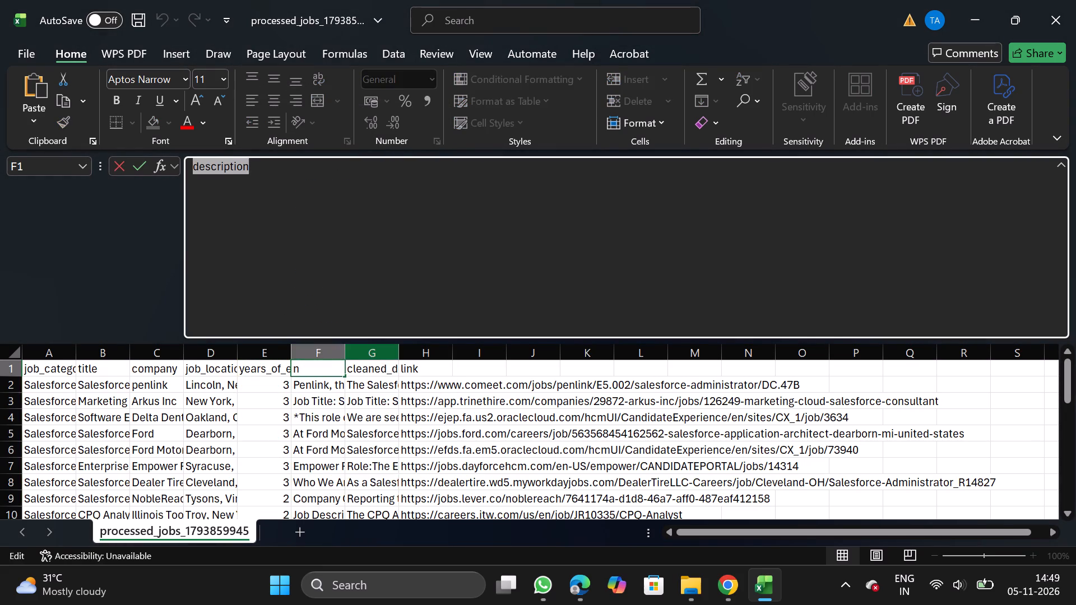
click(368, 359)
click(516, 272)
key(BackSpace)
key(BackSpace)
key(BackSpace)
key(BackSpace)
key(BackSpace)
key(BackSpace)
key(BackSpace)
key(BackSpace)
key(BackSpace)
key(BackSpace)
key(BackSpace)
key(BackSpace)
key(BackSpace)
key(BackSpace)
key(BackSpace)
key(BackSpace)
key(BackSpace)
key(BackSpace)
key(BackSpace)
key(BackSpace)
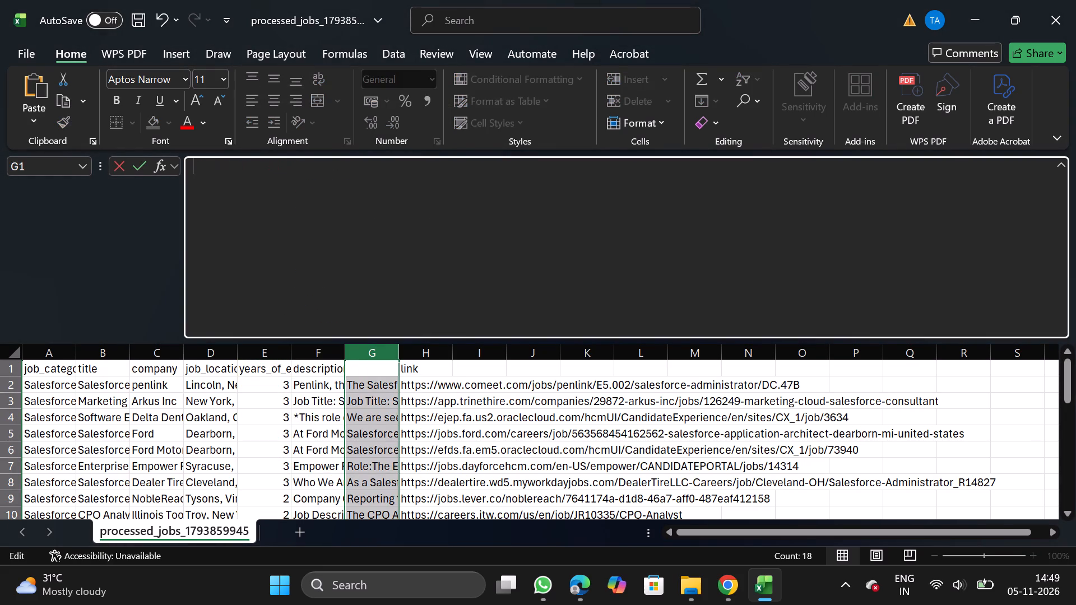
key(ctrl+v)
Rename the column F header as original_description, copying the name from the CSV format requirements on NextGenApply's bulk upload page.
click(323, 370)
click(405, 314)
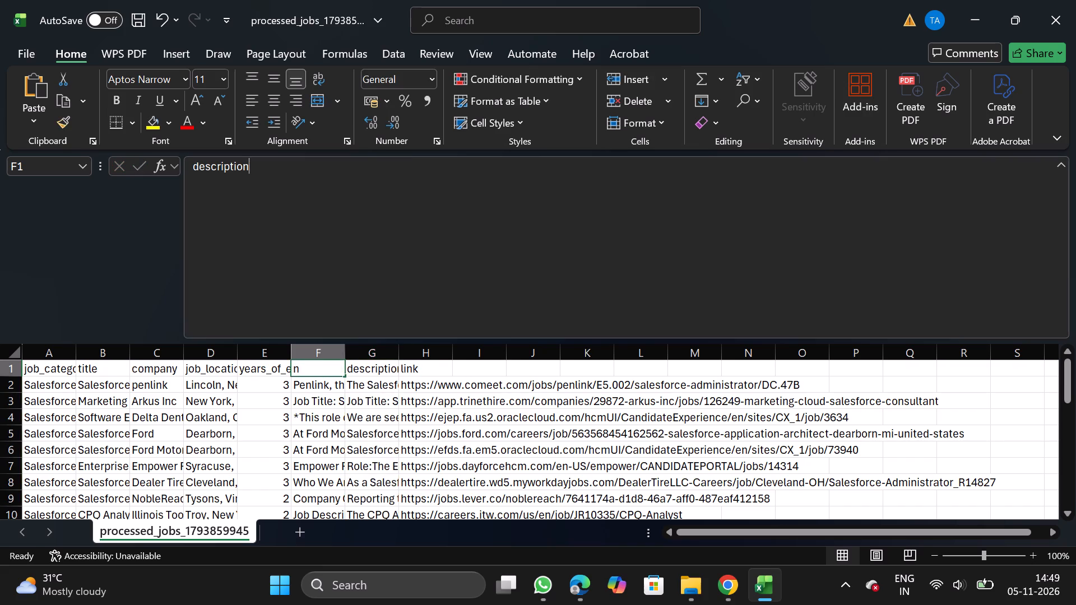
key(BackSpace)
key(BackSpace)
key(BackSpace)
key(BackSpace)
key(BackSpace)
key(BackSpace)
key(BackSpace)
key(BackSpace)
key(BackSpace)
key(BackSpace)
key(BackSpace)
key(BackSpace)
key(BackSpace)
key(BackSpace)
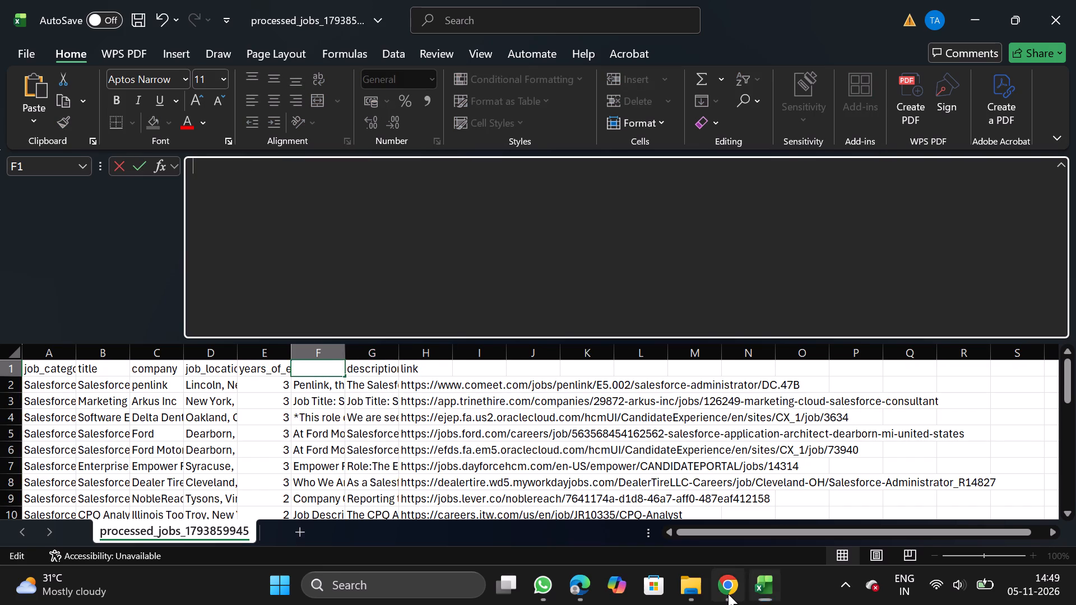
double_click(728, 594)
click(728, 594)
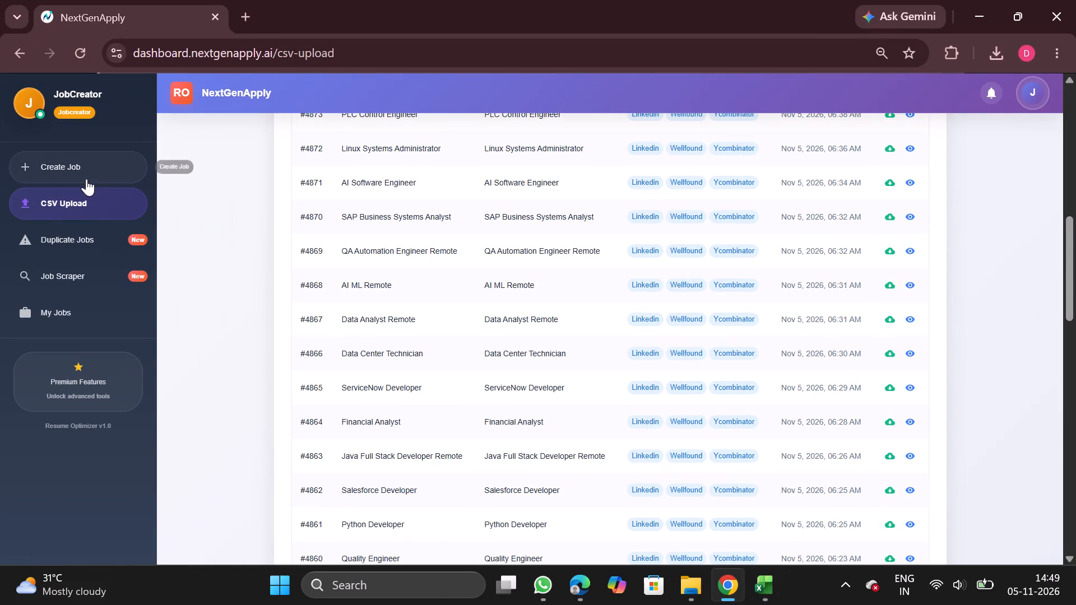
click(86, 179)
click(555, 138)
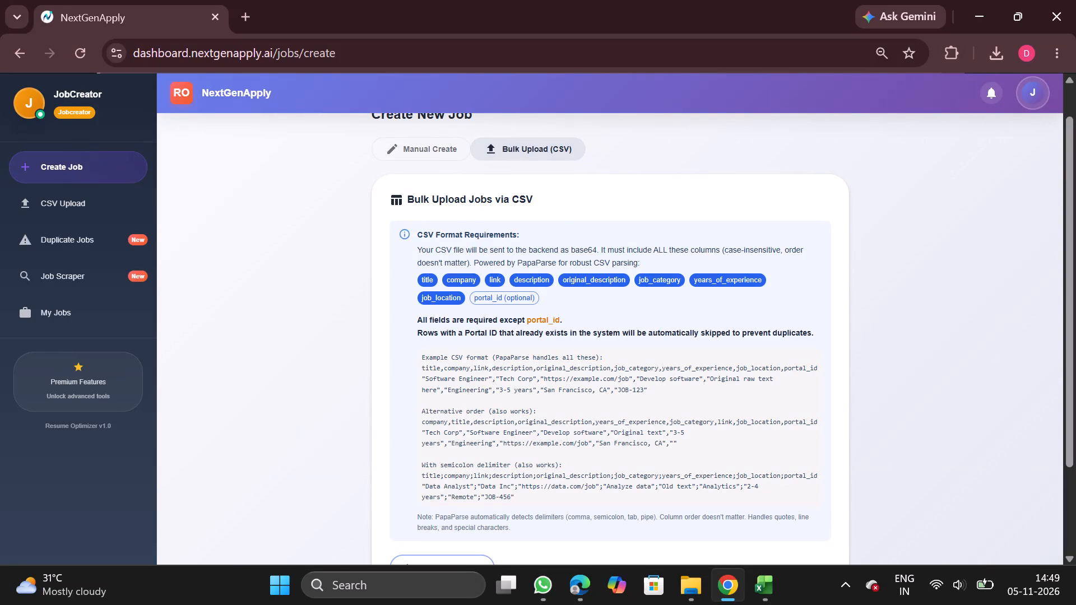
double_click(590, 276)
key(ctrl+c)
click(766, 603)
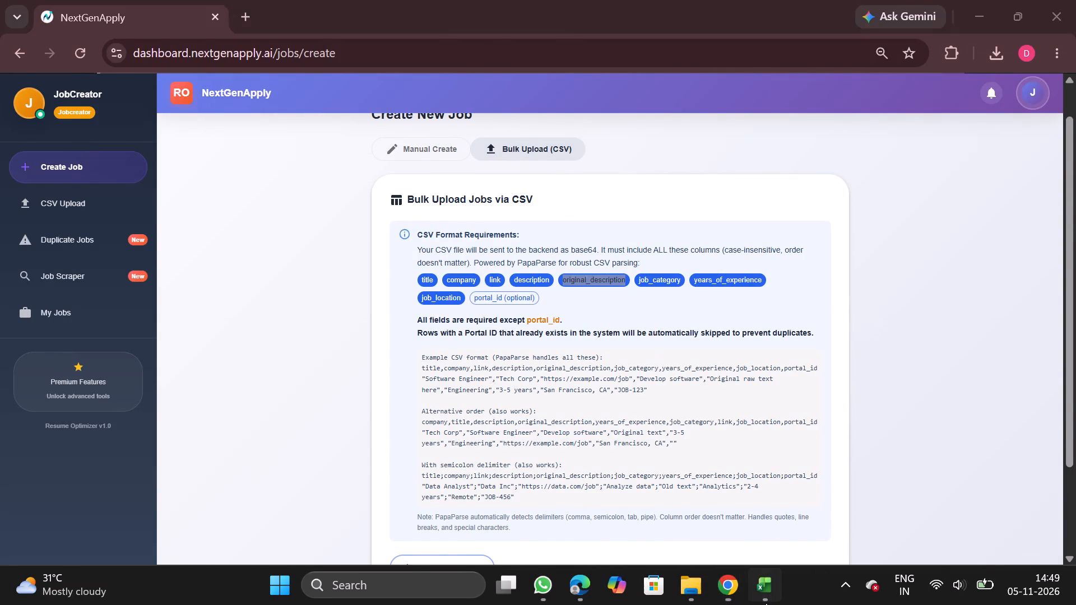
key(ctrl+v)
ctrl+click(303, 338)
Replace all United States entries in the job_location column with Remote, matching entire cell contents.
click(103, 345)
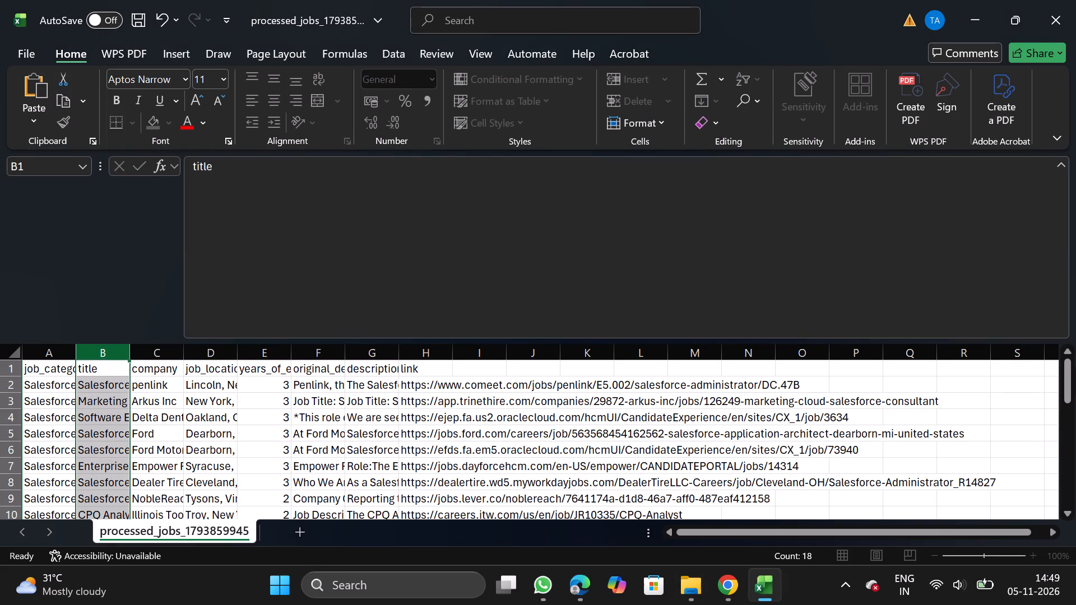
click(210, 351)
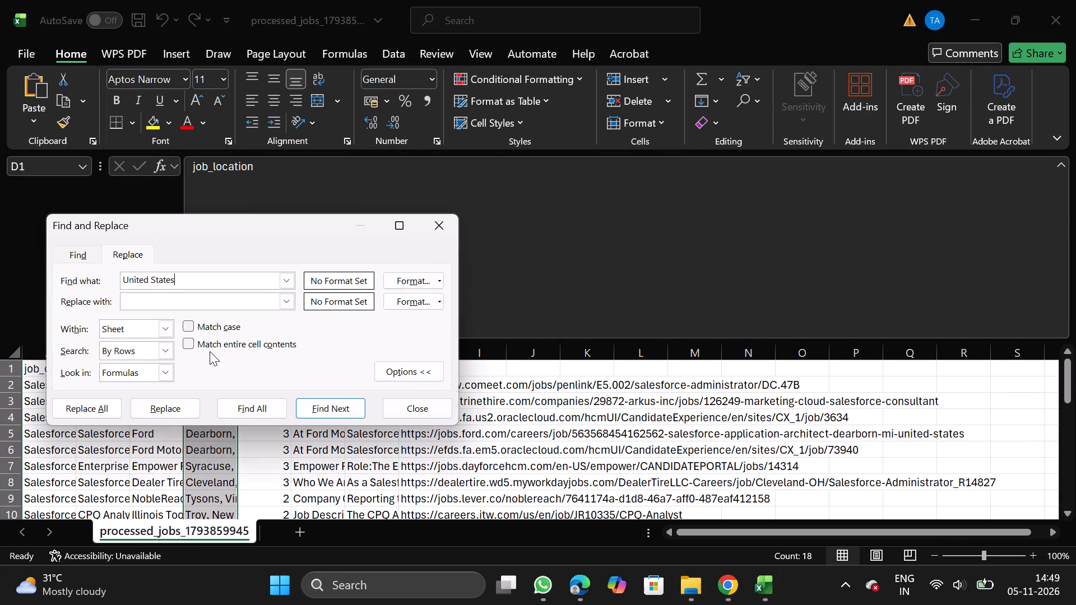
text(emote)
click(192, 341)
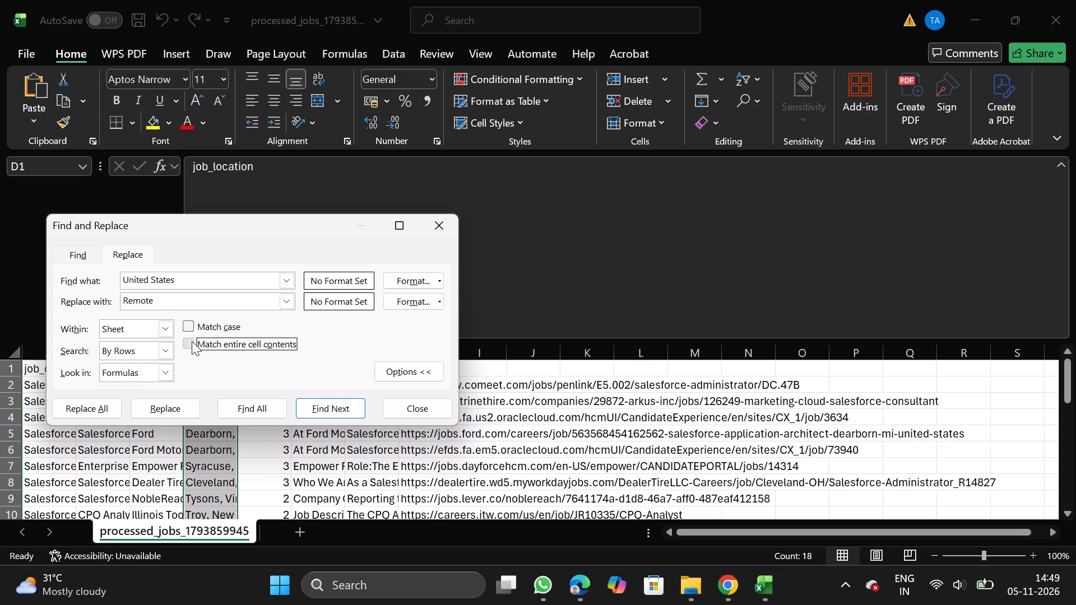
click(84, 394)
click(92, 411)
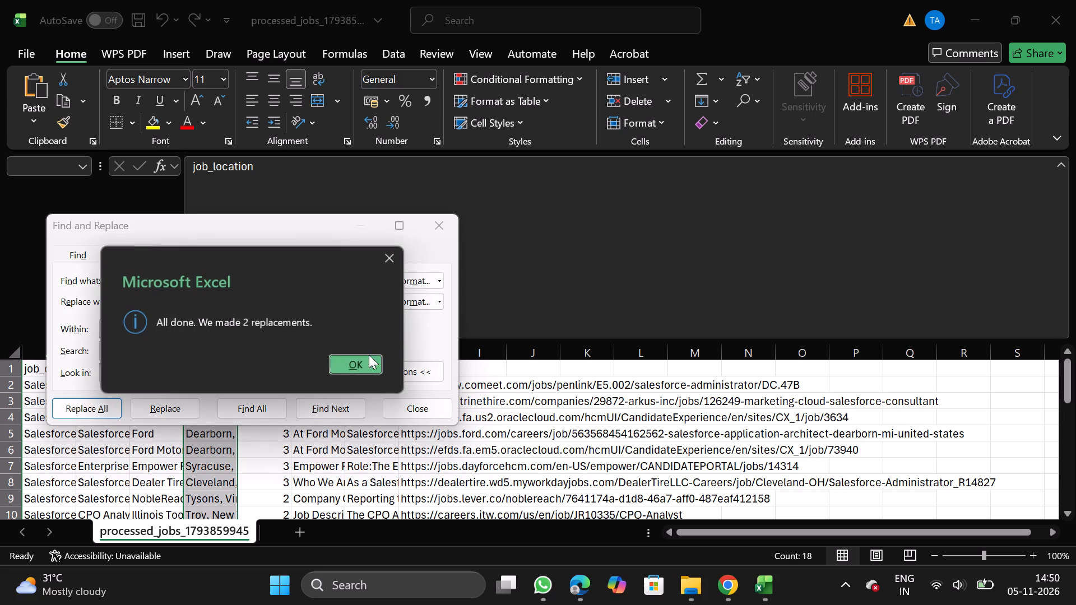
click(373, 364)
click(442, 220)
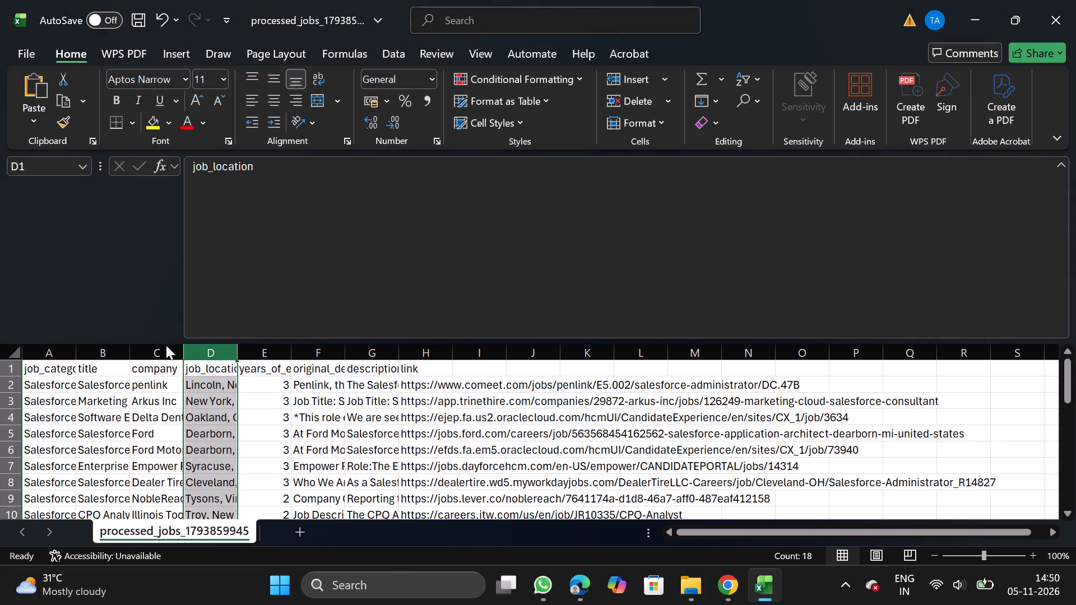
Filter the title column to Consumer Salesforce Product Owner, CPQ Analyst and Mgr Customer Support (Salesforce & Genesys Platform Administrator).
click(113, 362)
click(391, 57)
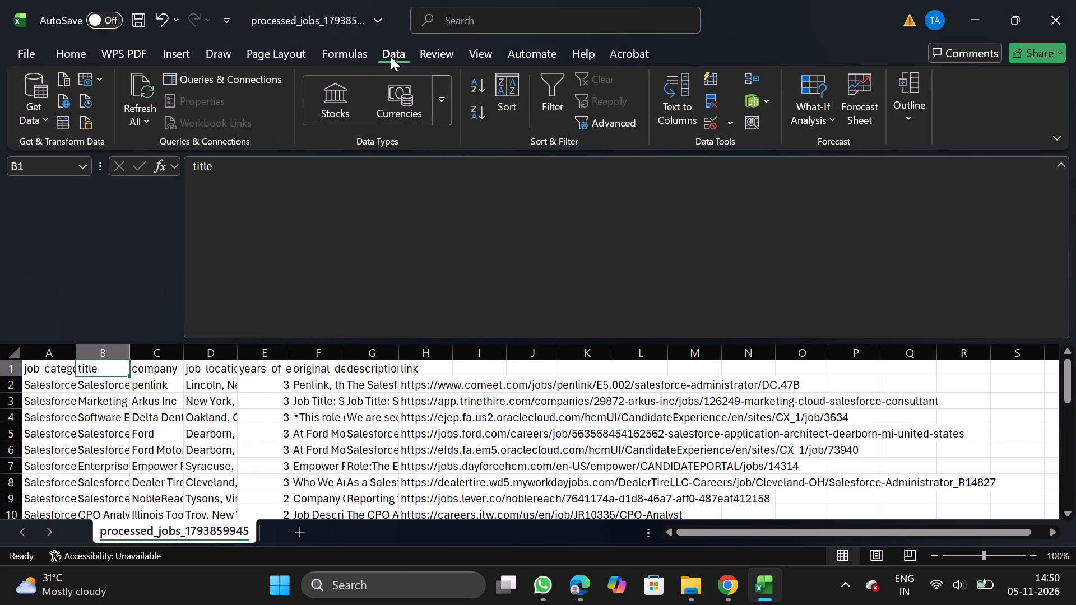
click(544, 71)
click(124, 367)
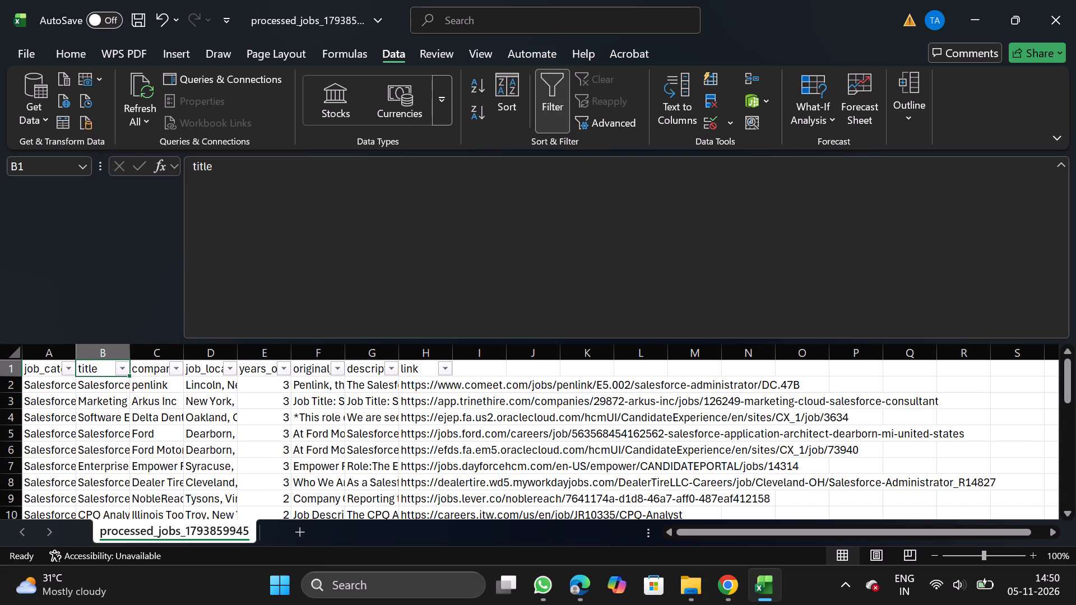
triple_click(353, 560)
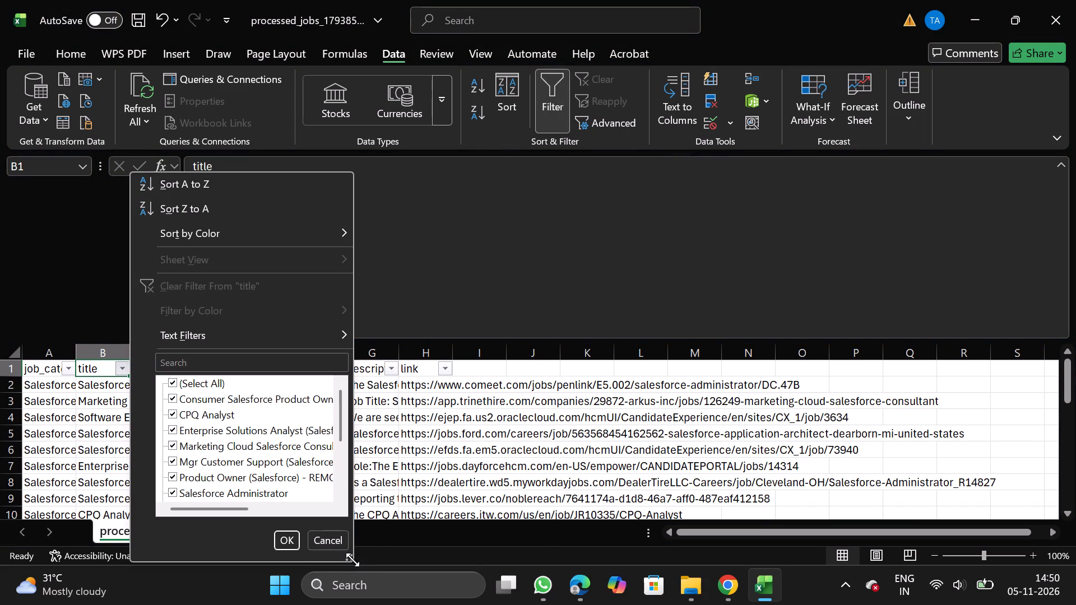
drag(353, 560, 888, 604)
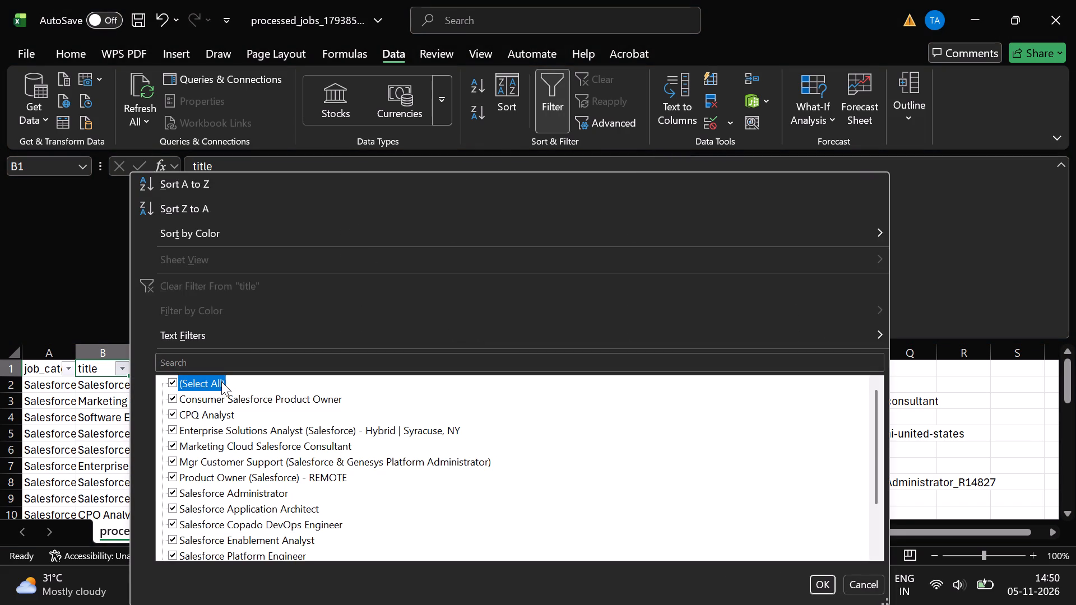
click(221, 381)
click(257, 399)
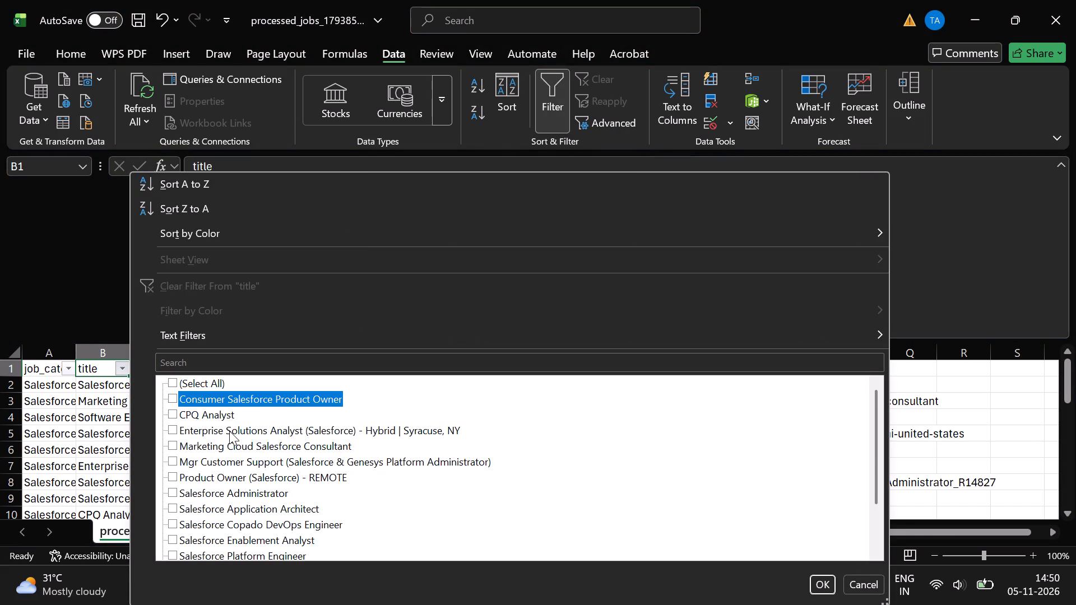
click(198, 411)
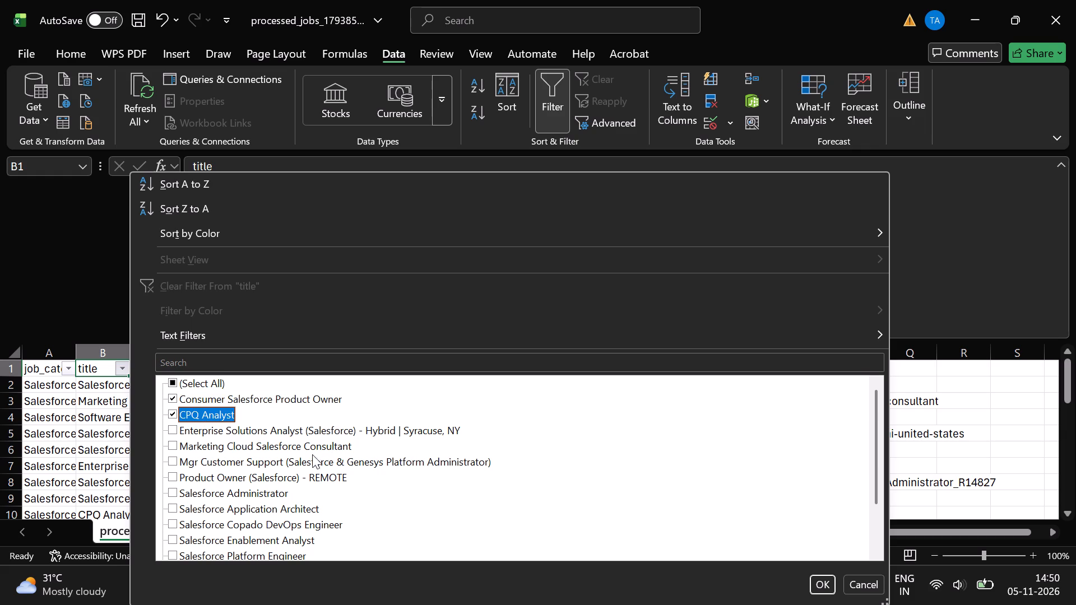
click(268, 464)
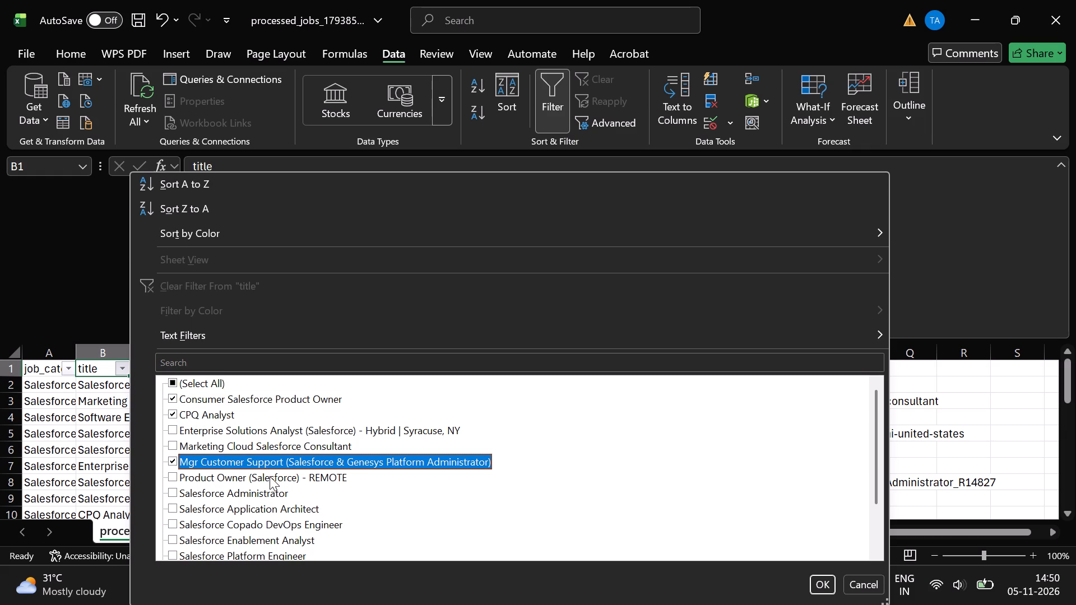
scroll(250, 548, down, 1)
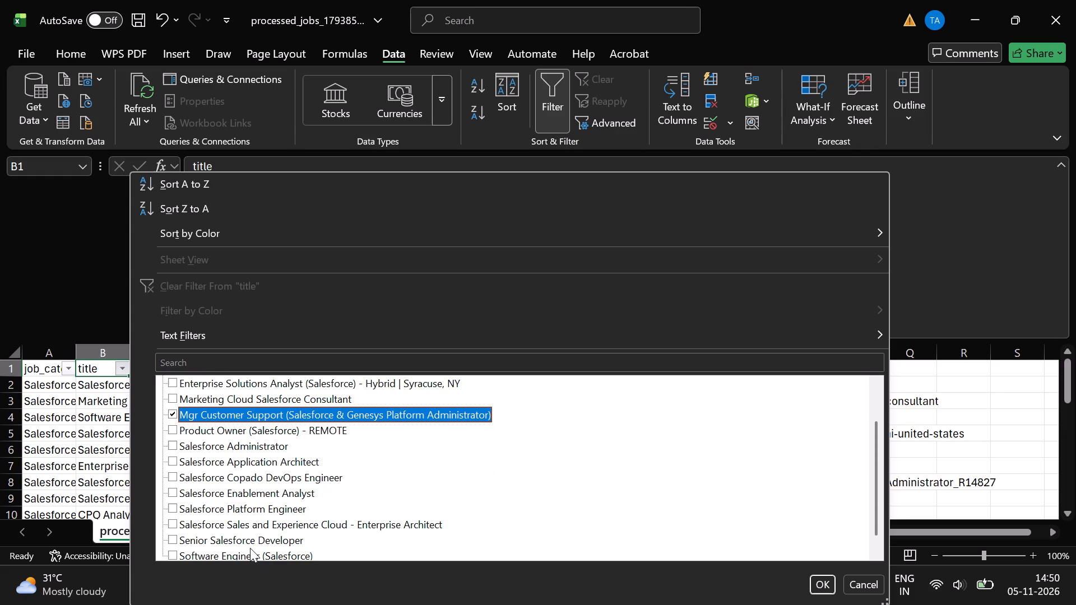
click(273, 524)
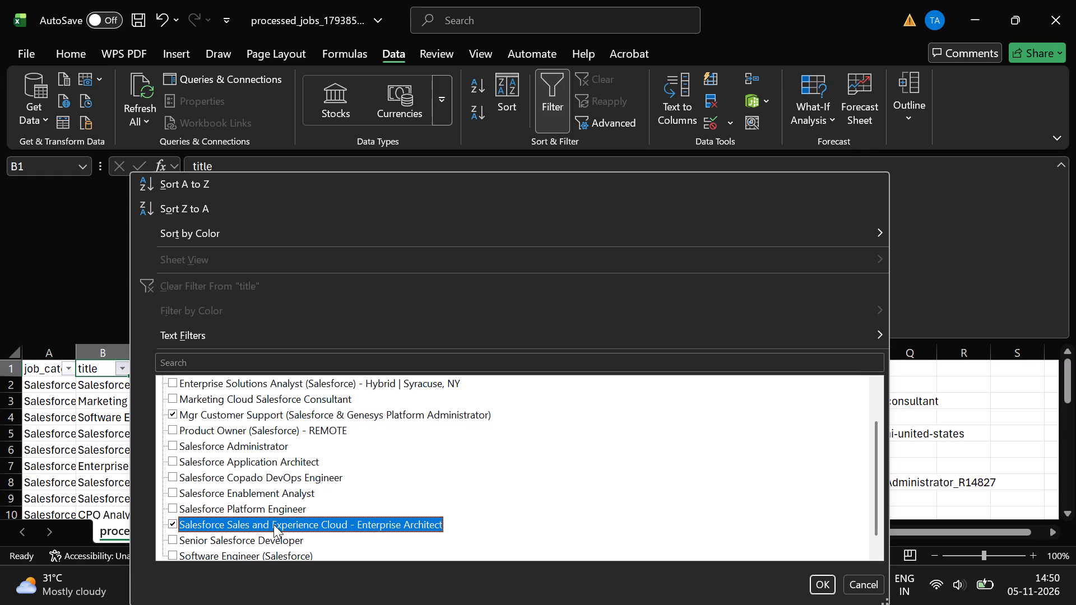
click(273, 524)
scroll(273, 524, down, 1)
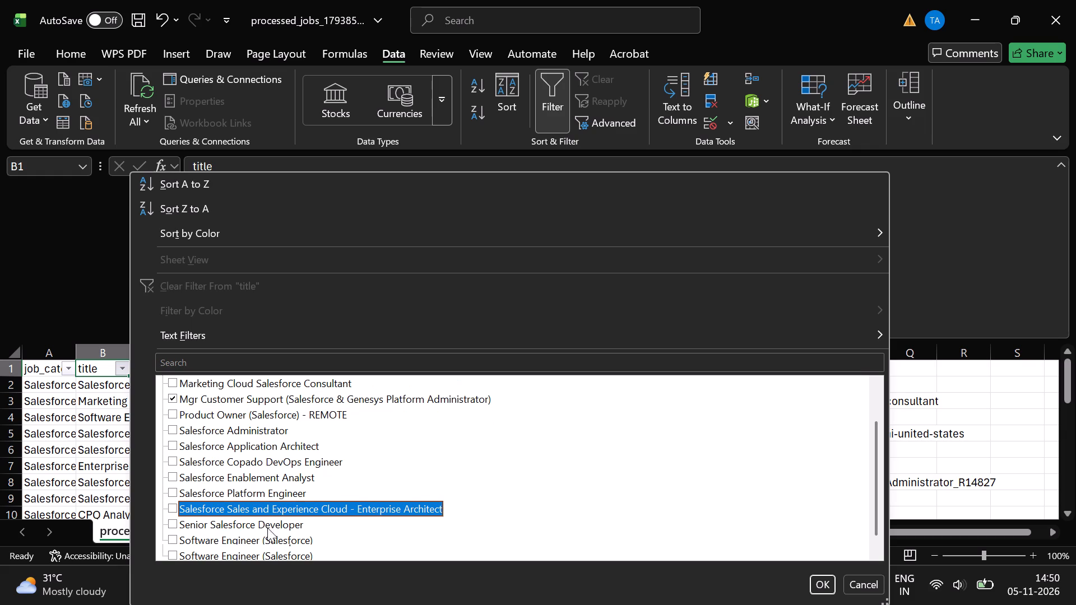
click(825, 584)
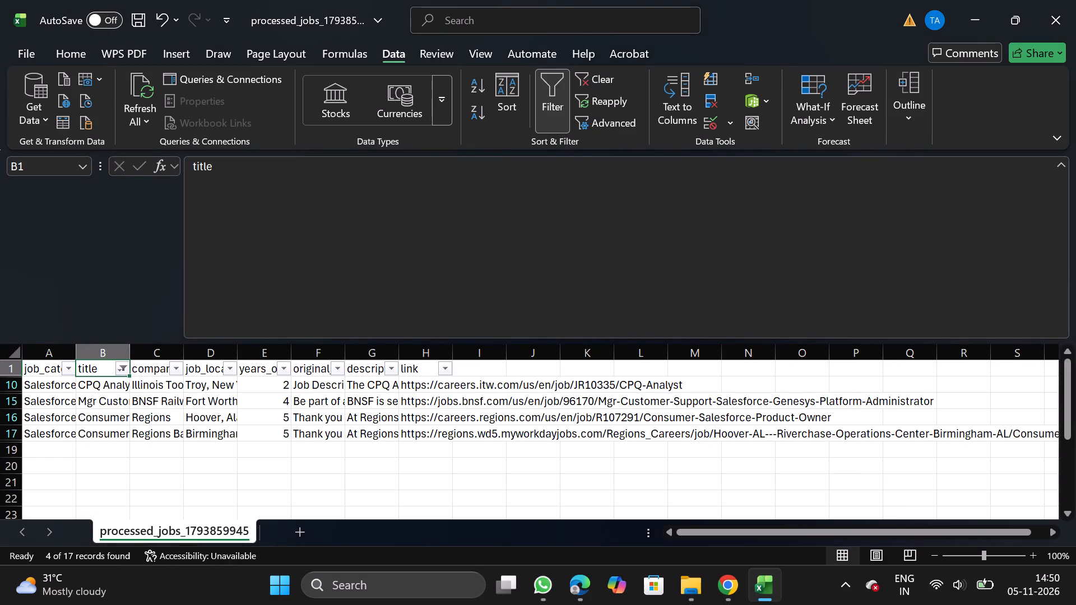
Delete all the filtered job rows below the header and remove the filter from the sheet.
click(4, 386)
key(ctrl+shift+Down)
right_click(110, 408)
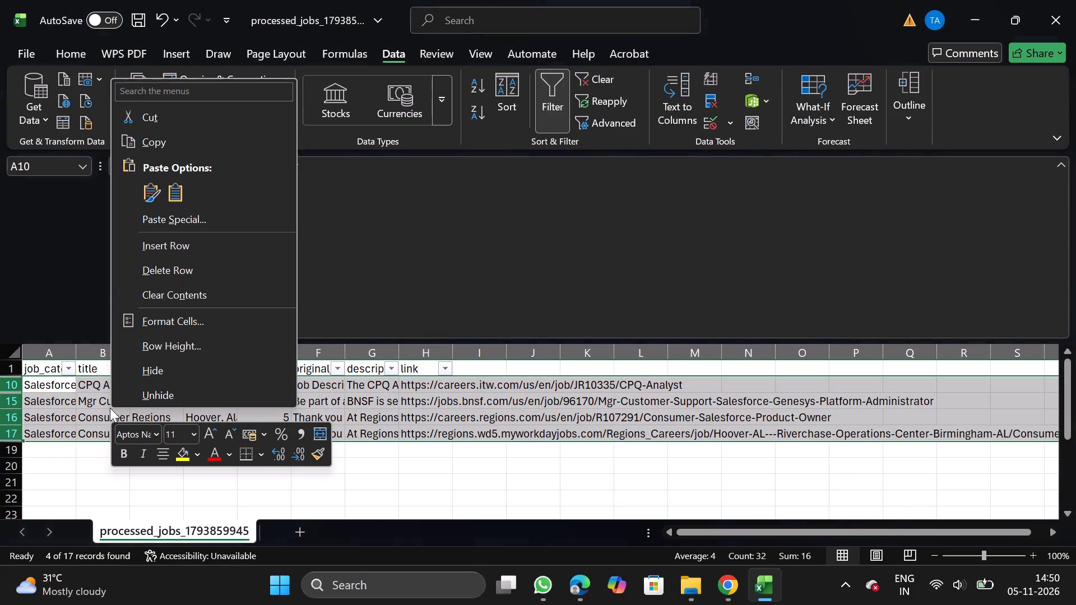
click(203, 258)
click(553, 86)
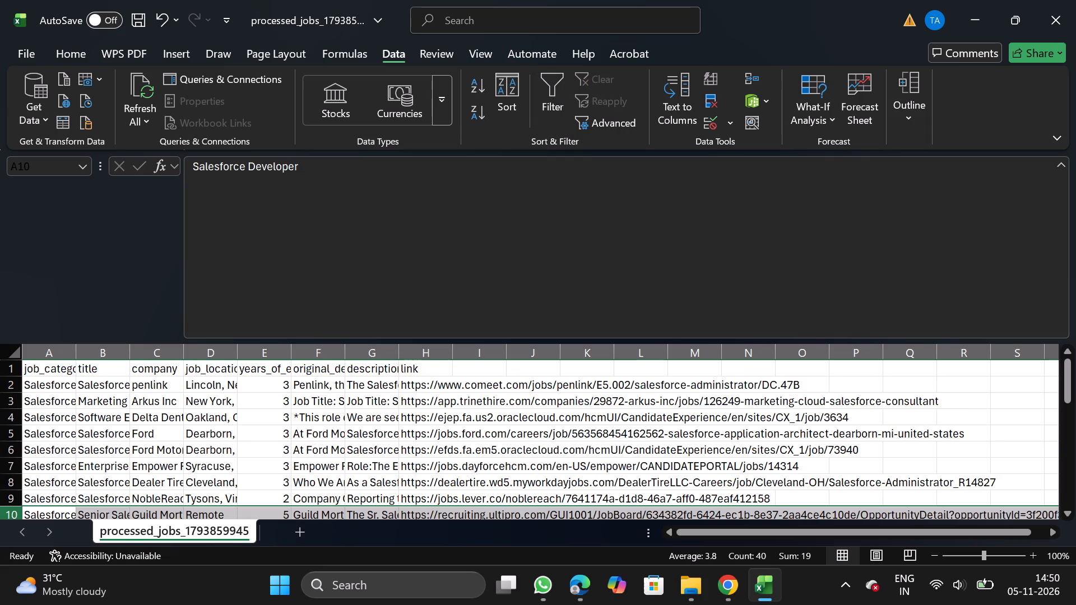
Review the remaining job titles in column B for roles that do not fit the Salesforce Developer category.
click(113, 390)
click(113, 405)
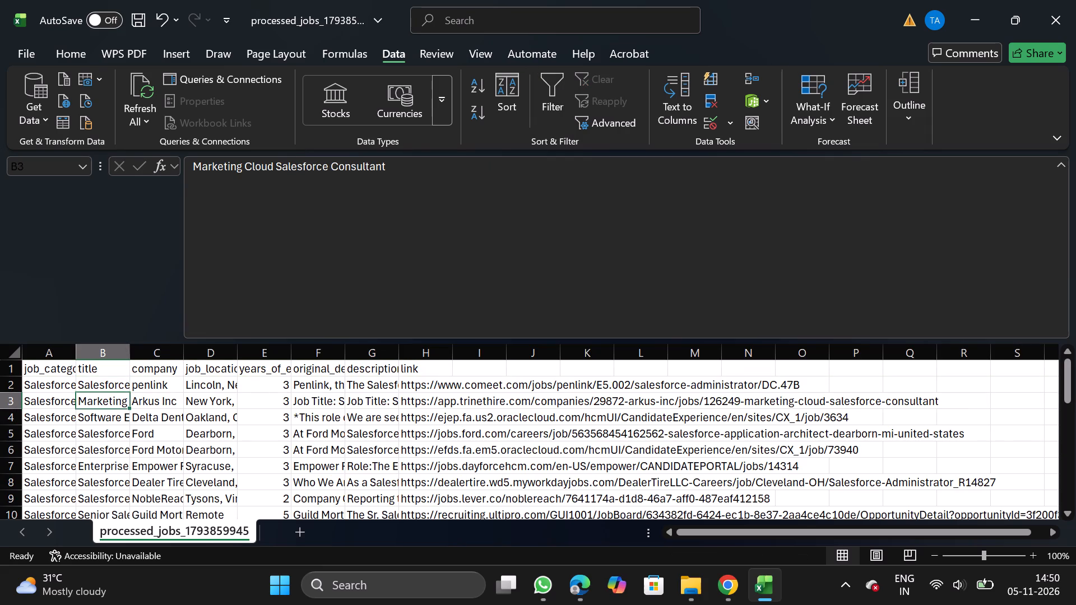
click(112, 419)
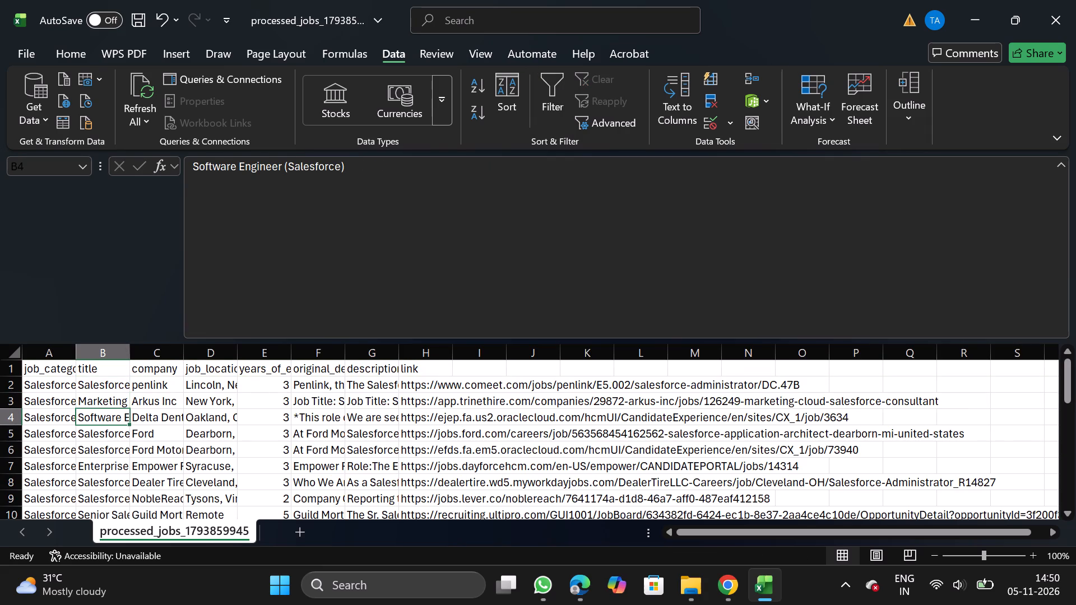
click(112, 429)
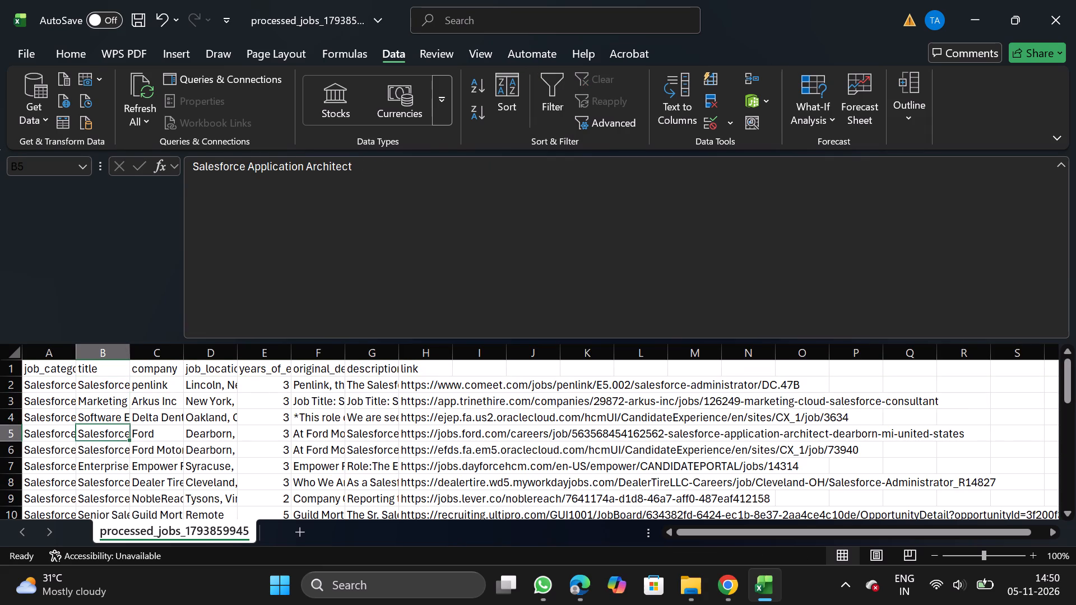
click(109, 454)
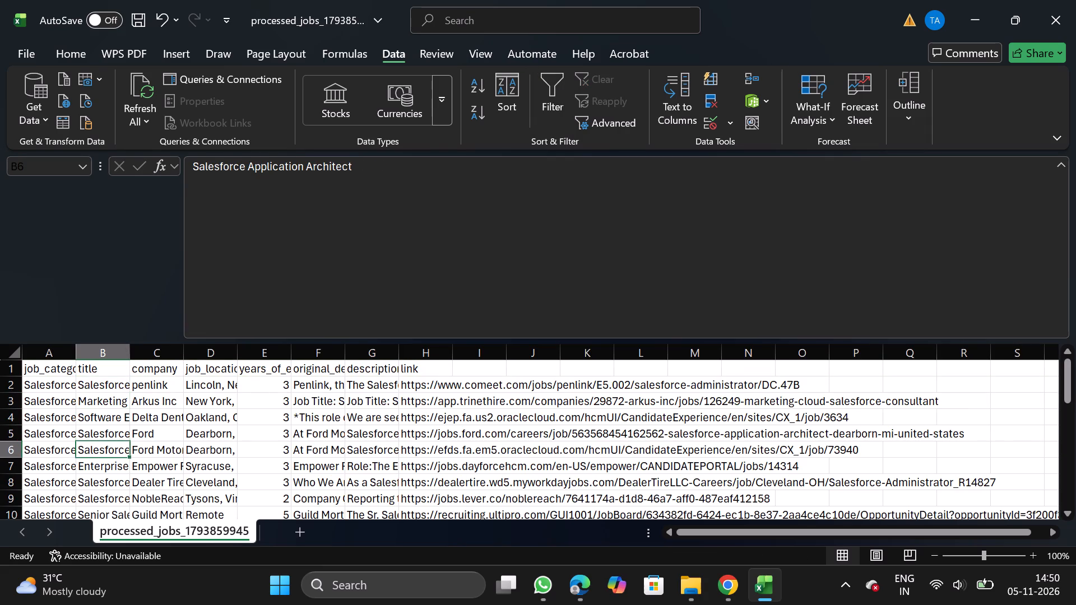
click(109, 465)
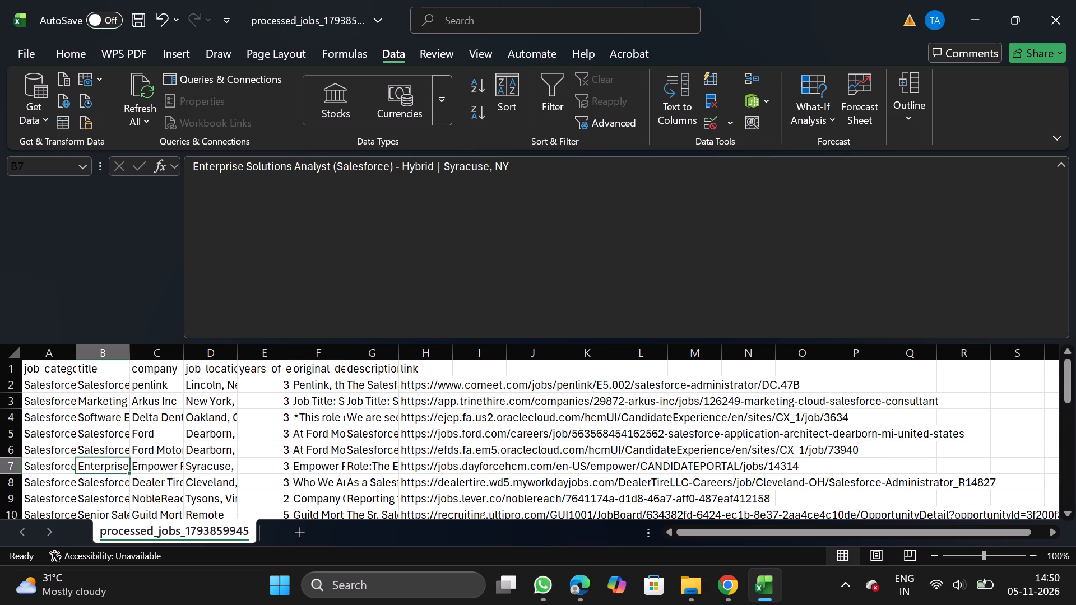
scroll(114, 487, down, 1)
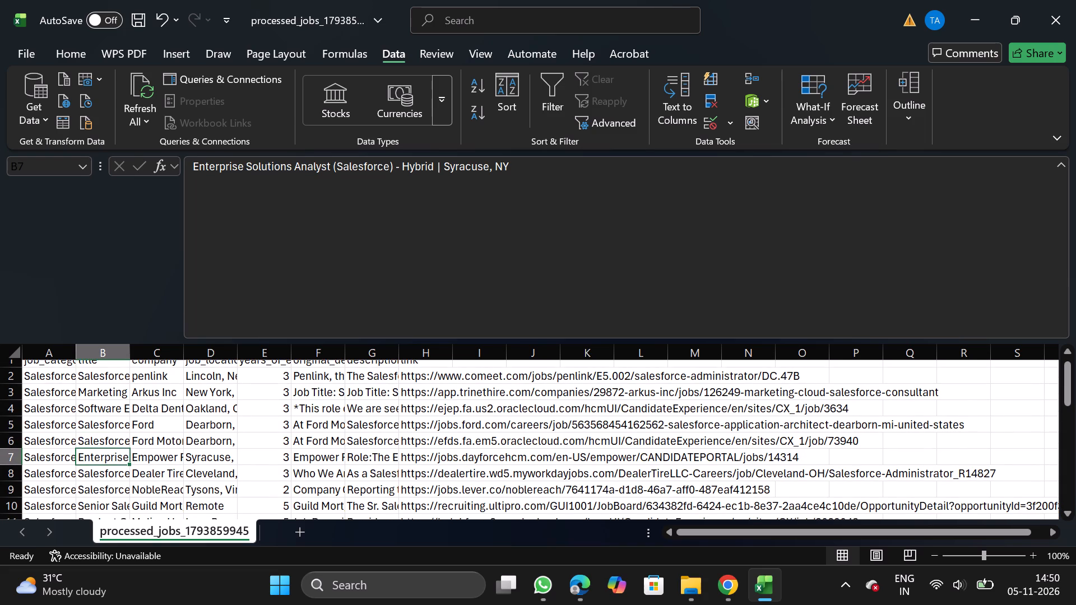
click(113, 491)
scroll(113, 491, down, 1)
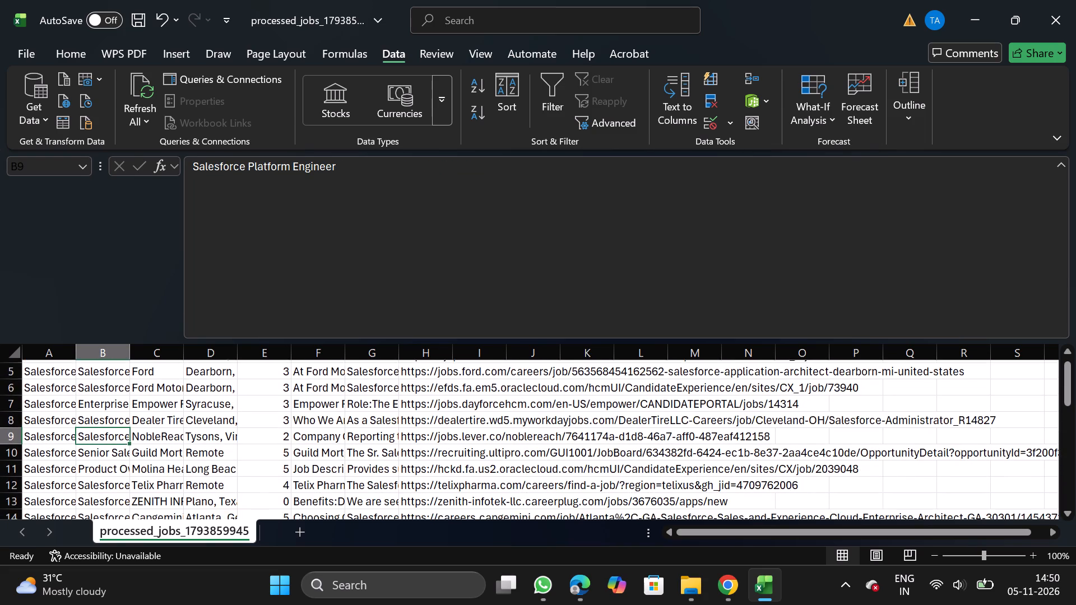
scroll(113, 491, down, 1)
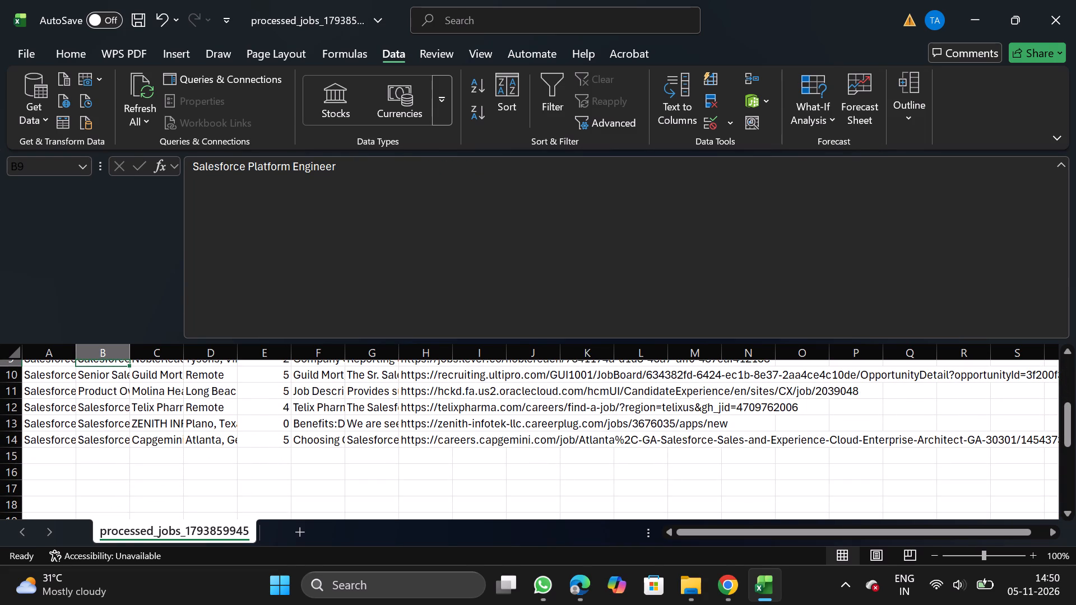
click(118, 422)
scroll(172, 407, up, 8)
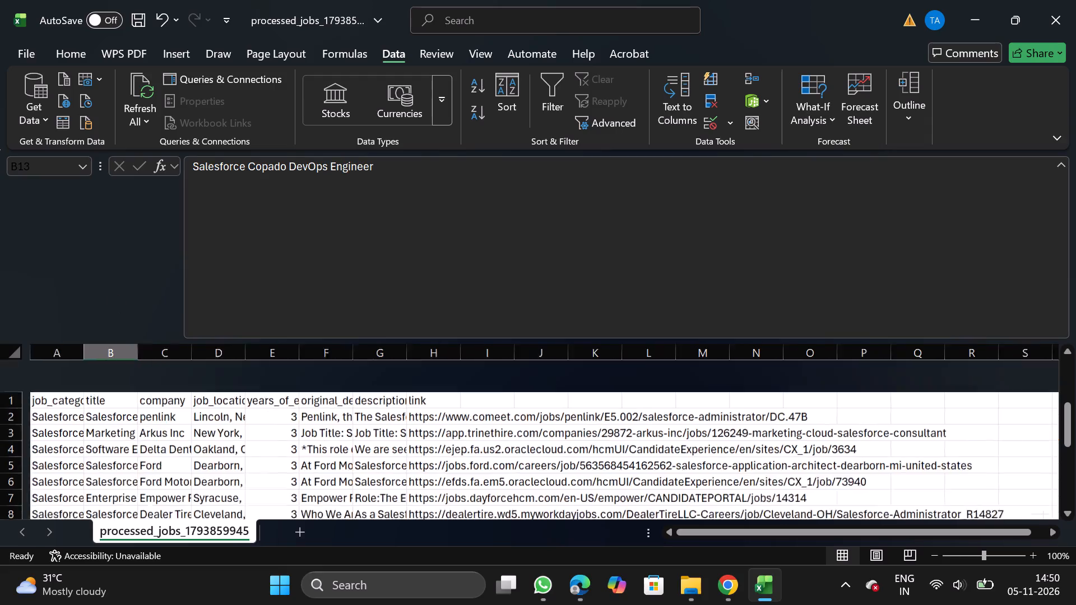
scroll(172, 407, up, 5)
scroll(159, 495, down, 1)
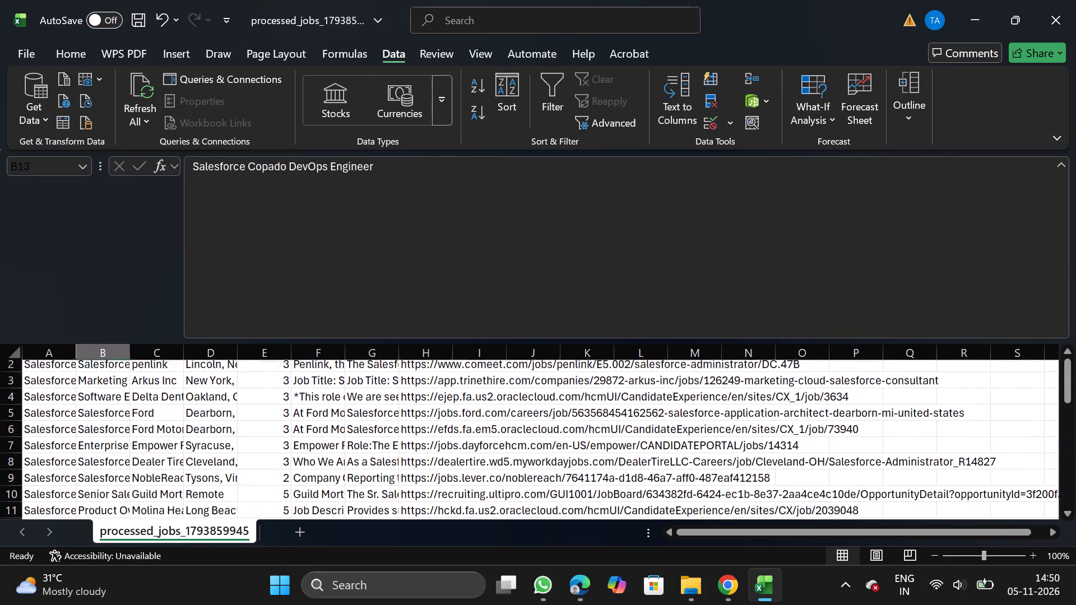
scroll(159, 495, down, 1)
scroll(159, 495, up, 6)
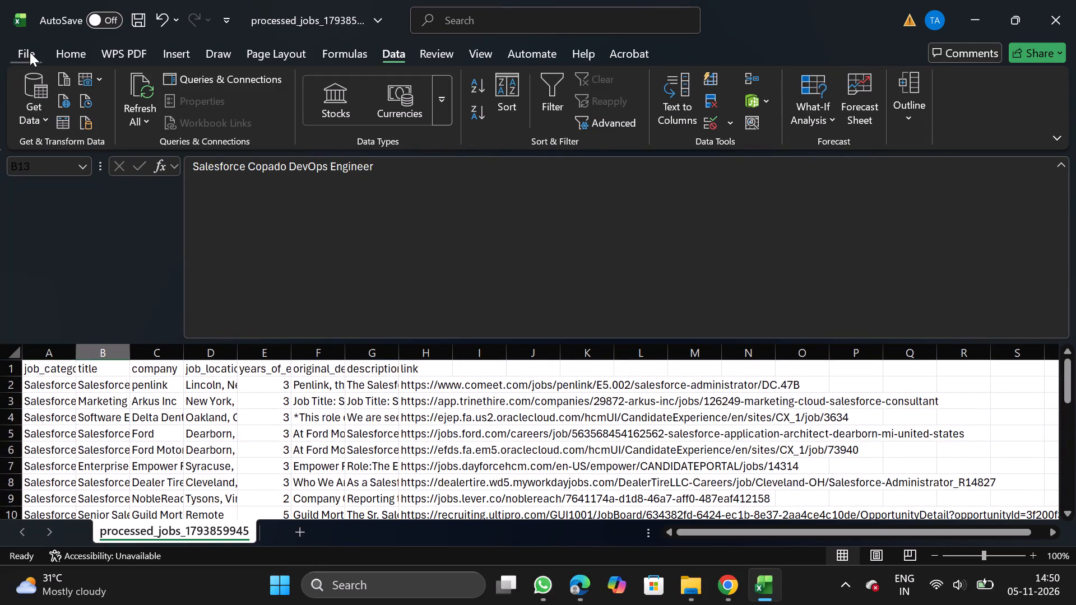
Save the sheet as a comma-delimited CSV named Salesforce_11_05 in the Daily Scraping jobs folder under Documents.
drag(30, 52, 83, 282)
double_click(83, 282)
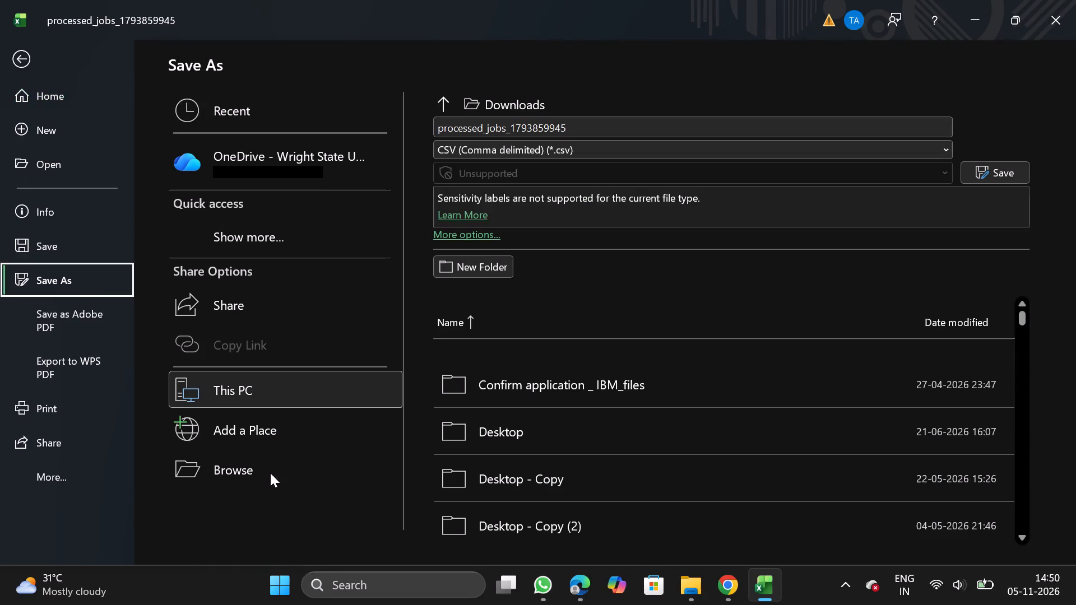
triple_click(270, 473)
double_click(270, 473)
double_click(86, 181)
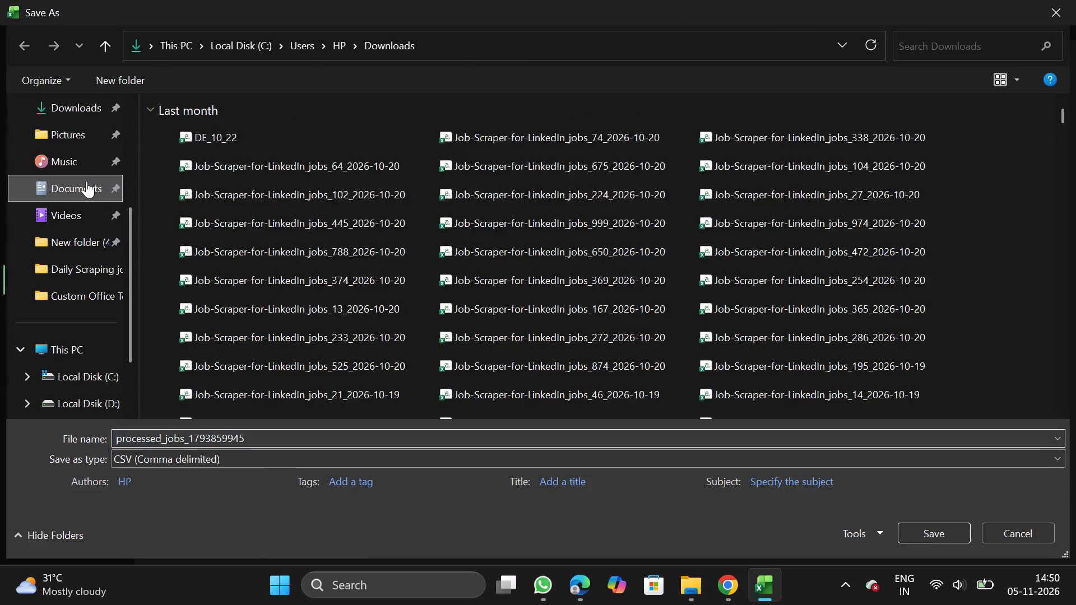
double_click(245, 190)
click(293, 444)
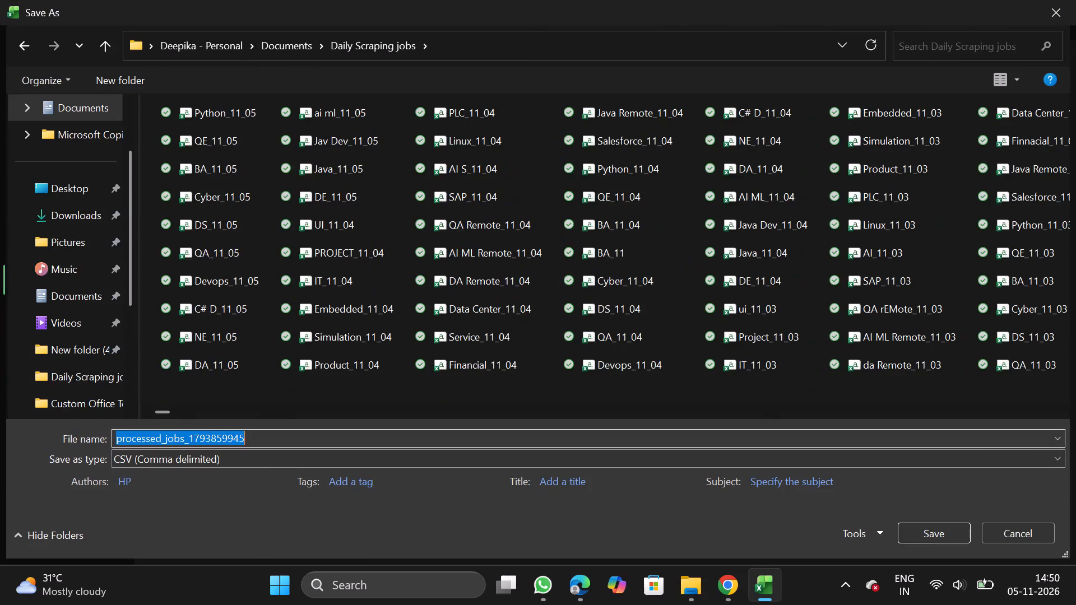
key(BackSpace)
text(alesforce_11_07)
key(BackSpace)
key(5)
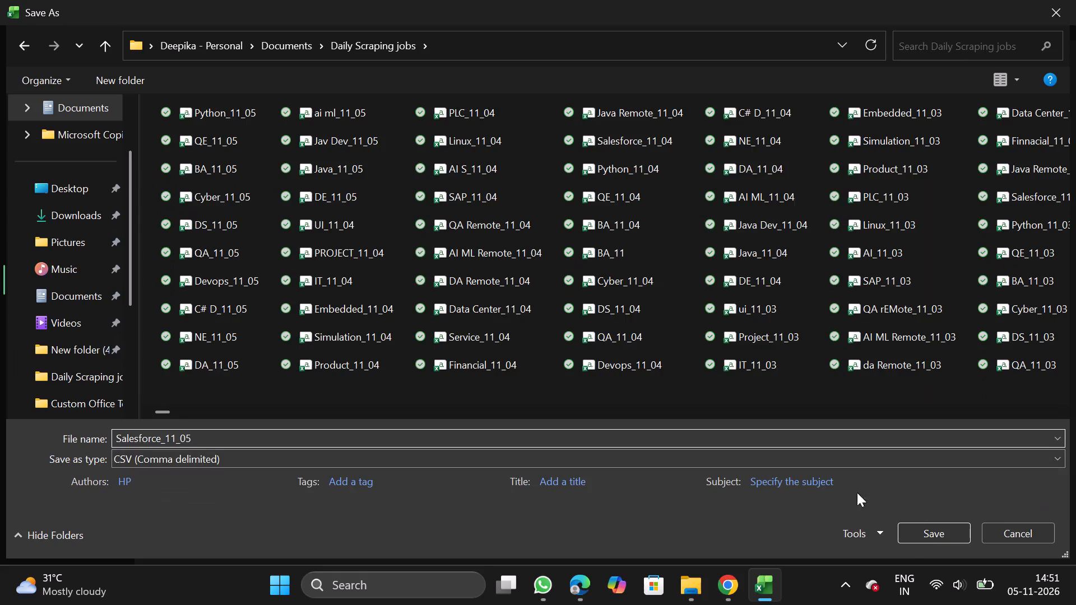
click(948, 537)
Switch to NextGenApply in Chrome and bulk upload the Salesforce_11_05 CSV file from the Daily Scraping jobs folder.
click(730, 597)
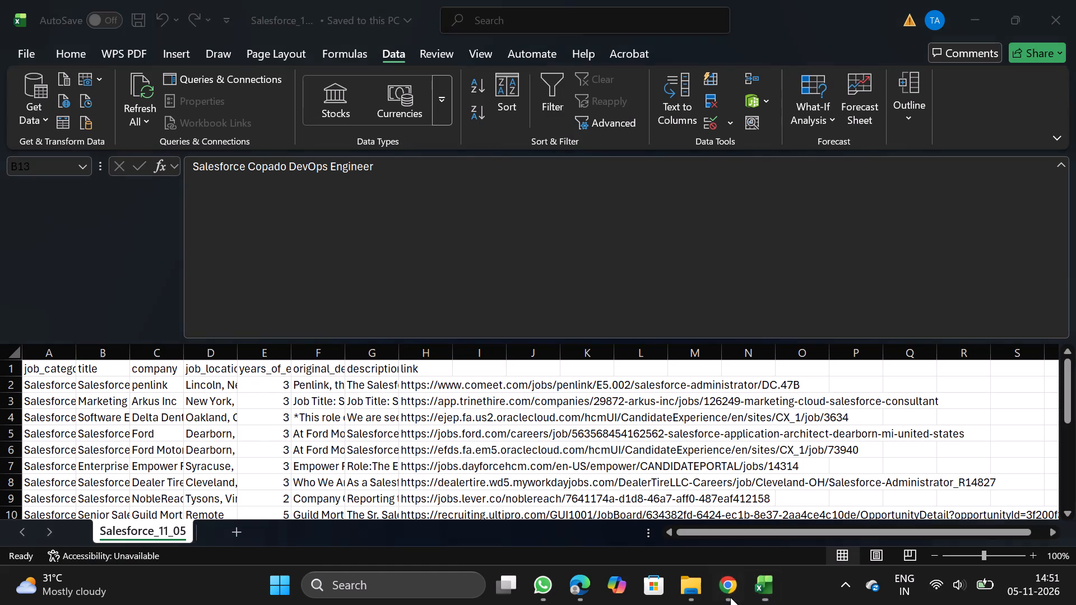
click(731, 583)
scroll(562, 466, down, 2)
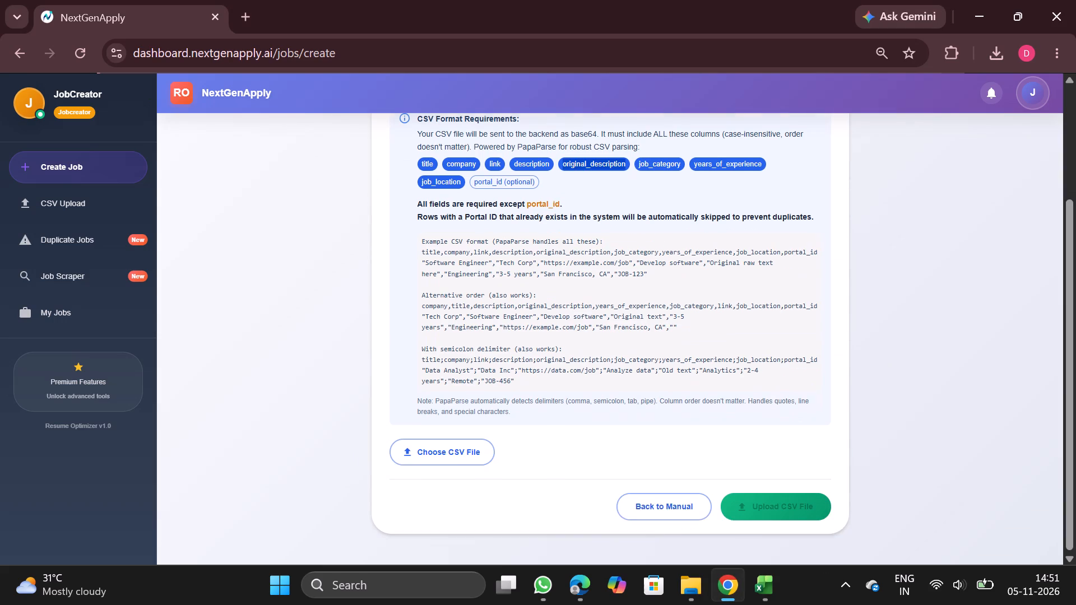
click(452, 445)
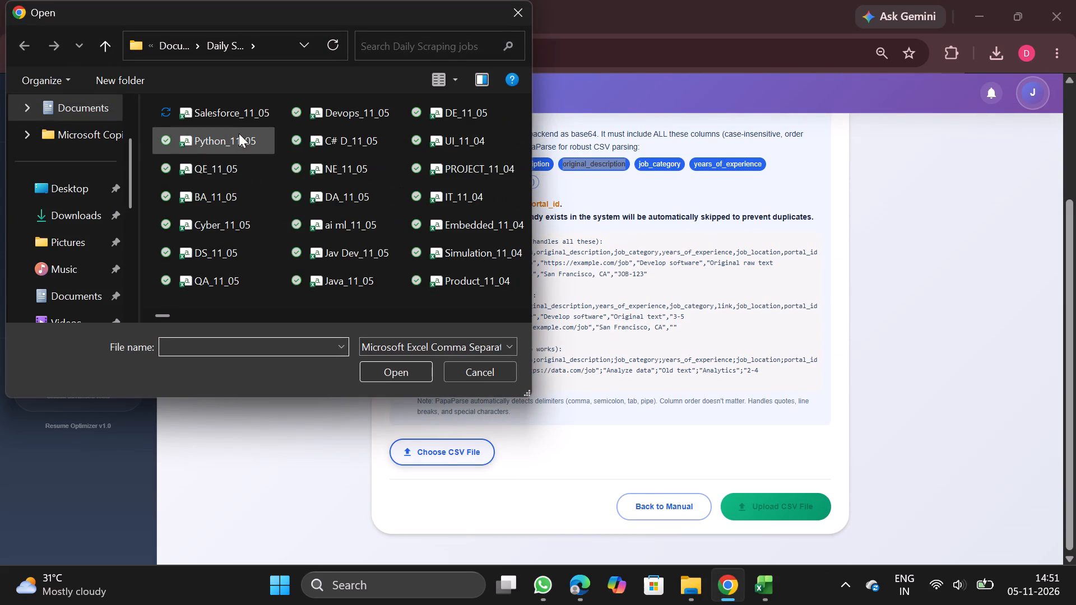
double_click(235, 116)
scroll(497, 417, down, 2)
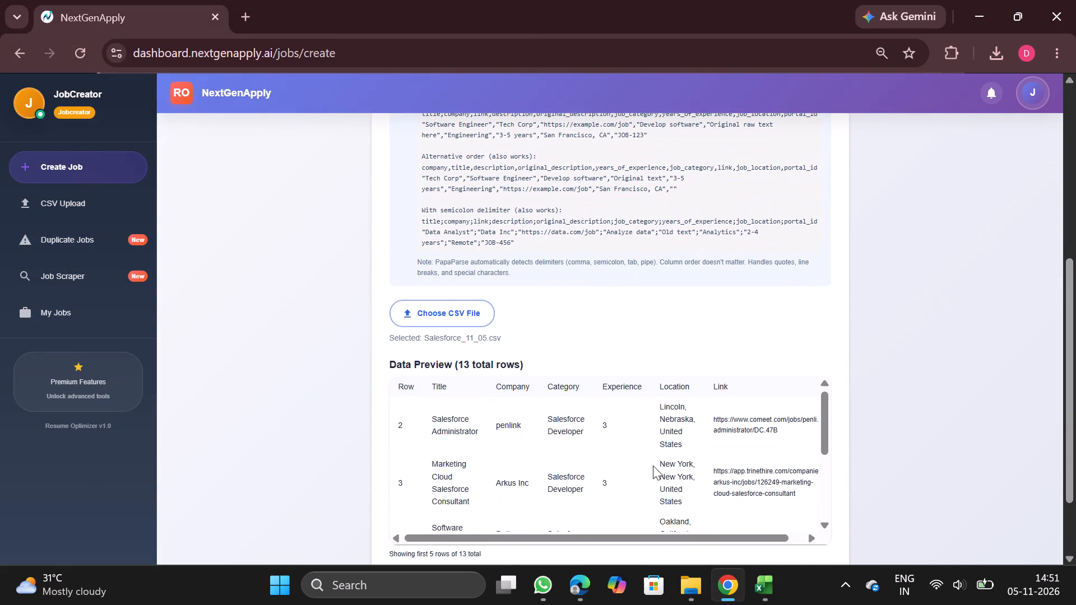
scroll(653, 466, down, 5)
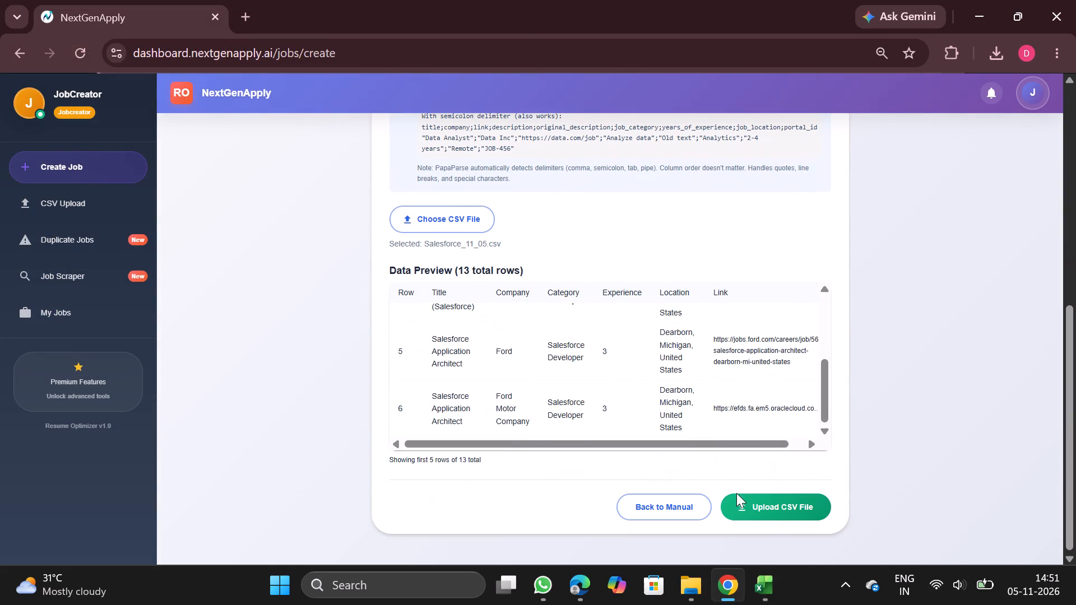
click(766, 514)
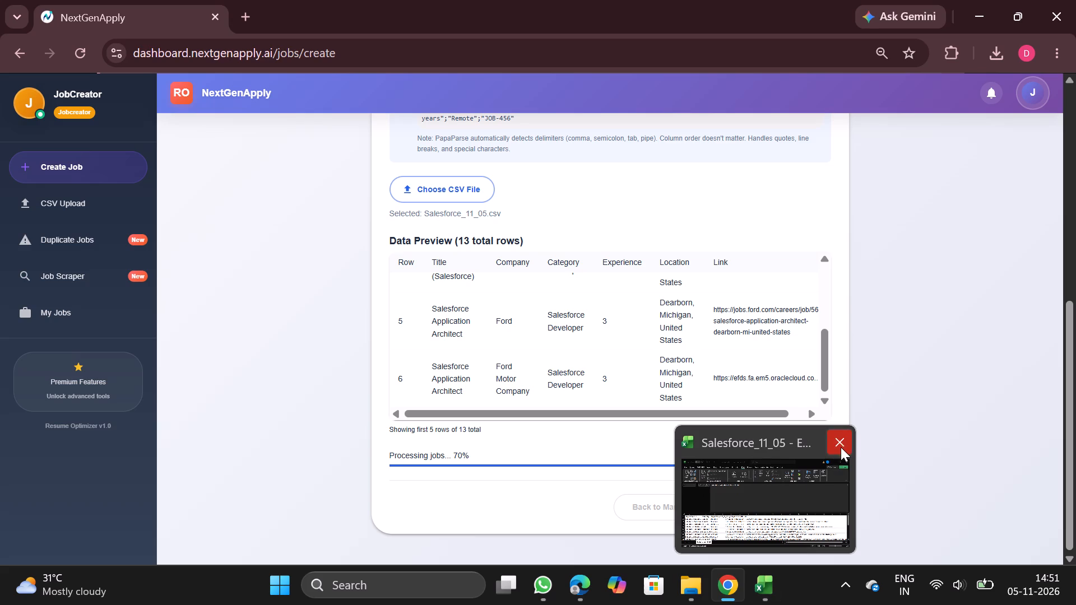
Close the Salesforce_11_05 workbook in Excel and check the upload result on the NextGenApply page.
click(841, 445)
scroll(715, 348, up, 5)
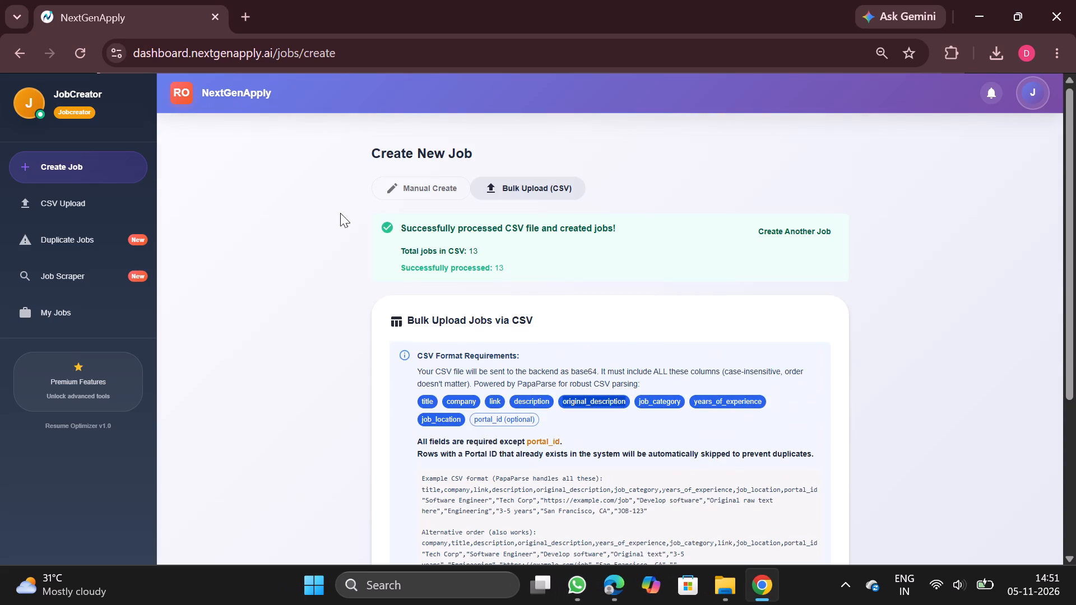
Download the processed CSV for Java Full Stack Developer Remote (#4863) from the CSV upload history and open it in Excel.
click(94, 201)
scroll(502, 264, up, 8)
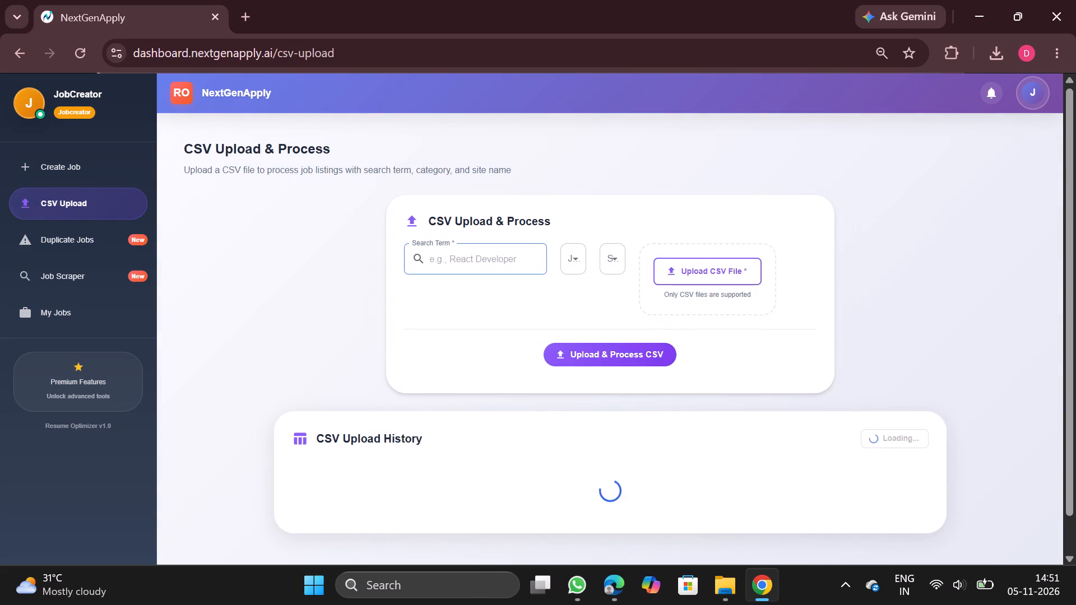
scroll(772, 400, down, 2)
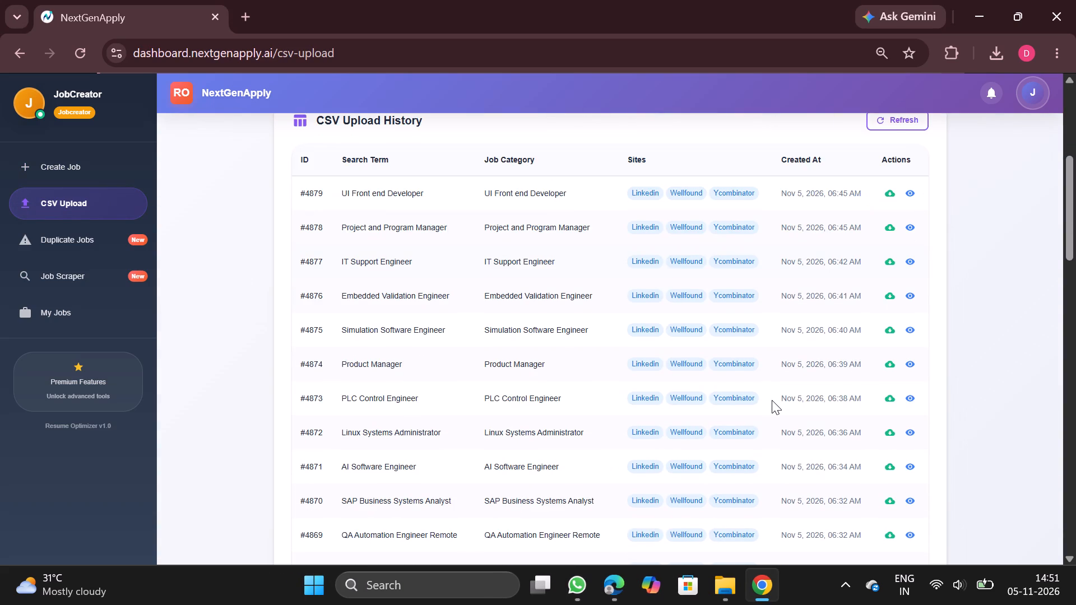
scroll(772, 400, down, 2)
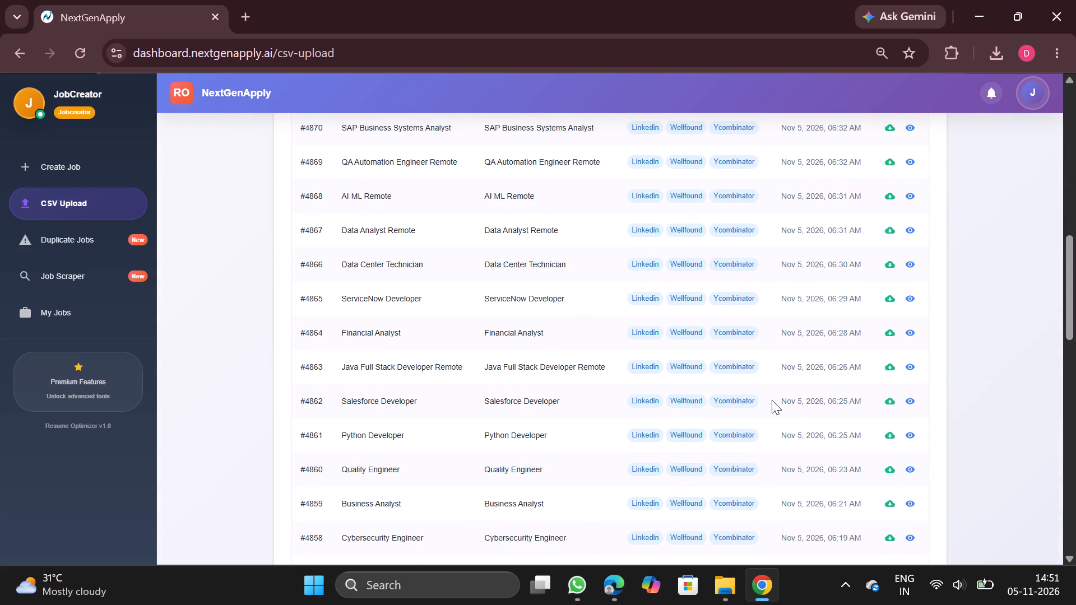
scroll(772, 400, up, 1)
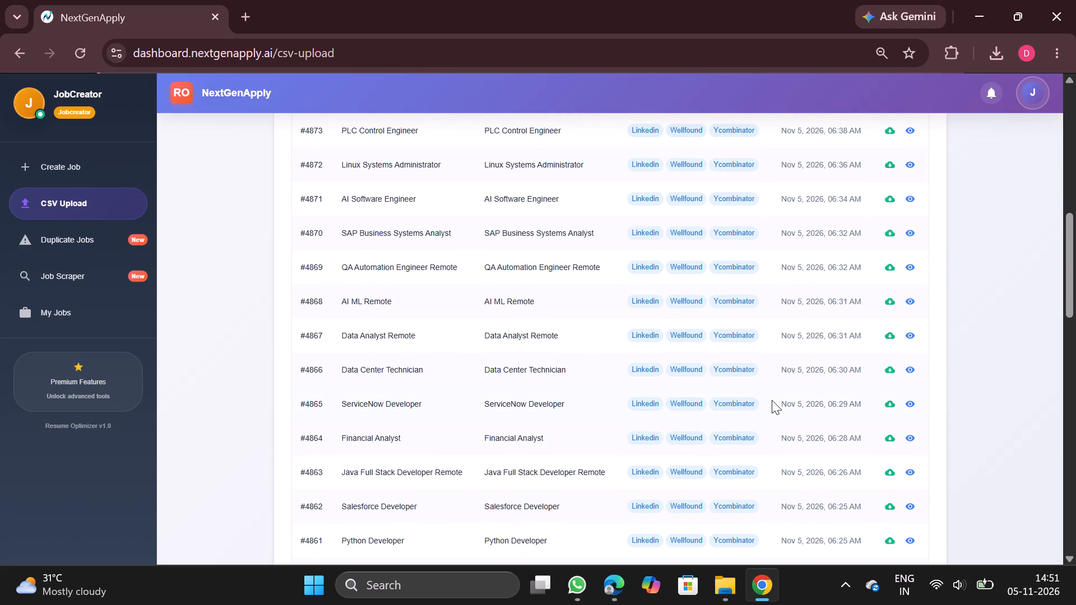
click(891, 473)
click(891, 473)
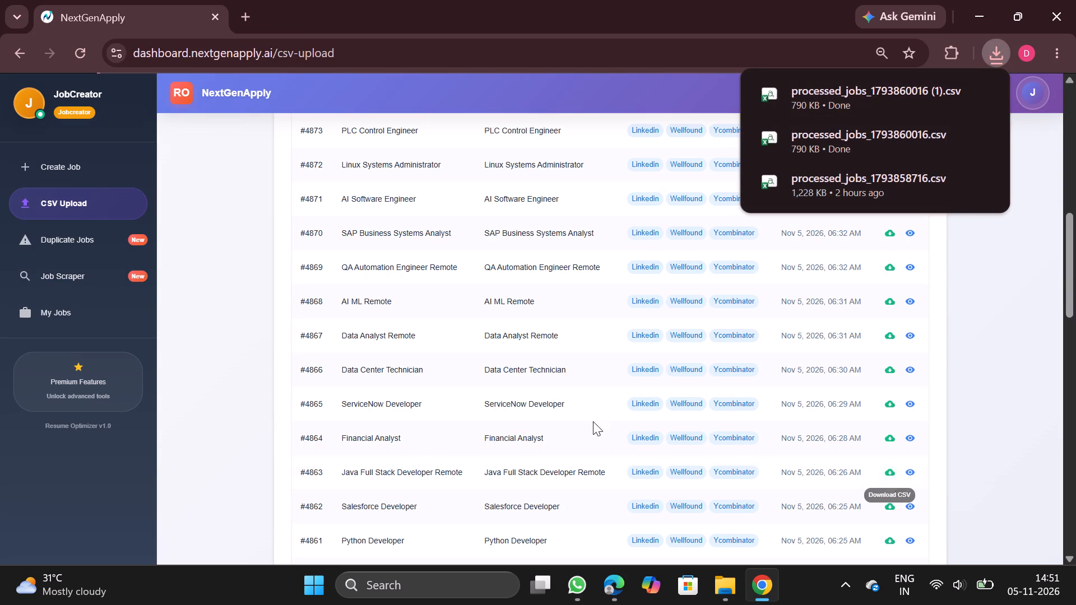
scroll(497, 247, up, 1)
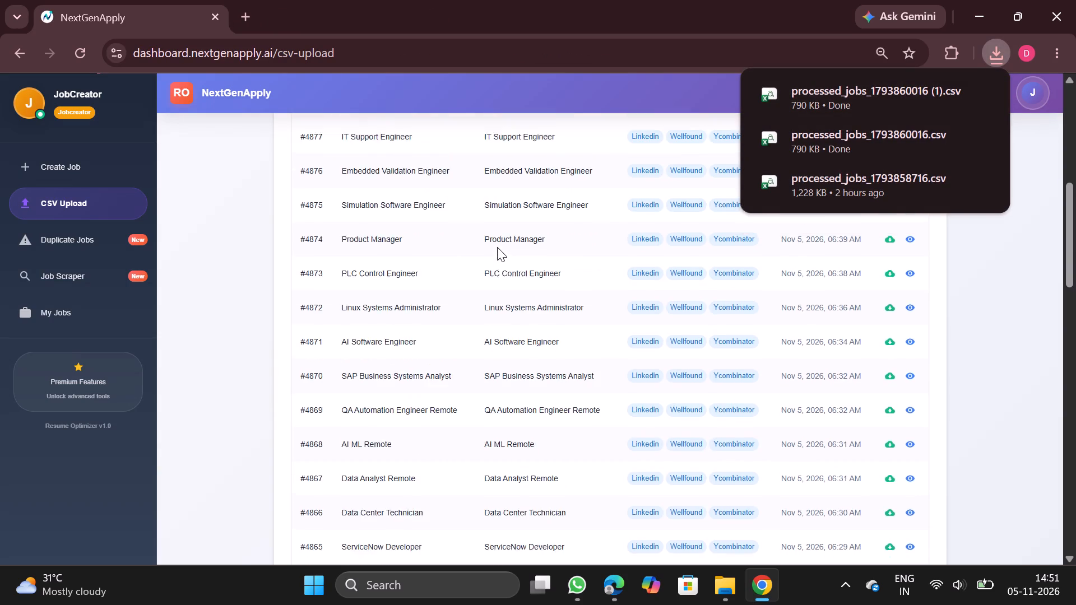
scroll(497, 247, up, 1)
click(840, 92)
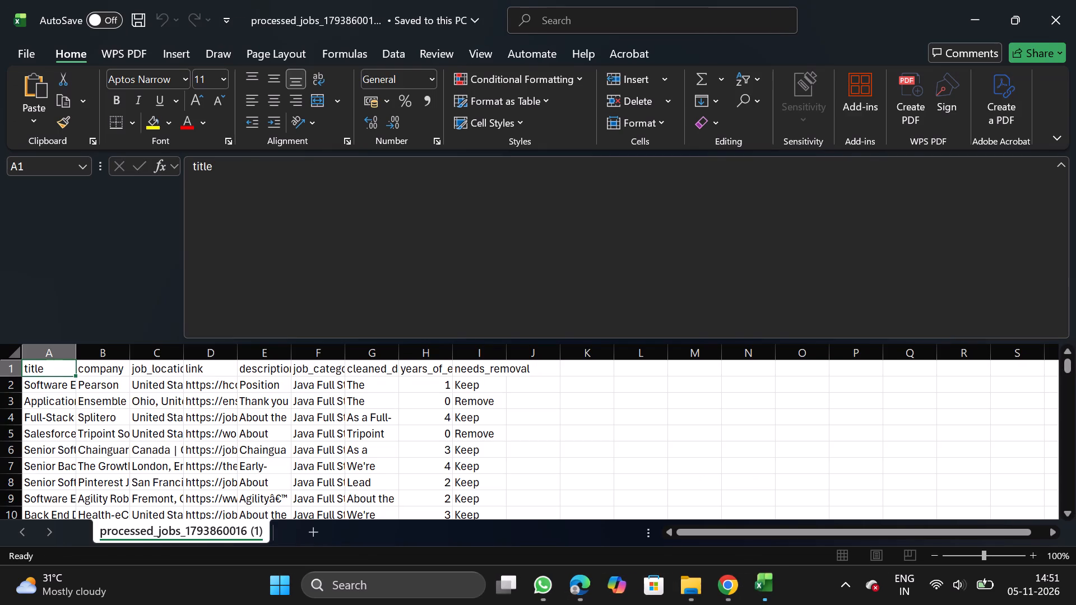
Remove duplicate rows from the whole job table, comparing only the company column.
click(237, 436)
key(ctrl+a)
click(392, 45)
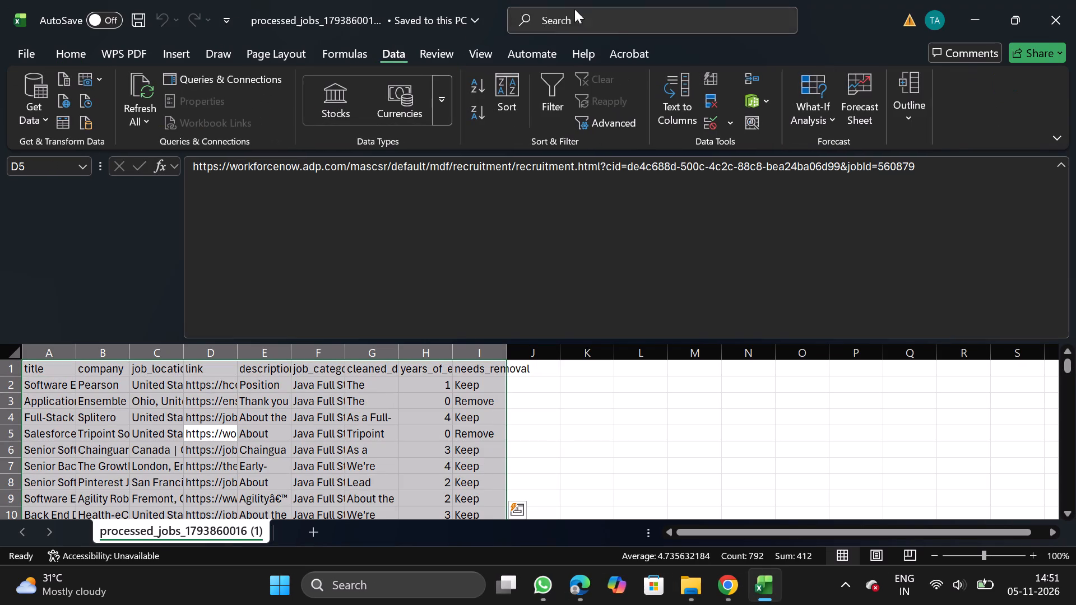
click(710, 99)
click(258, 248)
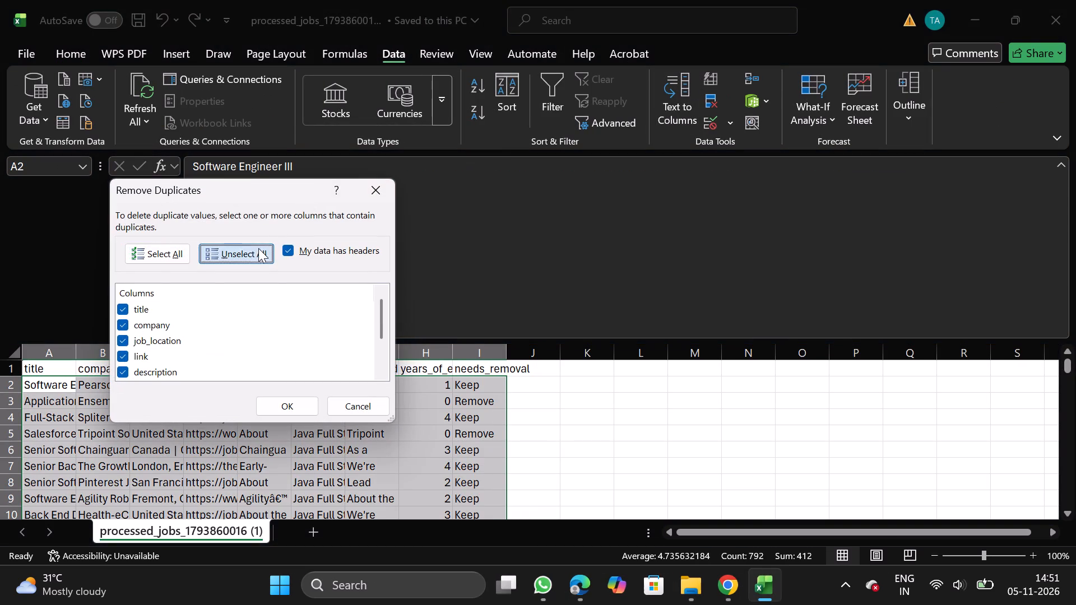
click(119, 325)
click(291, 404)
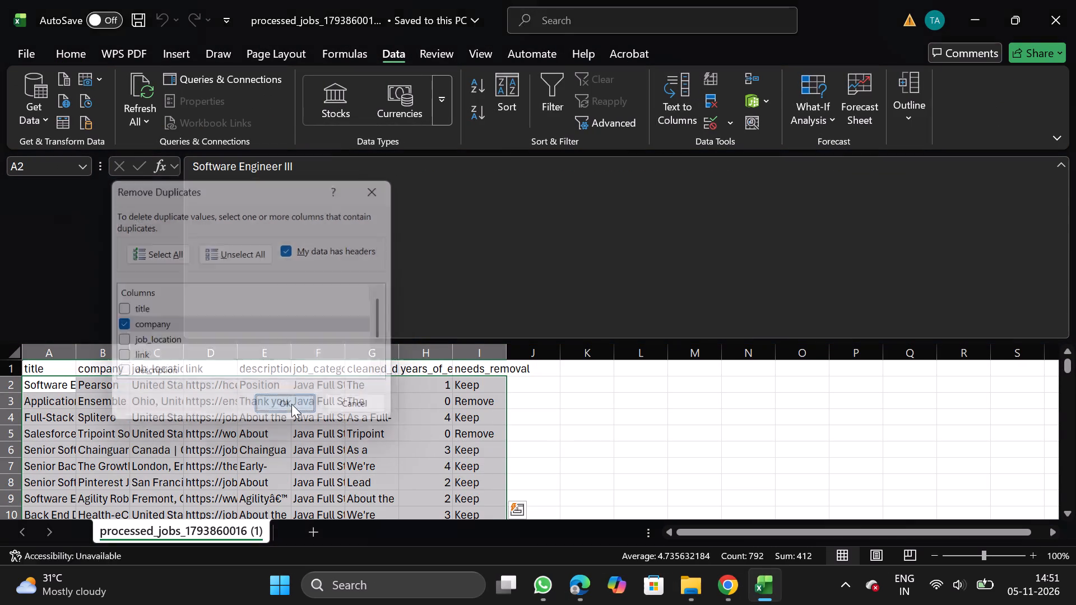
click(644, 321)
click(633, 329)
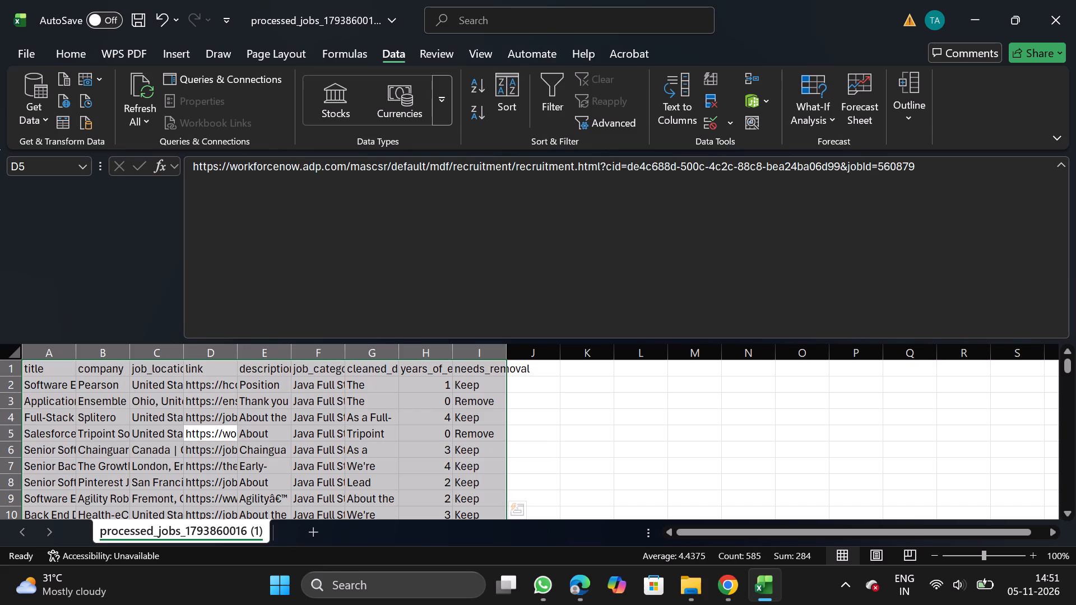
Filter needs_removal to hide Keep, delete all the rows left showing, and remove the filter.
click(496, 354)
click(549, 98)
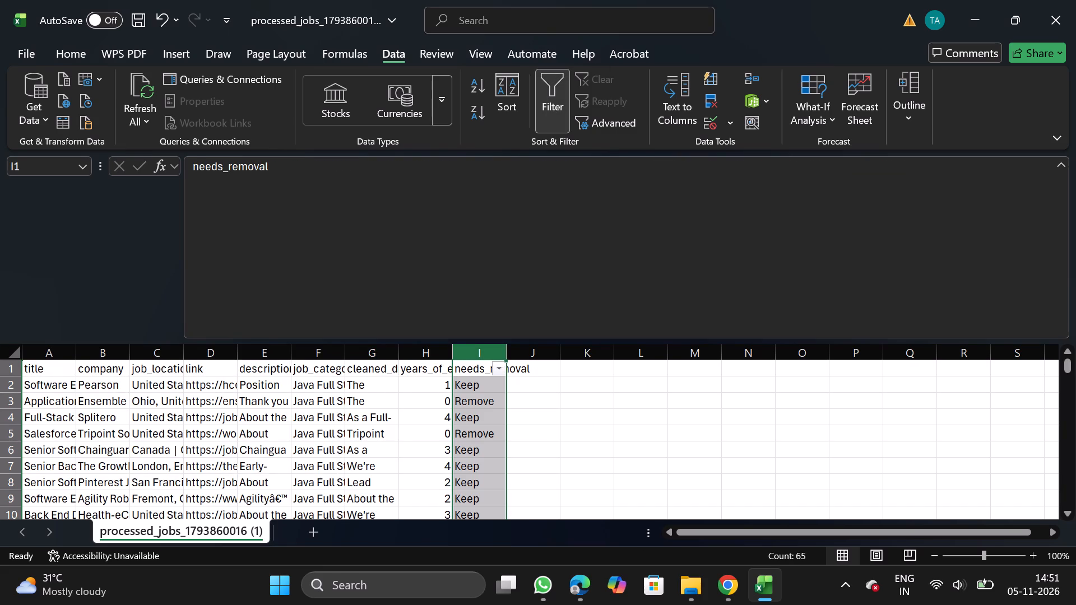
click(499, 370)
double_click(326, 402)
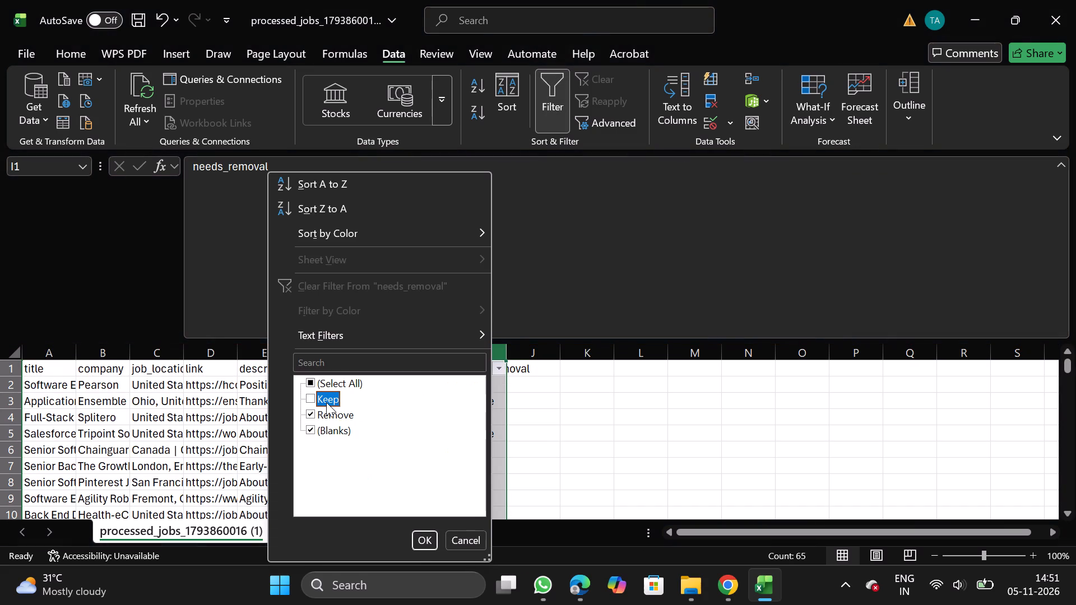
click(426, 536)
click(4, 388)
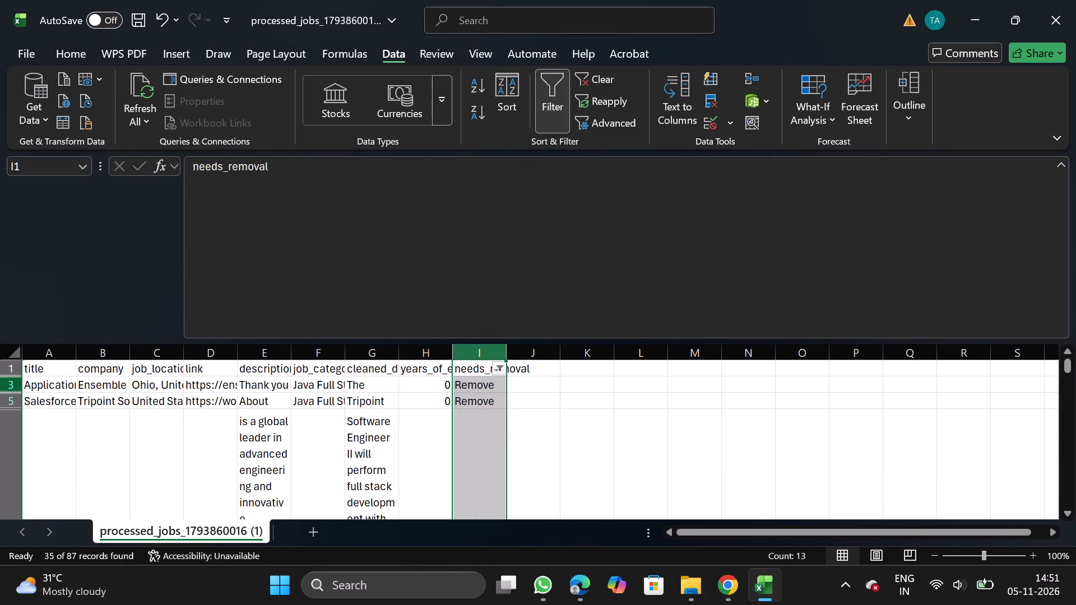
key(ctrl+shift+Down)
right_click(101, 417)
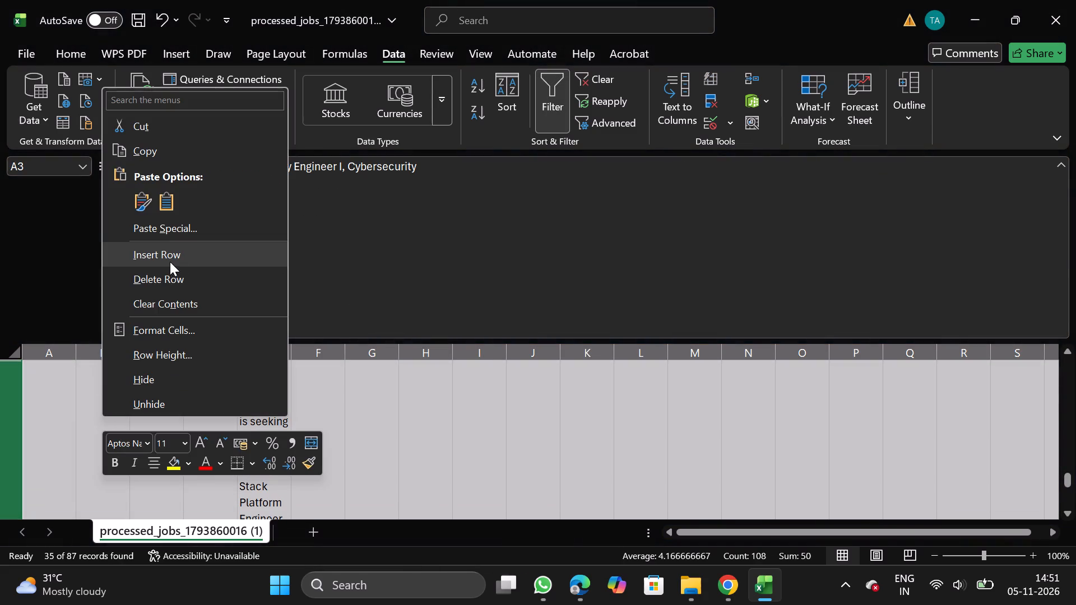
click(187, 269)
click(548, 95)
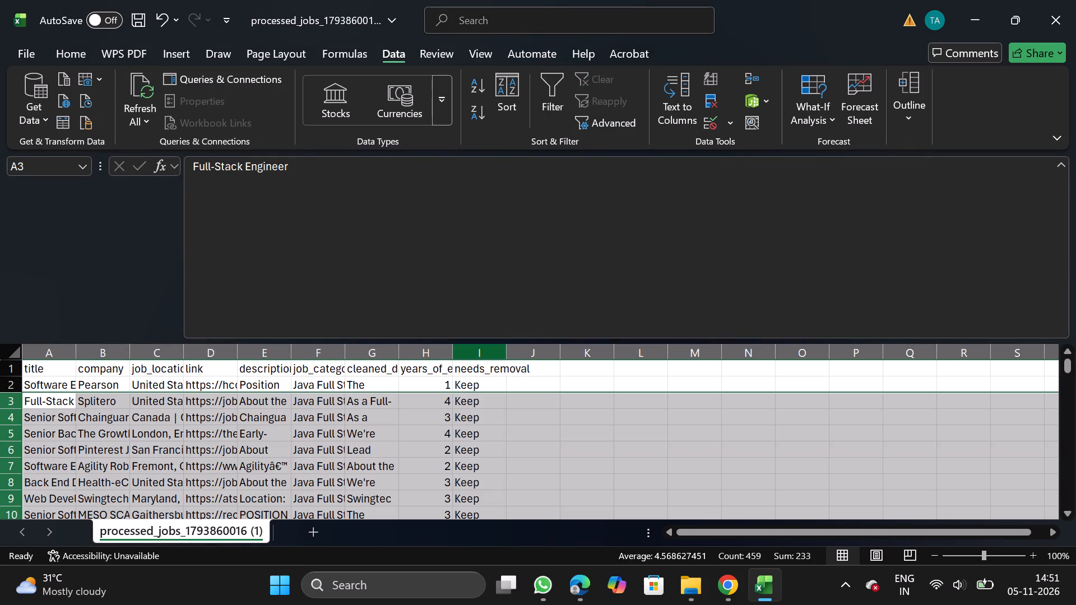
Filter years_of_experience to 8, 10 and 15, delete those rows, and remove the filter.
click(421, 366)
click(552, 115)
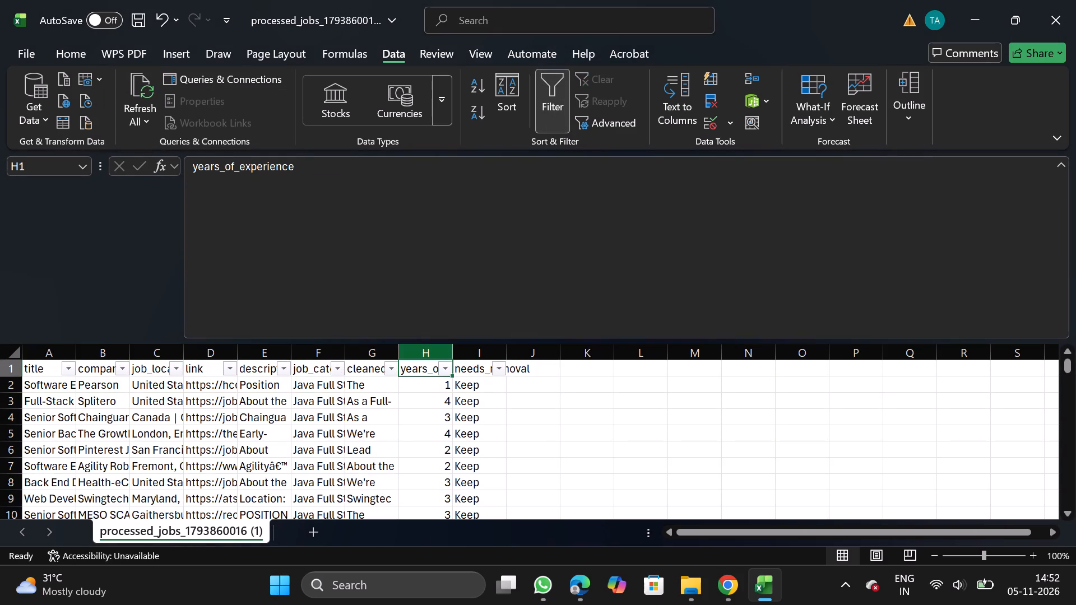
click(445, 369)
click(281, 389)
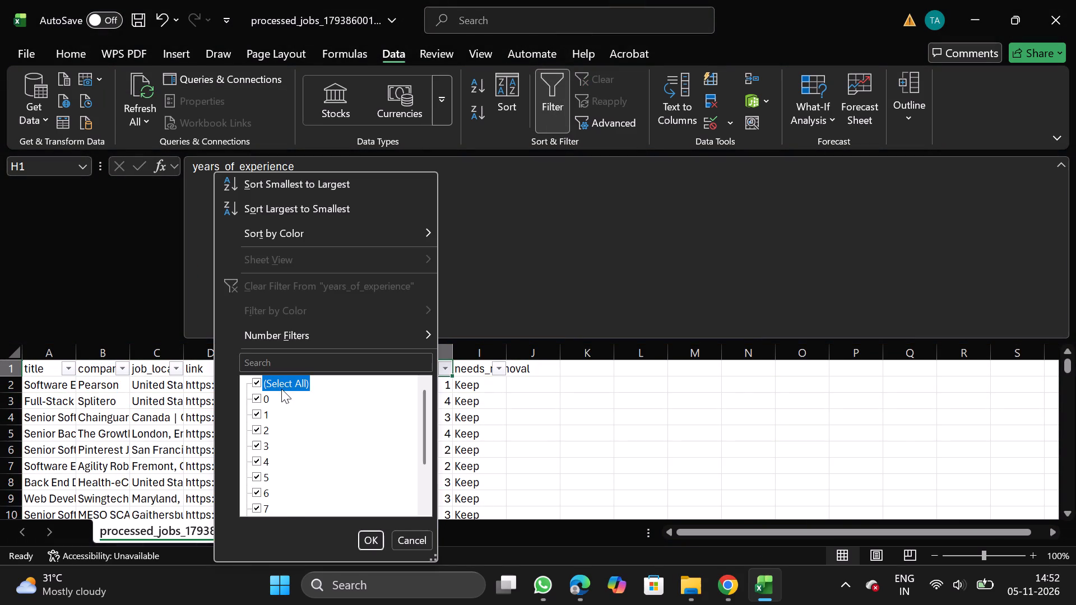
scroll(286, 515, down, 1)
click(257, 459)
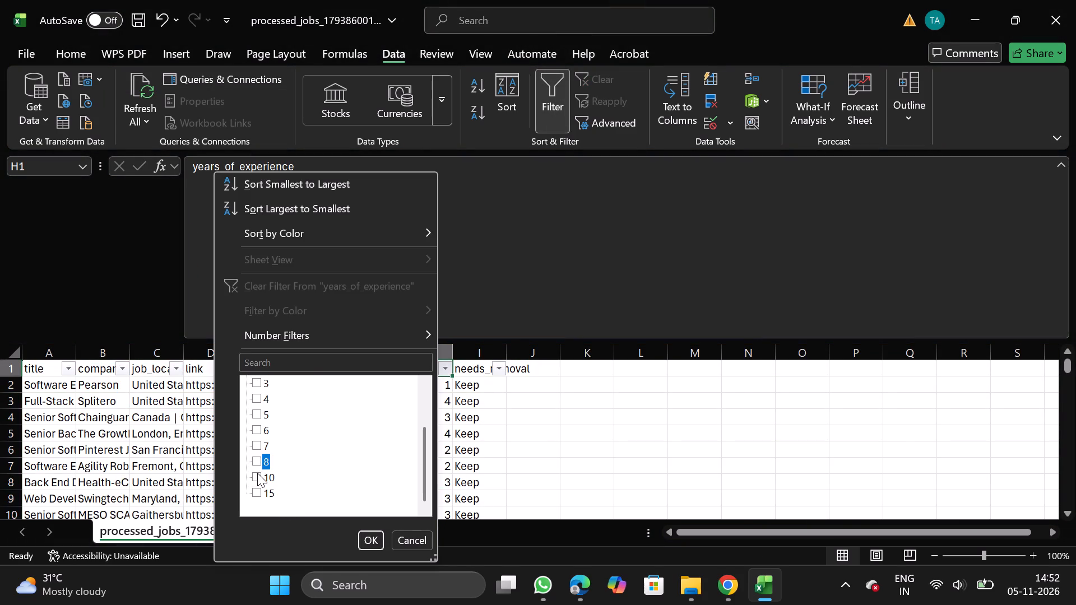
click(257, 473)
click(255, 494)
click(367, 553)
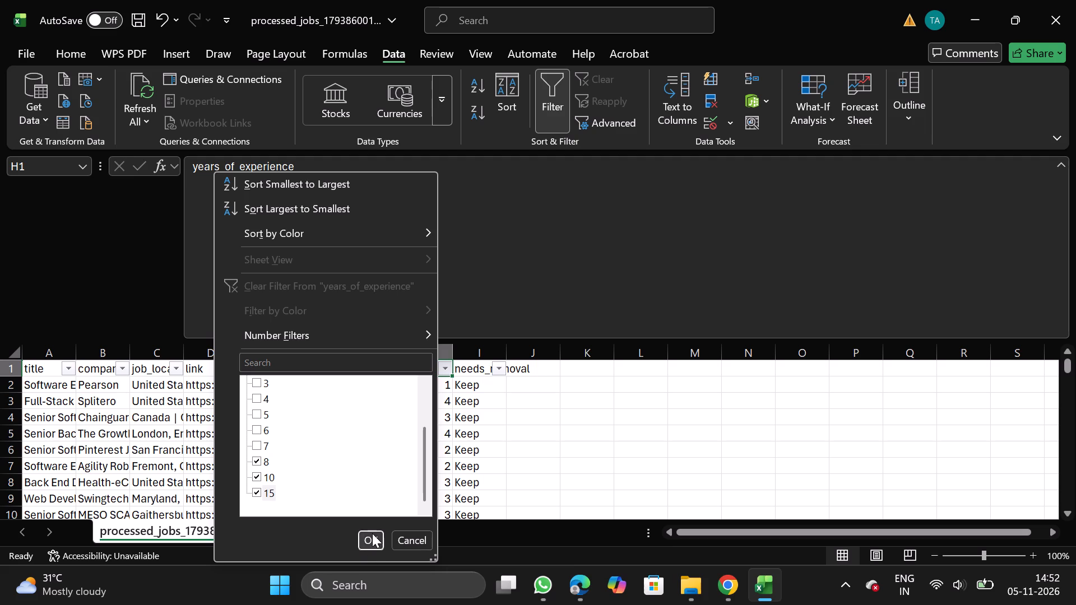
click(372, 533)
click(0, 410)
key(ctrl+shift+Down)
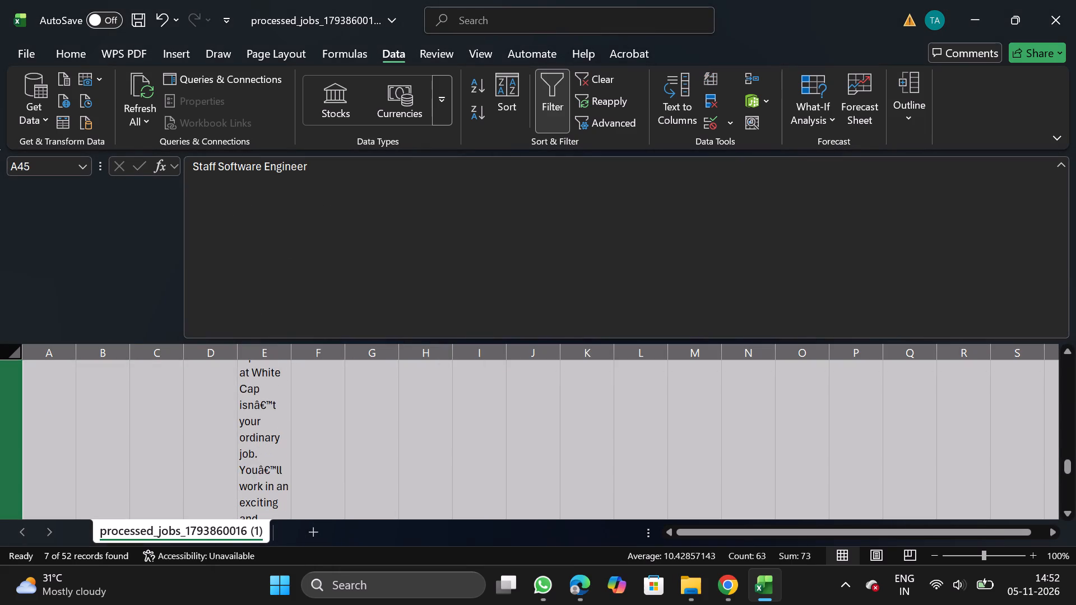
right_click(132, 436)
click(205, 299)
click(550, 105)
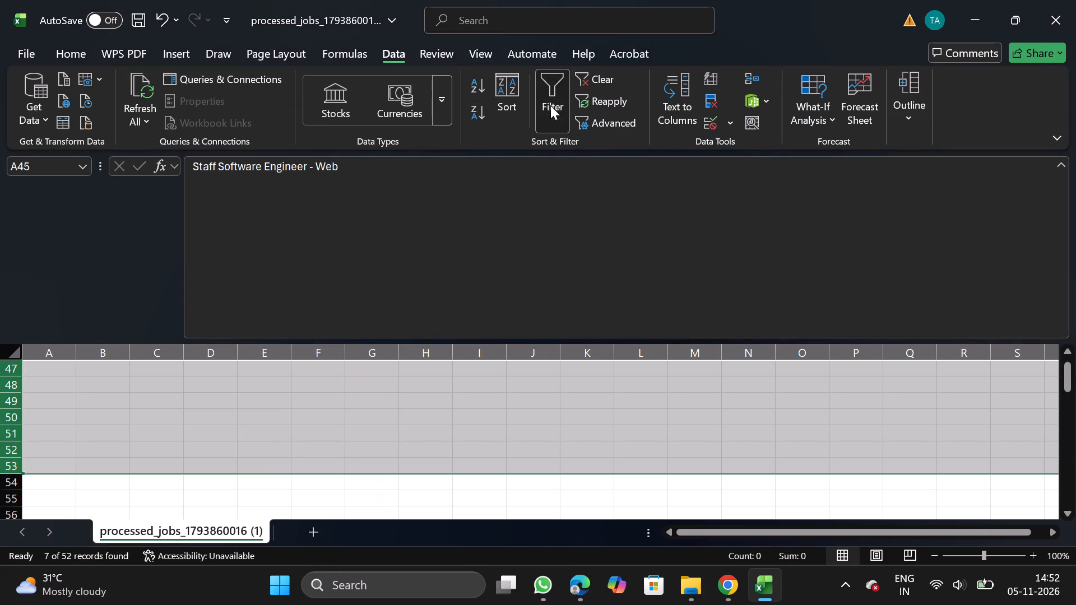
Delete the needs_removal column from the sheet.
drag(1069, 494, 1027, 67)
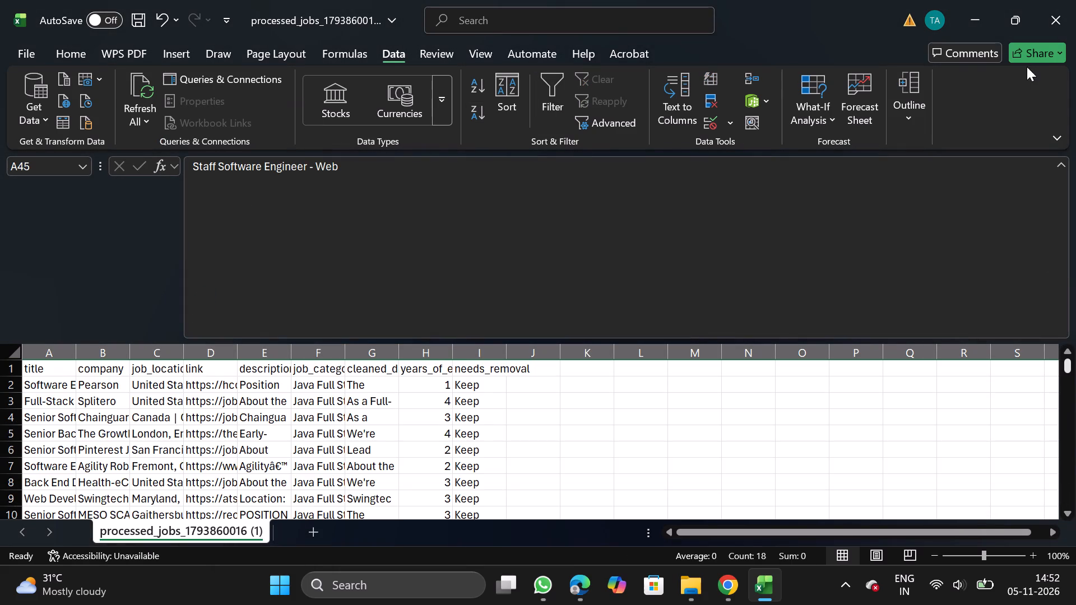
click(473, 348)
right_click(476, 450)
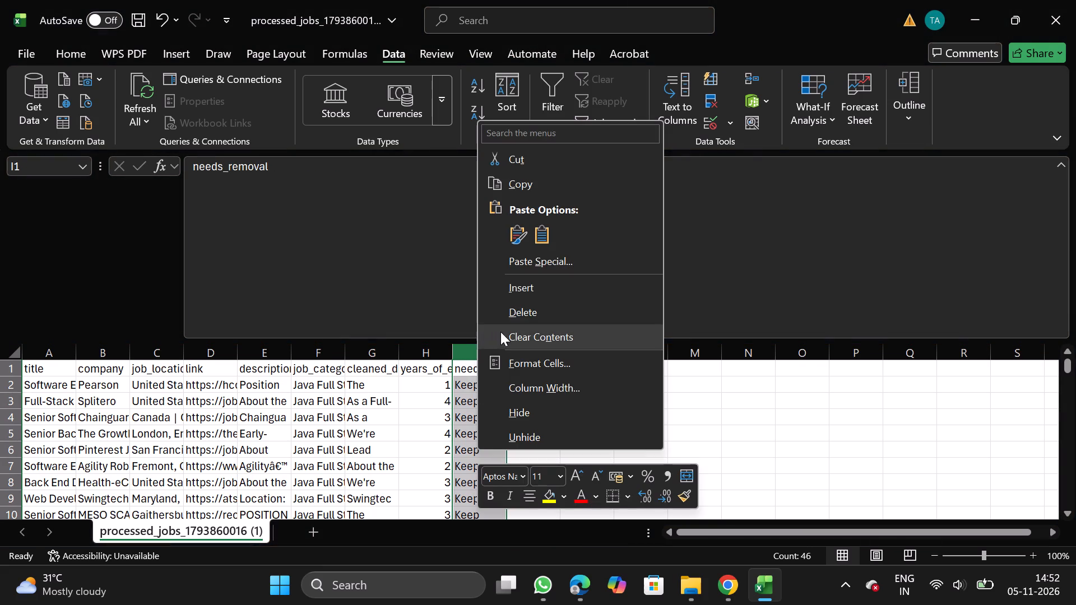
click(527, 318)
Move the job_category column in front of the title column as column A.
click(340, 353)
click(316, 354)
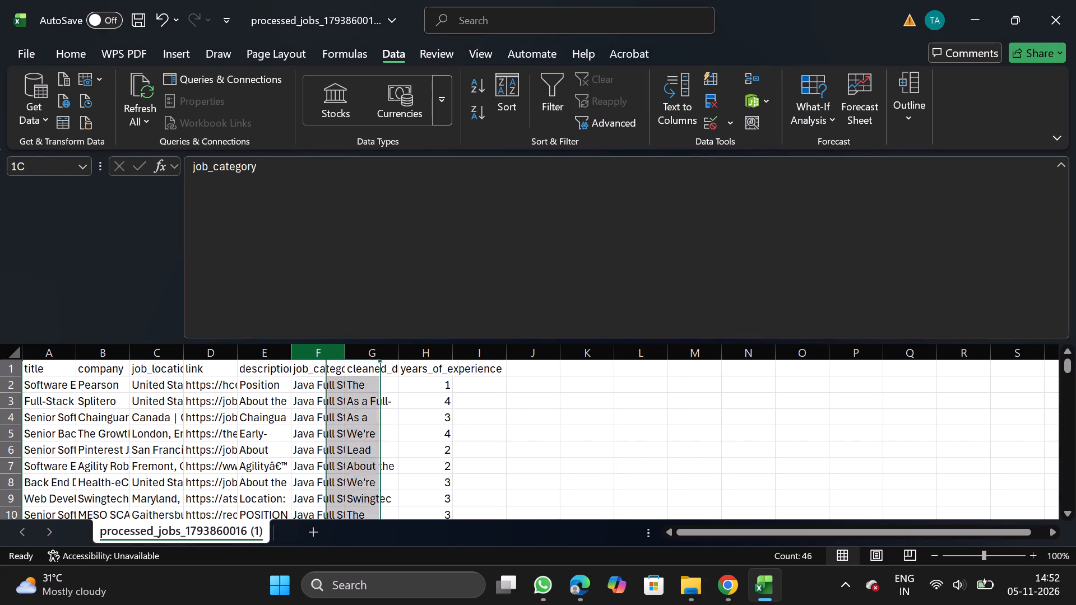
key(ctrl+x)
click(52, 356)
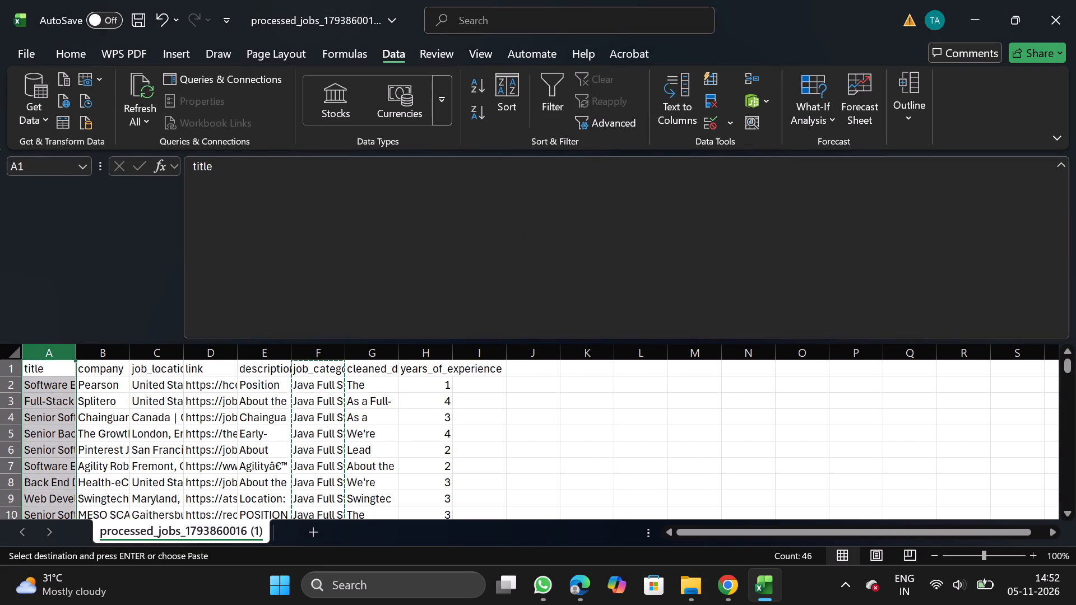
right_click(45, 435)
click(110, 268)
Turn off text wrapping for the description and cleaned description columns F and G.
click(324, 354)
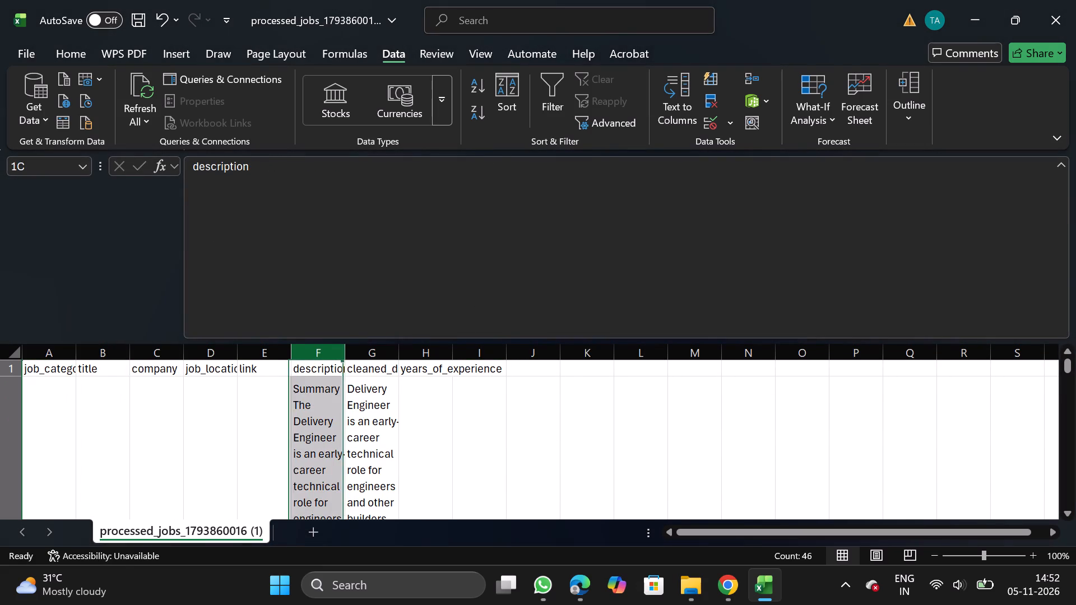
key(shift+Right)
click(75, 67)
click(77, 44)
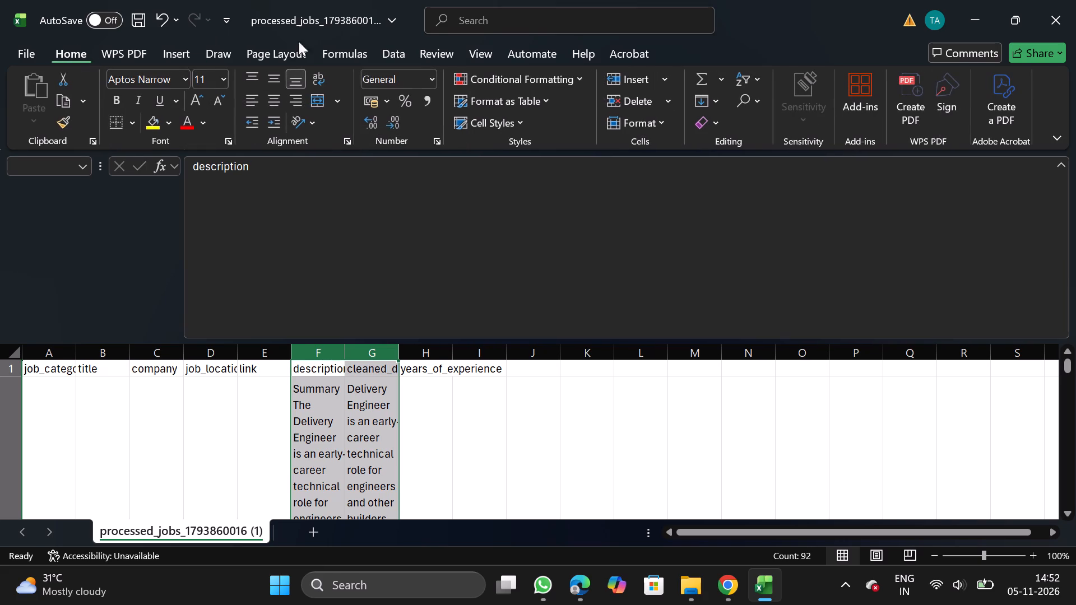
click(349, 140)
double_click(101, 272)
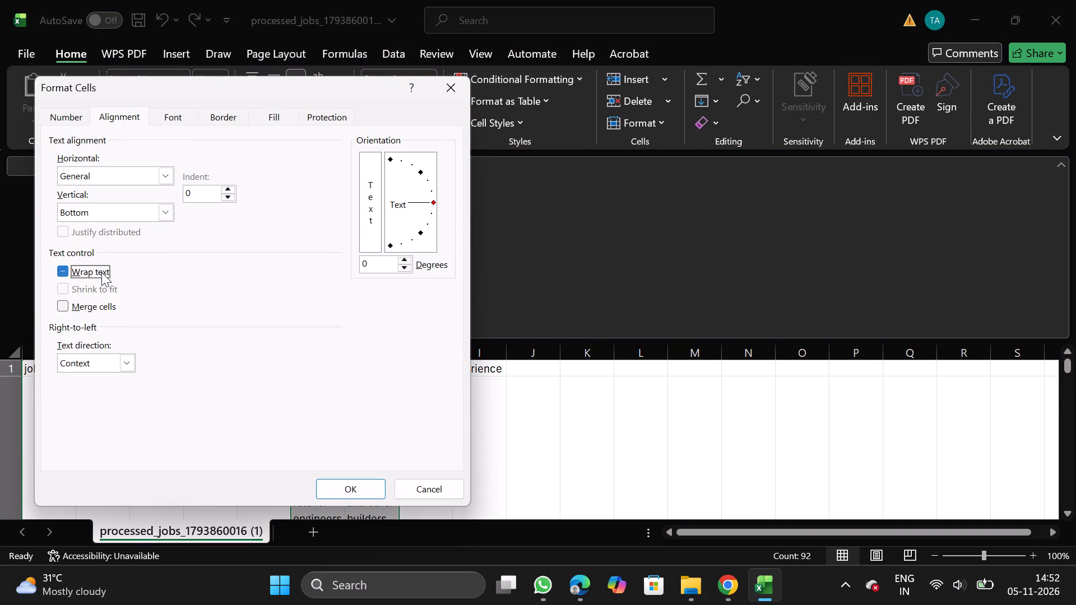
click(342, 482)
Move the link column to the end of the table, after years_of_experience.
click(258, 356)
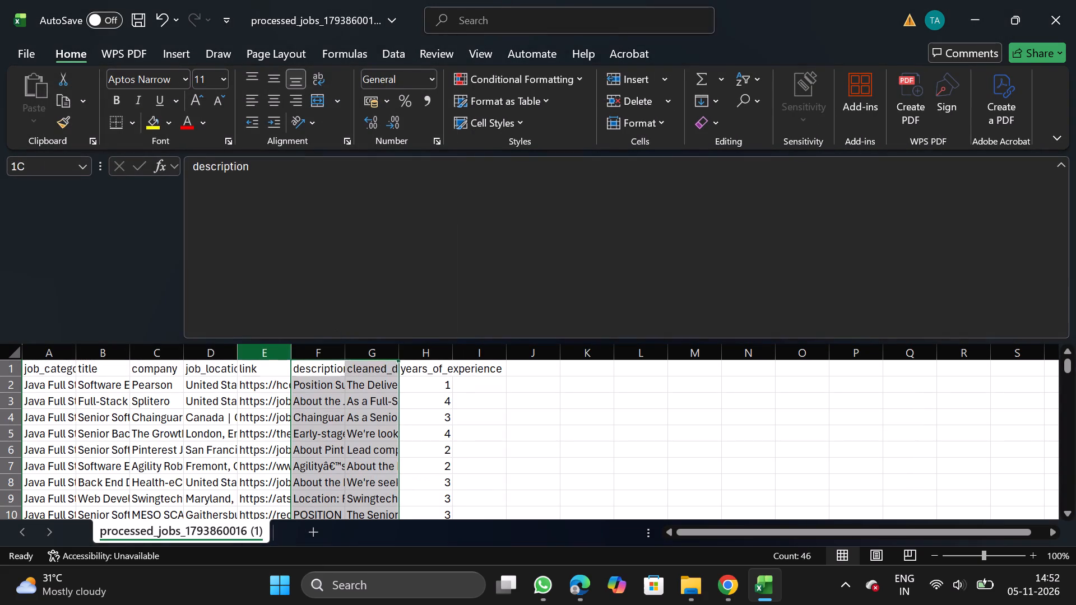
key(ctrl+x)
drag(477, 355, 486, 439)
right_click(486, 439)
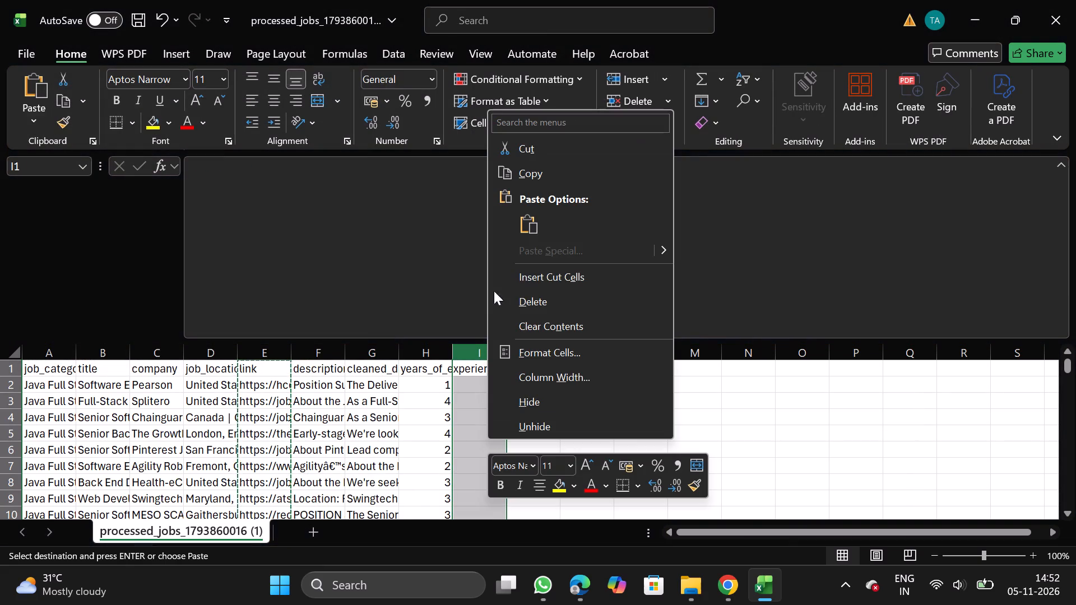
drag(542, 274, 560, 279)
click(560, 279)
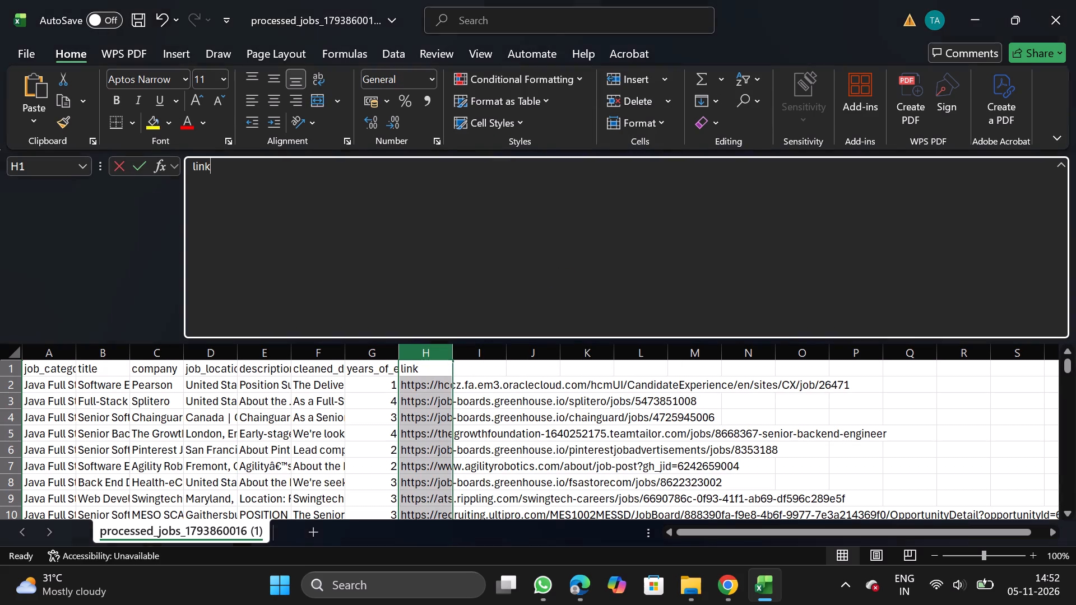
Move the years_of_experience column between job_location and description as column E.
click(371, 353)
key(ctrl+x)
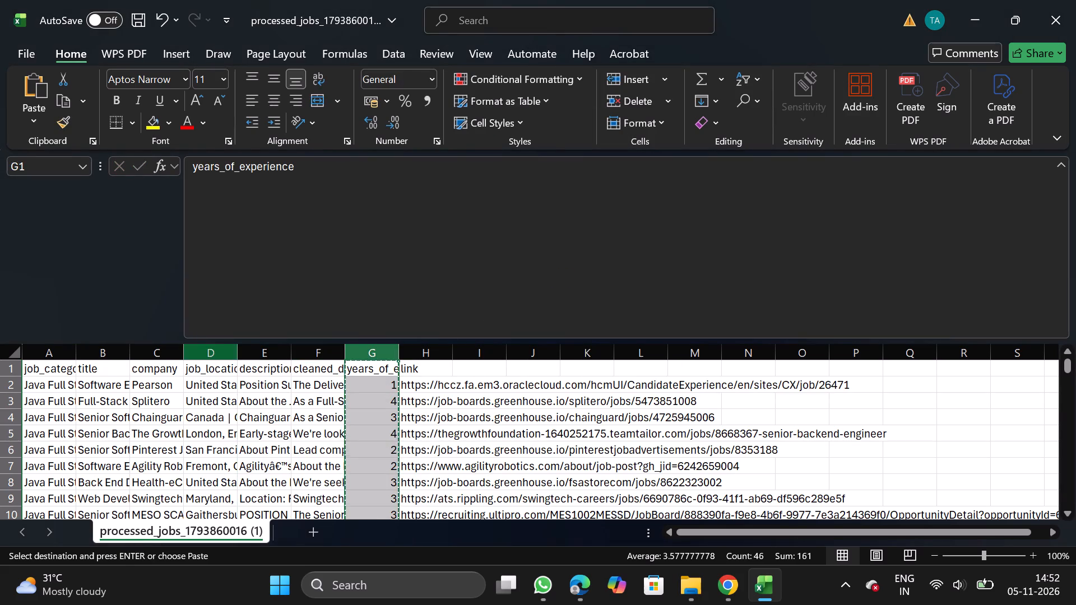
drag(261, 346, 268, 451)
right_click(268, 451)
click(326, 288)
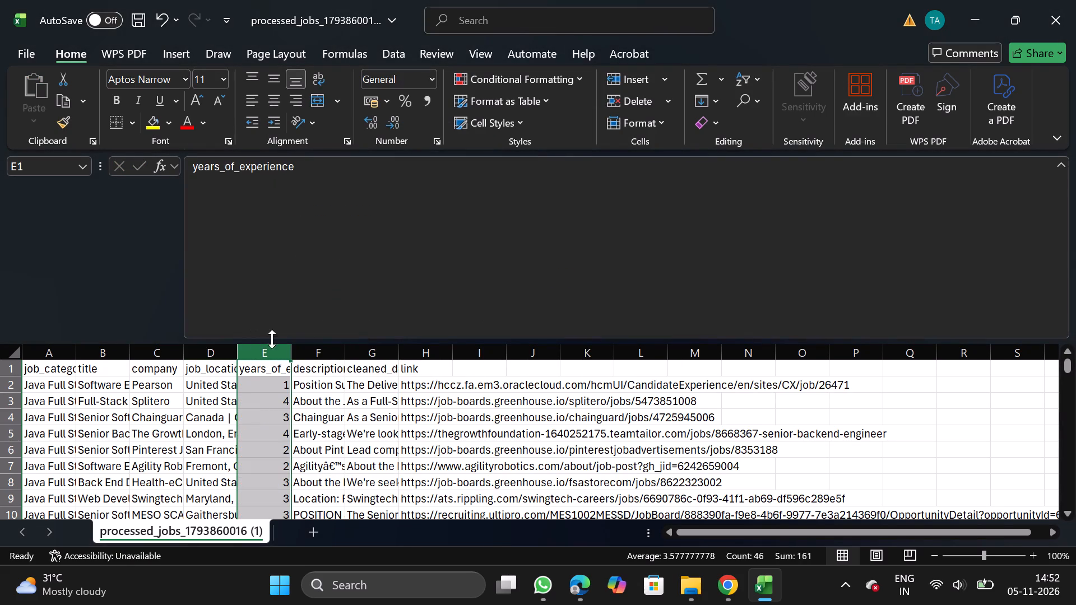
Rename the cleaned_description header in G1 to description, copying the text from the F1 header.
drag(317, 357, 192, 181)
drag(192, 181, 261, 180)
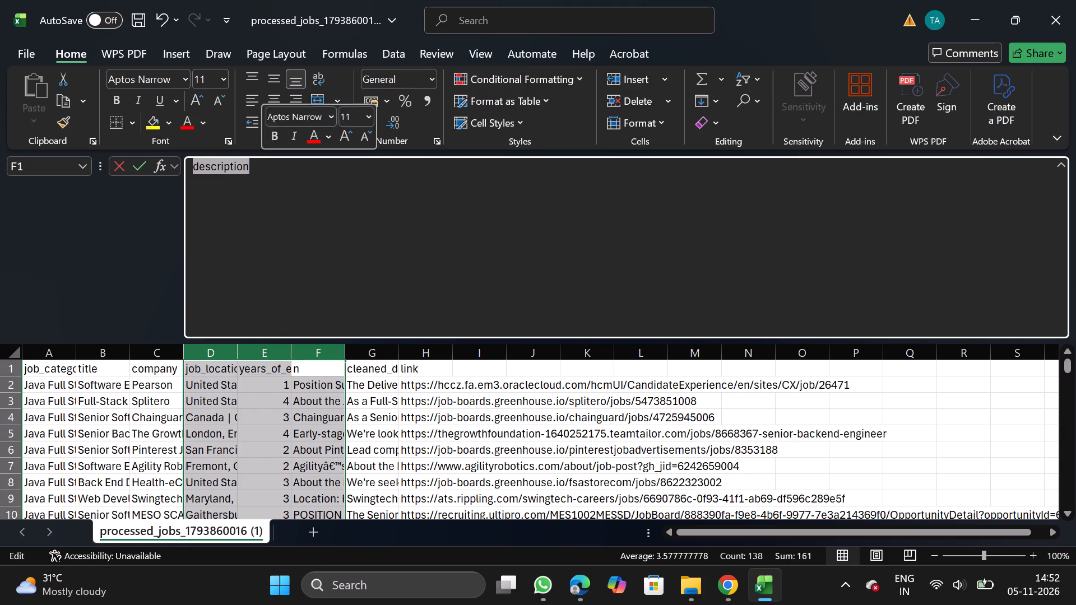
key(ctrl+c)
scroll(294, 245, up, 1)
click(389, 369)
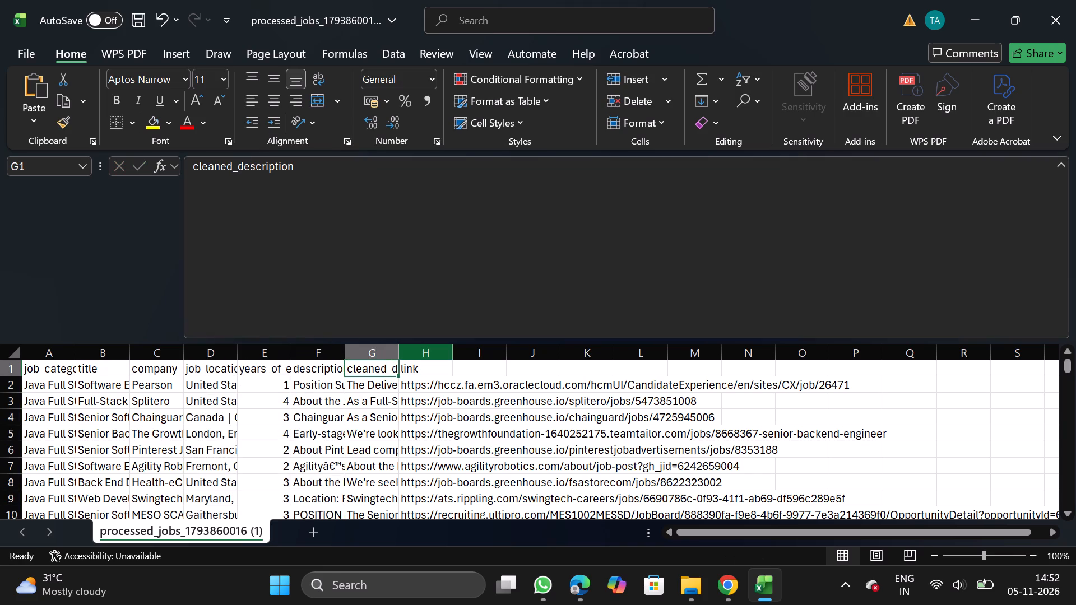
click(490, 287)
key(BackSpace)
key(BackSpace)
key(BackSpace)
key(BackSpace)
key(BackSpace)
key(BackSpace)
key(BackSpace)
key(BackSpace)
key(BackSpace)
key(BackSpace)
key(BackSpace)
key(BackSpace)
key(BackSpace)
key(BackSpace)
key(BackSpace)
key(BackSpace)
key(BackSpace)
key(BackSpace)
key(BackSpace)
key(BackSpace)
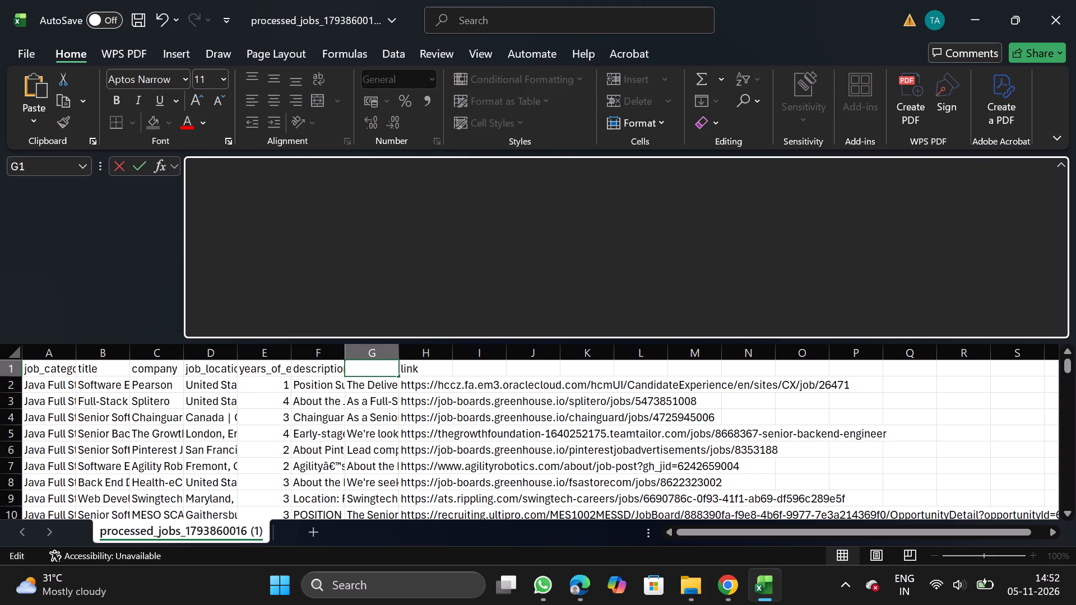
key(ctrl+v)
Rename the F1 header to original_description, copying the name from the bulk upload CSV requirements on NextGenApply's Create Job page in Chrome.
click(328, 366)
click(418, 309)
key(BackSpace)
key(BackSpace)
key(BackSpace)
key(BackSpace)
key(BackSpace)
key(BackSpace)
key(BackSpace)
key(BackSpace)
key(BackSpace)
key(BackSpace)
key(BackSpace)
key(BackSpace)
key(BackSpace)
key(BackSpace)
key(BackSpace)
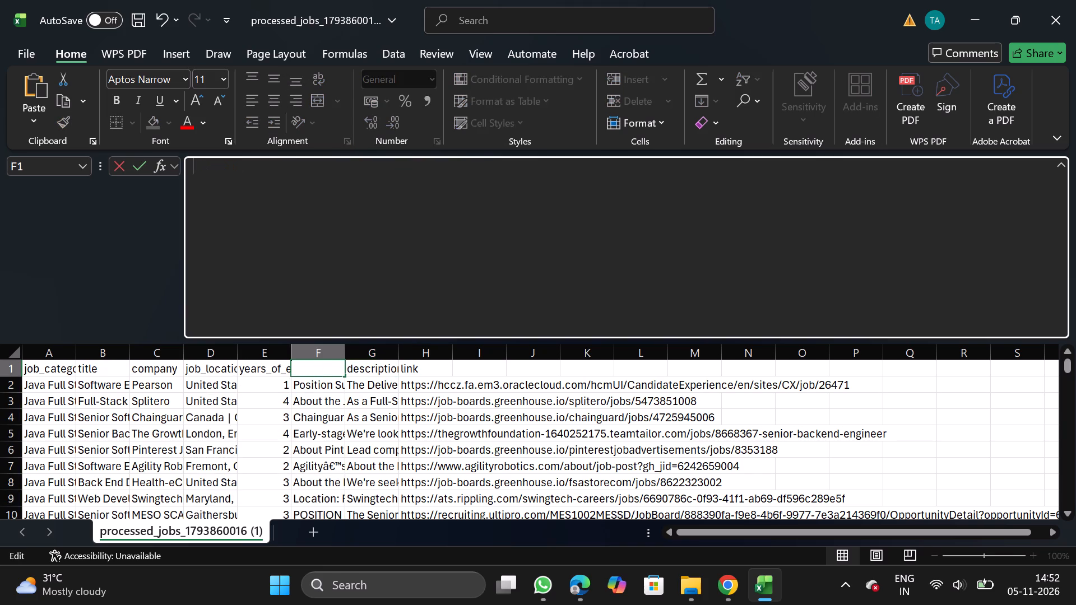
click(725, 584)
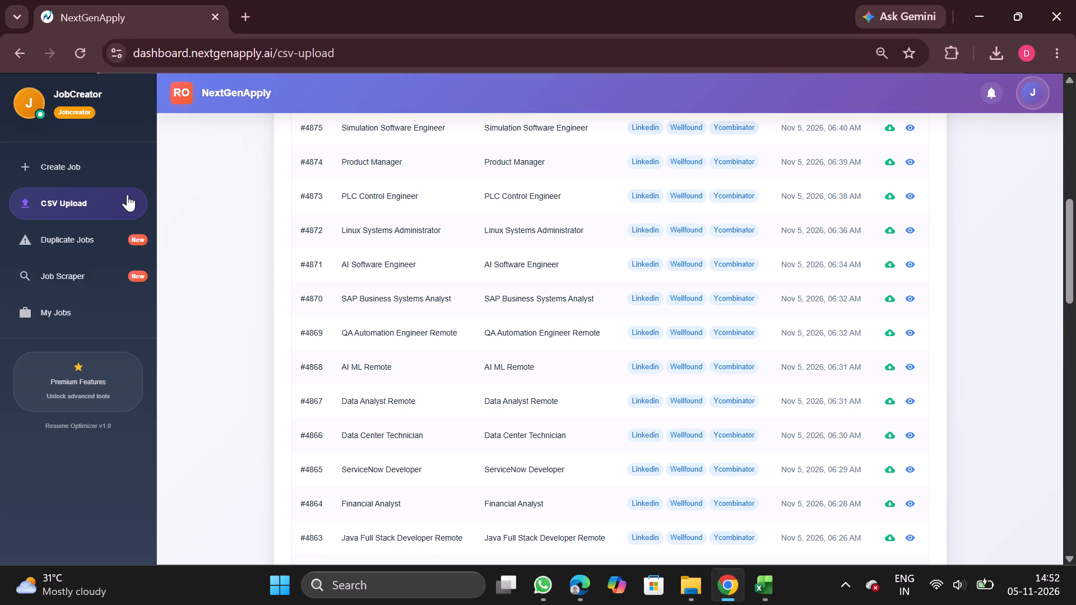
click(109, 175)
click(524, 145)
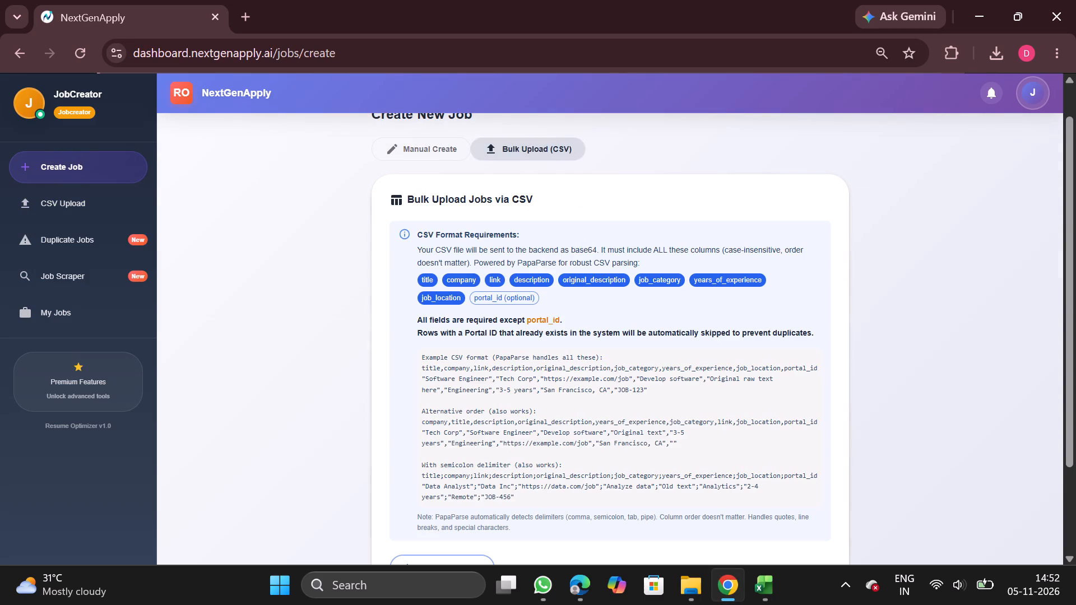
double_click(600, 275)
key(ctrl+c)
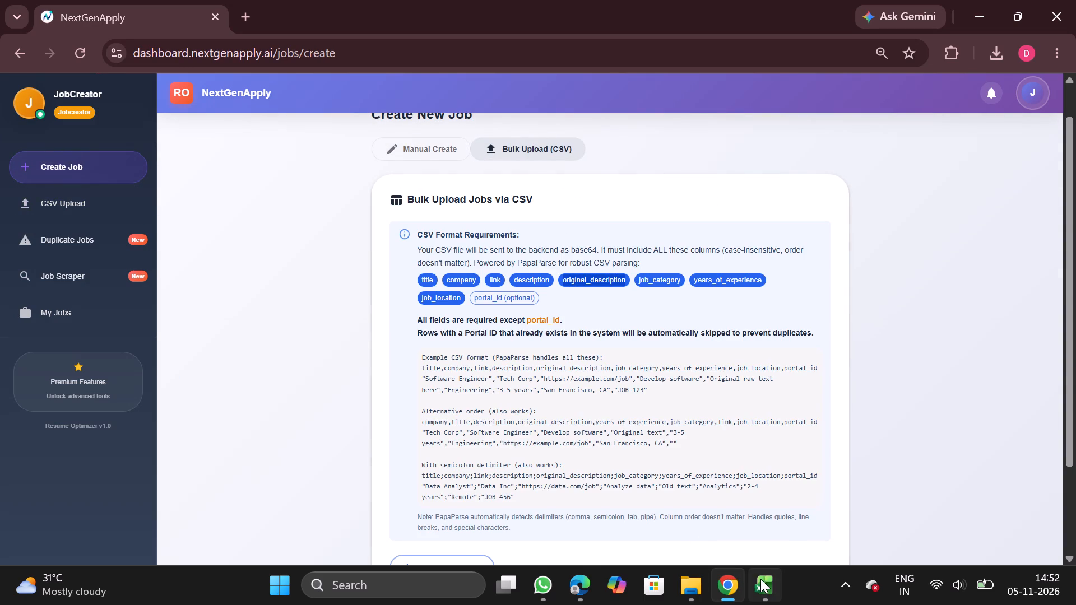
click(760, 579)
key(ctrl+v)
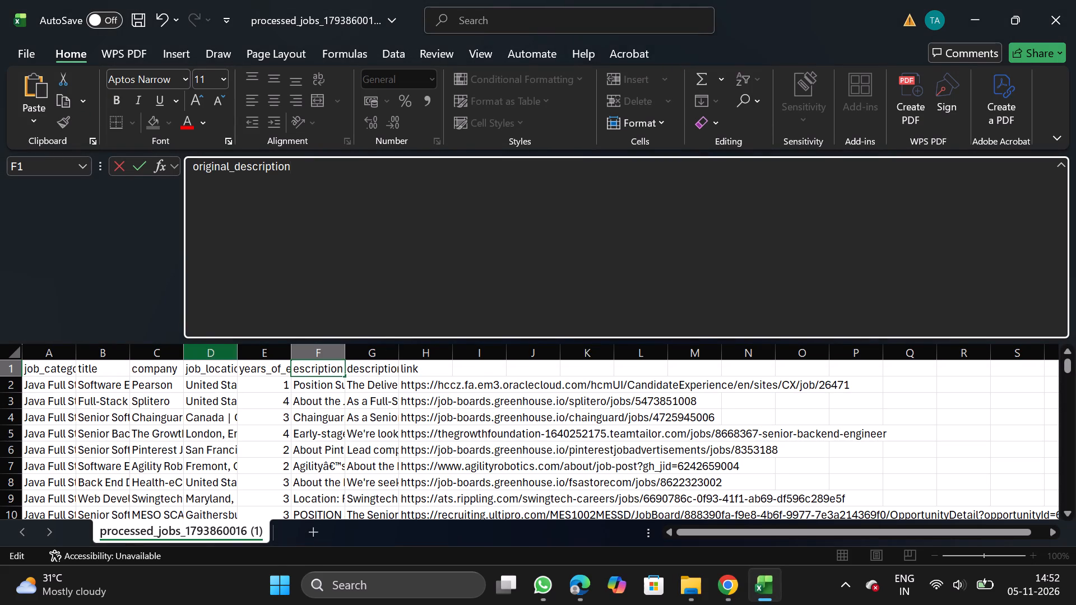
Replace all United States entries in the job_location column with Remote, matching entire cell contents.
click(230, 348)
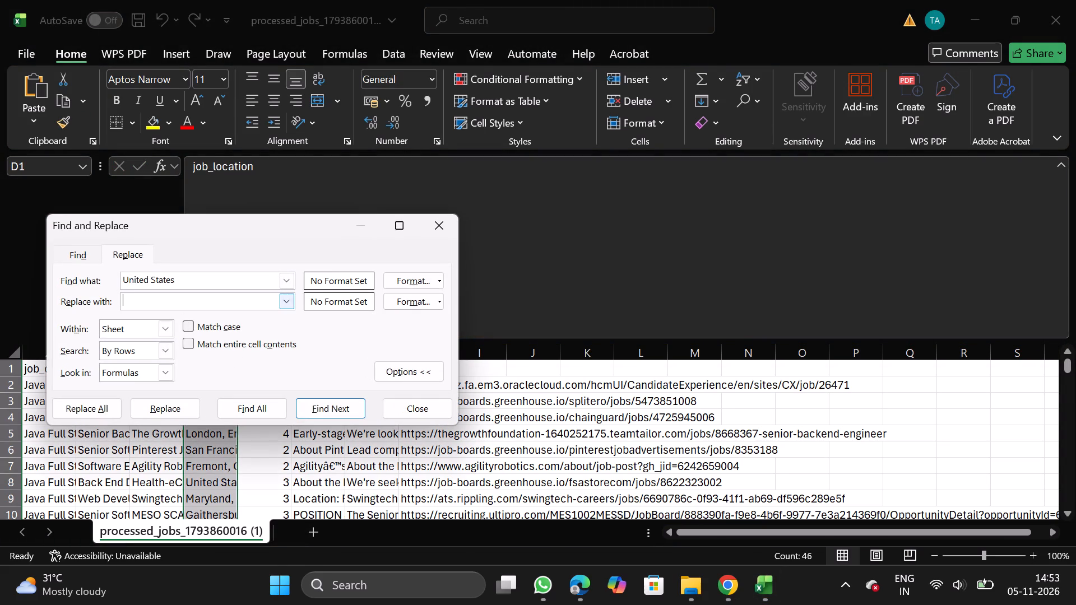
text(emote)
click(184, 344)
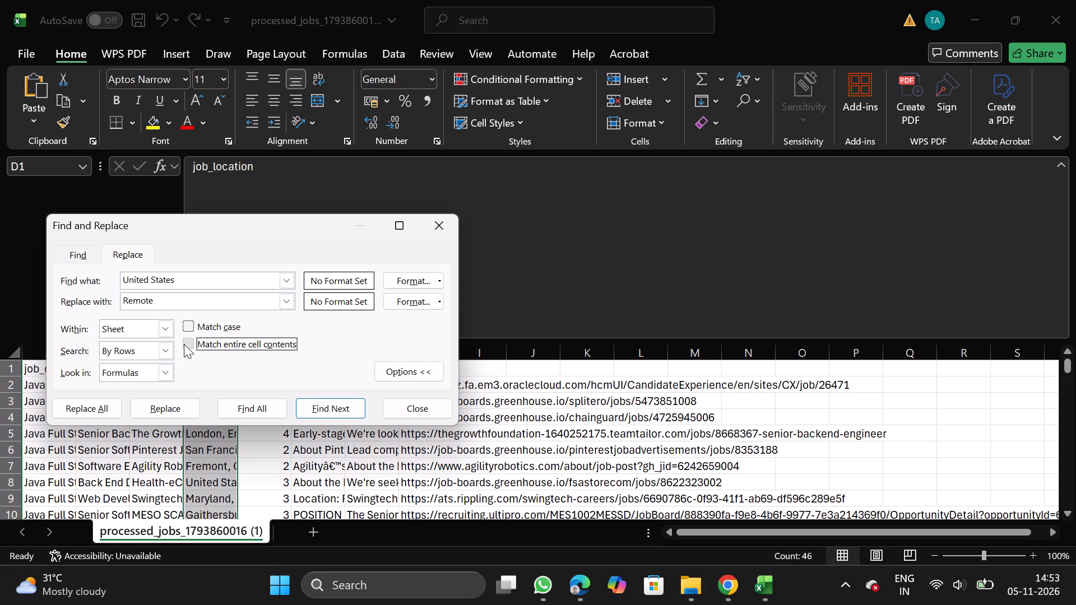
click(85, 404)
click(360, 361)
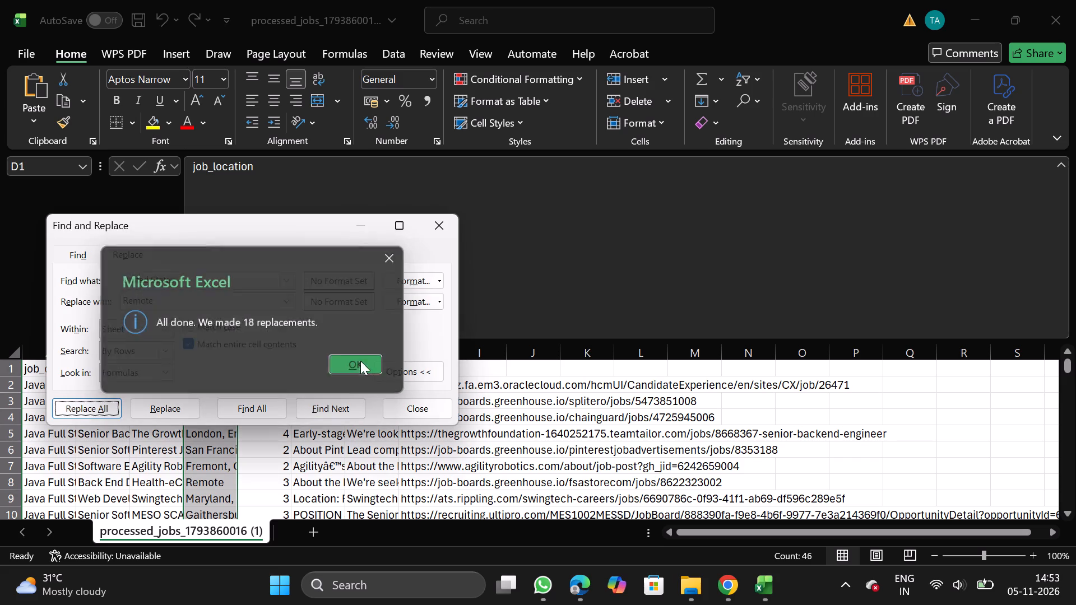
click(435, 224)
Filter the title column to Senior Software Engineer (Python) - Remote, UI Software Developer - .Net - Remote and blanks.
click(104, 361)
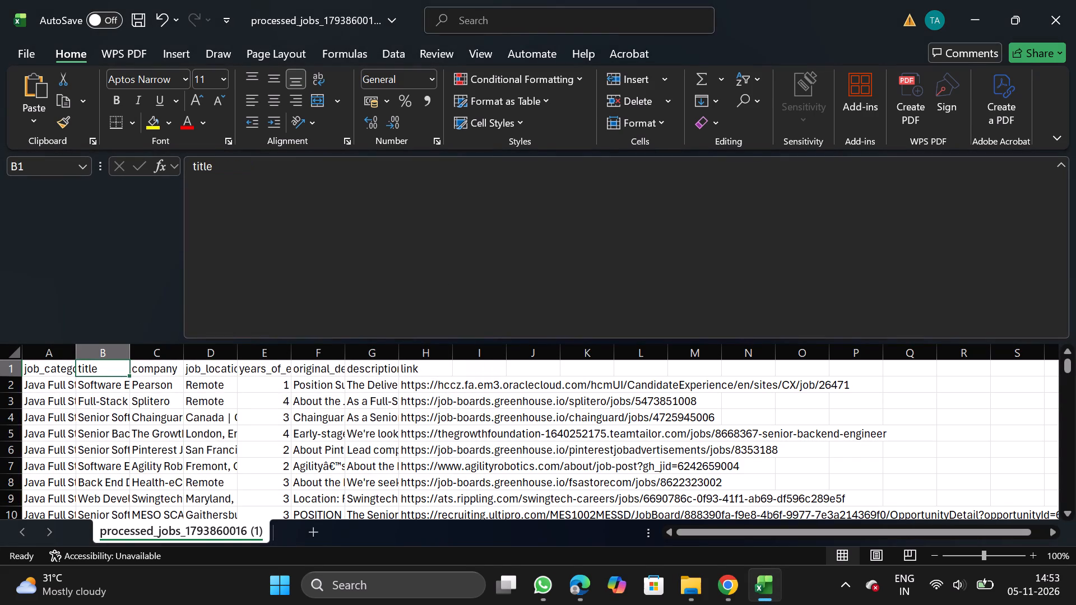
click(97, 352)
click(399, 56)
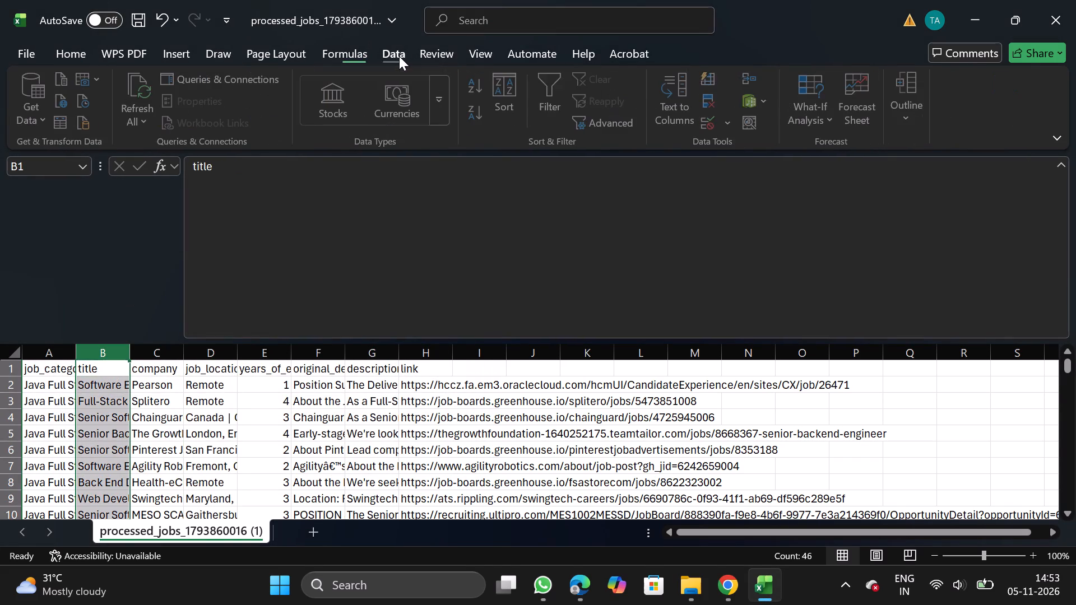
click(559, 108)
click(123, 369)
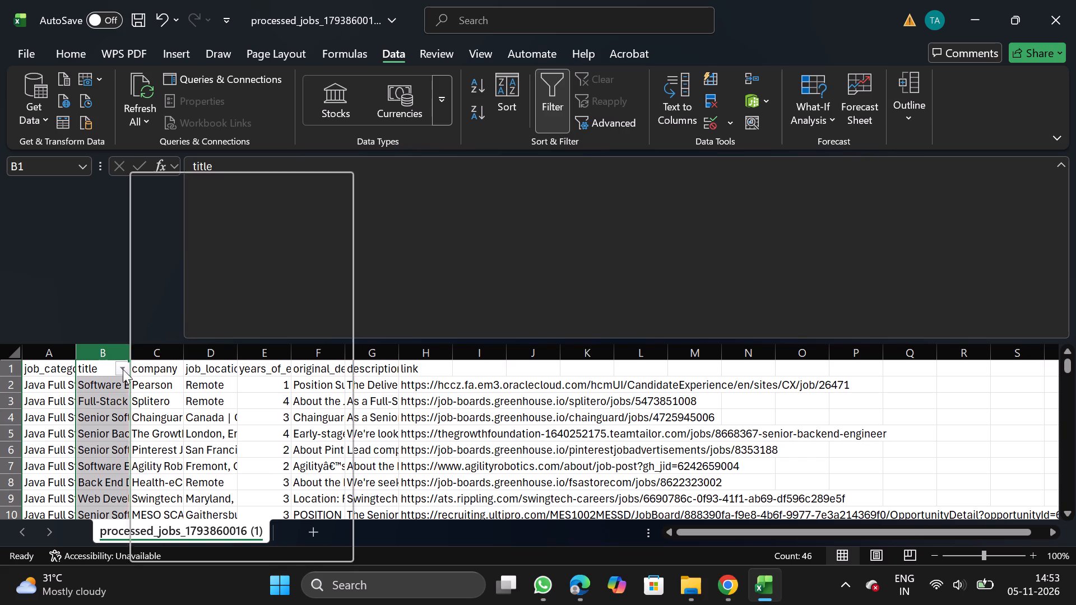
double_click(353, 557)
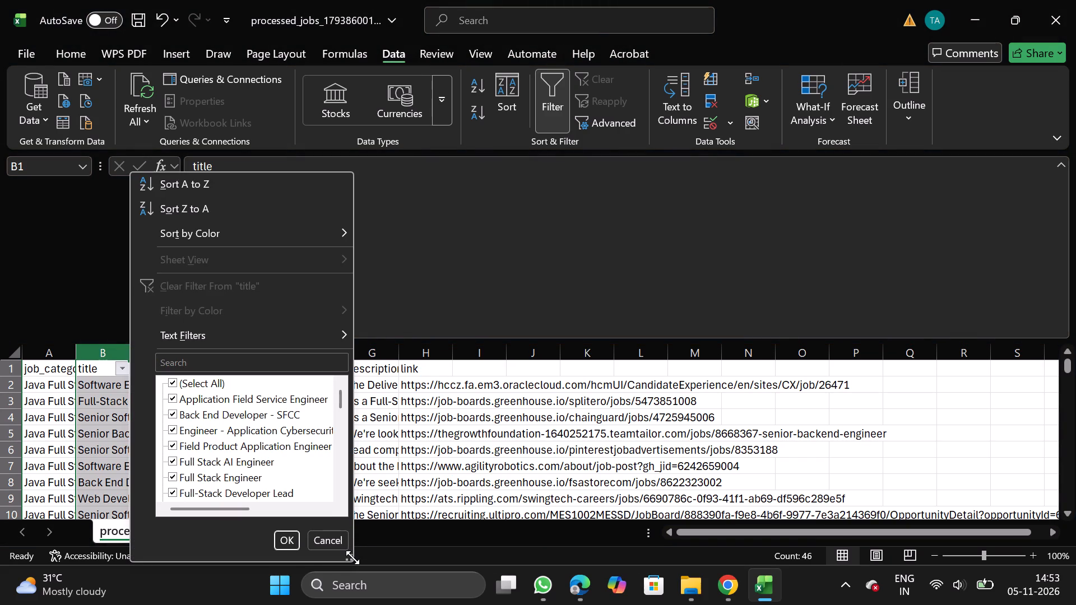
scroll(366, 569, left, 1)
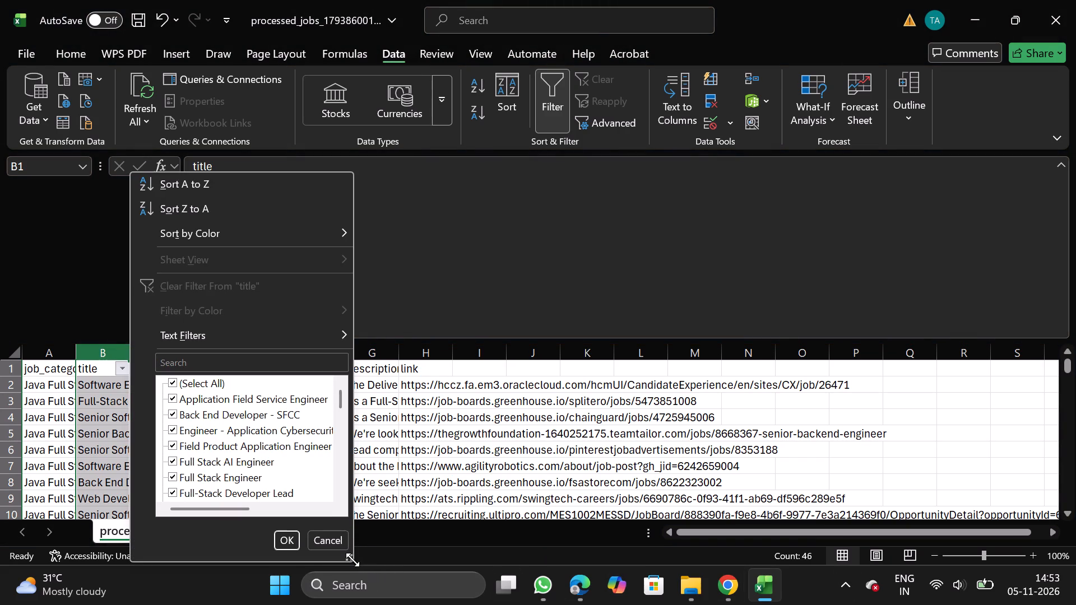
scroll(353, 560, left, 1)
triple_click(351, 559)
drag(351, 559, 901, 604)
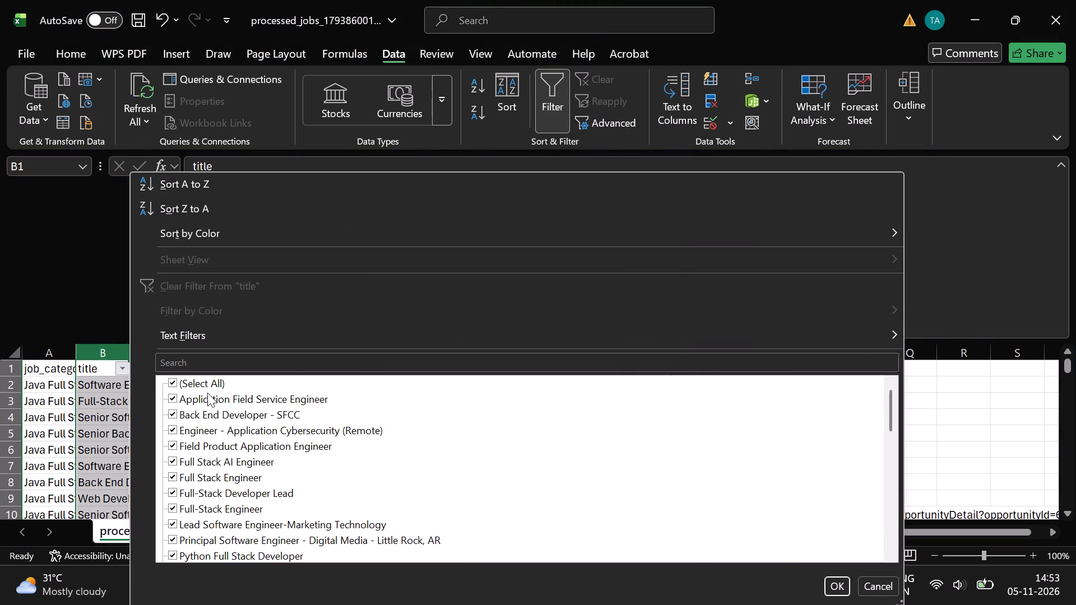
click(196, 384)
scroll(275, 415, up, 1)
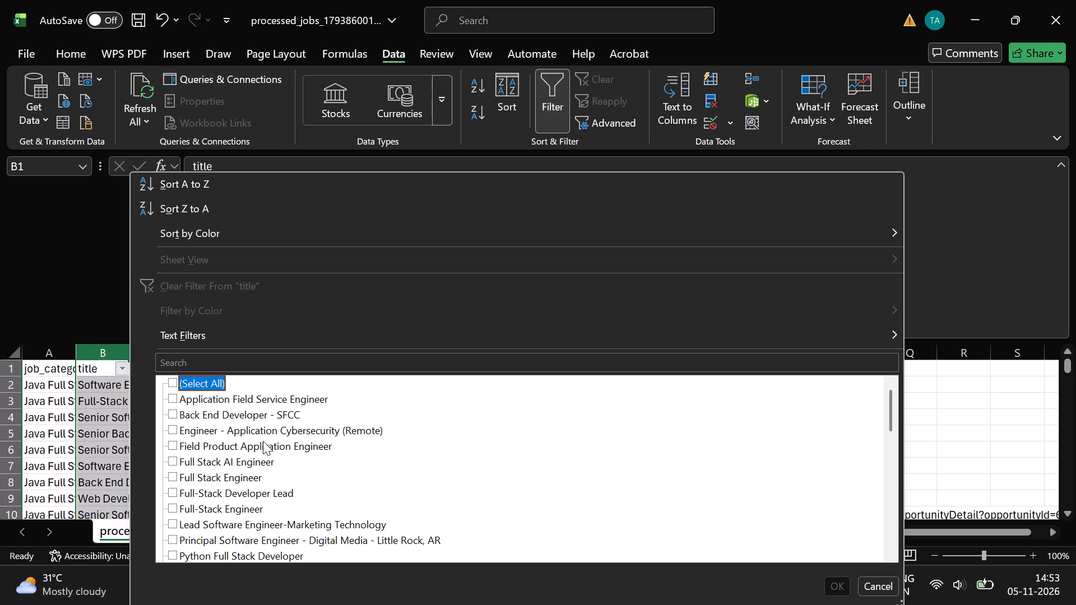
scroll(263, 441, up, 1)
scroll(290, 546, down, 2)
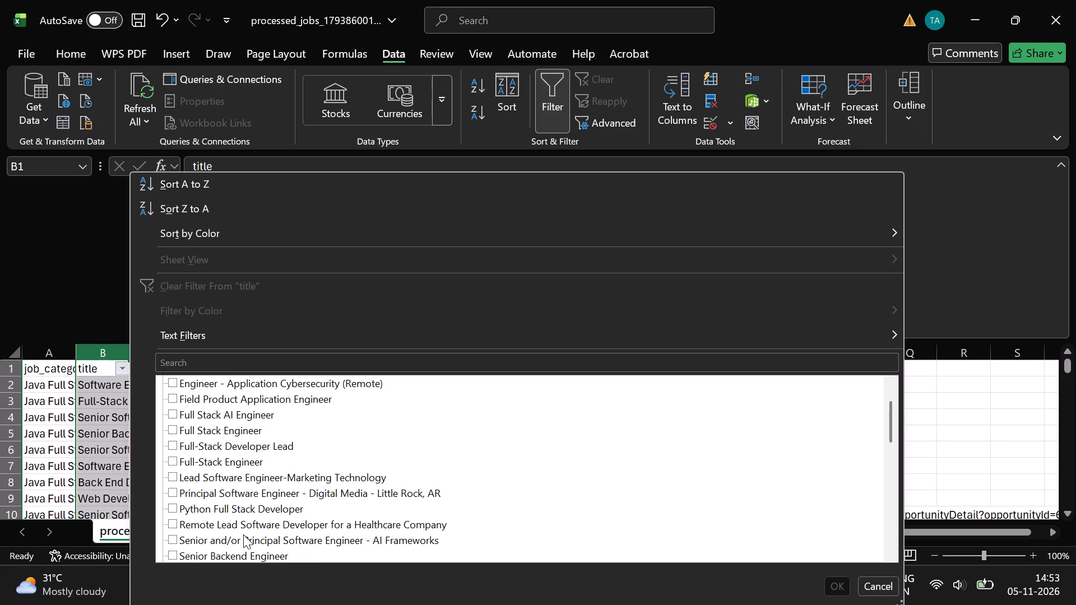
scroll(245, 536, down, 1)
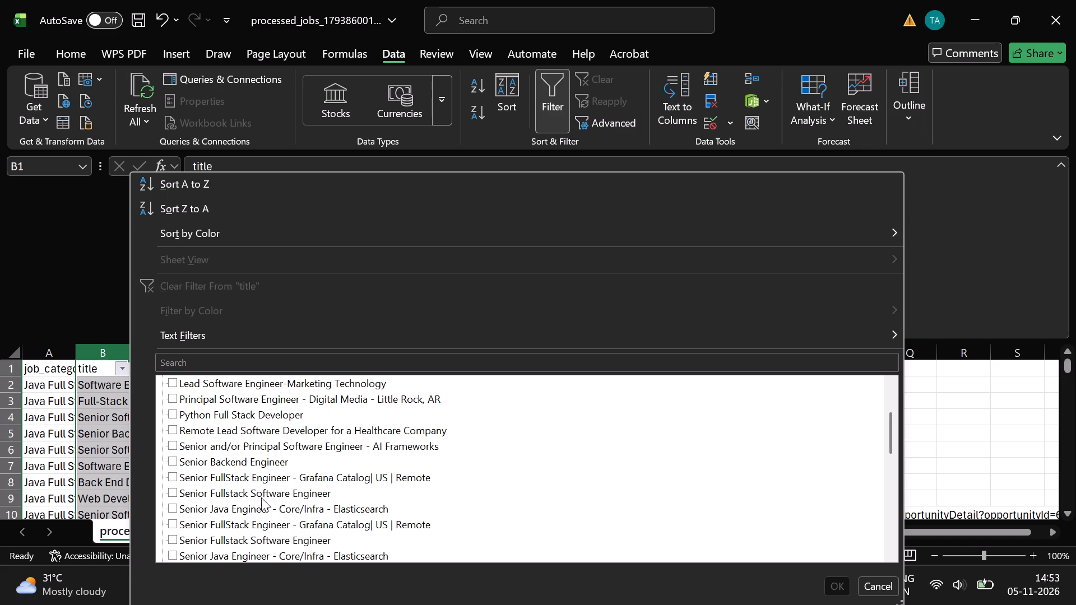
scroll(245, 547, down, 2)
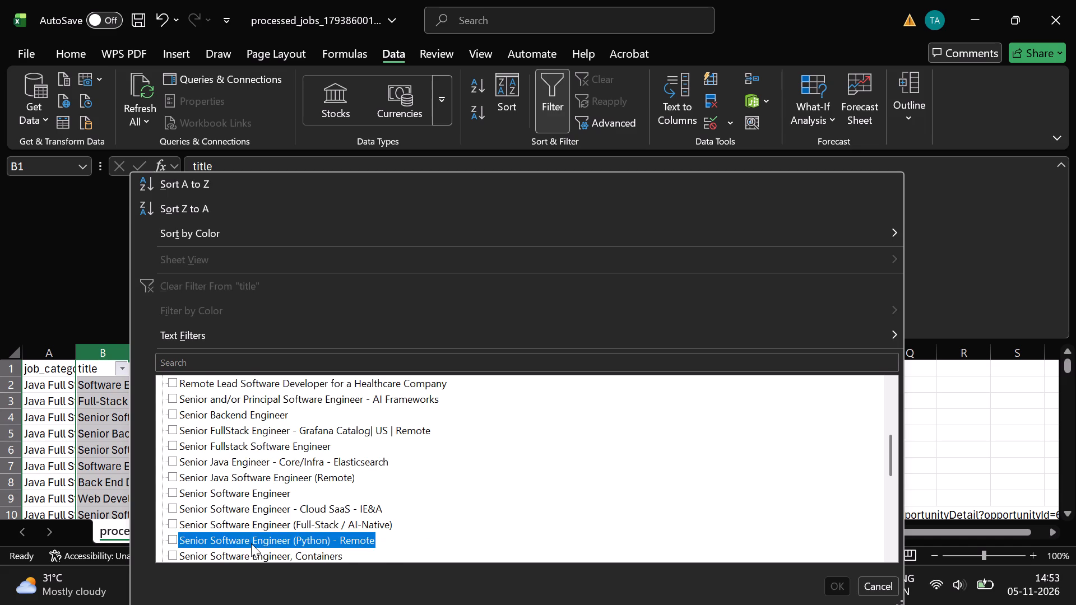
click(251, 543)
scroll(251, 543, down, 2)
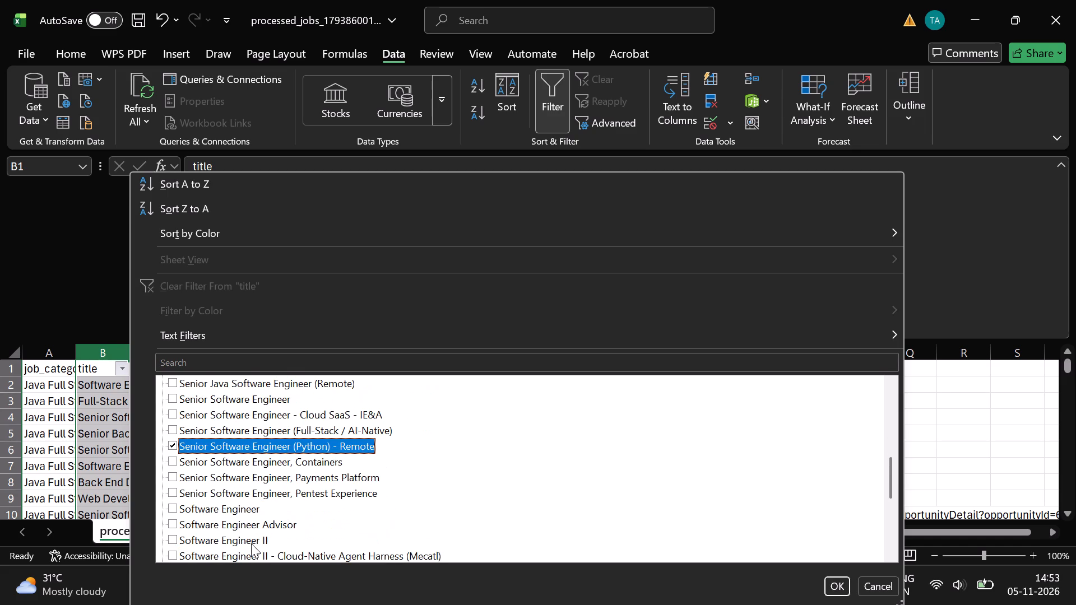
scroll(251, 543, down, 1)
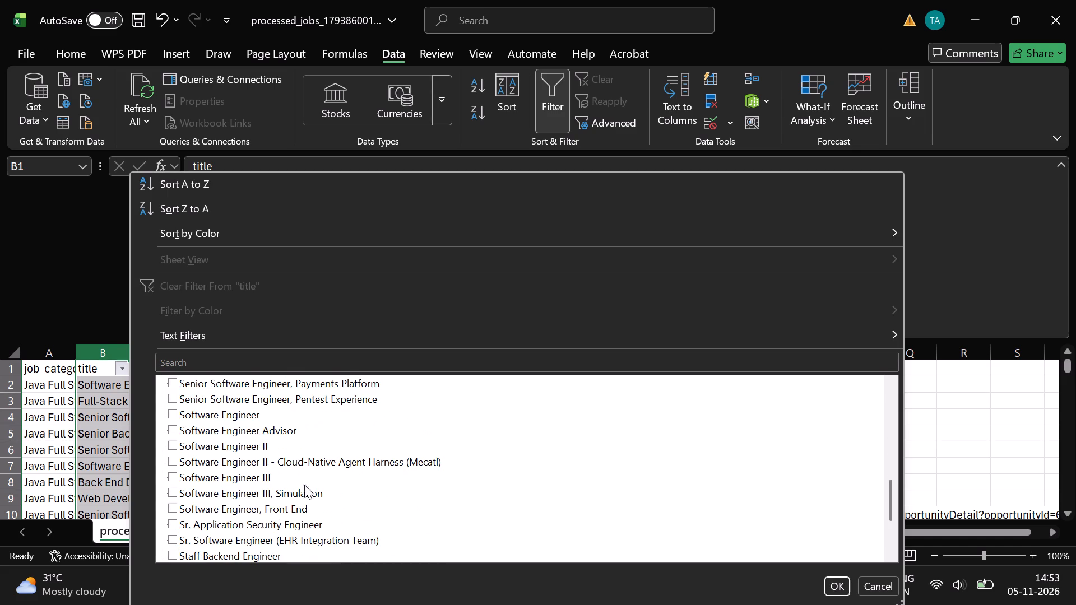
scroll(234, 558, down, 1)
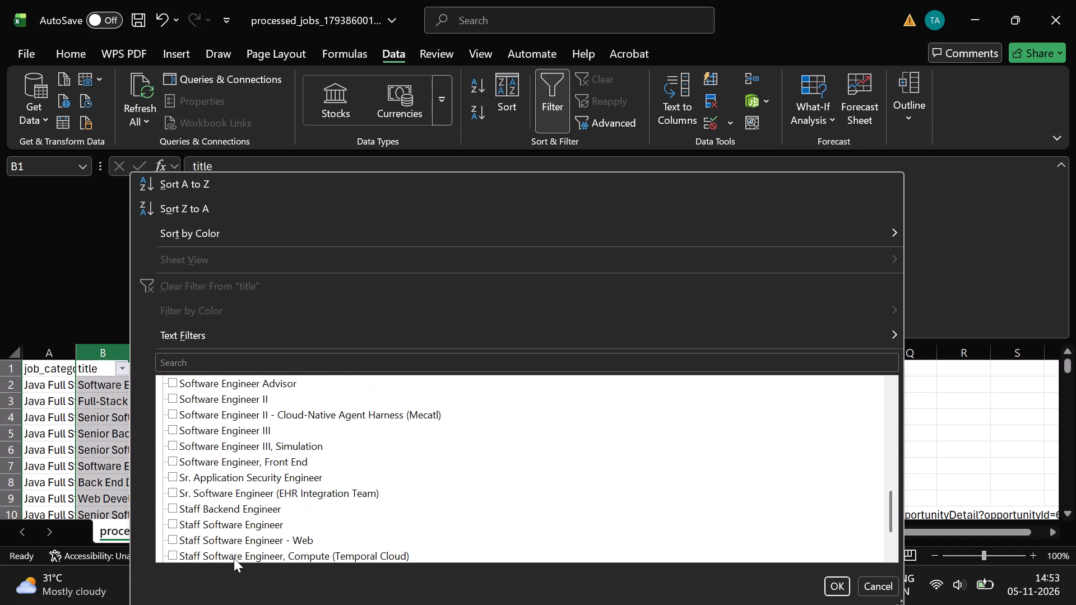
scroll(234, 558, down, 2)
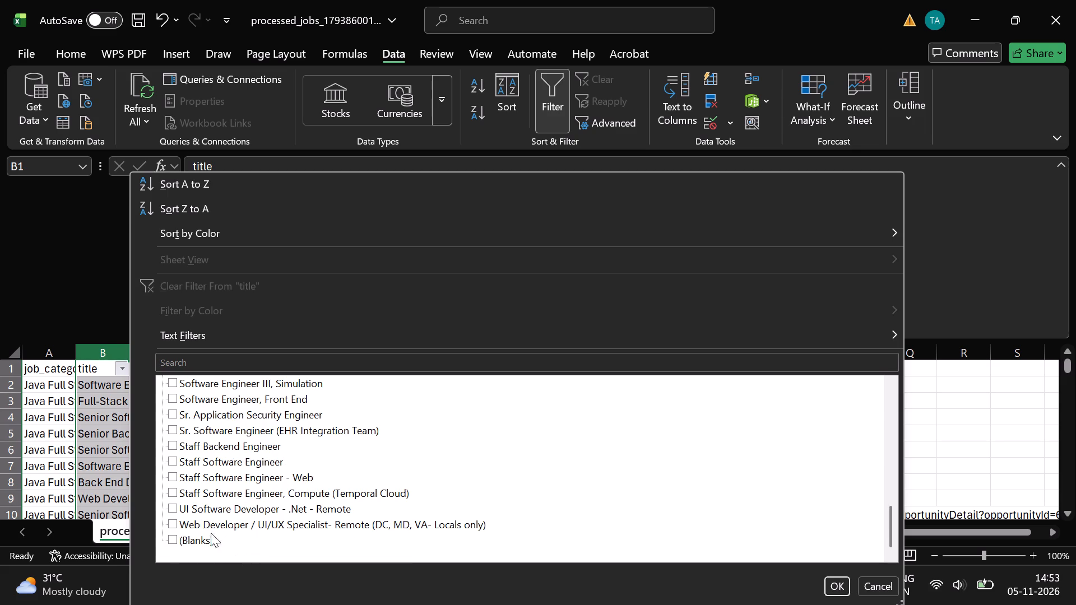
click(248, 505)
click(192, 541)
click(833, 585)
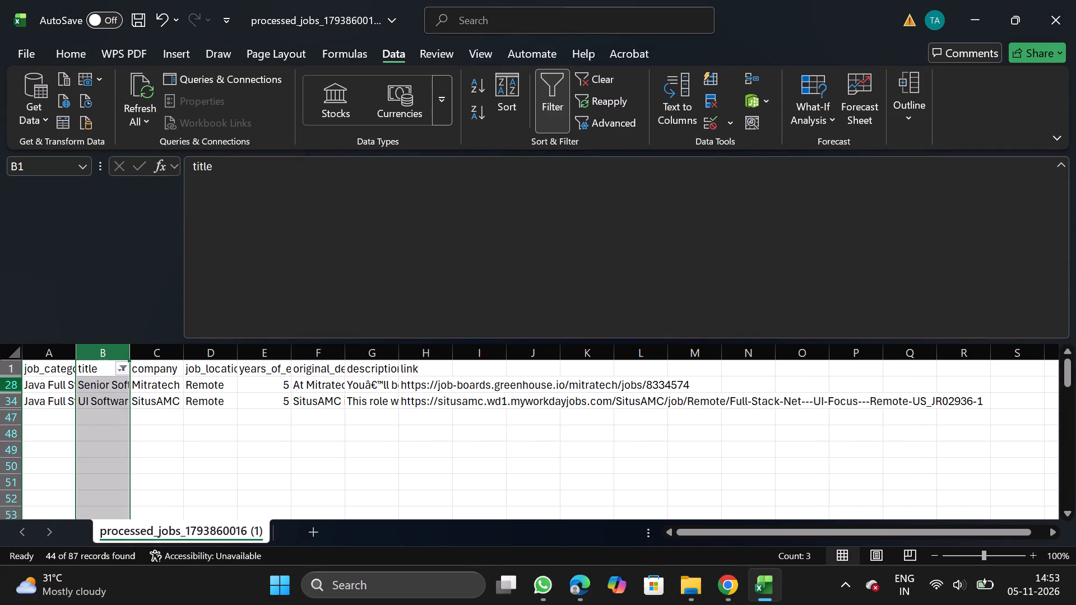
Delete the filtered Python and .Net job rows and remove the filter from the title column.
click(0, 384)
key(ctrl+shift+Down)
right_click(99, 388)
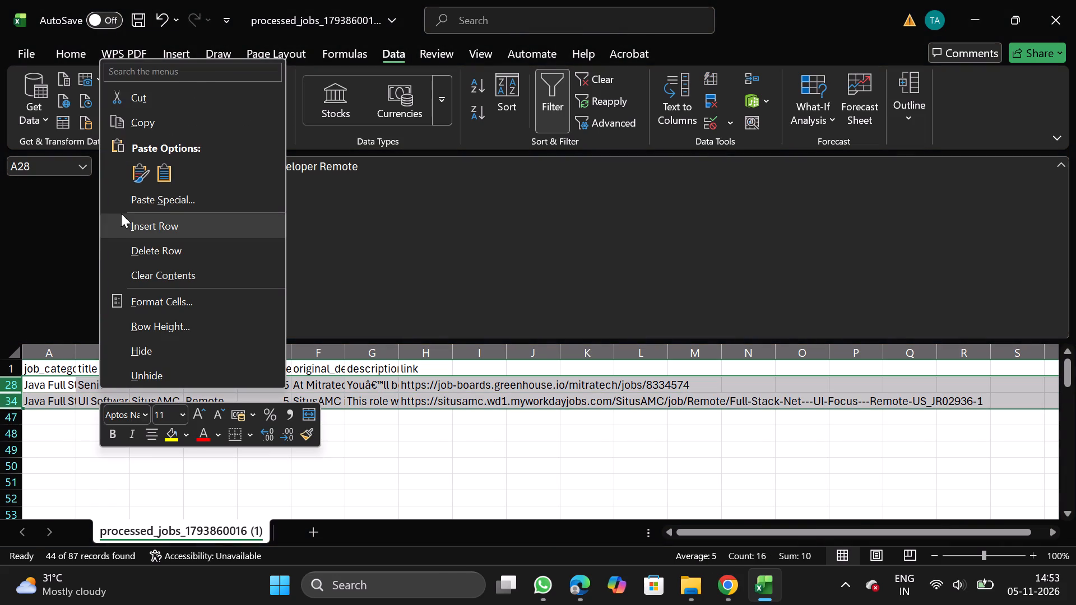
click(169, 252)
click(552, 89)
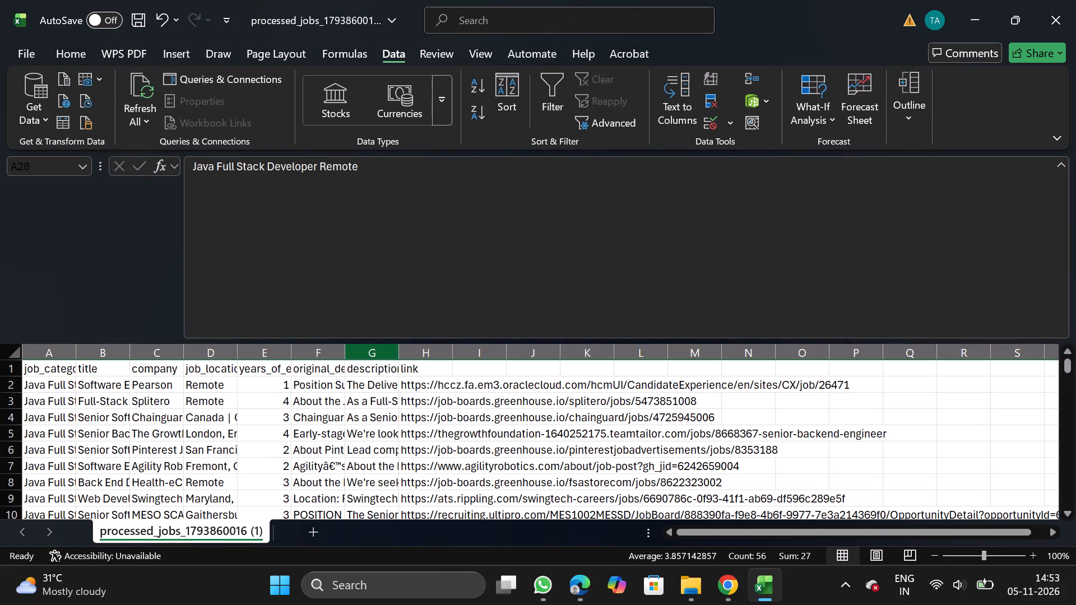
Review the full job titles in the title column of the Java Full Stack sheet for unsuitable roles.
click(280, 386)
click(117, 385)
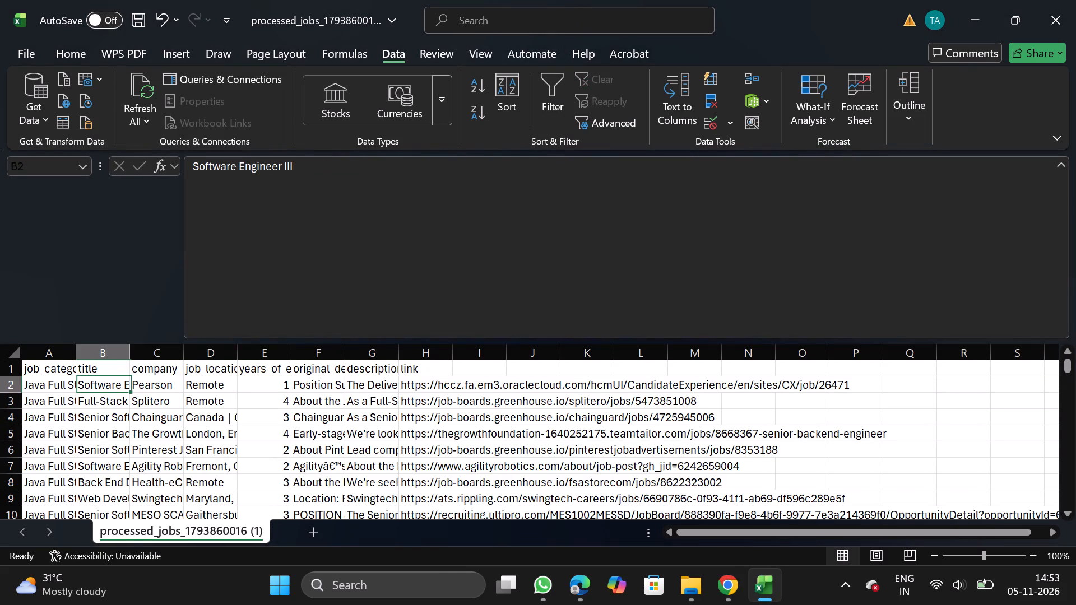
click(96, 449)
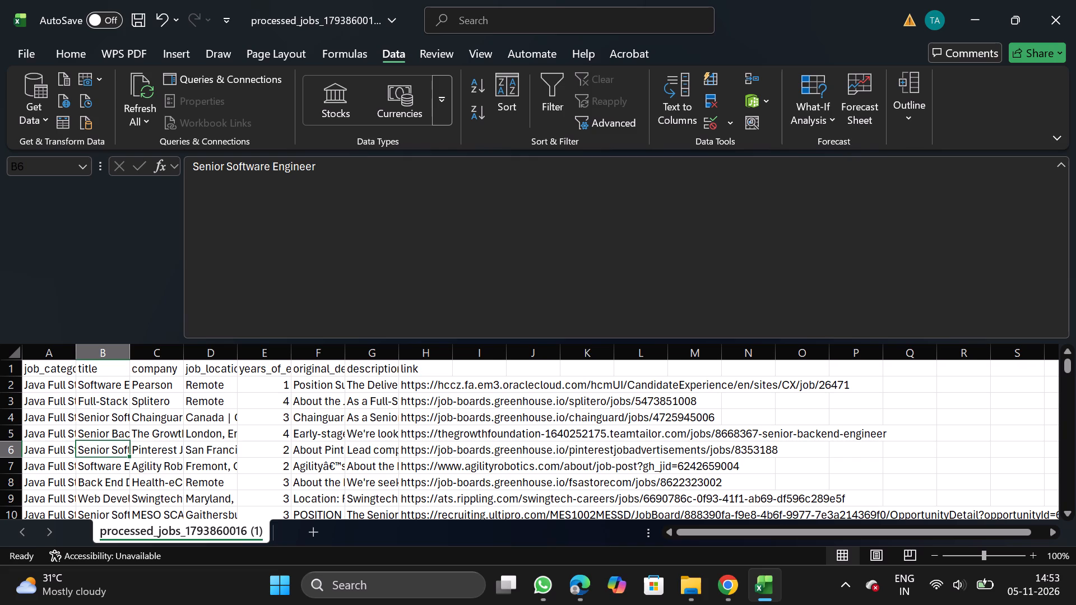
click(106, 469)
scroll(106, 469, down, 1)
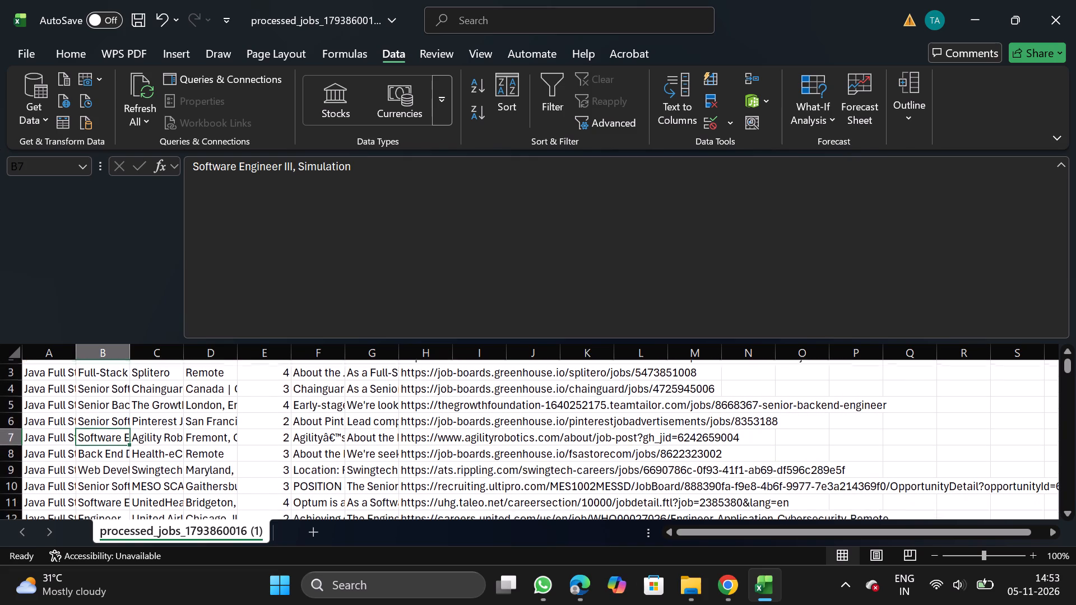
scroll(106, 469, down, 1)
click(97, 480)
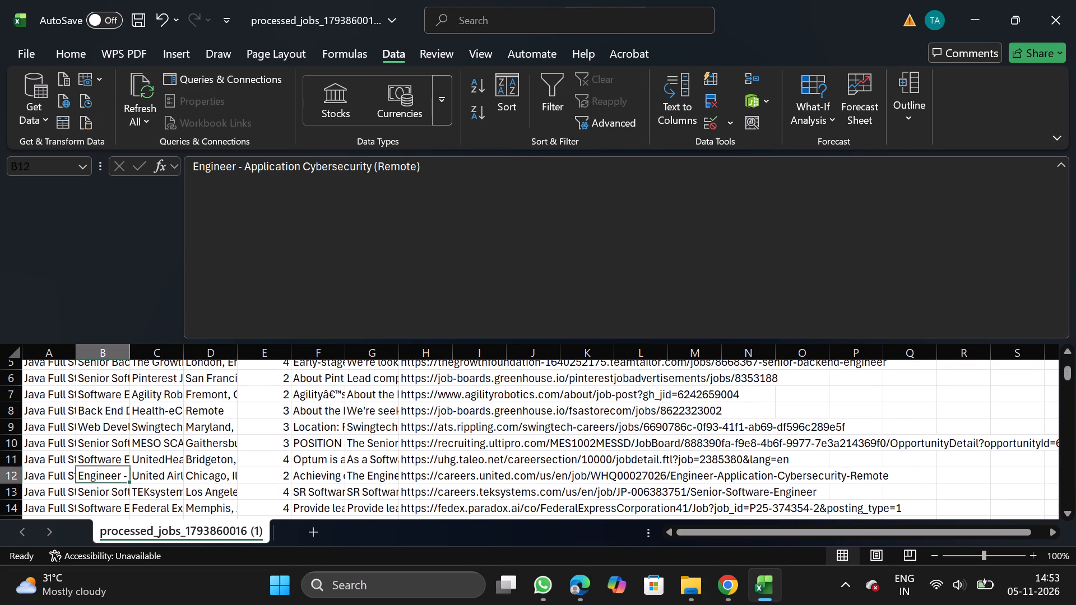
scroll(146, 485, down, 1)
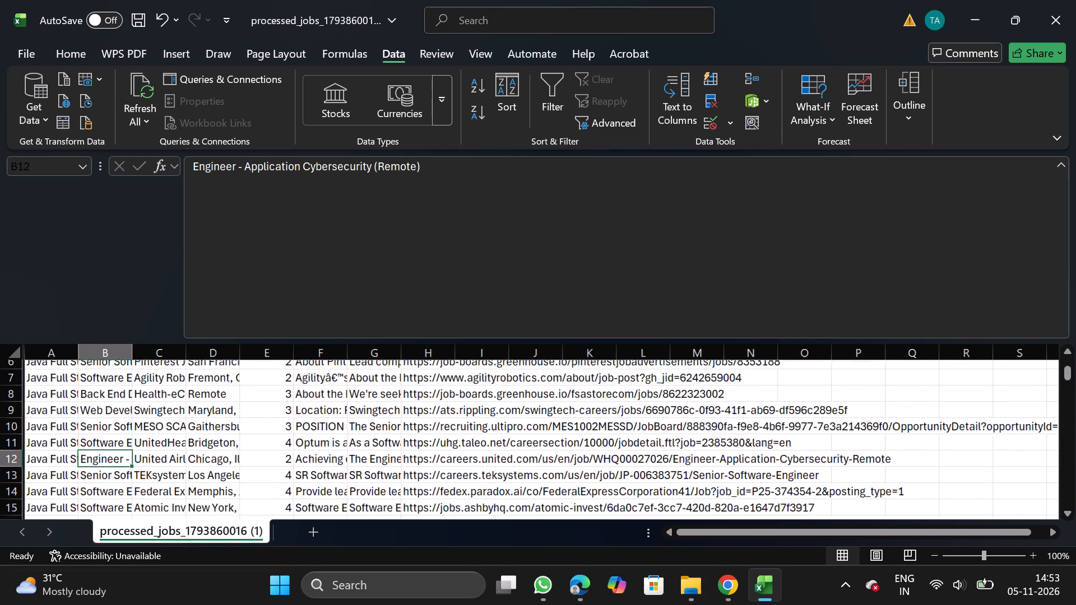
scroll(146, 485, down, 1)
click(115, 477)
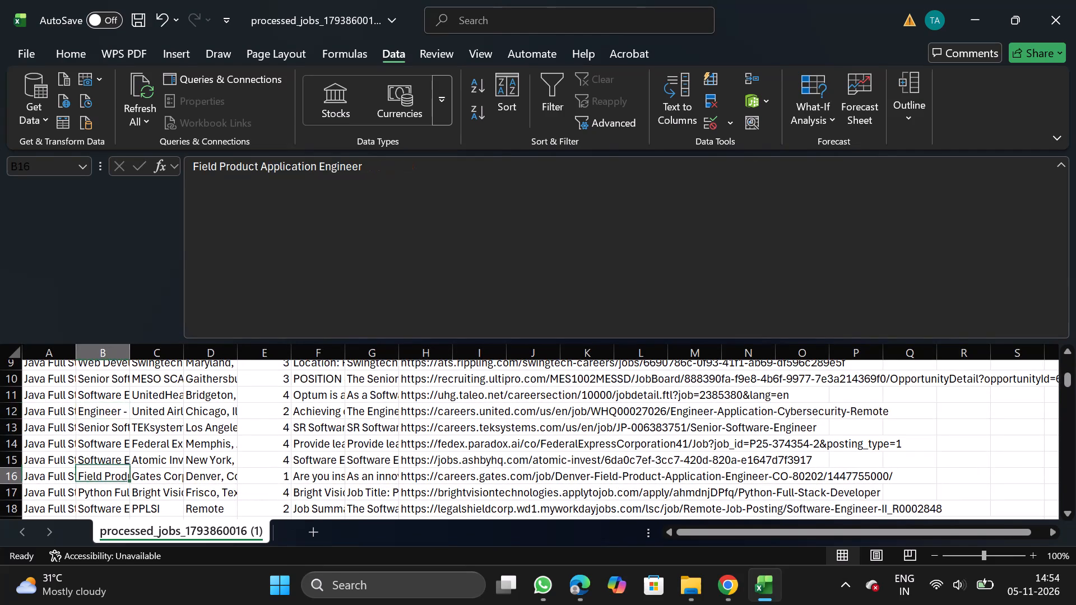
scroll(115, 477, down, 2)
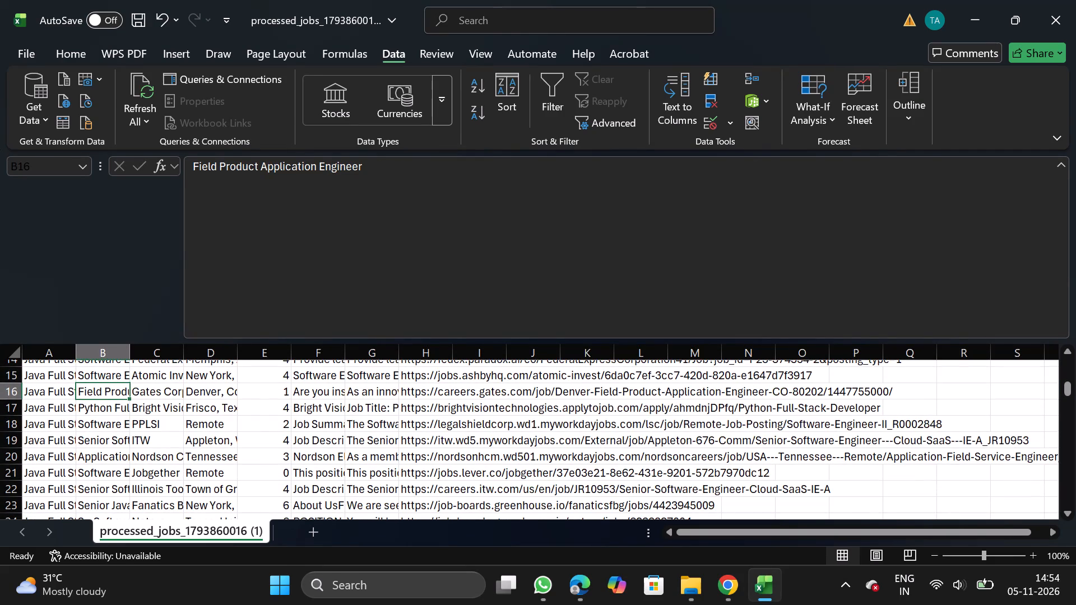
click(107, 473)
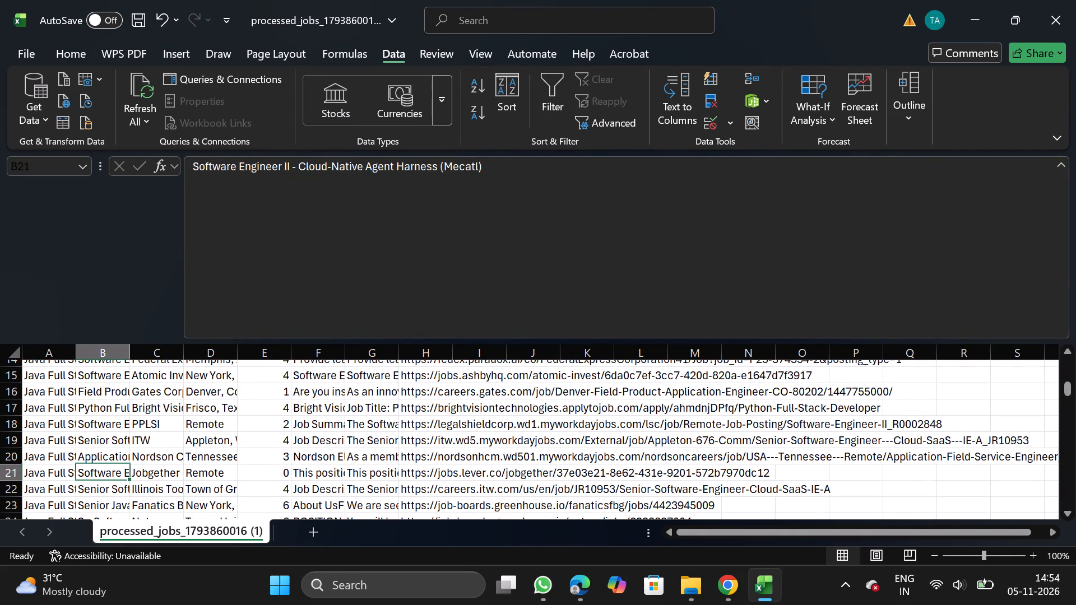
scroll(109, 473, down, 1)
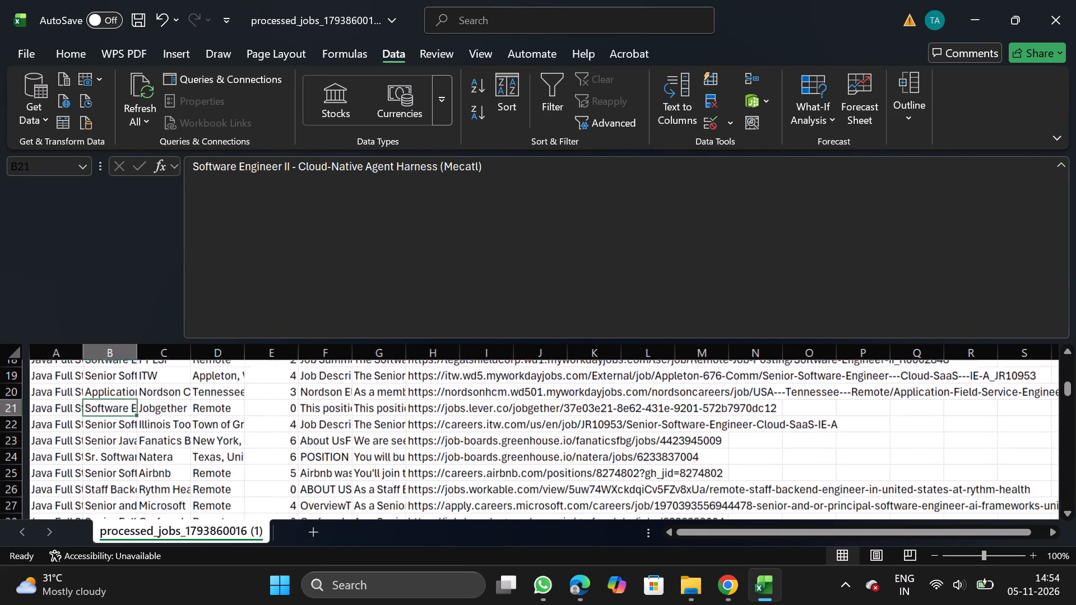
scroll(109, 473, down, 1)
Delete row 26, the Staff Backend Engineer job at Rythm Health.
click(116, 459)
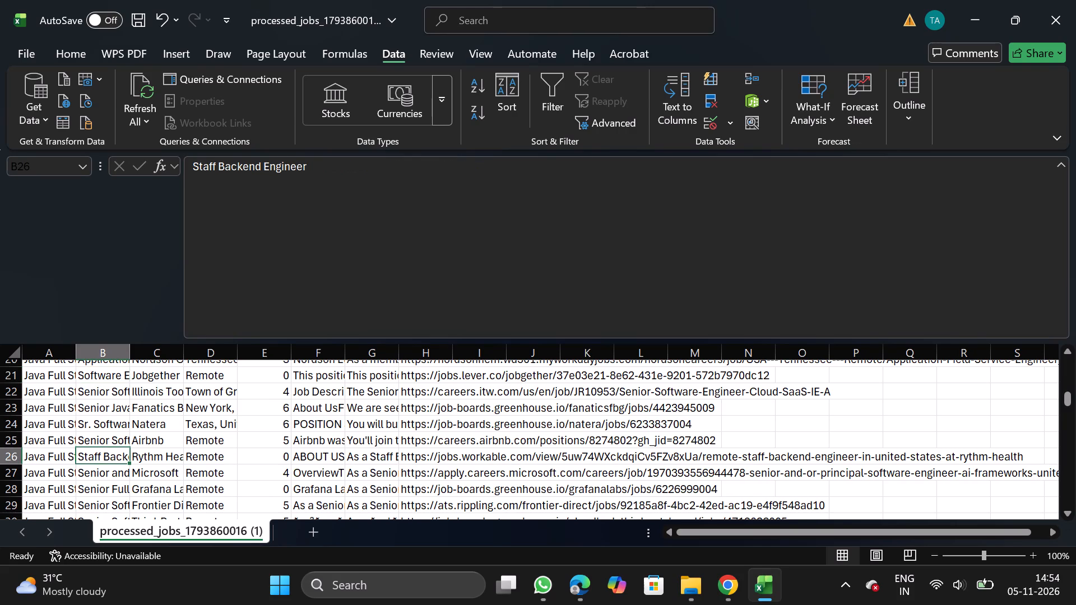
click(5, 457)
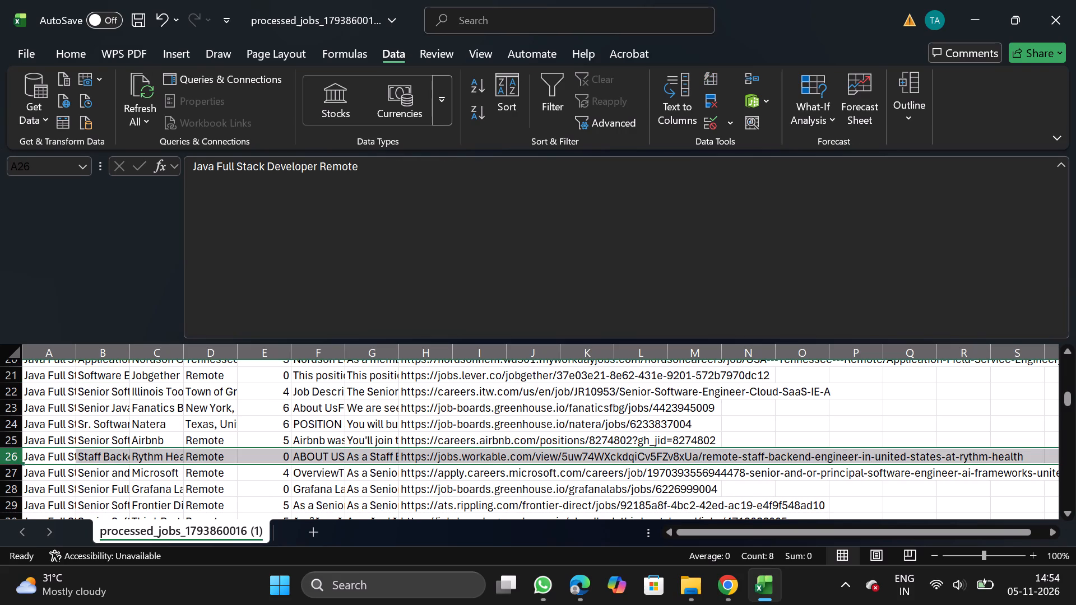
right_click(37, 458)
click(109, 320)
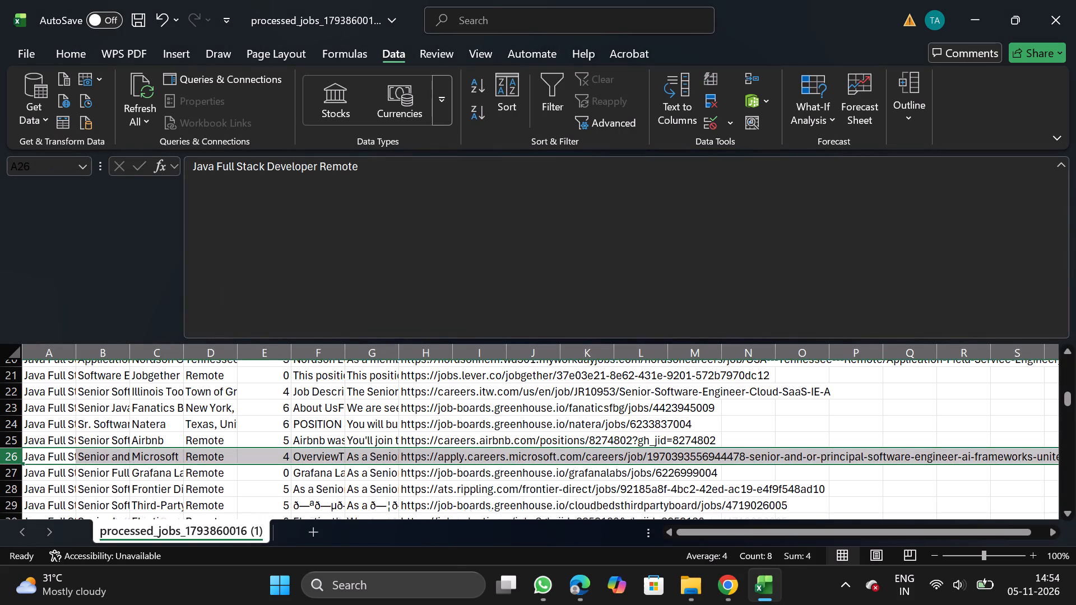
Check the remaining titles and delete rows 42 and 43, the Renewed Vision and Temporal staff software jobs at the list's end.
click(117, 473)
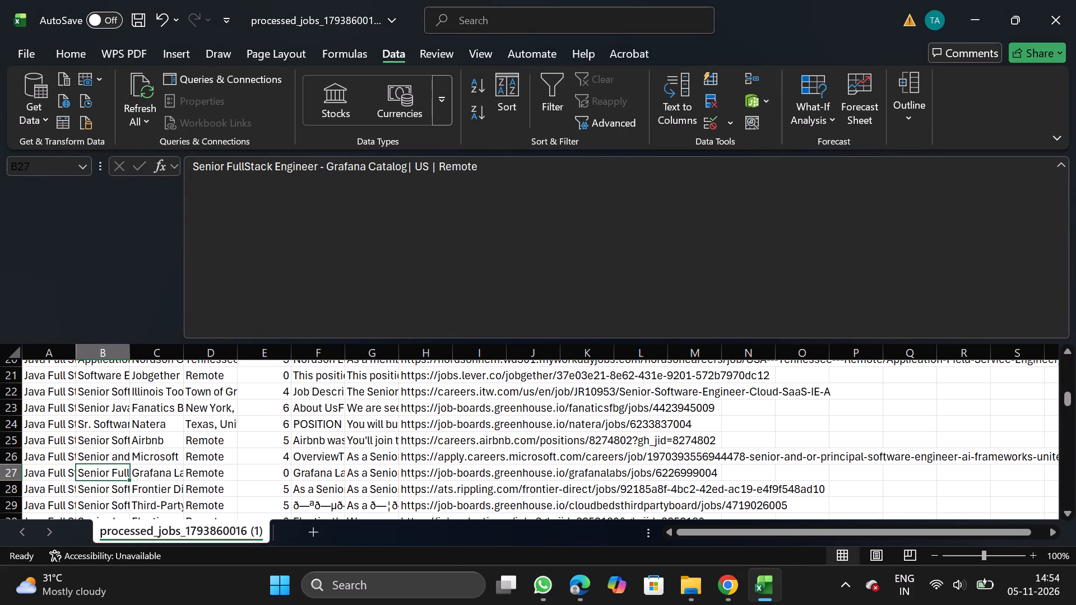
scroll(138, 480, down, 1)
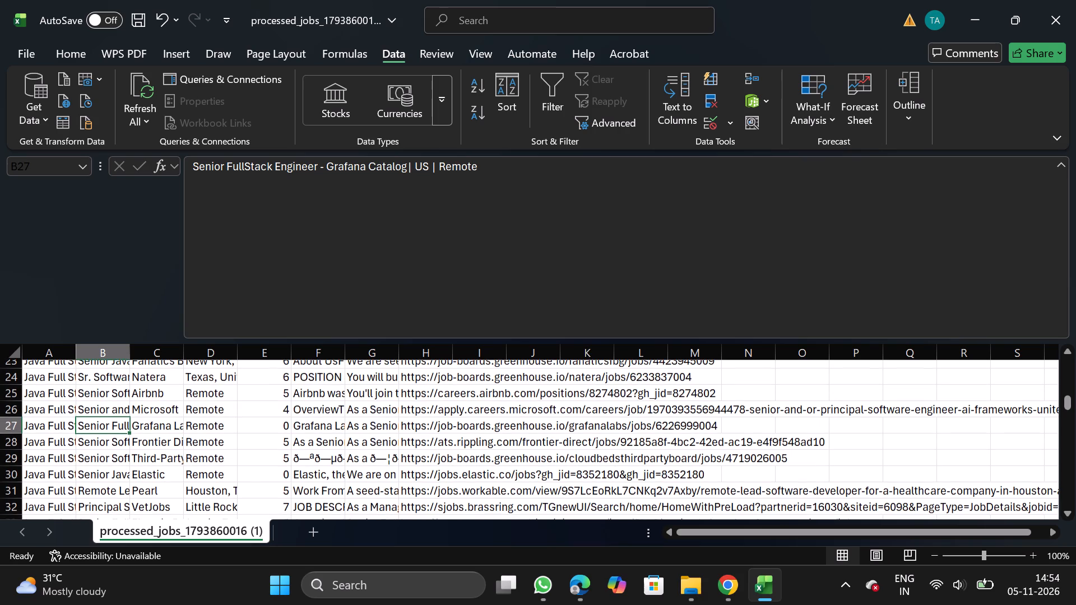
click(97, 474)
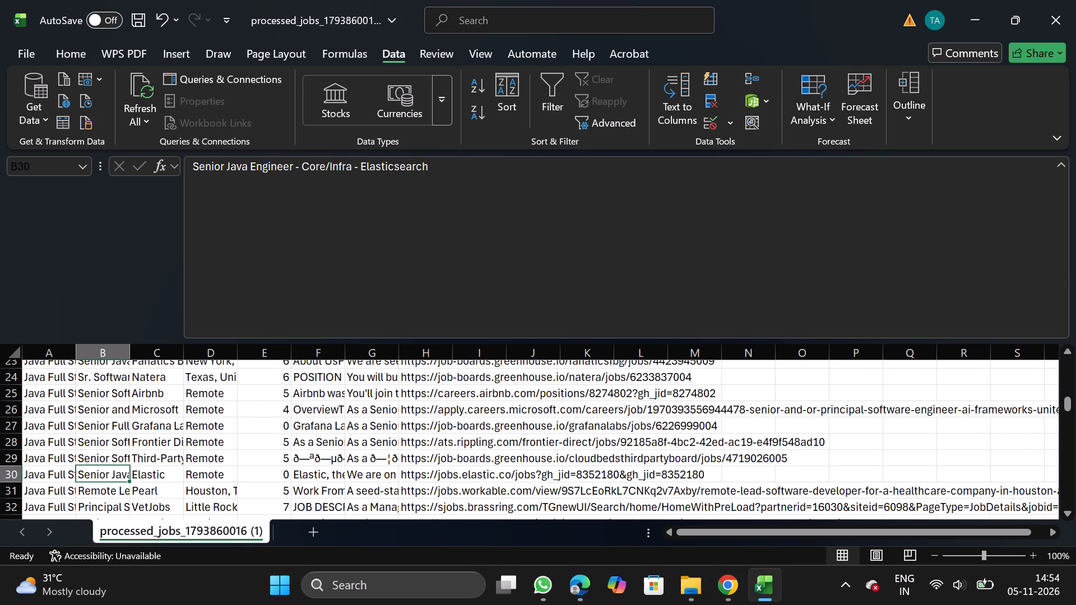
scroll(127, 485, down, 2)
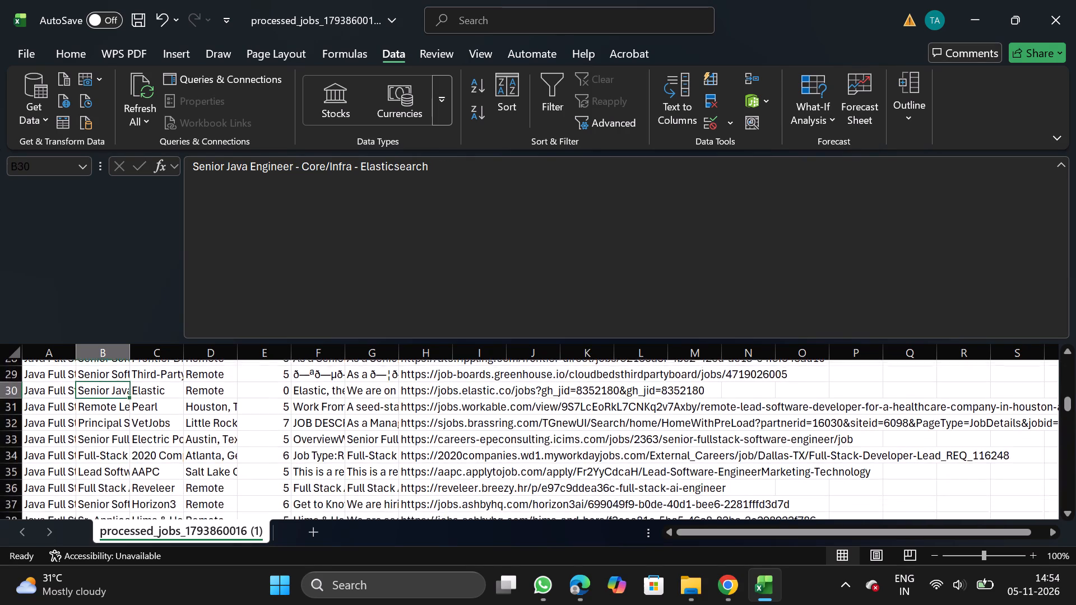
scroll(127, 485, down, 1)
scroll(127, 485, up, 6)
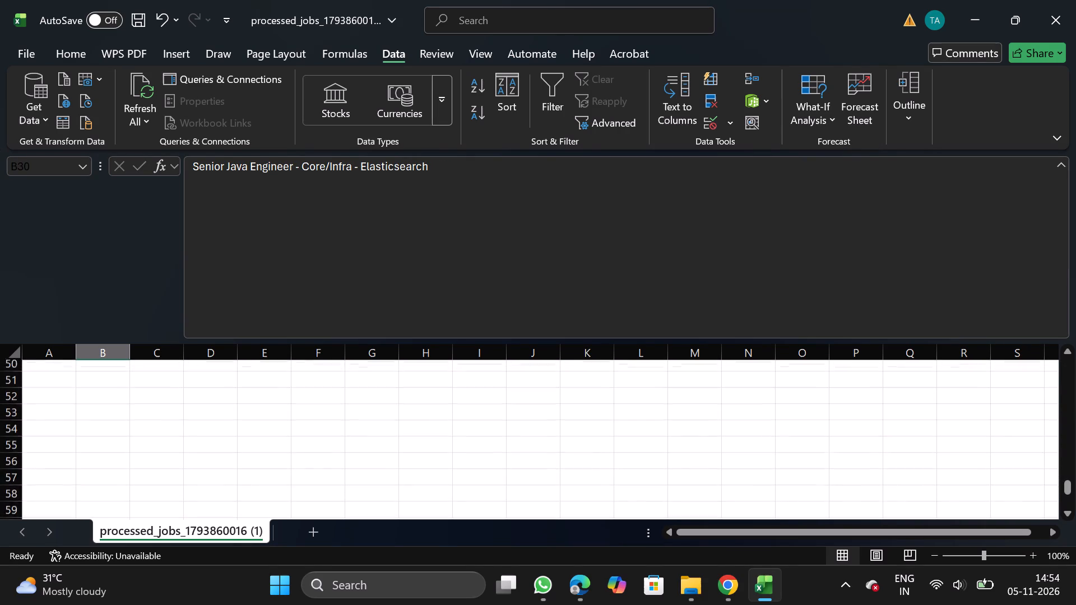
scroll(127, 485, up, 2)
scroll(127, 485, down, 1)
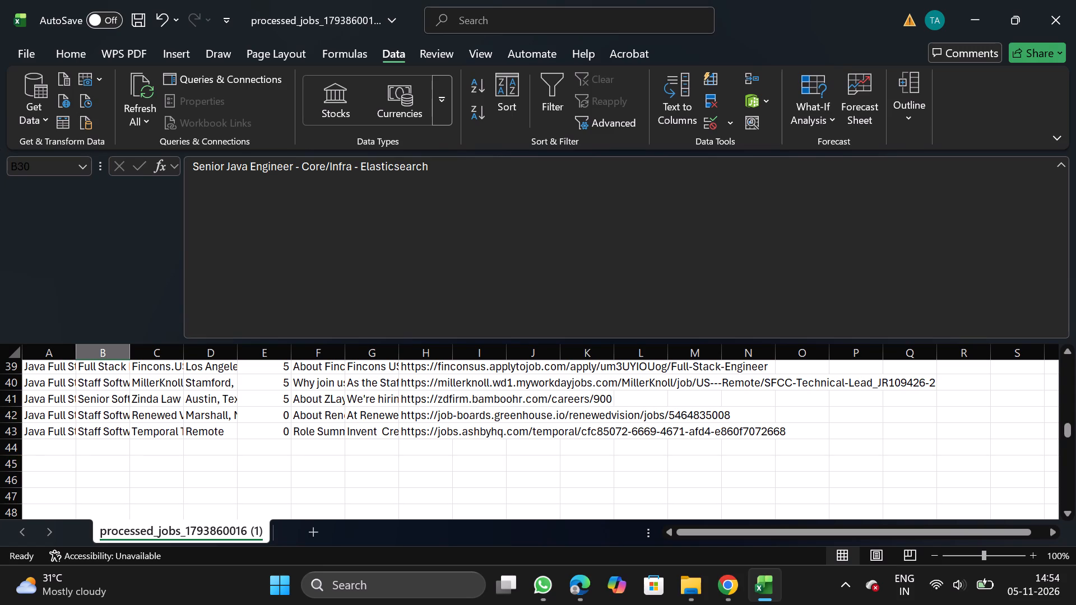
click(3, 410)
click(3, 412)
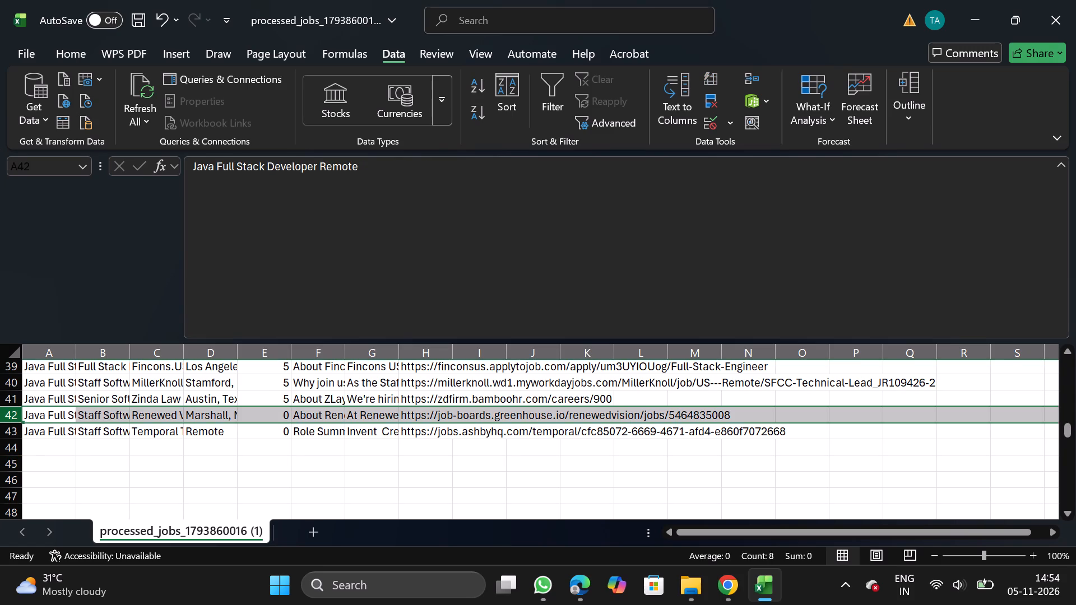
key(shift+Down)
right_click(45, 414)
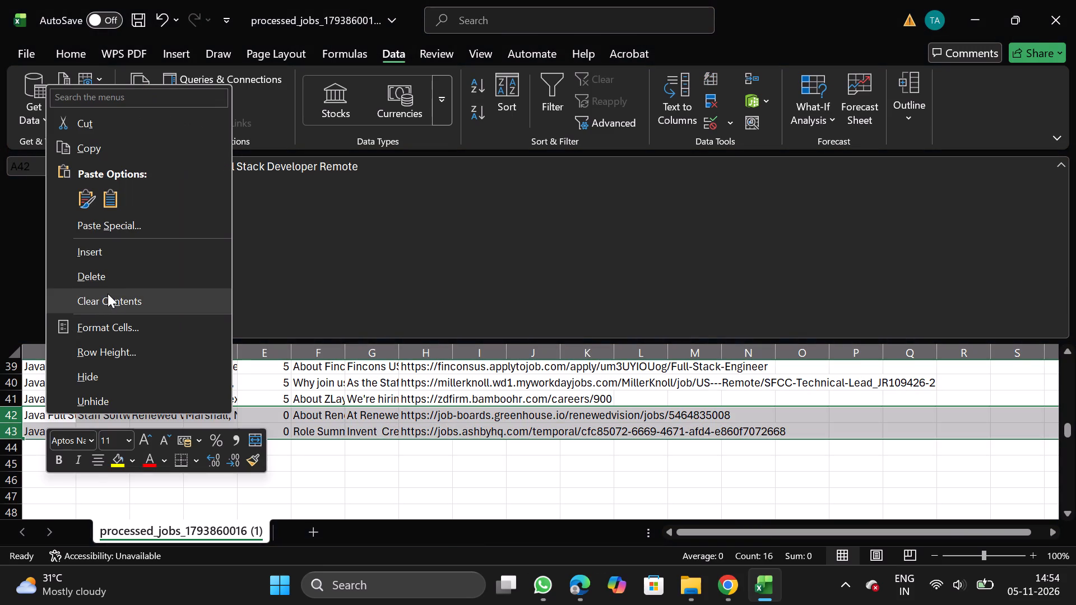
double_click(122, 282)
click(553, 103)
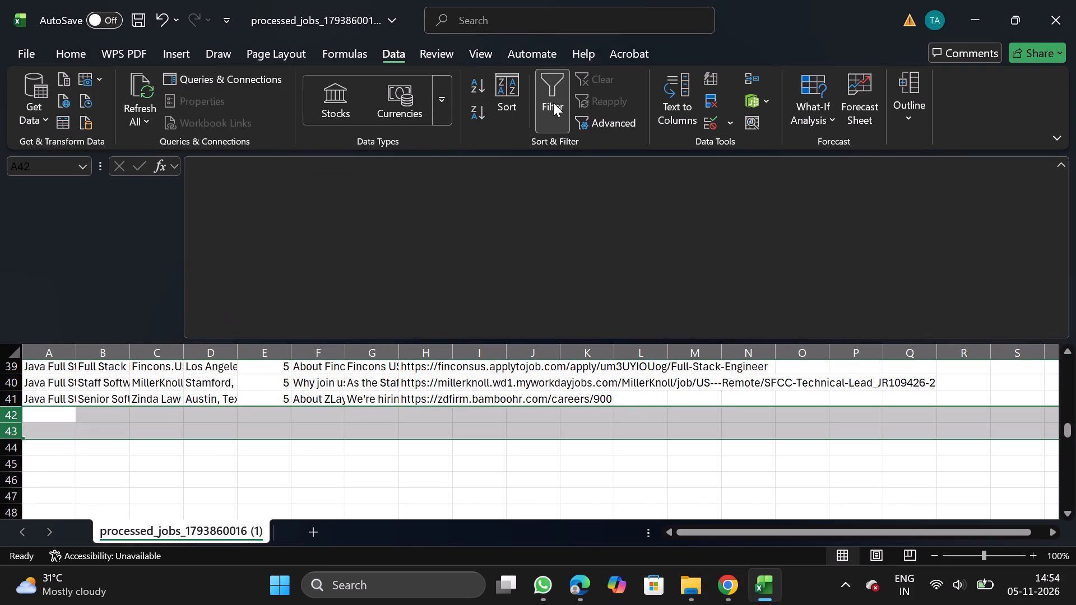
click(546, 110)
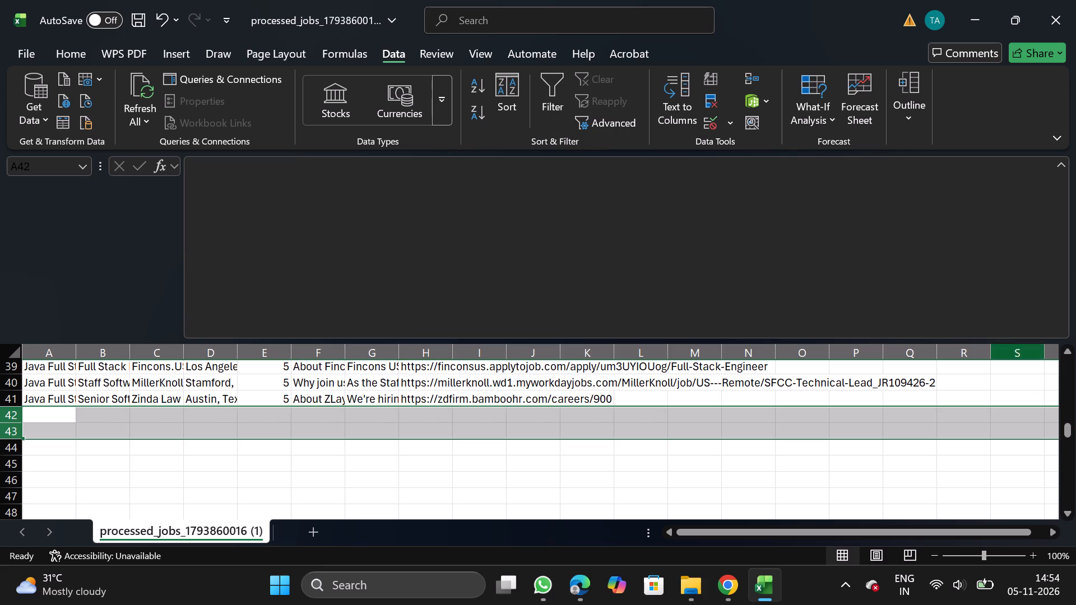
Review the remaining job rows from first to last, including the original description of the Agility Robotics job.
drag(1068, 428, 1037, 169)
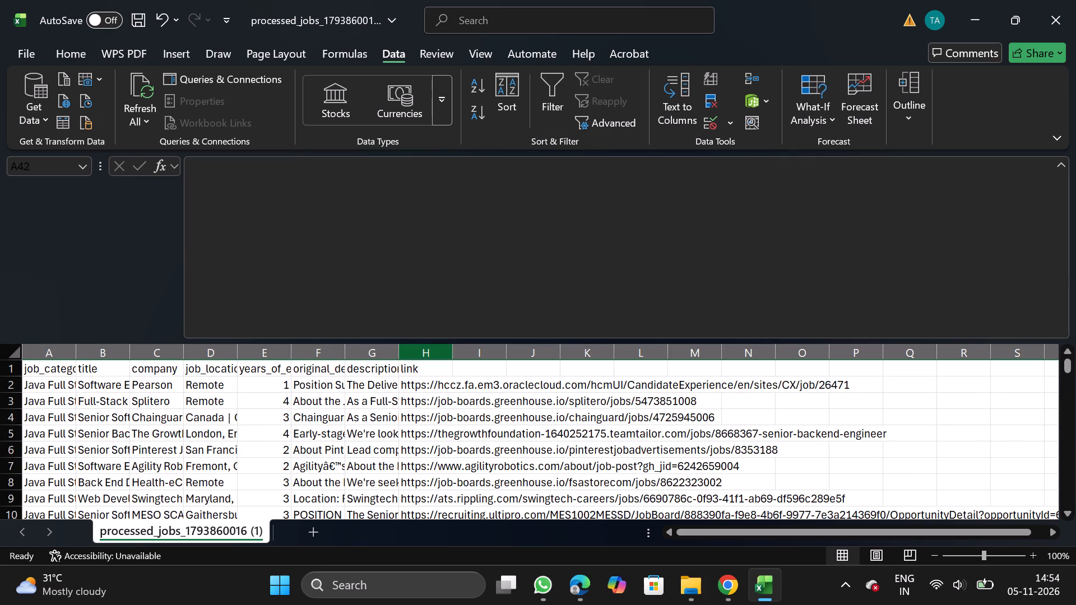
drag(146, 380, 194, 488)
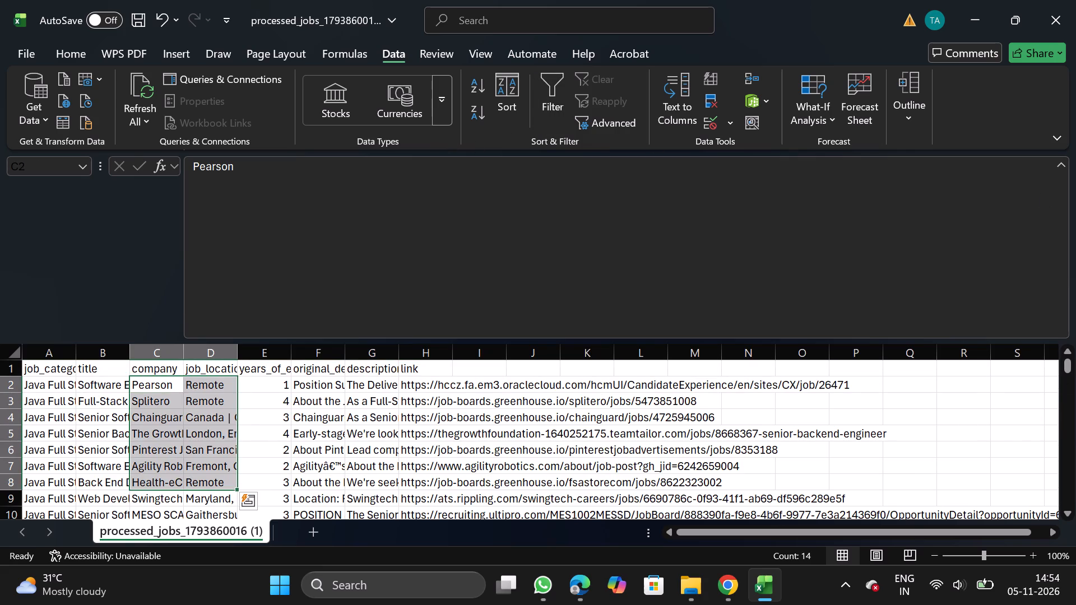
click(194, 488)
click(340, 466)
scroll(340, 466, down, 1)
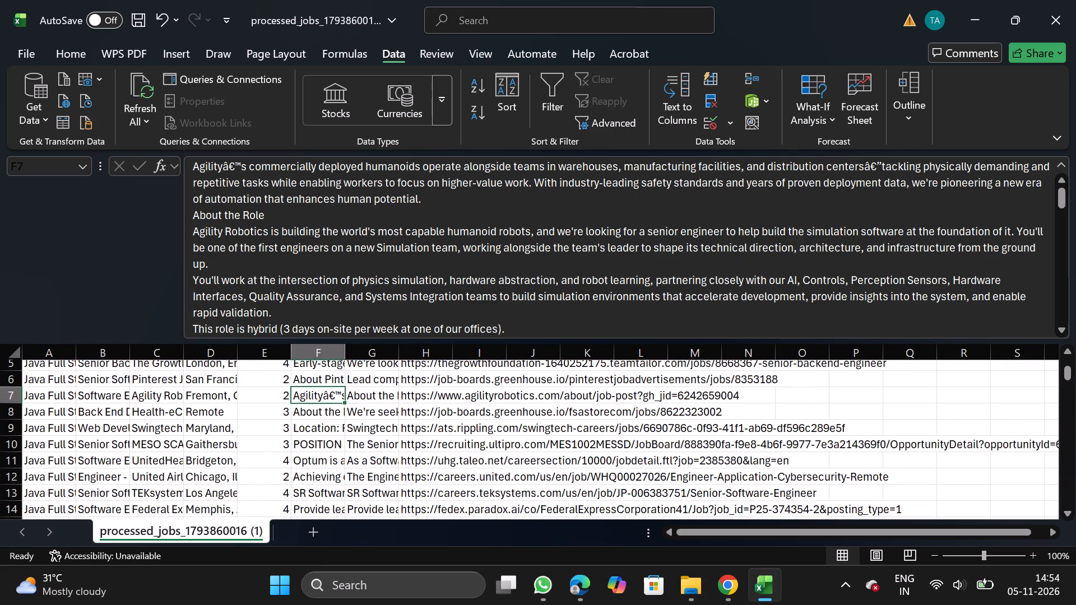
scroll(340, 466, down, 2)
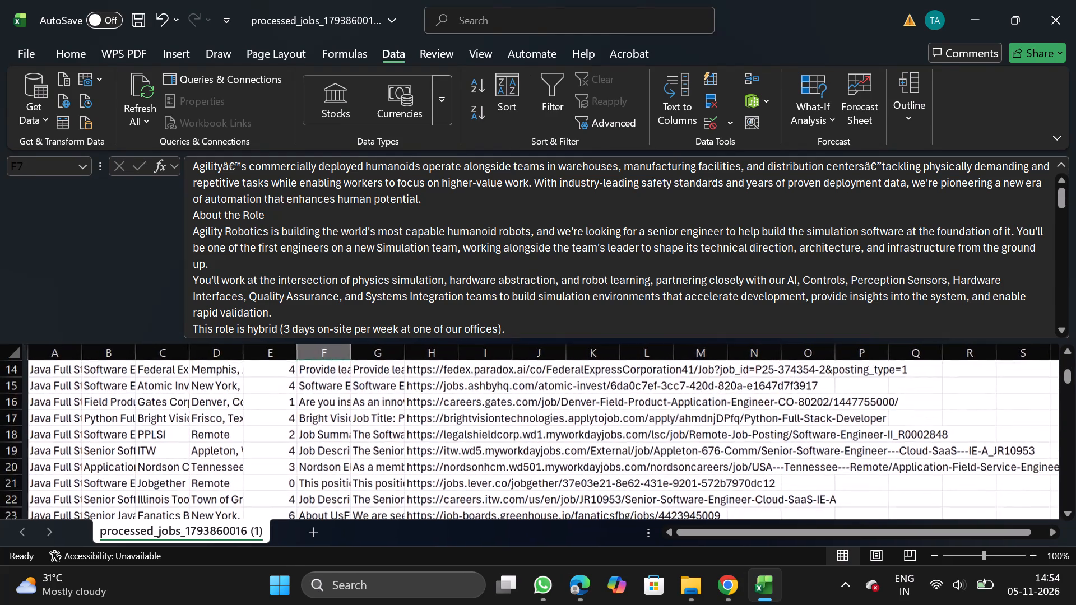
scroll(340, 466, down, 1)
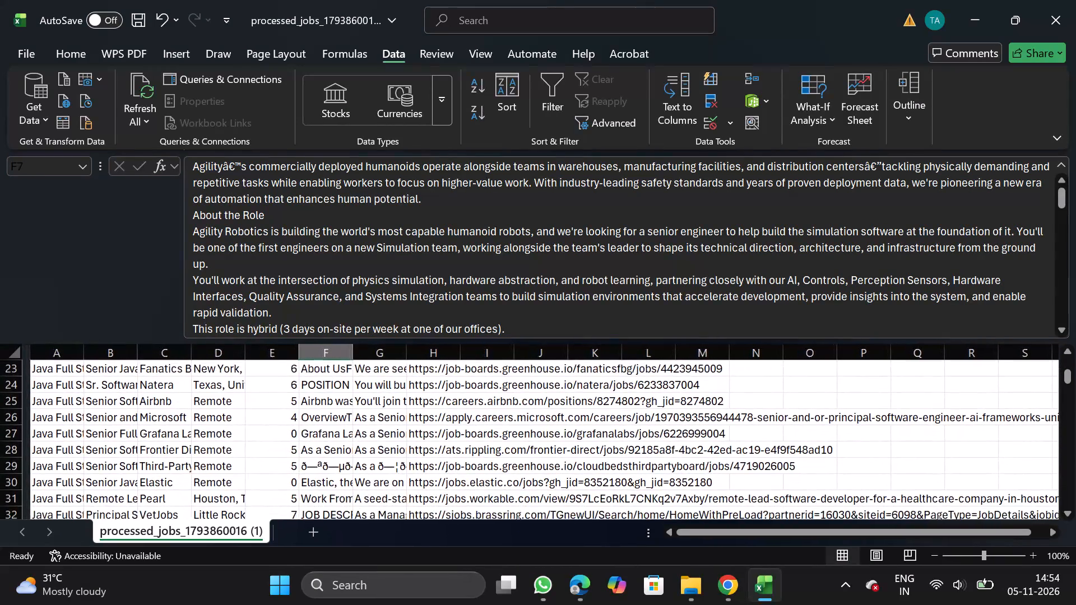
scroll(340, 466, down, 2)
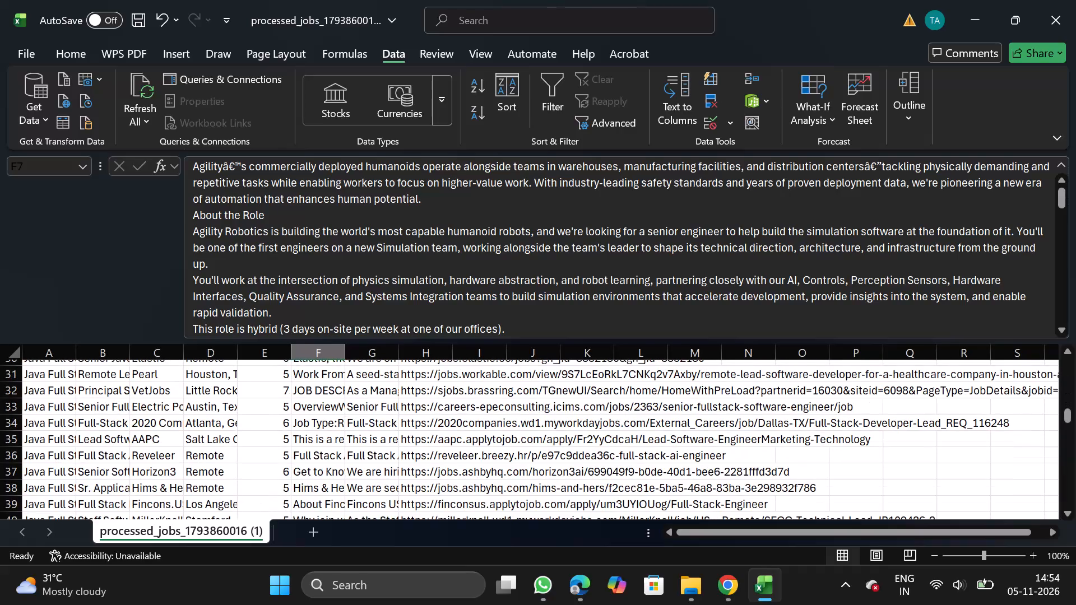
scroll(160, 418, up, 2)
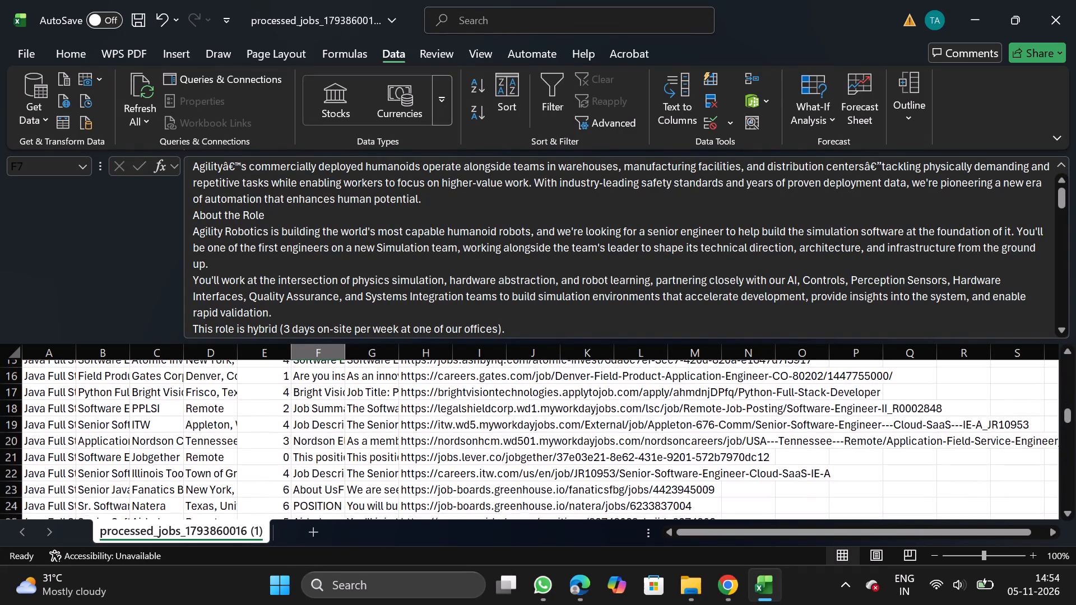
scroll(160, 418, up, 2)
scroll(160, 418, down, 2)
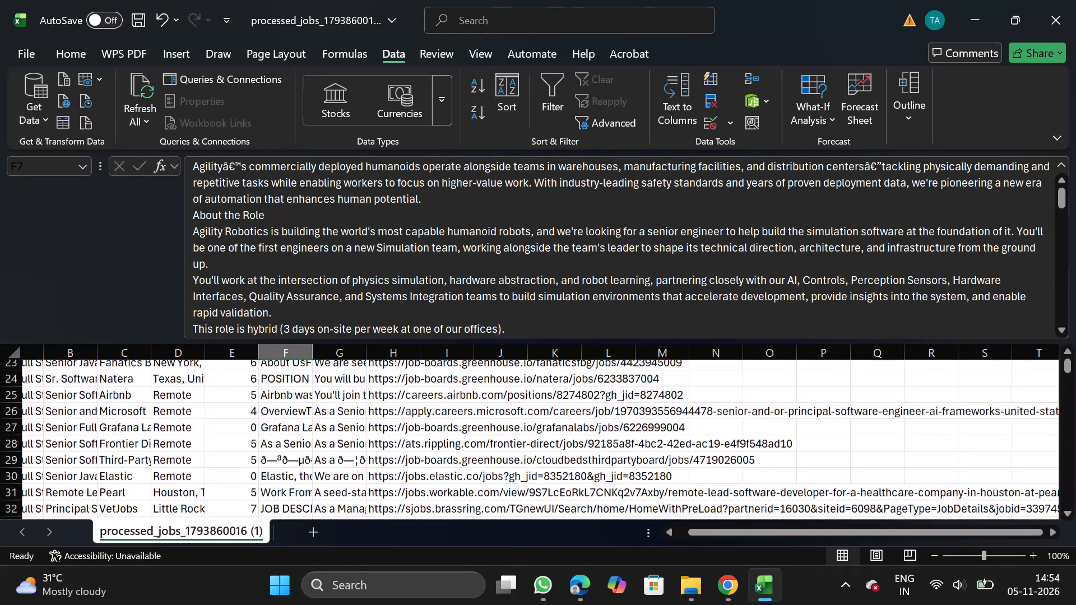
scroll(160, 418, down, 2)
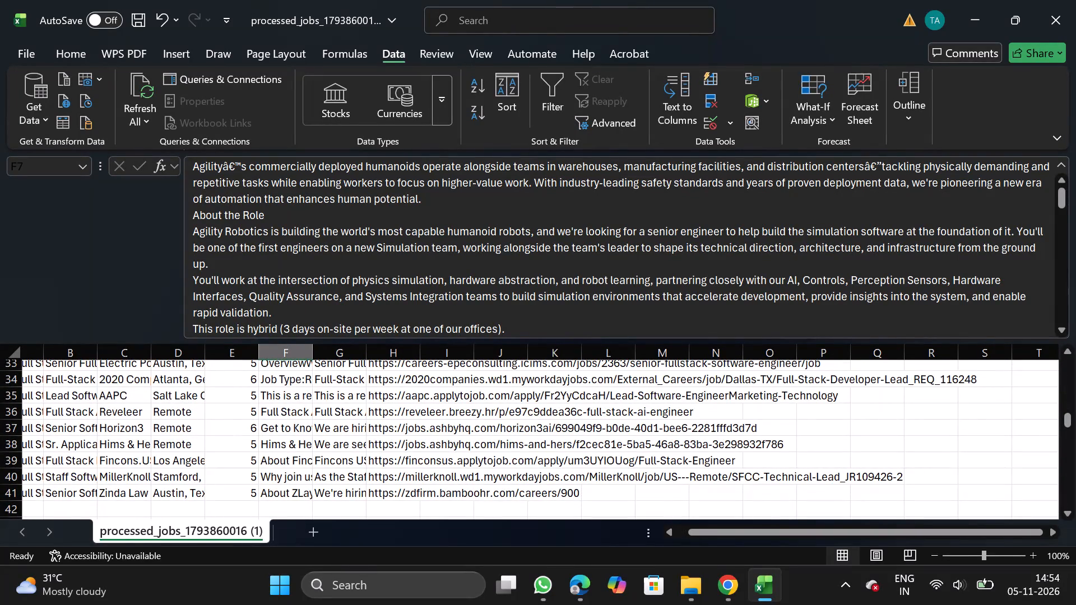
scroll(139, 397, up, 2)
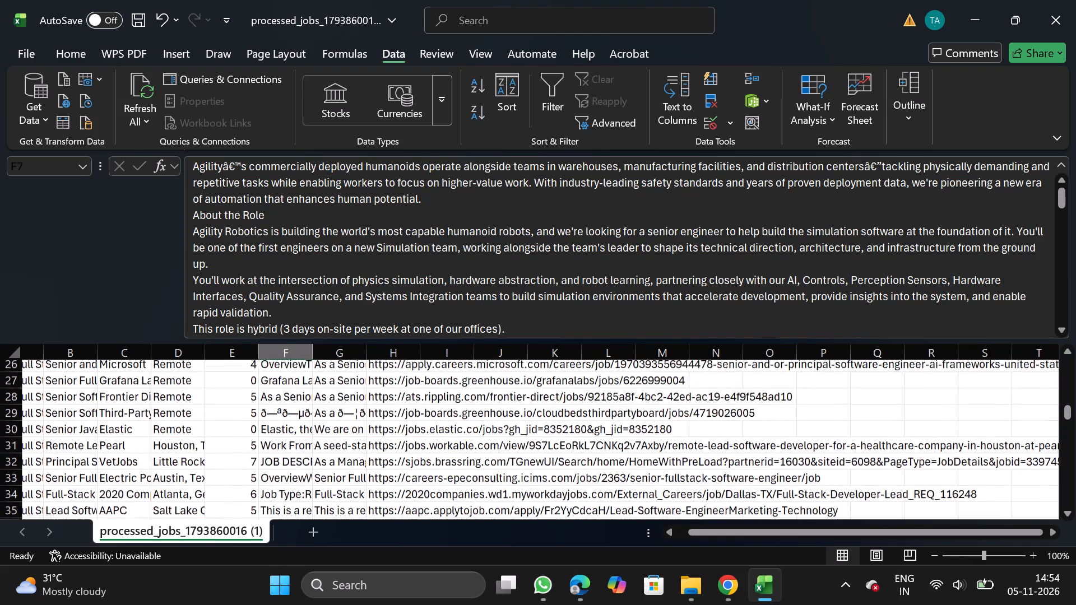
scroll(139, 397, up, 3)
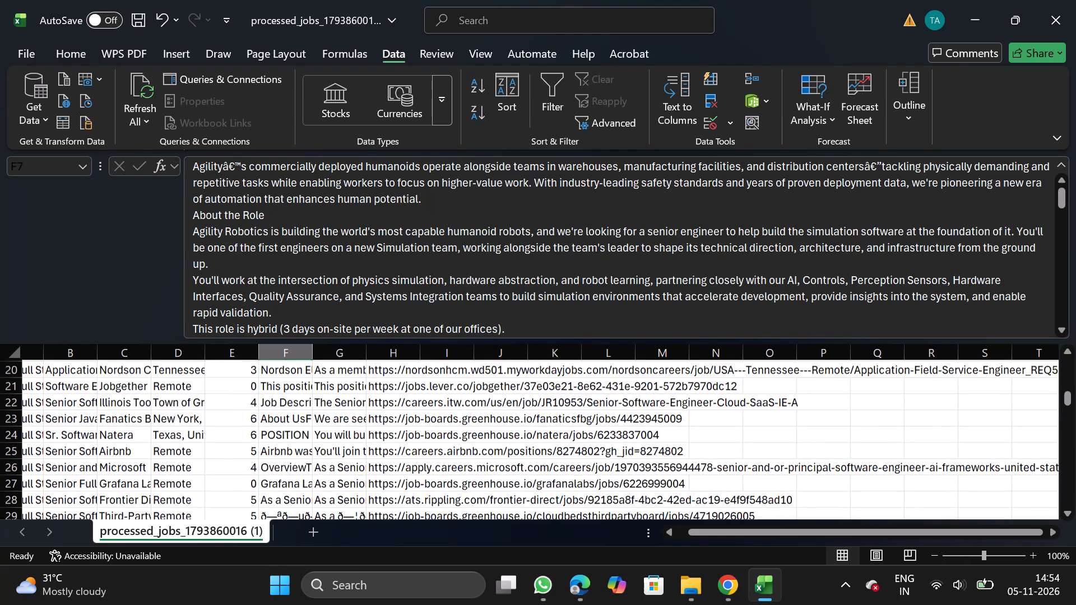
scroll(139, 397, up, 2)
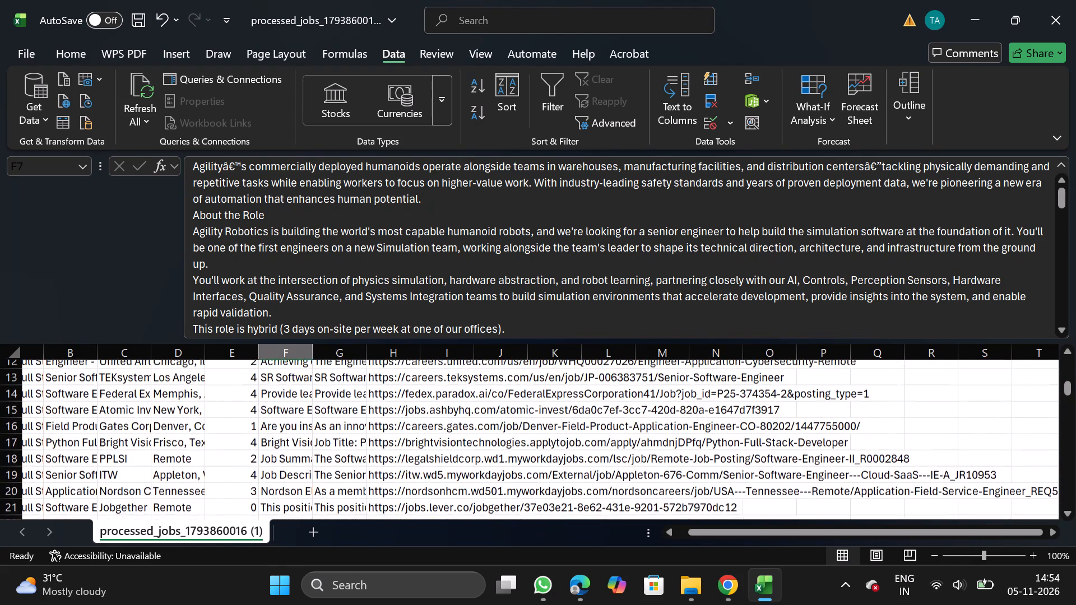
scroll(139, 397, up, 2)
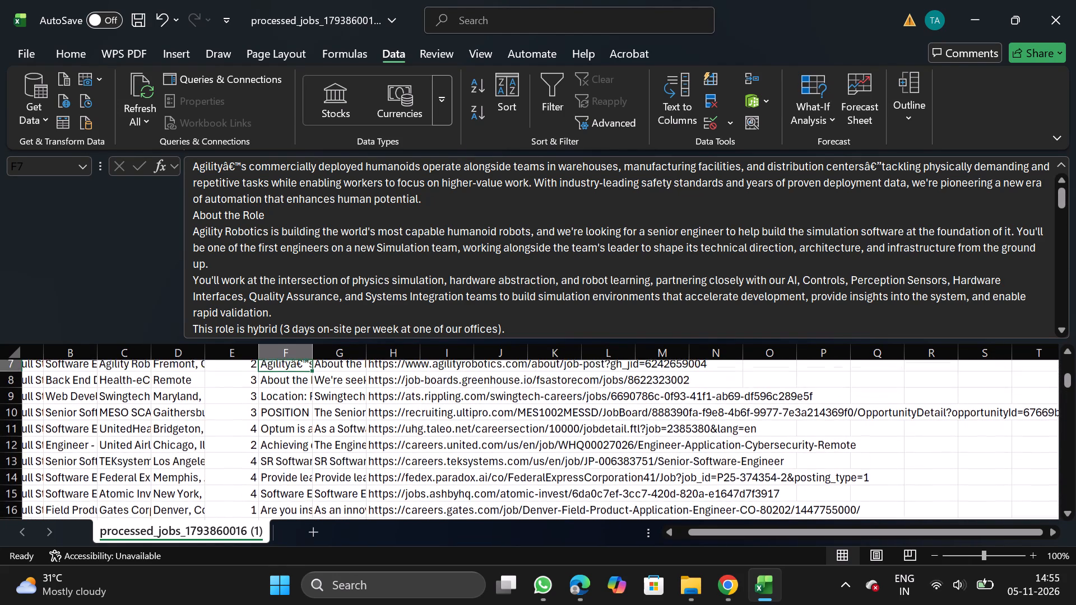
Save the cleaned Java Full Stack sheet as CSV file Java Remote_11_05 in the Daily Scraping jobs folder under Documents.
scroll(139, 403, up, 2)
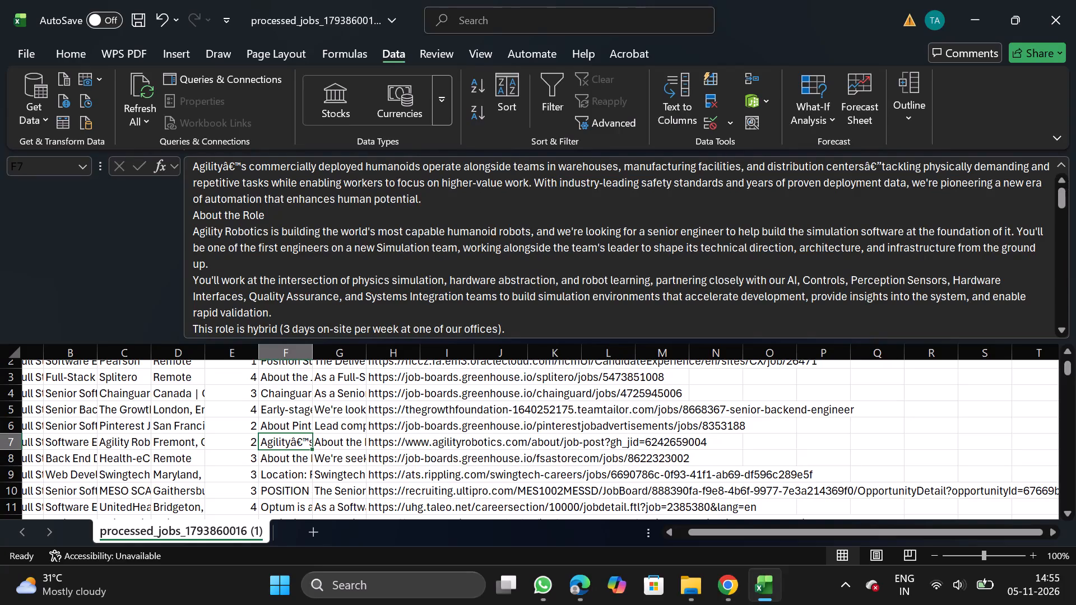
scroll(127, 429, up, 1)
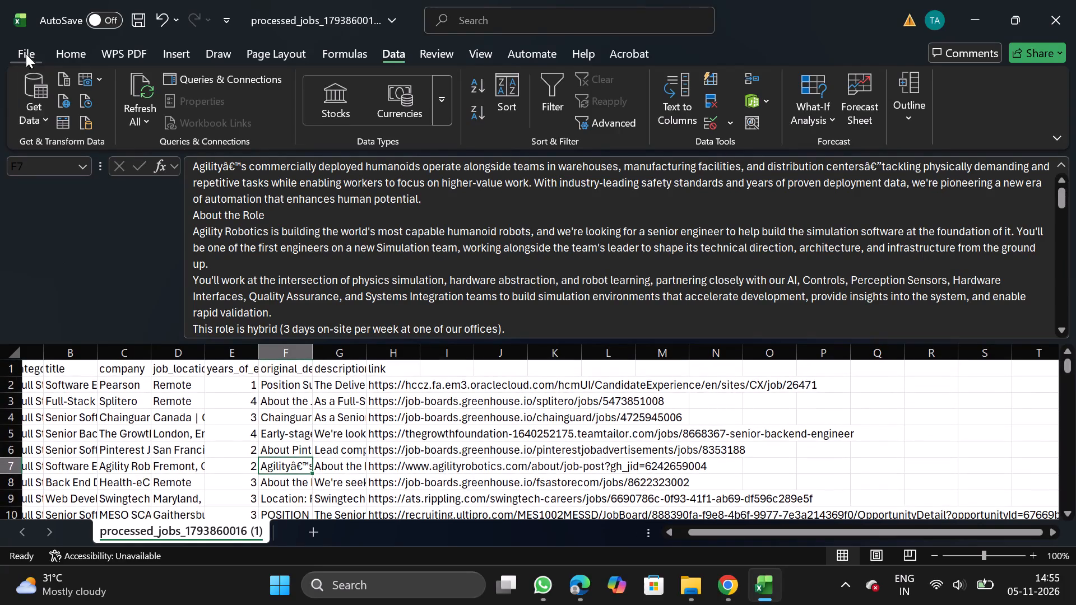
click(26, 49)
click(45, 283)
drag(45, 283, 193, 417)
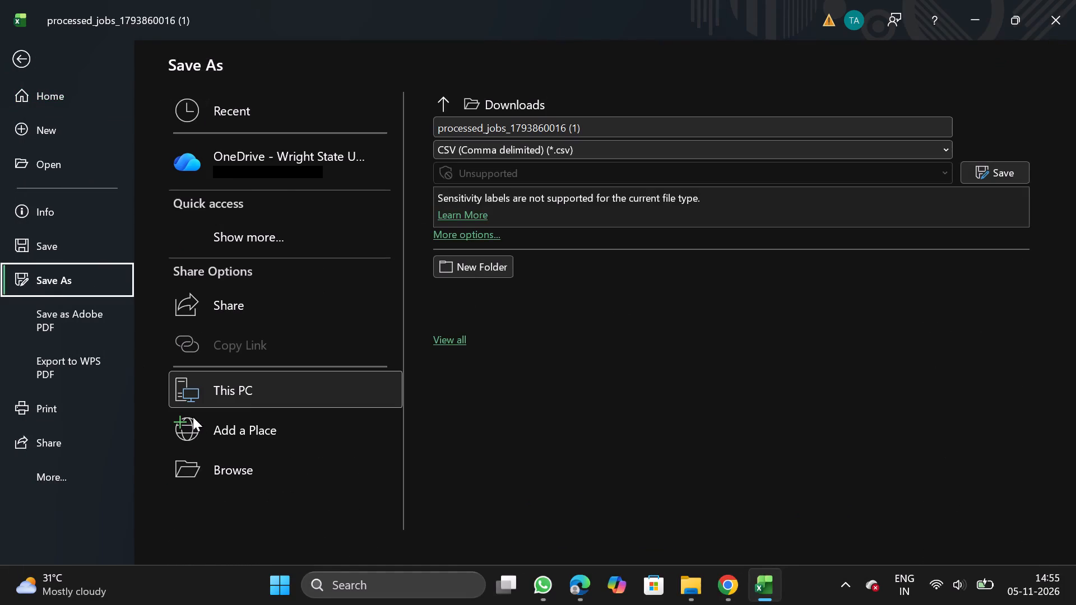
drag(193, 417, 248, 468)
triple_click(248, 468)
click(248, 468)
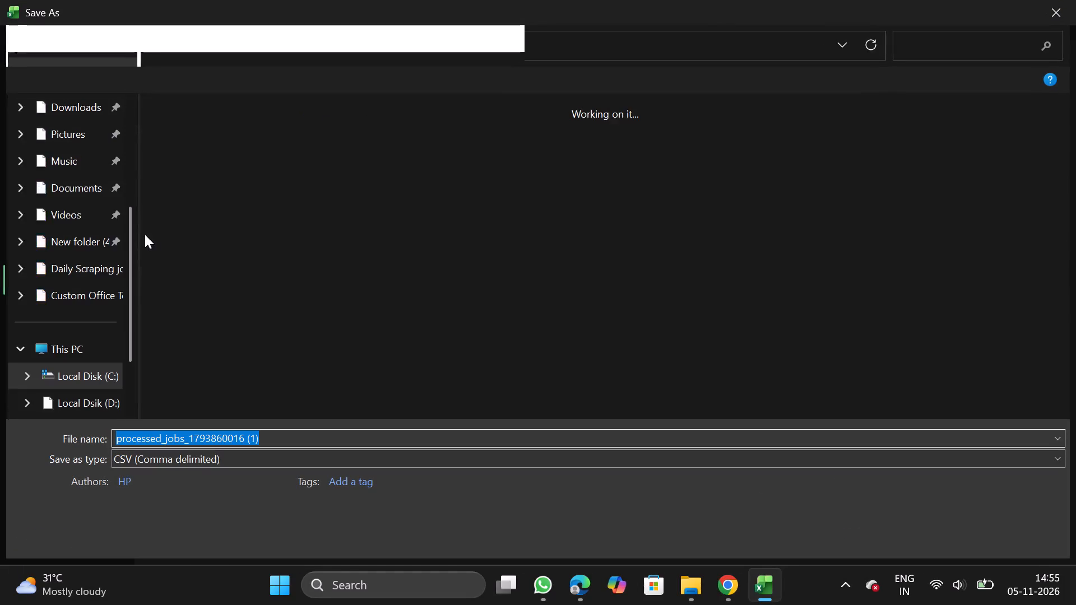
double_click(91, 188)
double_click(255, 187)
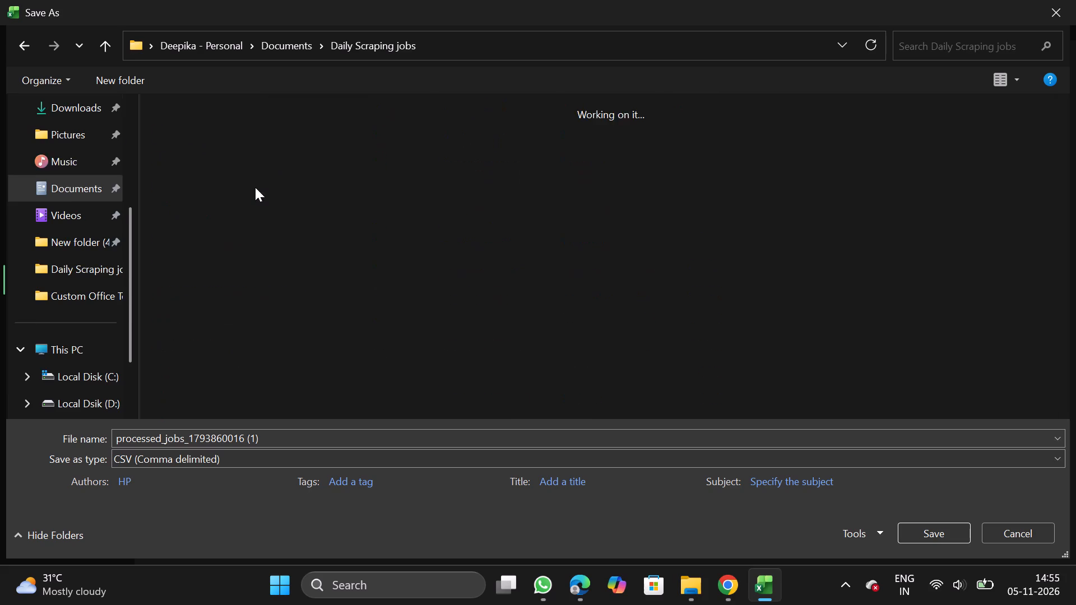
click(298, 443)
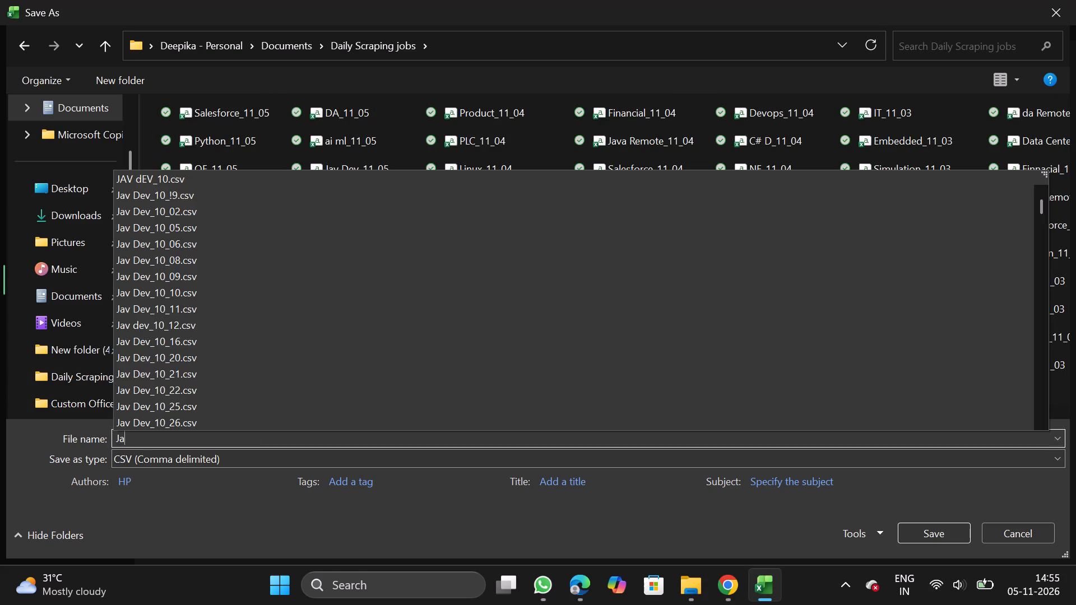
key(e)
key(BackSpace)
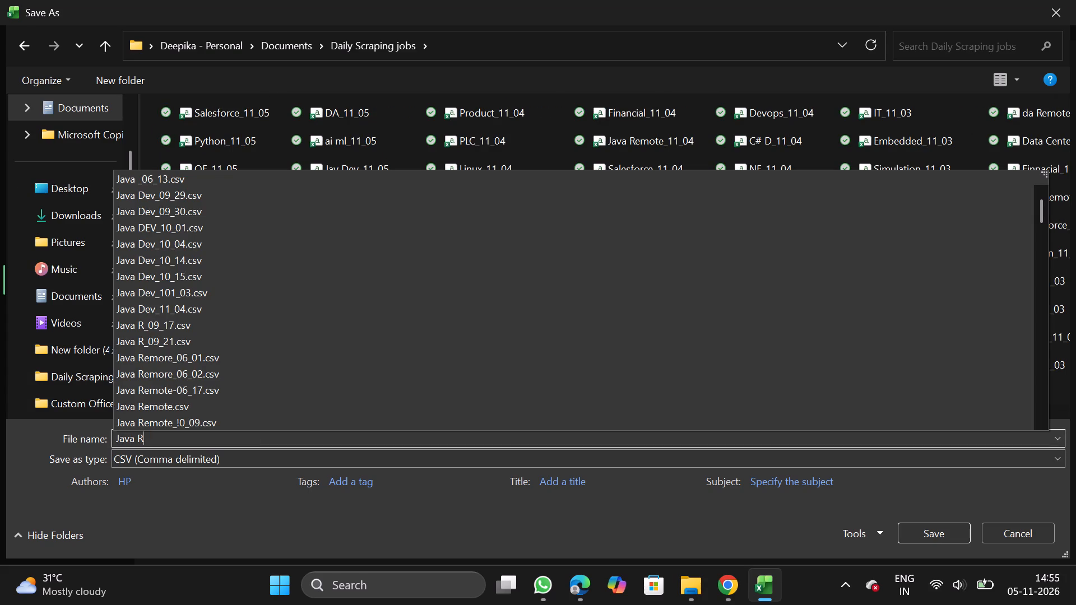
text(emote_11_05)
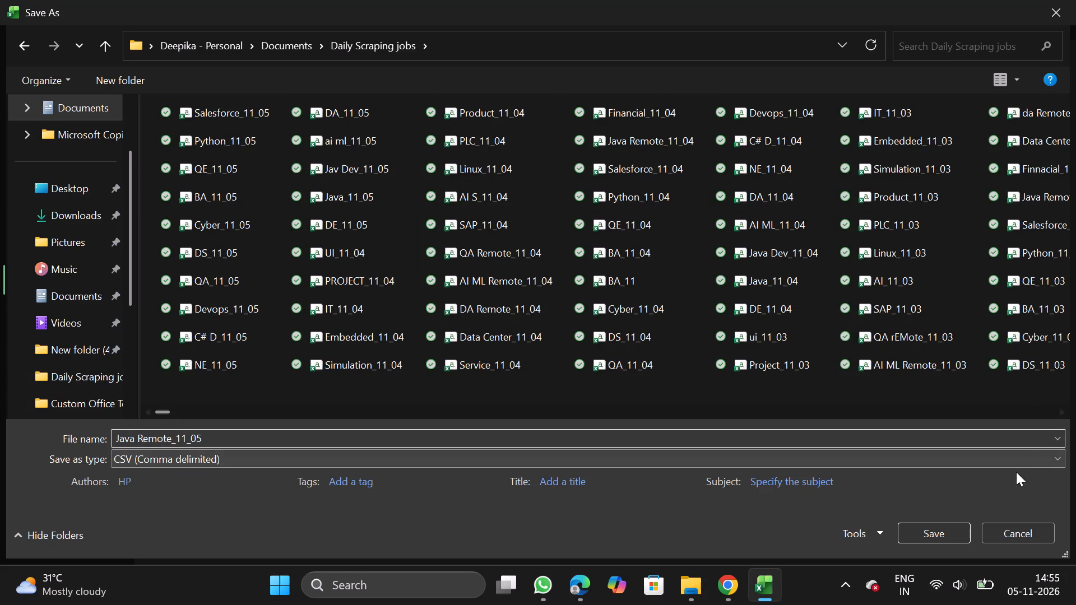
click(954, 524)
Switch to NextGenApply in Chrome and bulk upload the Java Remote_11_05 CSV file.
click(720, 590)
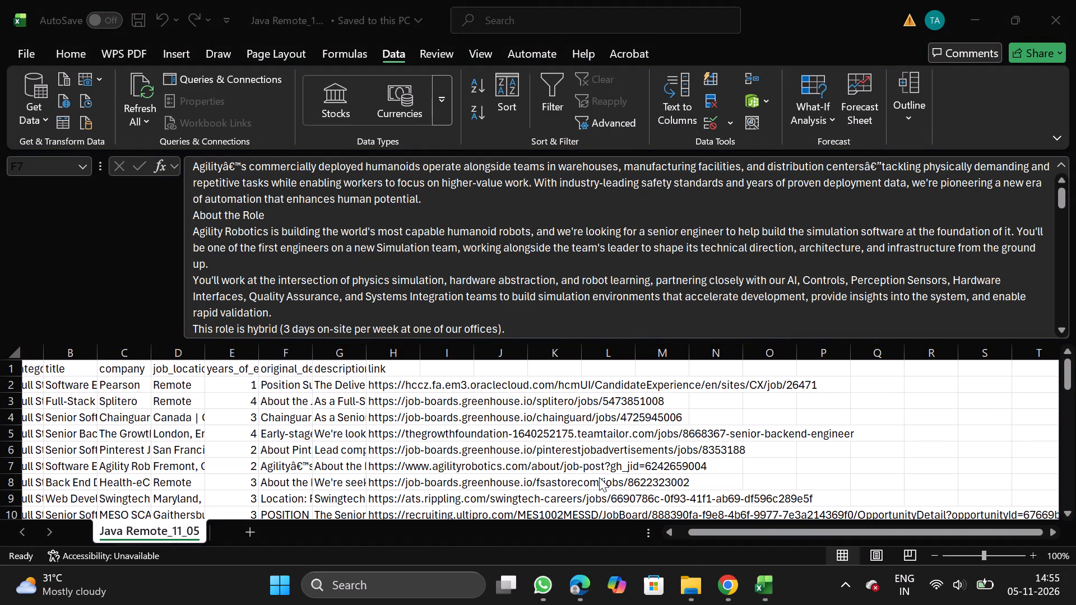
click(723, 579)
scroll(466, 422, down, 1)
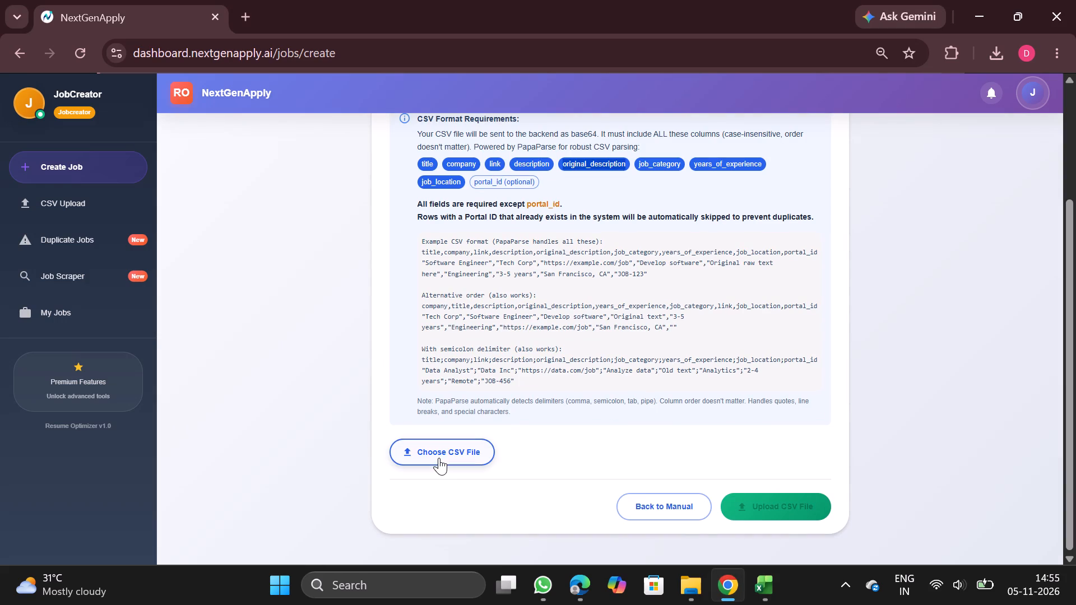
click(439, 458)
double_click(248, 125)
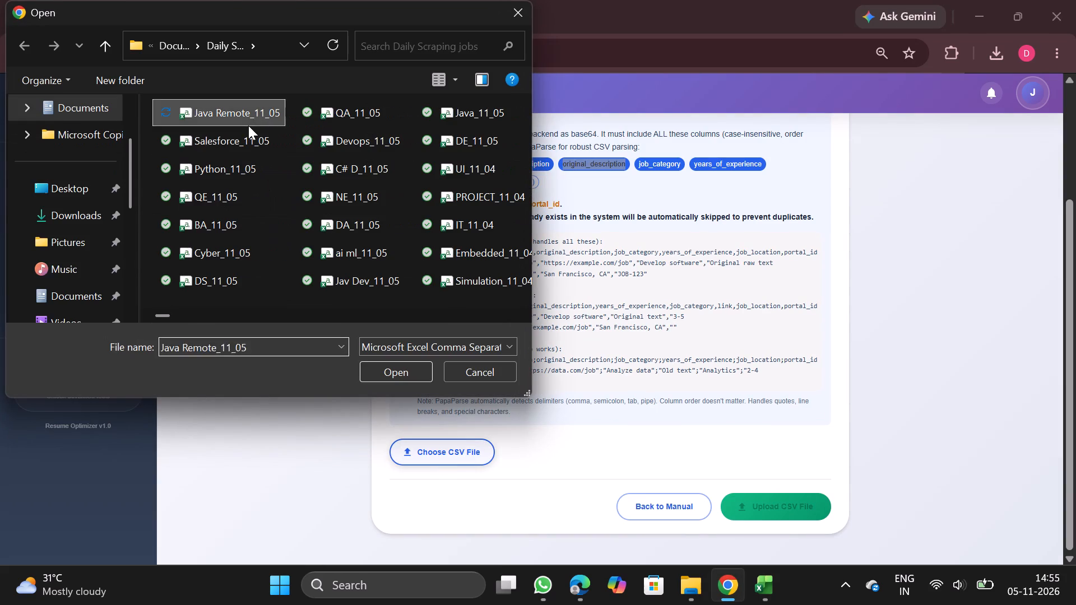
scroll(467, 296, down, 2)
scroll(603, 366, down, 2)
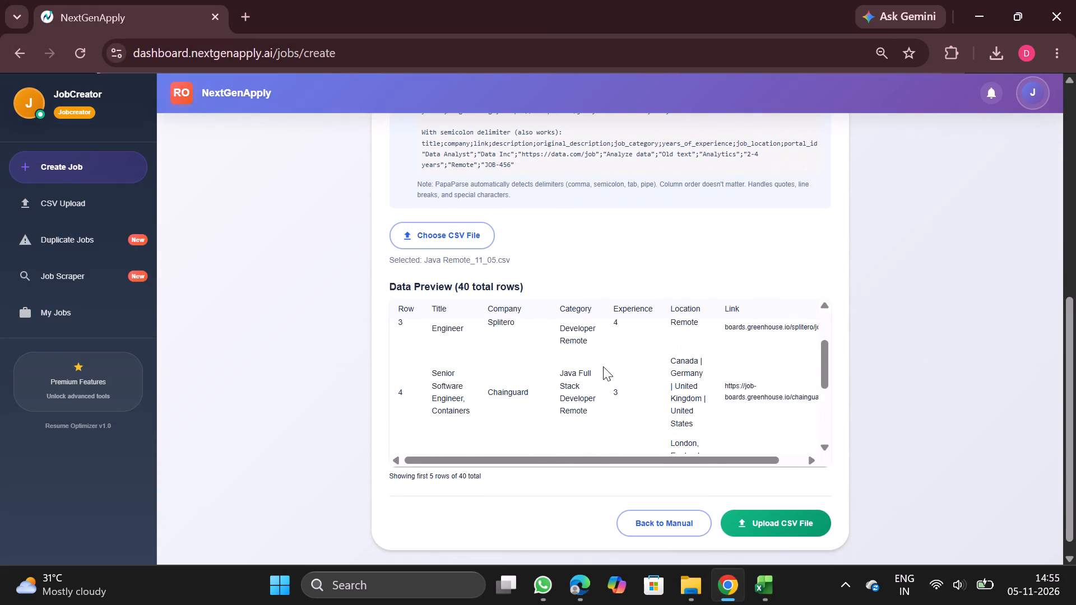
scroll(603, 366, down, 2)
click(757, 504)
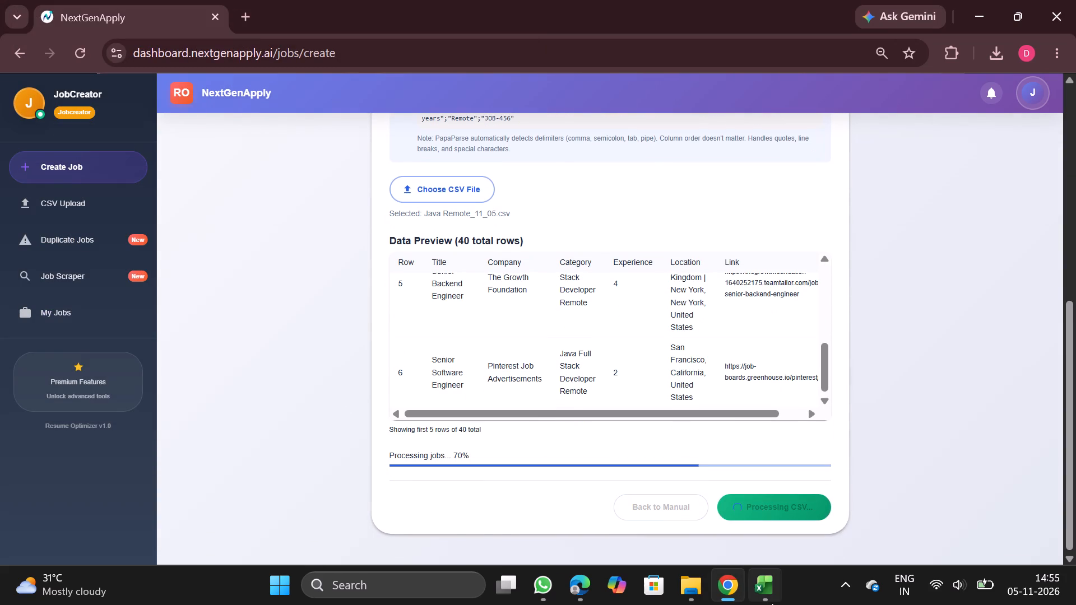
Close the Java Remote_11_05 workbook.
click(840, 446)
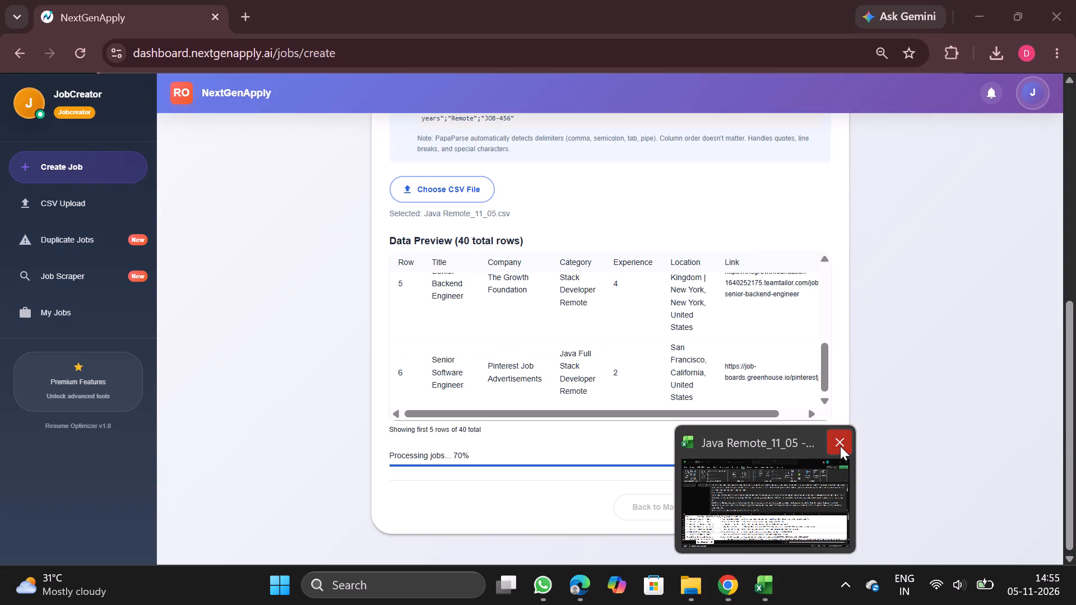
Download the processed CSV for Financial Analyst (#4864) from the CSV upload history and open it in Excel.
scroll(607, 349, up, 4)
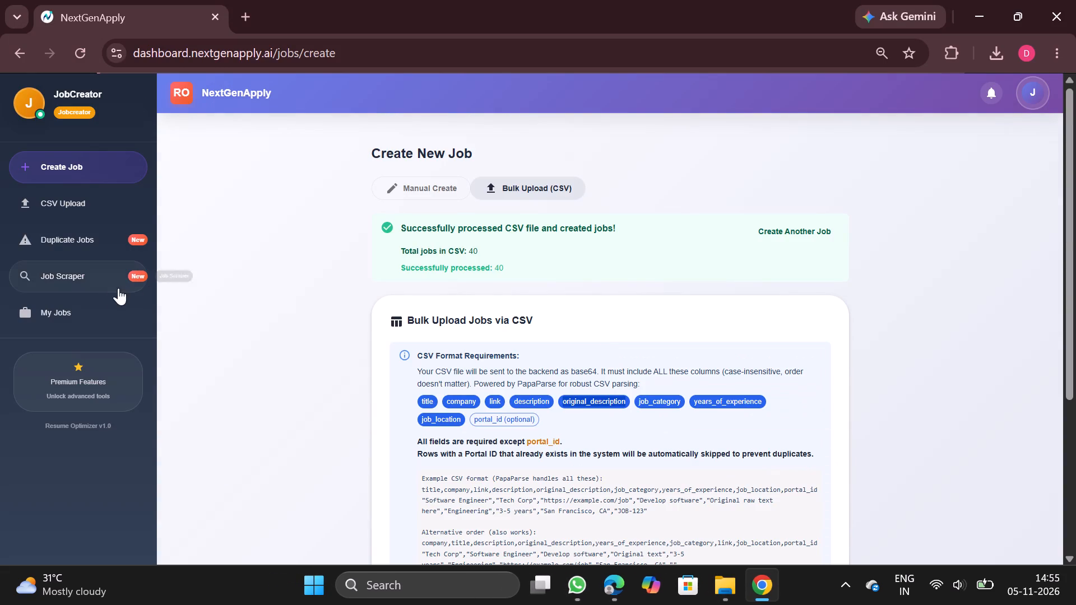
click(76, 208)
scroll(385, 234, up, 5)
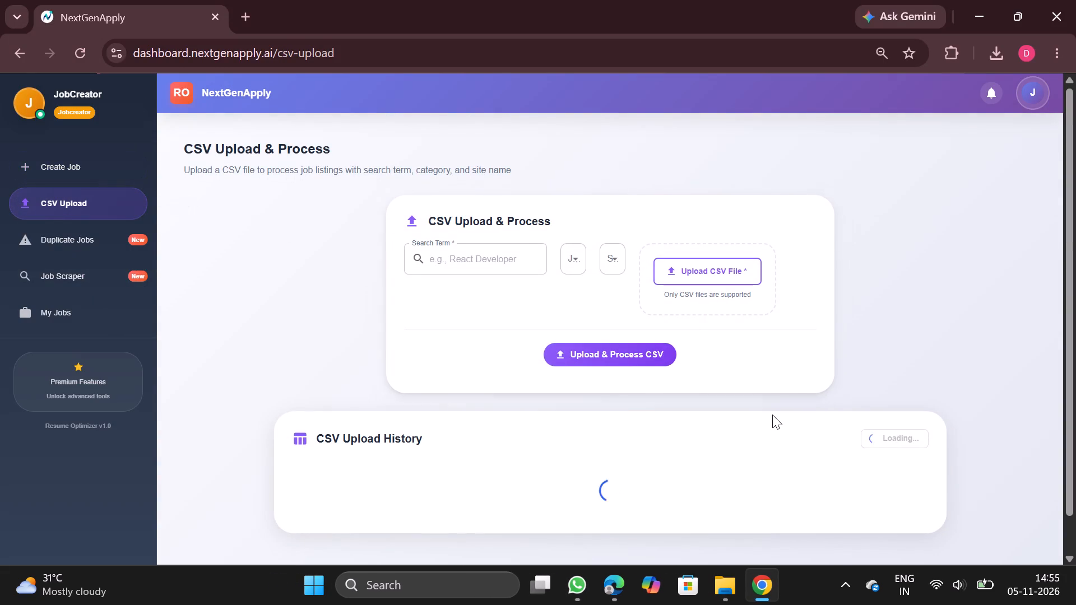
scroll(774, 417, down, 4)
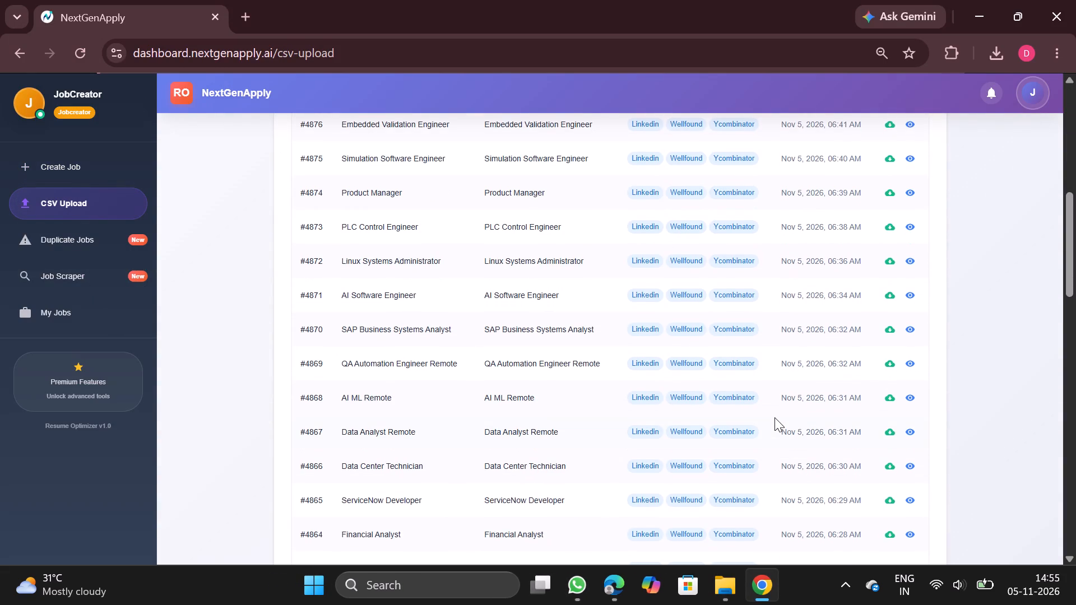
scroll(774, 417, down, 1)
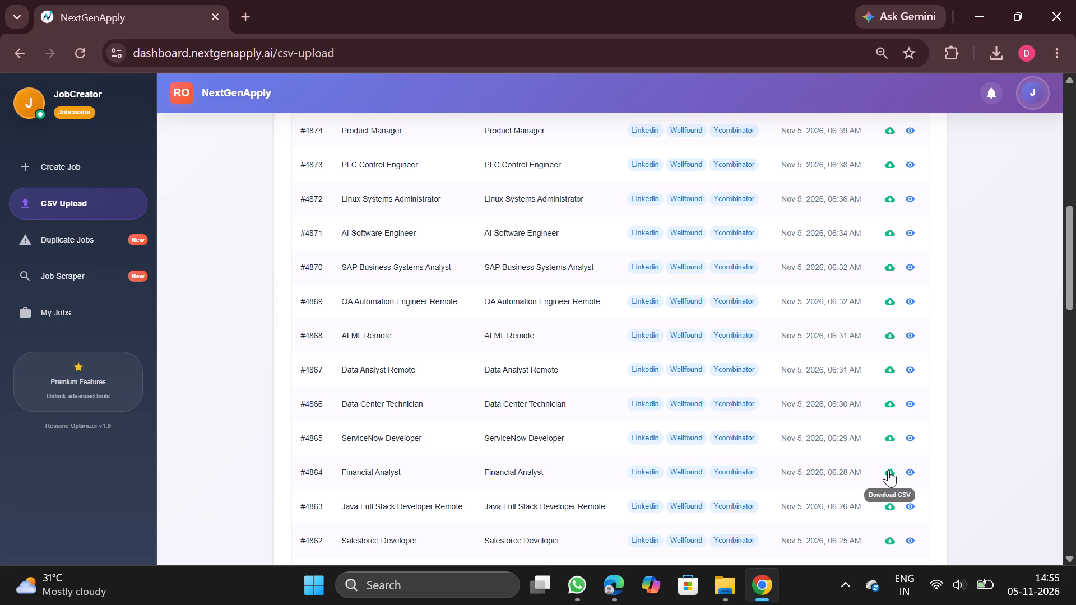
click(888, 470)
click(846, 98)
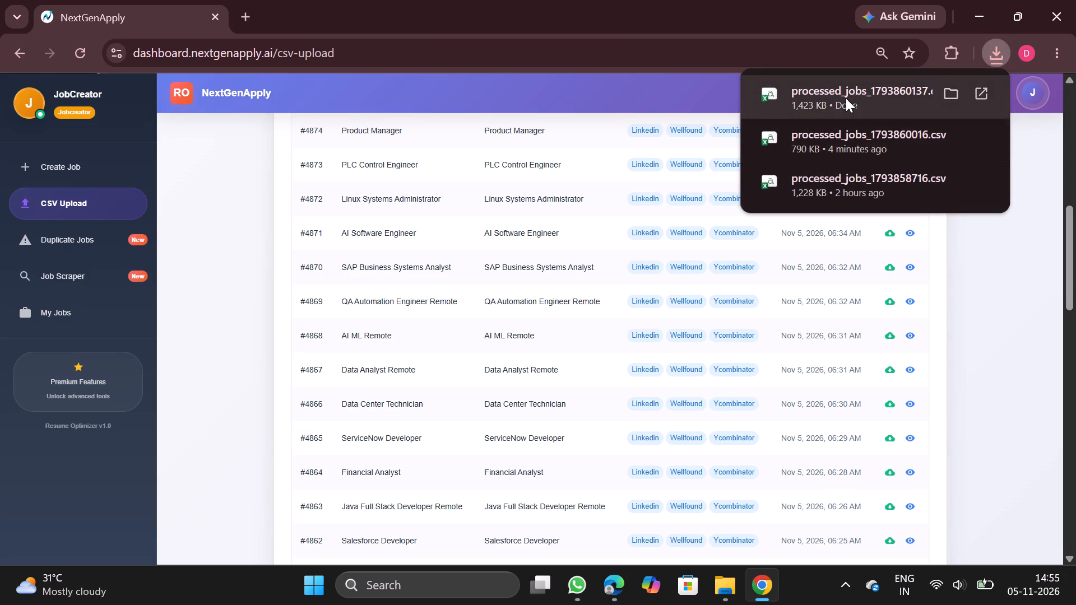
Remove duplicate rows from the whole Financial Analyst data set based on the company column only.
click(242, 455)
key(ctrl+a)
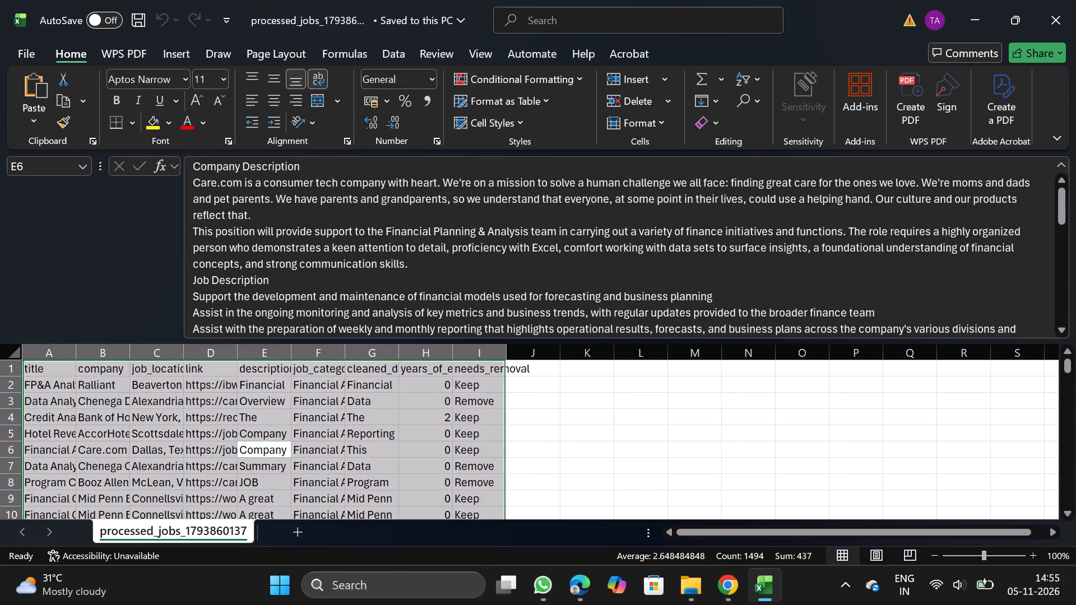
click(405, 65)
click(710, 93)
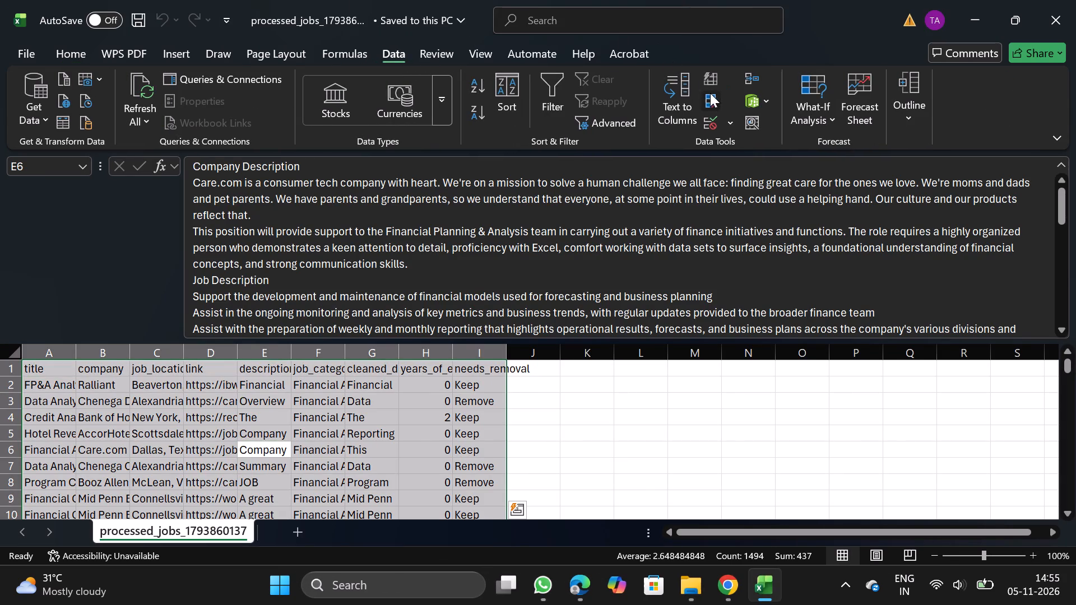
click(238, 252)
click(120, 331)
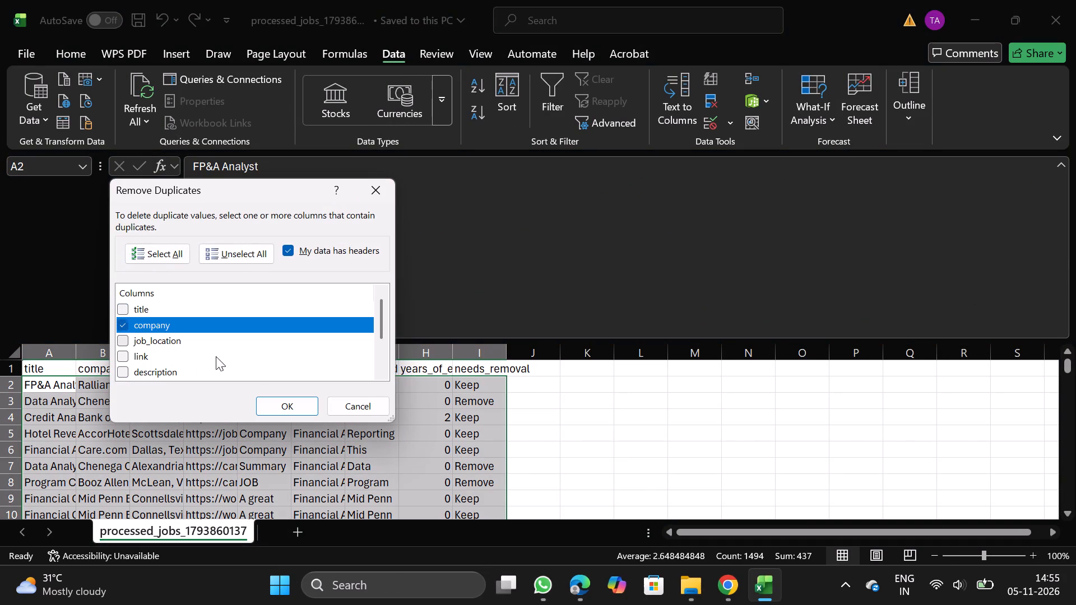
click(309, 413)
click(636, 334)
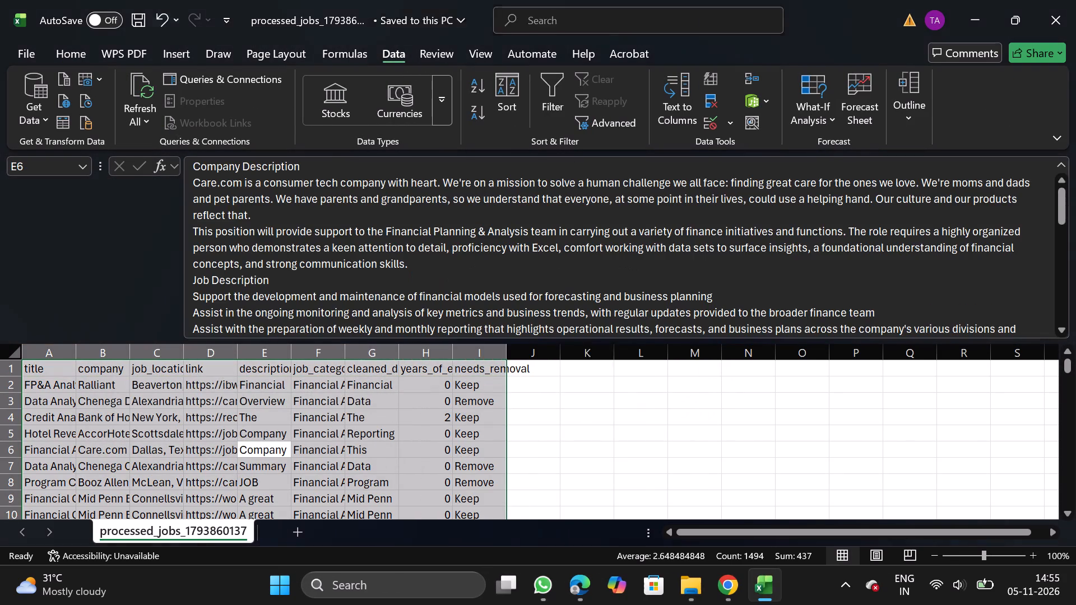
Filter the needs_removal column to Remove, delete all the filtered rows, and turn the filter off.
click(473, 369)
click(554, 91)
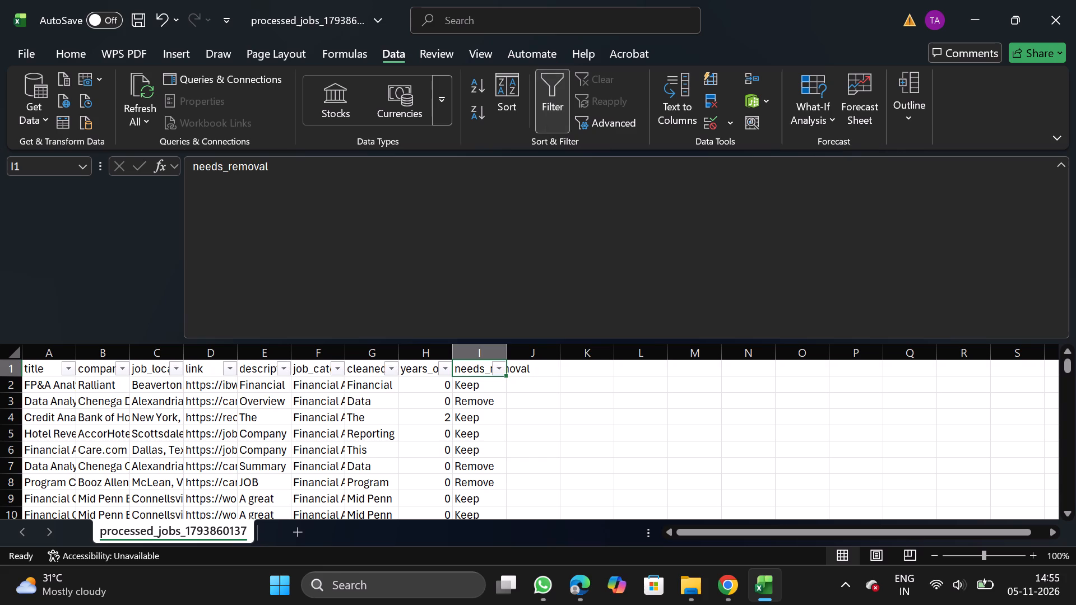
click(504, 365)
click(317, 395)
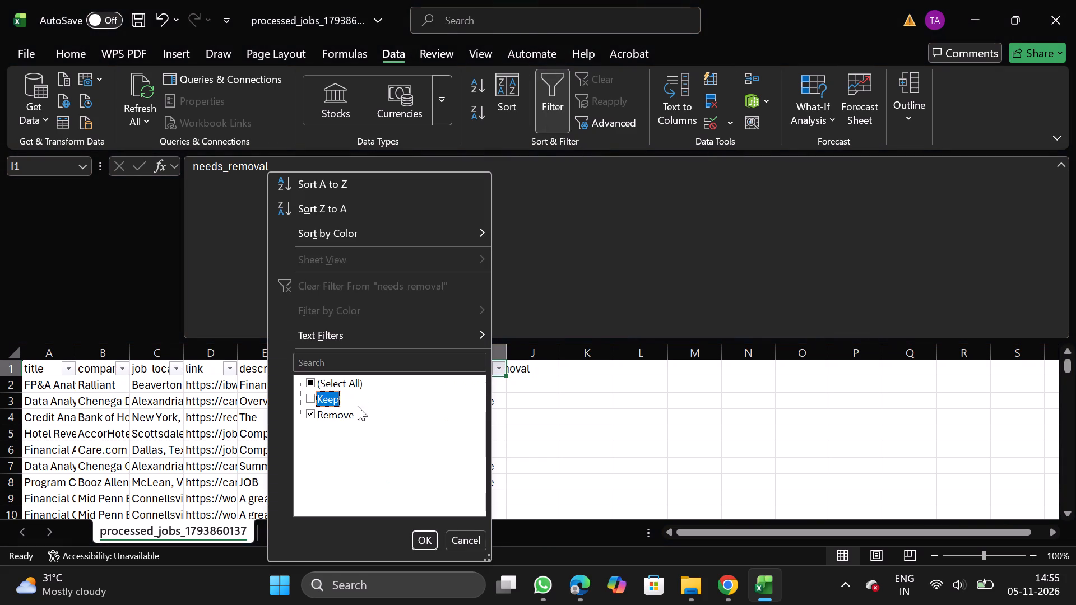
click(433, 535)
click(10, 384)
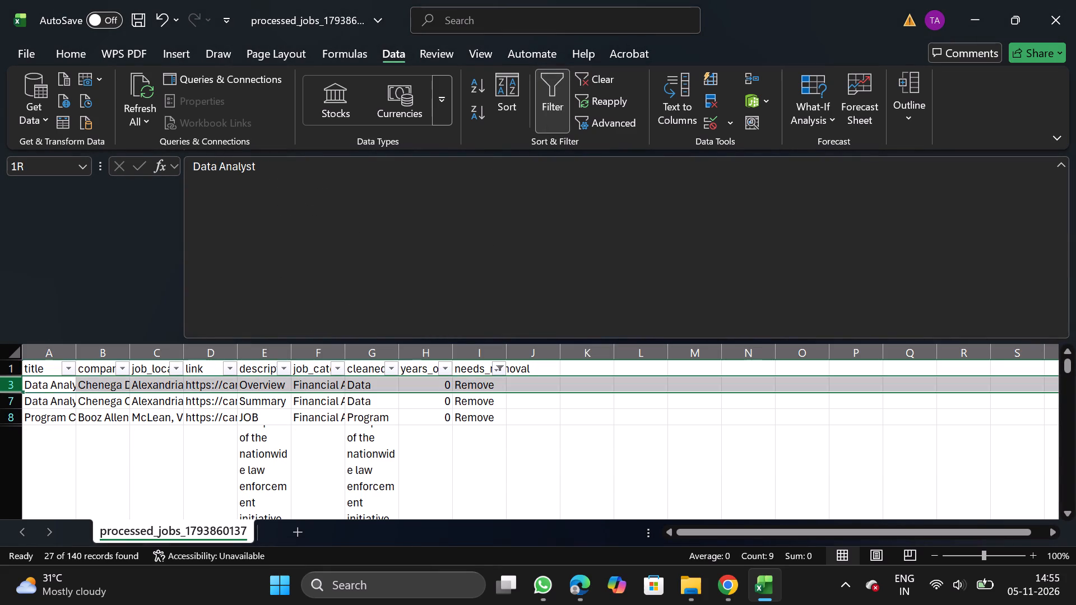
key(ctrl+shift+Down)
right_click(118, 432)
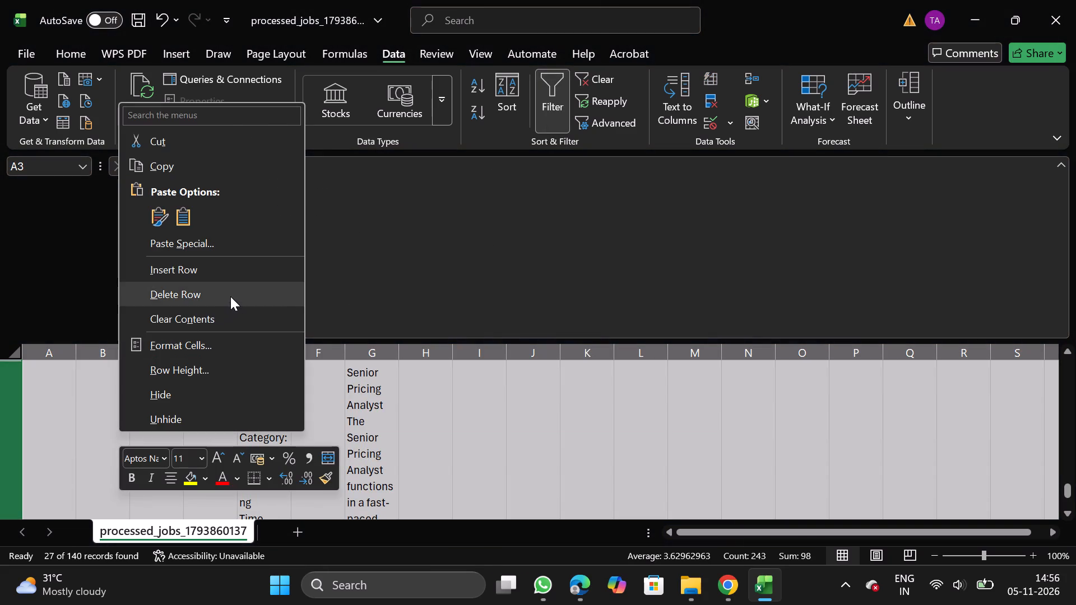
click(230, 296)
click(545, 92)
Delete the needs_removal column.
click(469, 359)
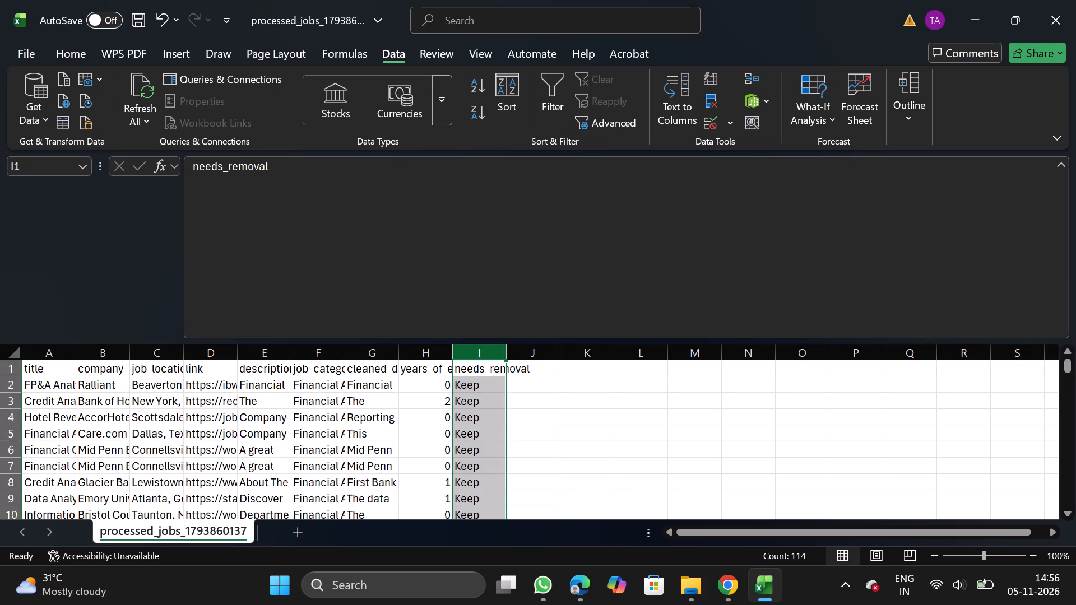
right_click(471, 428)
click(554, 278)
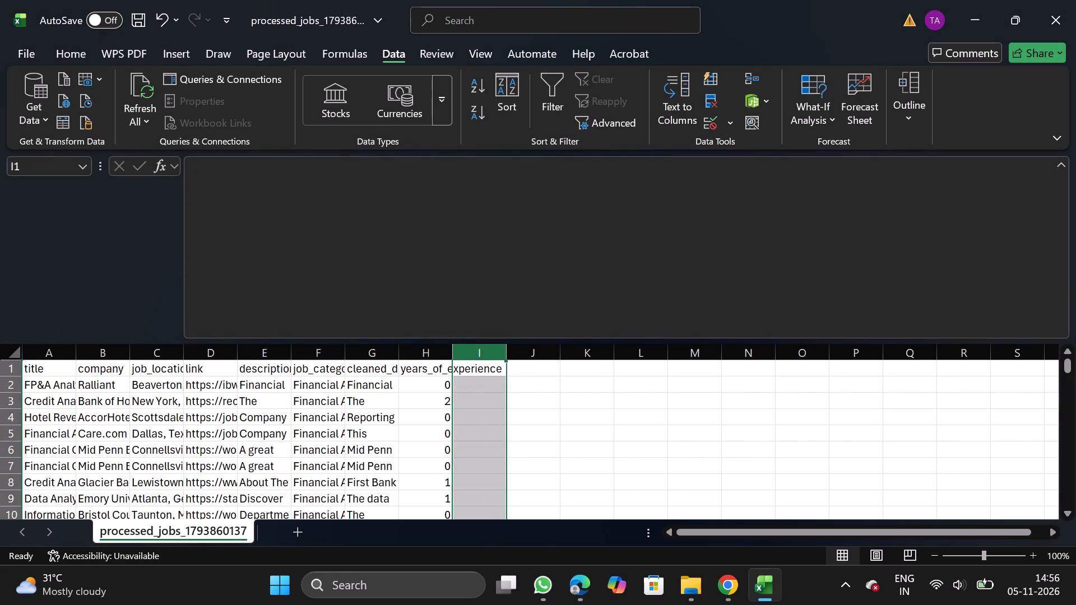
Filter the years_of_experience column to 8 and 10, delete all the filtered rows, and turn the filter off.
click(424, 365)
click(565, 72)
click(447, 370)
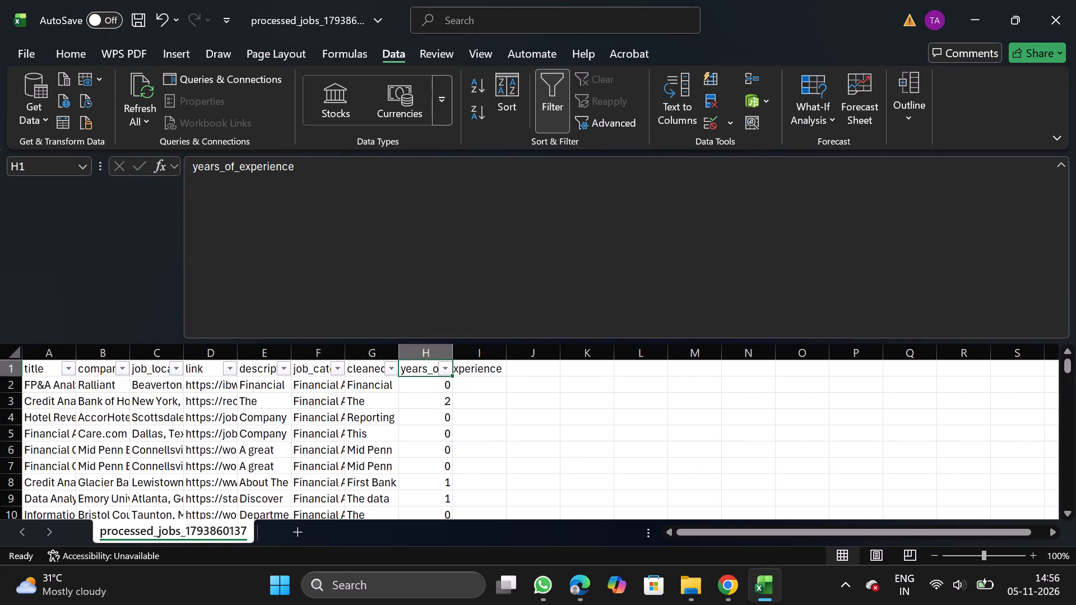
click(280, 386)
scroll(283, 482, down, 1)
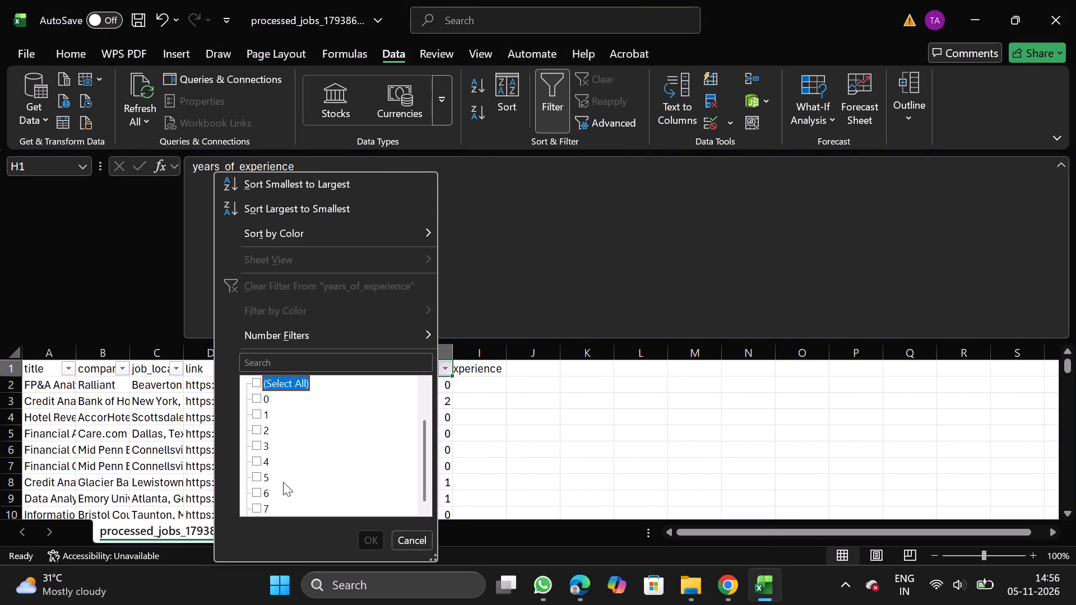
click(270, 482)
click(260, 492)
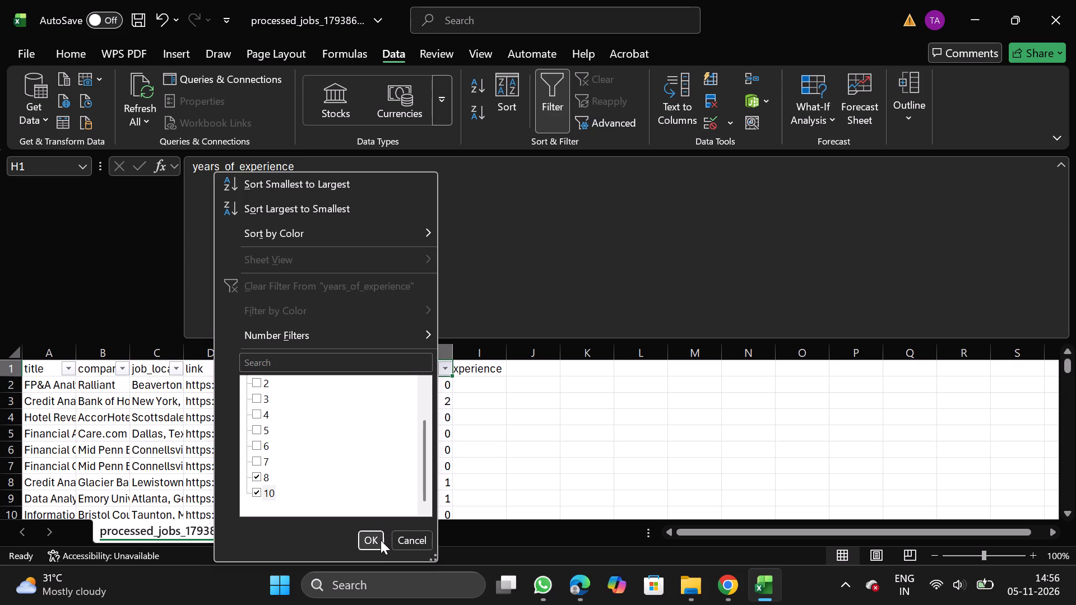
click(373, 540)
click(0, 414)
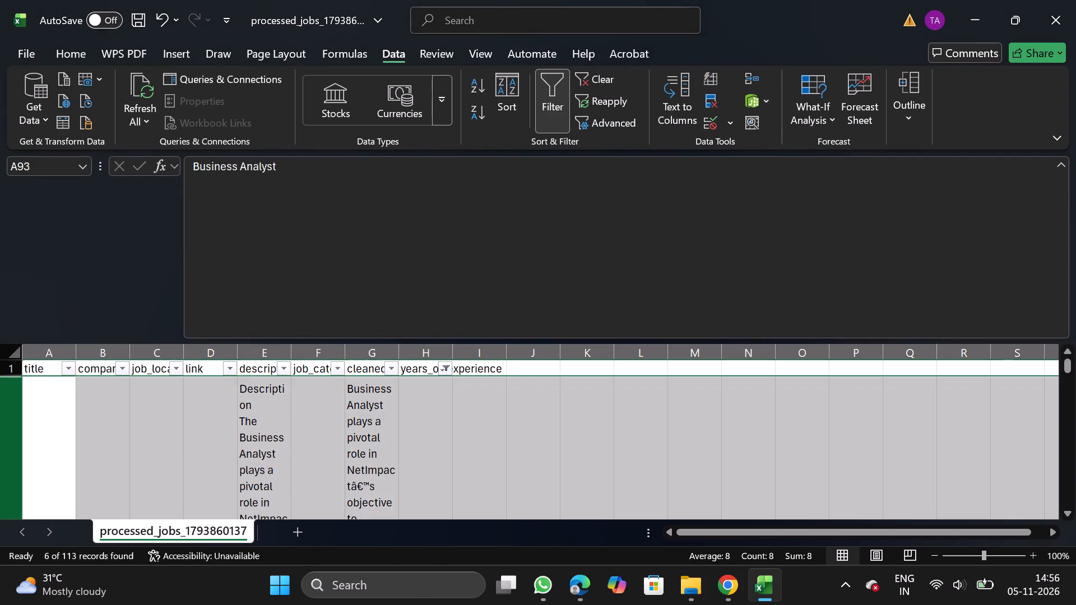
key(ctrl+shift+Down)
right_click(114, 445)
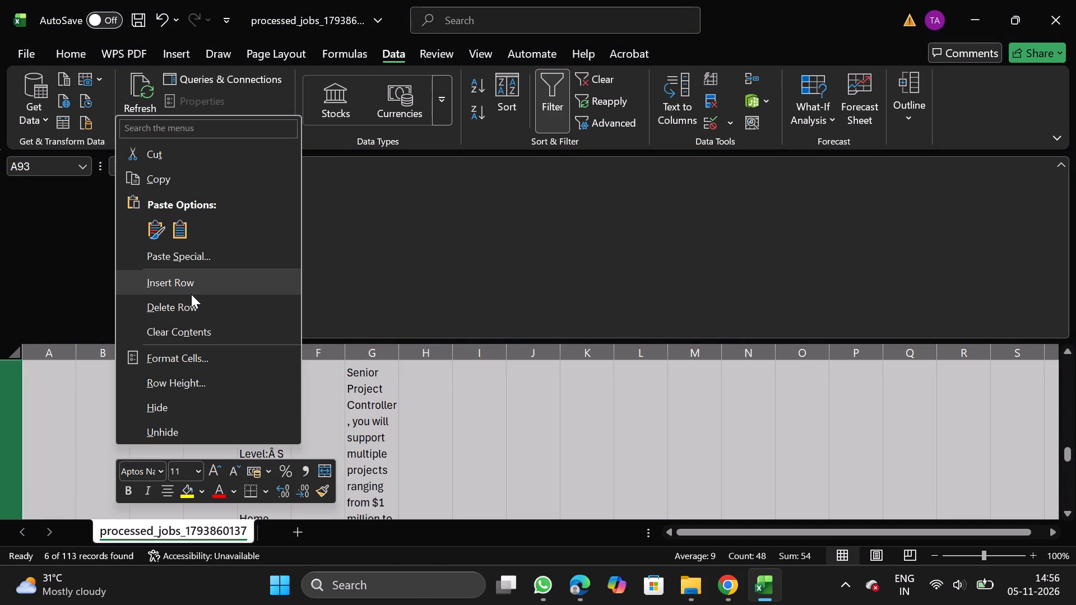
click(189, 306)
click(554, 113)
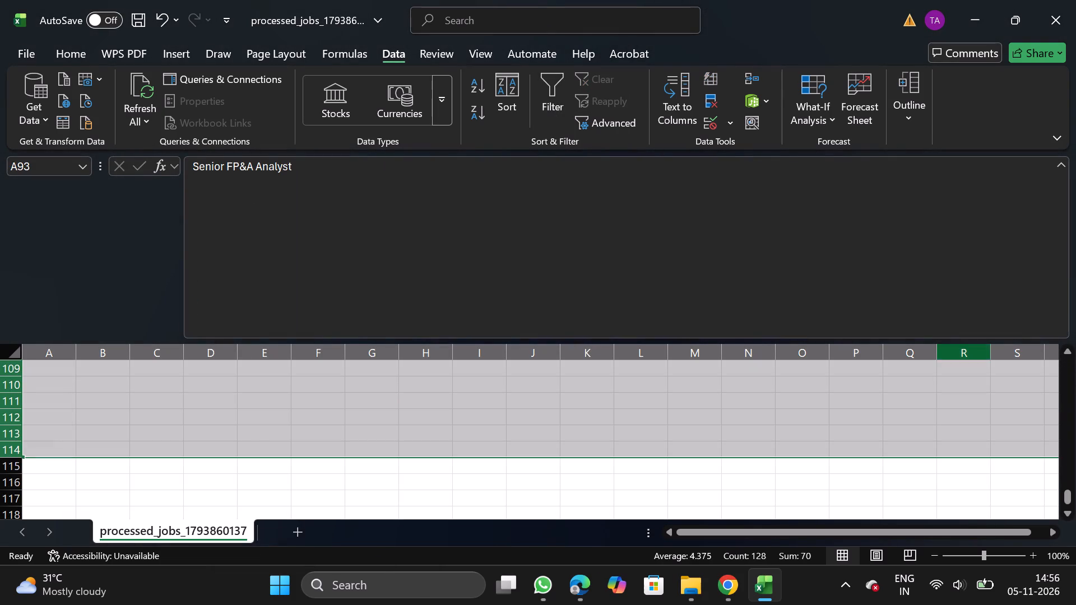
Move the job_category column to the front of the sheet, before title.
drag(1065, 494, 1064, 178)
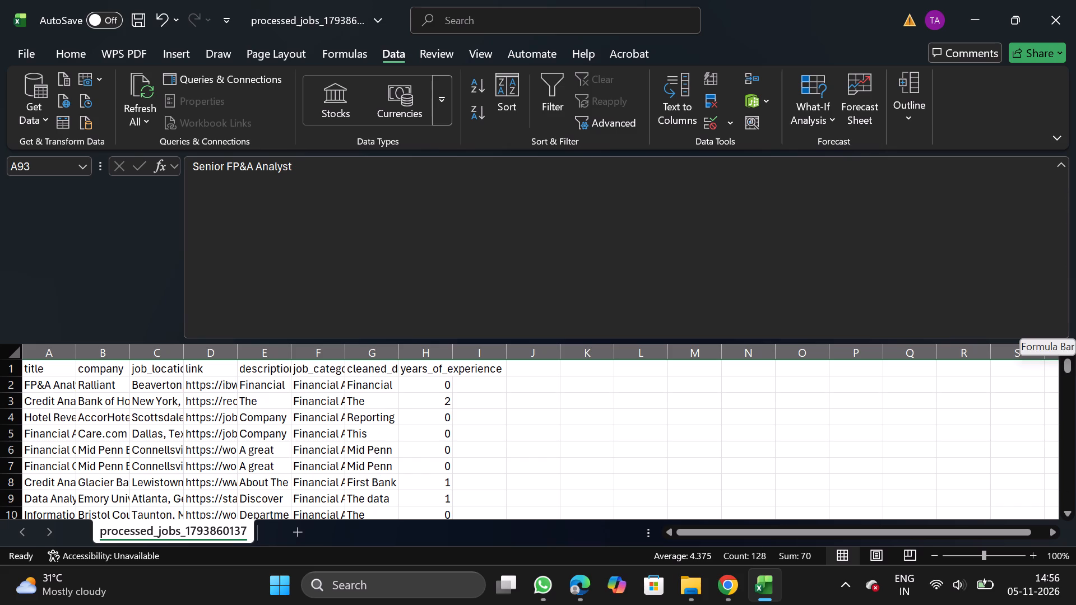
click(313, 356)
key(ctrl+x)
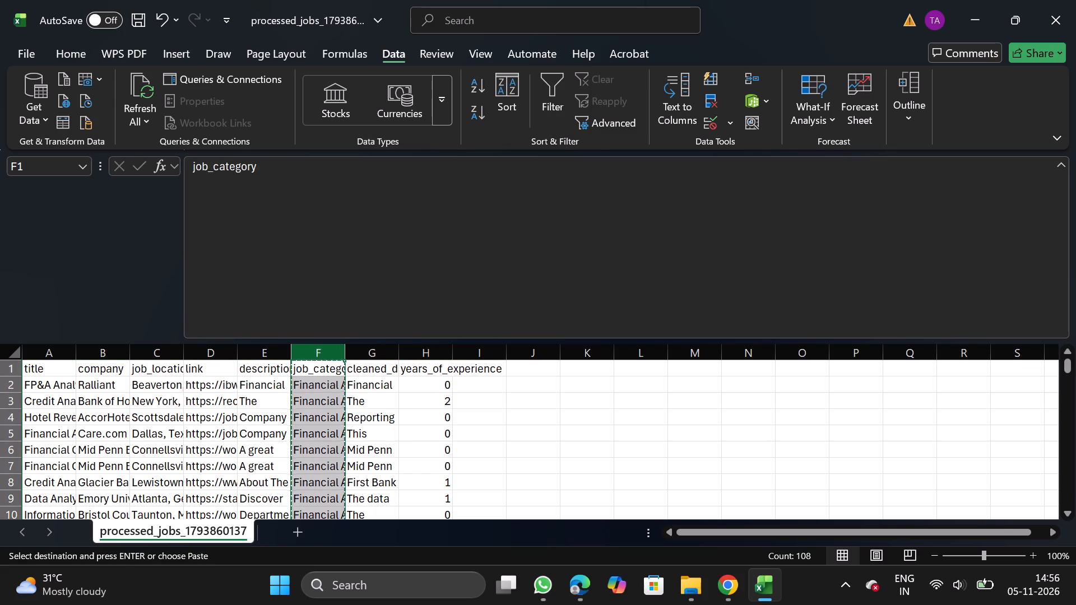
click(57, 356)
right_click(57, 408)
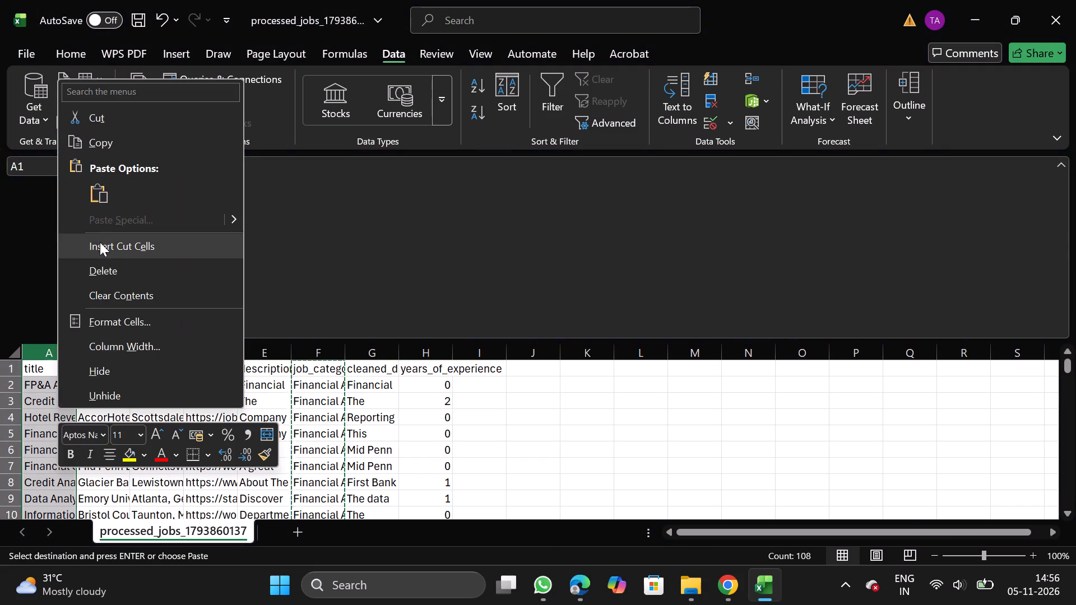
click(117, 243)
Turn off text wrapping for the description and cleaned_description columns.
click(317, 355)
key(shift+Right)
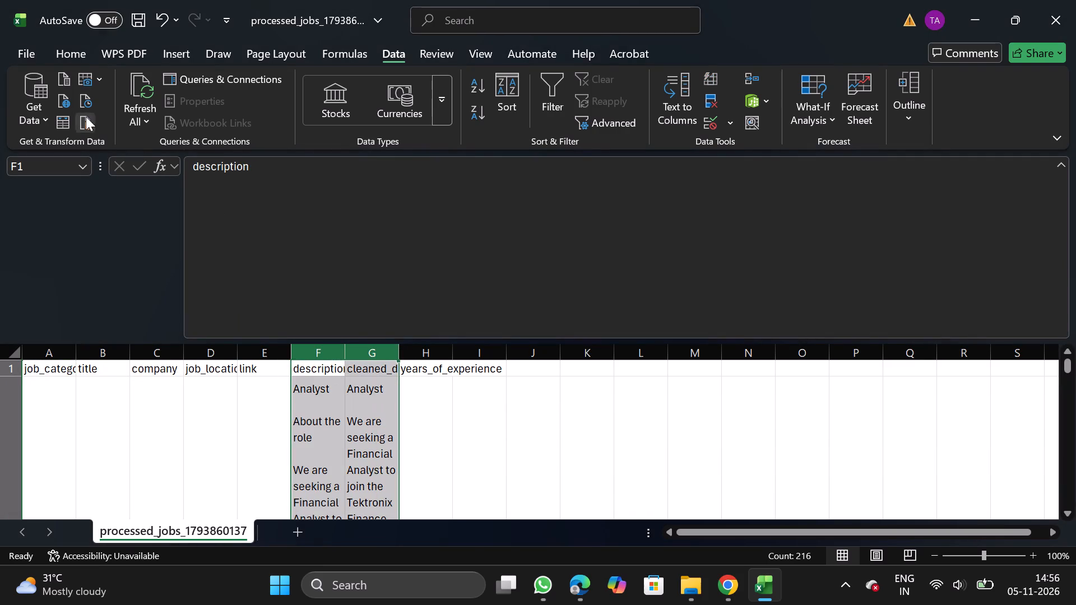
click(79, 52)
click(349, 141)
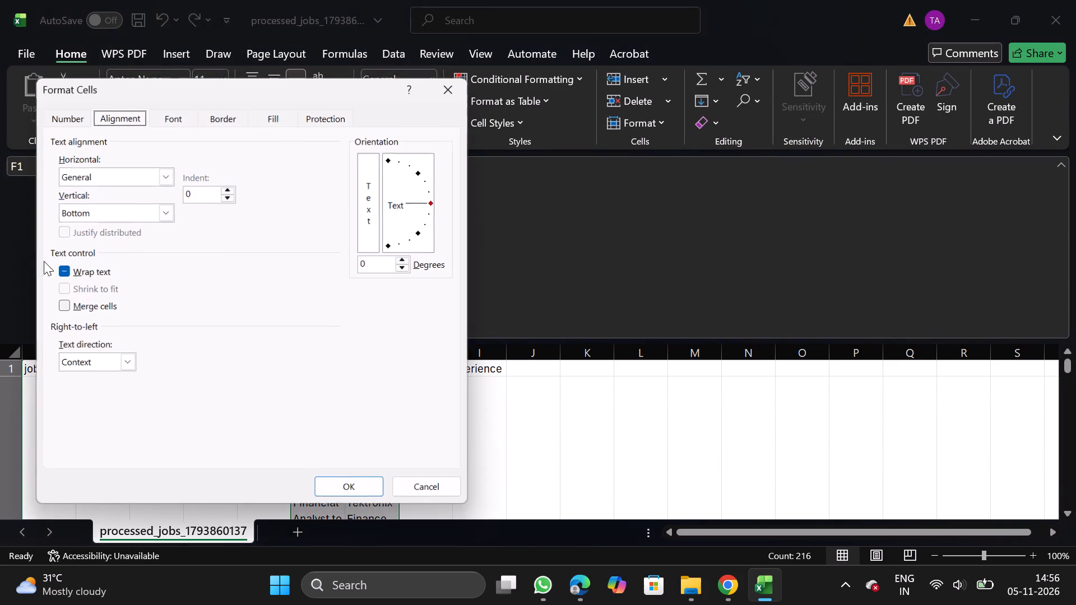
double_click(82, 267)
click(368, 494)
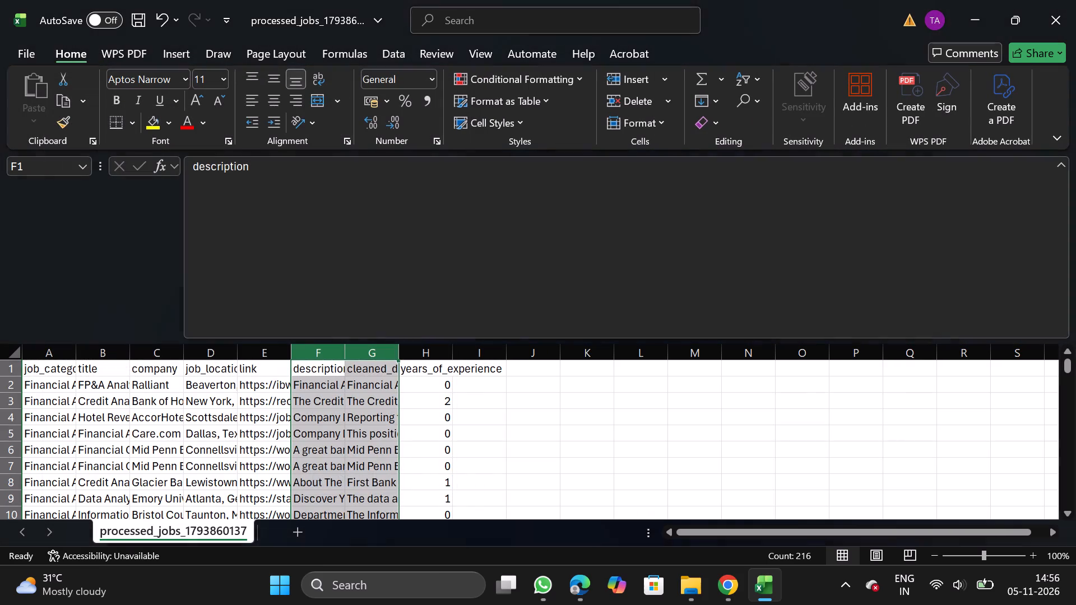
Move the link column to the end of the data, after years_of_experience.
click(267, 356)
key(ctrl+x)
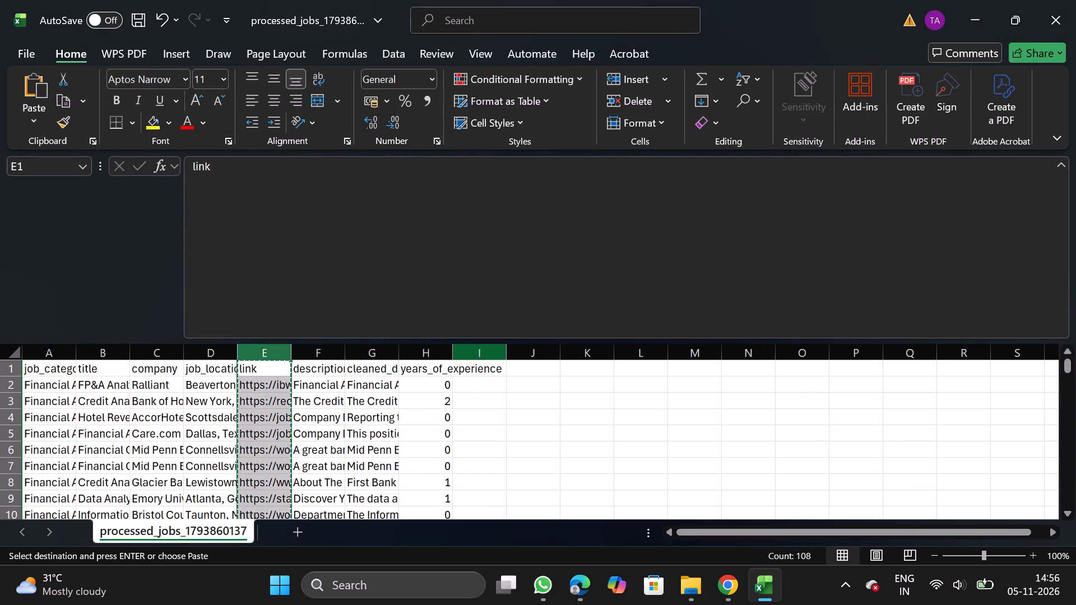
drag(469, 356, 469, 404)
right_click(469, 404)
click(530, 230)
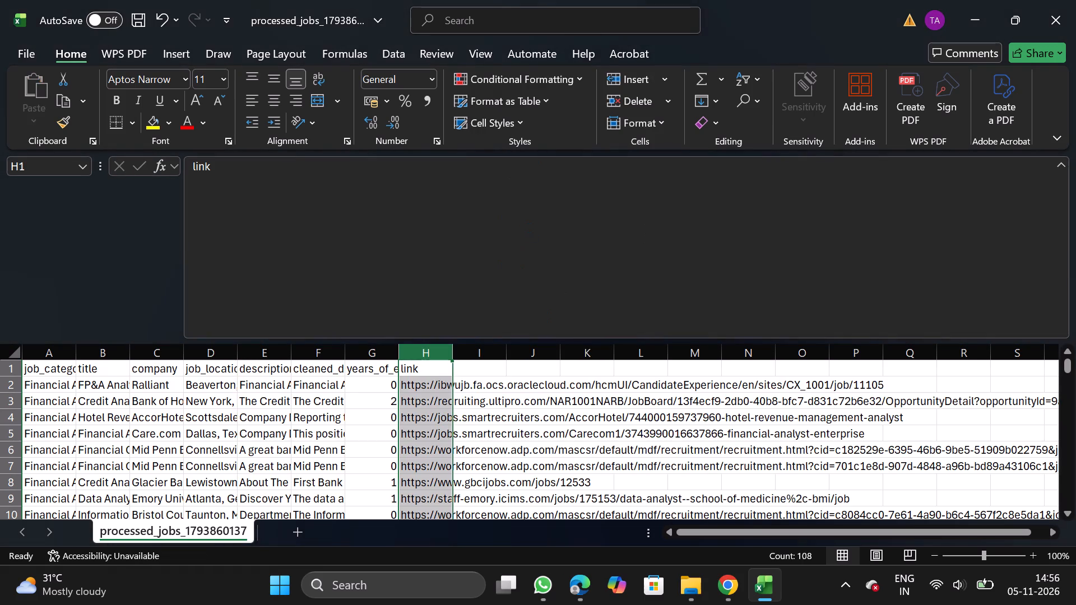
Move the years_of_experience column so it sits directly before the description column.
click(364, 347)
key(ctrl+x)
drag(260, 353, 272, 453)
click(272, 453)
drag(275, 351, 273, 403)
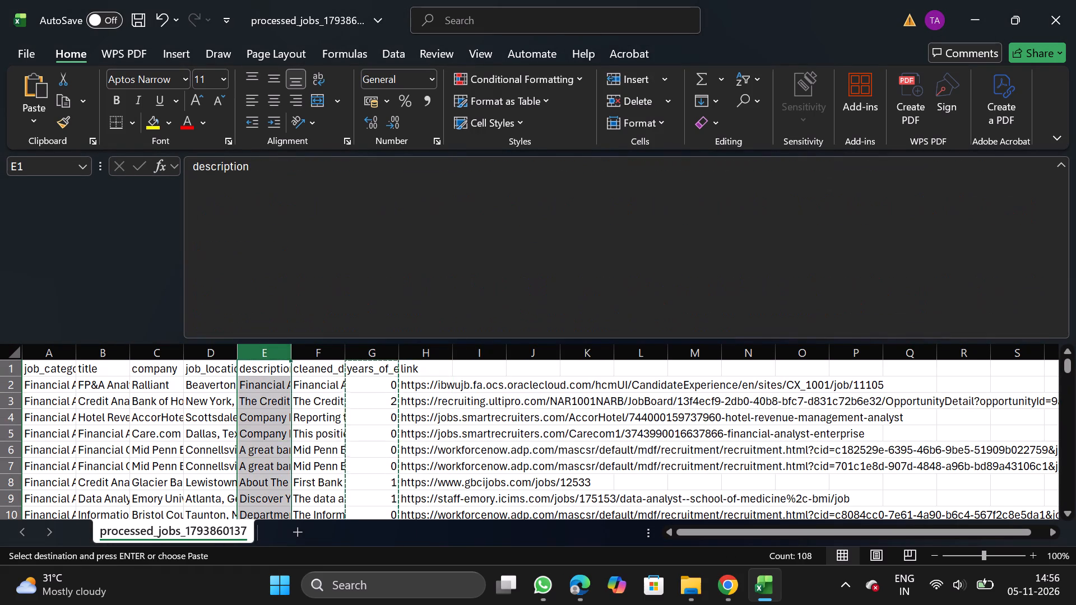
right_click(273, 403)
click(359, 246)
Rename the cleaned description column's header as description, reusing the header text of the column before it.
click(321, 363)
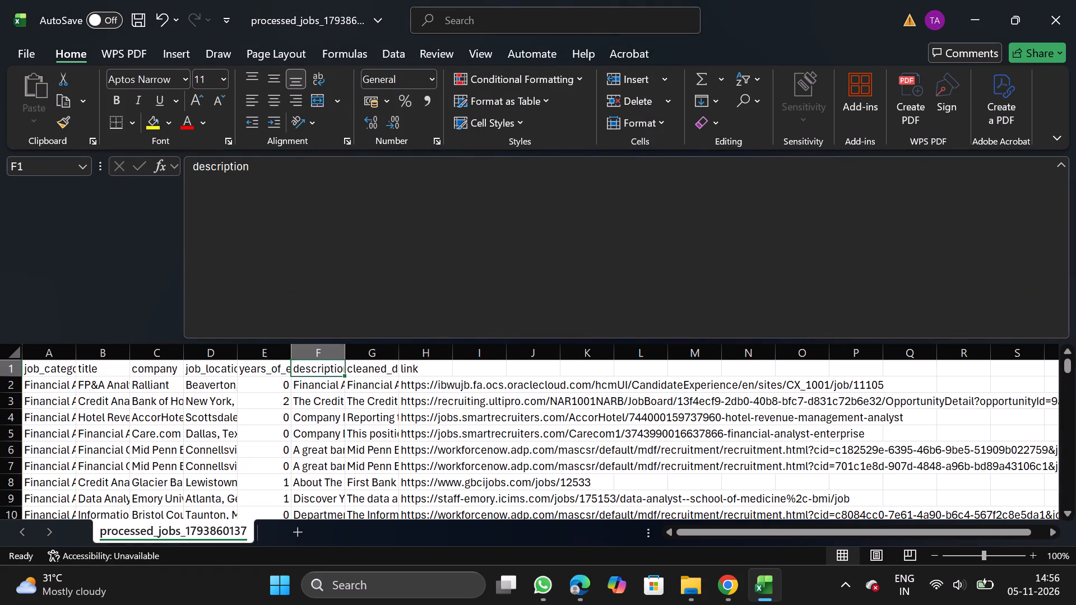
drag(187, 171, 293, 176)
key(ctrl+c)
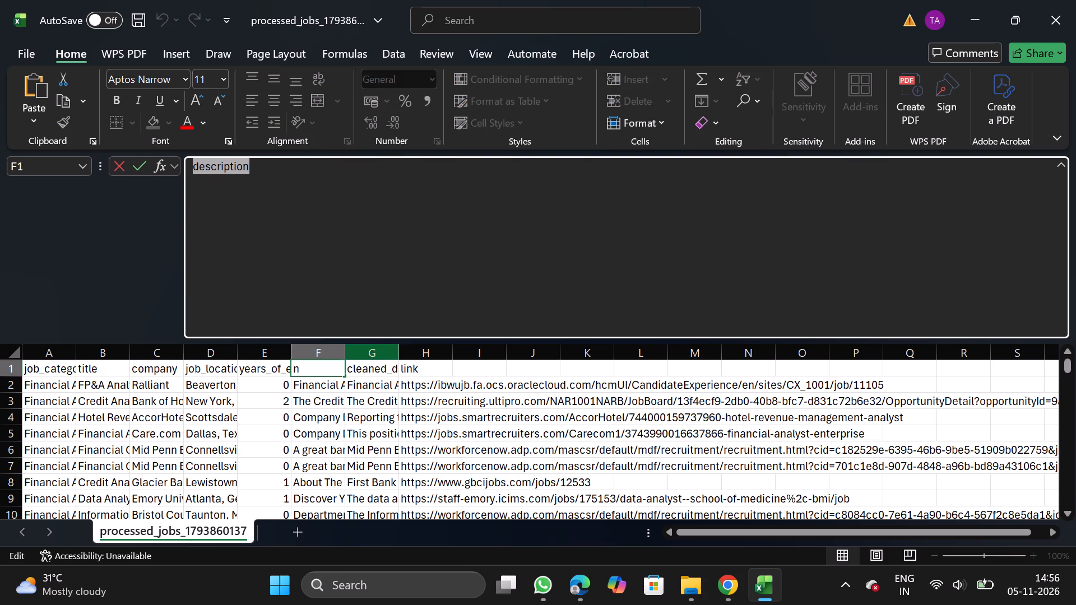
click(383, 368)
click(513, 263)
key(BackSpace)
key(BackSpace)
key(BackSpace)
key(BackSpace)
key(BackSpace)
key(BackSpace)
key(BackSpace)
key(BackSpace)
key(BackSpace)
key(BackSpace)
key(BackSpace)
key(BackSpace)
key(BackSpace)
key(BackSpace)
key(BackSpace)
key(BackSpace)
key(BackSpace)
key(BackSpace)
key(BackSpace)
key(BackSpace)
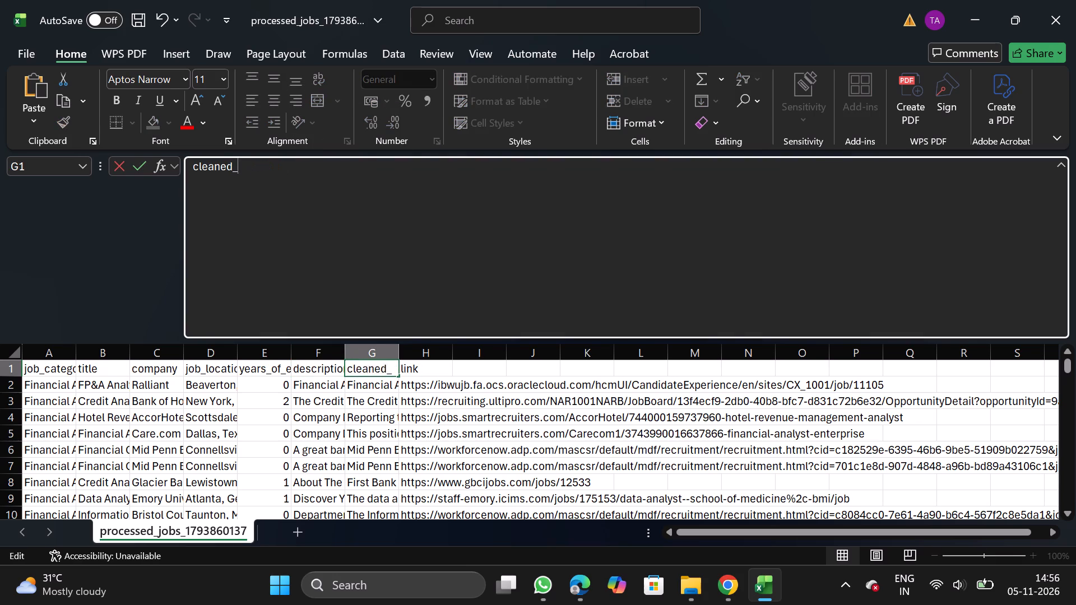
key(ctrl+v)
Rename the column F header as original_description, copying the name from the bulk upload CSV requirements on NextGenApply's Create Job page.
click(333, 356)
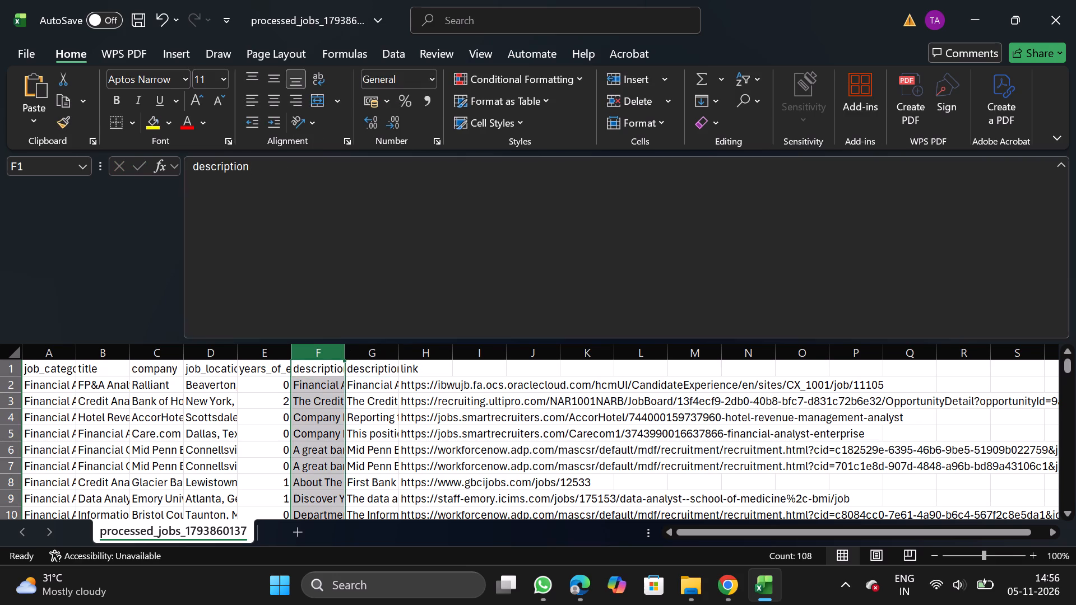
click(396, 317)
key(BackSpace)
key(BackSpace)
key(BackSpace)
key(BackSpace)
key(BackSpace)
key(BackSpace)
key(BackSpace)
key(BackSpace)
key(BackSpace)
key(BackSpace)
key(BackSpace)
key(BackSpace)
key(BackSpace)
key(BackSpace)
key(BackSpace)
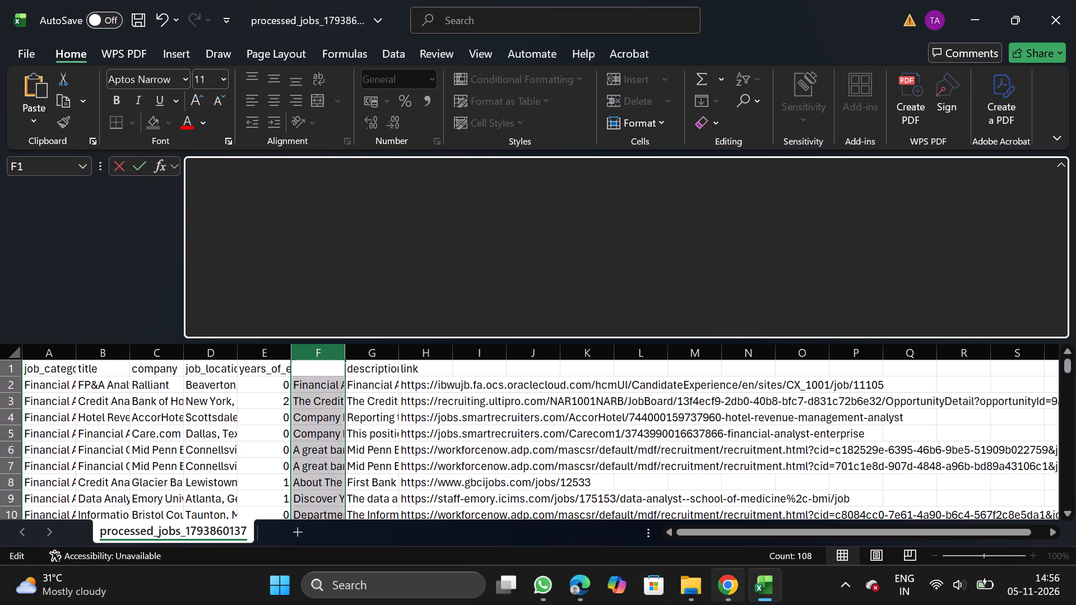
click(730, 579)
click(103, 175)
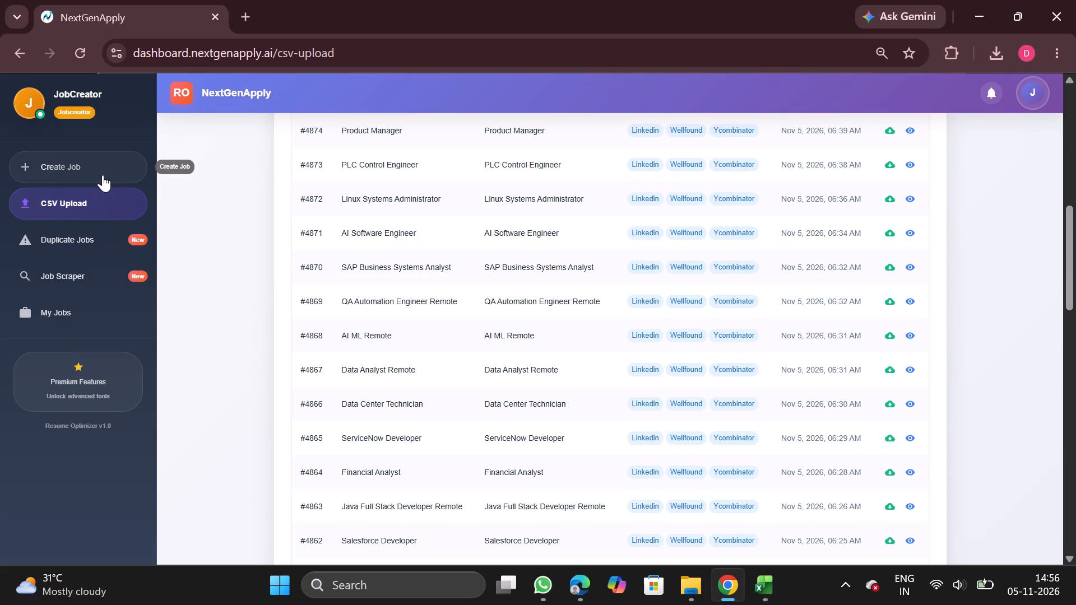
click(511, 142)
double_click(585, 278)
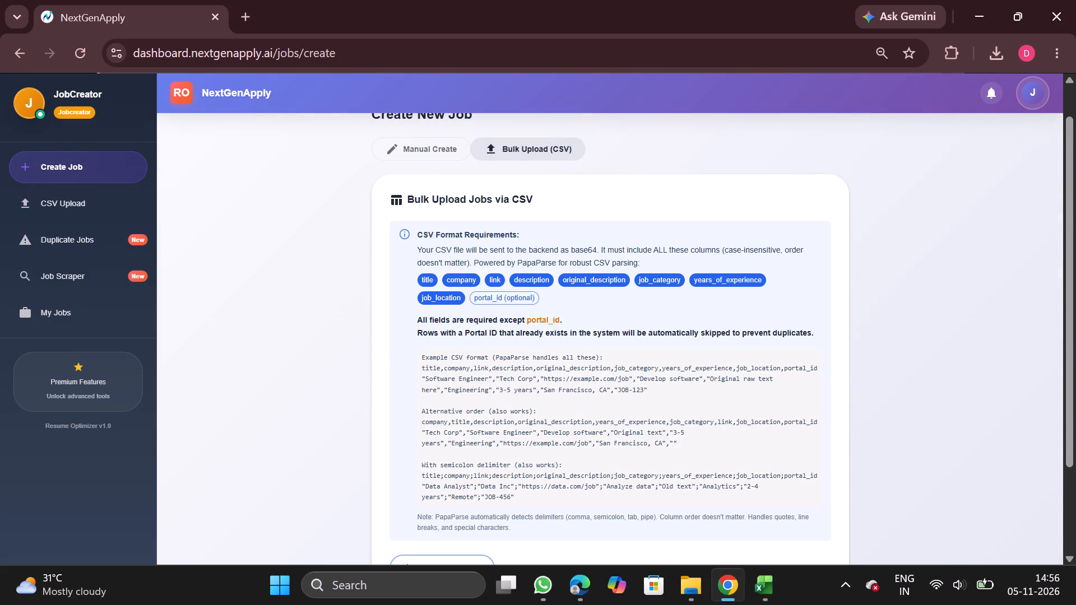
key(ctrl+c)
click(771, 603)
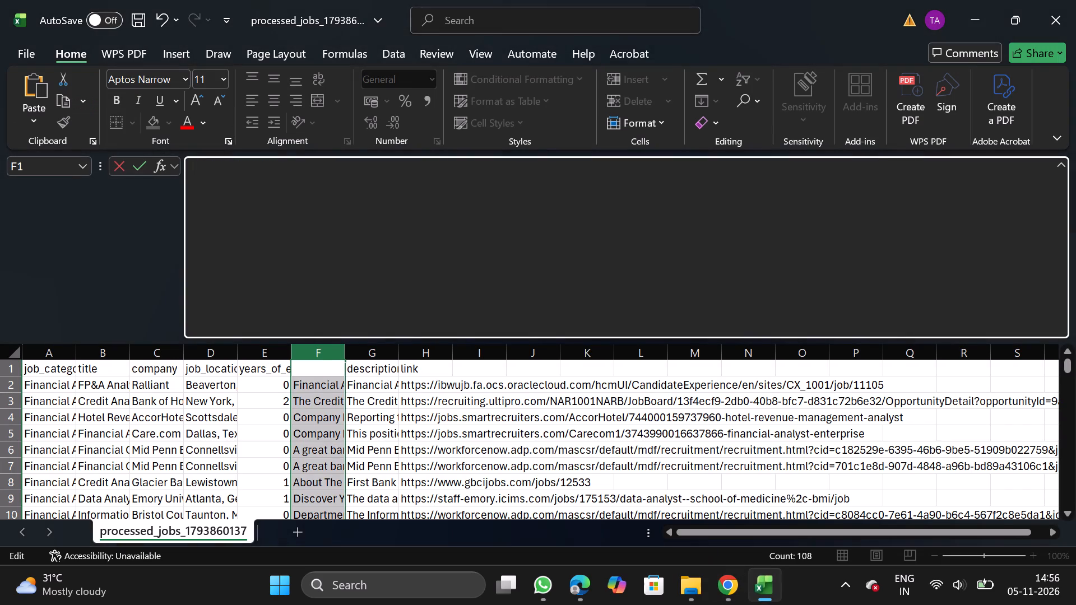
key(ctrl+v)
click(115, 352)
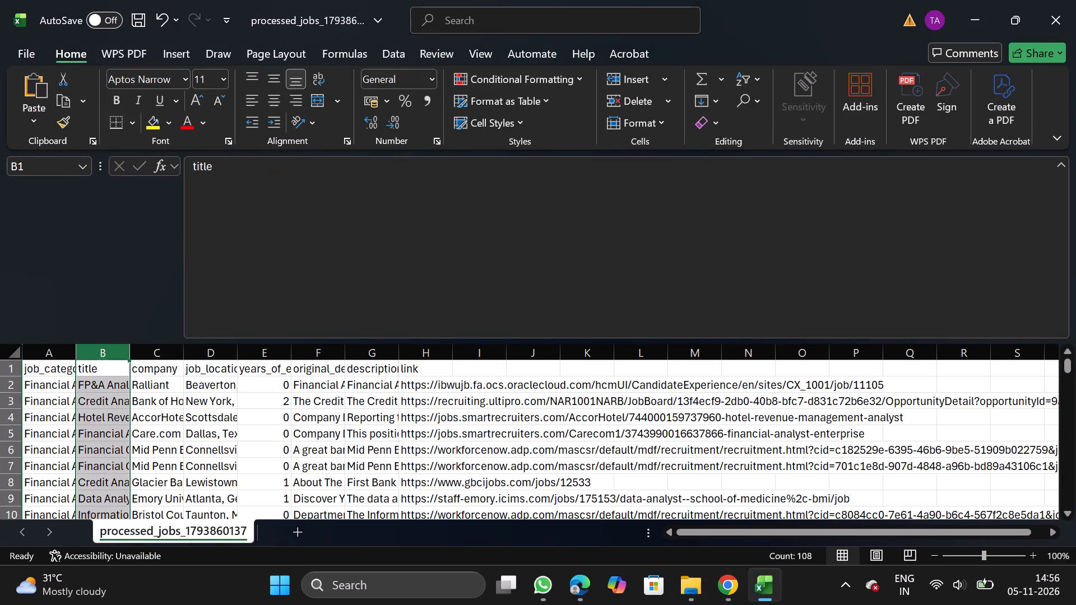
Replace every job_location cell whose entire content is United States with Remote.
click(217, 352)
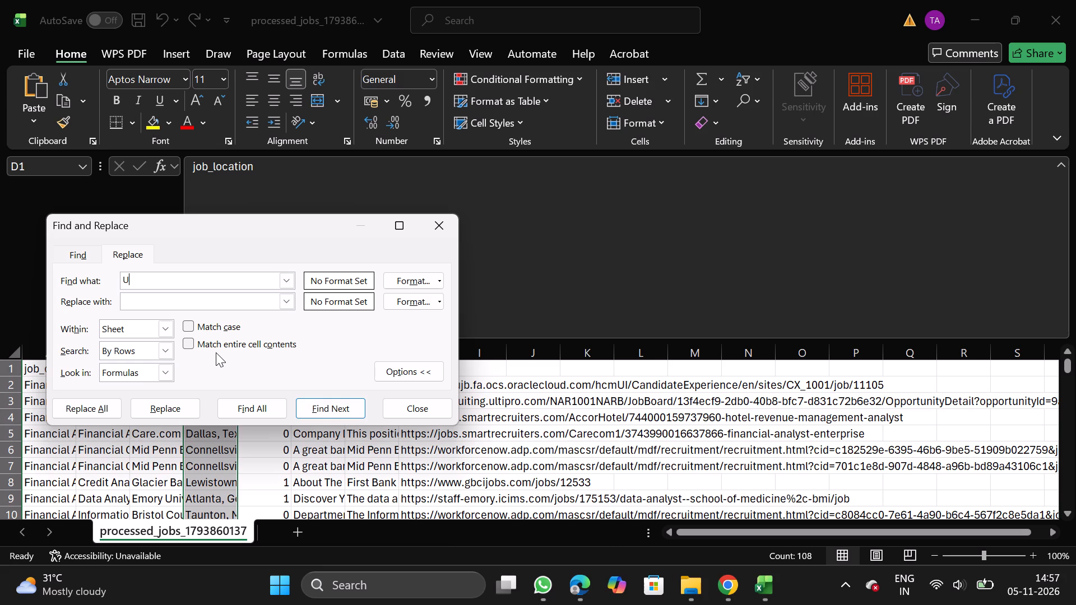
key(BackSpace)
key(BackSpace)
key(BackSpace)
key(BackSpace)
key(BackSpace)
key(BackSpace)
key(BackSpace)
key(BackSpace)
text(emote)
click(187, 341)
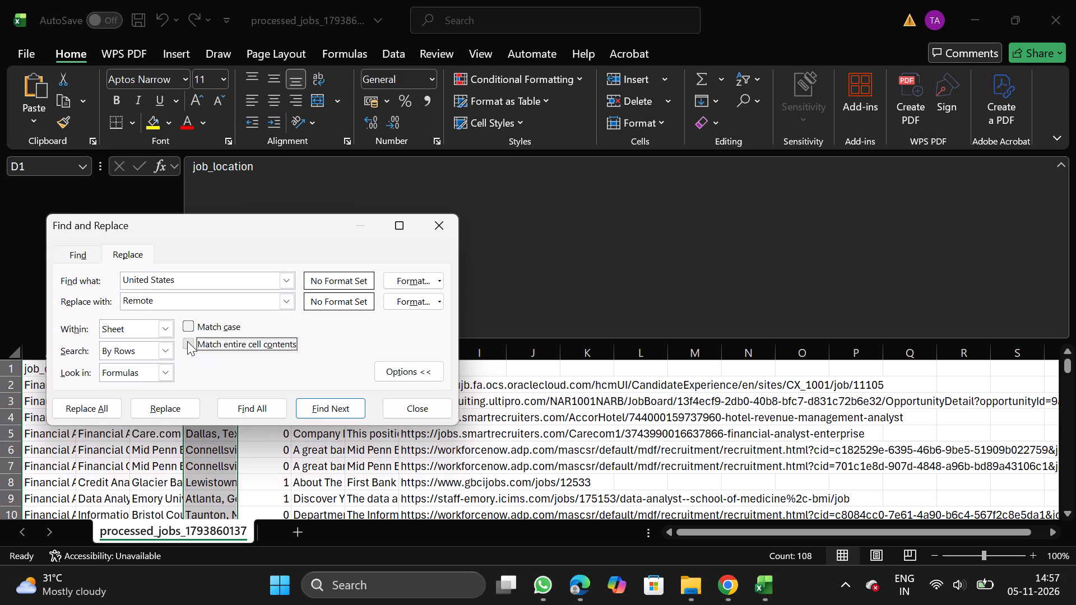
click(73, 406)
click(338, 366)
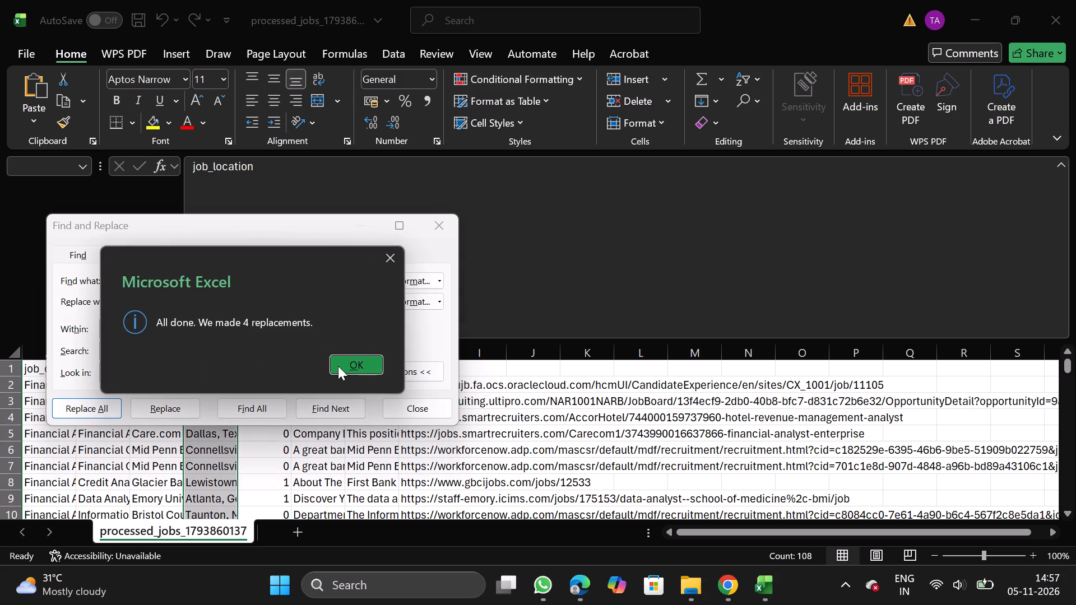
drag(441, 212, 448, 227)
click(448, 227)
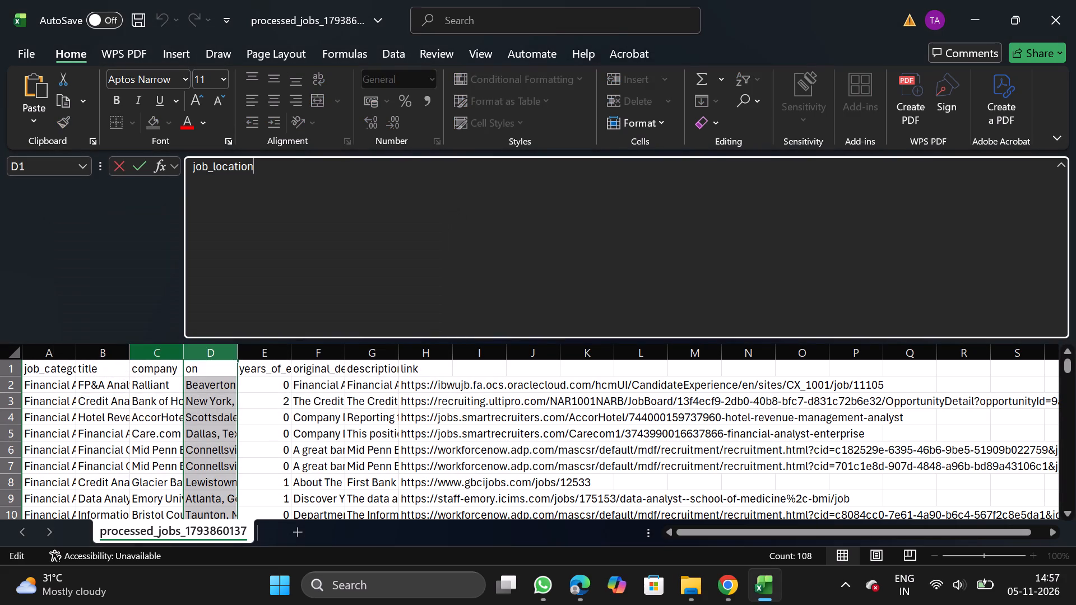
Turn on filtering for the title column, enlarge its filter list and deselect all job titles.
click(110, 360)
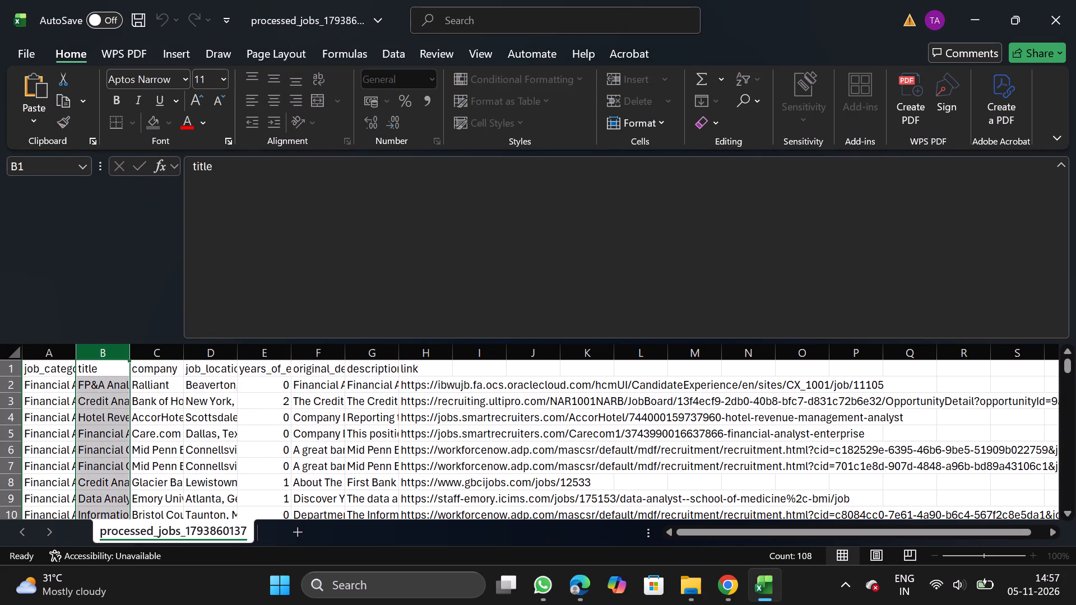
click(402, 57)
click(545, 94)
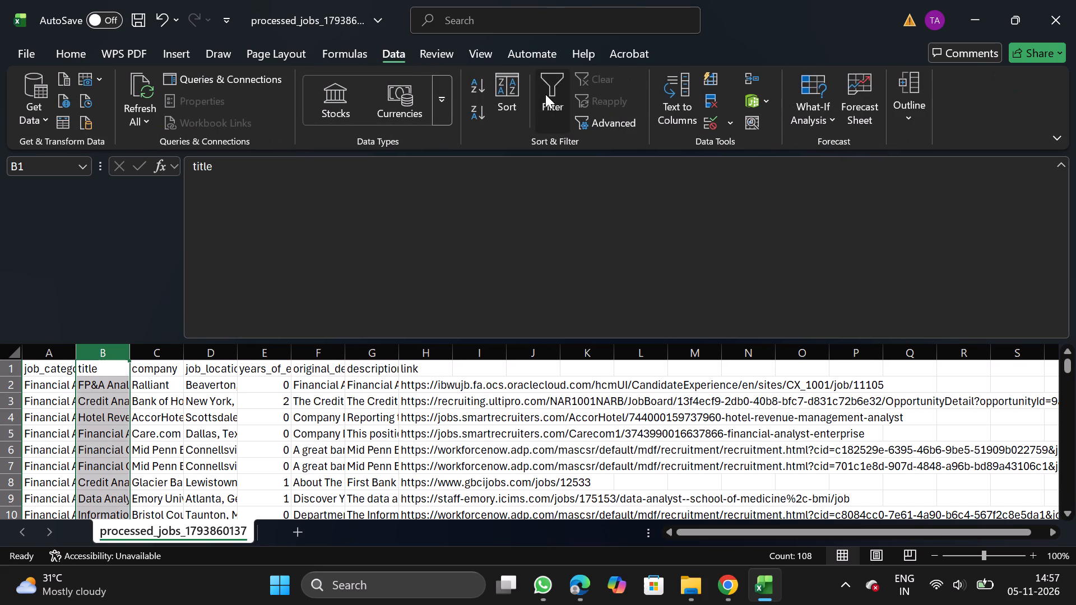
click(123, 365)
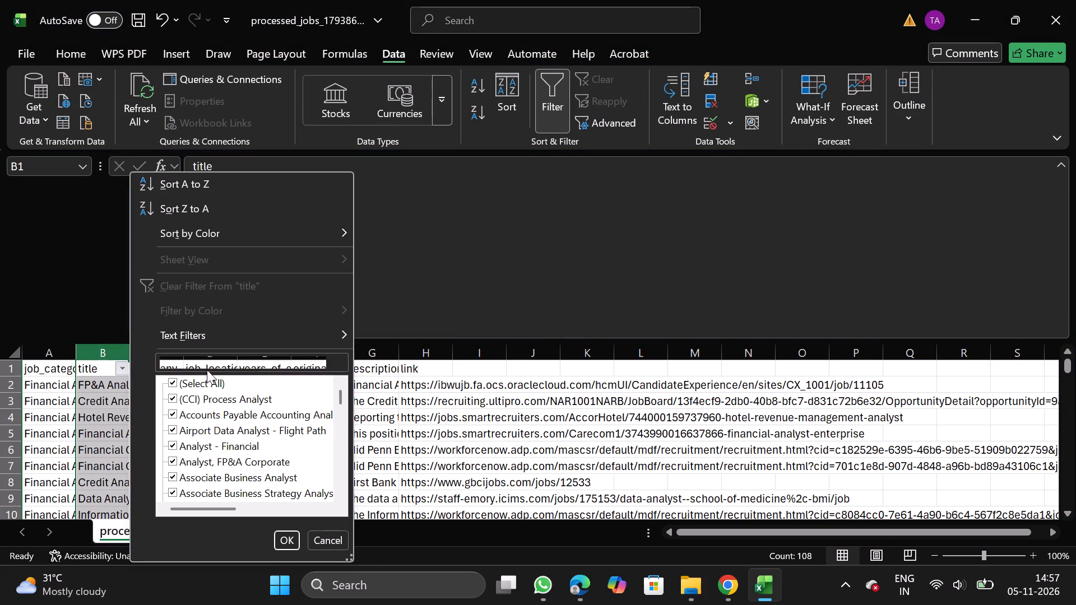
triple_click(350, 560)
drag(350, 560, 838, 604)
click(198, 388)
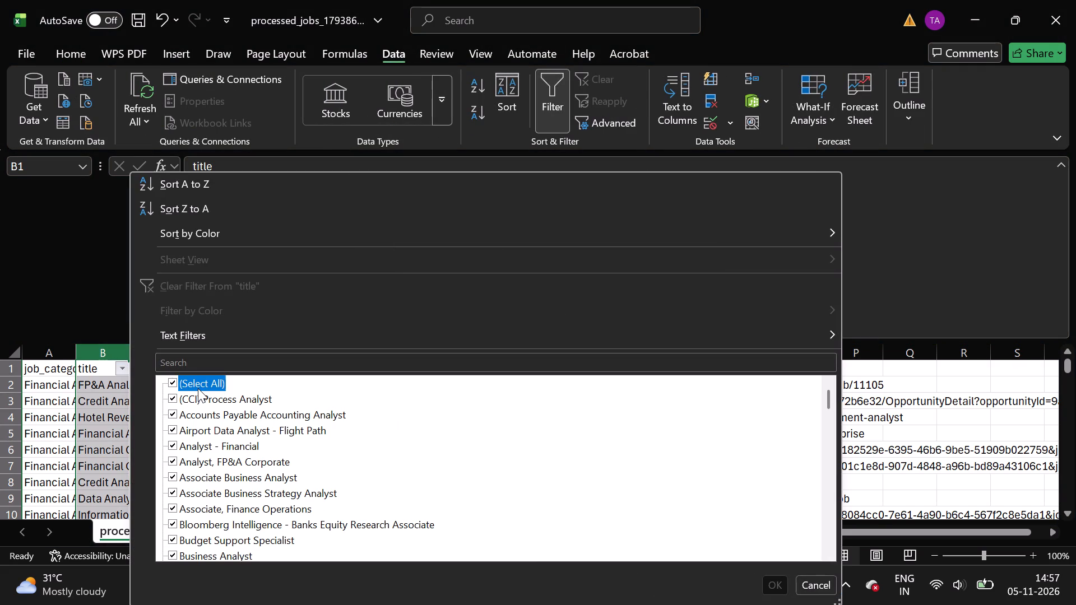
Include Airport Data Analyst - Flight Path, Bloomberg Intelligence - Banks Equity Research Associate and Data Analyst- School of Medicine, BMI in the title filter.
click(280, 430)
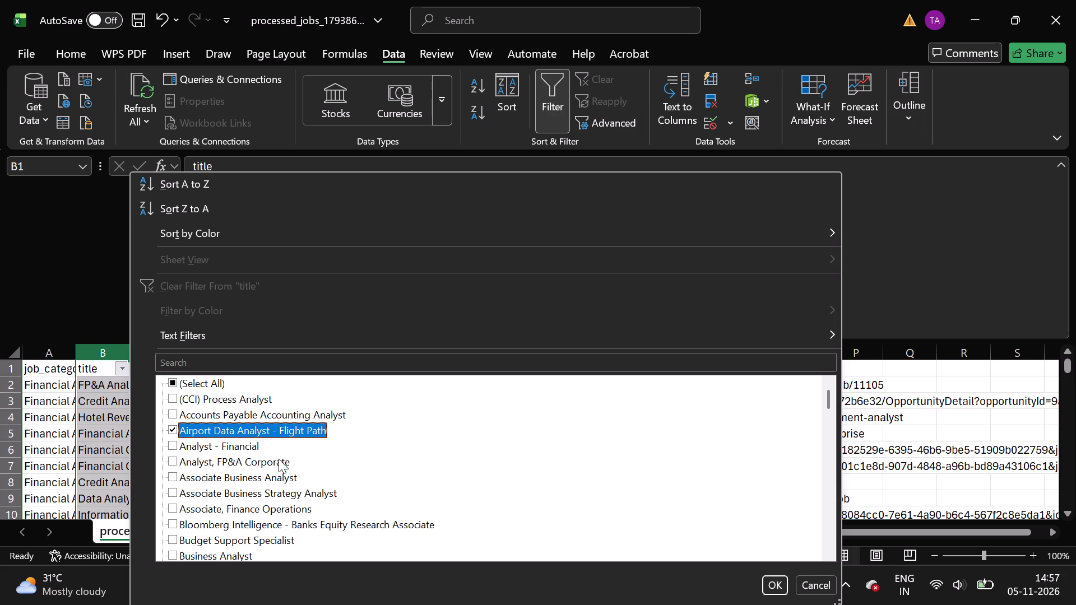
click(238, 531)
scroll(238, 531, down, 1)
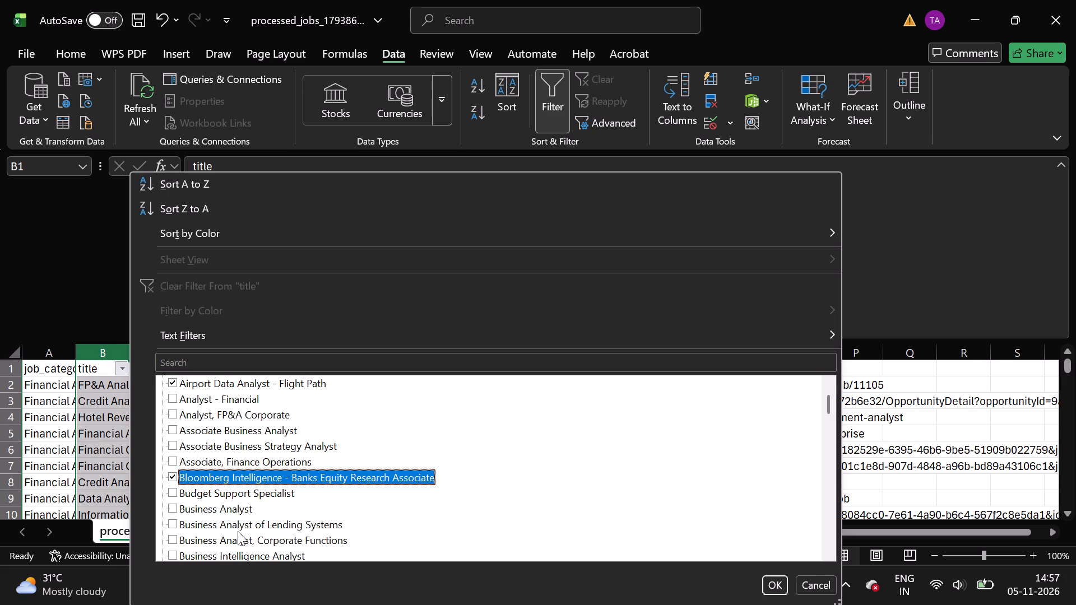
scroll(268, 535, down, 1)
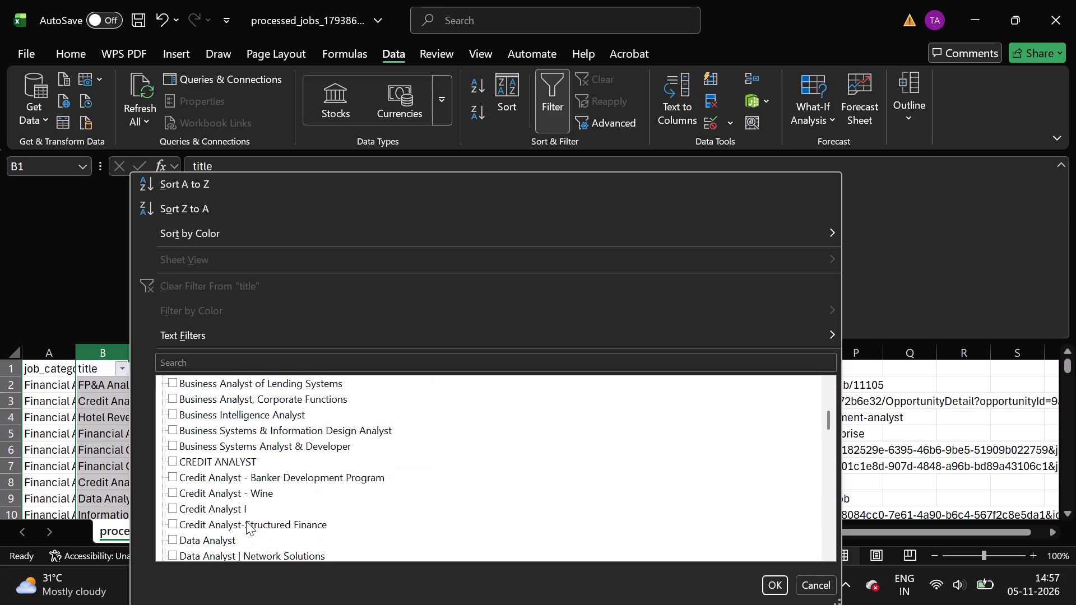
scroll(235, 543, down, 1)
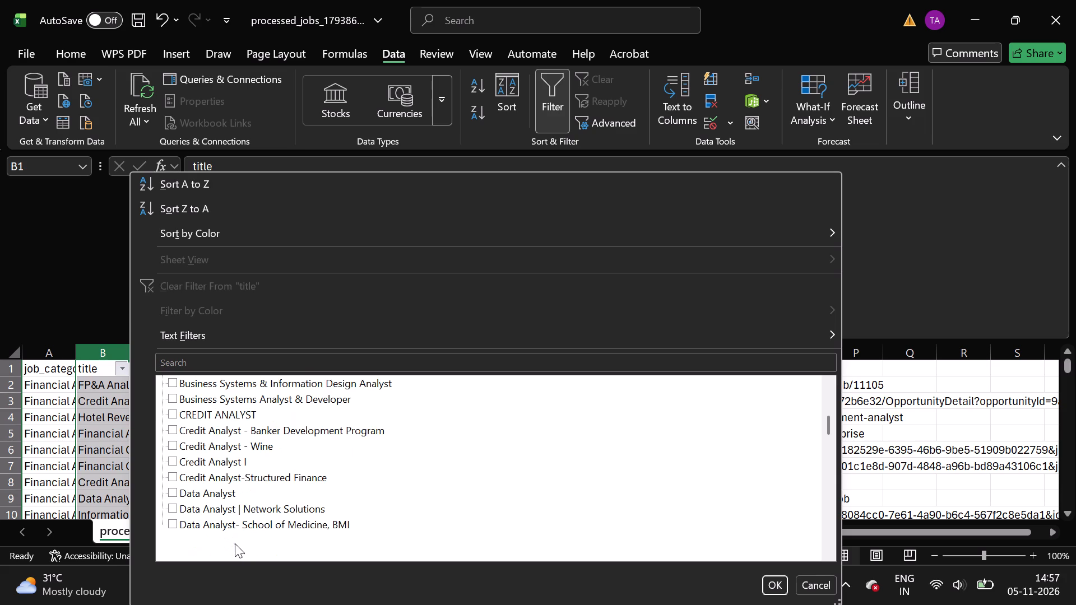
click(229, 528)
Add Hotel Revenue Management Analyst and Matter Budget Specialist to the titles selected in the filter.
scroll(229, 528, down, 1)
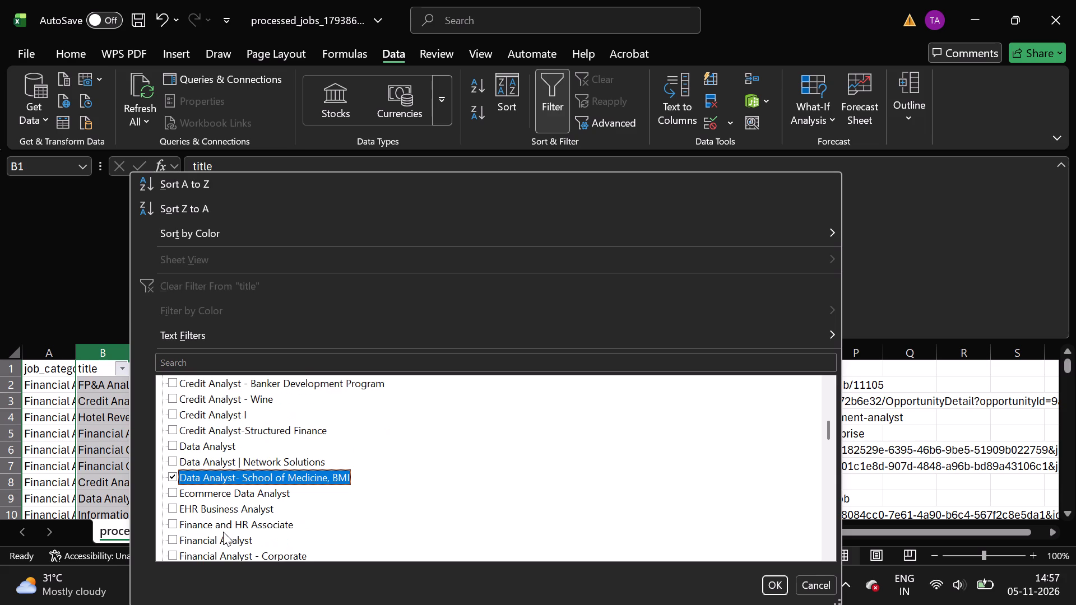
scroll(222, 532, down, 1)
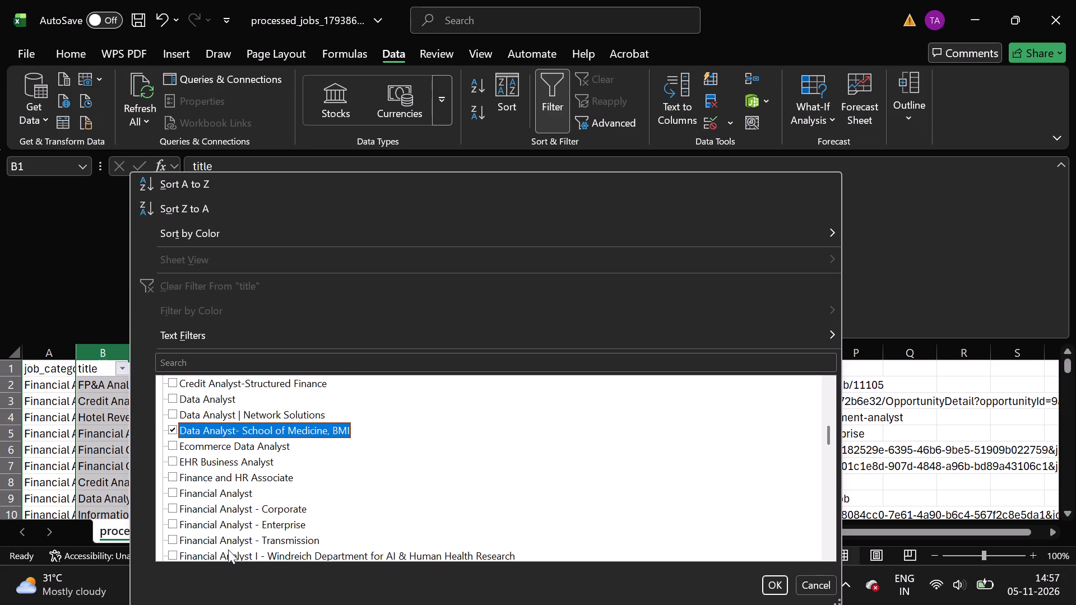
scroll(228, 550, down, 1)
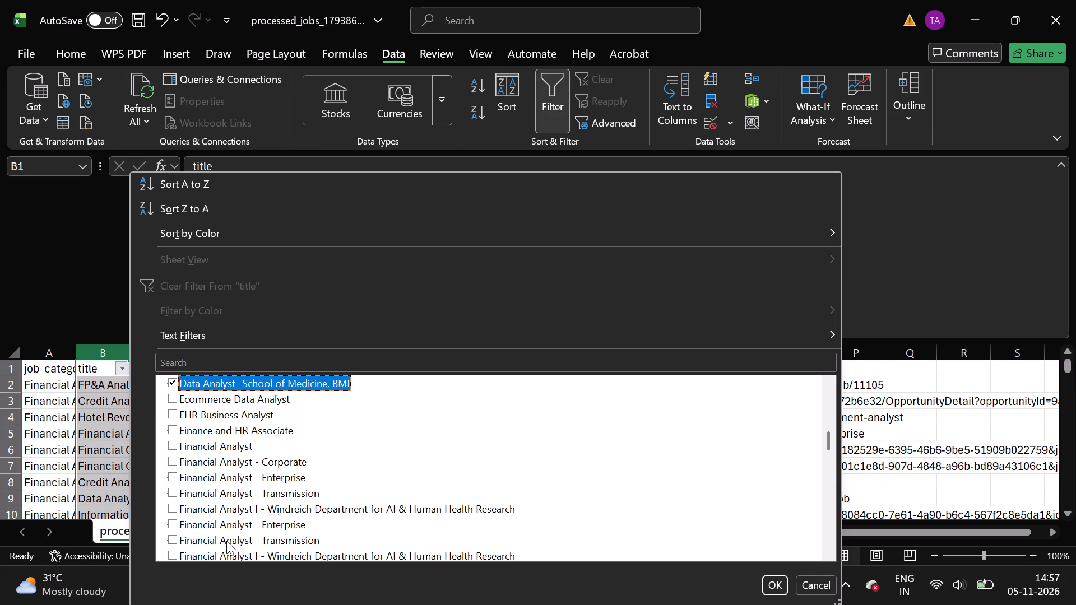
scroll(223, 543, down, 1)
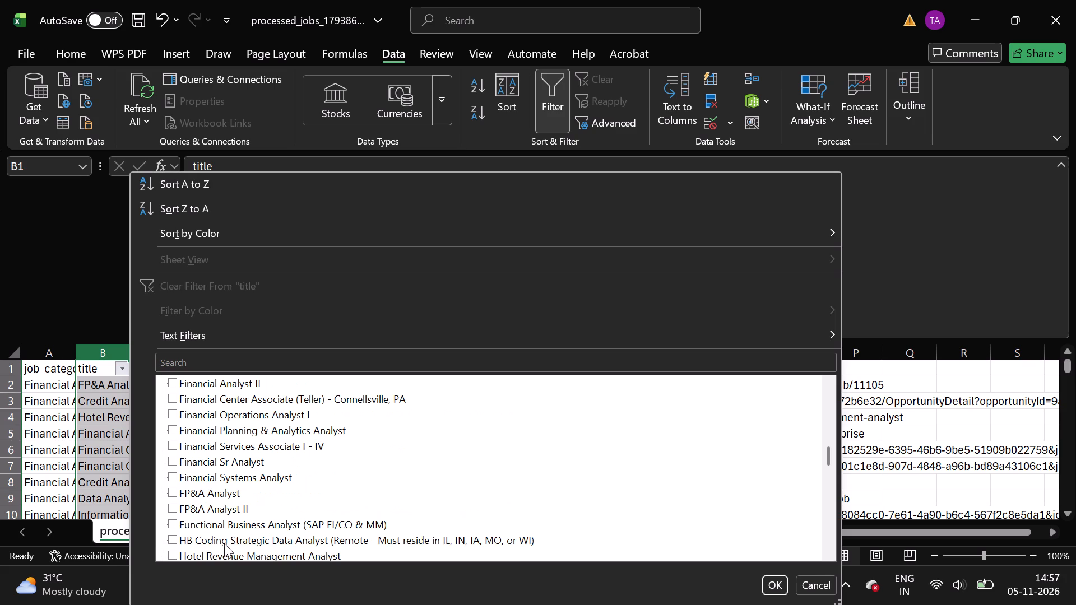
click(222, 557)
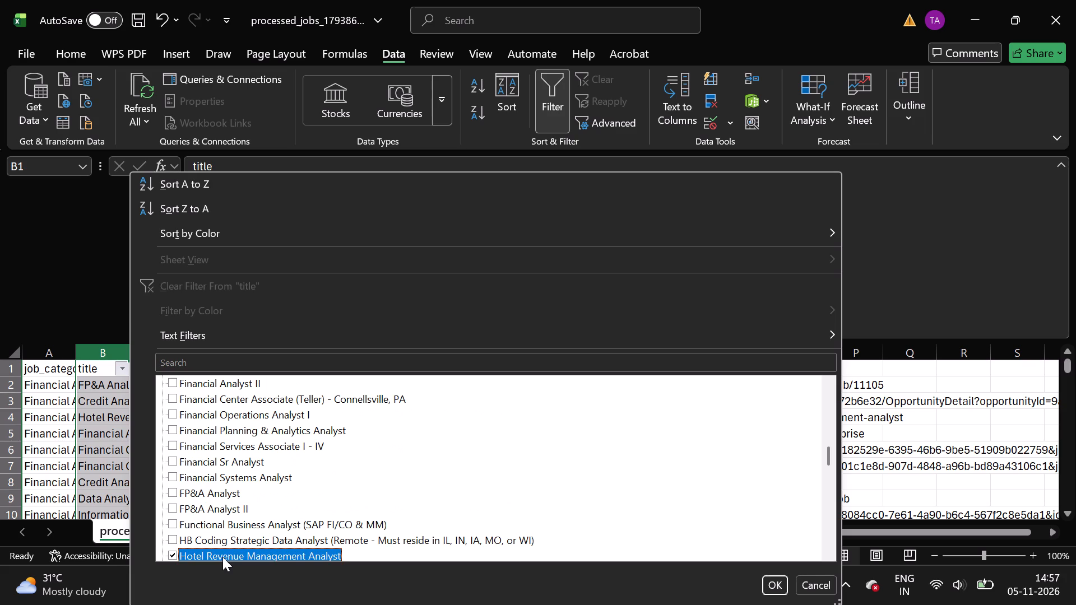
scroll(230, 546, down, 2)
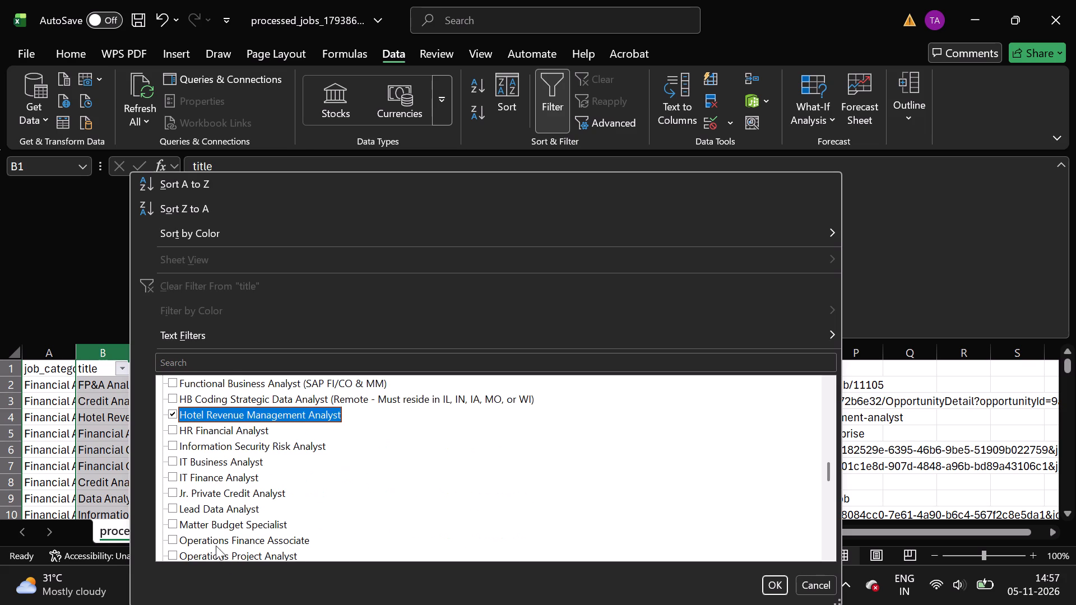
click(230, 522)
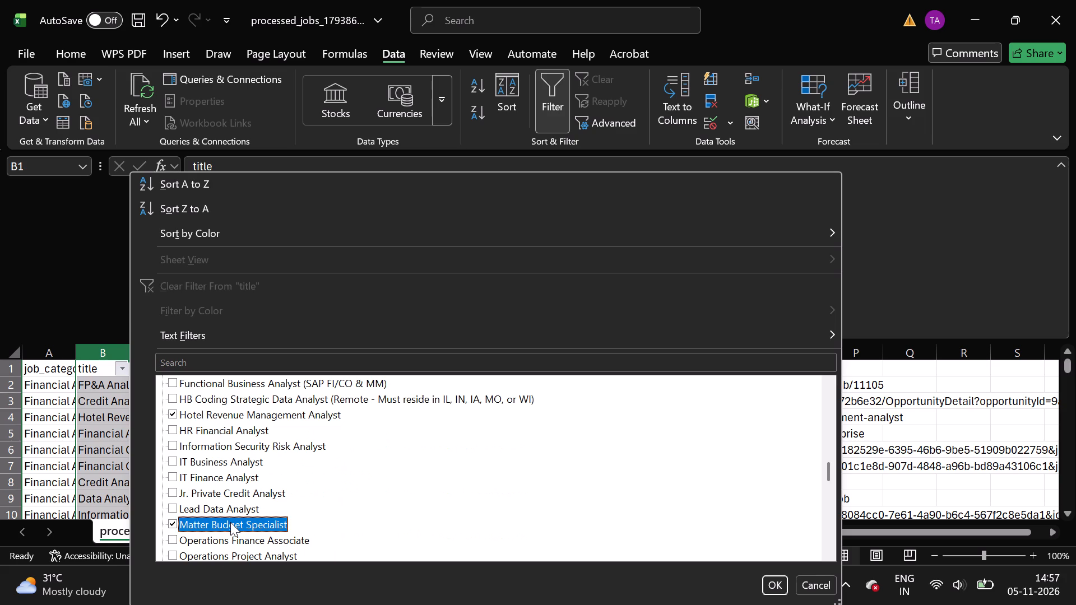
Add the Revenue Integrity Analyst | Patient Accounting title and Senior Data Governance Business Analyst to the filter selection.
scroll(230, 522, down, 2)
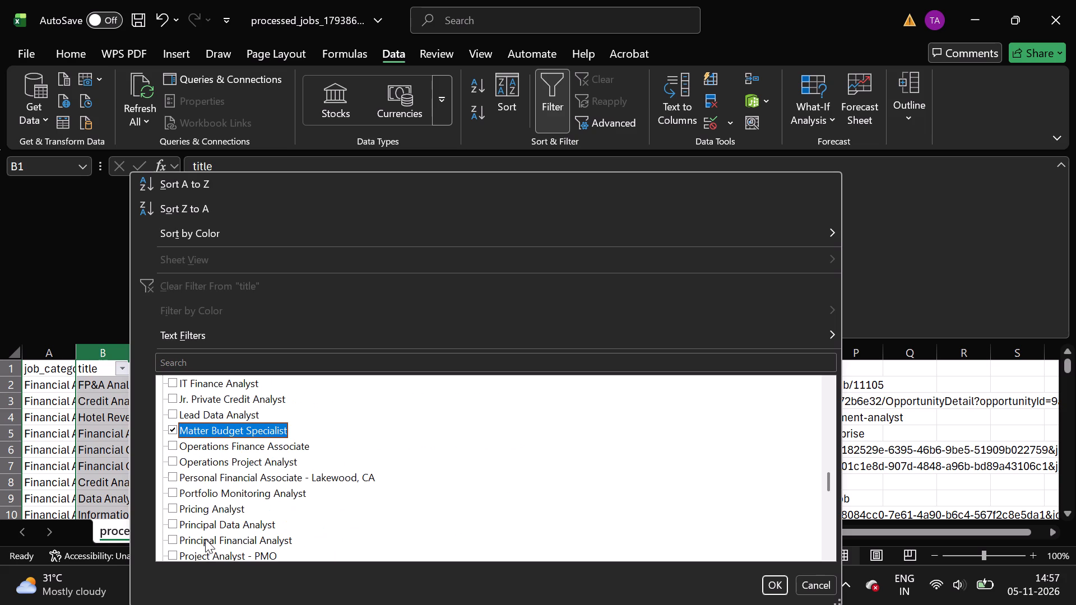
scroll(205, 539, down, 1)
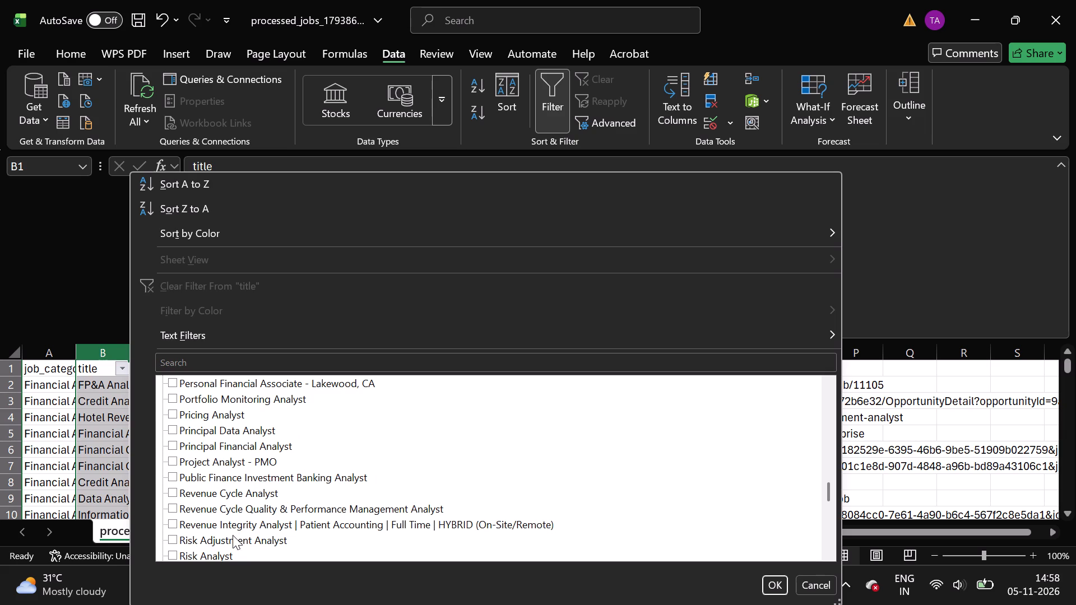
click(254, 530)
scroll(254, 530, down, 1)
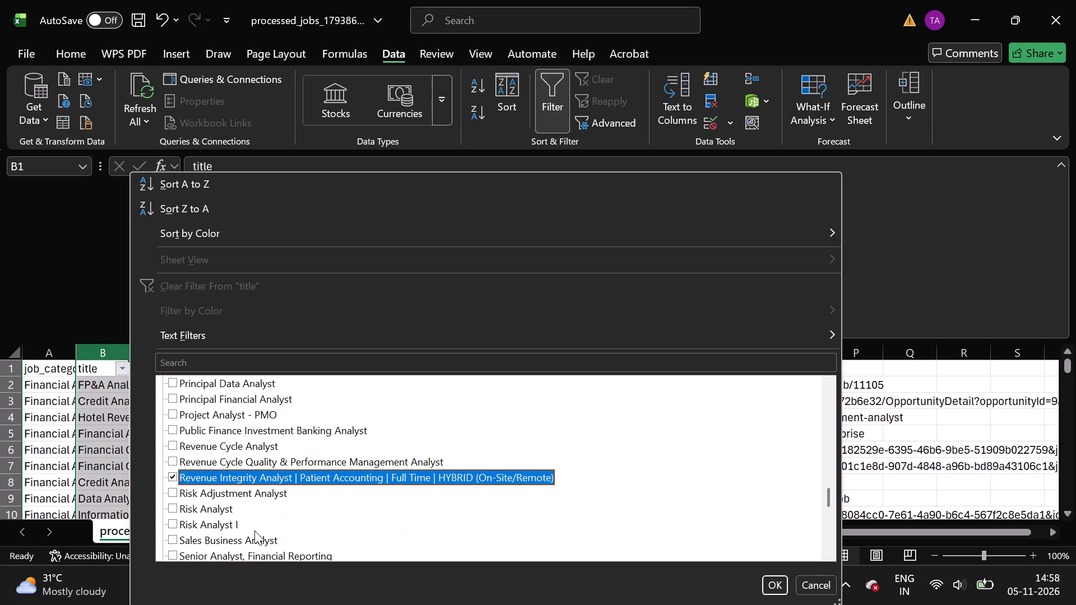
scroll(254, 530, down, 2)
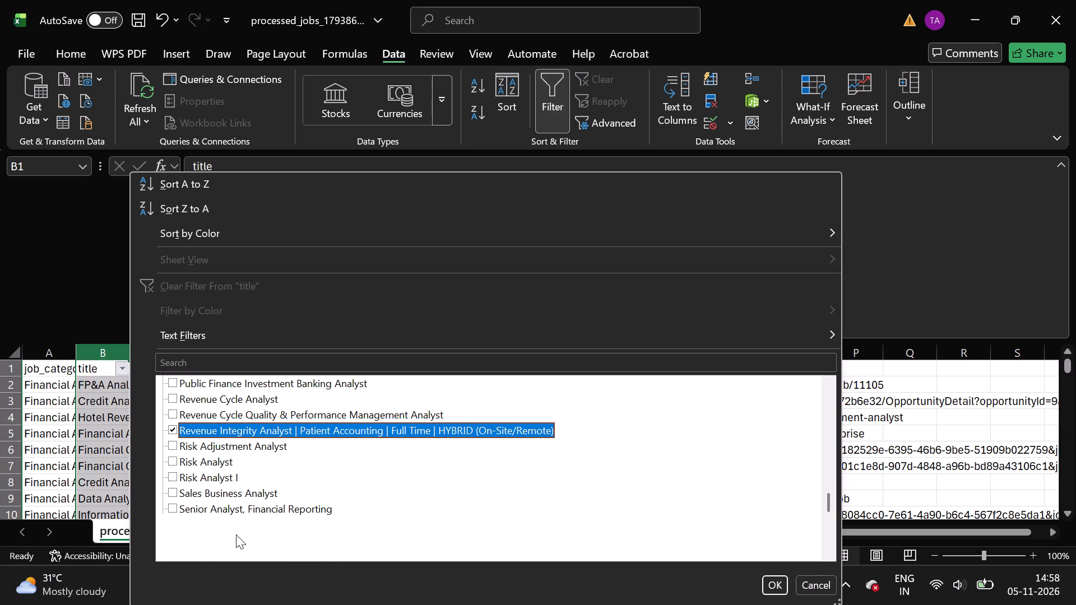
click(240, 539)
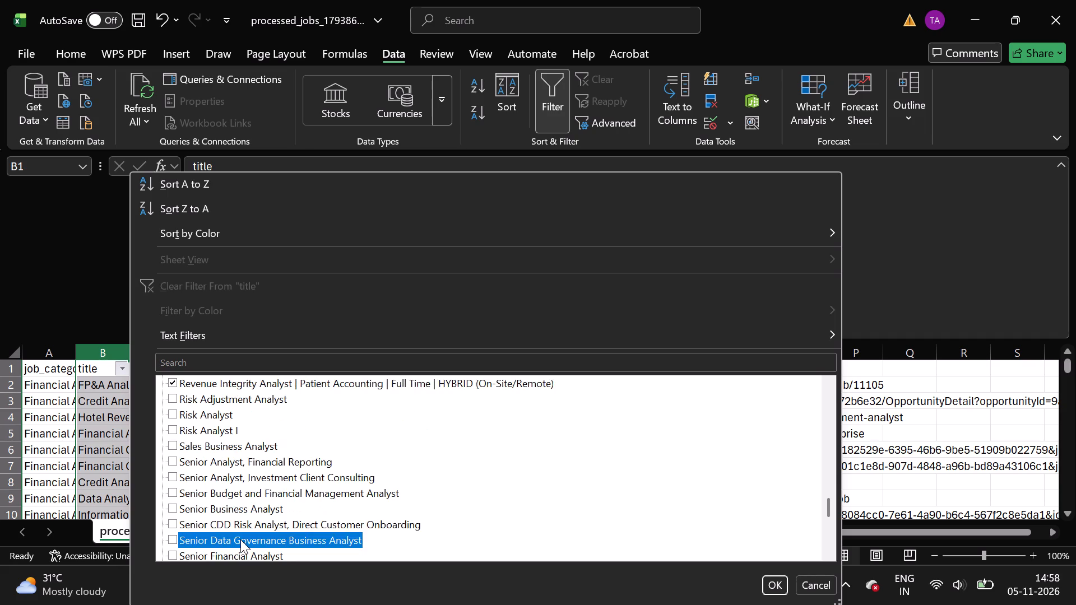
Add Sr Treasury Analyst, Student Finance Analyst I and blanks to the selection, leave Treasury & Credit Analyst unselected, and apply the title filter.
scroll(240, 539, down, 2)
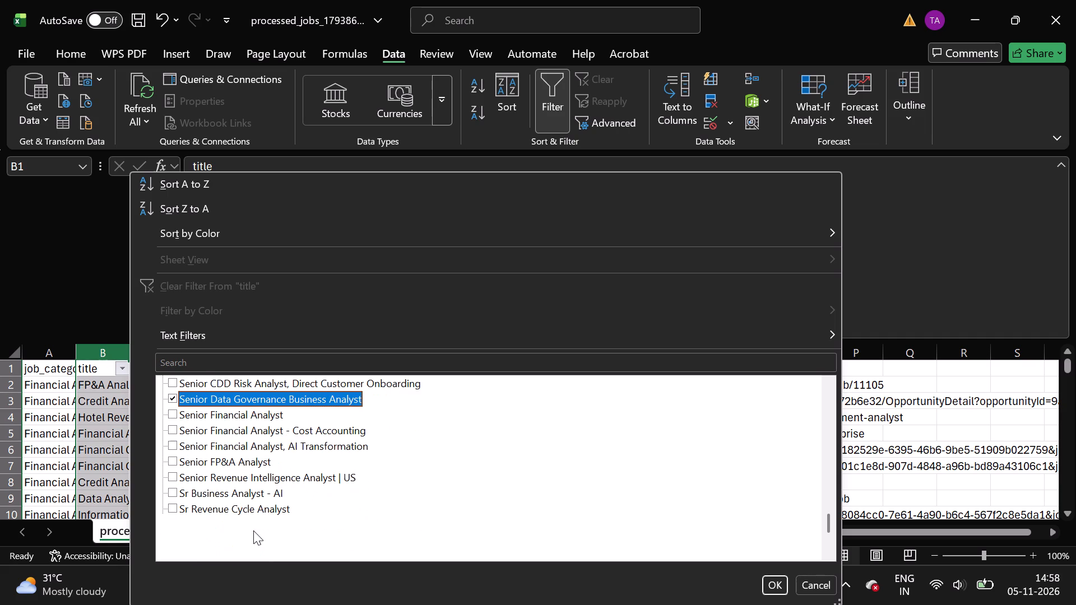
scroll(253, 530, down, 2)
click(217, 492)
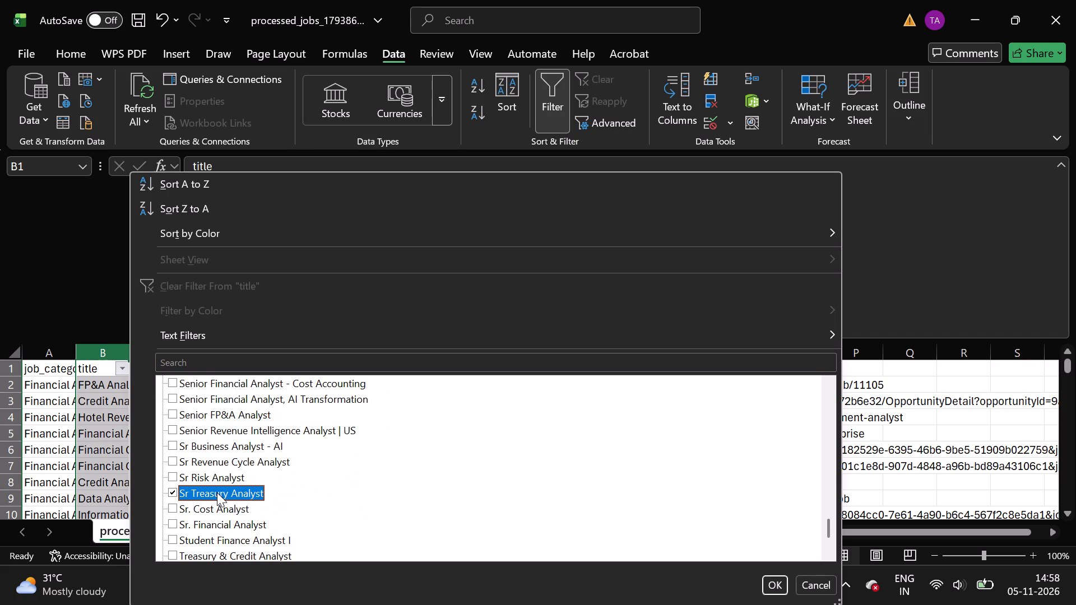
click(202, 542)
scroll(202, 542, down, 1)
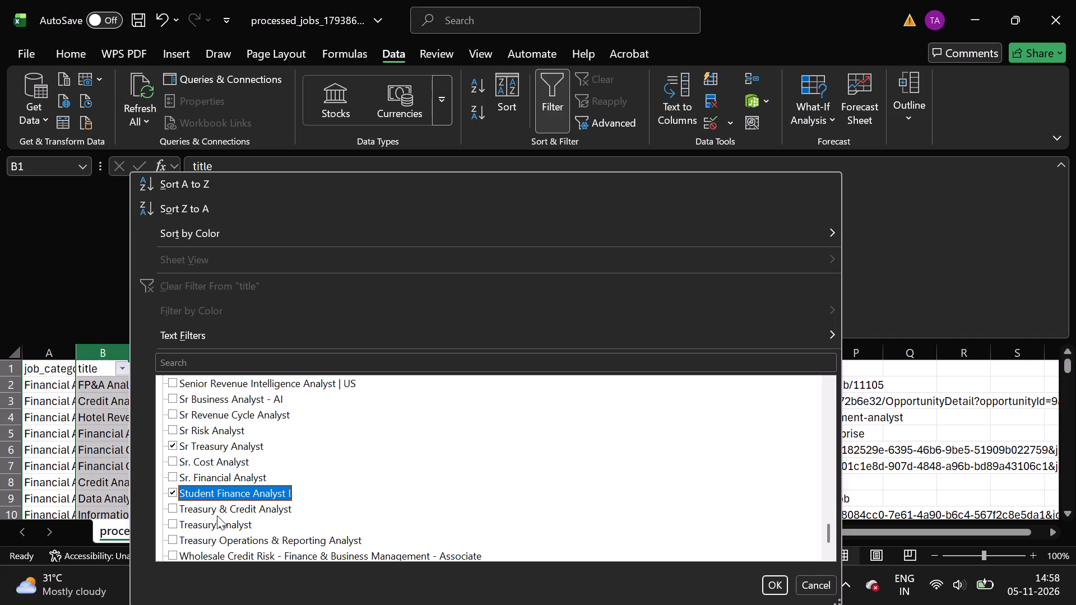
click(219, 514)
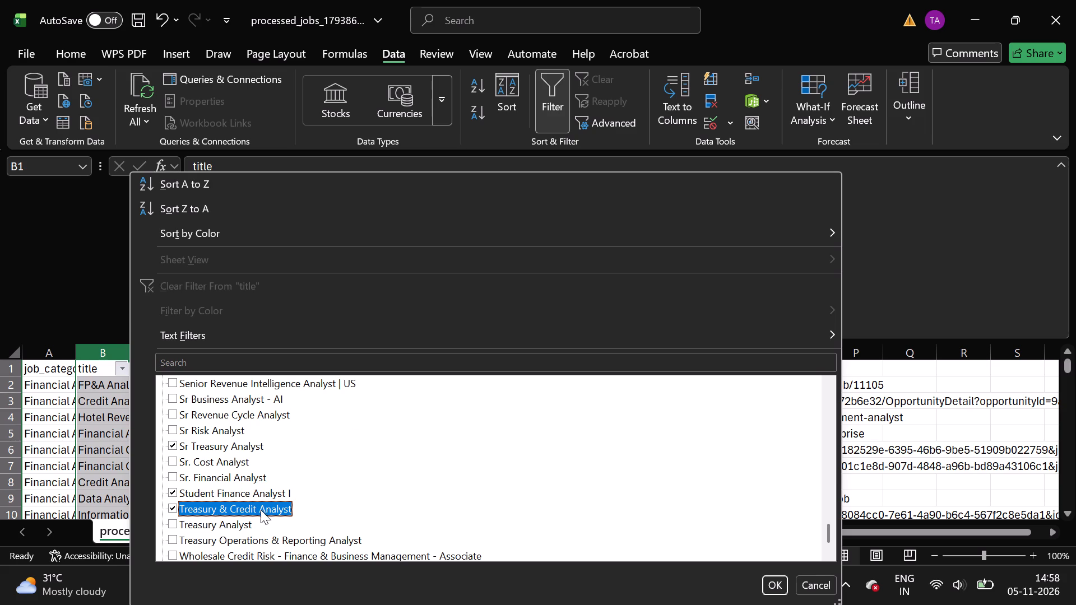
click(262, 509)
scroll(262, 509, down, 1)
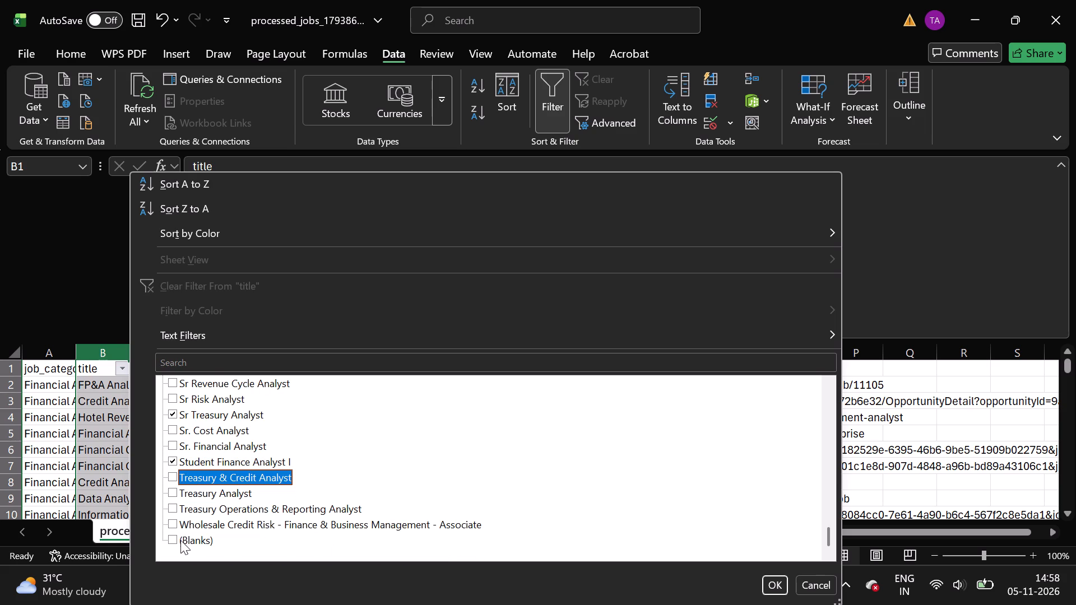
click(181, 541)
click(774, 583)
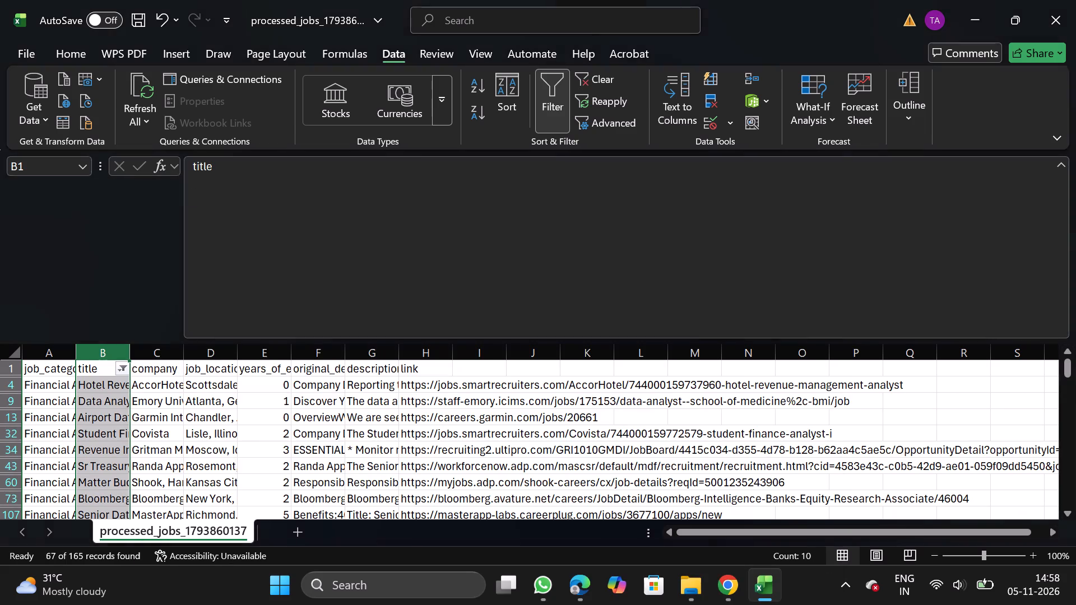
Delete all the filtered job rows below the header and remove the title filter.
click(0, 383)
key(ctrl+shift+Down)
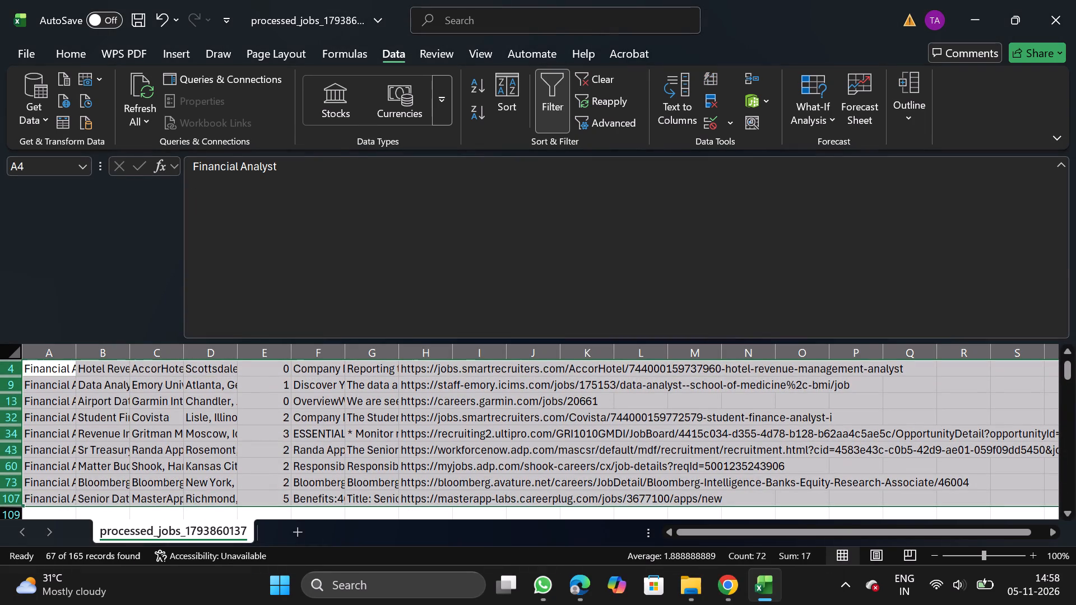
right_click(152, 435)
click(253, 296)
click(547, 127)
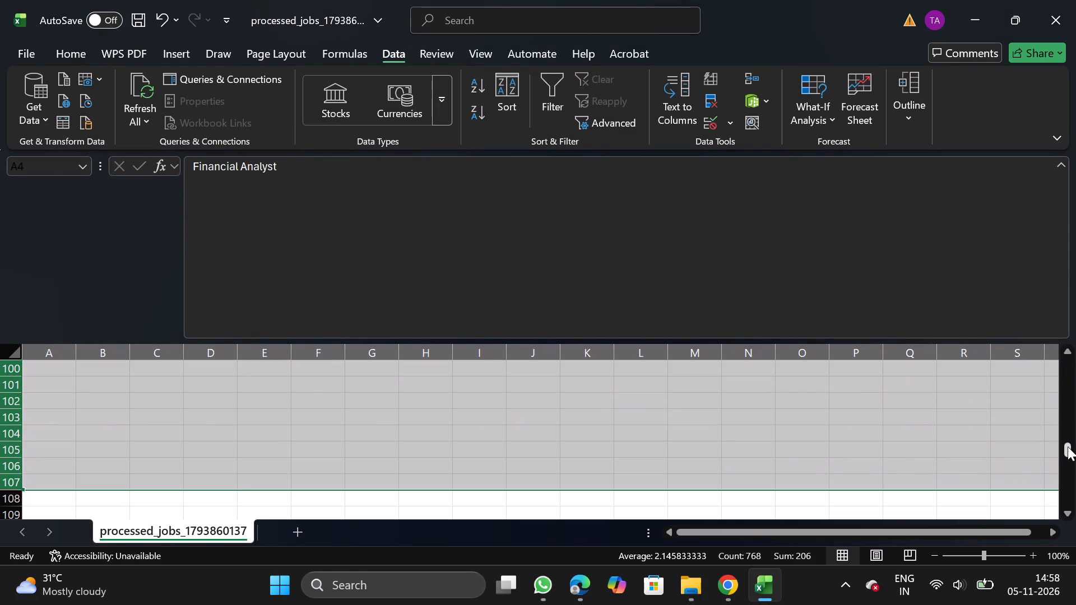
Filter the title column for lead to check the matching jobs, and remove the filter.
drag(1068, 445, 1045, 250)
click(103, 360)
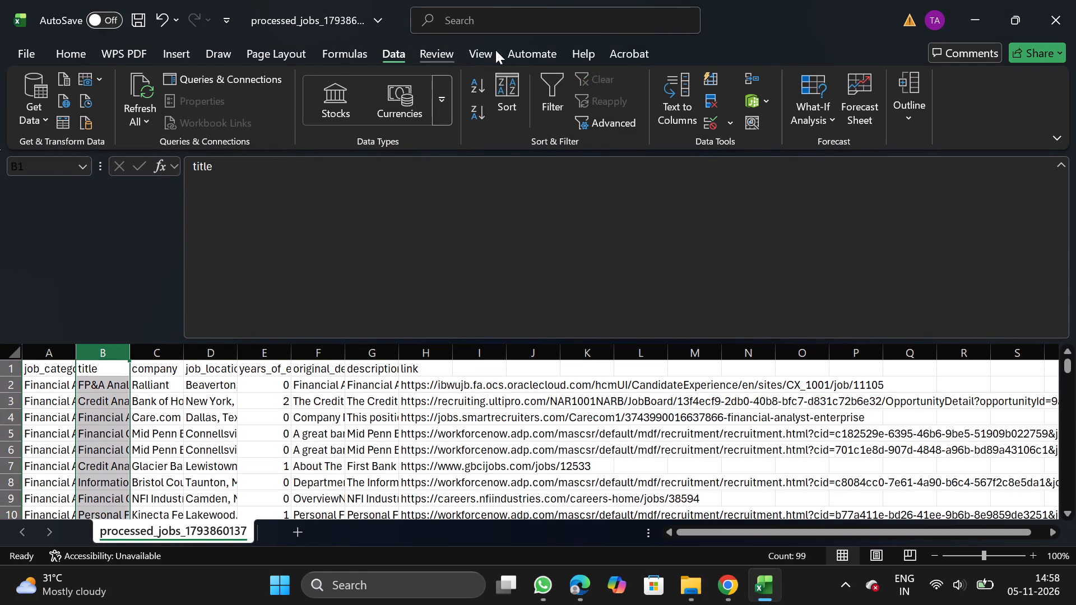
click(558, 111)
click(118, 367)
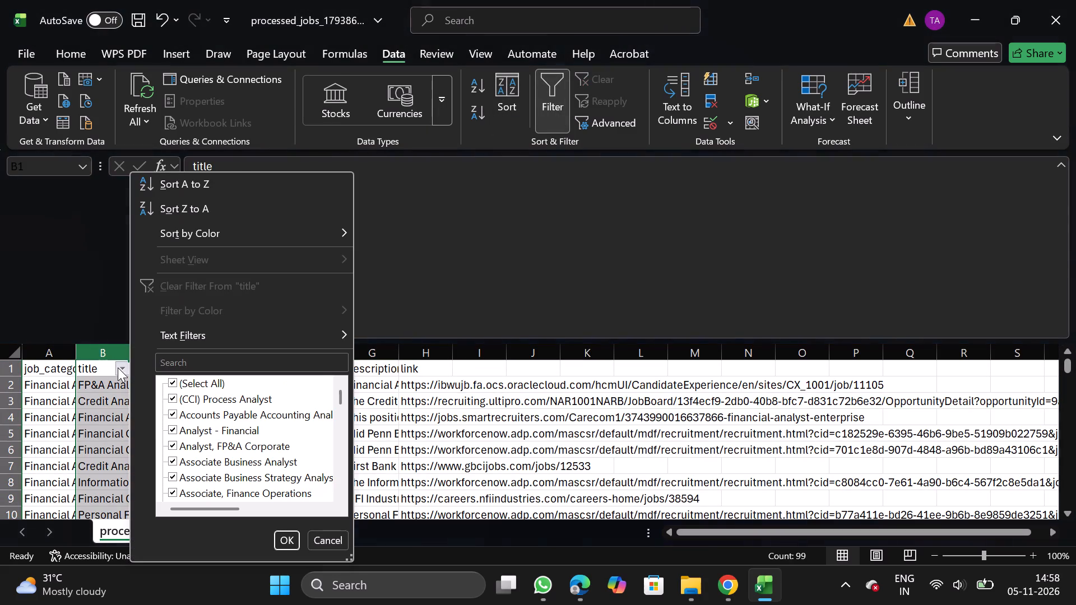
click(192, 361)
text(lead)
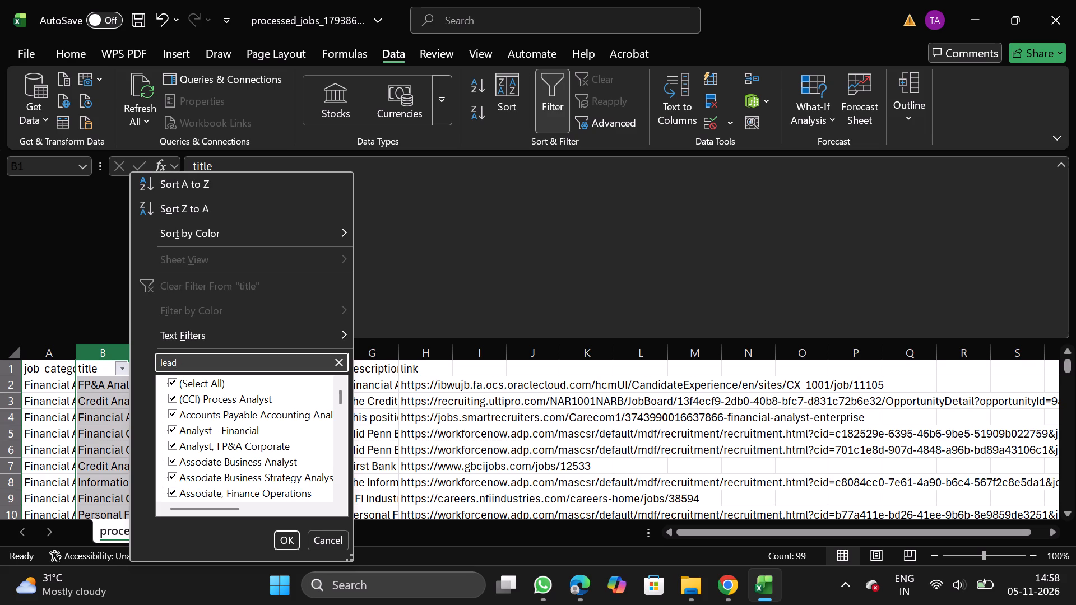
click(291, 547)
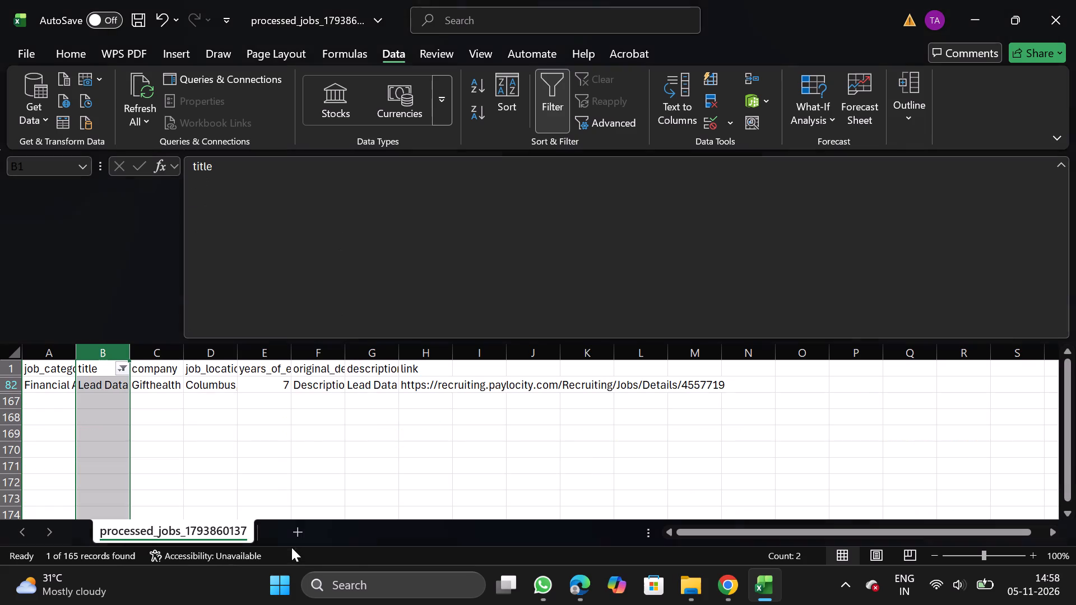
click(547, 89)
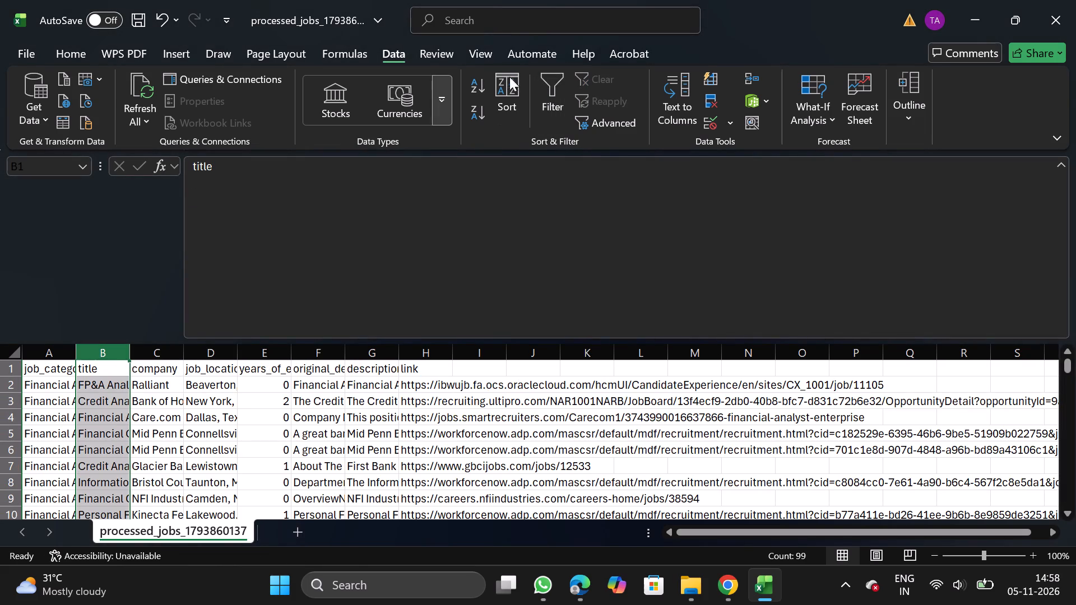
Search the title column's filter values for staff and clear the search.
click(557, 94)
click(123, 370)
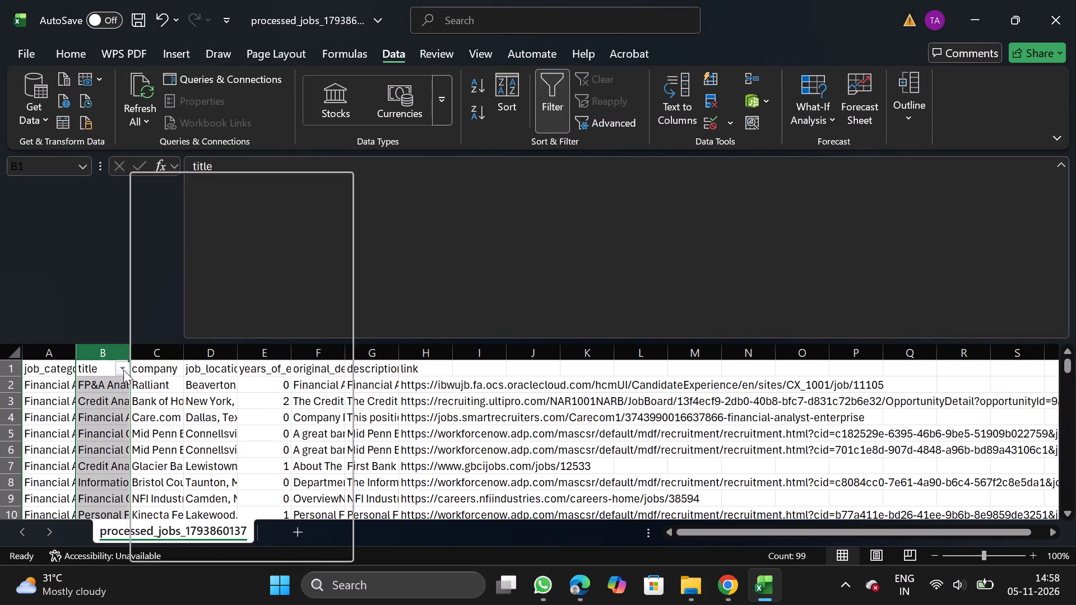
click(188, 363)
text(staff)
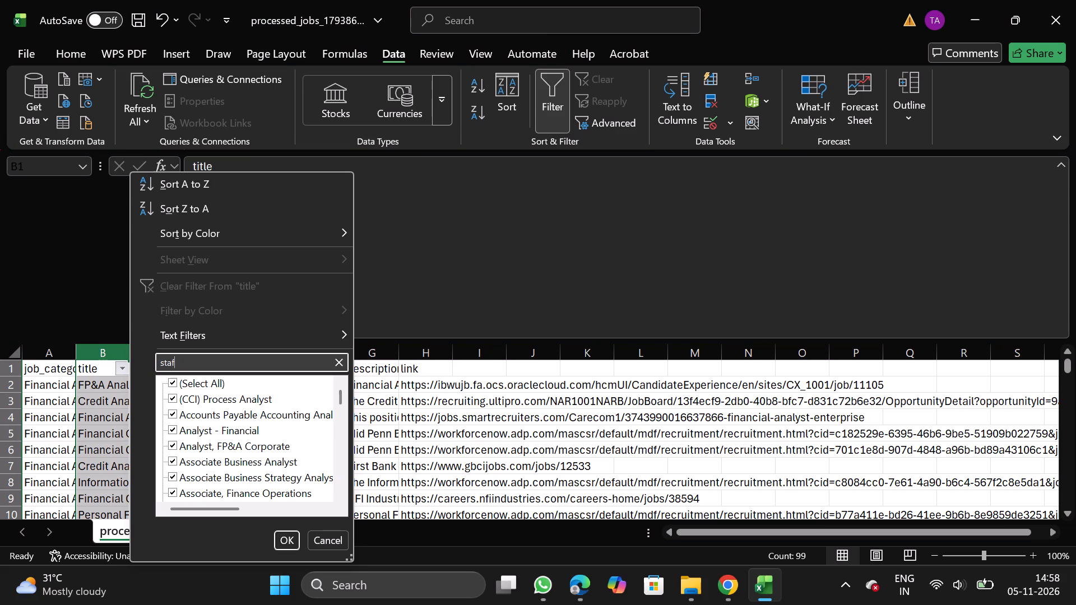
key(BackSpace)
key(BackSpace)
key(BackSpace)
key(BackSpace)
key(BackSpace)
key(BackSpace)
key(BackSpace)
key(BackSpace)
key(BackSpace)
key(BackSpace)
key(BackSpace)
key(BackSpace)
key(BackSpace)
Filter the title column for principal, delete the Principal Financial Analyst row, and remove the filter.
text(principal)
click(279, 552)
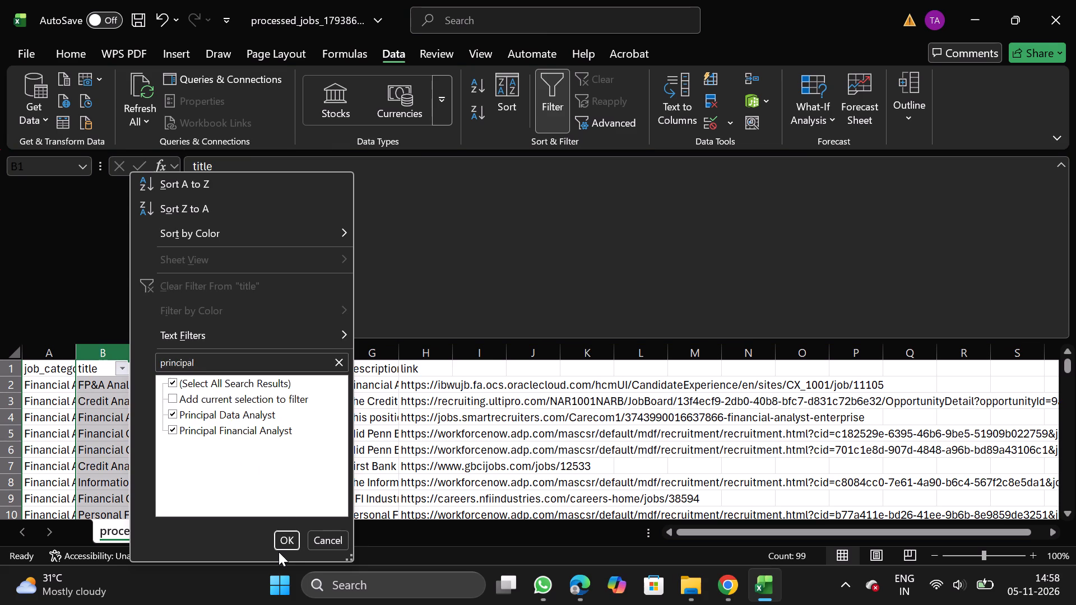
click(281, 547)
drag(0, 401, 25, 401)
right_click(25, 401)
click(125, 273)
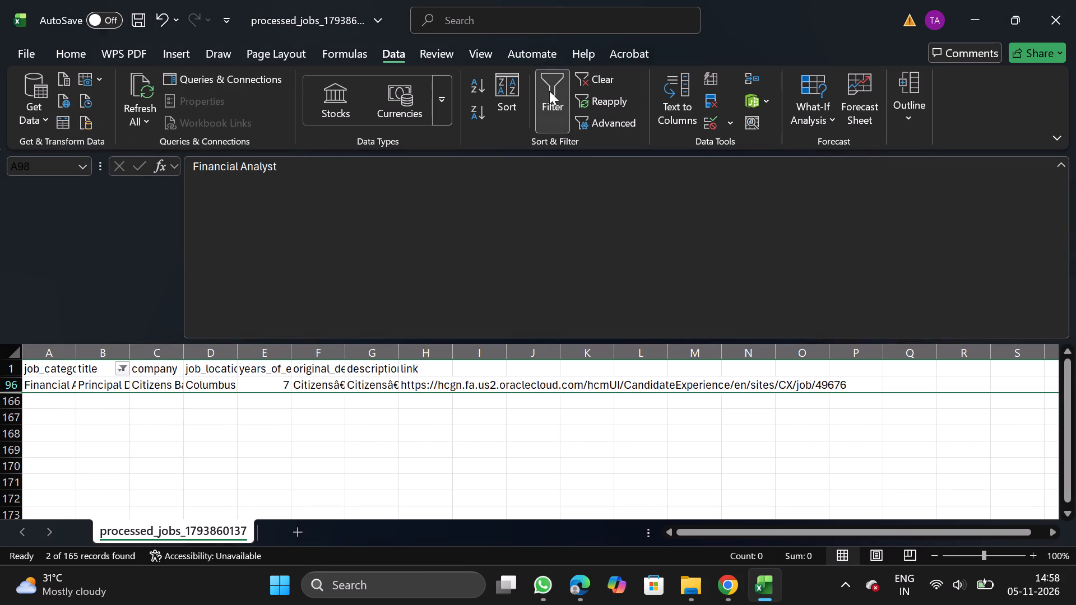
click(549, 91)
Filter the title column for enterprise, delete the Financial Analyst - Enterprise row, and remove the filter.
click(97, 372)
click(544, 111)
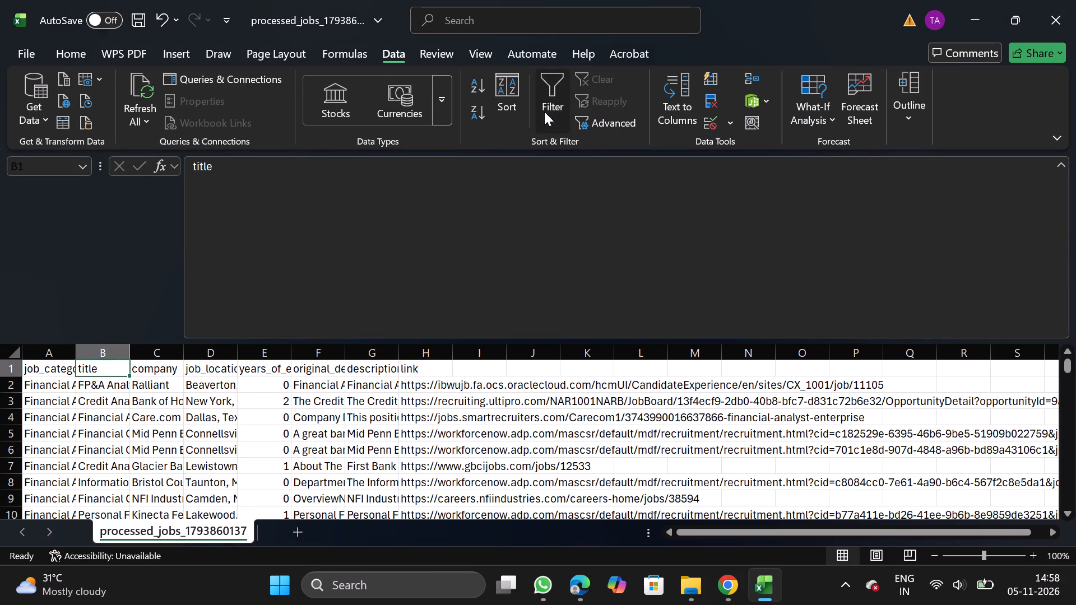
click(123, 360)
click(123, 371)
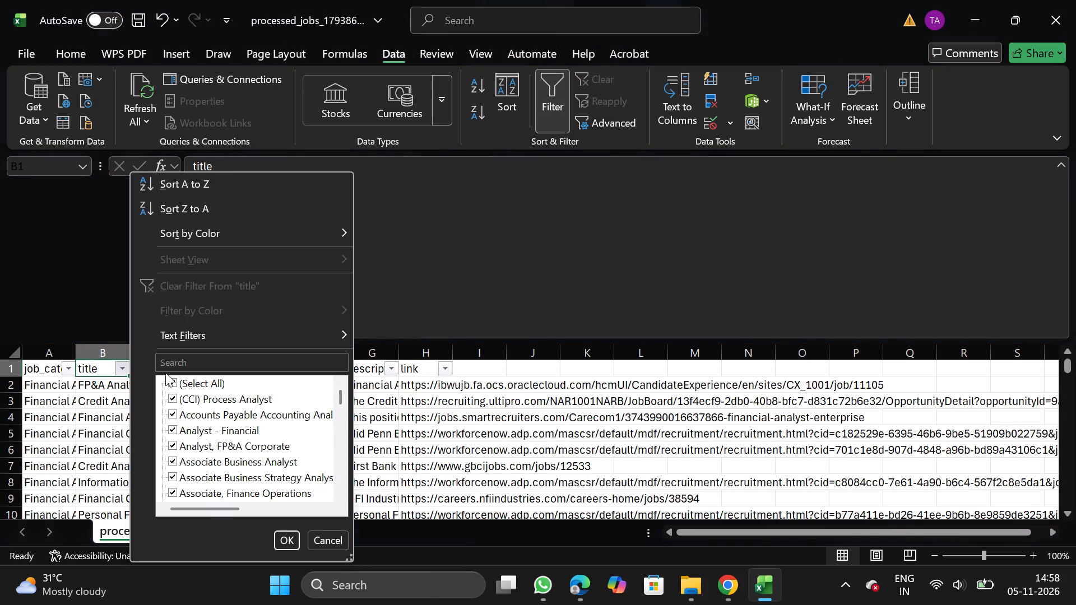
click(196, 365)
text(enterprise)
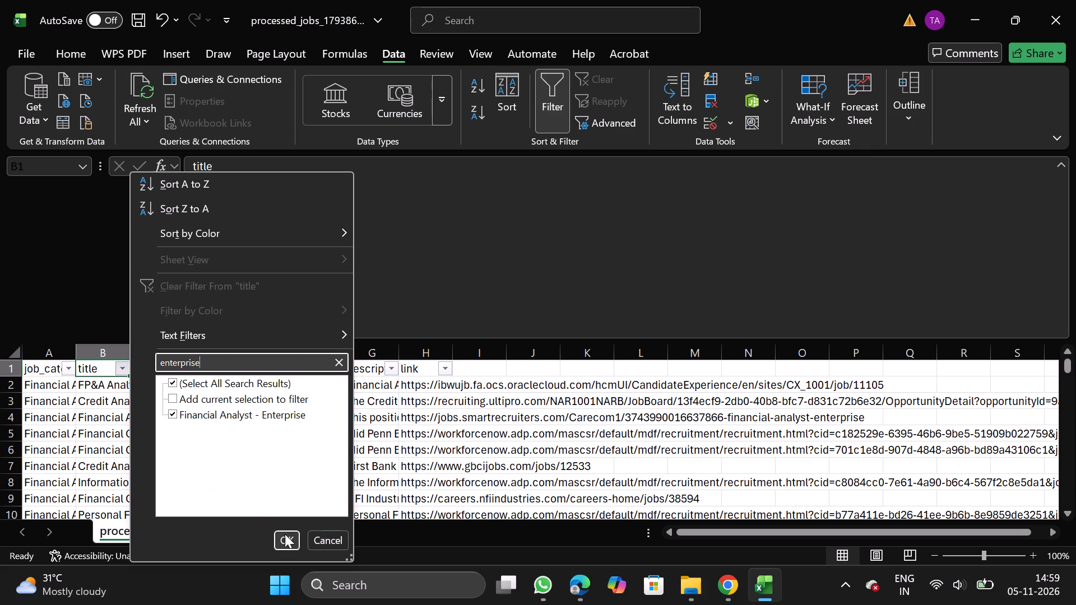
click(286, 536)
drag(14, 386, 25, 383)
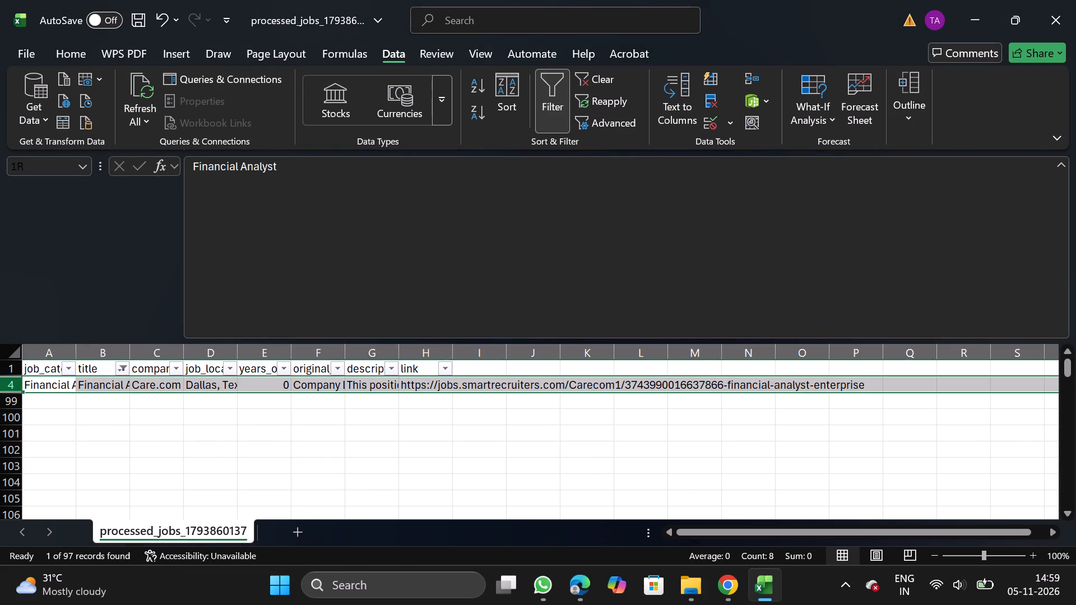
drag(25, 383, 48, 381)
right_click(48, 381)
click(127, 237)
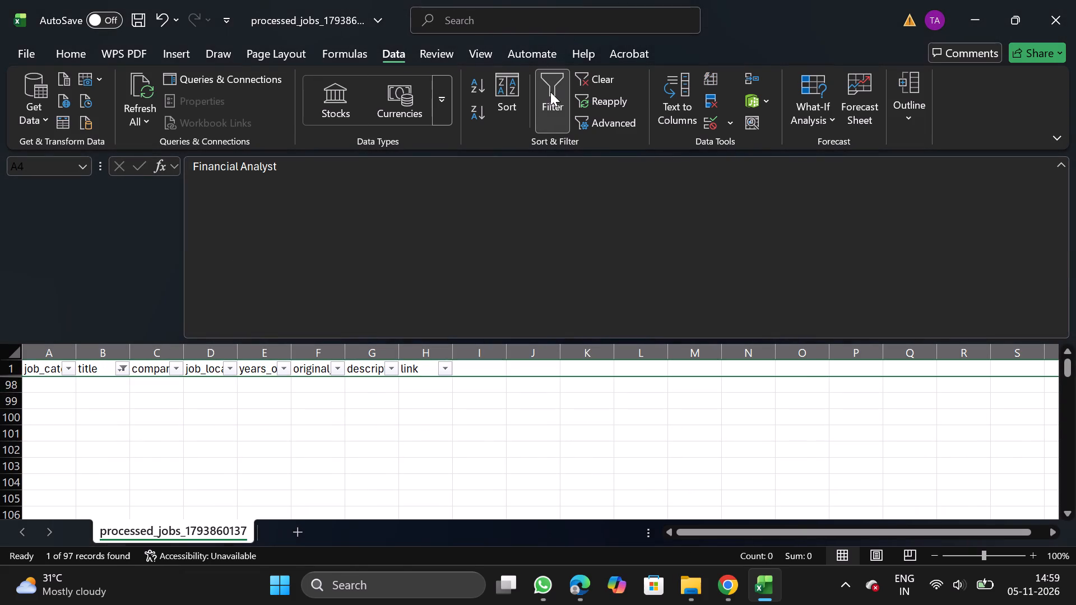
click(550, 92)
Search the title column's filter values for architec and clear the search.
click(113, 359)
click(551, 97)
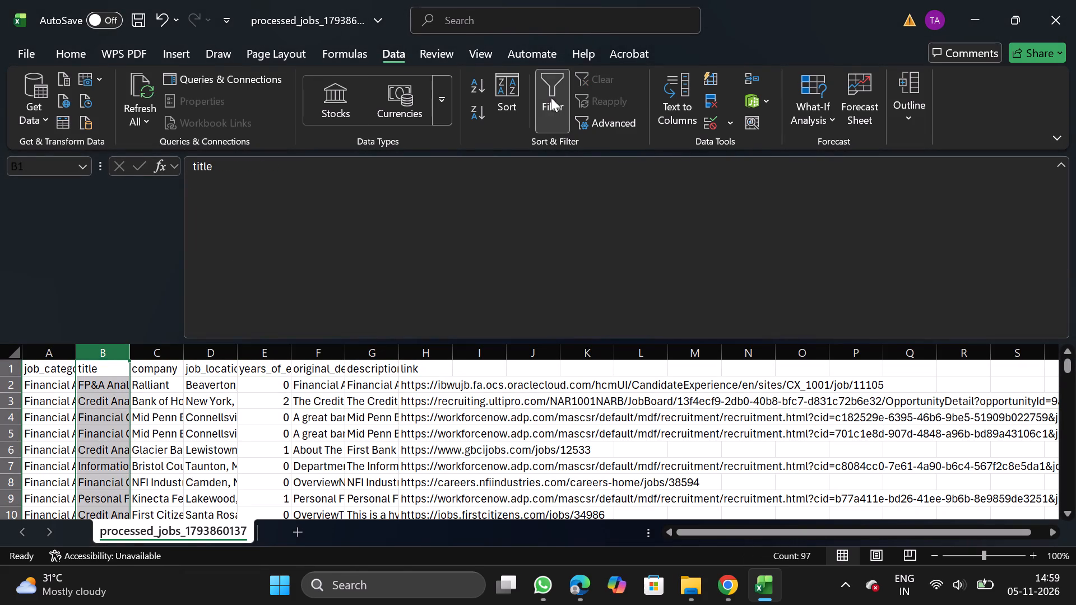
click(119, 363)
click(181, 363)
text(architec)
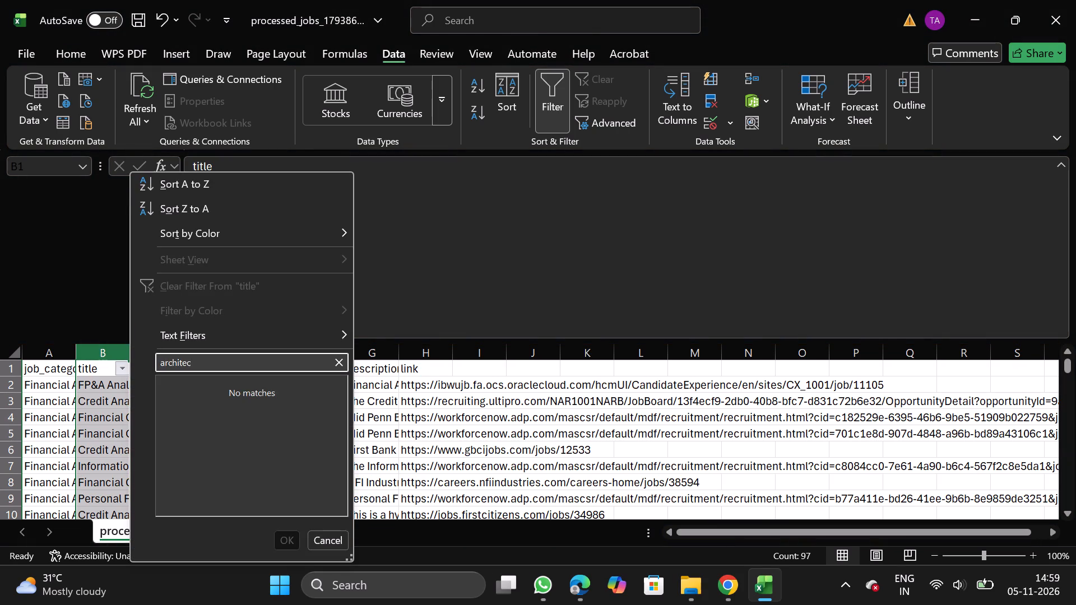
key(BackSpace)
key(BackSpace)
key(BackSpace)
key(BackSpace)
key(BackSpace)
key(BackSpace)
key(BackSpace)
key(BackSpace)
key(BackSpace)
key(BackSpace)
key(BackSpace)
key(BackSpace)
key(BackSpace)
key(BackSpace)
key(BackSpace)
key(BackSpace)
key(BackSpace)
key(BackSpace)
key(BackSpace)
key(BackSpace)
Search the title column's filter values for consultant and clear the search.
text(consultant)
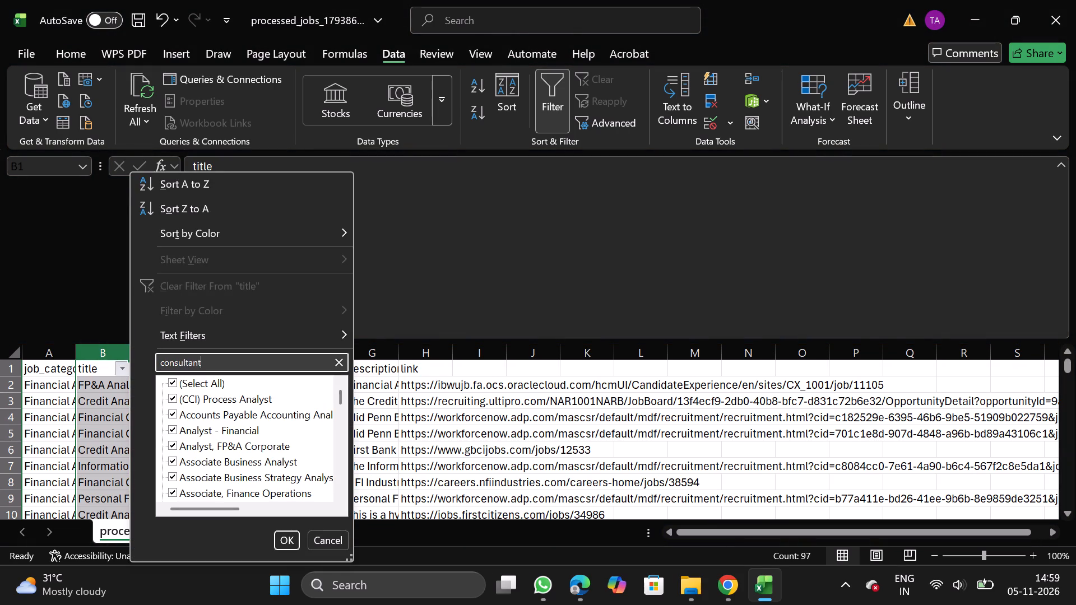
key(BackSpace)
key(BackSpace)
key(BackSpace)
key(BackSpace)
key(BackSpace)
key(BackSpace)
key(BackSpace)
key(BackSpace)
key(BackSpace)
key(BackSpace)
key(BackSpace)
key(BackSpace)
key(BackSpace)
key(BackSpace)
key(BackSpace)
key(BackSpace)
key(BackSpace)
key(BackSpace)
key(BackSpace)
key(BackSpace)
Search the title column's filter values for embedded and clear the search.
text(emnd)
key(BackSpace)
key(BackSpace)
text(bedded)
key(BackSpace)
key(BackSpace)
key(BackSpace)
key(BackSpace)
key(BackSpace)
key(BackSpace)
key(BackSpace)
key(BackSpace)
key(BackSpace)
key(BackSpace)
key(BackSpace)
key(BackSpace)
key(BackSpace)
key(BackSpace)
key(BackSpace)
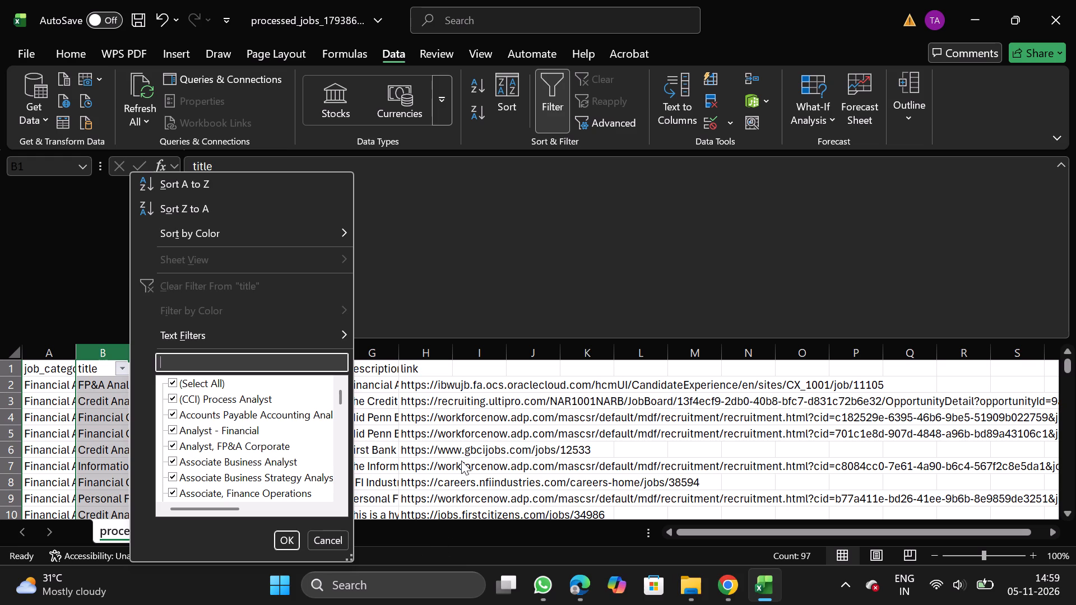
Filter the title column for hr, delete the Finance and HR Associate row, and remove the filter.
text(hr)
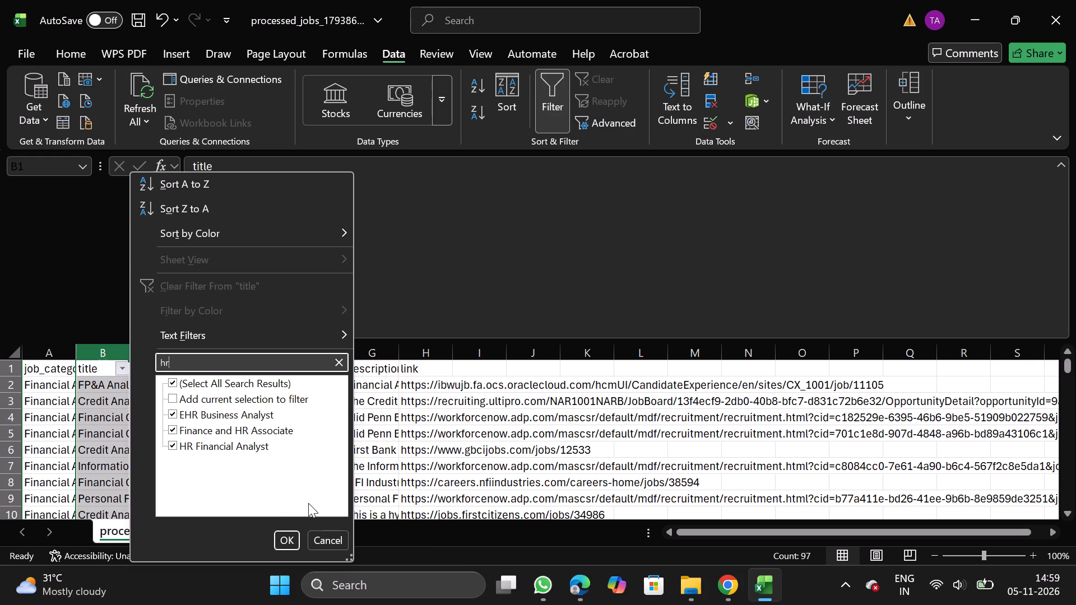
click(287, 538)
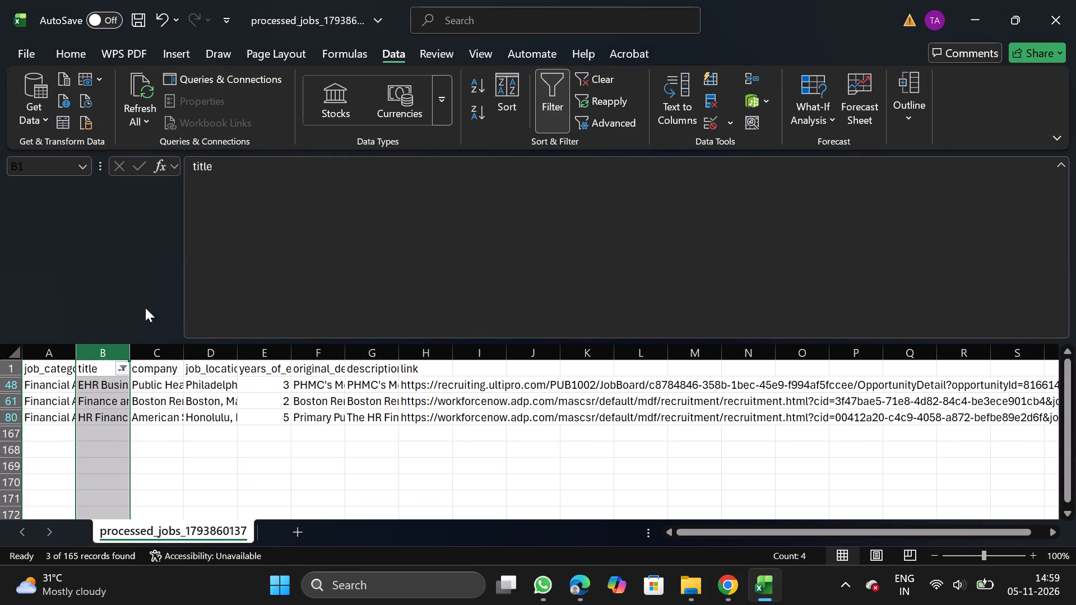
drag(8, 400, 36, 401)
right_click(36, 401)
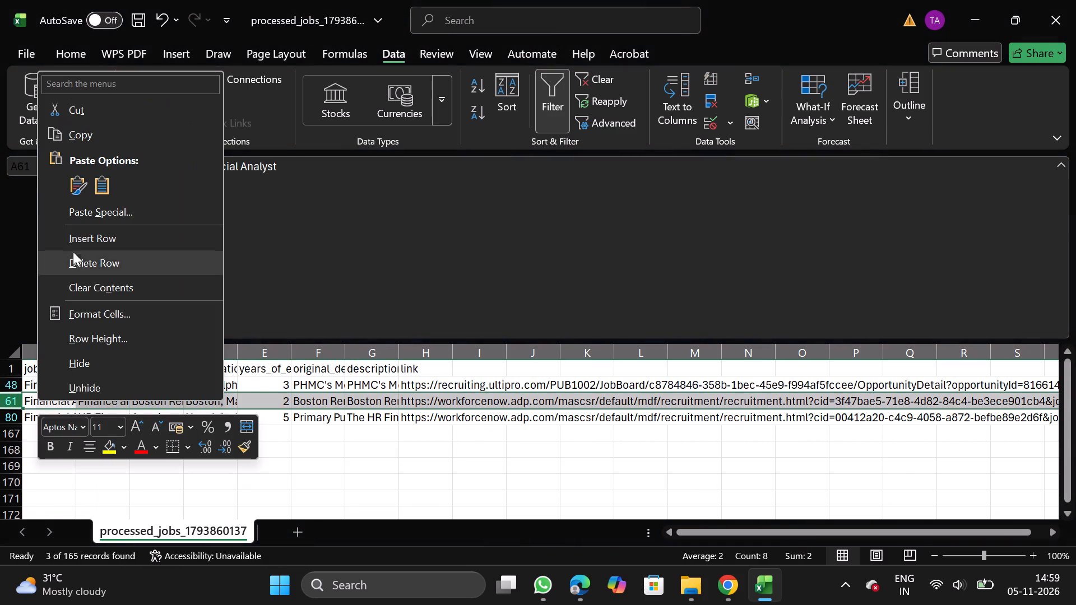
click(103, 258)
click(546, 92)
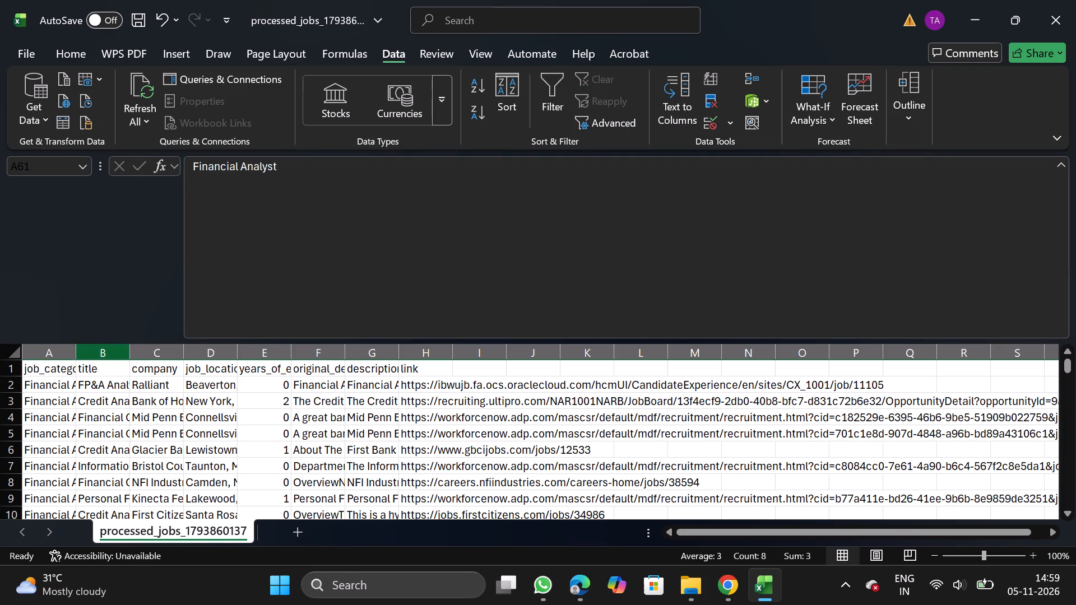
Search the company column's filter values for walmart and clear the search.
click(152, 361)
click(552, 101)
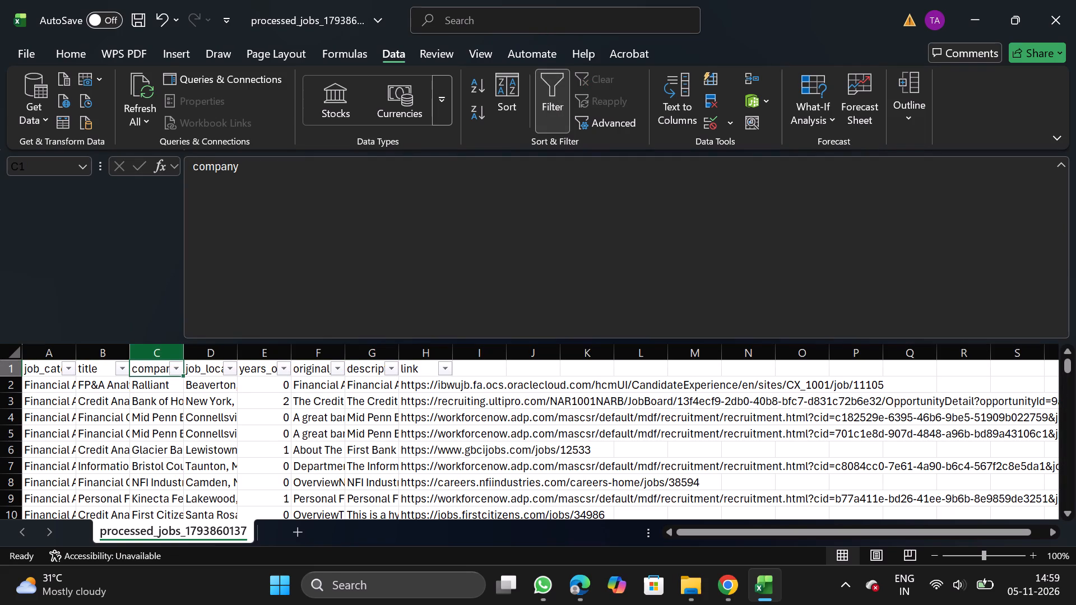
click(180, 364)
click(248, 364)
text(walmart)
key(BackSpace)
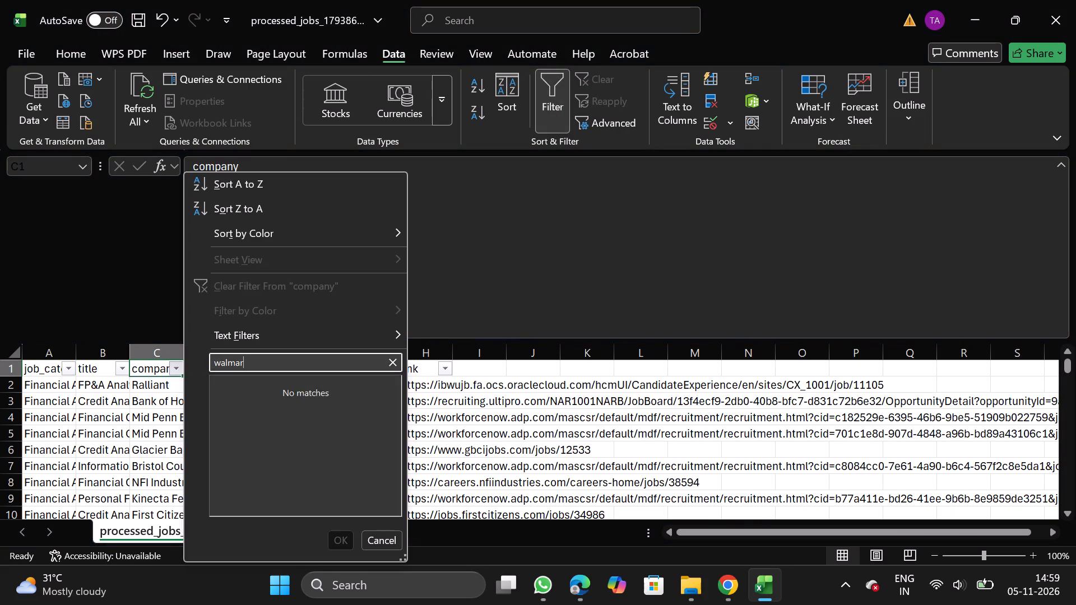
key(t)
key(BackSpace)
key(BackSpace)
key(BackSpace)
key(BackSpace)
key(BackSpace)
key(BackSpace)
key(BackSpace)
key(BackSpace)
key(BackSpace)
key(BackSpace)
key(BackSpace)
key(BackSpace)
key(BackSpace)
key(BackSpace)
key(BackSpace)
key(BackSpace)
key(BackSpace)
key(BackSpace)
key(BackSpace)
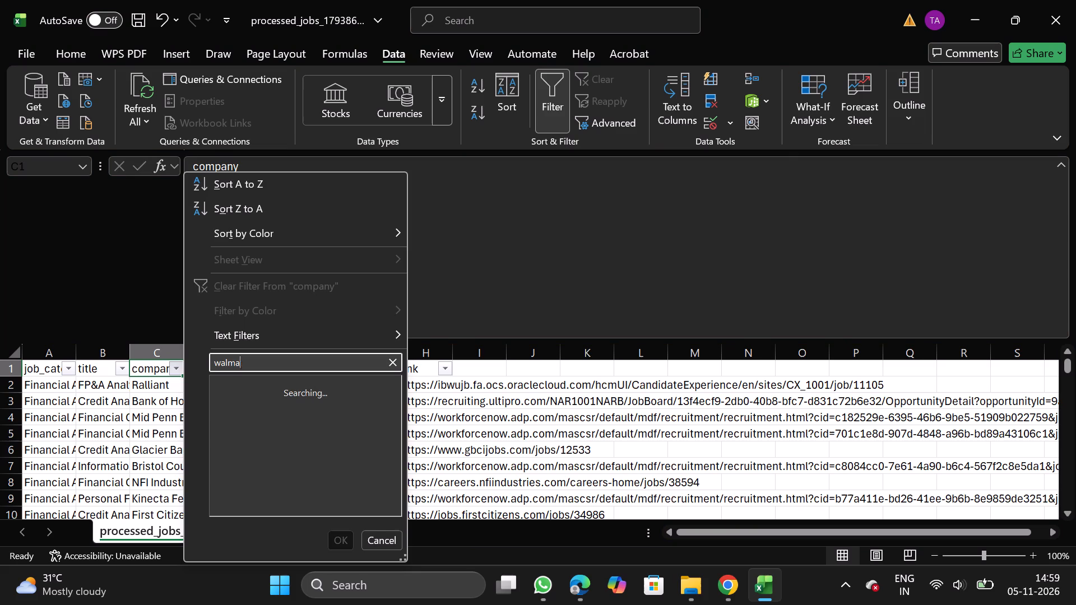
Search the company column's filter values for dried and clear the search.
text(dried)
key(BackSpace)
key(BackSpace)
key(BackSpace)
key(BackSpace)
key(BackSpace)
key(BackSpace)
key(BackSpace)
key(BackSpace)
key(BackSpace)
key(BackSpace)
key(BackSpace)
key(BackSpace)
key(BackSpace)
key(BackSpace)
key(BackSpace)
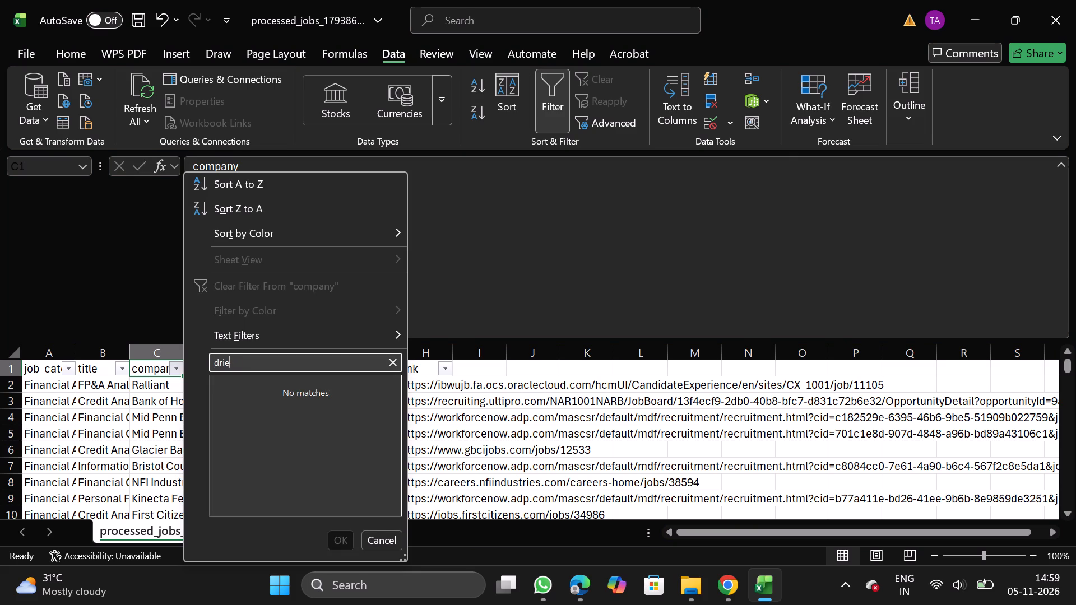
Search the company column's filter values for walmart and clear the search.
text(walmart)
key(BackSpace)
key(BackSpace)
key(BackSpace)
key(BackSpace)
key(BackSpace)
key(BackSpace)
key(BackSpace)
key(BackSpace)
key(BackSpace)
key(BackSpace)
key(BackSpace)
key(BackSpace)
key(BackSpace)
key(BackSpace)
key(BackSpace)
key(BackSpace)
key(BackSpace)
key(BackSpace)
key(BackSpace)
key(BackSpace)
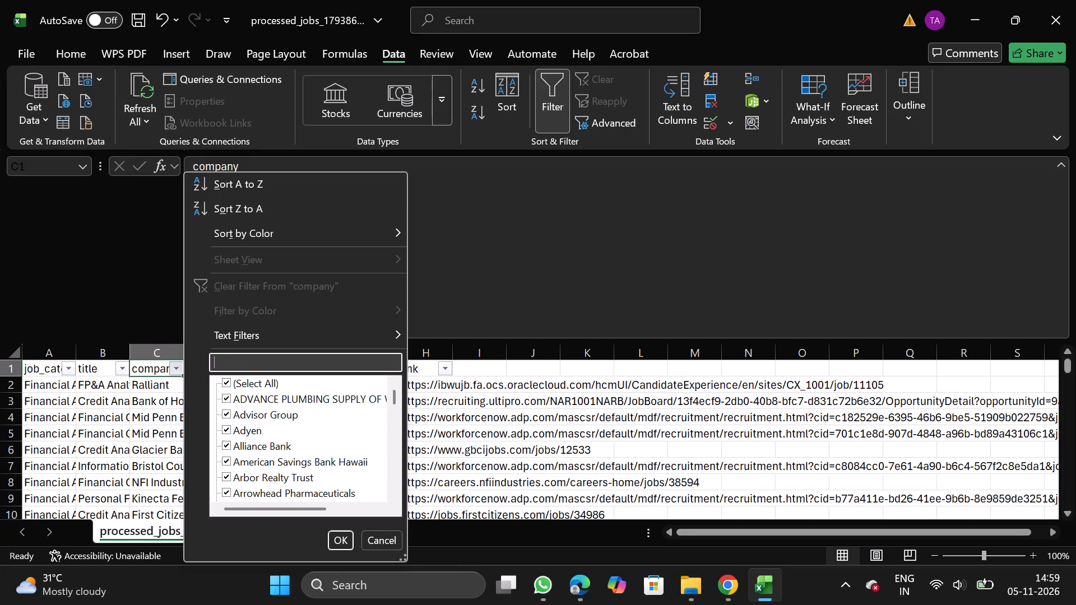
Search the company column's filter values for capital and clear the search.
text(capital)
key(BackSpace)
key(BackSpace)
key(BackSpace)
key(BackSpace)
key(BackSpace)
key(BackSpace)
key(BackSpace)
key(BackSpace)
key(BackSpace)
key(BackSpace)
key(BackSpace)
key(BackSpace)
key(BackSpace)
key(BackSpace)
key(BackSpace)
key(BackSpace)
key(BackSpace)
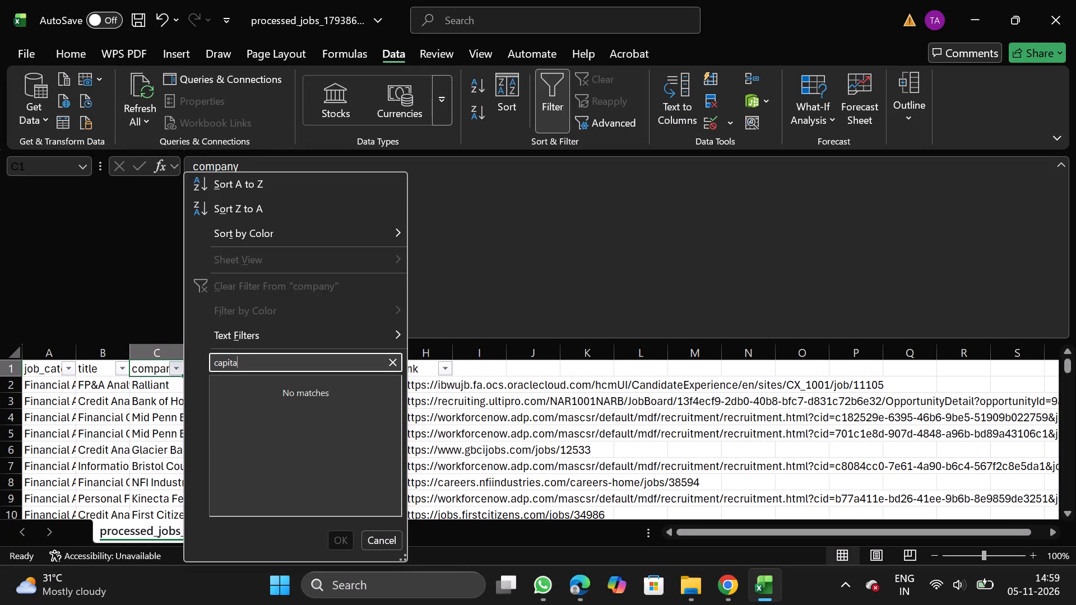
Search the company column's filter values for under and clear the search.
text(under)
key(BackSpace)
key(BackSpace)
key(BackSpace)
key(BackSpace)
key(BackSpace)
key(BackSpace)
key(BackSpace)
key(BackSpace)
key(BackSpace)
key(BackSpace)
key(BackSpace)
key(BackSpace)
key(BackSpace)
key(BackSpace)
Search the company column's filter values for hunt and clear the search.
text(hunt)
key(BackSpace)
key(BackSpace)
key(BackSpace)
key(BackSpace)
key(BackSpace)
key(BackSpace)
key(BackSpace)
key(BackSpace)
key(BackSpace)
key(BackSpace)
key(BackSpace)
key(BackSpace)
key(BackSpace)
key(BackSpace)
key(BackSpace)
key(BackSpace)
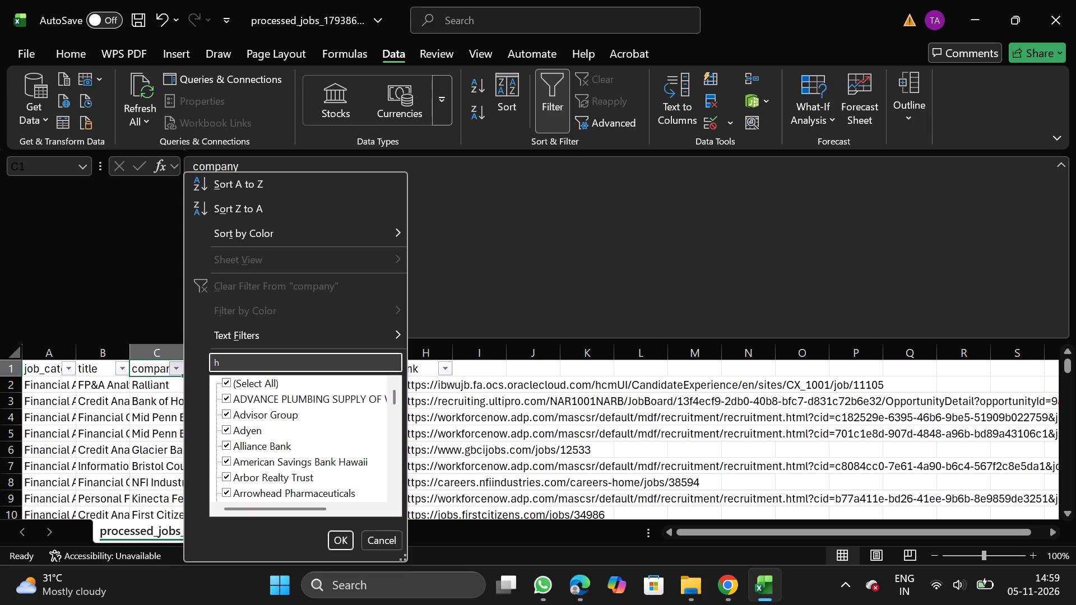
Search the company column's filter values for skim and clear the search.
text(skim)
key(BackSpace)
key(BackSpace)
key(BackSpace)
key(BackSpace)
key(BackSpace)
key(BackSpace)
key(BackSpace)
key(BackSpace)
key(BackSpace)
key(BackSpace)
key(BackSpace)
key(BackSpace)
key(BackSpace)
key(BackSpace)
key(BackSpace)
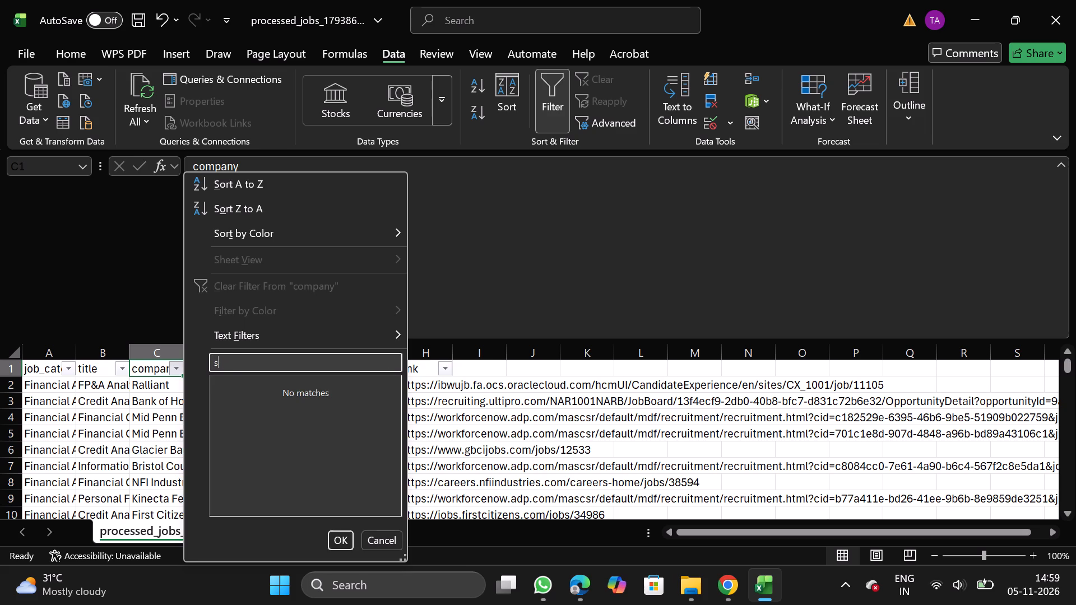
Search the company column's filter values for ap and clear the search.
text(ap)
key(BackSpace)
key(BackSpace)
key(BackSpace)
key(BackSpace)
key(BackSpace)
key(BackSpace)
key(BackSpace)
key(BackSpace)
key(BackSpace)
key(BackSpace)
key(BackSpace)
key(BackSpace)
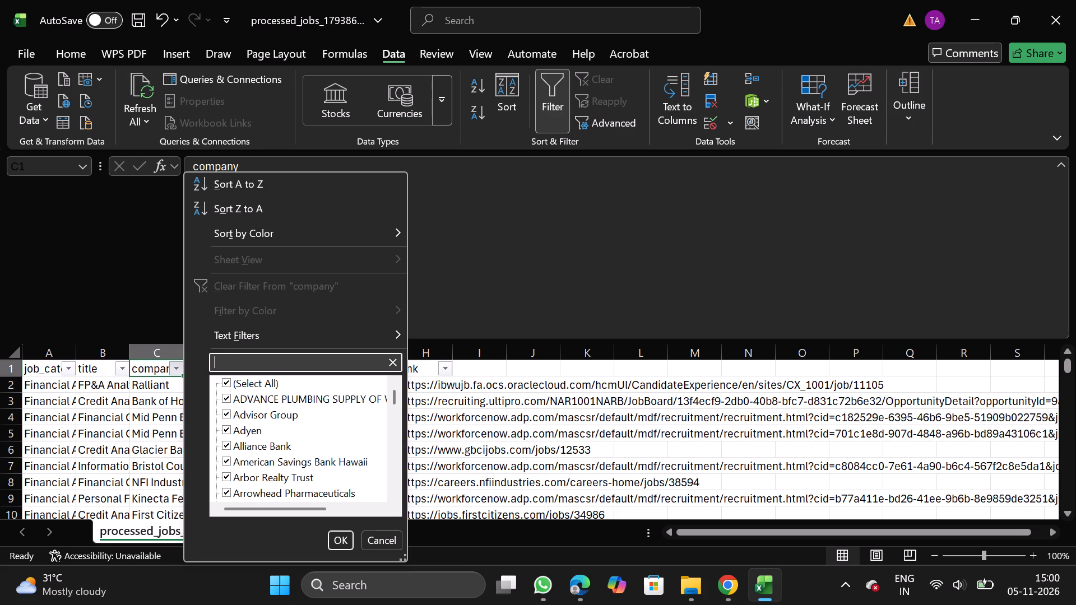
Search the company column's filter values for in landem and close the filter without applying it.
text(in landem)
click(377, 530)
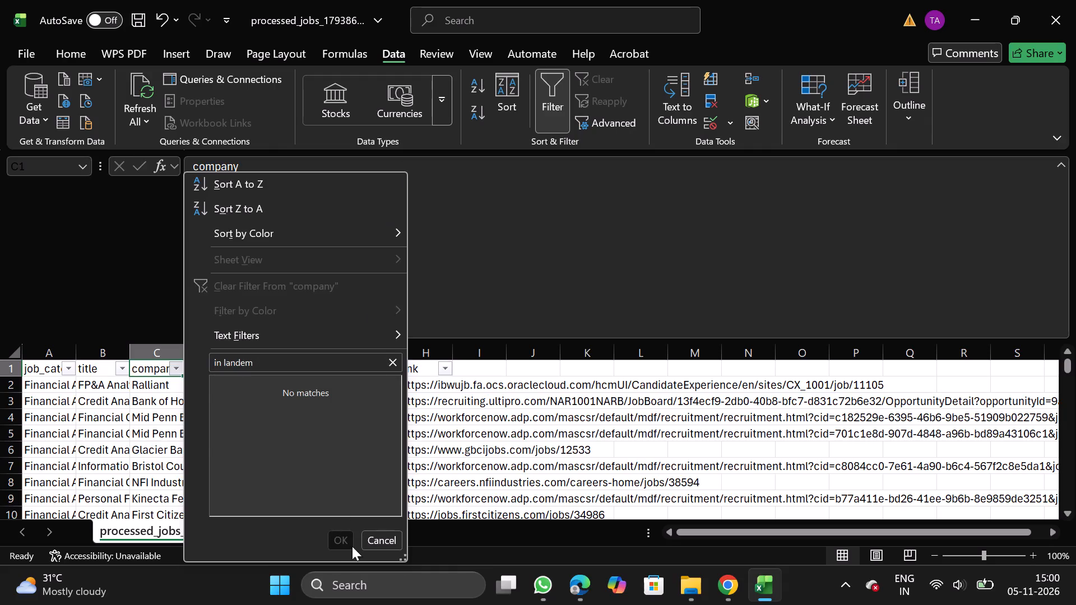
click(370, 534)
Turn off filtering for the sheet's header row.
click(554, 100)
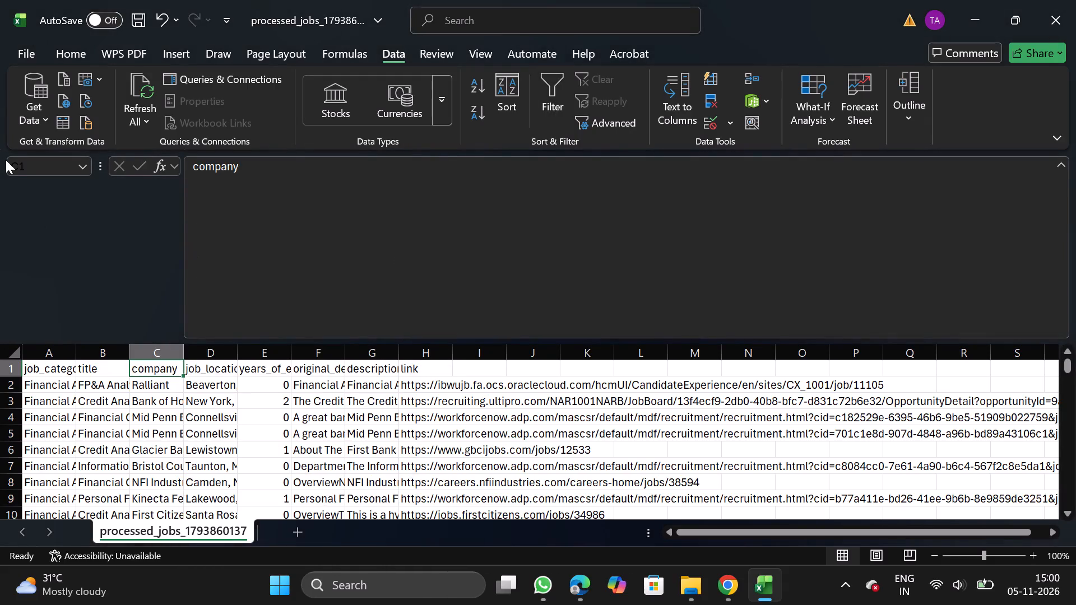
Save a copy of the cleaned CSV as Financial_11_05 in the Daily Scraping jobs folder under Documents.
click(26, 52)
double_click(63, 274)
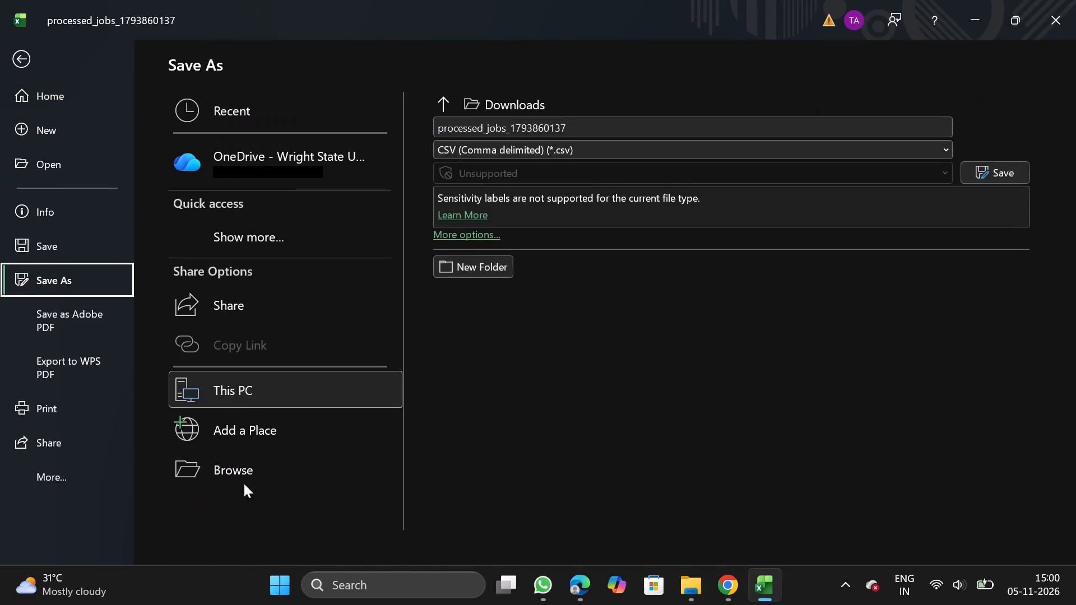
triple_click(271, 461)
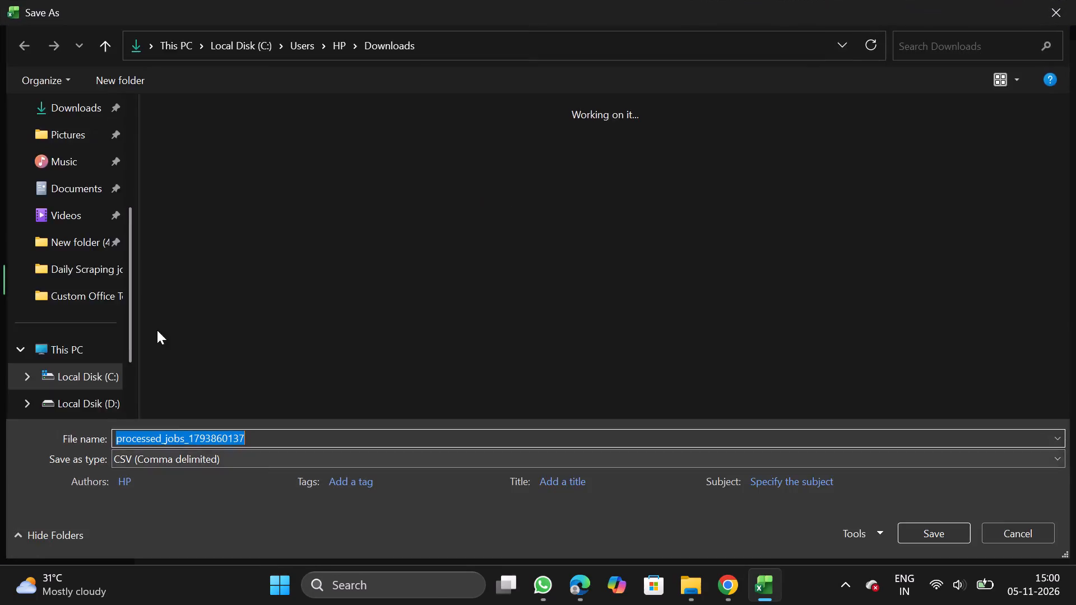
double_click(89, 186)
double_click(215, 190)
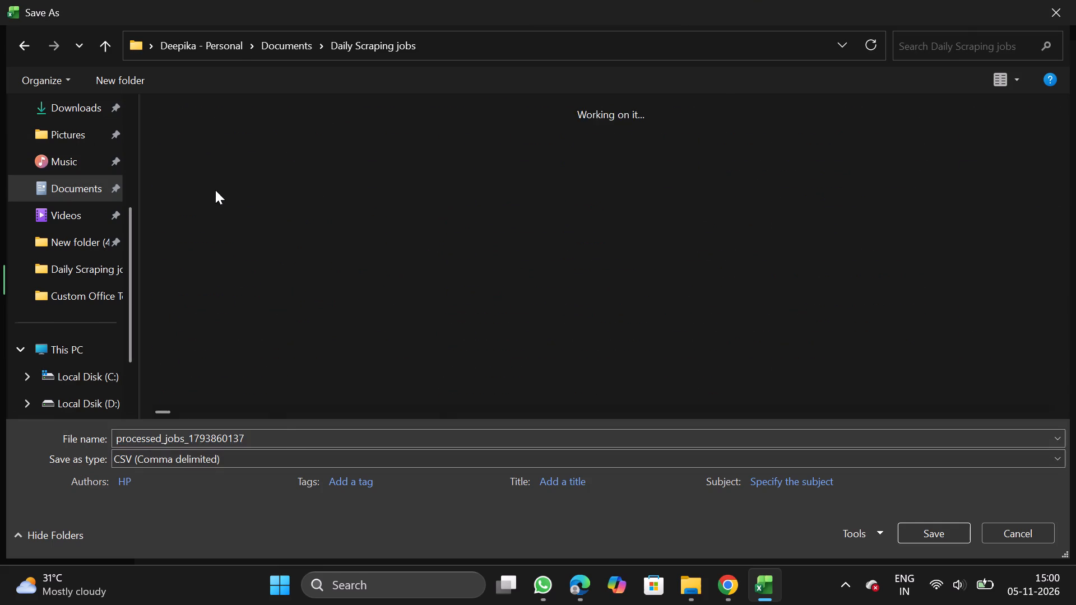
click(291, 431)
key(BackSpace)
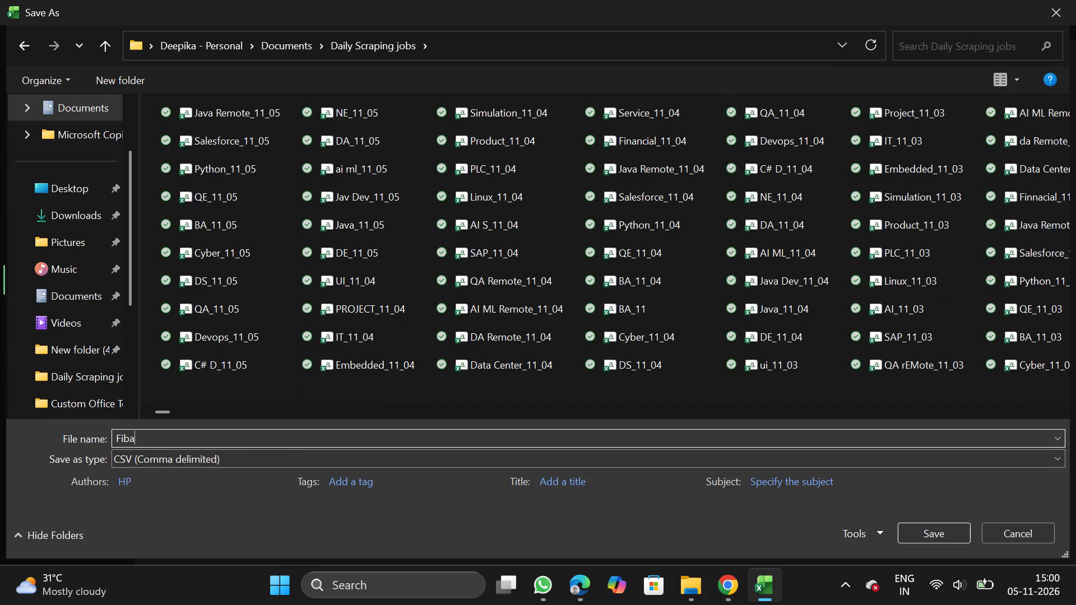
key(BackSpace)
key(BackSpace)
text(nancial_11_0)
key(5)
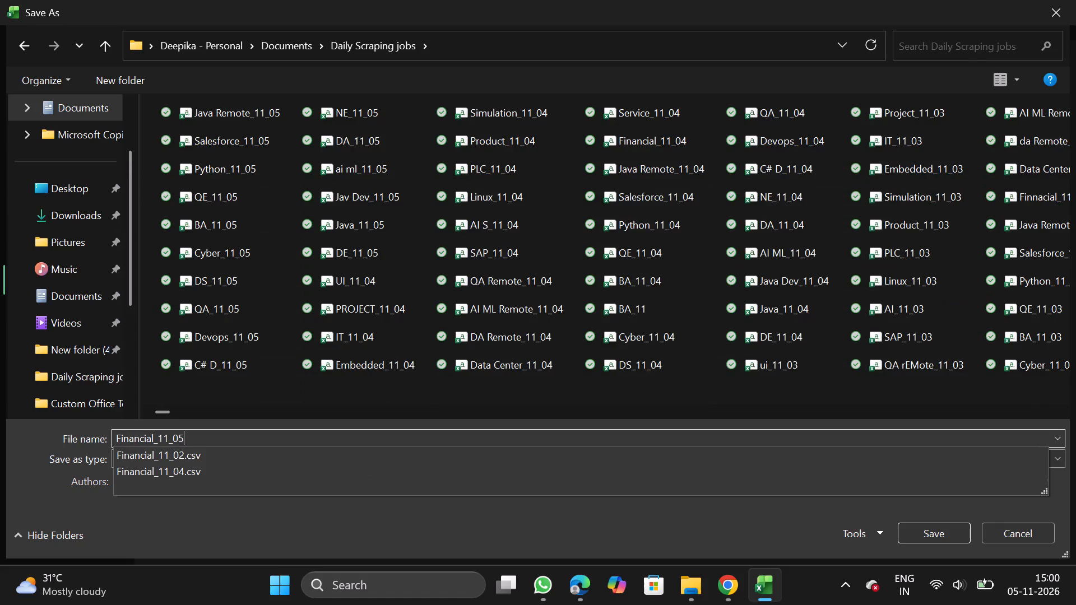
click(925, 538)
Switch to NextGenApply in Chrome, choose Financial_11_05.csv for the bulk job upload, and upload it.
click(723, 602)
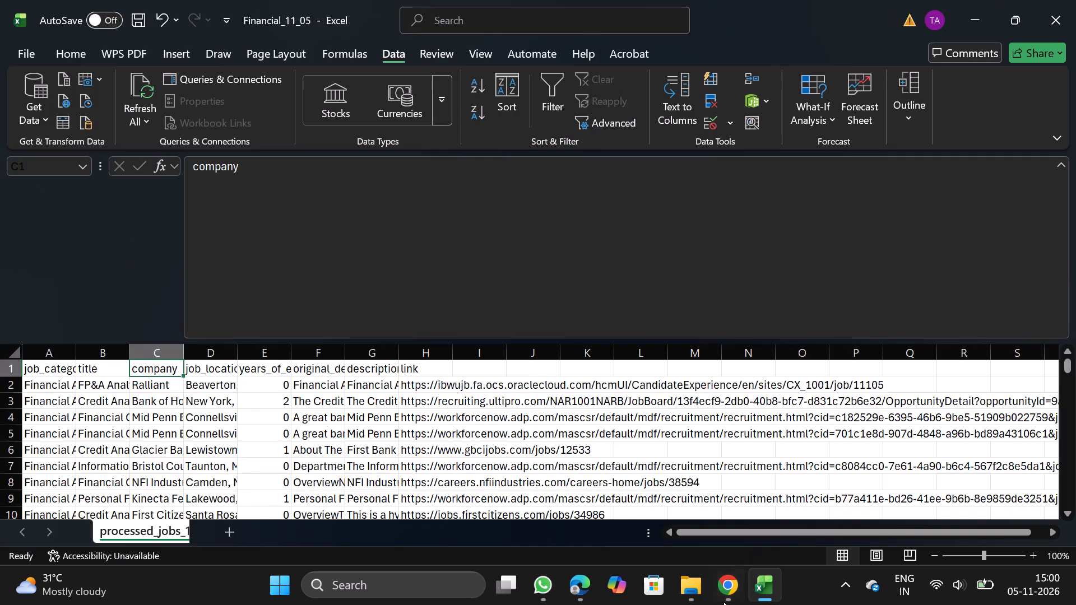
scroll(531, 464, down, 1)
click(451, 445)
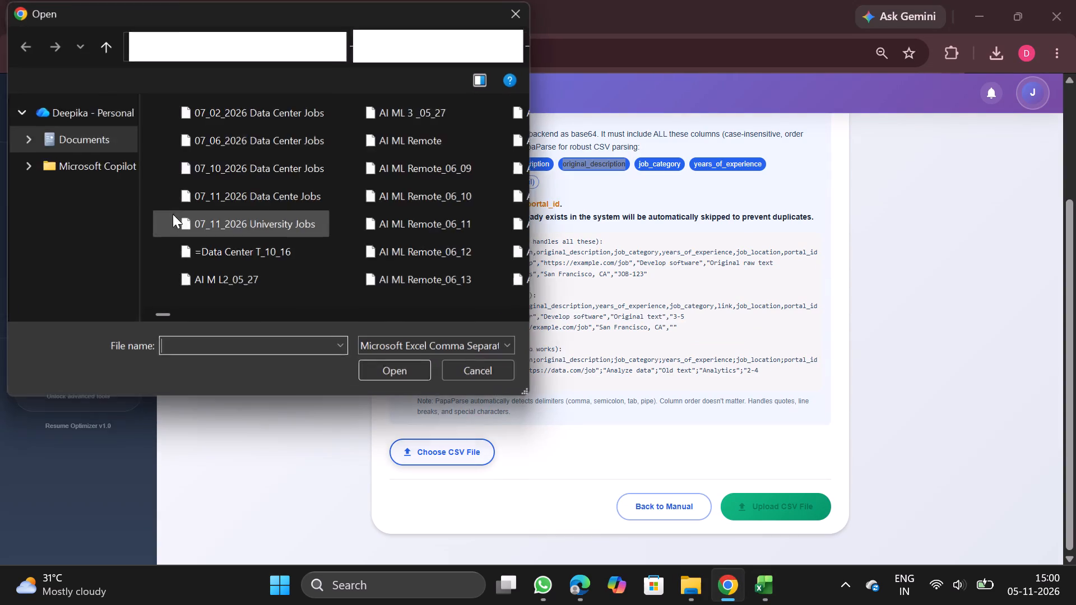
click(227, 115)
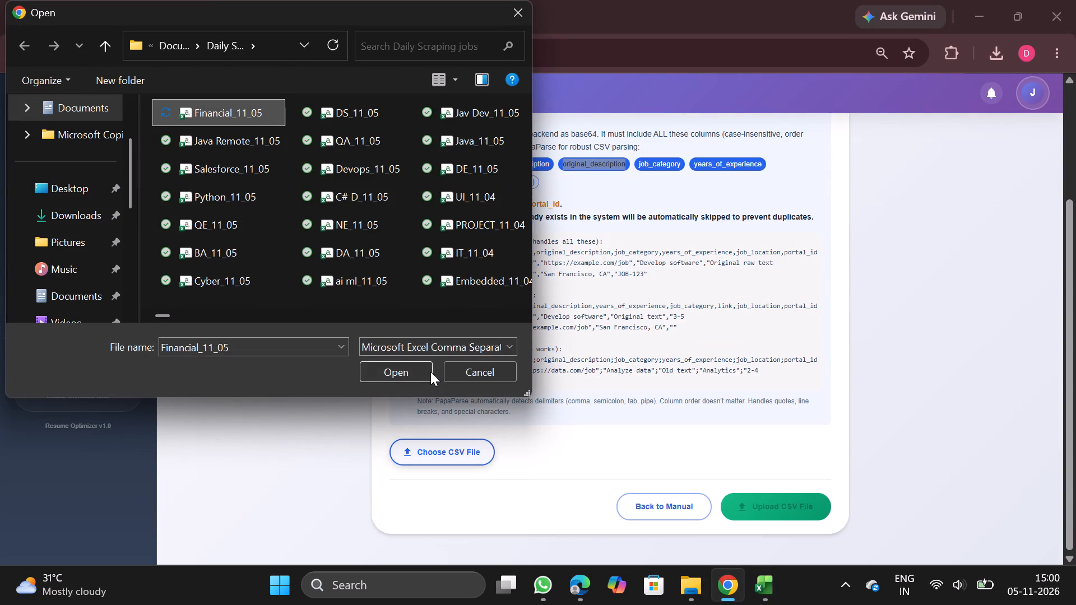
click(420, 371)
scroll(611, 446, down, 1)
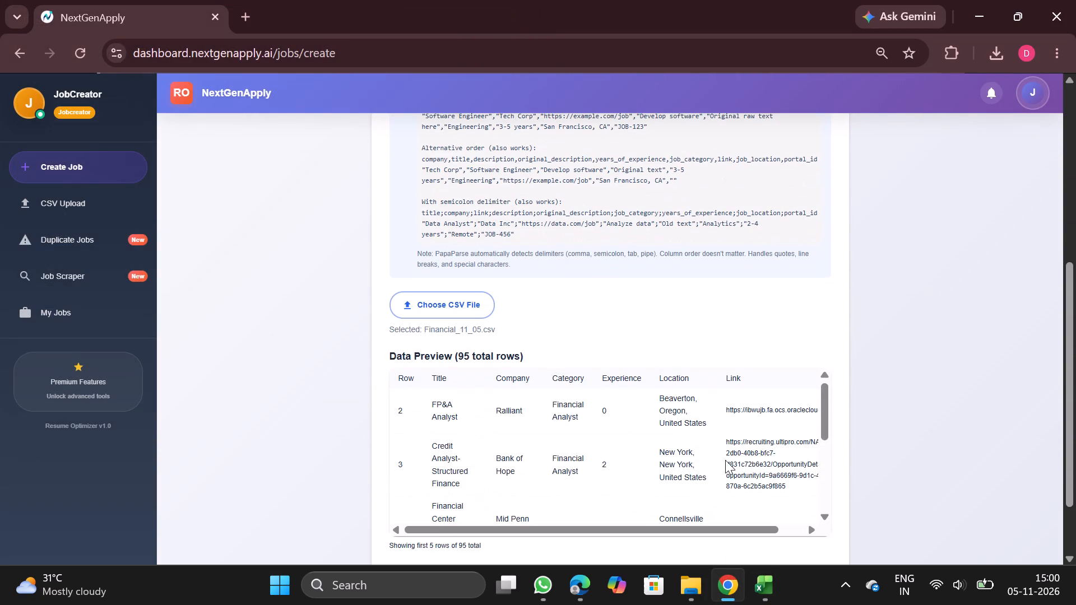
scroll(725, 460, down, 2)
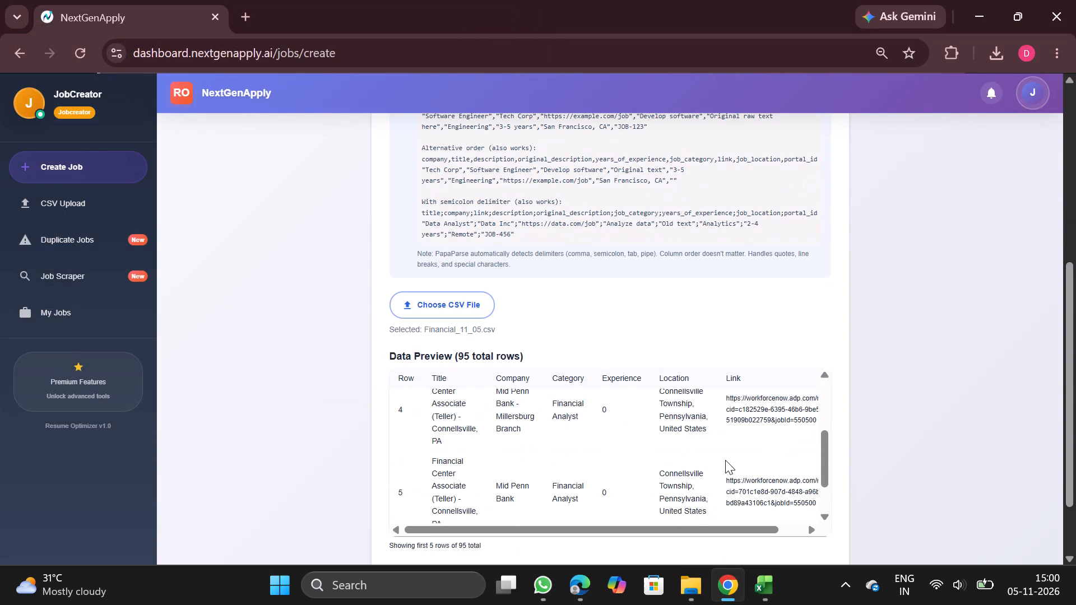
scroll(725, 460, down, 3)
click(775, 513)
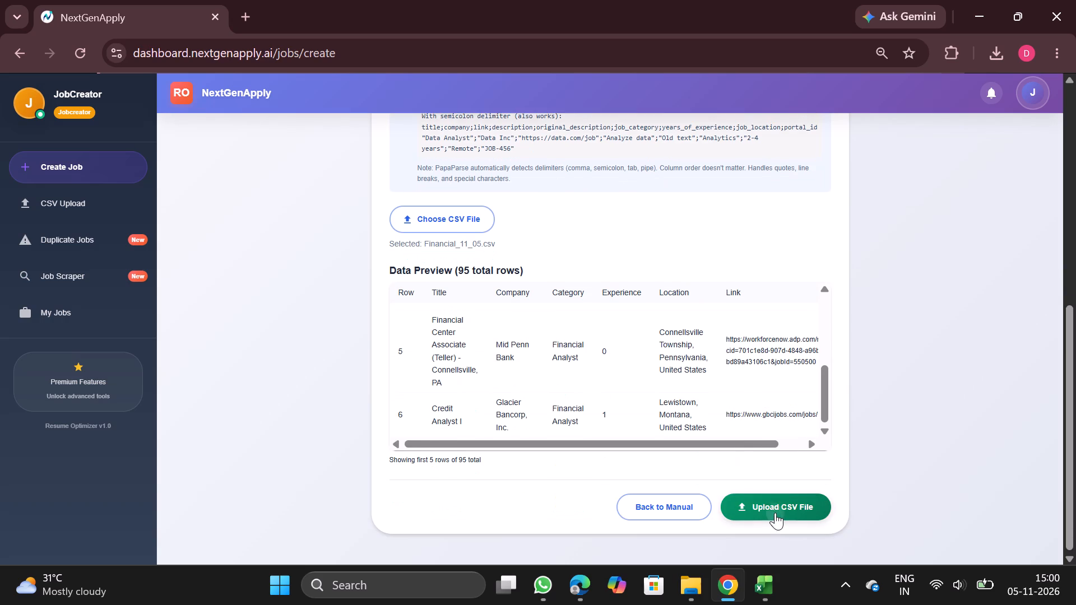
Close the Financial_11_05 workbook in Excel.
click(838, 449)
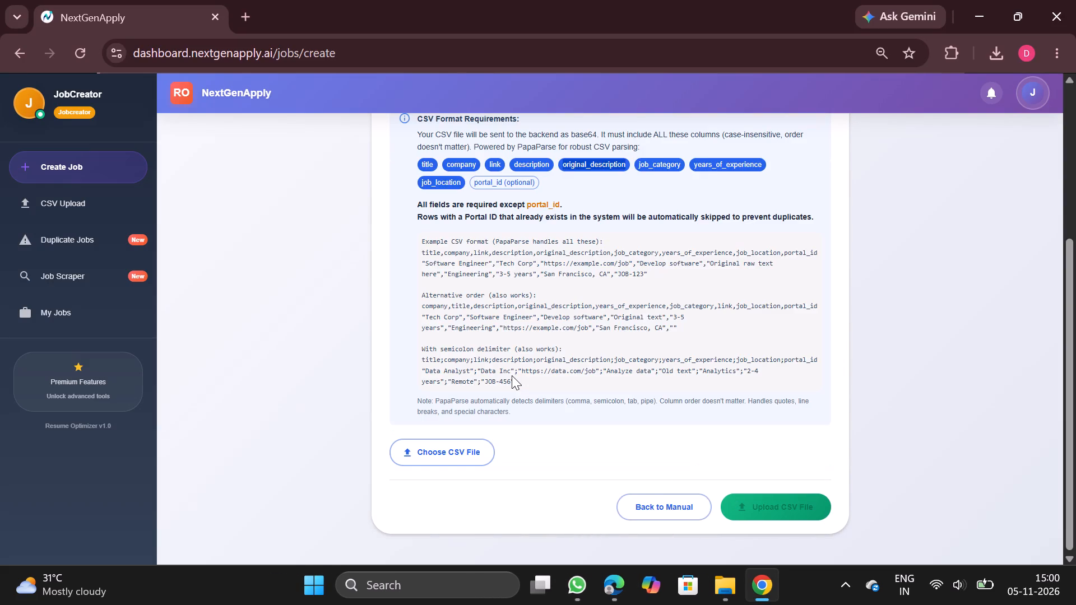
scroll(512, 375, up, 4)
click(86, 203)
scroll(435, 324, up, 4)
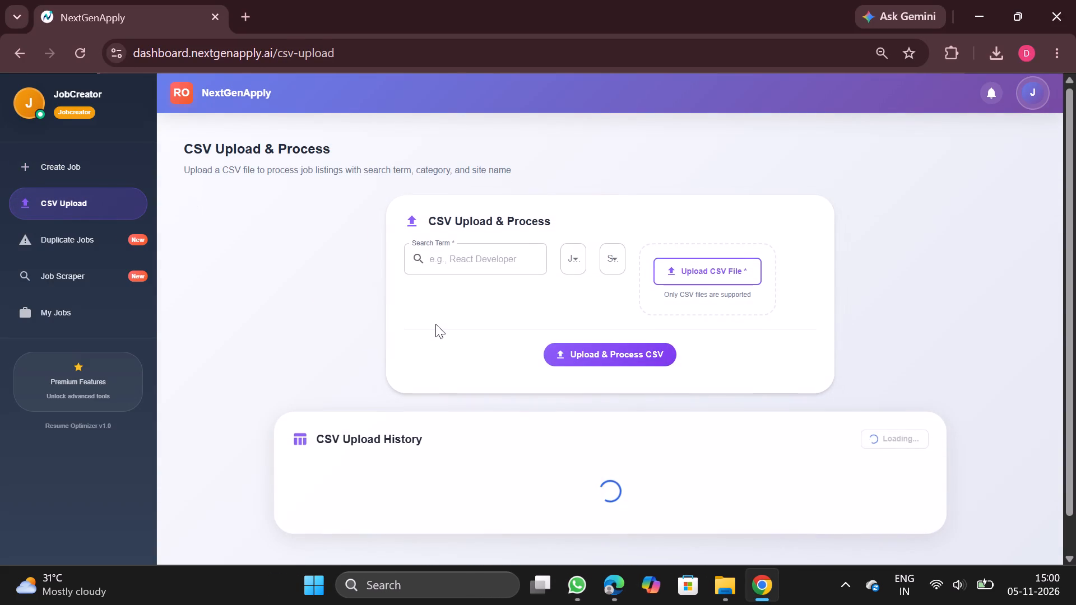
scroll(631, 399, down, 3)
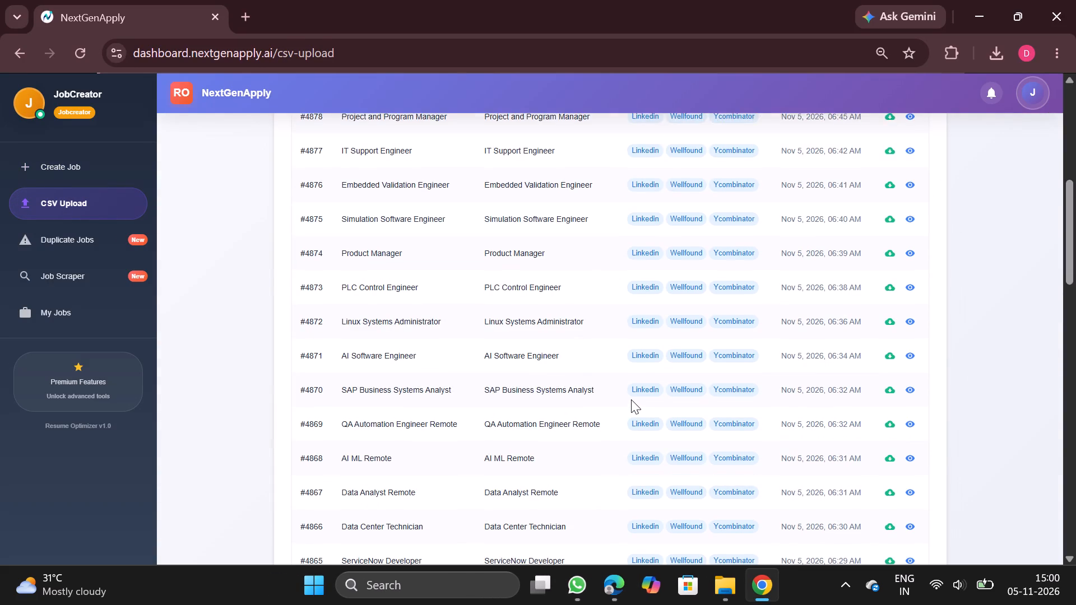
scroll(631, 399, down, 1)
click(887, 480)
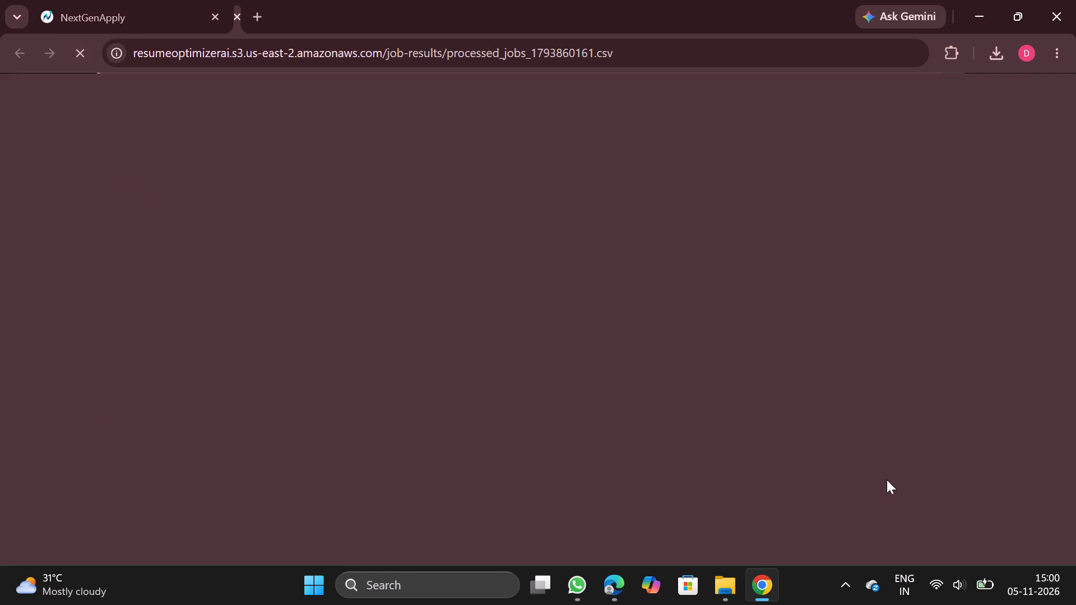
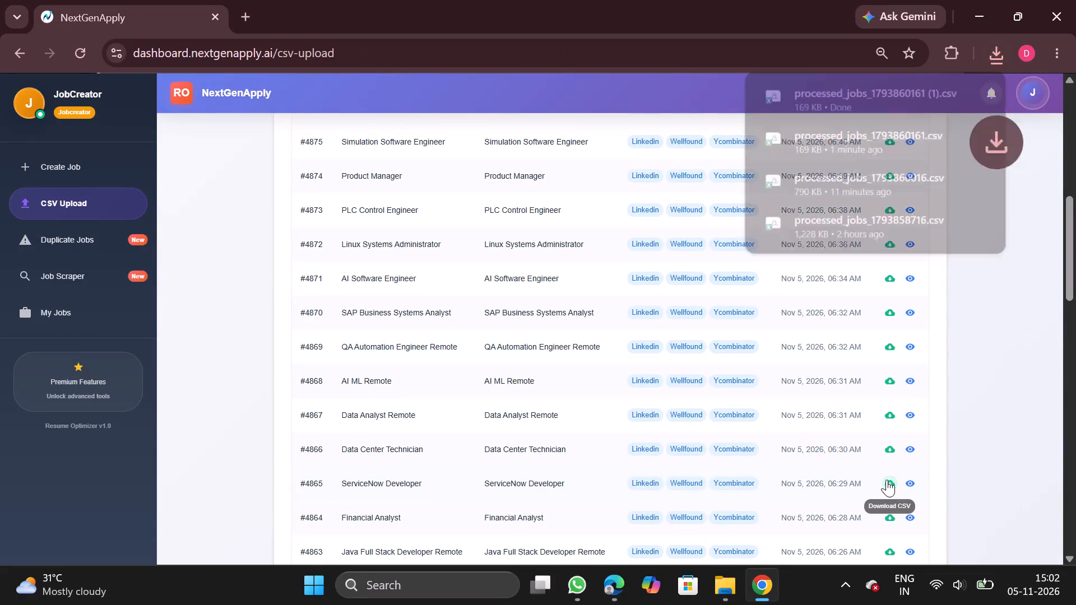
click(856, 103)
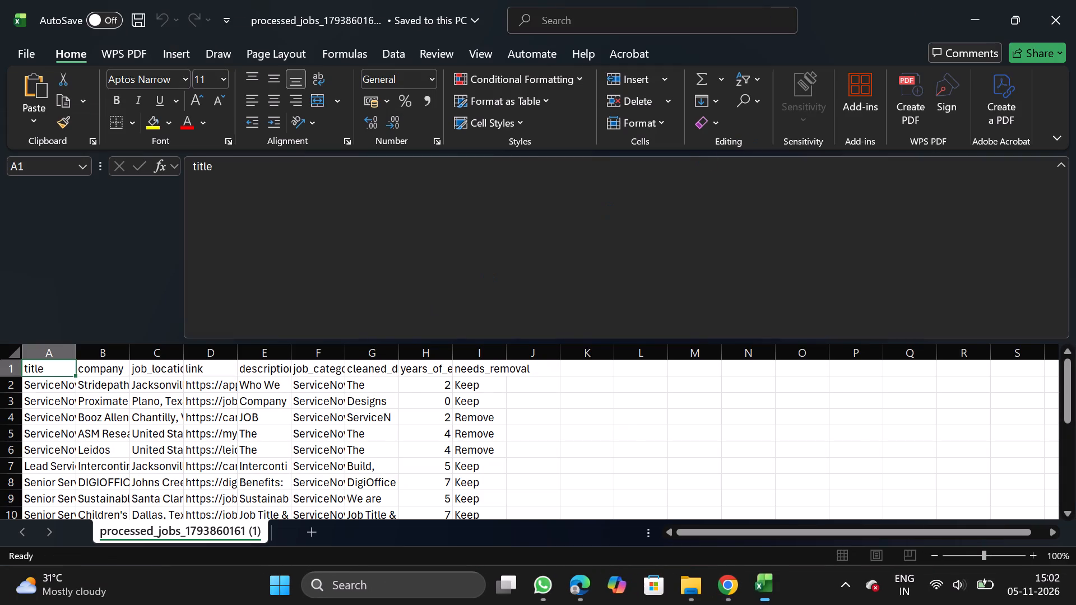
Remove duplicate rows from the whole table, comparing only the company column and treating the first row as headers.
click(342, 387)
key(ctrl+a)
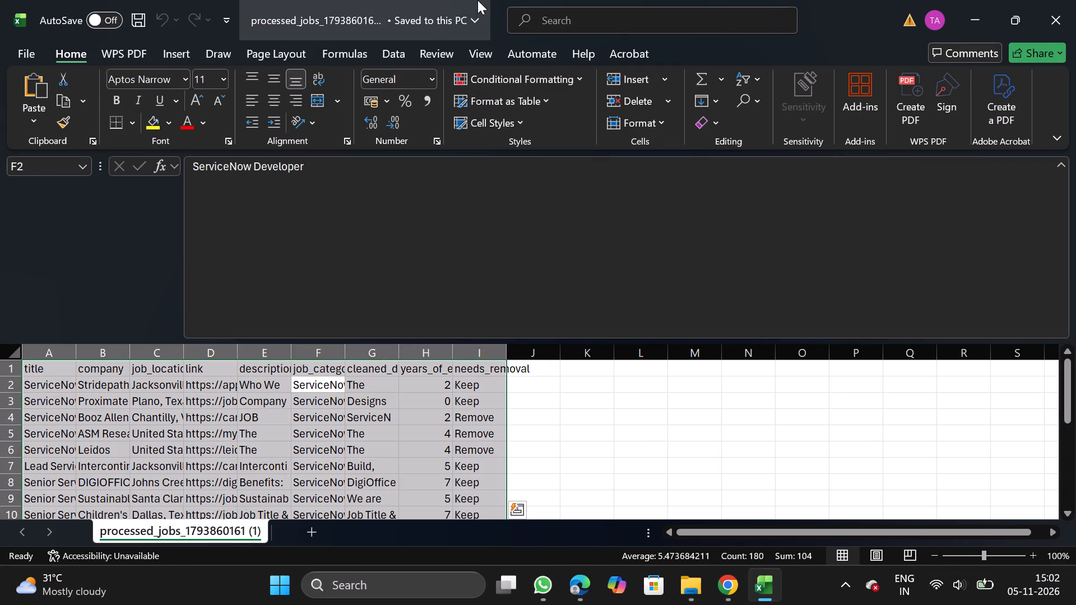
click(392, 55)
click(704, 98)
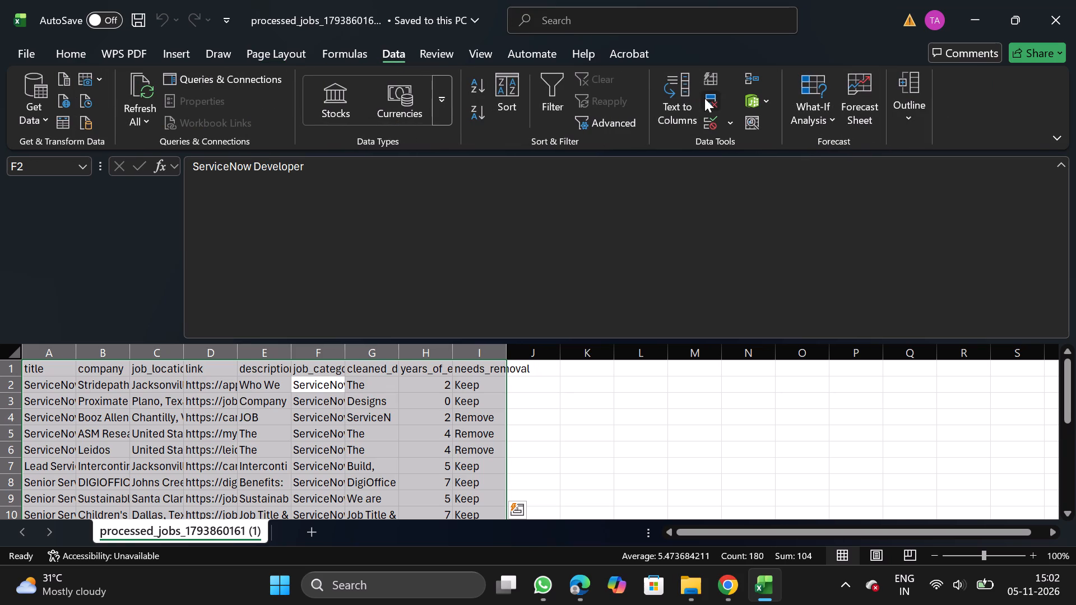
click(209, 263)
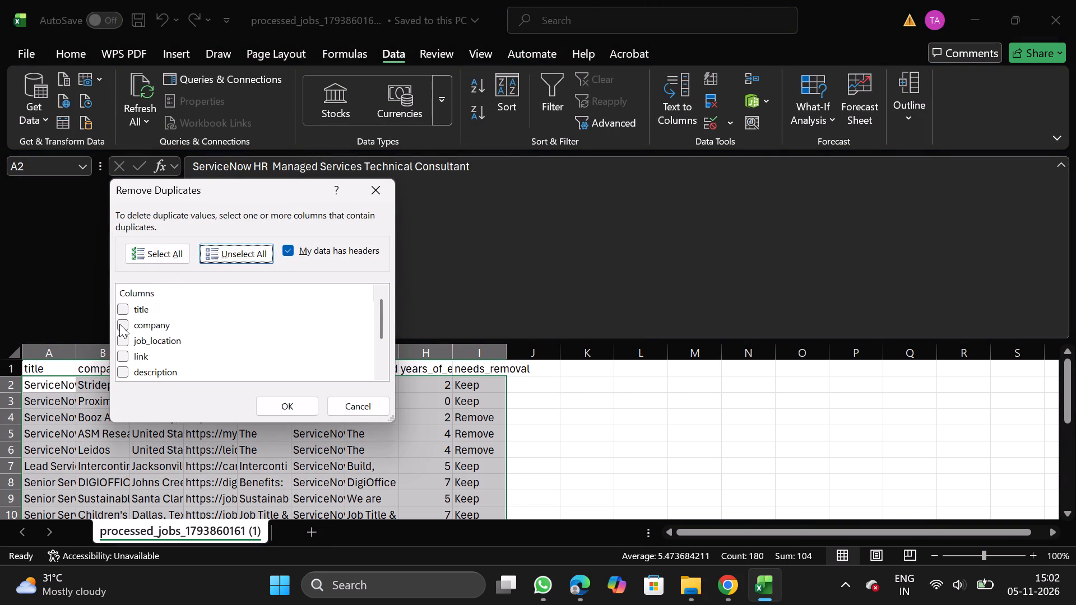
click(119, 324)
click(287, 403)
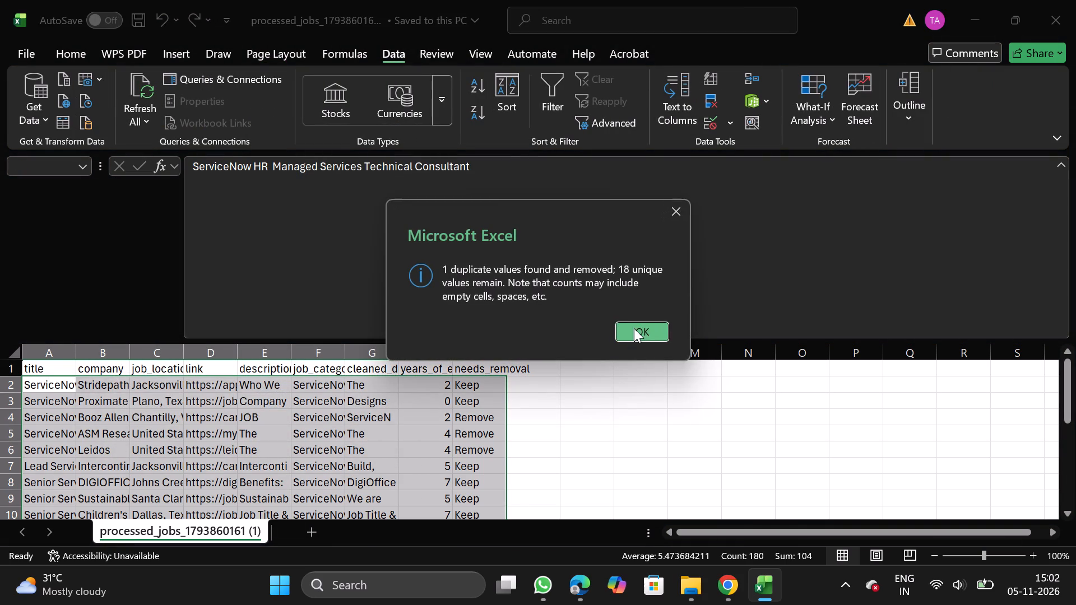
click(634, 328)
Filter needs_removal to Remove, delete all the filtered data rows, and turn the filter off.
click(477, 369)
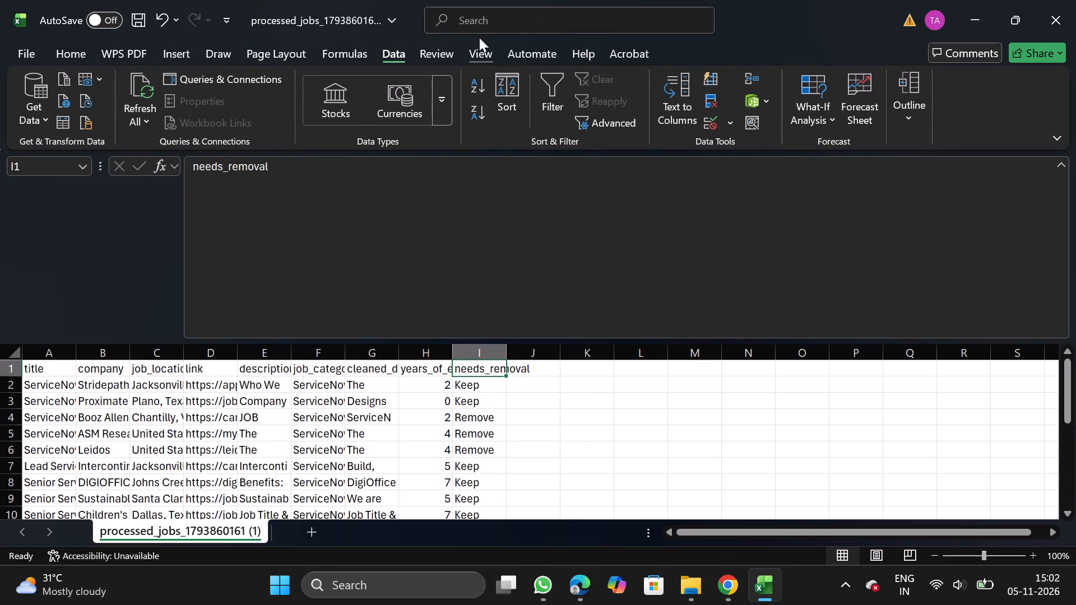
click(536, 97)
click(500, 370)
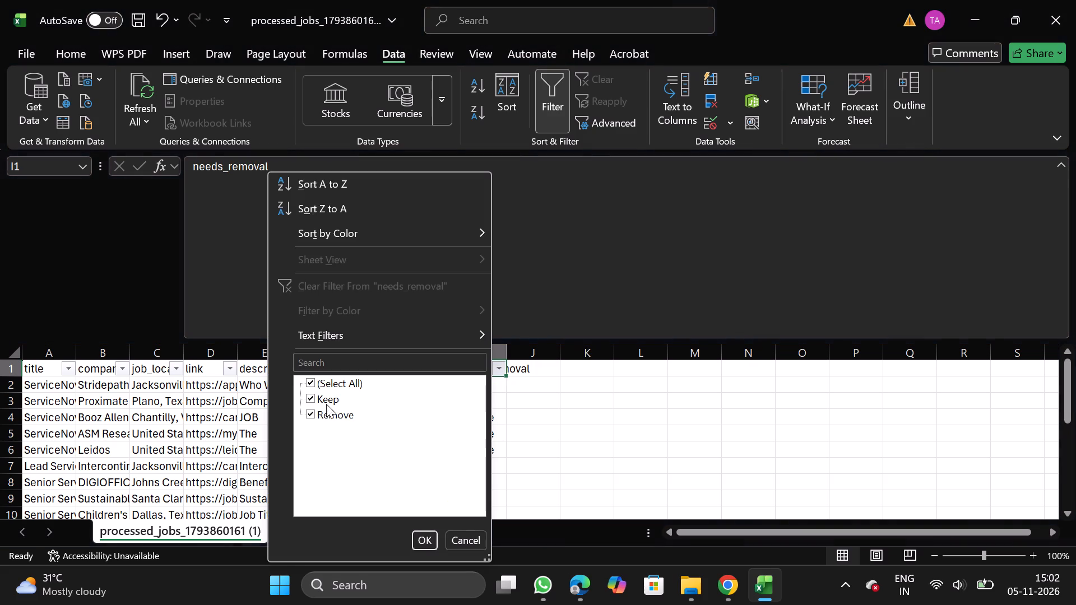
click(327, 402)
click(424, 542)
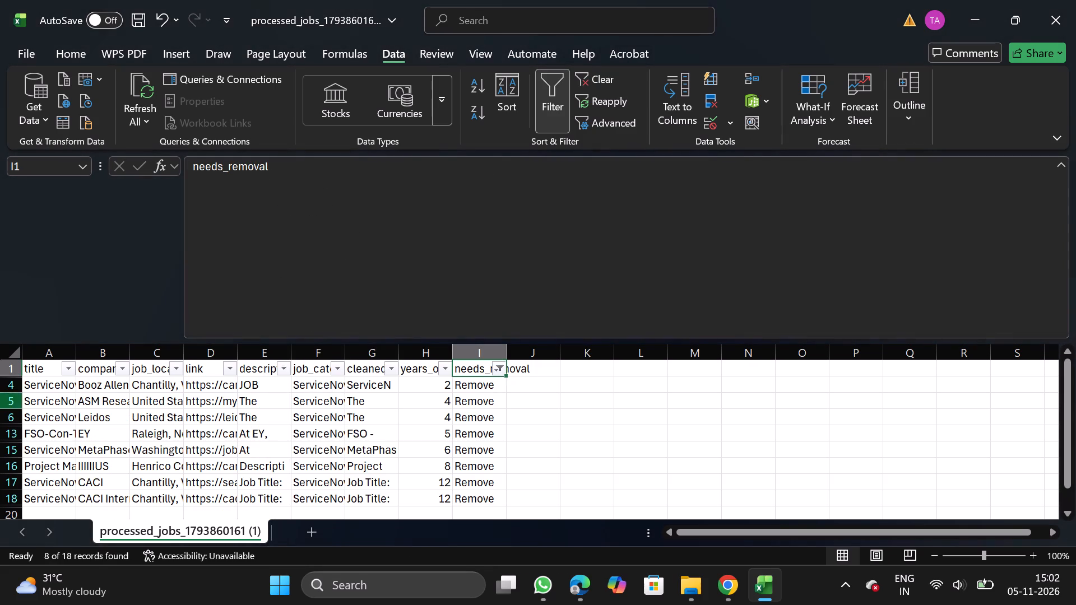
click(5, 385)
key(ctrl+shift+Down)
right_click(75, 422)
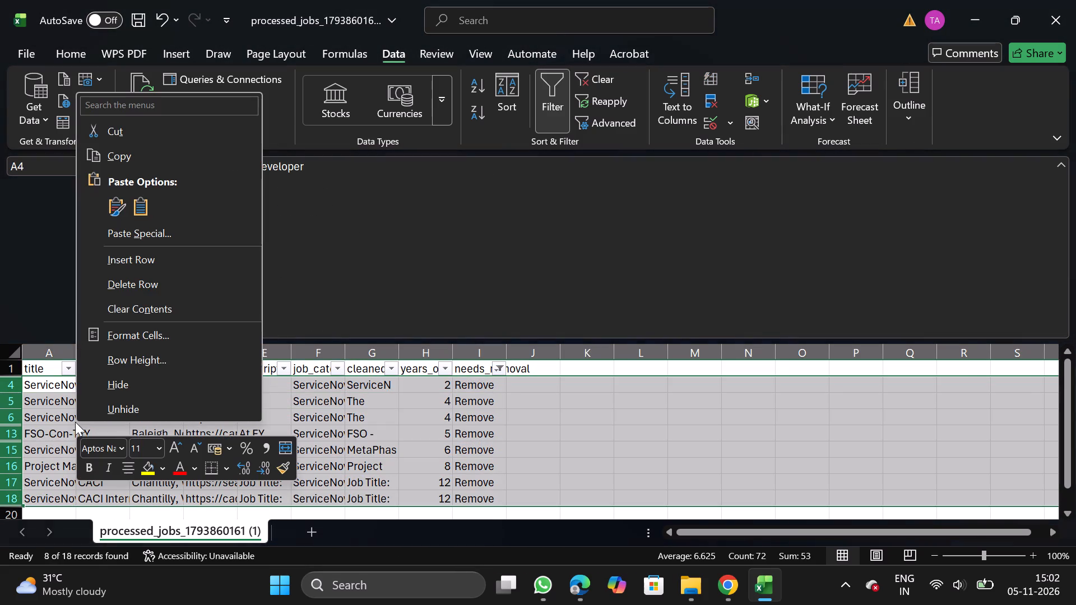
click(156, 281)
click(550, 97)
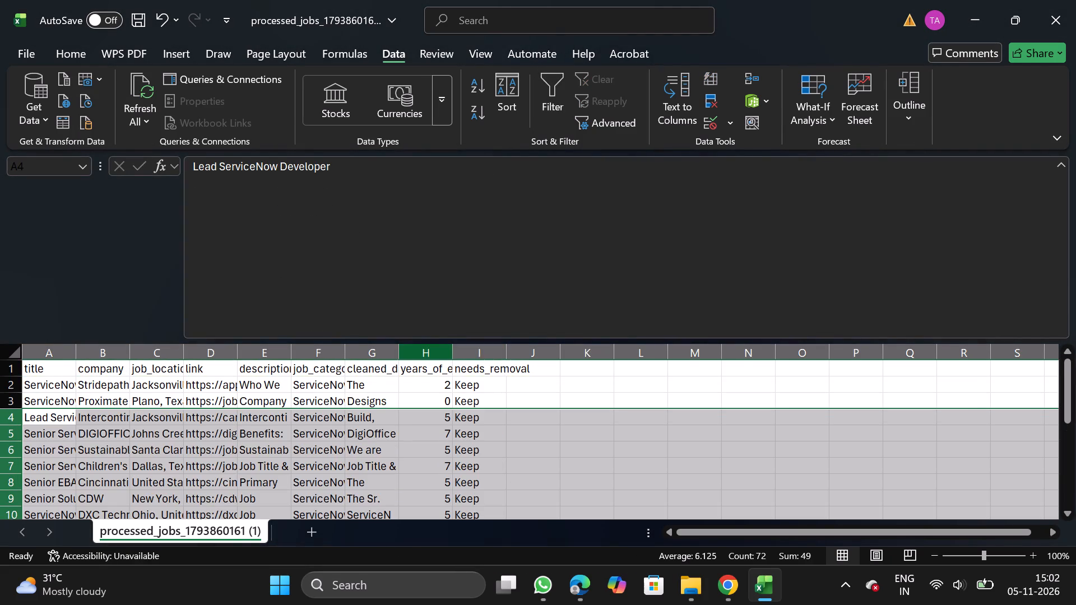
Filter years_of_experience to 10 and blanks, delete the filtered data row, and turn the filter off.
click(420, 357)
click(560, 96)
click(447, 365)
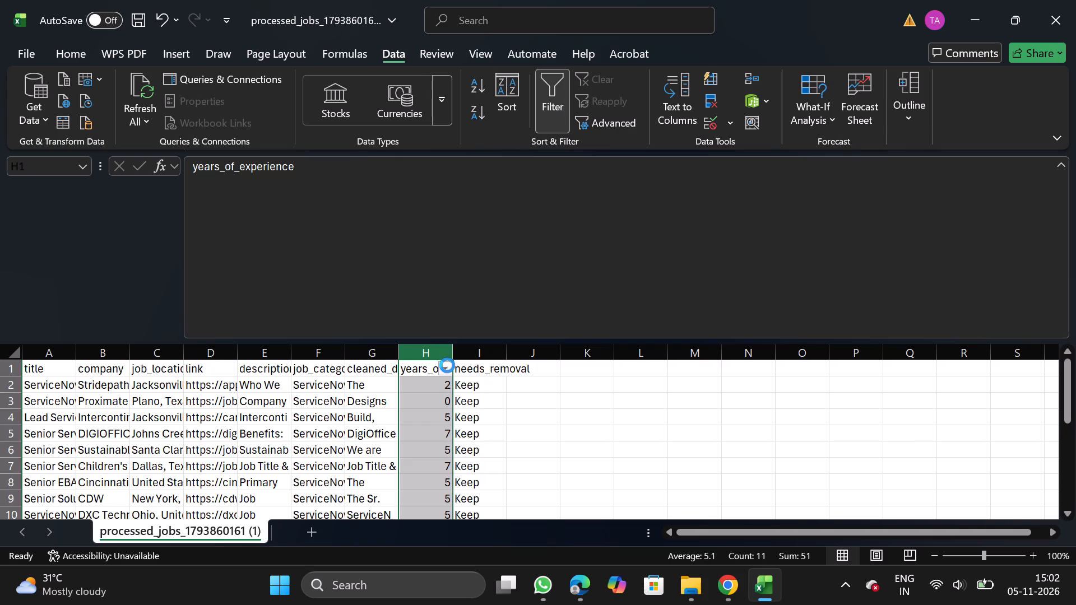
click(297, 391)
click(290, 385)
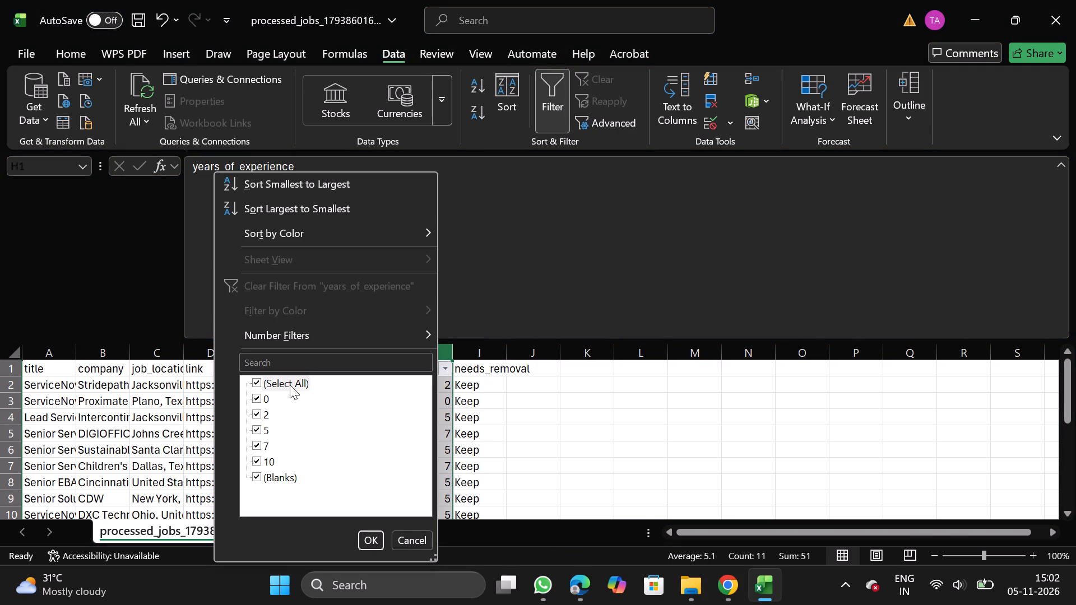
click(259, 467)
click(276, 478)
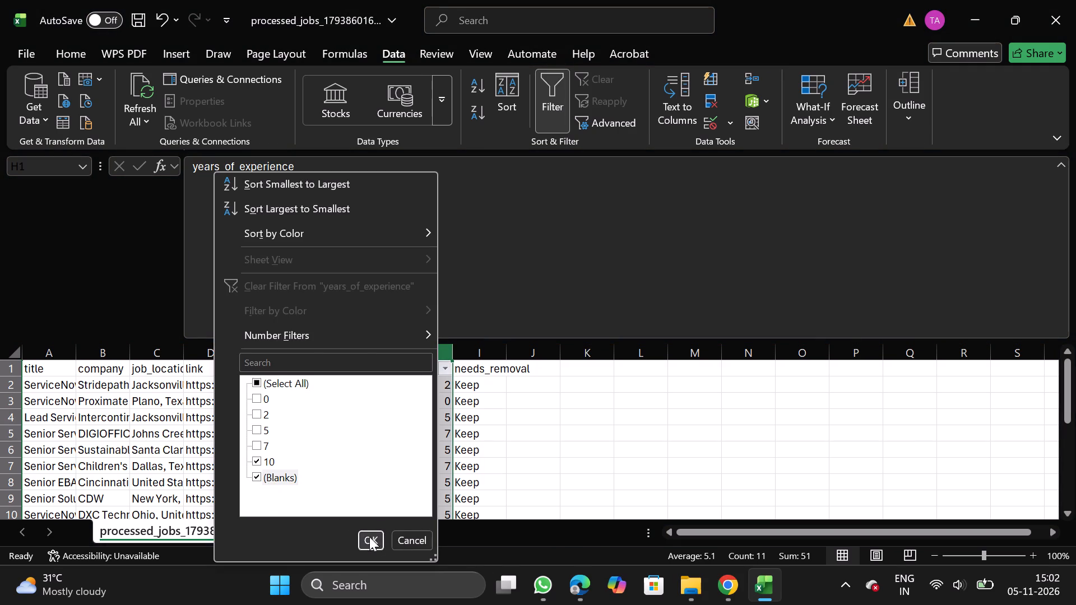
click(375, 539)
click(2, 388)
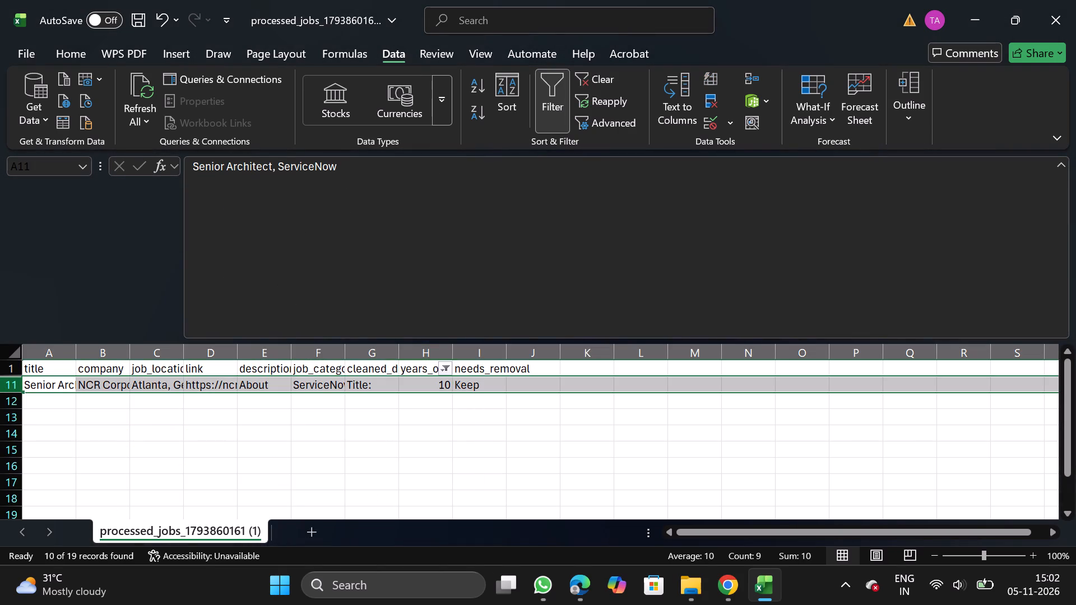
right_click(25, 391)
right_click(34, 385)
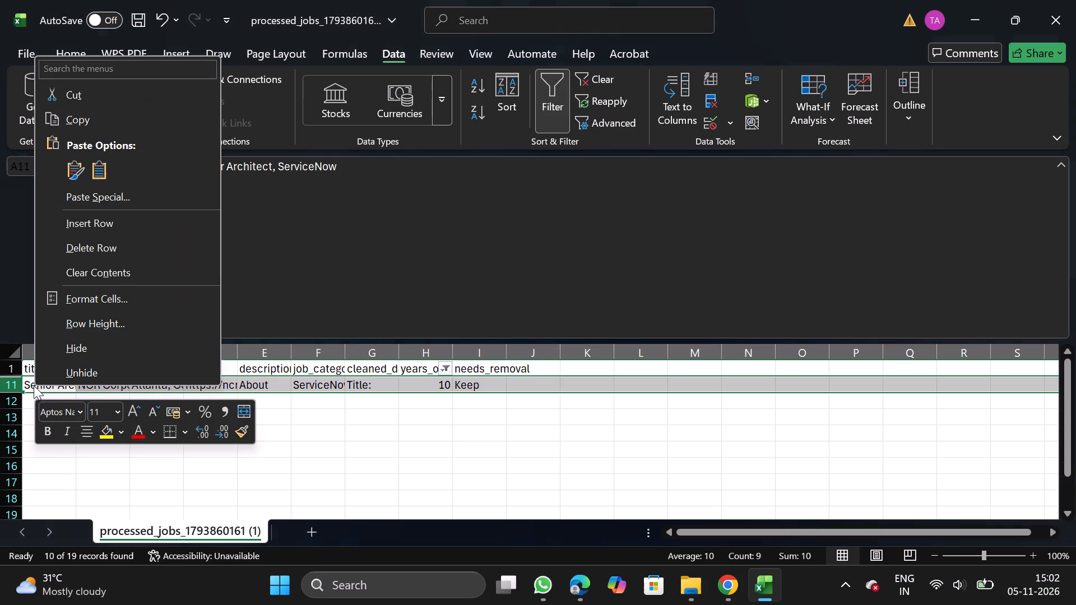
click(115, 250)
click(556, 115)
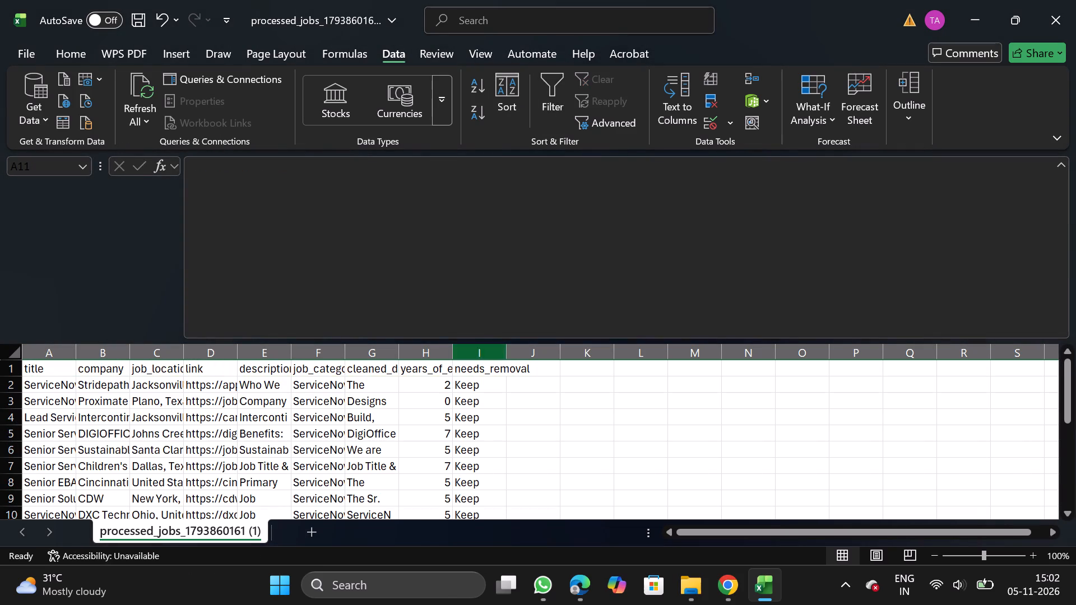
Delete the needs_removal column.
click(483, 358)
right_click(483, 420)
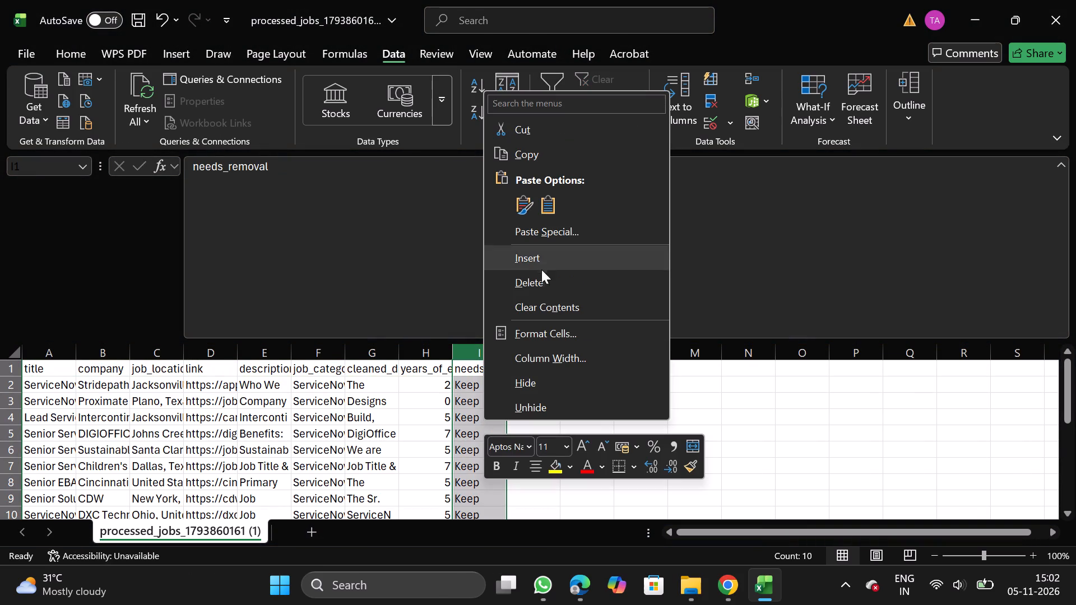
click(542, 289)
Move the job_category column to the front of the table, before title.
click(317, 355)
key(ctrl+x)
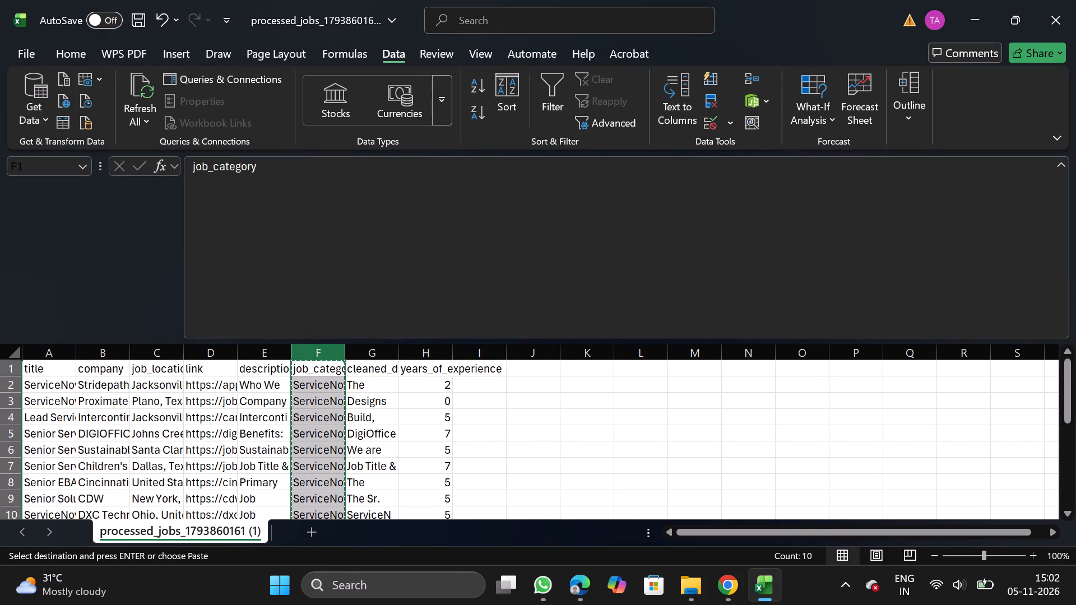
click(57, 354)
right_click(65, 477)
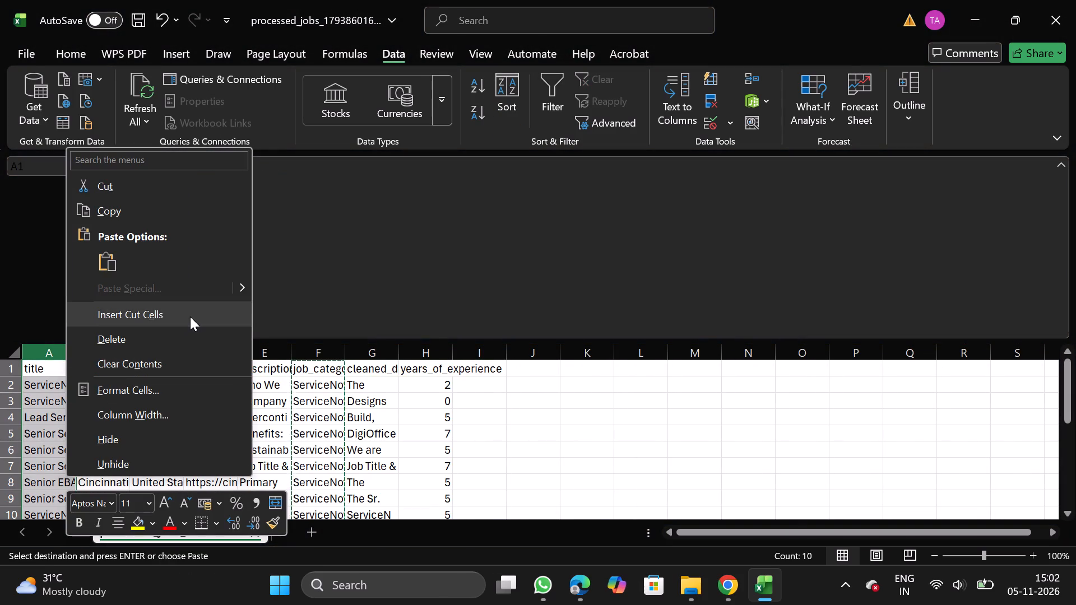
click(190, 317)
Turn off text wrapping for the description column and the cleaned description column beside it.
click(323, 350)
key(shift+Right)
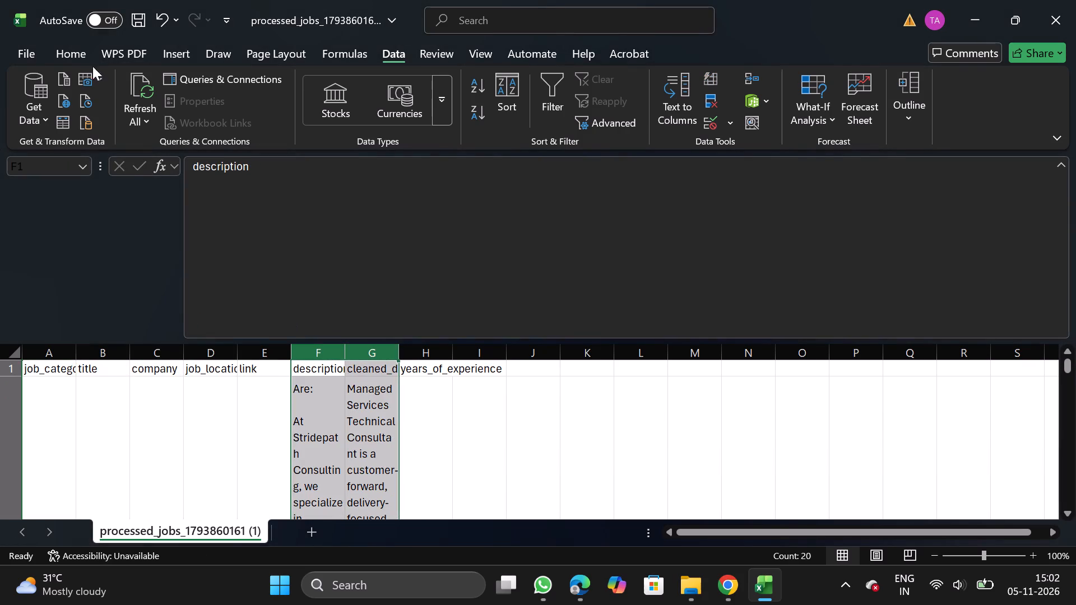
click(64, 48)
click(346, 142)
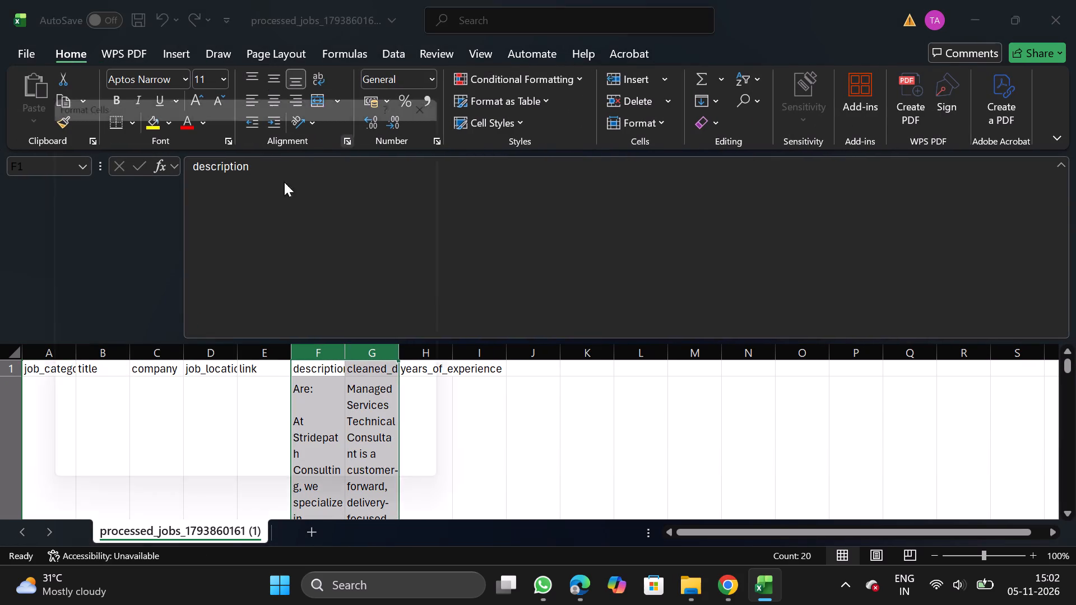
double_click(99, 273)
click(345, 485)
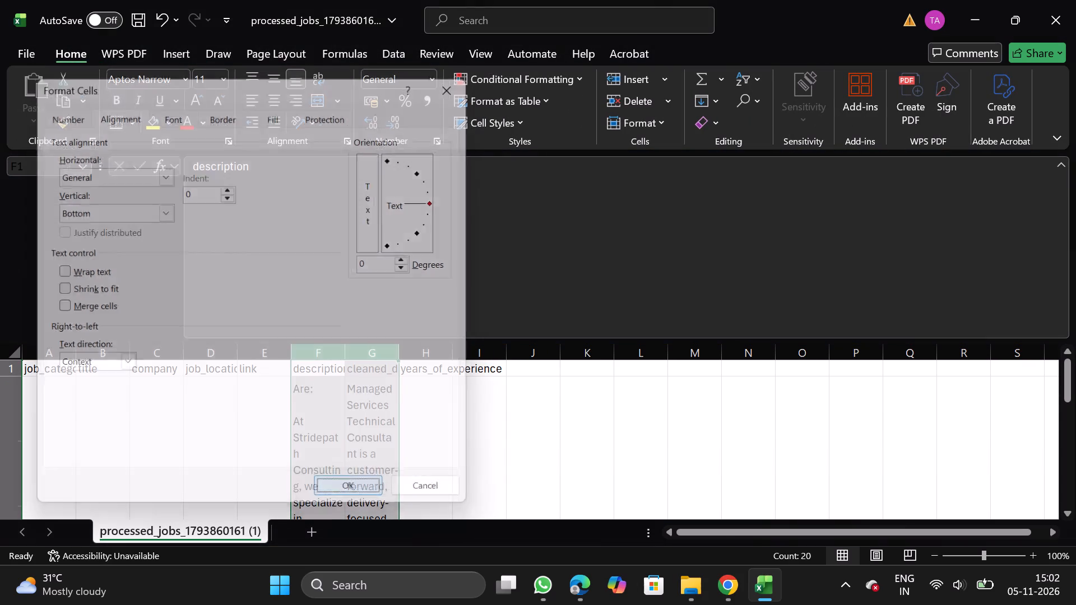
Move the link column to the end of the table, after years_of_experience.
click(275, 353)
key(ctrl+x)
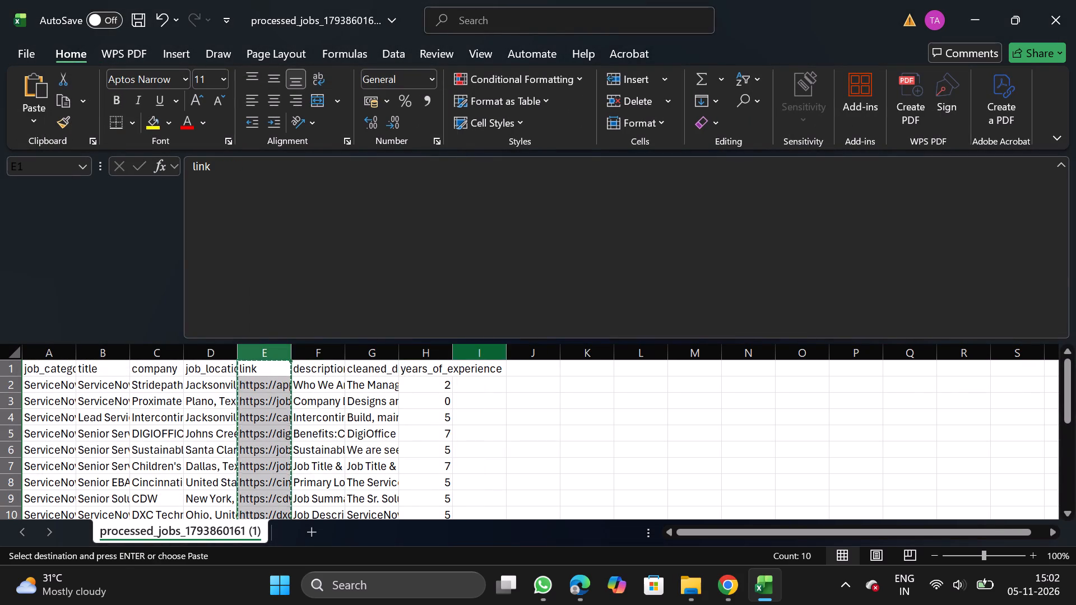
drag(481, 354, 476, 452)
right_click(476, 452)
click(540, 285)
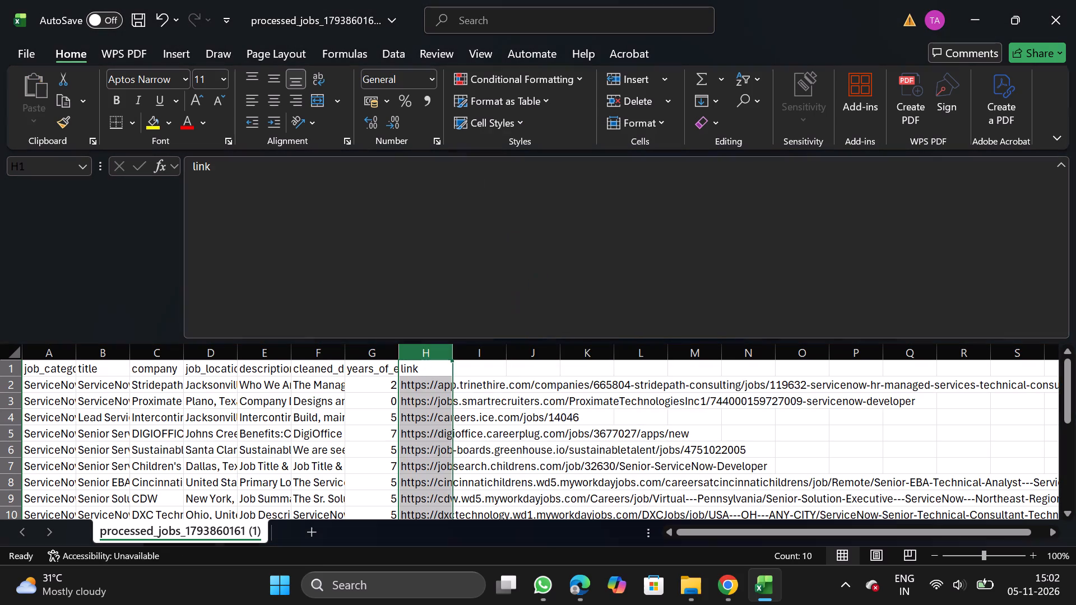
Move the years_of_experience column between job_location and description.
click(379, 357)
key(ctrl+x)
click(244, 355)
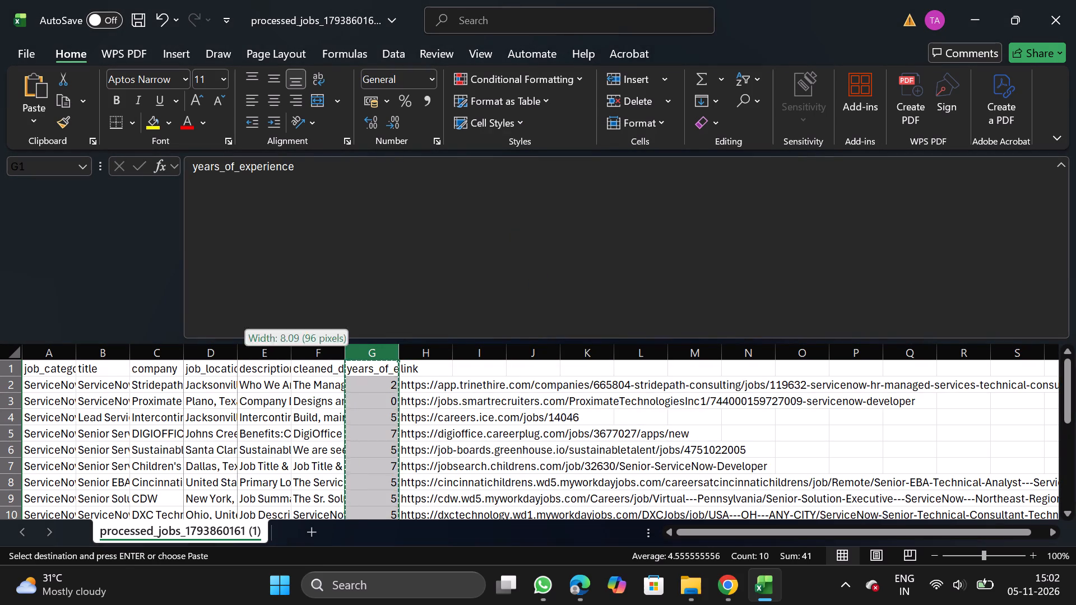
click(271, 351)
right_click(256, 415)
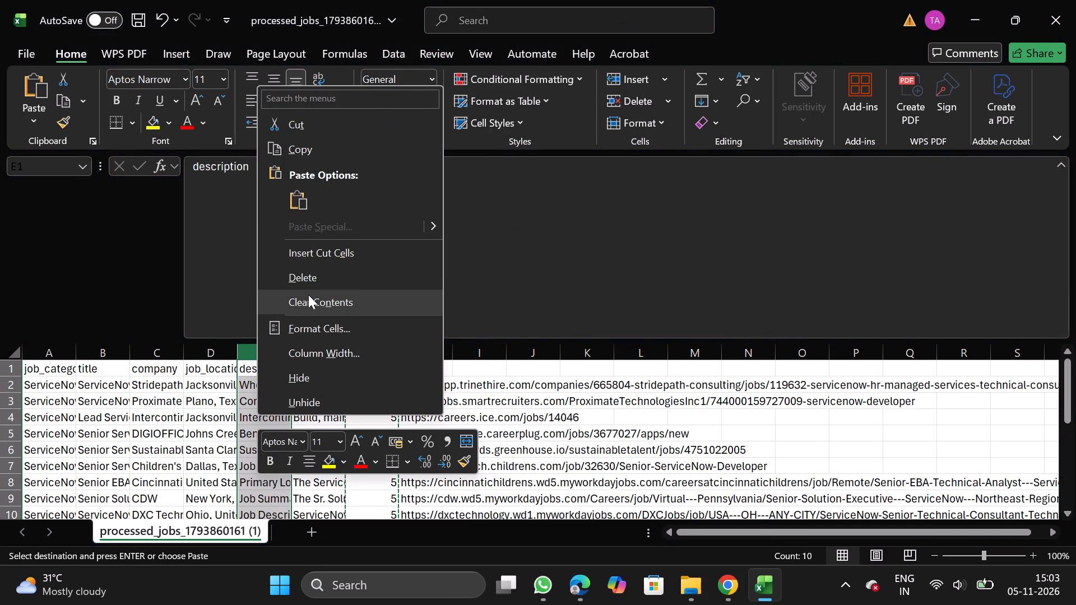
click(343, 259)
Replace the cleaned description column's header in G1 with description, copied from the header in F1.
click(327, 361)
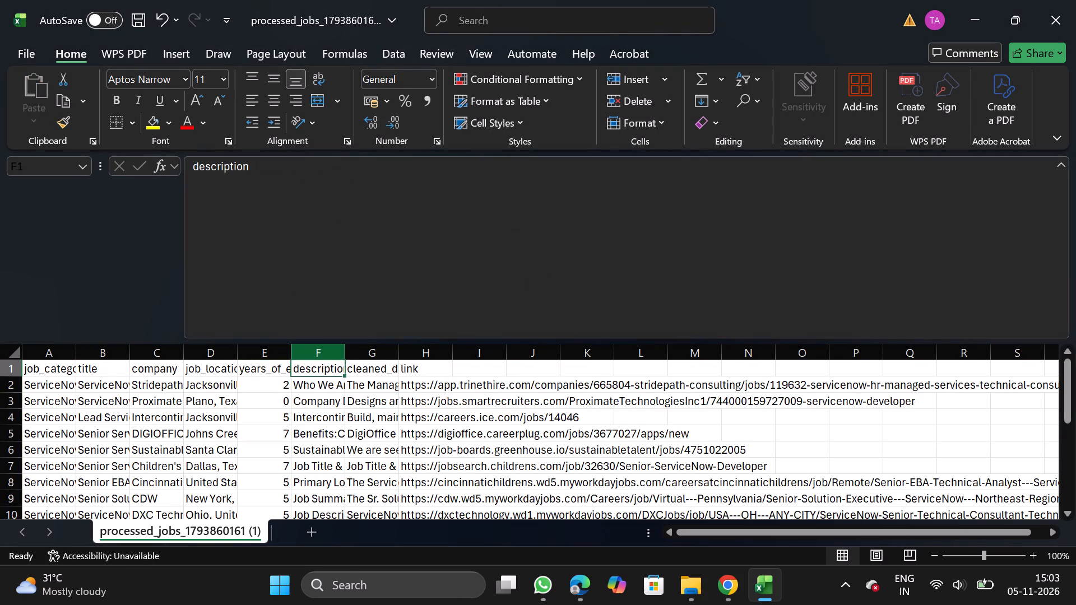
drag(189, 170, 294, 171)
key(ctrl+c)
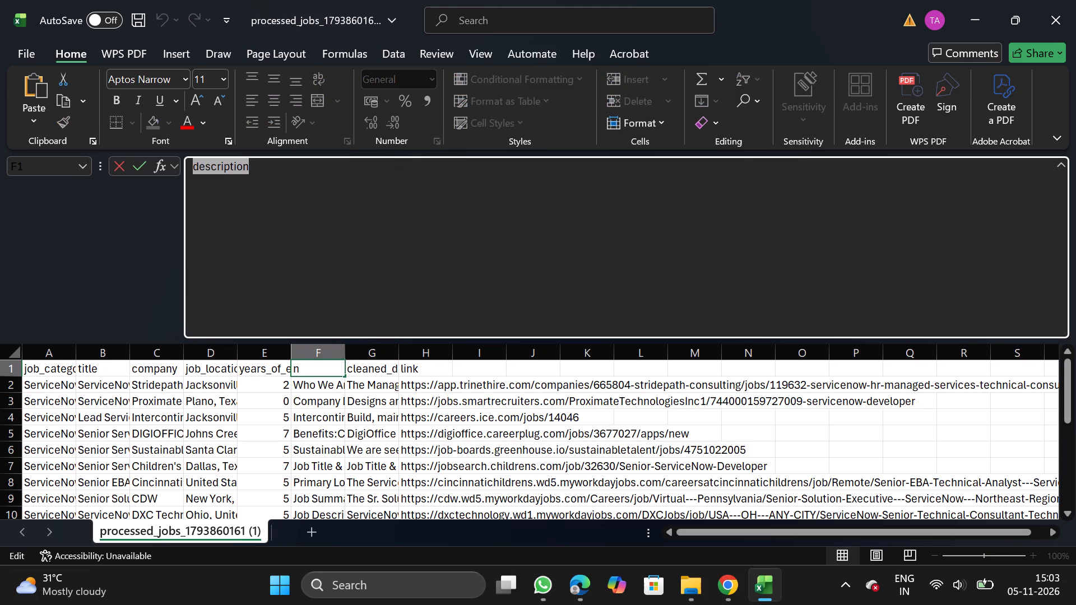
click(382, 366)
click(455, 302)
key(BackSpace)
key(BackSpace)
key(BackSpace)
key(BackSpace)
key(BackSpace)
key(BackSpace)
key(BackSpace)
key(BackSpace)
key(BackSpace)
key(BackSpace)
key(BackSpace)
key(BackSpace)
key(BackSpace)
key(BackSpace)
key(BackSpace)
key(BackSpace)
key(BackSpace)
key(BackSpace)
key(BackSpace)
key(BackSpace)
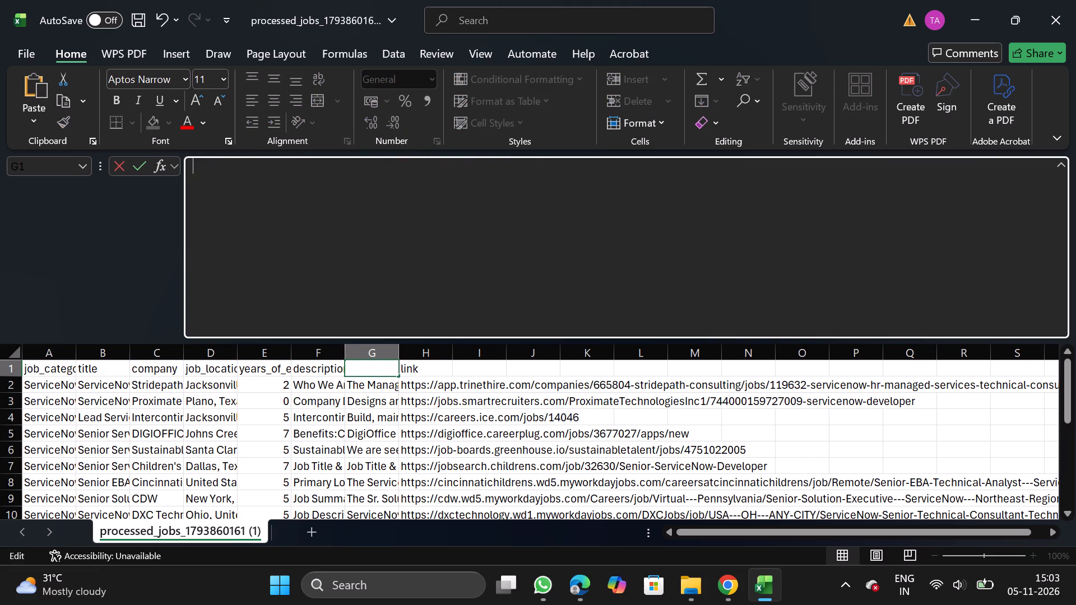
key(ctrl+v)
Replace the header in F1 with original_description, copied from the bulk CSV upload requirements on the NextGenApply Create Job page.
click(325, 374)
click(399, 274)
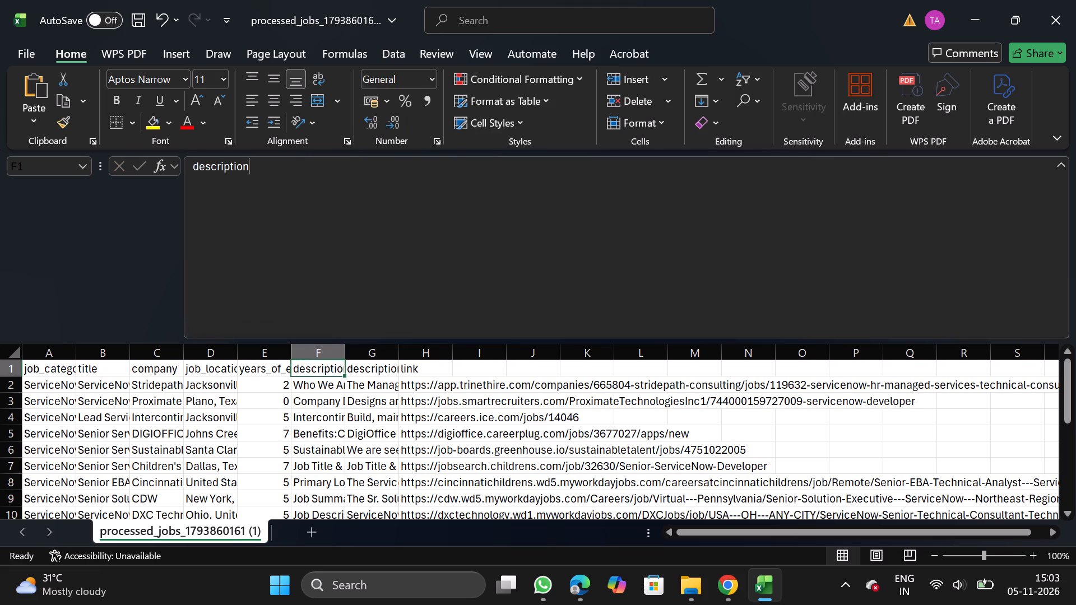
key(BackSpace)
key(BackSpace)
key(BackSpace)
key(BackSpace)
key(BackSpace)
key(BackSpace)
key(BackSpace)
key(BackSpace)
key(BackSpace)
key(BackSpace)
key(BackSpace)
key(BackSpace)
key(BackSpace)
click(717, 579)
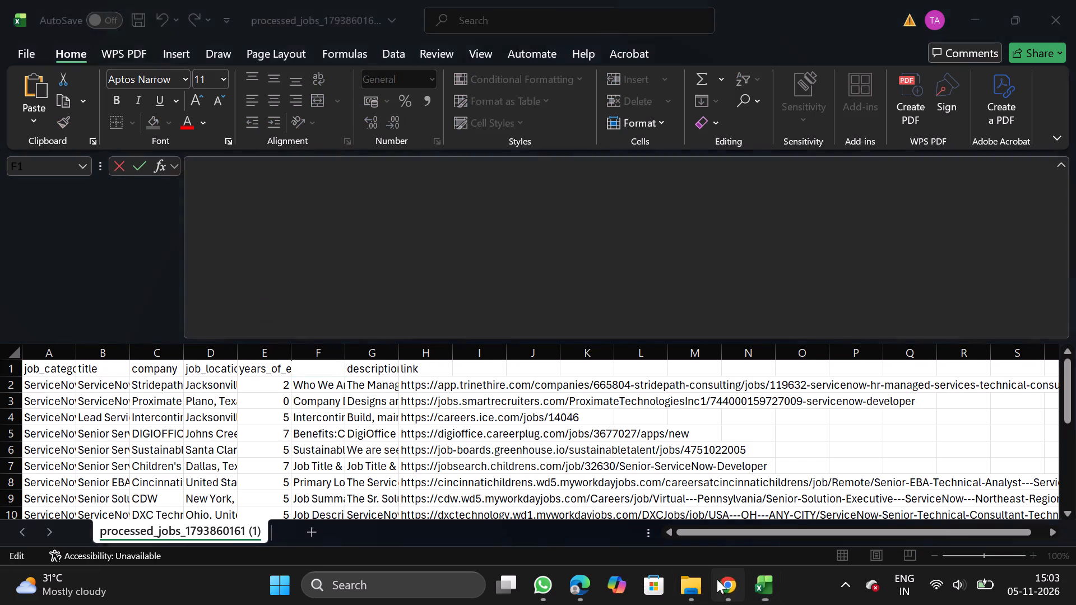
click(47, 143)
click(95, 162)
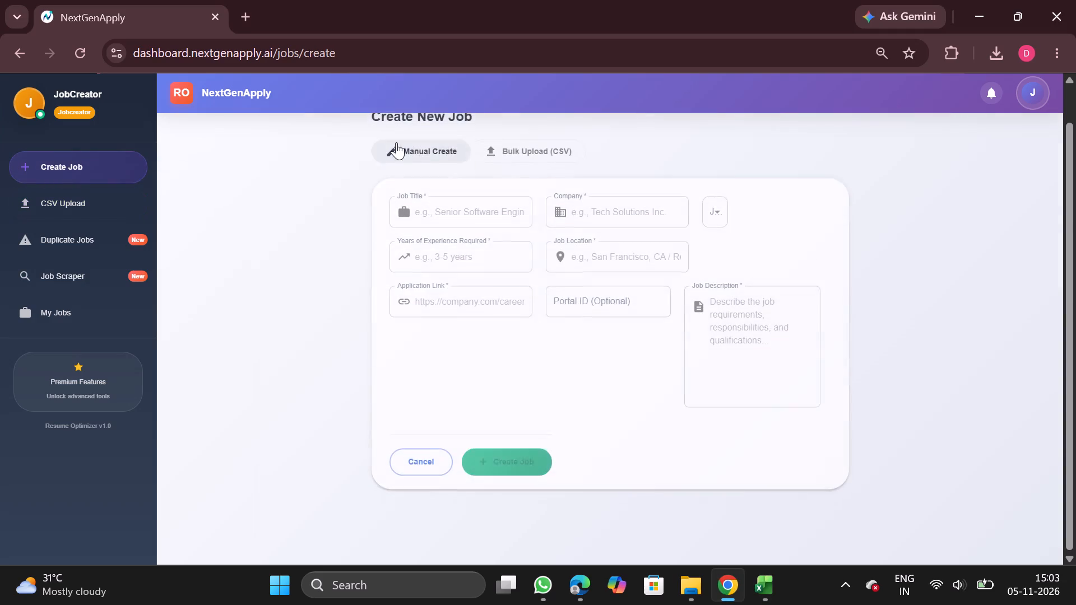
click(523, 150)
double_click(605, 283)
key(ctrl+c)
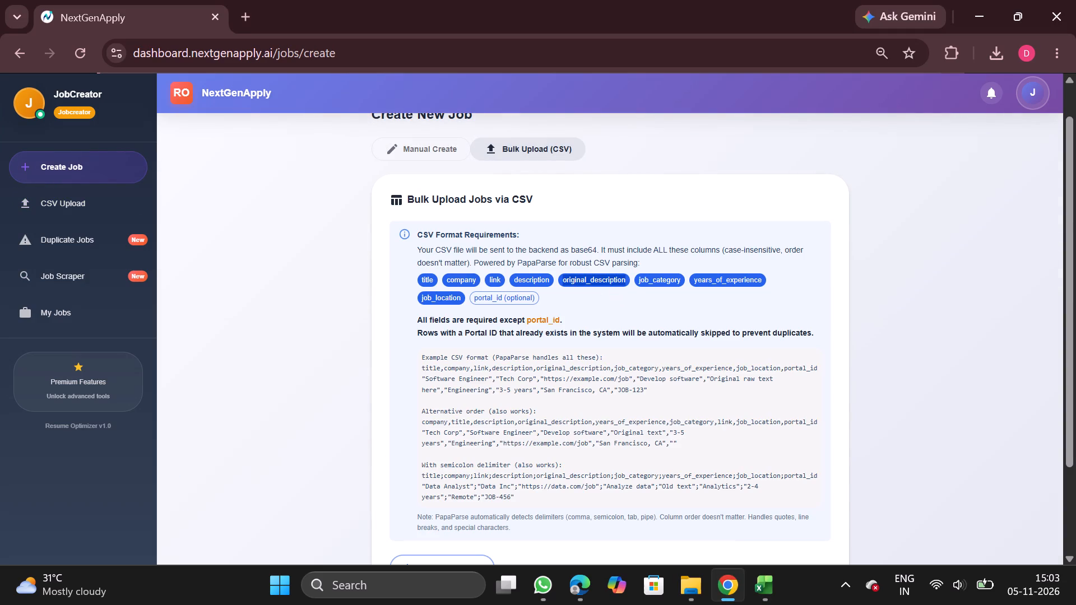
click(764, 589)
key(ctrl+v)
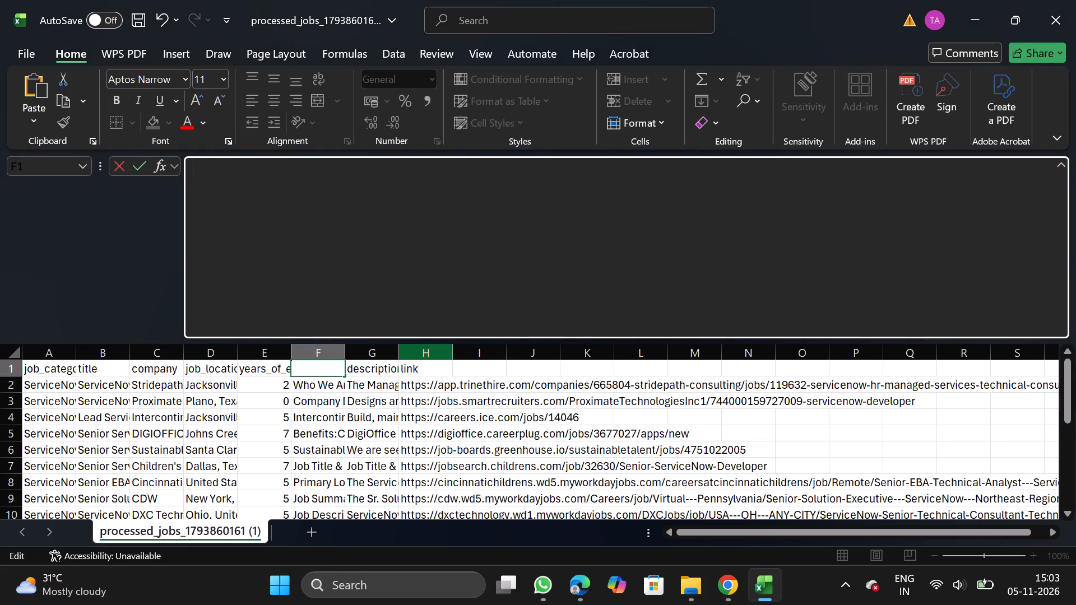
Replace all United States entries in the job_location column with Remote, matching entire cell contents.
click(199, 352)
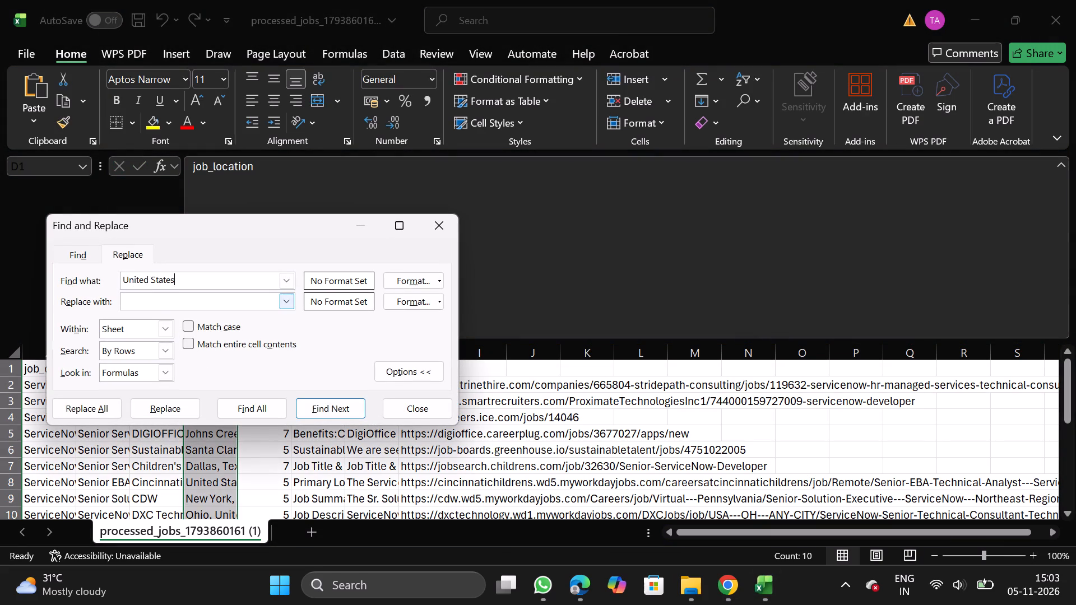
text(emote)
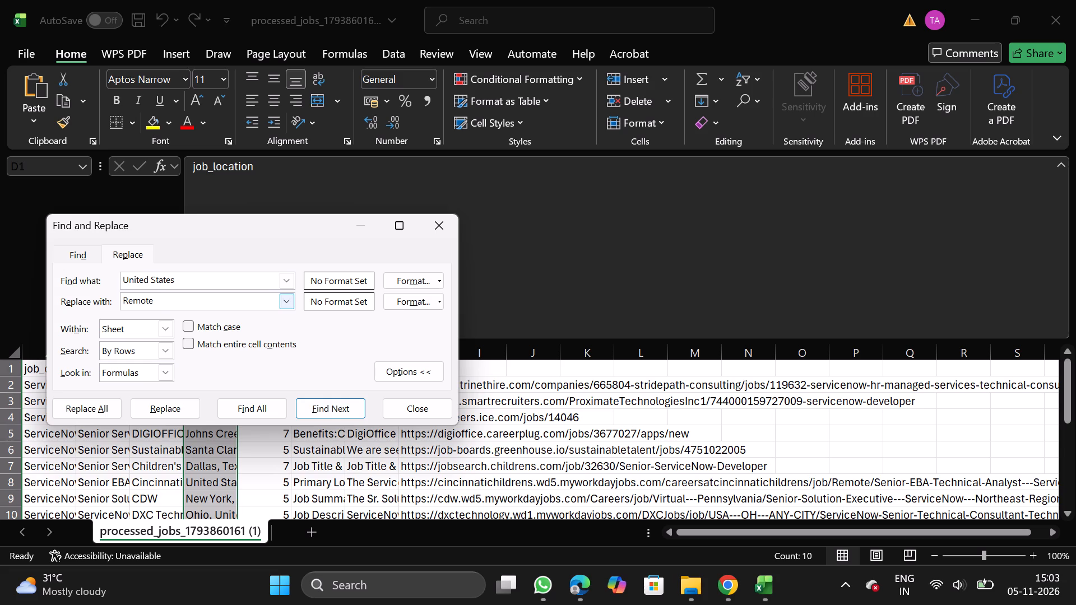
click(187, 341)
click(75, 405)
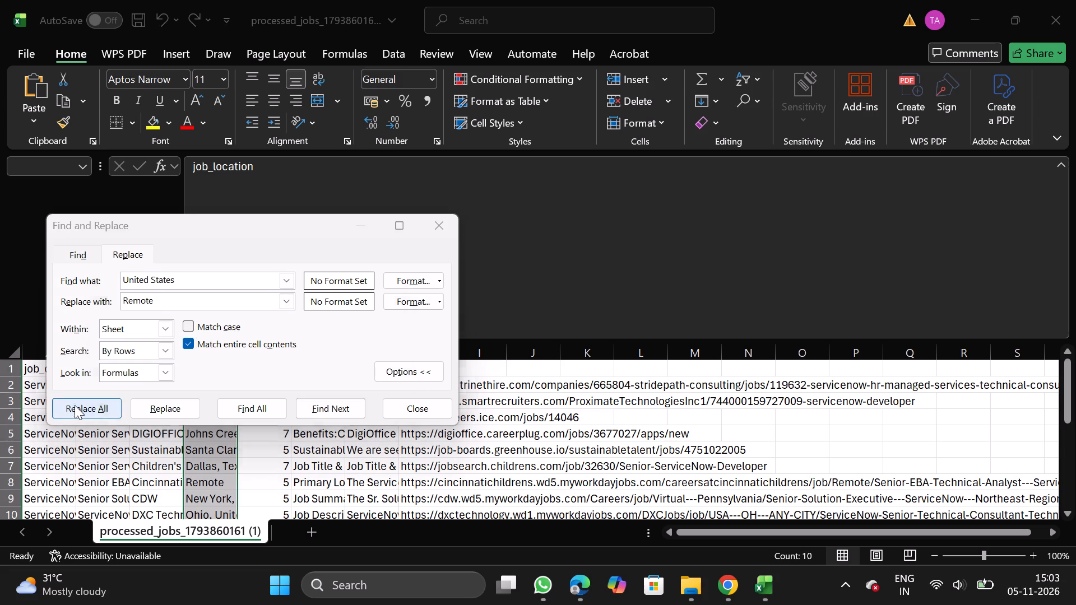
click(377, 363)
click(448, 218)
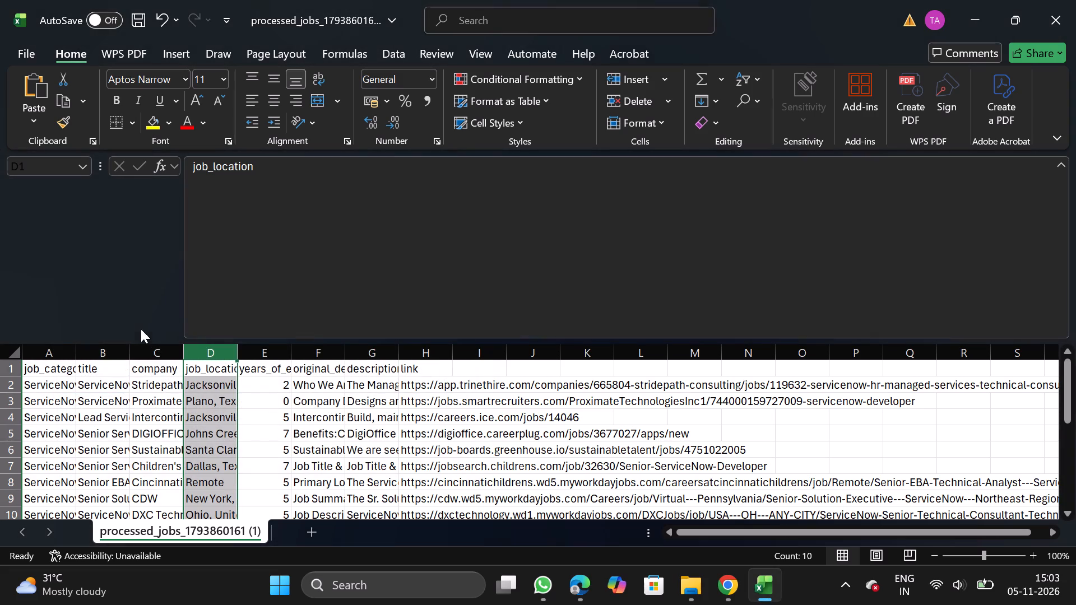
Add a filter to the title column and review its full list of job titles.
click(88, 359)
click(403, 52)
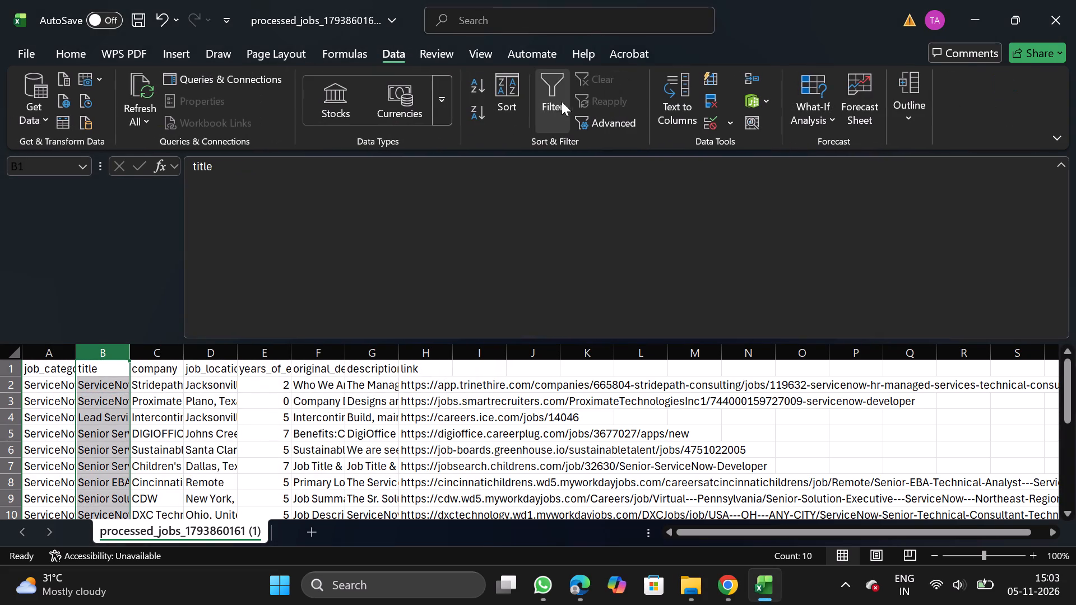
click(558, 107)
click(127, 369)
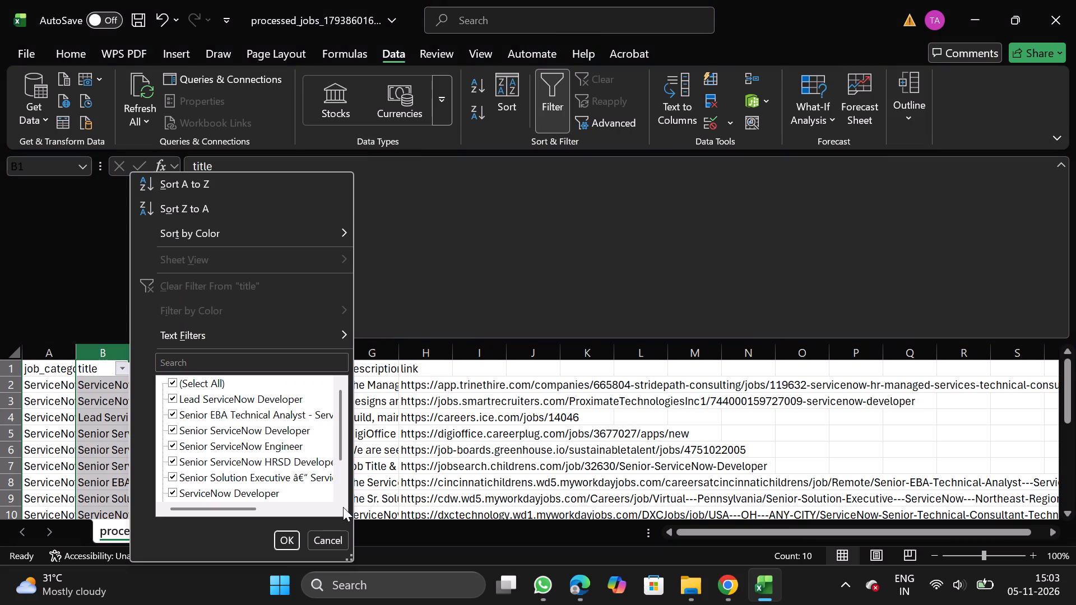
double_click(354, 560)
drag(354, 560, 688, 604)
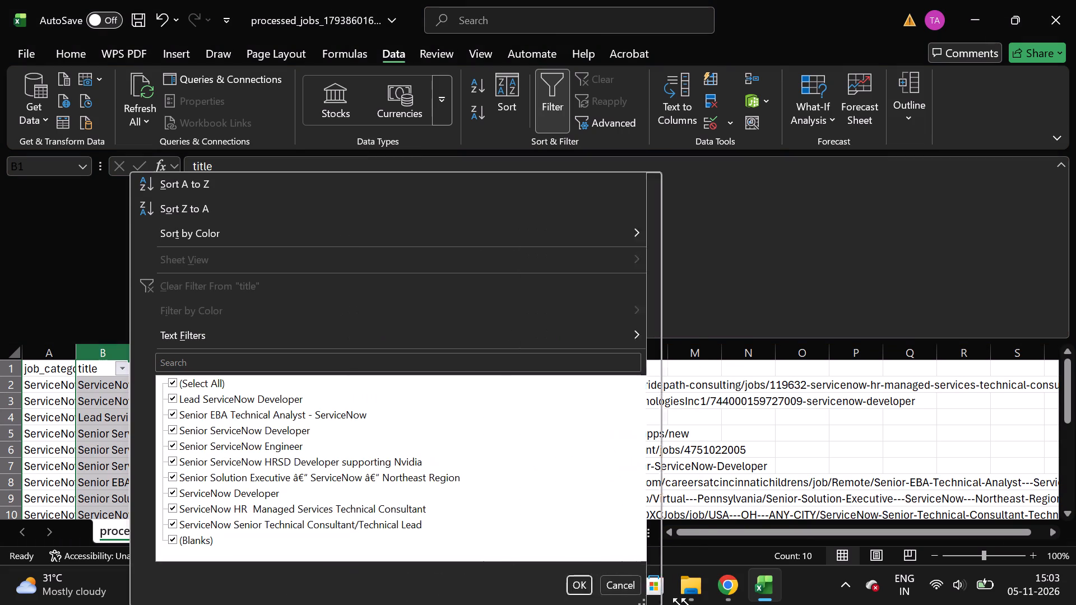
drag(688, 604, 729, 604)
click(214, 379)
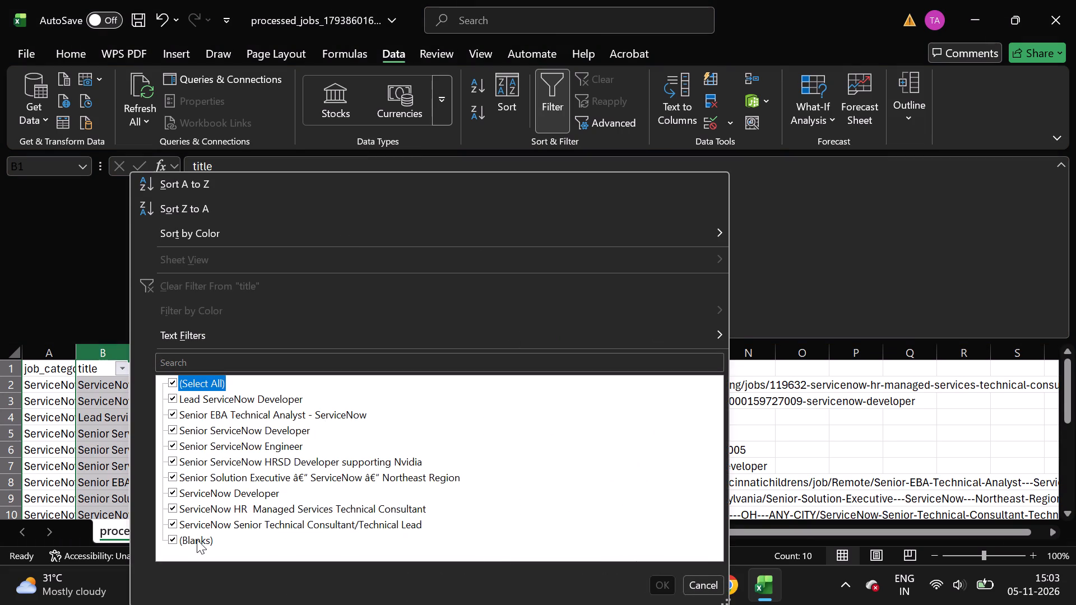
click(713, 584)
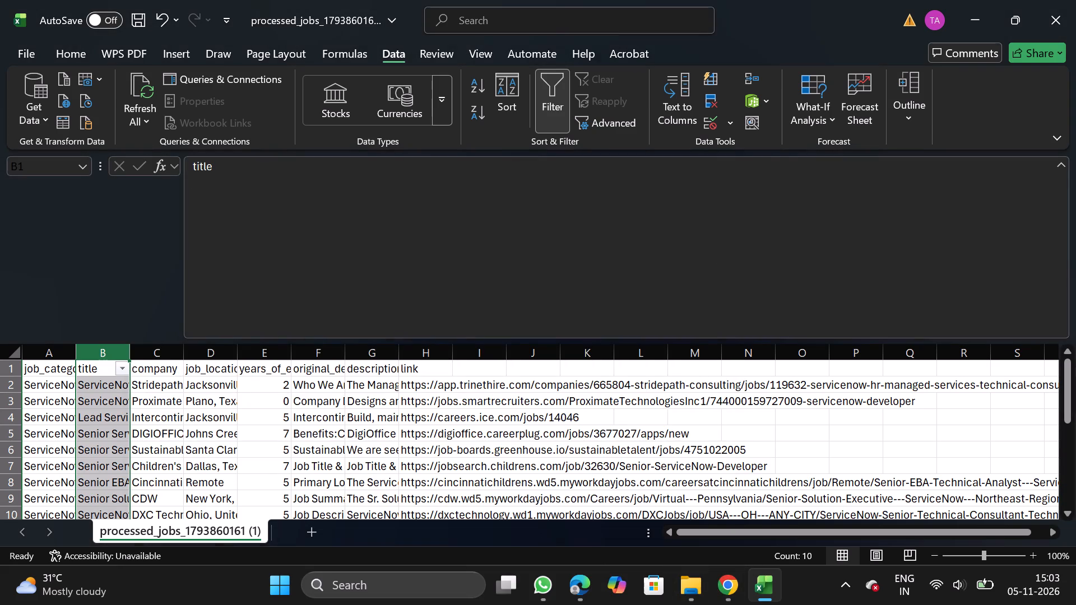
Filter the title column by lead to check the matching jobs, and clear that filter.
click(124, 366)
click(191, 366)
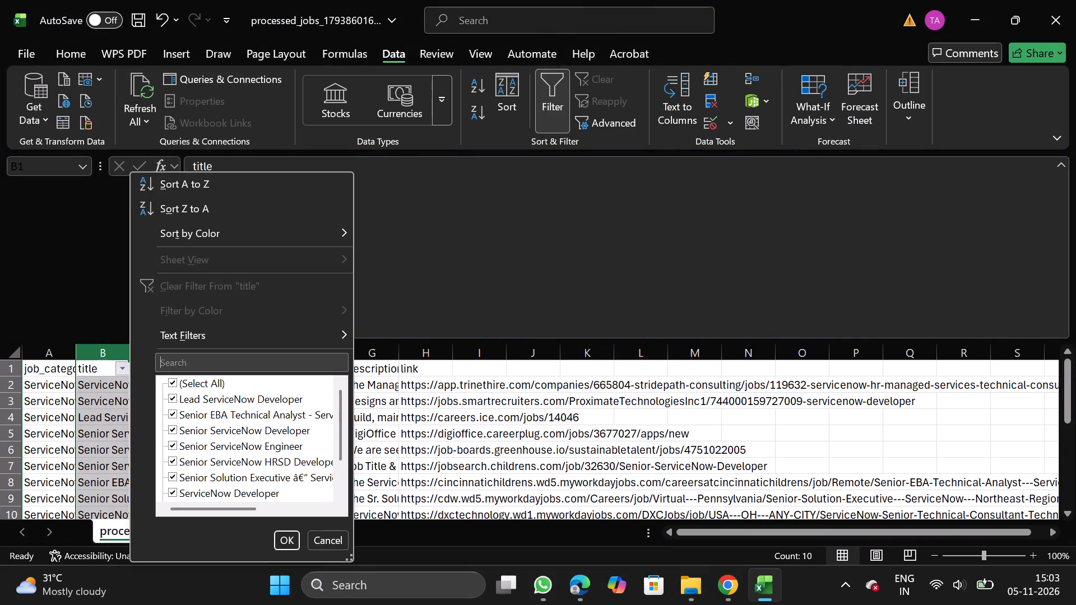
text(lead)
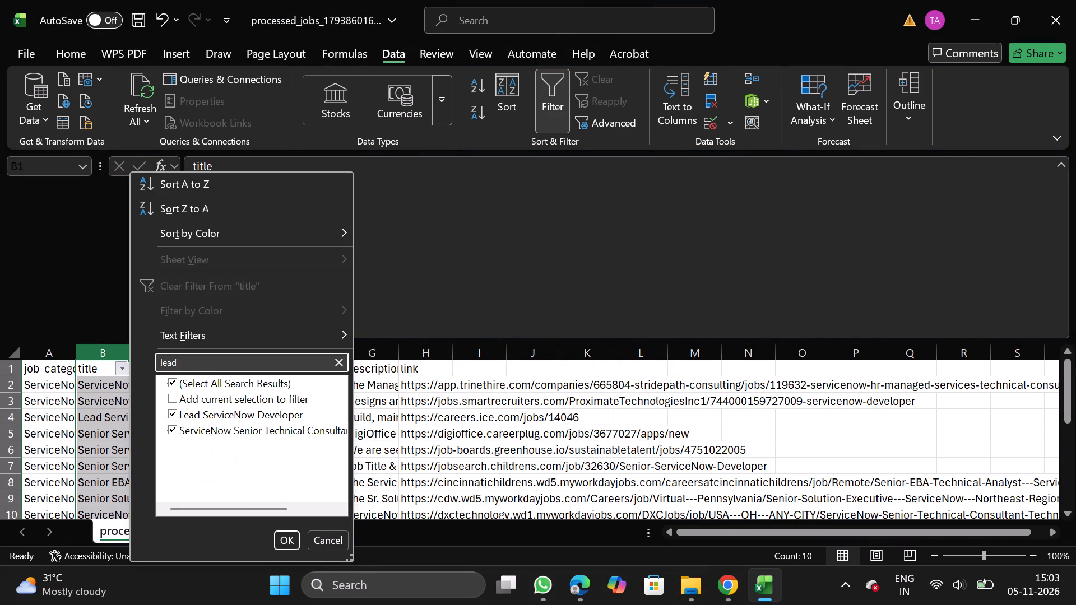
click(287, 536)
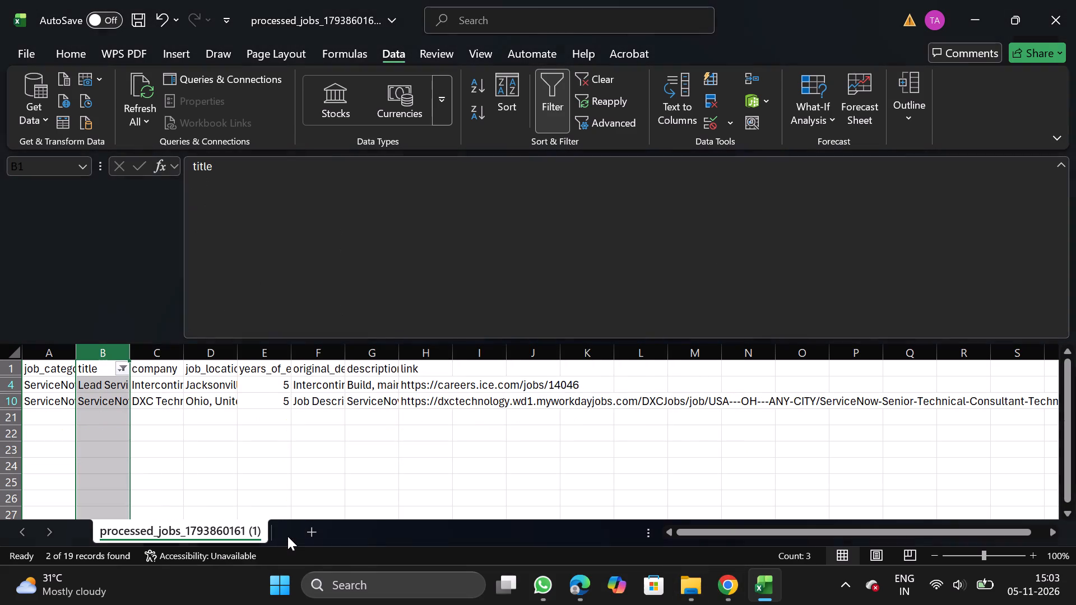
click(554, 95)
click(554, 95)
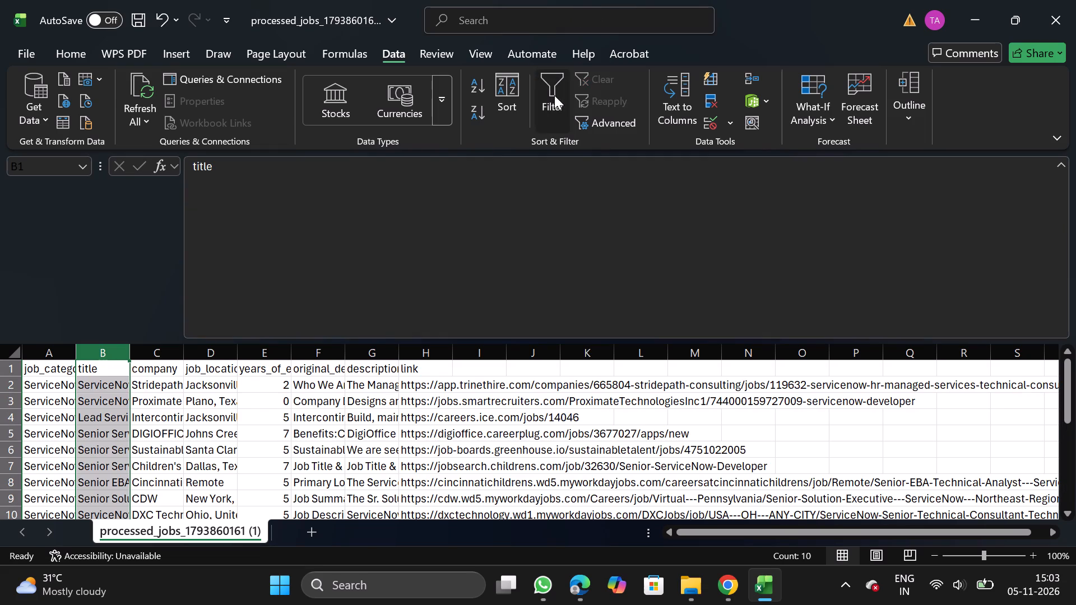
Filter the titles by consultan, delete the ServiceNow HR Managed Services Technical Consultant row, and remove the filter.
click(126, 368)
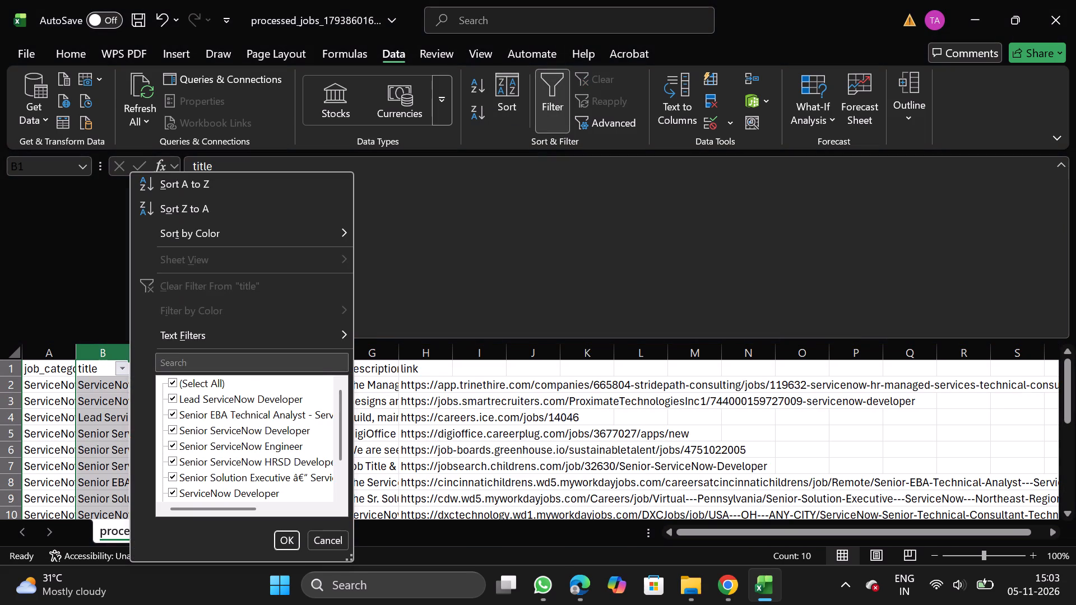
click(191, 362)
text(consul)
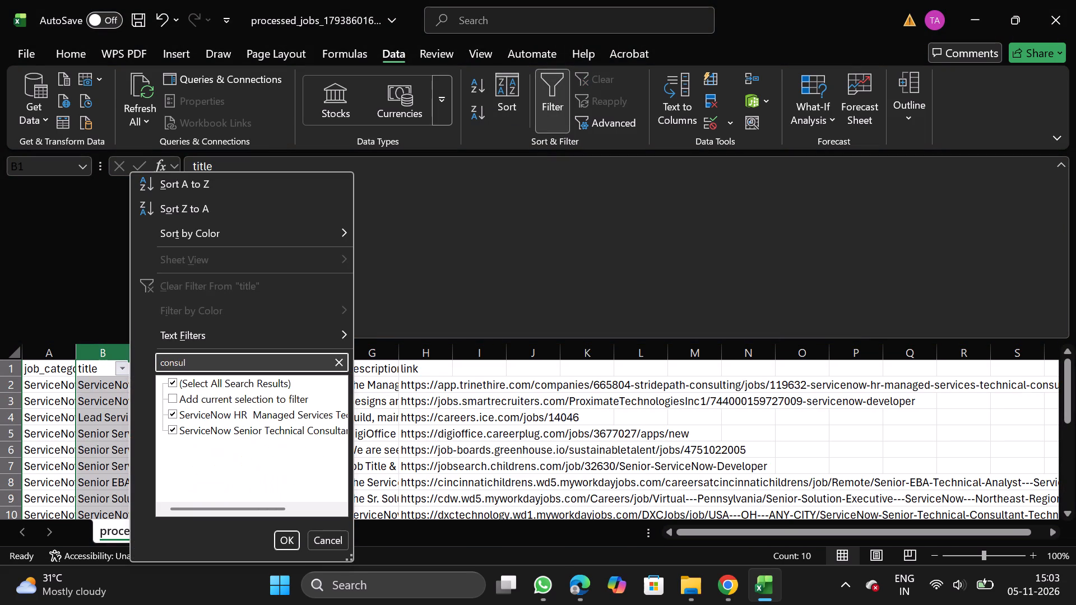
text(tan)
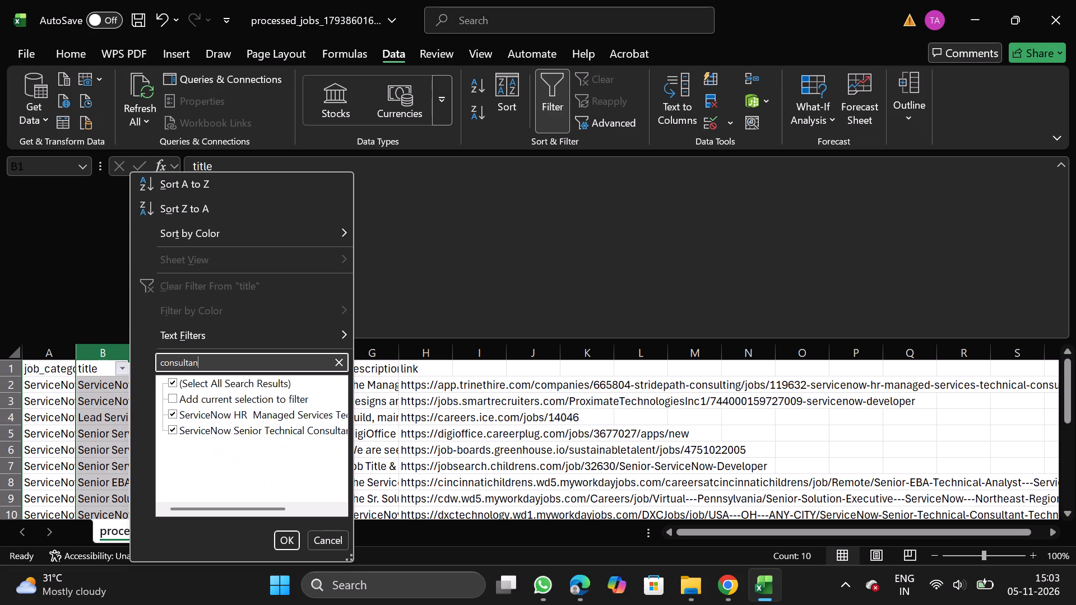
click(284, 541)
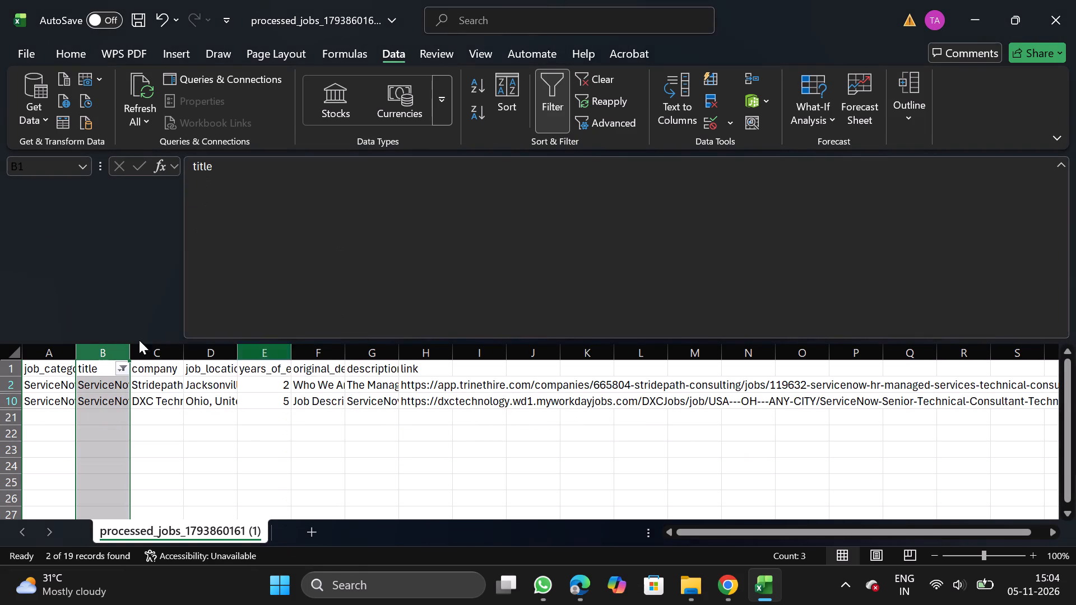
click(99, 387)
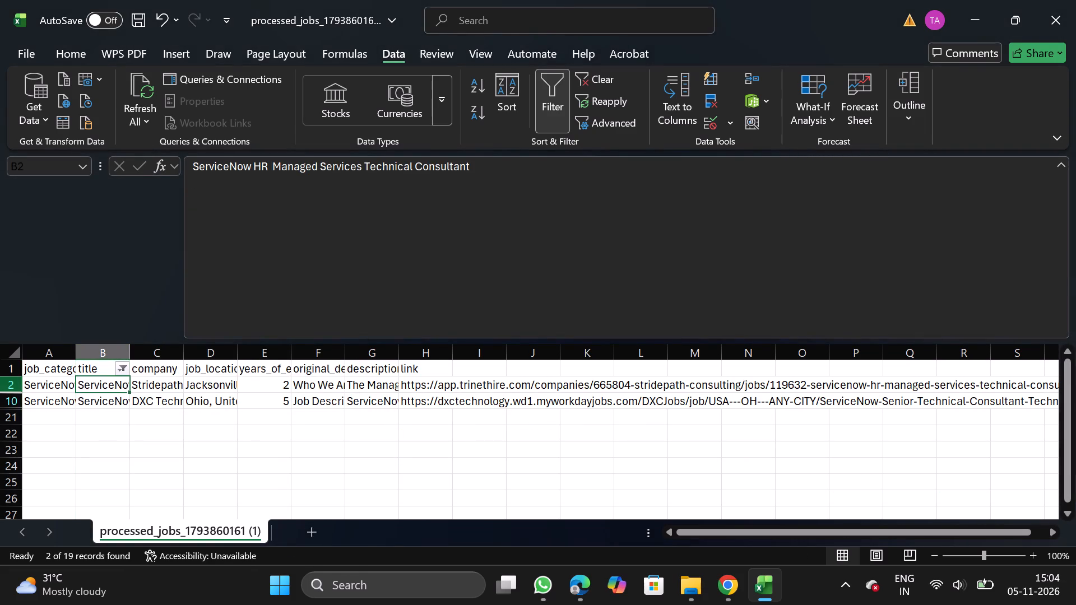
click(6, 389)
click(6, 388)
right_click(33, 388)
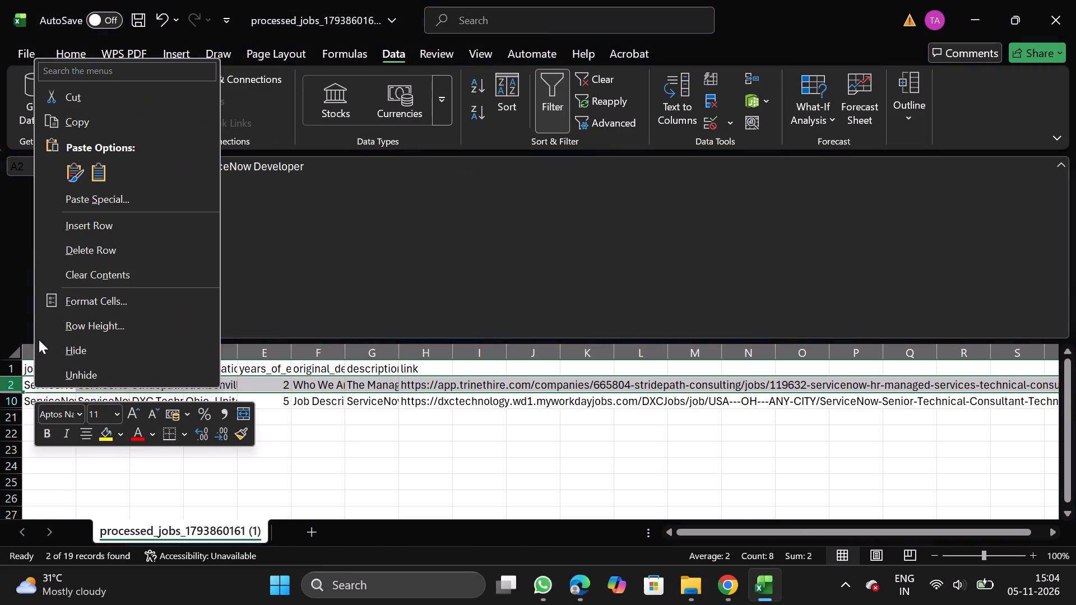
click(123, 253)
click(552, 92)
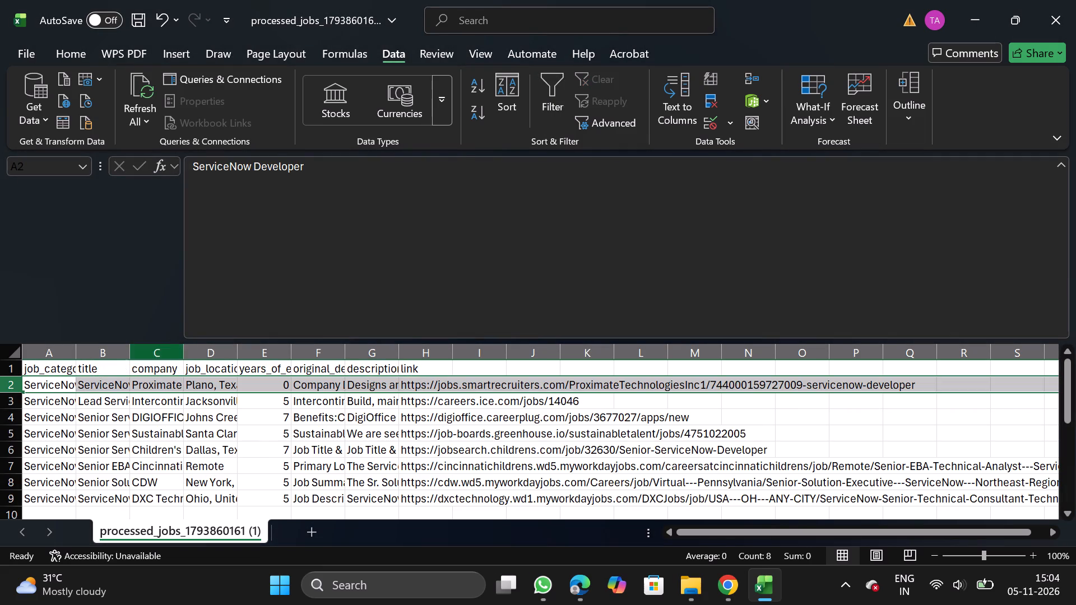
click(534, 97)
click(122, 363)
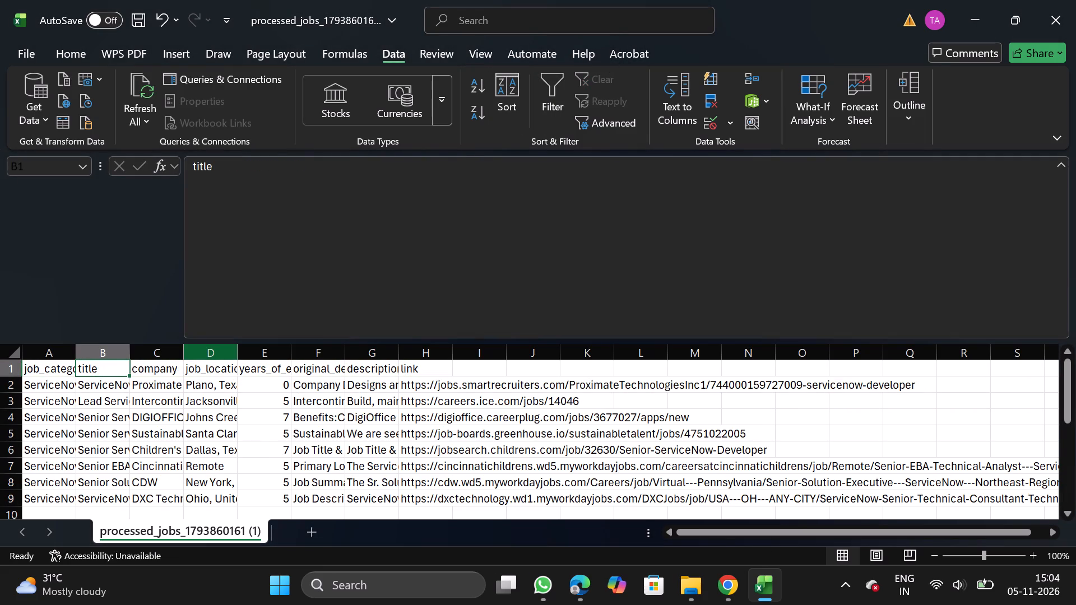
click(115, 388)
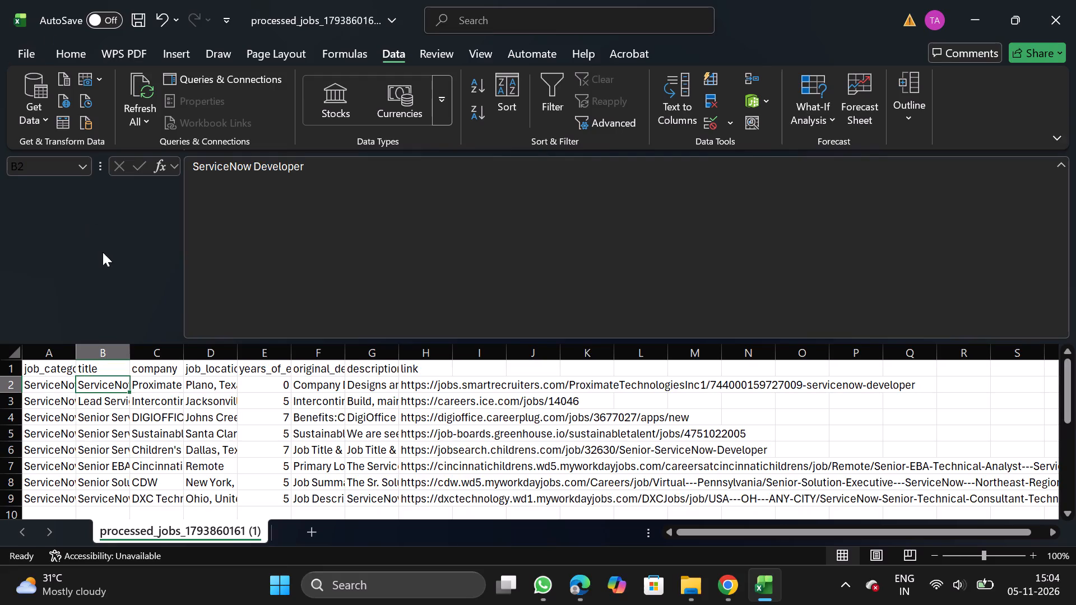
Save the cleaned table as the CSV file Service_11_05 in the Daily Scraping jobs folder under Documents.
click(25, 49)
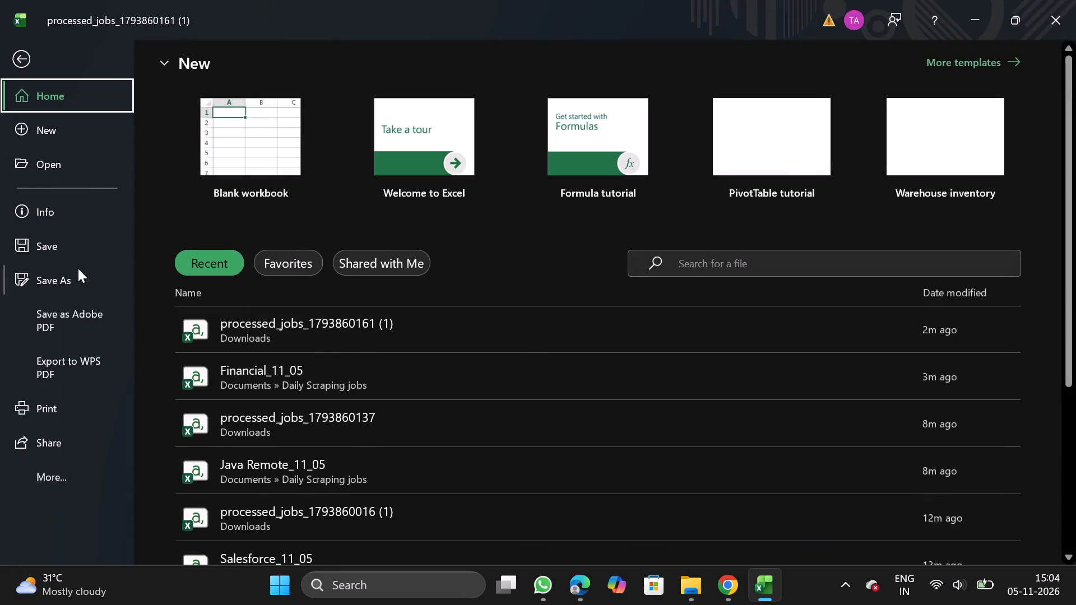
double_click(81, 299)
click(716, 210)
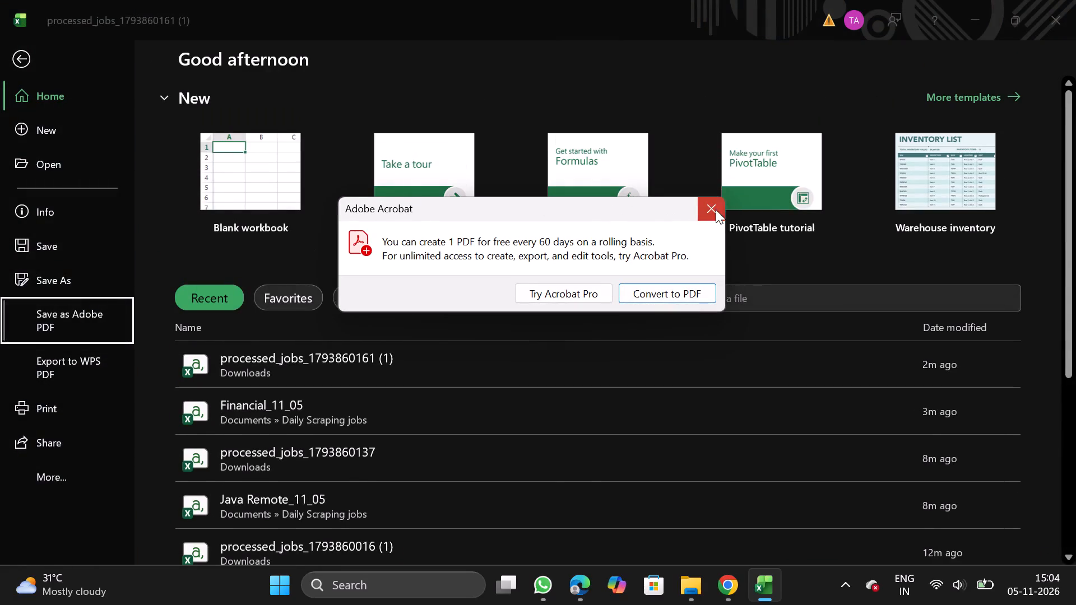
double_click(86, 283)
triple_click(263, 477)
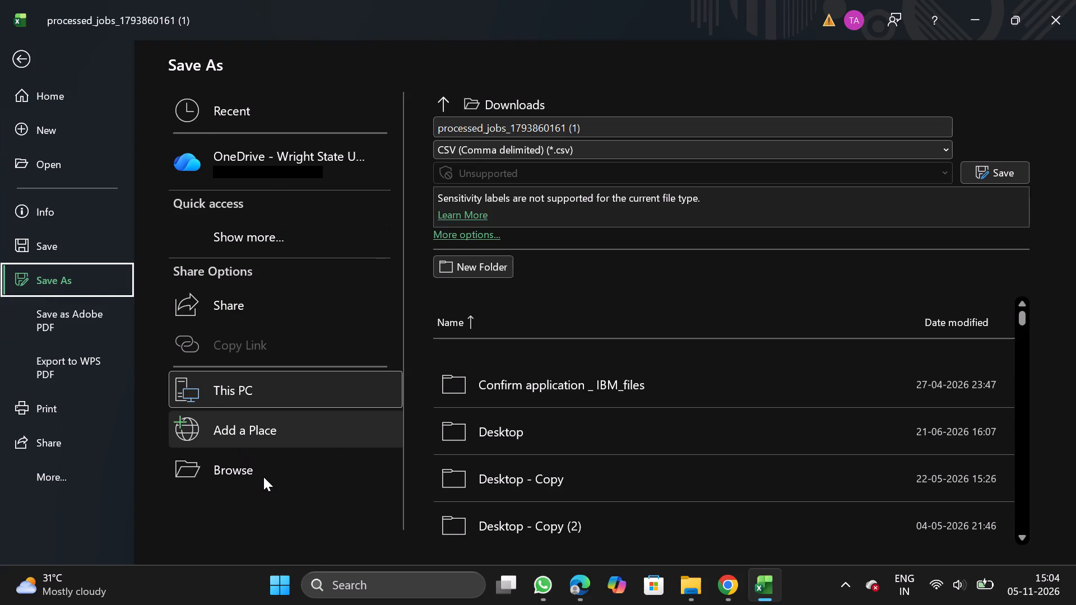
click(263, 477)
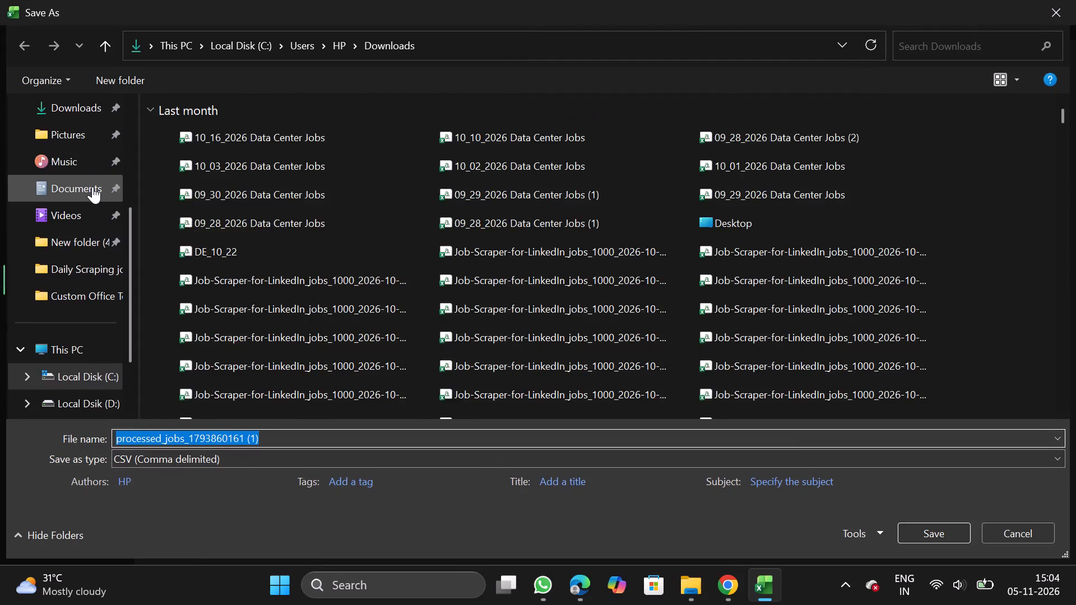
double_click(92, 187)
double_click(240, 192)
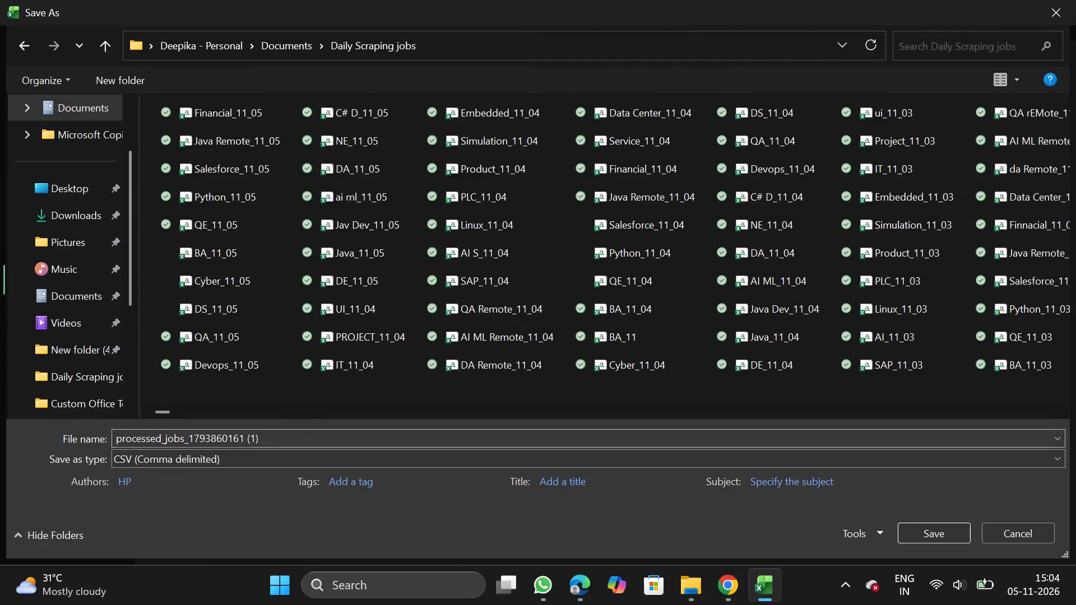
click(309, 436)
text(ervix)
key(BackSpace)
text(ce_11_05)
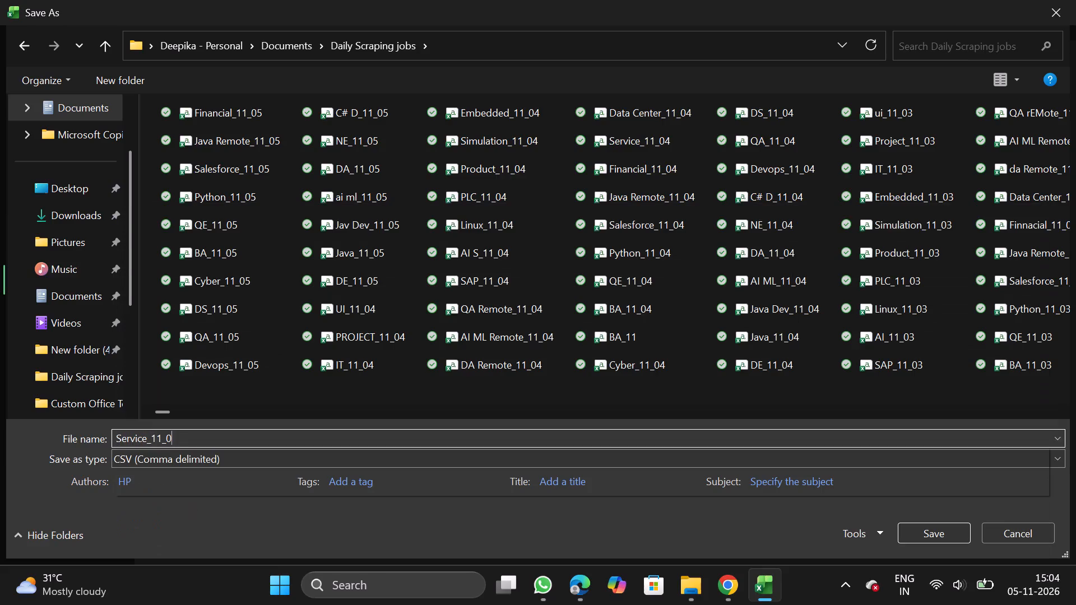
click(924, 534)
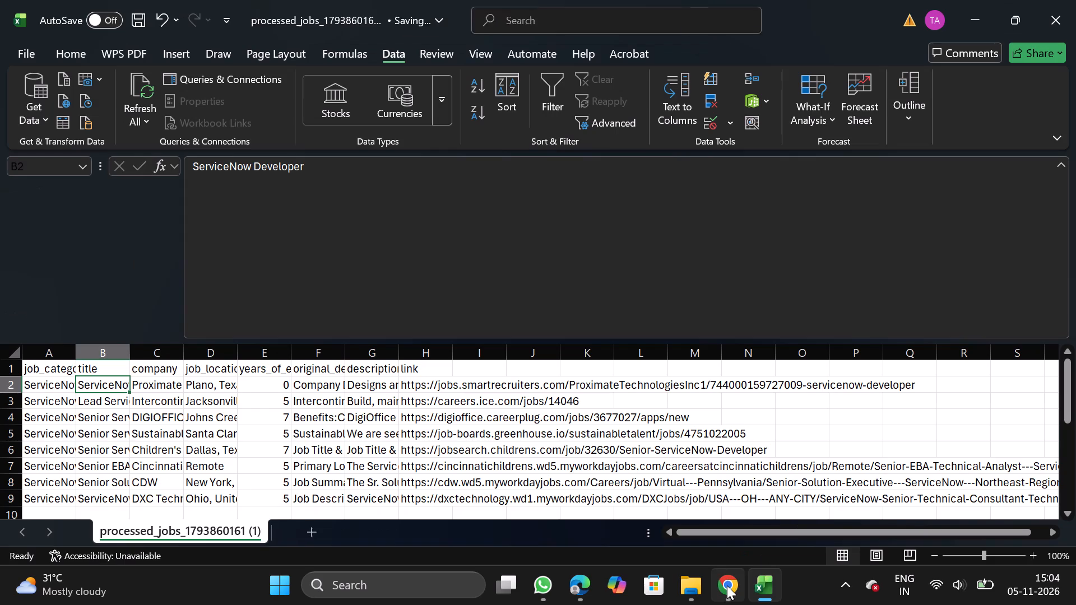
Switch to NextGenApply's Create Job page in Chrome and choose Service_11_05.csv for the bulk upload.
click(727, 585)
click(726, 601)
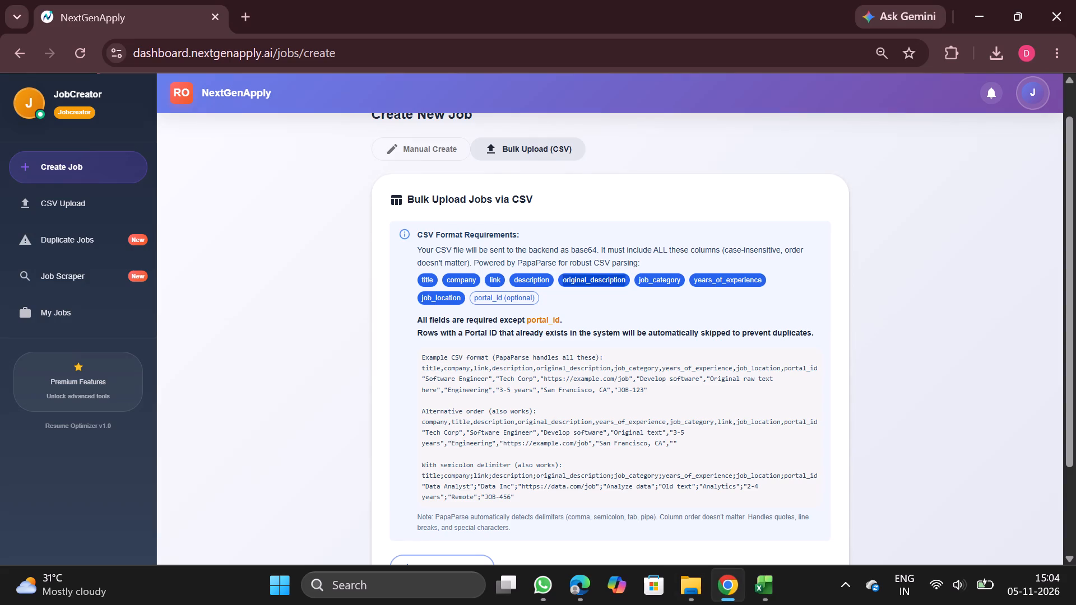
scroll(516, 431, down, 1)
click(448, 443)
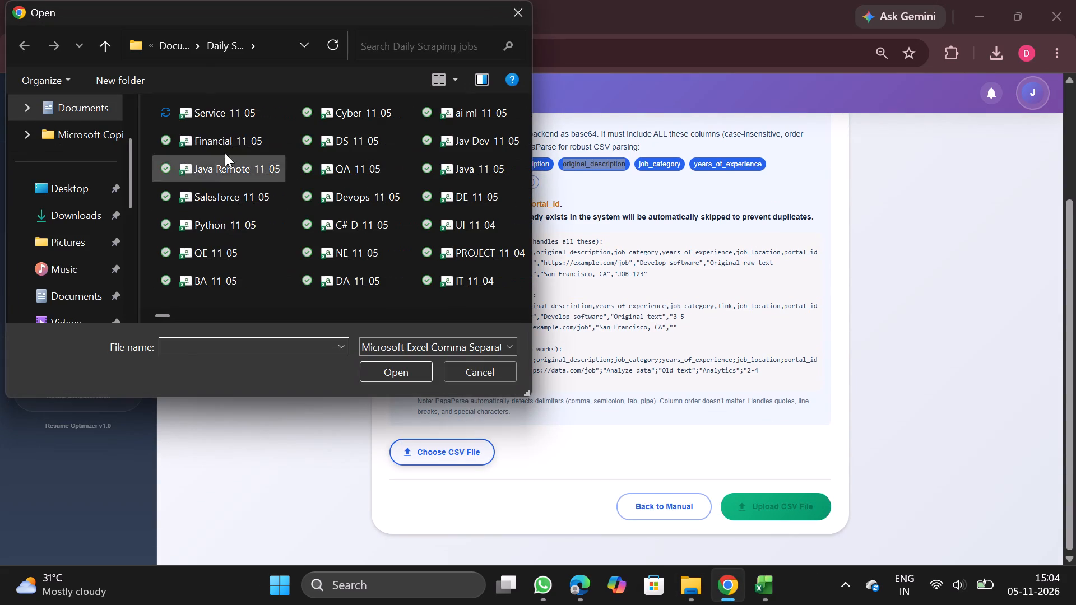
double_click(258, 114)
Look through the data preview of the chosen CSV and upload the file to create the jobs.
scroll(494, 396, down, 1)
scroll(631, 451, down, 1)
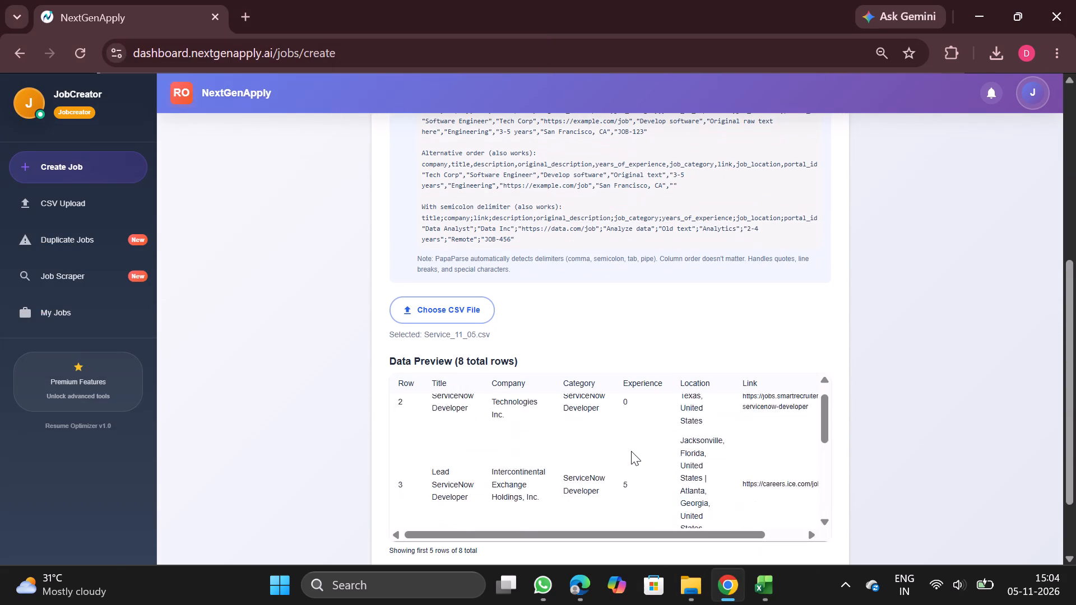
scroll(631, 451, down, 2)
scroll(711, 448, down, 3)
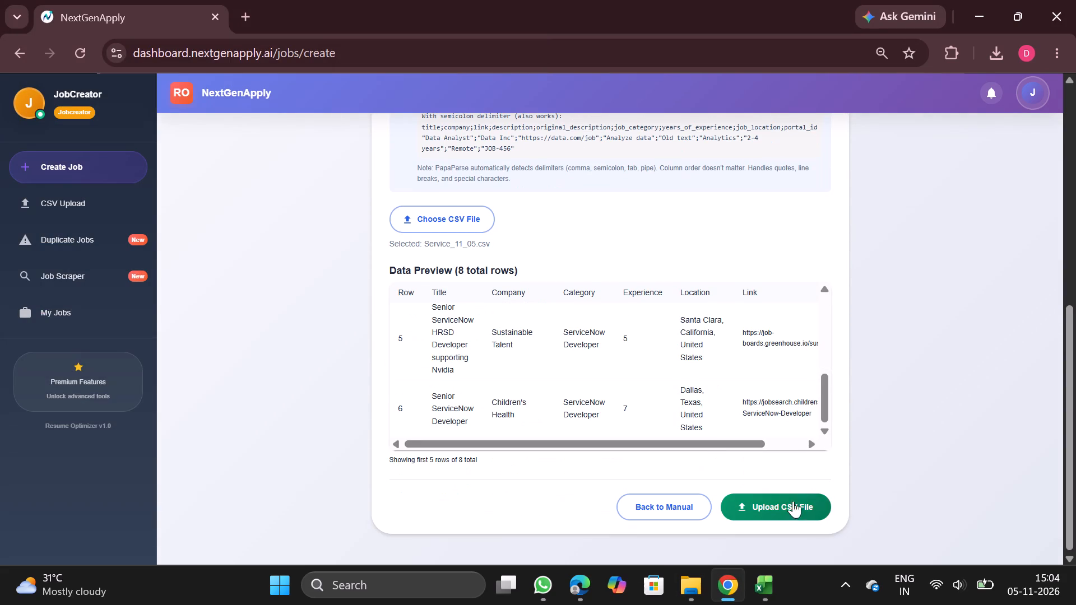
click(793, 506)
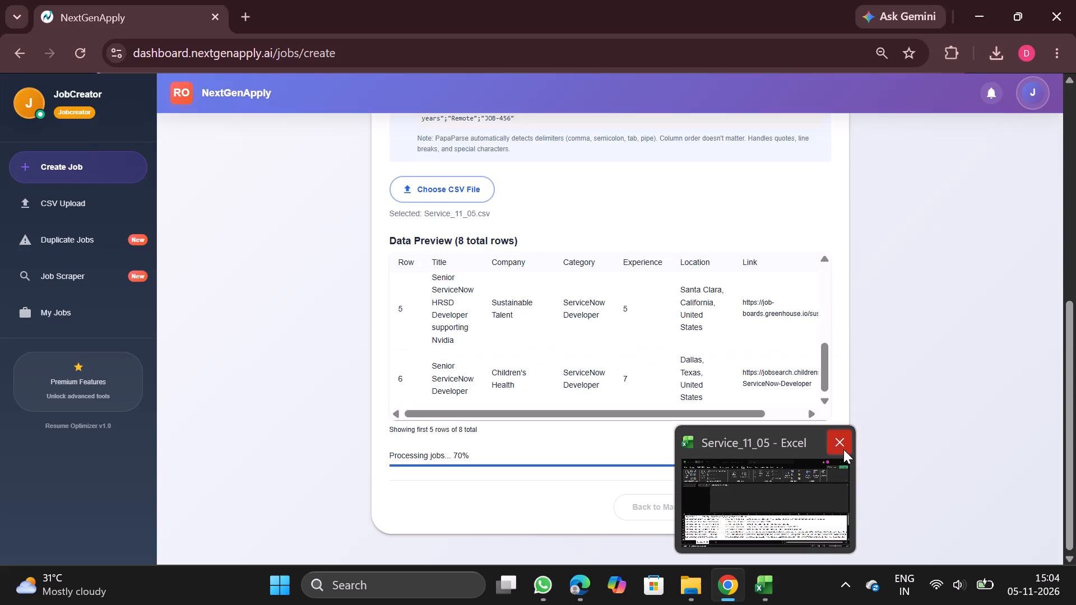
Close the Service_11_05 workbook in Excel.
click(843, 449)
Download the processed Data Center Technician CSV from NextGenApply's CSV upload history and open it in Excel.
scroll(594, 292, up, 4)
click(118, 197)
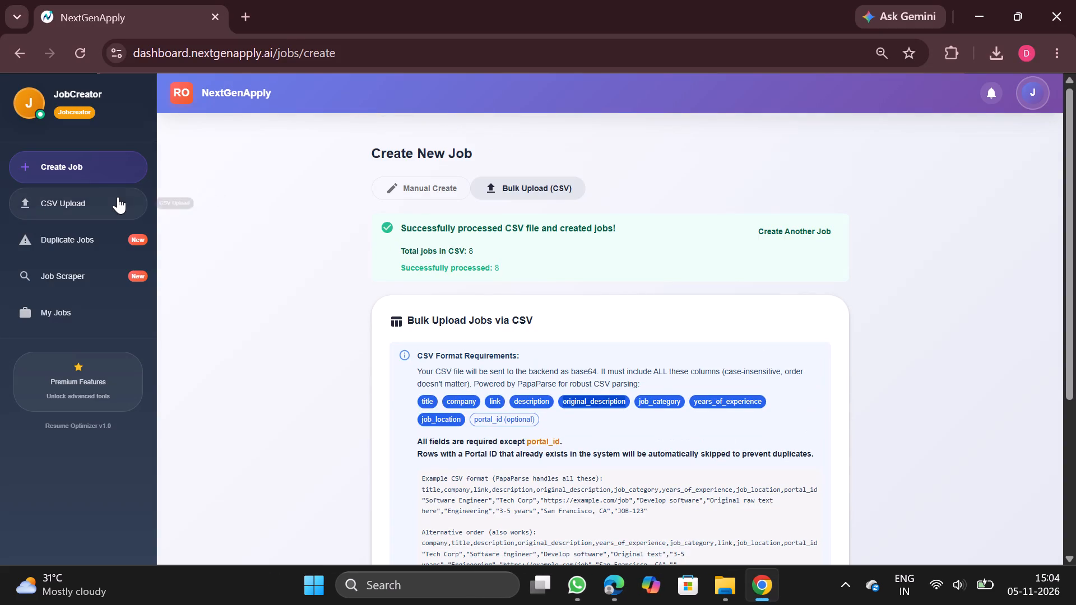
scroll(423, 288, up, 4)
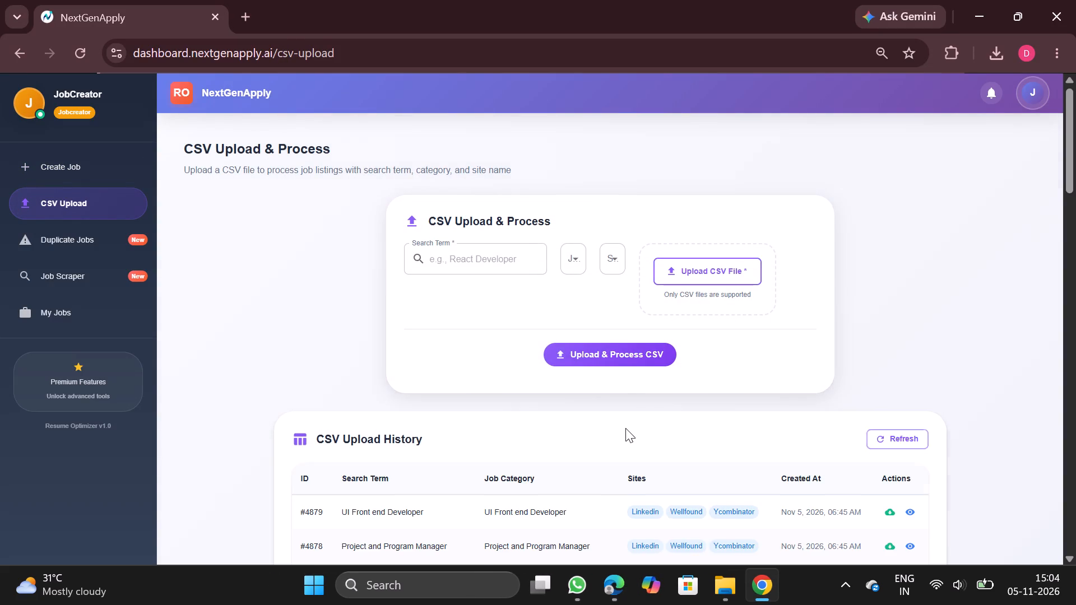
scroll(625, 428, down, 4)
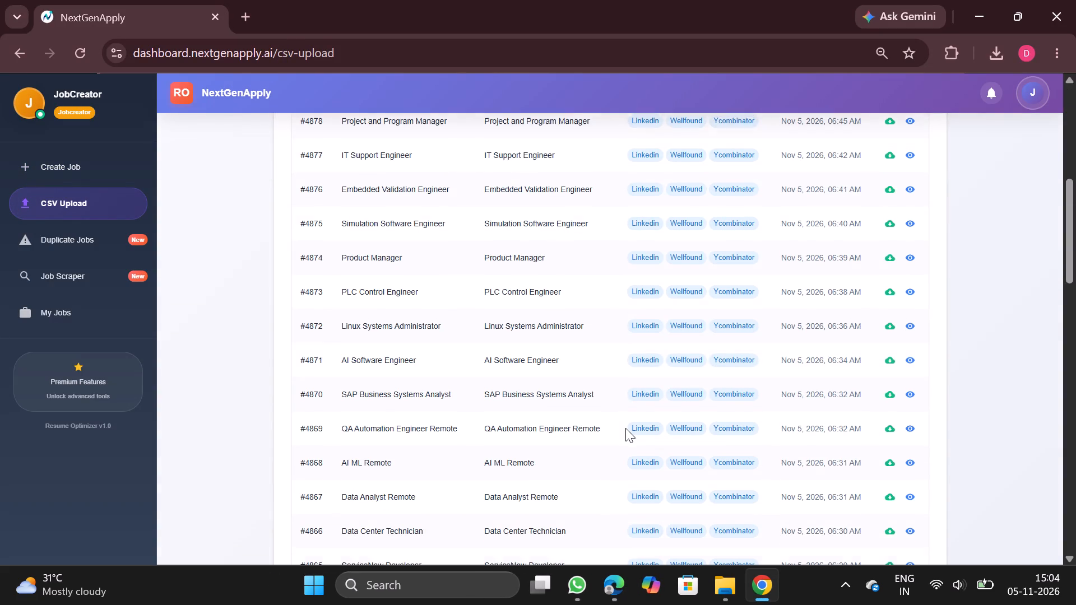
scroll(625, 428, down, 1)
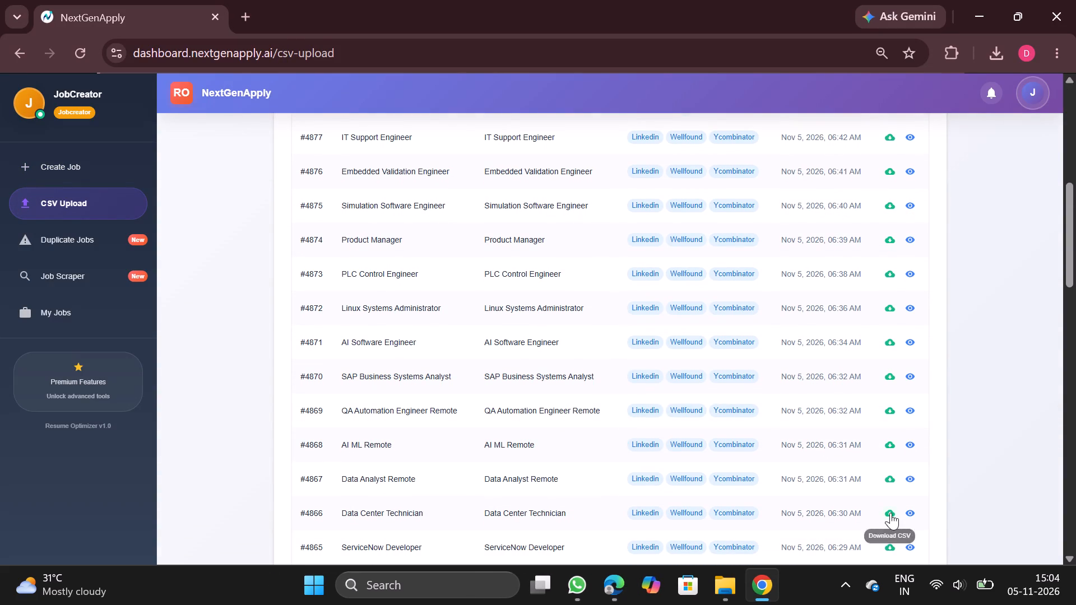
click(891, 513)
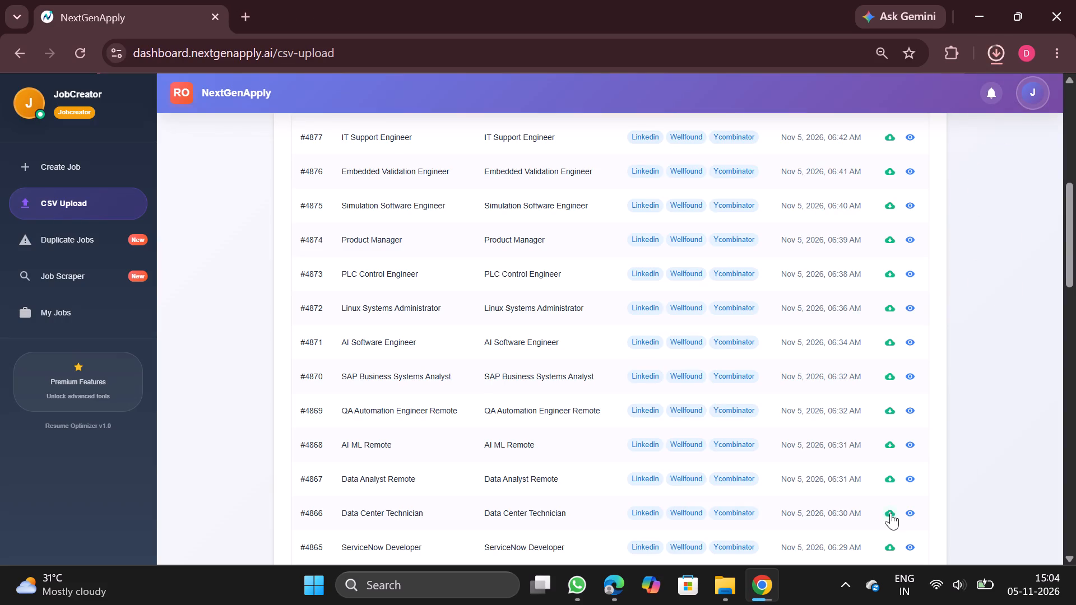
click(870, 92)
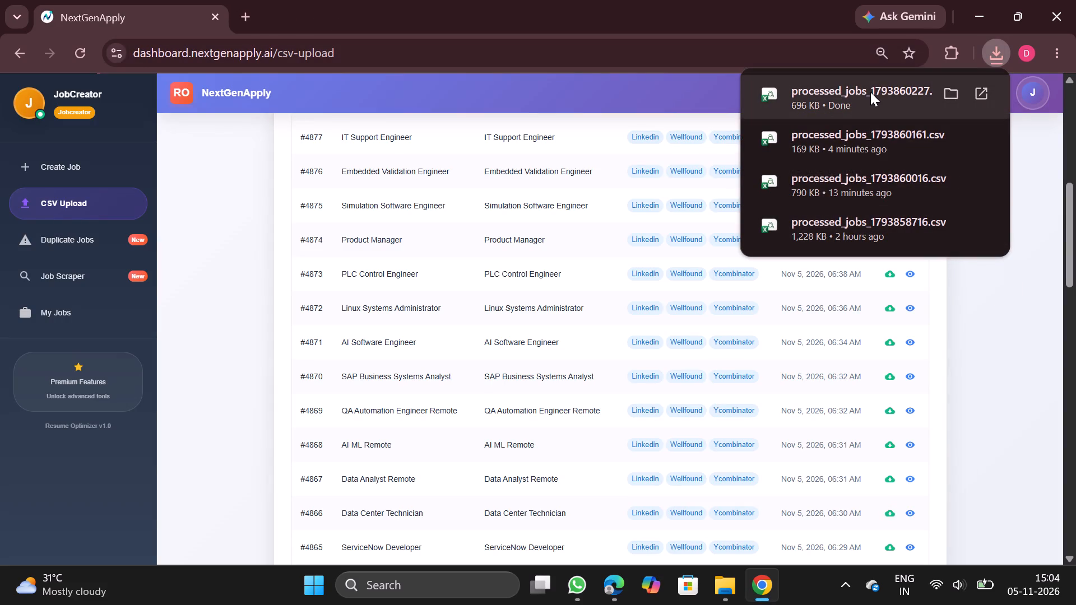
Remove duplicate rows from the whole Data Center Technician table, comparing the company column only.
click(221, 420)
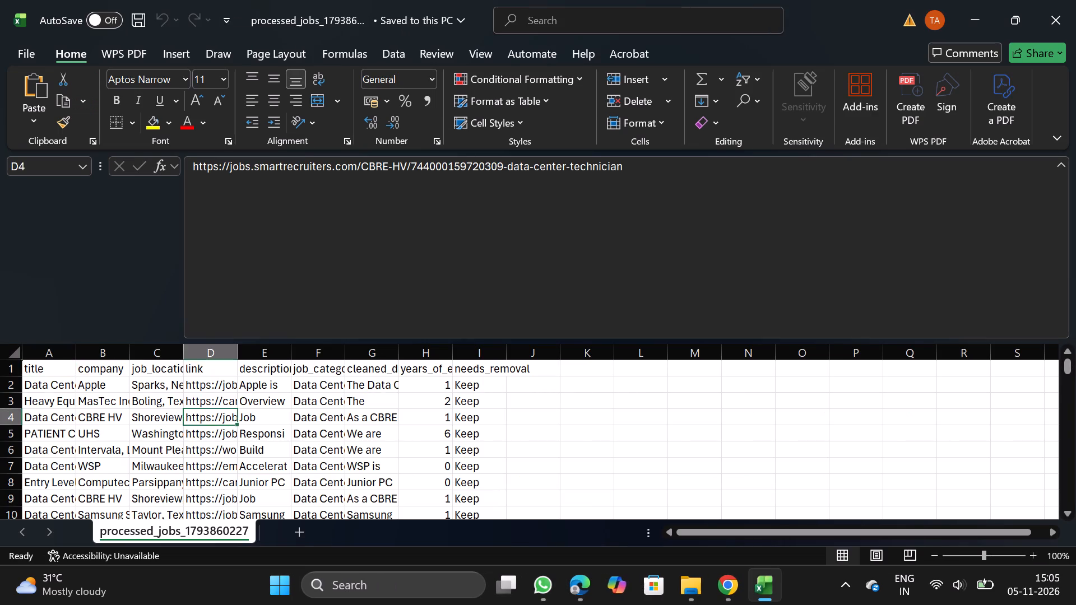
key(ctrl+a)
click(387, 63)
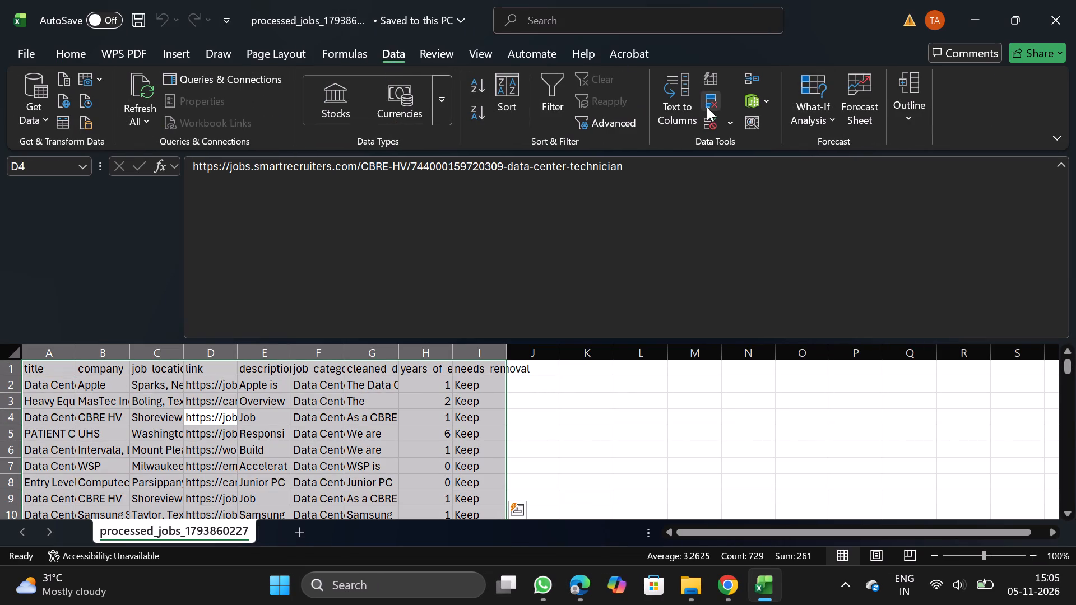
click(711, 105)
click(239, 251)
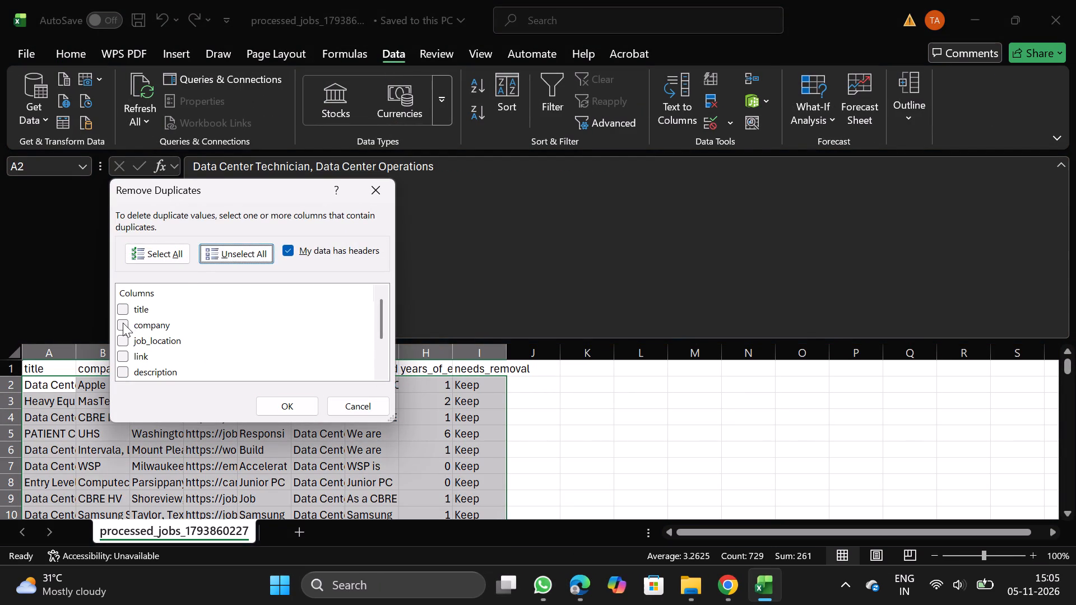
click(123, 323)
click(304, 403)
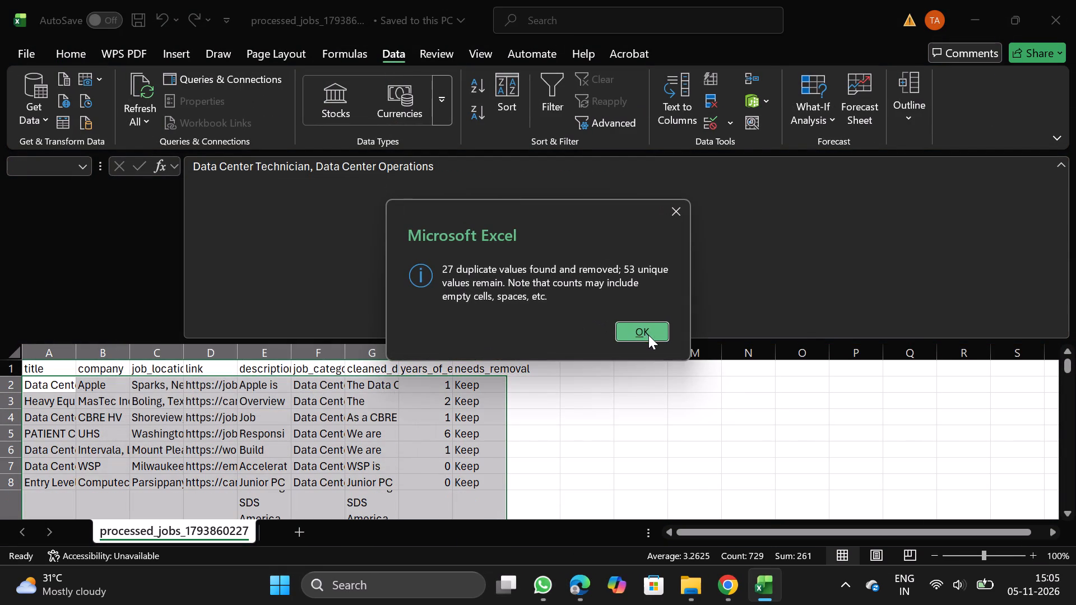
click(648, 335)
Filter the years_of_experience column to show only the values 8 and 10.
click(440, 371)
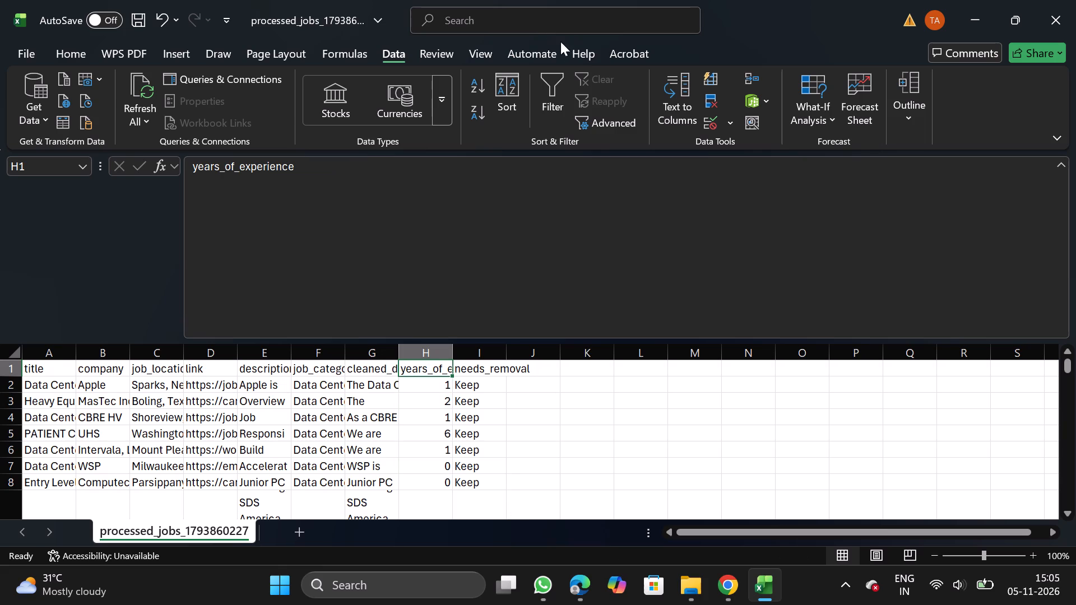
click(551, 105)
click(443, 369)
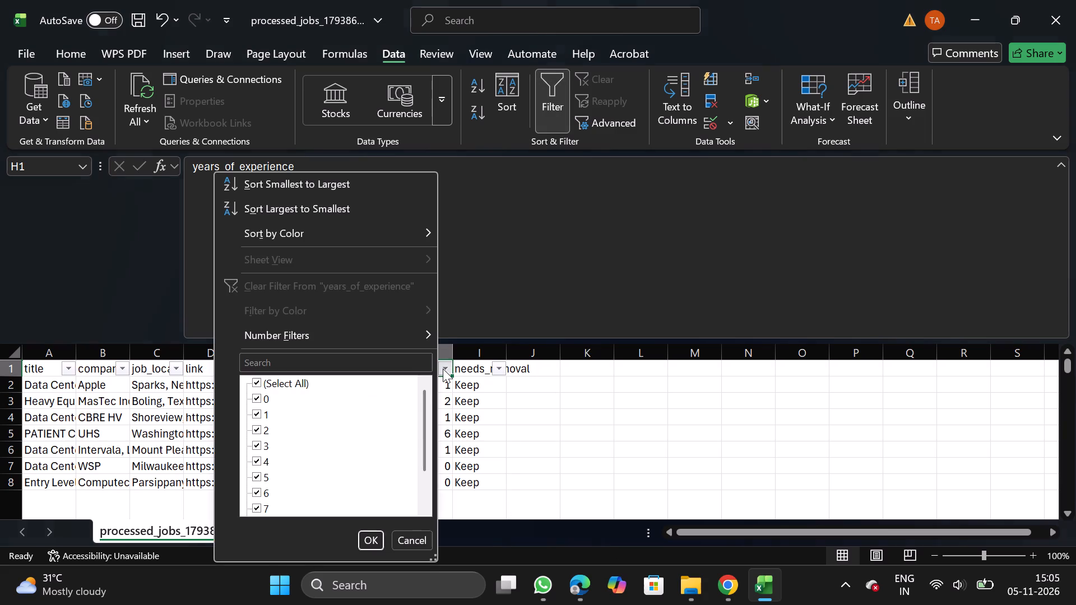
click(277, 380)
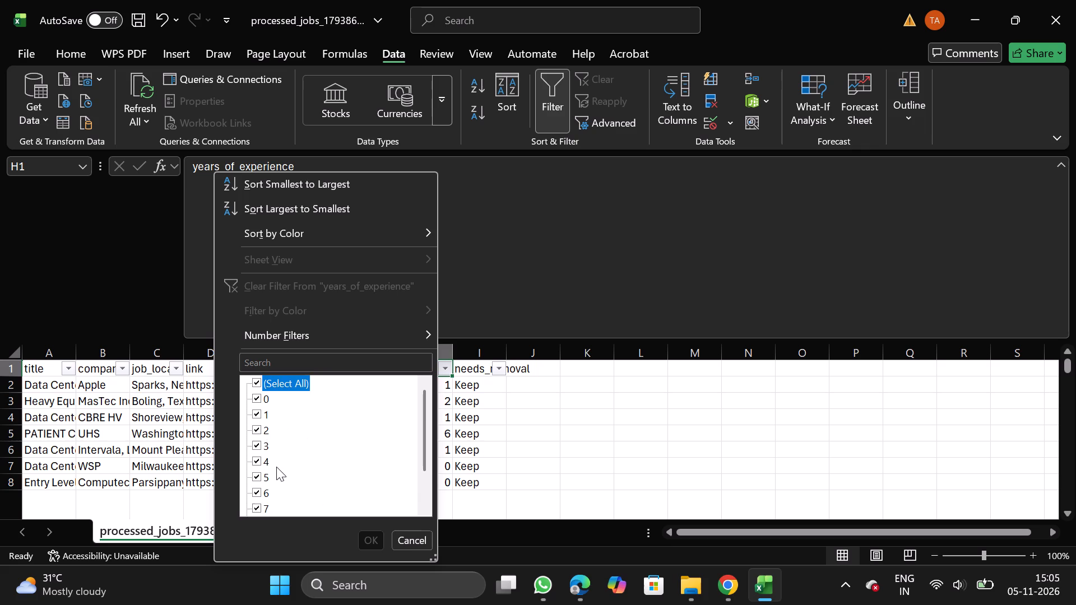
scroll(276, 467, down, 1)
click(256, 474)
click(256, 484)
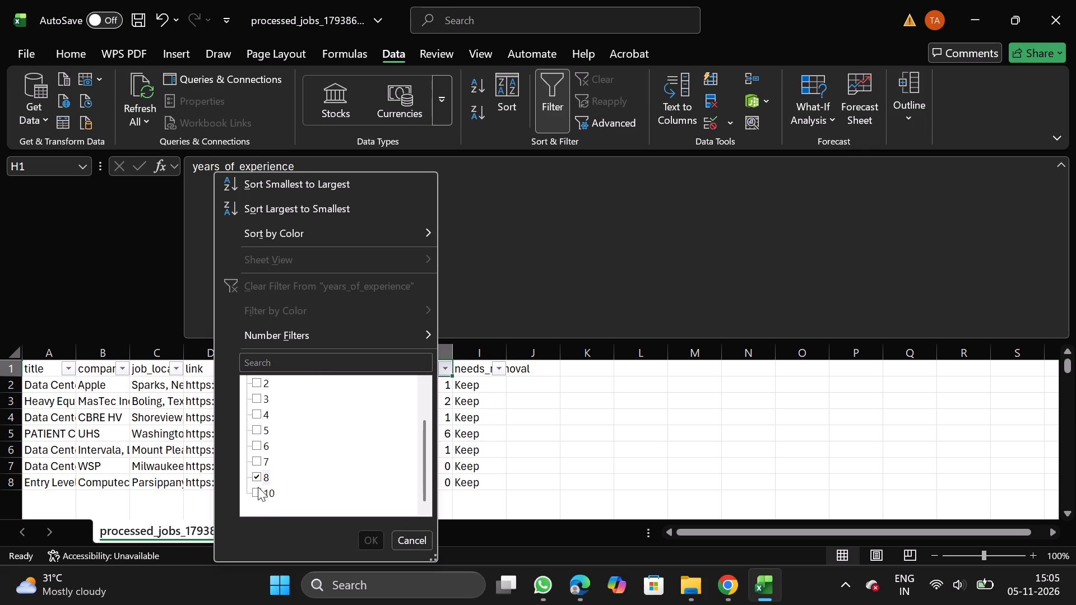
click(258, 490)
click(258, 482)
click(373, 542)
Delete all the filtered job rows below the header and remove the filter.
click(0, 398)
key(ctrl+shift+Down)
right_click(112, 435)
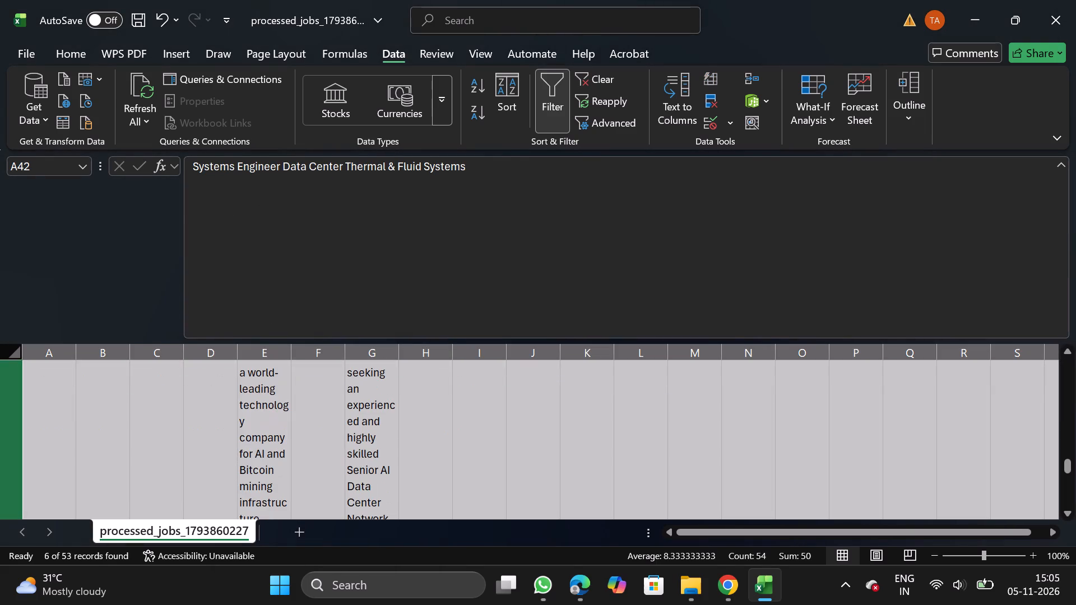
click(184, 291)
click(547, 104)
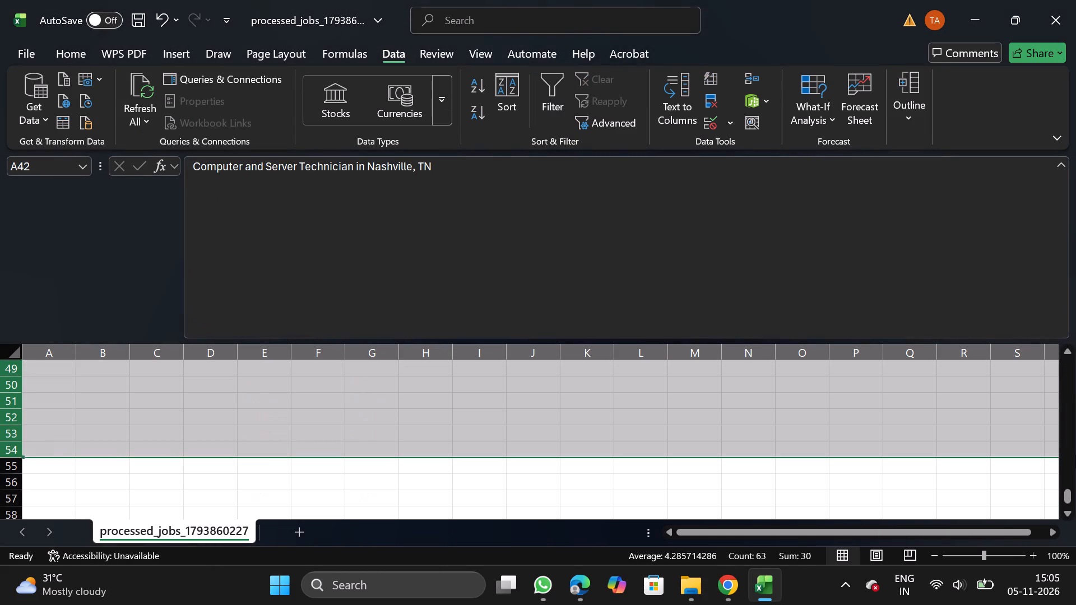
Delete the needs_removal column from the table.
drag(1065, 493, 1036, 225)
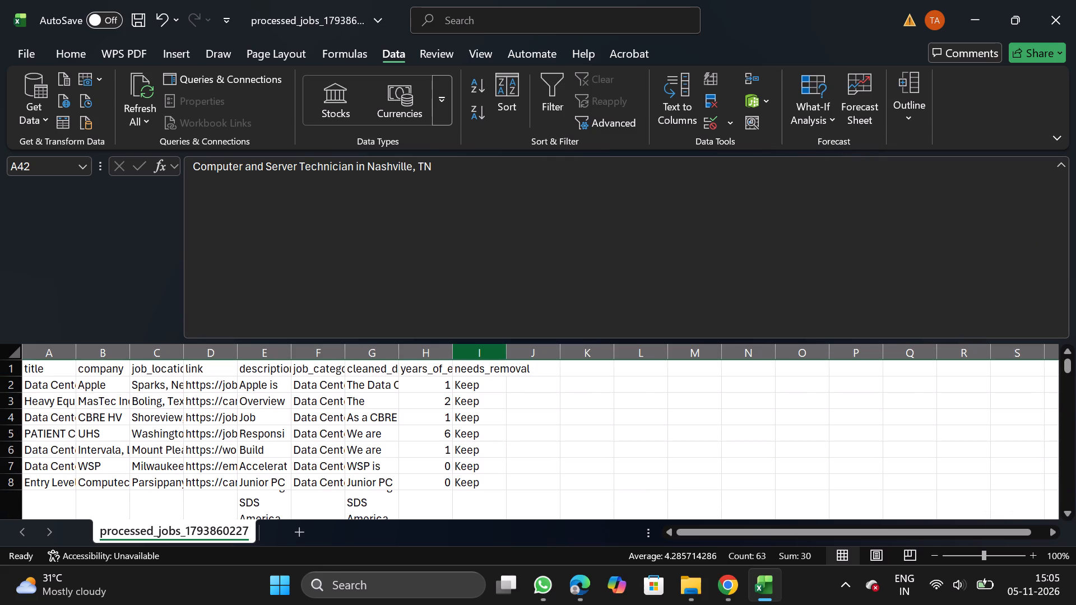
click(479, 354)
right_click(477, 418)
click(536, 275)
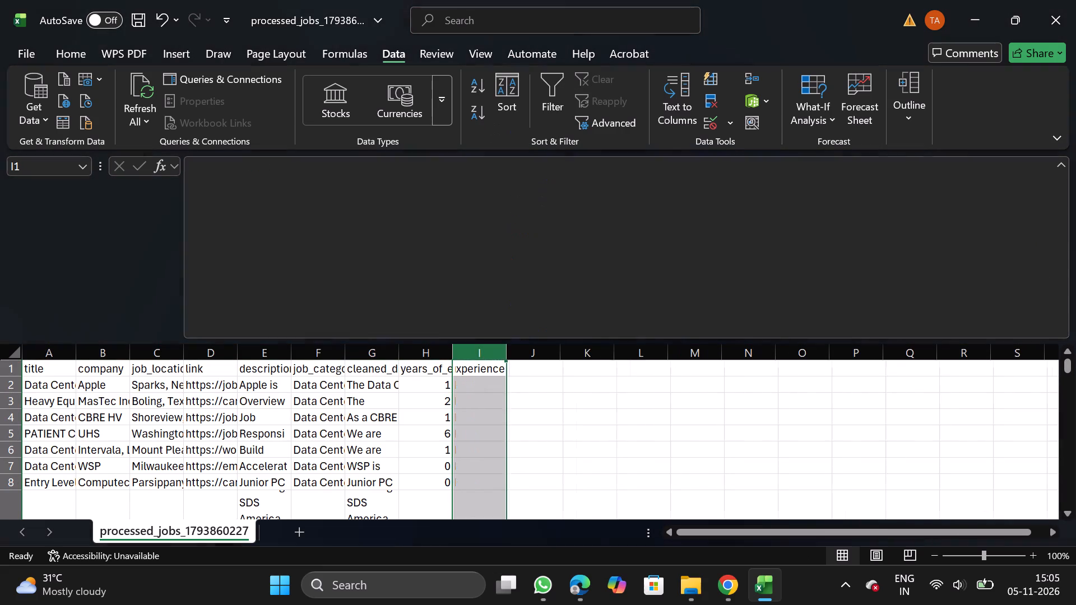
Move the job_category column in front of title as the table's first column.
click(312, 348)
key(ctrl+x)
click(59, 345)
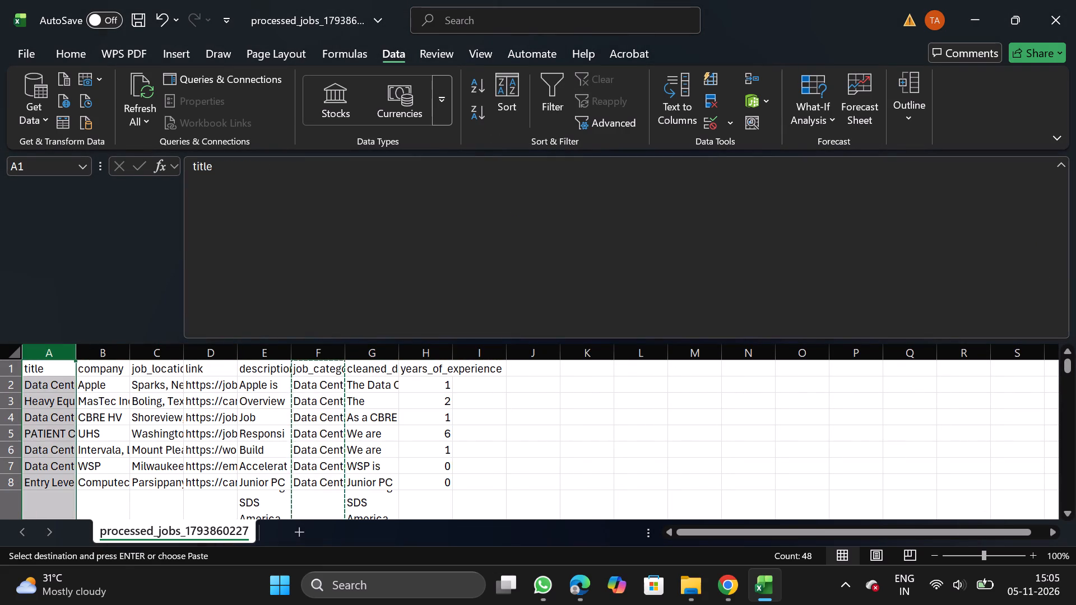
right_click(37, 449)
click(127, 288)
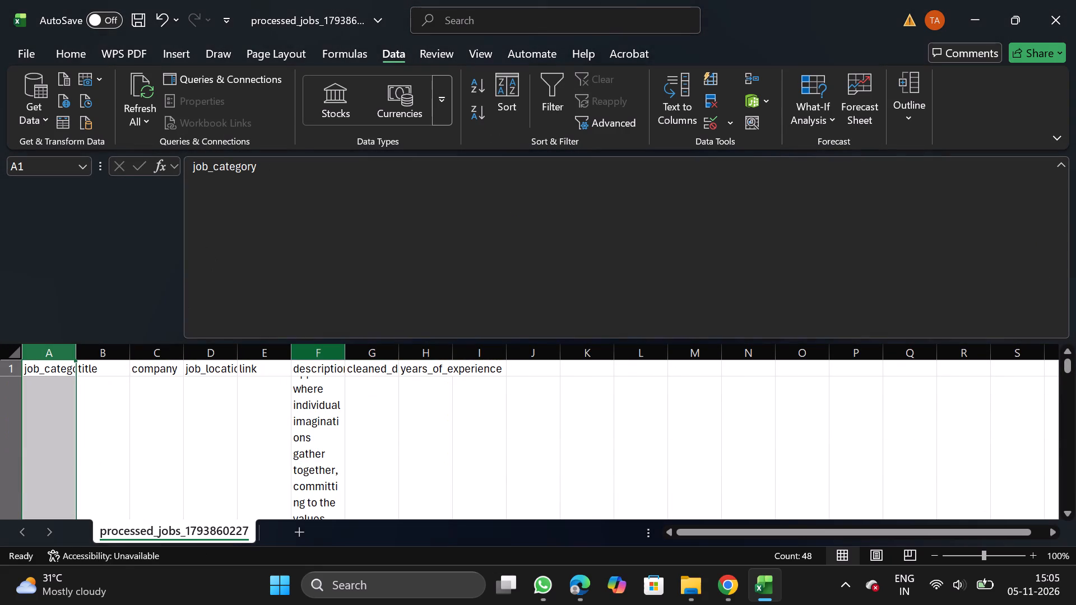
Turn off text wrapping for the description column and the cleaned description column beside it.
click(318, 358)
key(shift+Right)
click(71, 59)
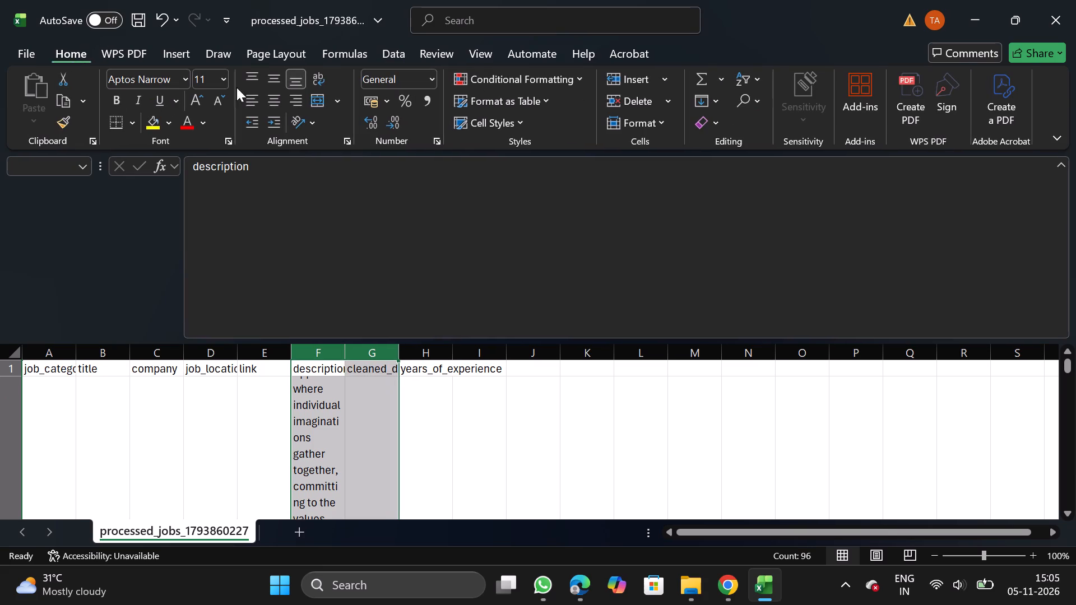
click(349, 137)
double_click(84, 273)
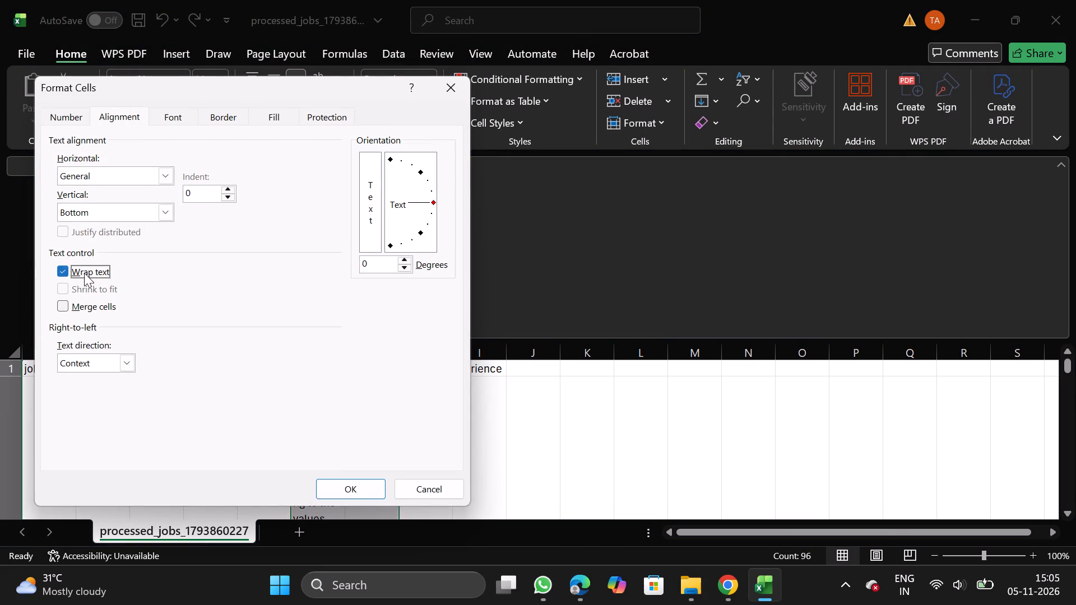
click(348, 483)
Move the link column behind years_of_experience as the table's last column.
click(272, 355)
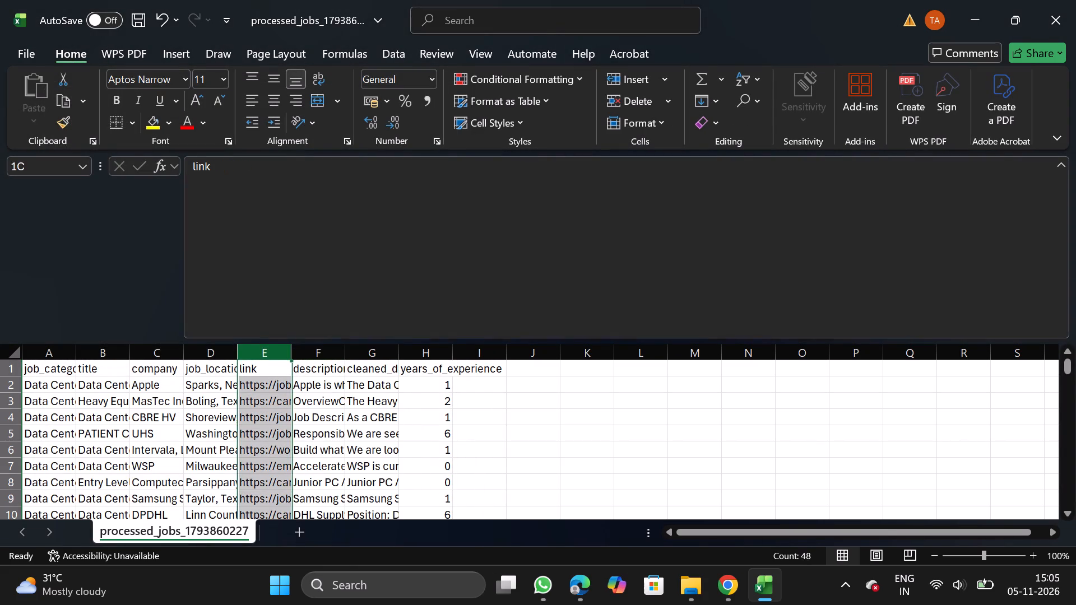
key(ctrl+x)
click(488, 350)
right_click(486, 435)
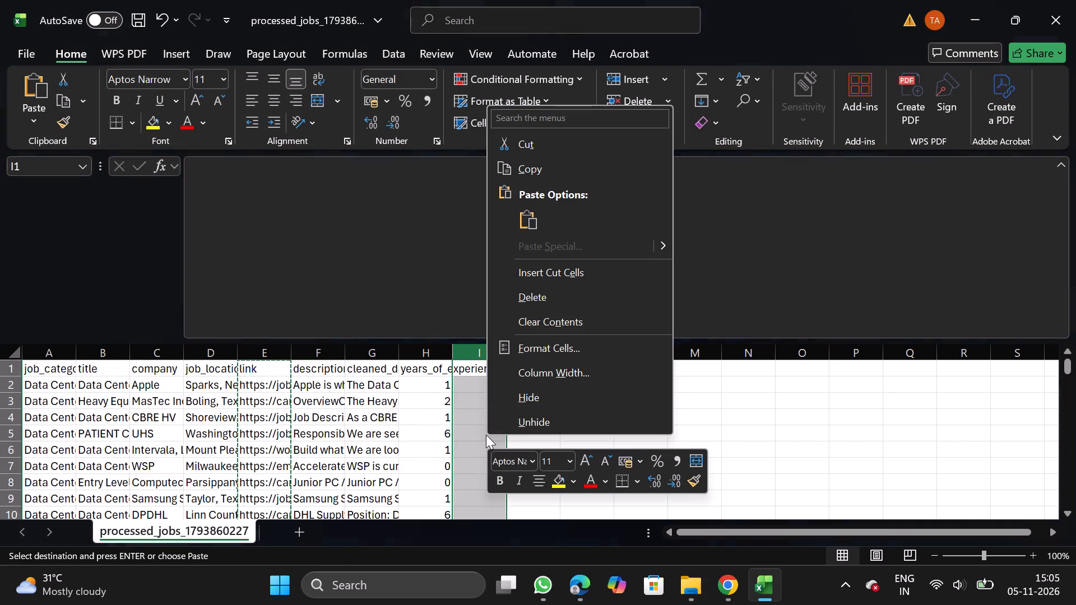
click(578, 274)
Move the years_of_experience column between job_location and description.
click(365, 352)
key(ctrl+x)
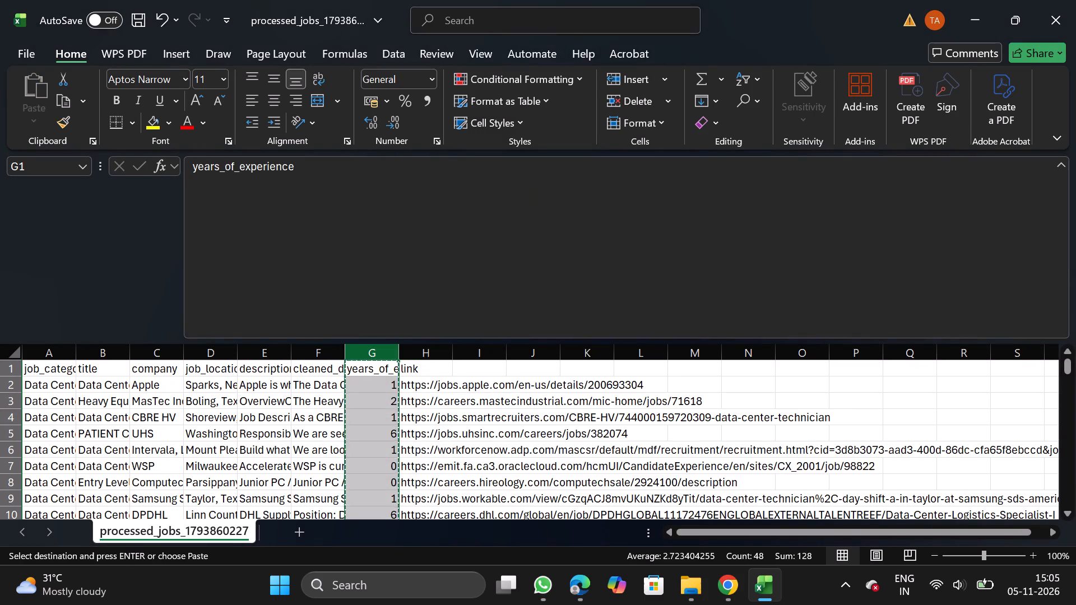
drag(262, 357, 261, 416)
right_click(261, 416)
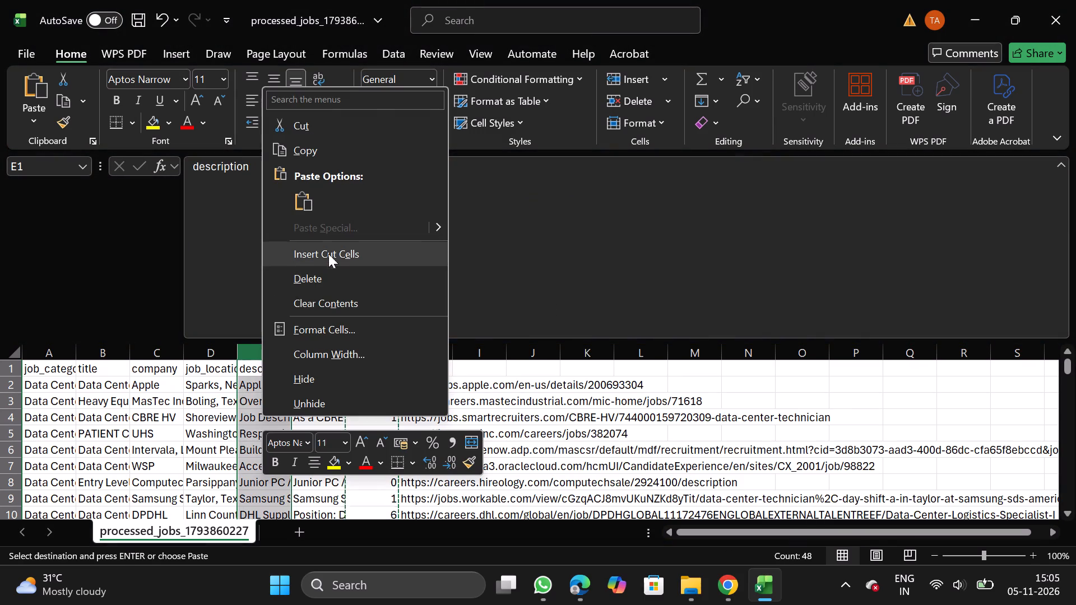
click(336, 247)
Rename the cleaned description column's header in G1 as description, using the text copied from F1.
click(300, 365)
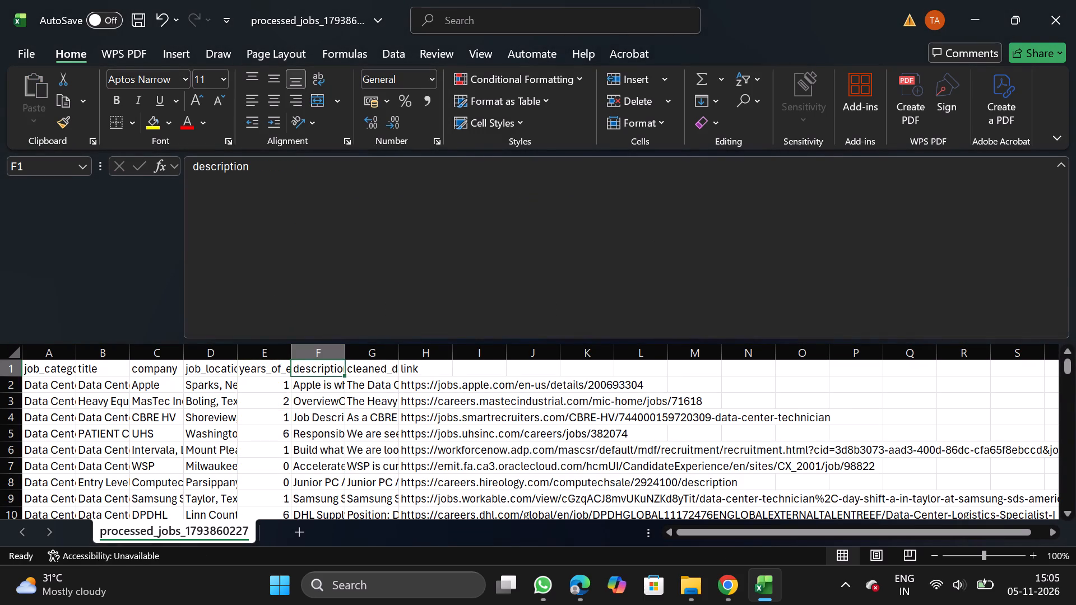
triple_click(194, 174)
click(194, 174)
key(ctrl+c)
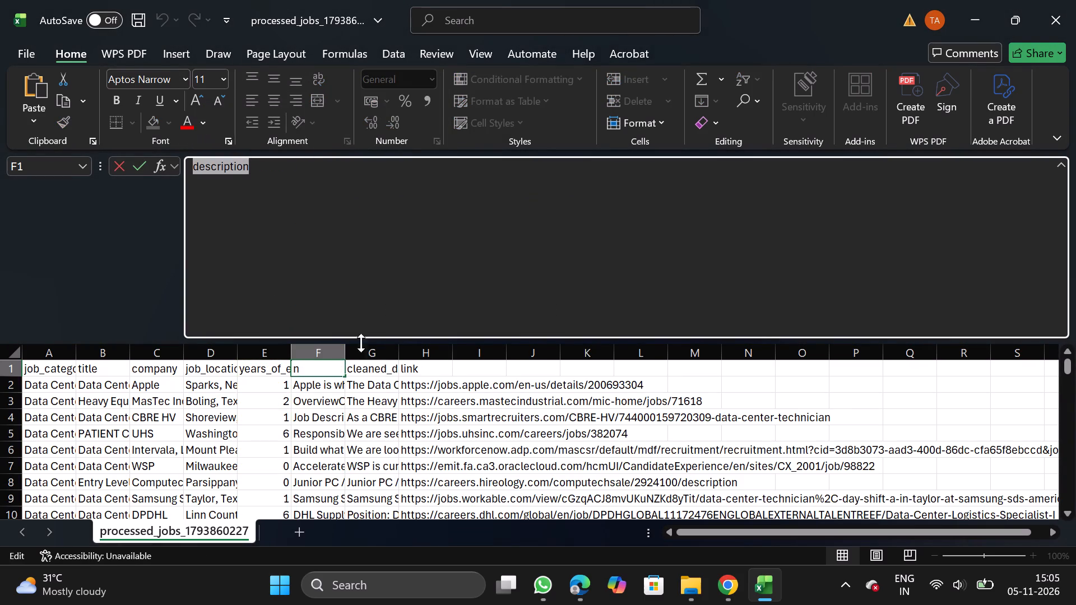
click(368, 350)
click(429, 306)
key(BackSpace)
key(BackSpace)
key(BackSpace)
key(BackSpace)
key(BackSpace)
key(BackSpace)
key(BackSpace)
key(BackSpace)
key(BackSpace)
key(BackSpace)
key(BackSpace)
key(BackSpace)
key(BackSpace)
key(BackSpace)
key(BackSpace)
key(BackSpace)
key(BackSpace)
key(BackSpace)
key(BackSpace)
key(BackSpace)
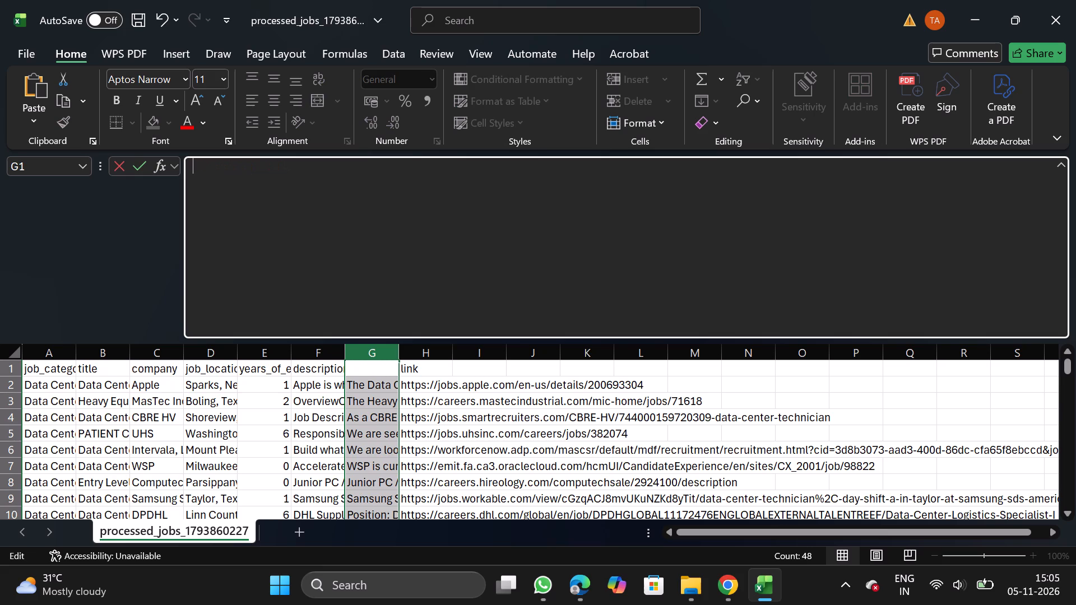
key(ctrl+v)
Rename the header in F1 as original_description, copying the name from the CSV format requirements on NextGenApply's bulk upload page in Chrome.
click(309, 360)
click(384, 307)
key(BackSpace)
key(BackSpace)
key(BackSpace)
key(BackSpace)
key(BackSpace)
key(BackSpace)
key(BackSpace)
key(BackSpace)
key(BackSpace)
key(BackSpace)
key(BackSpace)
key(BackSpace)
key(BackSpace)
key(BackSpace)
key(BackSpace)
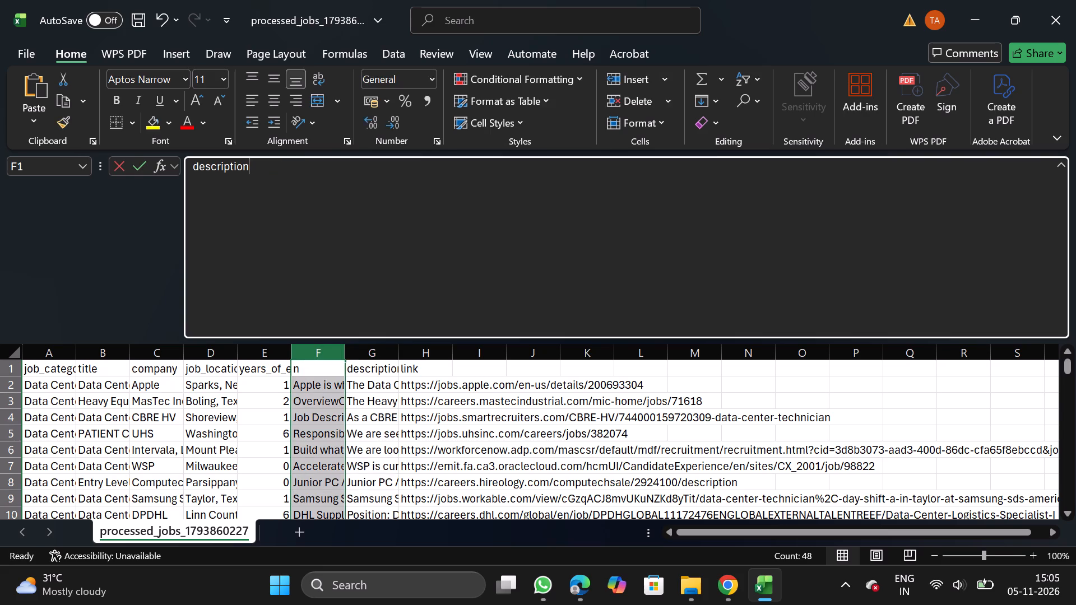
click(732, 589)
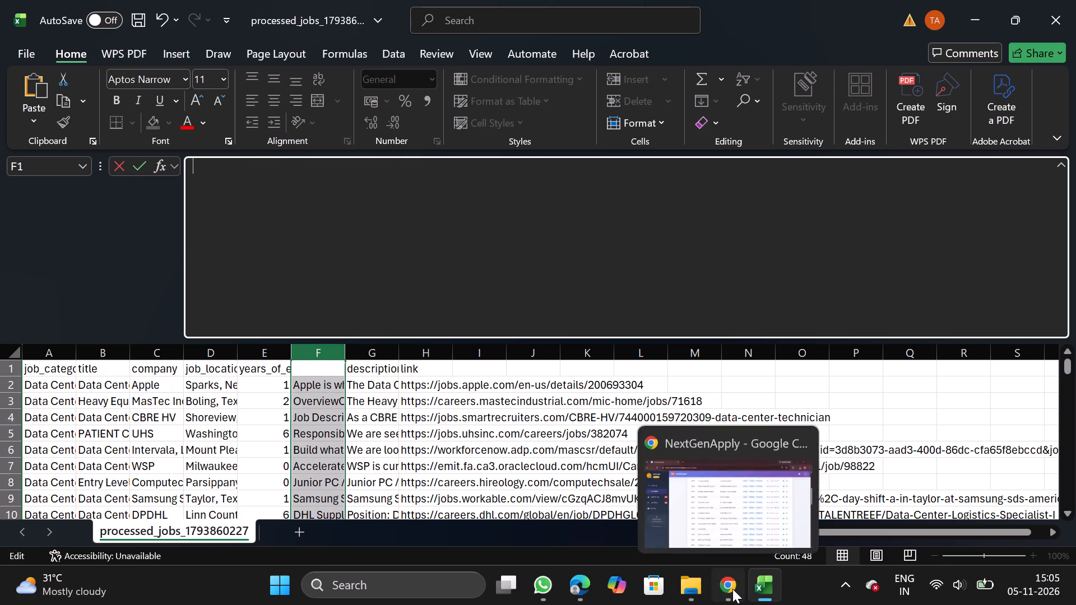
click(106, 162)
click(522, 153)
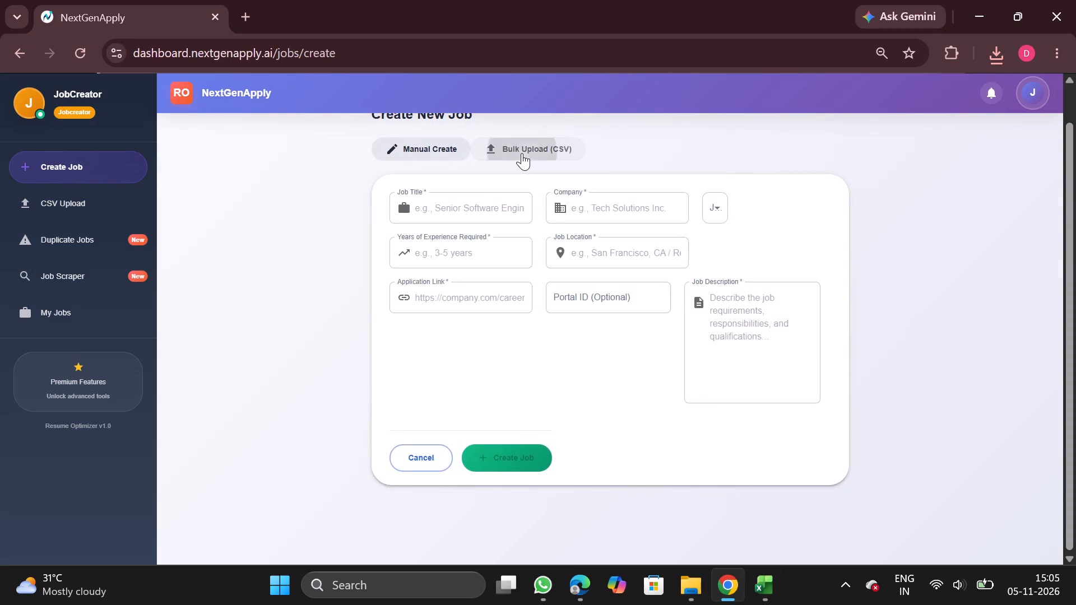
double_click(597, 278)
key(ctrl+c)
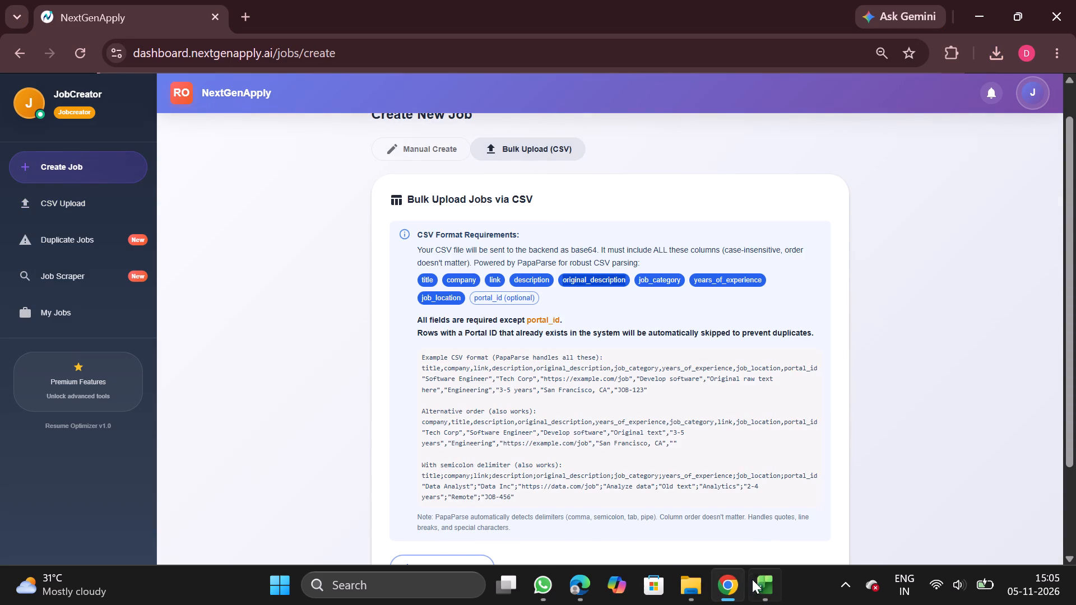
click(752, 580)
key(ctrl+v)
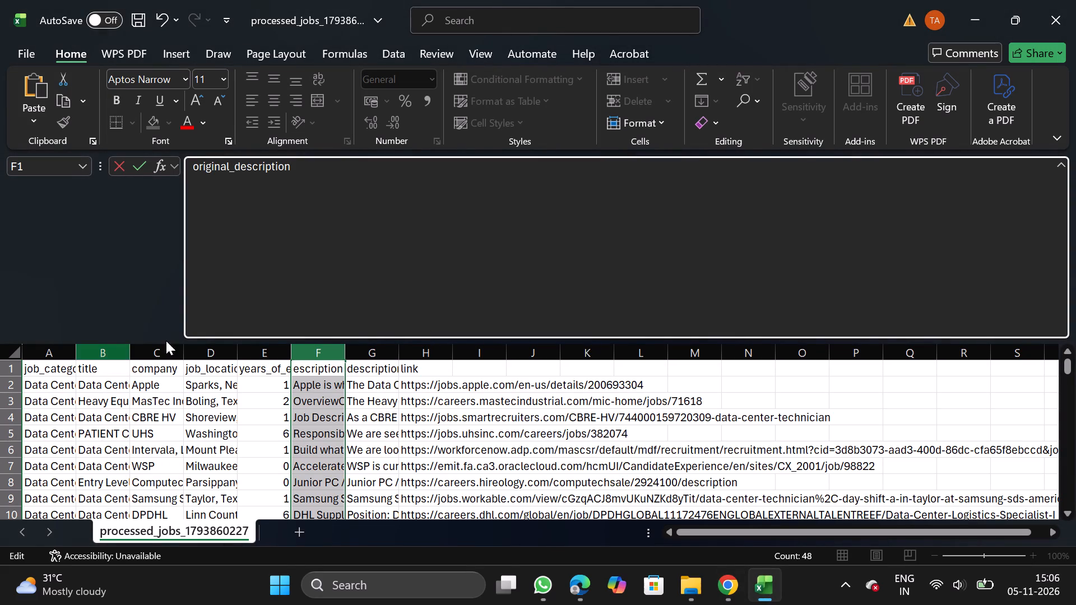
Replace all United States entries in the job_location column with Remote, matching entire cell contents only.
click(211, 347)
key(ctrl+h)
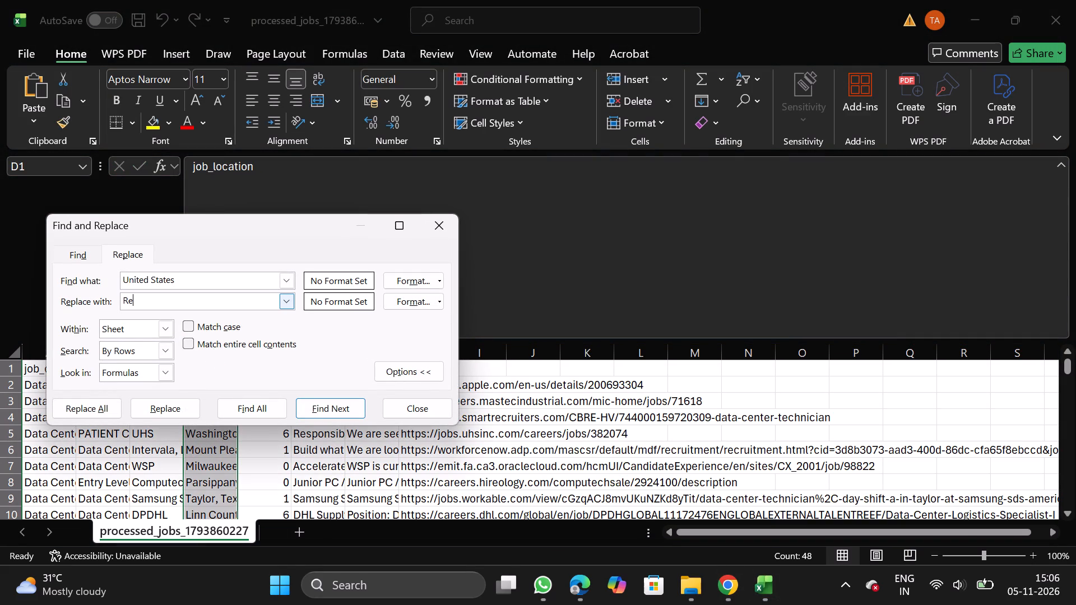
click(187, 343)
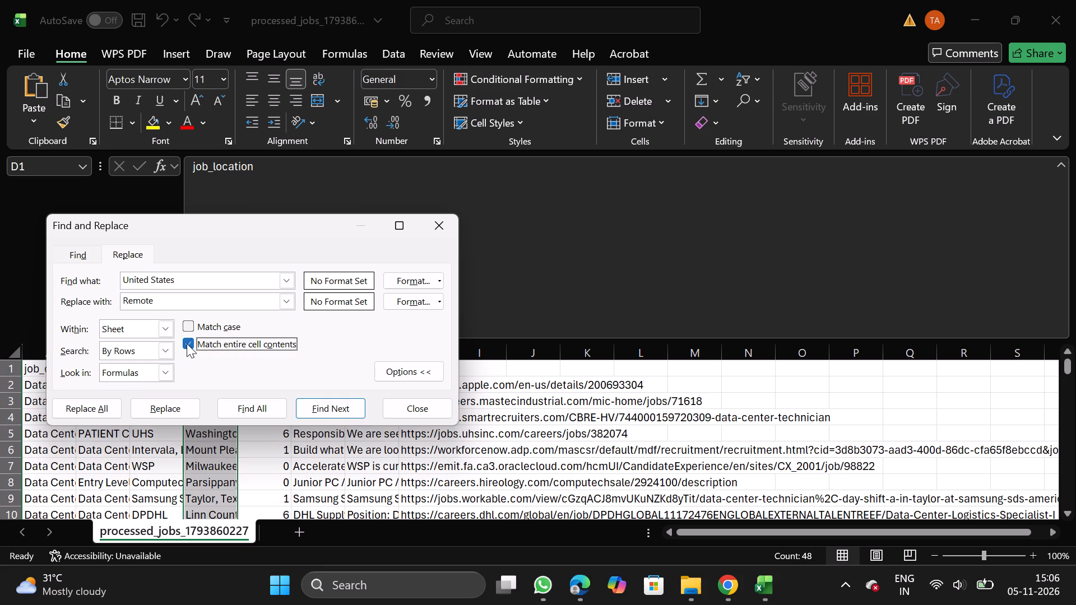
click(66, 407)
click(329, 377)
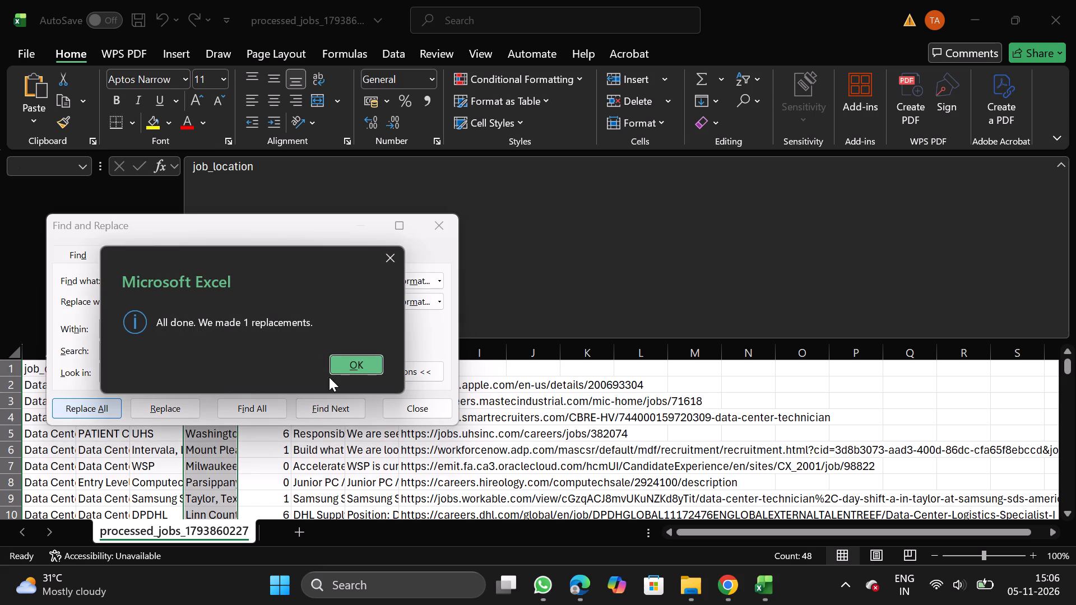
click(359, 365)
click(441, 231)
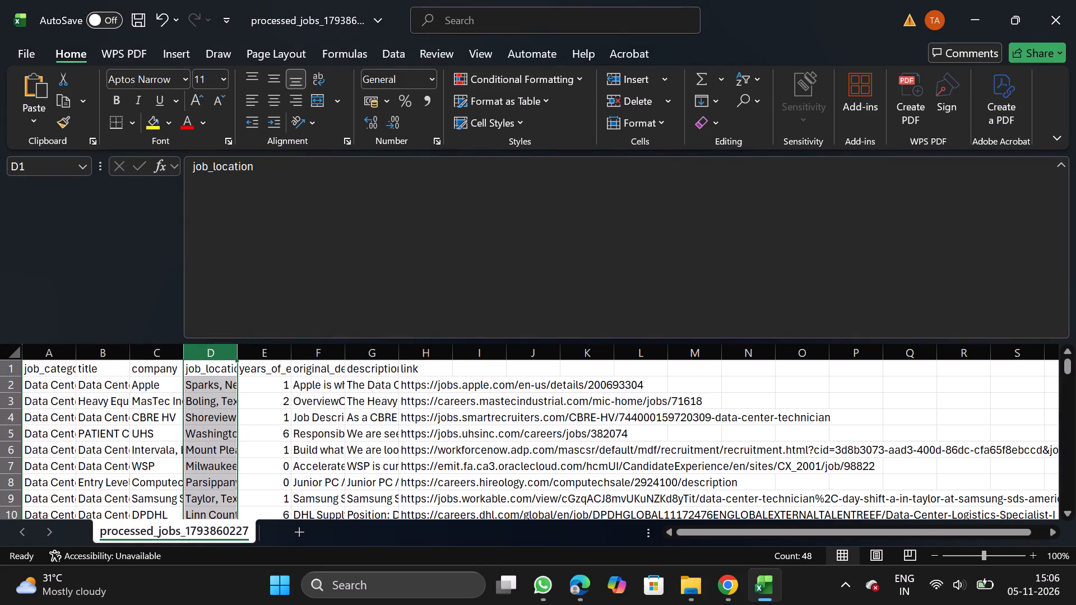
Add a filter to the title column, clear all titles from its selection and include only Data Center Facilities Manager.
click(122, 353)
click(384, 48)
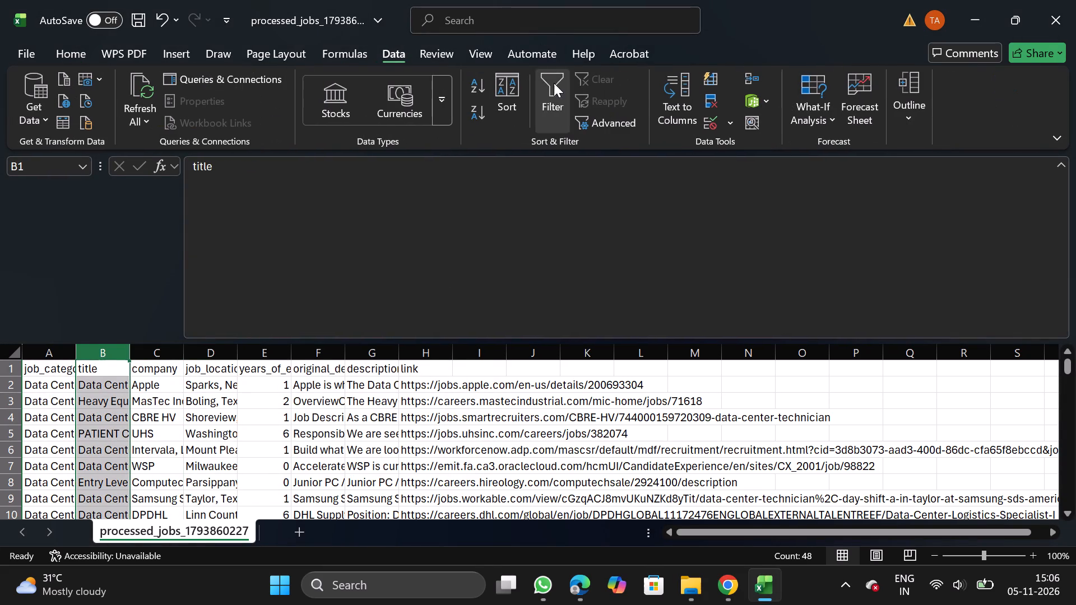
click(554, 83)
click(120, 362)
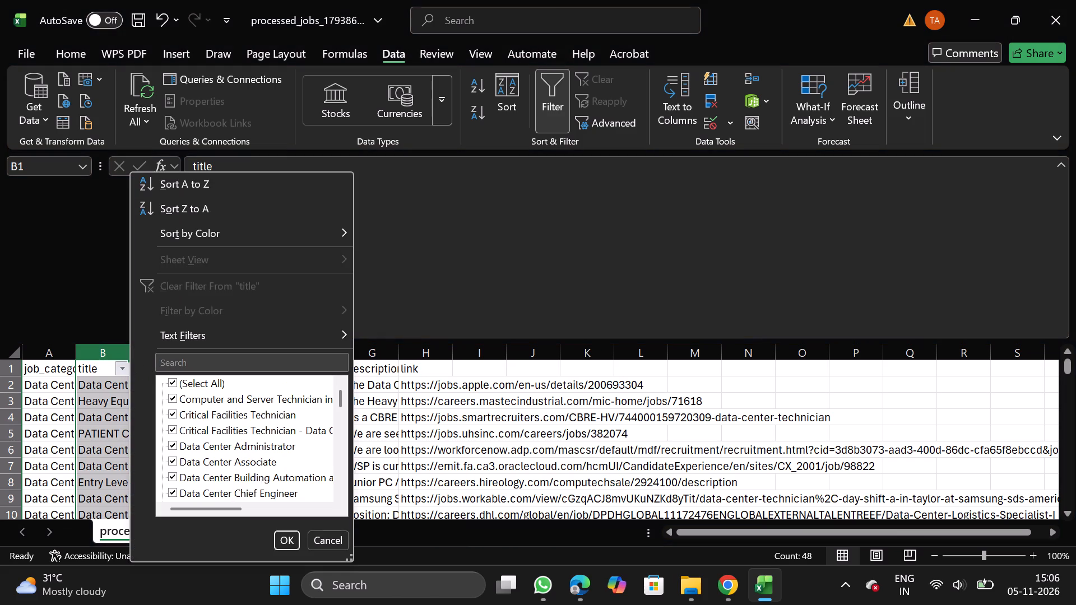
double_click(349, 560)
drag(349, 560, 746, 604)
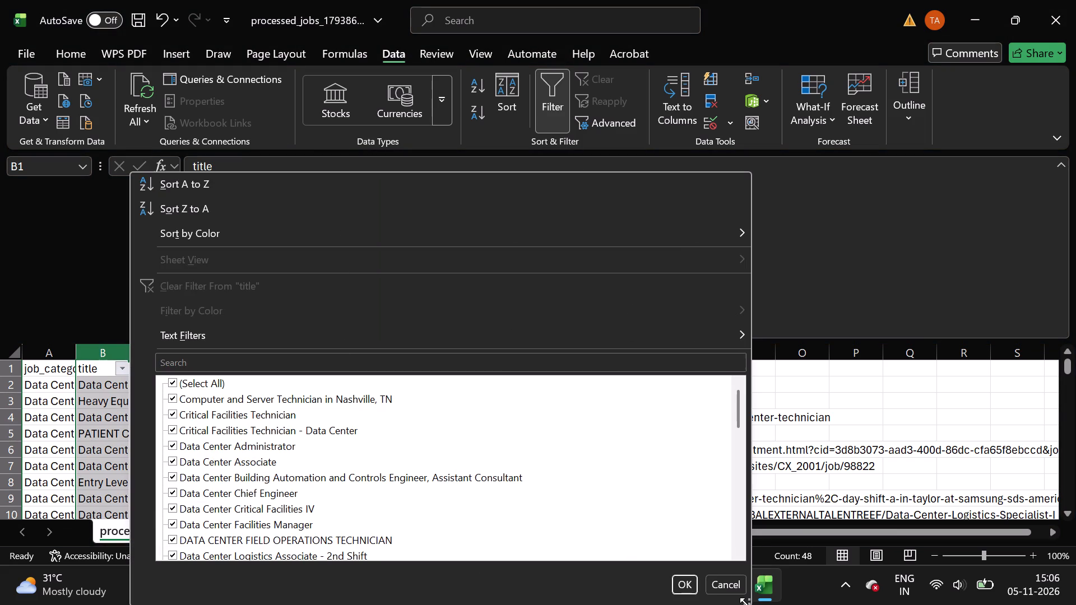
click(207, 387)
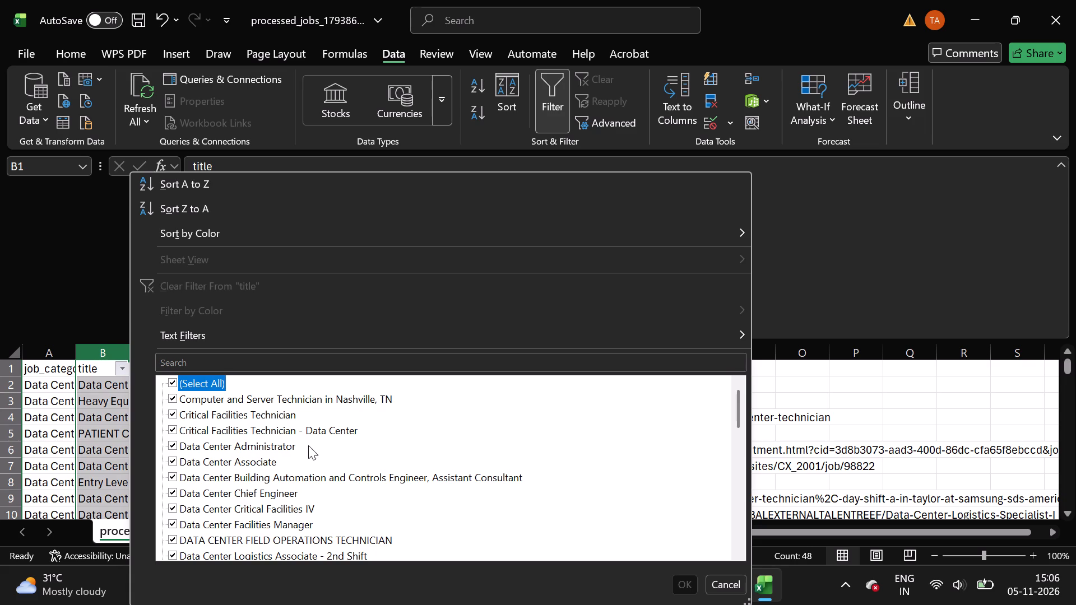
click(272, 528)
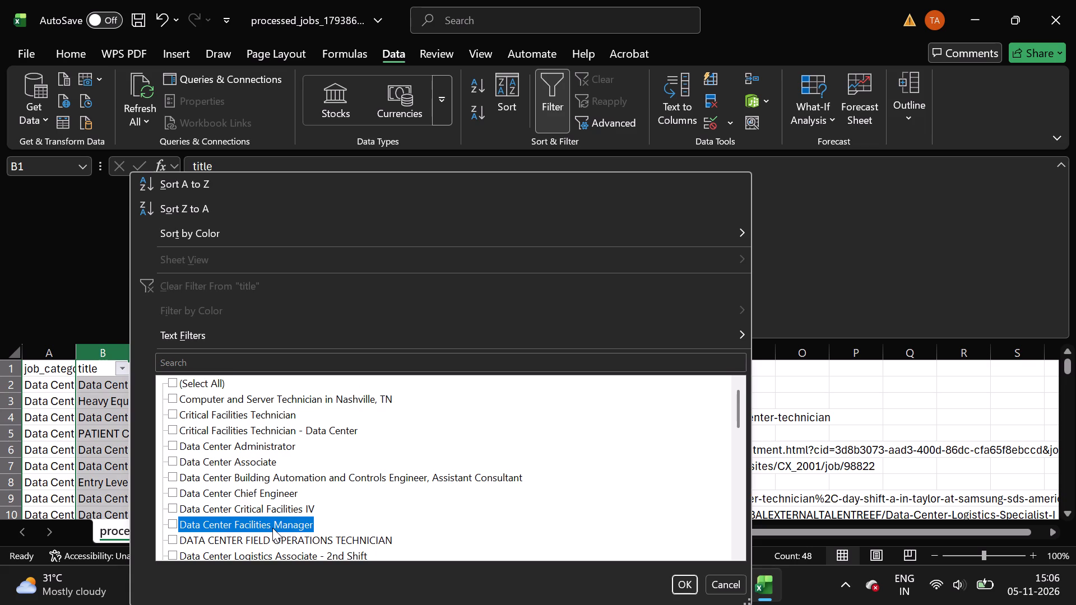
Add Desktop Support Technician, Entry Level PC / IT Hardware Repair Technician, Field Engineer - Mission Critical, Hardware Lab Technician VI and Licensed Civil Engineer to the title filter.
scroll(272, 528, down, 1)
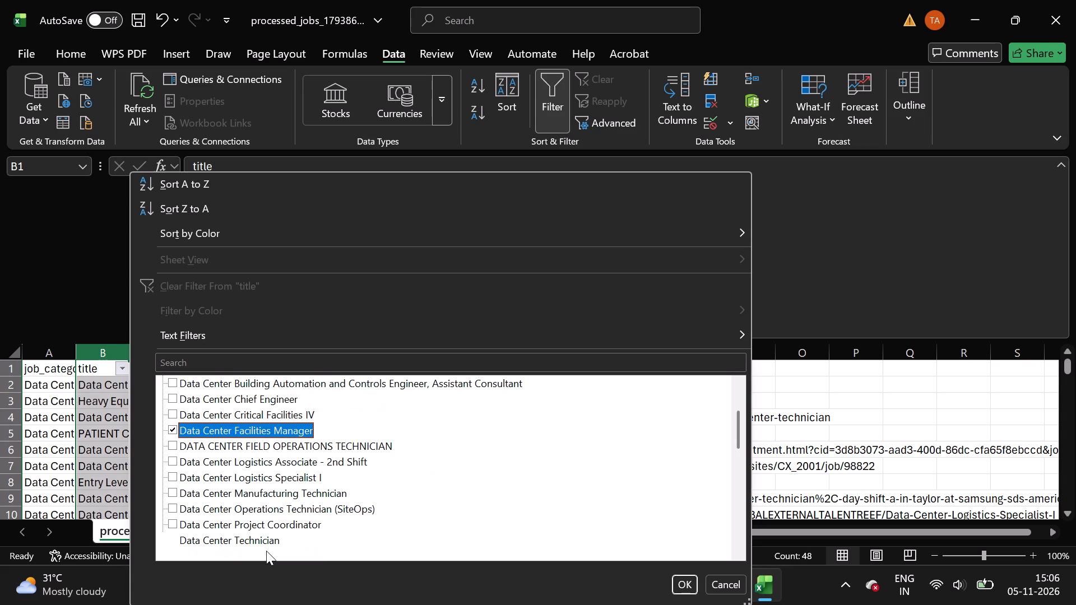
scroll(252, 547, down, 1)
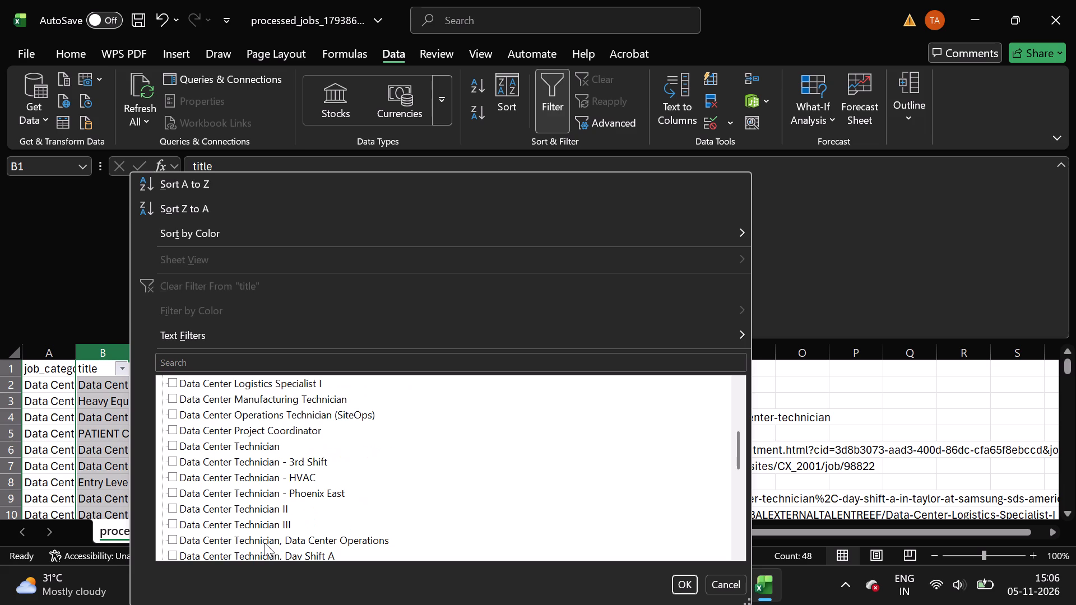
scroll(265, 543, down, 1)
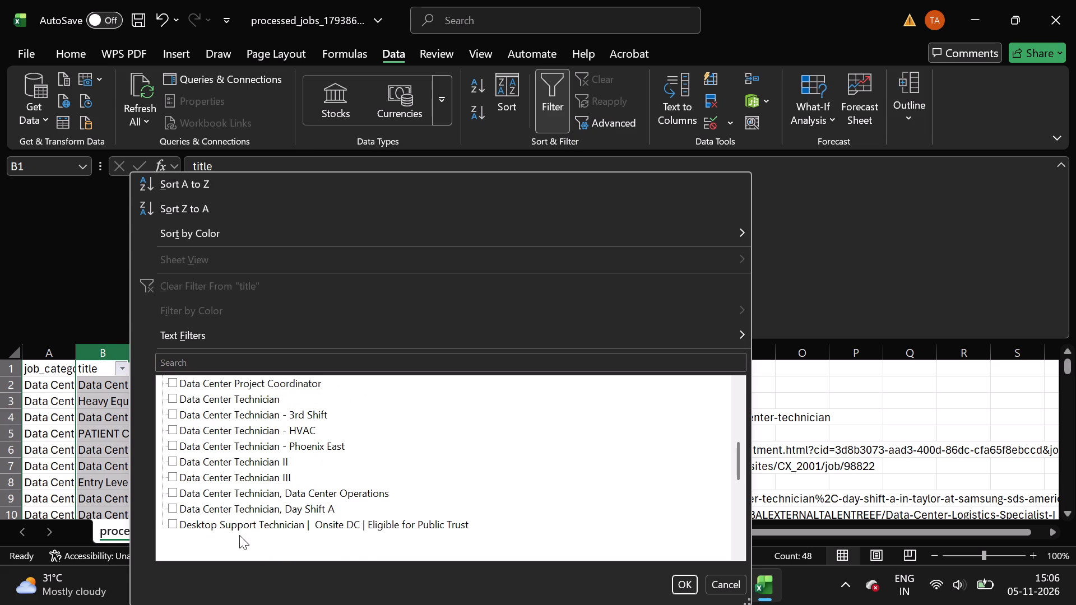
click(239, 536)
scroll(239, 536, down, 2)
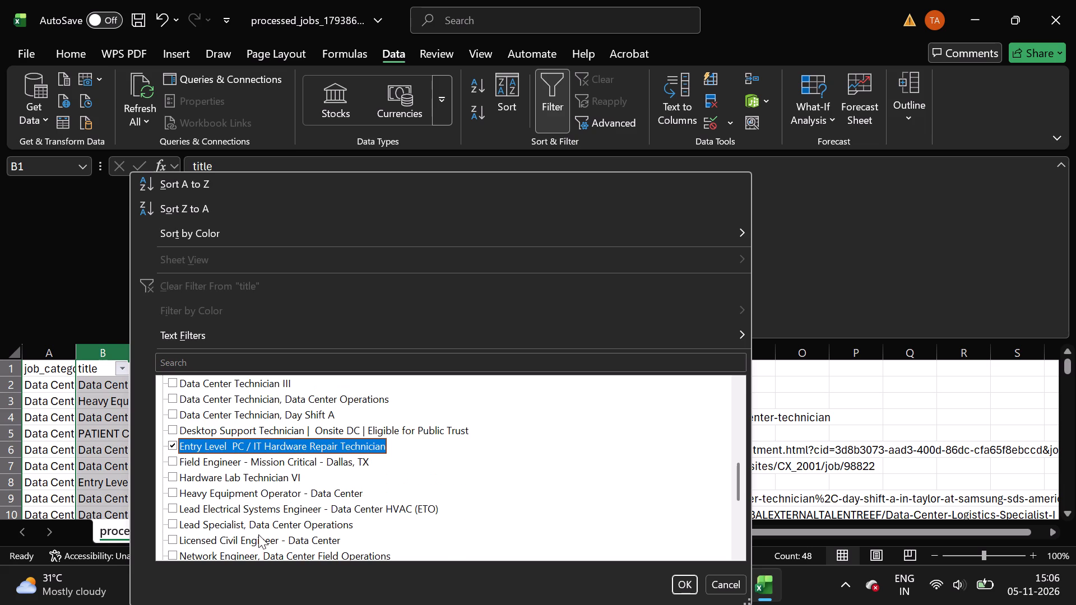
scroll(258, 534, down, 1)
click(235, 495)
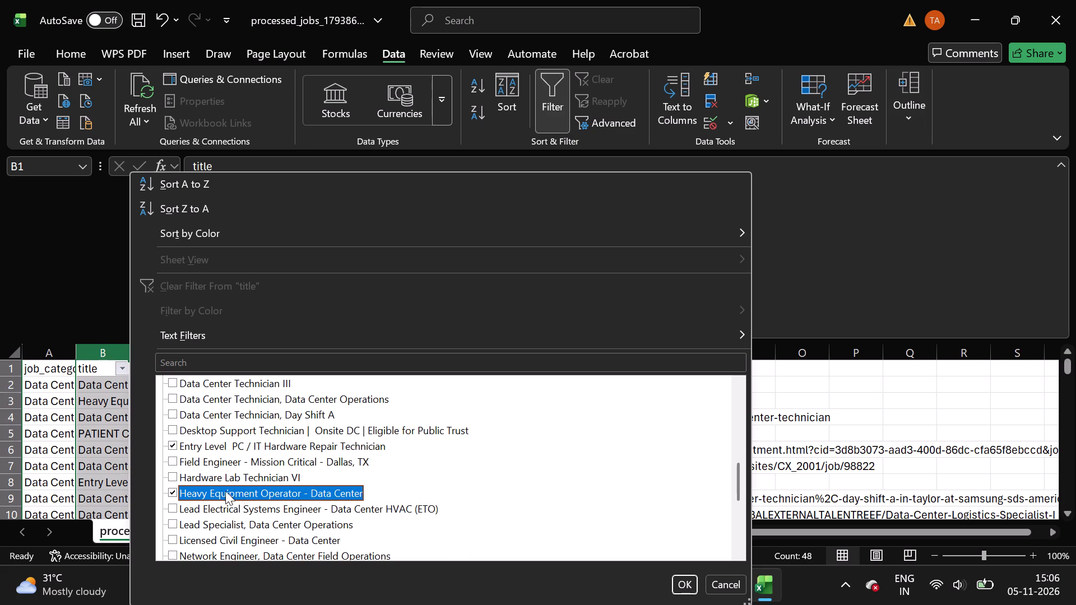
click(211, 481)
click(236, 497)
click(242, 464)
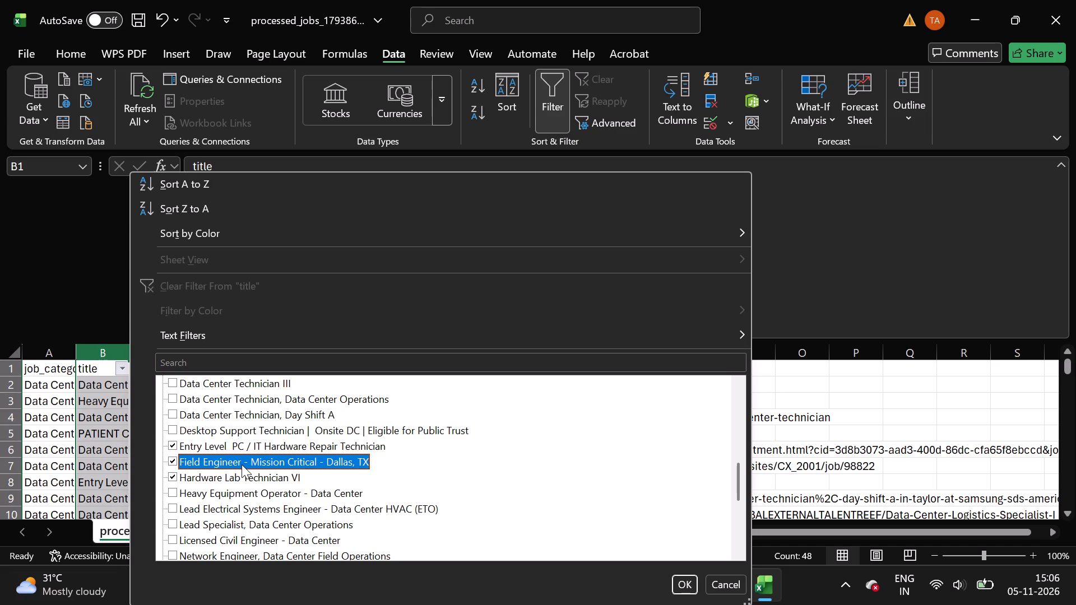
click(217, 429)
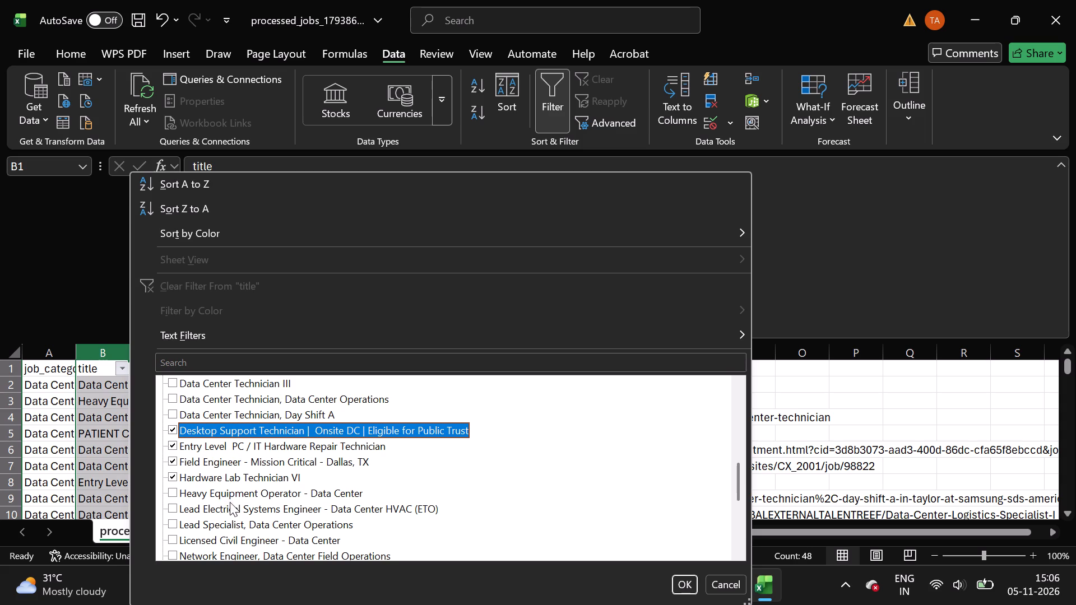
click(221, 541)
Include PATIENT CARE TECH, Senior Electrical Commissioning Engineer, Technical Program Manager, Data Center Operations and blanks in the title filter and apply it.
scroll(221, 541, down, 1)
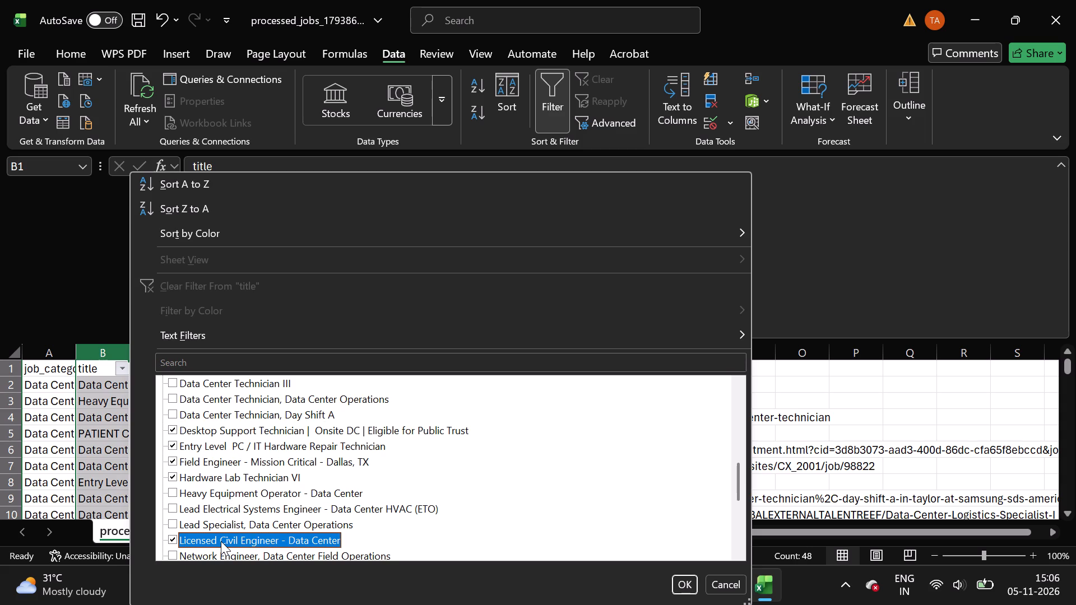
scroll(231, 532, down, 1)
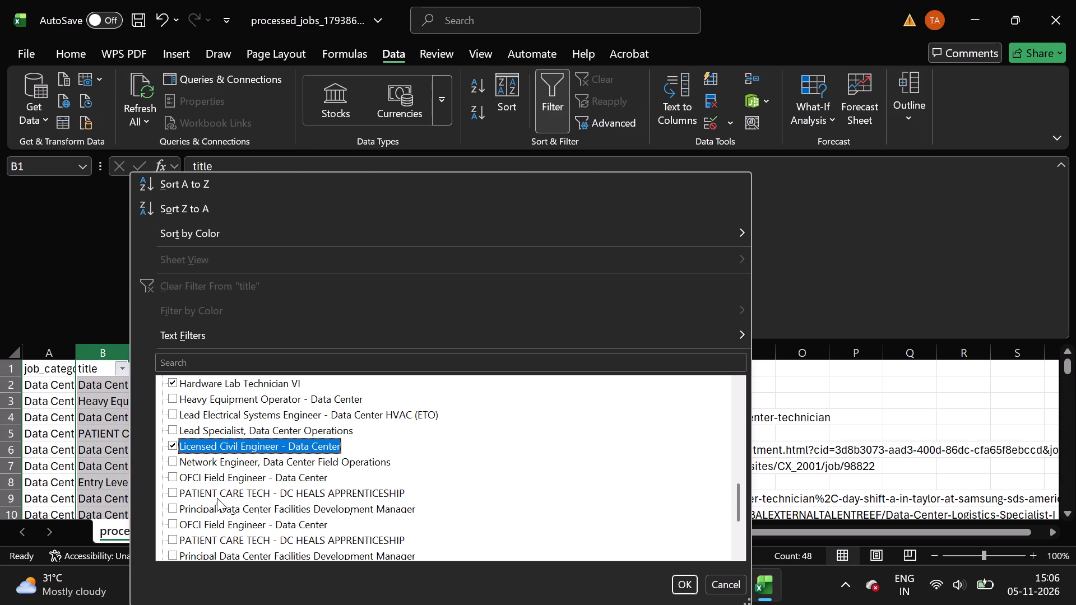
click(228, 486)
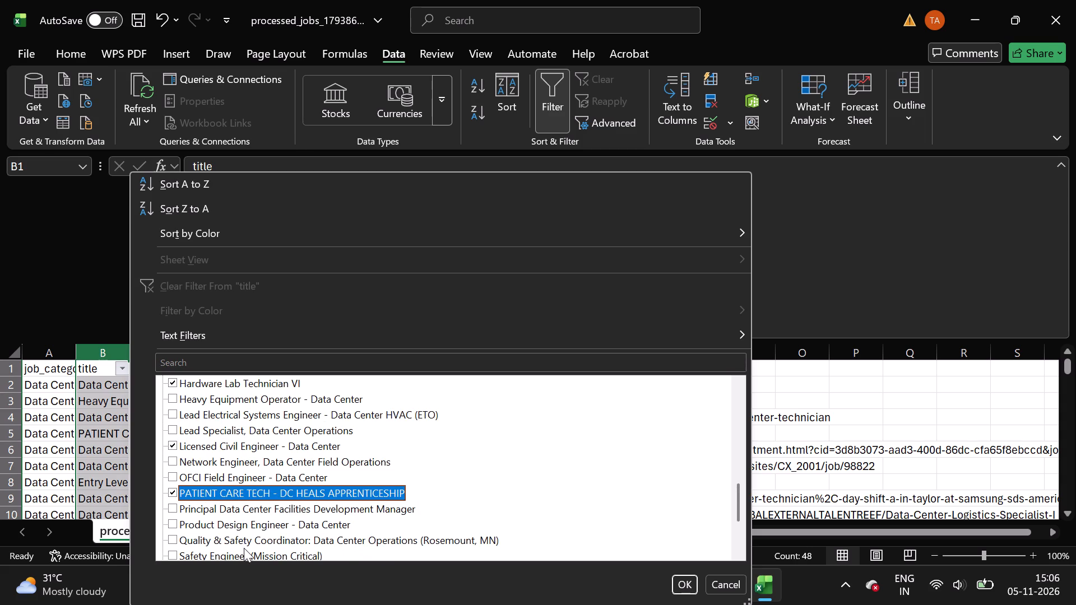
scroll(244, 548, down, 1)
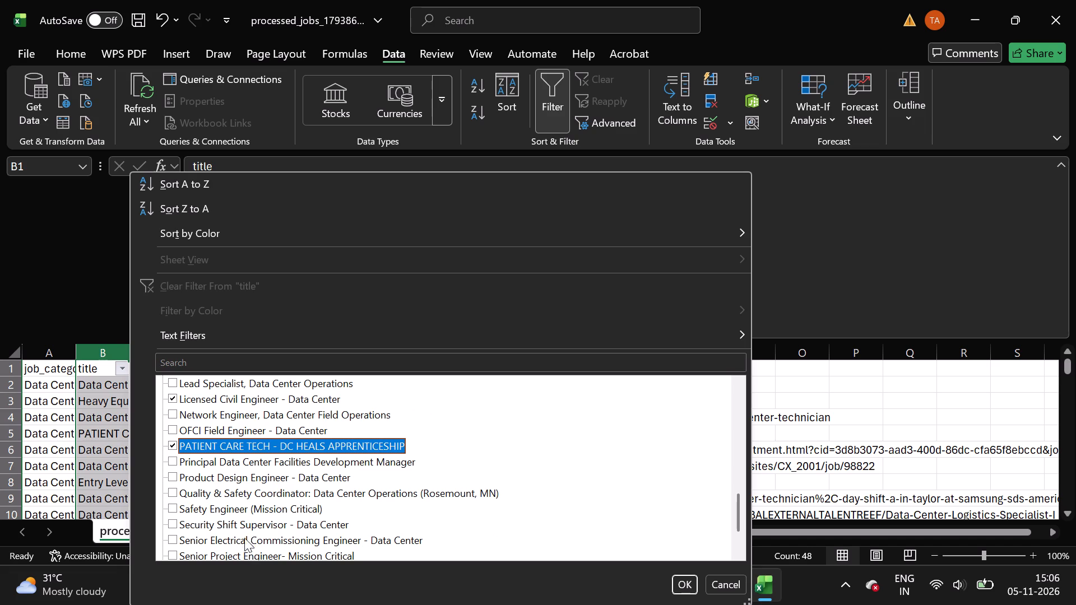
click(243, 540)
scroll(243, 540, down, 1)
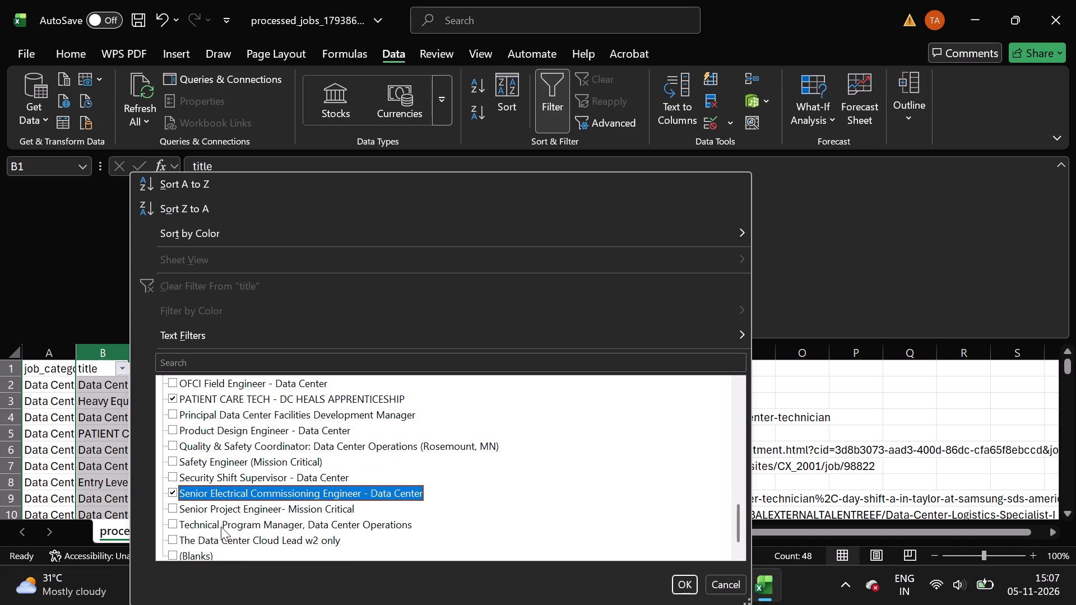
click(221, 527)
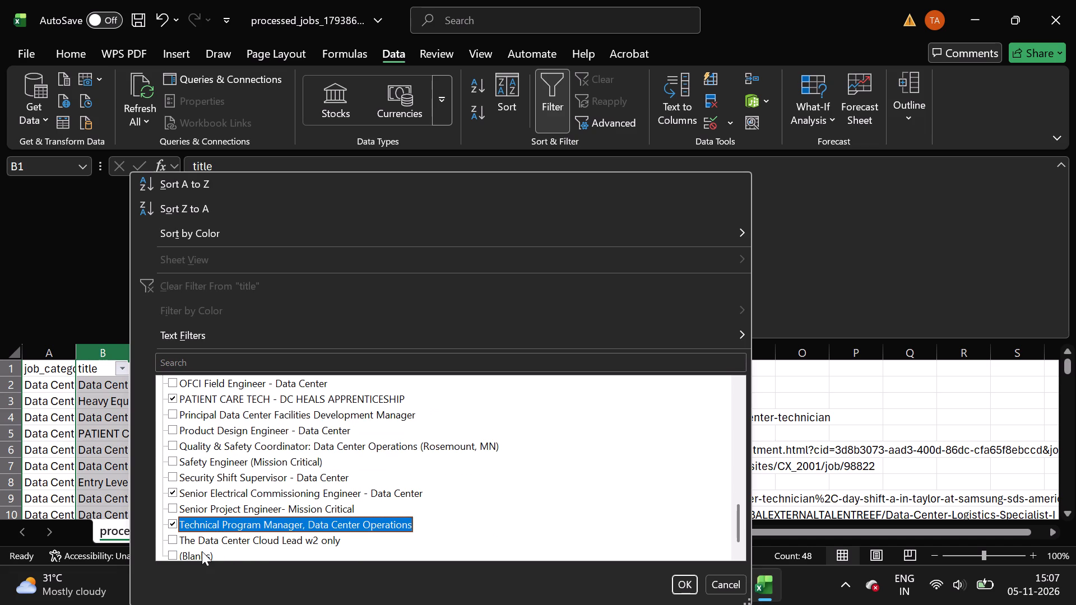
click(202, 551)
click(678, 577)
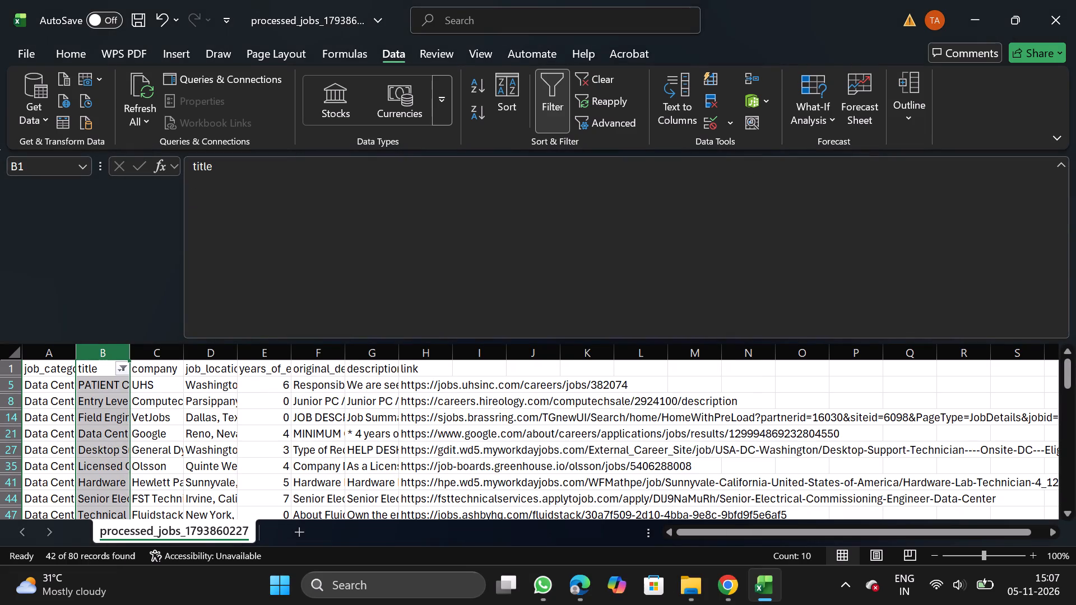
Delete all filtered rows below the header and remove the title filter.
click(7, 385)
key(ctrl+shift+Down)
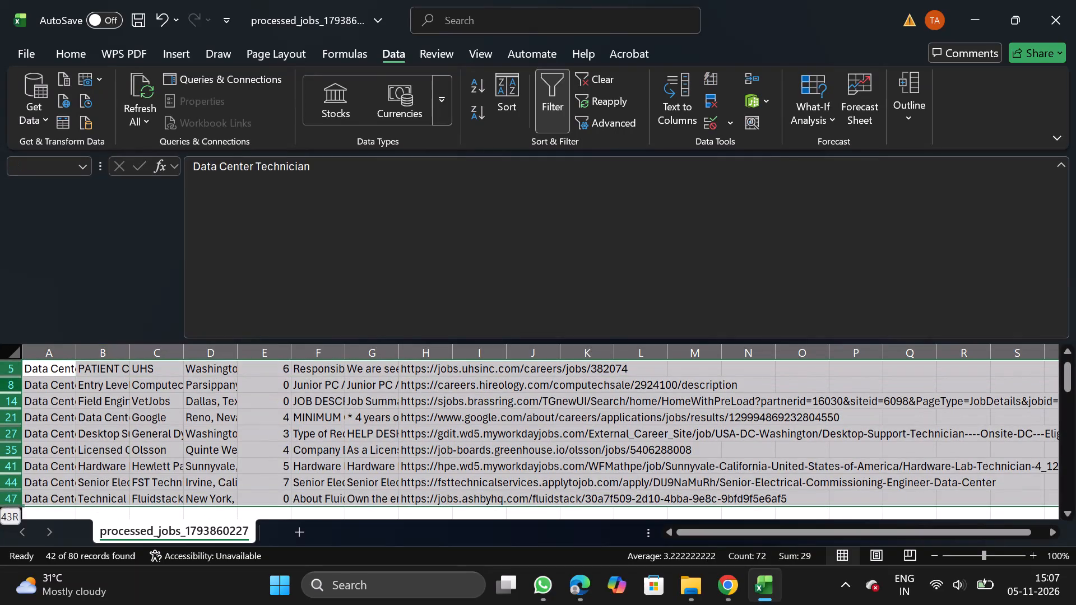
right_click(152, 437)
click(219, 294)
click(543, 97)
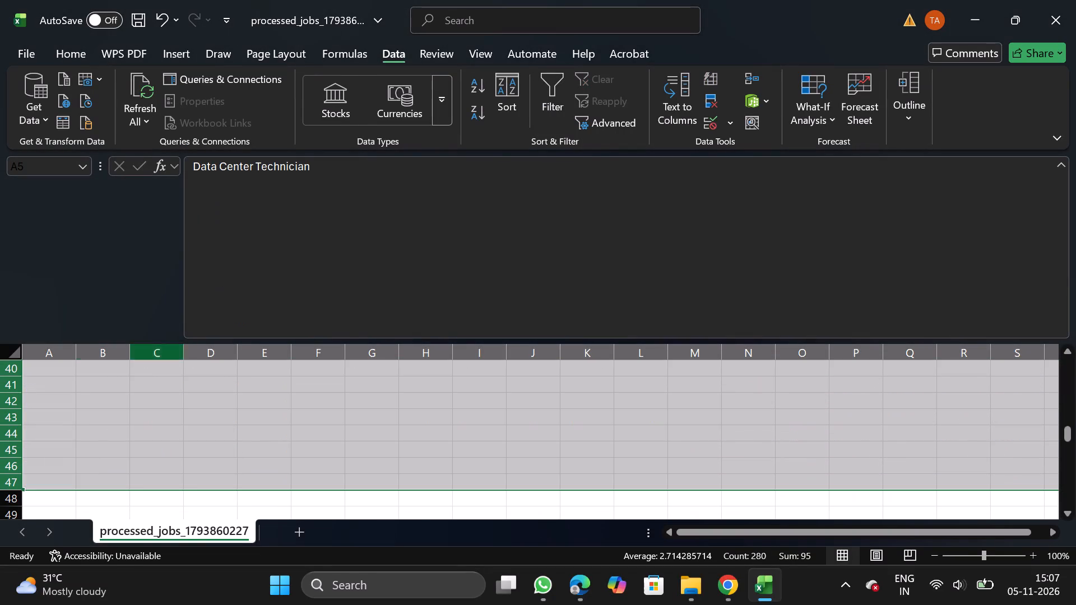
Filter the title column to titles containing lead.
drag(1070, 434, 1061, 278)
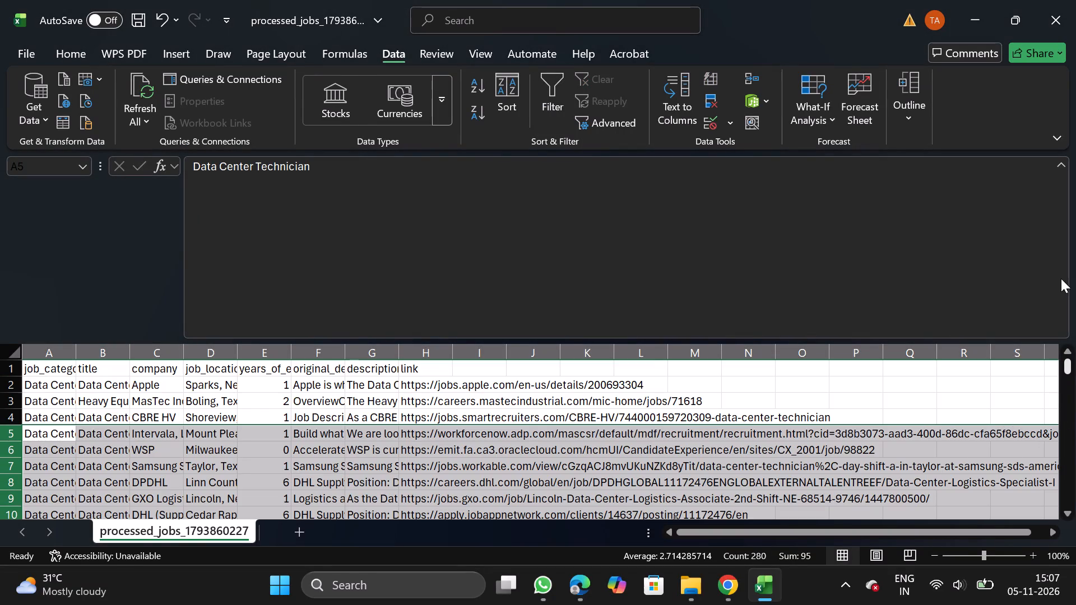
click(110, 361)
click(555, 81)
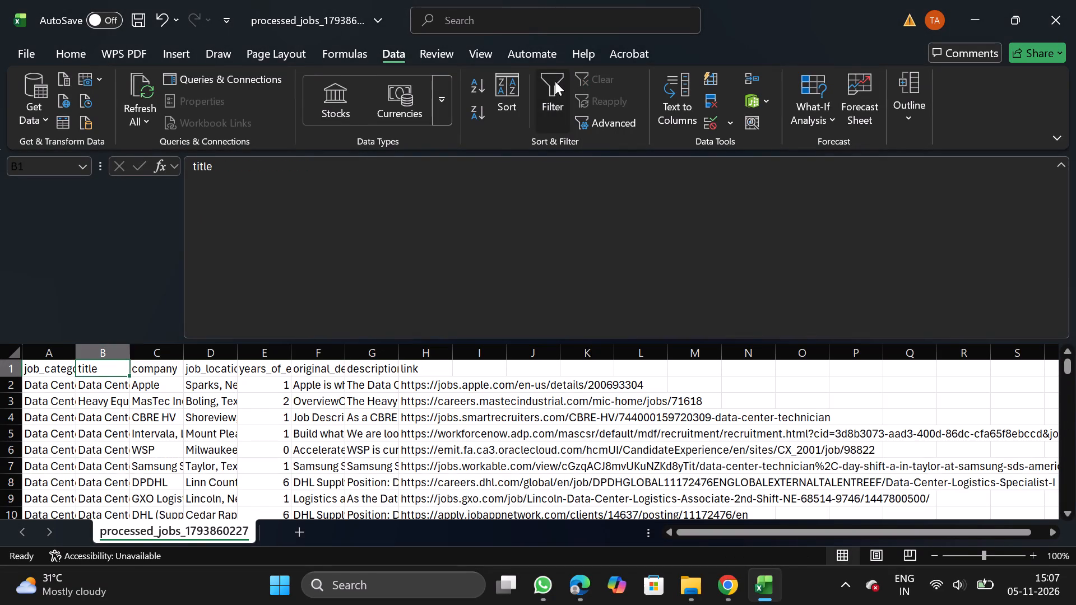
click(119, 365)
click(230, 371)
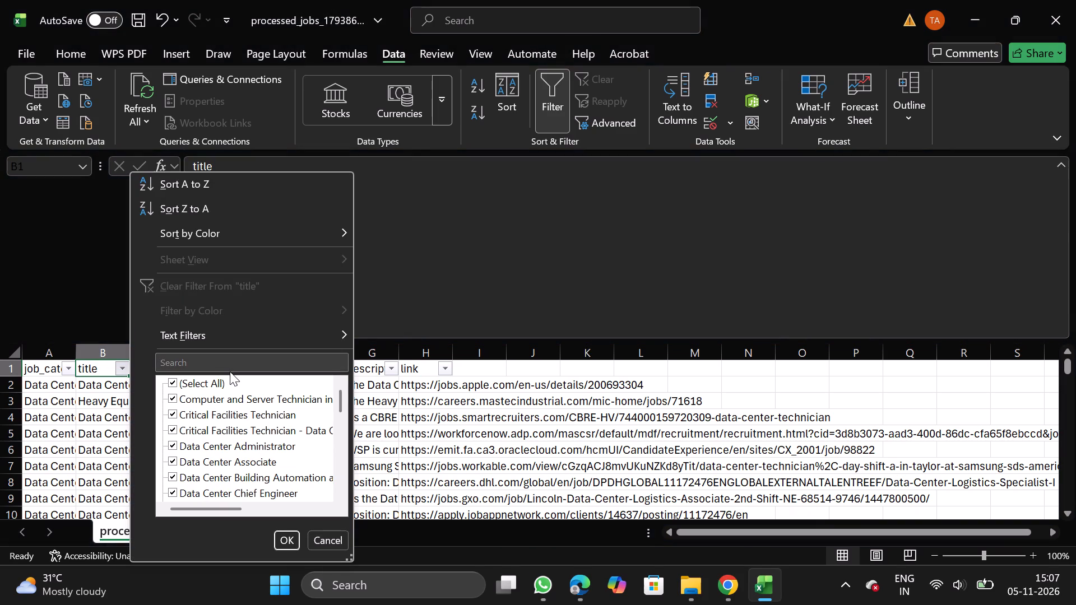
click(212, 364)
text(lead)
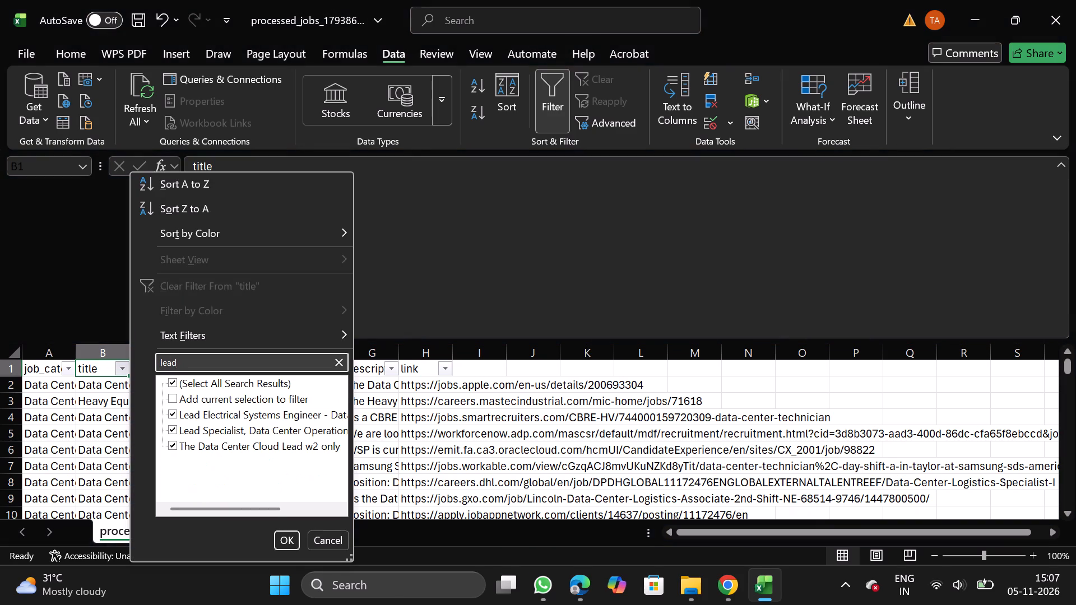
click(286, 529)
click(286, 532)
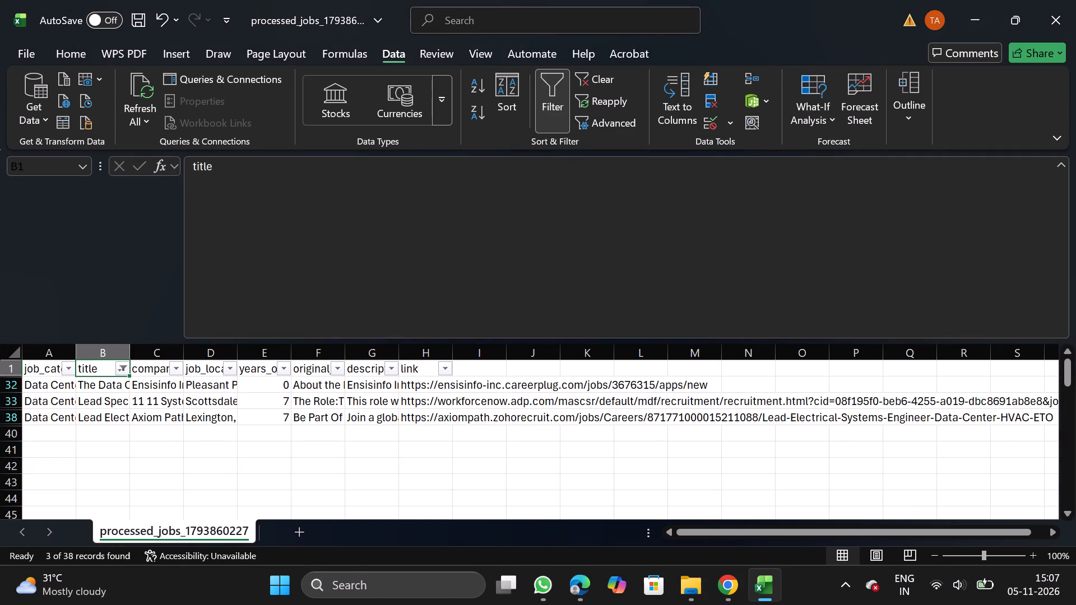
Delete the row titled The Data Center Cloud Lead w2 only and remove the filter.
click(0, 381)
right_click(37, 381)
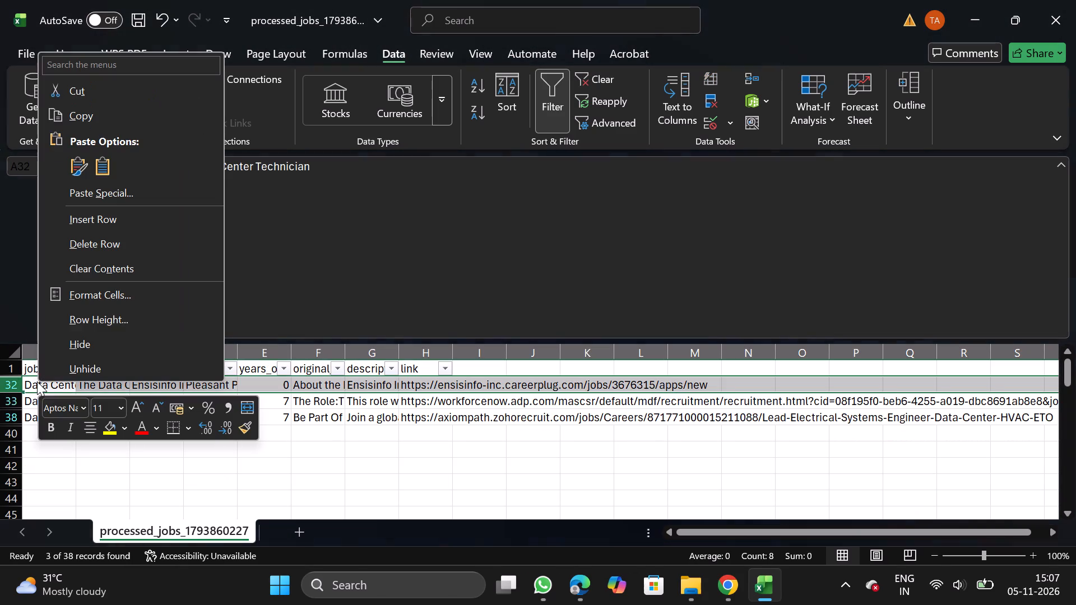
click(130, 245)
click(556, 82)
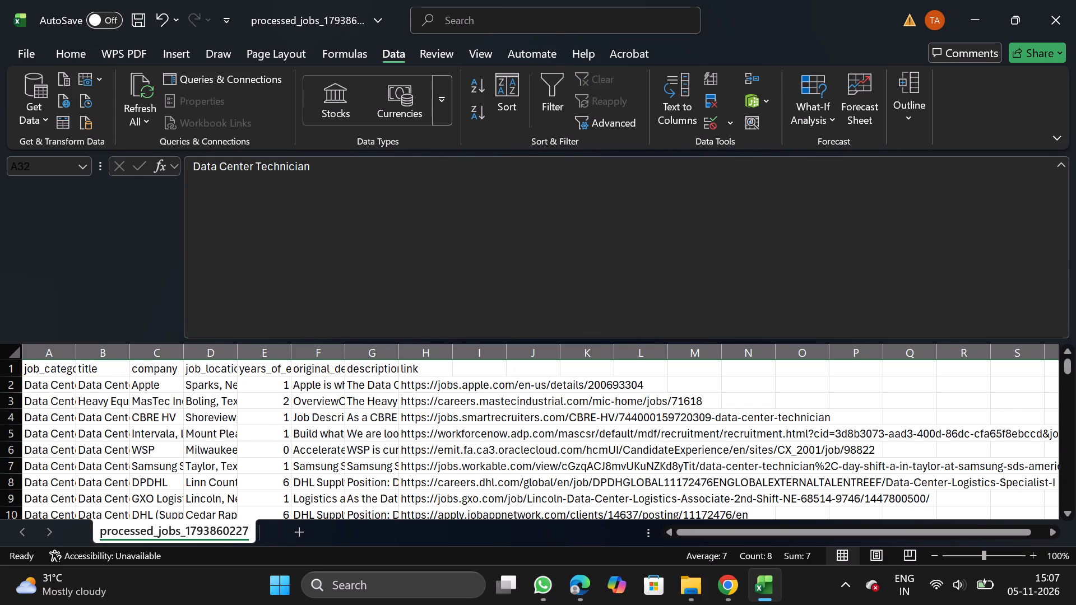
Turn on filtering for the header row and search the title filter for staff.
click(112, 360)
click(546, 103)
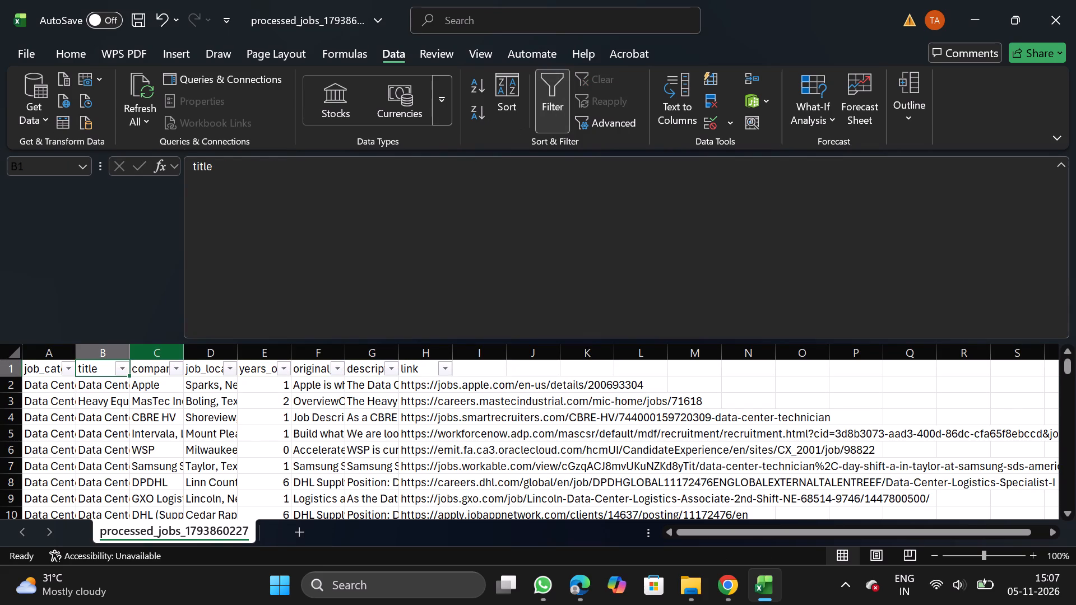
click(118, 368)
click(186, 361)
text(staff)
key(BackSpace)
key(BackSpace)
key(BackSpace)
key(BackSpace)
key(BackSpace)
key(BackSpace)
key(BackSpace)
key(BackSpace)
key(BackSpace)
key(BackSpace)
key(BackSpace)
key(BackSpace)
key(BackSpace)
key(BackSpace)
key(BackSpace)
key(BackSpace)
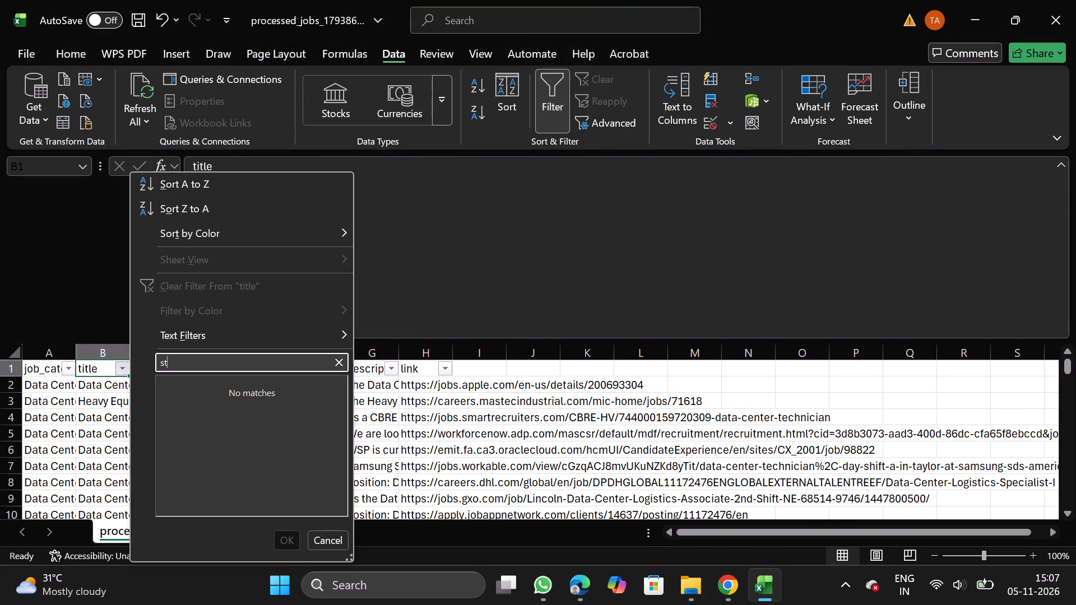
Filter titles containing principal, delete the matching Oracle row, and remove the filter.
text(principal)
click(288, 543)
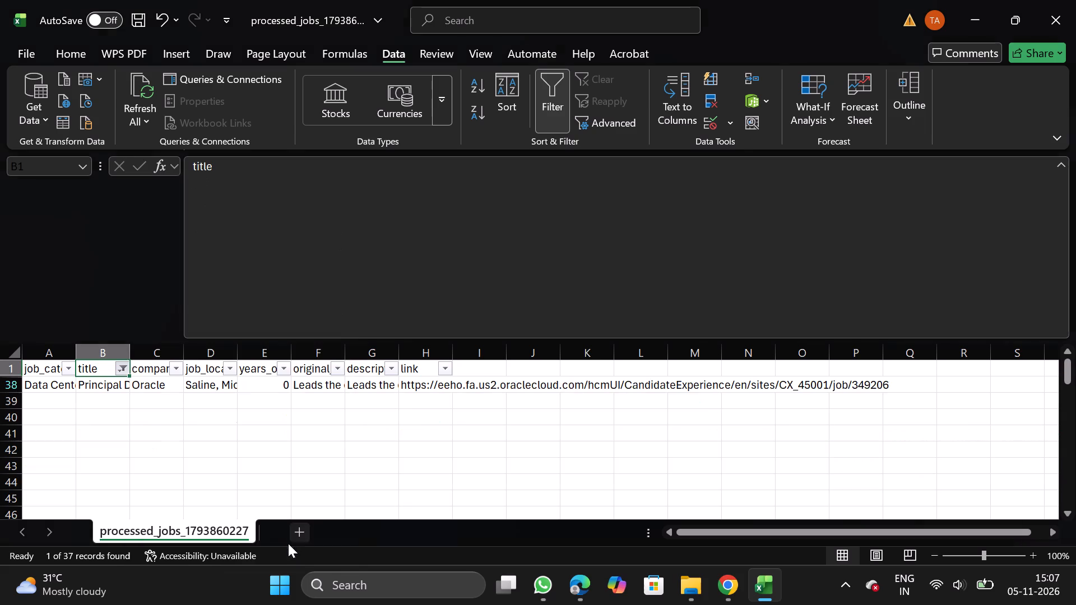
drag(8, 387, 34, 384)
right_click(34, 384)
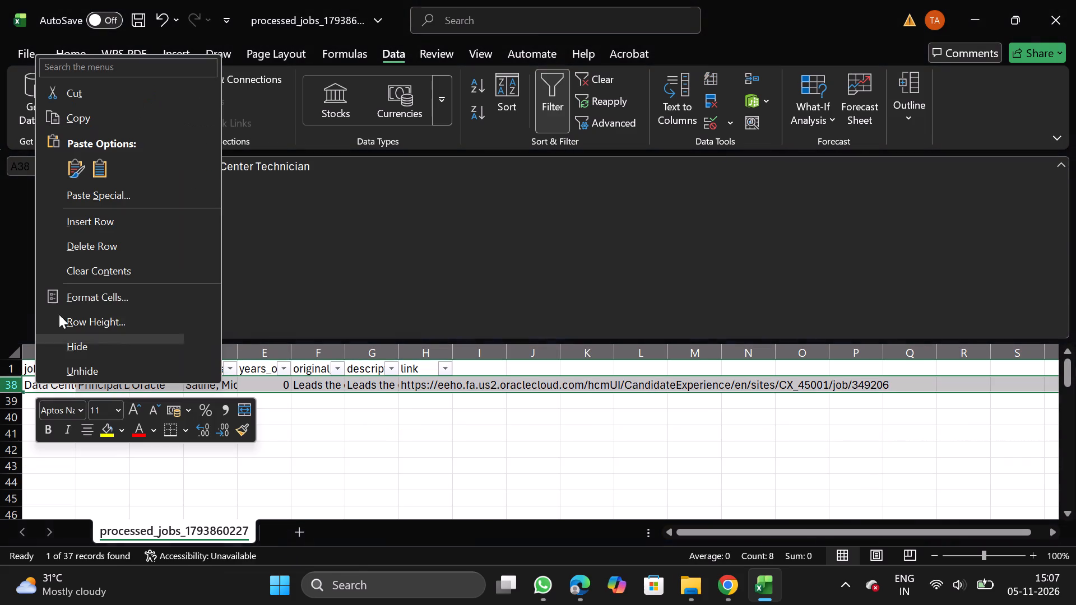
click(132, 250)
click(541, 109)
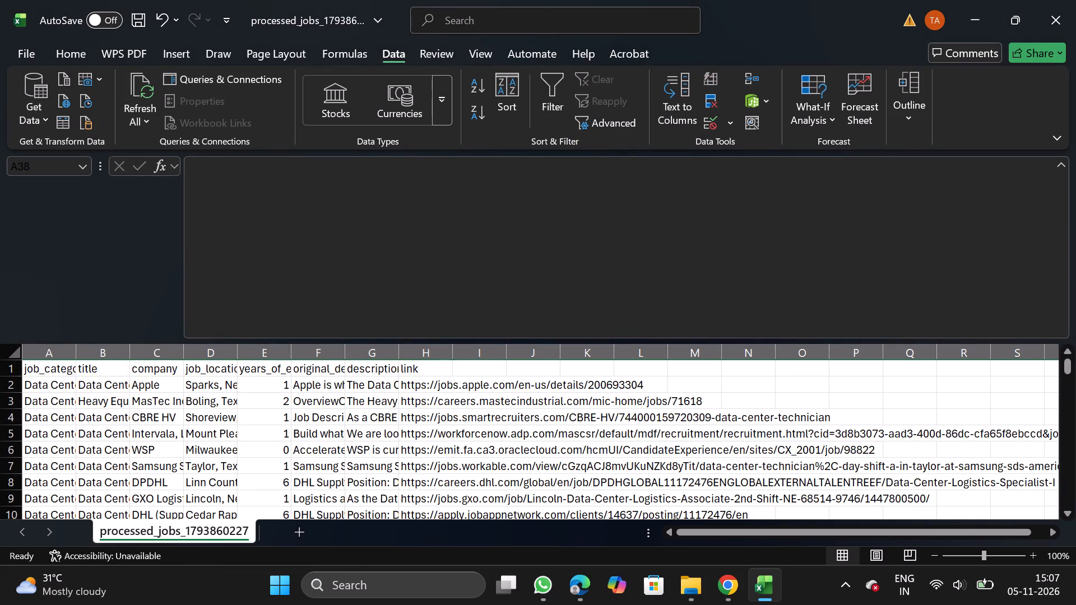
Turn filtering back on and search the title filter for architect and for enterprise.
click(104, 362)
click(554, 97)
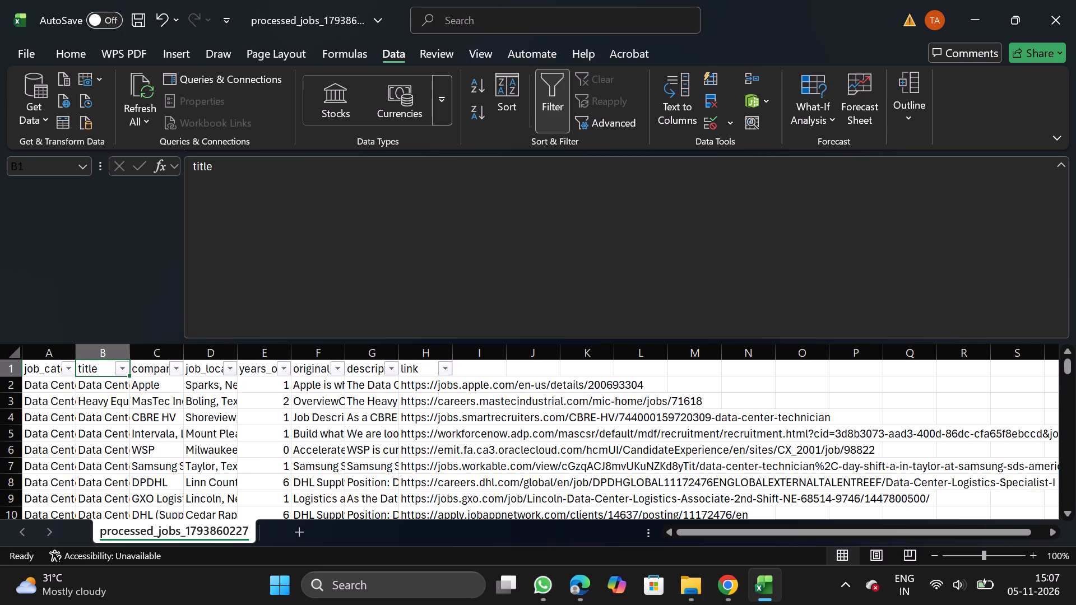
click(125, 370)
click(204, 364)
text(architect)
key(BackSpace)
key(BackSpace)
key(BackSpace)
key(BackSpace)
key(BackSpace)
key(BackSpace)
key(BackSpace)
key(BackSpace)
key(BackSpace)
key(BackSpace)
key(BackSpace)
key(BackSpace)
key(BackSpace)
key(BackSpace)
key(BackSpace)
key(BackSpace)
key(BackSpace)
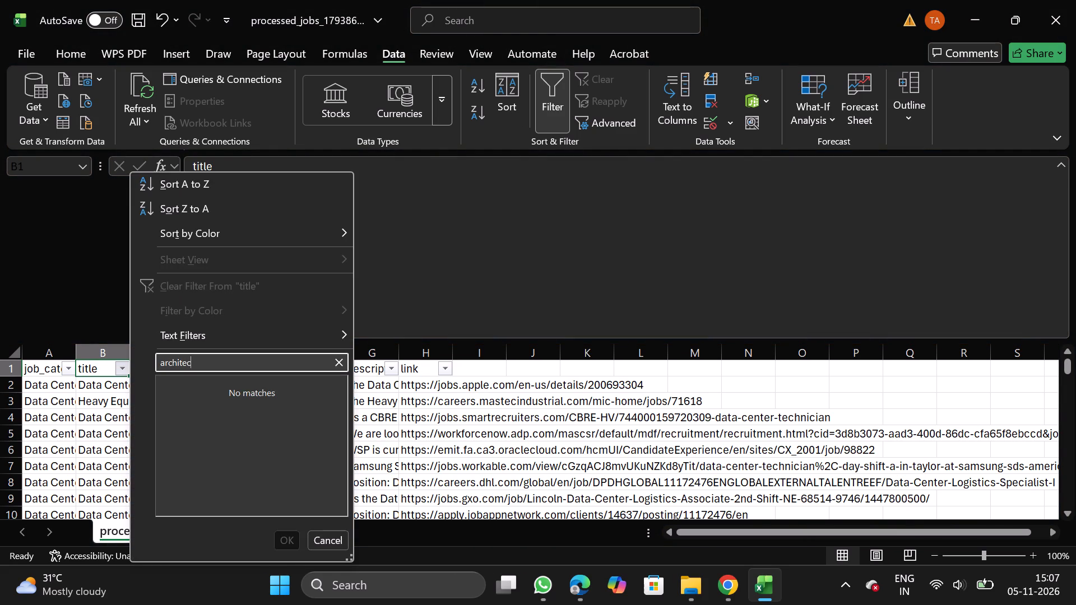
text(enterprise)
key(BackSpace)
key(BackSpace)
key(BackSpace)
key(BackSpace)
key(BackSpace)
key(BackSpace)
key(BackSpace)
key(BackSpace)
key(BackSpace)
key(BackSpace)
key(BackSpace)
key(BackSpace)
key(BackSpace)
key(BackSpace)
key(BackSpace)
key(BackSpace)
key(BackSpace)
Filter titles containing consultant, delete the matching WSP row, and remove the filter.
text(consultant)
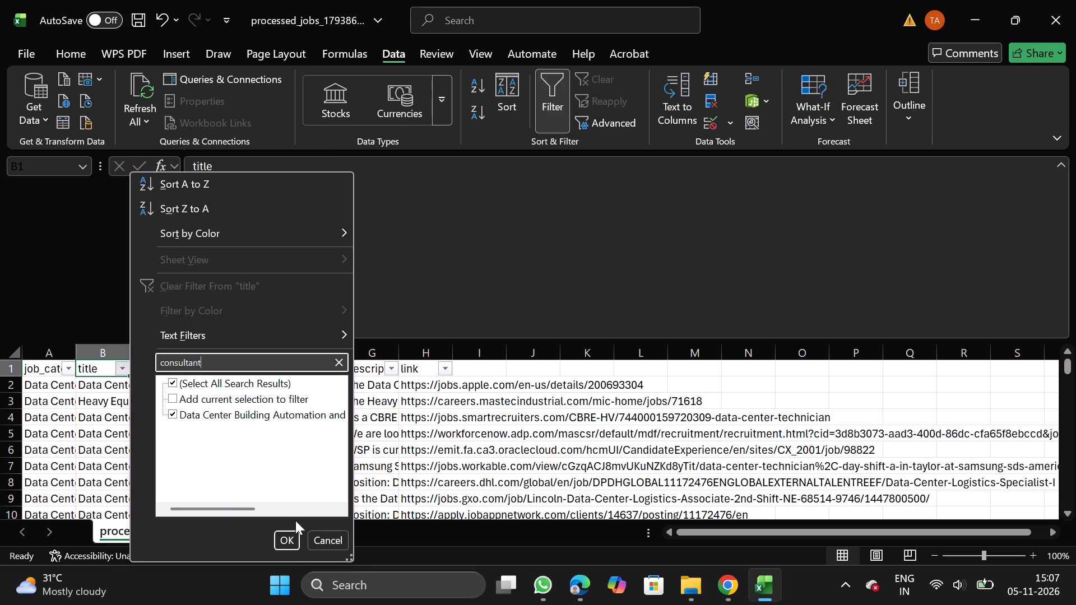
click(289, 552)
click(292, 546)
scroll(37, 373, left, 1)
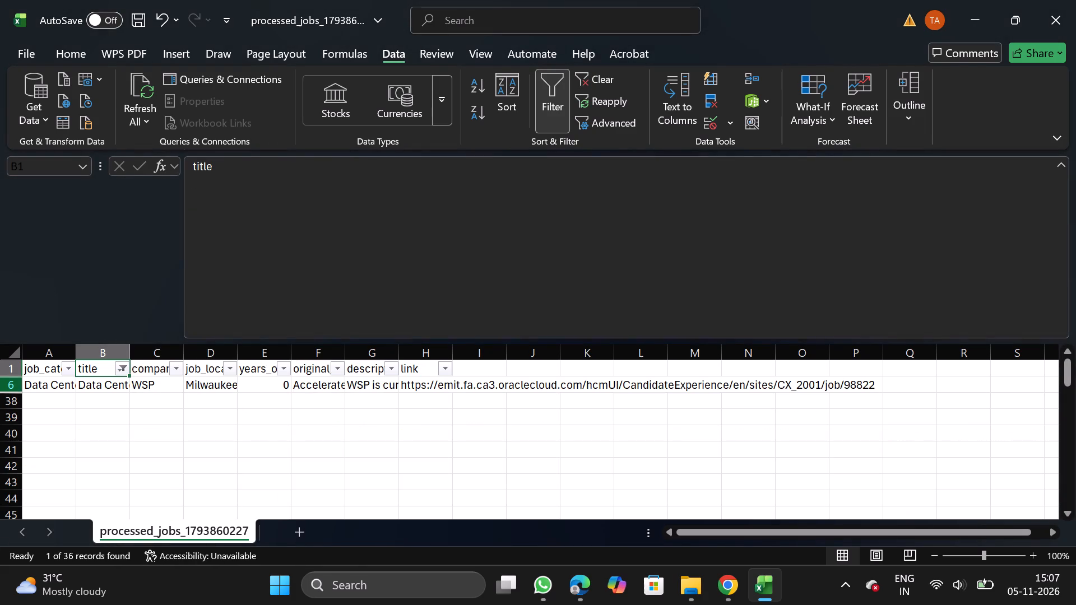
scroll(8, 383, left, 1)
drag(7, 383, 41, 384)
right_click(41, 384)
click(107, 247)
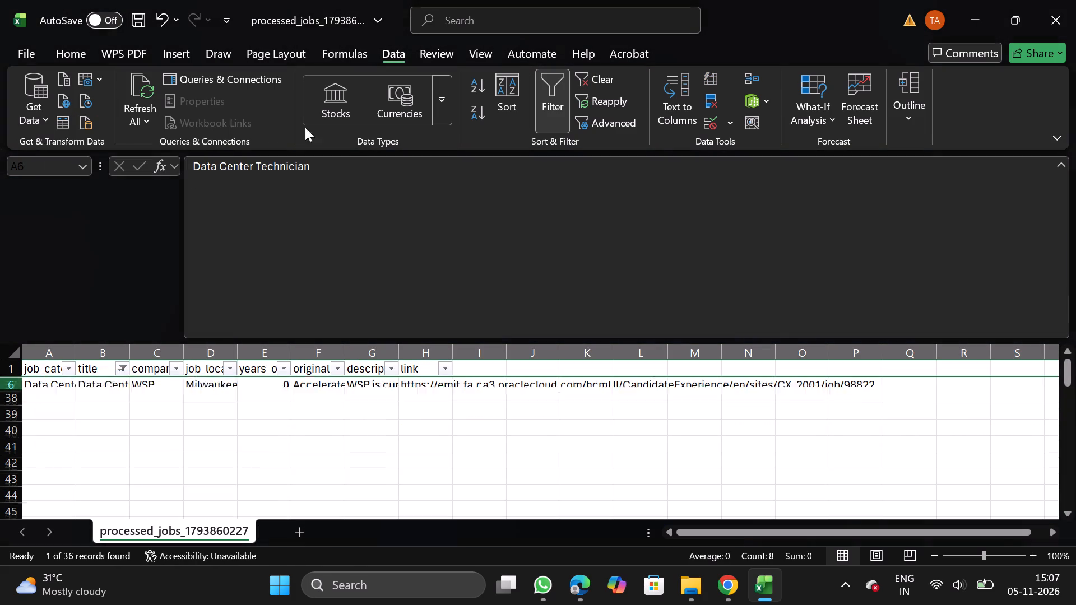
click(553, 115)
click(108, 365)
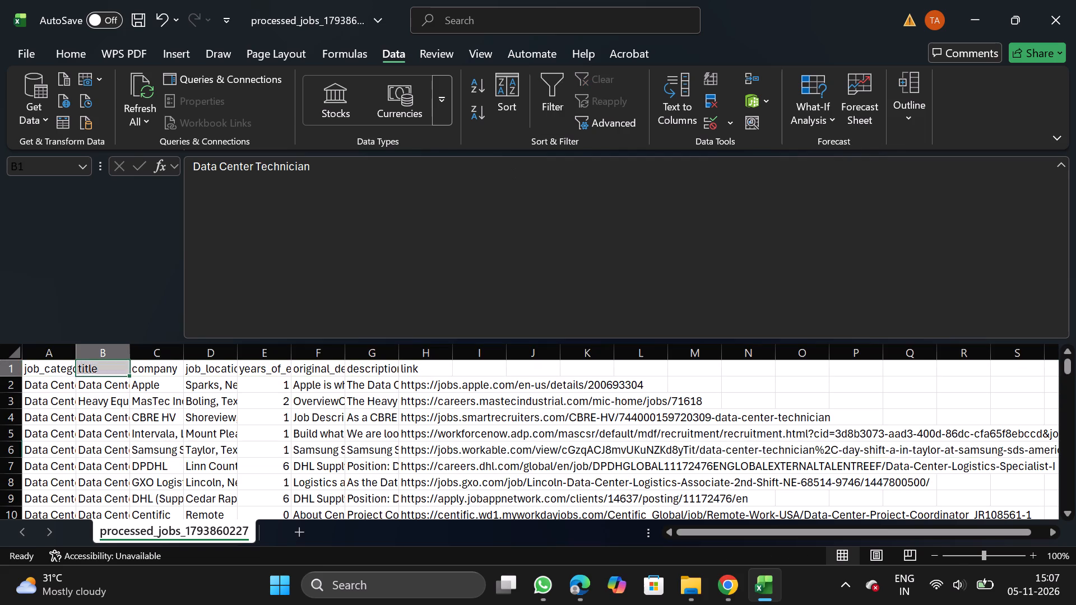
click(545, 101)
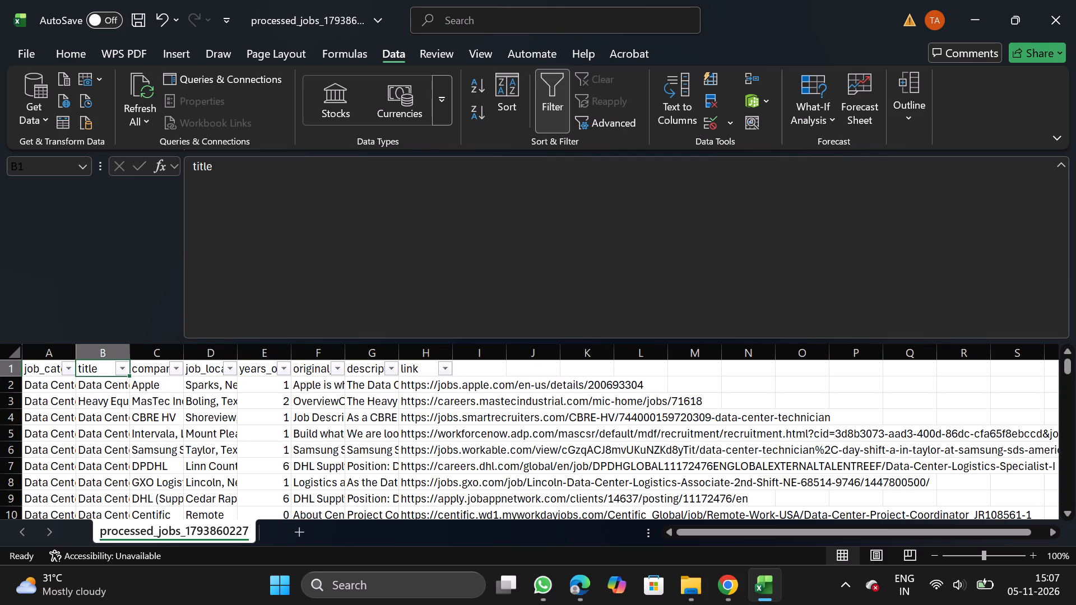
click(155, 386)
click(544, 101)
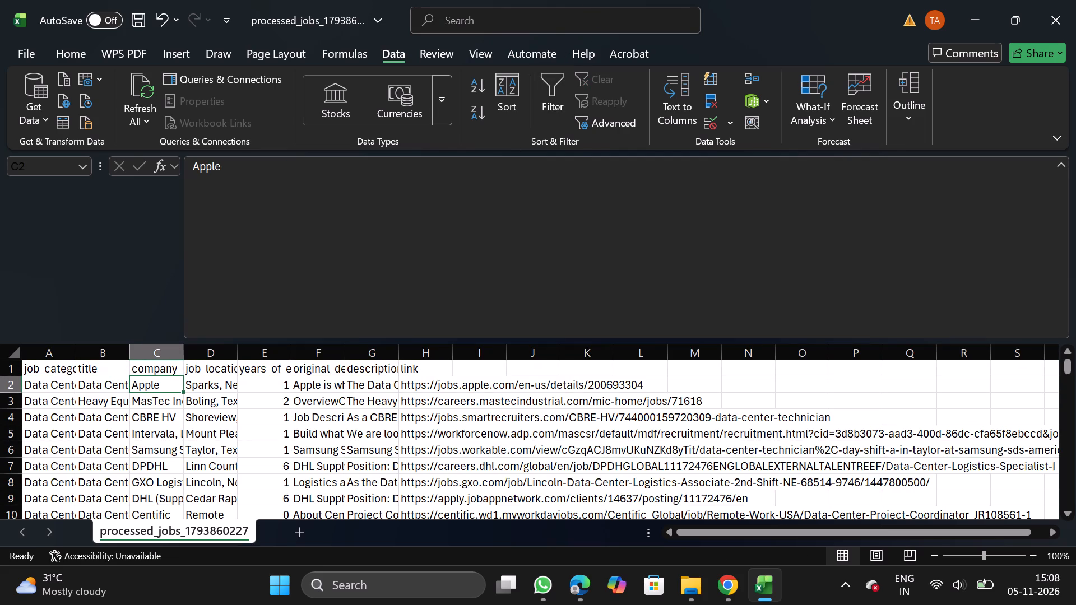
Save the cleaned sheet as the CSV file Data Center T_11_05 in the Daily Scraping jobs folder under Documents.
scroll(163, 499, down, 2)
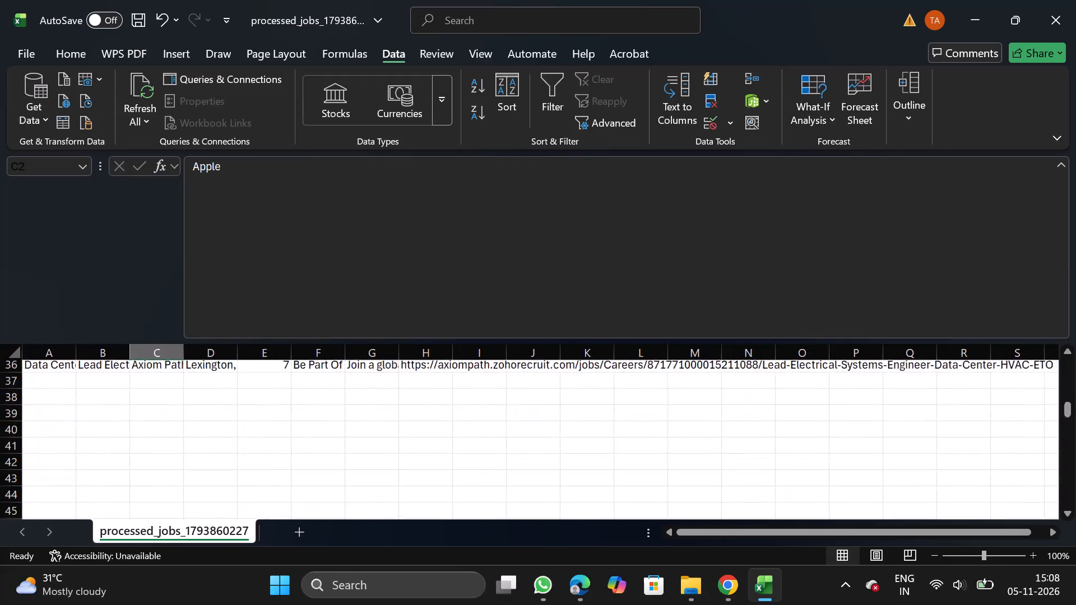
scroll(163, 499, up, 1)
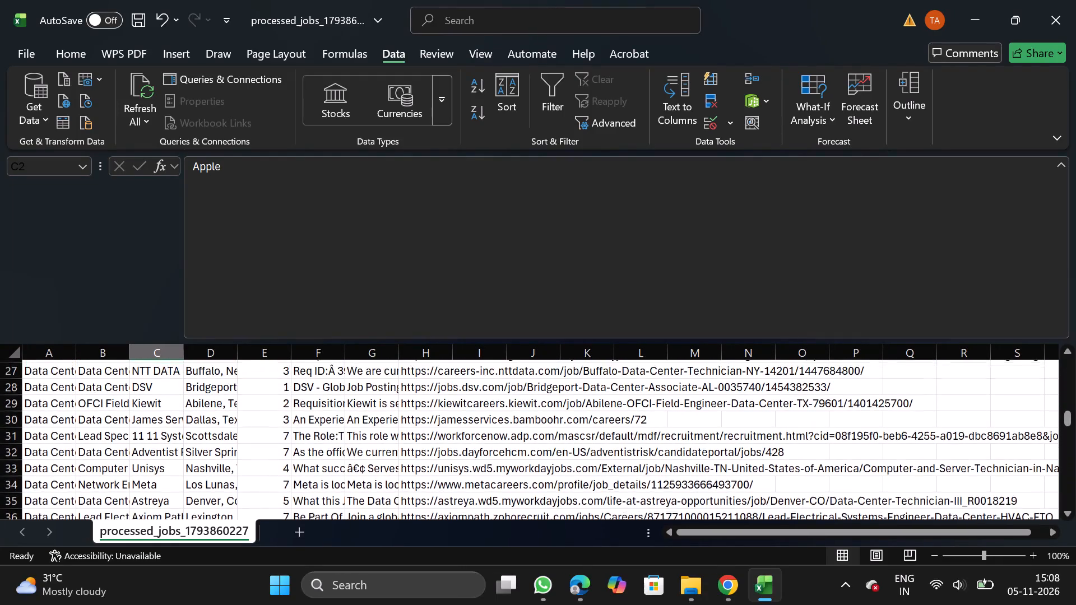
scroll(163, 499, up, 3)
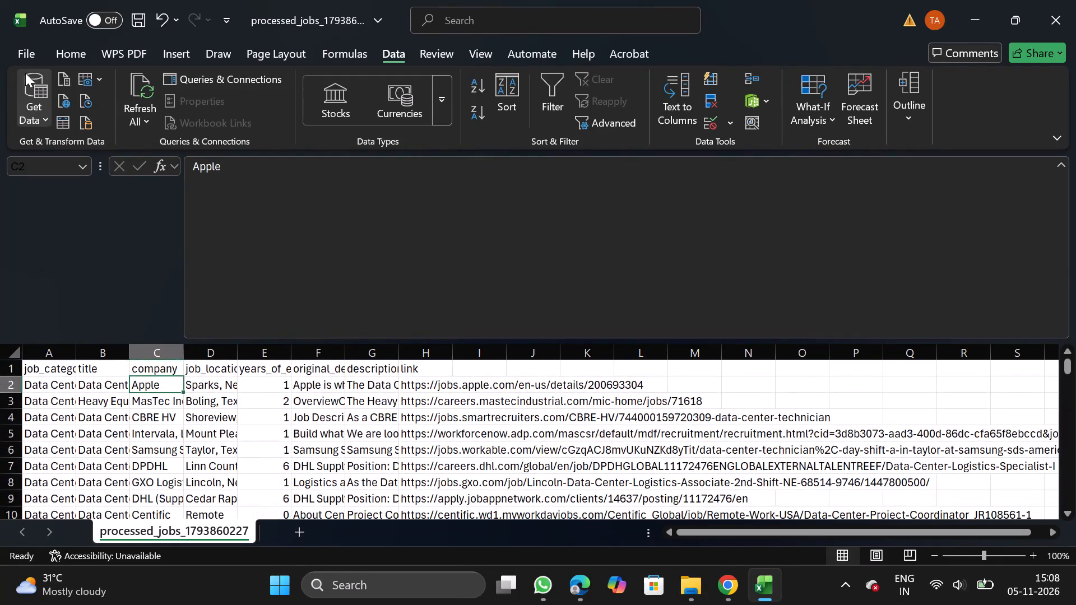
click(29, 59)
double_click(75, 288)
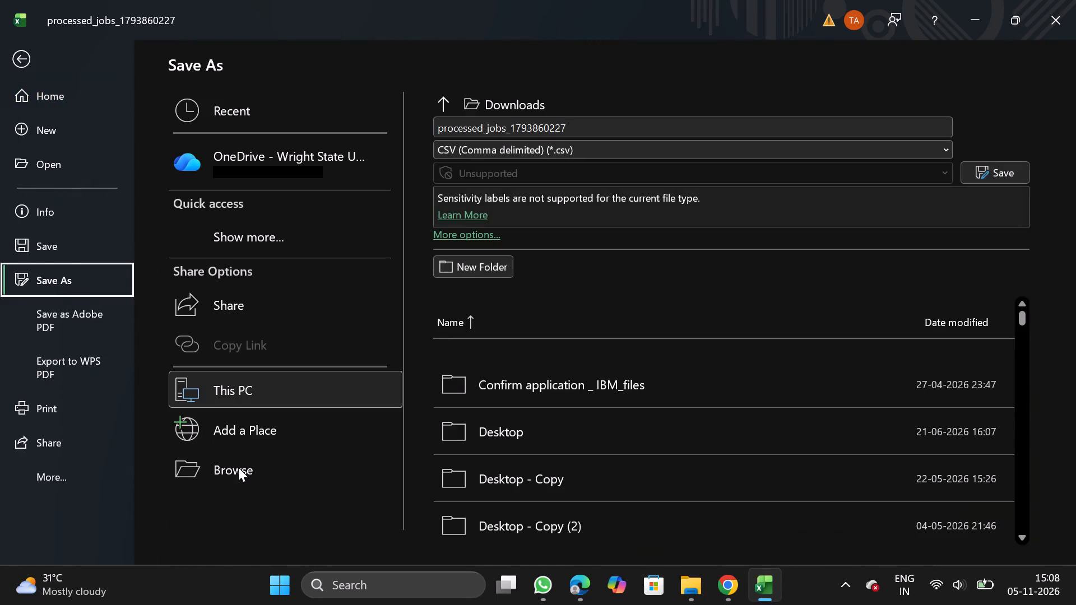
triple_click(238, 467)
click(238, 467)
double_click(73, 196)
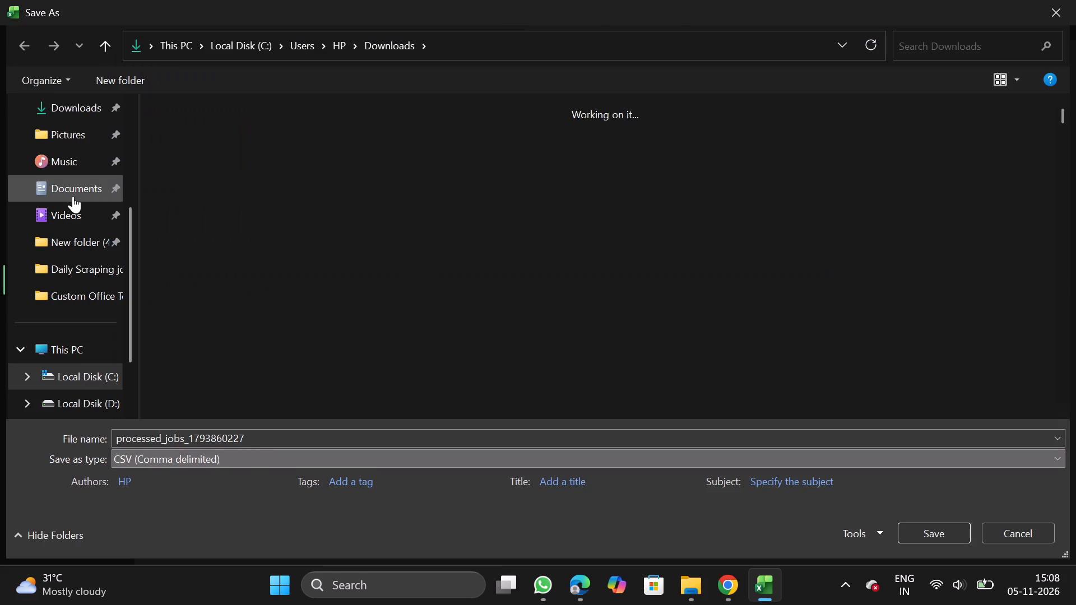
double_click(272, 192)
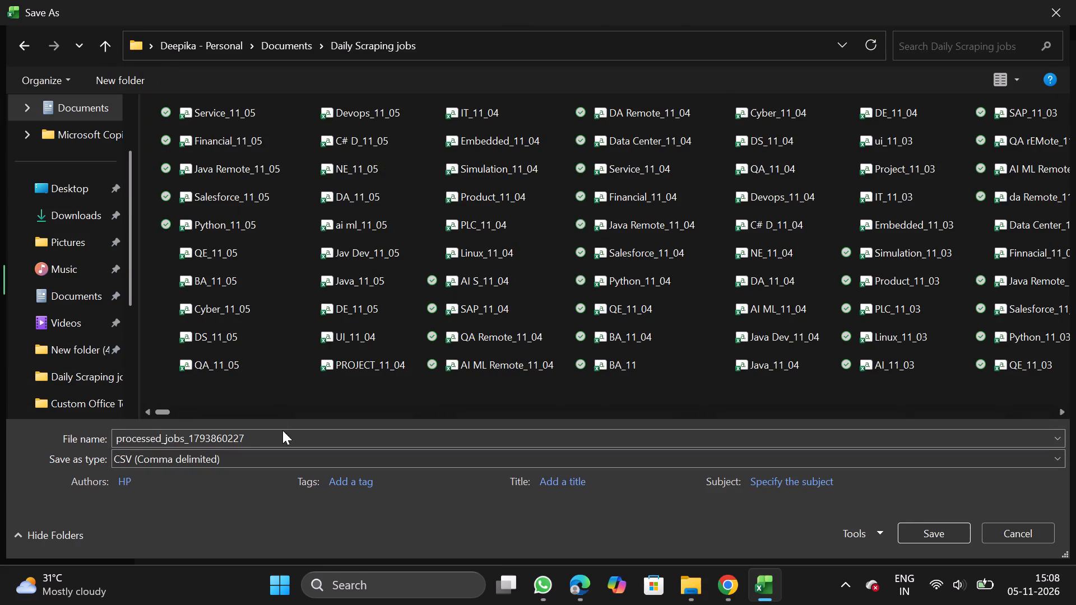
click(284, 434)
key(BackSpace)
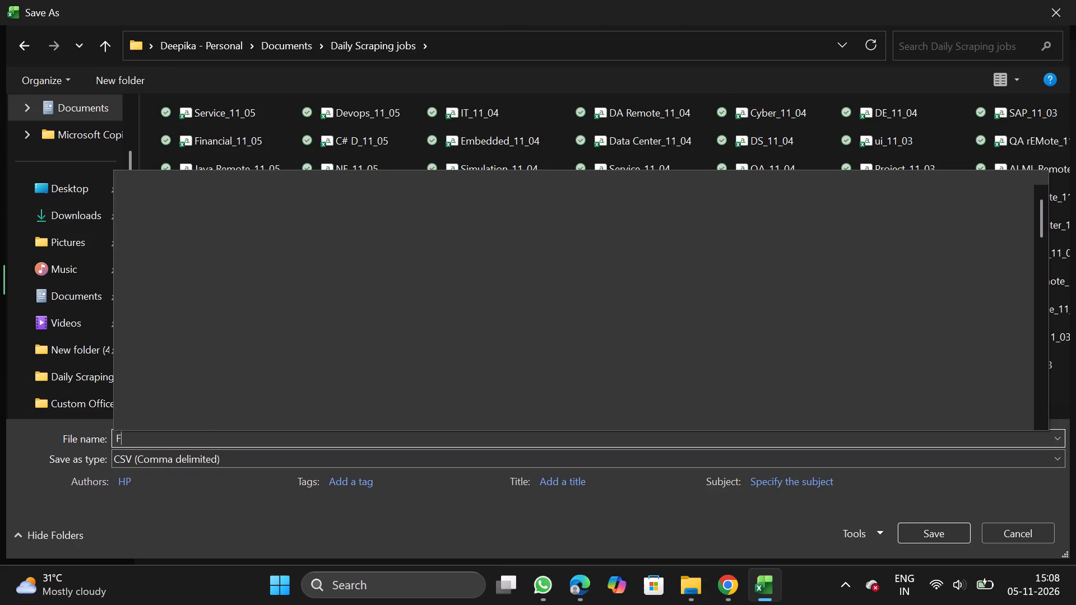
key(BackSpace)
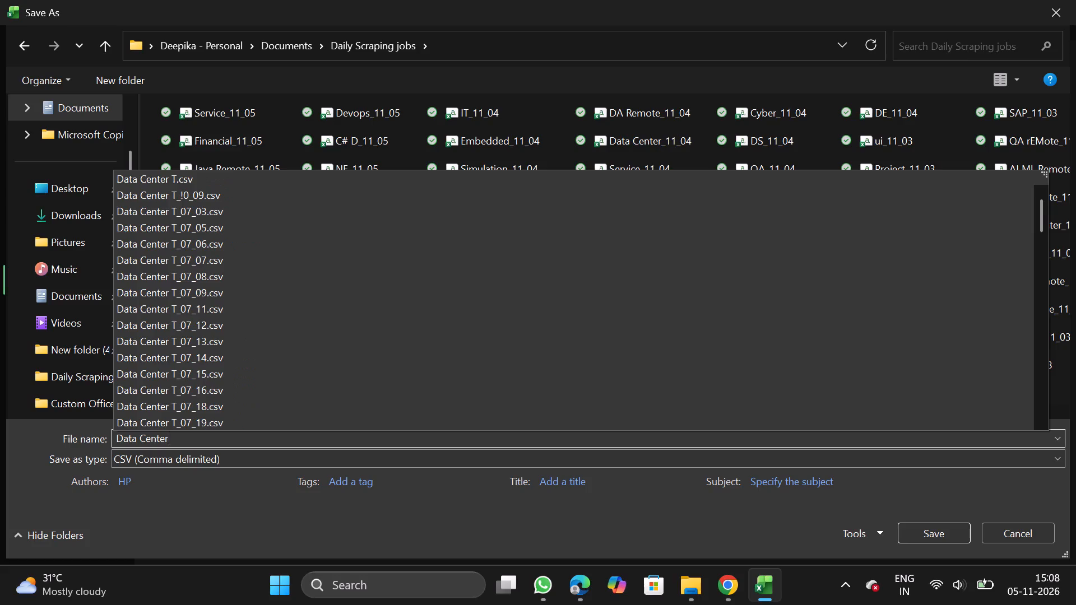
text(_11_05)
scroll(489, 423, right, 3)
click(924, 528)
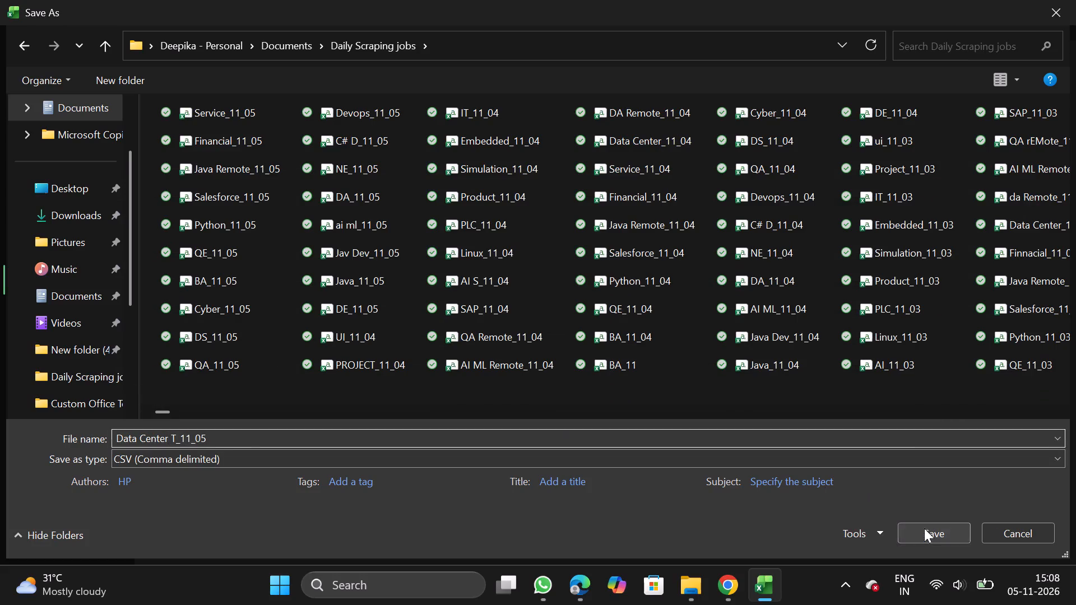
Switch to NextGenApply in Chrome and bulk upload the Data Center T_11_05 CSV file.
click(731, 584)
scroll(596, 471, down, 2)
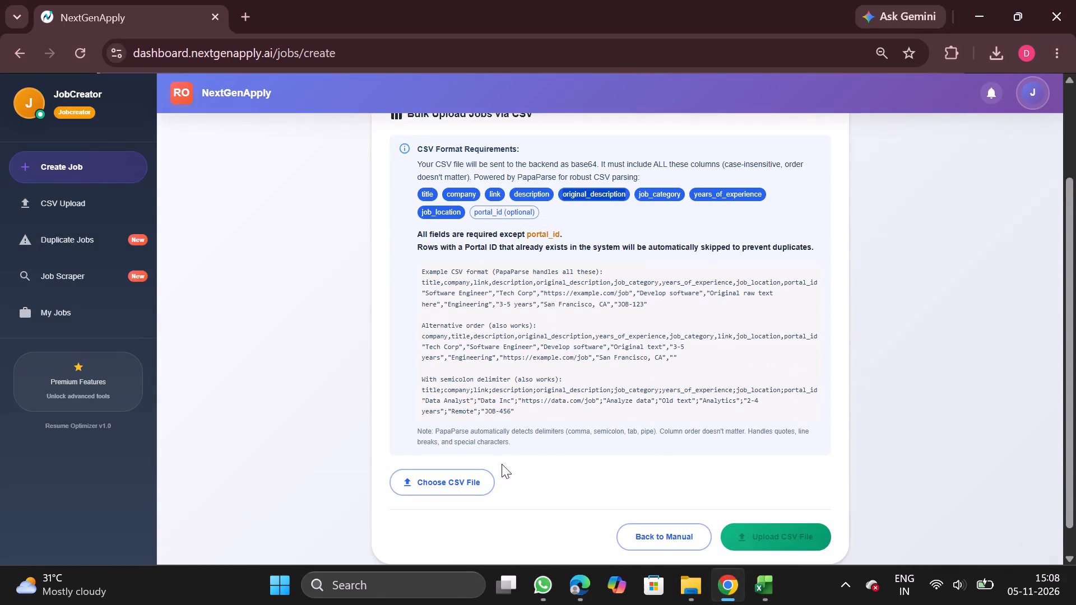
click(472, 450)
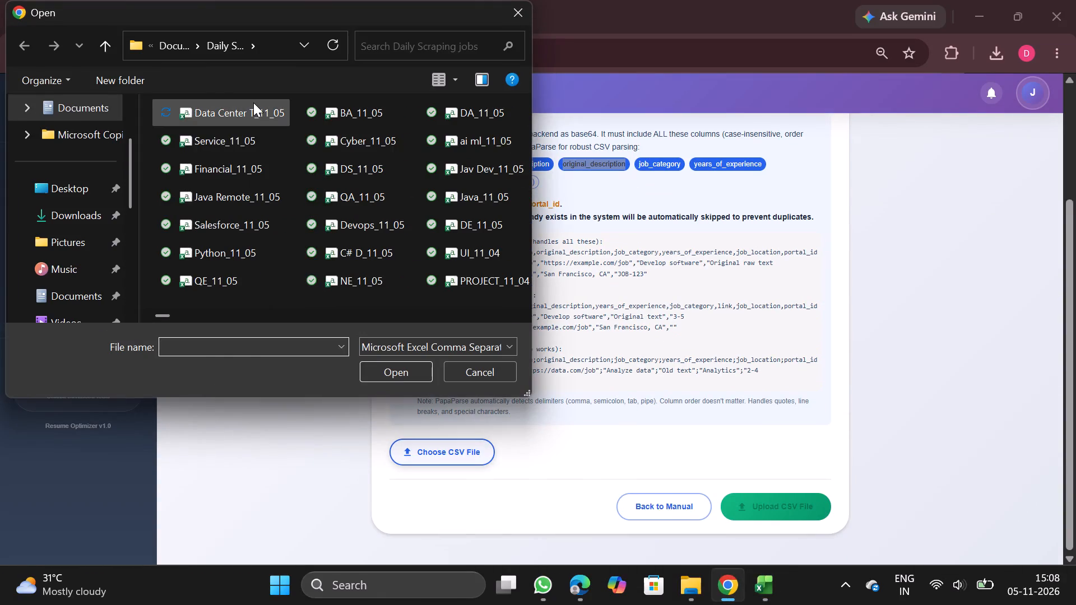
triple_click(253, 103)
scroll(474, 389, down, 2)
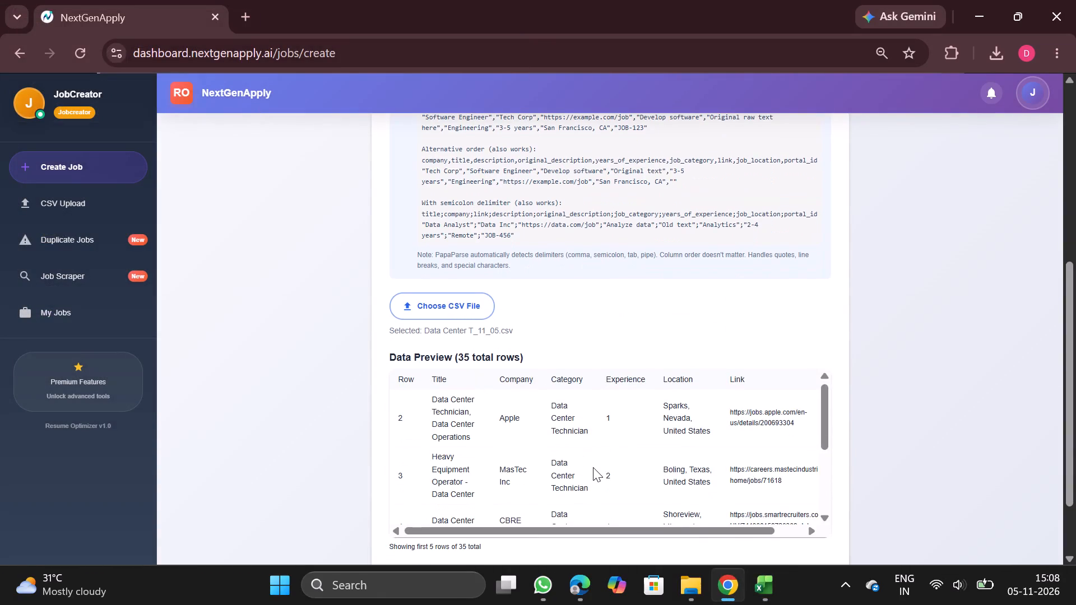
scroll(593, 467, down, 3)
scroll(652, 467, down, 1)
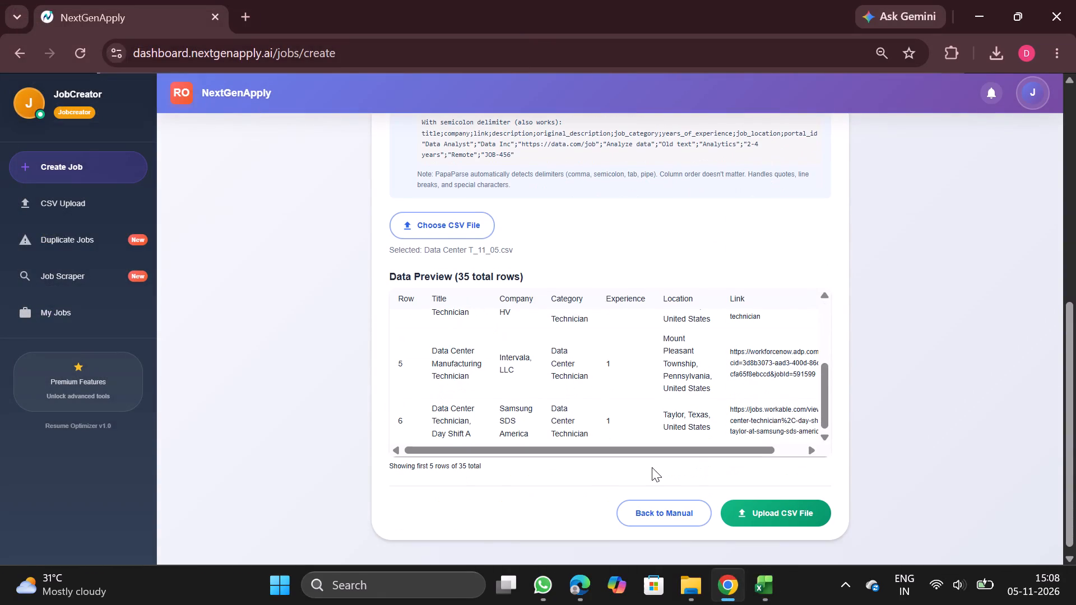
scroll(652, 467, down, 1)
click(754, 508)
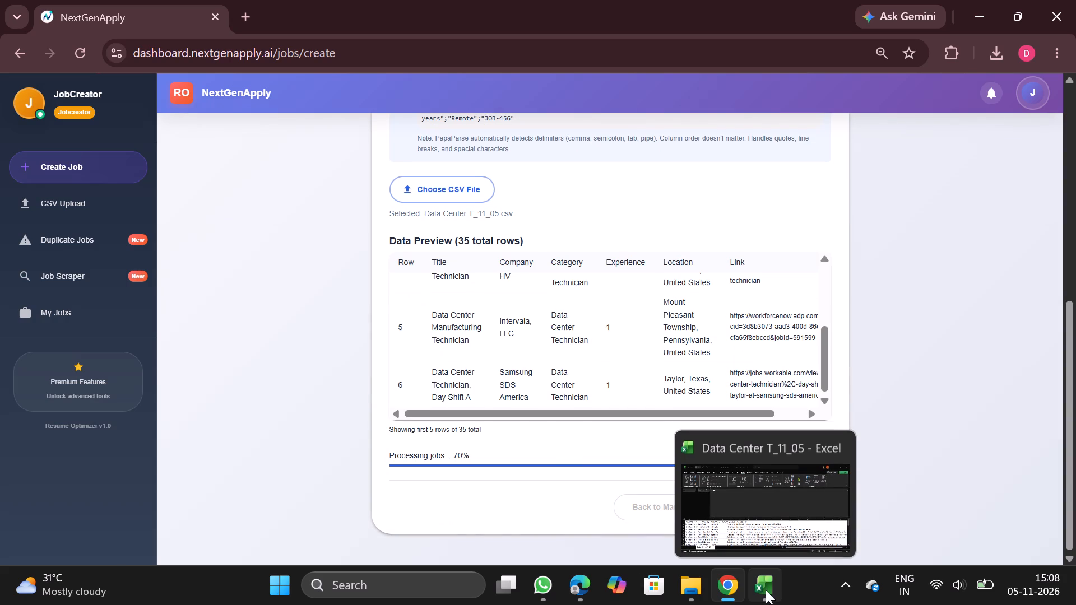
Close the Data Center T_11_05 workbook in Excel.
click(843, 446)
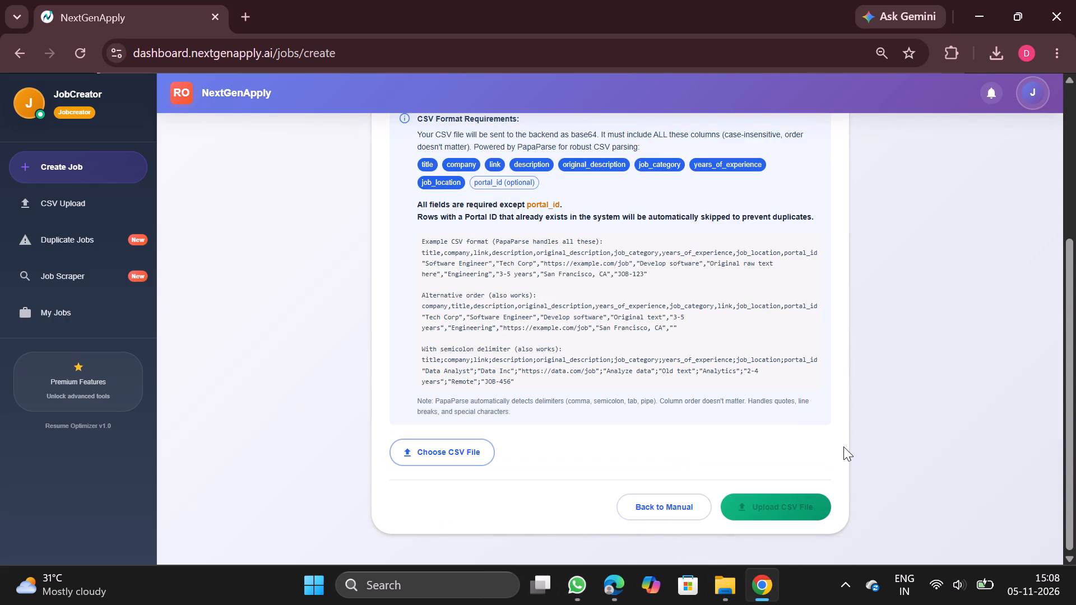
Download the processed CSV for Data Analyst Remote, entry #4867, from the CSV upload history.
scroll(727, 389, up, 4)
click(103, 208)
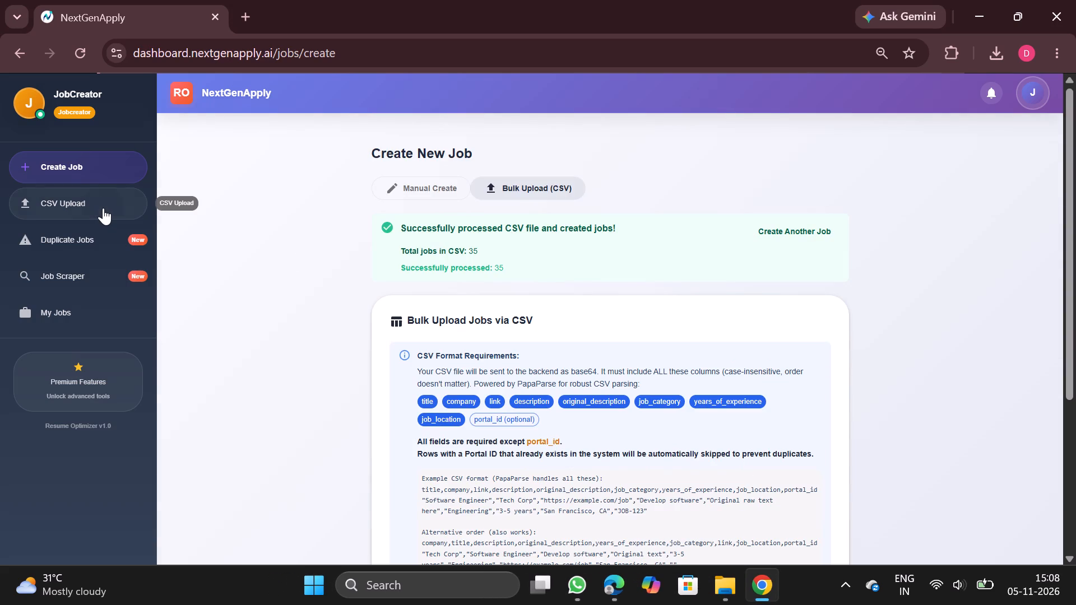
scroll(411, 412, down, 1)
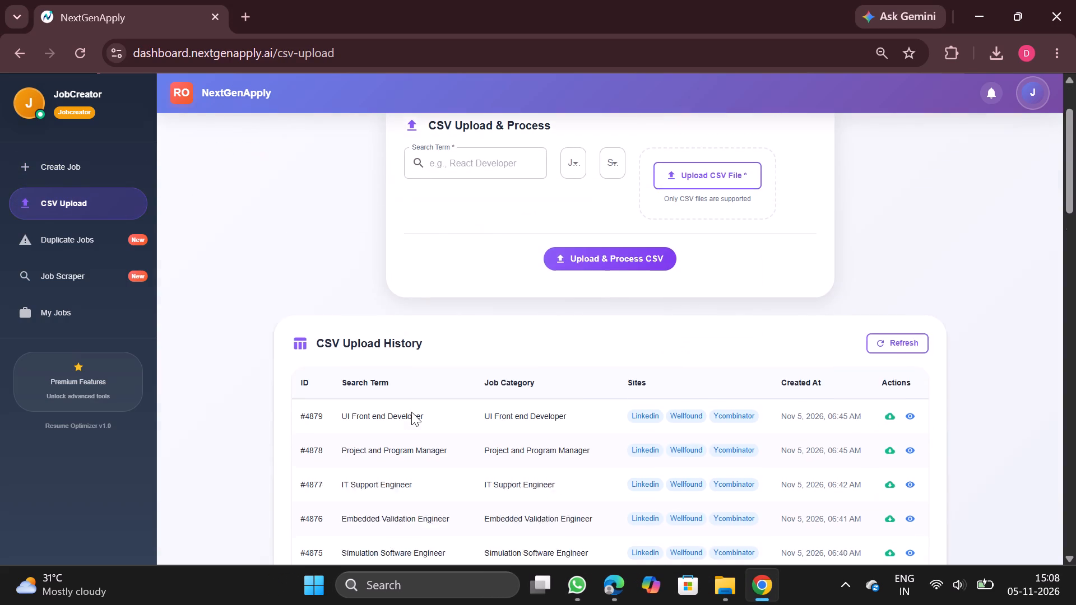
scroll(411, 412, down, 3)
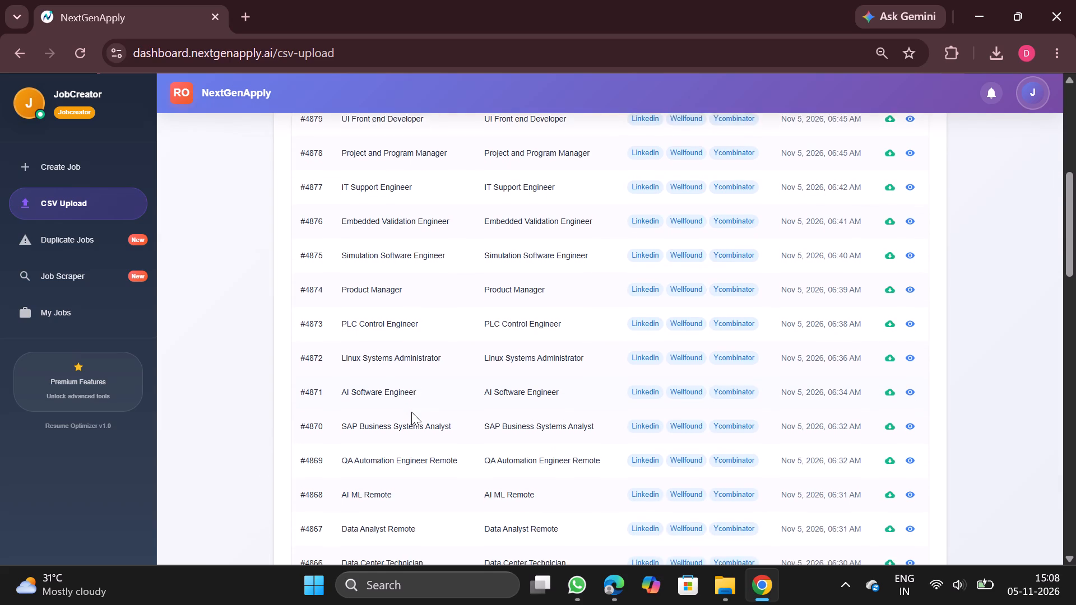
scroll(411, 412, down, 1)
click(891, 497)
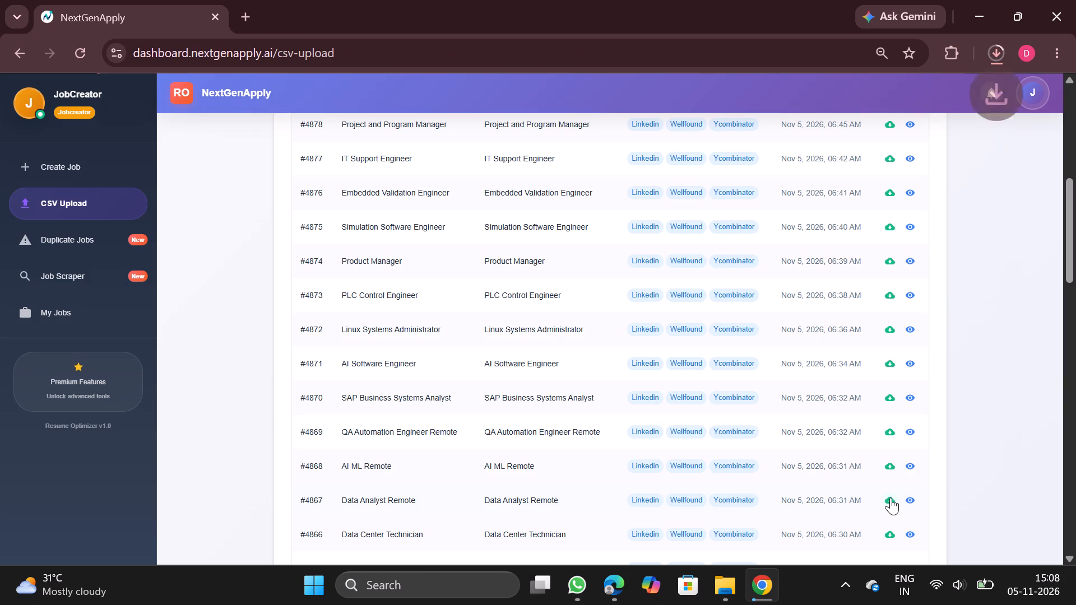
click(891, 497)
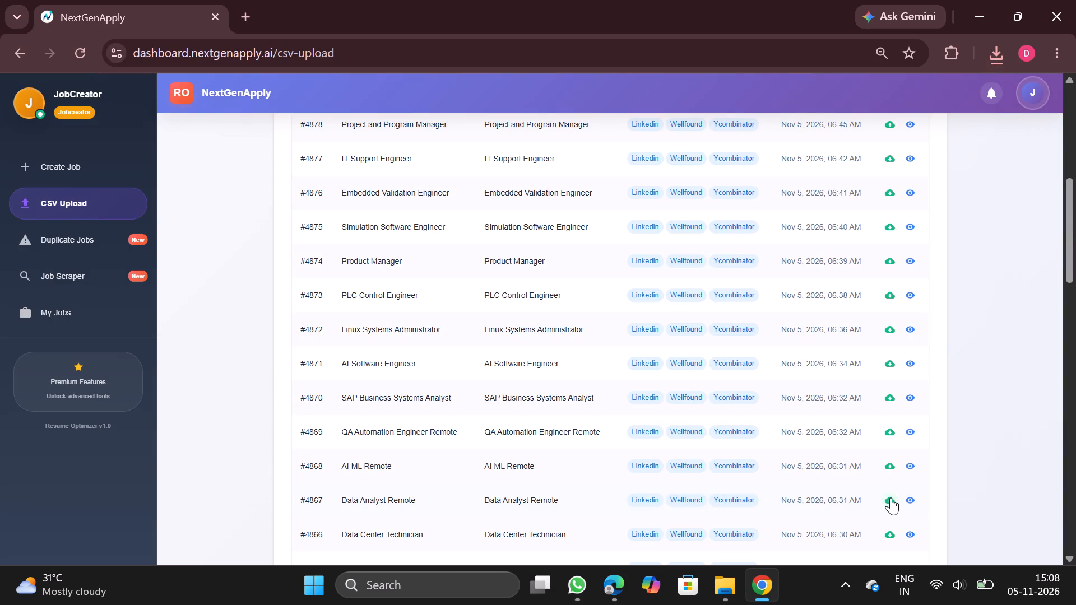
Open the newest downloaded processed jobs CSV from the download history in Excel.
click(986, 56)
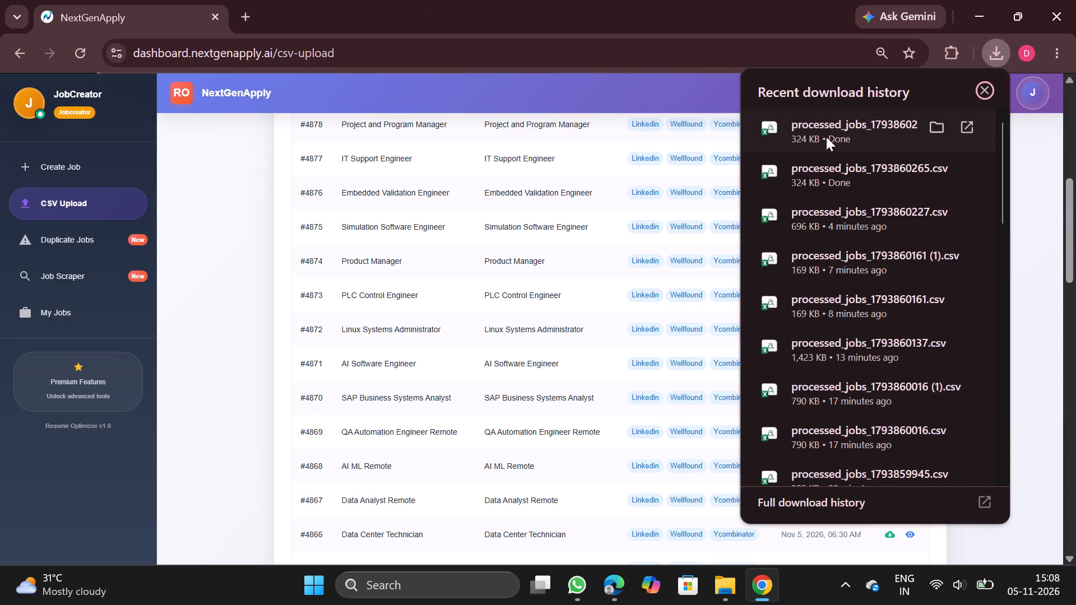
click(847, 119)
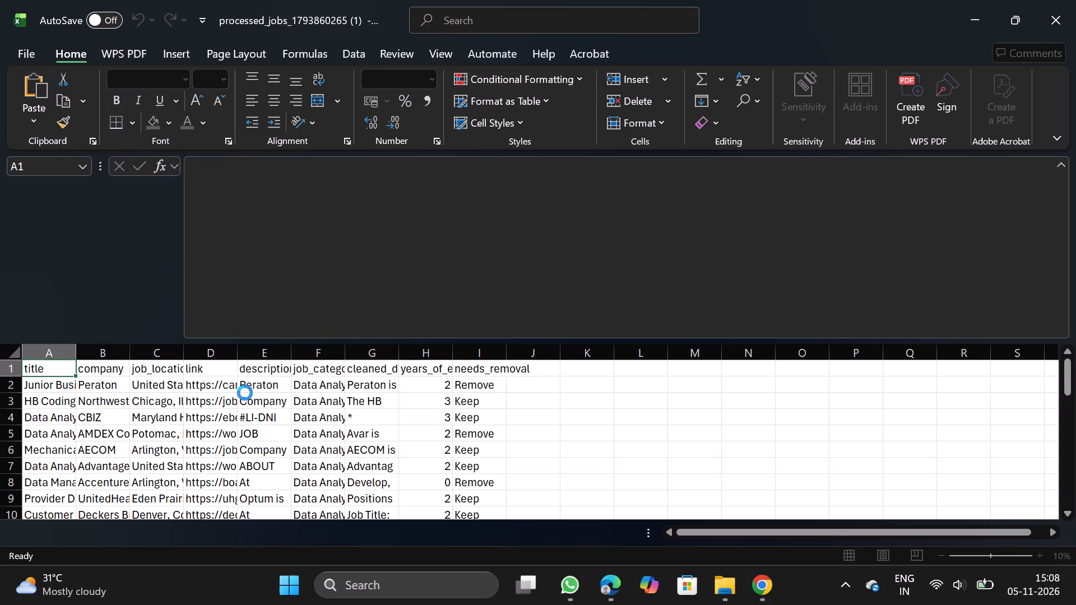
Remove duplicate rows from the whole data set based only on the company column.
click(208, 414)
key(ctrl+a)
click(387, 55)
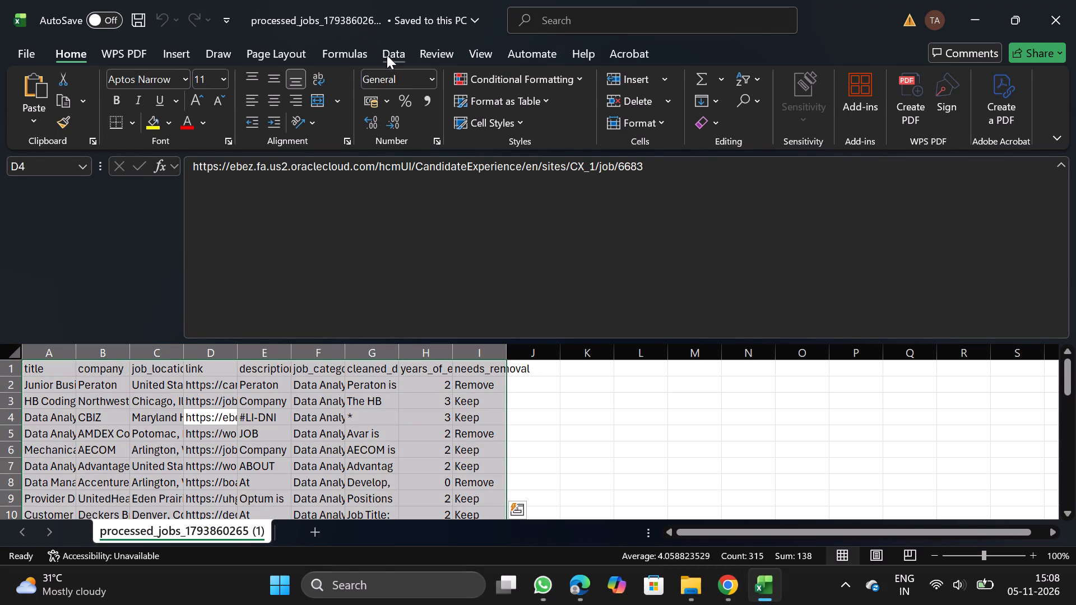
click(715, 99)
click(233, 250)
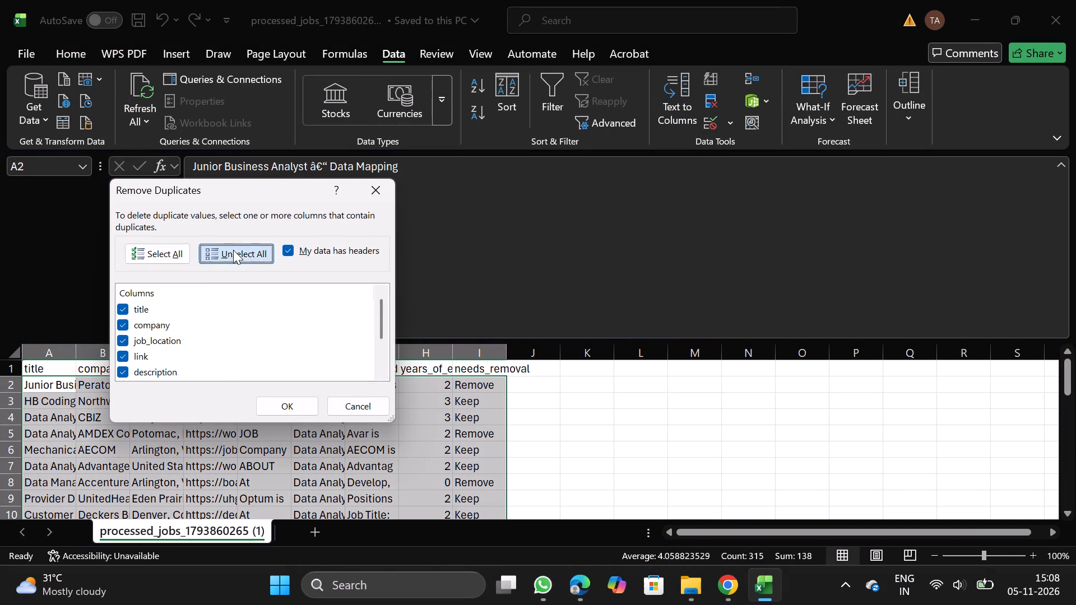
click(118, 326)
click(287, 405)
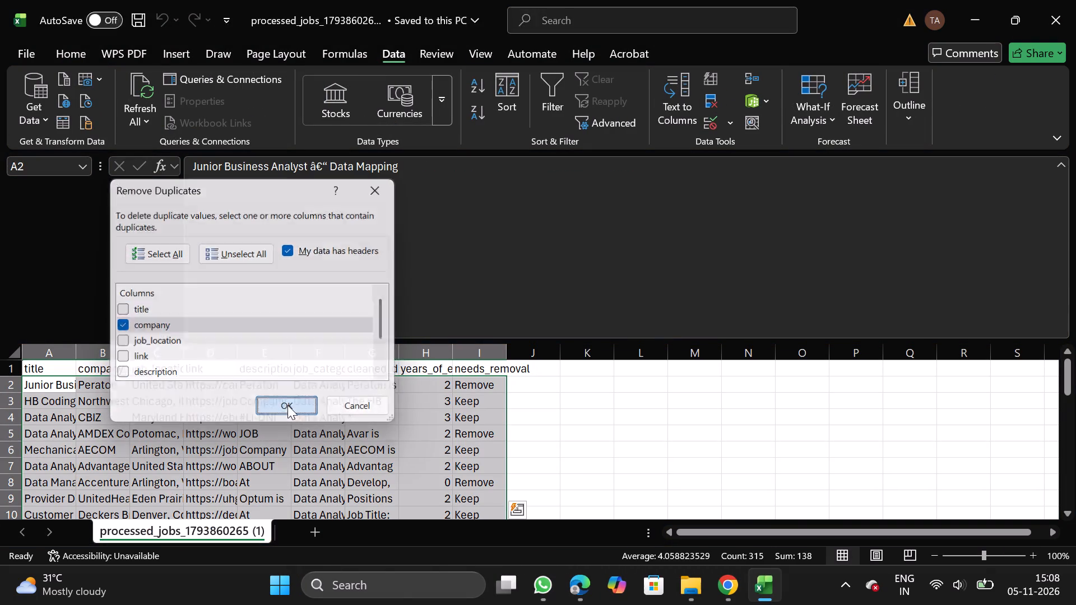
click(626, 324)
Filter the needs_removal column to Remove, delete all the matching rows, and turn the filter off.
click(470, 361)
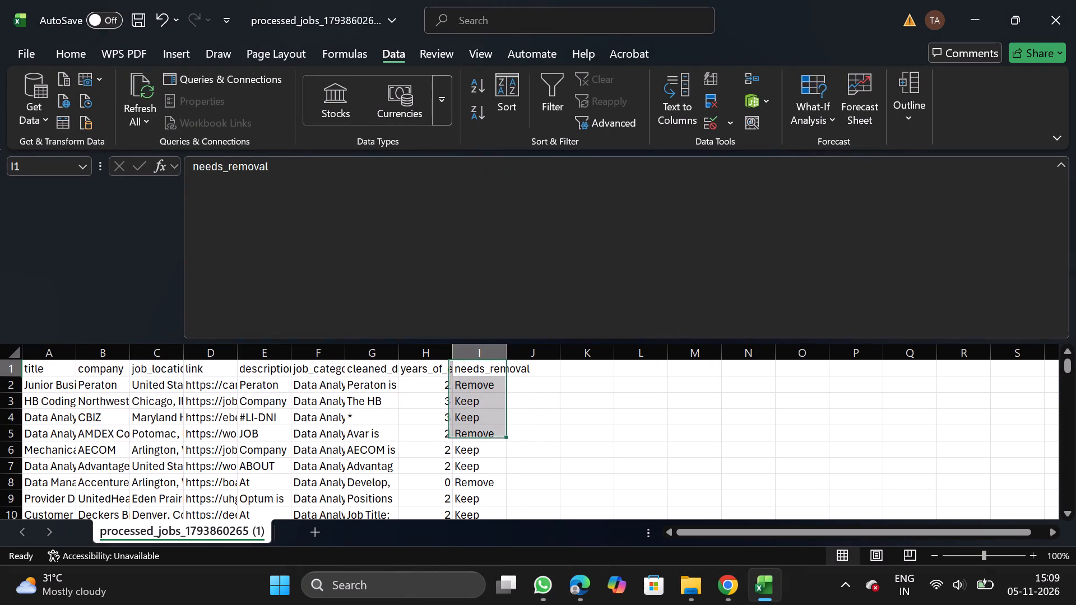
click(544, 108)
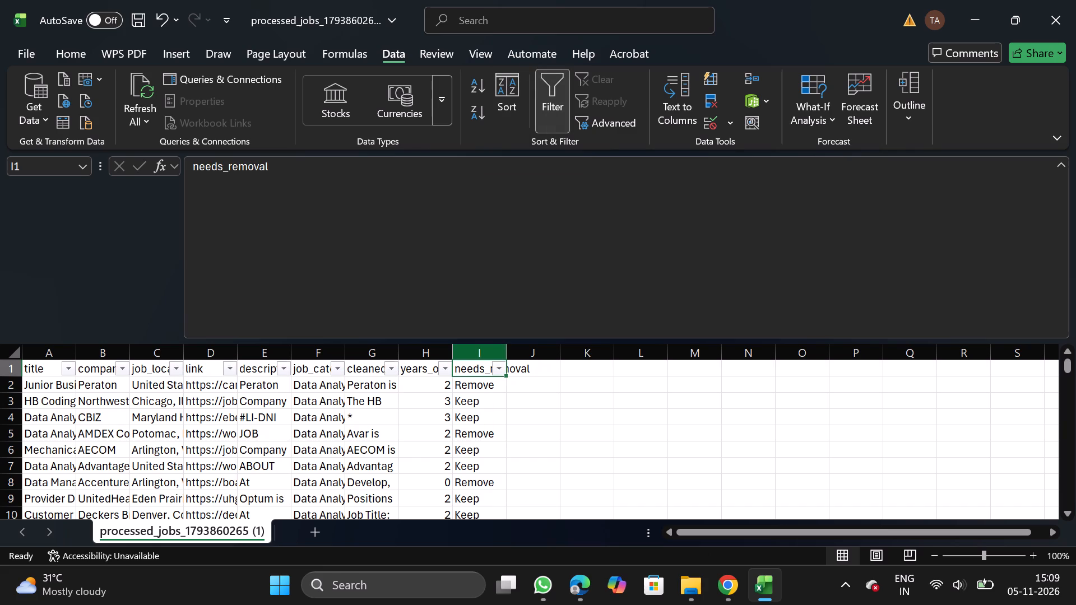
click(500, 370)
click(328, 397)
click(344, 418)
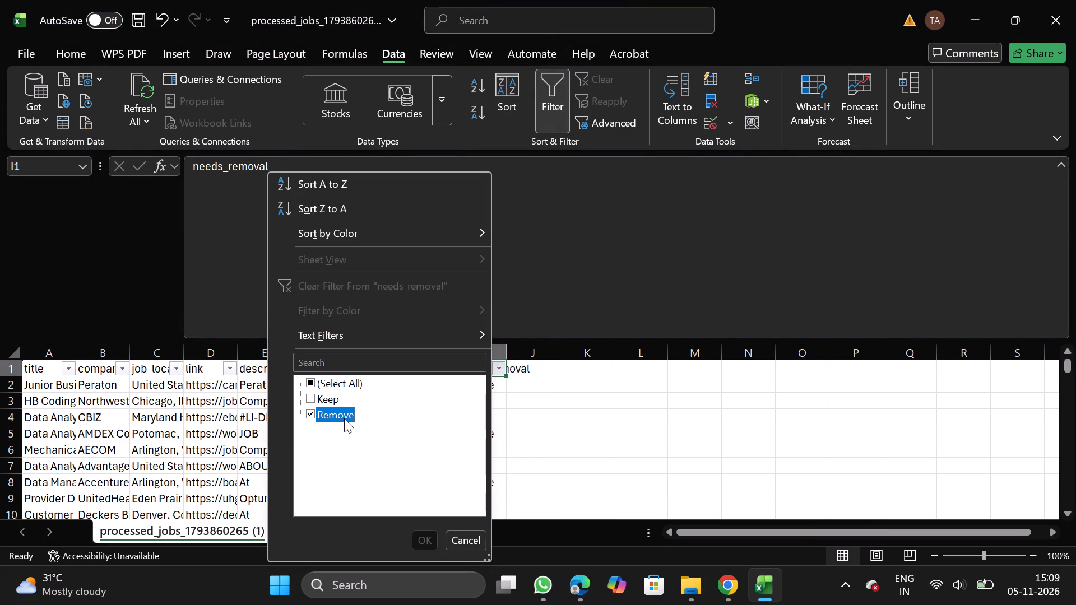
click(344, 418)
click(421, 545)
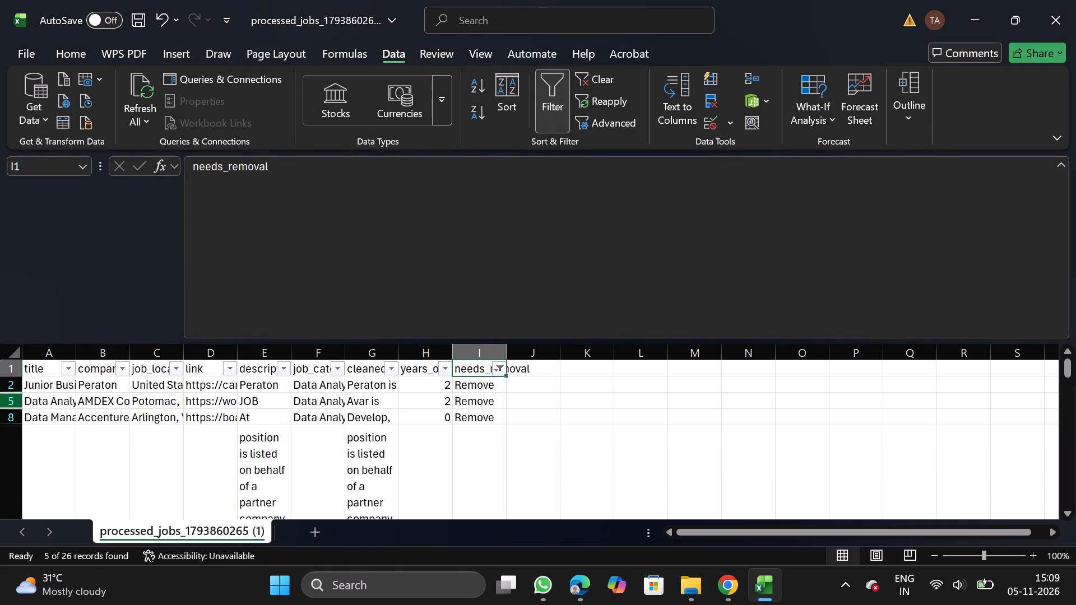
click(2, 381)
key(ctrl+shift+Down)
right_click(136, 418)
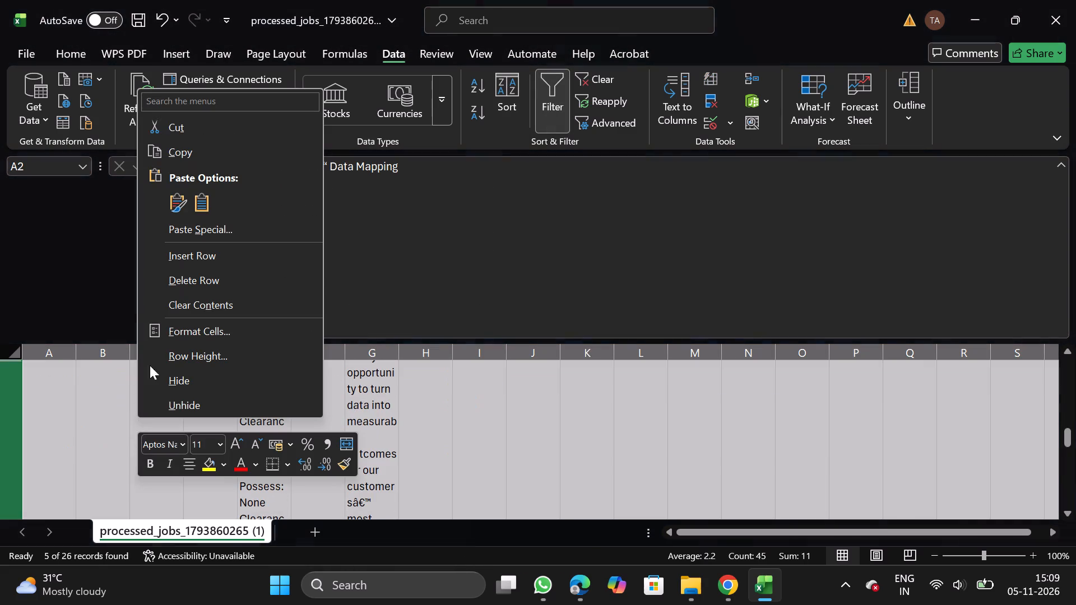
click(220, 275)
click(535, 111)
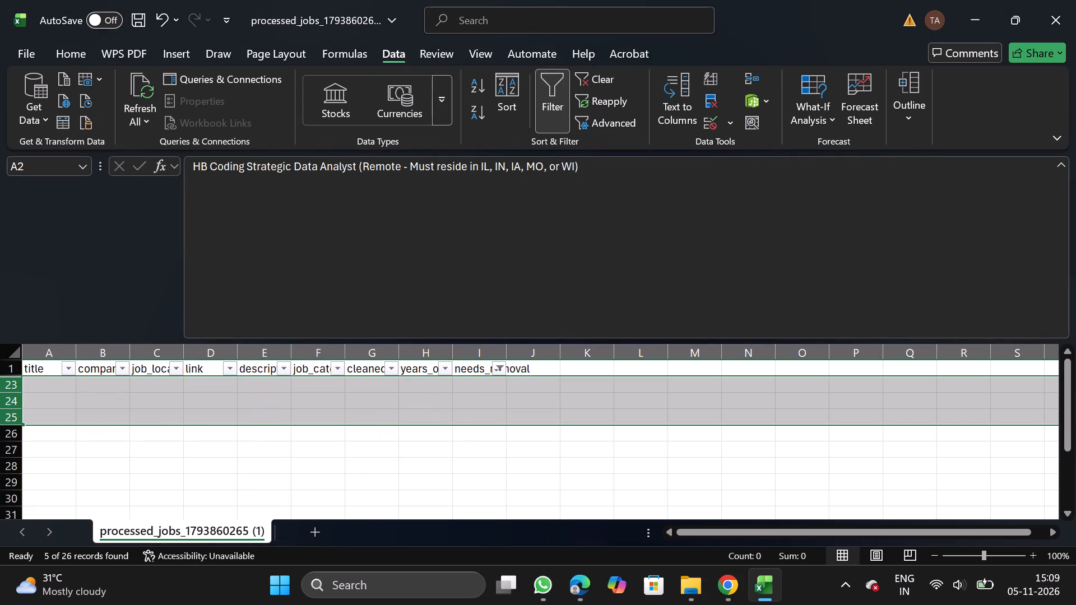
click(565, 97)
Filter years_of_experience to 9, 10 and blanks, delete all the matching rows, and turn the filter off.
drag(420, 358, 488, 57)
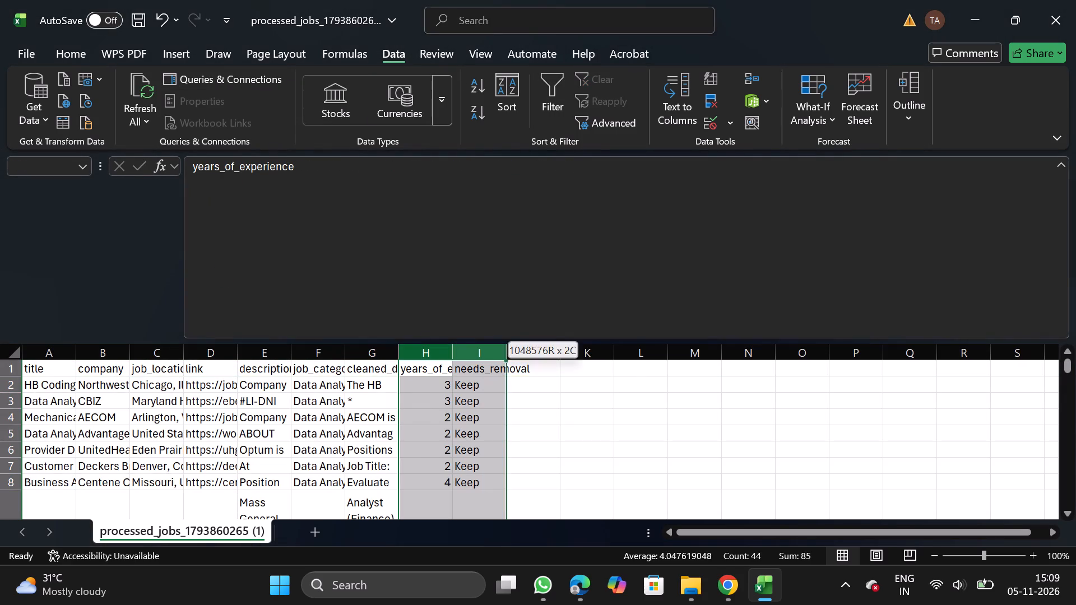
drag(488, 57, 555, 94)
click(555, 94)
click(447, 376)
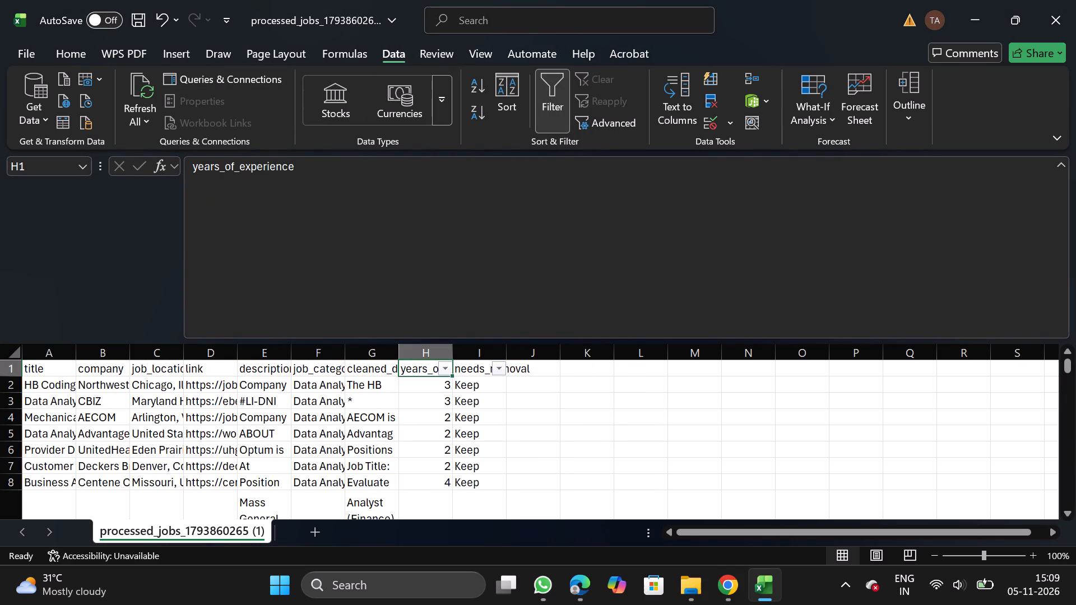
click(446, 370)
click(288, 388)
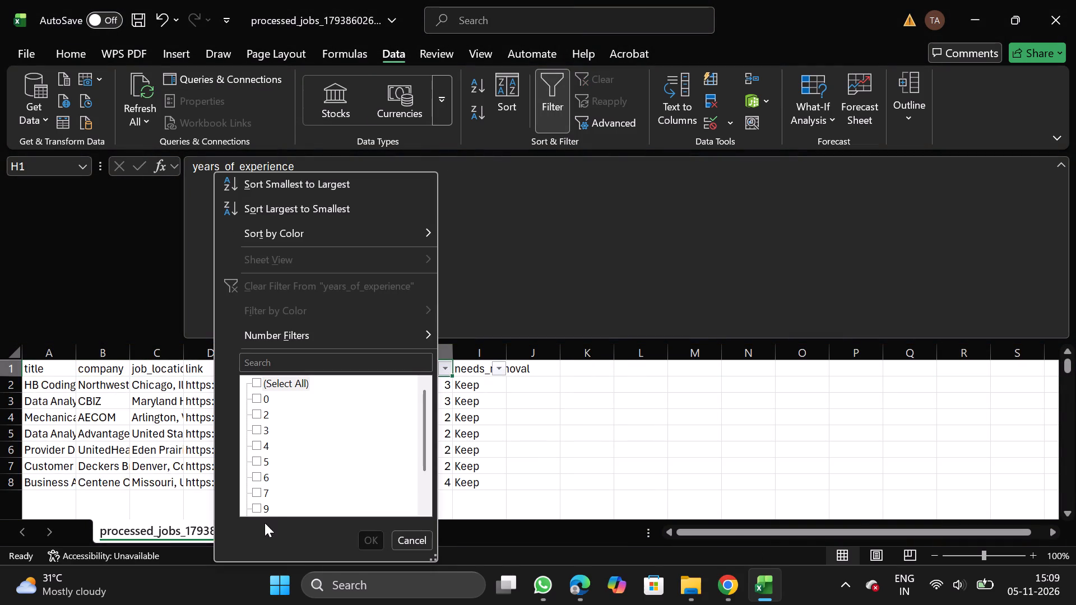
click(258, 512)
scroll(258, 512, down, 1)
click(262, 478)
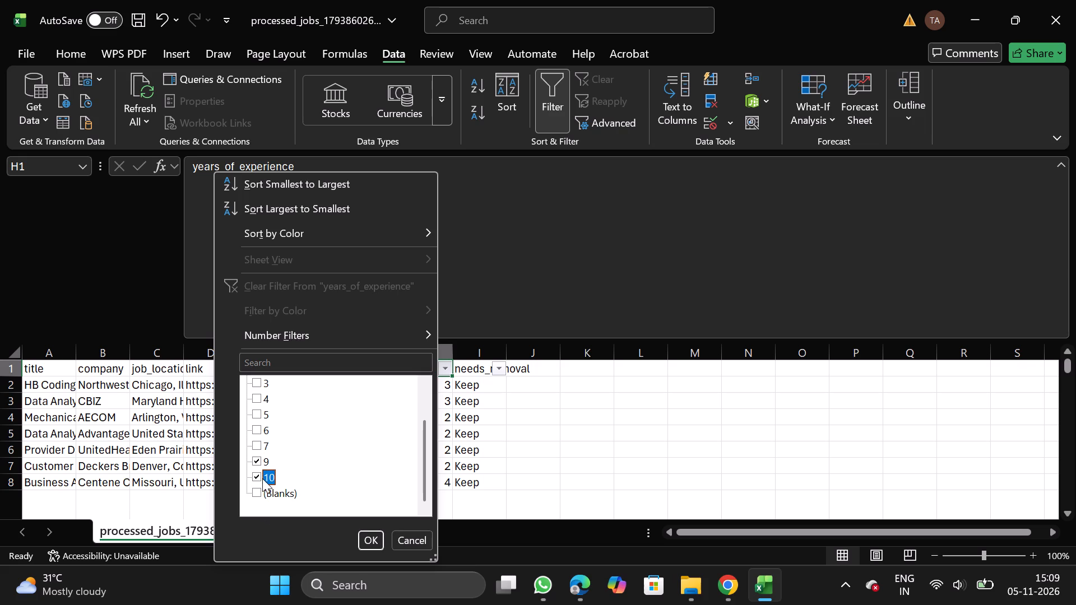
click(258, 492)
click(374, 542)
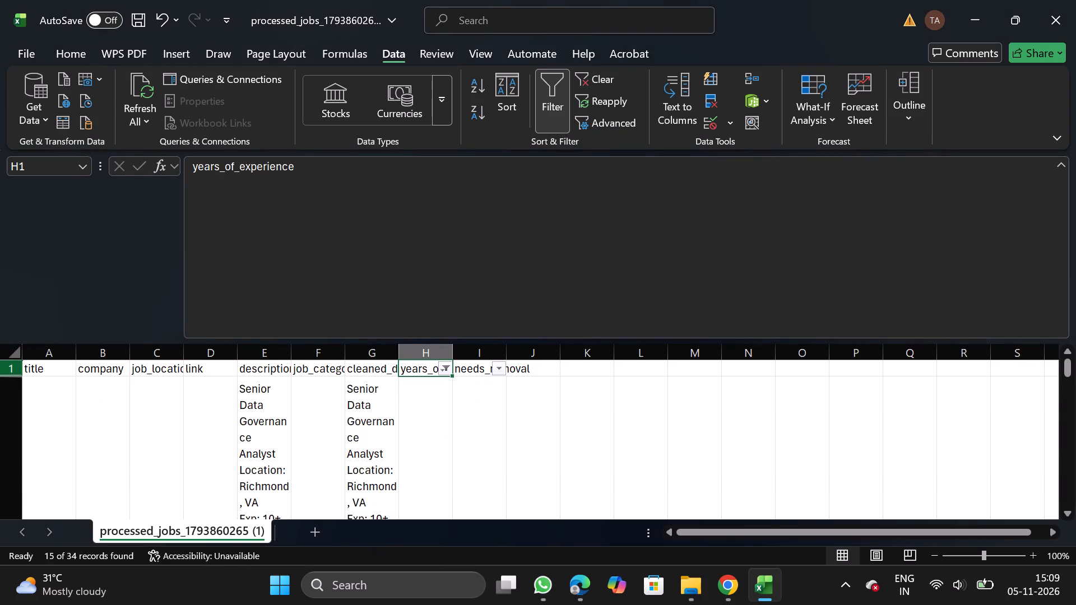
click(0, 398)
key(ctrl+shift+Down)
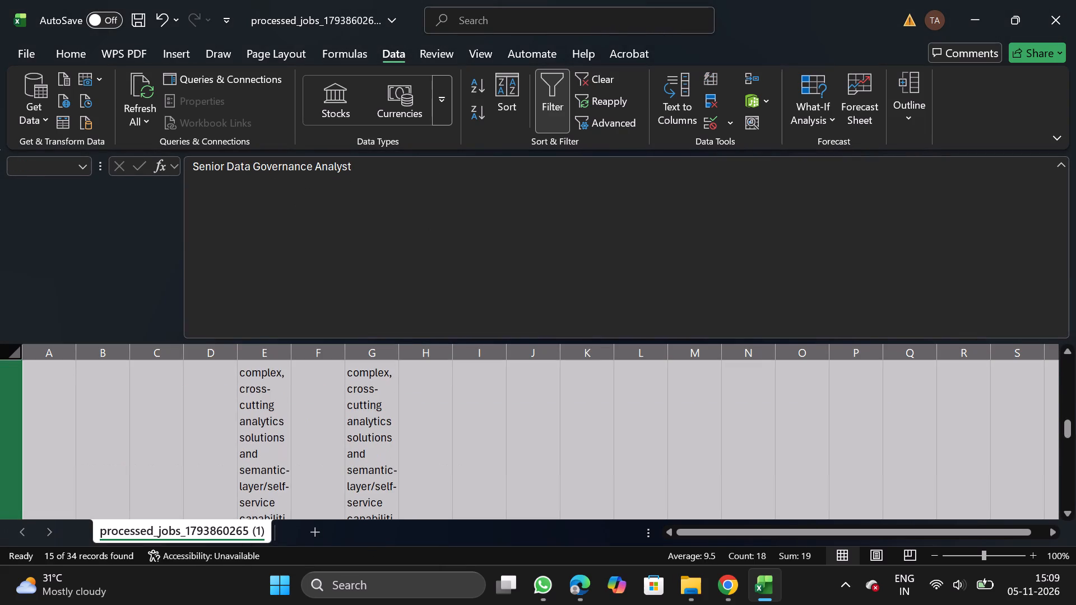
right_click(139, 446)
click(193, 311)
click(555, 97)
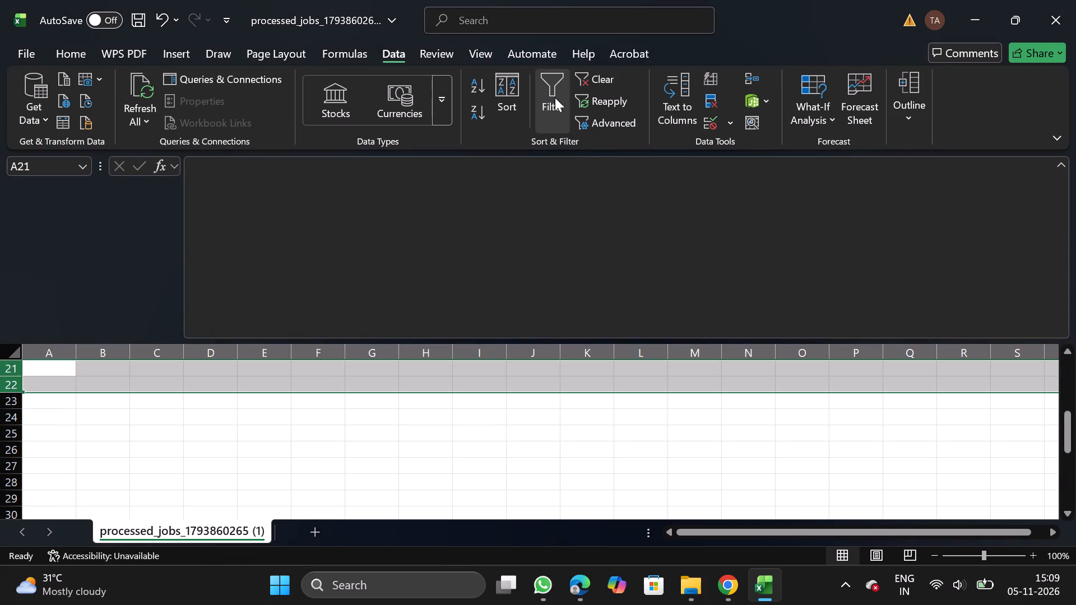
Delete the needs_removal column.
drag(1068, 490, 1063, 218)
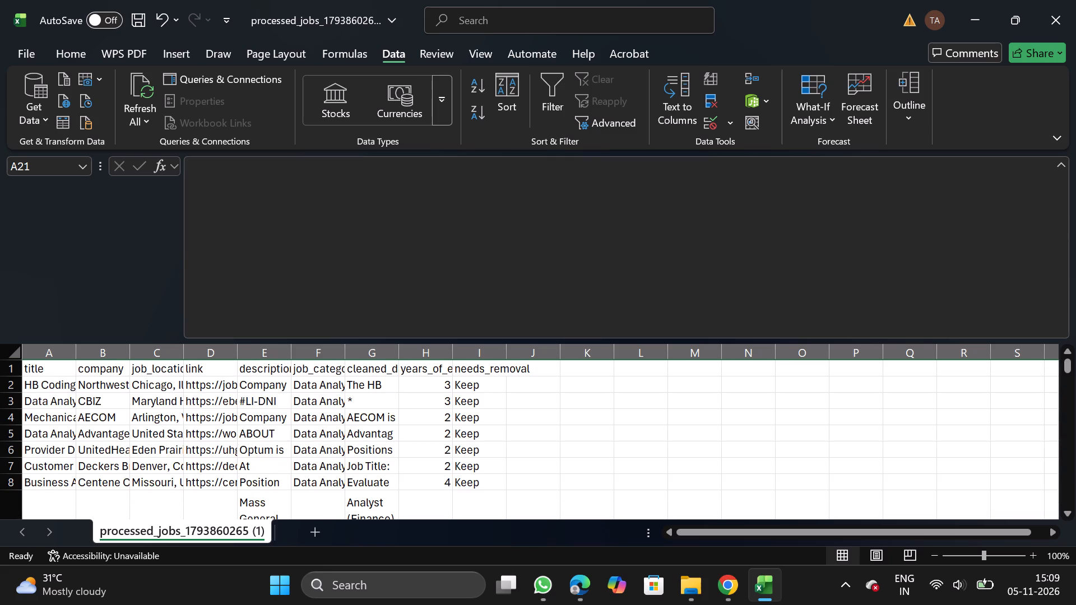
click(454, 360)
drag(477, 355, 489, 475)
right_click(489, 475)
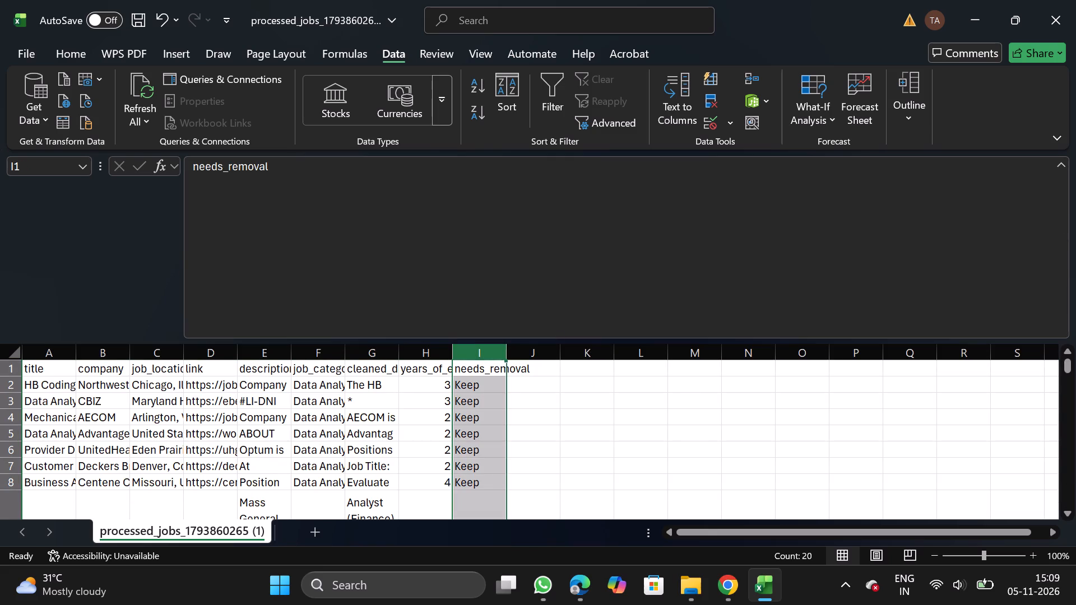
click(549, 336)
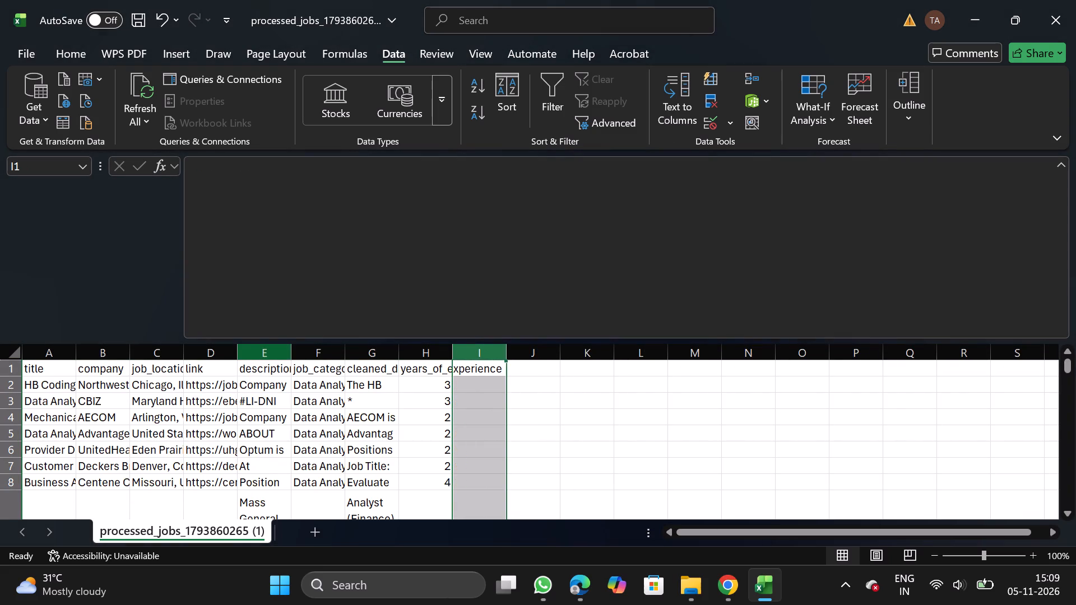
Move the job_category column in front of the title column as column A.
click(303, 352)
key(ctrl+x)
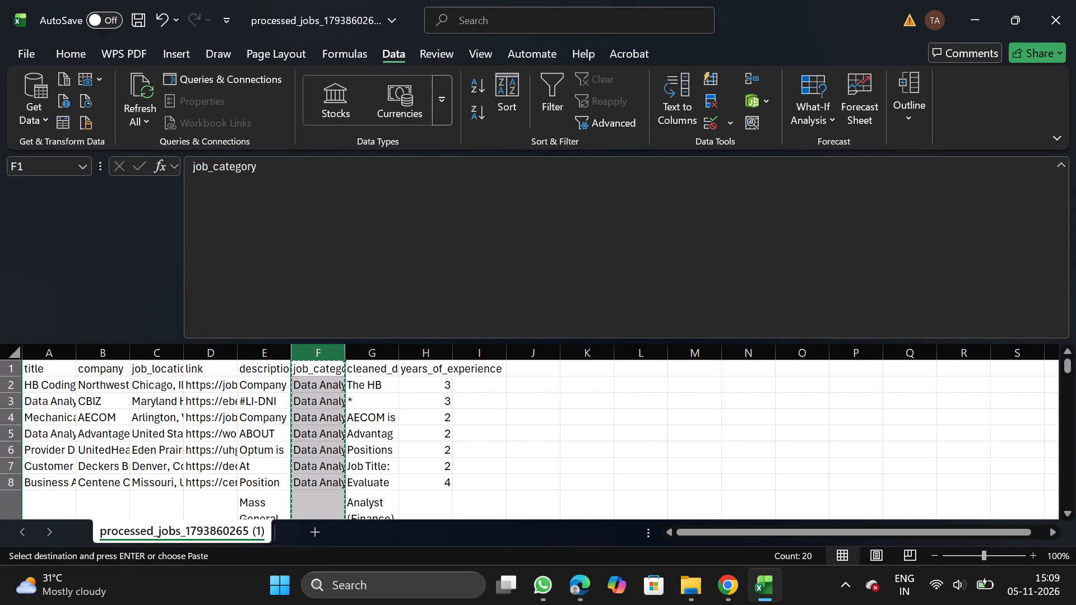
drag(45, 356, 48, 430)
right_click(48, 430)
click(162, 267)
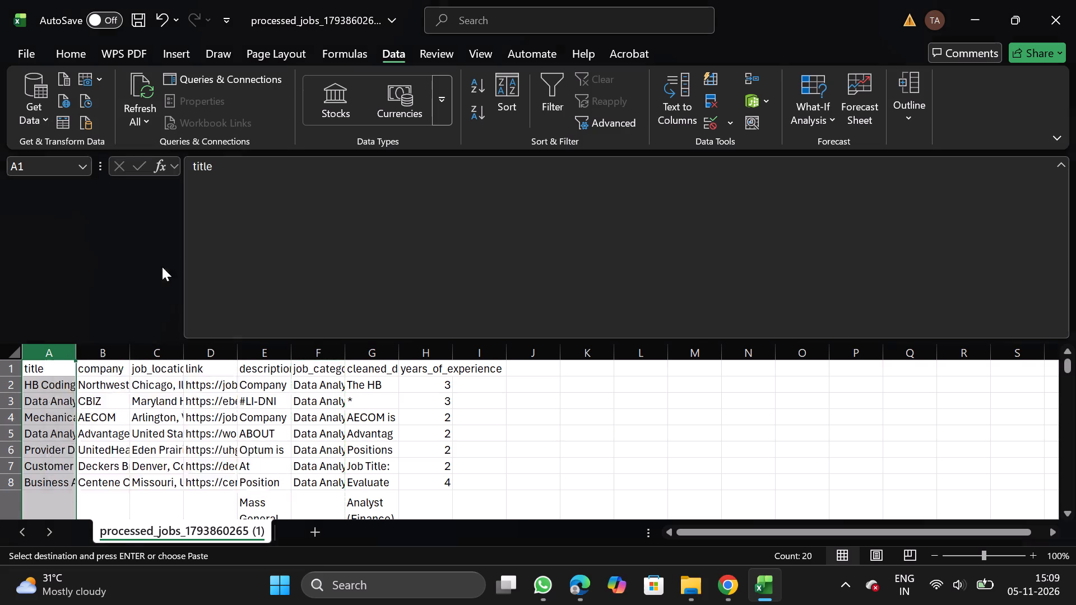
Turn off text wrapping for the description and cleaned description columns, F and G.
click(323, 348)
key(shift+Right)
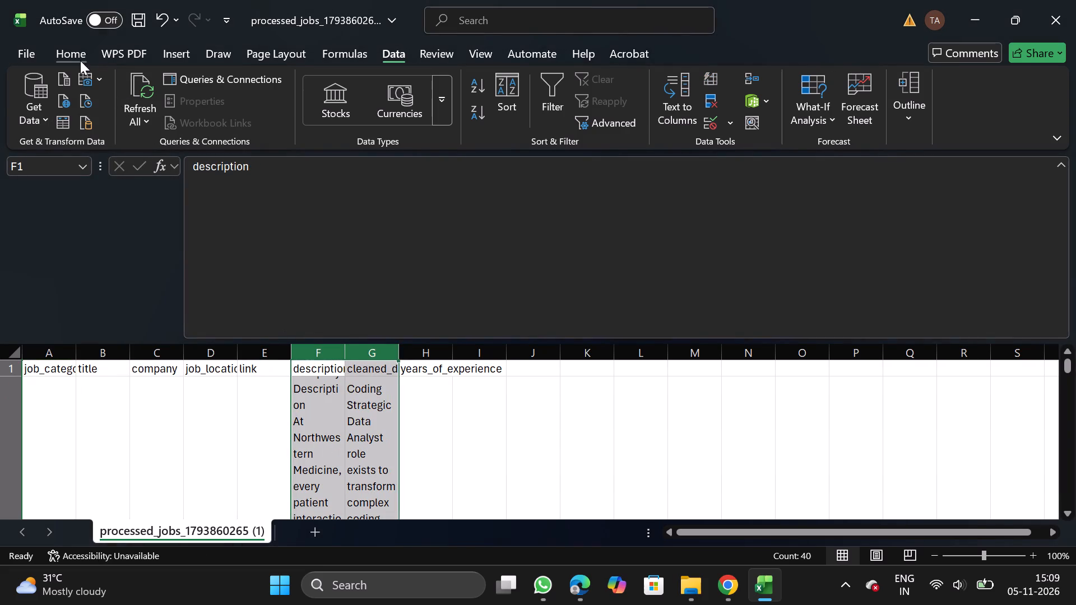
click(77, 55)
click(348, 142)
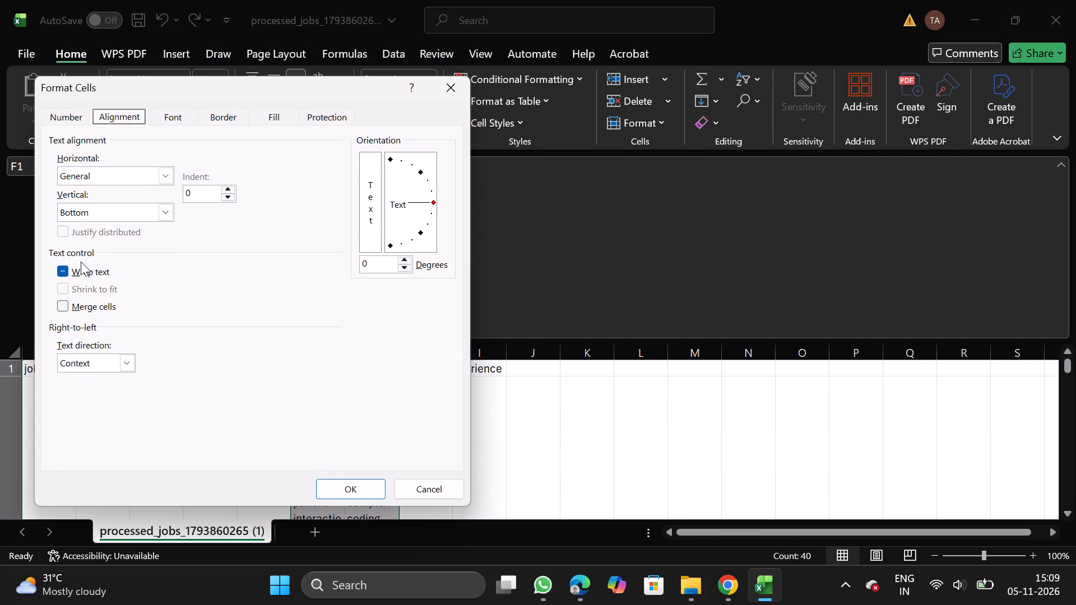
double_click(92, 274)
click(369, 491)
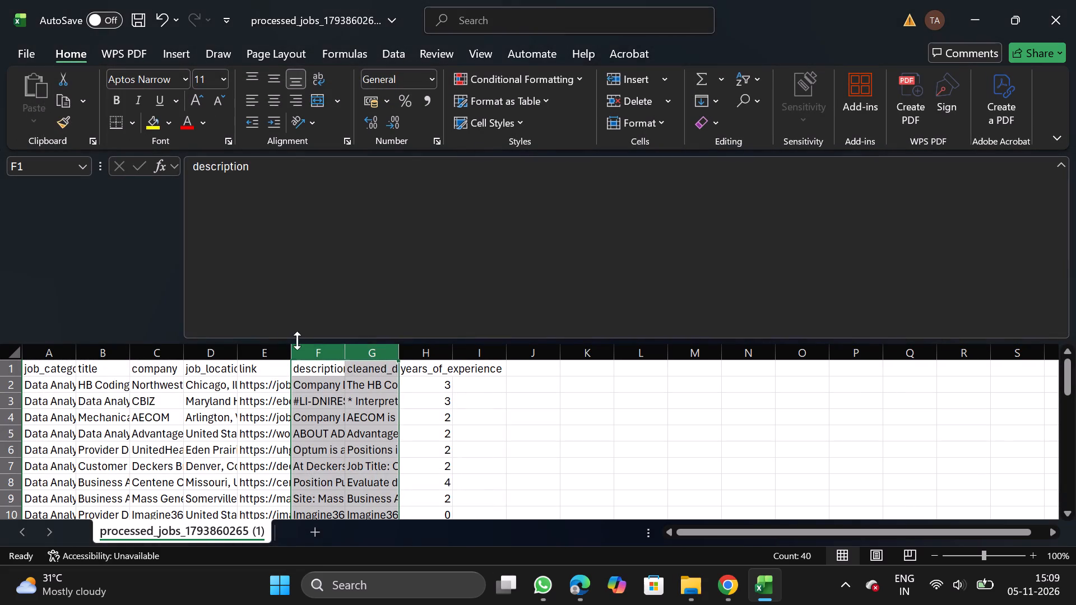
Move the link column to the end of the table, after years_of_experience.
click(248, 350)
key(ctrl+x)
drag(491, 356, 483, 396)
right_click(483, 396)
click(556, 222)
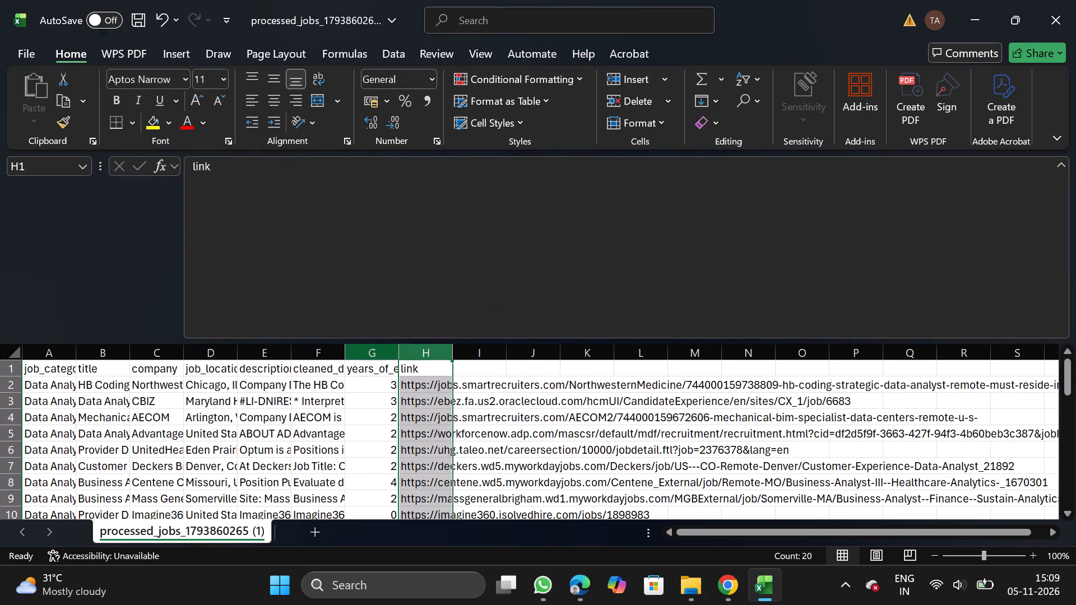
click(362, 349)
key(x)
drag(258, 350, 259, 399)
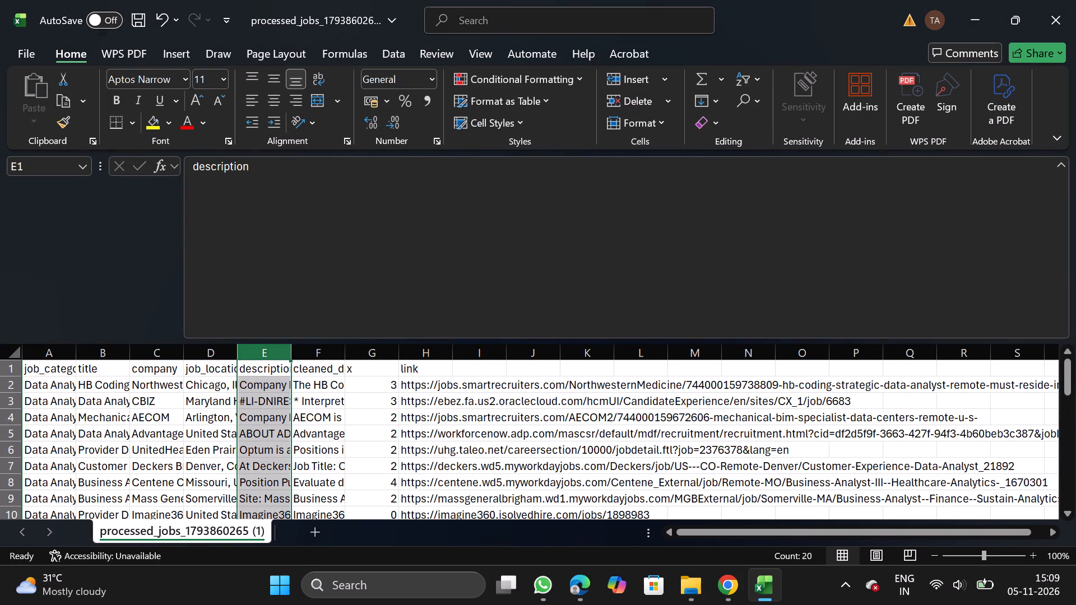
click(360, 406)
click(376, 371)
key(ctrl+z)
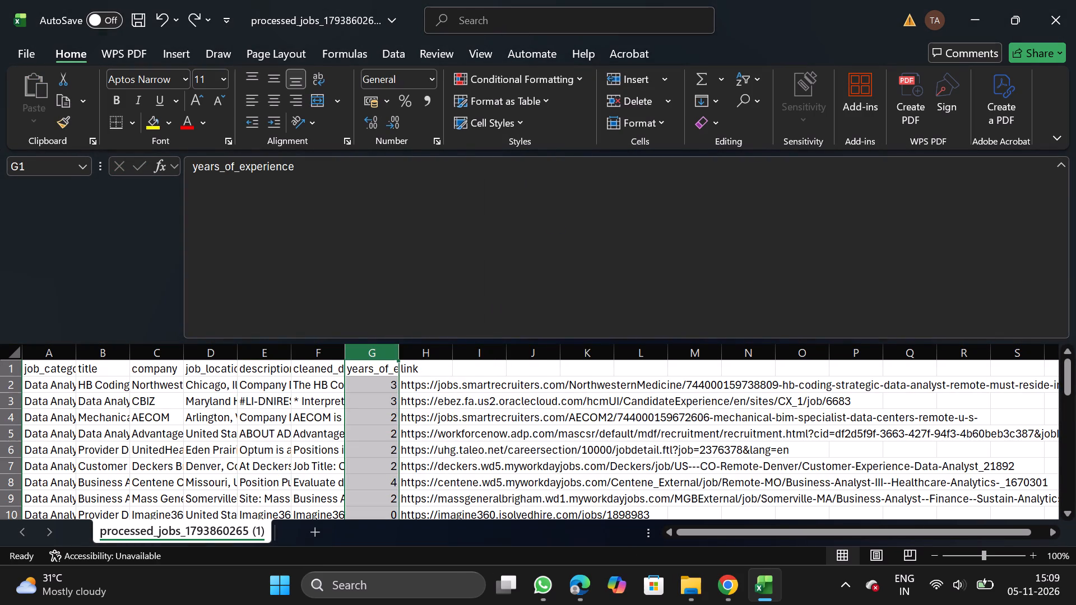
Move the years_of_experience column in front of the description column as column E.
key(ctrl+x)
drag(261, 351, 280, 495)
right_click(280, 495)
click(280, 495)
right_click(260, 403)
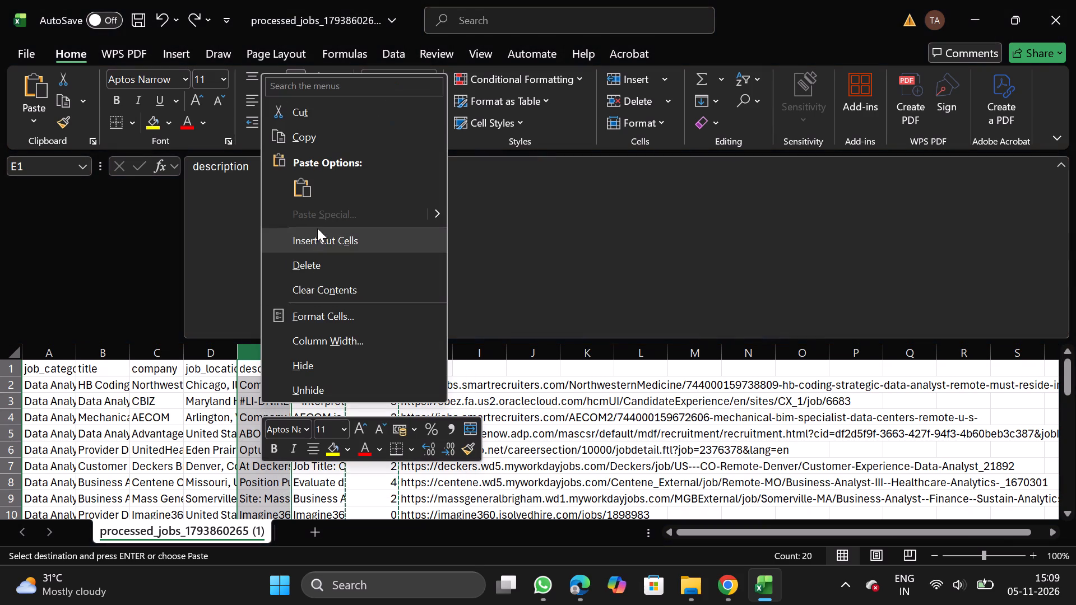
click(329, 238)
Copy the header text description from F1 and replace the cleaned description header in G1 with it.
click(333, 364)
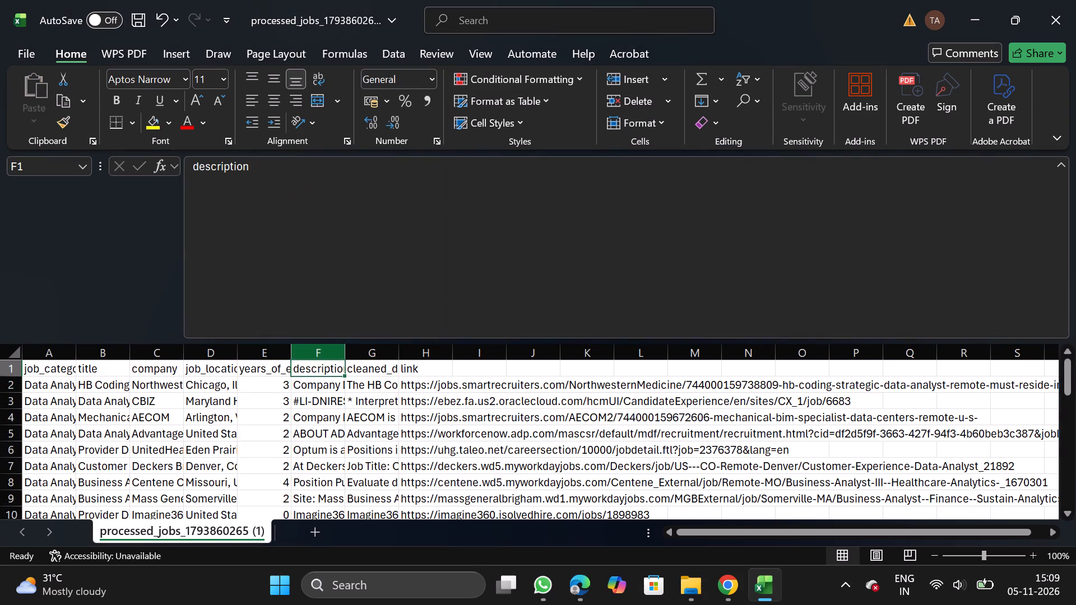
drag(185, 161, 297, 184)
key(ctrl+c)
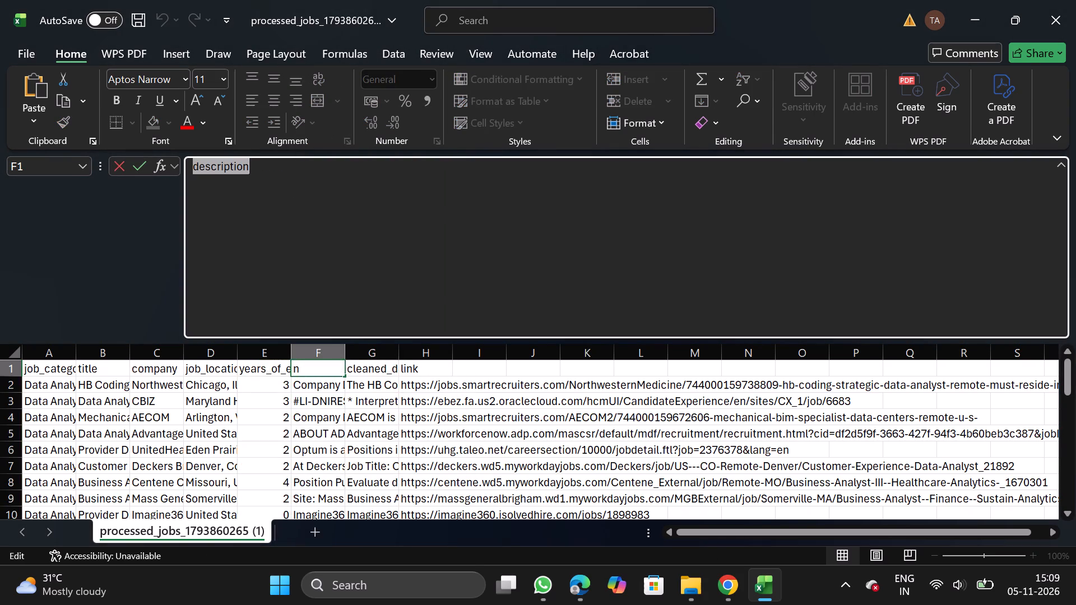
click(376, 367)
click(466, 312)
key(BackSpace)
key(BackSpace)
key(BackSpace)
key(BackSpace)
key(BackSpace)
key(BackSpace)
key(BackSpace)
key(BackSpace)
key(BackSpace)
key(BackSpace)
key(BackSpace)
key(BackSpace)
key(BackSpace)
key(BackSpace)
key(BackSpace)
key(BackSpace)
key(BackSpace)
key(BackSpace)
key(BackSpace)
key(BackSpace)
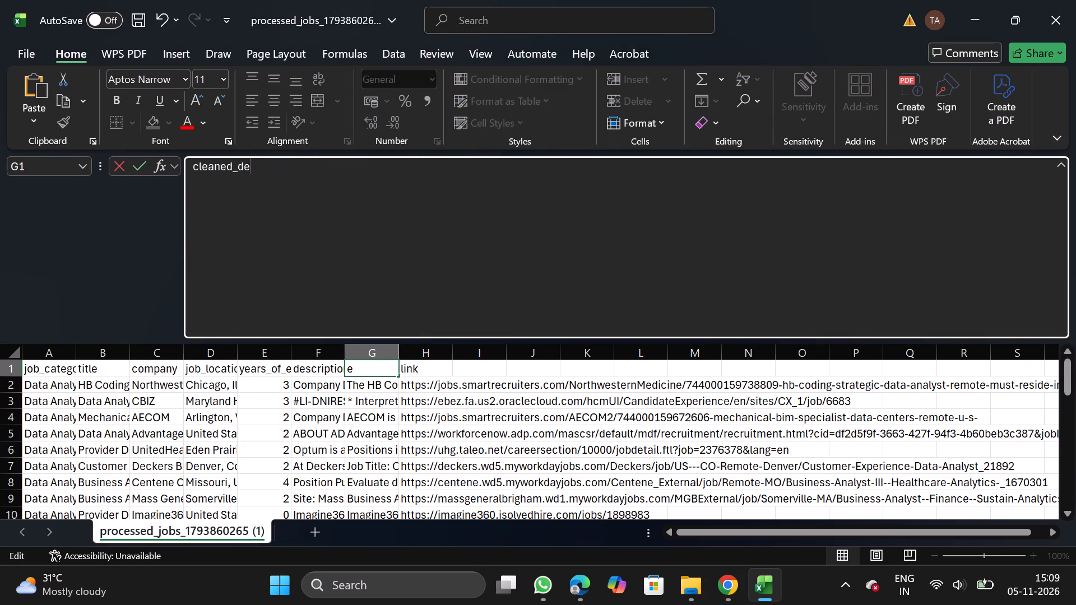
key(ctrl+v)
Clear the header text of the original description column in F1.
drag(326, 384, 331, 367)
click(331, 367)
click(400, 300)
key(BackSpace)
key(BackSpace)
key(BackSpace)
key(BackSpace)
key(BackSpace)
key(BackSpace)
key(BackSpace)
key(BackSpace)
key(BackSpace)
key(BackSpace)
key(BackSpace)
key(BackSpace)
key(BackSpace)
key(BackSpace)
key(BackSpace)
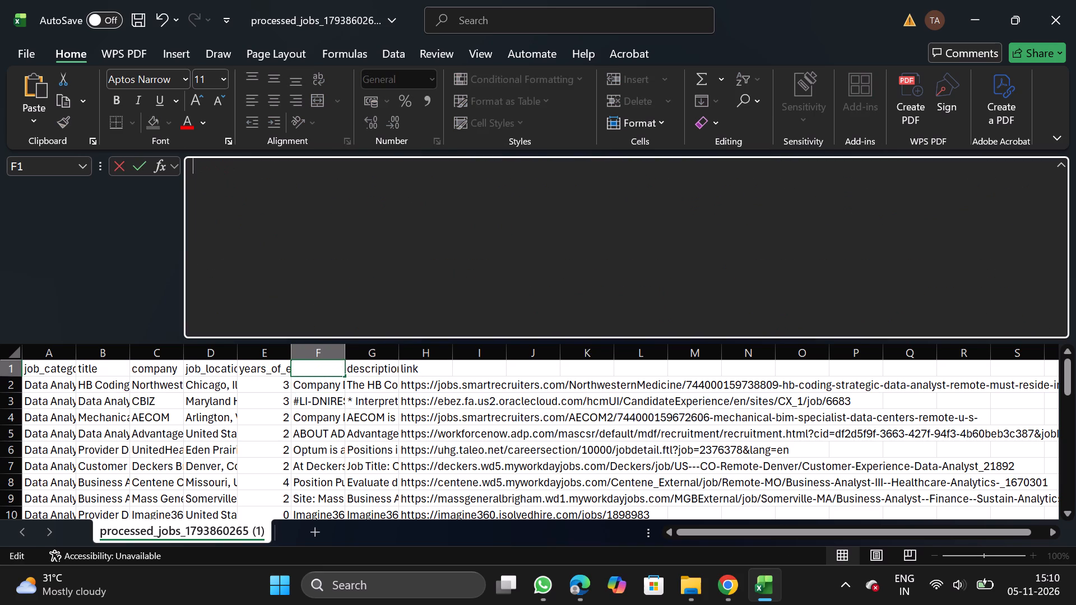
Switch to NextGenApply in Chrome, open the bulk CSV upload for creating jobs, and select the required column name original_description.
click(717, 587)
click(85, 164)
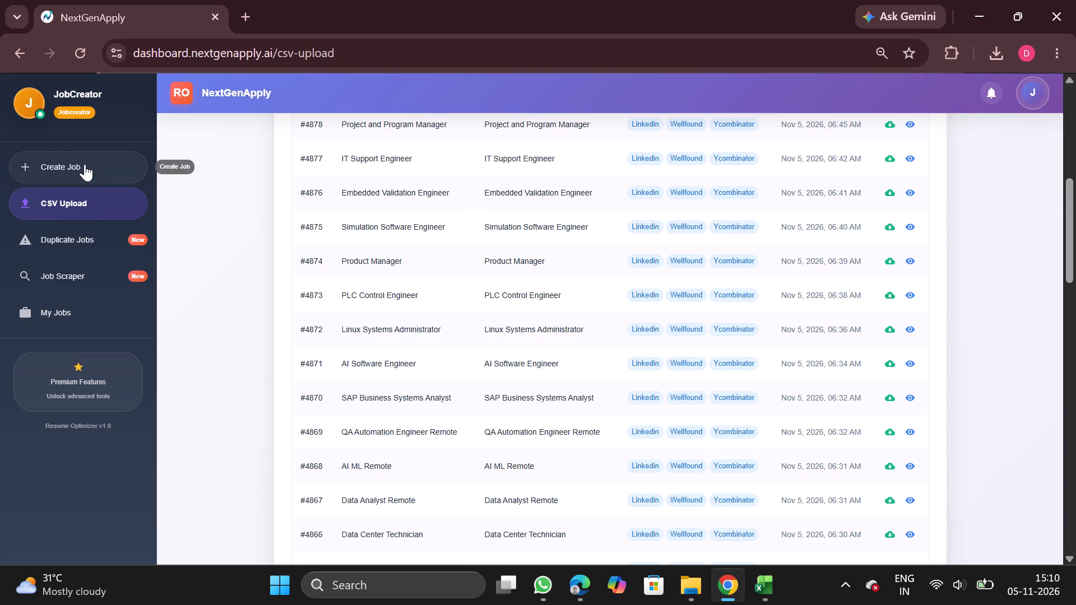
click(536, 145)
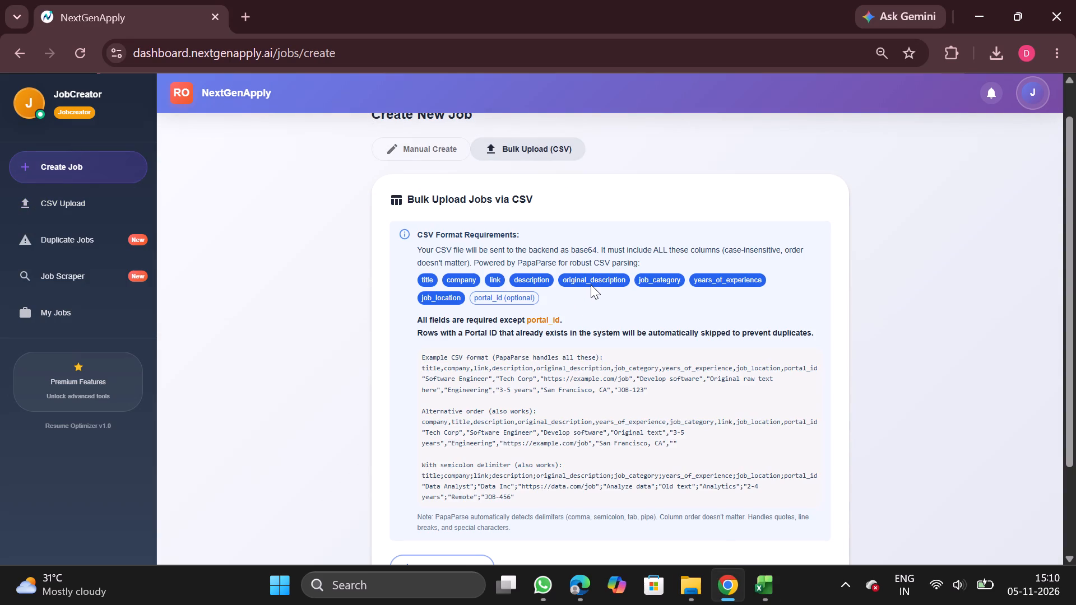
double_click(591, 285)
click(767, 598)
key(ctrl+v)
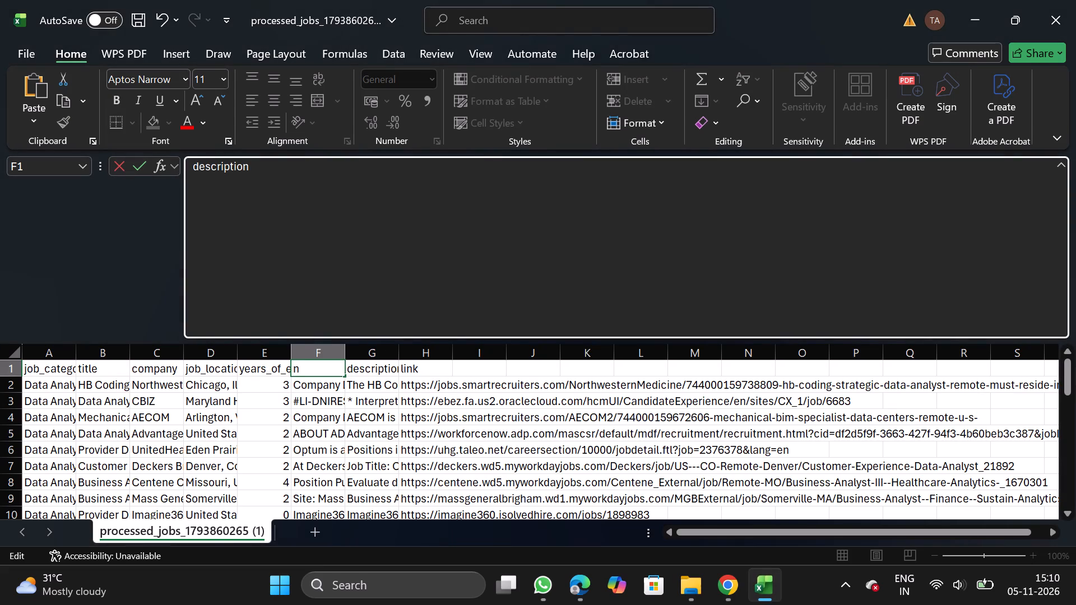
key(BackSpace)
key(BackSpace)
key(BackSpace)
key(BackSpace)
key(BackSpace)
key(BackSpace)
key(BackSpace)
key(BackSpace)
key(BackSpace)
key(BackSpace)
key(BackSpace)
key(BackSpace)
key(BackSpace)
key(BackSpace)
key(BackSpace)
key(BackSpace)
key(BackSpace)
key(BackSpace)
Copy original_description from the NextGenApply format requirements and paste it into Excel as the header in F1.
click(735, 589)
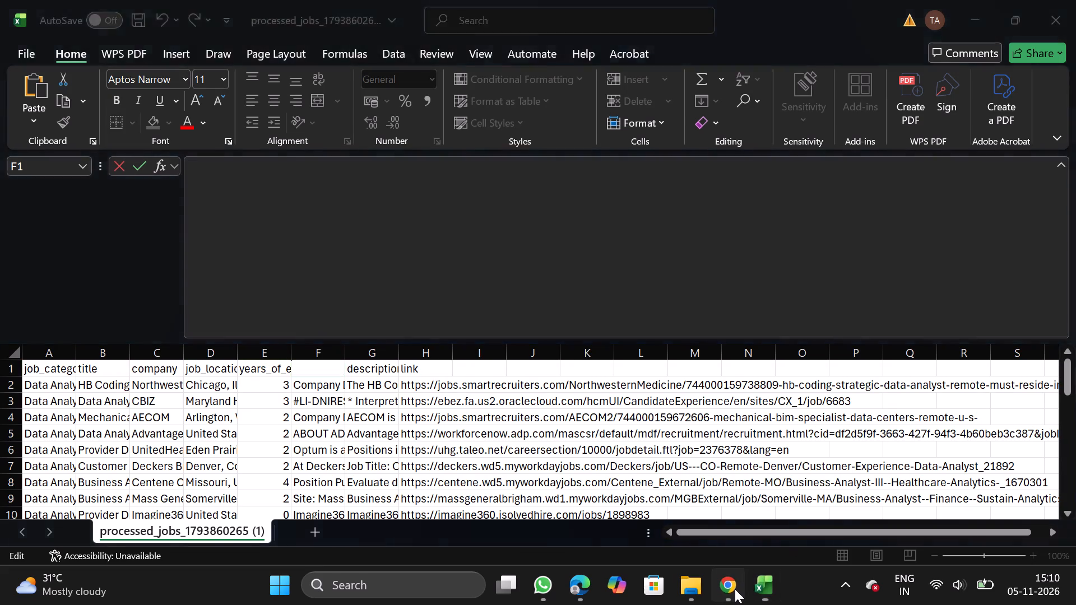
key(ctrl+c)
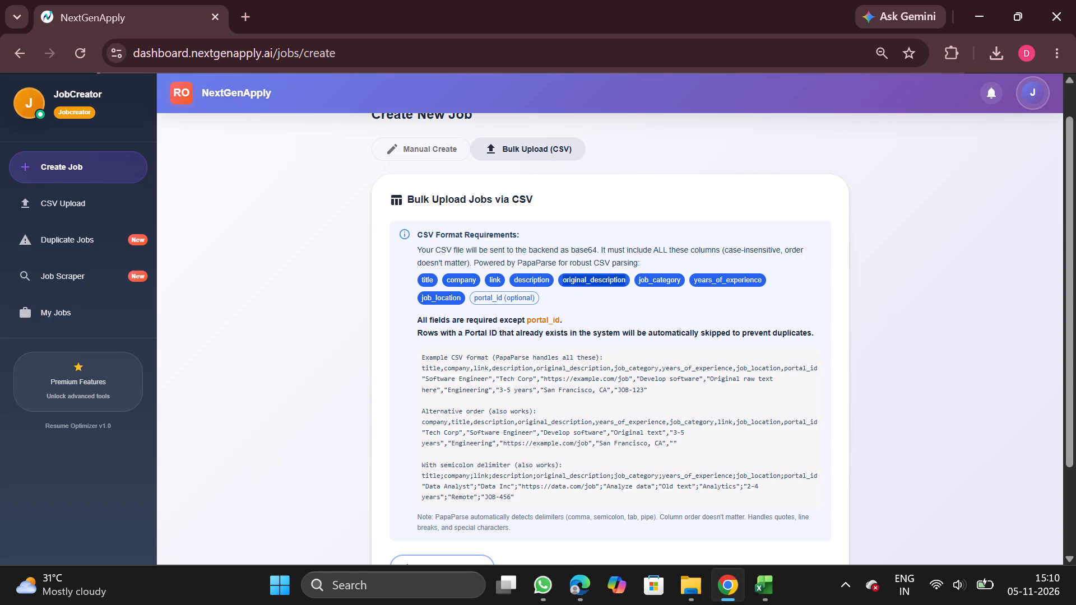
click(791, 604)
click(777, 604)
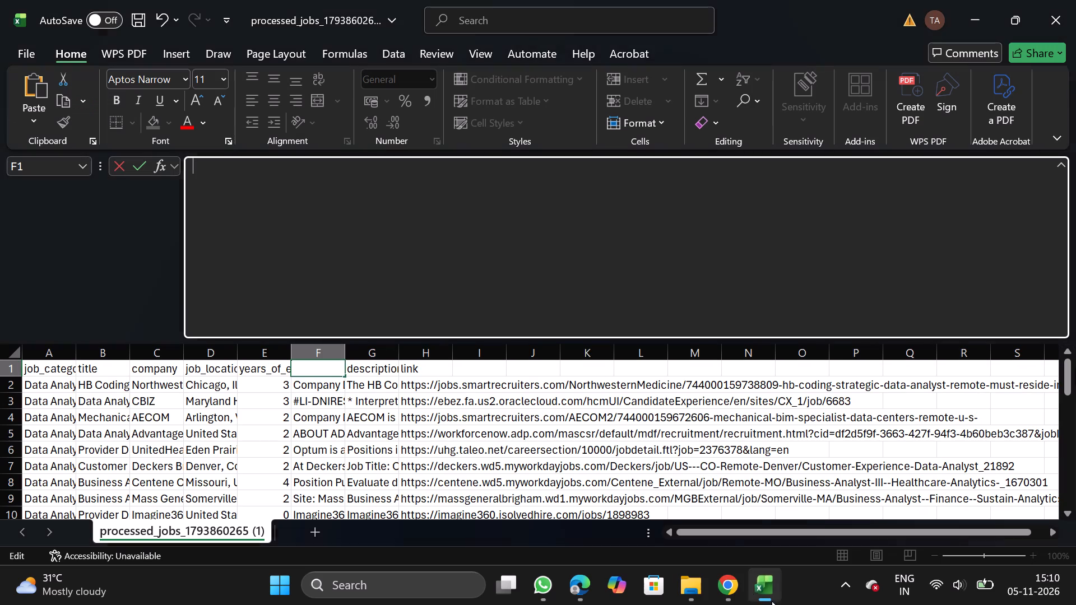
key(ctrl+v)
ctrl+click(309, 276)
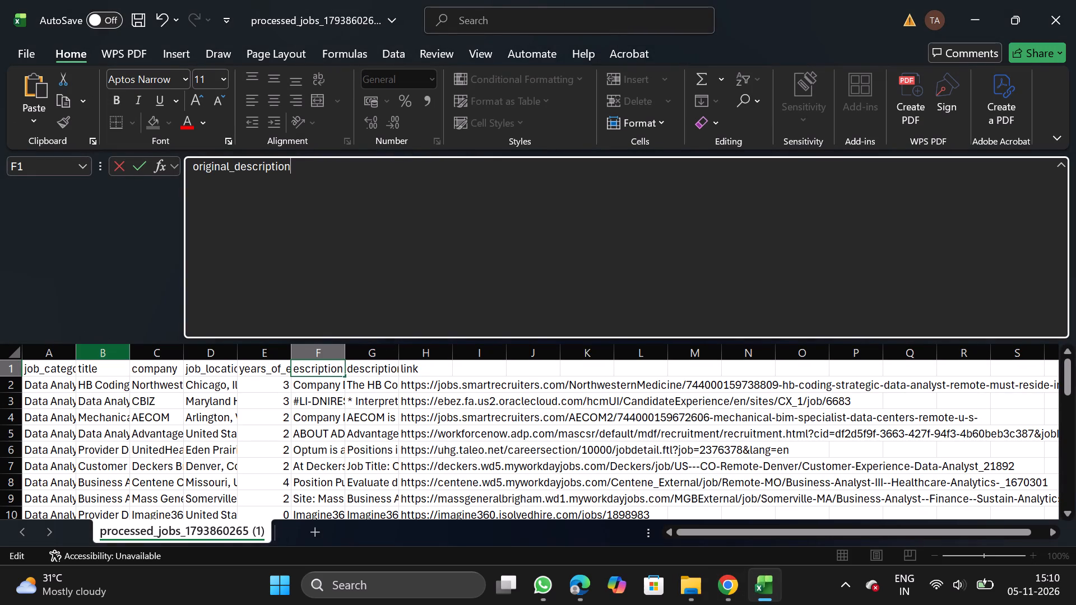
Replace all United States entries in the job_location column with Remote, matching entire cell contents.
click(100, 349)
click(190, 355)
click(211, 353)
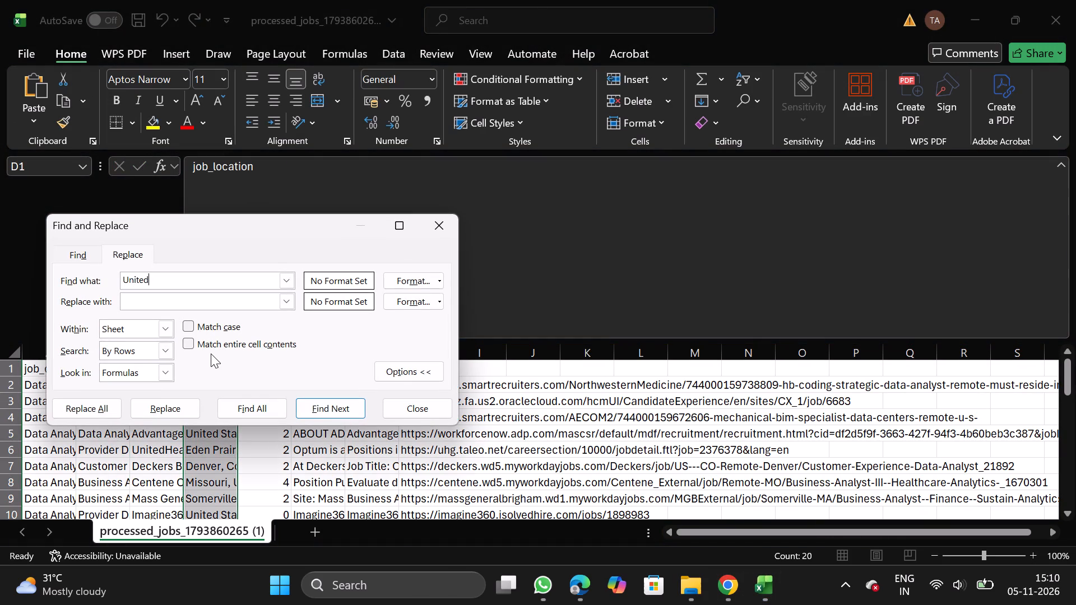
text(tates)
text(emote)
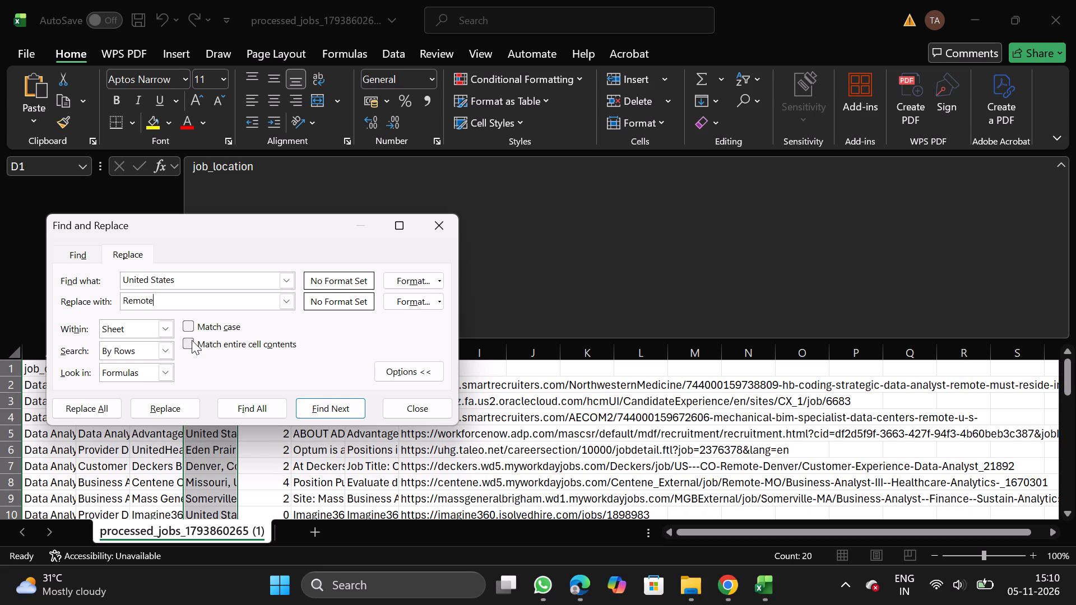
click(192, 340)
click(90, 404)
click(369, 369)
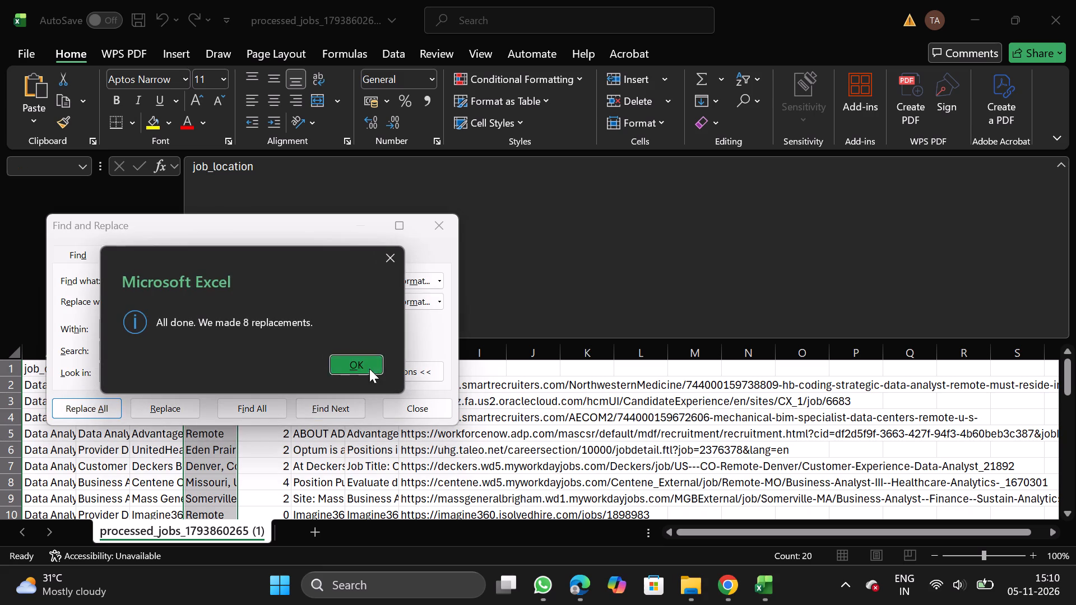
click(439, 231)
Filter the title column to only Customer Experience Data Analyst and Mechanical BIM Specialist, Data Centers - Remote (U.S.).
double_click(98, 361)
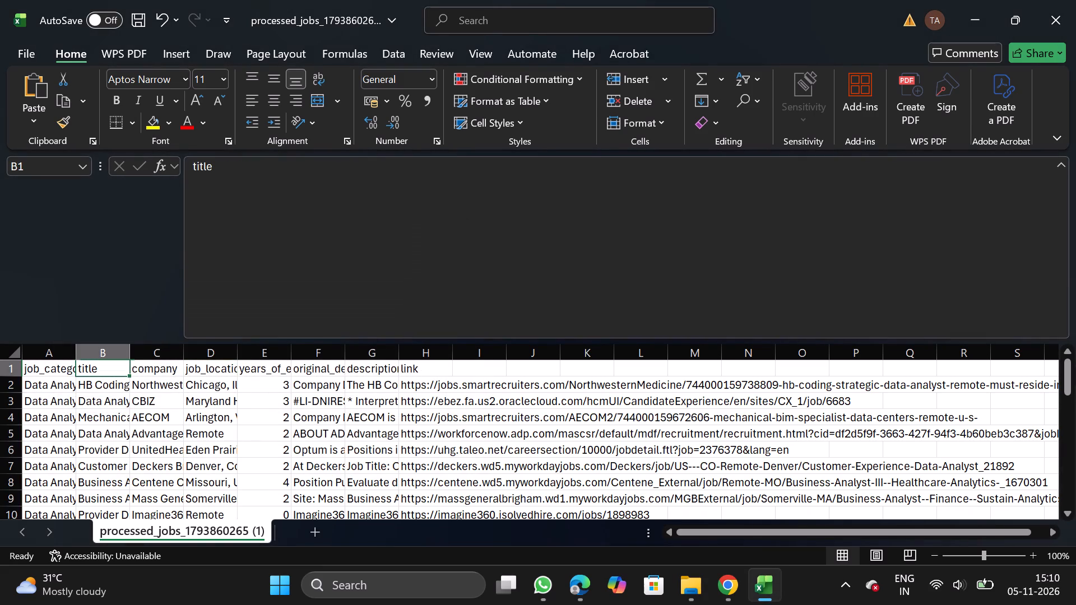
click(414, 55)
click(392, 54)
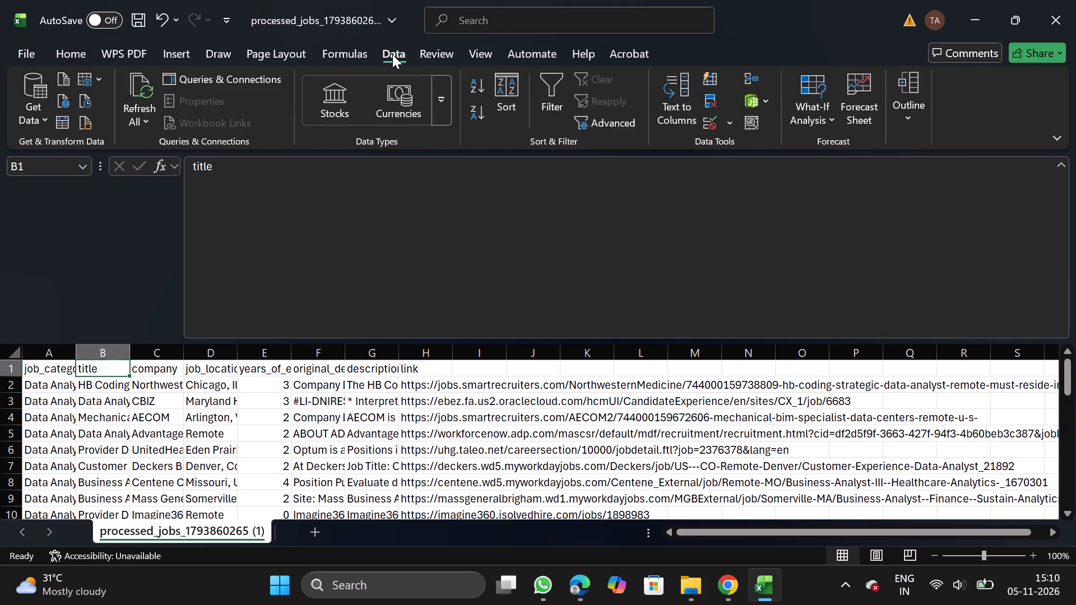
click(555, 94)
click(120, 369)
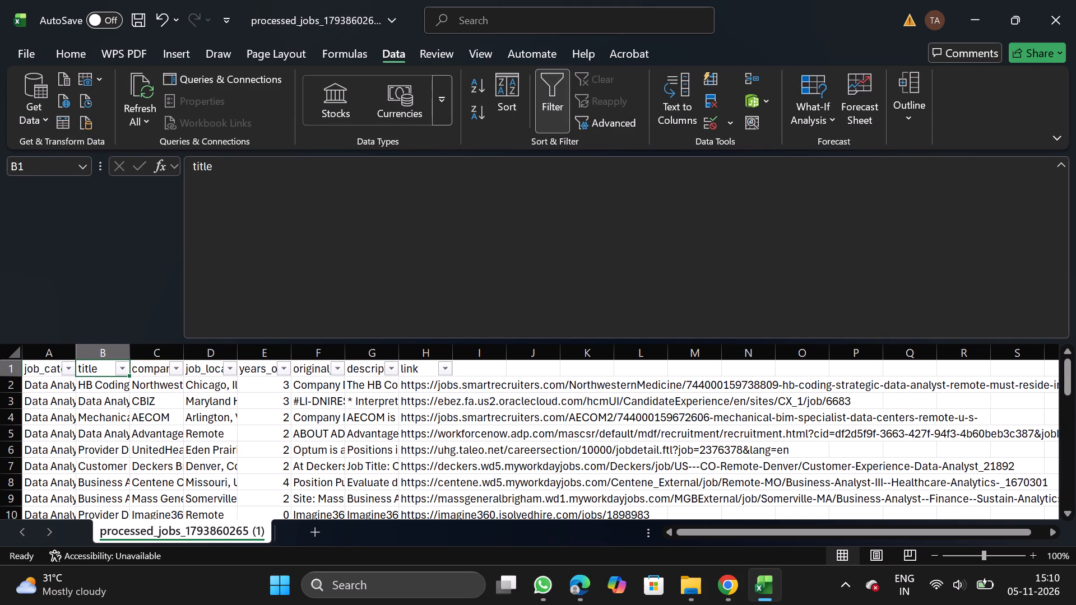
triple_click(351, 560)
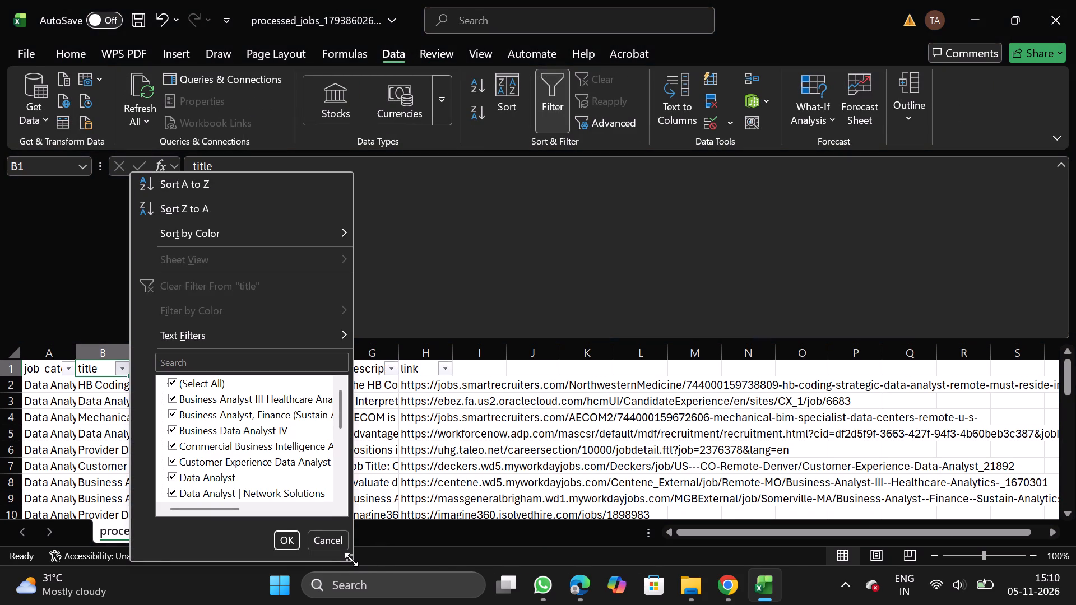
drag(351, 560, 795, 604)
click(208, 376)
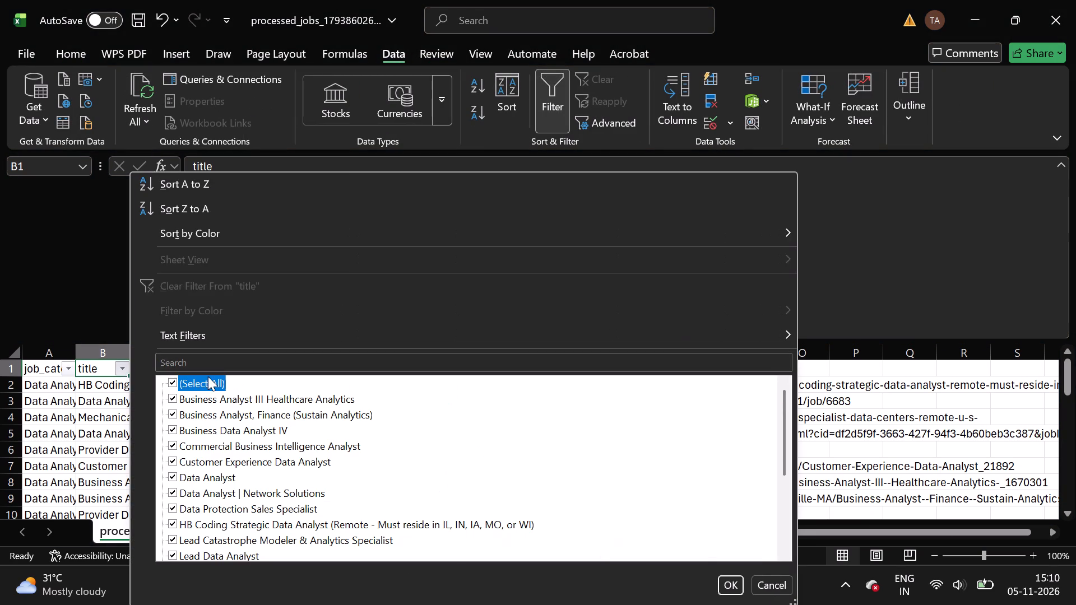
click(250, 457)
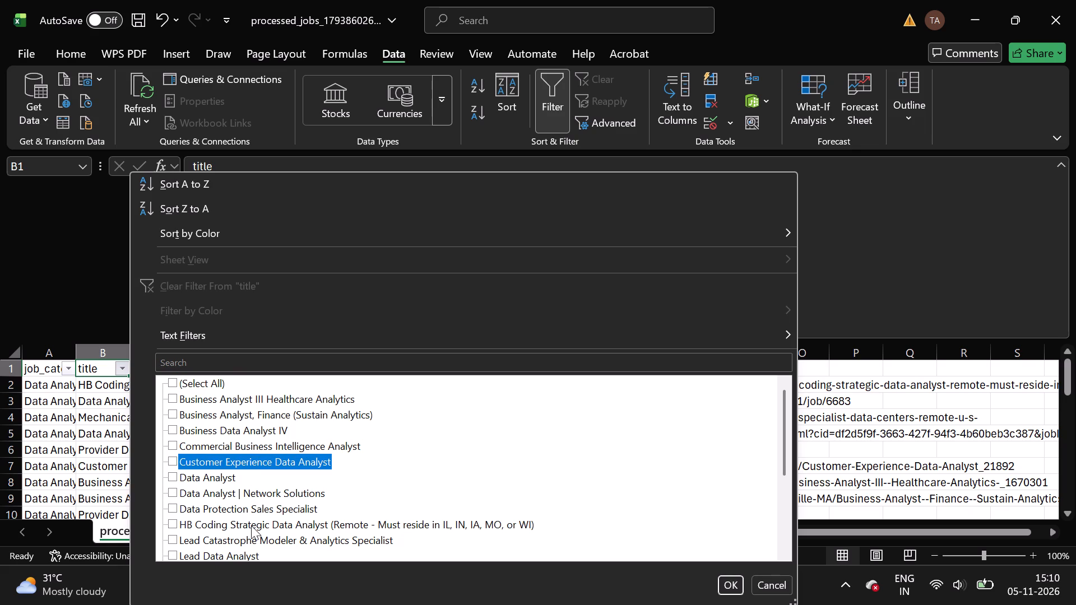
scroll(244, 541, down, 1)
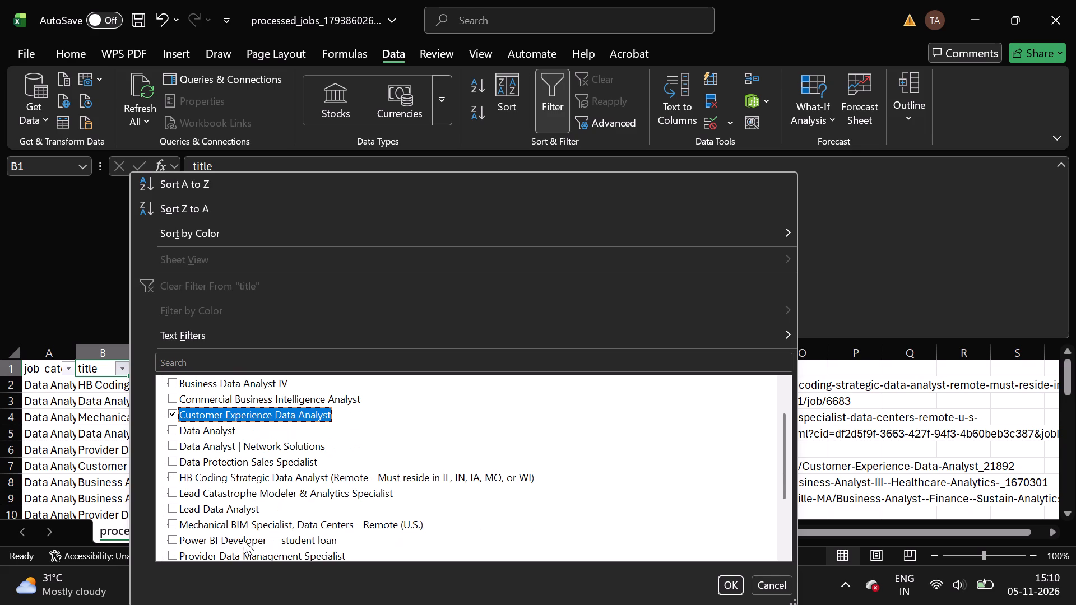
click(218, 527)
scroll(218, 527, down, 1)
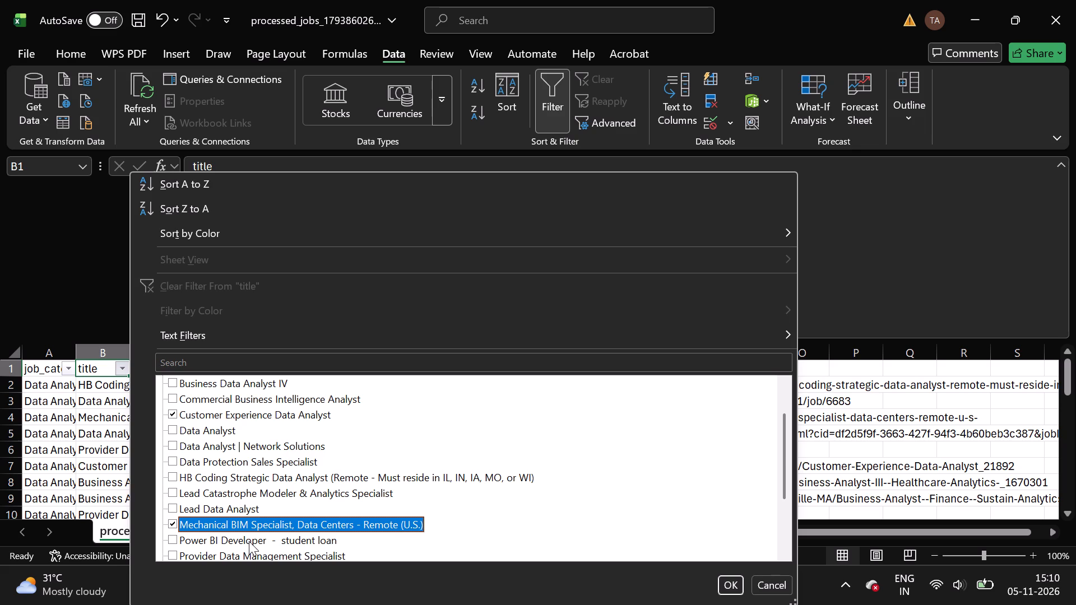
scroll(249, 541, down, 1)
scroll(249, 541, up, 1)
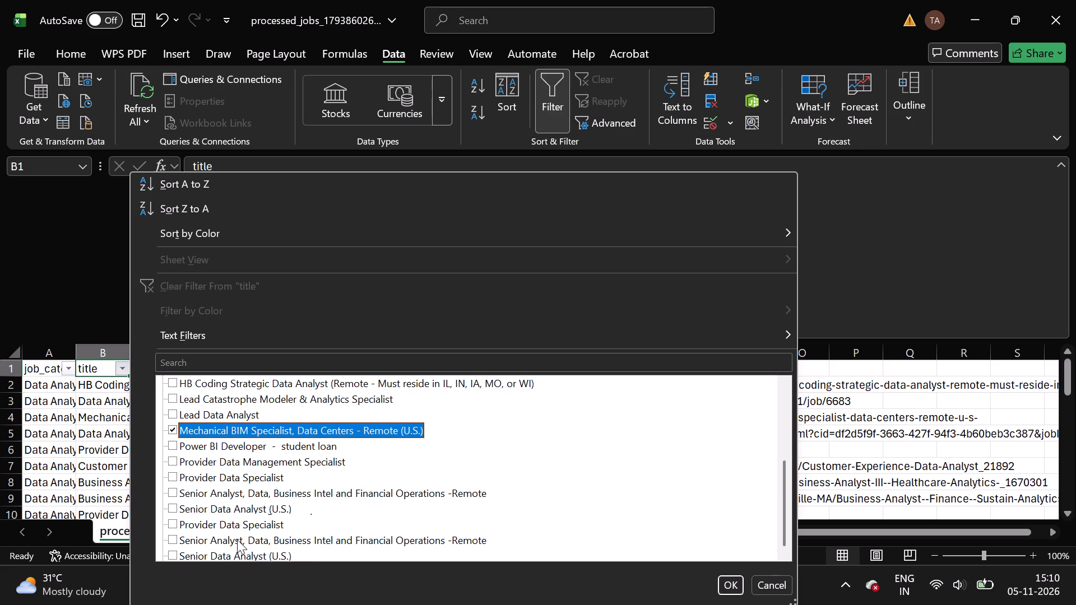
click(731, 585)
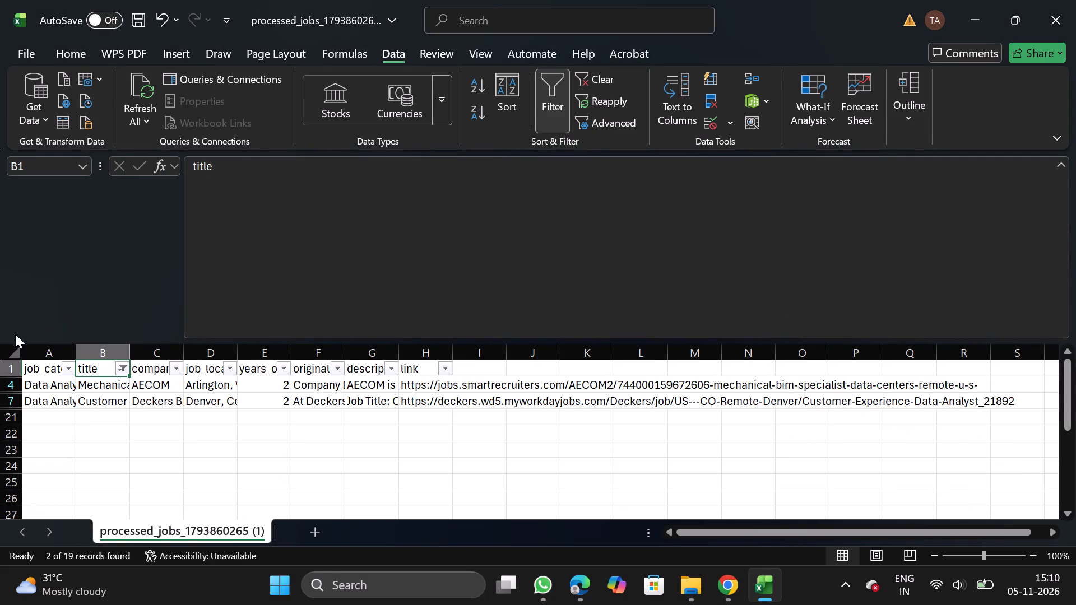
Delete the two filtered job rows and remove the filter from the table.
click(6, 385)
key(shift+Down)
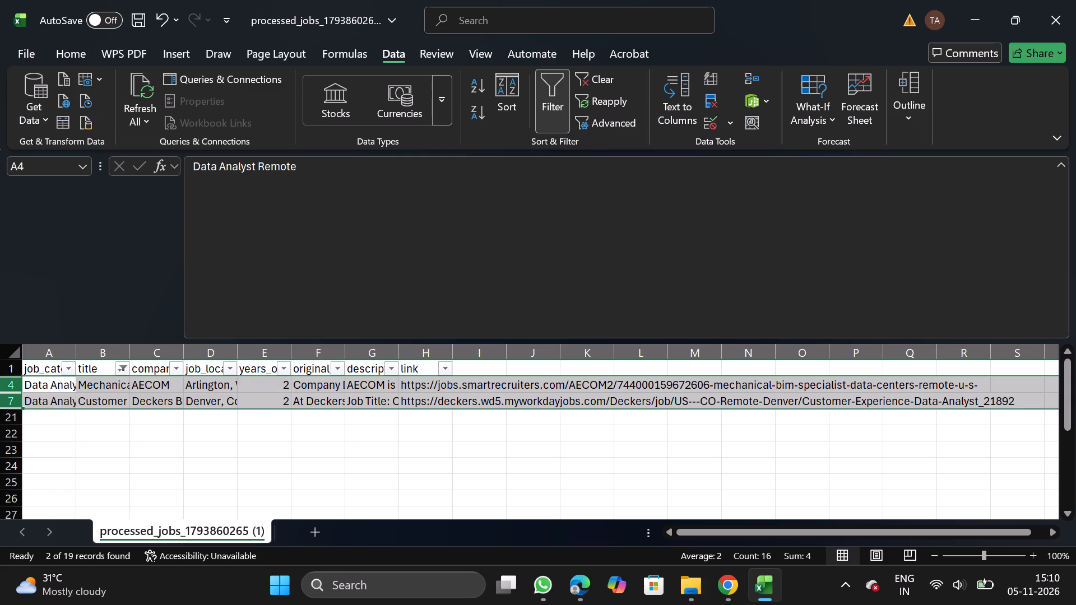
right_click(48, 393)
click(146, 257)
click(551, 93)
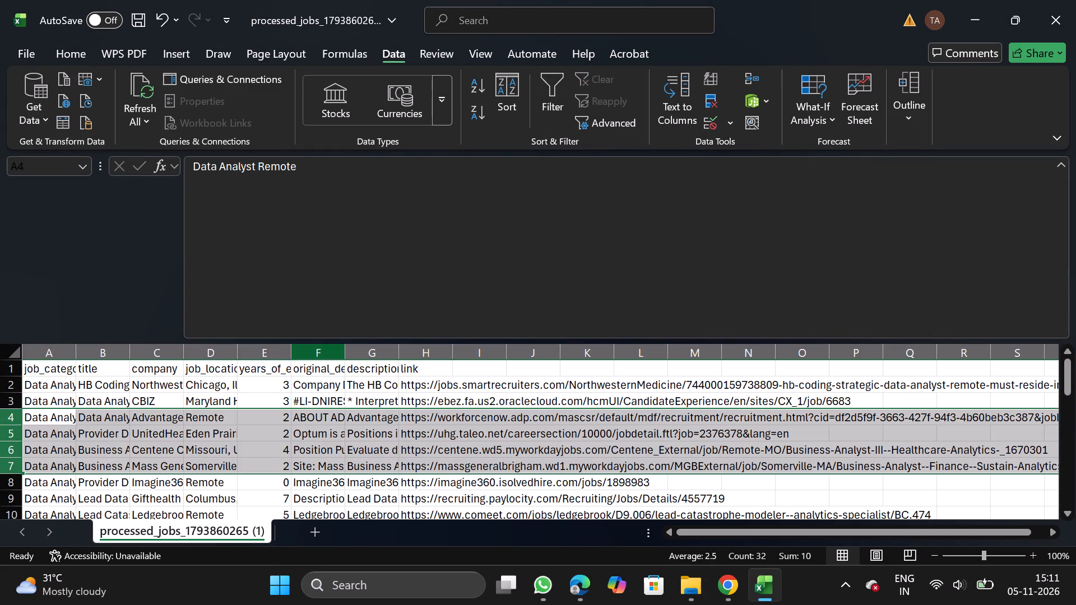
Review the remaining job titles in column B for roles that do not fit the Data Analyst Remote category.
click(97, 421)
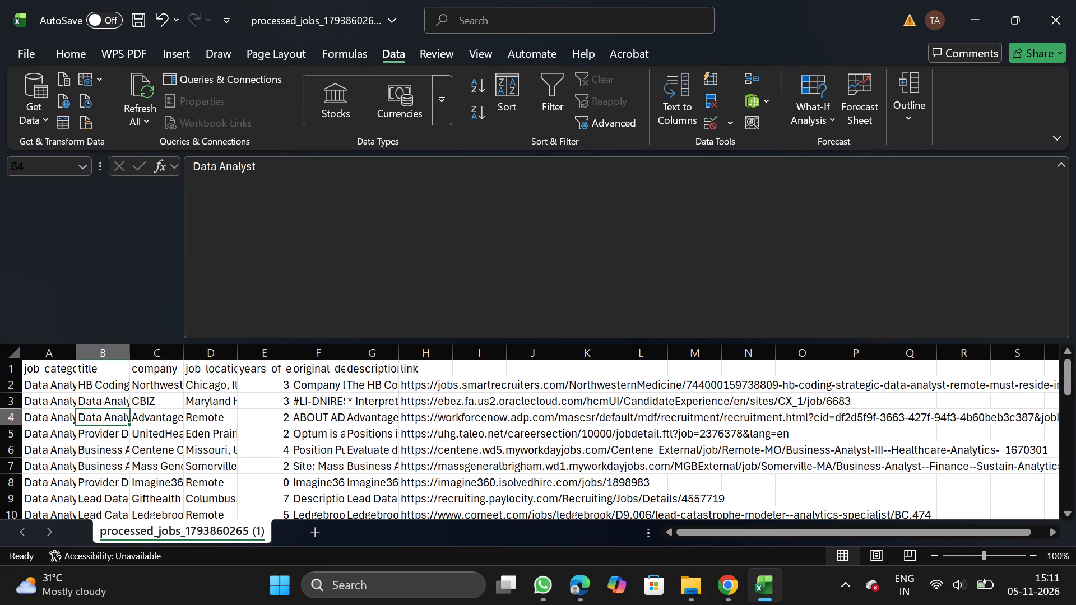
click(108, 440)
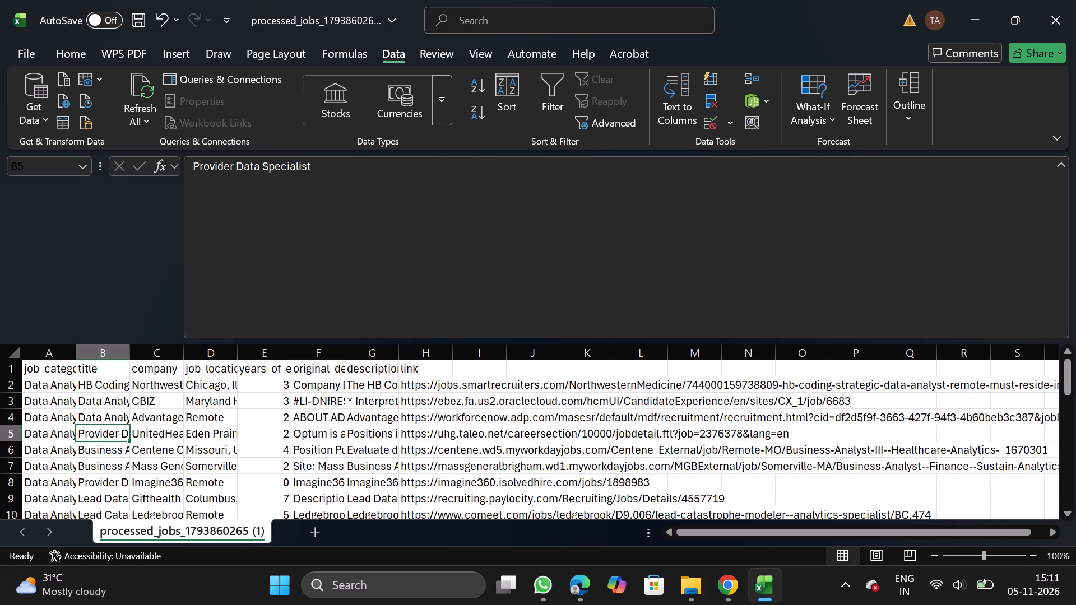
click(114, 467)
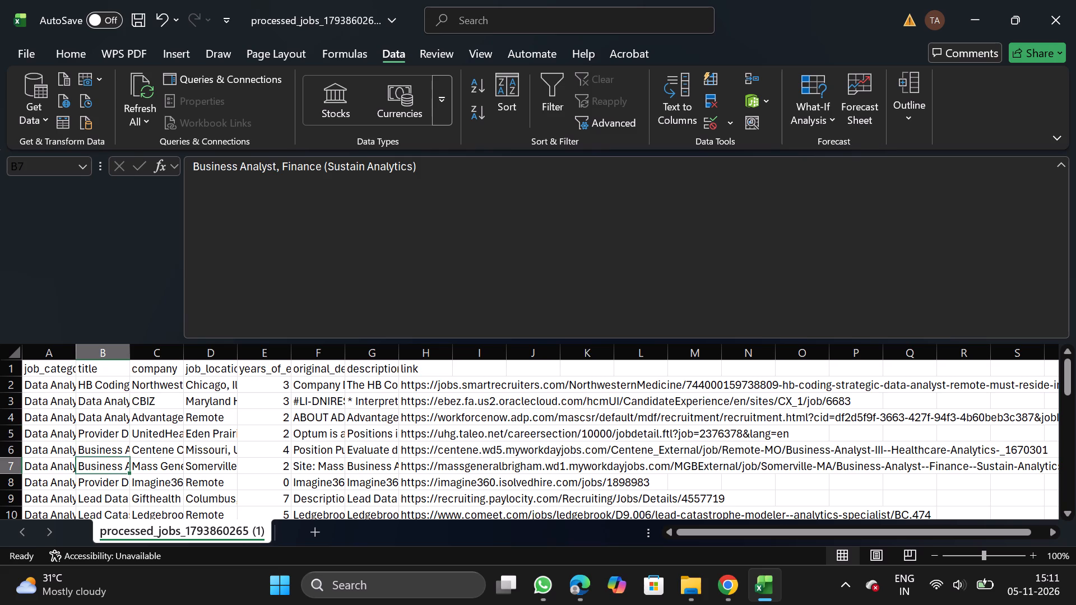
click(110, 483)
scroll(110, 483, down, 1)
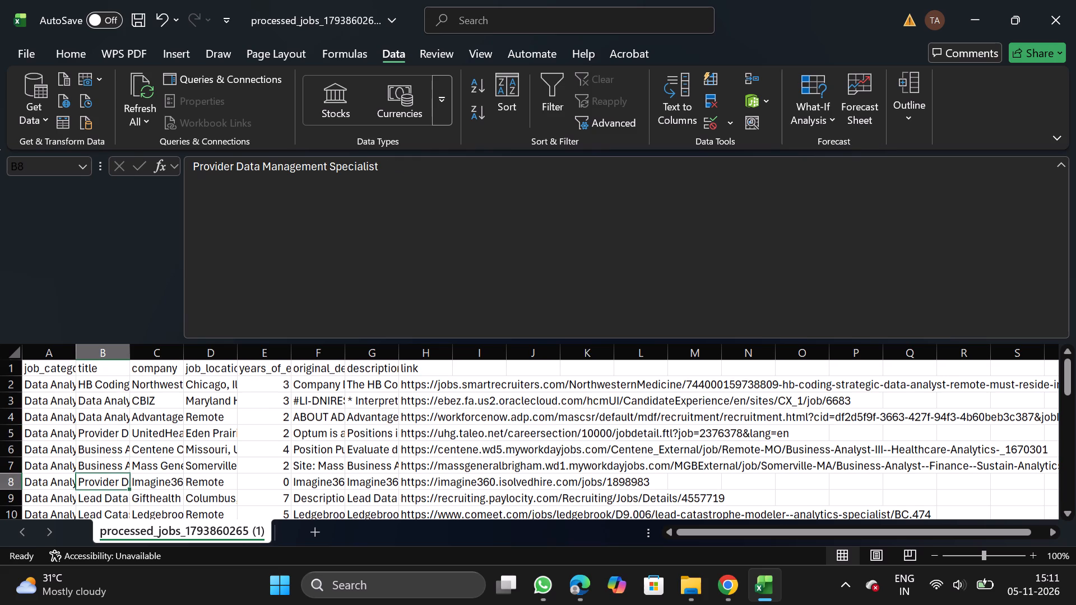
scroll(110, 483, down, 1)
scroll(110, 483, up, 3)
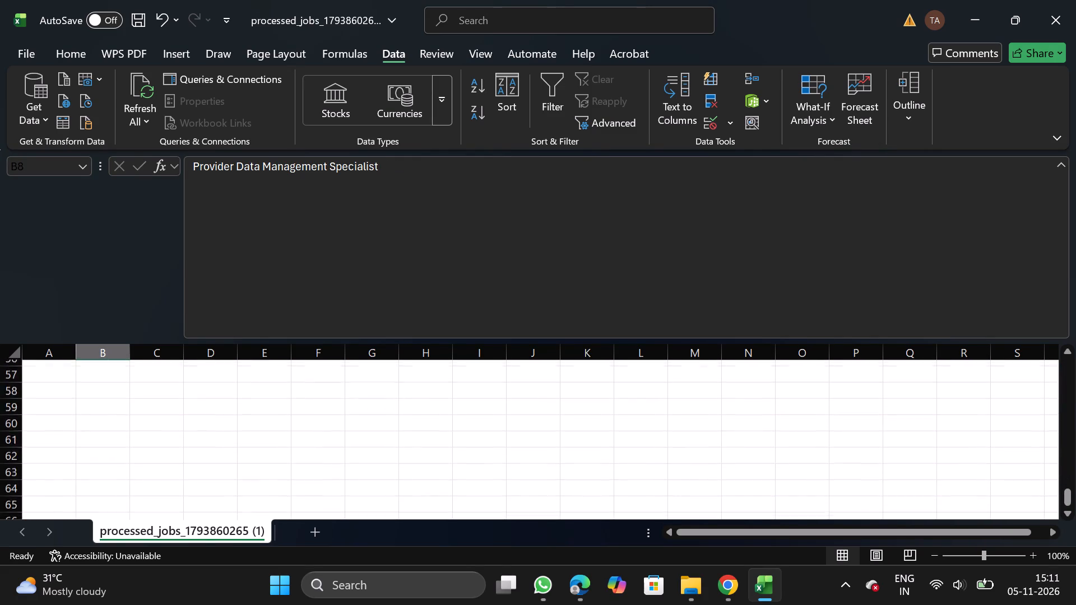
scroll(110, 483, up, 6)
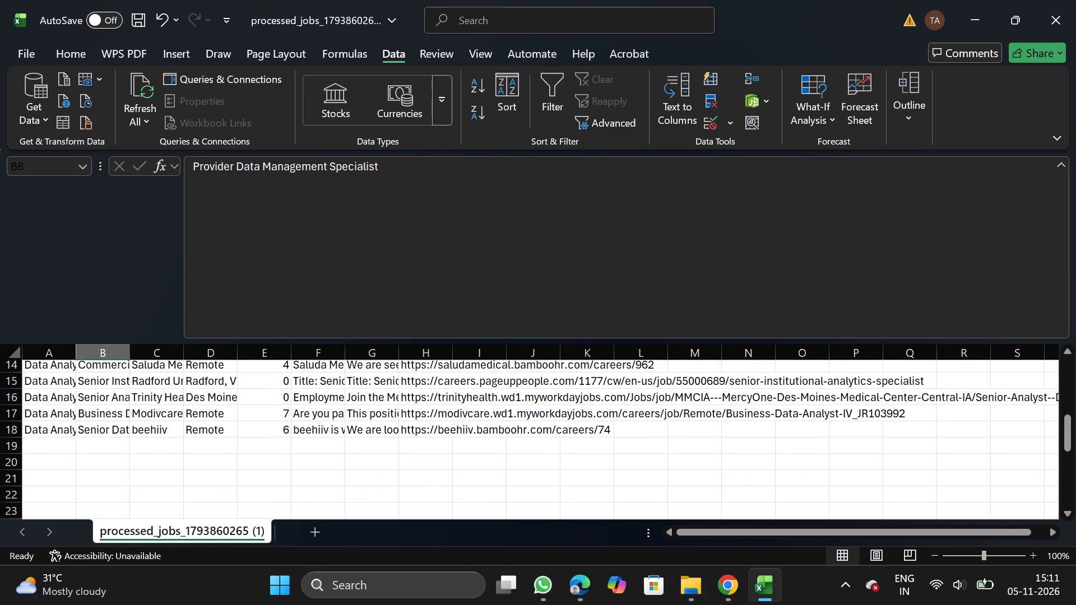
click(108, 382)
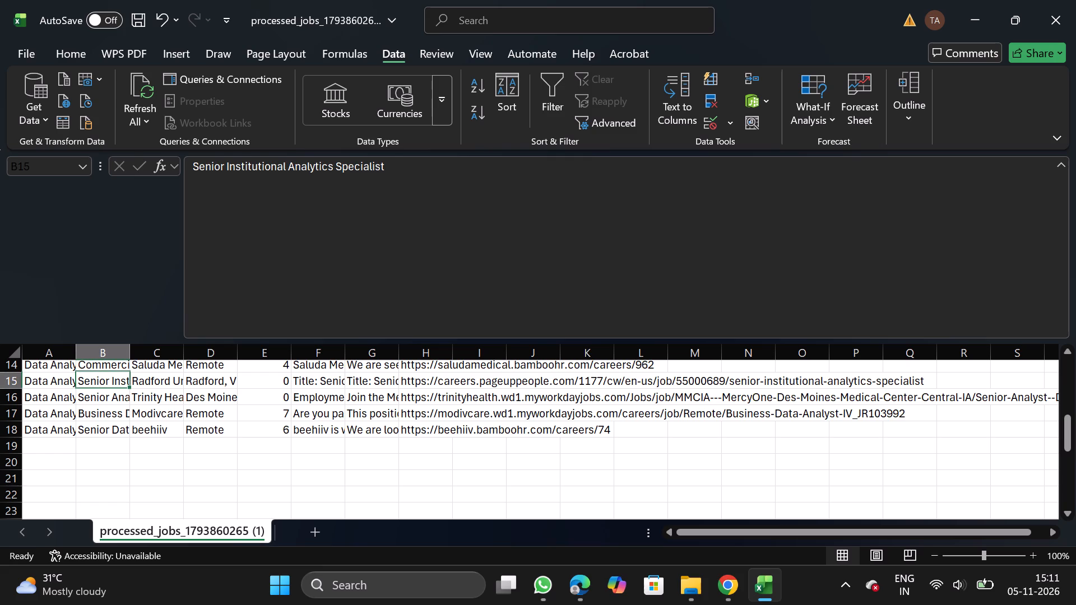
click(106, 398)
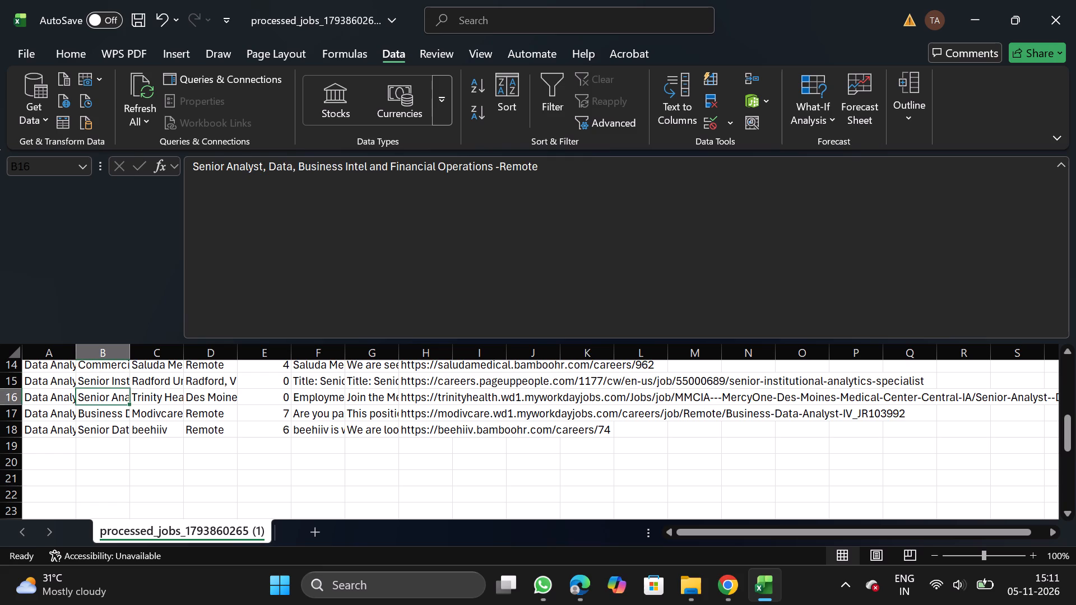
scroll(167, 433, up, 9)
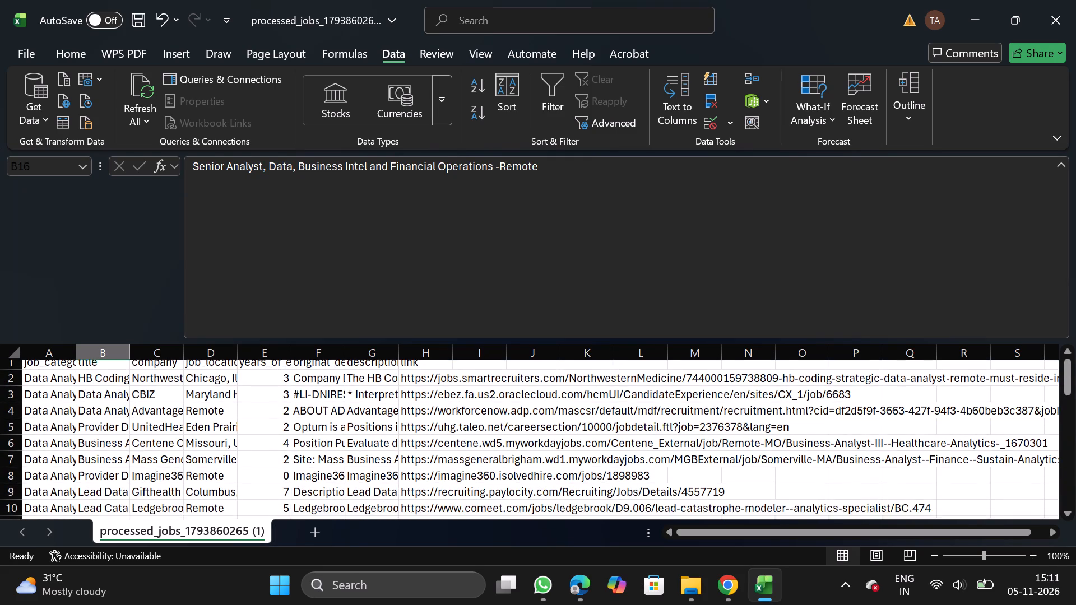
scroll(158, 424, up, 1)
Save the cleaned file as CSV named DA Remote_11_05 in the Daily Scraping jobs folder under Documents.
click(33, 59)
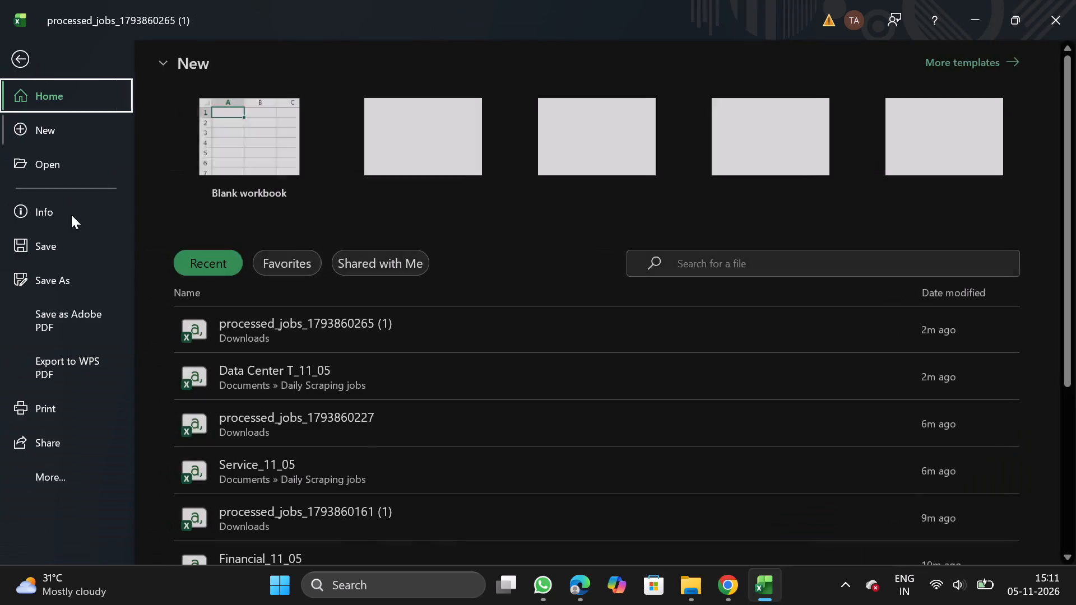
double_click(68, 277)
triple_click(253, 458)
click(253, 458)
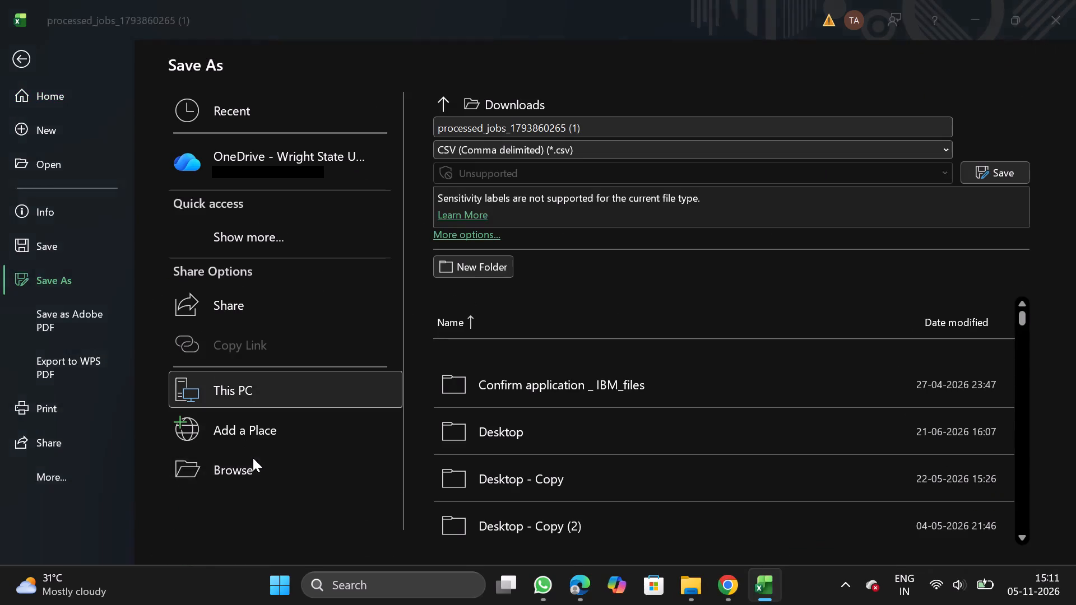
double_click(78, 194)
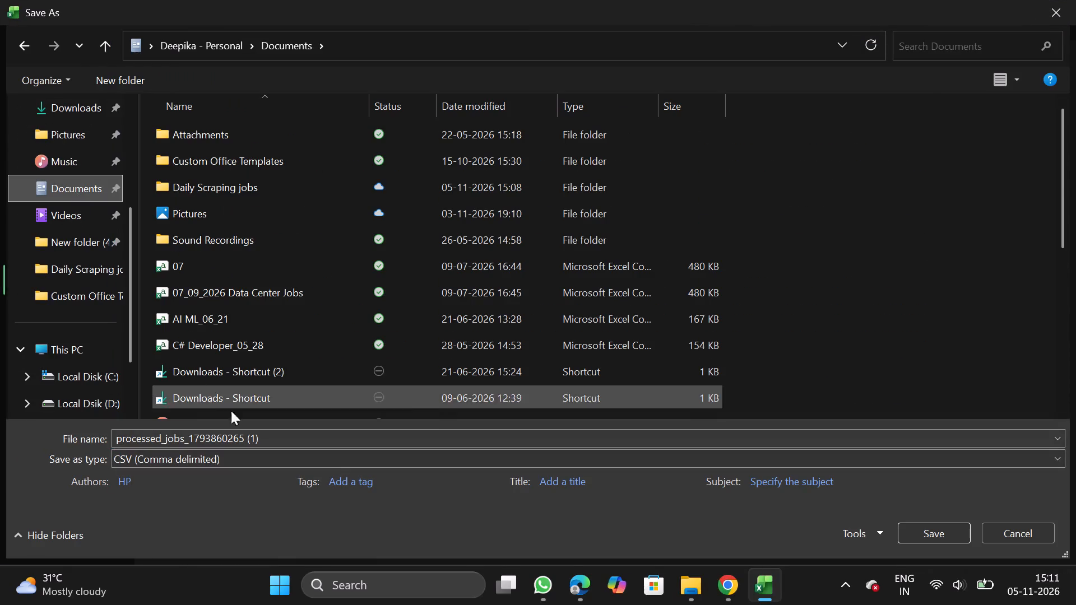
double_click(225, 194)
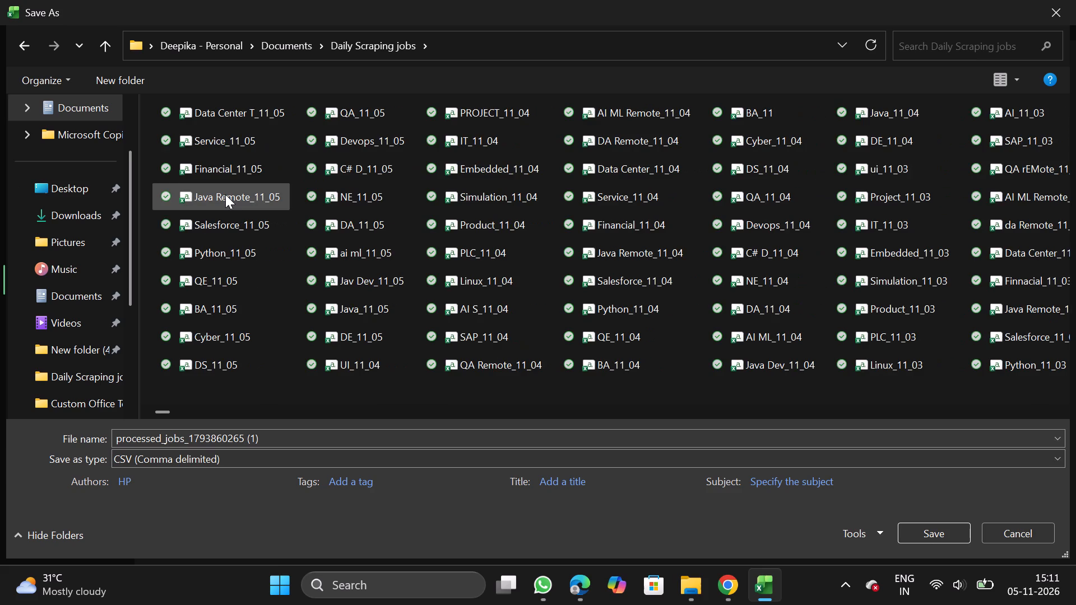
click(294, 430)
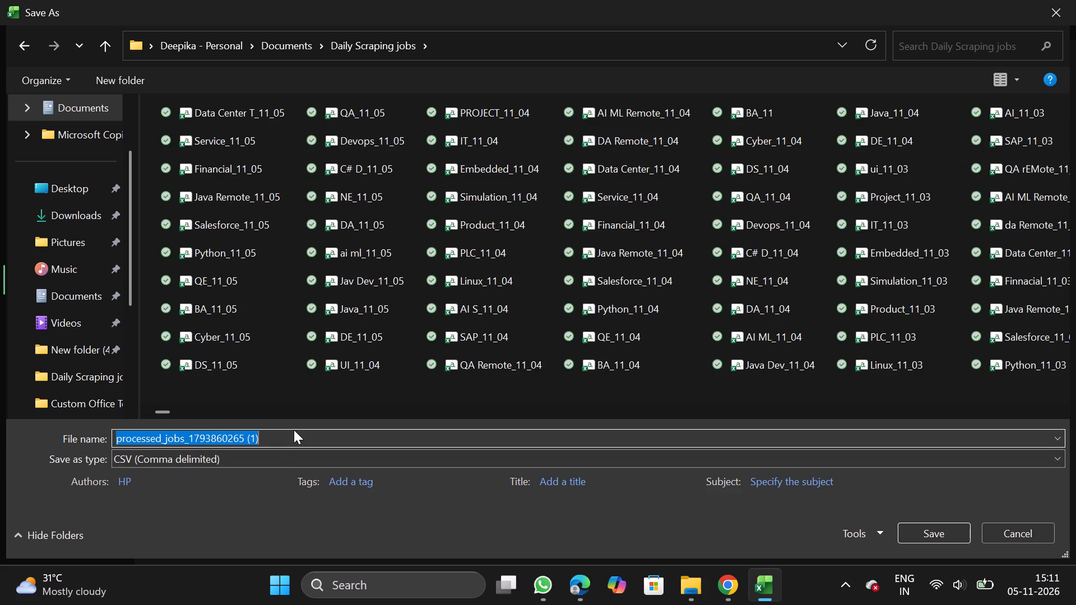
key(BackSpace)
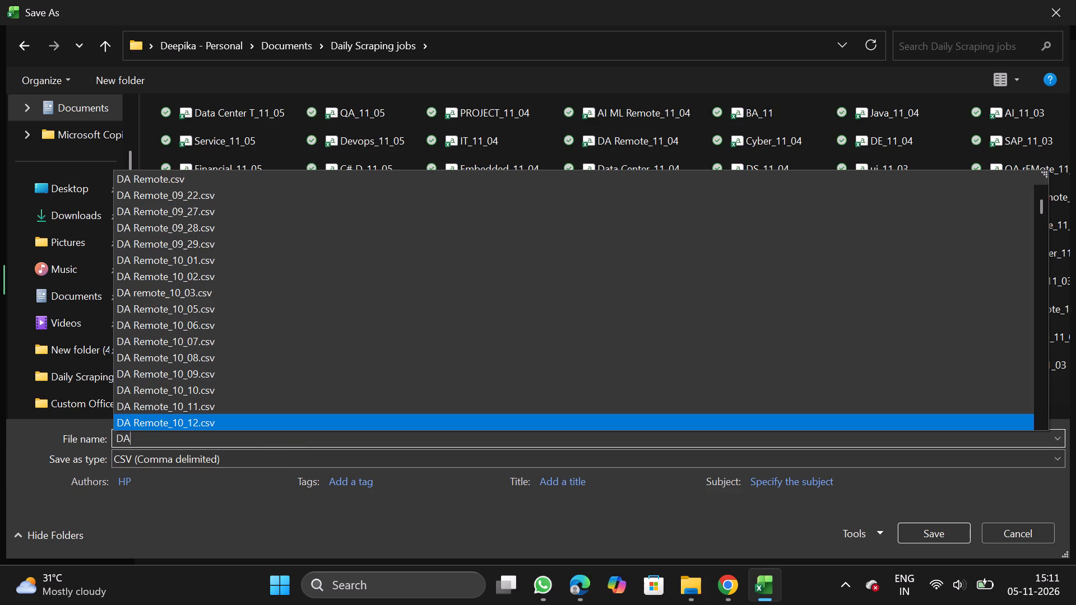
text(emote)
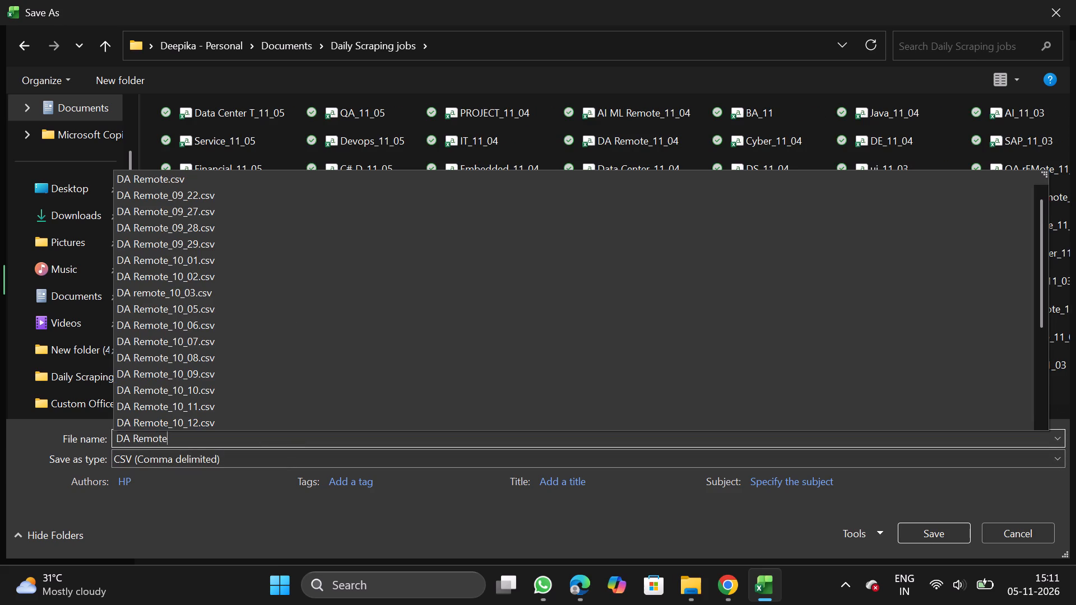
text(_11_05)
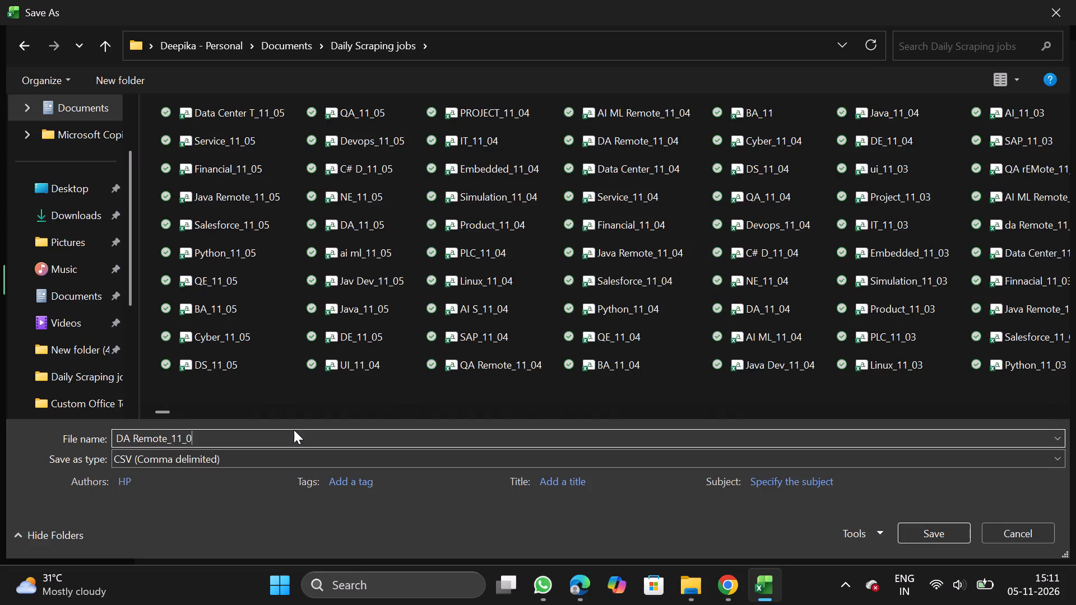
click(919, 530)
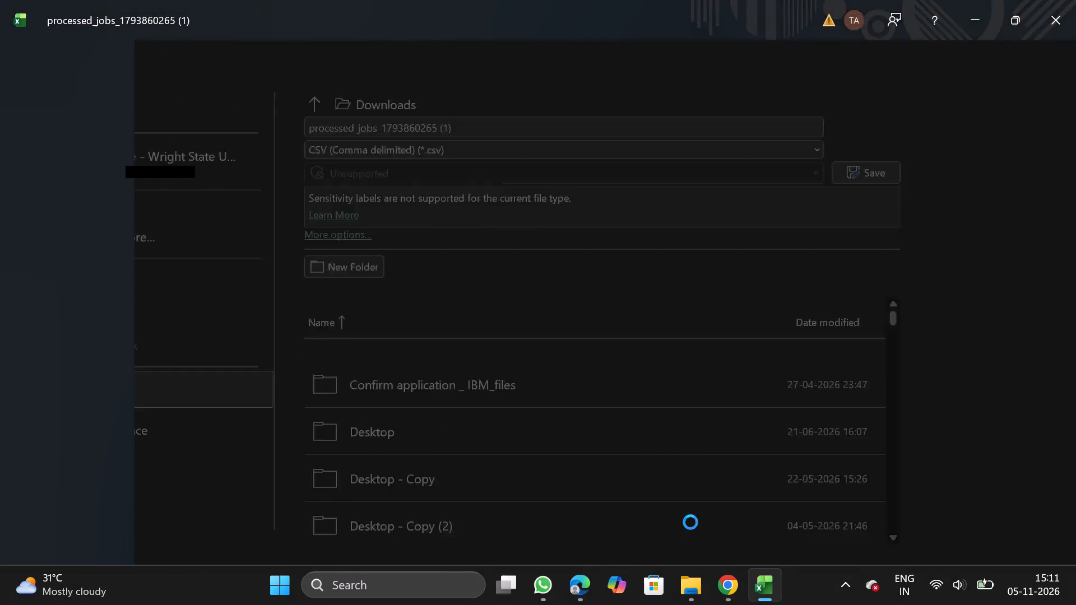
Switch to NextGenApply in Chrome and bulk upload DA Remote_11_05.csv from the Daily Scraping jobs folder.
click(714, 579)
scroll(438, 392, down, 2)
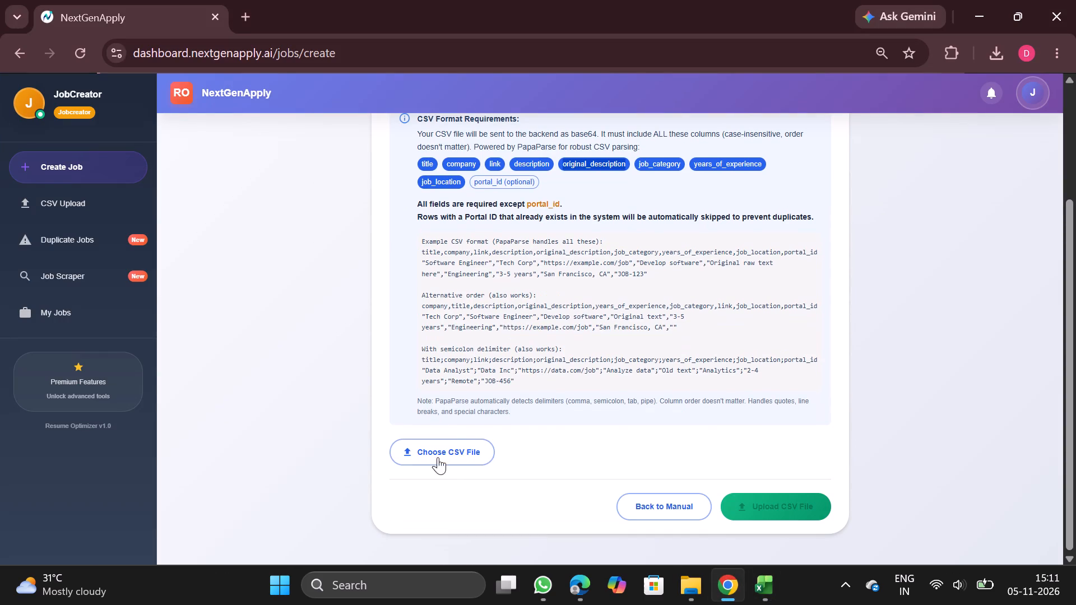
click(442, 464)
double_click(242, 119)
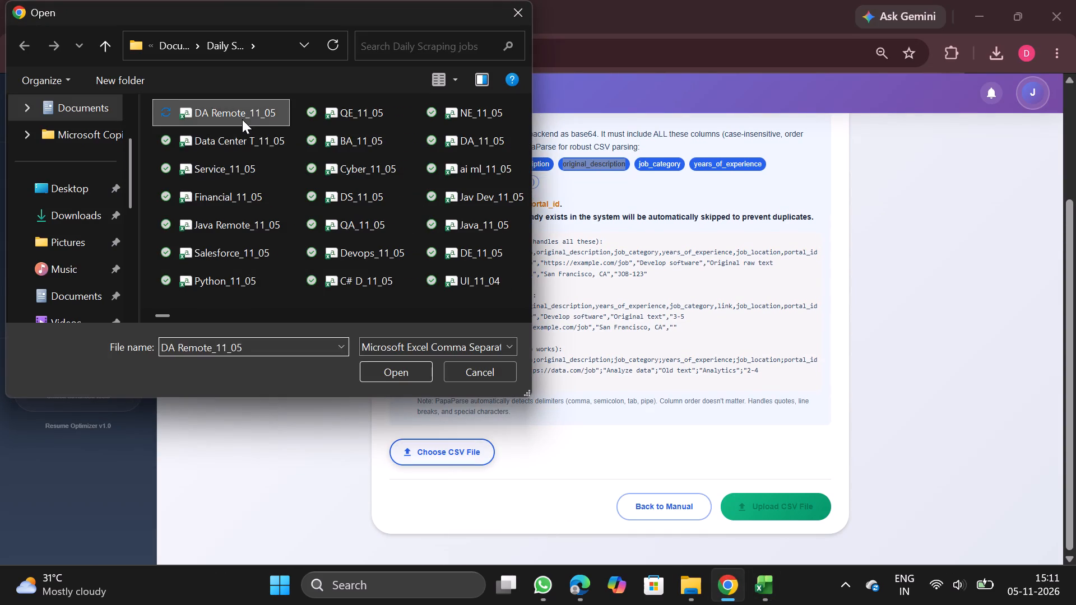
scroll(542, 397, down, 2)
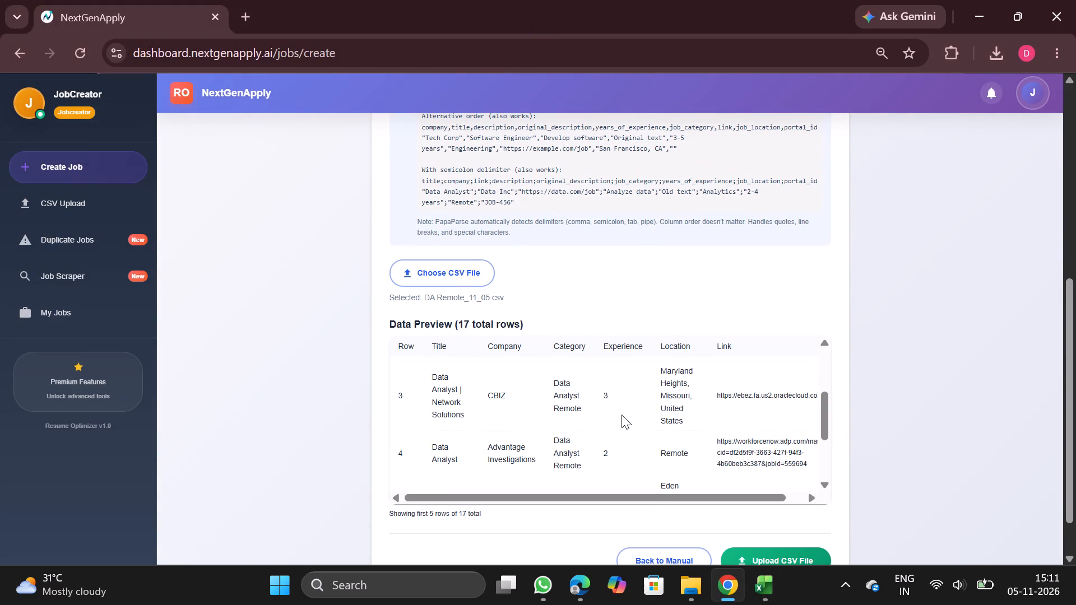
scroll(622, 415, down, 2)
click(768, 557)
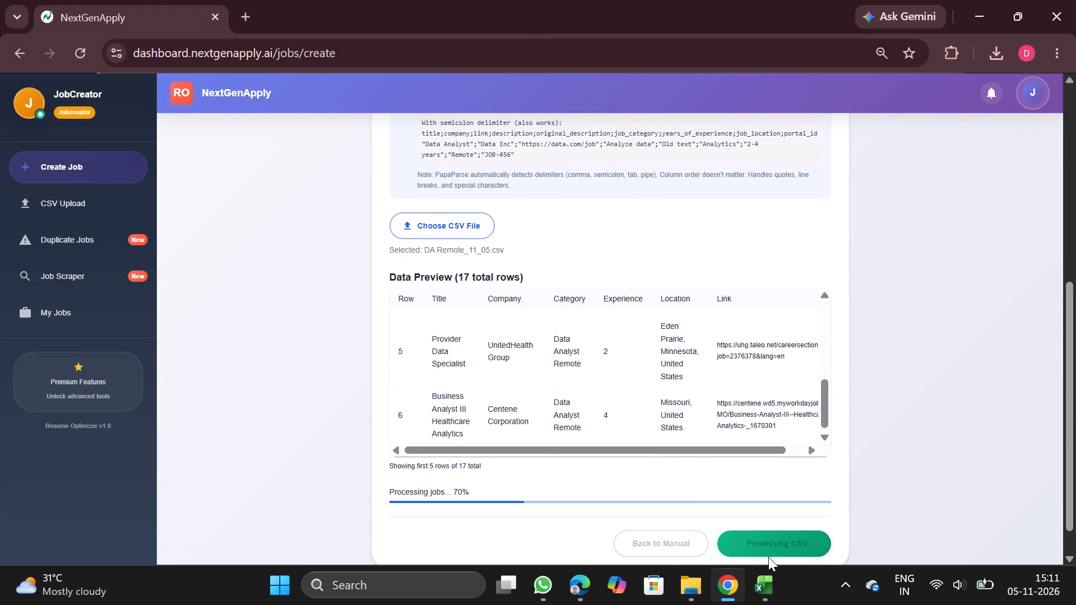
click(838, 443)
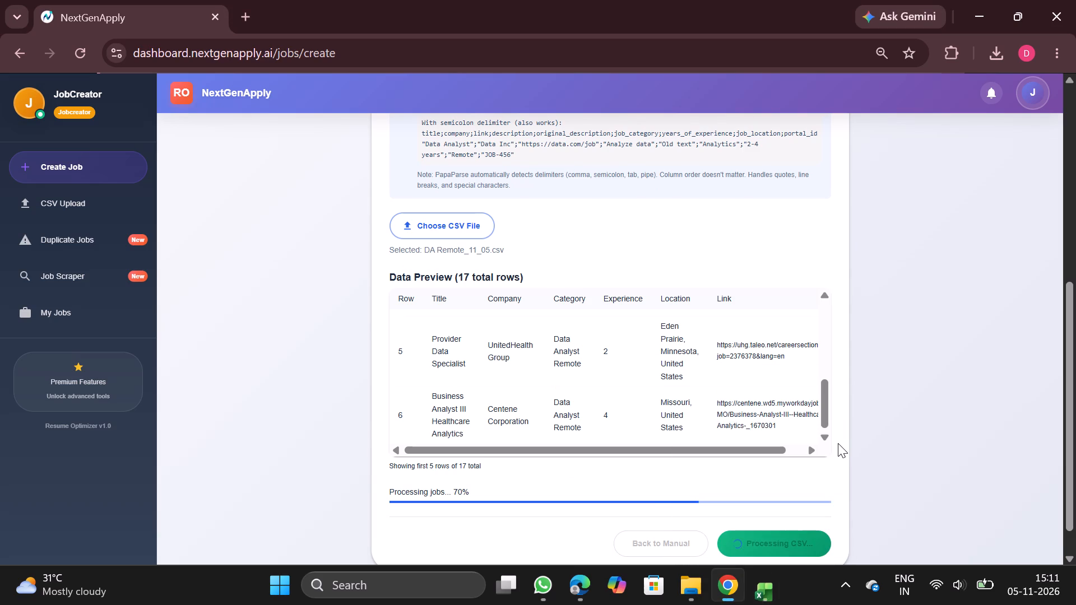
scroll(838, 443, up, 3)
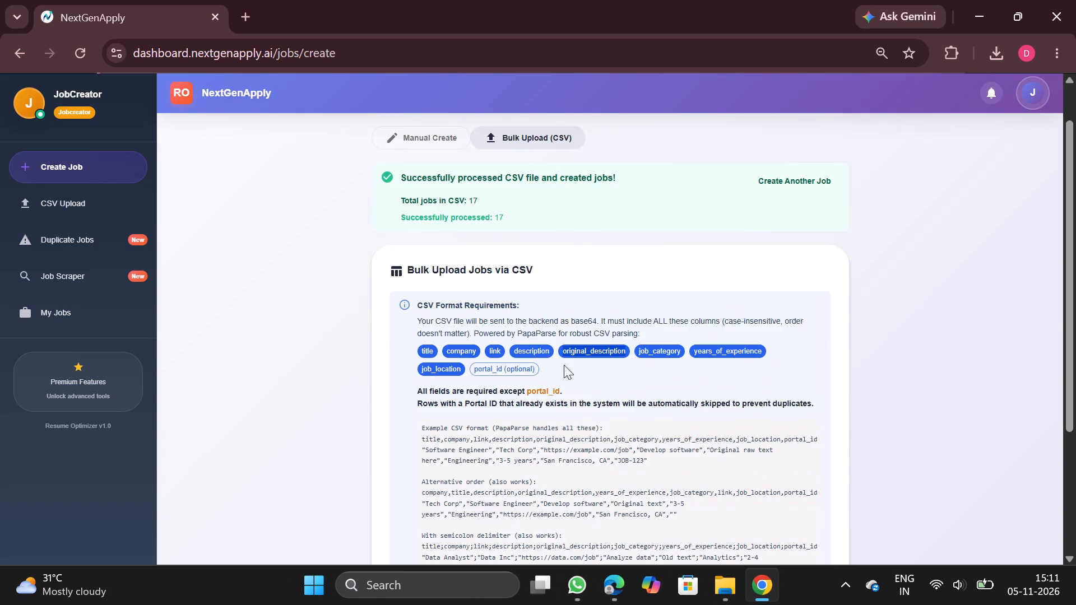
Download the AI ML Remote CSV, entry #4868, from the CSV Upload History and open it in Excel.
click(67, 208)
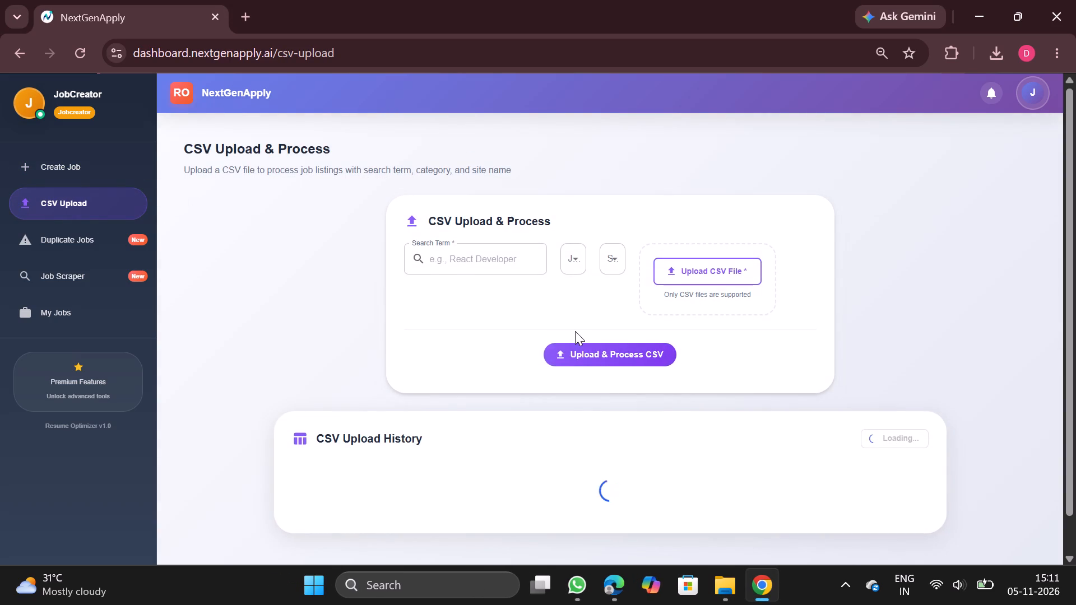
scroll(575, 331, down, 1)
scroll(665, 380, down, 1)
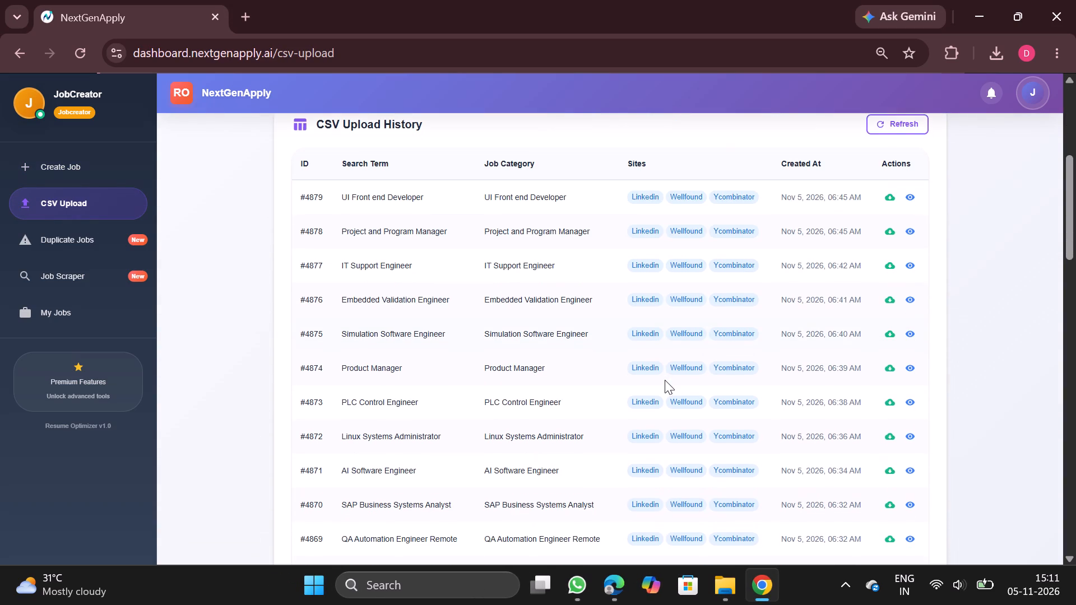
scroll(665, 380, down, 1)
scroll(690, 430, down, 1)
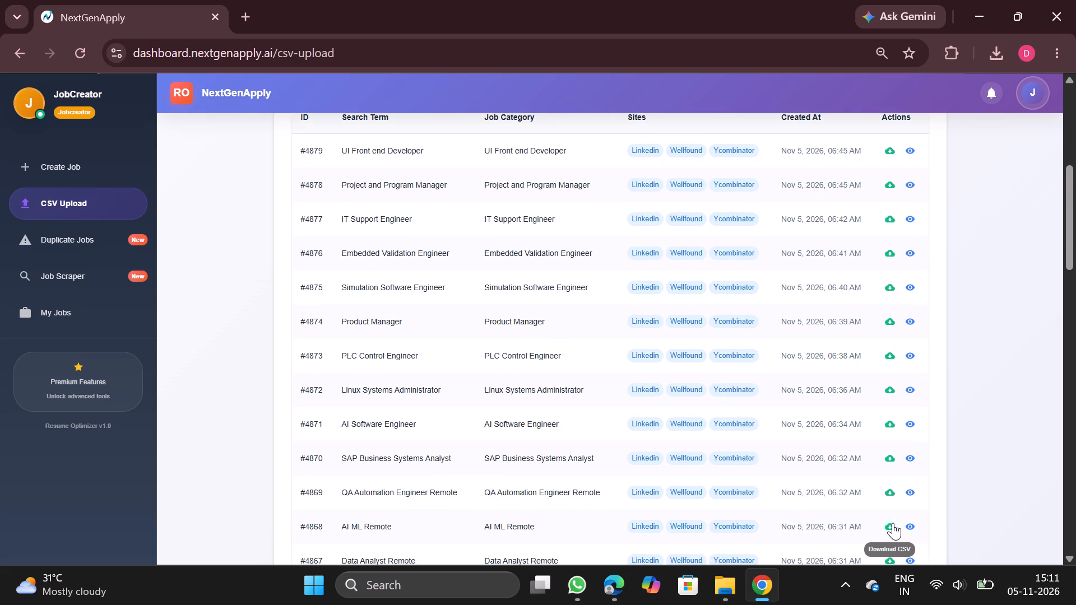
click(891, 524)
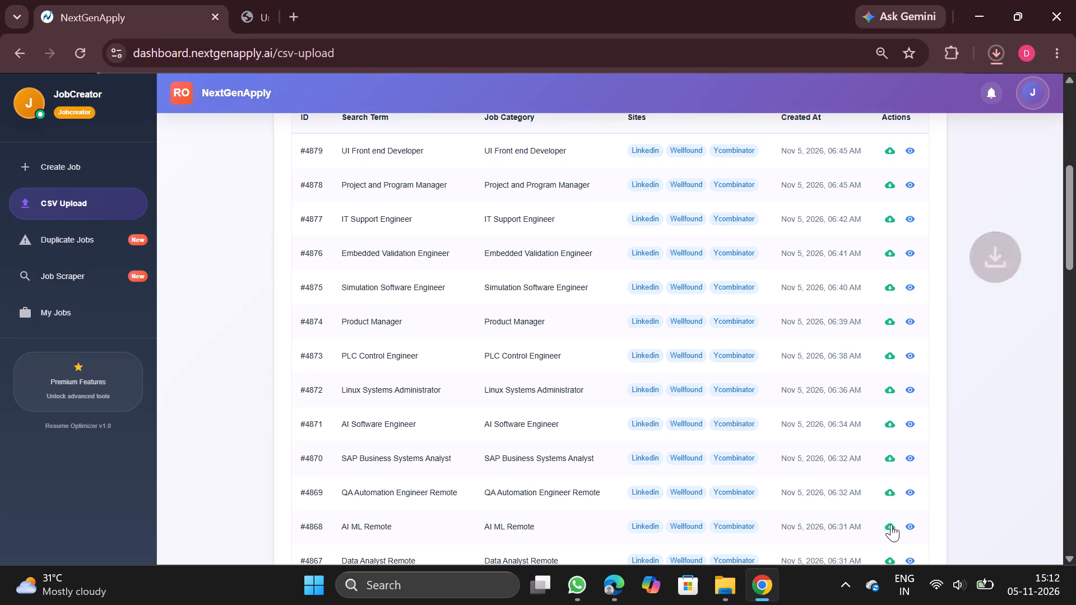
click(832, 98)
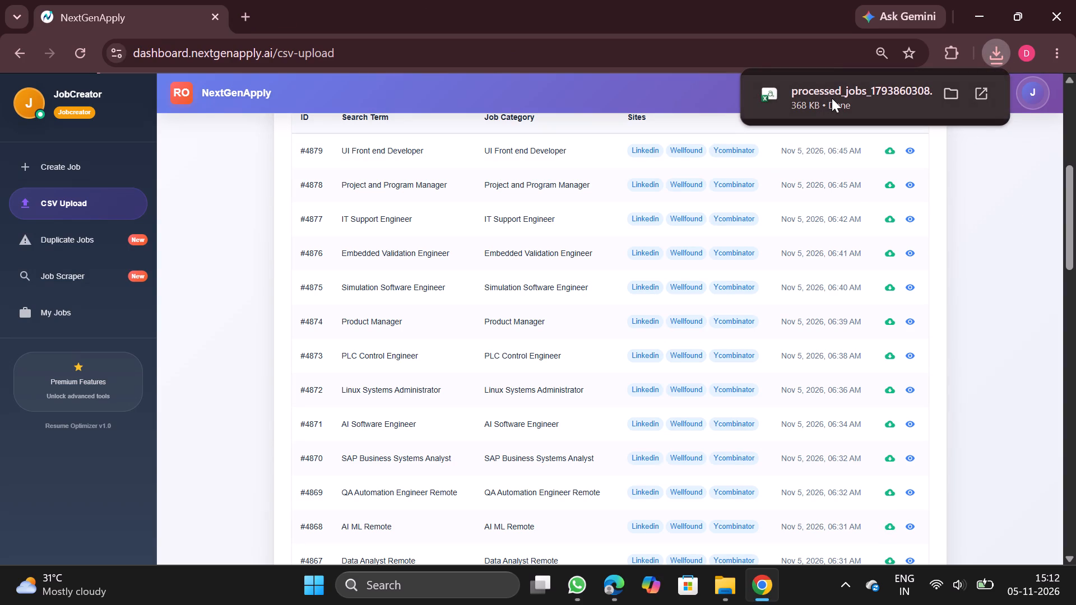
Remove duplicate rows from the whole AI ML Remote table based only on the company column.
click(189, 425)
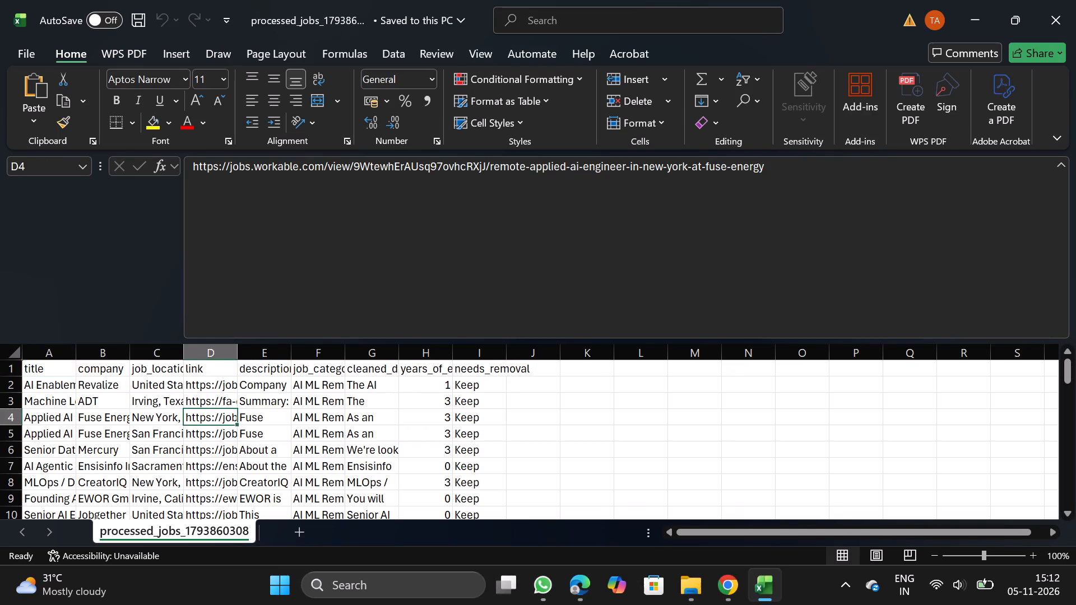
key(ctrl+a)
click(392, 59)
click(708, 103)
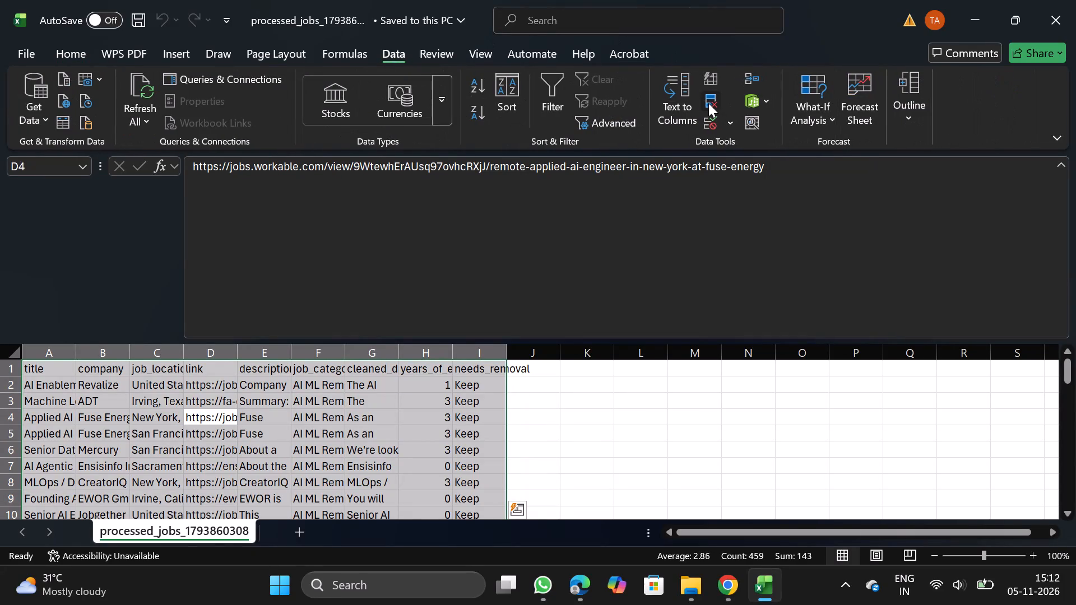
click(226, 252)
click(123, 320)
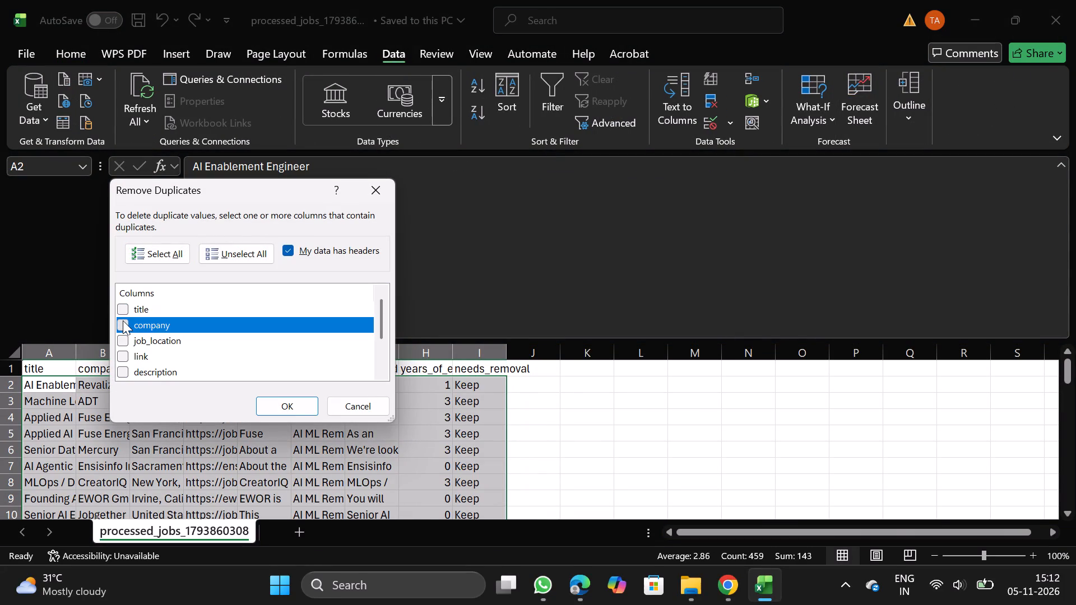
click(300, 401)
click(638, 325)
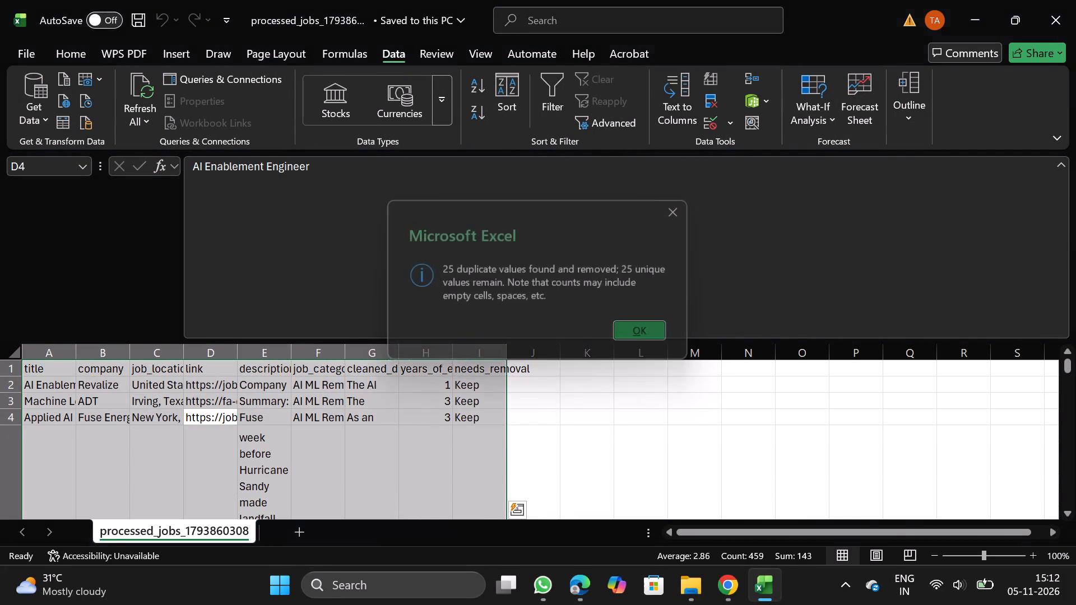
Add filters to the header row and filter years_of_experience to only 8, 10 and 15.
click(481, 370)
click(549, 105)
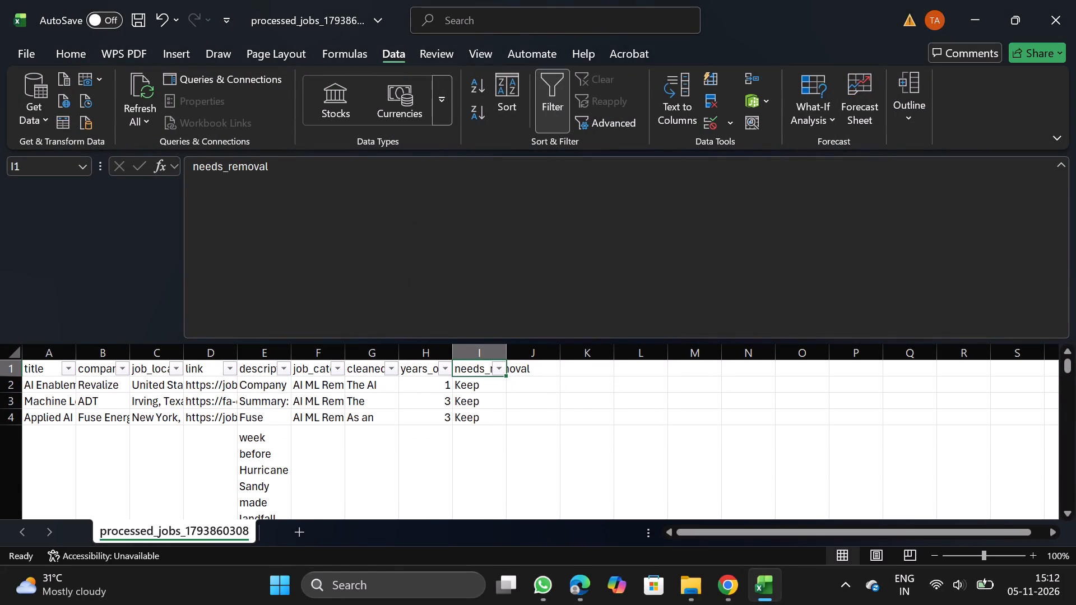
click(503, 373)
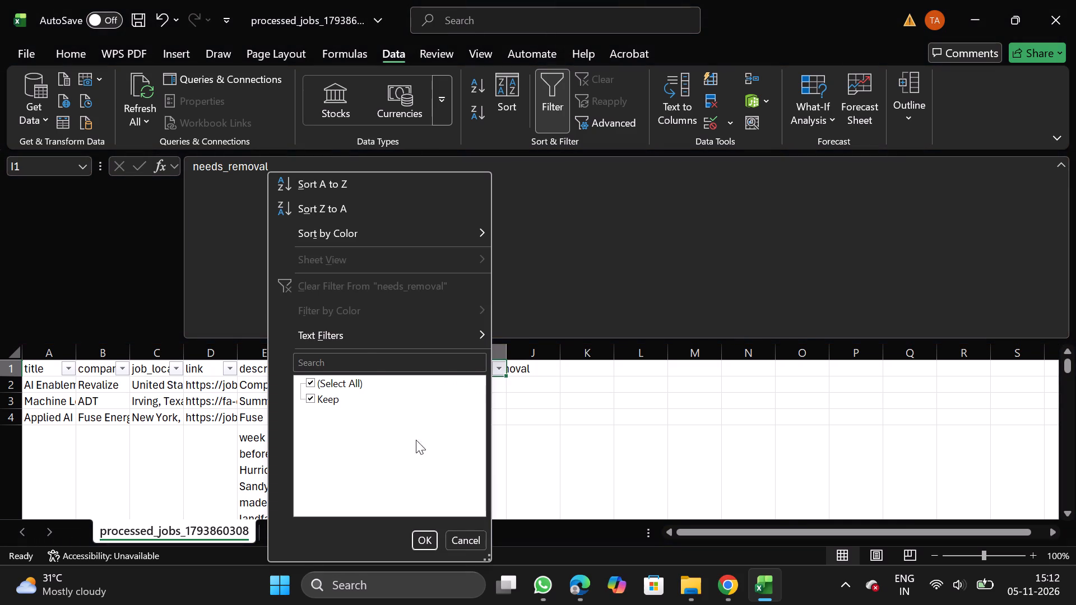
drag(518, 432, 446, 374)
click(446, 374)
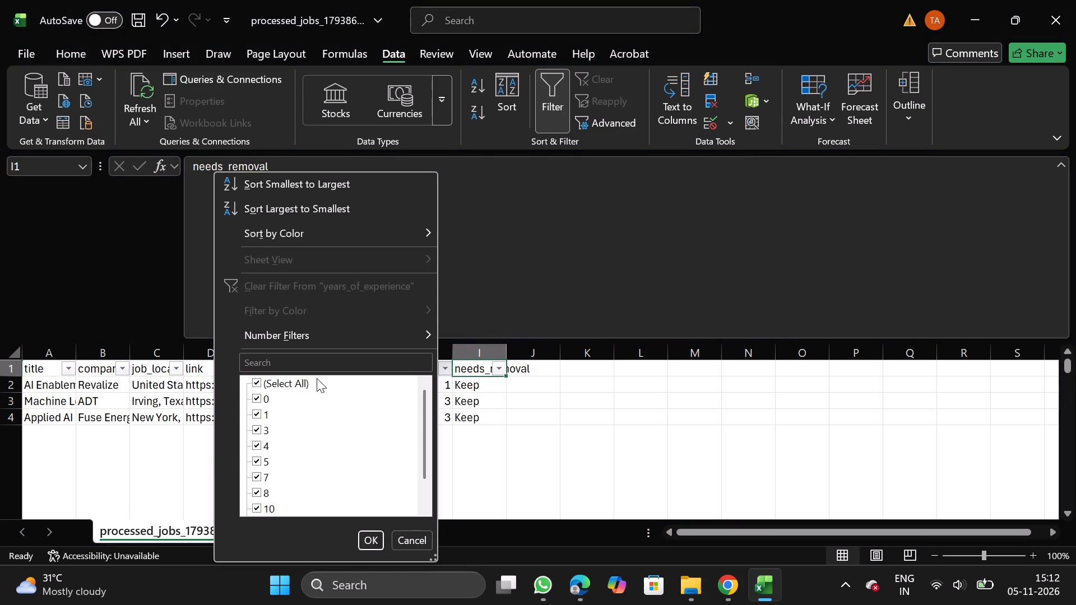
click(292, 387)
click(252, 494)
click(259, 512)
scroll(306, 513, down, 2)
click(253, 494)
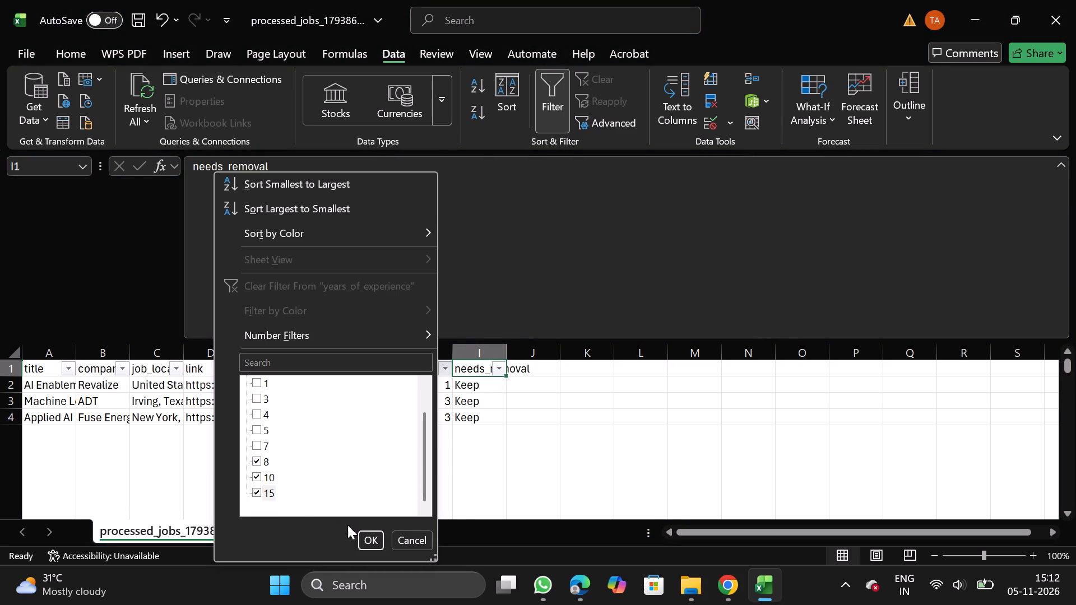
click(365, 534)
Delete all filtered job rows below the header and remove the filter from the table.
click(0, 397)
key(ctrl+shift+Down)
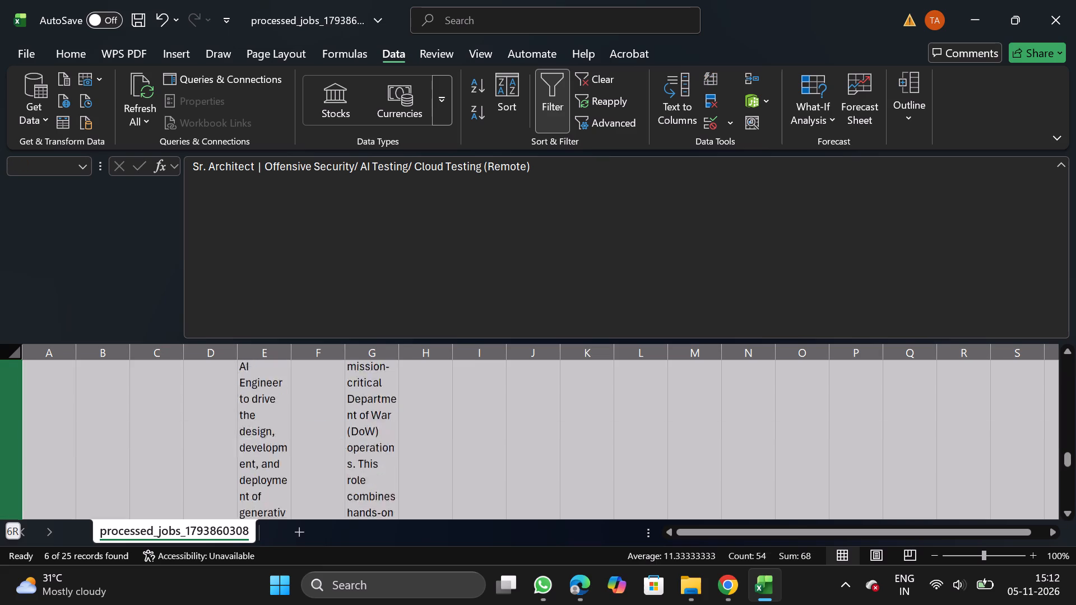
right_click(150, 437)
click(238, 292)
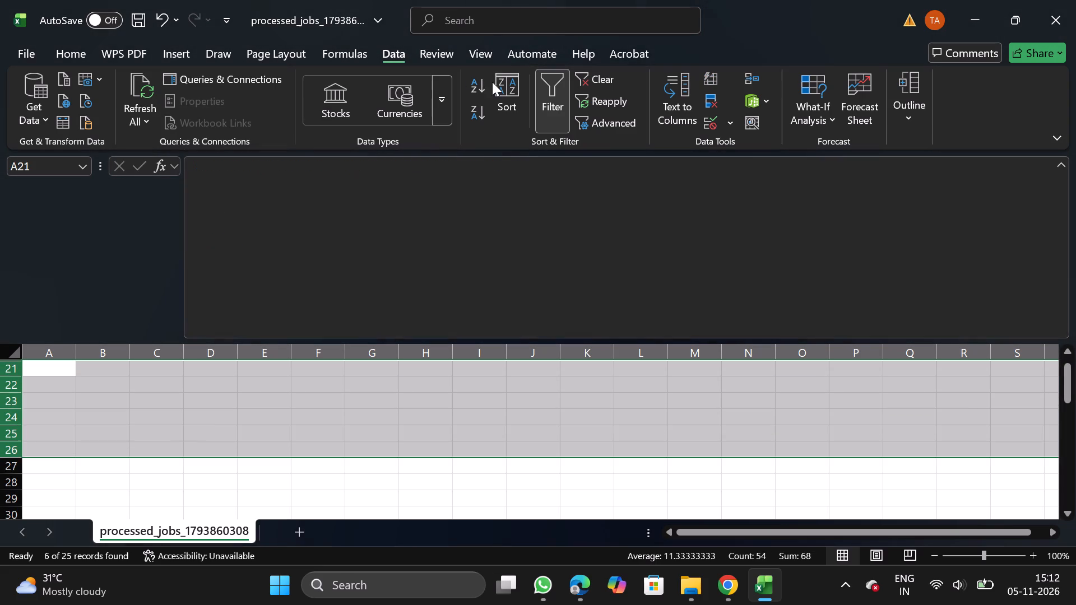
click(553, 115)
Delete the needs_removal column from the sheet.
click(1065, 493)
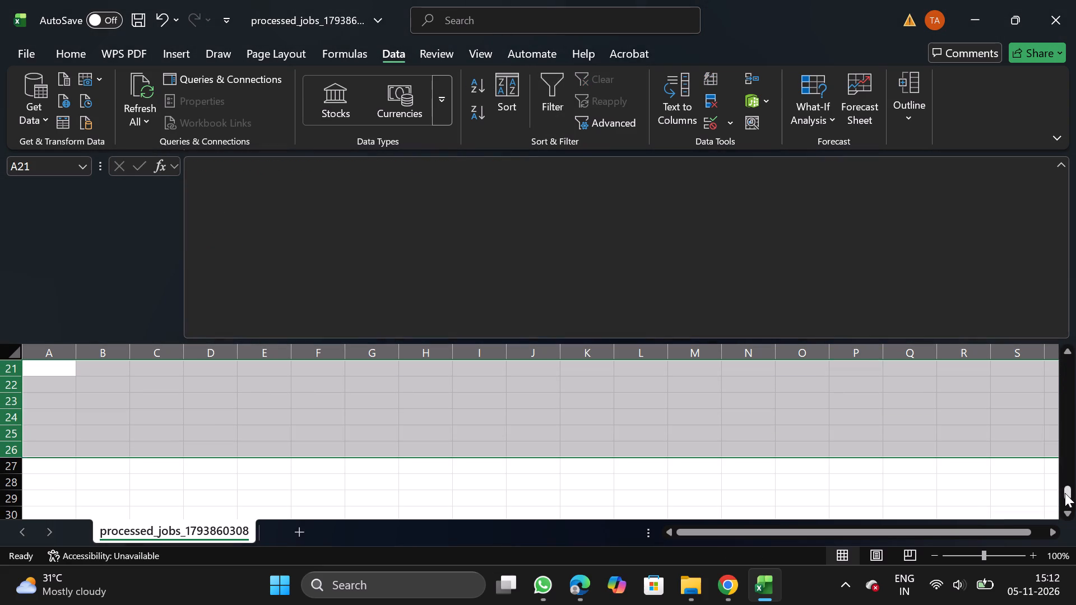
drag(1065, 493, 1075, 169)
click(502, 343)
drag(489, 348, 481, 429)
right_click(481, 429)
click(553, 290)
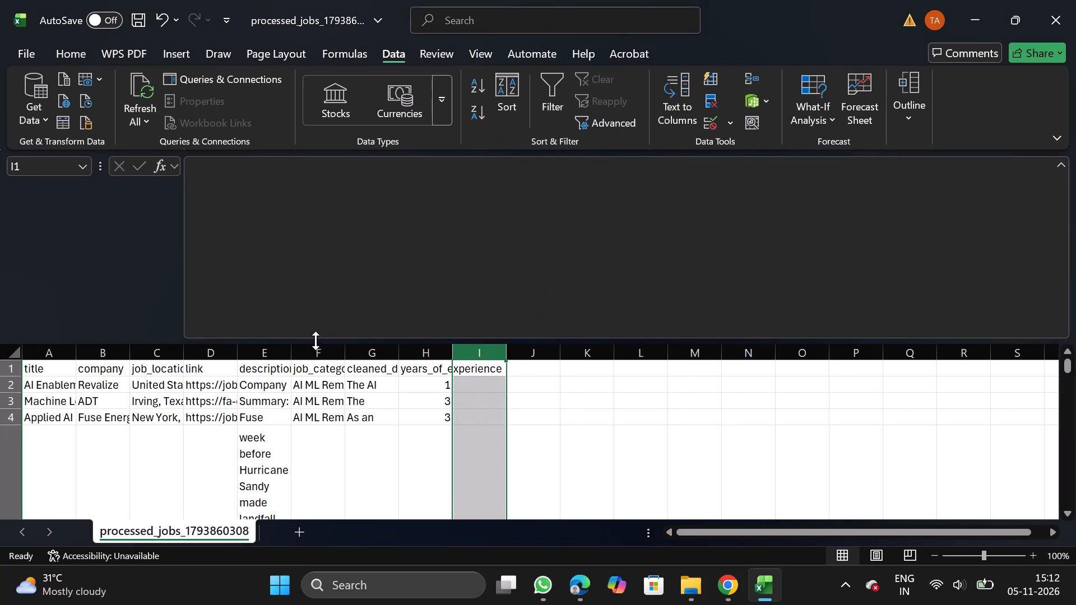
Move the job_category column to the front of the sheet, before the title column.
click(317, 343)
click(314, 353)
key(ctrl+x)
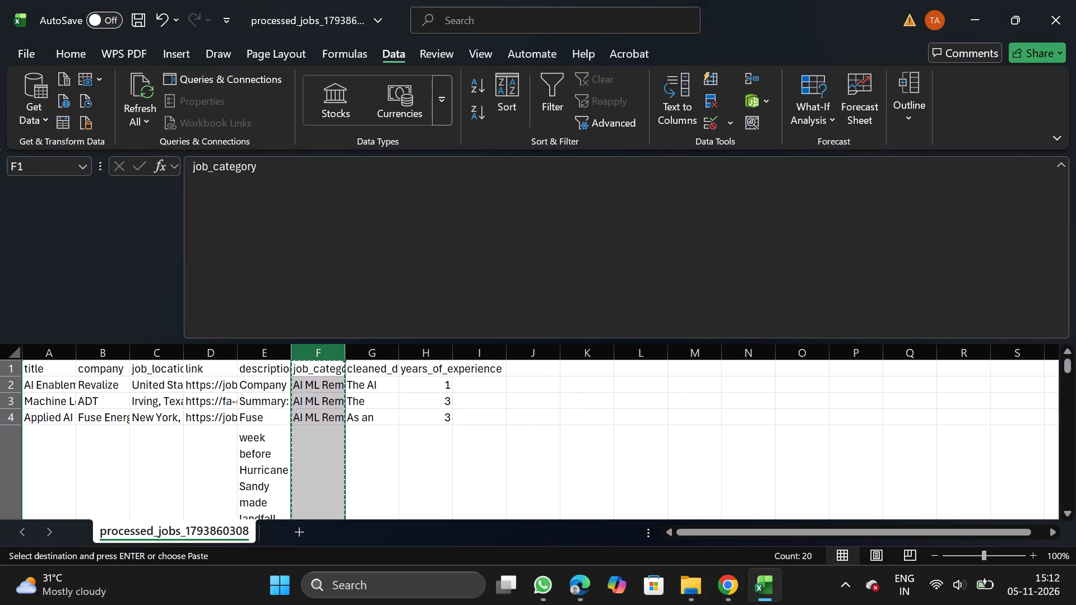
click(67, 347)
right_click(59, 415)
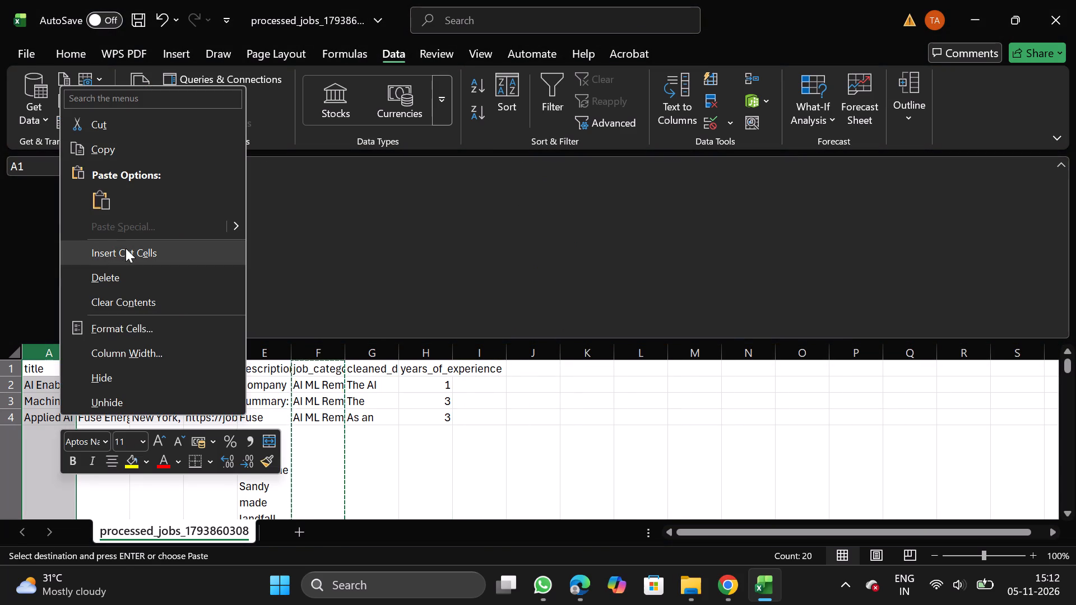
click(126, 248)
Turn off text wrapping for the description and cleaned_description columns.
click(324, 357)
key(shift+Right)
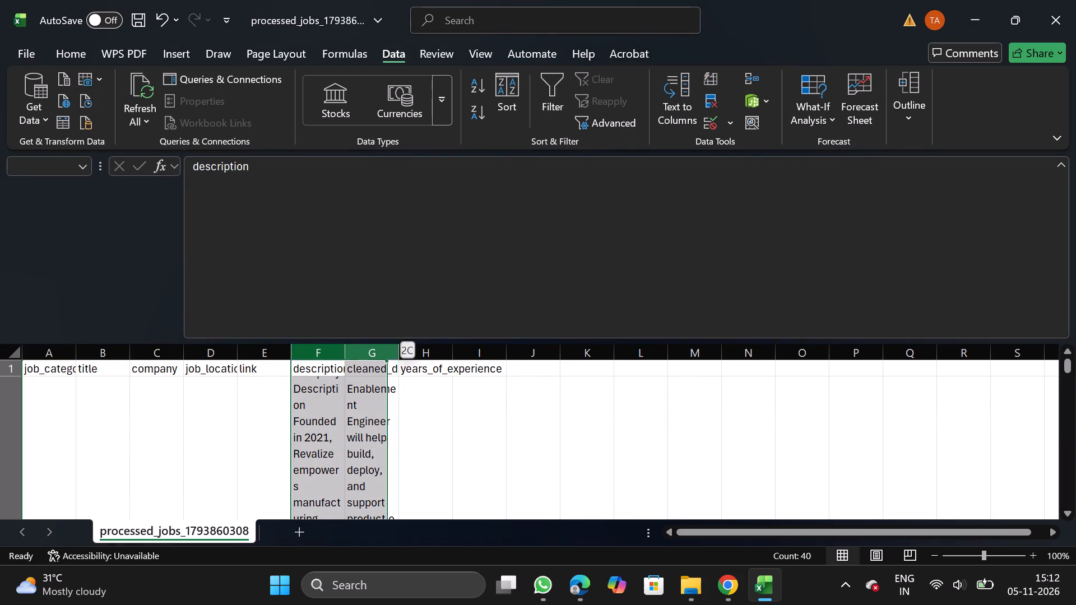
click(72, 58)
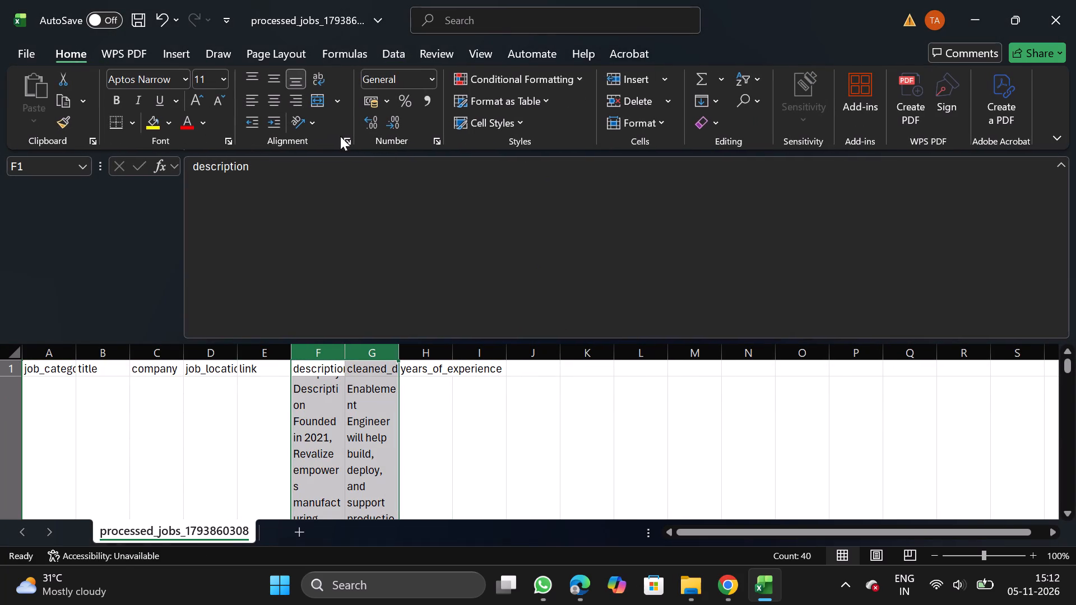
click(347, 136)
click(97, 285)
drag(97, 285, 85, 268)
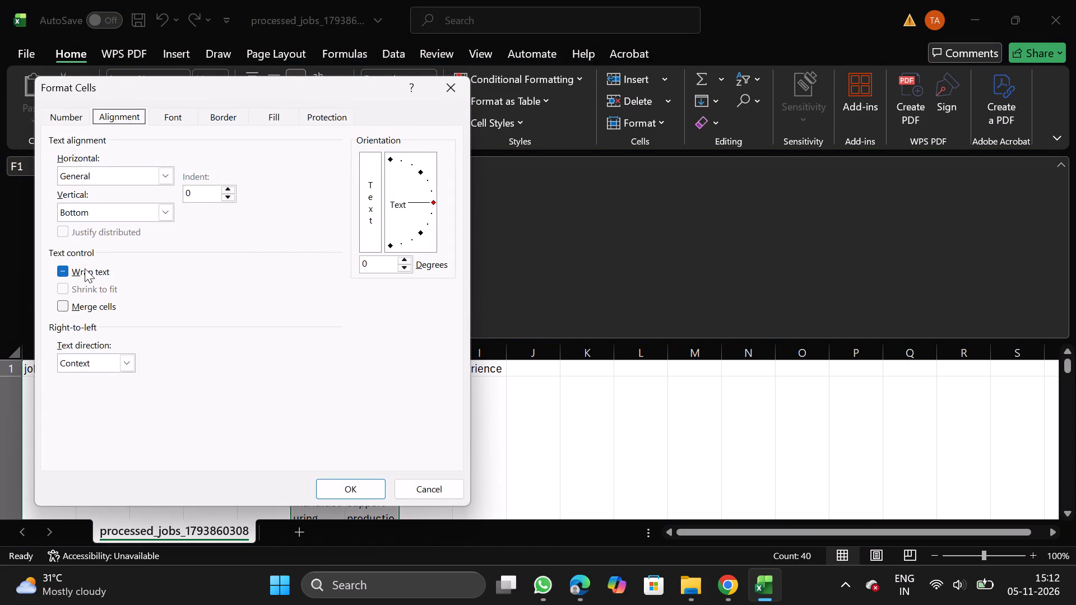
double_click(85, 268)
click(345, 490)
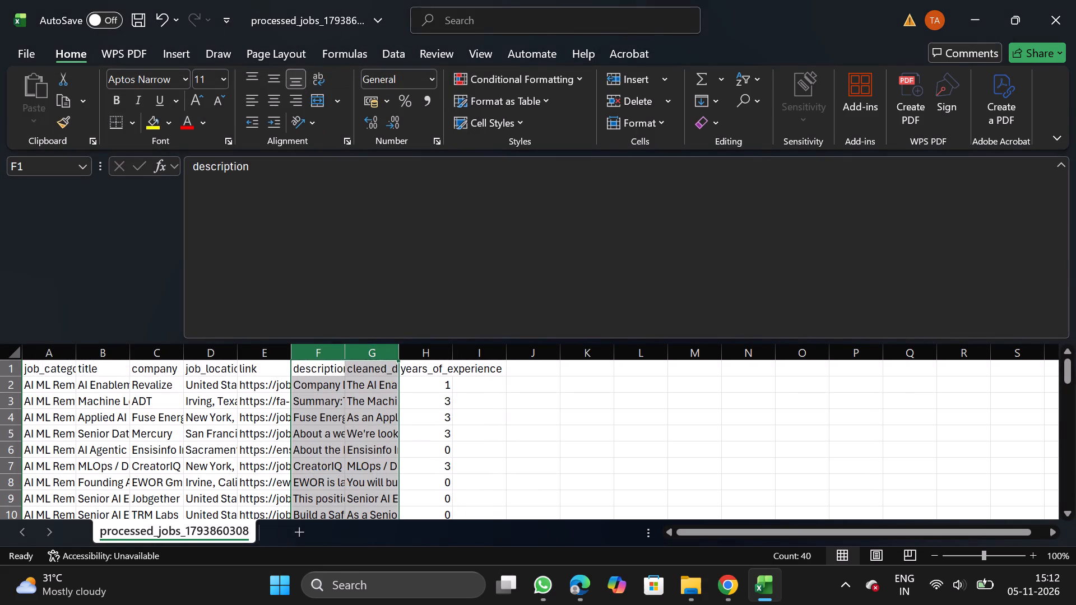
Move the link column to the end of the table, after years_of_experience.
click(253, 353)
key(ctrl+x)
drag(473, 348, 477, 403)
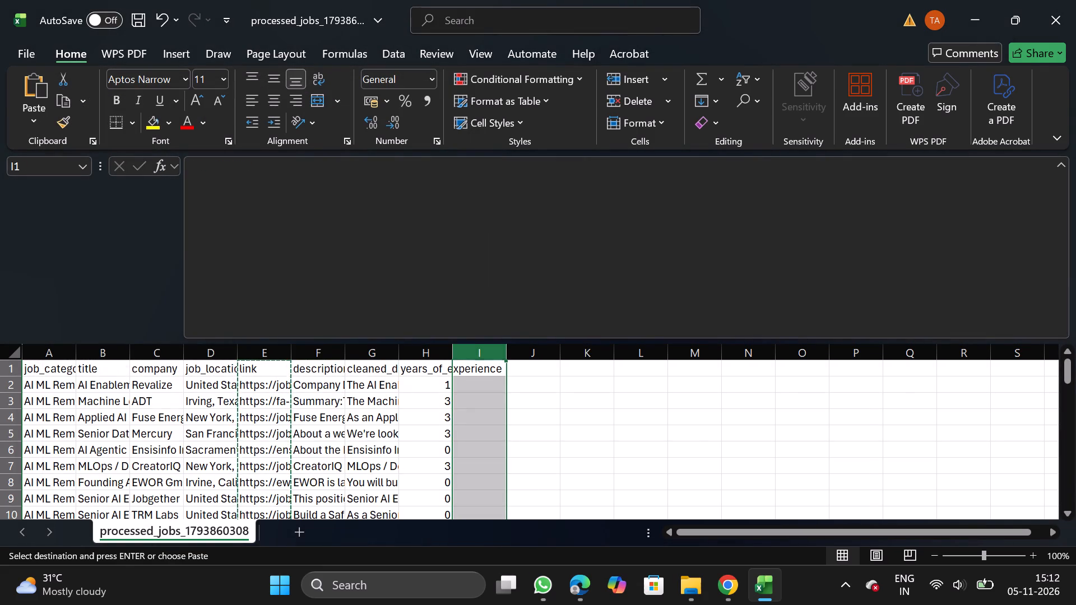
right_click(477, 403)
click(546, 235)
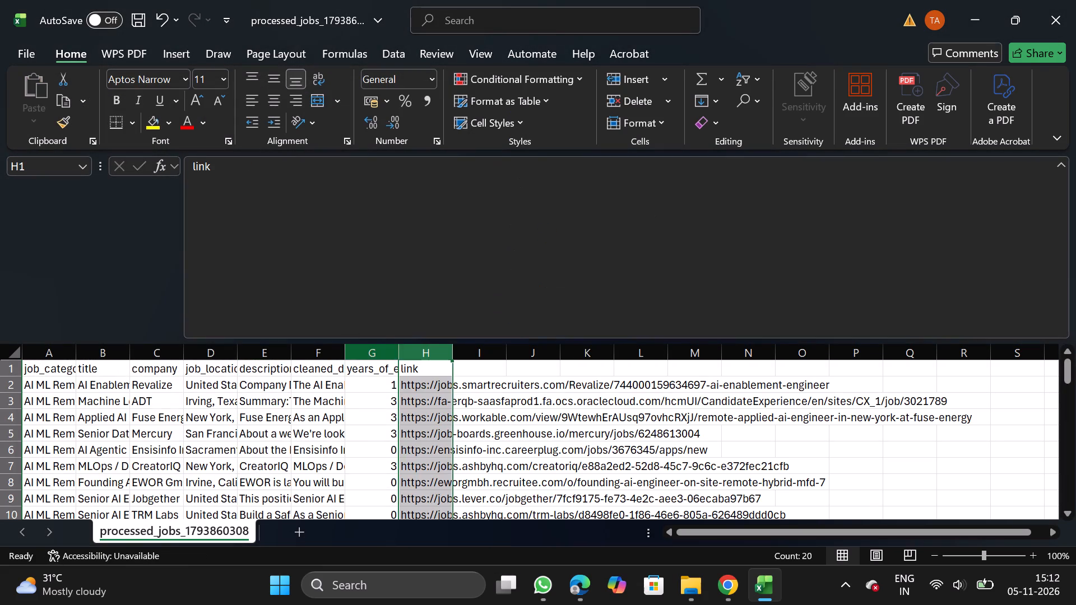
Move the years_of_experience column between job_location and description.
click(356, 351)
key(ctrl+x)
click(245, 352)
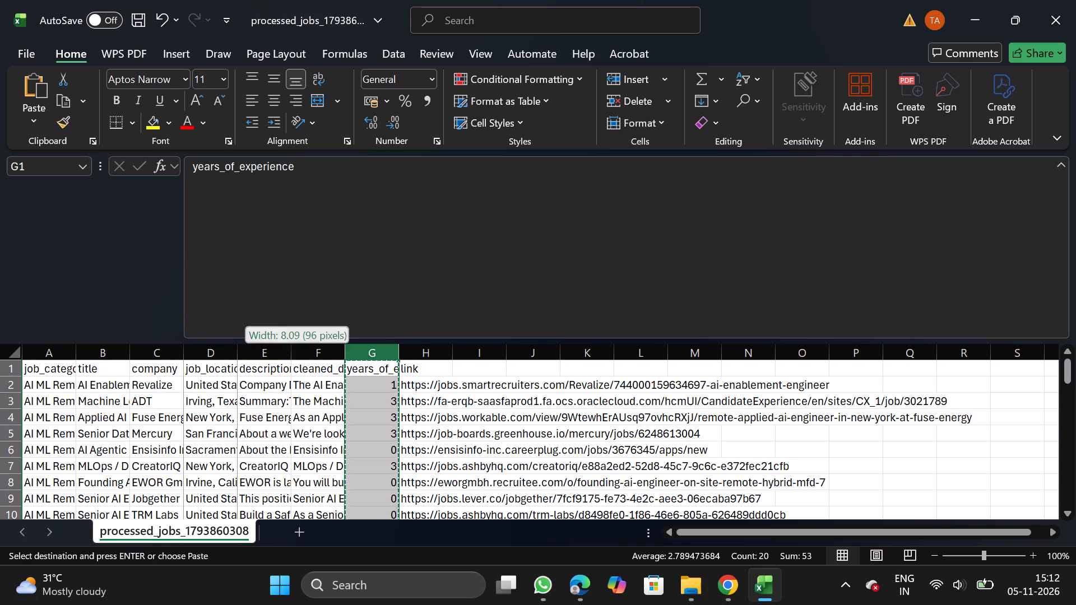
drag(255, 352, 274, 457)
right_click(274, 457)
click(330, 290)
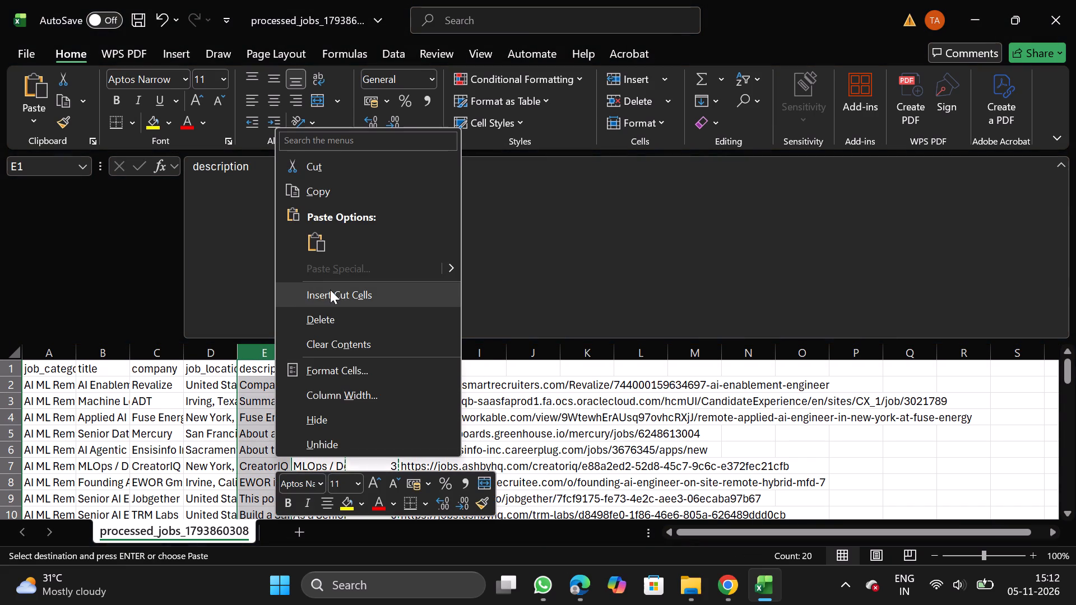
Rename the cleaned_description header to description, reusing the text of the neighbouring description header.
click(308, 375)
drag(188, 161, 290, 167)
key(ctrl+c)
click(363, 360)
click(453, 304)
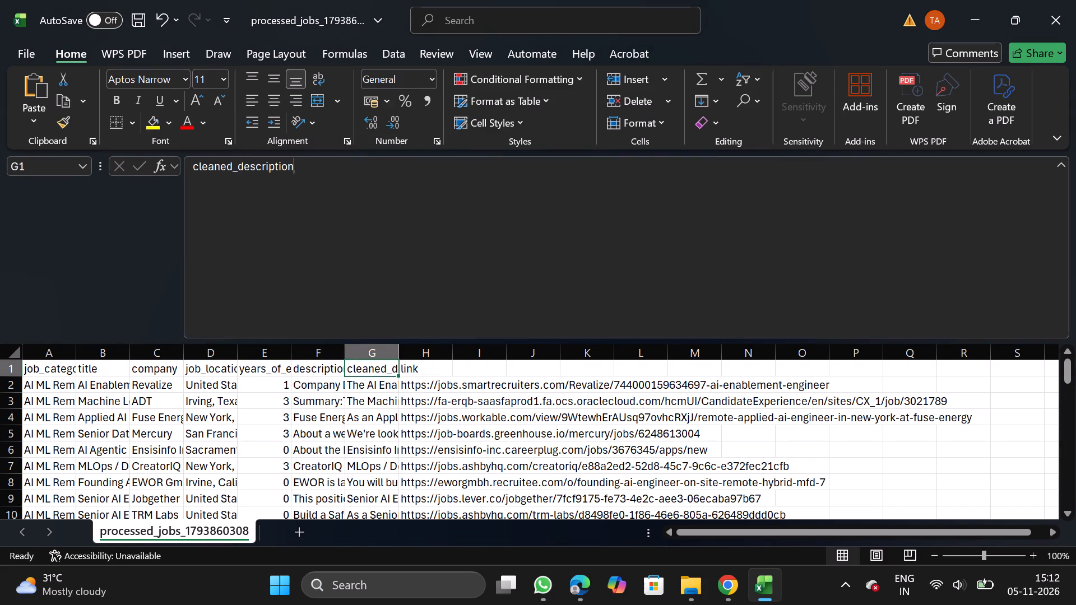
key(BackSpace)
key(BackSpace)
key(BackSpace)
key(BackSpace)
key(BackSpace)
key(BackSpace)
key(BackSpace)
key(BackSpace)
key(BackSpace)
key(BackSpace)
key(BackSpace)
key(BackSpace)
key(BackSpace)
key(BackSpace)
key(BackSpace)
key(BackSpace)
key(BackSpace)
key(BackSpace)
key(BackSpace)
key(BackSpace)
key(ctrl+v)
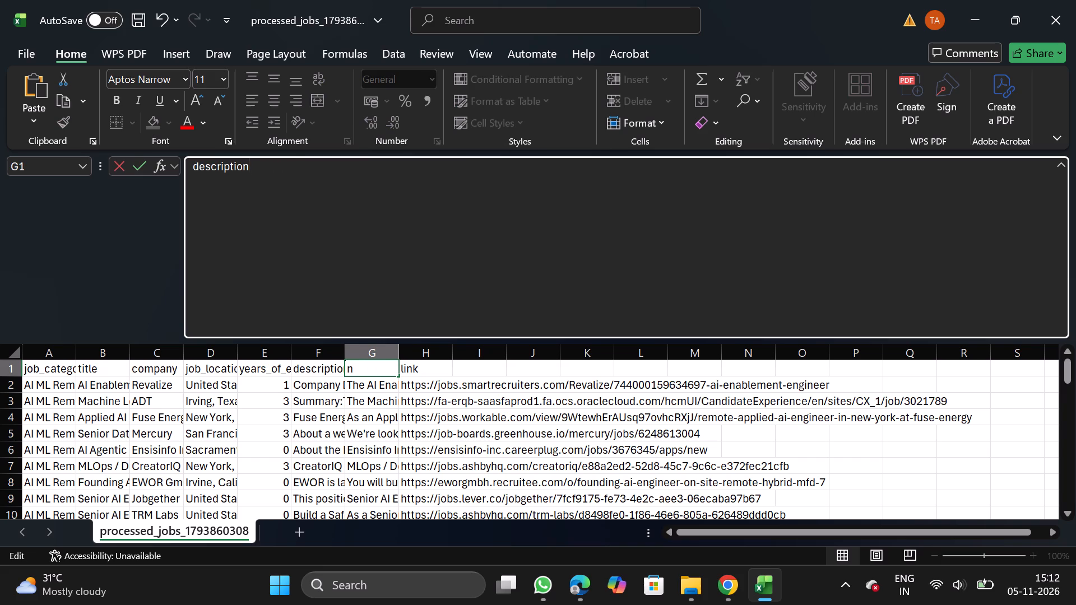
Rename the raw description column's header to original_description, copying the name from NextGenApply's bulk upload format requirements in Chrome.
click(304, 366)
click(457, 243)
key(BackSpace)
key(BackSpace)
key(BackSpace)
key(BackSpace)
key(BackSpace)
key(BackSpace)
key(BackSpace)
key(BackSpace)
key(BackSpace)
key(BackSpace)
key(BackSpace)
key(BackSpace)
key(BackSpace)
key(BackSpace)
key(BackSpace)
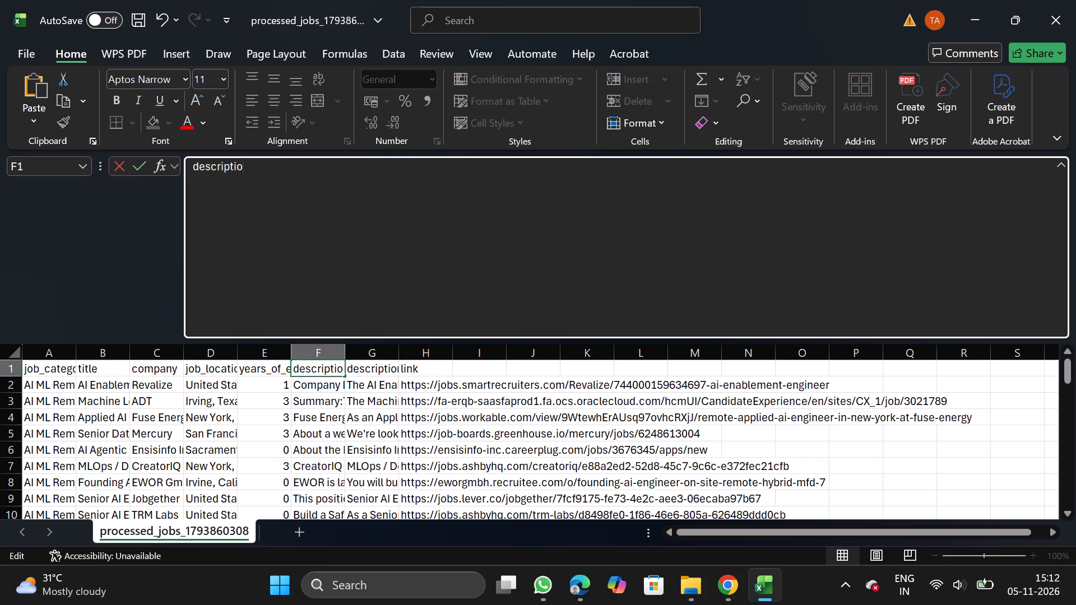
click(730, 592)
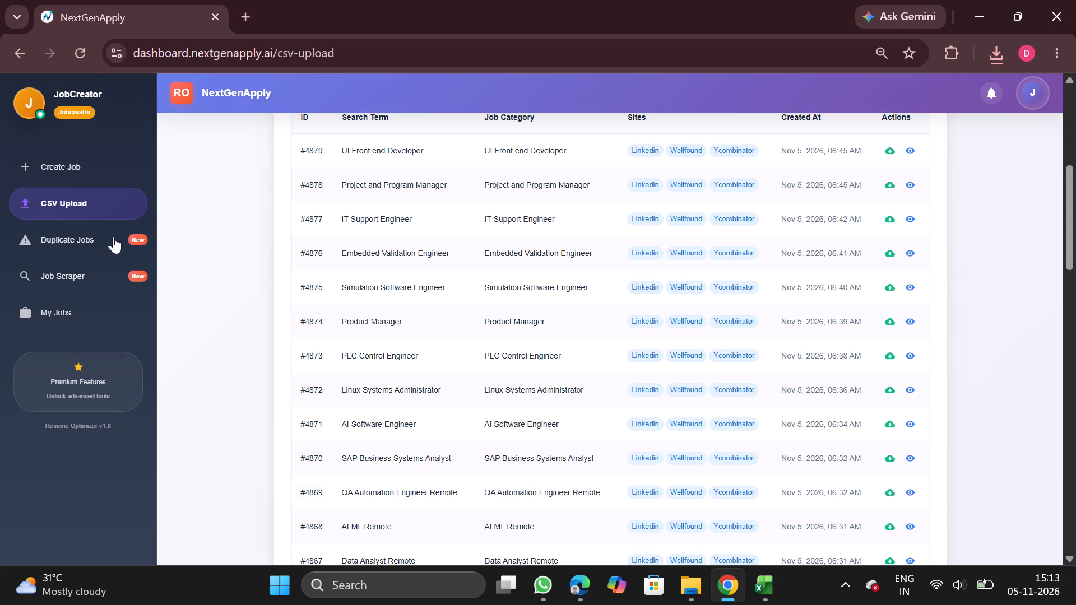
click(96, 170)
click(521, 145)
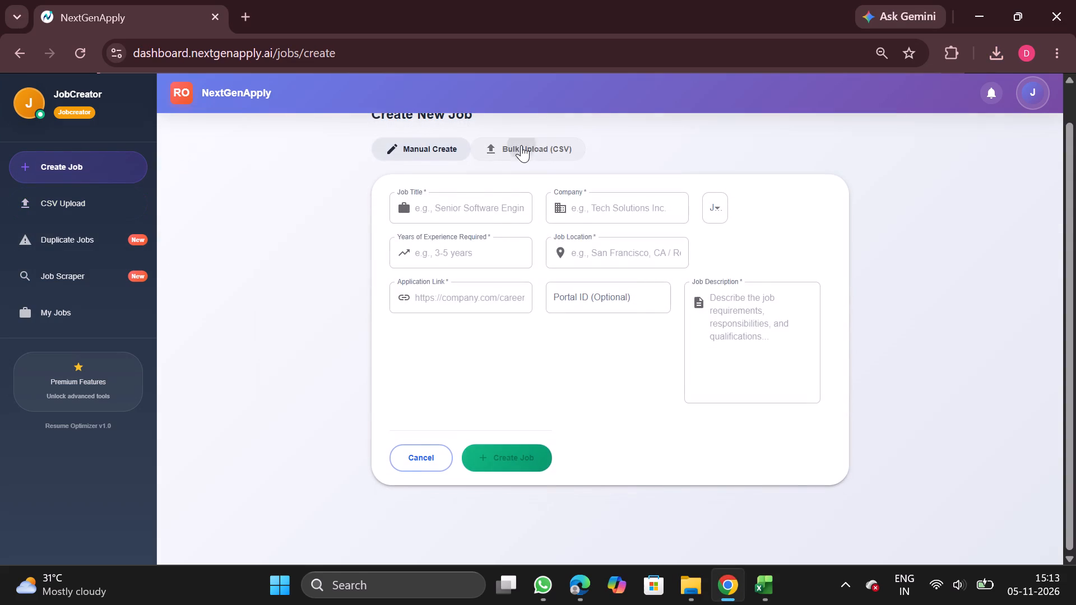
double_click(607, 279)
key(ctrl+c)
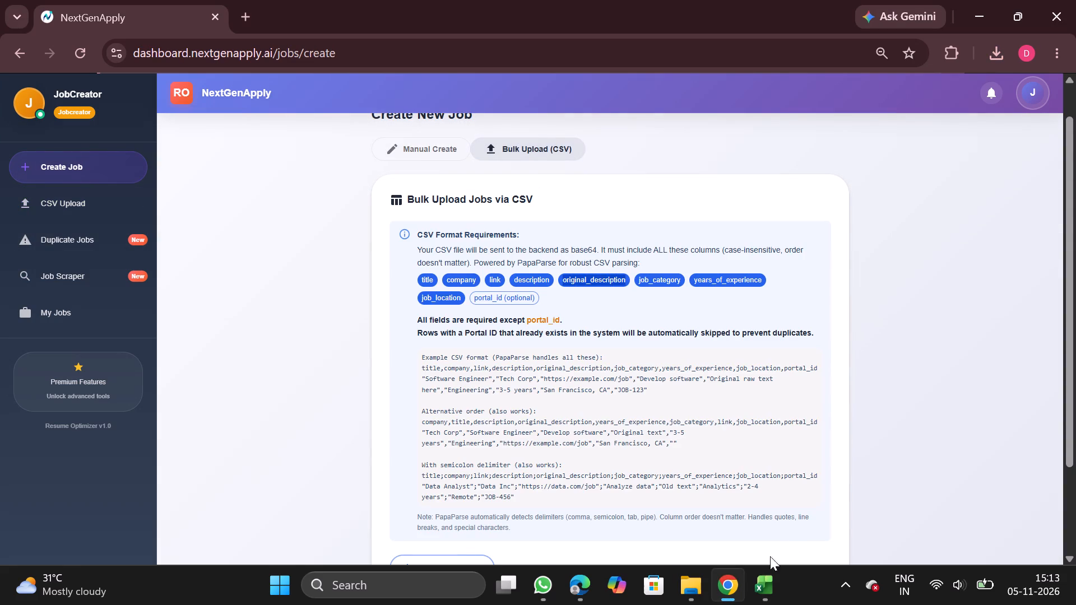
click(758, 585)
key(ctrl+v)
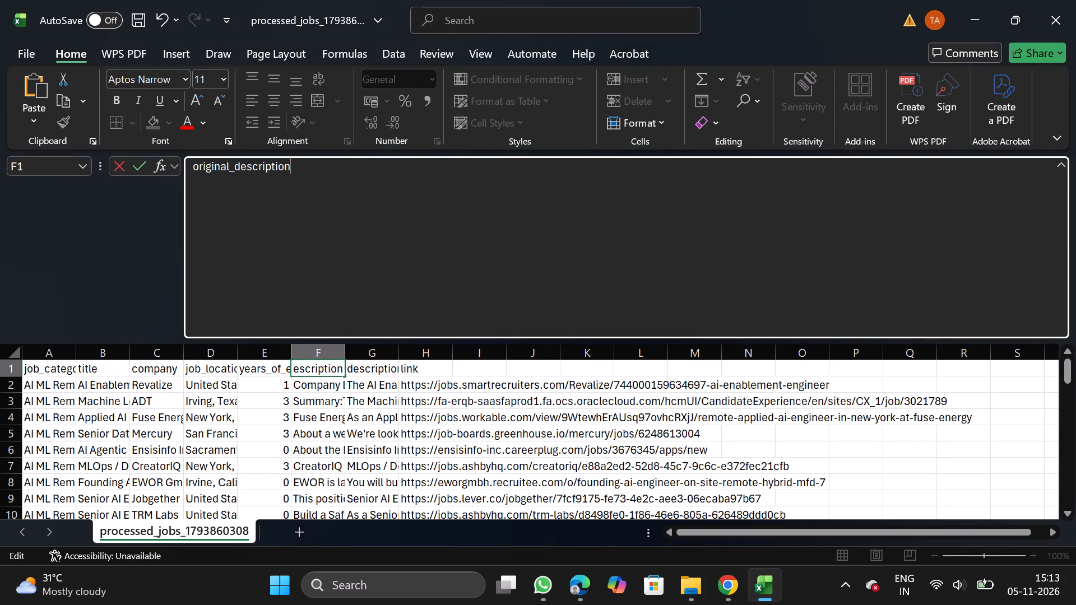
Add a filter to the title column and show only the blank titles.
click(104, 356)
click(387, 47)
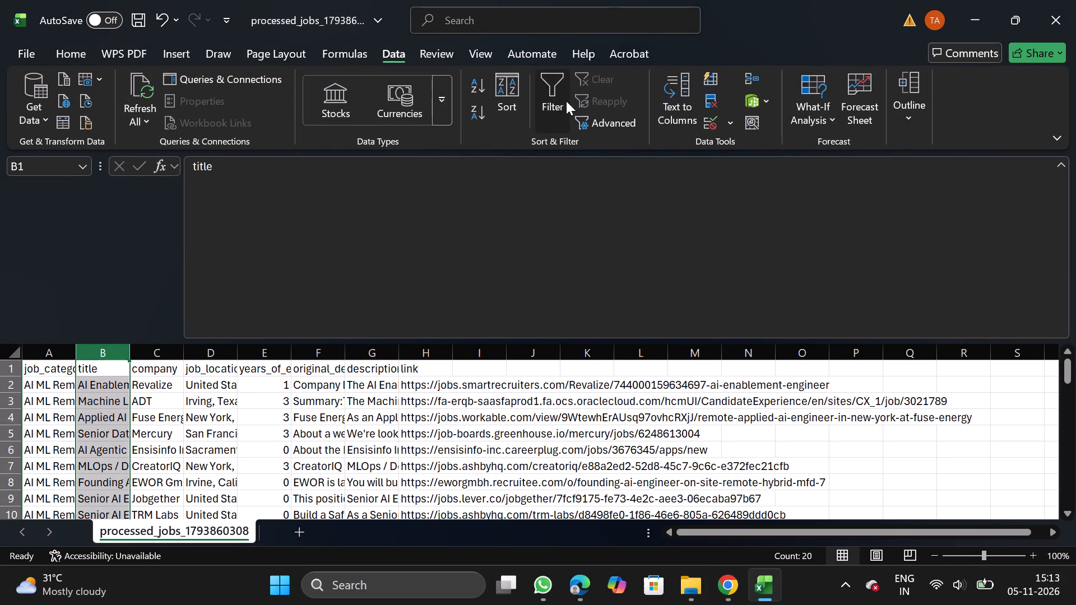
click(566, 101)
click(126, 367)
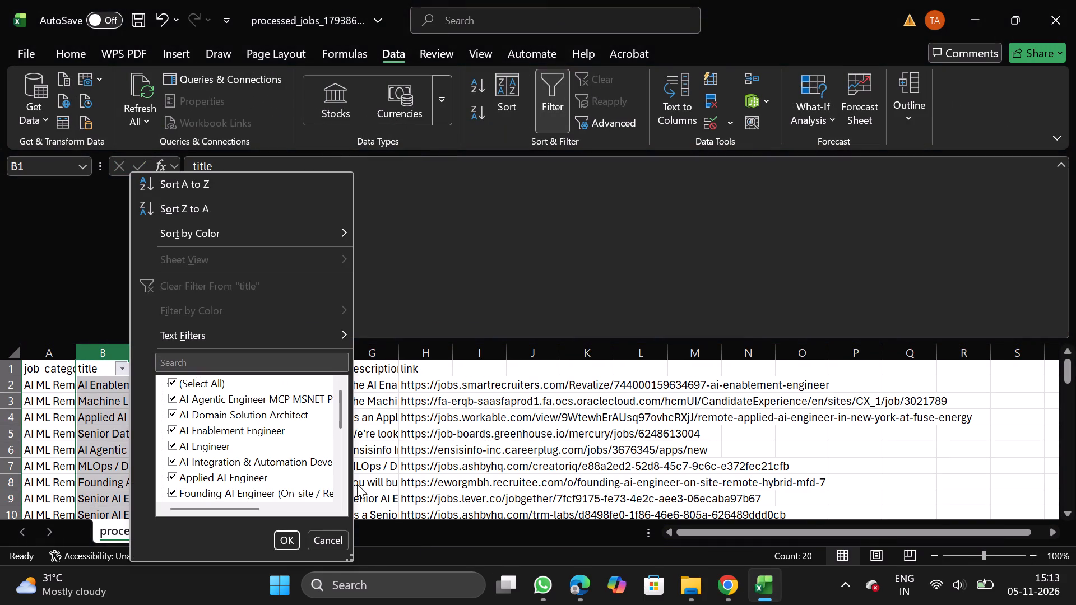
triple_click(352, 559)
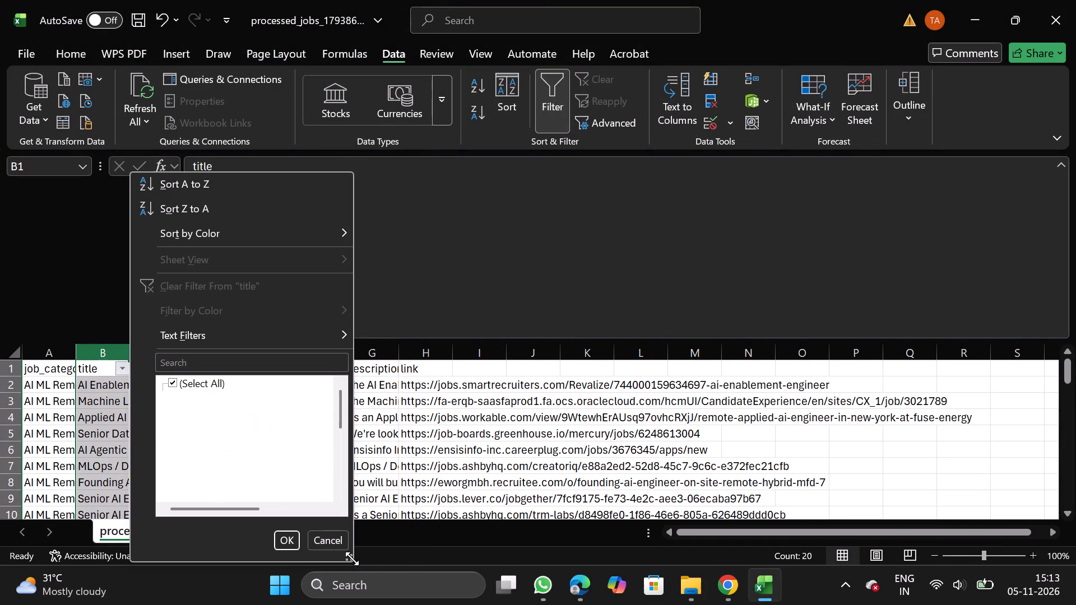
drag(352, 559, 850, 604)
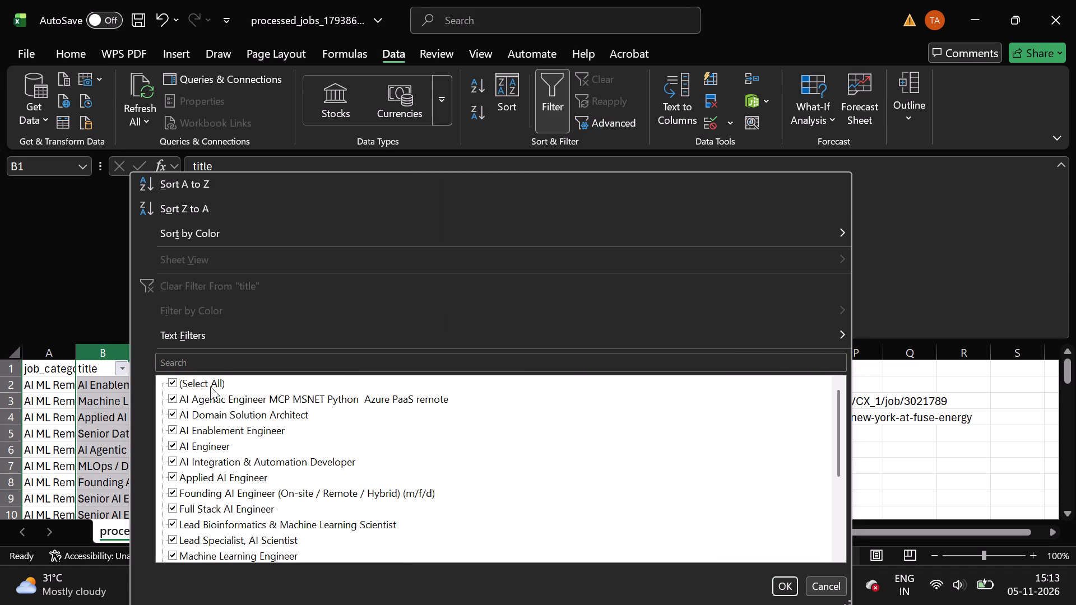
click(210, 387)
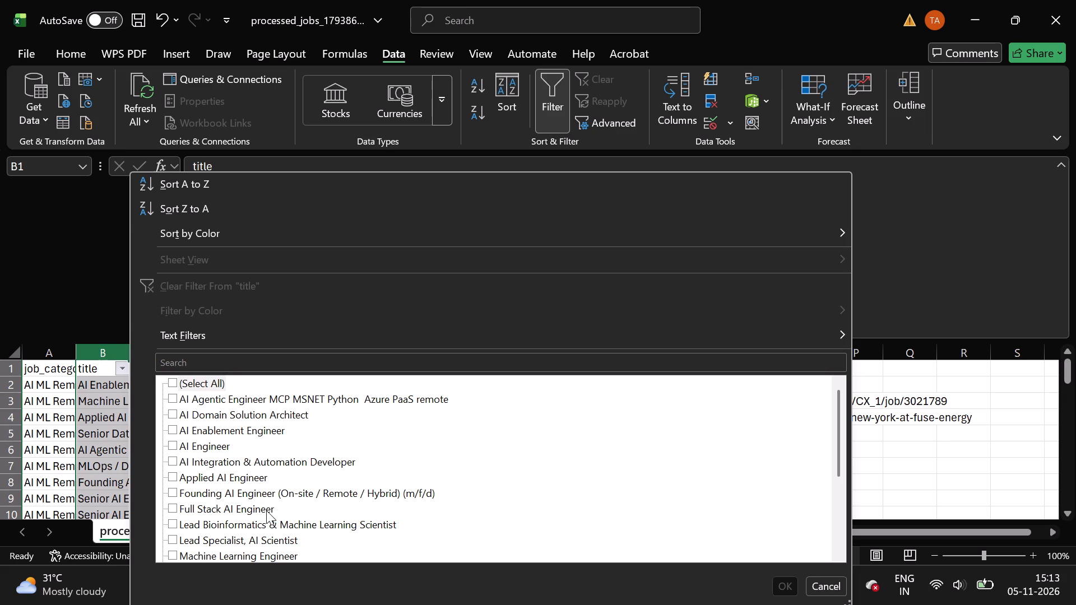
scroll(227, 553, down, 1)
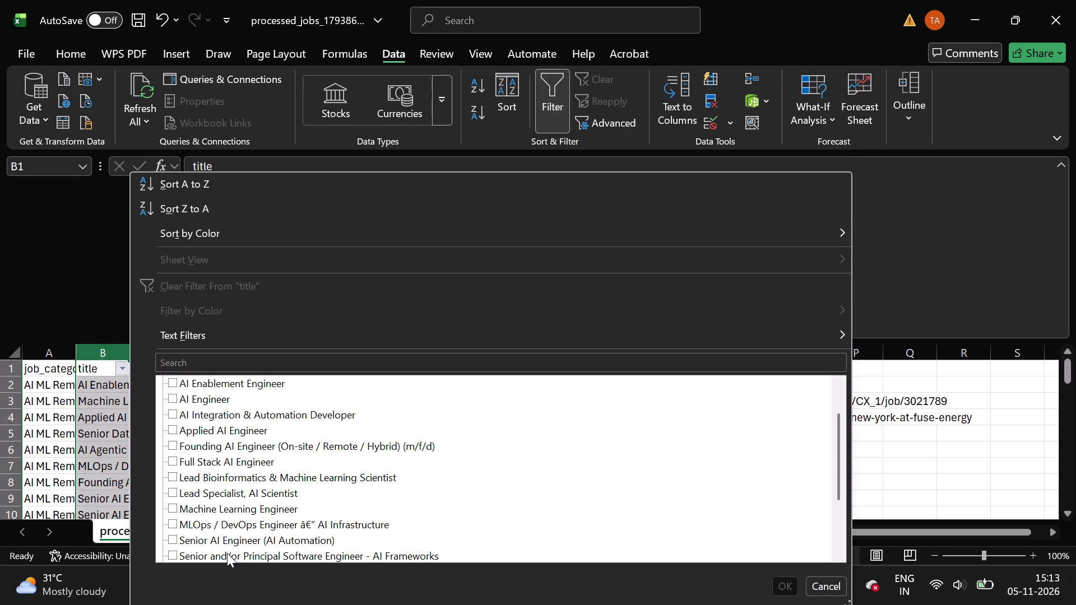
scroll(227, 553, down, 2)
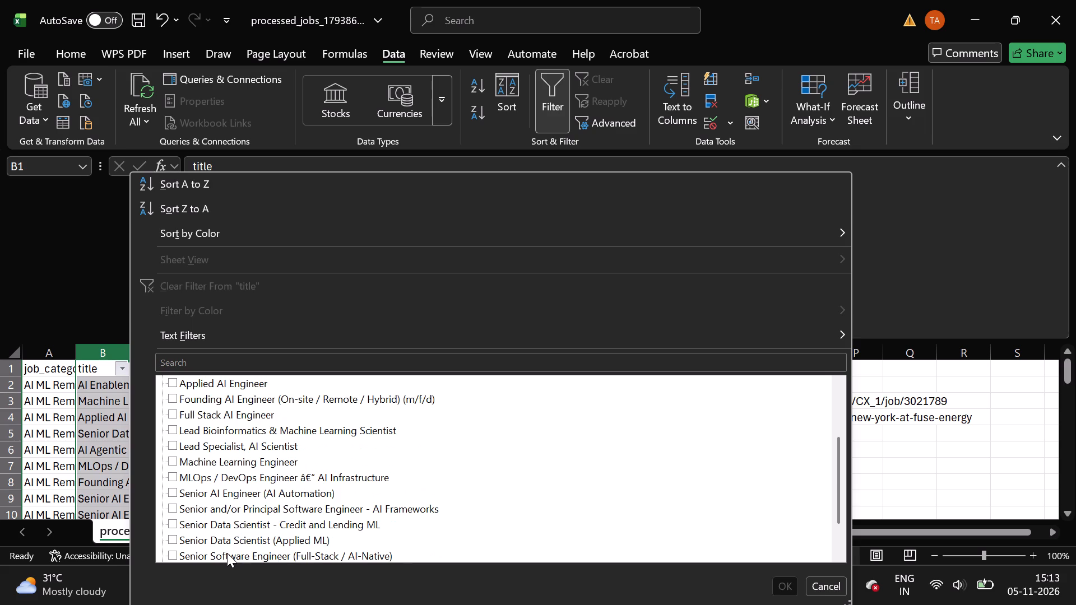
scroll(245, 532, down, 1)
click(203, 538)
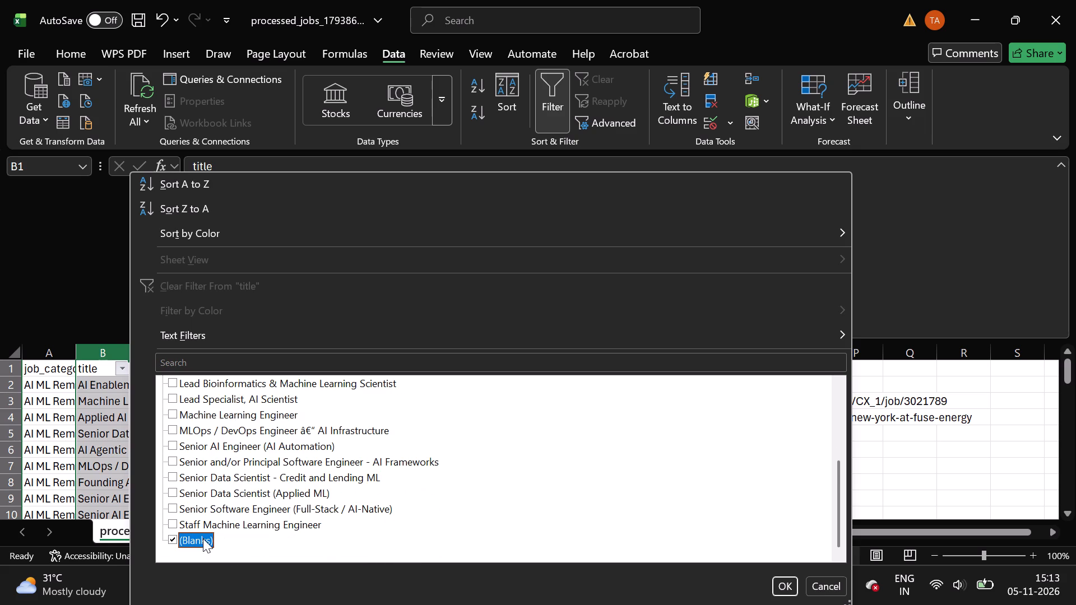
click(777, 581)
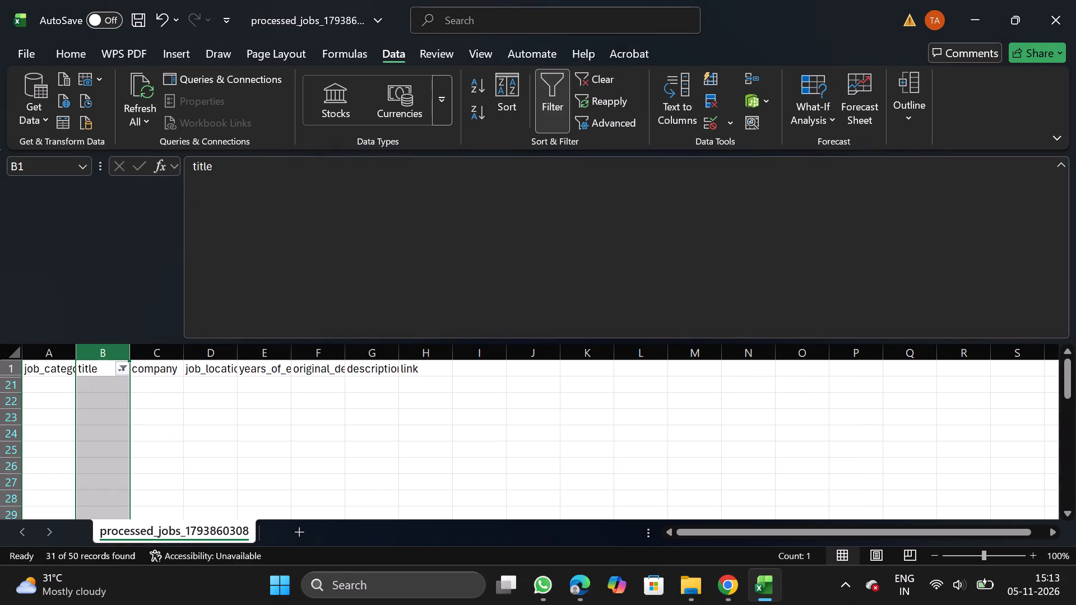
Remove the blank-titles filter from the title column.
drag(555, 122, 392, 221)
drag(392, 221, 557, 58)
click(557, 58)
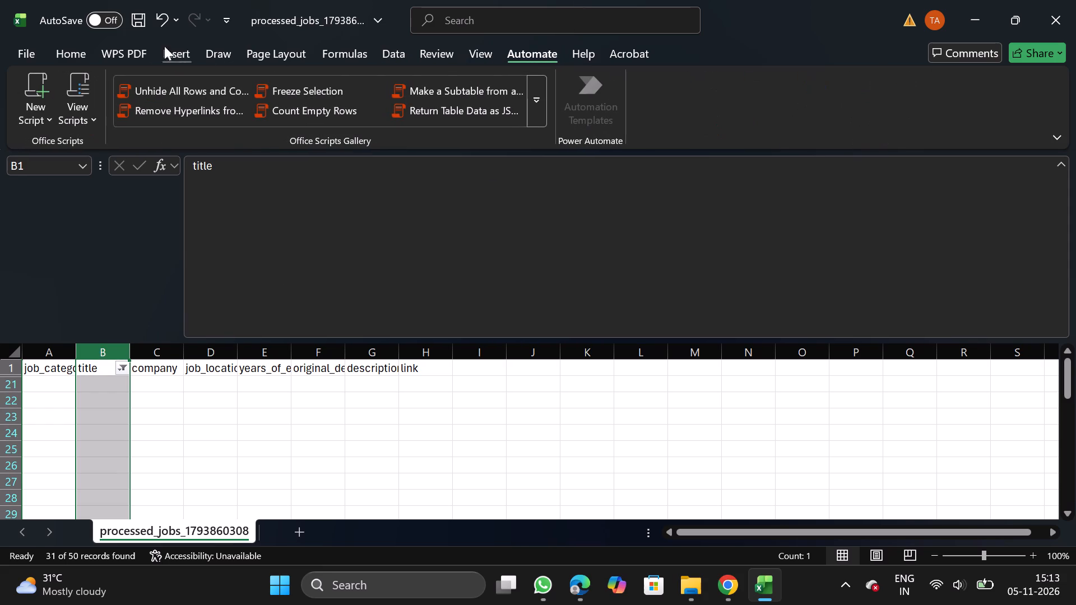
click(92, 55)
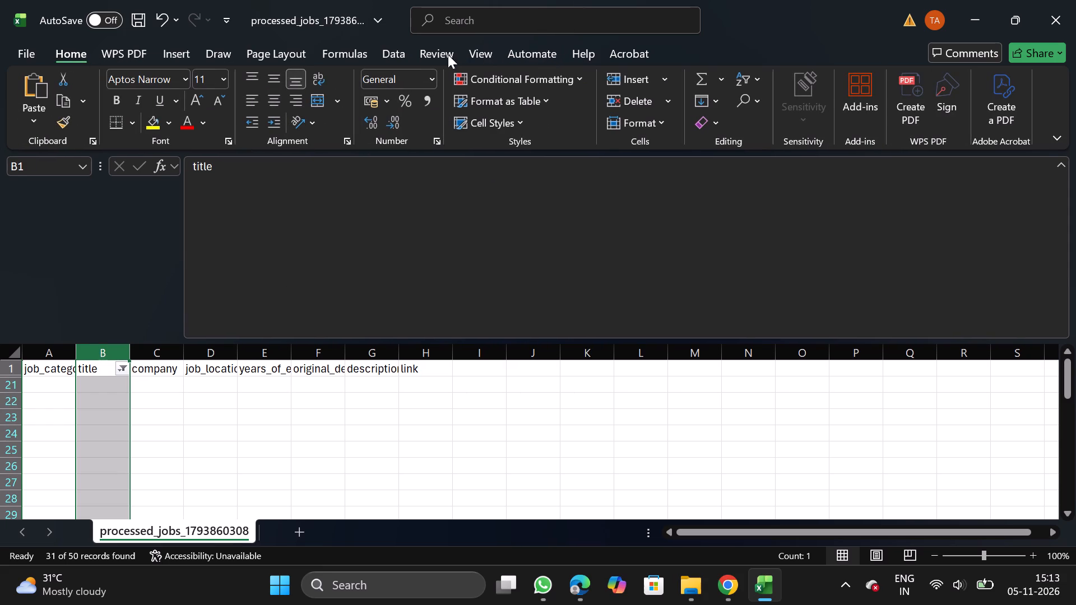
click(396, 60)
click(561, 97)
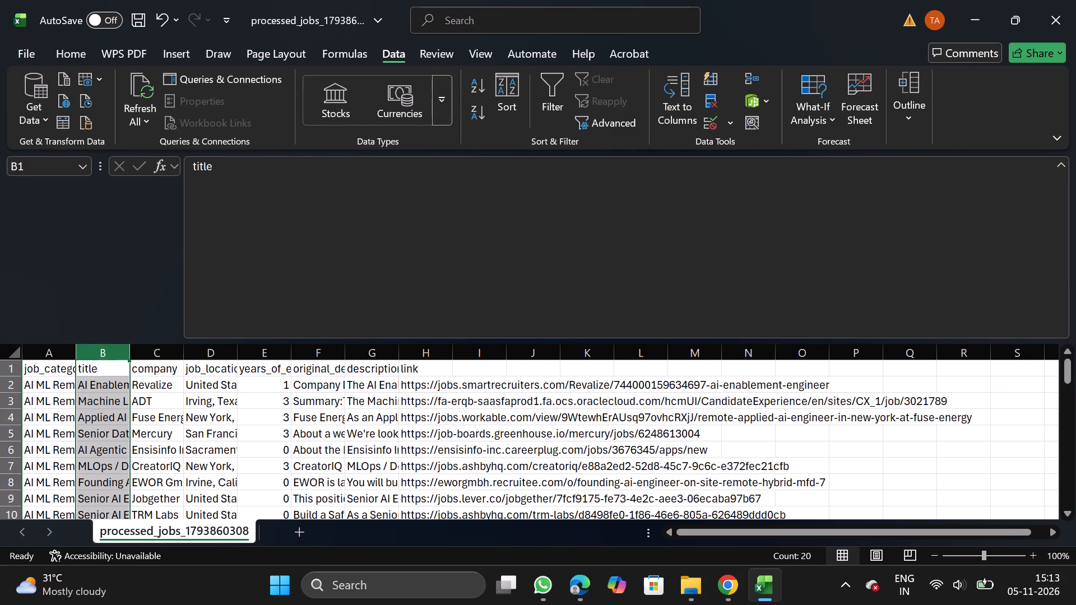
Add filters to the whole header row and filter the title column to jobs matching "lead".
click(106, 367)
click(550, 97)
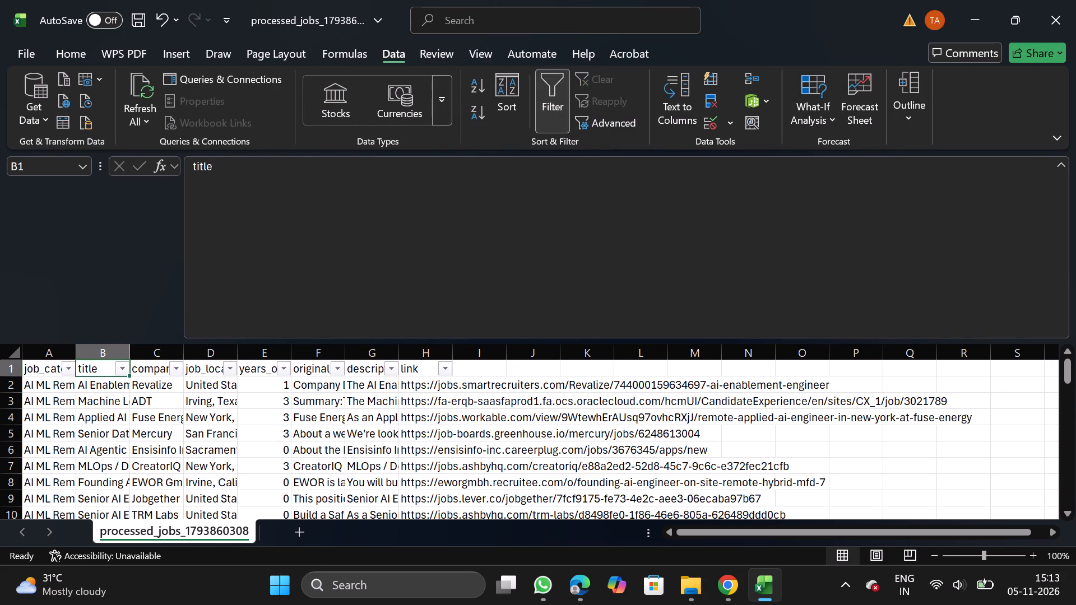
click(123, 366)
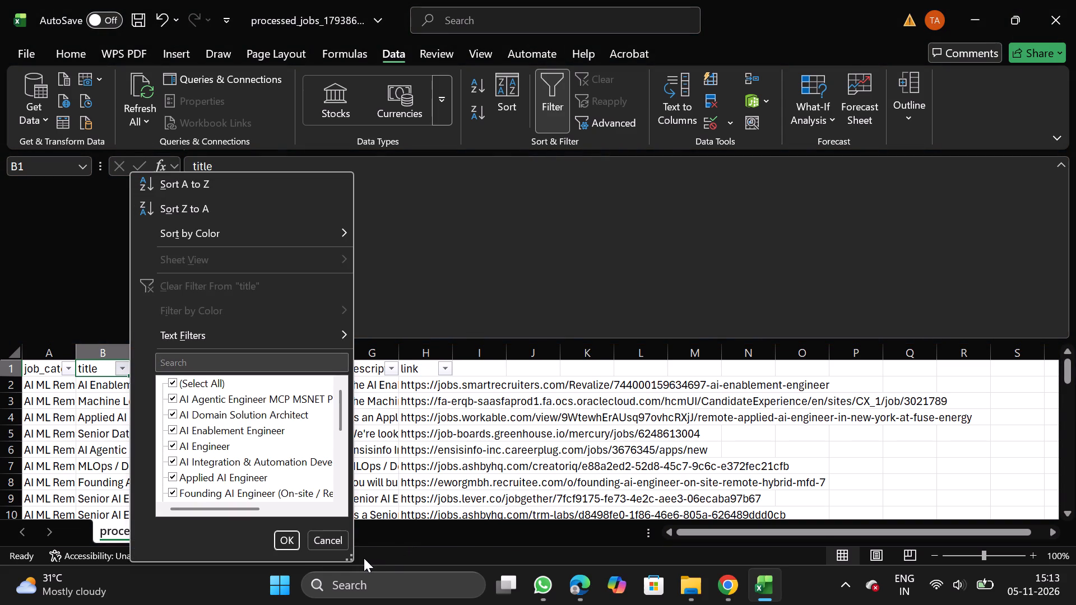
double_click(352, 561)
drag(352, 561, 804, 604)
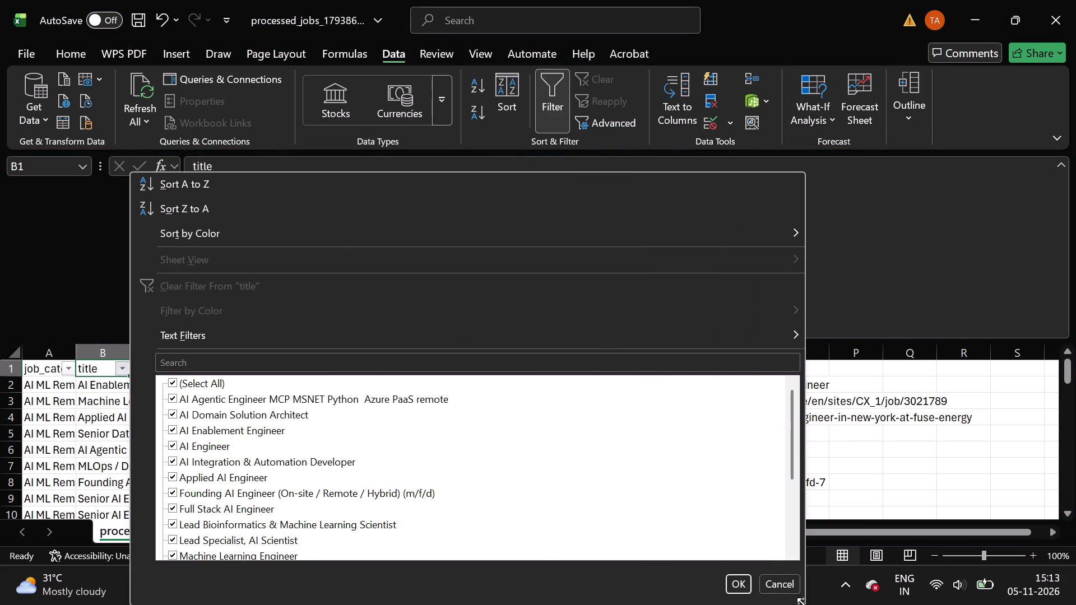
click(236, 361)
text(lead)
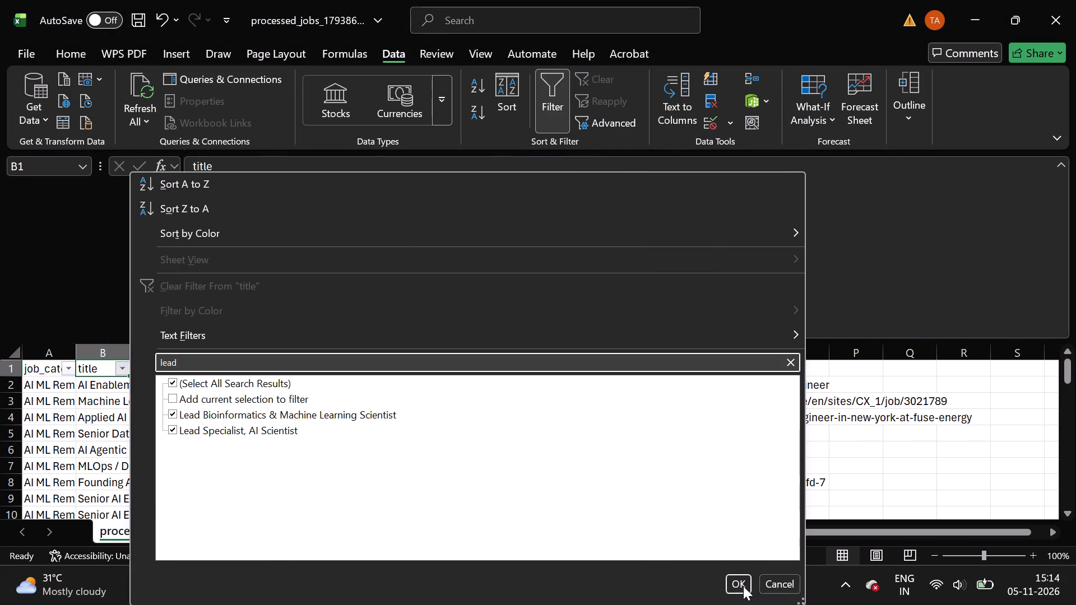
click(743, 586)
Delete the Pearson Lead Specialist, AI Scientist row from the filtered list and turn the filter off.
drag(6, 399, 50, 402)
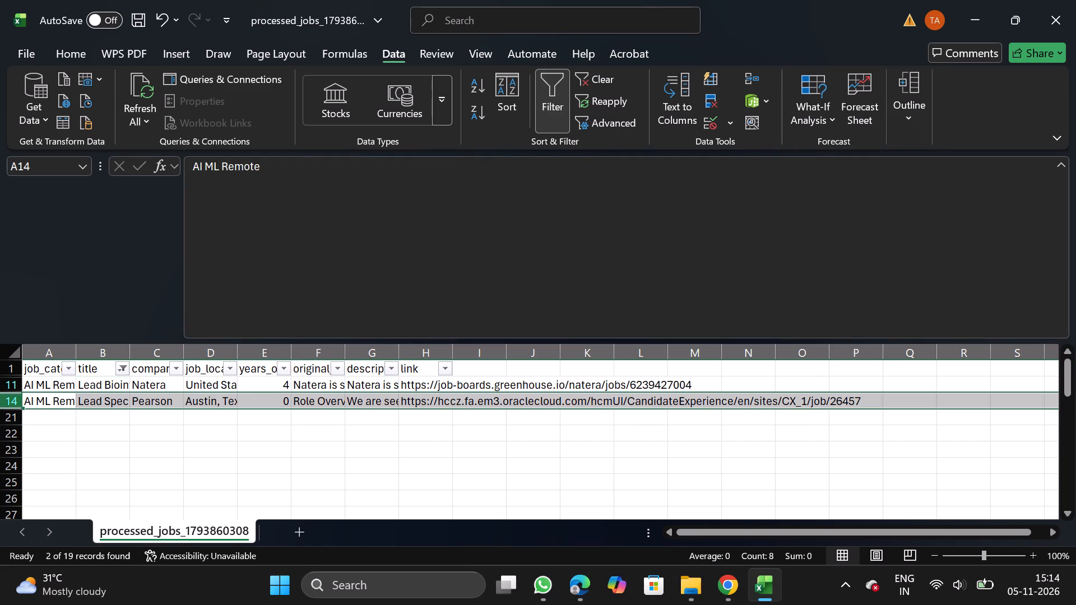
right_click(50, 402)
click(126, 258)
click(561, 103)
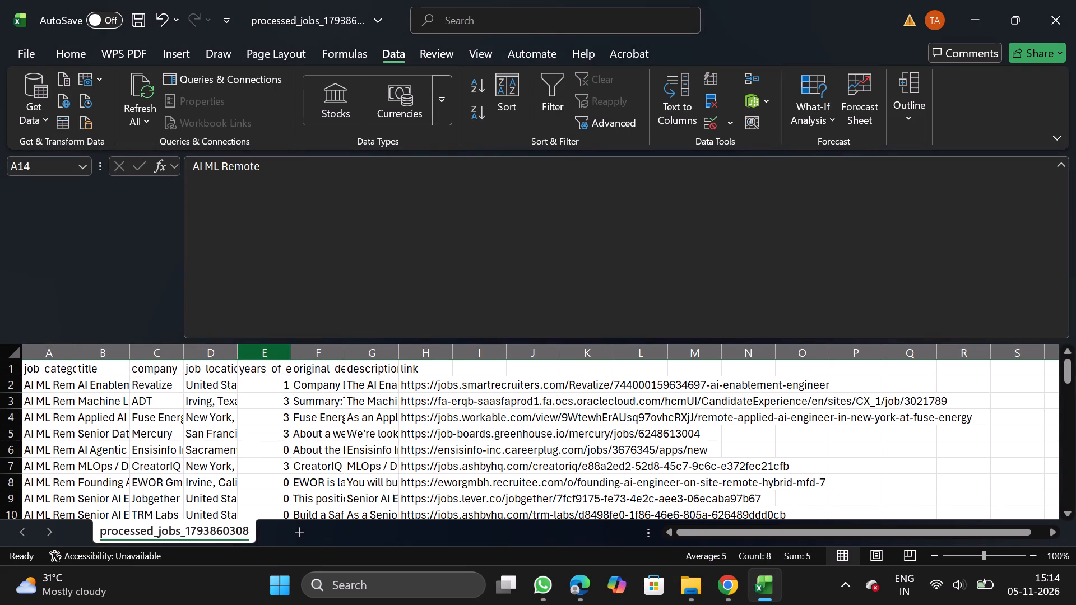
Filter the title column to jobs matching "staf" to review them, then remove the filter.
click(132, 364)
click(112, 364)
click(559, 99)
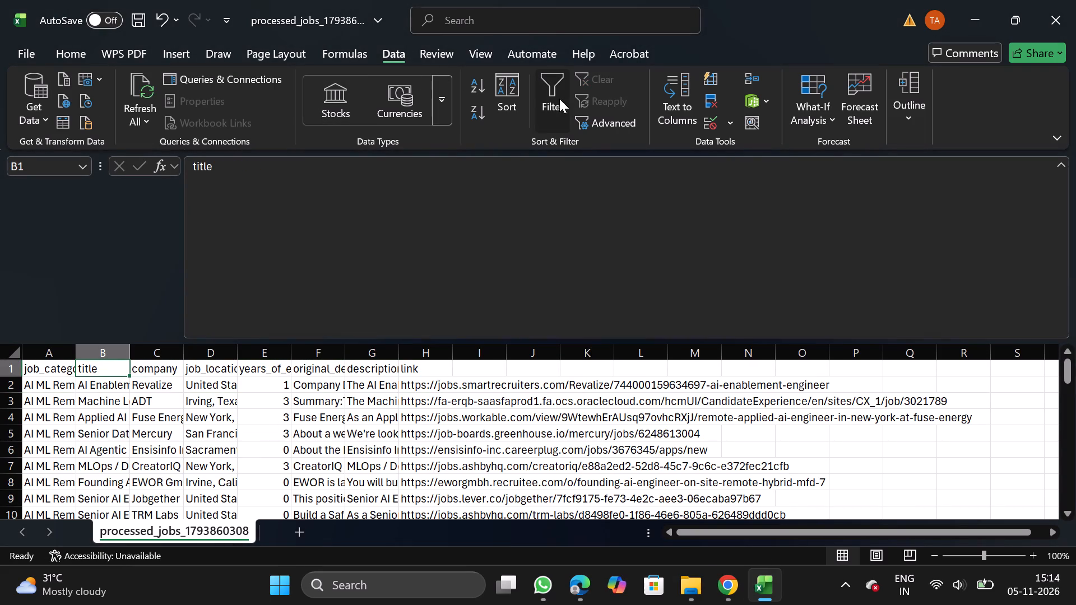
click(122, 365)
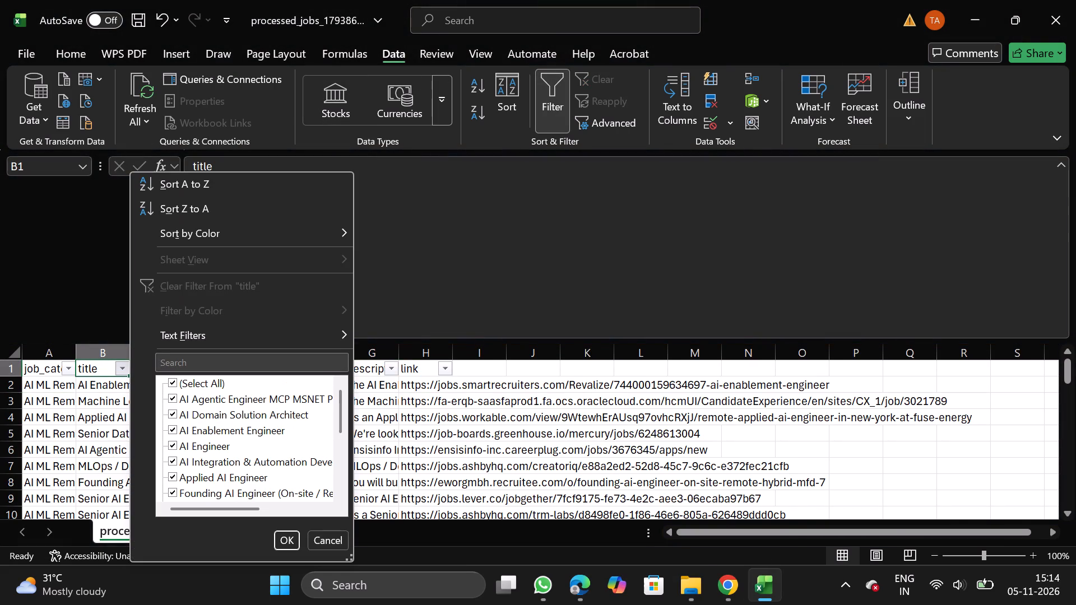
click(245, 364)
text(staff)
key(BackSpace)
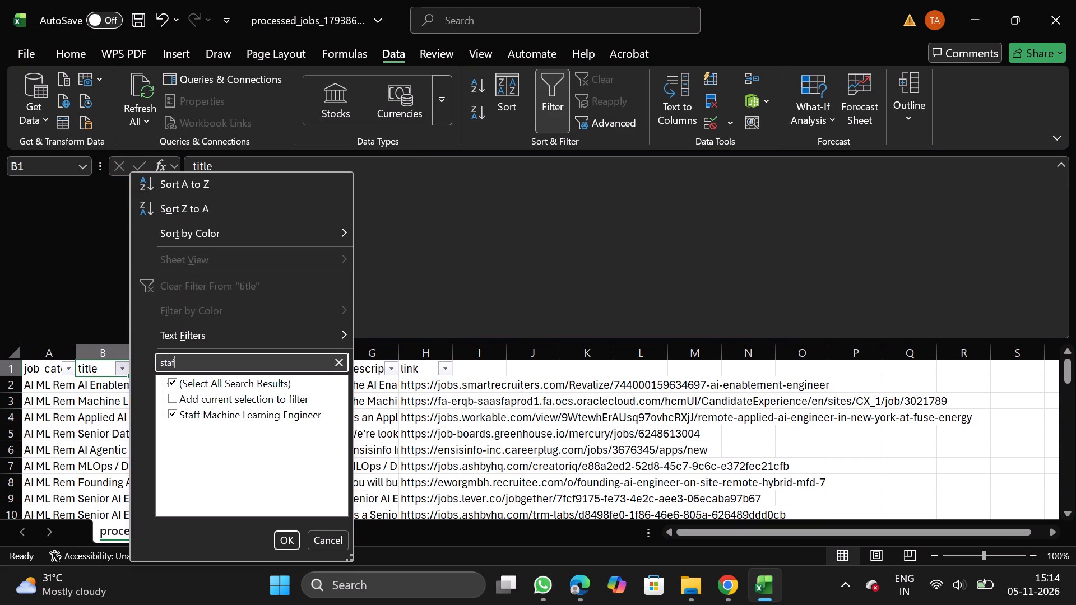
click(290, 532)
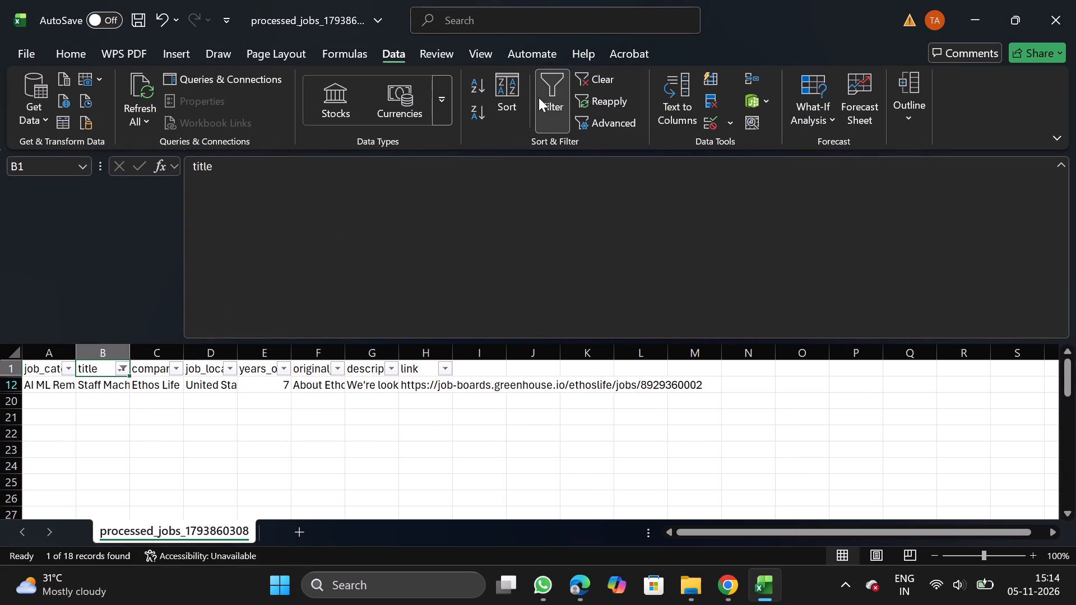
click(539, 97)
Filter the title column to jobs matching "principal" to review them, then remove the filter.
click(539, 97)
click(117, 368)
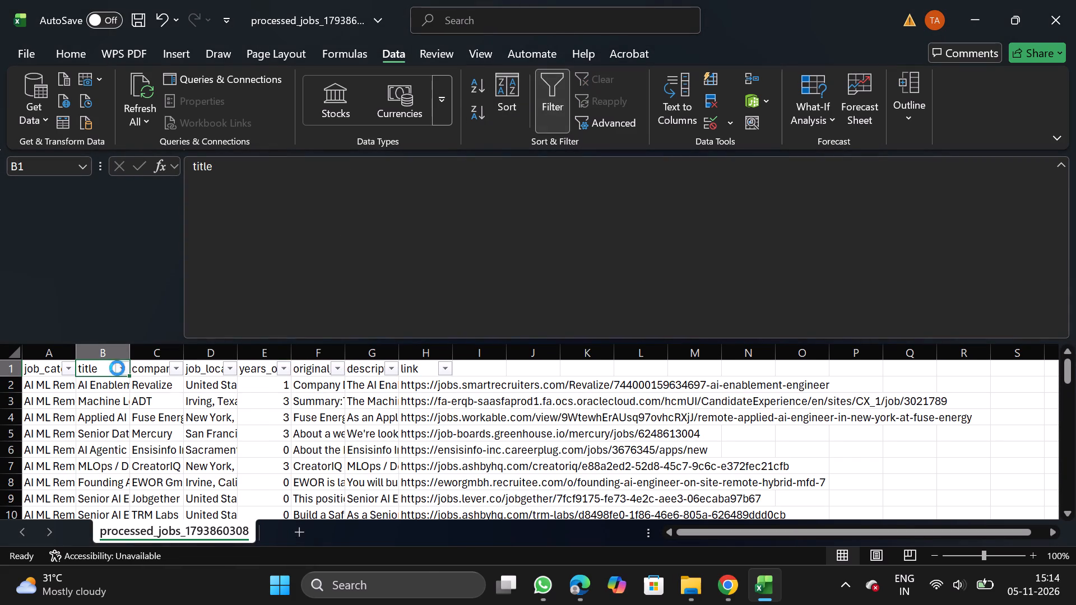
click(182, 363)
text(principal)
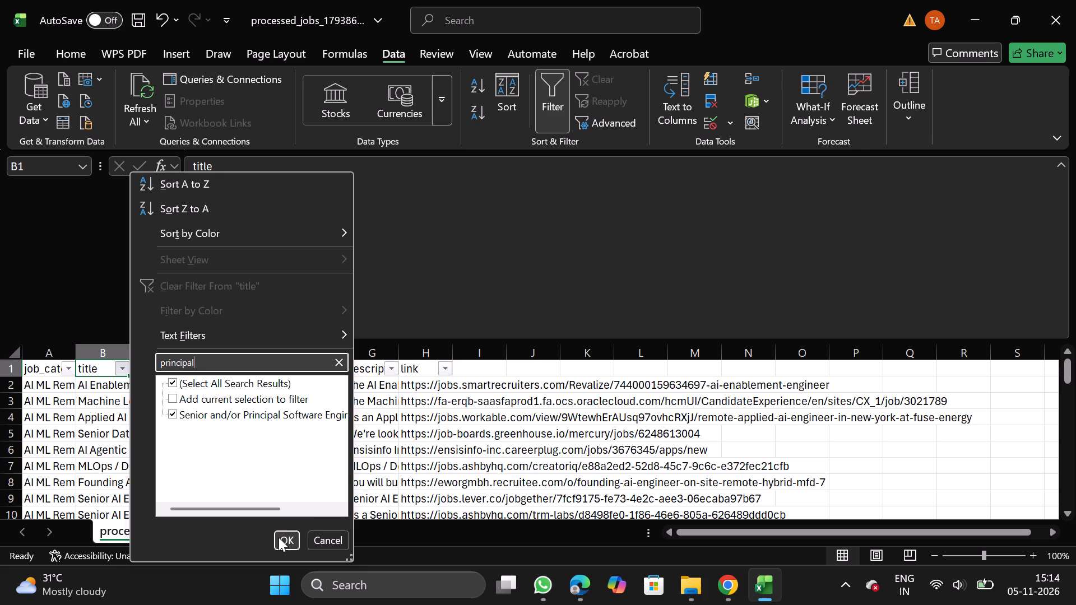
click(280, 537)
drag(564, 96, 578, 26)
click(553, 95)
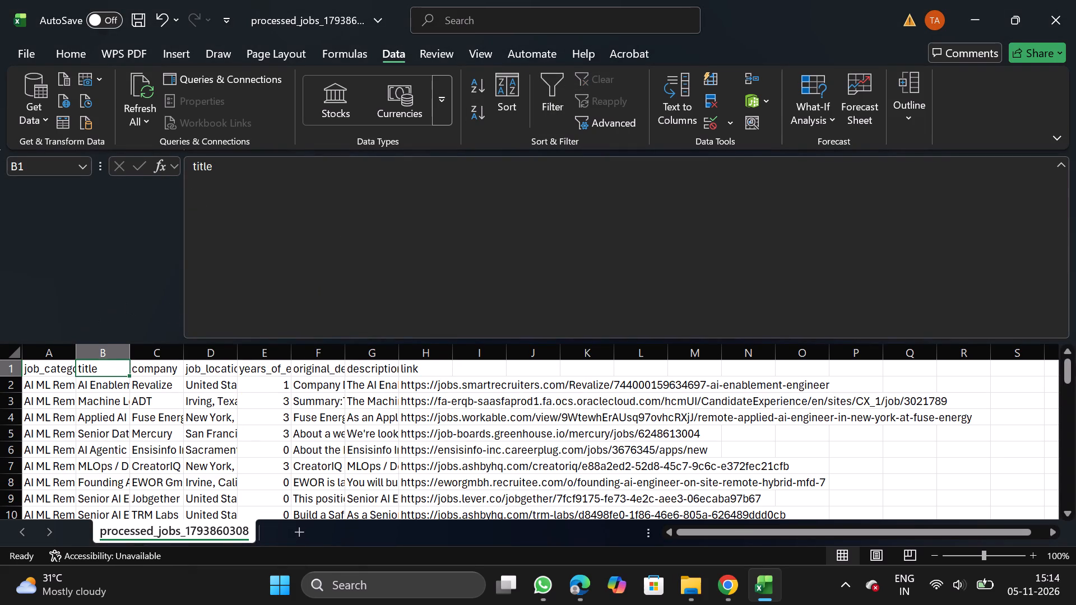
Filter the title column by "architec", delete the matching SUSE job row, and turn the filter off.
click(555, 98)
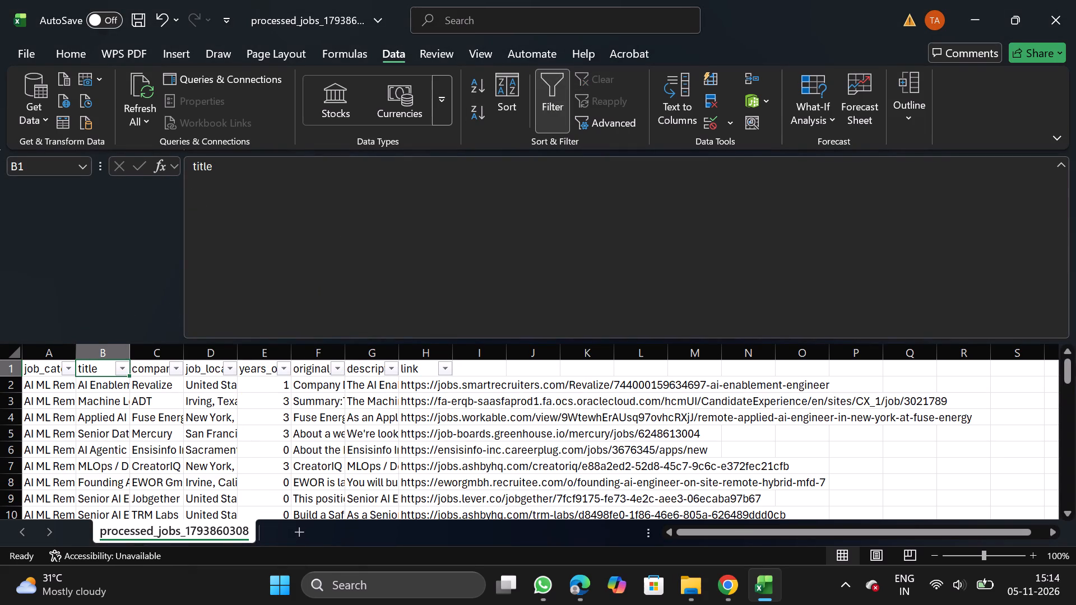
click(124, 364)
click(190, 366)
text(architect)
key(BackSpace)
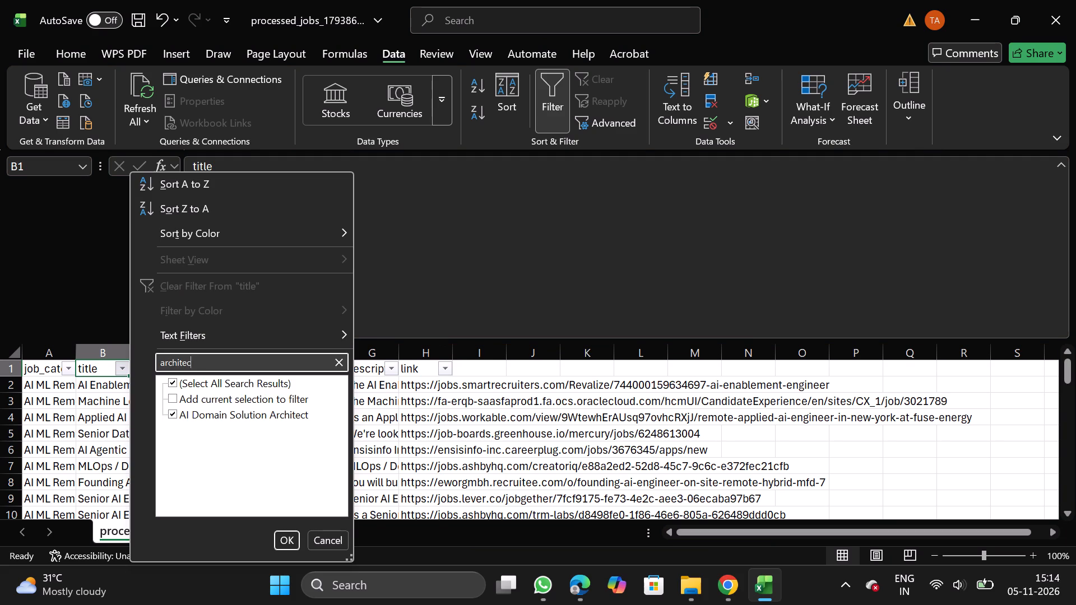
click(292, 541)
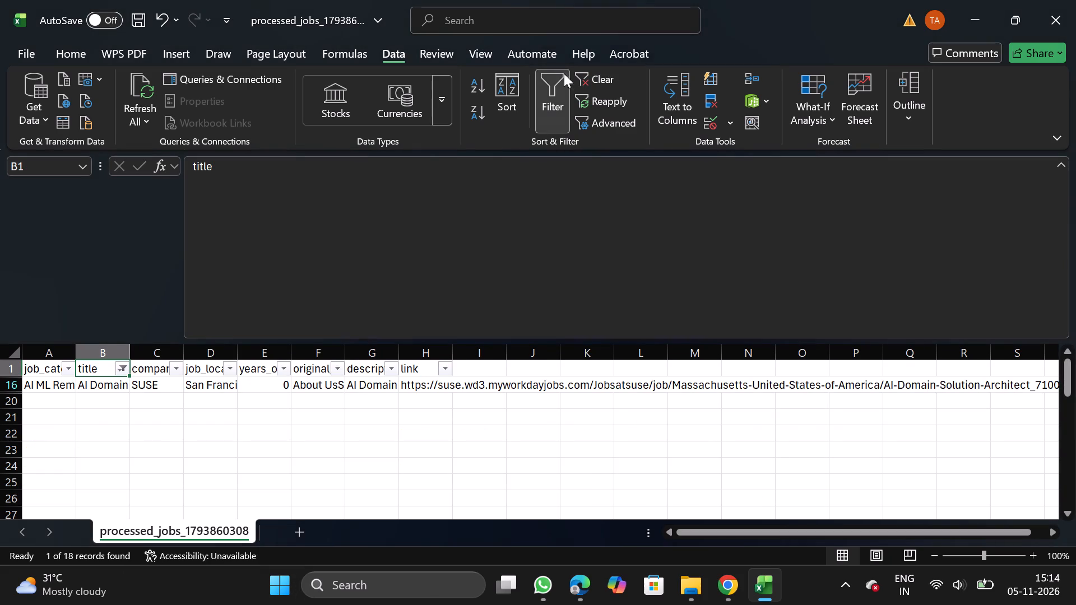
drag(13, 385, 36, 381)
click(36, 381)
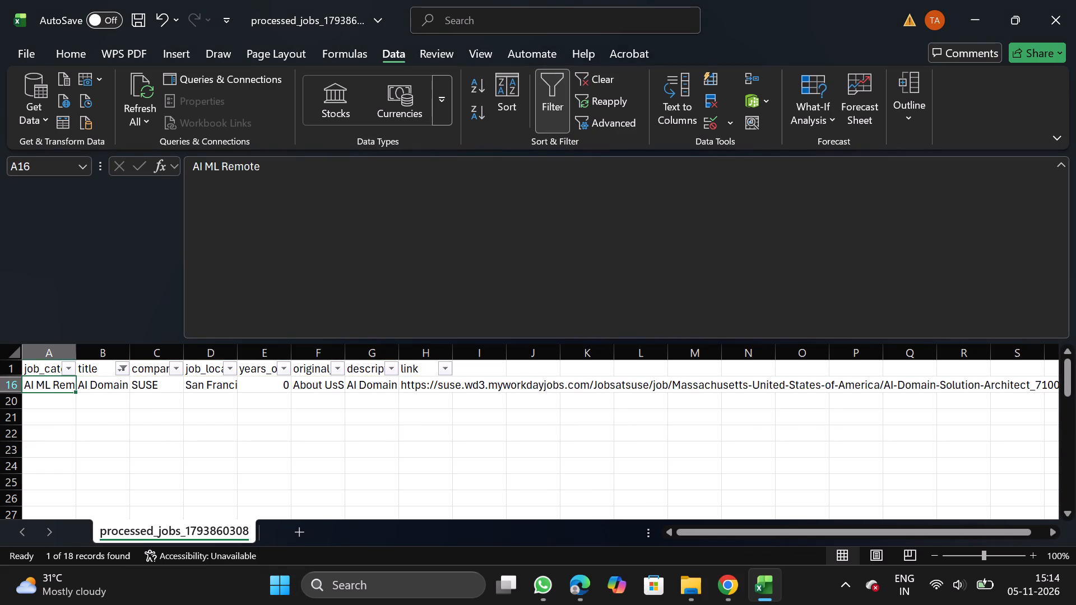
click(7, 385)
right_click(37, 386)
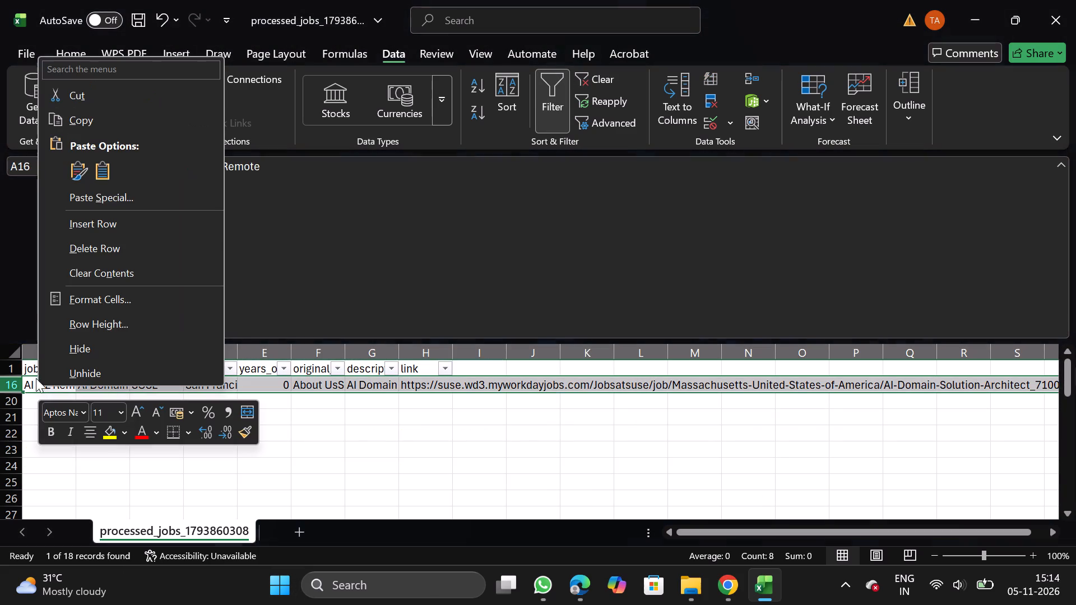
click(112, 255)
click(560, 91)
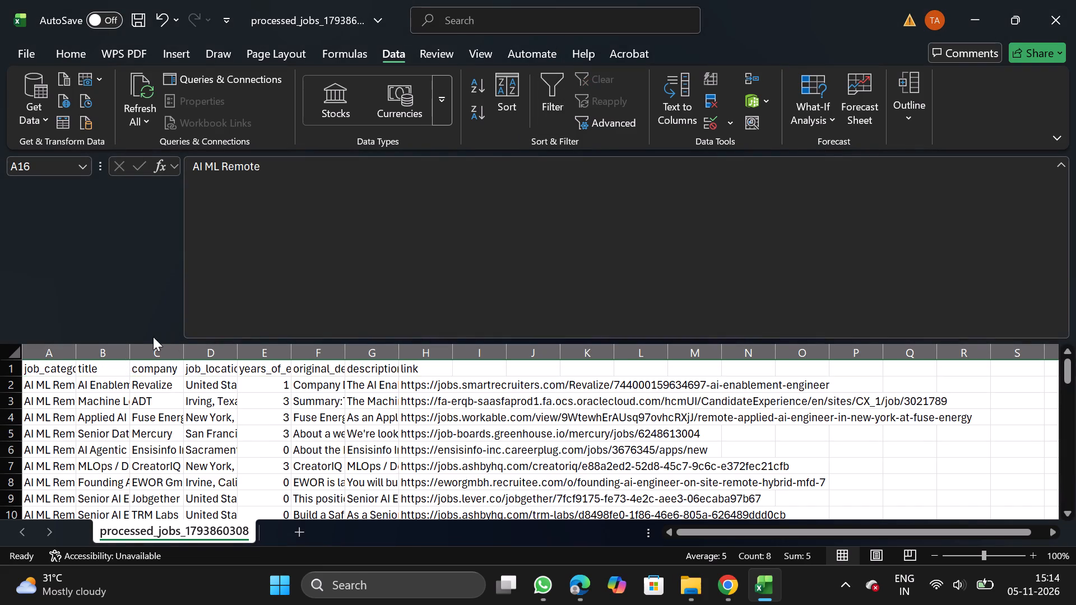
Turn the header filters back on and search the title column's filter values for "enterprise", then empty the search.
click(103, 366)
click(555, 98)
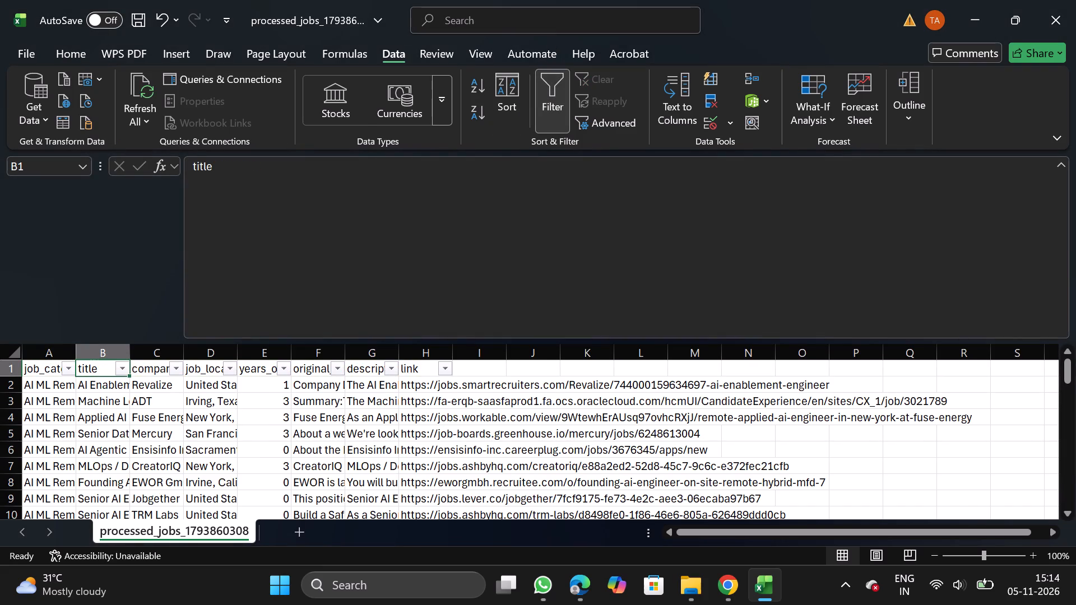
click(116, 371)
click(186, 360)
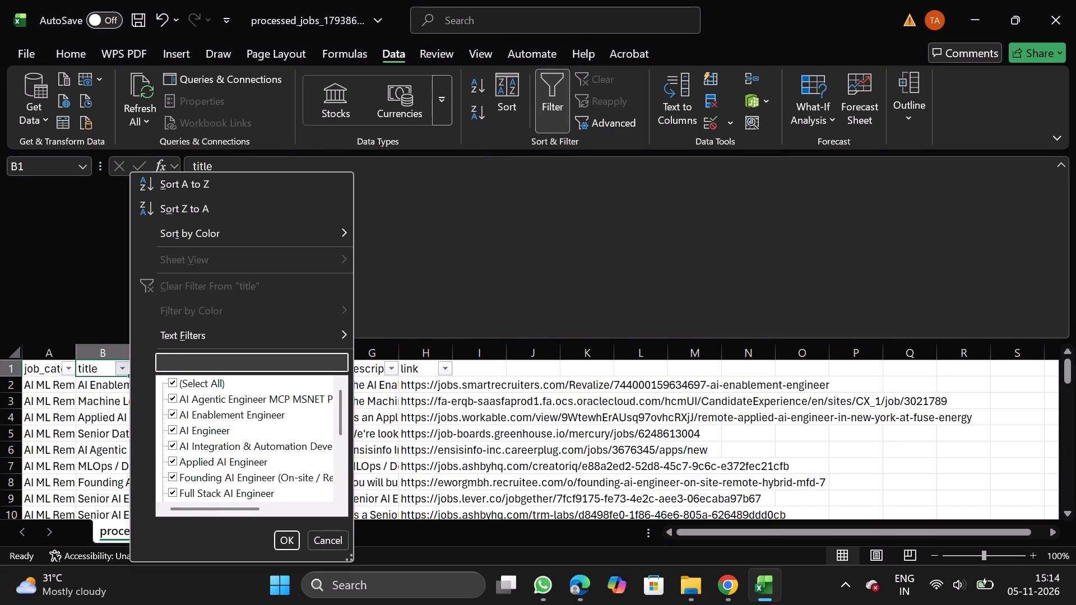
text(enterp)
text(rise)
key(BackSpace)
key(BackSpace)
key(BackSpace)
key(BackSpace)
key(BackSpace)
key(BackSpace)
key(BackSpace)
key(BackSpace)
key(BackSpace)
key(BackSpace)
key(BackSpace)
key(BackSpace)
key(BackSpace)
key(BackSpace)
key(BackSpace)
key(BackSpace)
key(BackSpace)
key(BackSpace)
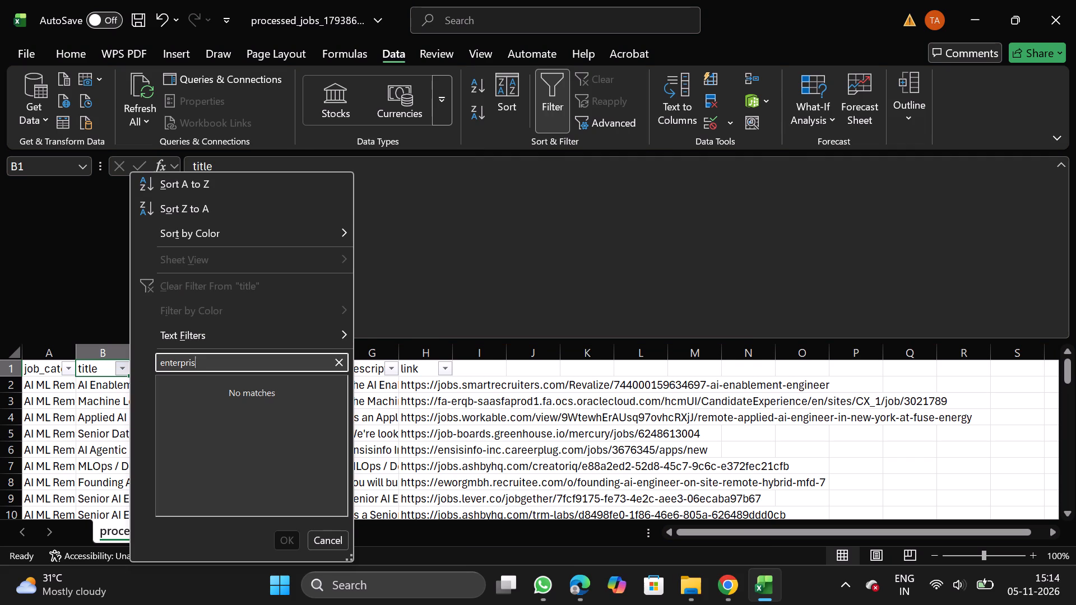
Search the title column's filter values for "consultant", then empty the search.
text(consultant)
key(BackSpace)
key(BackSpace)
key(BackSpace)
key(BackSpace)
key(BackSpace)
key(BackSpace)
key(BackSpace)
key(BackSpace)
key(BackSpace)
key(BackSpace)
key(BackSpace)
key(BackSpace)
key(BackSpace)
key(BackSpace)
key(BackSpace)
key(BackSpace)
key(BackSpace)
key(BackSpace)
key(BackSpace)
key(BackSpace)
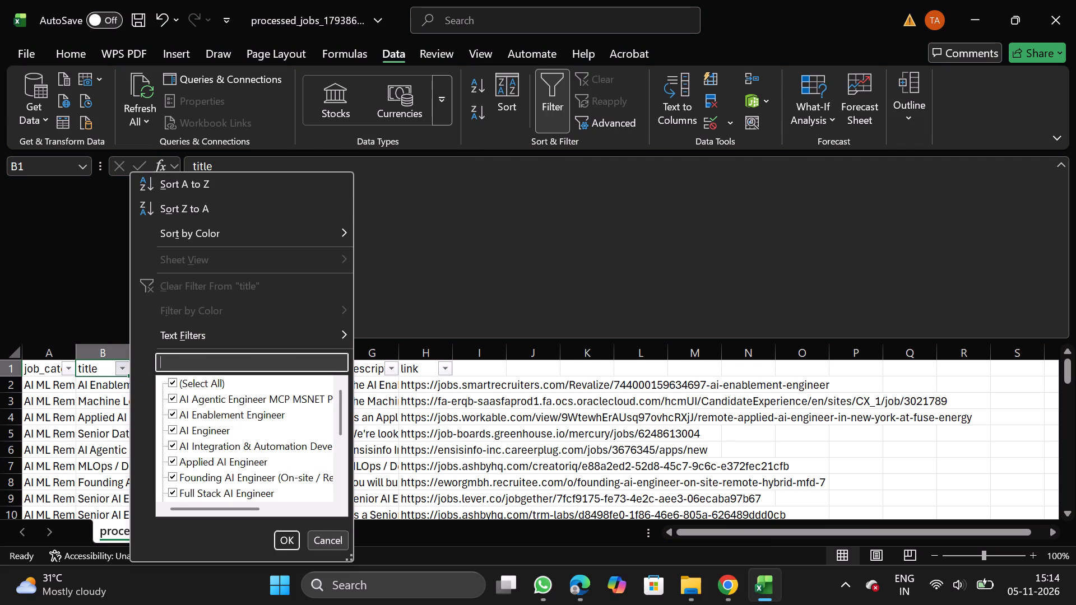
Search the title column's filter values for "embedded", then leave without filtering and turn the filters off.
text(emvedded)
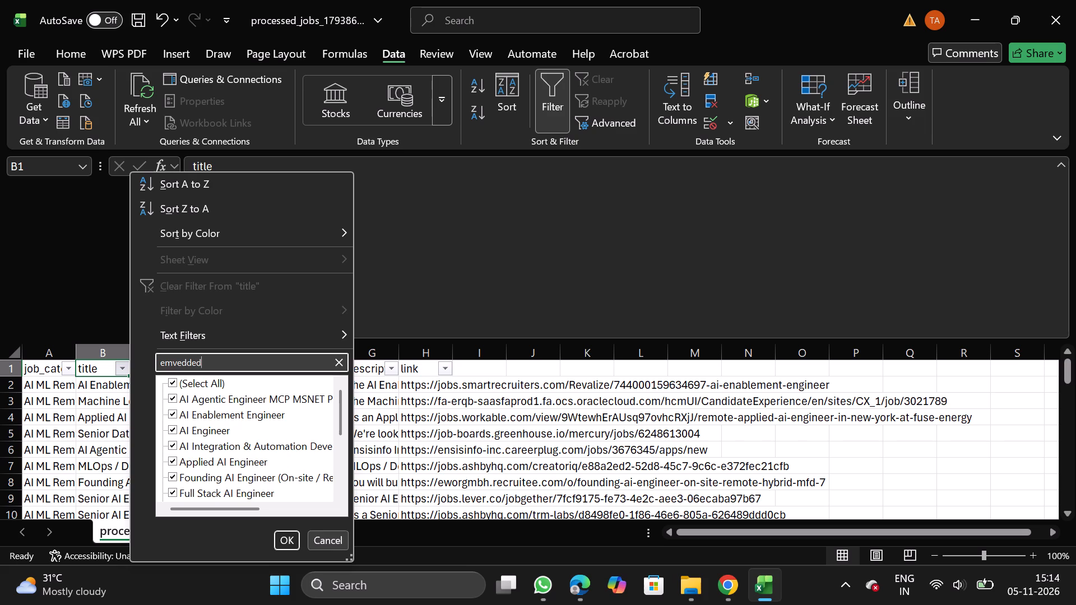
click(338, 536)
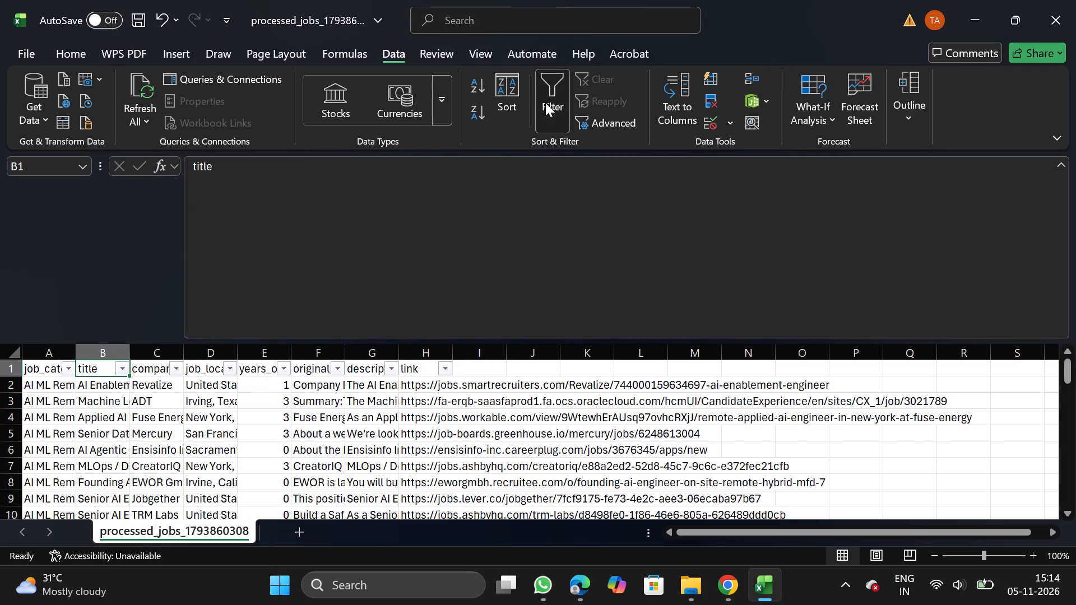
click(545, 103)
Add a filter to the company column, look through the company names, and remove the filter.
click(150, 353)
click(558, 113)
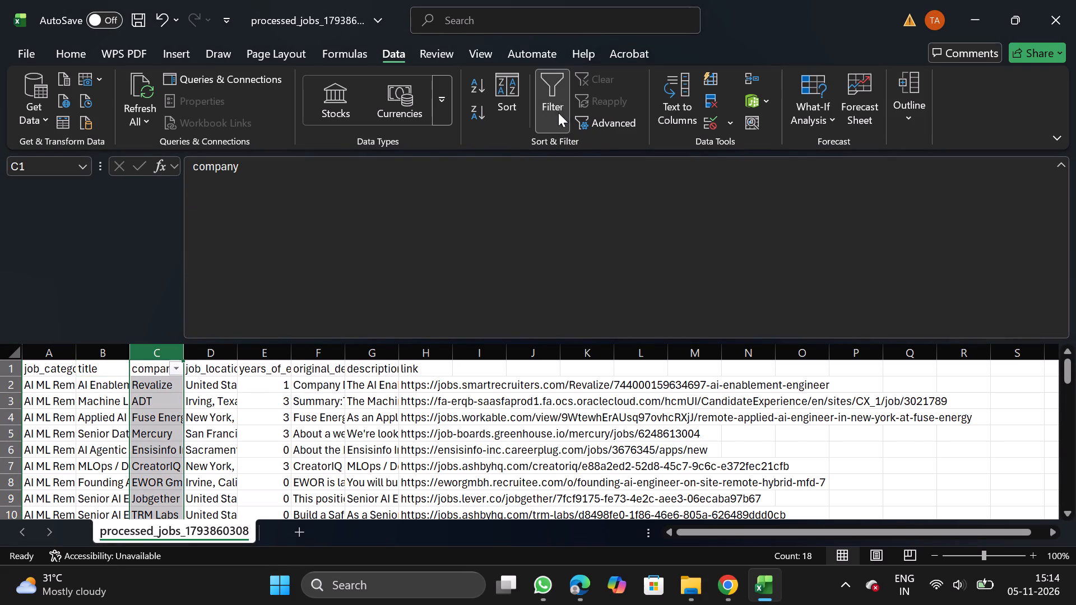
scroll(135, 486, down, 2)
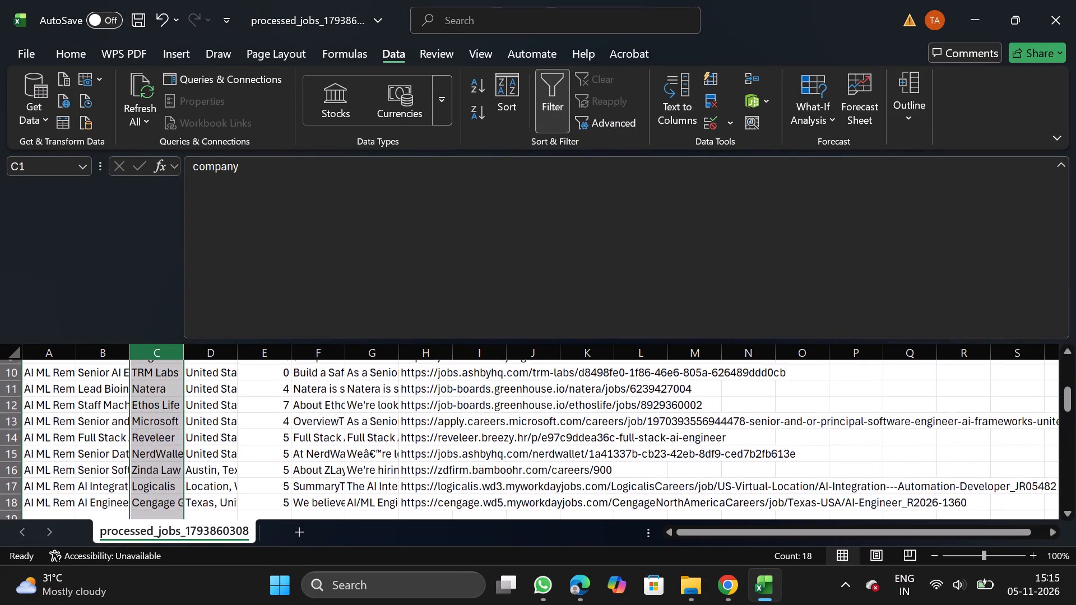
scroll(135, 486, up, 2)
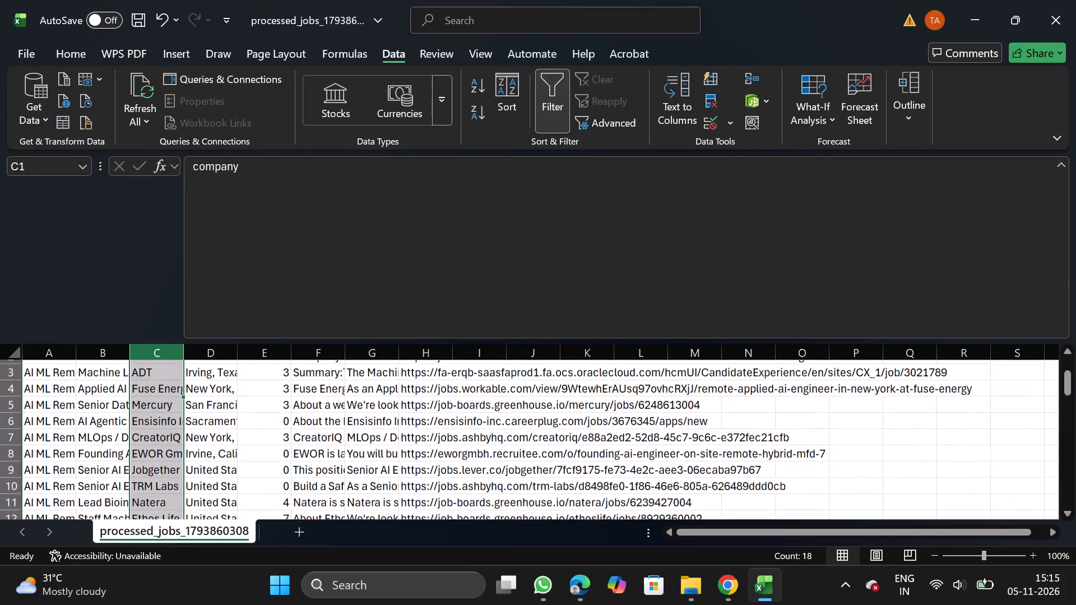
scroll(135, 486, up, 2)
click(544, 106)
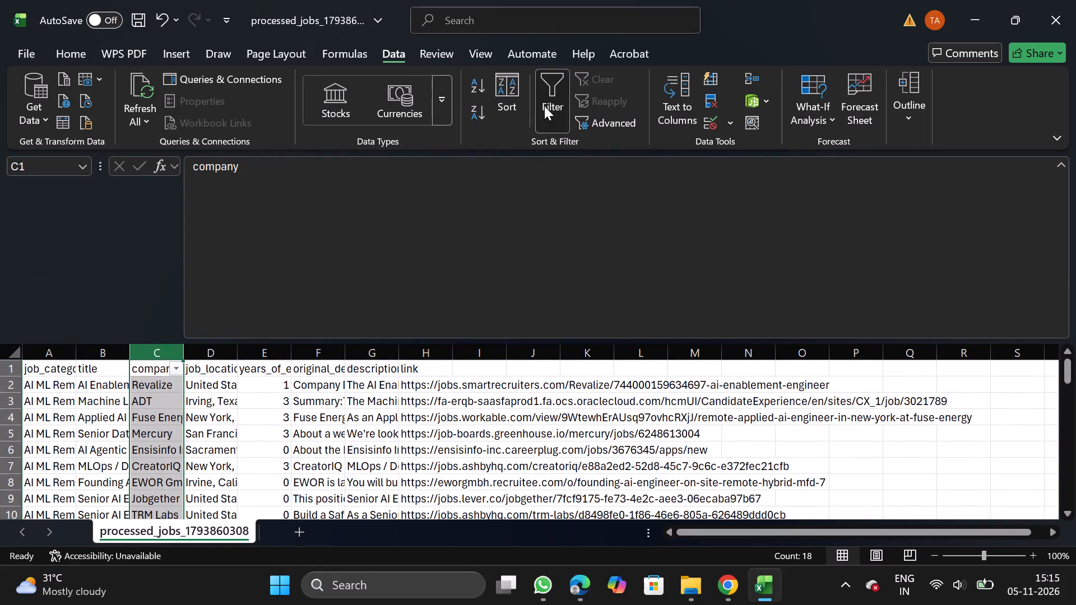
Save the cleaned sheet as the CSV file AI ML Remote_11_05 in the Daily Scraping jobs folder under Documents.
drag(25, 63, 69, 287)
double_click(69, 287)
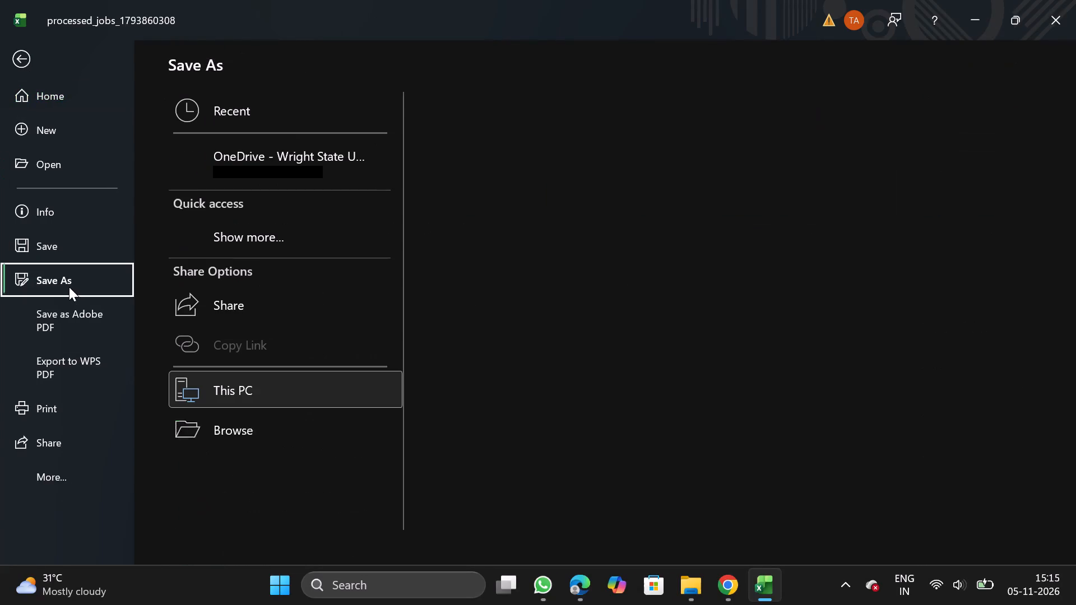
triple_click(266, 467)
double_click(266, 467)
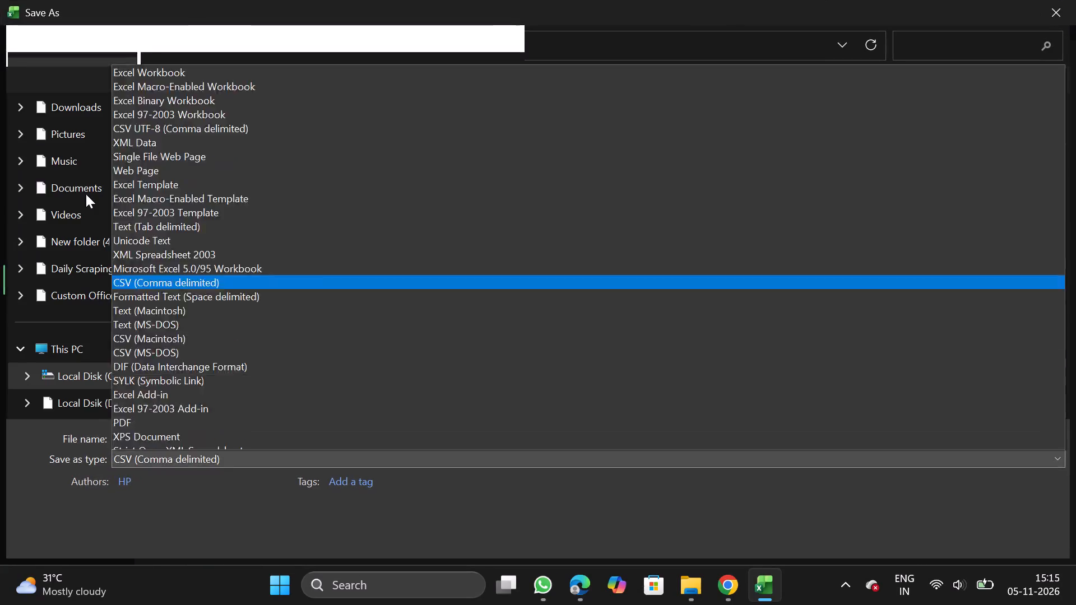
double_click(79, 182)
double_click(230, 184)
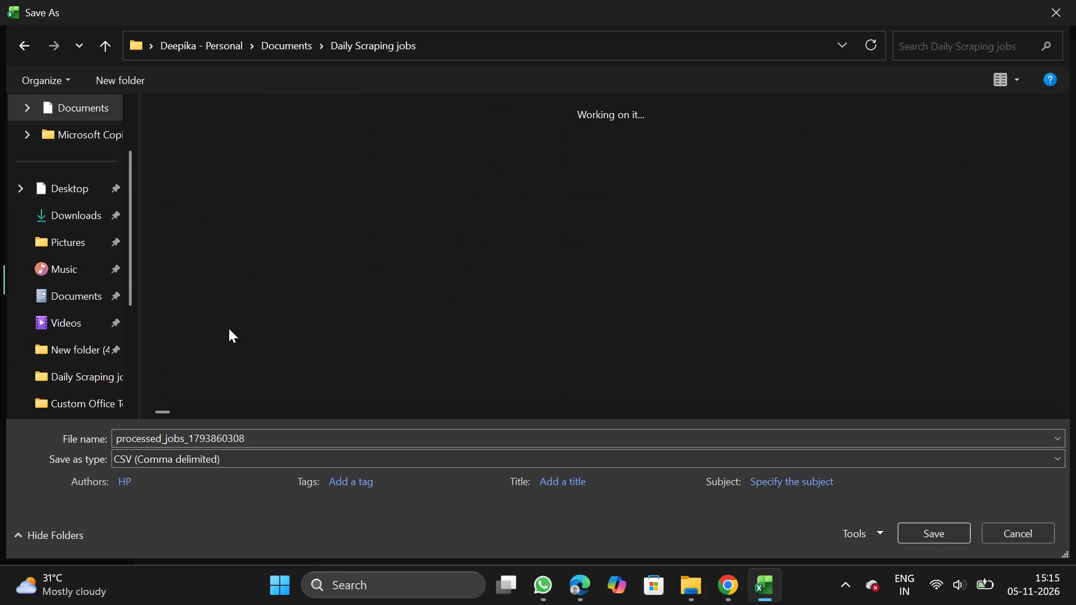
click(281, 435)
key(BackSpace)
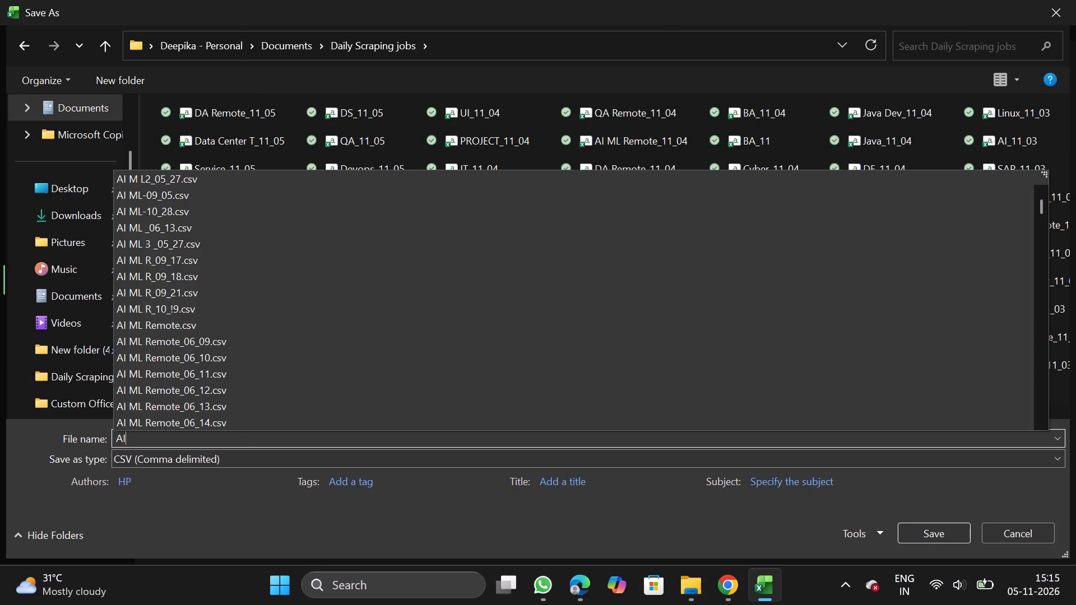
text(emote_11_08)
key(BackSpace)
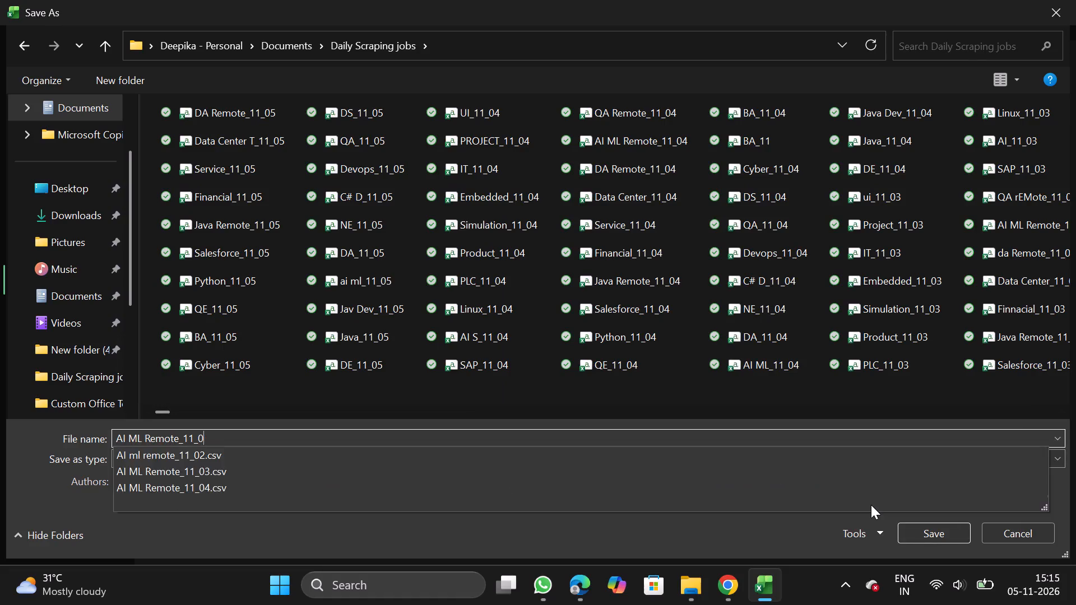
key(5)
click(937, 529)
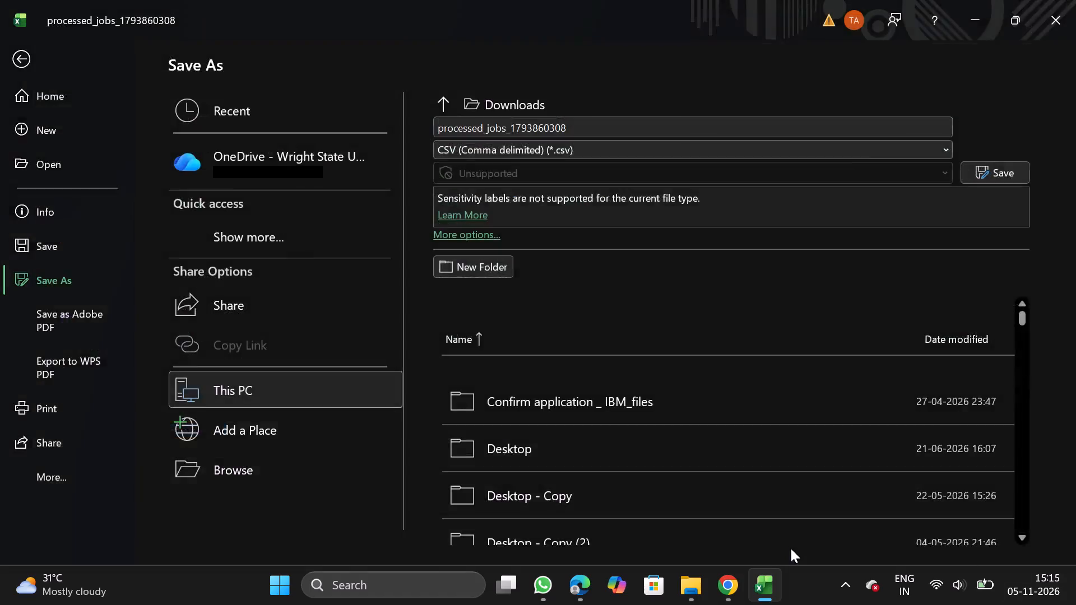
Switch to NextGenApply in Chrome and choose AI ML Remote_11_05.csv as the bulk upload file.
click(729, 578)
scroll(511, 434, down, 2)
click(473, 453)
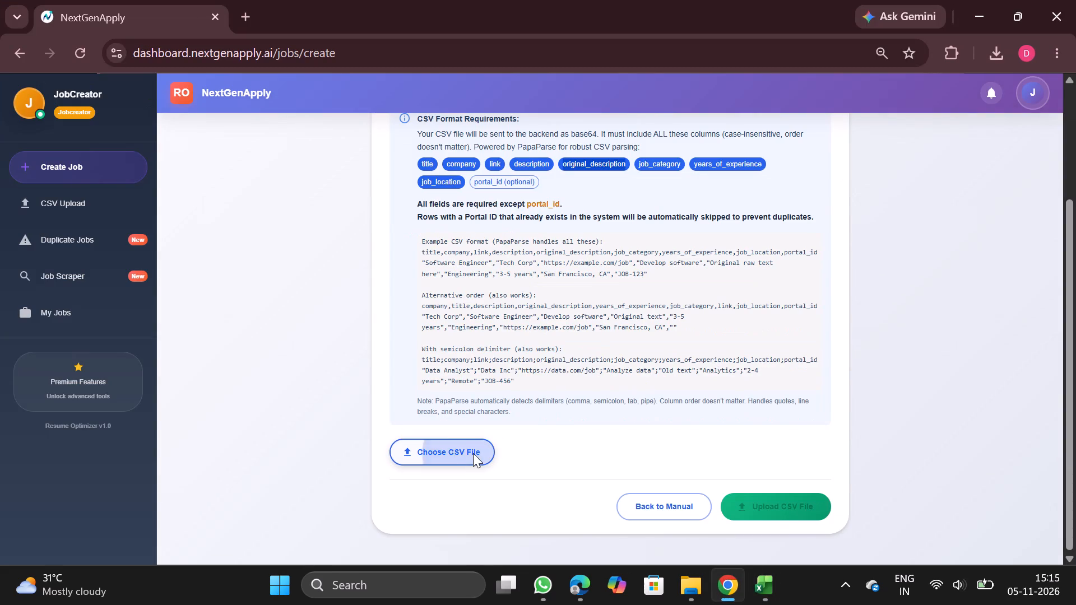
double_click(248, 114)
scroll(509, 387, down, 2)
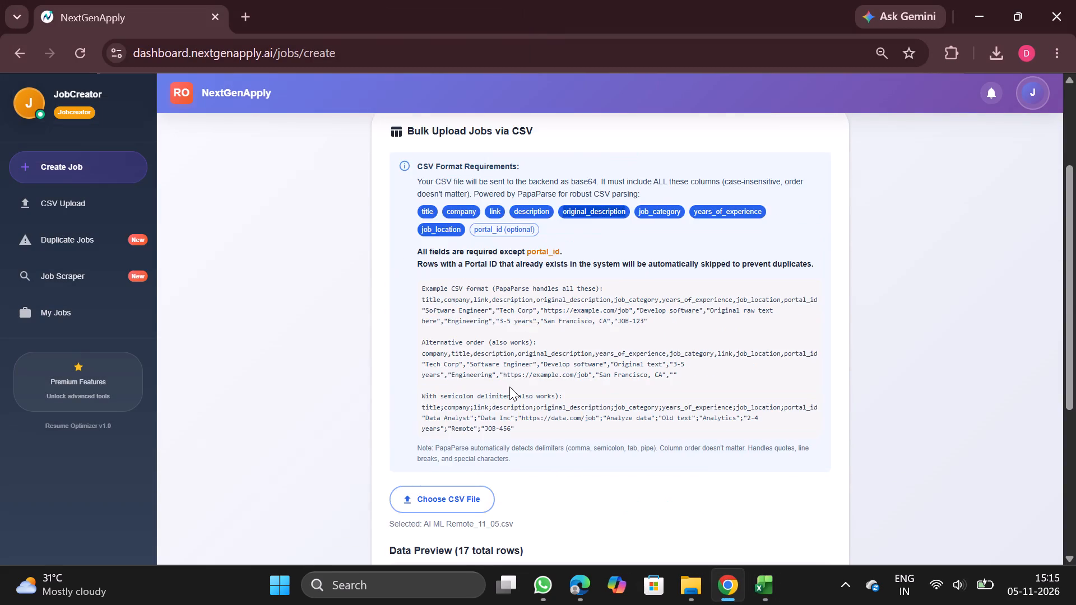
Run the bulk upload of the AI ML Remote_11_05.csv jobs and close that file's Excel window.
scroll(509, 387, down, 2)
scroll(609, 373, down, 4)
click(738, 508)
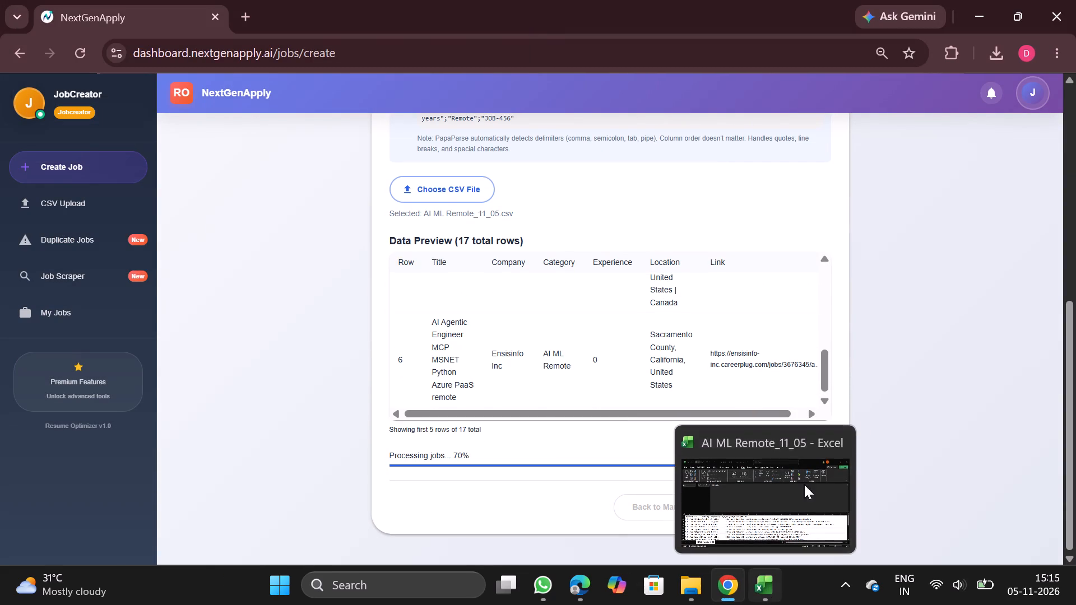
click(839, 441)
scroll(635, 319, up, 3)
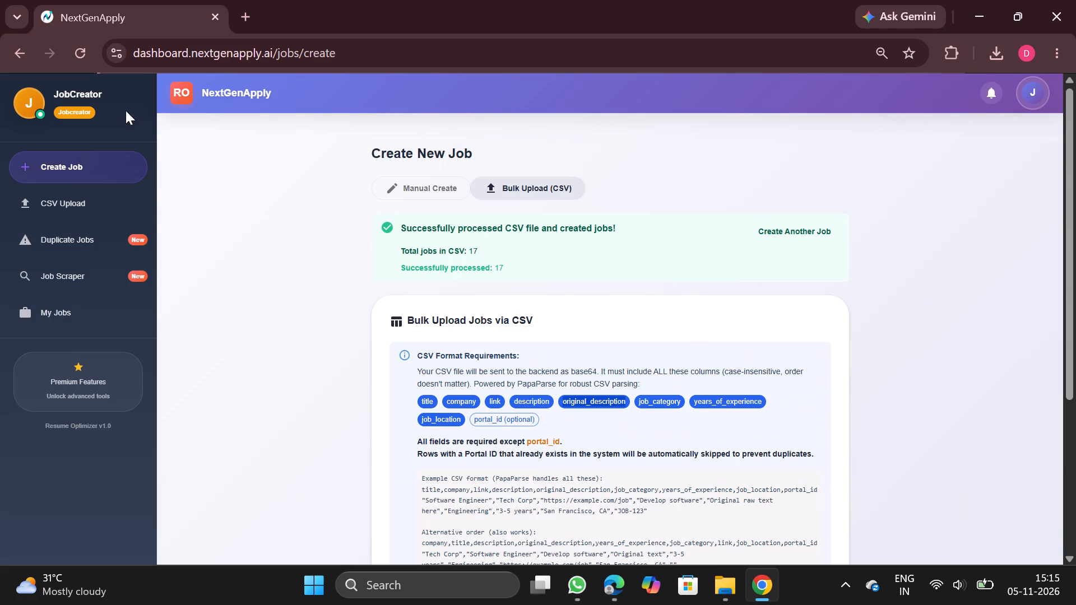
Download the processed CSV for QA Automation Engineer Remote (#4869) from the CSV upload history and open it in Excel.
click(76, 218)
scroll(490, 311, up, 2)
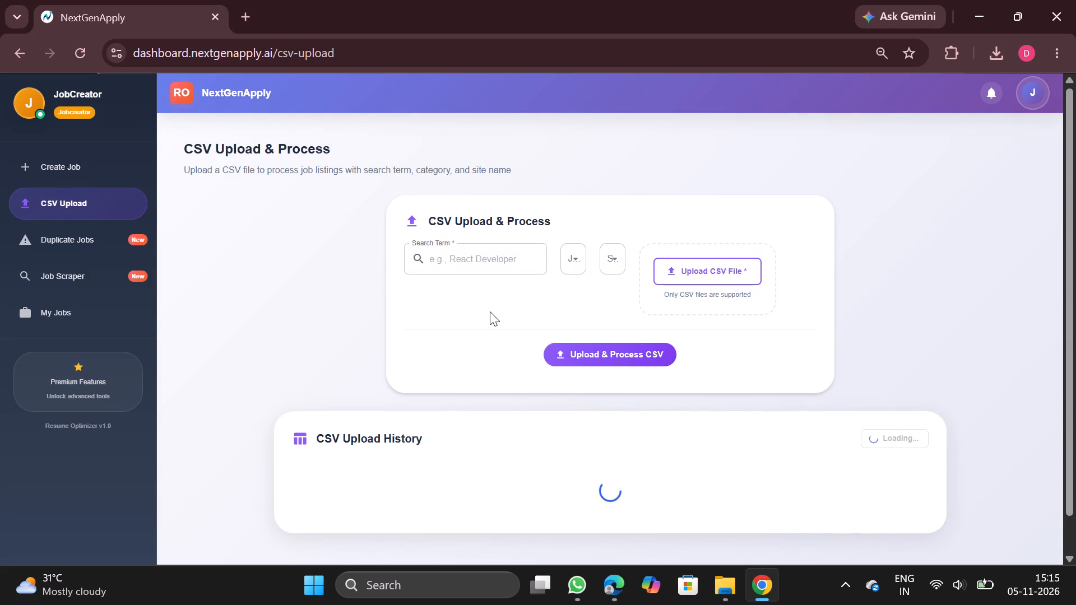
scroll(490, 311, down, 1)
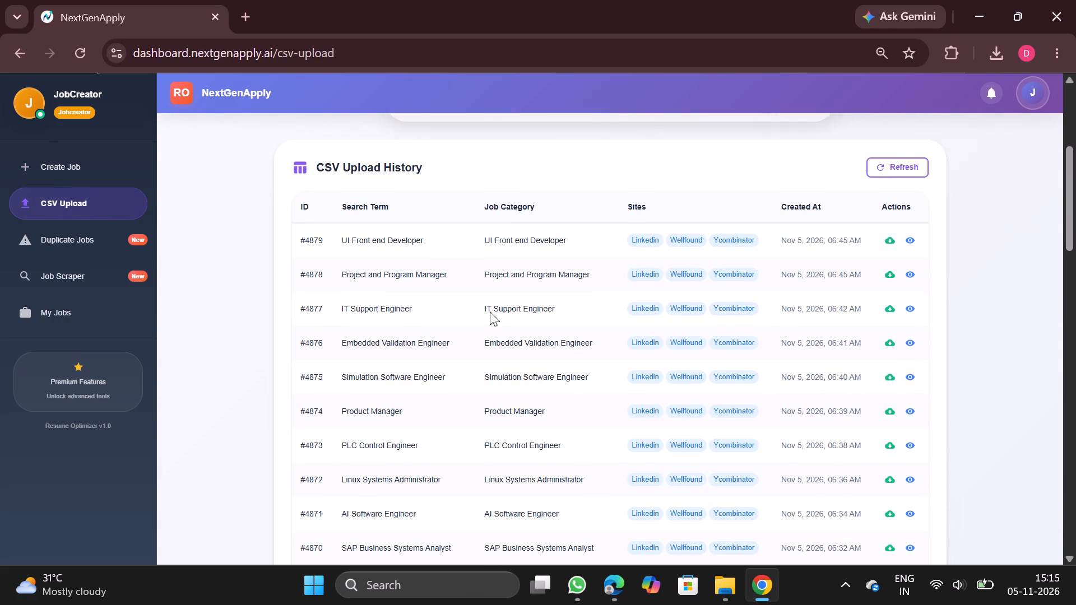
scroll(490, 311, down, 3)
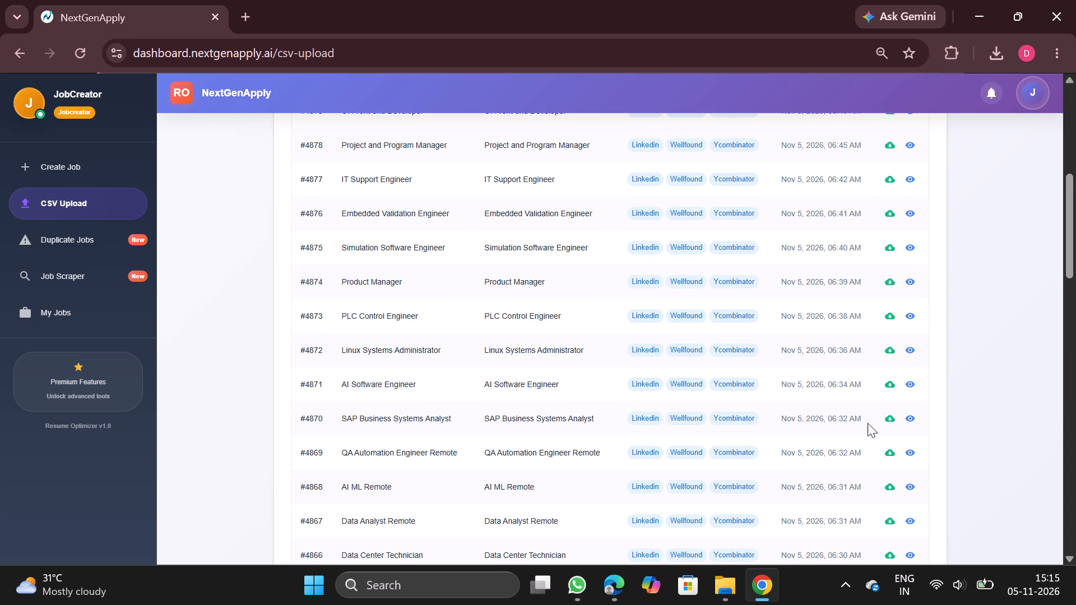
click(892, 452)
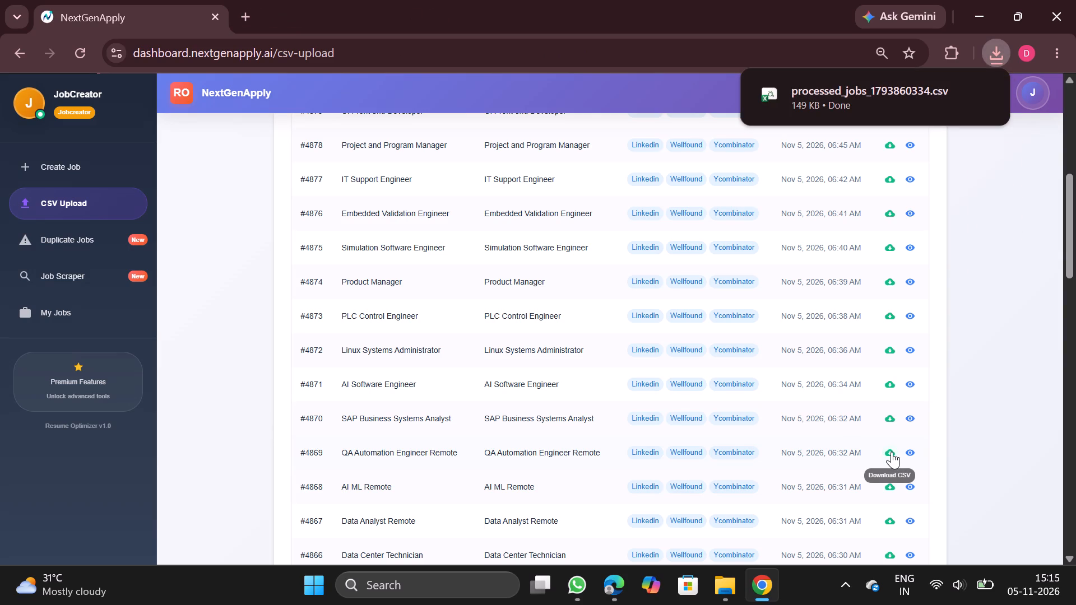
click(840, 94)
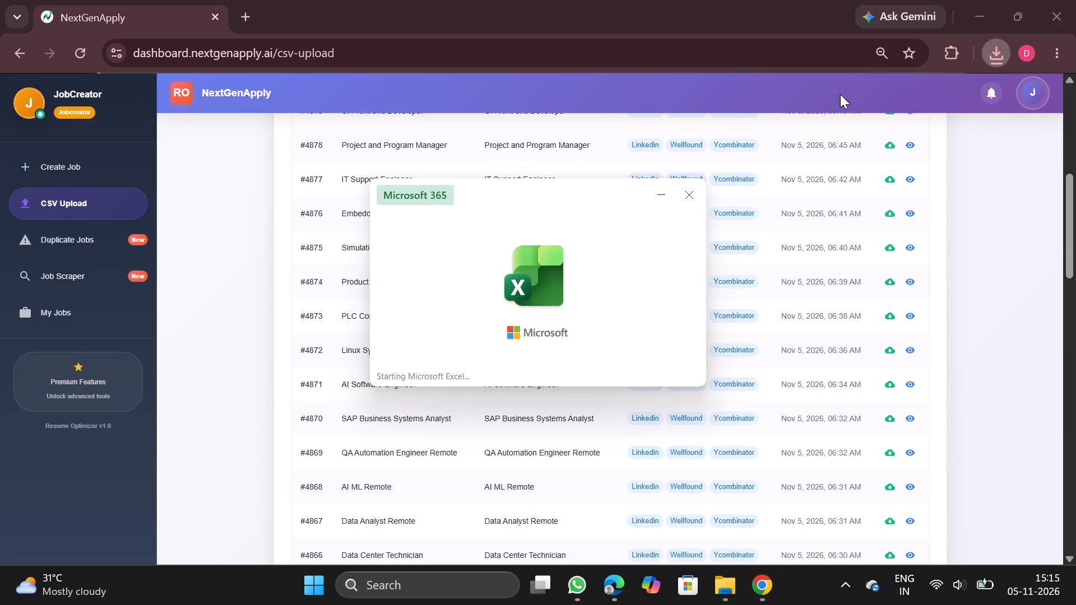
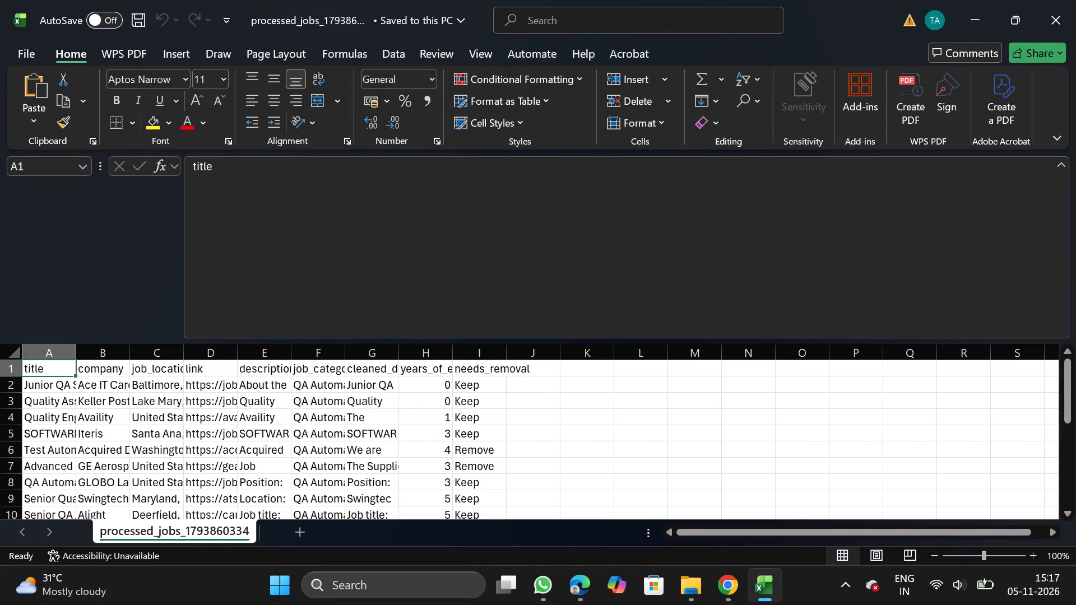
Remove duplicate rows from the whole sheet, comparing only the company column and treating the first row as headers.
click(275, 434)
key(ctrl+a)
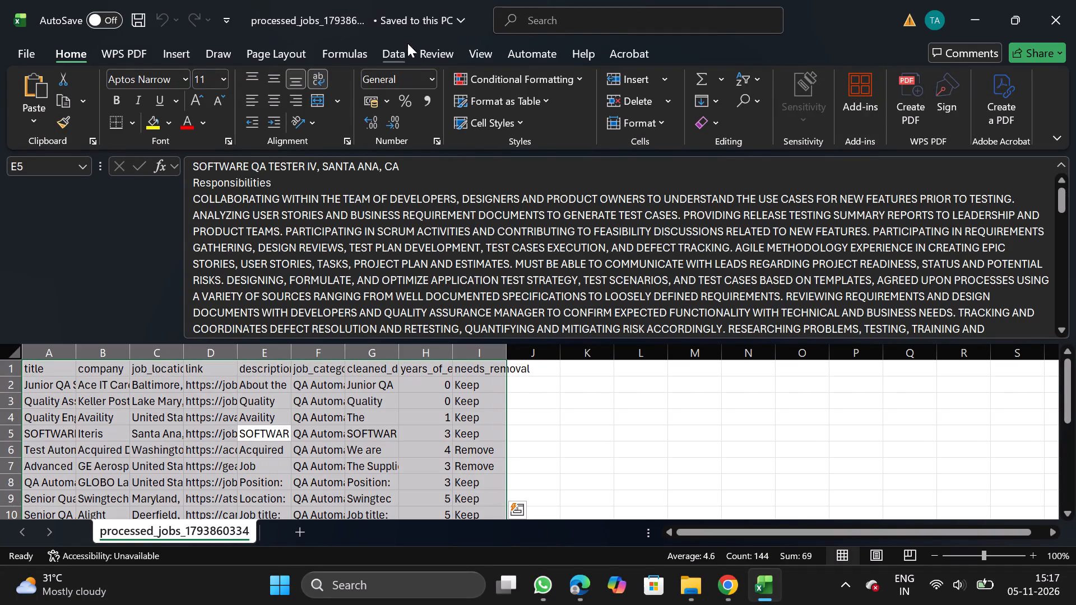
click(398, 50)
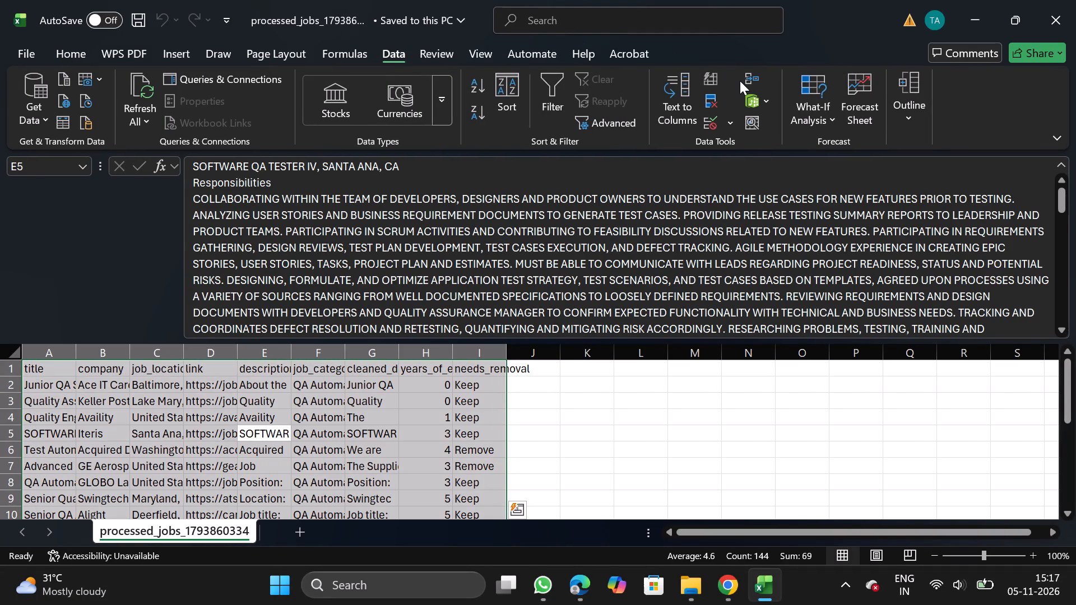
click(716, 106)
click(252, 255)
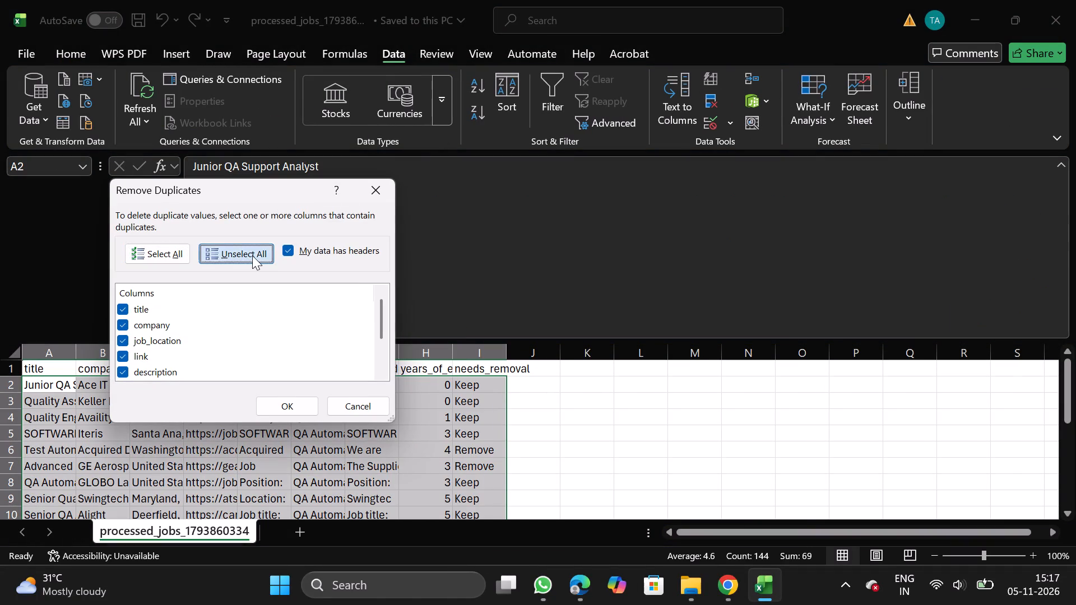
click(119, 327)
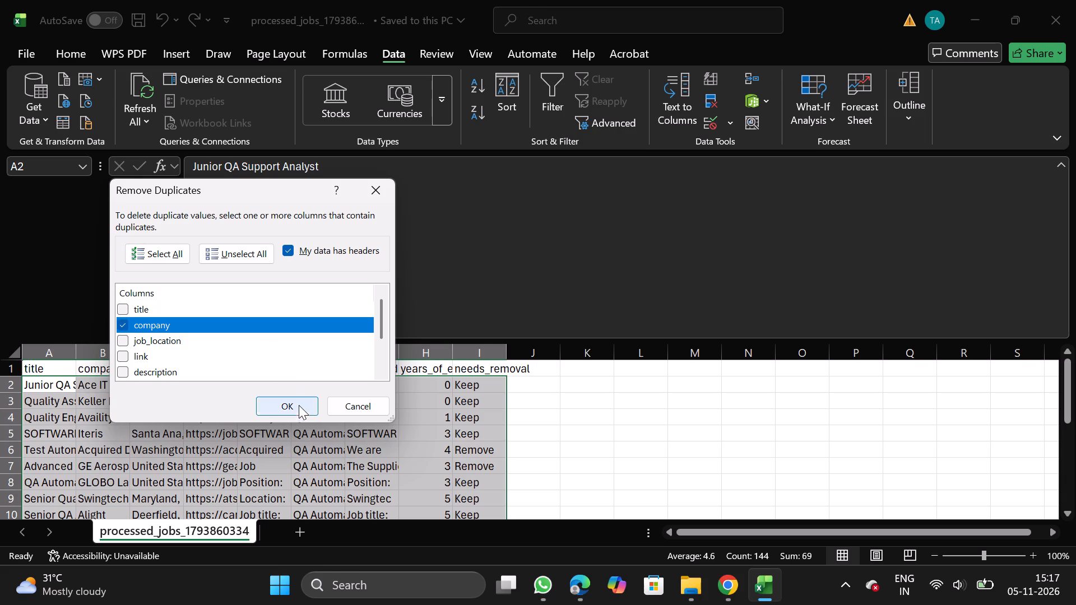
click(300, 407)
click(634, 319)
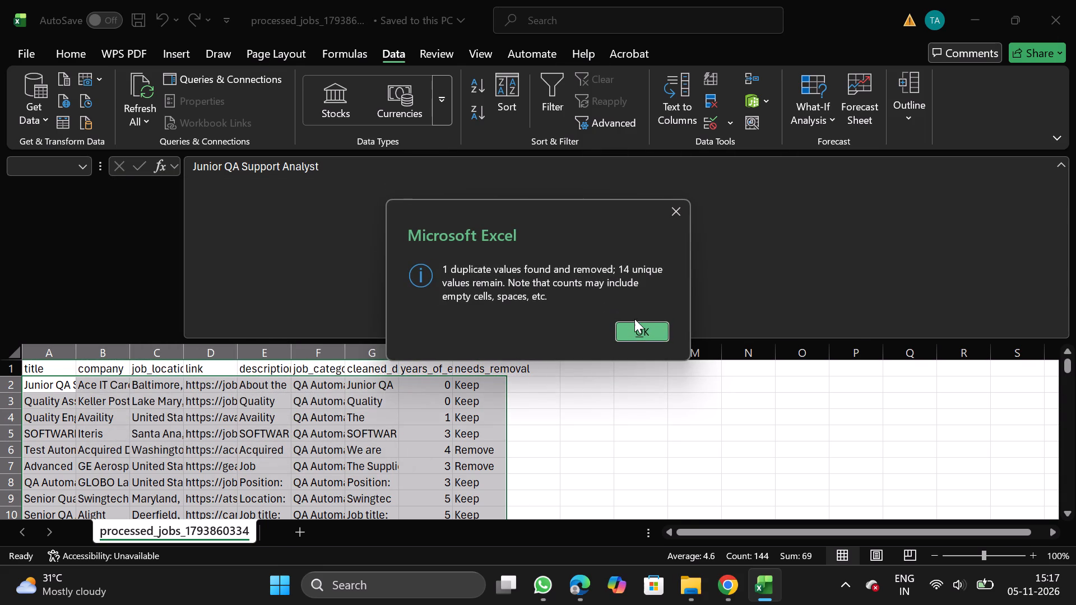
click(632, 332)
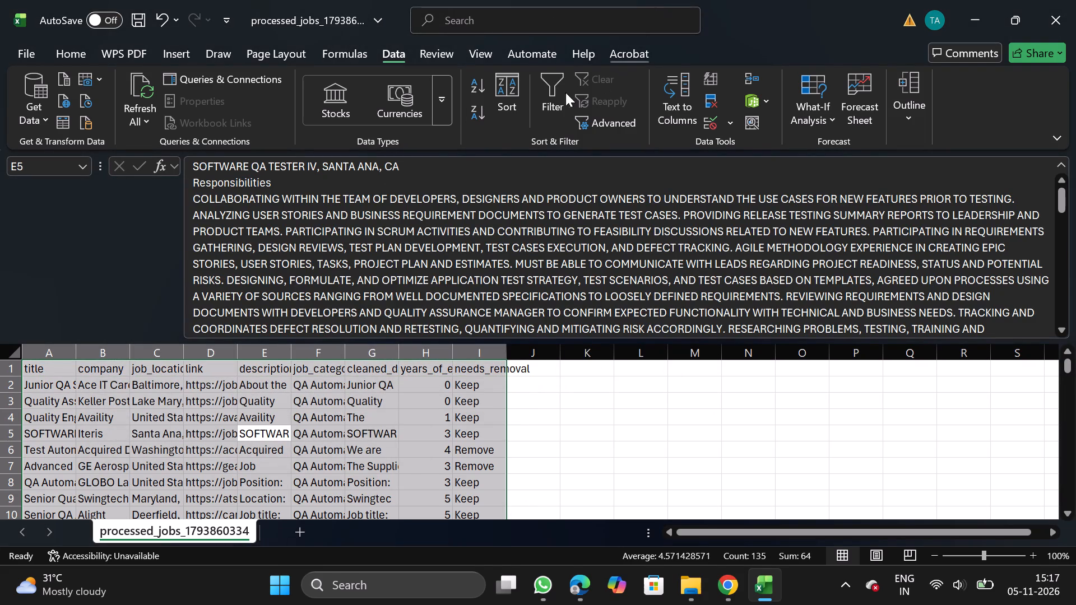
Filter needs_removal to exclude Keep, delete the rows marked Remove, and turn the filter off.
click(545, 94)
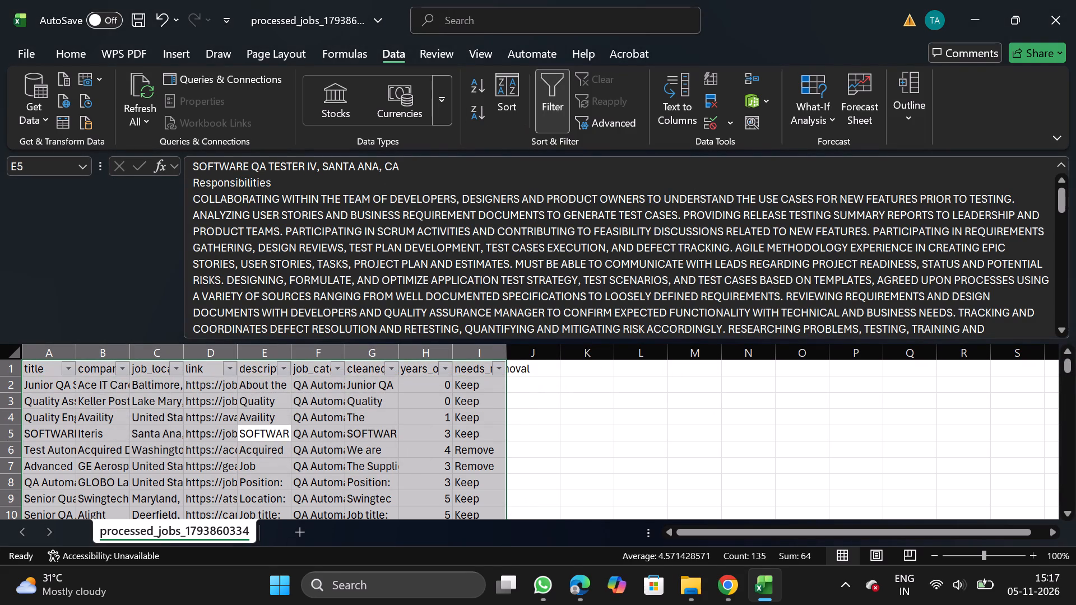
click(436, 413)
click(500, 365)
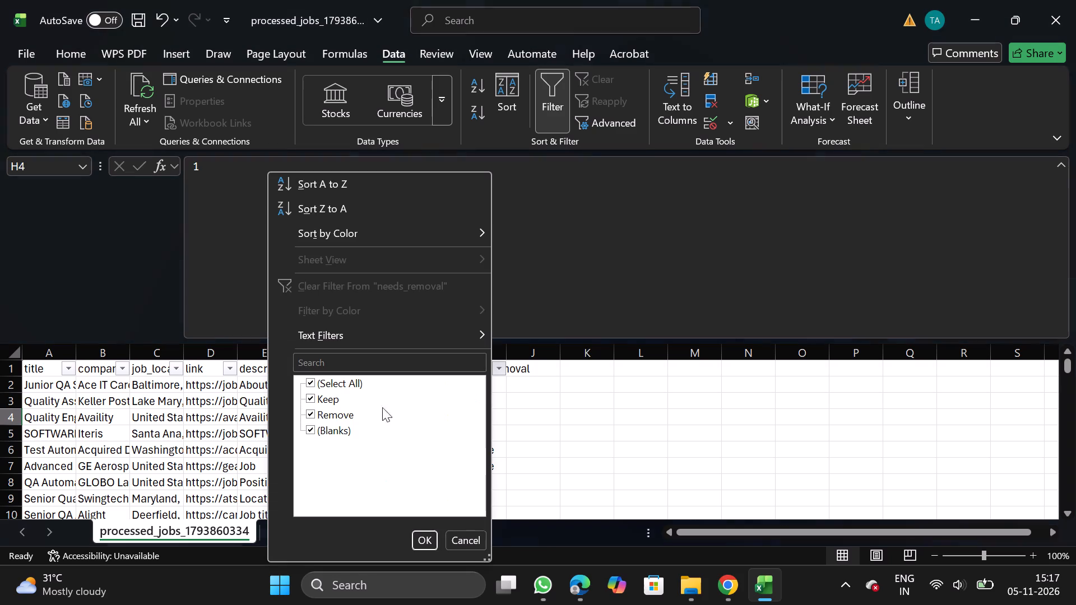
click(327, 399)
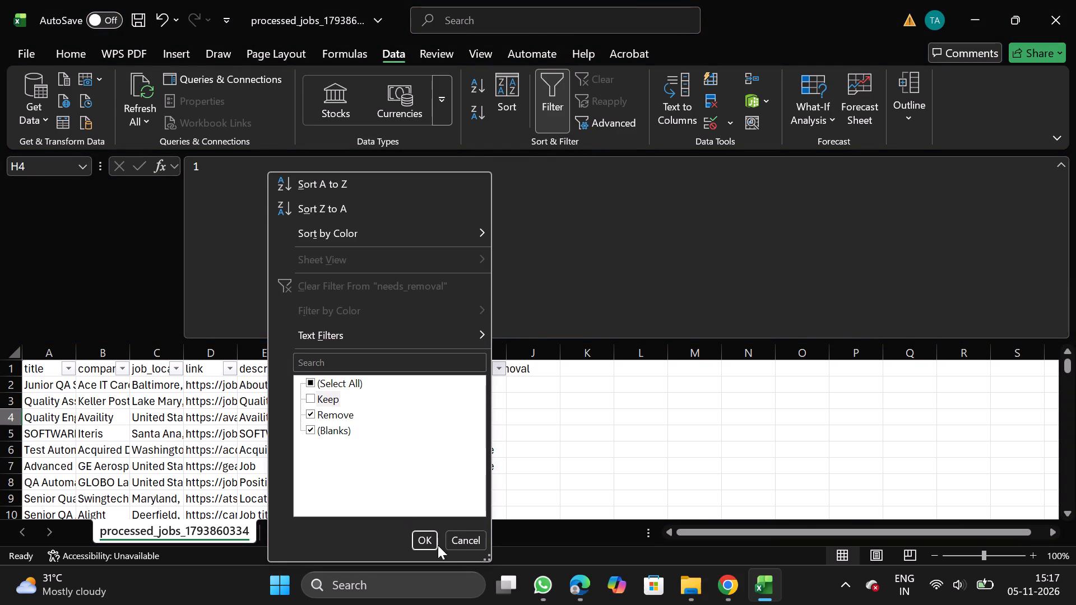
click(438, 545)
click(0, 383)
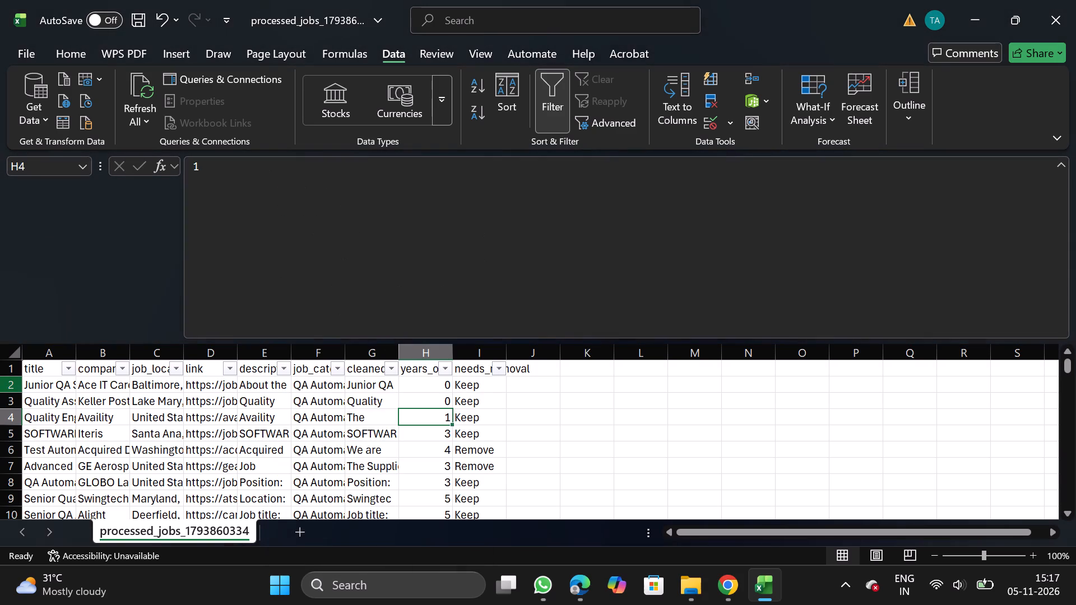
click(493, 373)
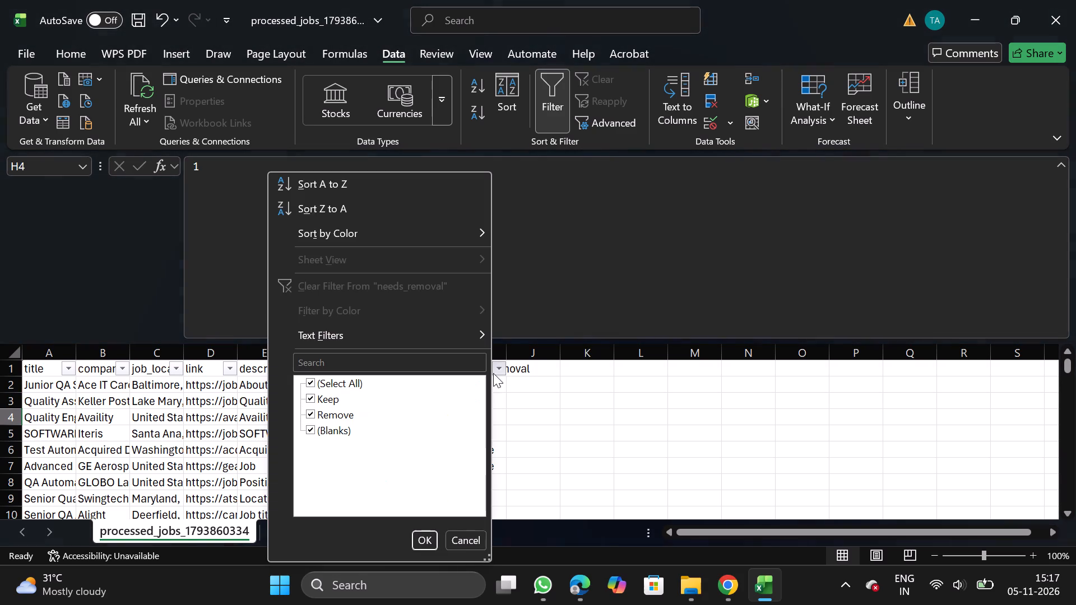
click(318, 398)
click(423, 534)
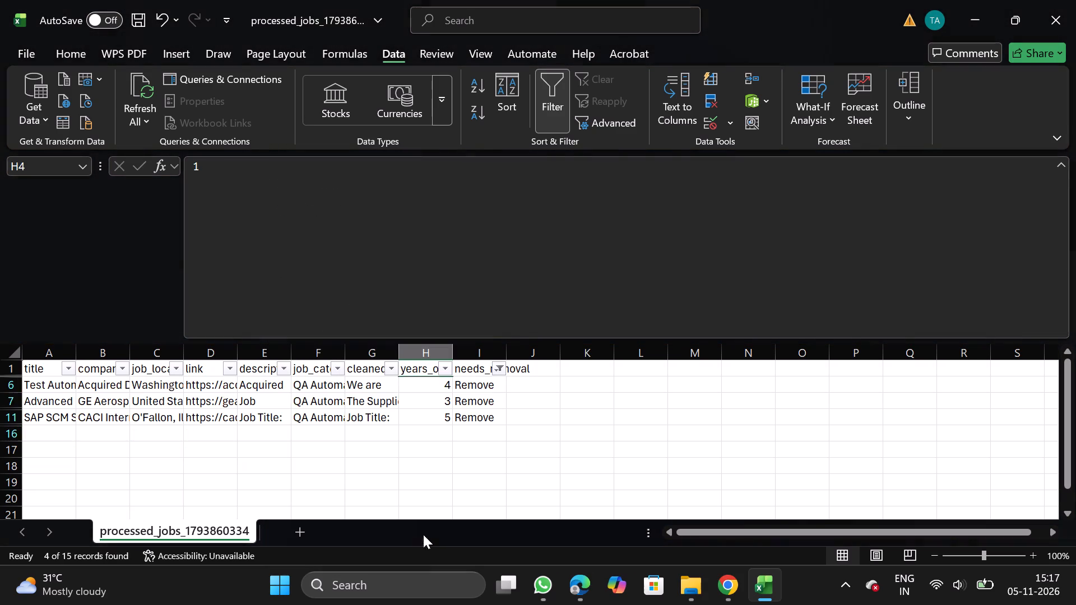
click(0, 381)
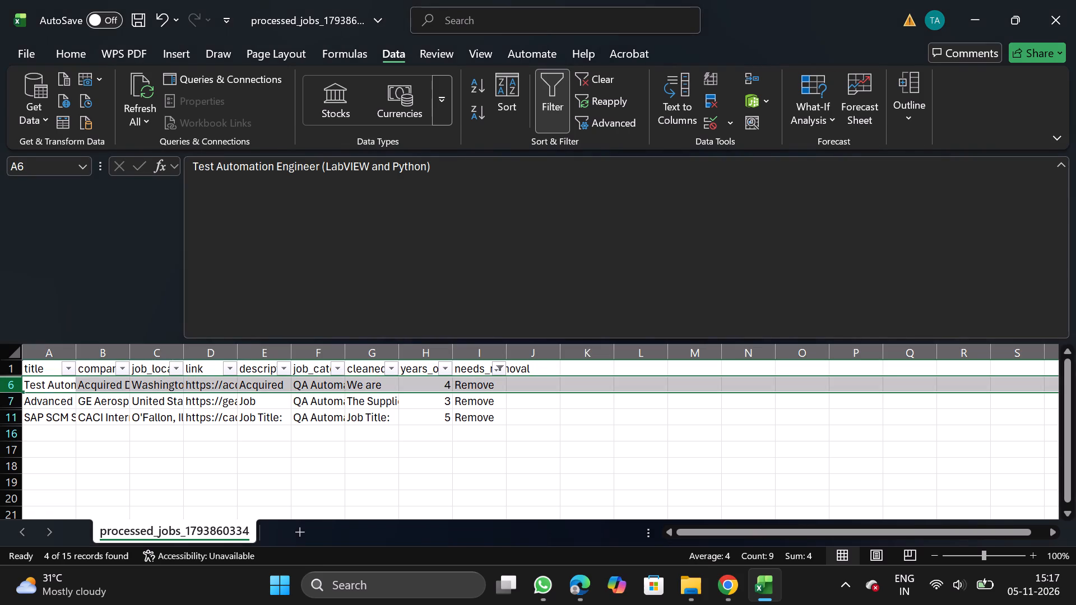
key(ctrl+shift+Down)
right_click(46, 395)
click(136, 253)
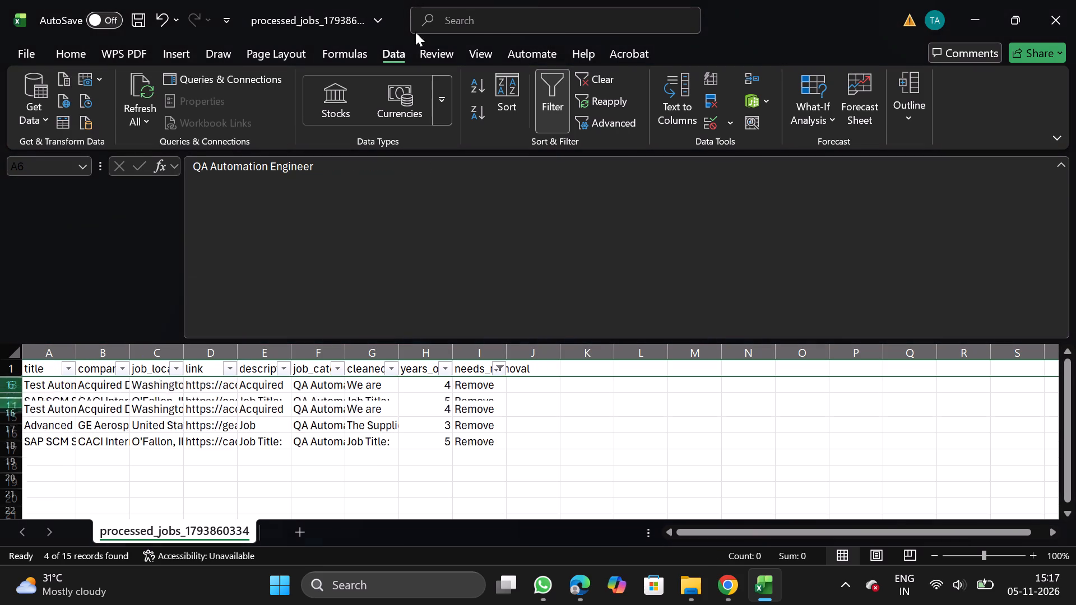
click(540, 81)
Filter years_of_experience to 8, 10 and 12, delete the matching rows, and turn the filter off.
click(425, 369)
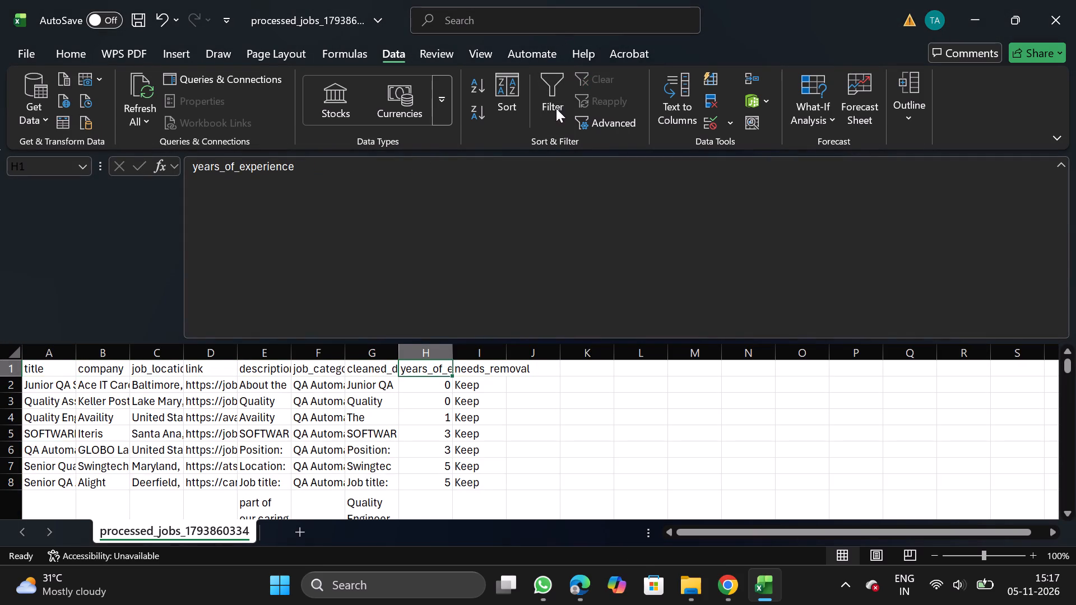
click(556, 108)
click(445, 373)
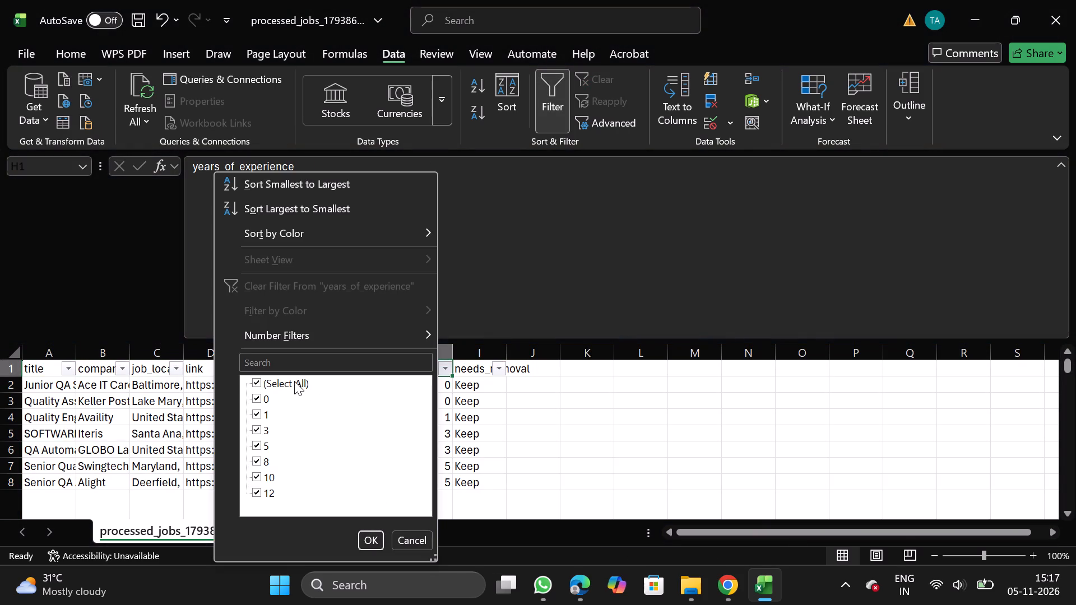
click(294, 381)
click(257, 463)
click(257, 478)
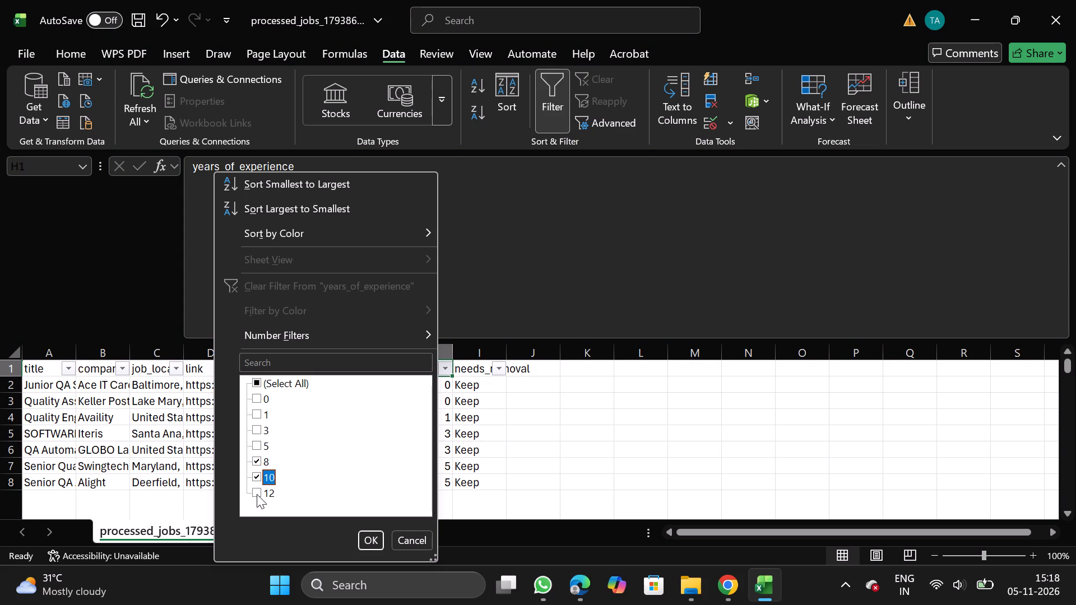
click(257, 494)
click(372, 538)
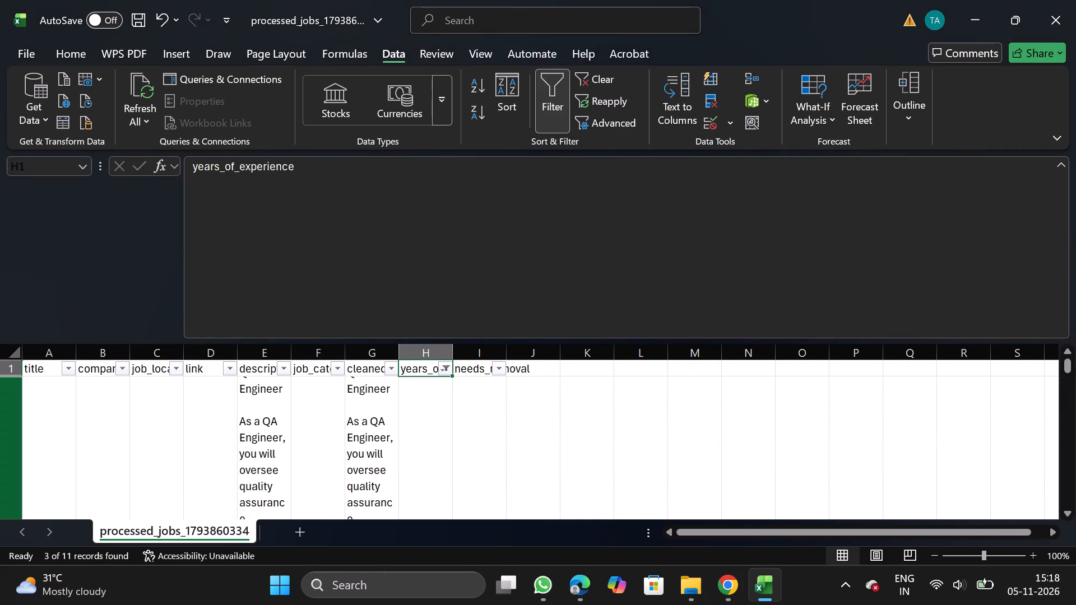
click(5, 407)
key(ctrl+shift+Down)
right_click(146, 458)
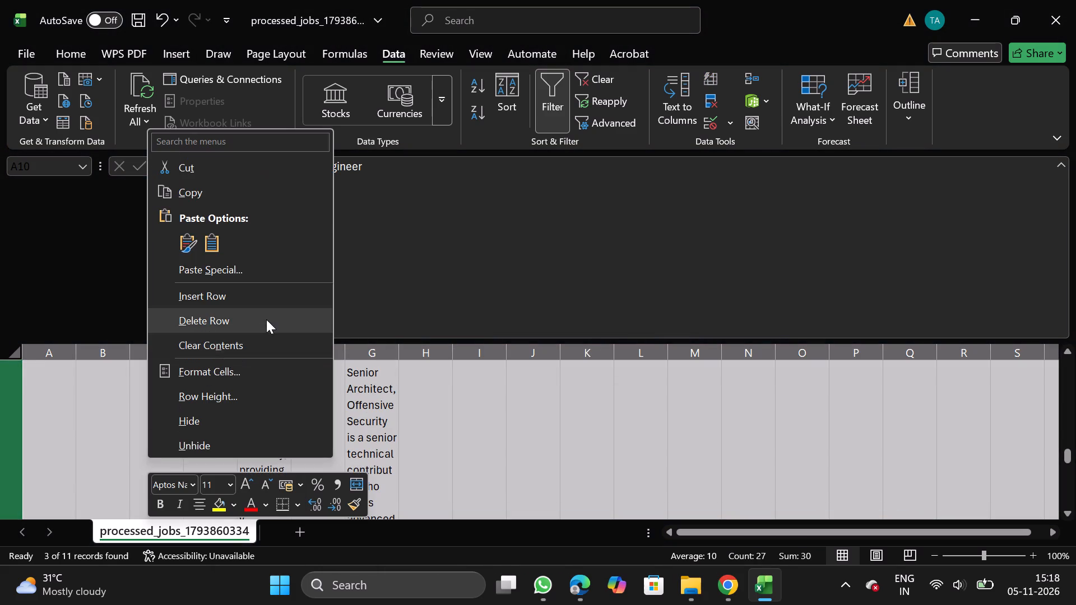
click(266, 319)
click(547, 101)
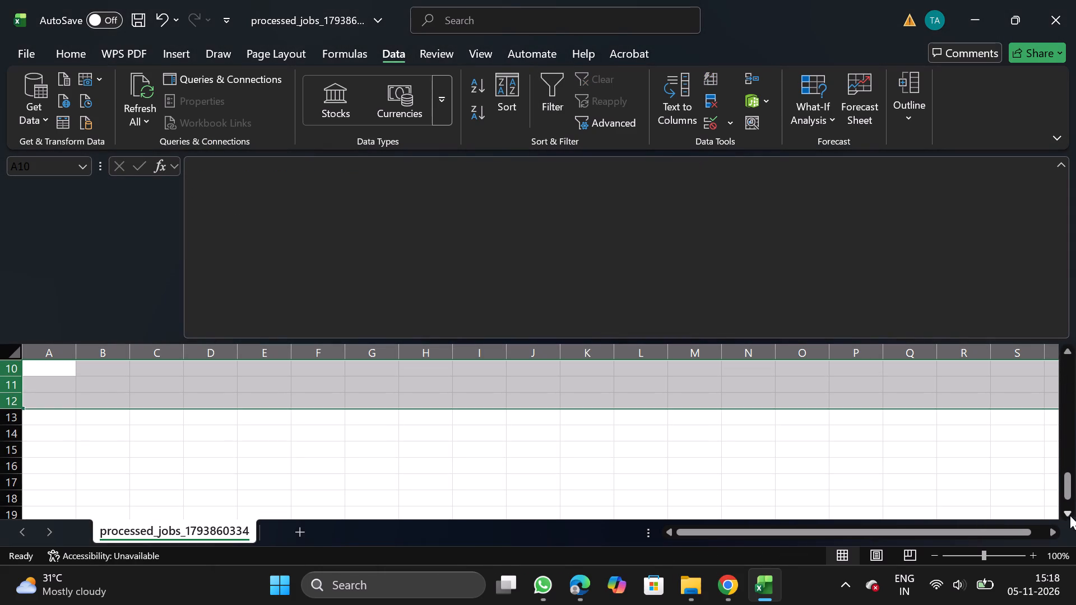
Delete the needs_removal column.
drag(1070, 496, 1057, 326)
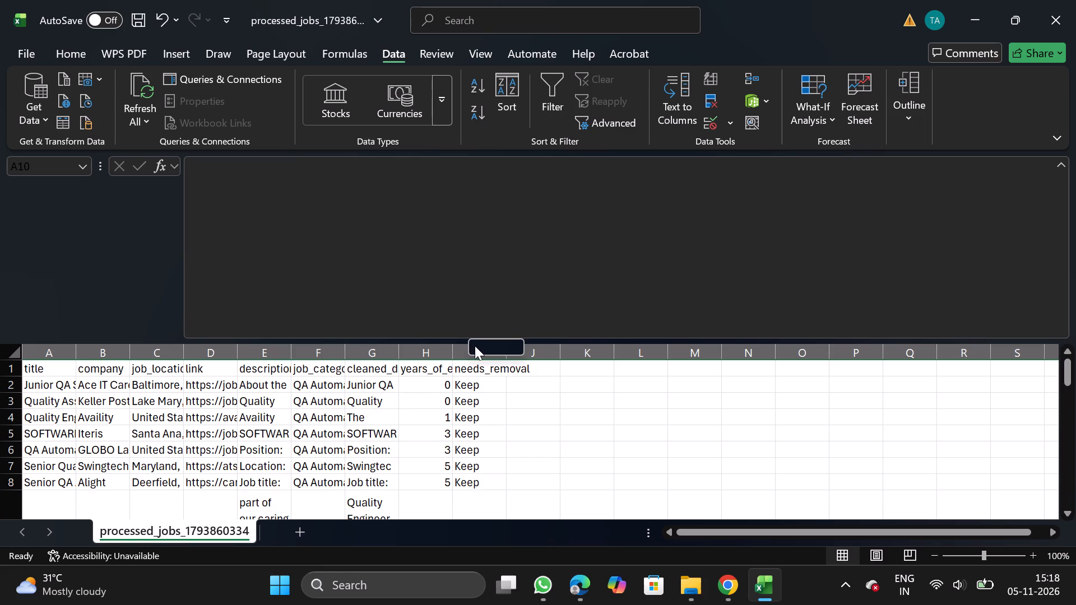
click(475, 346)
click(463, 352)
right_click(463, 412)
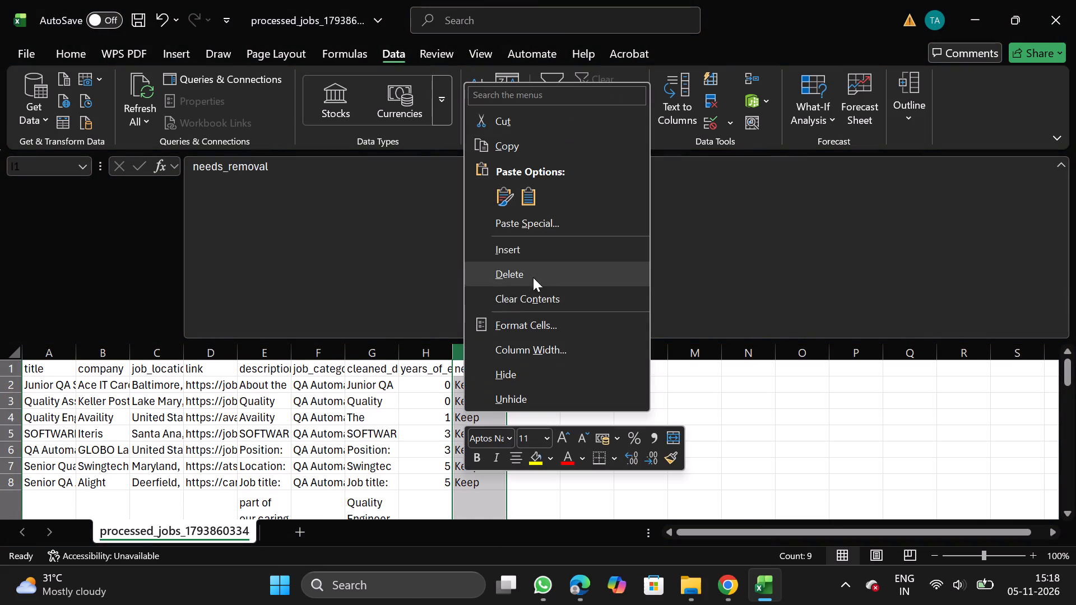
click(541, 271)
Move the job_category column in front of title so it is the sheet's first column.
click(315, 354)
key(ctrl+x)
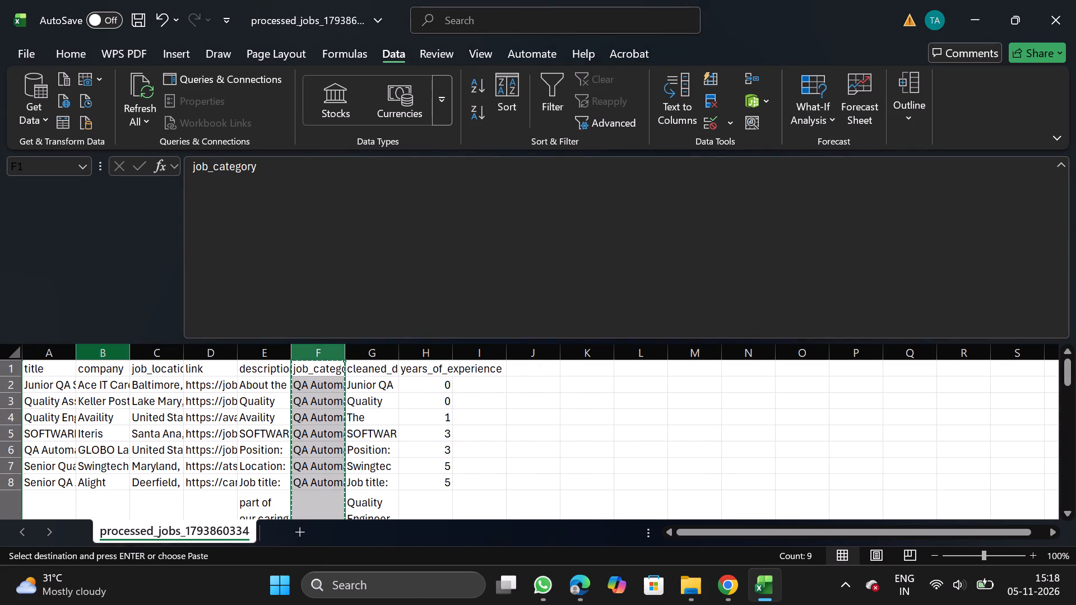
click(45, 356)
right_click(45, 425)
click(113, 267)
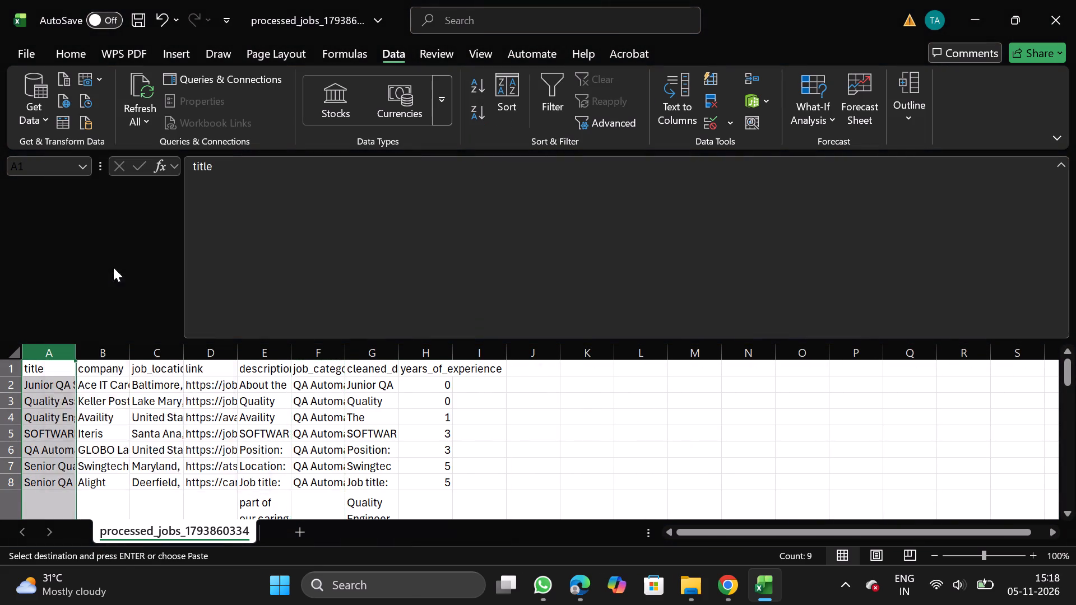
Turn off text wrapping for the description and cleaned_description columns.
click(334, 357)
key(shift+Right)
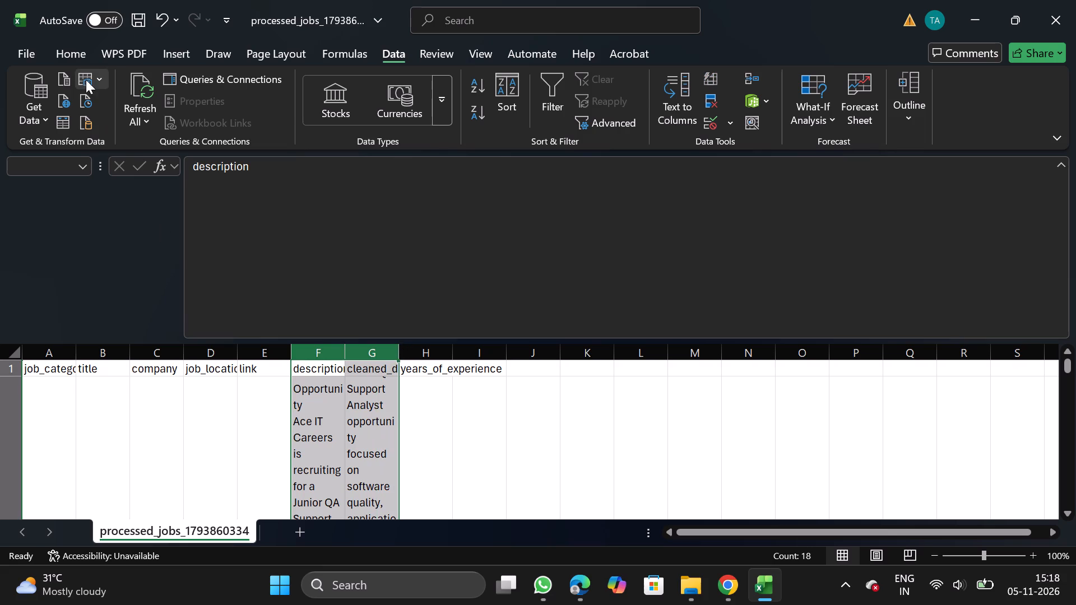
click(75, 65)
click(349, 132)
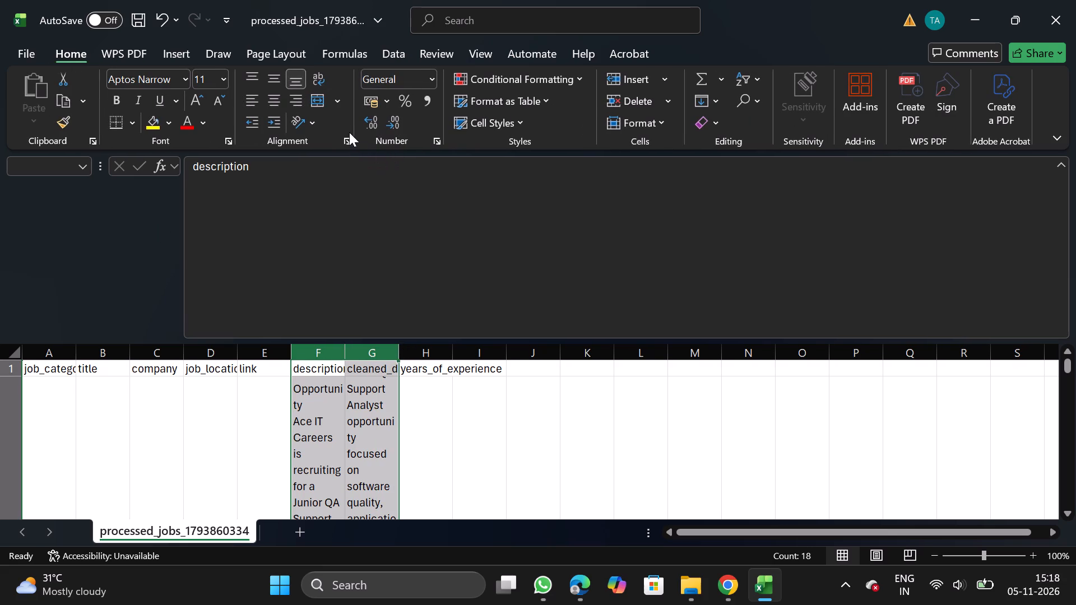
click(349, 143)
double_click(87, 278)
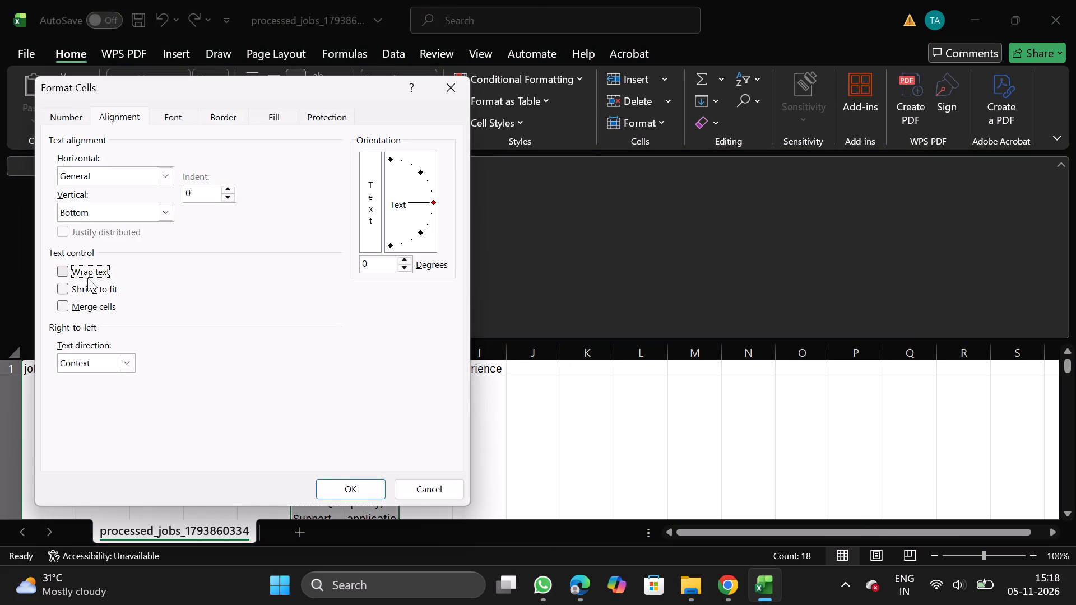
click(350, 490)
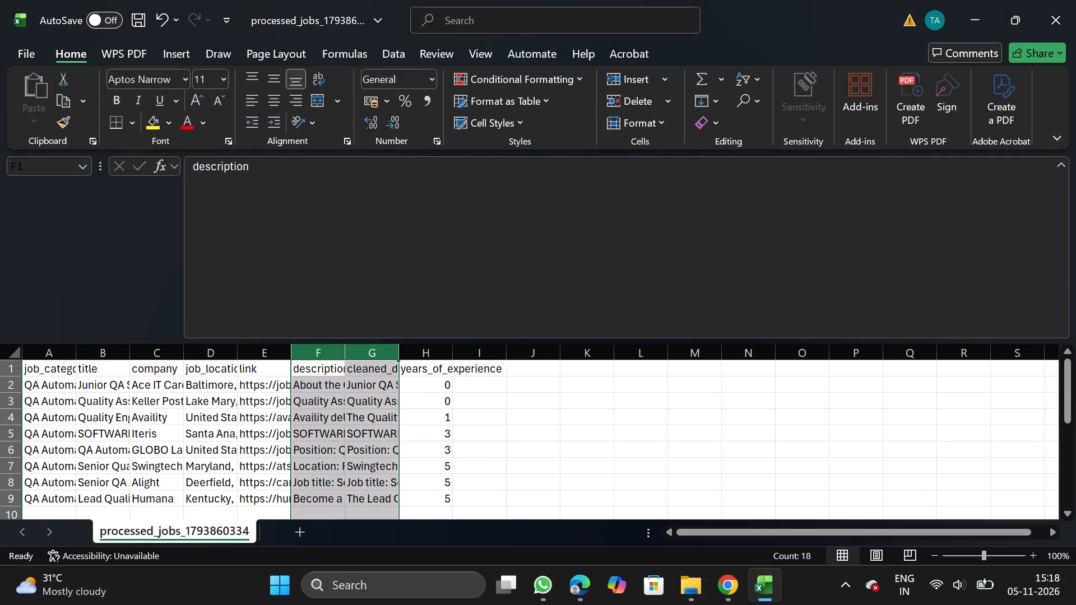
Move the link column to the end of the data, after years_of_experience.
click(266, 351)
key(ctrl+x)
drag(483, 355, 483, 434)
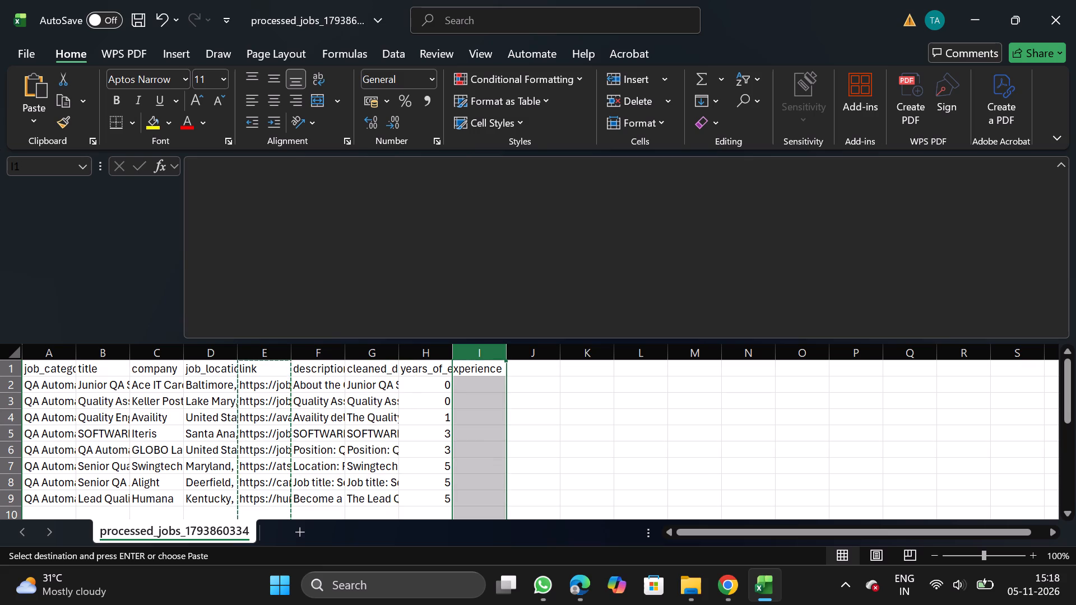
right_click(483, 434)
click(564, 267)
Move the years_of_experience column between job_location and description.
click(370, 351)
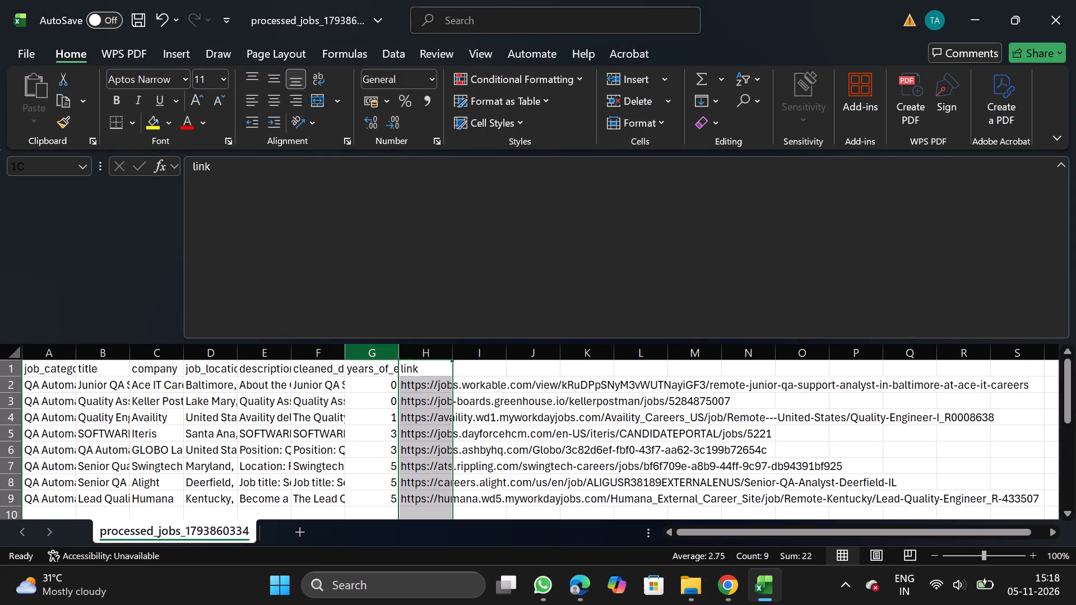
key(ctrl+x)
drag(272, 357, 263, 414)
right_click(263, 414)
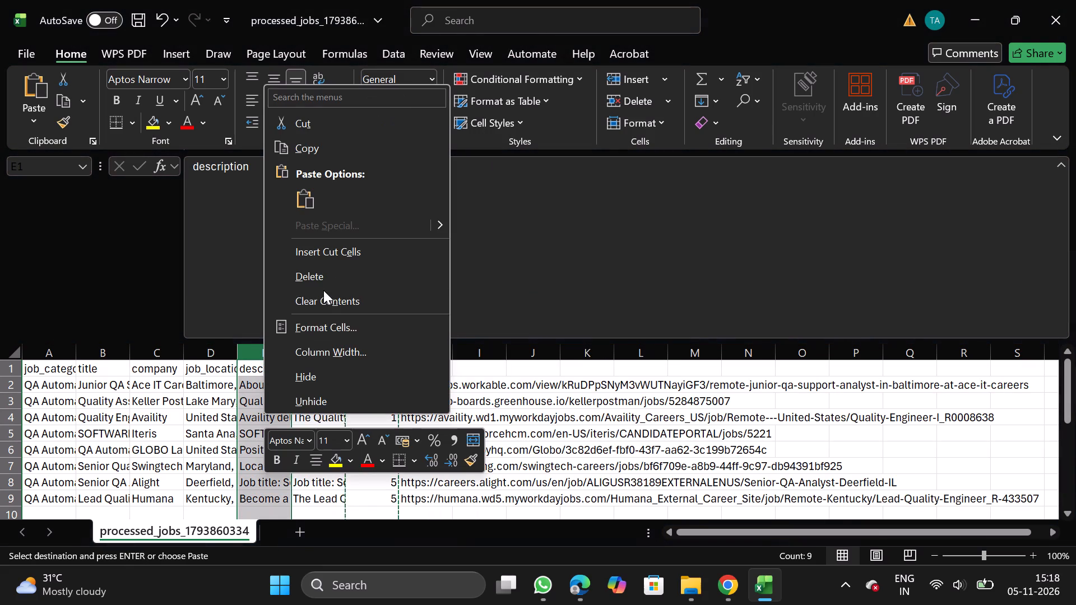
drag(359, 256, 346, 275)
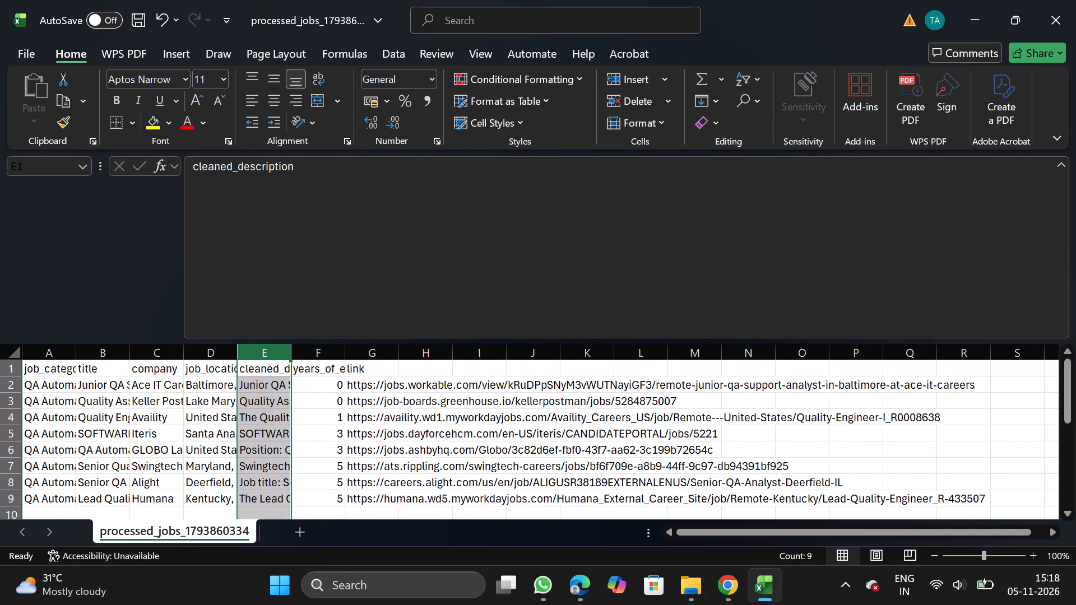
key(ctrl+z)
right_click(253, 374)
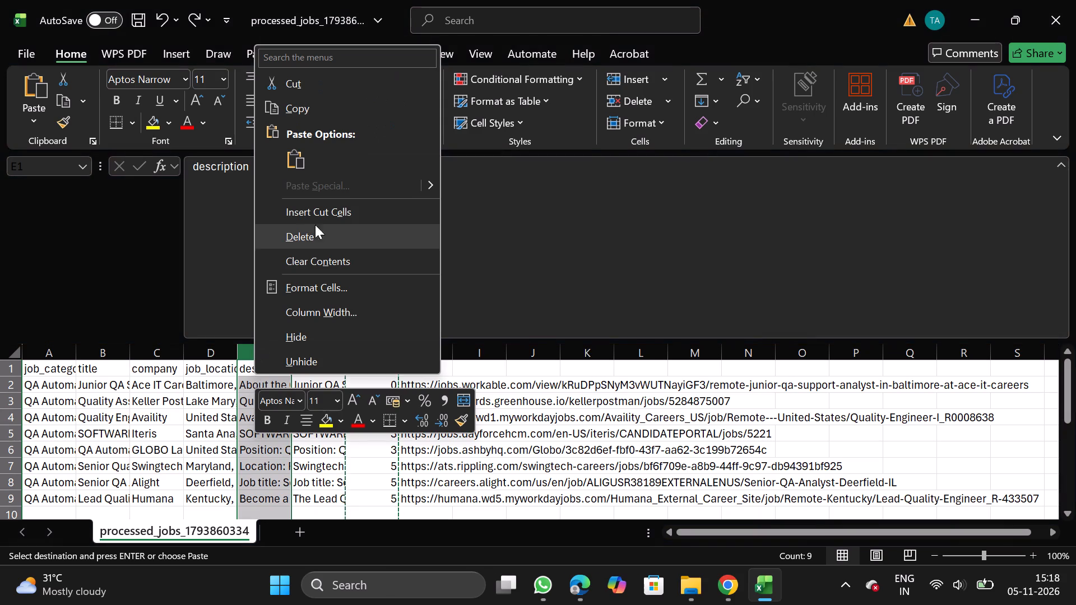
click(327, 213)
Rename the cleaned_description header as description, reusing the text of the existing description header.
click(317, 368)
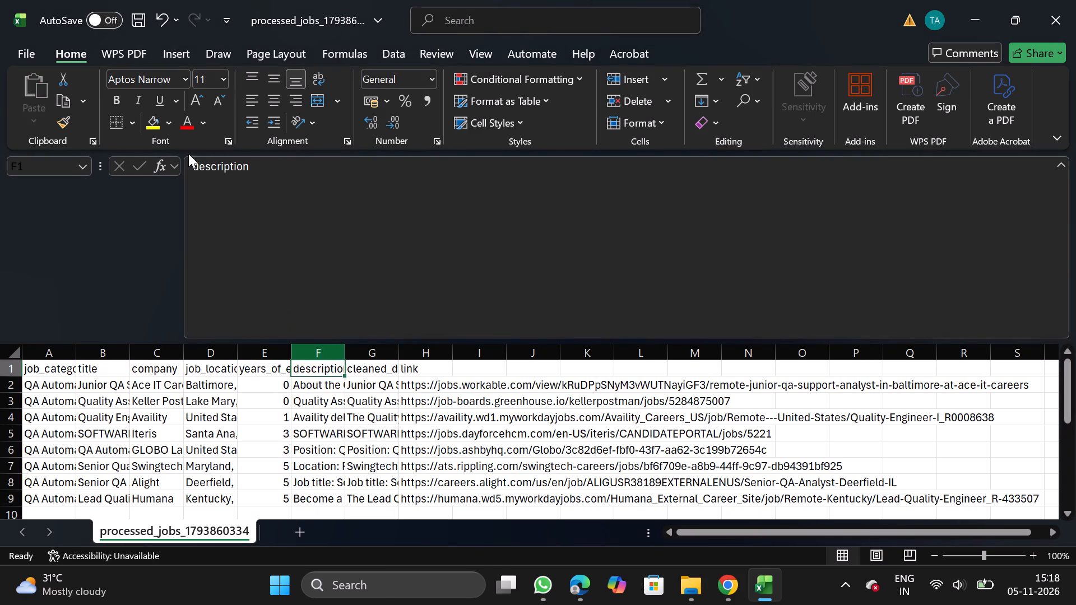
drag(192, 163, 287, 172)
key(ctrl+c)
click(380, 363)
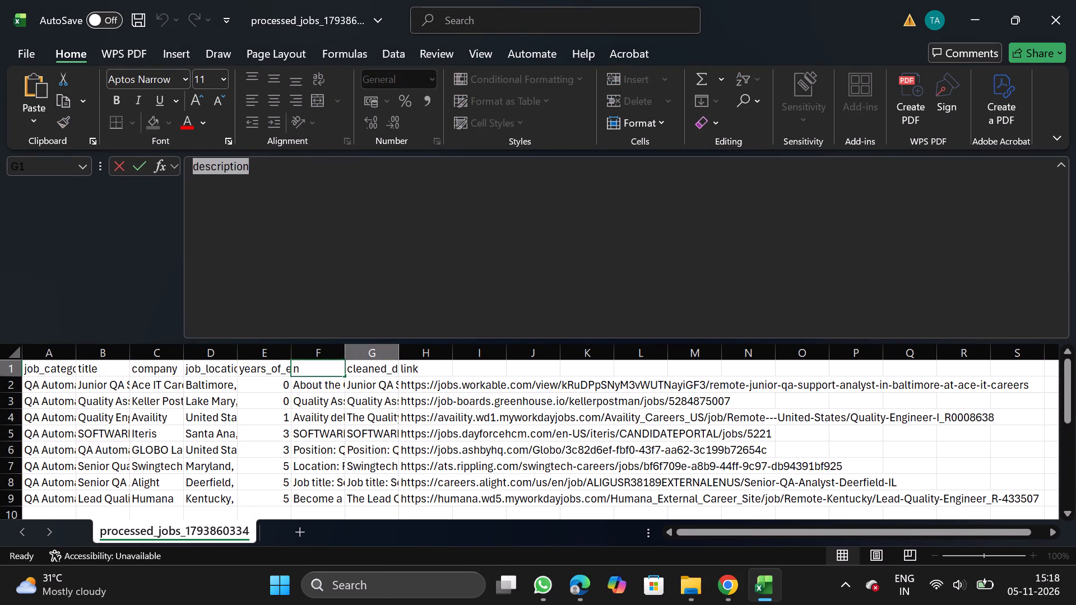
click(514, 273)
key(BackSpace)
key(BackSpace)
key(BackSpace)
key(BackSpace)
key(BackSpace)
key(BackSpace)
key(BackSpace)
key(BackSpace)
key(BackSpace)
key(BackSpace)
key(BackSpace)
key(BackSpace)
key(BackSpace)
key(BackSpace)
key(BackSpace)
key(BackSpace)
key(BackSpace)
key(BackSpace)
key(BackSpace)
key(BackSpace)
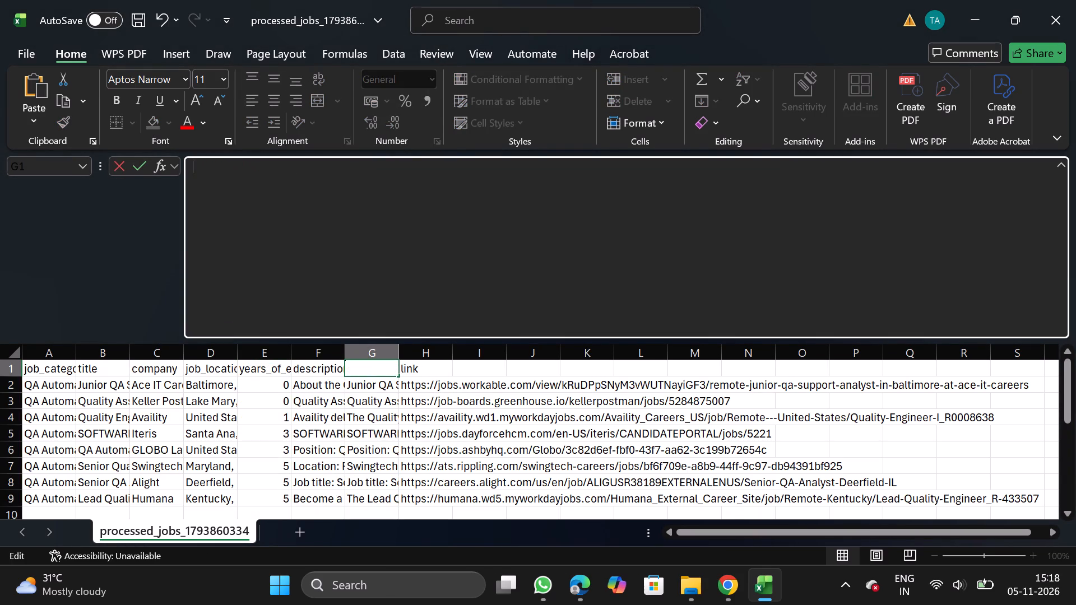
key(ctrl+v)
Replace the first description header in F1 with original_description, copied from the CSV format requirements on NextGenApply's bulk upload page.
click(327, 361)
click(440, 280)
key(BackSpace)
key(BackSpace)
key(BackSpace)
key(BackSpace)
key(BackSpace)
key(BackSpace)
key(BackSpace)
key(BackSpace)
key(BackSpace)
key(BackSpace)
key(BackSpace)
key(BackSpace)
key(BackSpace)
key(BackSpace)
key(BackSpace)
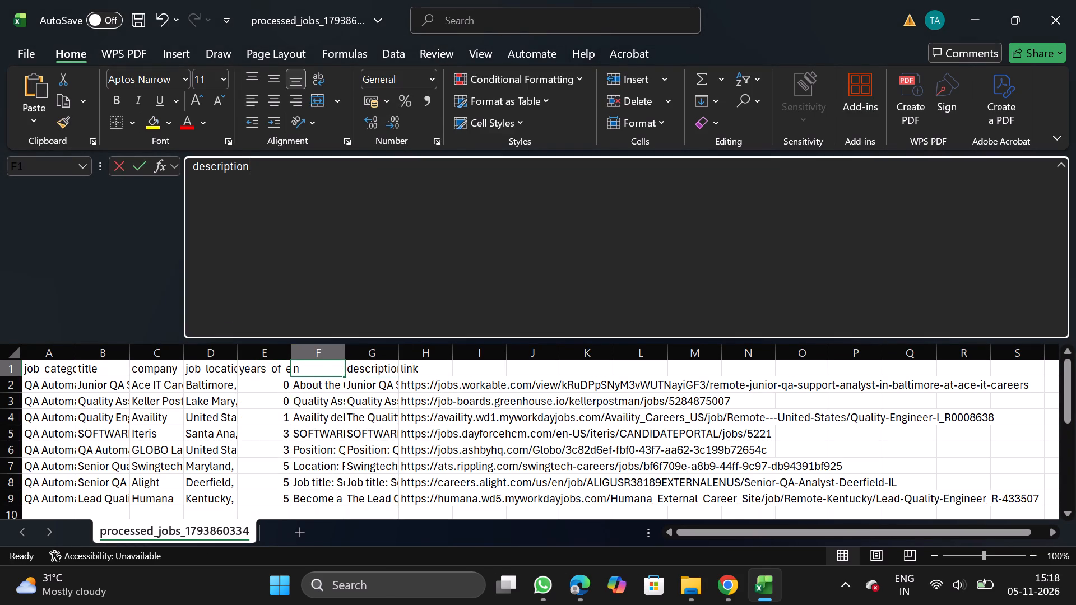
click(732, 590)
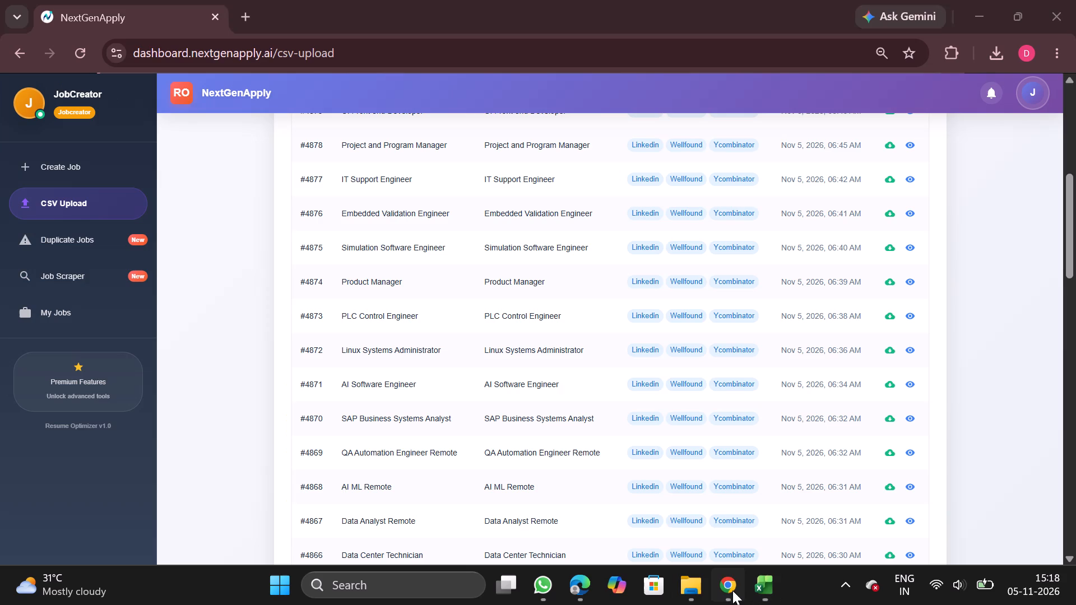
click(81, 155)
click(554, 166)
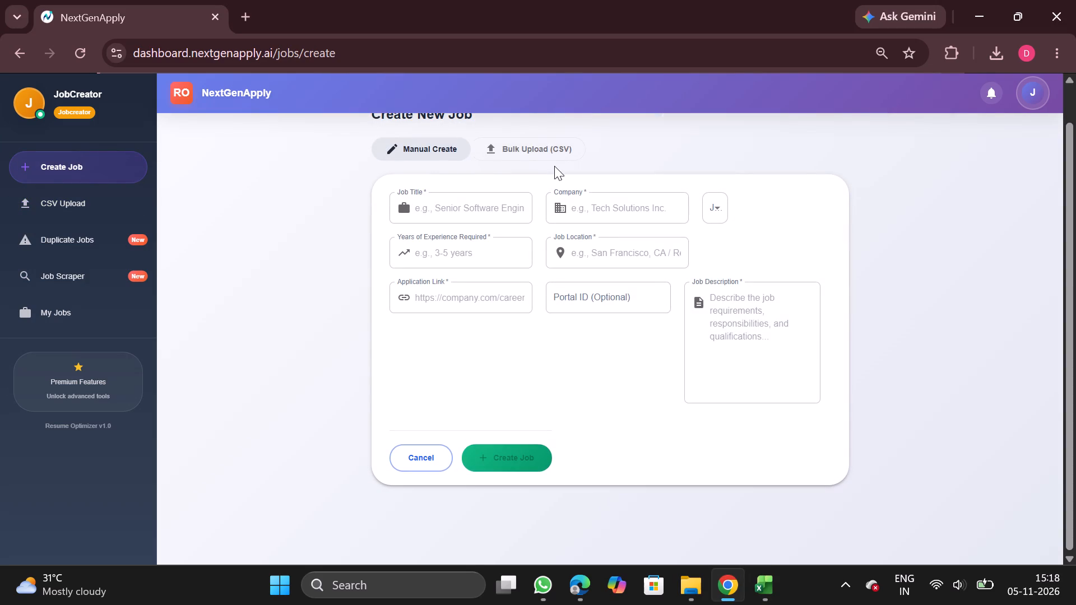
click(548, 150)
double_click(608, 280)
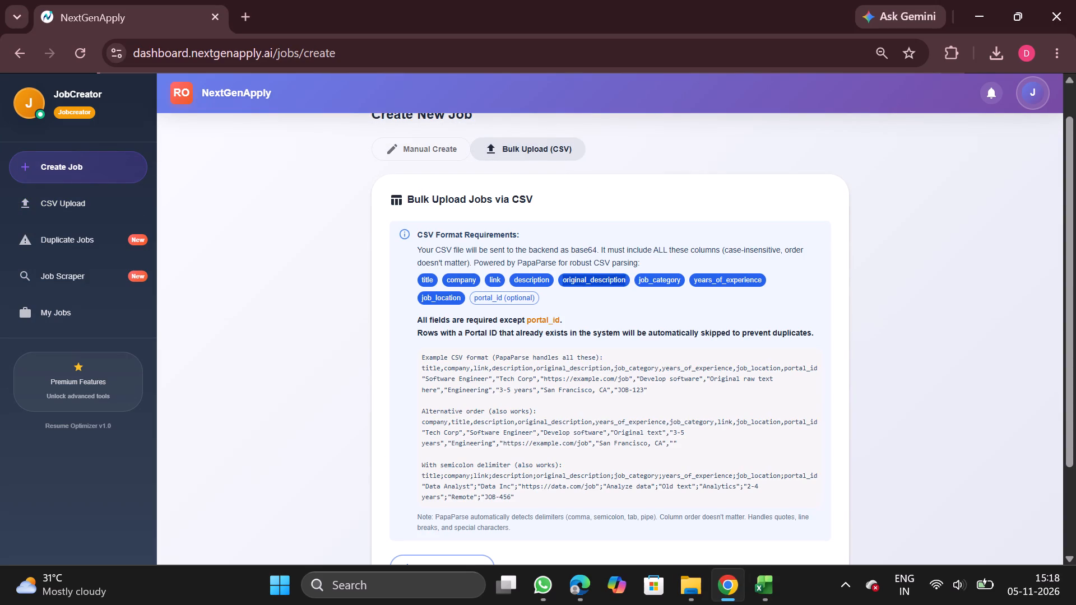
key(ctrl+c)
click(767, 579)
key(ctrl+v)
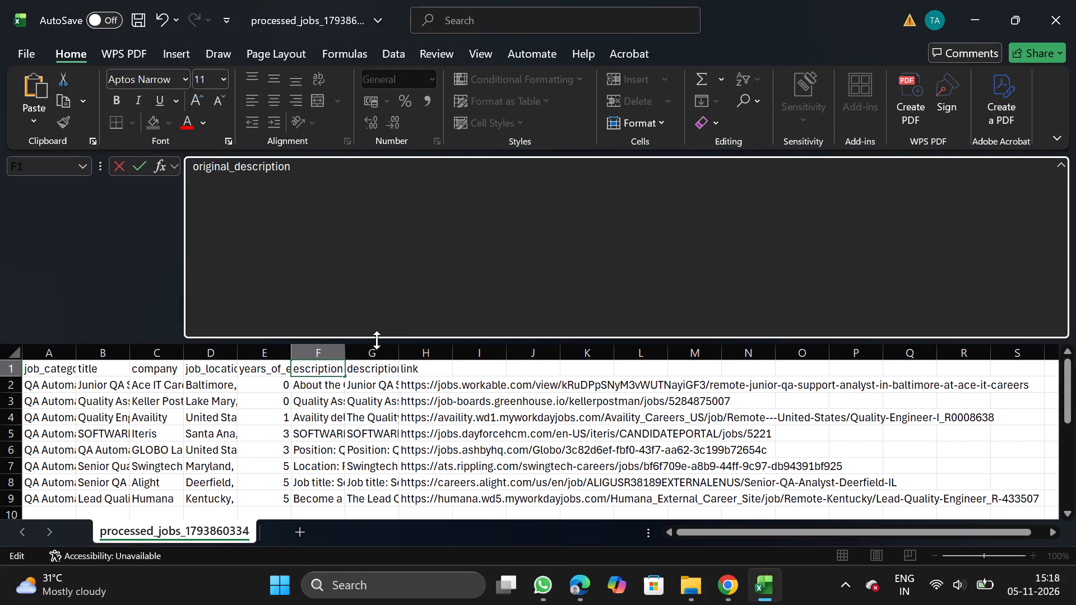
Replace all United States entries in the job_location column with Remote, matching entire cell contents.
click(211, 359)
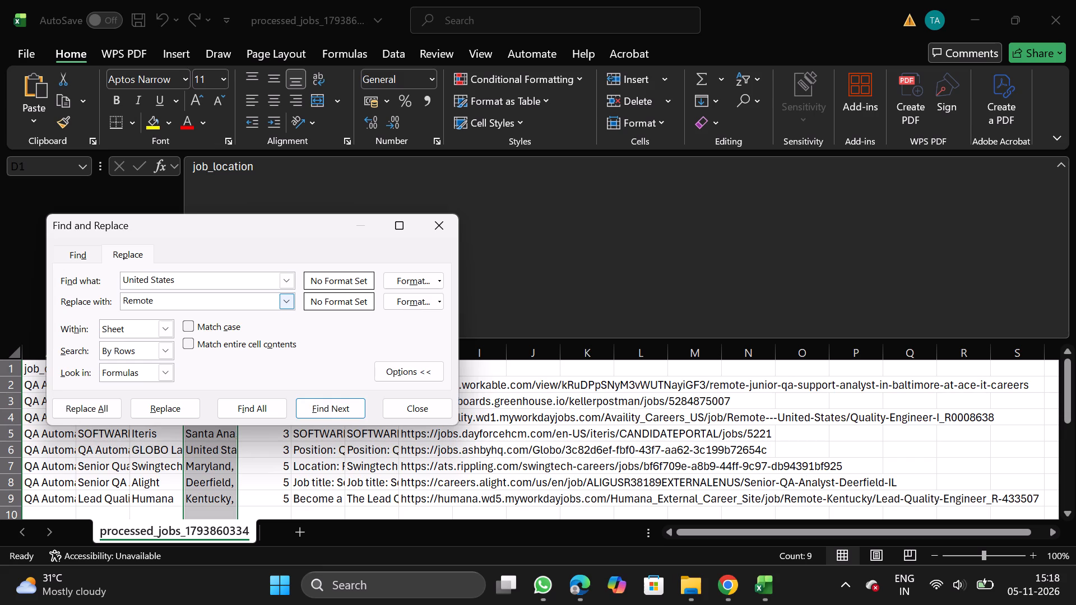
click(191, 345)
click(85, 413)
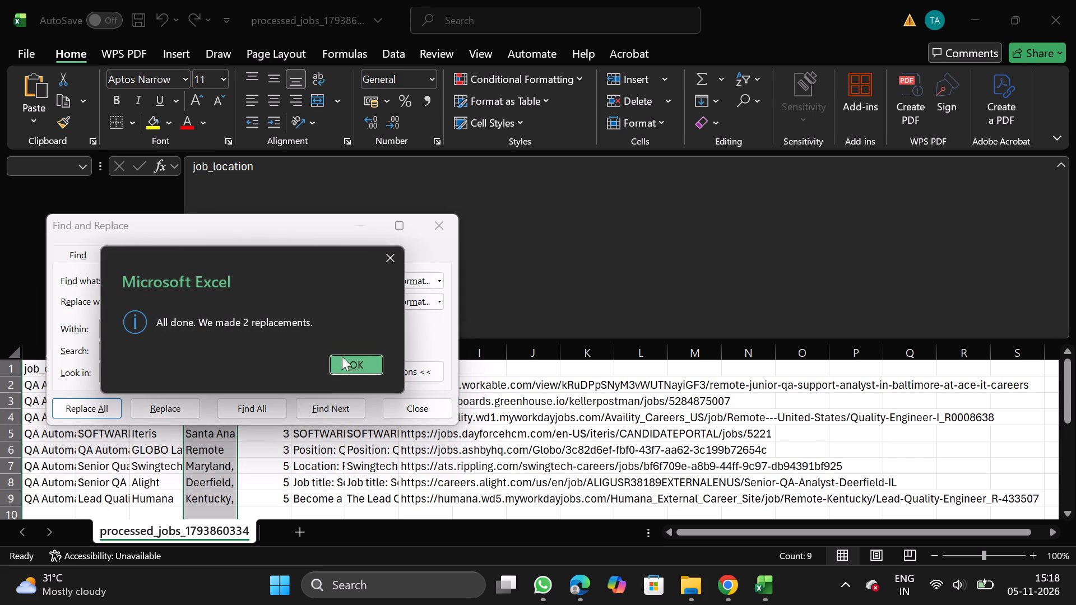
click(350, 365)
click(445, 232)
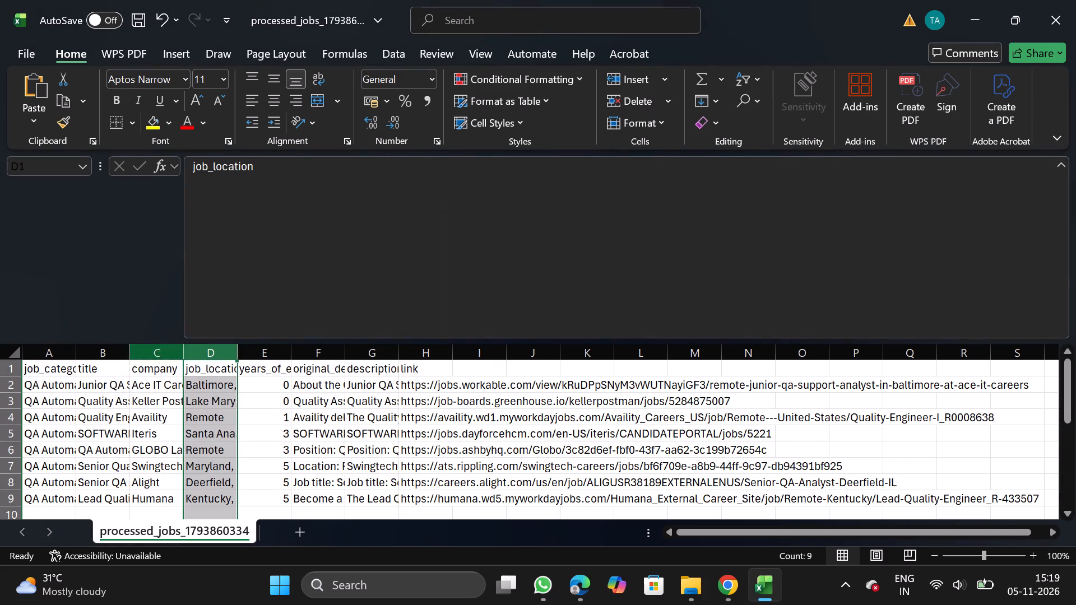
Review the full job titles in the title column, from row 2 to row 9.
click(104, 381)
click(102, 402)
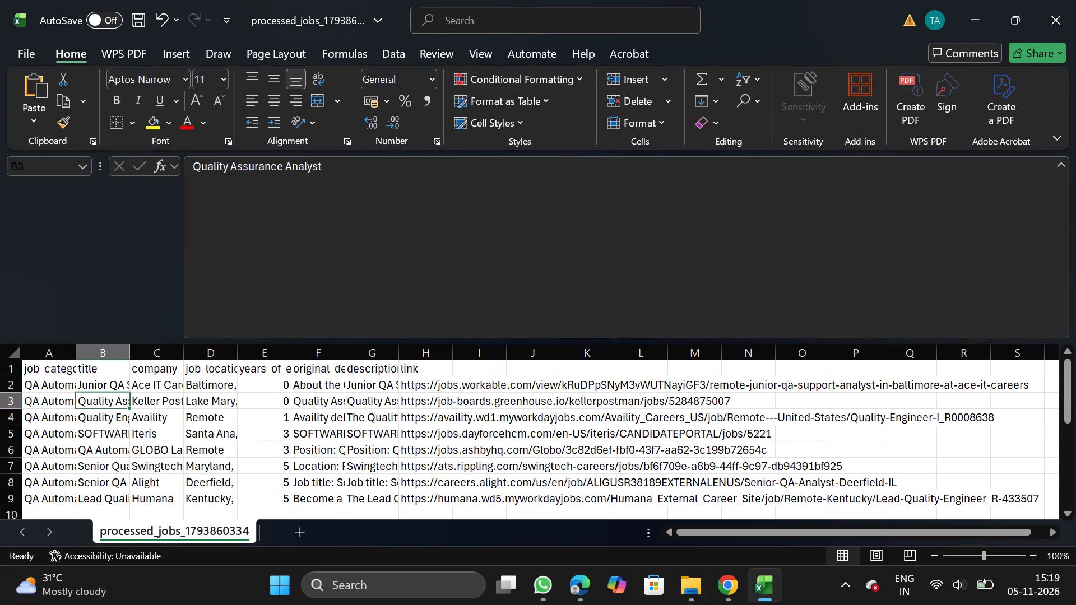
click(102, 421)
click(102, 437)
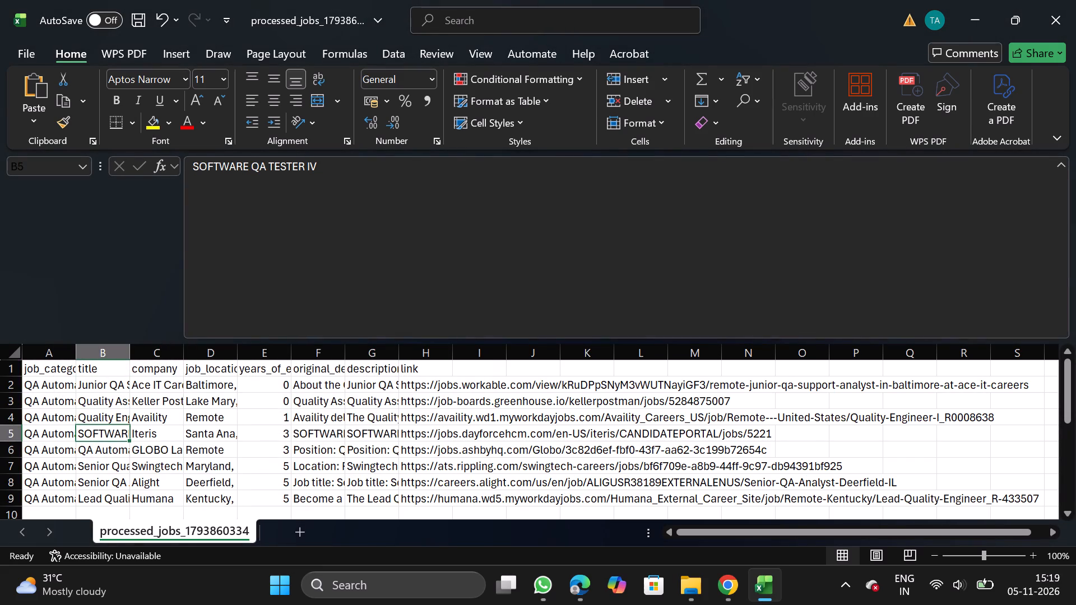
click(104, 453)
click(104, 474)
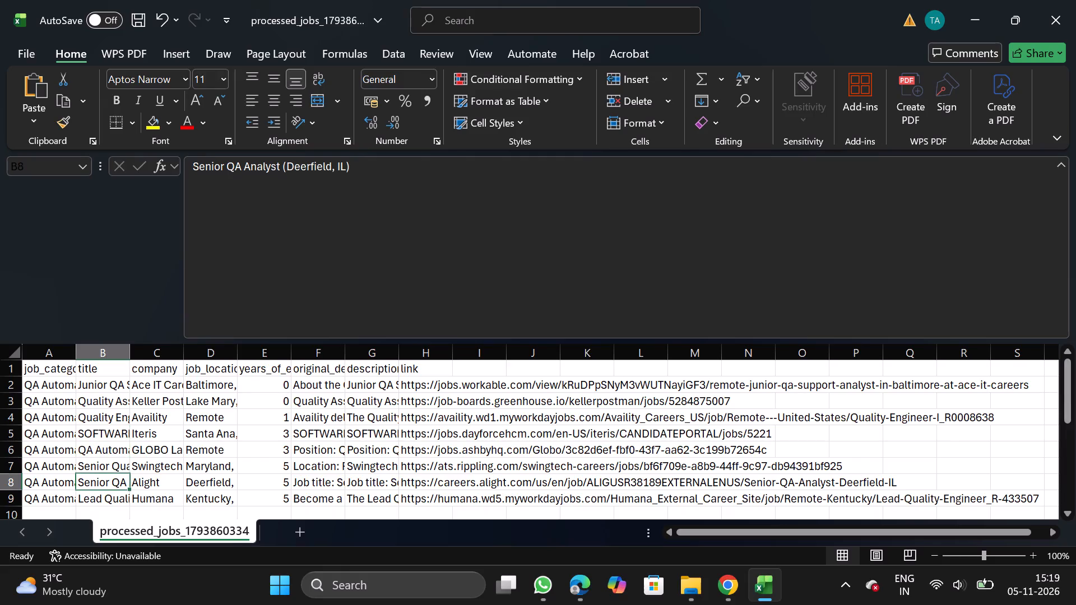
click(111, 501)
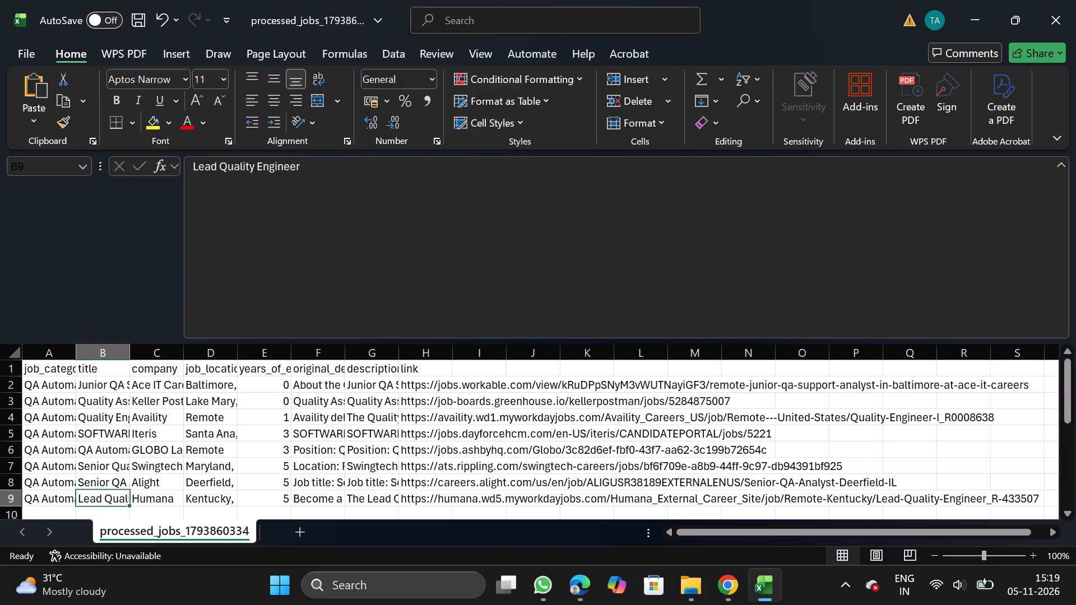
Save the sheet as the CSV file QA Remote_11_05 in the Daily Scraping jobs folder under Documents.
click(30, 41)
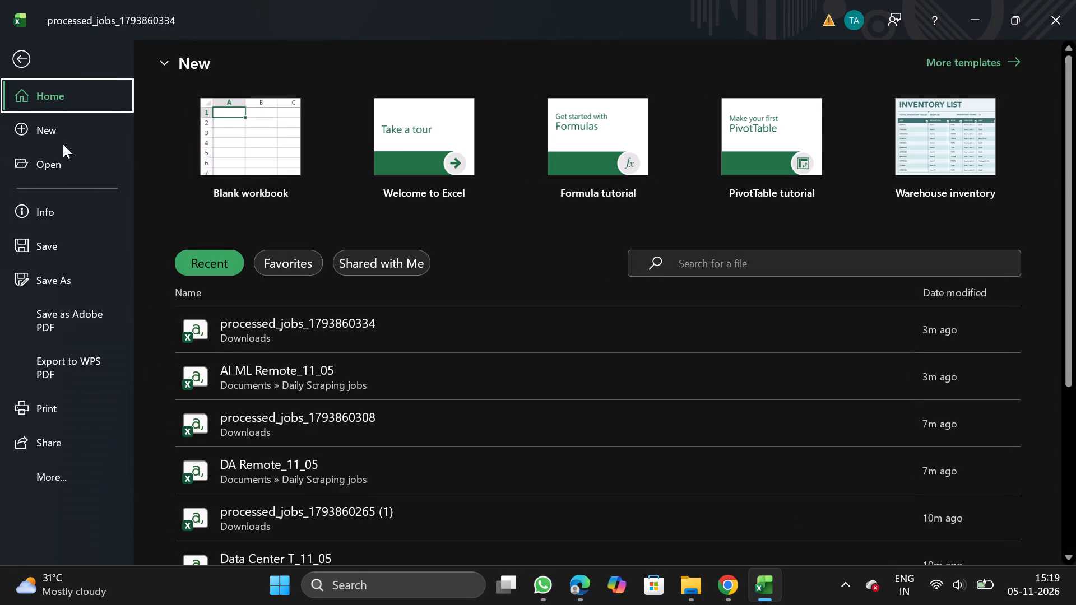
double_click(70, 277)
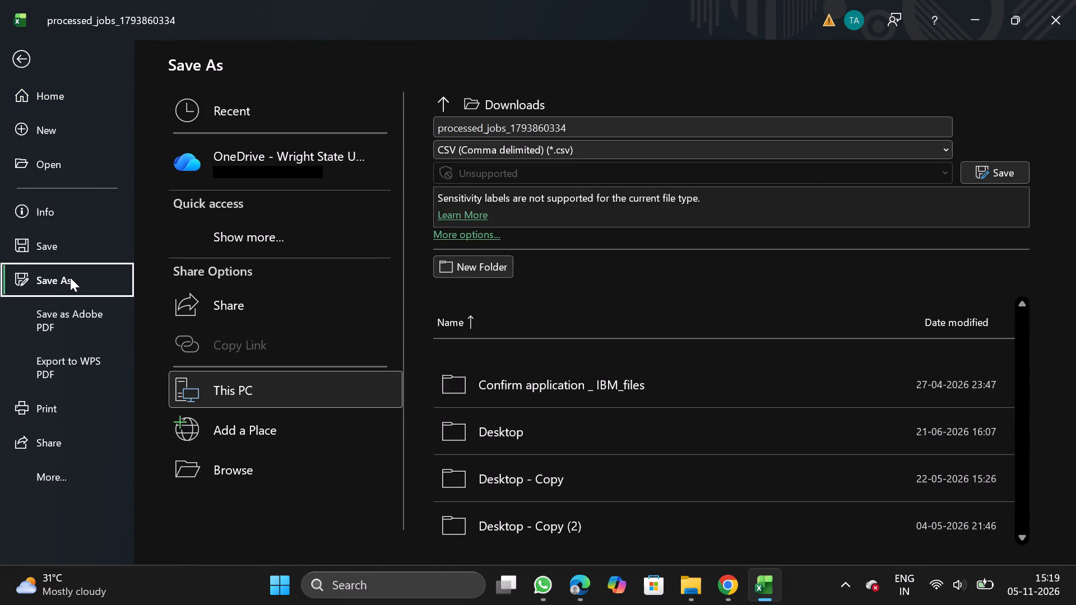
triple_click(258, 469)
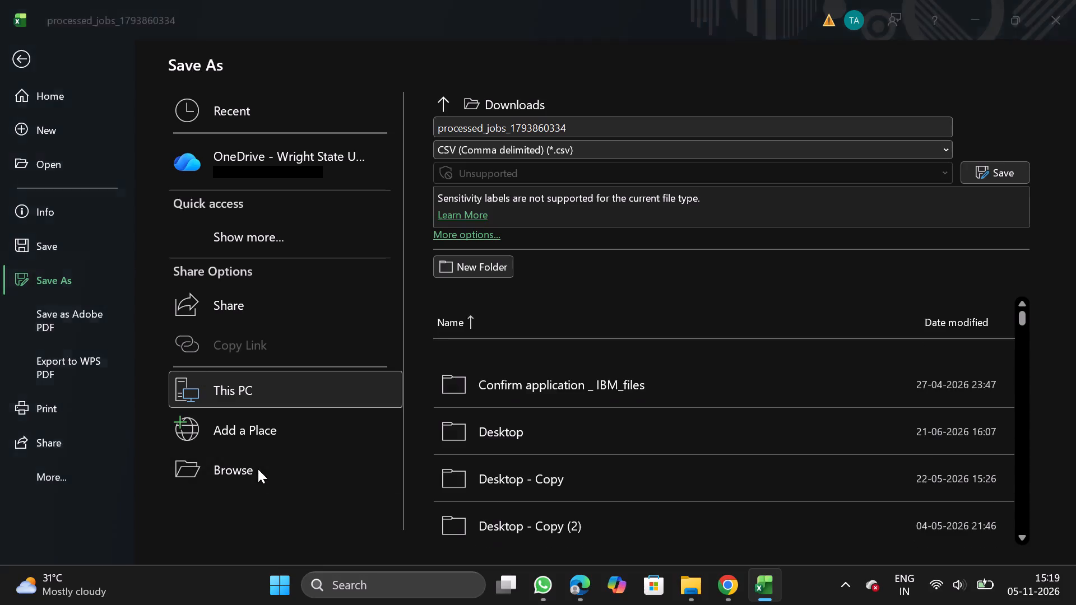
double_click(67, 186)
double_click(230, 187)
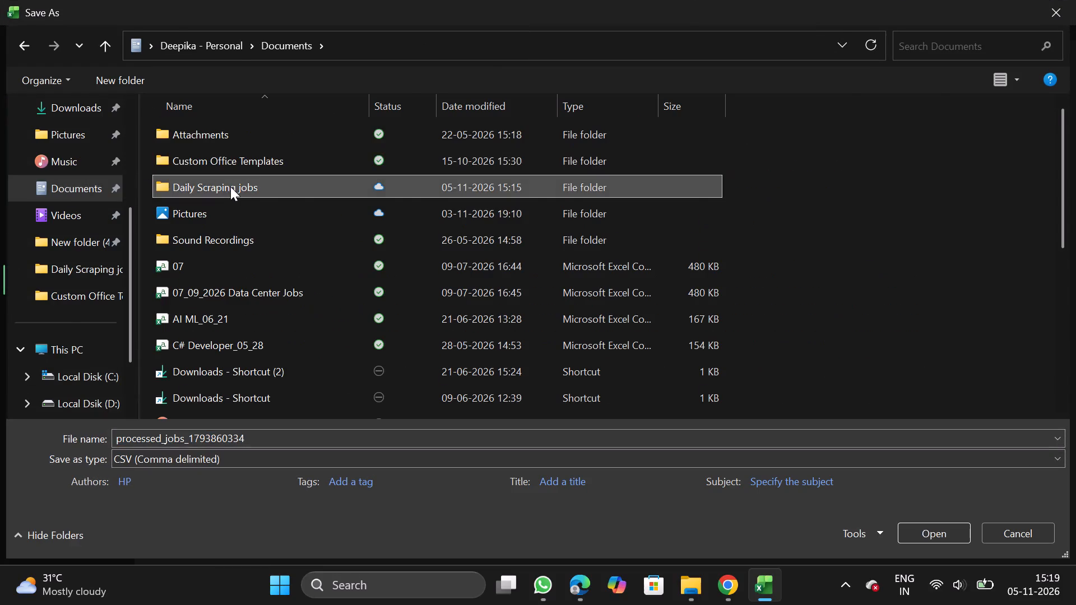
click(293, 441)
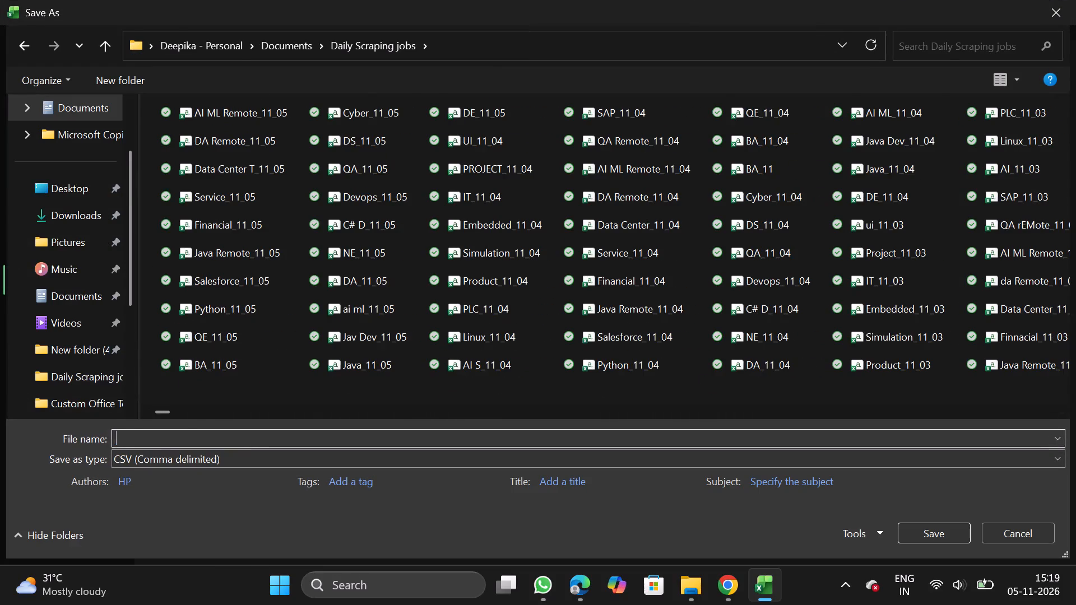
text(QA R)
text(emote_11_05)
click(936, 535)
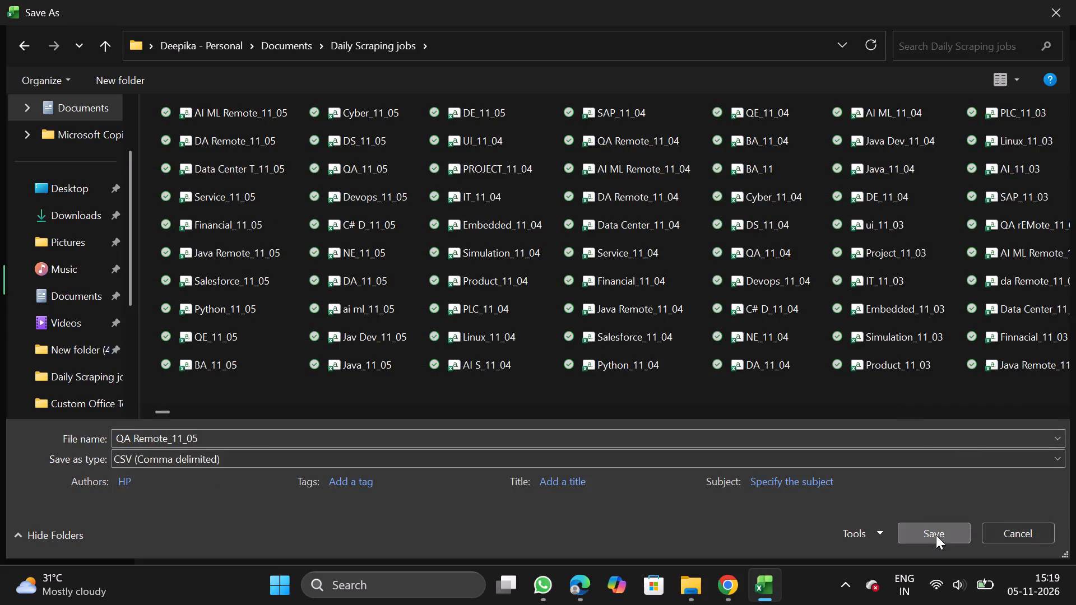
Switch to NextGenApply in Chrome and bulk upload the QA Remote_11_05 CSV file.
click(719, 593)
scroll(497, 442, down, 1)
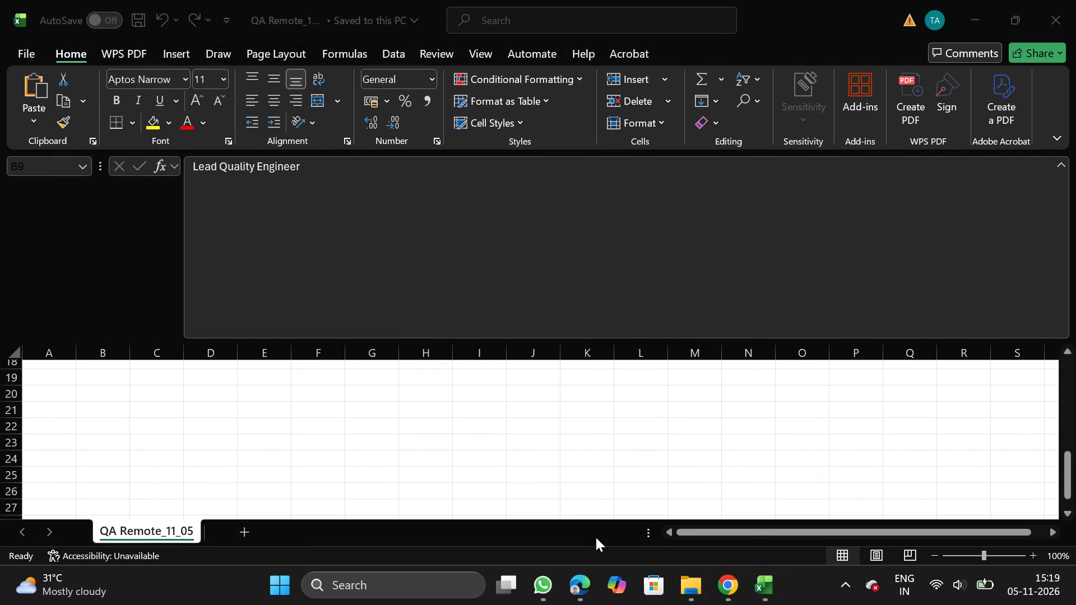
click(727, 591)
scroll(508, 431, down, 2)
click(470, 457)
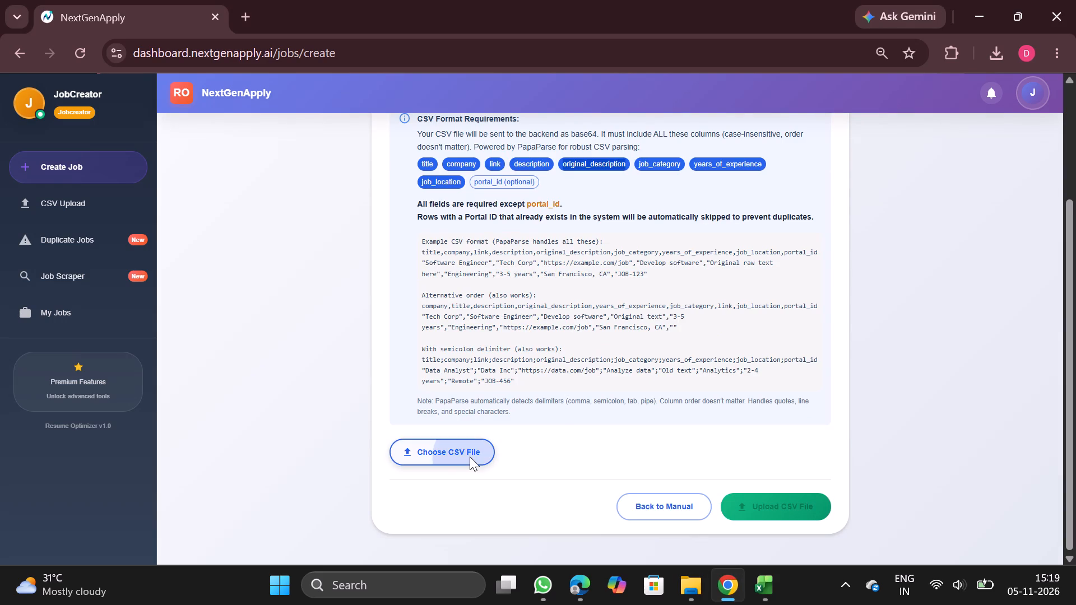
double_click(264, 120)
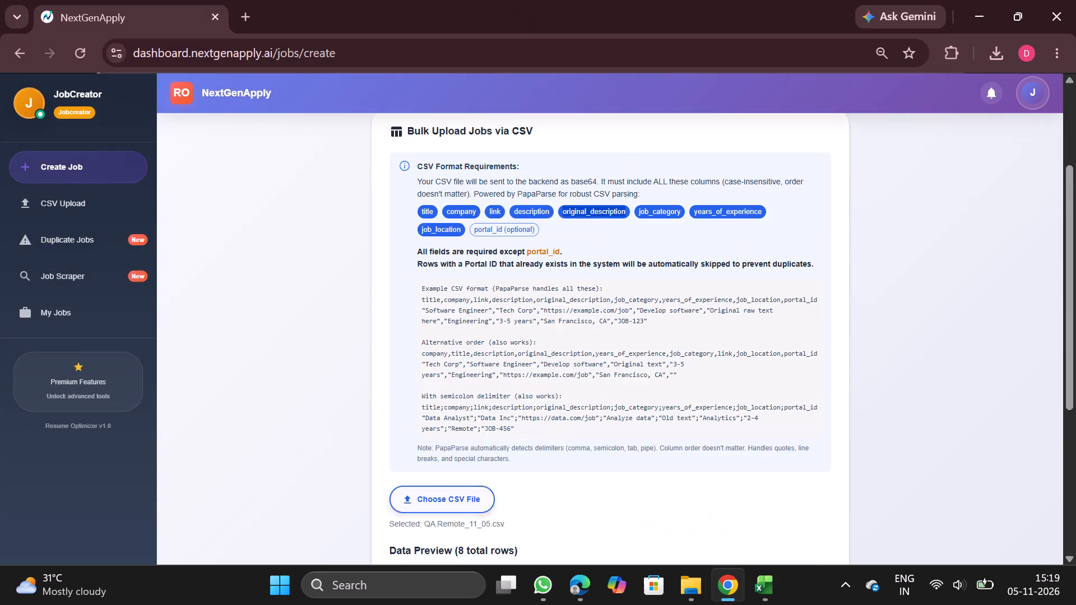
scroll(543, 379, down, 2)
scroll(641, 393, down, 3)
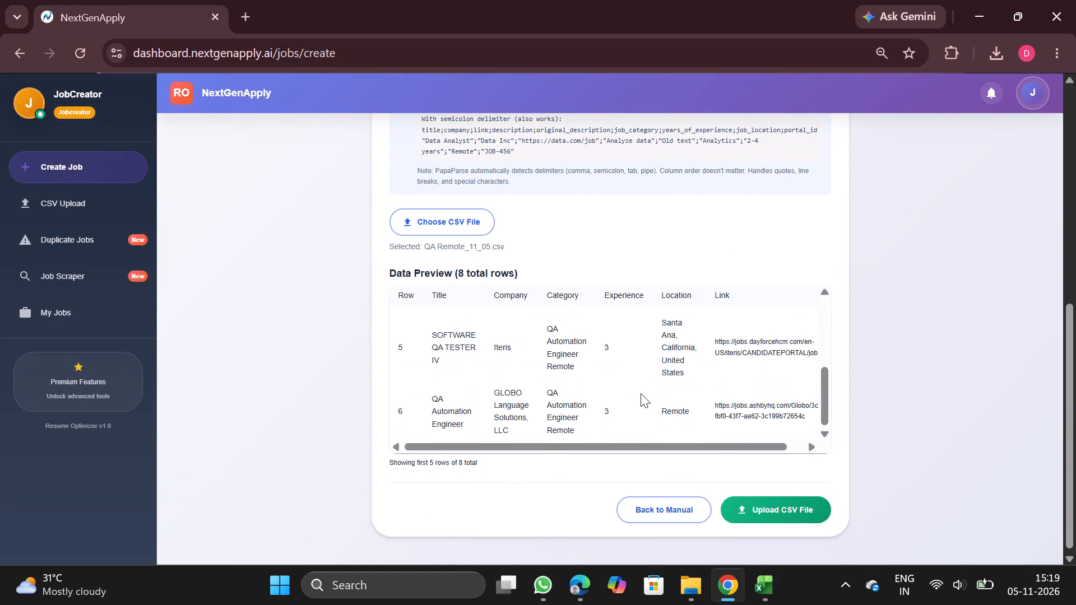
click(761, 514)
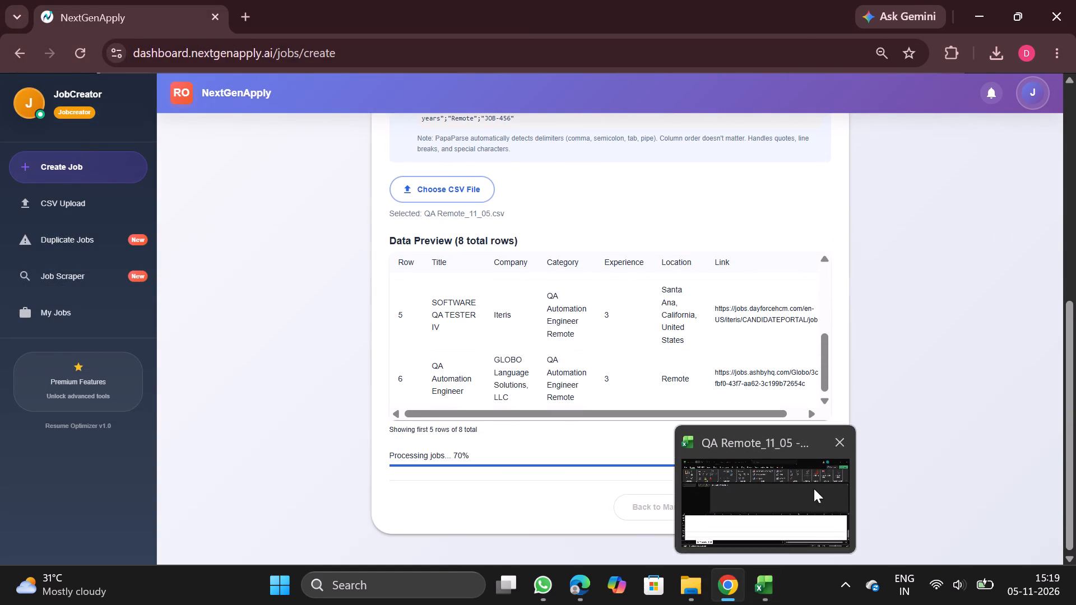
Close the QA Remote_11_05 workbook and return to the bulk upload page.
click(836, 452)
scroll(655, 402, up, 3)
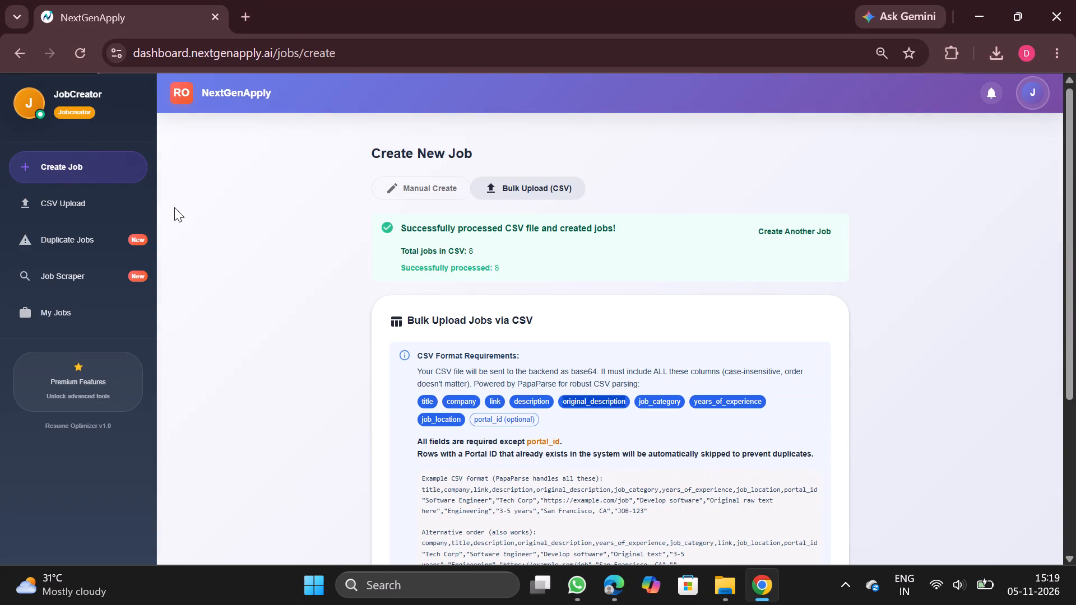
Download the processed SAP Business Systems Analyst CSV from the CSV upload history and open it in Excel.
click(109, 202)
scroll(454, 269, up, 7)
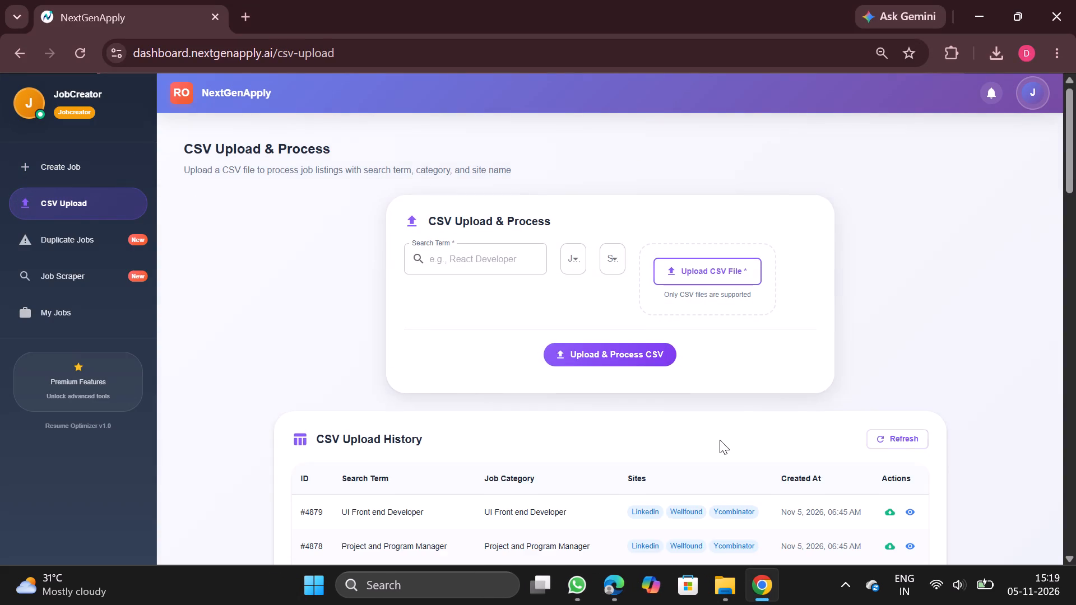
scroll(720, 440, down, 3)
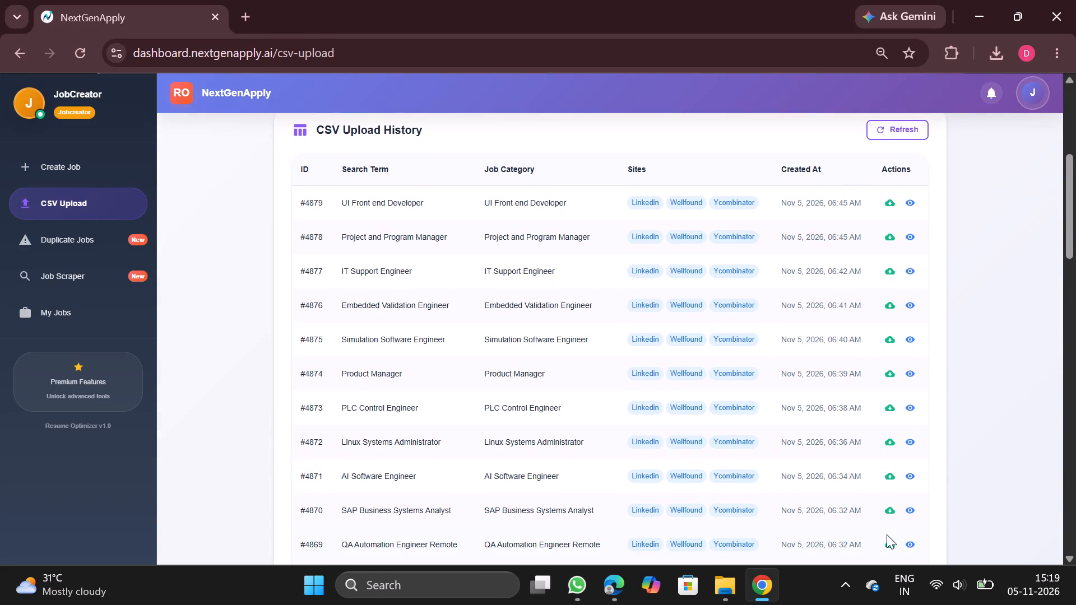
click(892, 510)
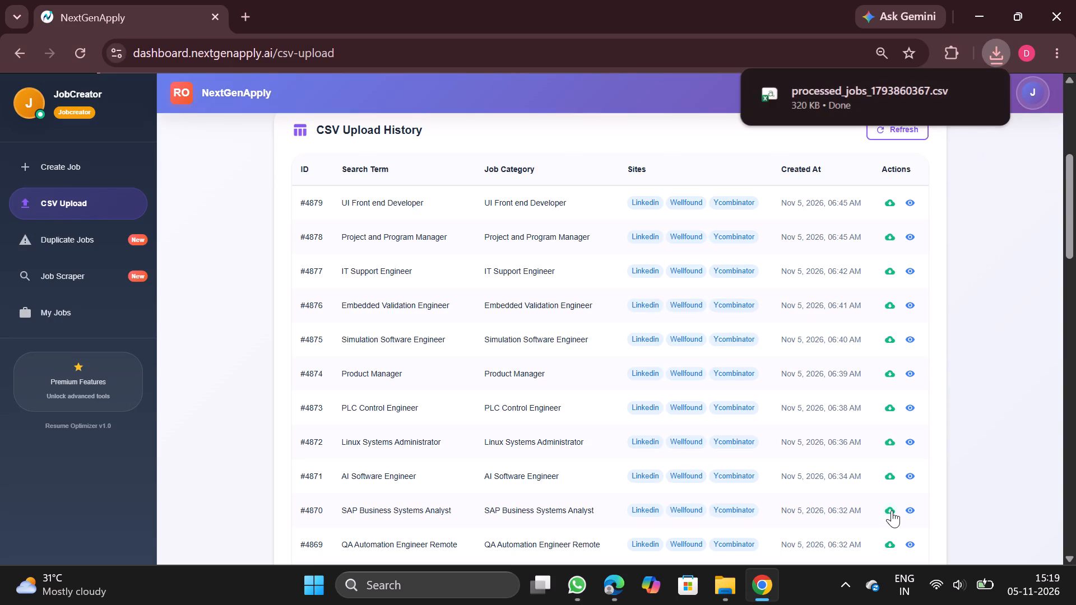
click(859, 100)
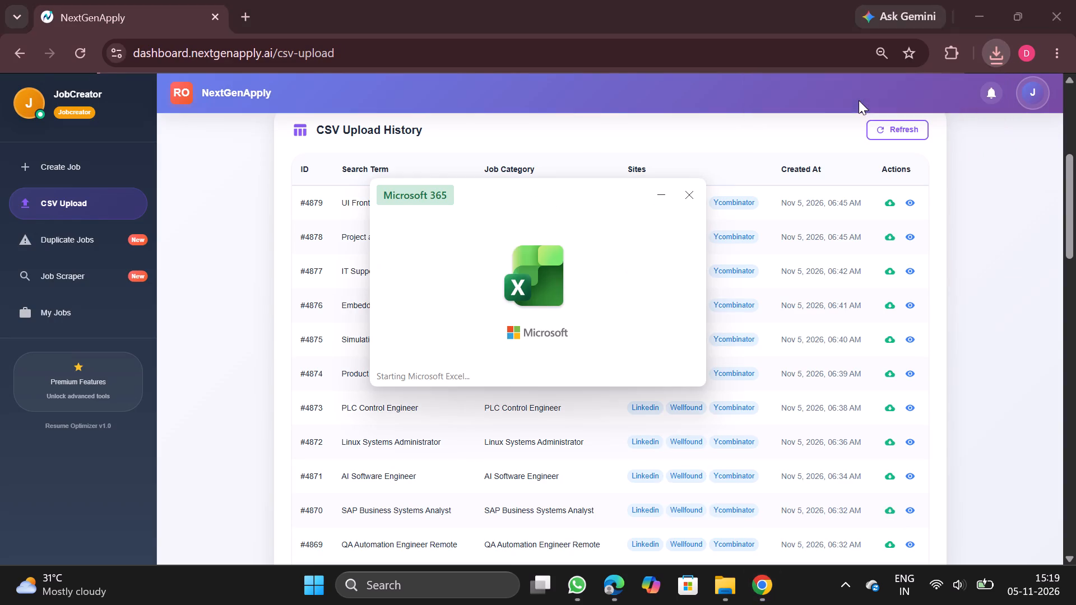
Remove duplicate rows from the whole SAP Business Systems Analyst data set, comparing only the company column.
click(188, 418)
key(ctrl+a)
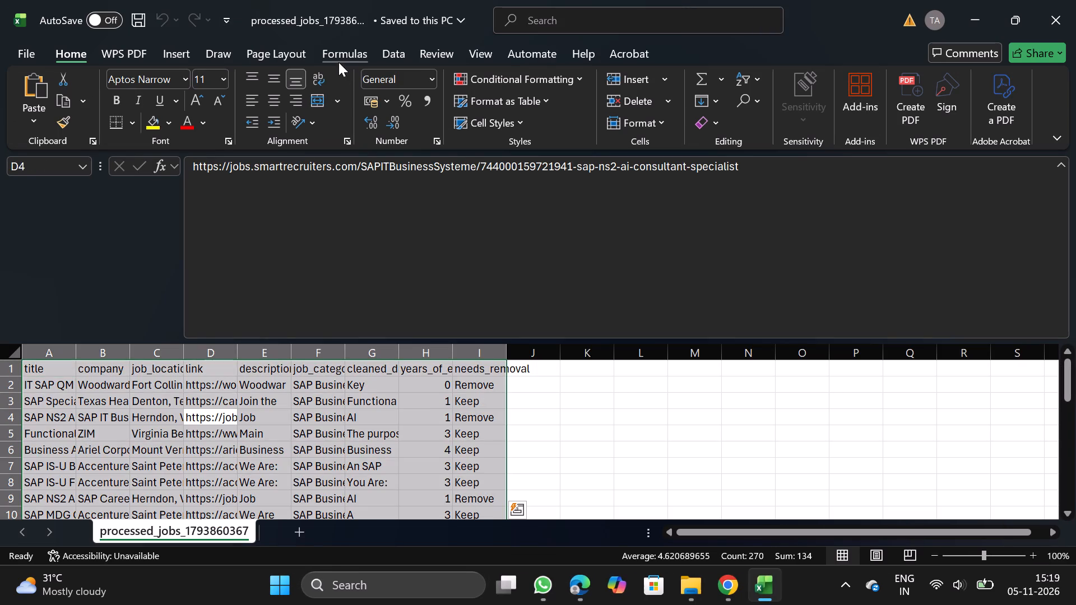
click(396, 66)
click(419, 44)
click(397, 54)
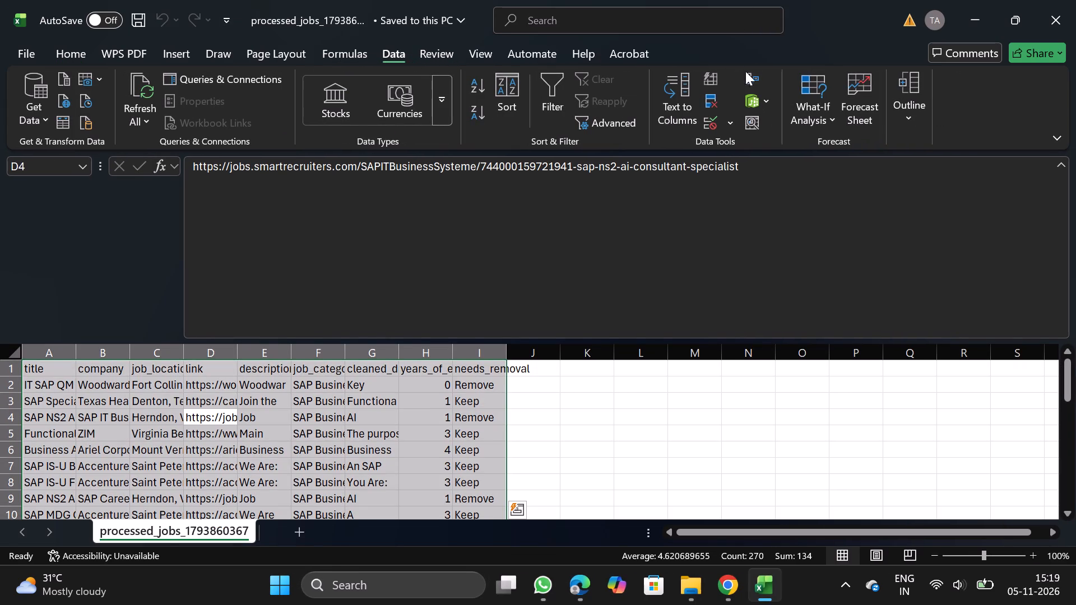
click(704, 105)
click(231, 251)
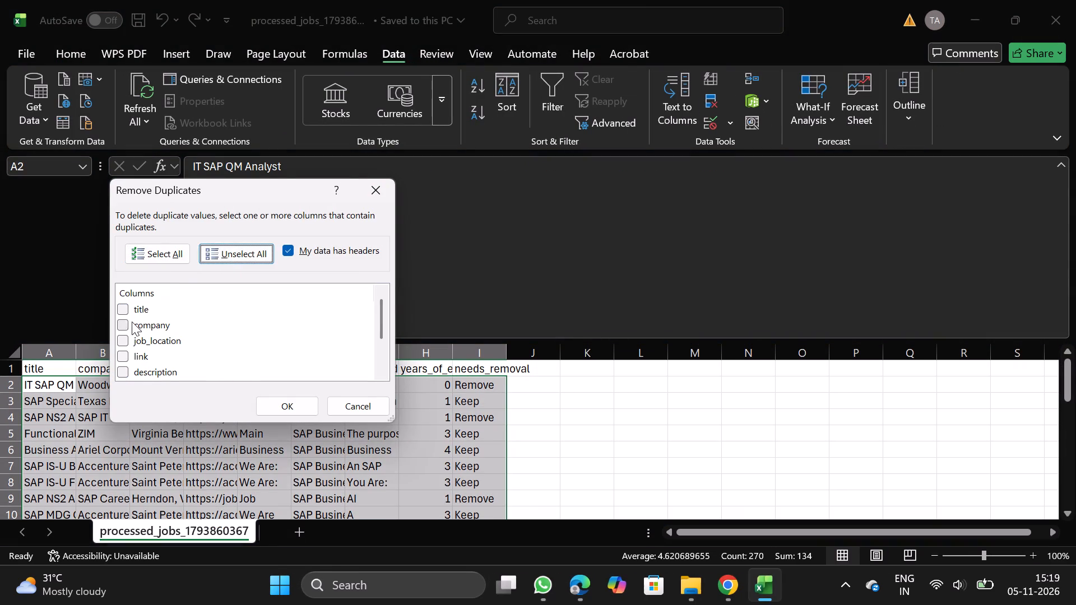
click(123, 329)
click(304, 407)
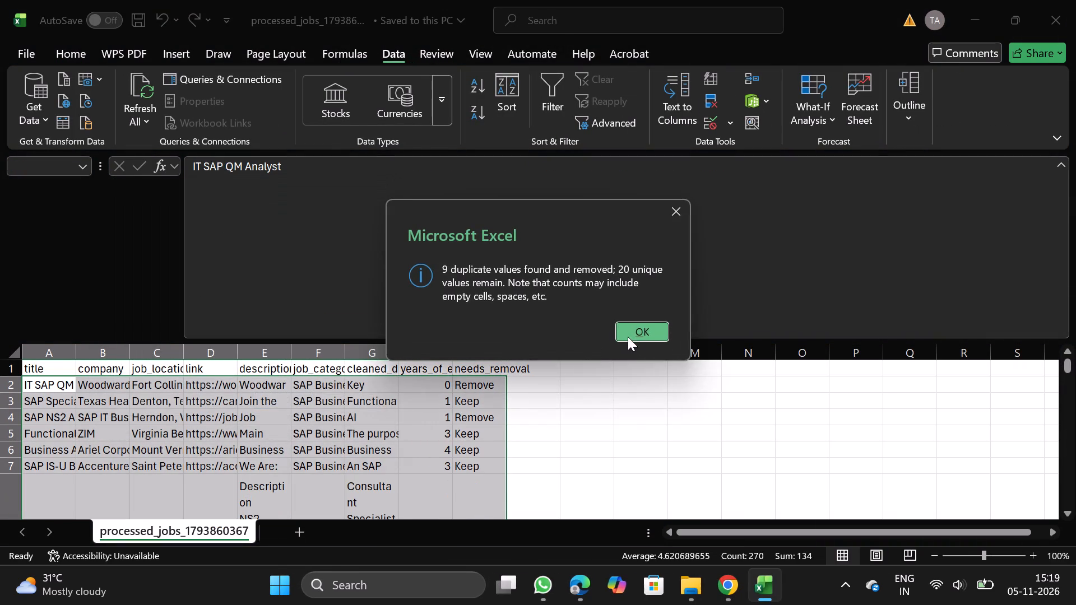
Filter the needs_removal column to Remove, delete all the matching rows, and turn the filter off.
click(635, 329)
click(486, 369)
click(567, 97)
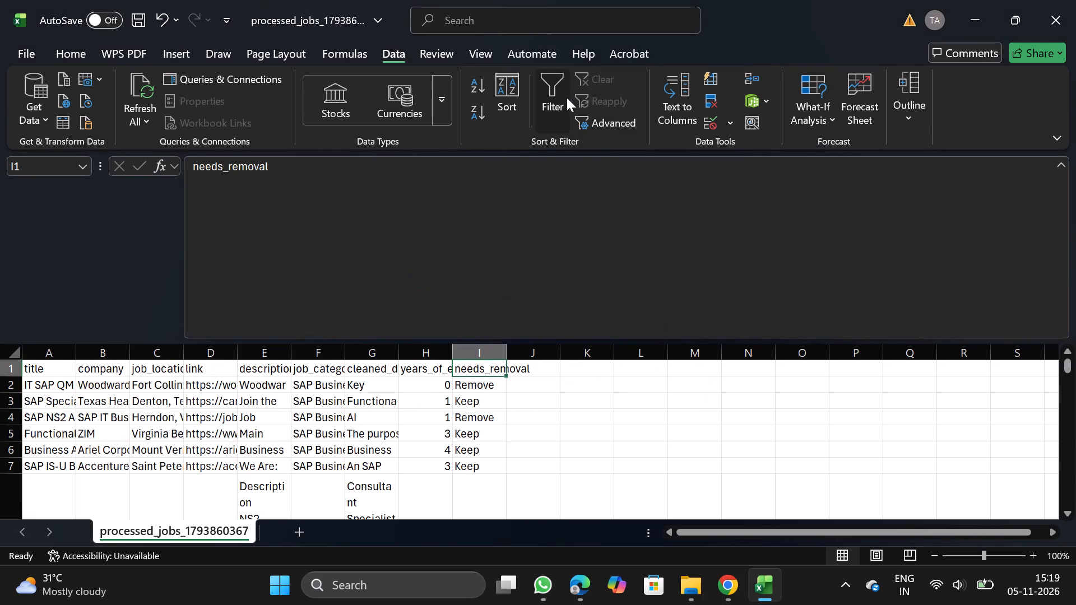
click(502, 365)
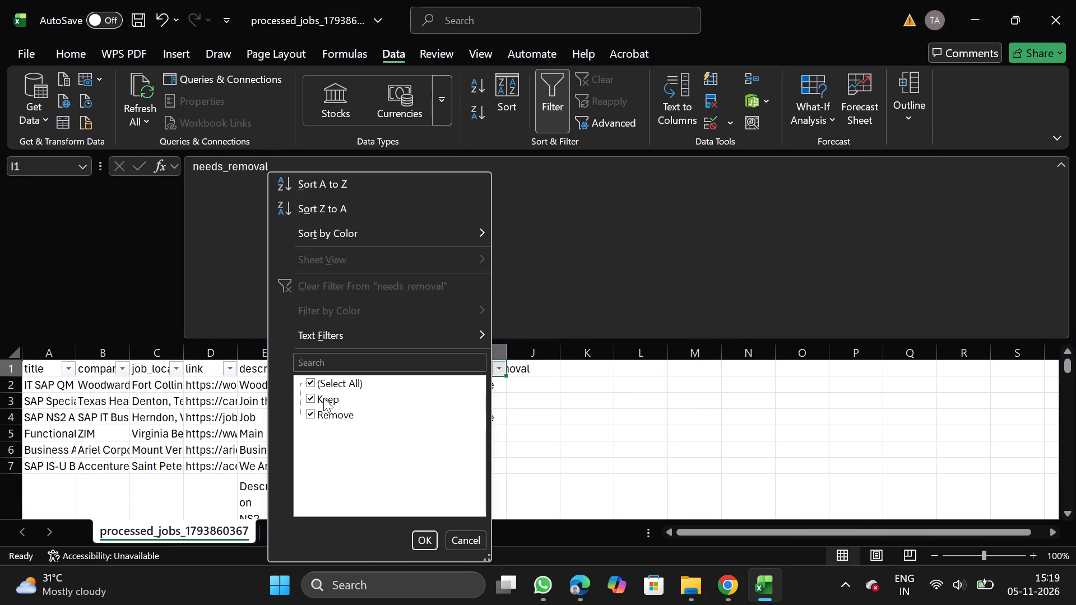
click(323, 398)
click(433, 541)
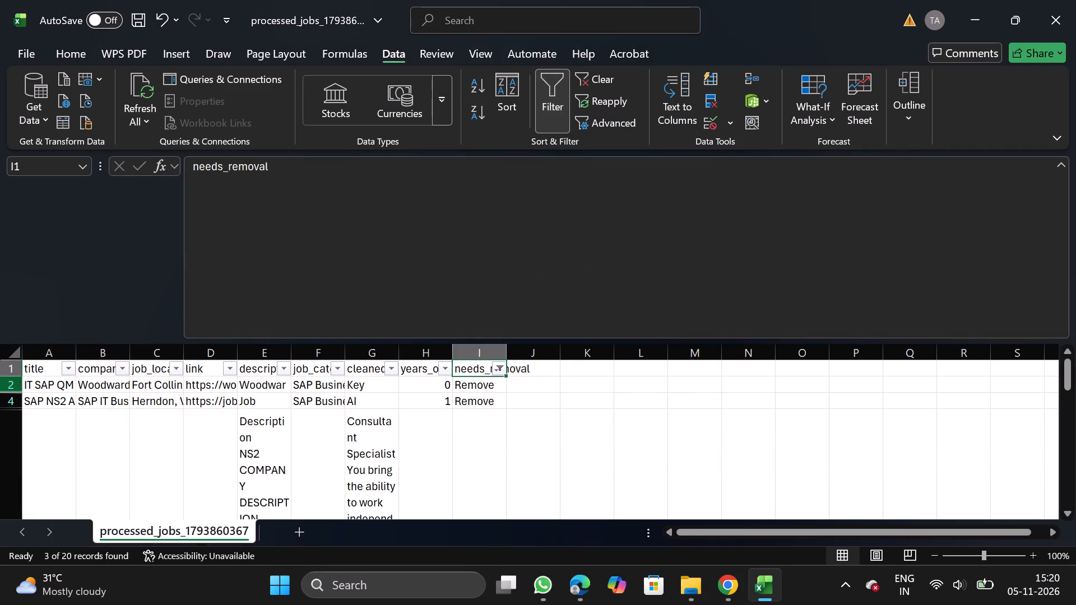
click(2, 385)
key(ctrl+shift+Down)
right_click(140, 448)
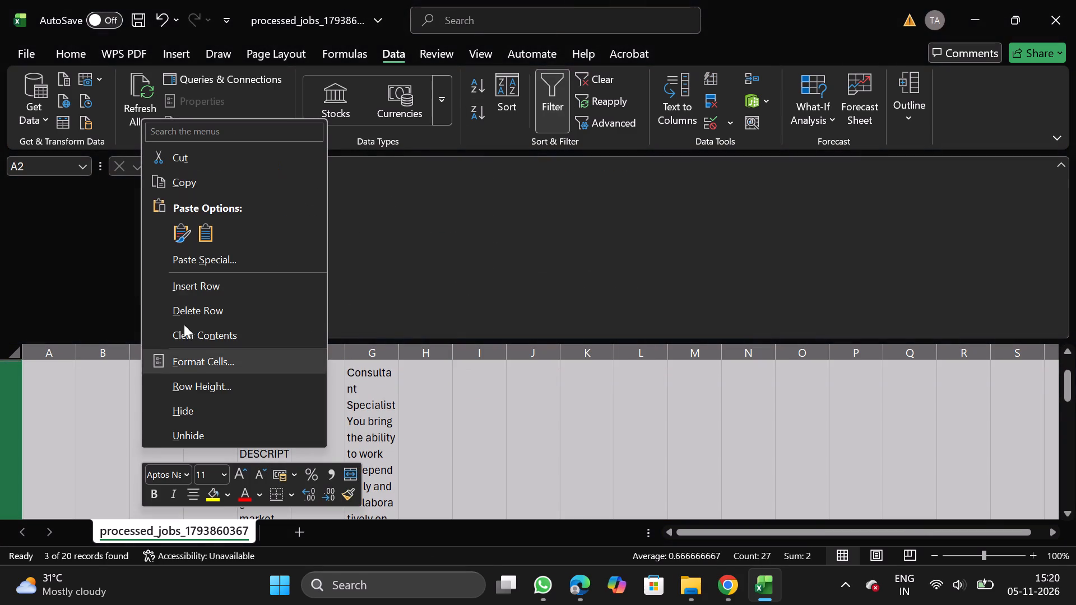
click(221, 312)
click(549, 100)
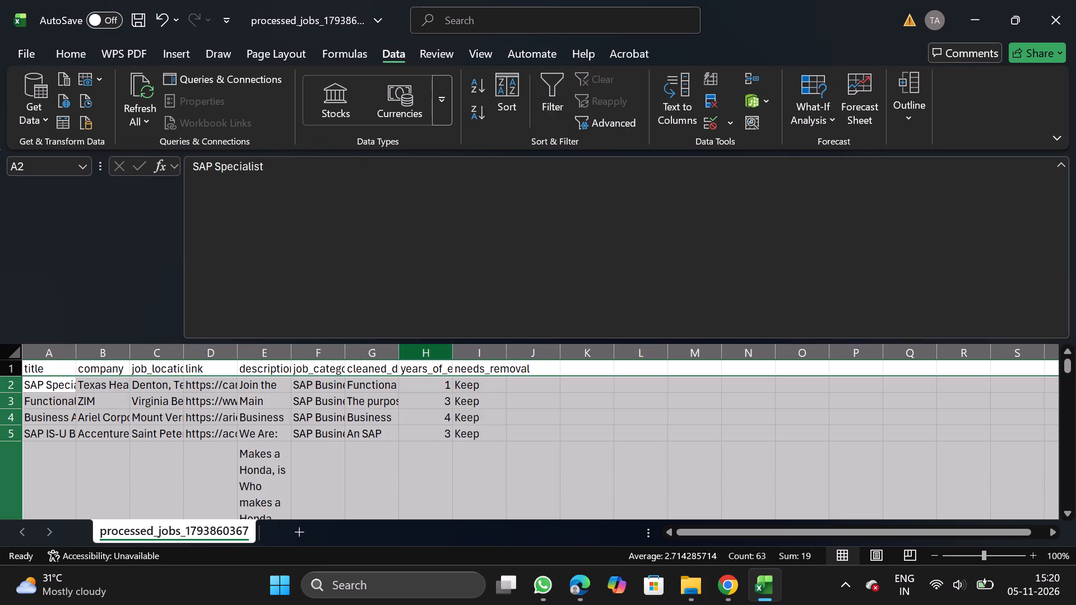
Filter years_of_experience to 8, 10, 12 and blanks, delete the matching rows, and turn the filter off.
click(414, 356)
click(549, 97)
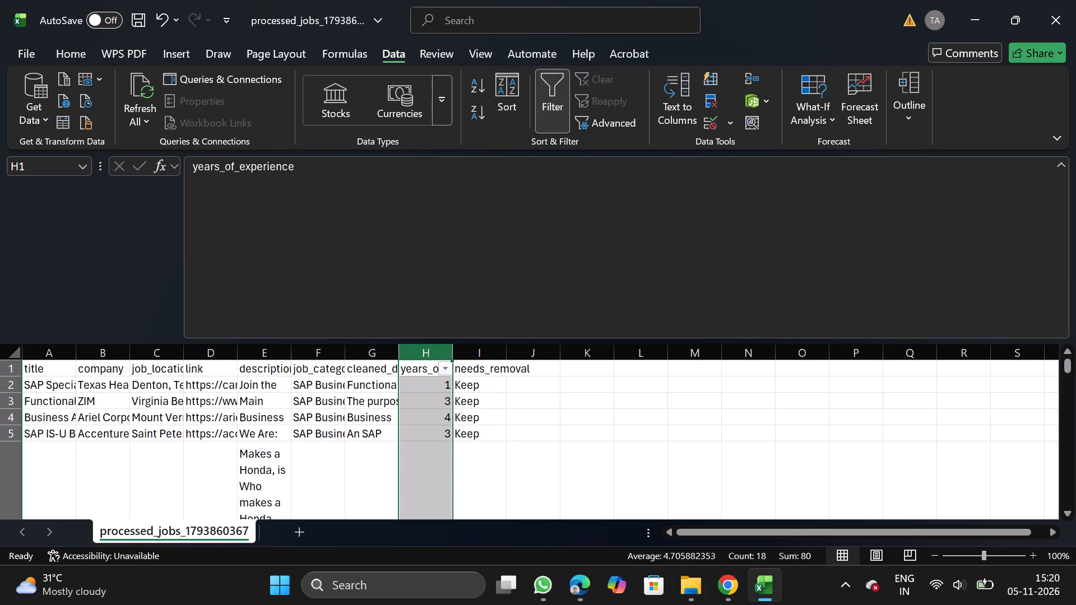
click(442, 367)
click(281, 381)
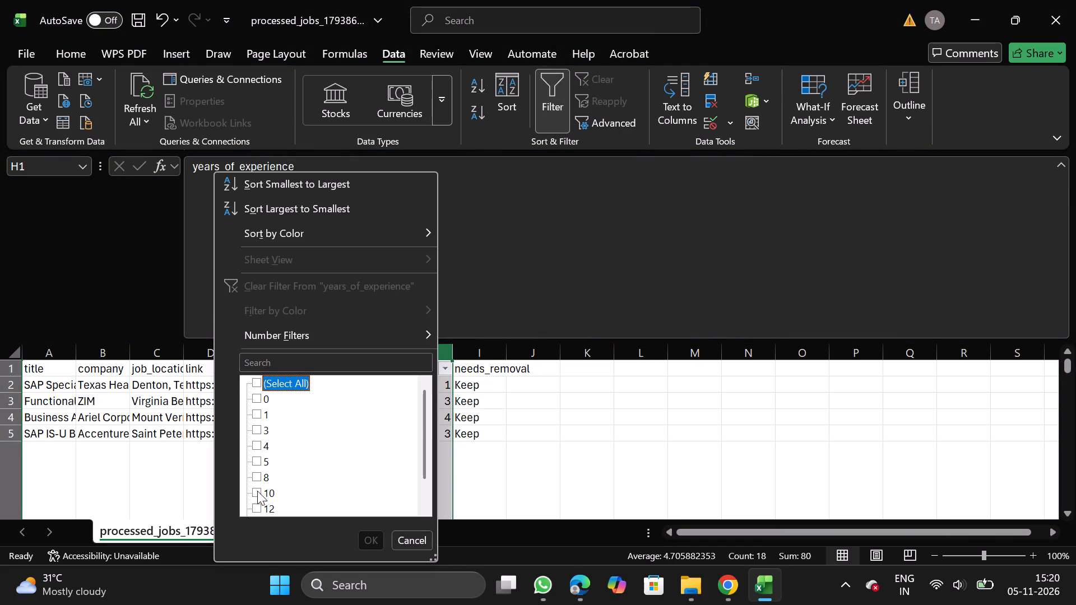
click(256, 477)
click(256, 489)
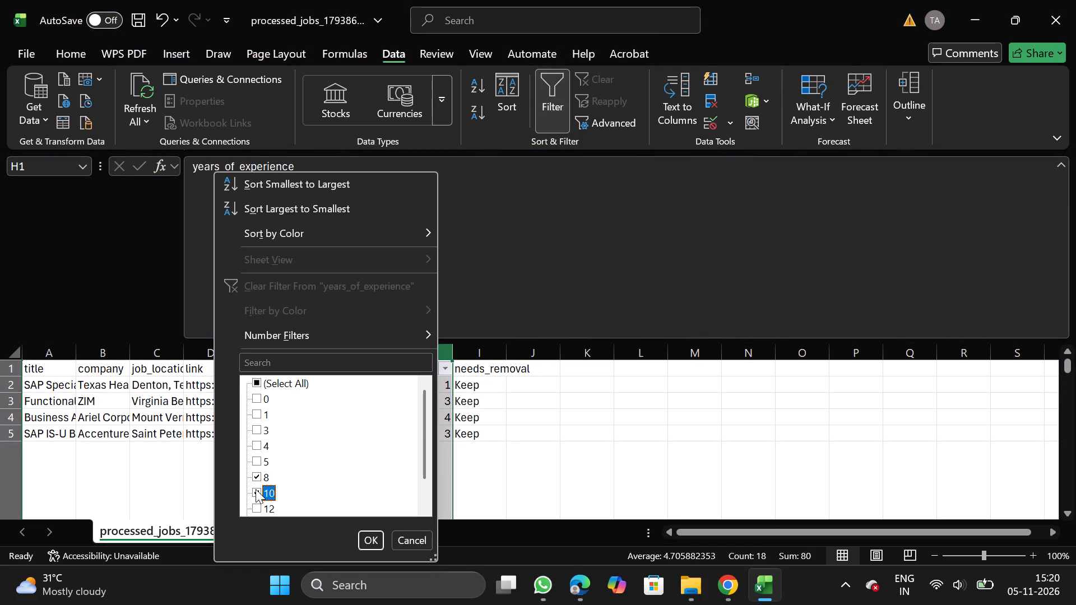
click(257, 518)
click(258, 511)
scroll(258, 511, down, 1)
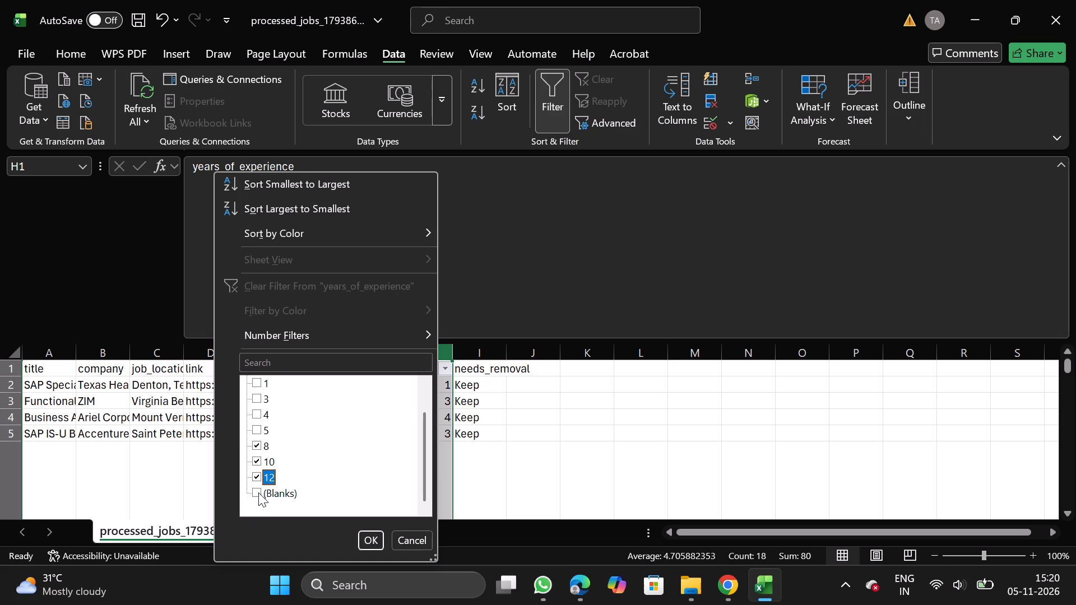
click(262, 490)
click(382, 539)
click(0, 416)
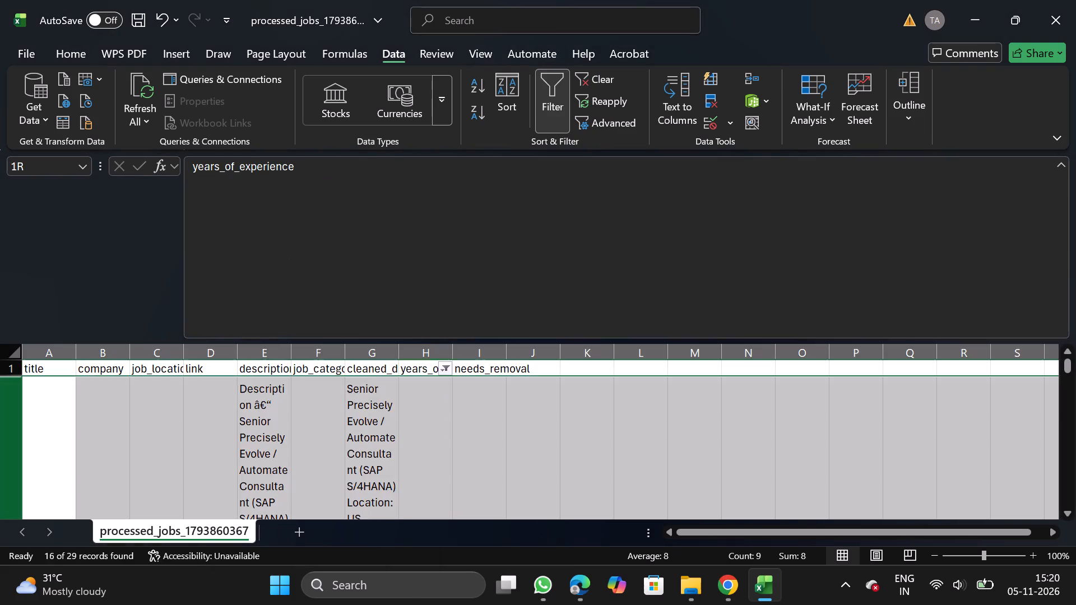
key(ctrl+shift+Down)
right_click(118, 483)
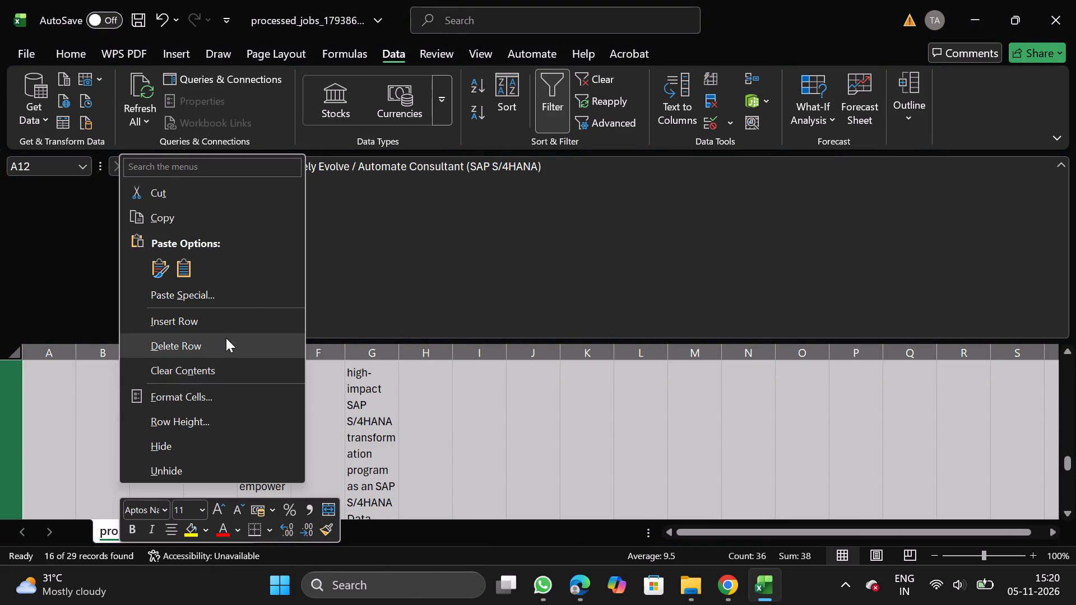
click(226, 338)
click(551, 92)
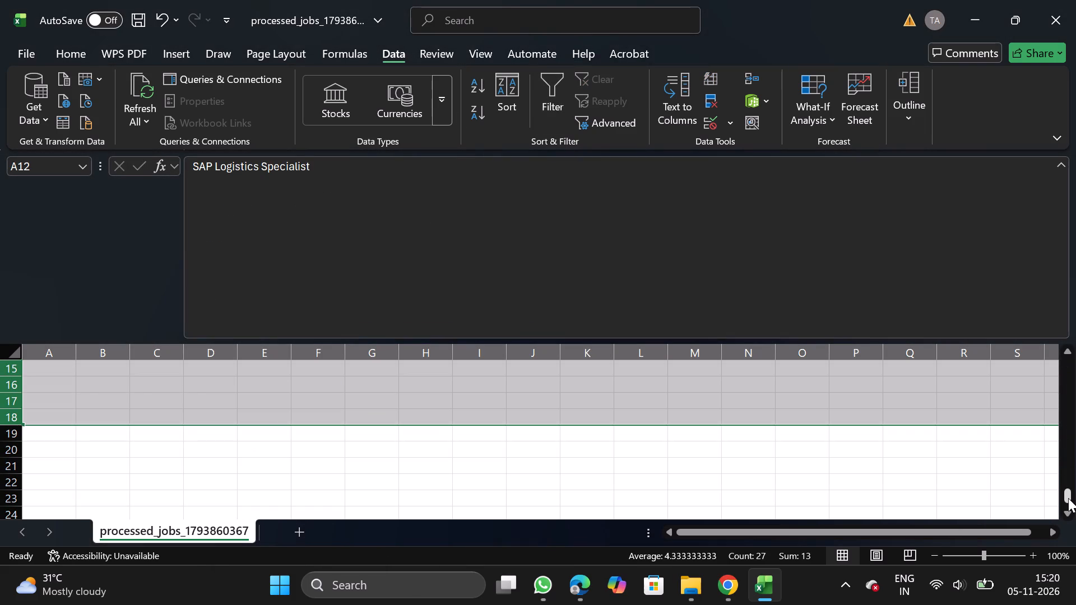
Delete the needs_removal column.
drag(1068, 497, 1051, 222)
click(475, 359)
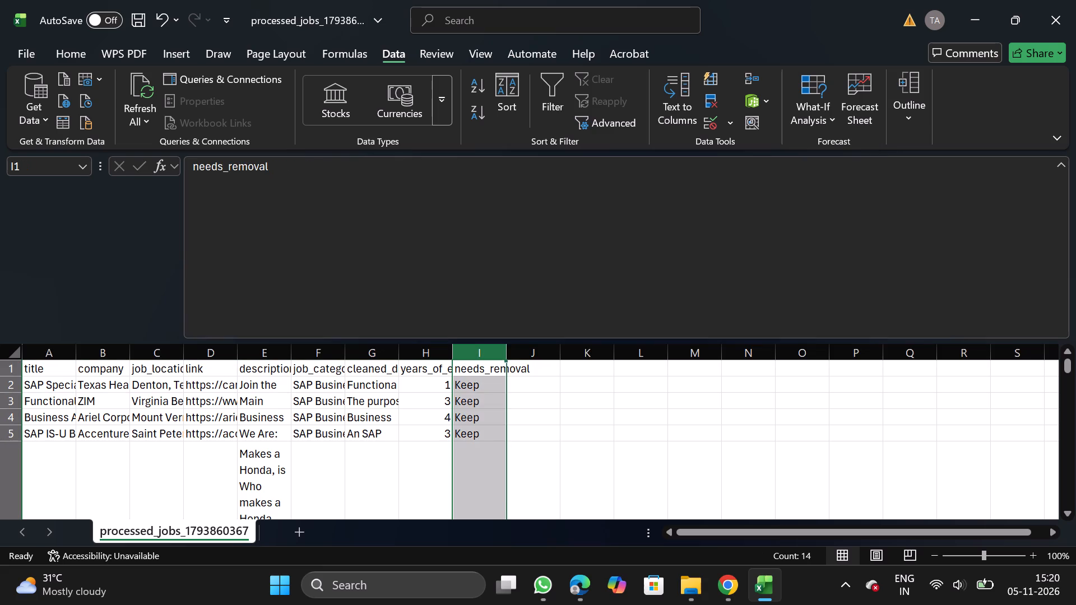
right_click(477, 443)
click(550, 305)
Move the job_category column in front of the title column so it comes first.
click(323, 352)
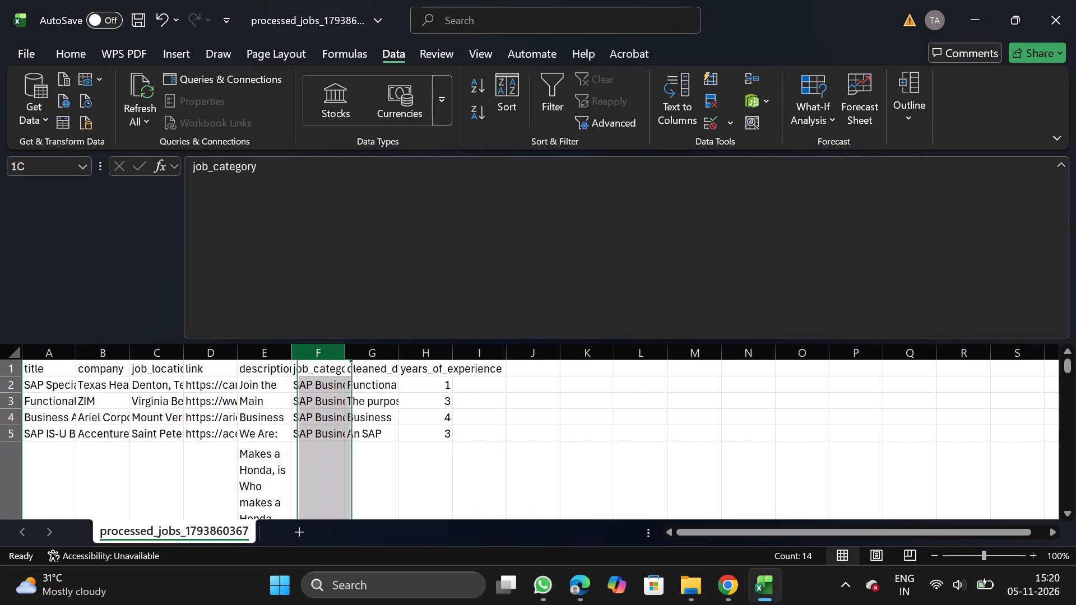
key(ctrl+x)
click(47, 355)
right_click(49, 421)
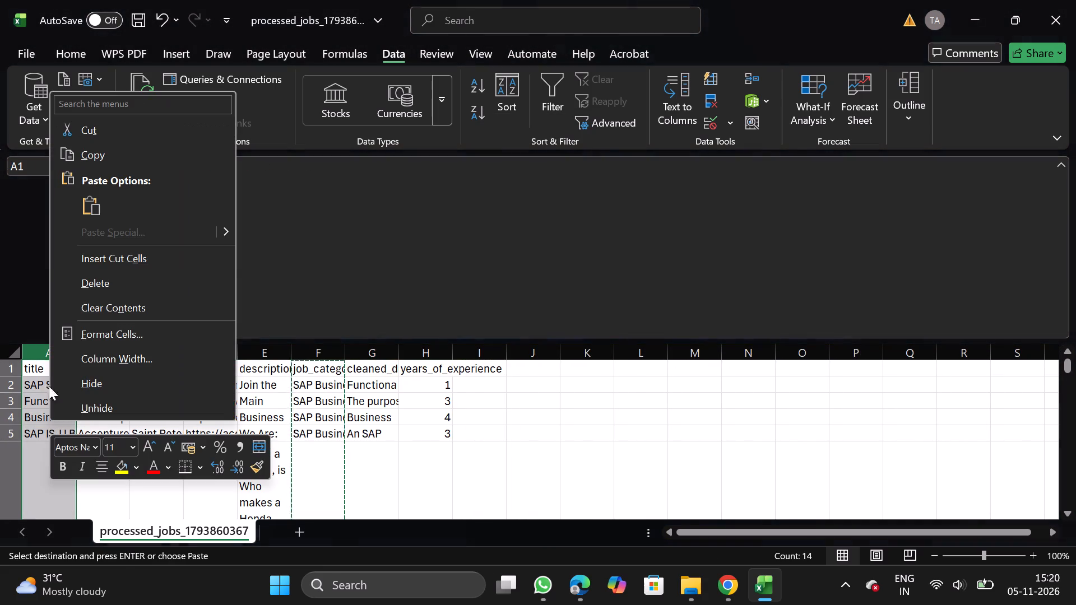
click(134, 252)
Turn off text wrapping for the description and cleaned_description columns.
click(318, 348)
key(shift+Right)
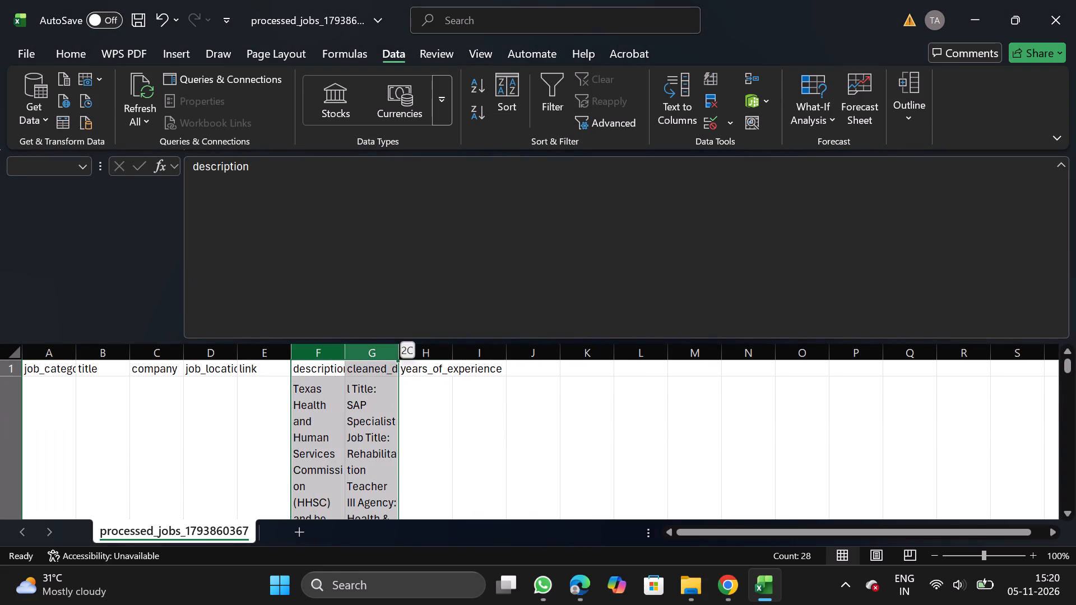
click(74, 56)
click(347, 137)
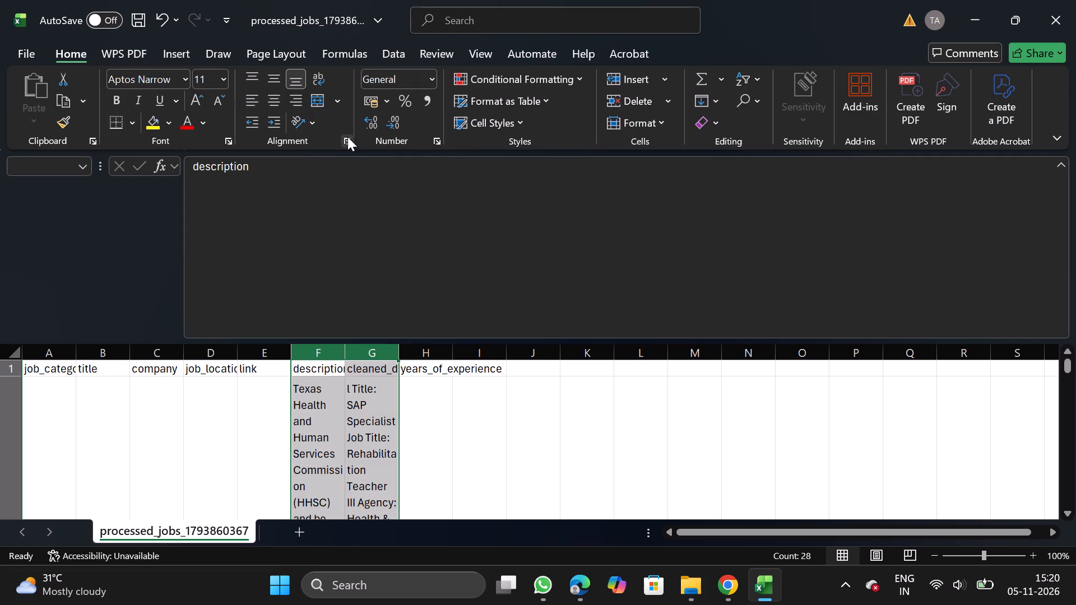
double_click(98, 275)
click(357, 482)
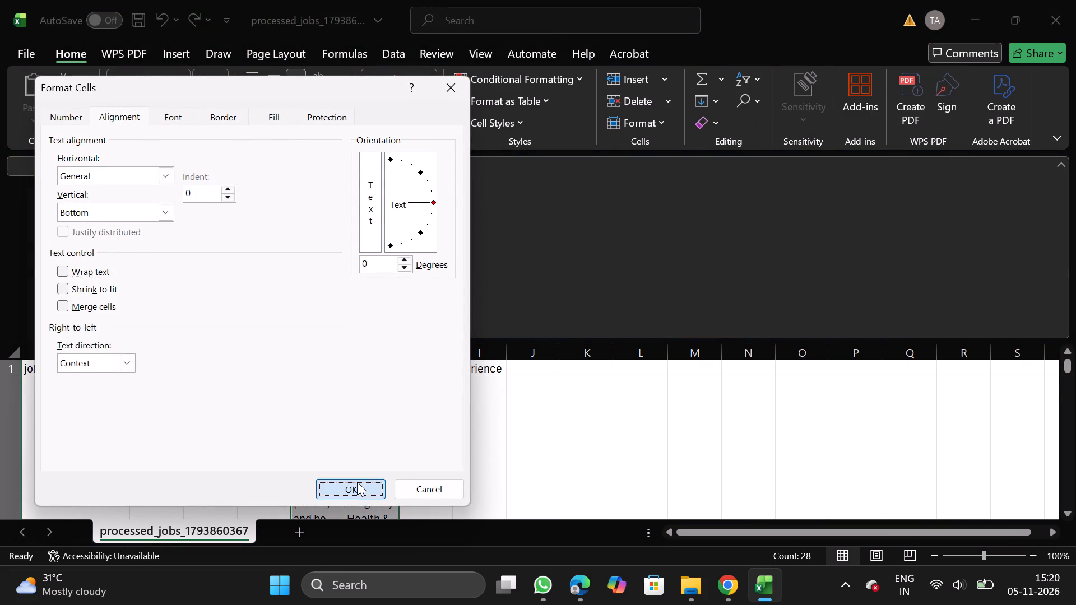
Move the link column to the end of the data, after years_of_experience.
click(287, 356)
click(273, 353)
key(ctrl+x)
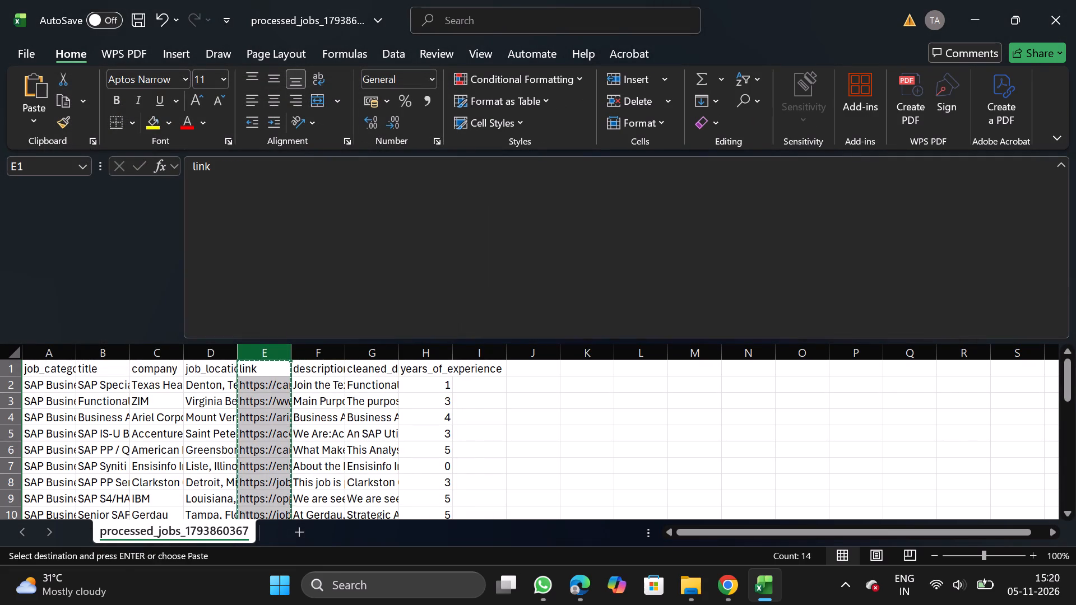
drag(476, 348, 477, 413)
right_click(477, 413)
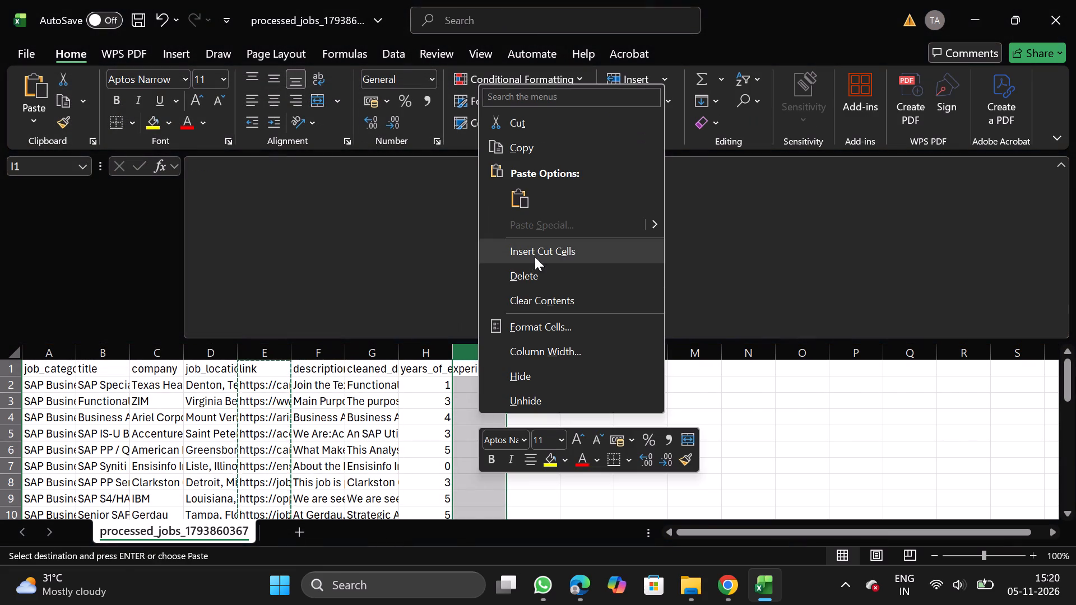
click(535, 257)
Move the years_of_experience column between job_location and description, slightly widening the job_location column.
click(362, 345)
key(ctrl+x)
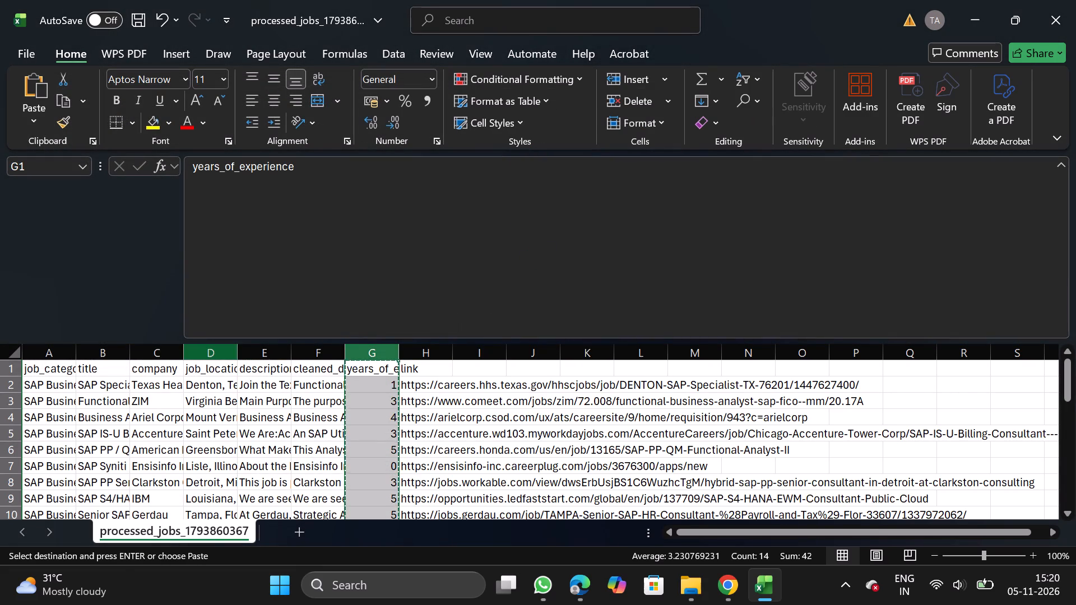
drag(244, 352, 258, 353)
click(258, 353)
drag(280, 352, 280, 418)
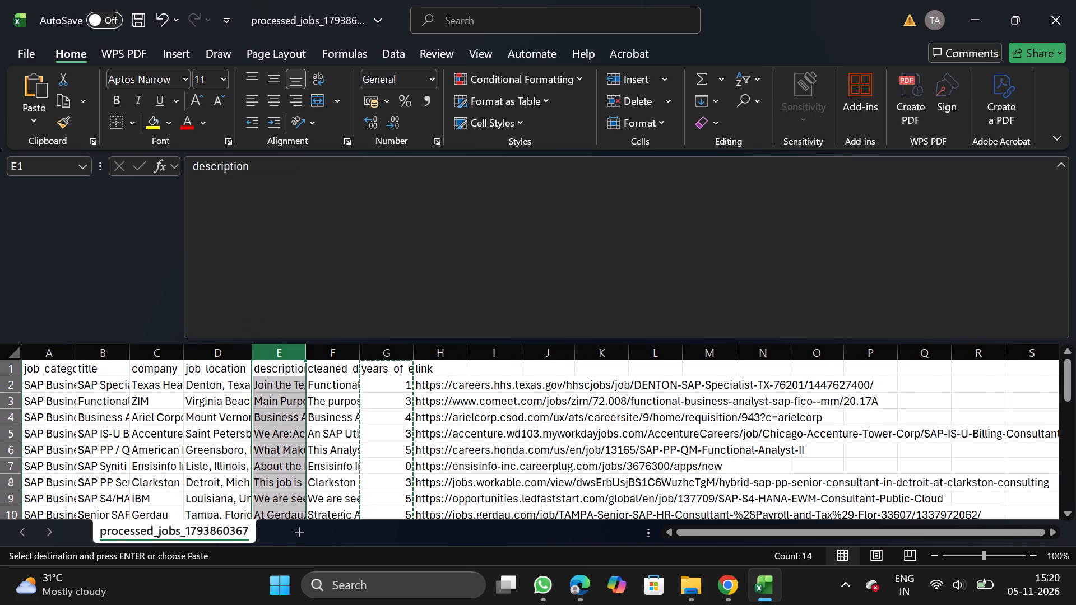
right_click(280, 418)
click(367, 259)
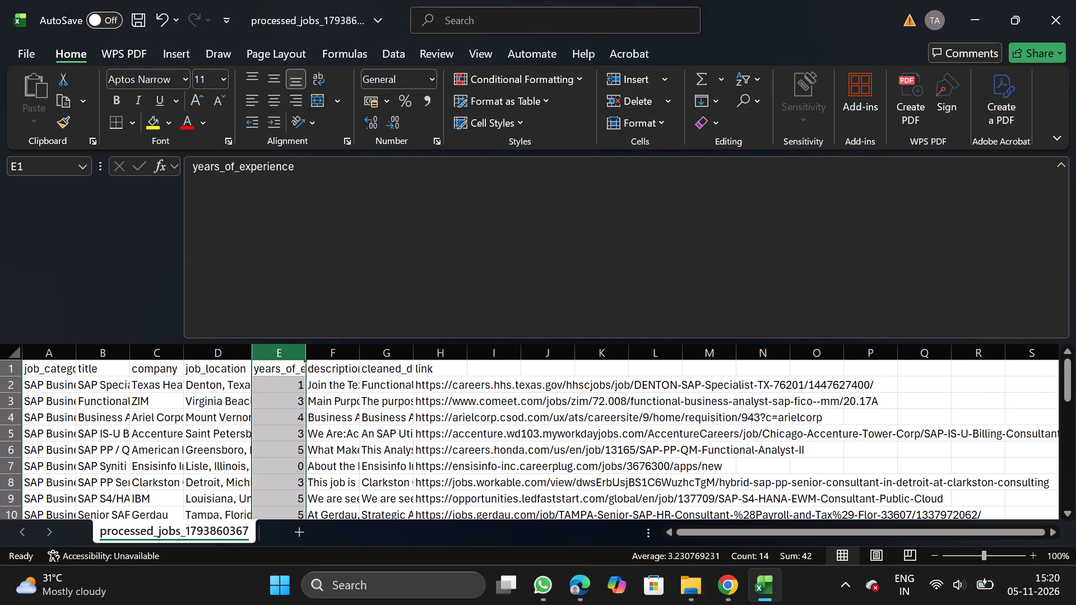
Replace the cleaned_description header with description, copied from the neighbouring column's header.
click(334, 364)
drag(193, 167, 315, 190)
key(ctrl+c)
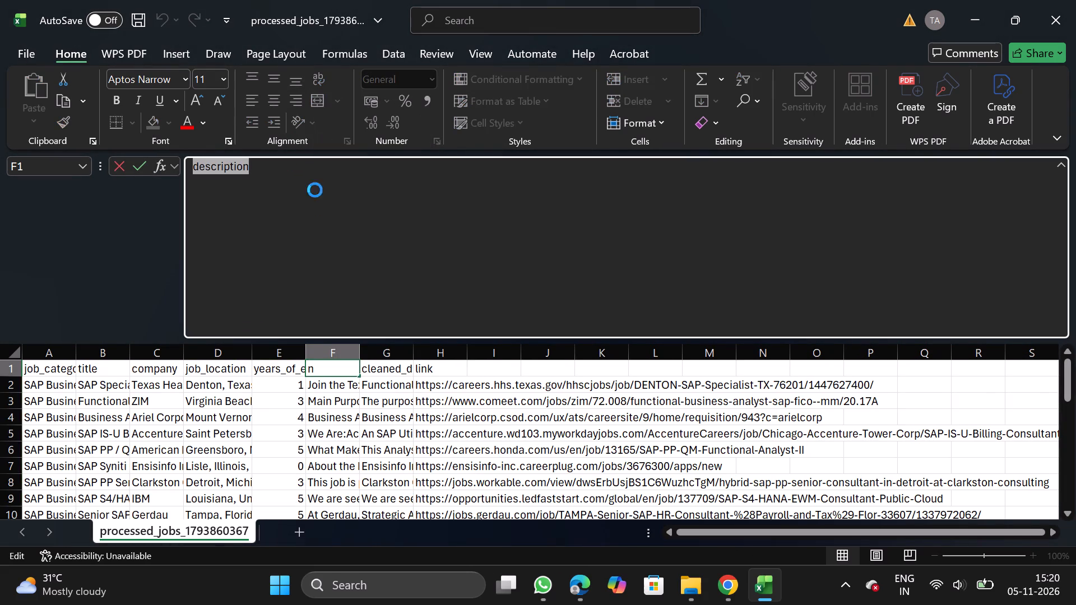
click(383, 366)
click(483, 317)
key(BackSpace)
key(BackSpace)
key(BackSpace)
key(BackSpace)
key(BackSpace)
key(BackSpace)
key(BackSpace)
key(BackSpace)
key(BackSpace)
key(BackSpace)
key(BackSpace)
key(BackSpace)
key(BackSpace)
key(BackSpace)
key(BackSpace)
key(BackSpace)
key(BackSpace)
key(BackSpace)
key(BackSpace)
key(BackSpace)
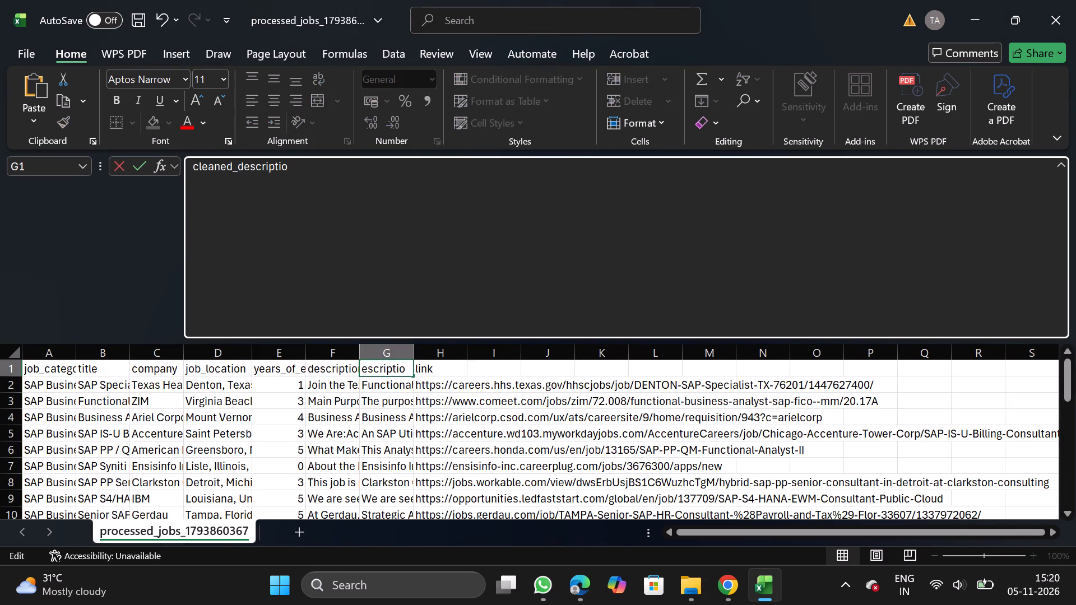
key(ctrl+v)
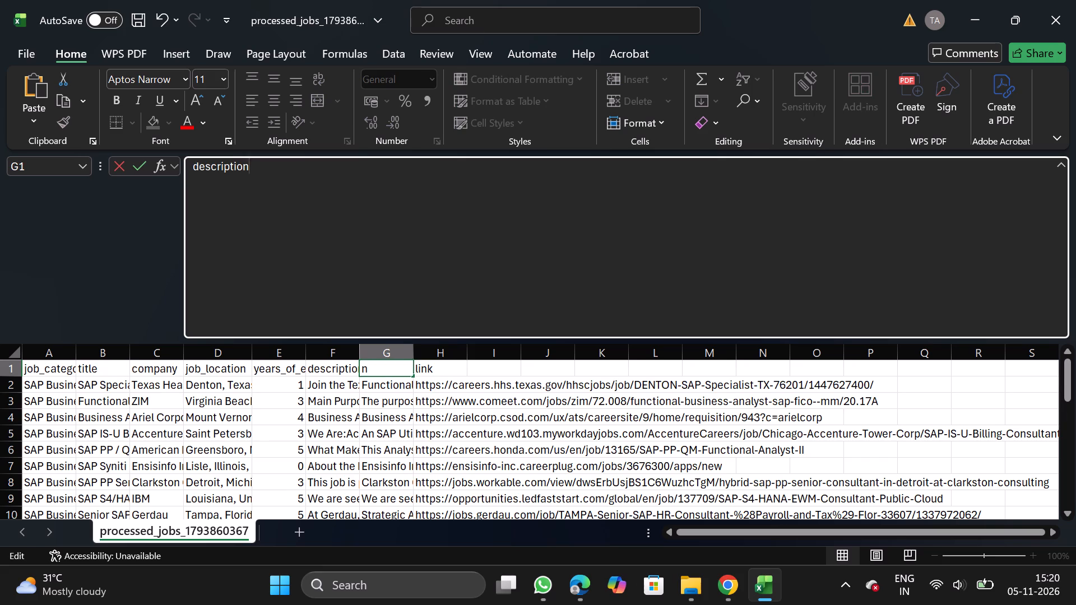
Clear the column F header and select the name original_description from NextGenApply's bulk upload requirements in Chrome as its replacement.
click(327, 363)
click(401, 295)
key(BackSpace)
key(BackSpace)
key(BackSpace)
key(BackSpace)
key(BackSpace)
key(BackSpace)
key(BackSpace)
key(BackSpace)
key(BackSpace)
key(BackSpace)
key(BackSpace)
key(BackSpace)
key(BackSpace)
key(BackSpace)
key(BackSpace)
key(BackSpace)
key(BackSpace)
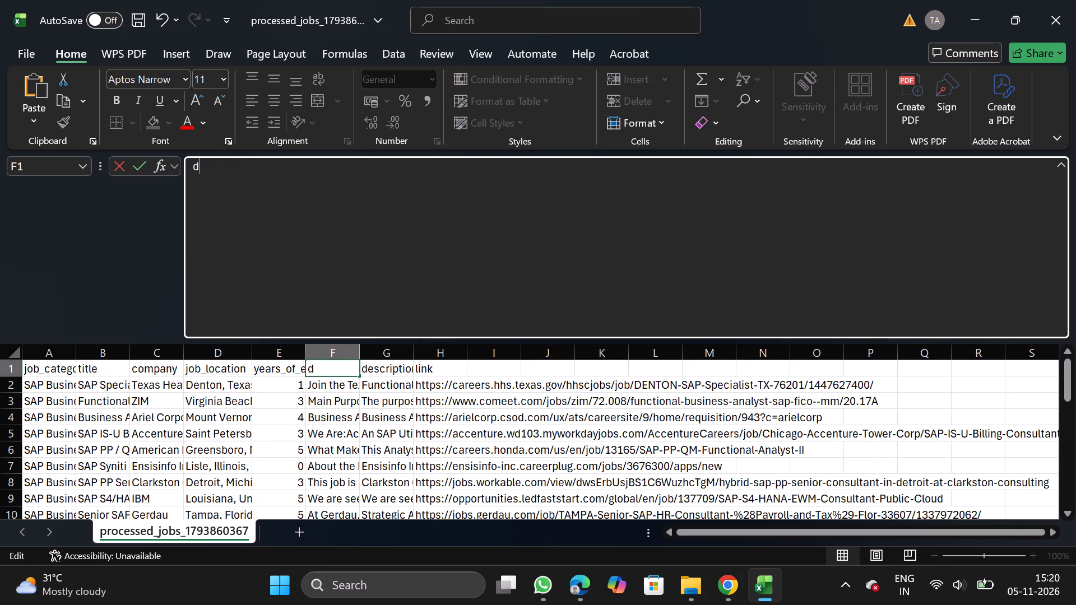
click(729, 587)
click(98, 163)
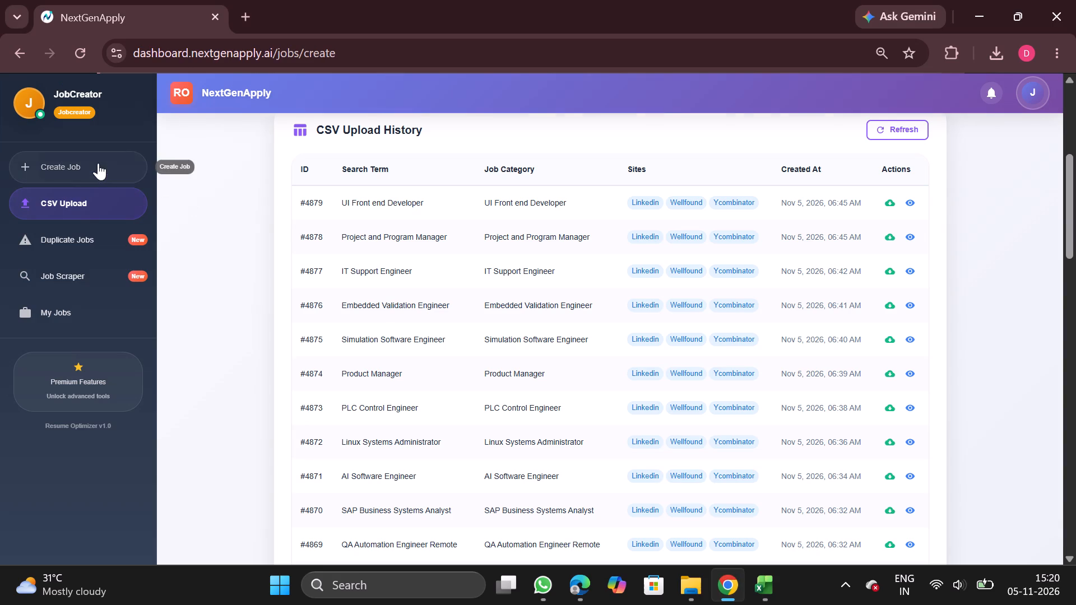
click(541, 153)
double_click(597, 283)
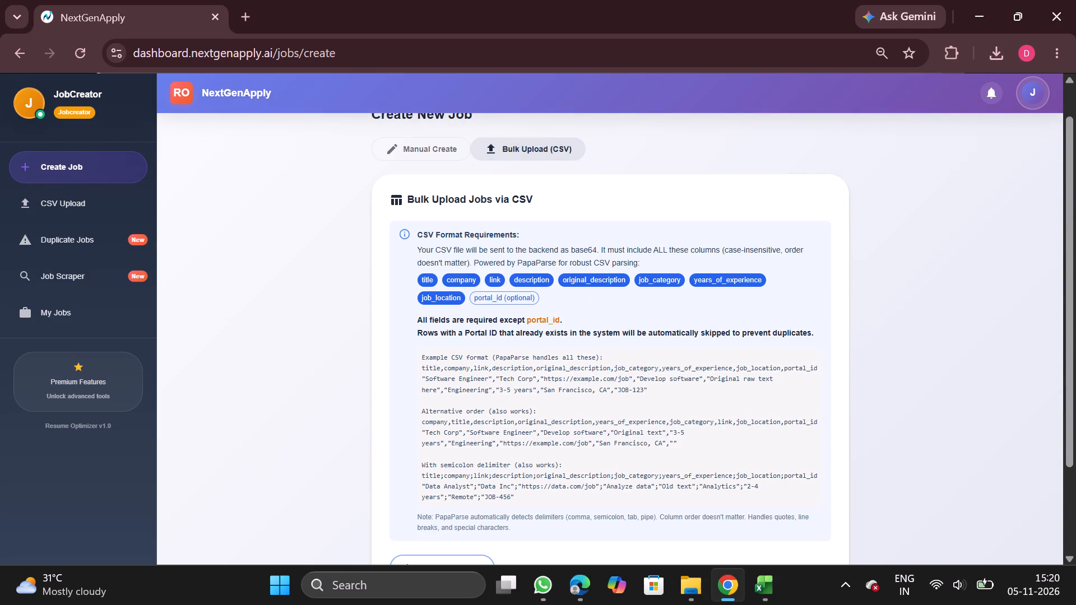
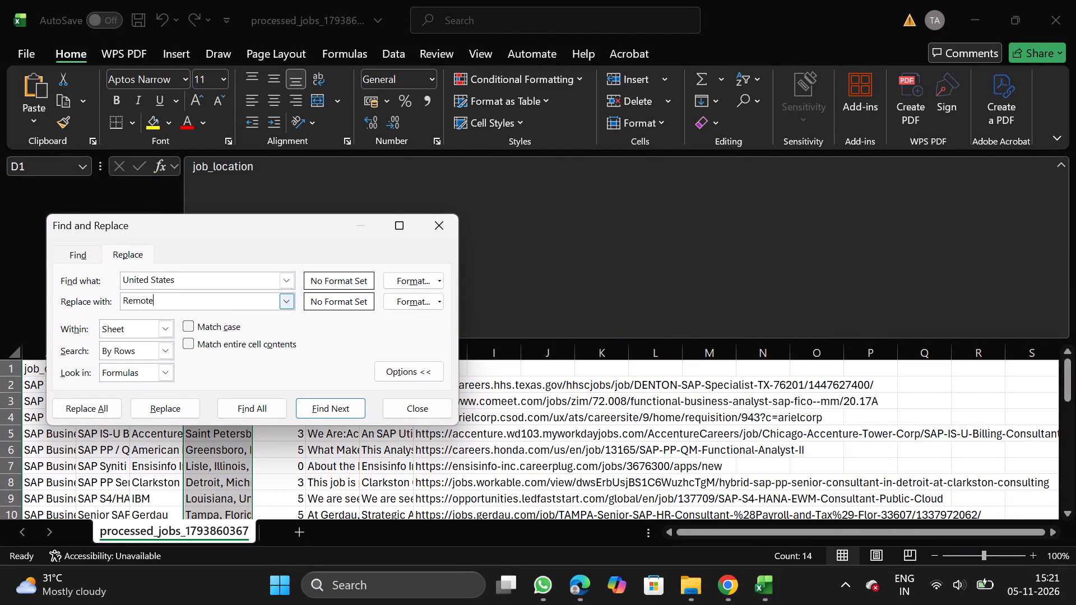
Replace all job_location cells whose entire contents are United States with Remote.
click(192, 344)
click(86, 410)
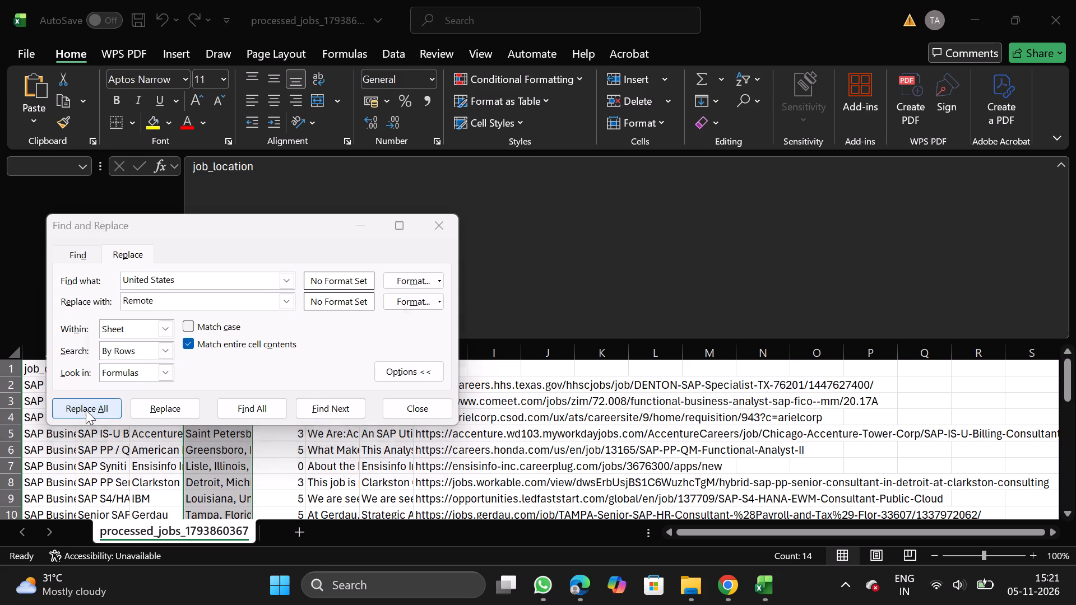
click(341, 392)
click(437, 235)
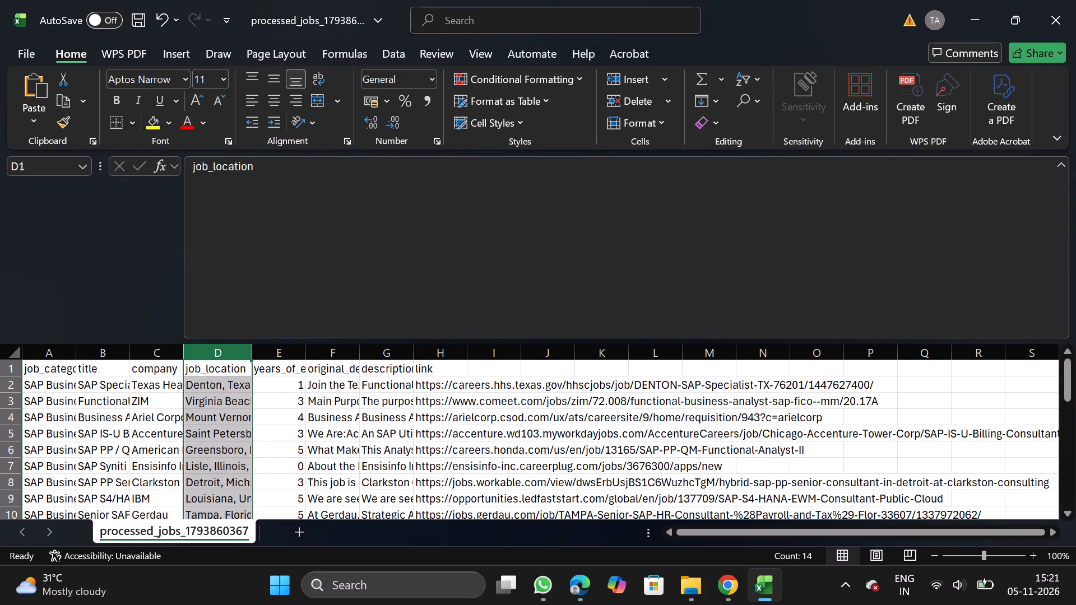
Examine the distinct job titles in the title column using a temporary filter, and remove the filter without applying a selection.
click(101, 351)
click(388, 63)
click(562, 111)
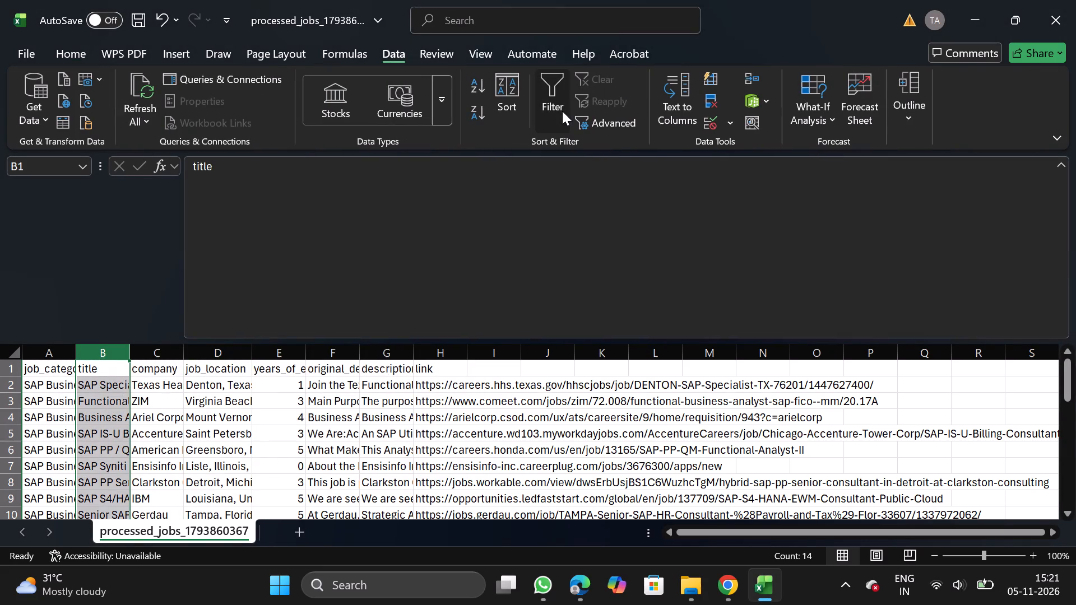
click(121, 364)
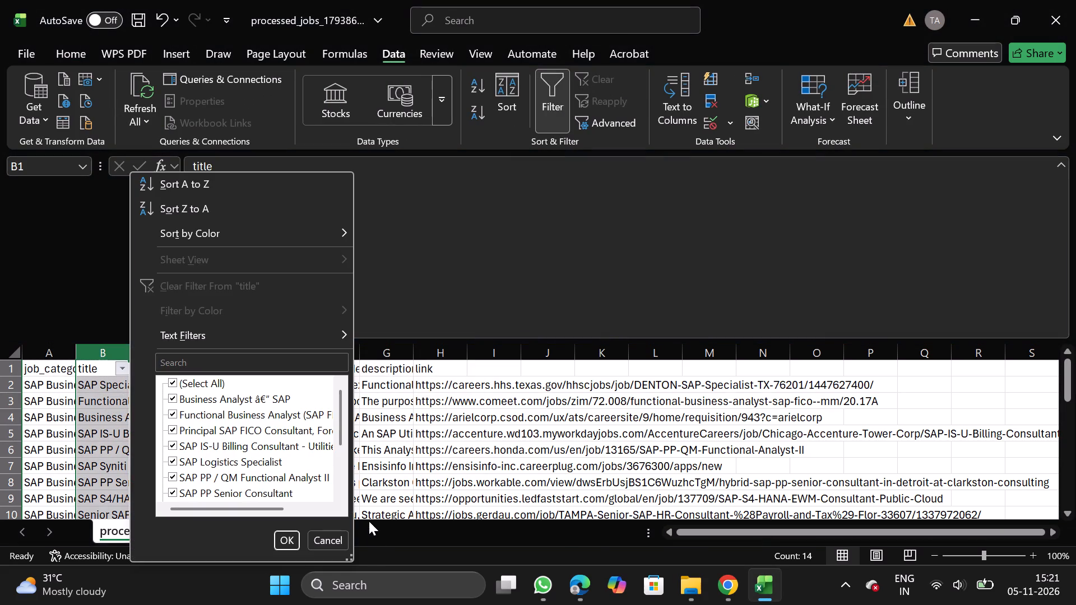
triple_click(351, 560)
drag(351, 560, 903, 604)
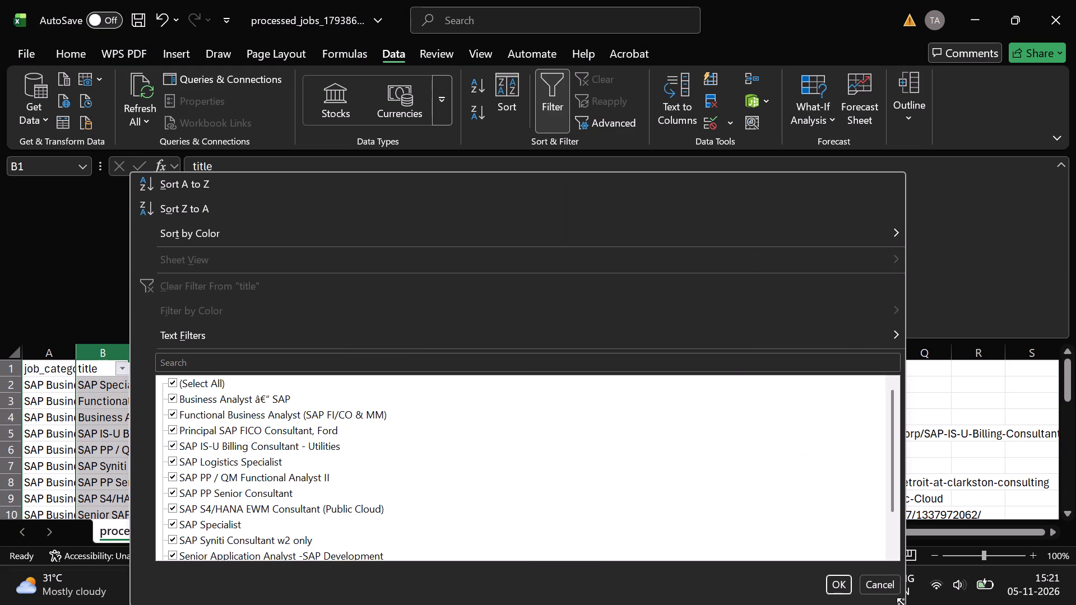
drag(243, 384, 228, 384)
click(228, 384)
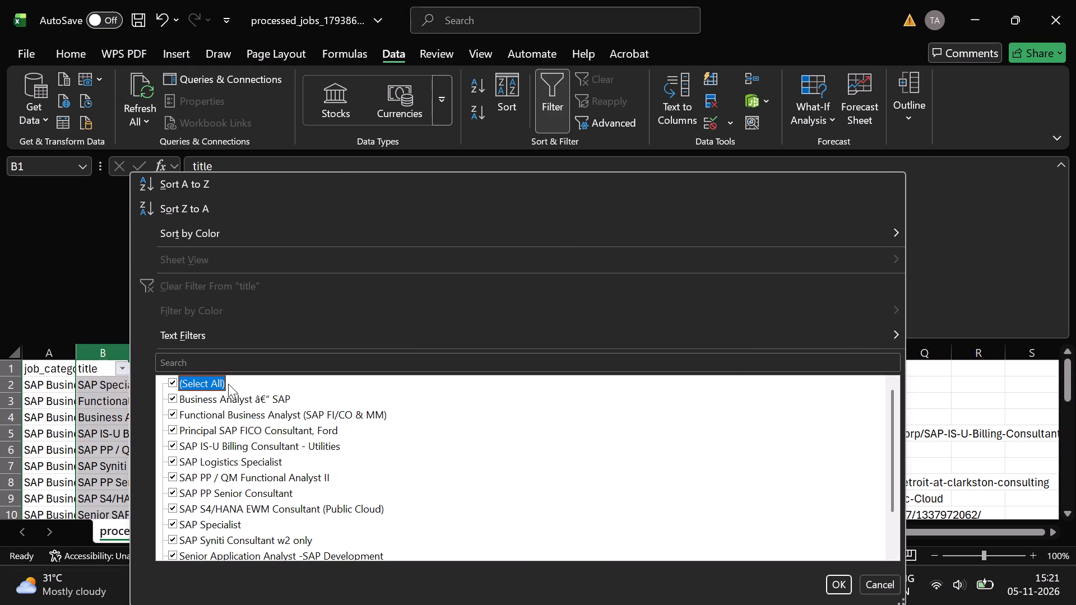
click(207, 387)
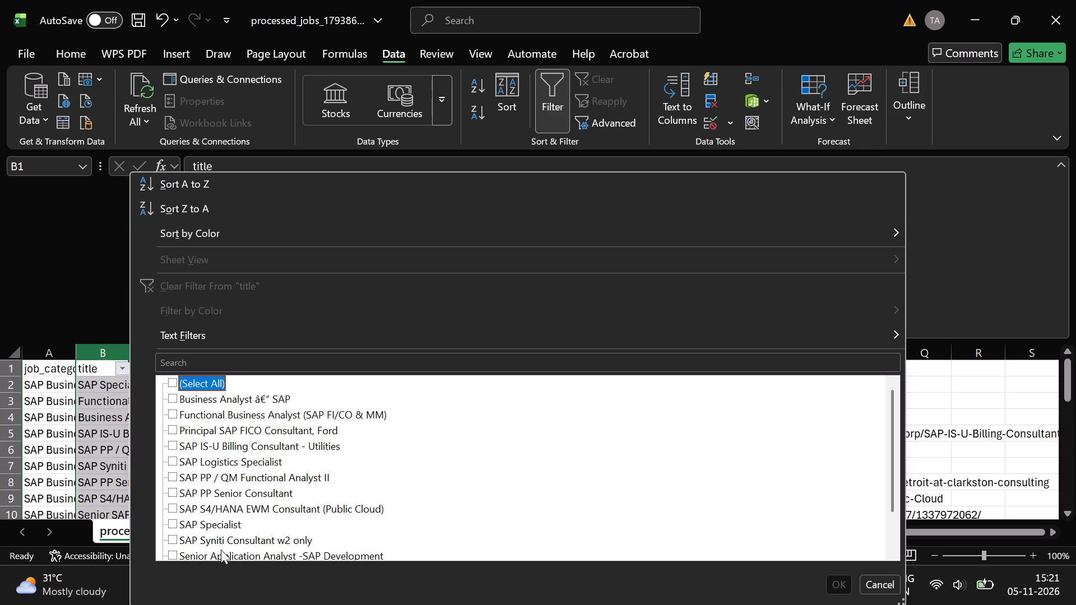
scroll(221, 550, down, 1)
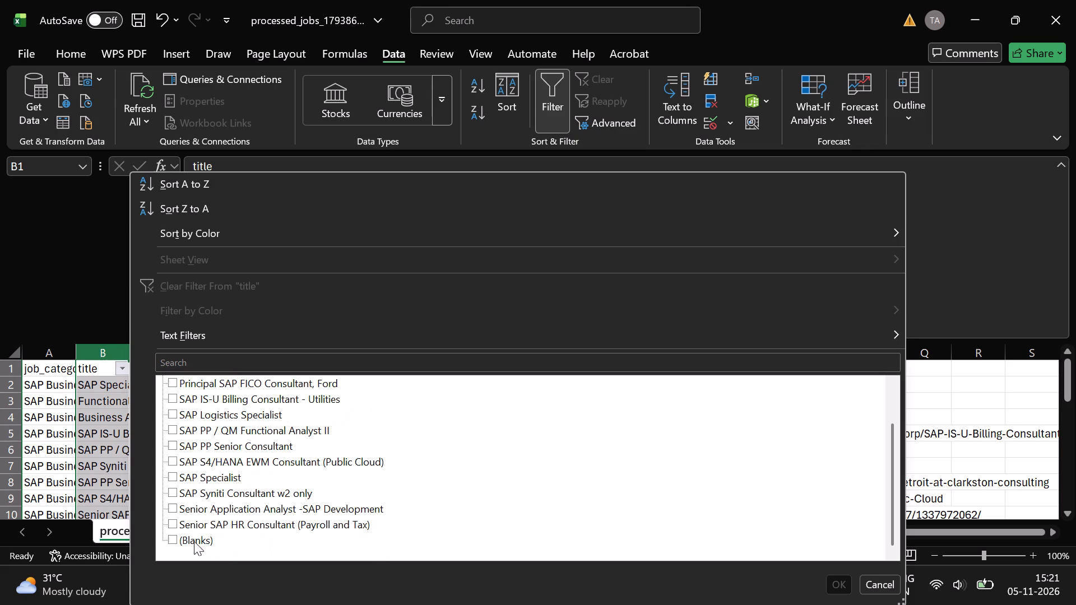
scroll(284, 518, up, 4)
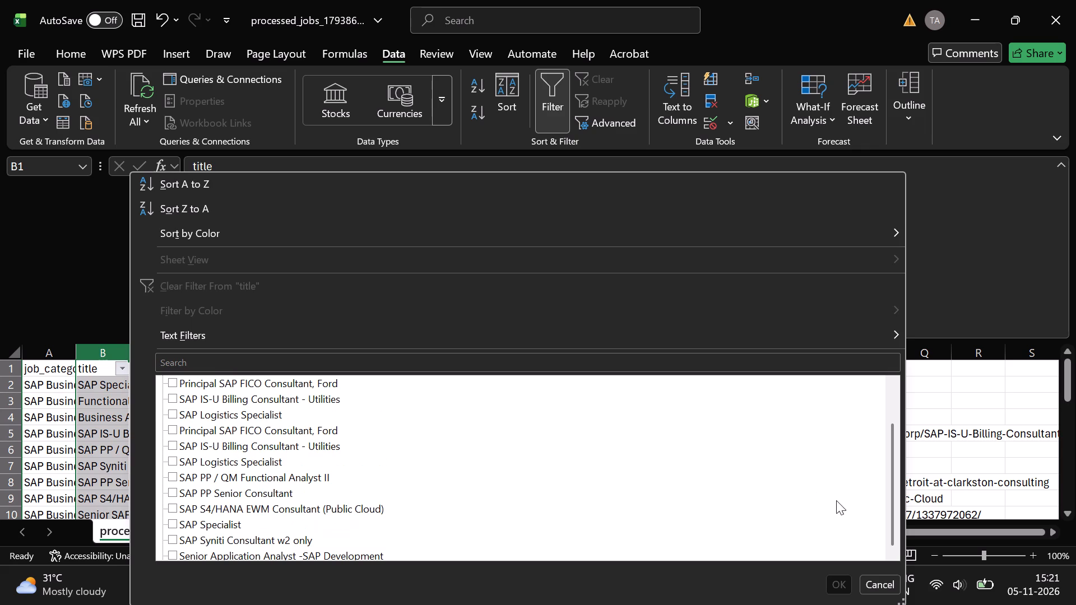
click(884, 580)
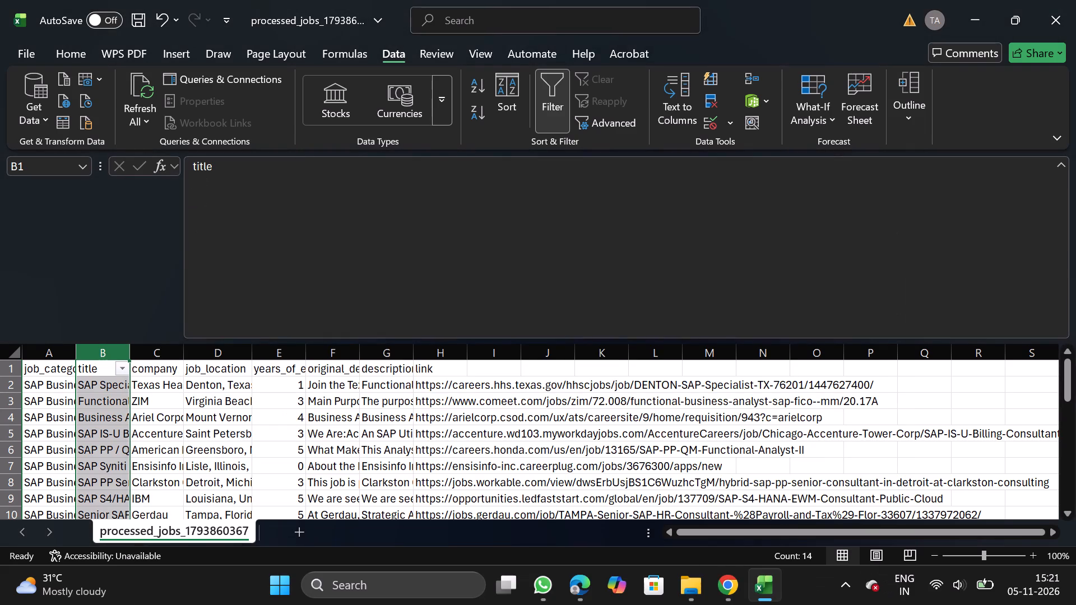
click(103, 385)
click(549, 95)
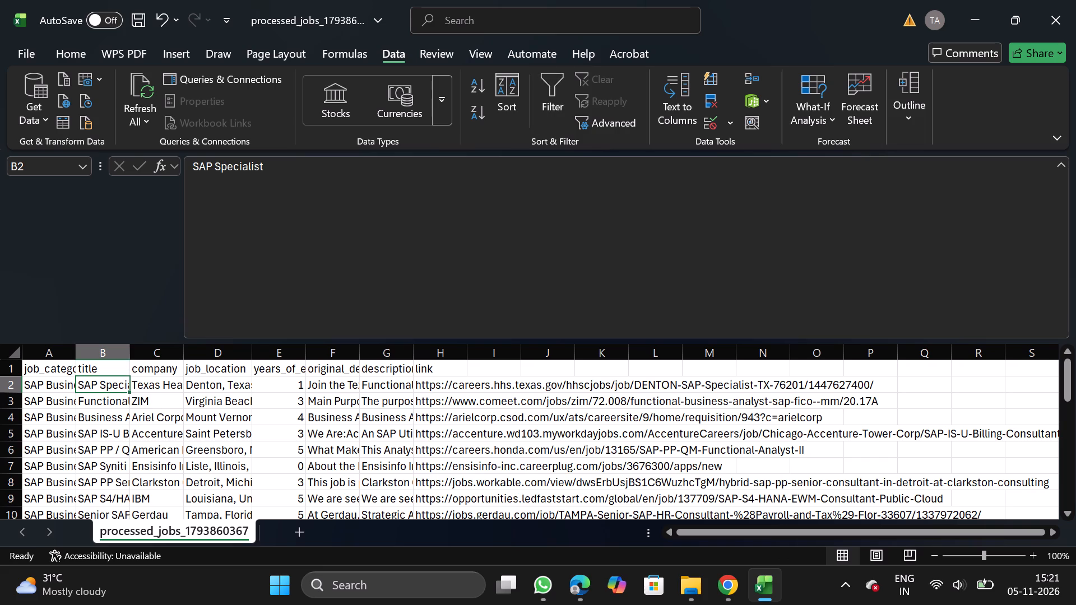
Delete the row for the job titled SAP Syniti Consultant w2 only.
scroll(146, 500, down, 3)
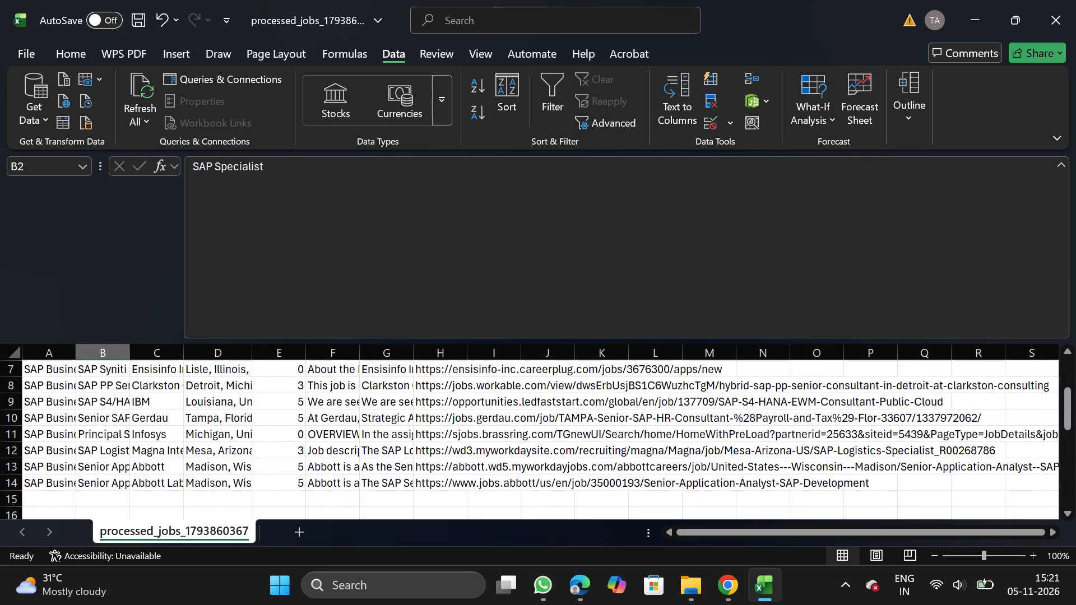
scroll(146, 500, up, 3)
scroll(146, 500, right, 1)
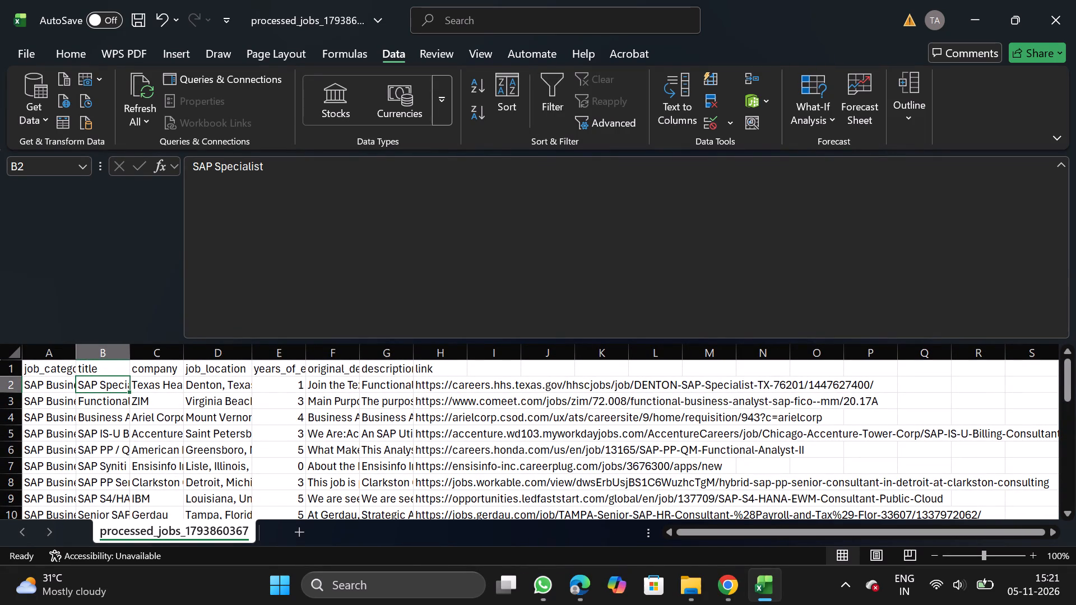
click(93, 464)
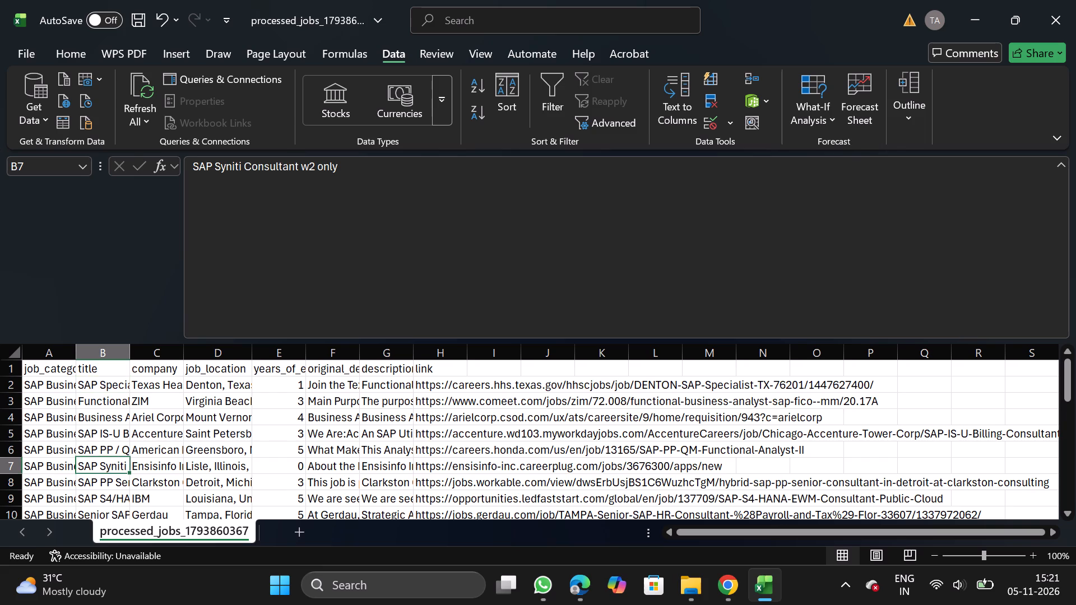
drag(6, 464, 40, 466)
right_click(40, 466)
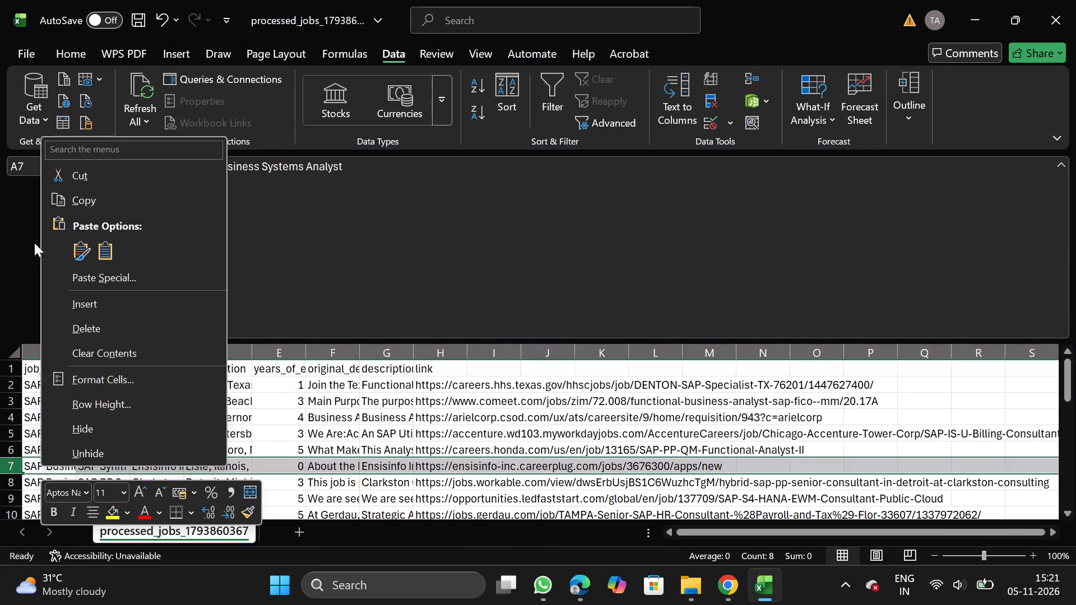
click(100, 331)
Delete the row for the job titled Principal SAP FICO Consultant, Ford.
scroll(100, 331, down, 1)
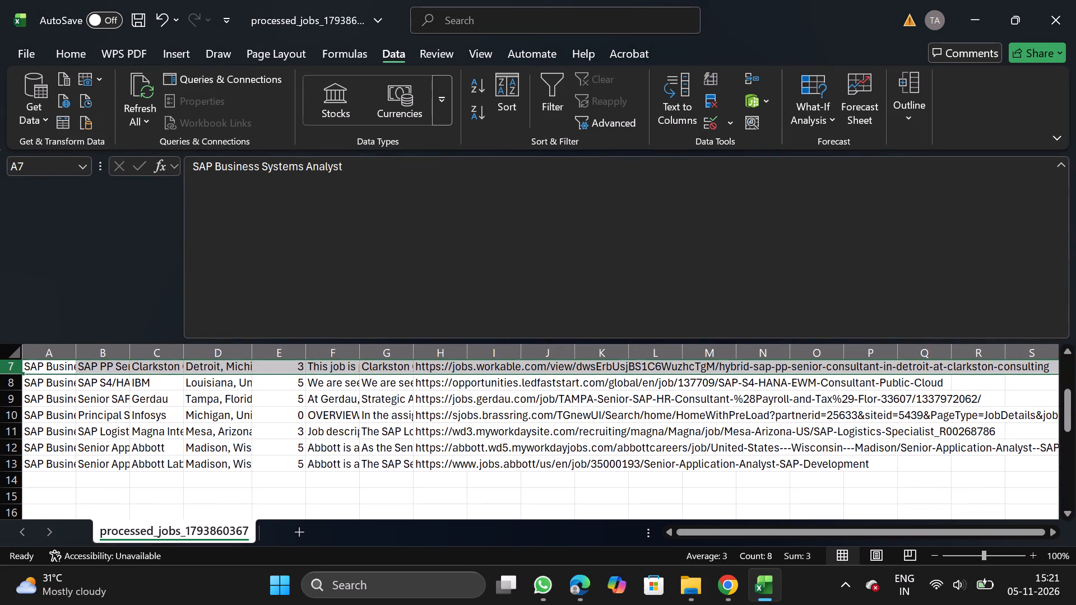
click(100, 418)
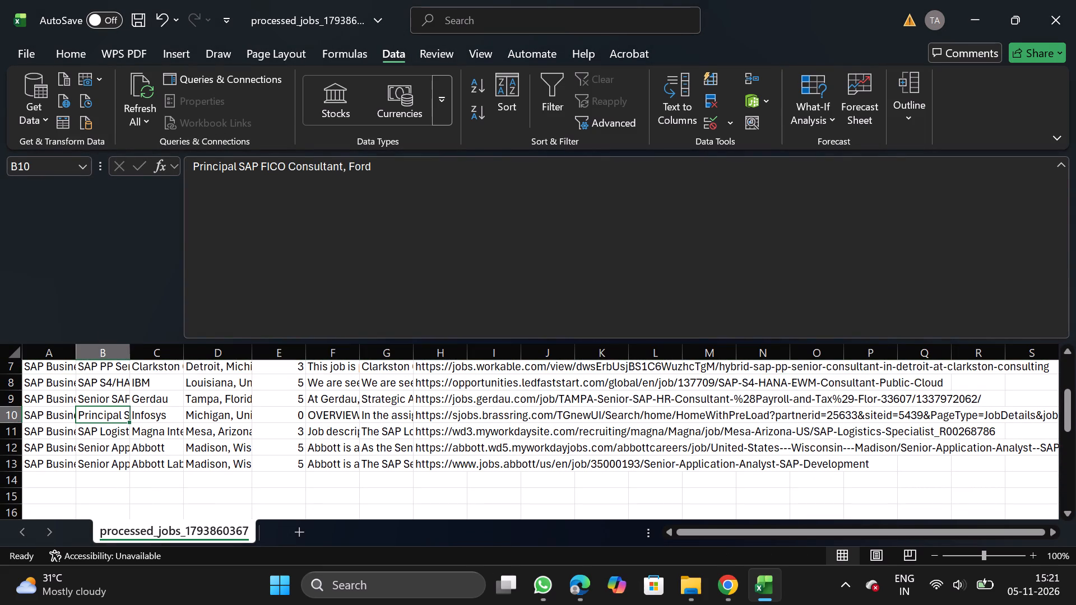
drag(10, 416, 63, 422)
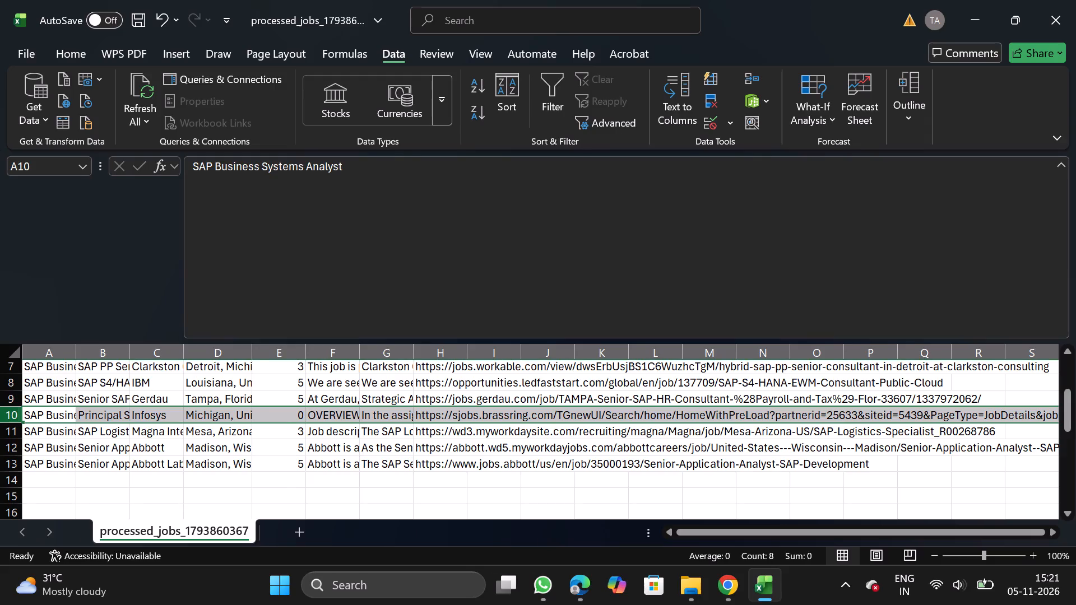
right_click(66, 414)
click(163, 271)
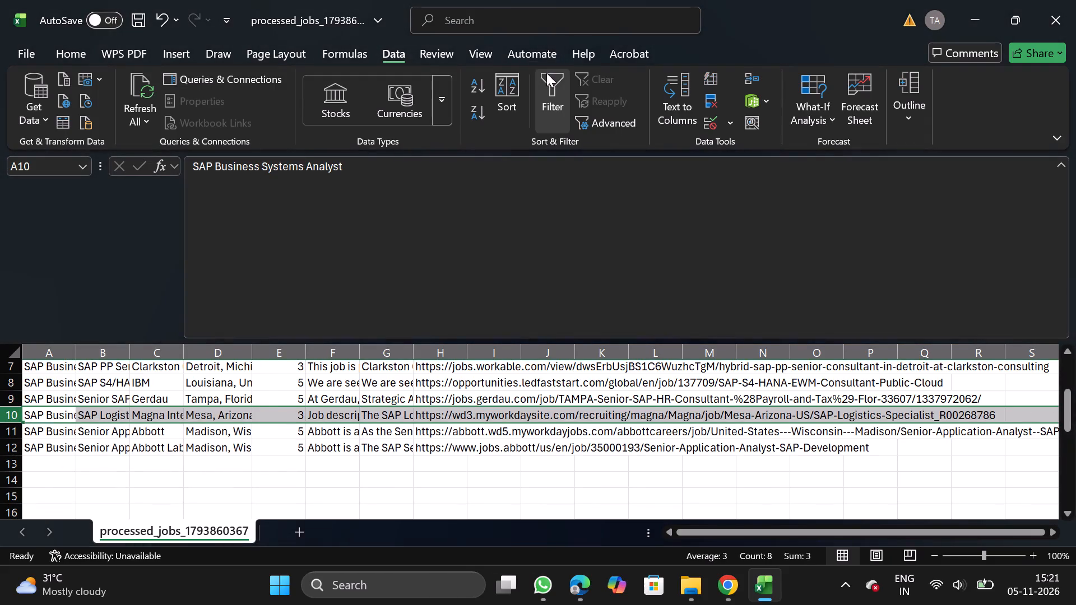
Save the sheet as a comma-delimited CSV named SAP_11_05 in the Daily Scraping jobs folder under Documents.
scroll(382, 355, up, 8)
click(15, 43)
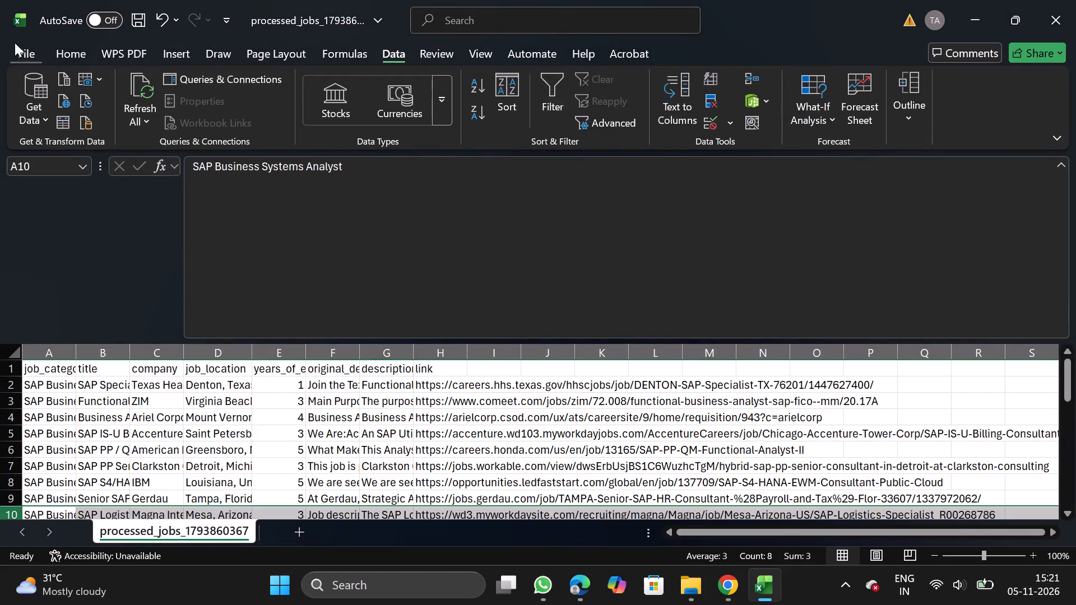
double_click(62, 283)
triple_click(237, 483)
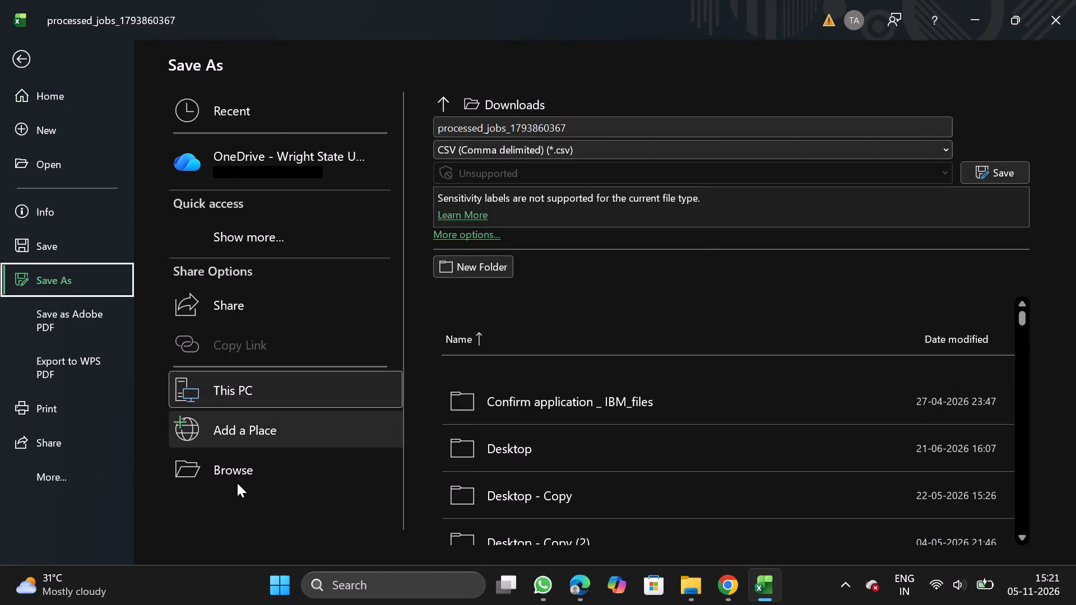
click(237, 483)
double_click(80, 180)
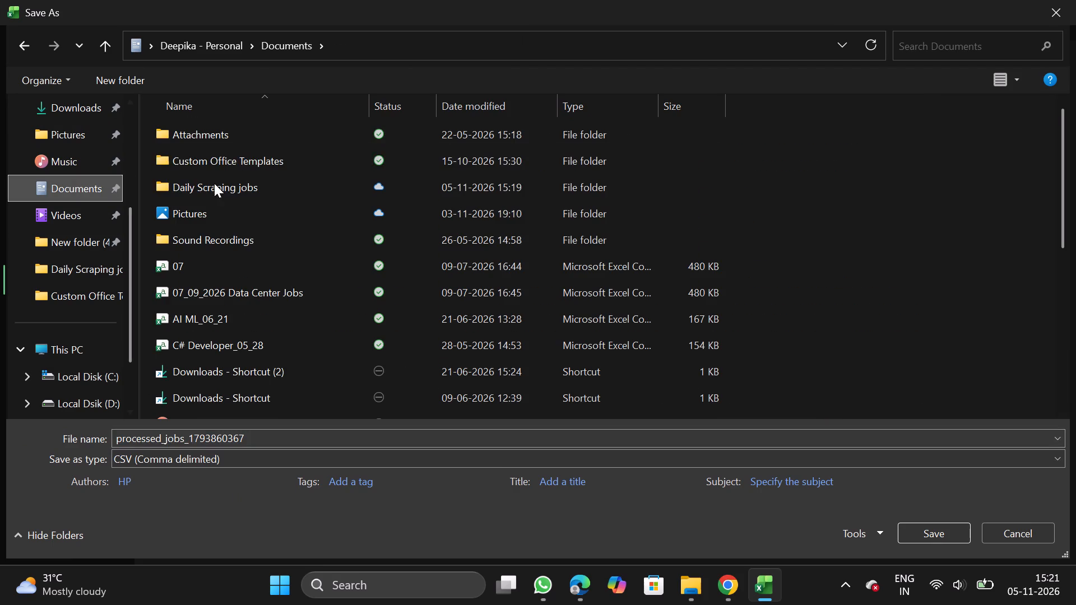
double_click(235, 193)
click(316, 433)
key(BackSpace)
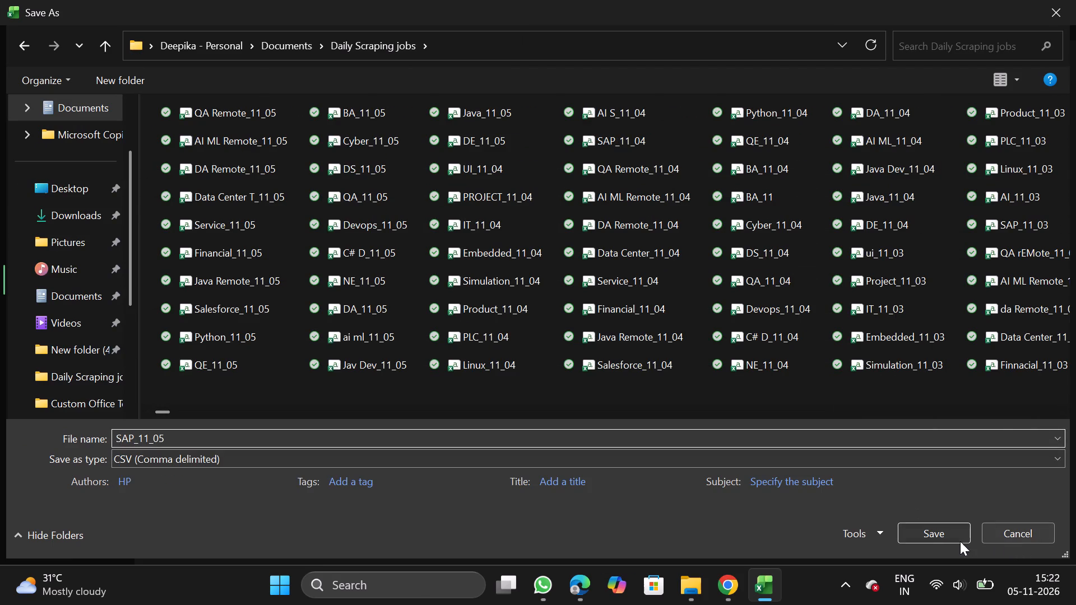
click(938, 534)
Switch to Chrome and bulk upload SAP_11_05.csv to NextGenApply after checking its data preview.
click(740, 597)
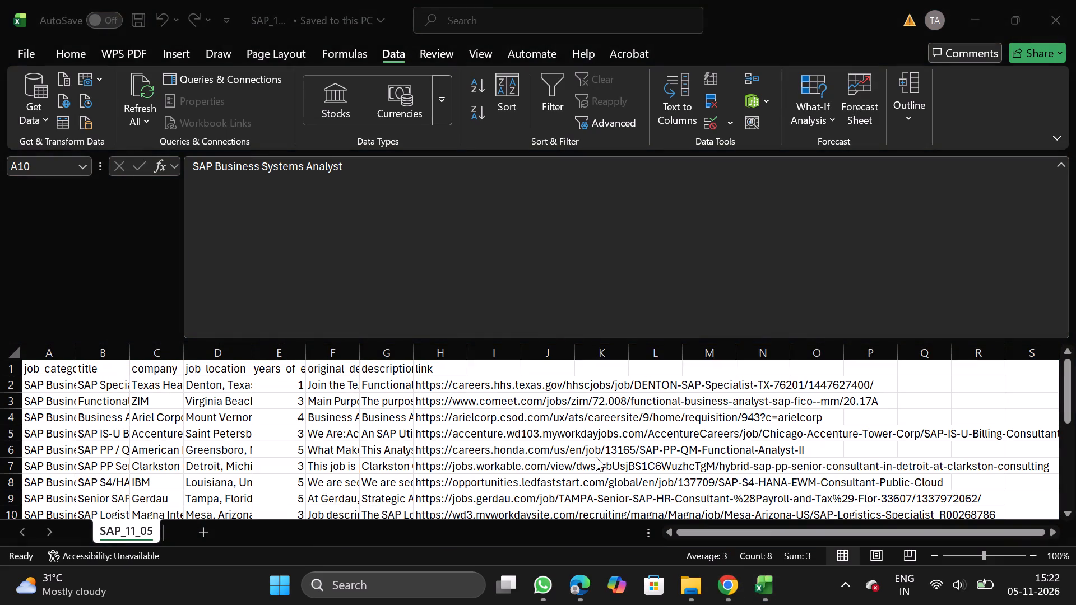
click(723, 584)
scroll(498, 406, down, 1)
click(447, 440)
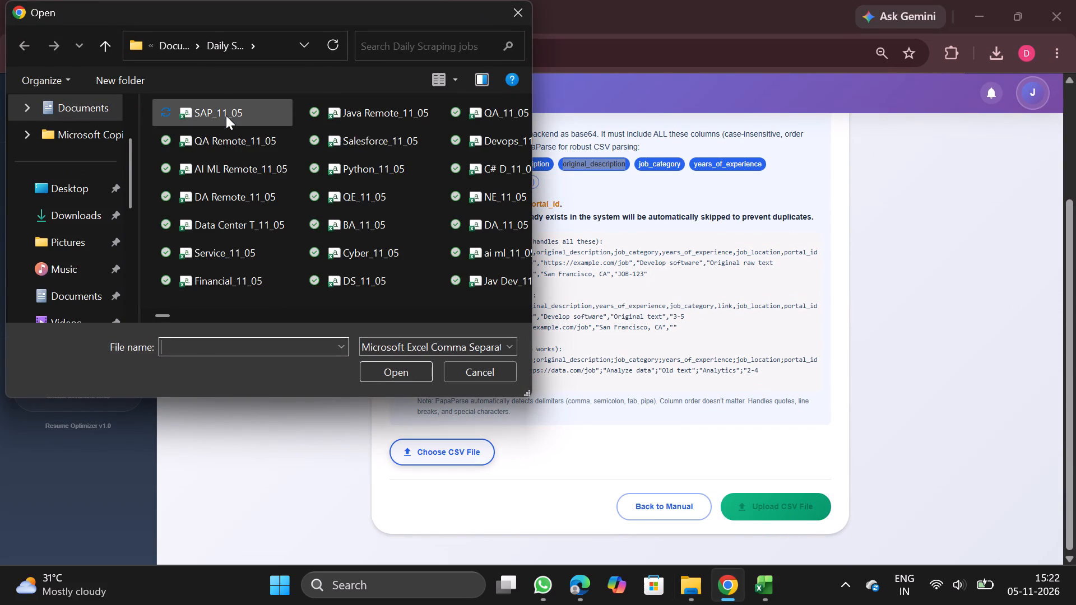
click(226, 115)
click(392, 368)
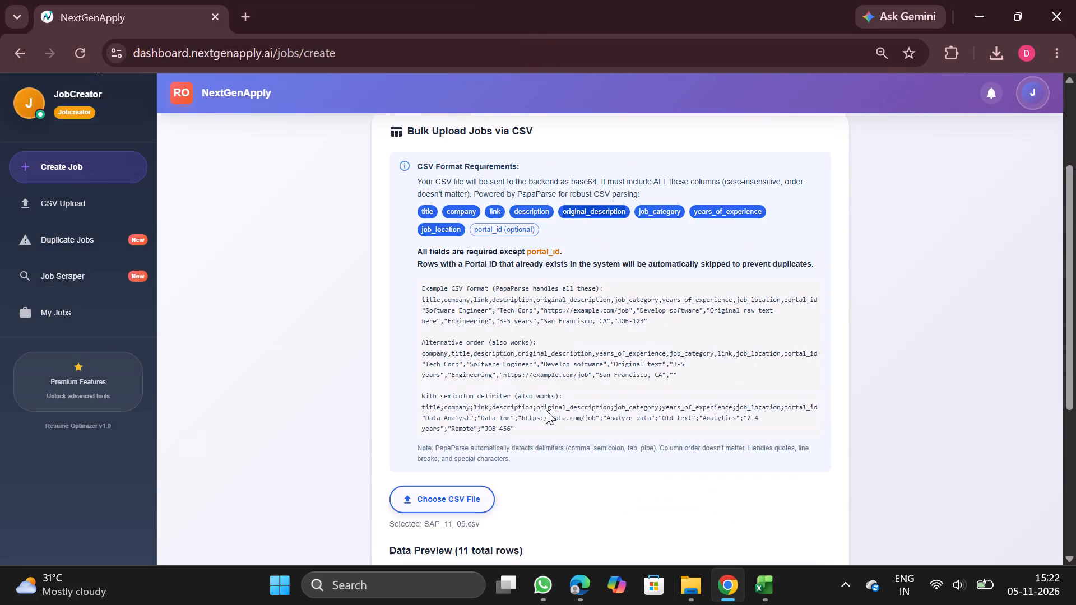
scroll(577, 426, down, 1)
scroll(657, 460, down, 3)
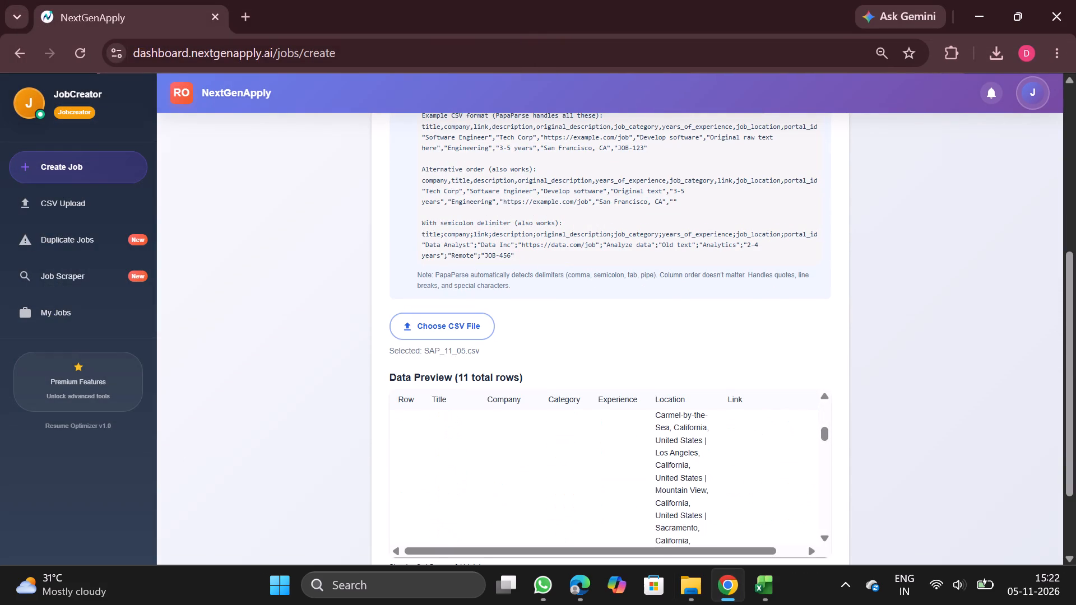
scroll(698, 464, down, 4)
scroll(744, 472, down, 1)
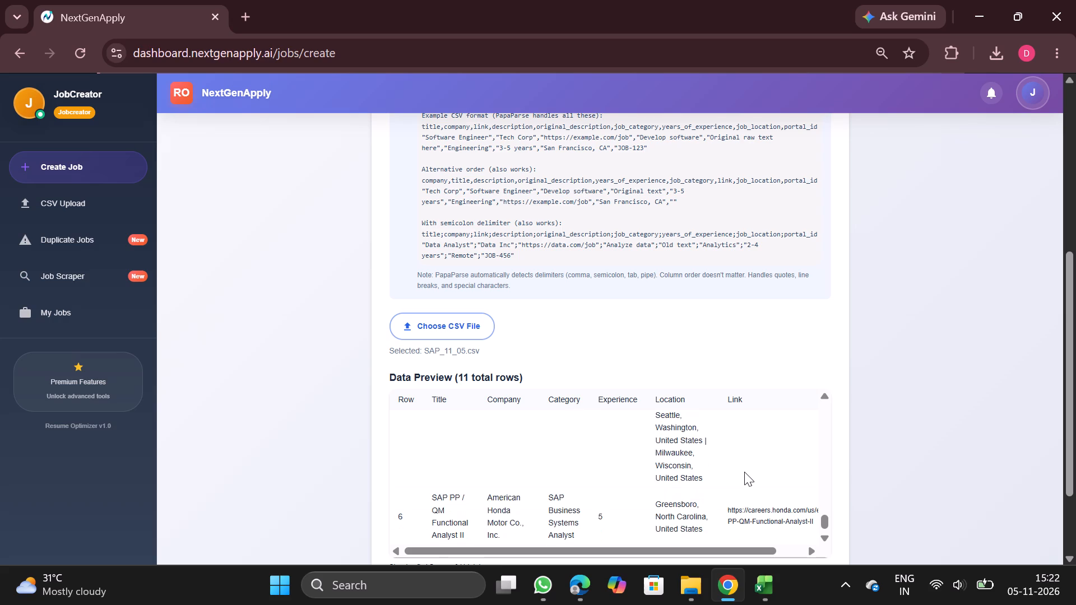
scroll(744, 472, down, 1)
click(772, 511)
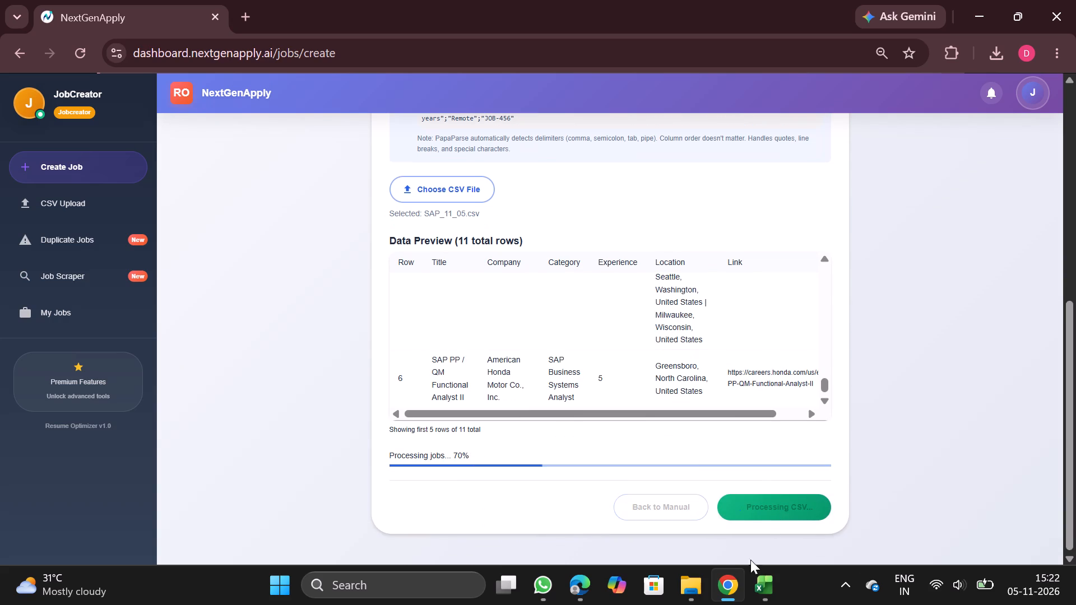
Close the SAP_11_05 workbook's Excel window.
click(849, 446)
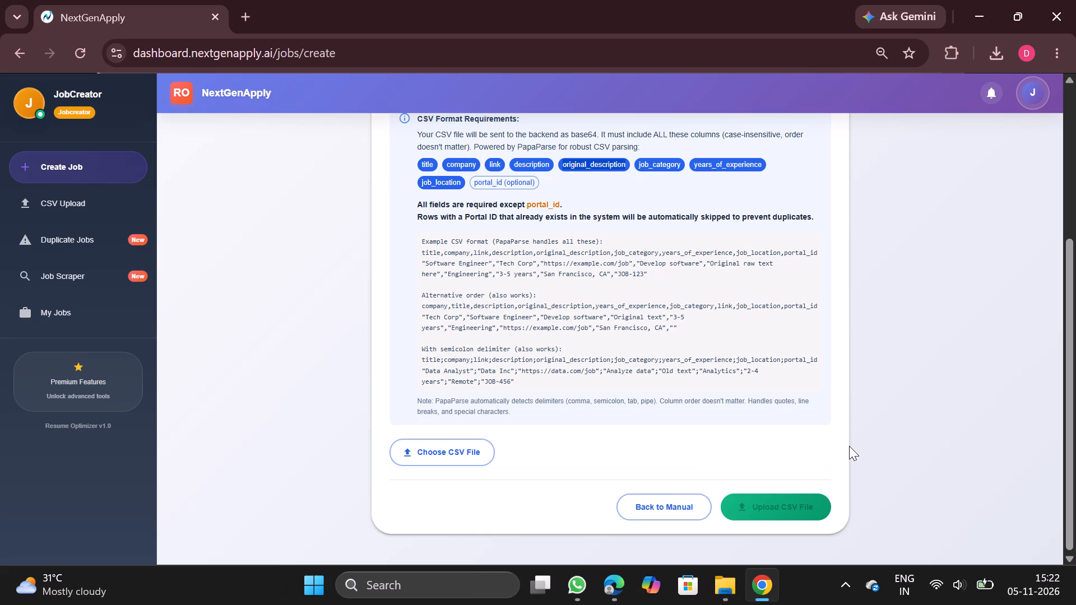
Download the AI Software Engineer CSV, entry #4871, from NextGenApply's CSV Upload History and open it in Excel.
scroll(689, 356, up, 3)
click(91, 202)
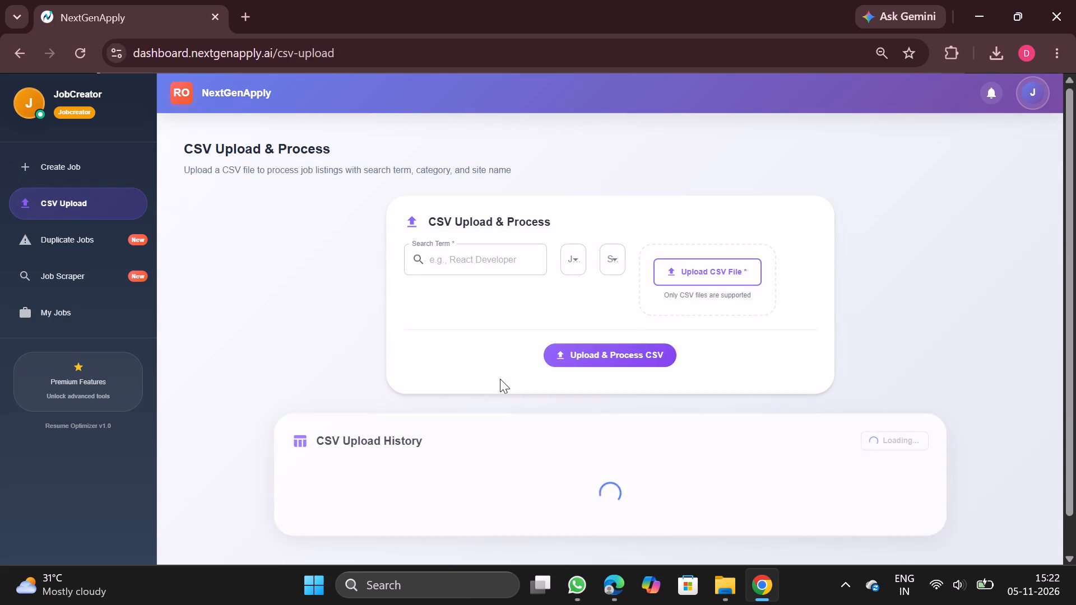
scroll(500, 379, up, 4)
scroll(500, 379, down, 1)
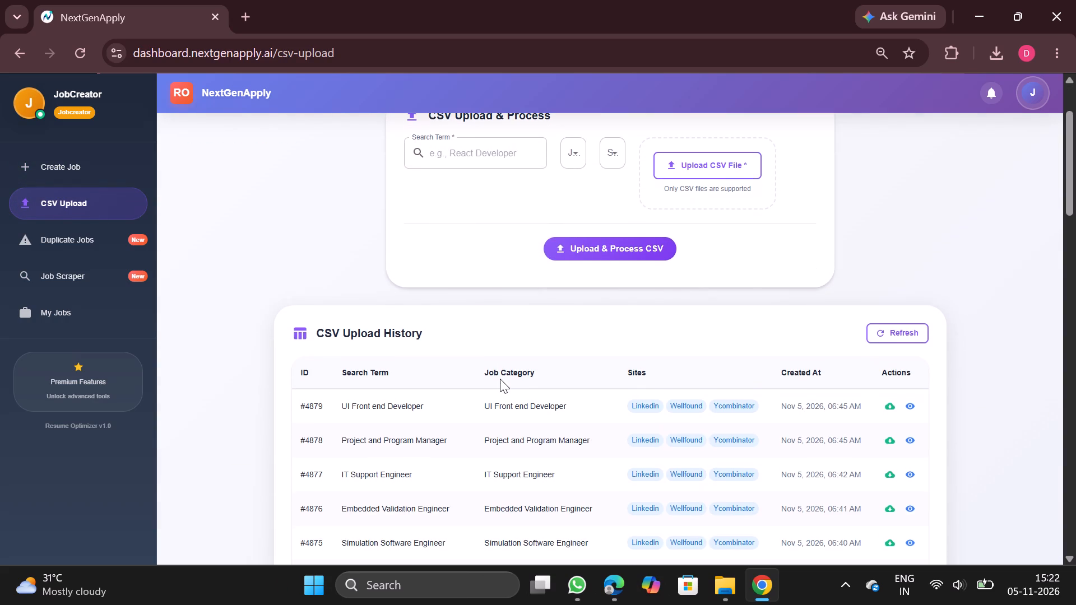
scroll(500, 379, down, 3)
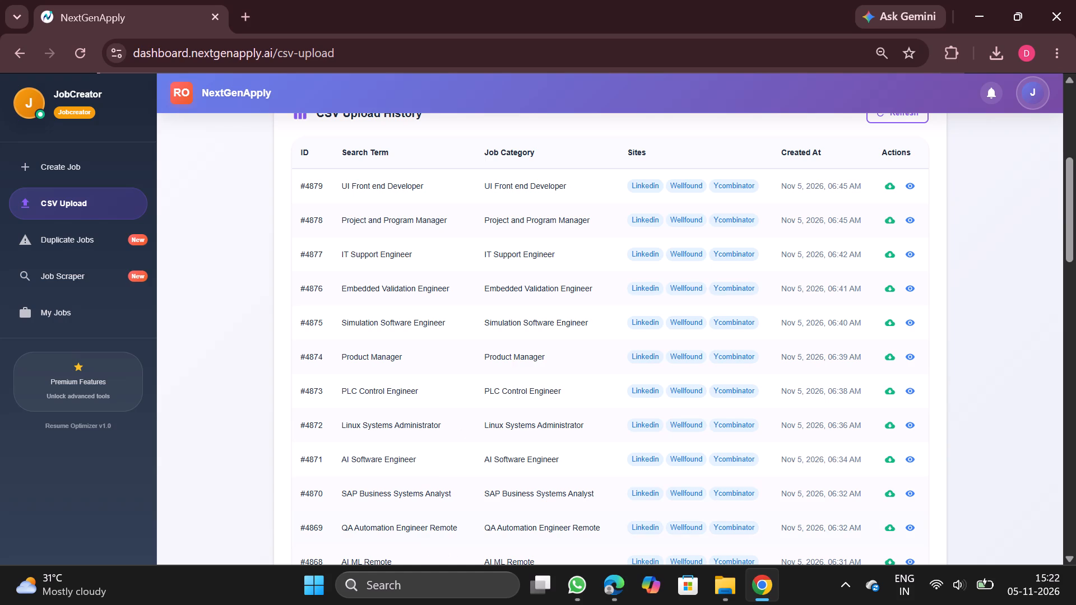
click(888, 457)
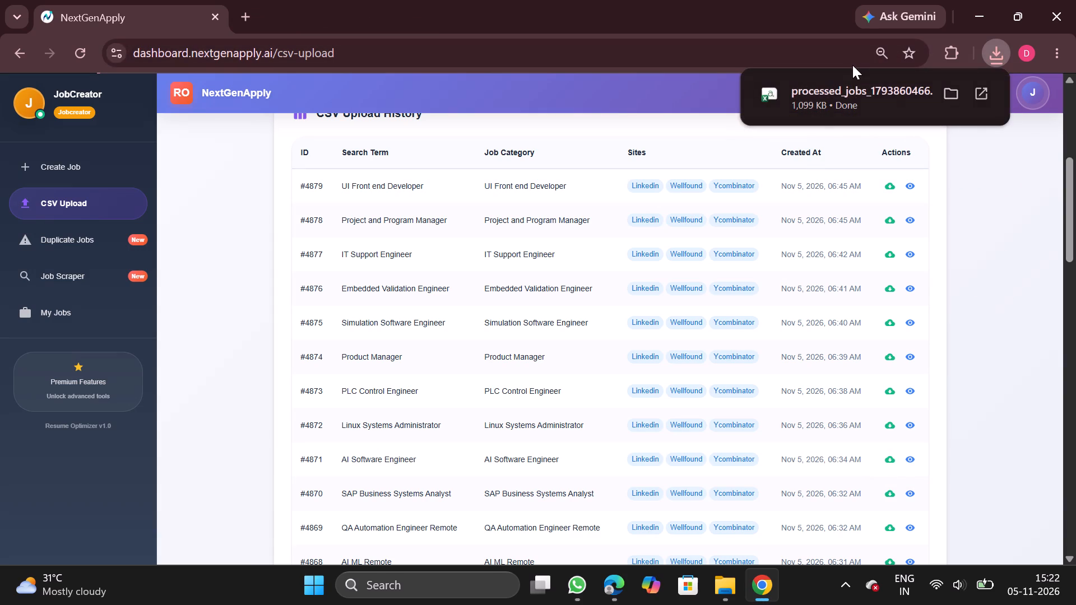
click(852, 98)
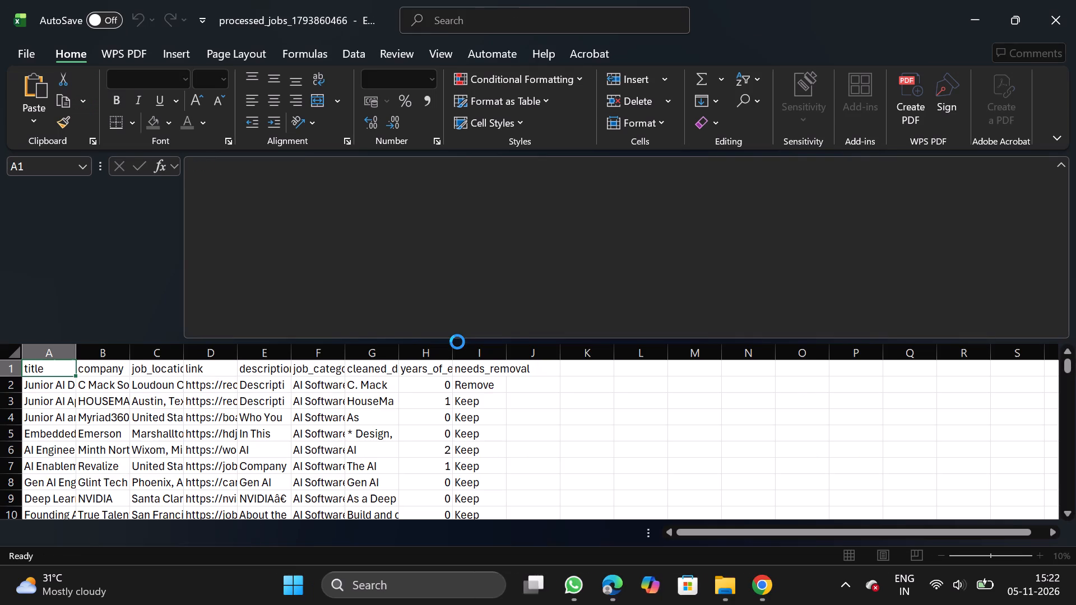
Remove duplicate rows from the whole sheet, comparing only the company column.
click(273, 436)
key(ctrl+a)
click(398, 57)
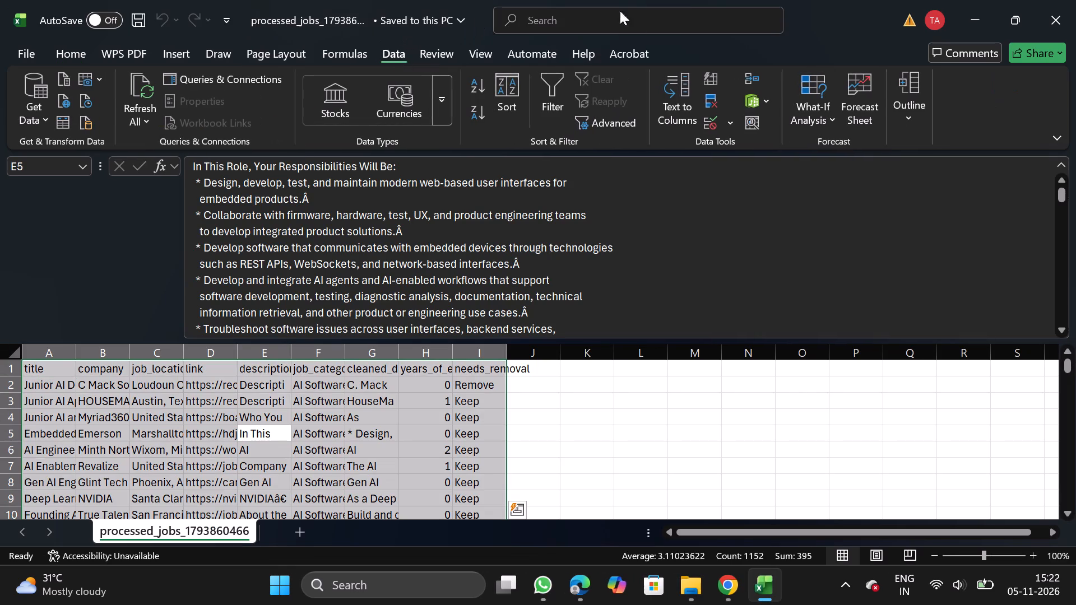
click(709, 97)
click(230, 255)
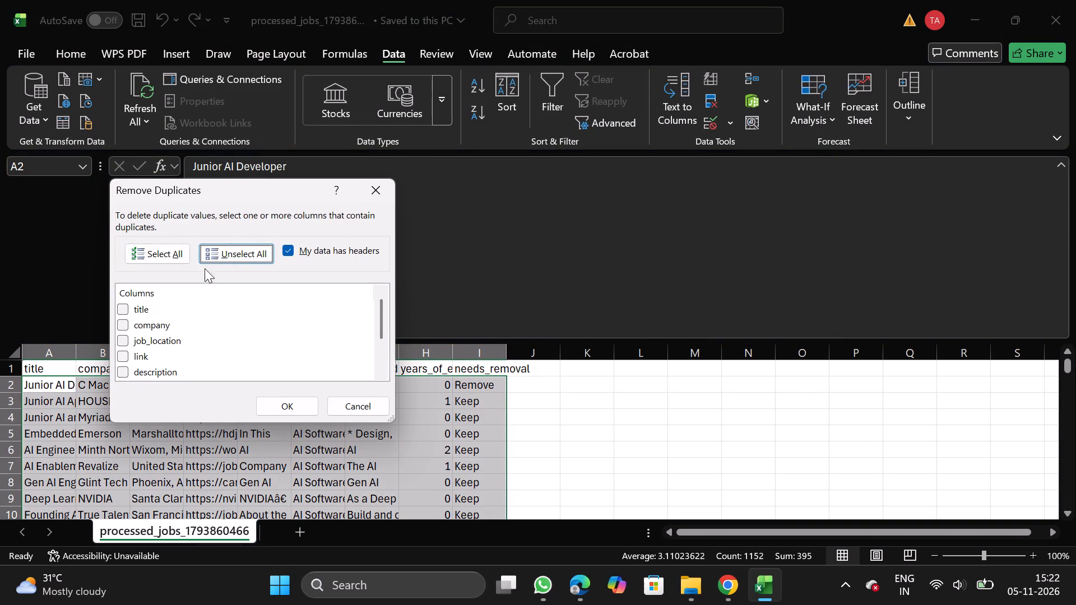
click(123, 327)
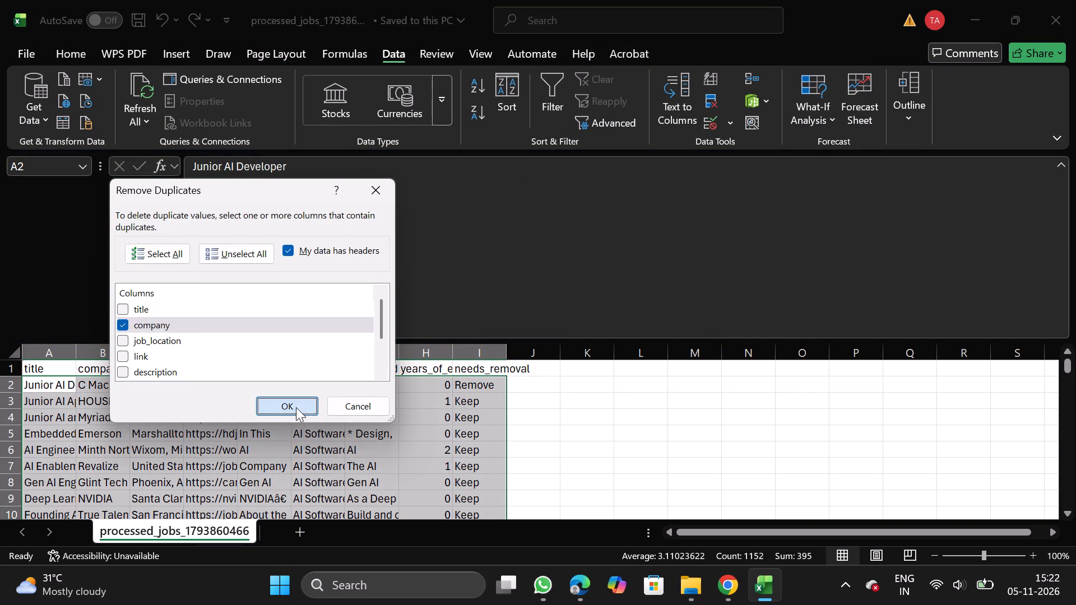
click(296, 407)
click(645, 321)
click(639, 329)
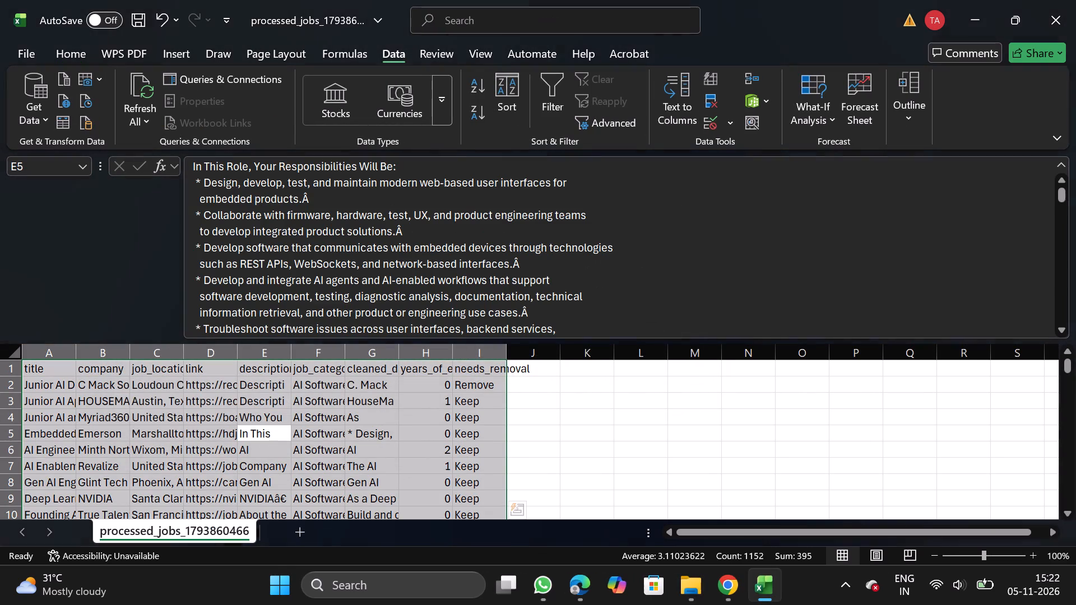
Filter needs_removal to Remove, delete all the matching rows, and turn the filter off.
click(474, 360)
click(472, 365)
click(549, 93)
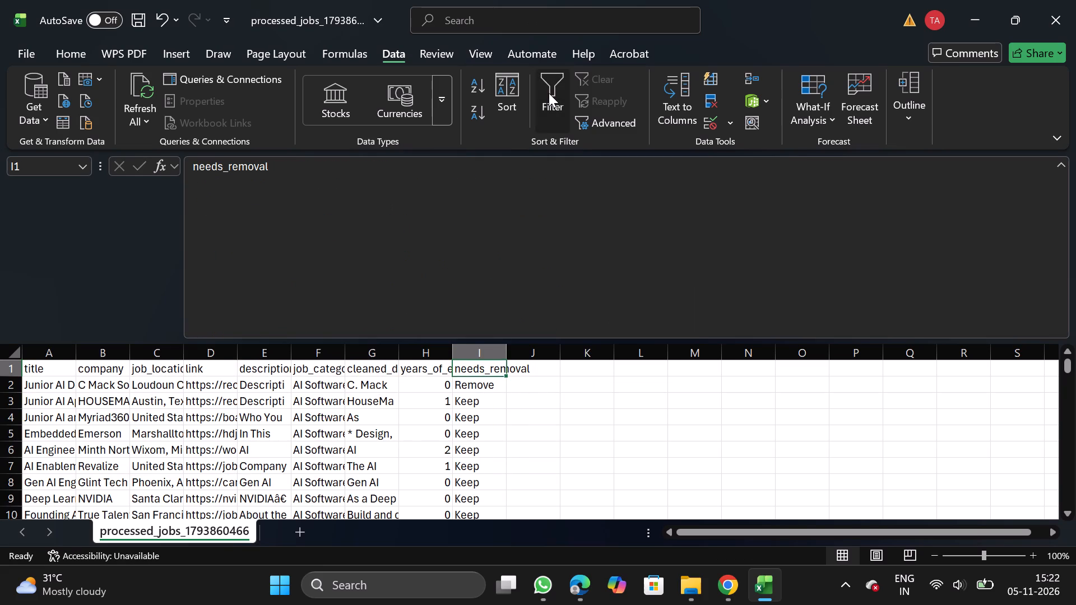
click(499, 369)
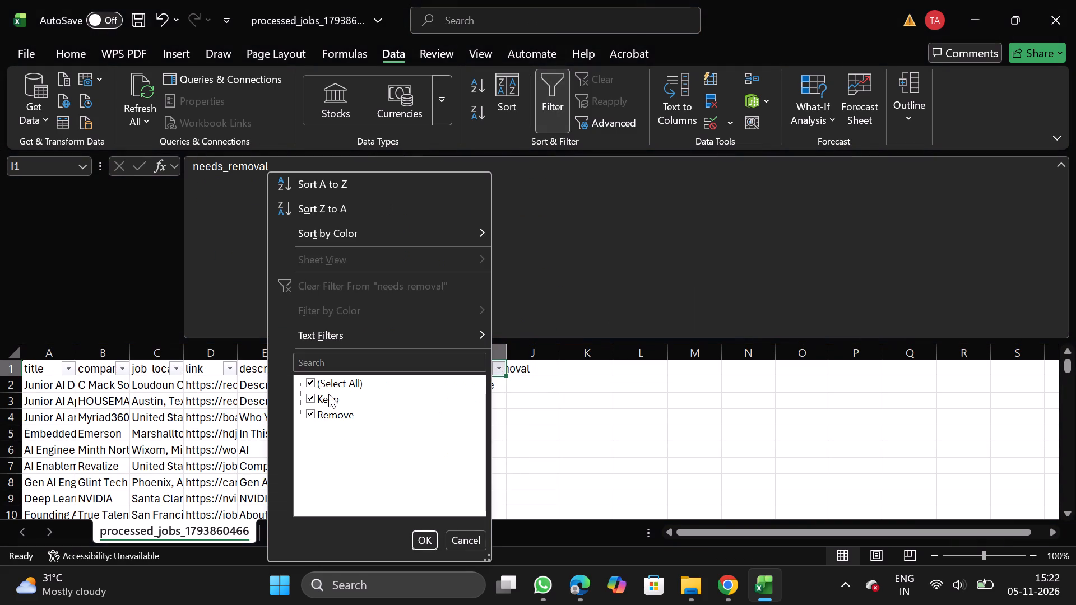
click(328, 394)
click(430, 541)
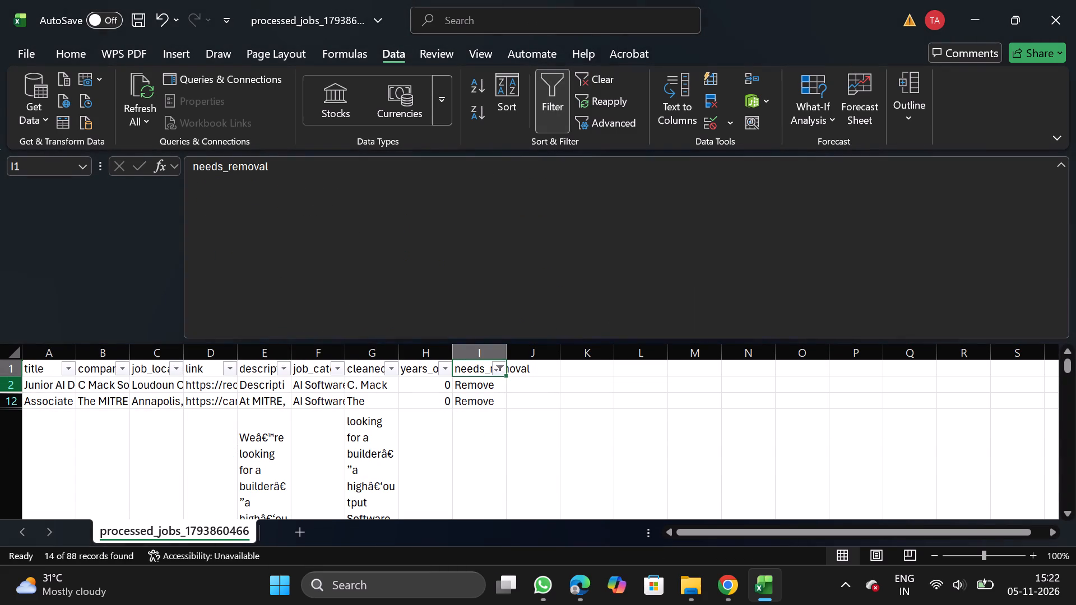
click(3, 385)
key(ctrl+shift+Down)
right_click(182, 464)
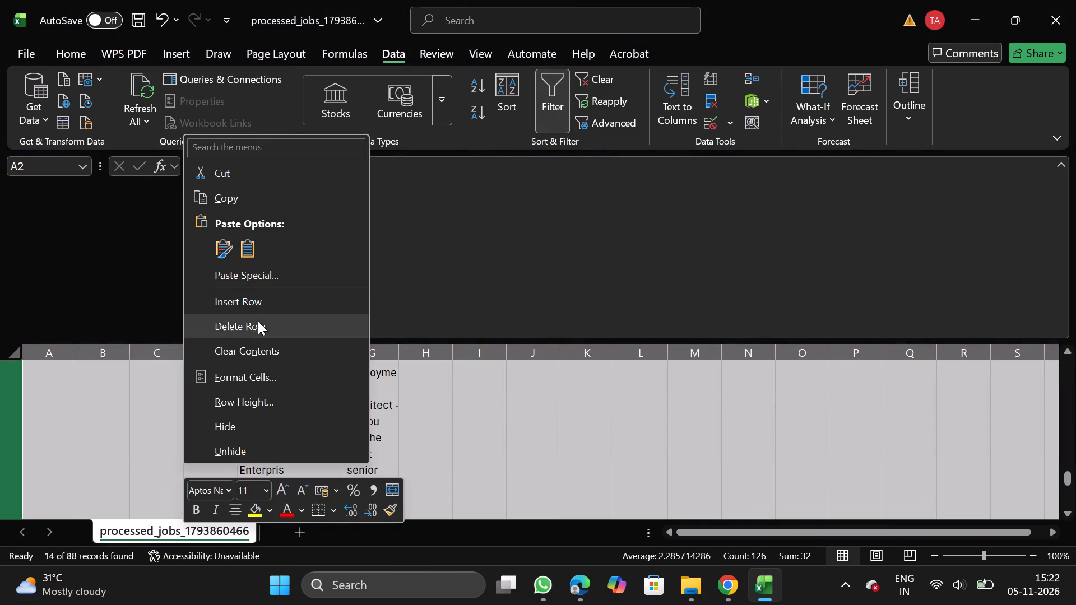
click(258, 321)
click(548, 113)
Delete the needs_removal column.
drag(476, 355, 472, 420)
right_click(472, 420)
click(546, 293)
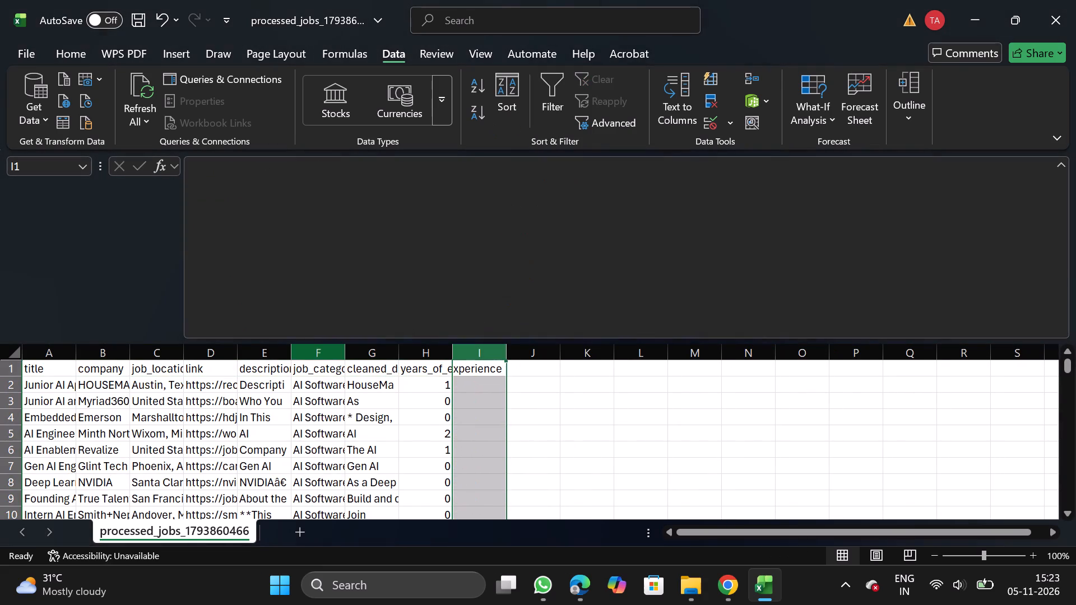
Move the job_category column in front of title so it is the first column.
click(319, 348)
key(ctrl+x)
click(44, 343)
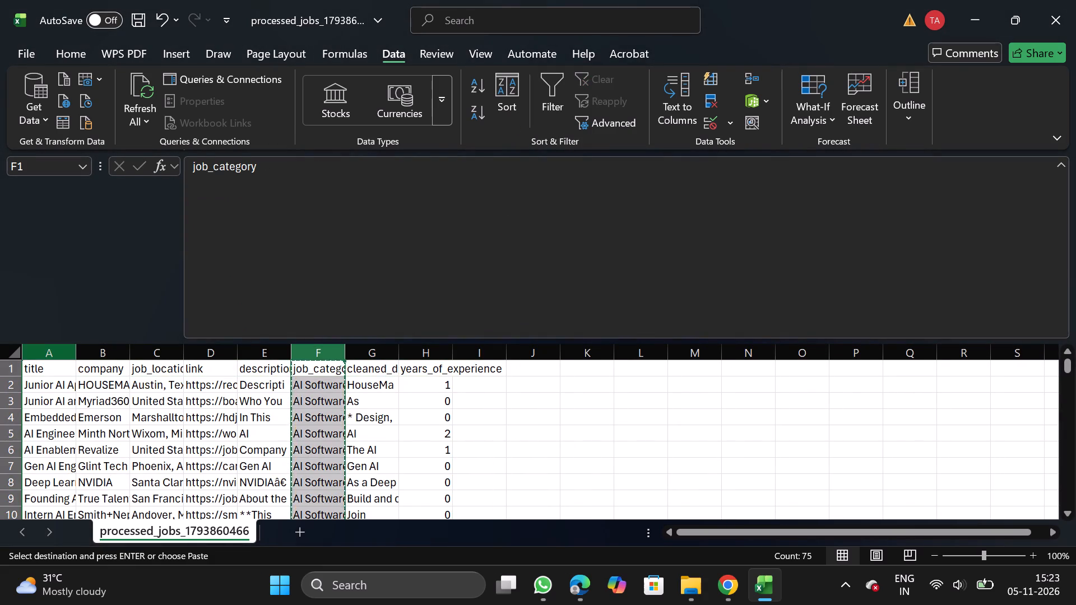
drag(44, 347, 47, 413)
right_click(48, 428)
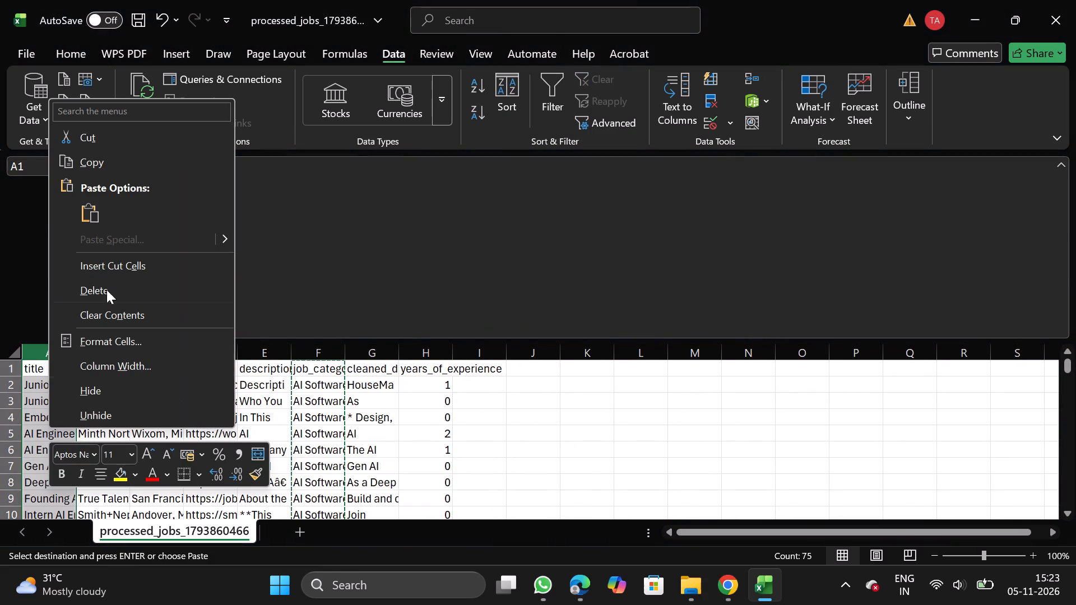
click(154, 264)
Turn off text wrapping for the description and cleaned_description columns.
click(321, 363)
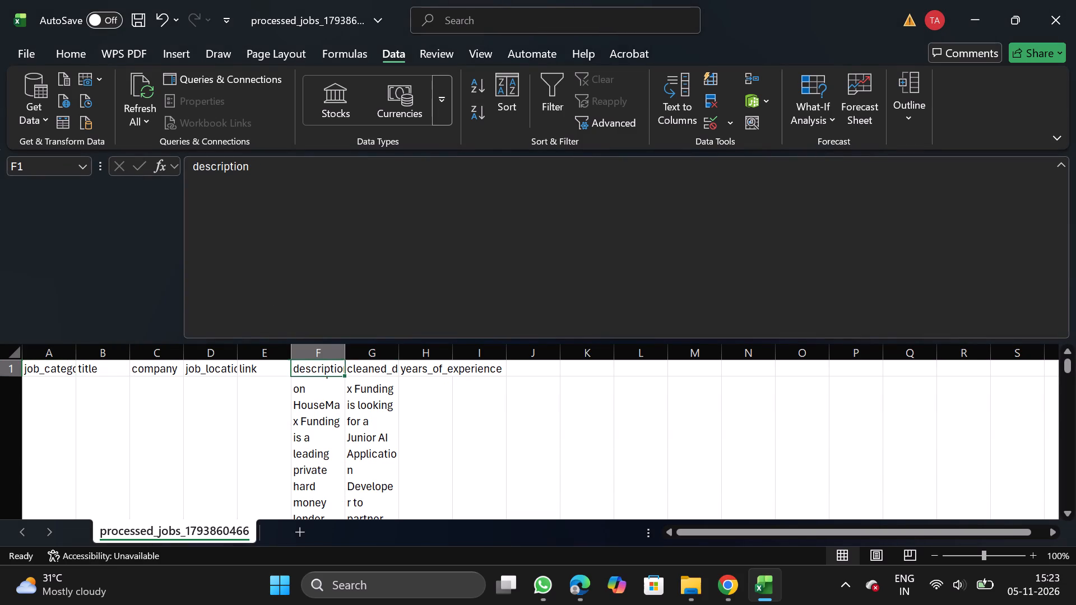
click(334, 357)
key(shift+Right)
click(71, 41)
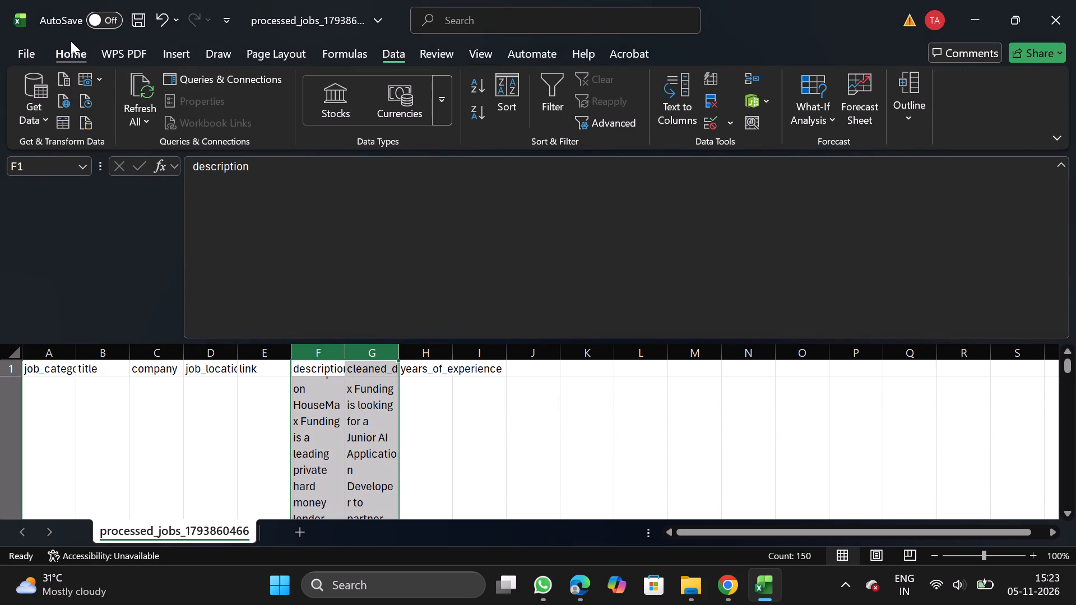
click(345, 138)
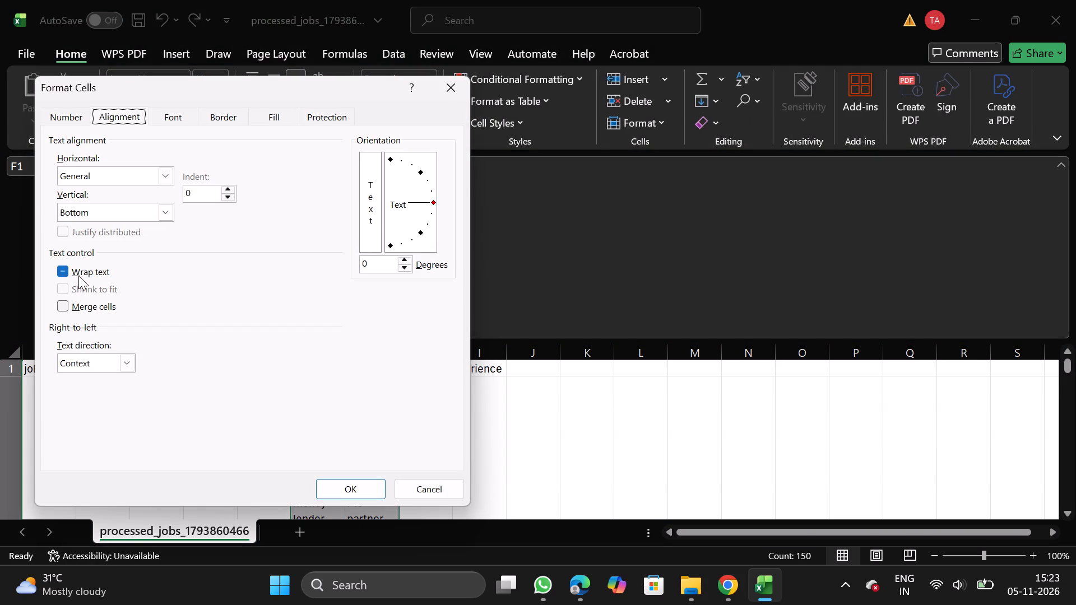
double_click(78, 276)
click(365, 494)
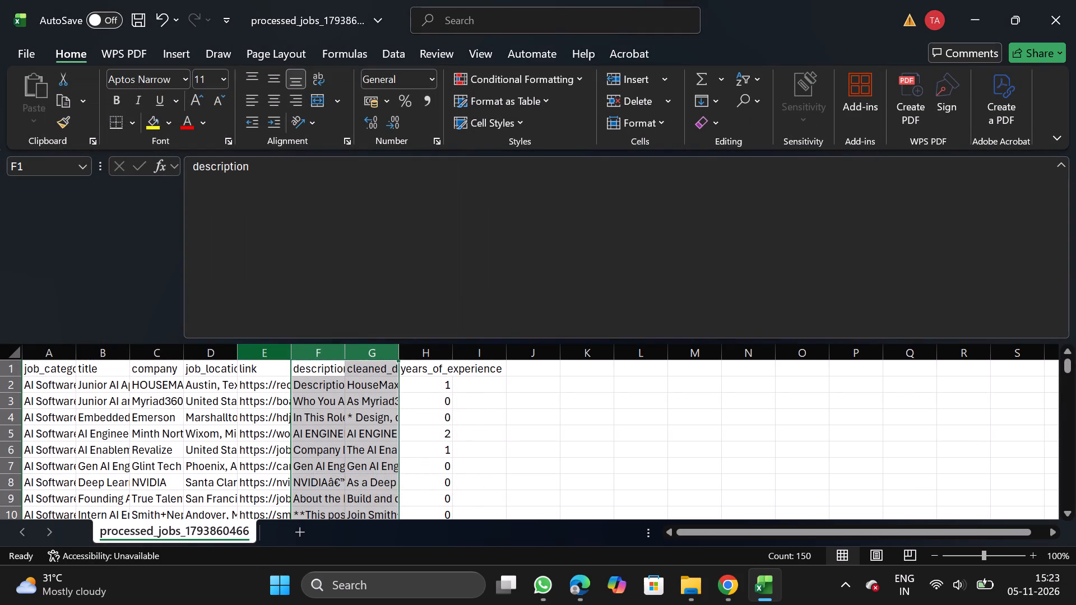
Move the link column to the end, after years_of_experience.
click(265, 357)
key(ctrl+x)
drag(467, 346, 481, 413)
right_click(481, 413)
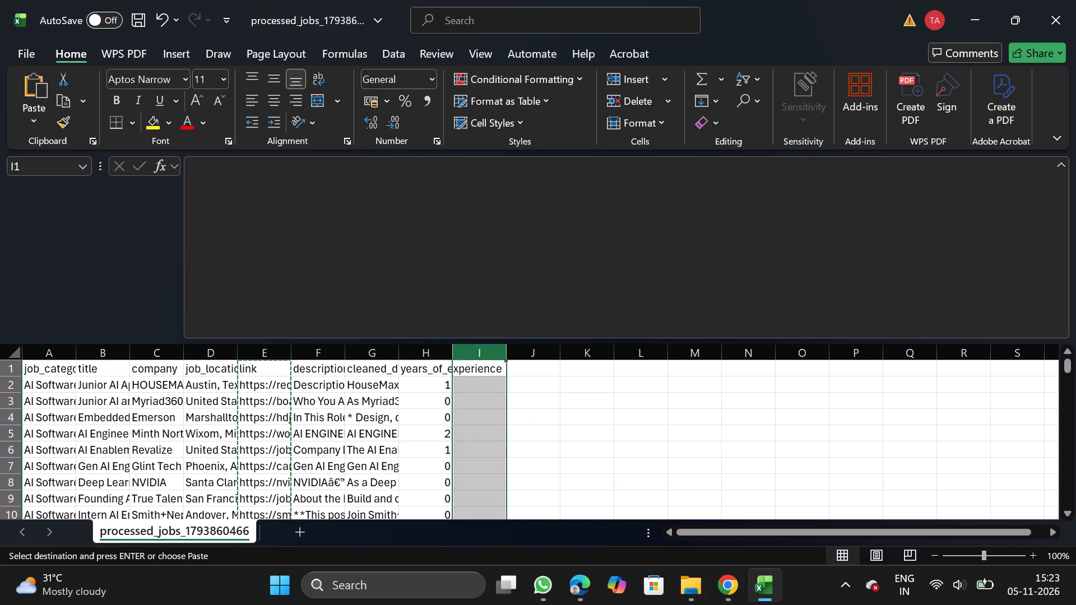
click(543, 243)
Move the years_of_experience column to just before description.
click(377, 352)
key(ctrl+x)
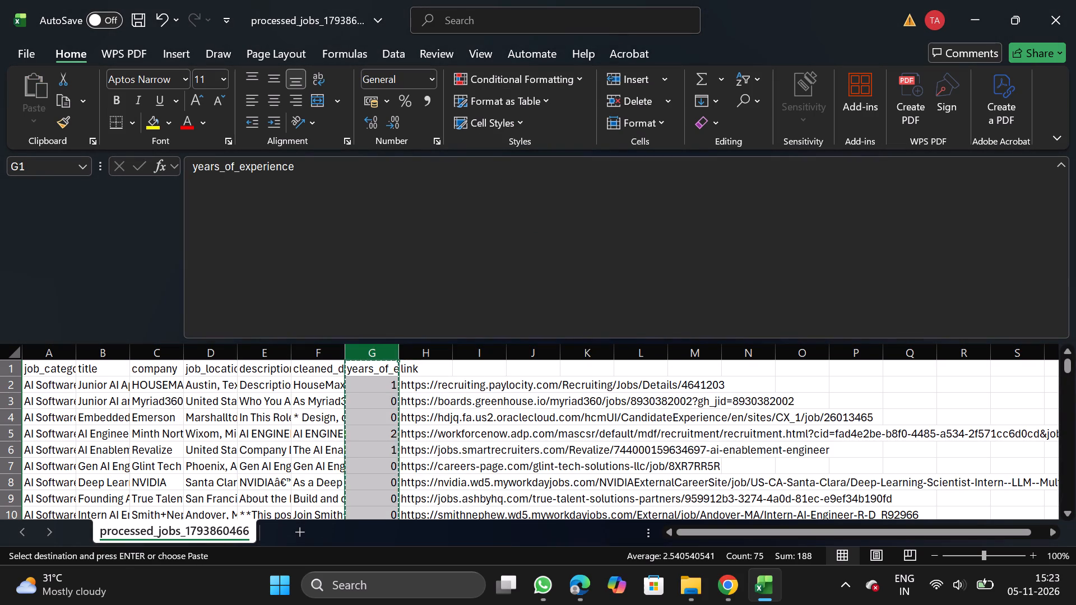
drag(259, 357, 256, 414)
right_click(256, 414)
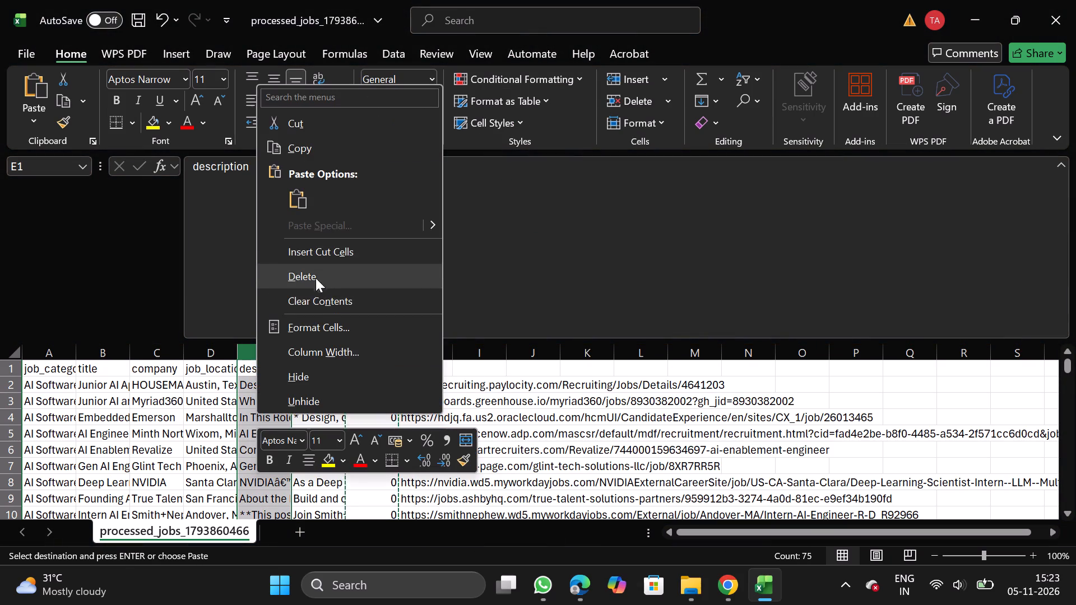
click(335, 259)
Rename the cleaned_description header in G1 to description, reusing the text of the F1 header.
click(318, 360)
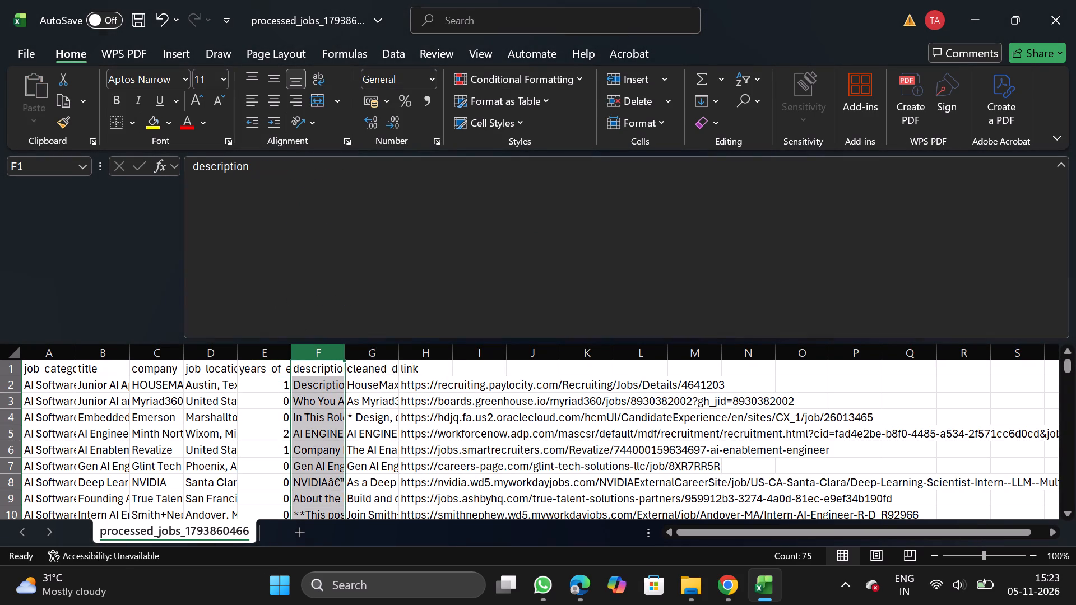
drag(187, 165, 282, 166)
key(ctrl+c)
click(377, 359)
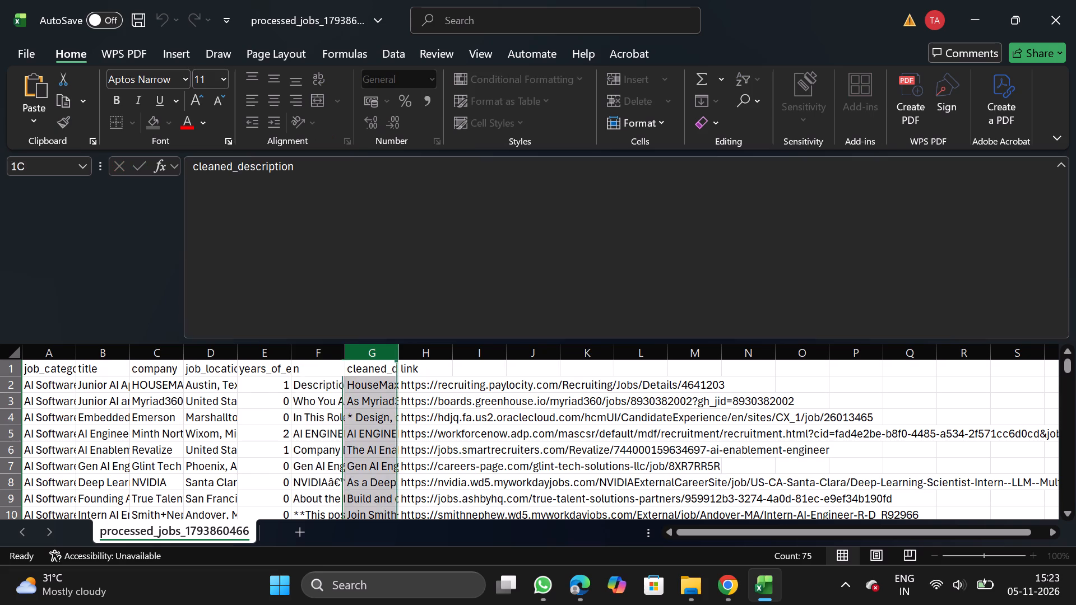
click(419, 323)
key(BackSpace)
key(BackSpace)
key(BackSpace)
key(BackSpace)
key(BackSpace)
key(BackSpace)
key(BackSpace)
key(BackSpace)
key(BackSpace)
key(BackSpace)
key(BackSpace)
key(BackSpace)
key(BackSpace)
key(BackSpace)
key(BackSpace)
key(BackSpace)
key(BackSpace)
key(BackSpace)
key(BackSpace)
key(BackSpace)
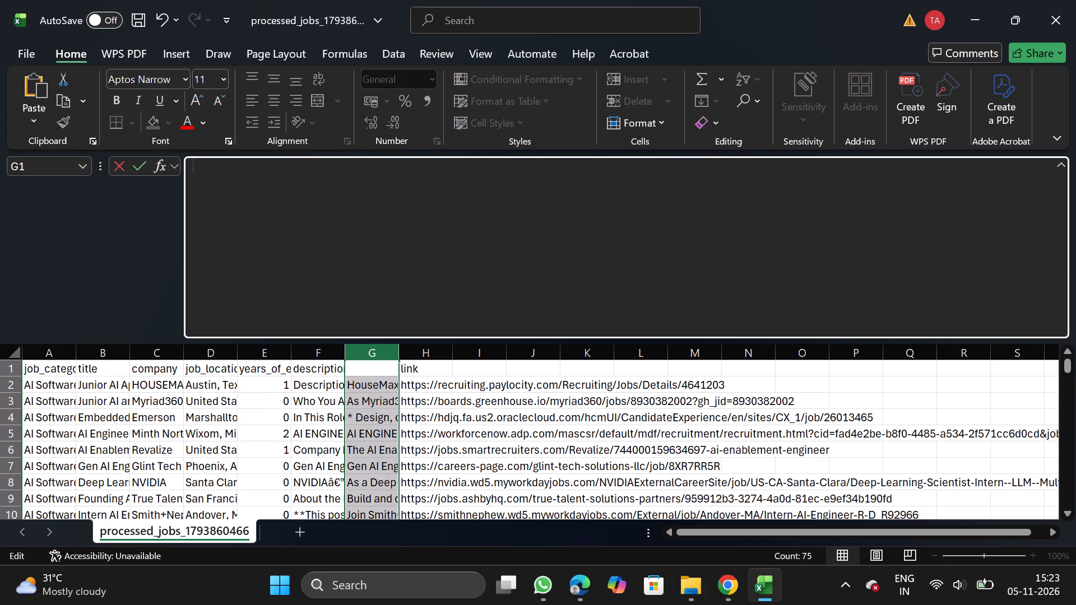
key(ctrl+v)
Rename the F1 header to original_description, copying the name from NextGenApply's bulk upload column requirements in Chrome.
click(315, 373)
click(410, 280)
key(BackSpace)
key(BackSpace)
key(BackSpace)
key(BackSpace)
key(BackSpace)
key(BackSpace)
key(BackSpace)
key(BackSpace)
key(BackSpace)
key(BackSpace)
key(BackSpace)
key(BackSpace)
key(BackSpace)
key(BackSpace)
key(BackSpace)
key(BackSpace)
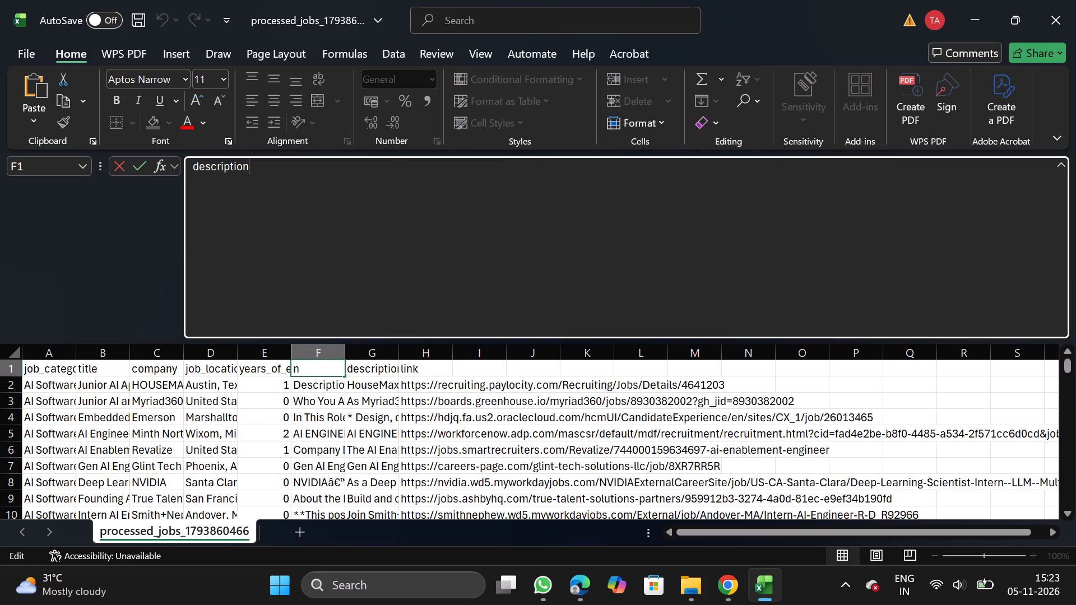
click(724, 590)
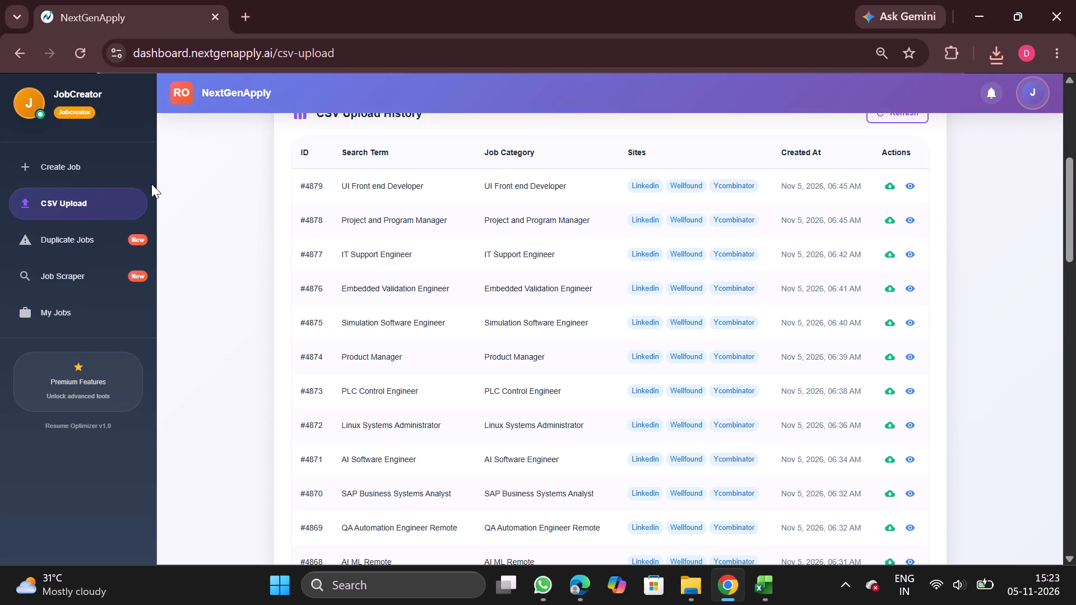
click(111, 167)
click(561, 146)
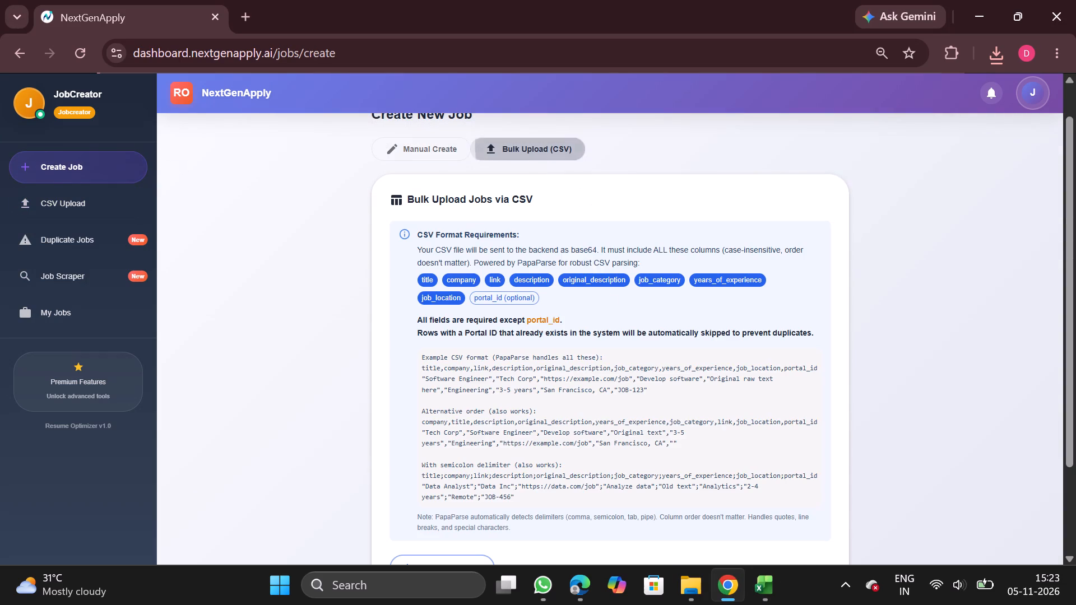
double_click(614, 276)
key(ctrl+c)
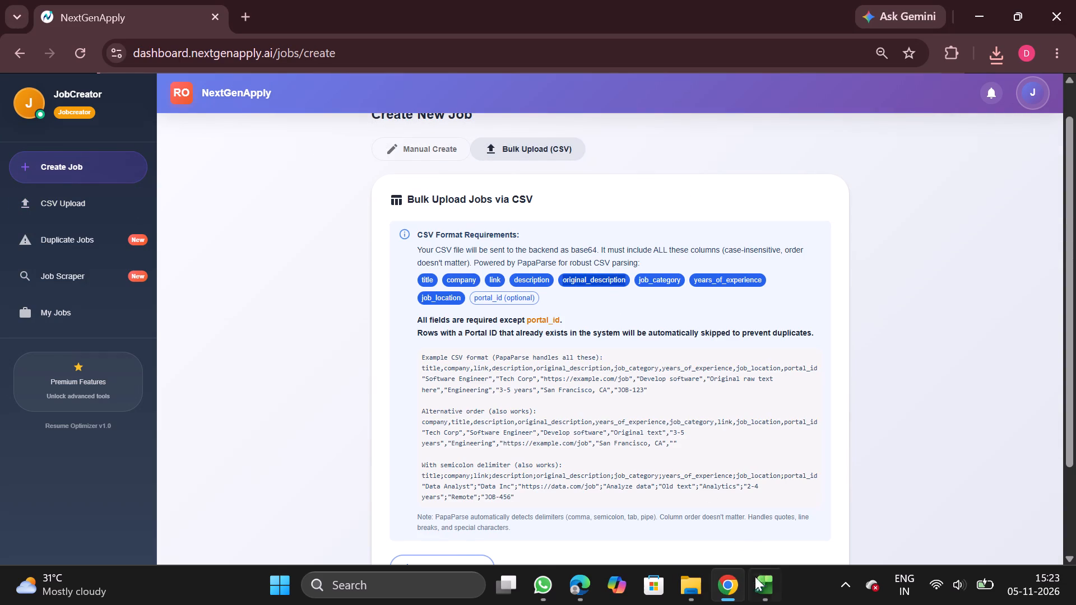
click(758, 585)
key(ctrl+v)
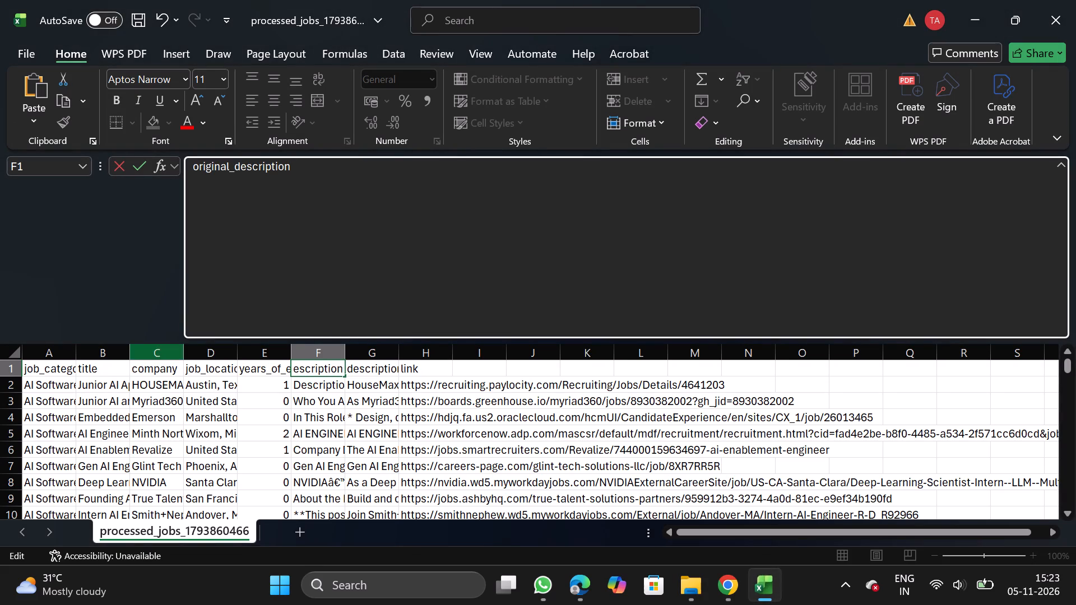
Replace all United States entries in the job_location column with Remote, matching entire cell contents.
click(210, 358)
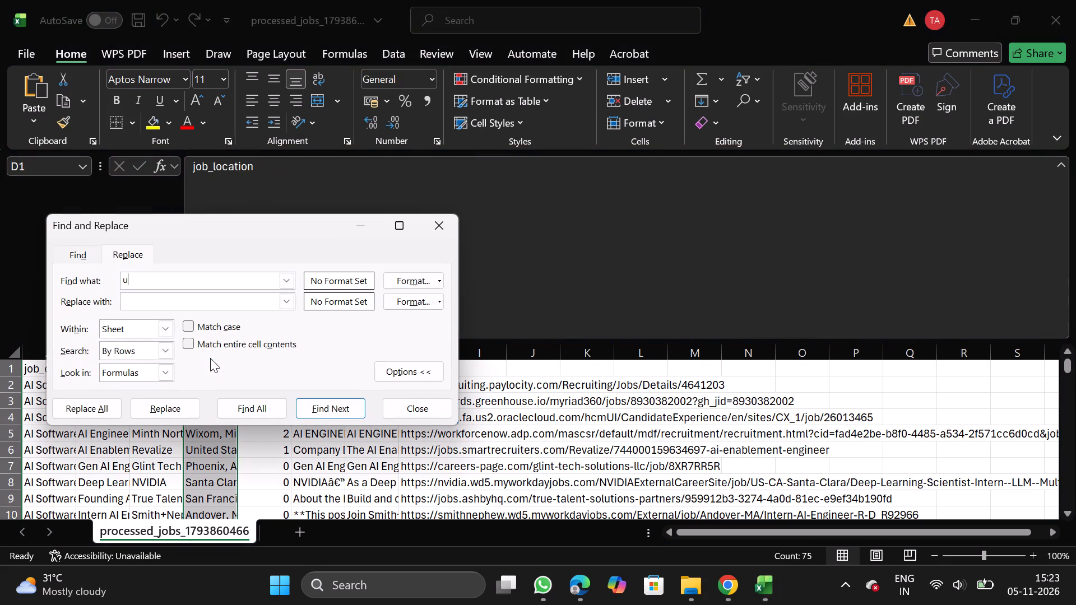
key(BackSpace)
key(u)
text(tates)
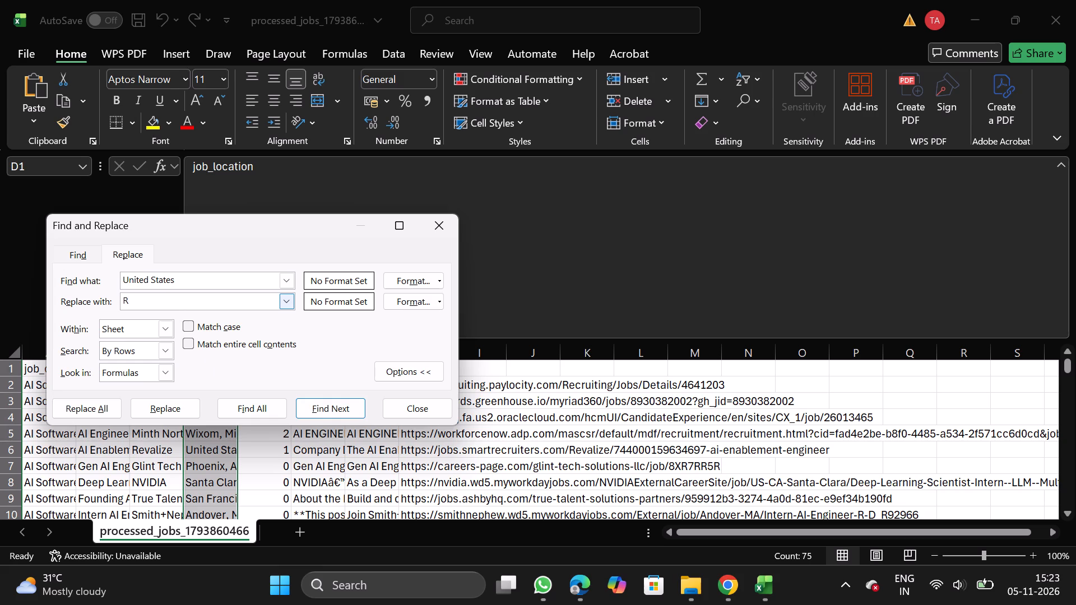
text(emote)
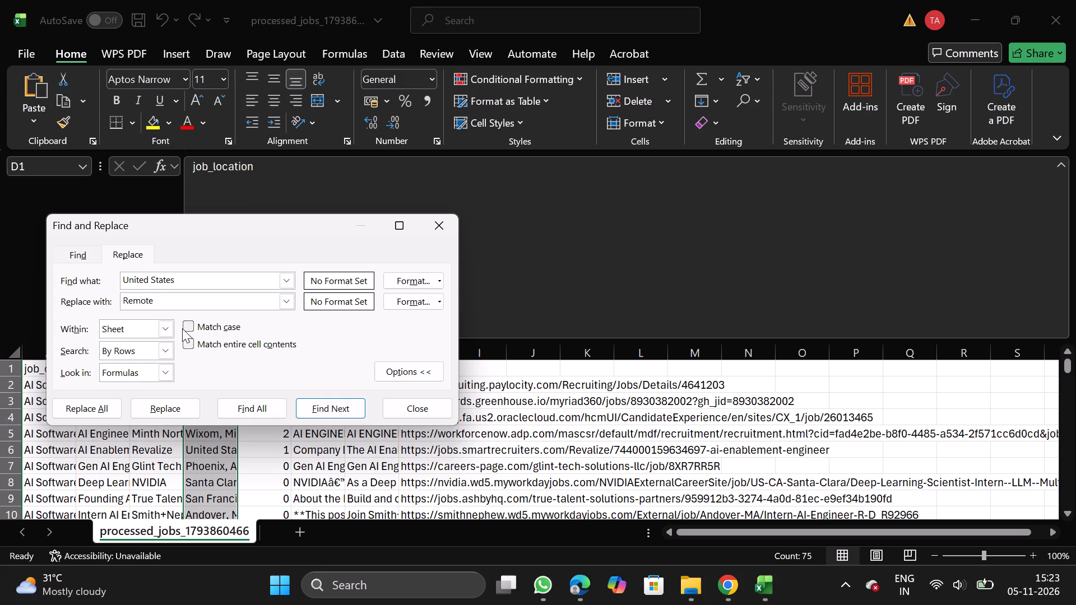
click(184, 336)
click(188, 342)
click(98, 406)
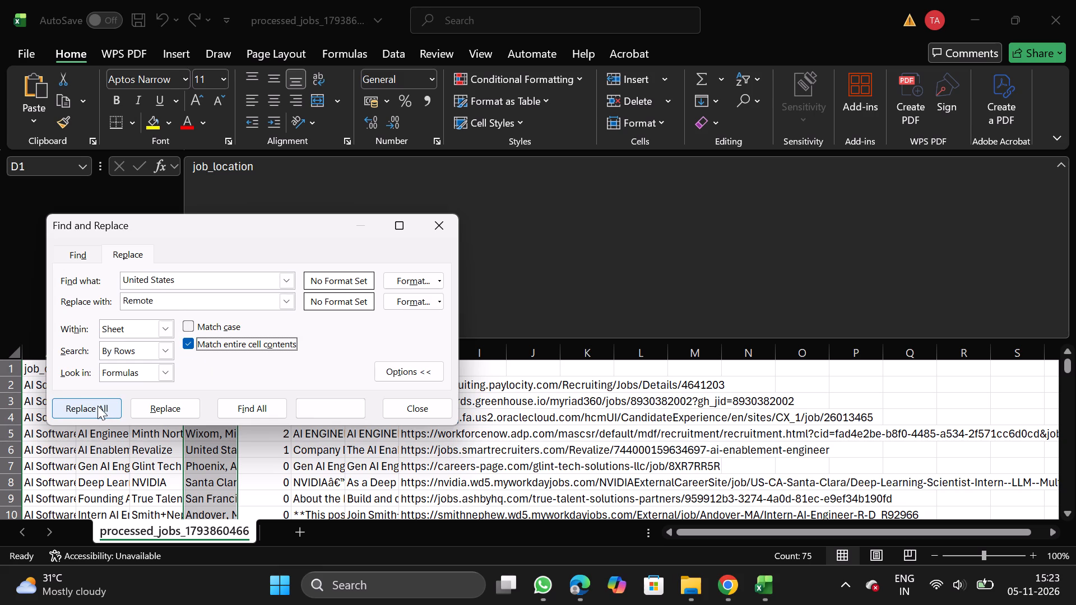
click(348, 367)
click(440, 220)
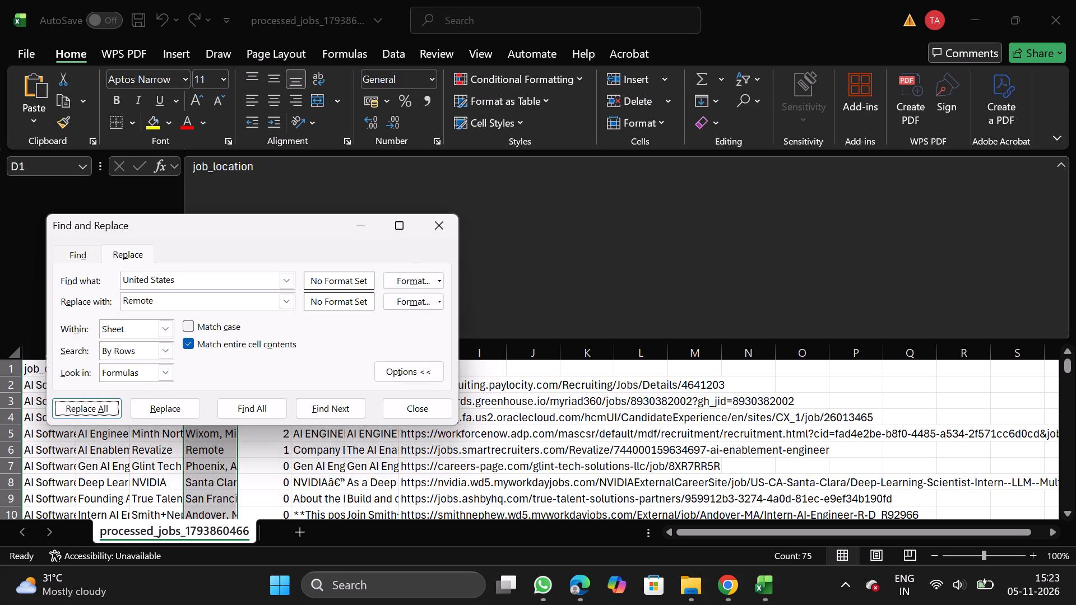
Filter the title column to the 2027 Summer Internship, Deep Learning Scientist Intern and Intern AI Engineer R&D titles, plus blanks.
click(104, 352)
click(397, 64)
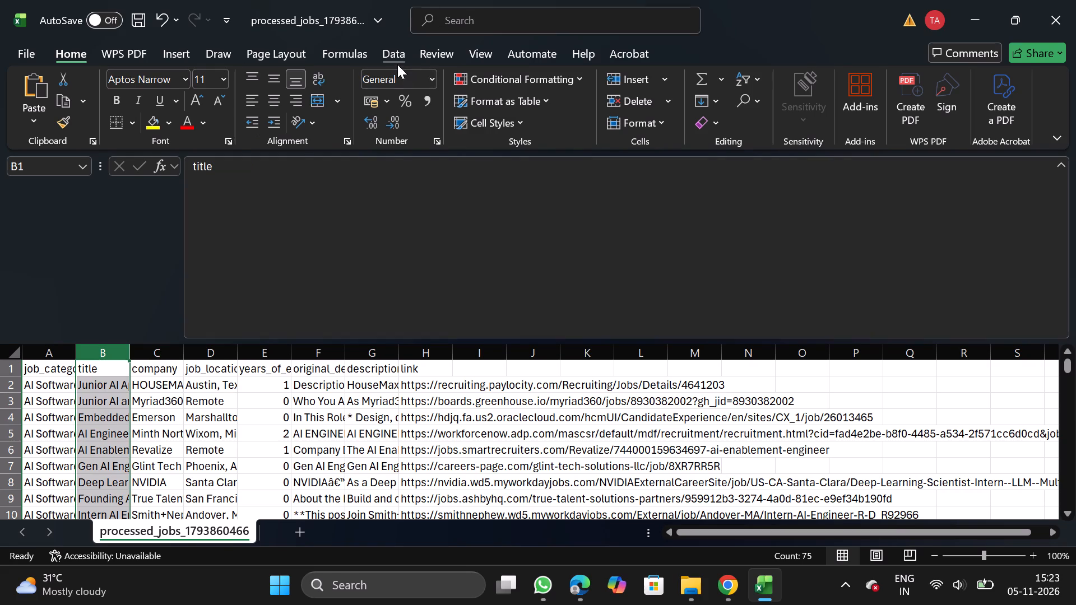
click(552, 96)
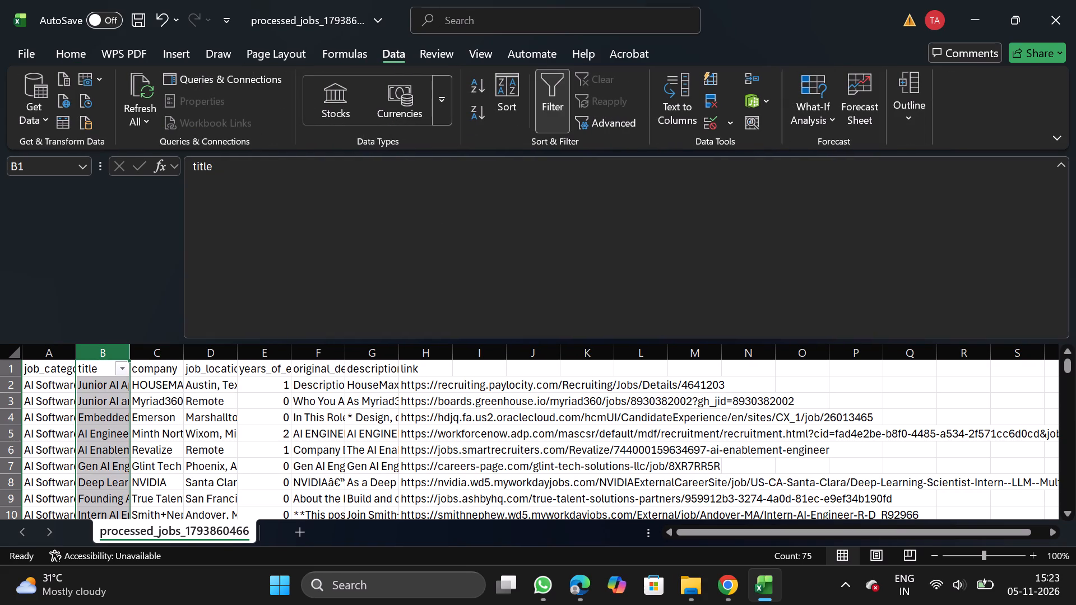
click(122, 369)
click(354, 555)
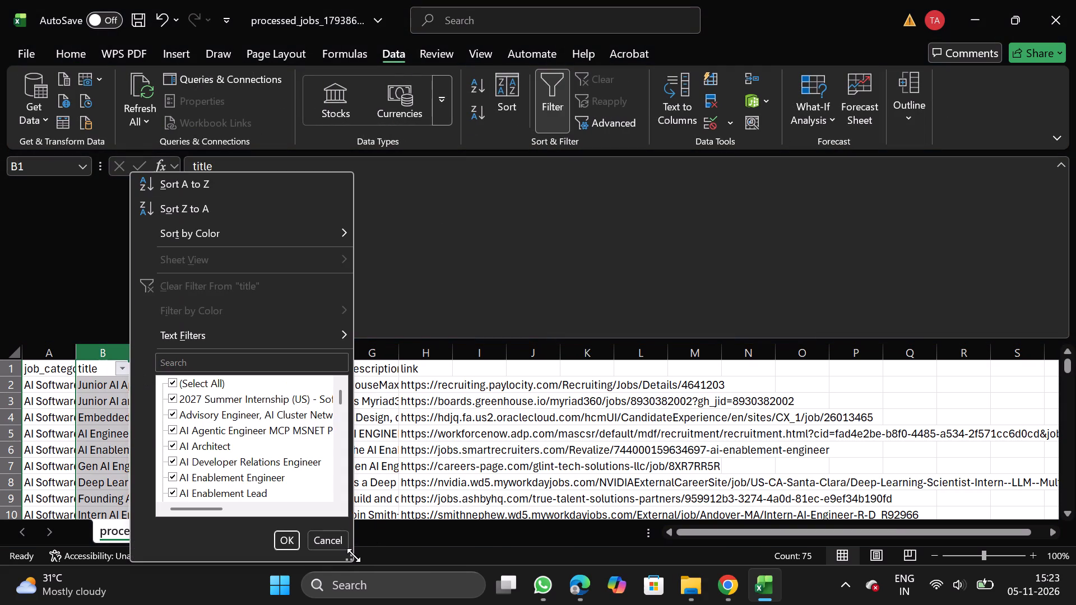
drag(354, 555, 712, 604)
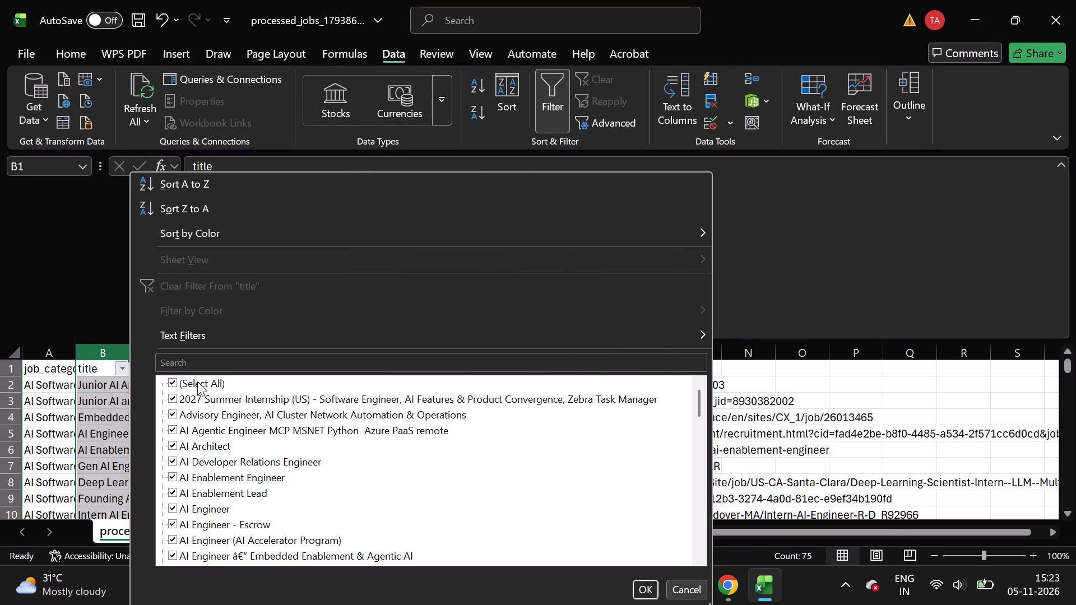
click(197, 381)
click(230, 397)
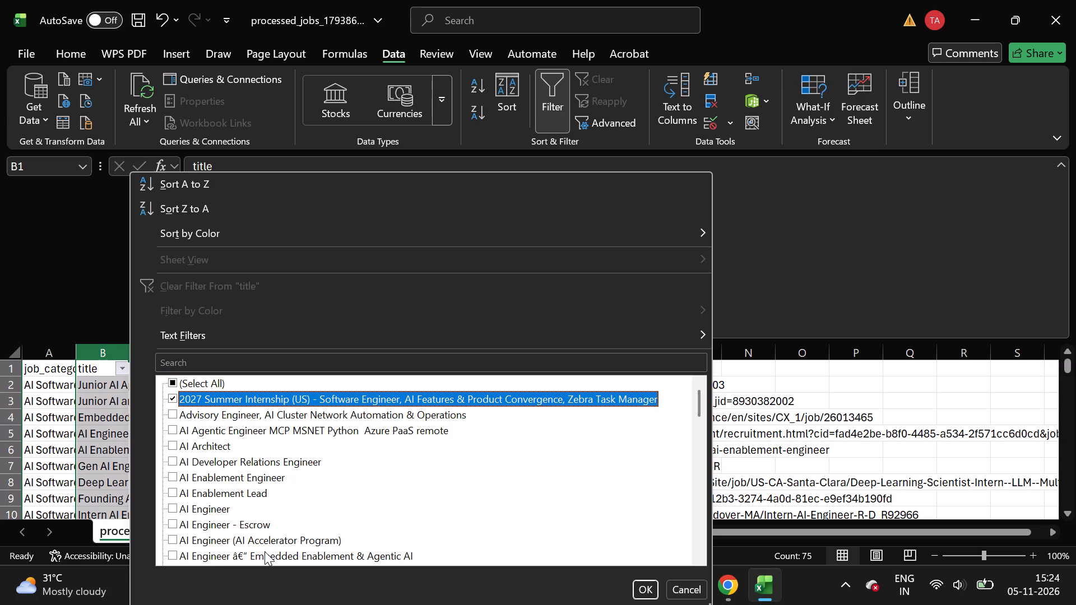
scroll(265, 551, down, 1)
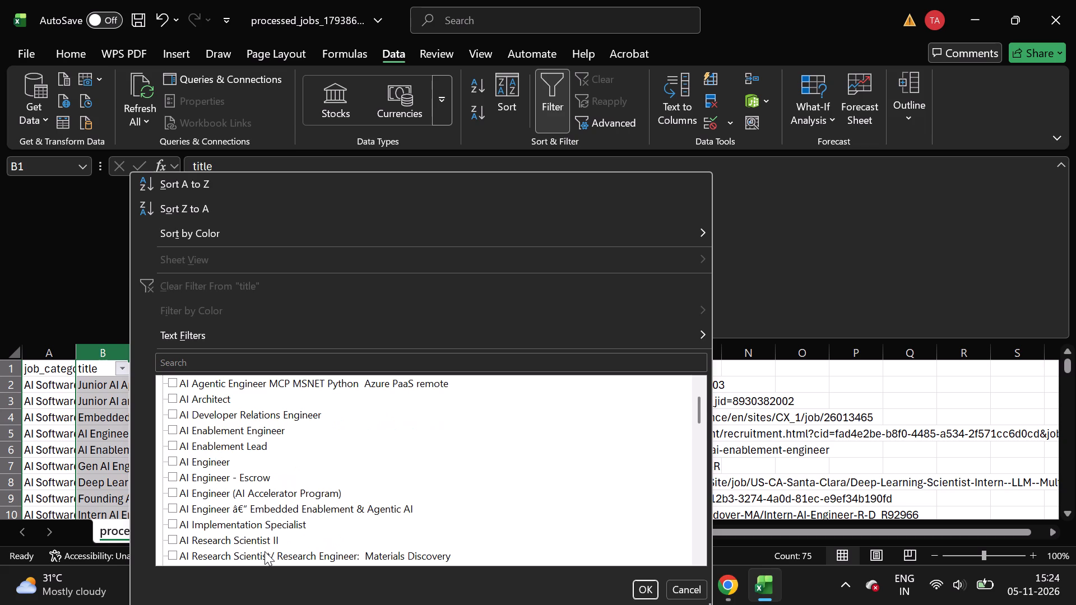
scroll(265, 551, down, 2)
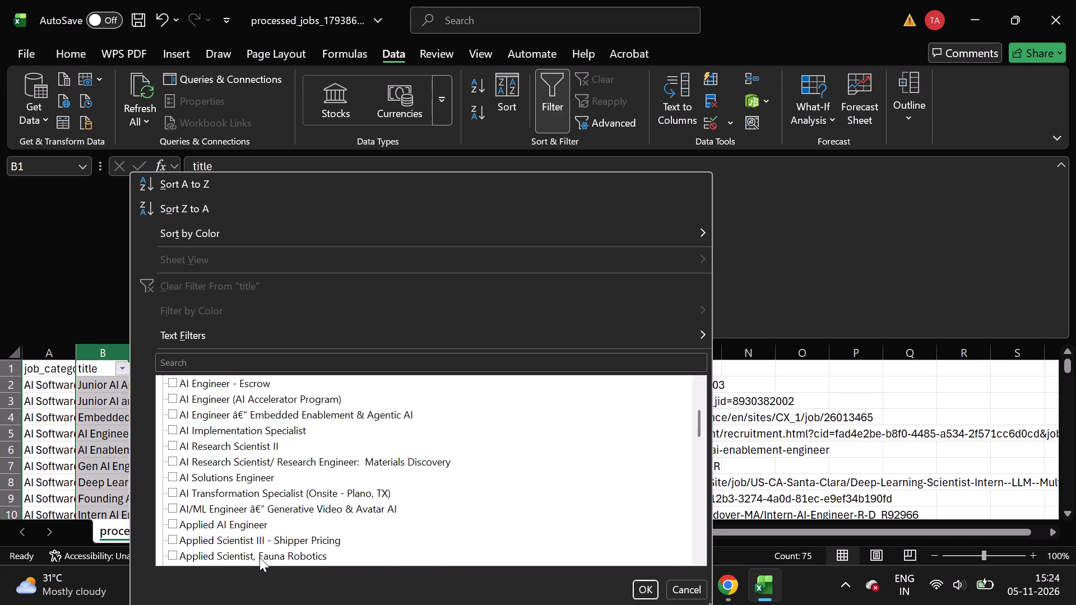
scroll(259, 557, down, 2)
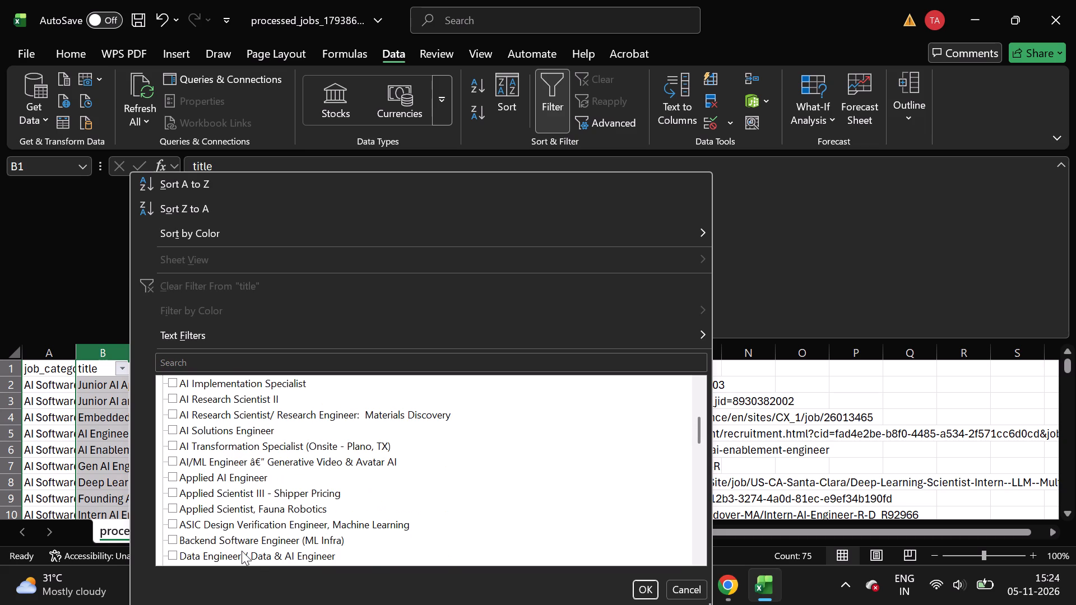
click(257, 527)
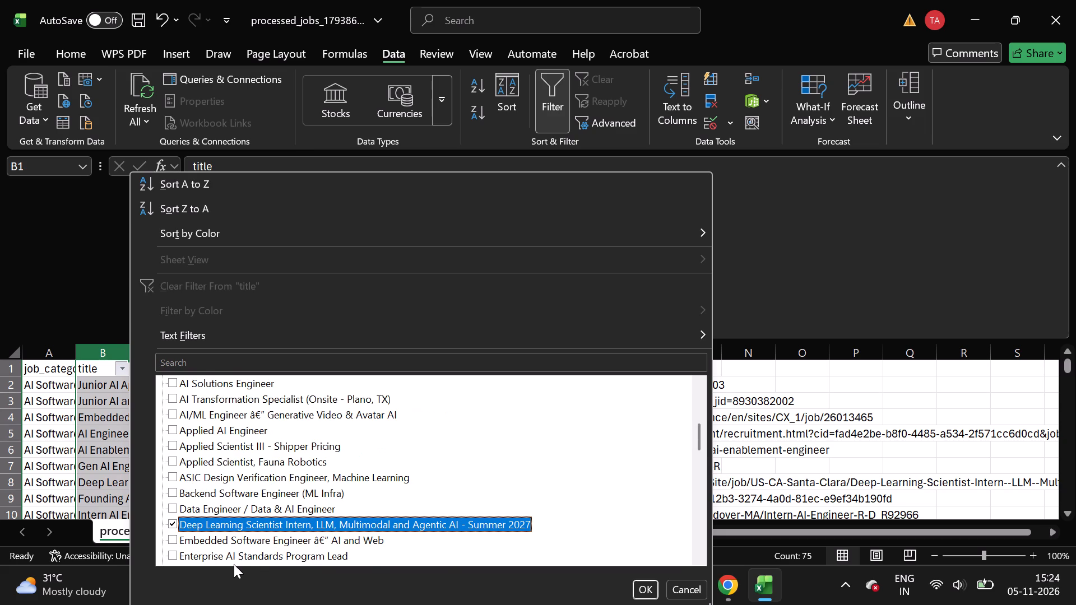
scroll(234, 564, down, 2)
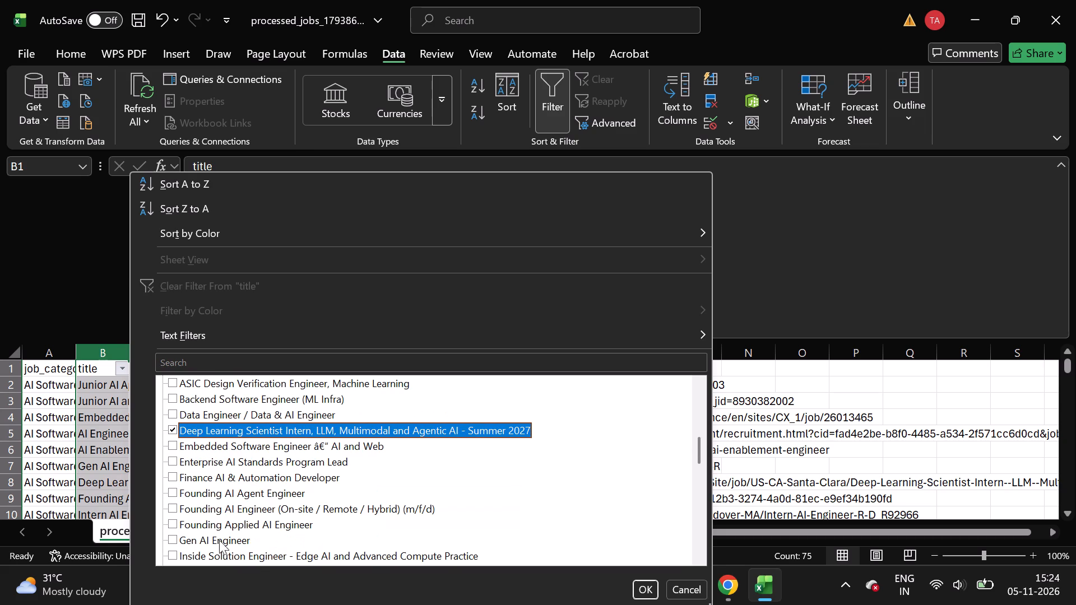
scroll(244, 556, down, 3)
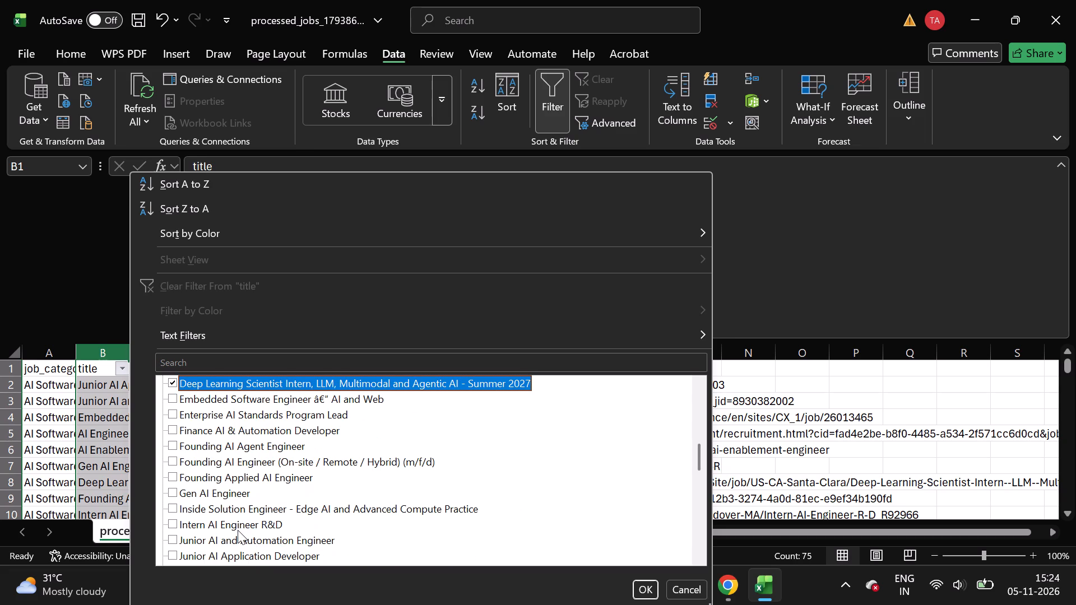
click(238, 530)
scroll(238, 530, down, 1)
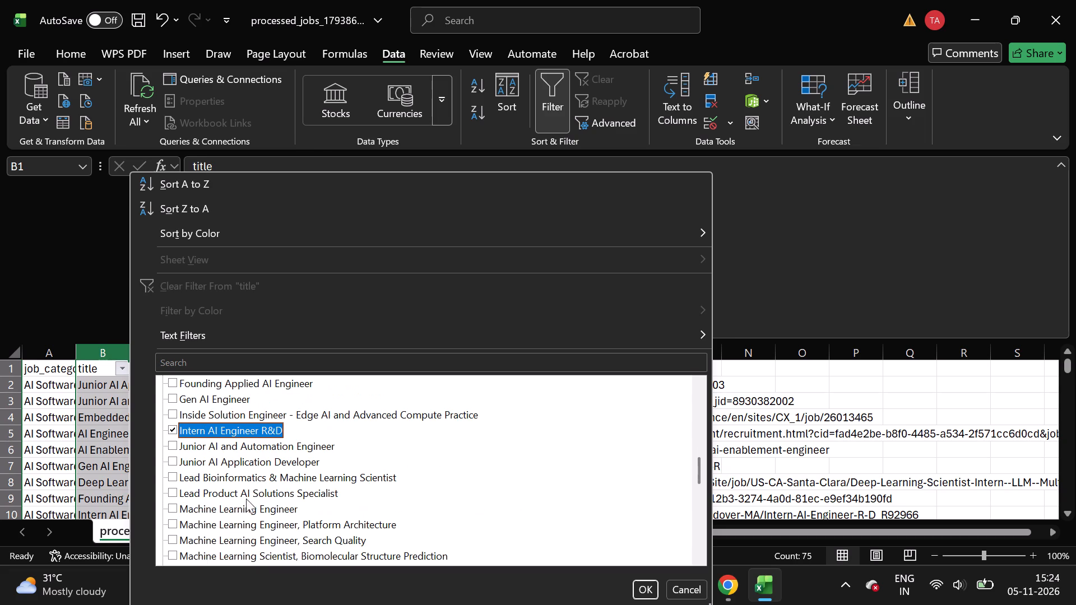
scroll(247, 546, down, 1)
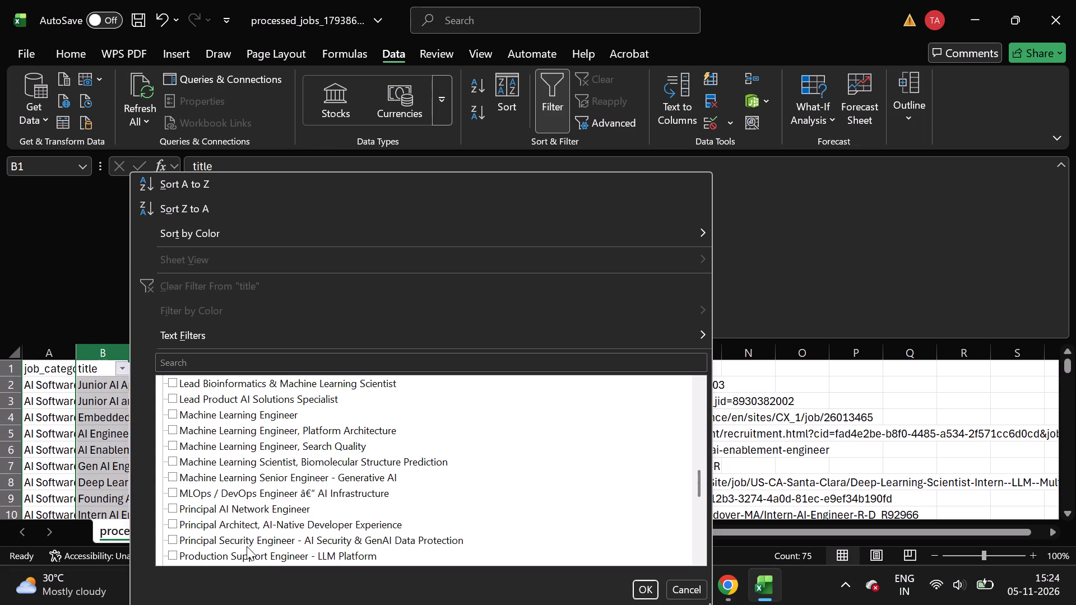
scroll(247, 546, down, 3)
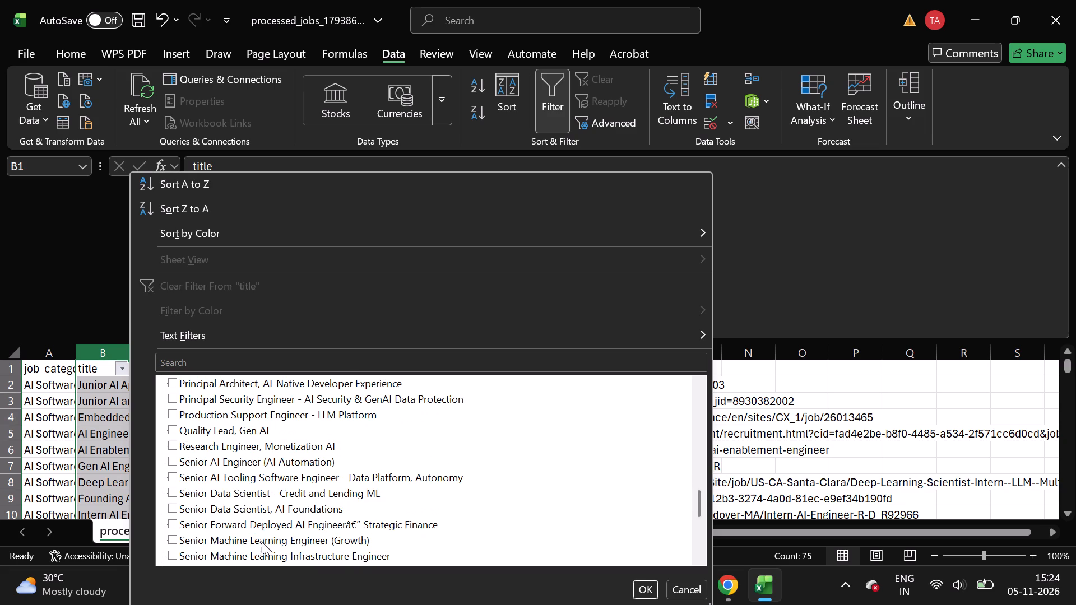
scroll(262, 559, down, 1)
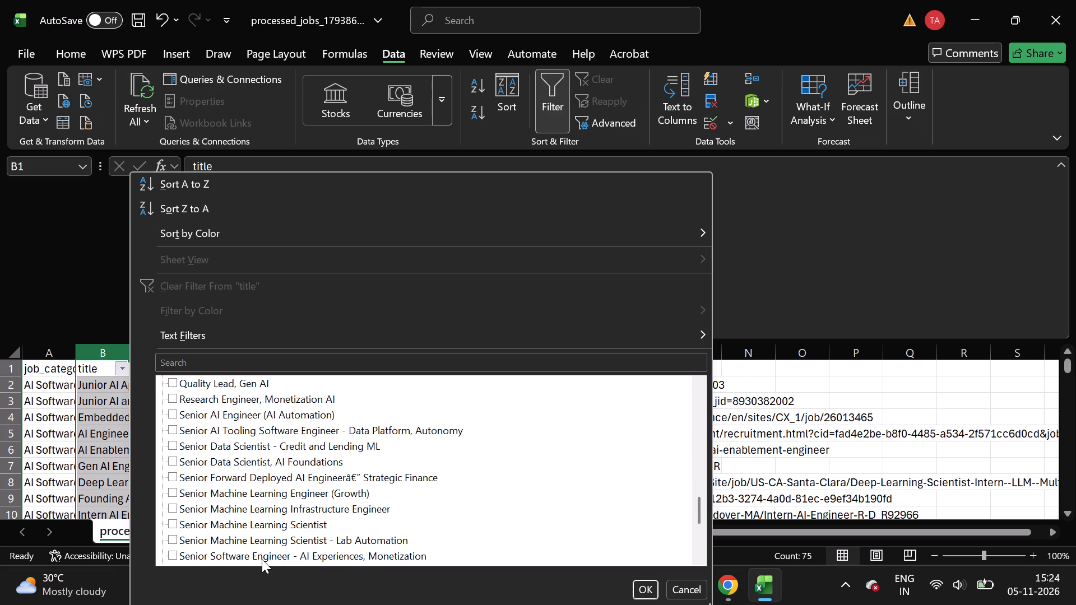
scroll(262, 559, down, 1)
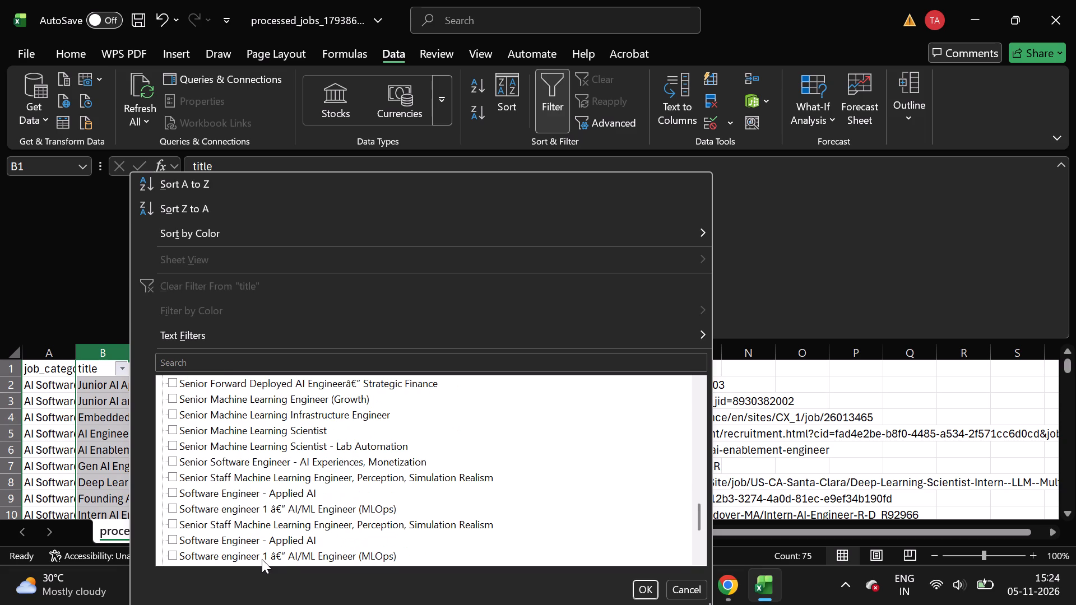
scroll(254, 552, down, 1)
scroll(254, 552, up, 1)
scroll(254, 552, down, 1)
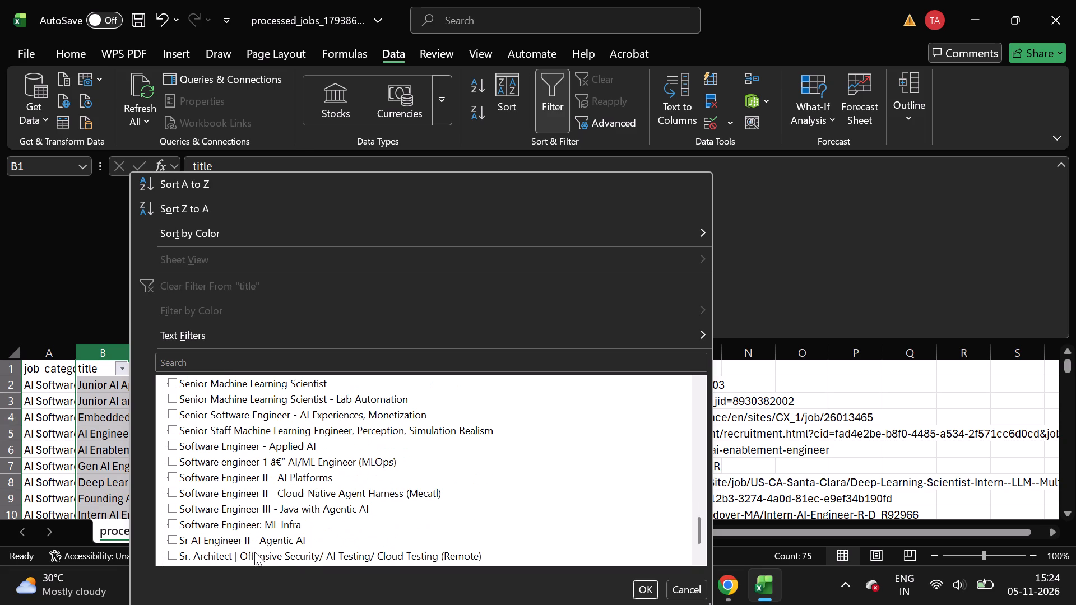
scroll(254, 552, down, 1)
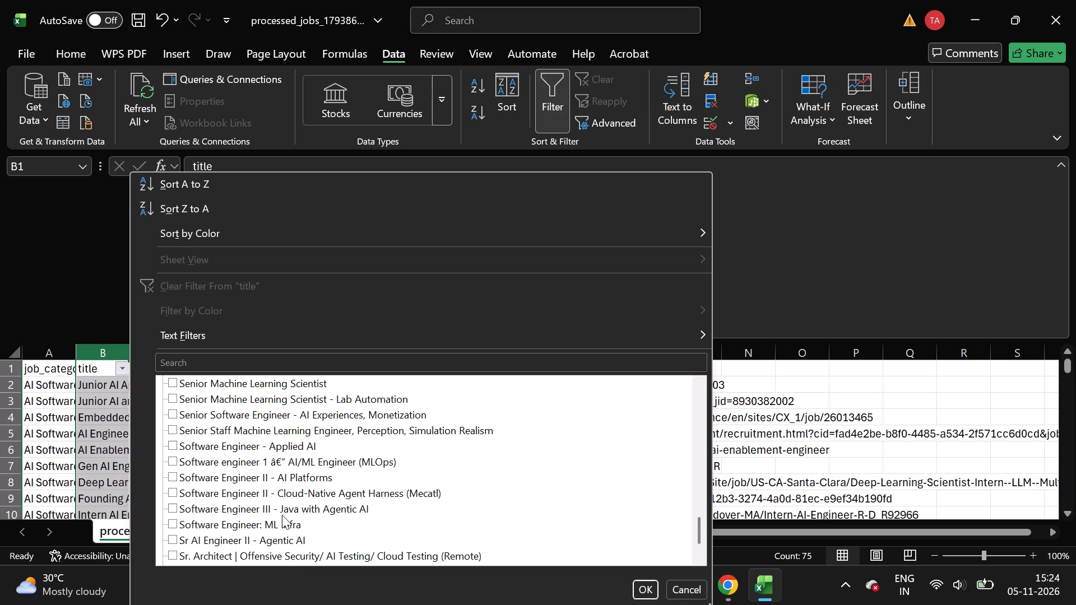
scroll(240, 552, down, 2)
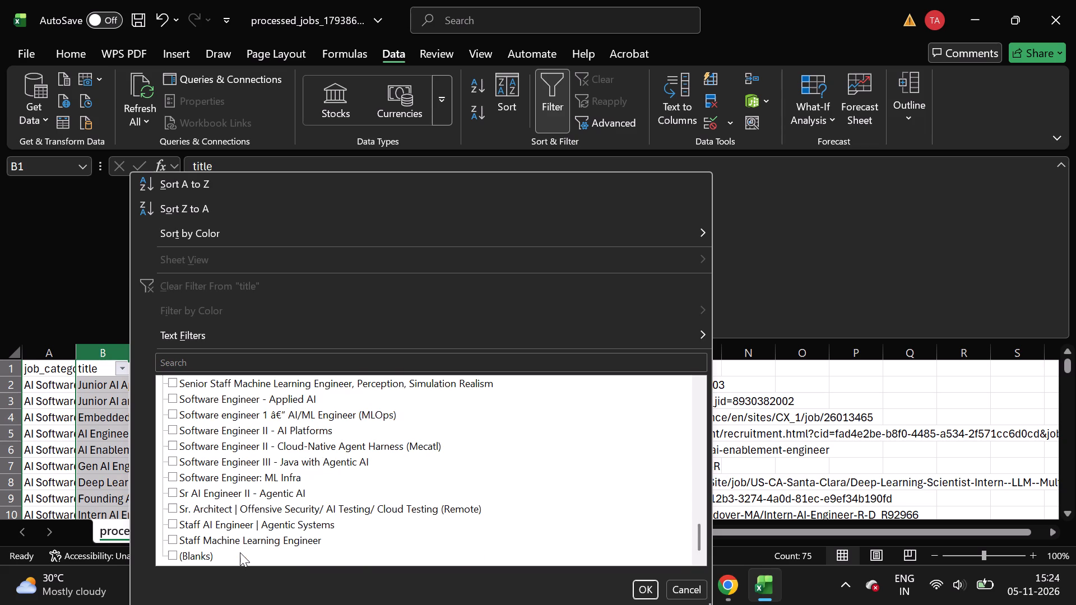
click(211, 557)
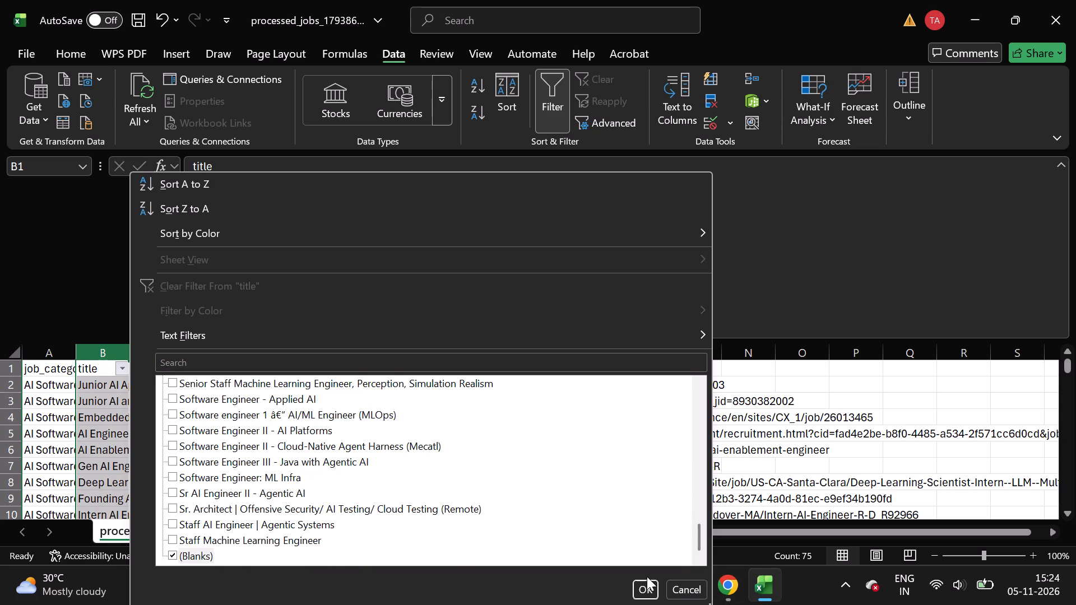
click(641, 587)
Delete the filtered NVIDIA, Smith+Nephew and Zebra internship rows, and remove the filter from the sheet.
click(5, 387)
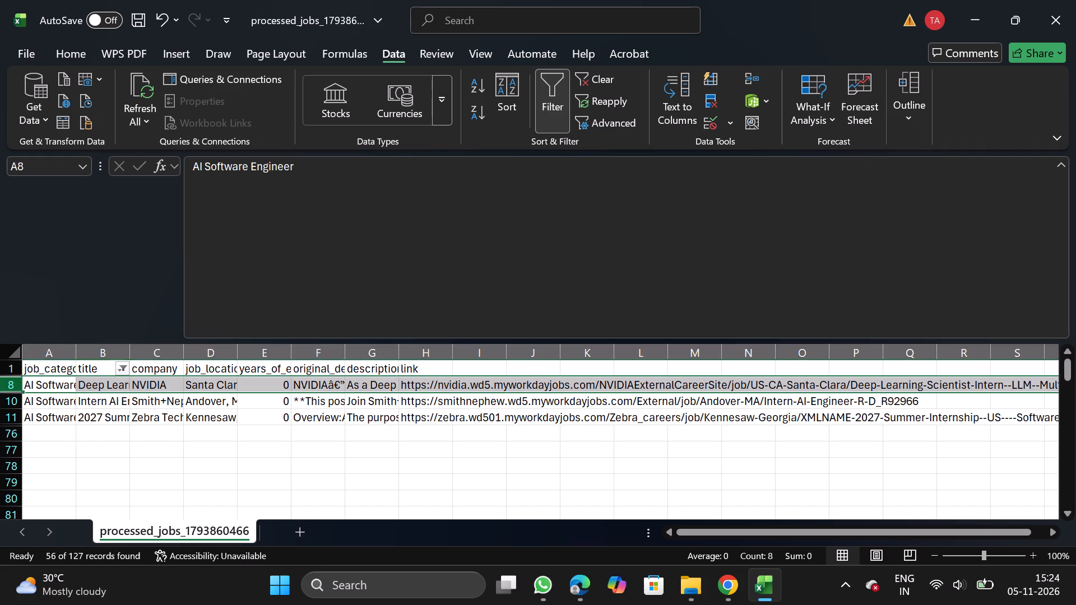
key(ctrl+shift+Down)
right_click(67, 418)
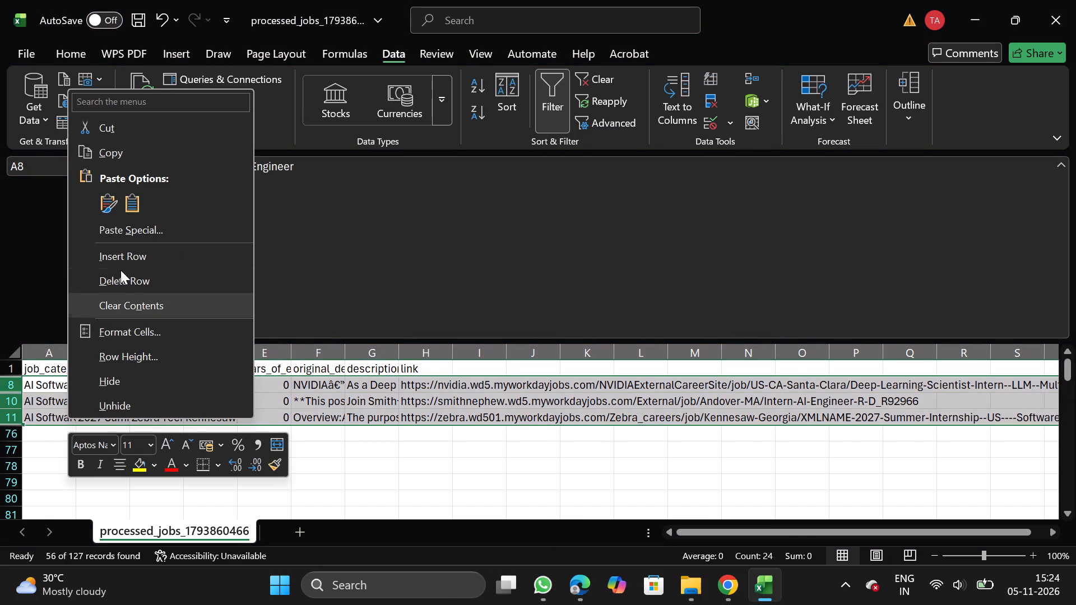
click(120, 270)
click(543, 84)
Filter the title column to job titles containing "lead".
click(105, 356)
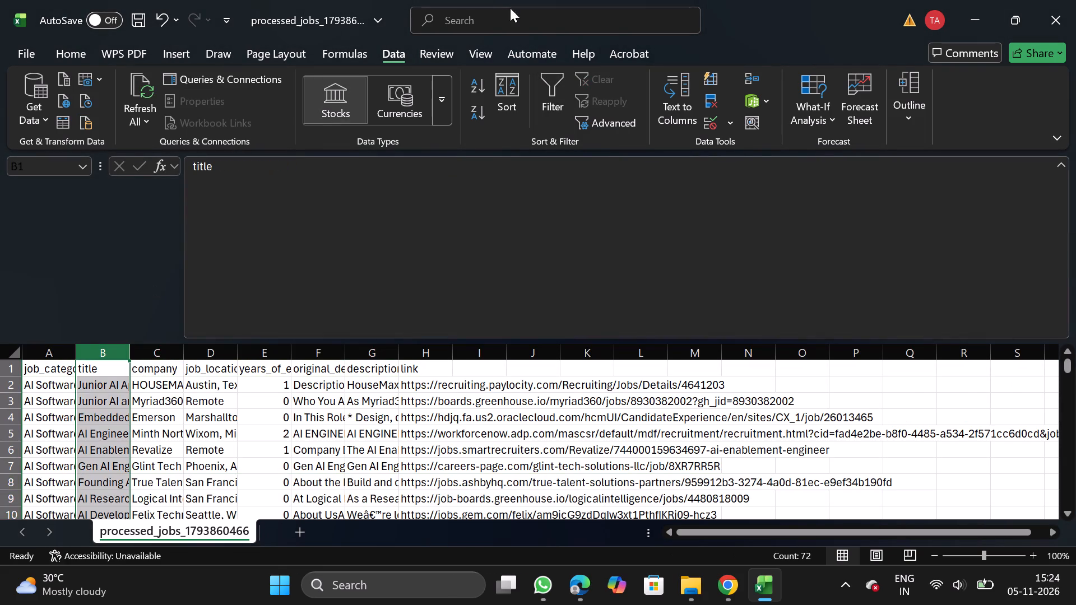
click(550, 82)
click(123, 366)
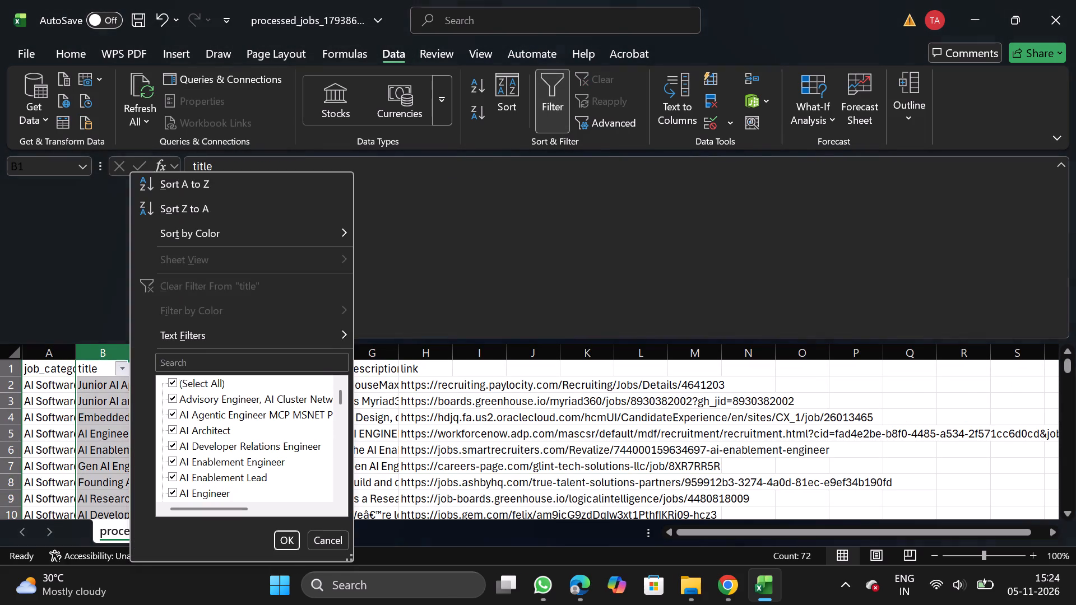
click(214, 361)
text(lead)
click(284, 538)
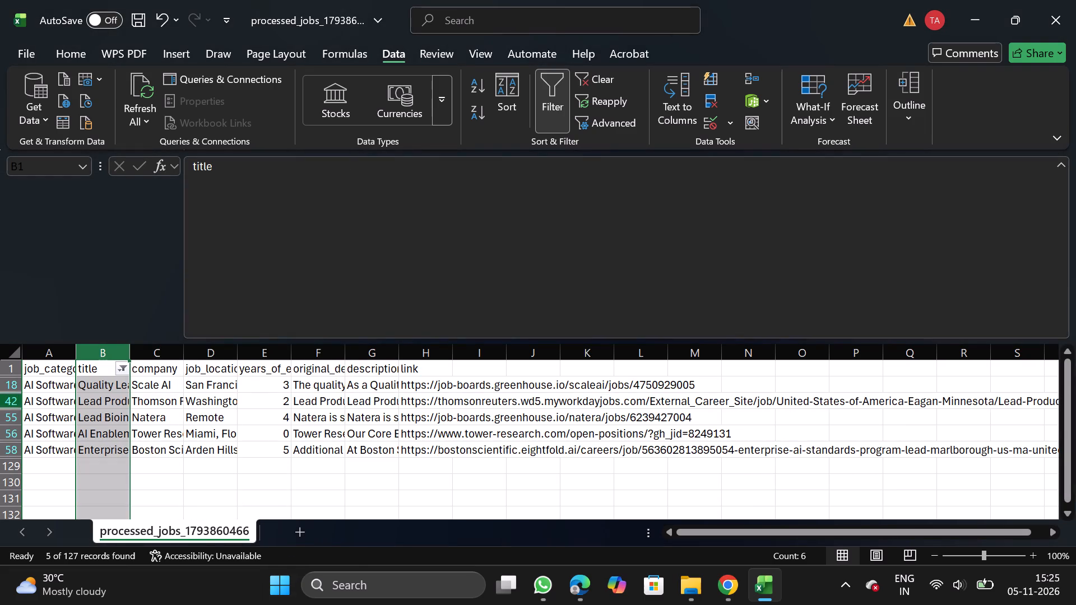
Delete the Lead Product AI Solutions Specialist and AI Enablement Lead rows, and remove the title filter.
click(1, 398)
right_click(18, 400)
click(96, 253)
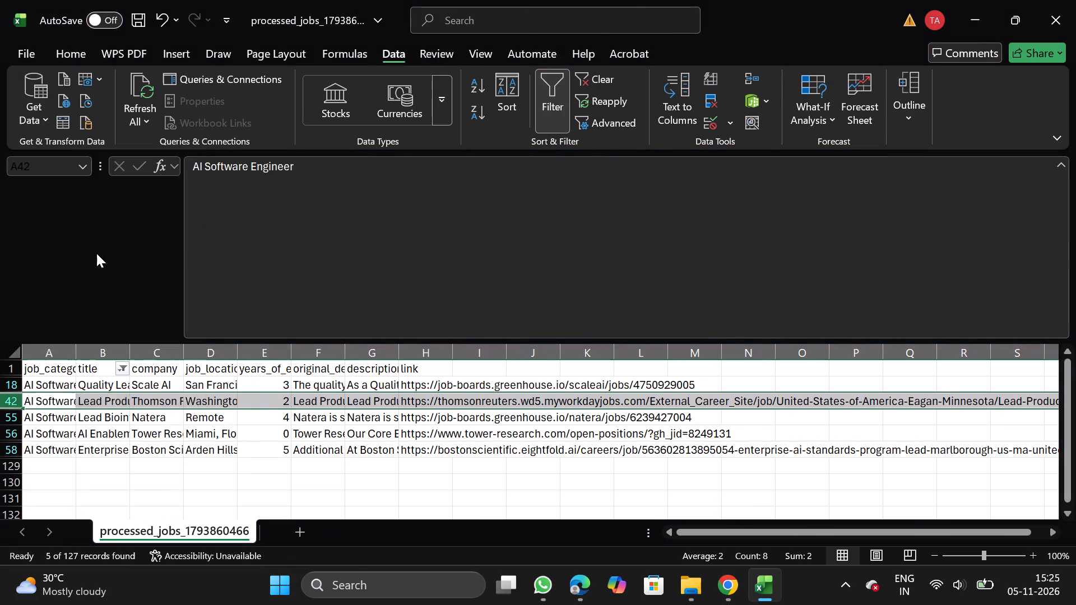
drag(3, 420, 36, 416)
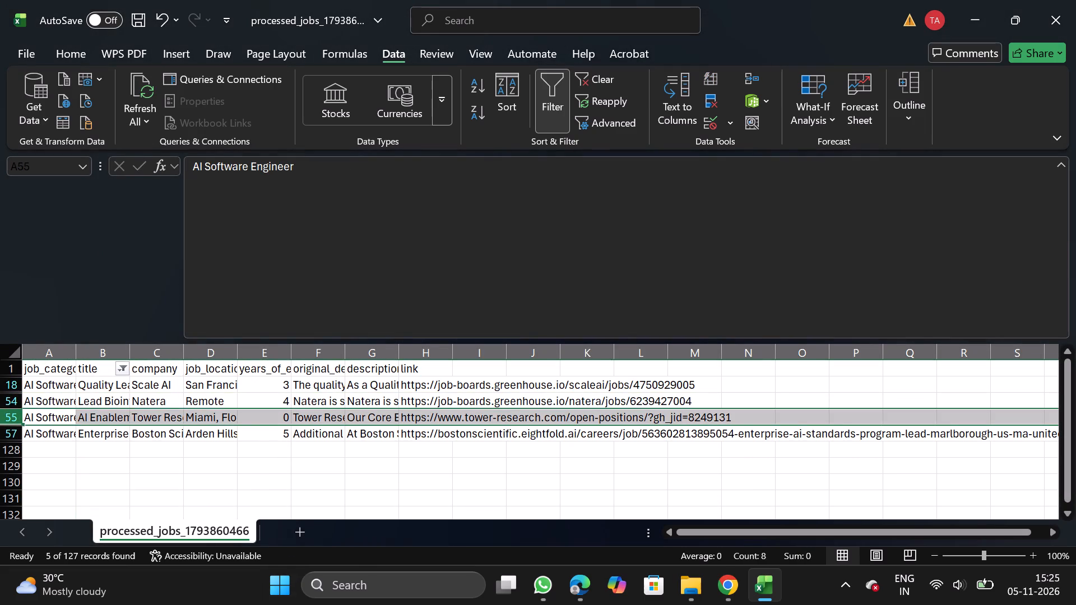
right_click(36, 416)
click(89, 281)
click(548, 85)
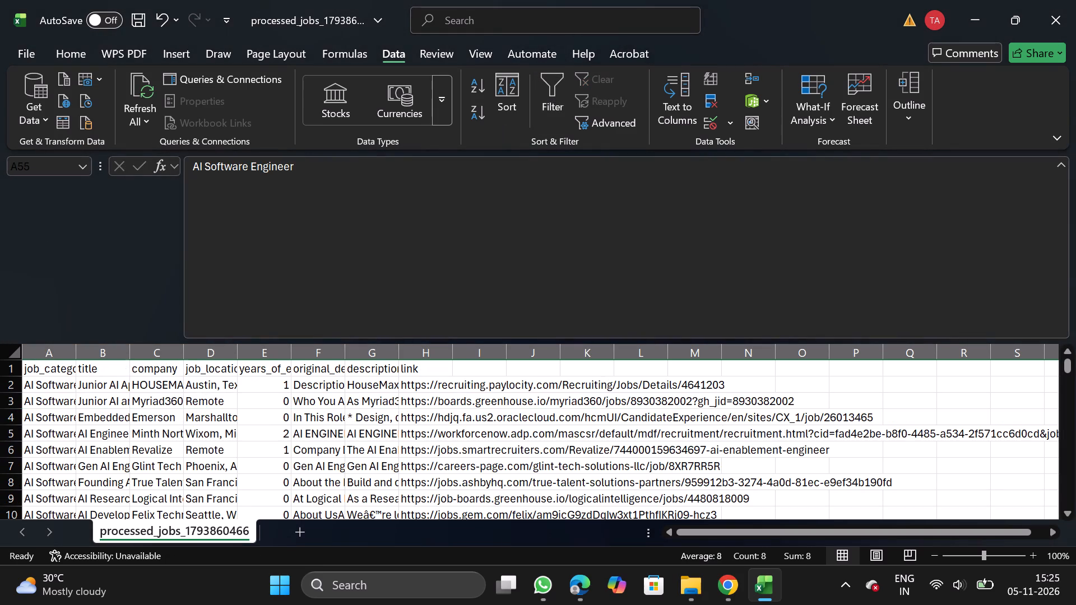
Filter the title column to job titles containing "staff", with filtering enabled across the header row.
click(77, 371)
click(566, 97)
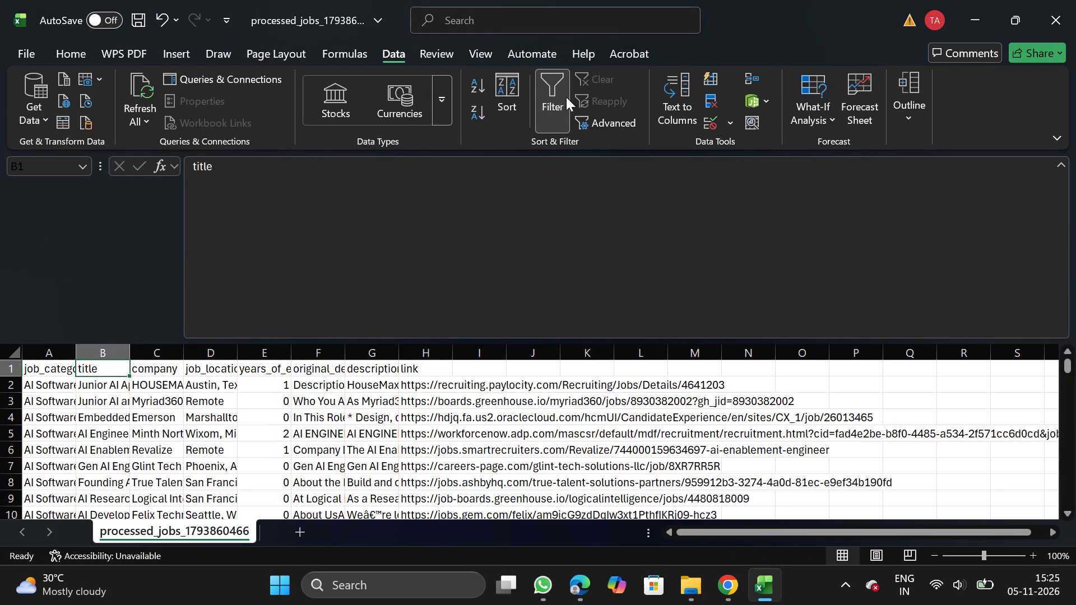
click(127, 360)
click(126, 364)
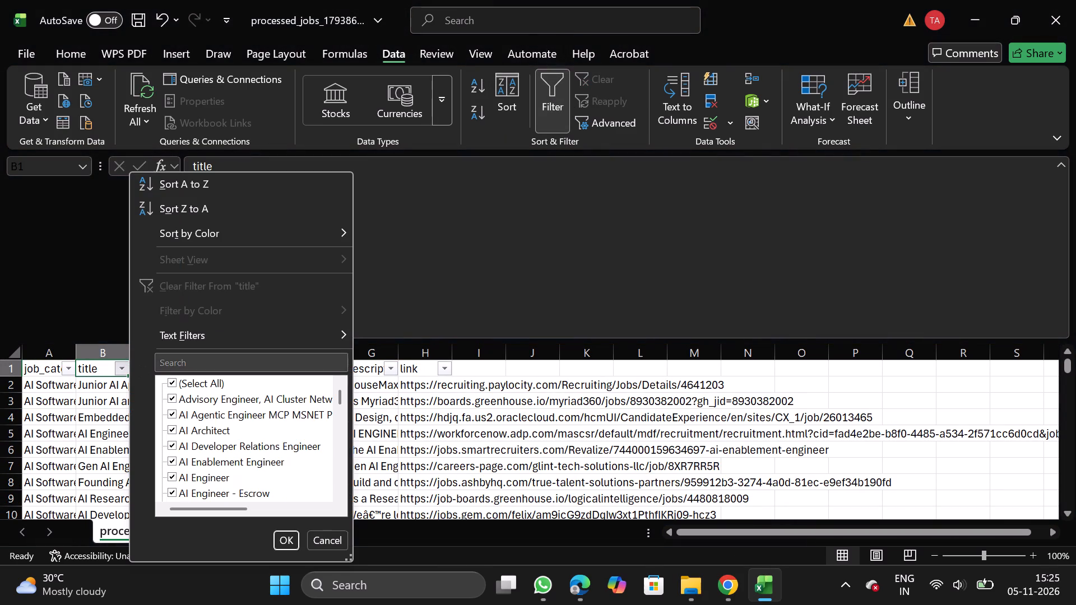
click(188, 360)
text(staff)
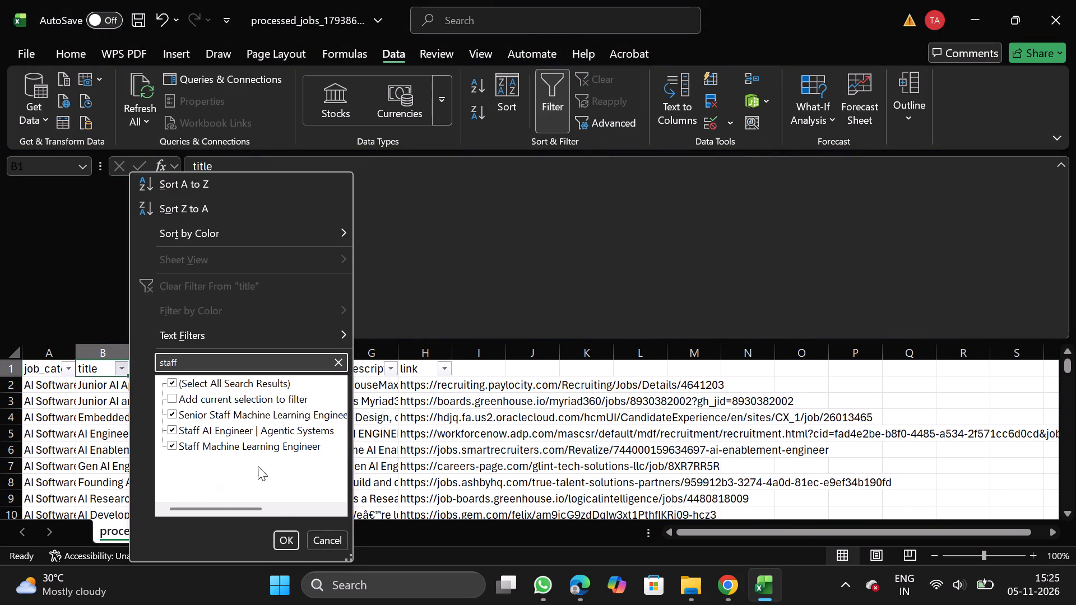
click(287, 541)
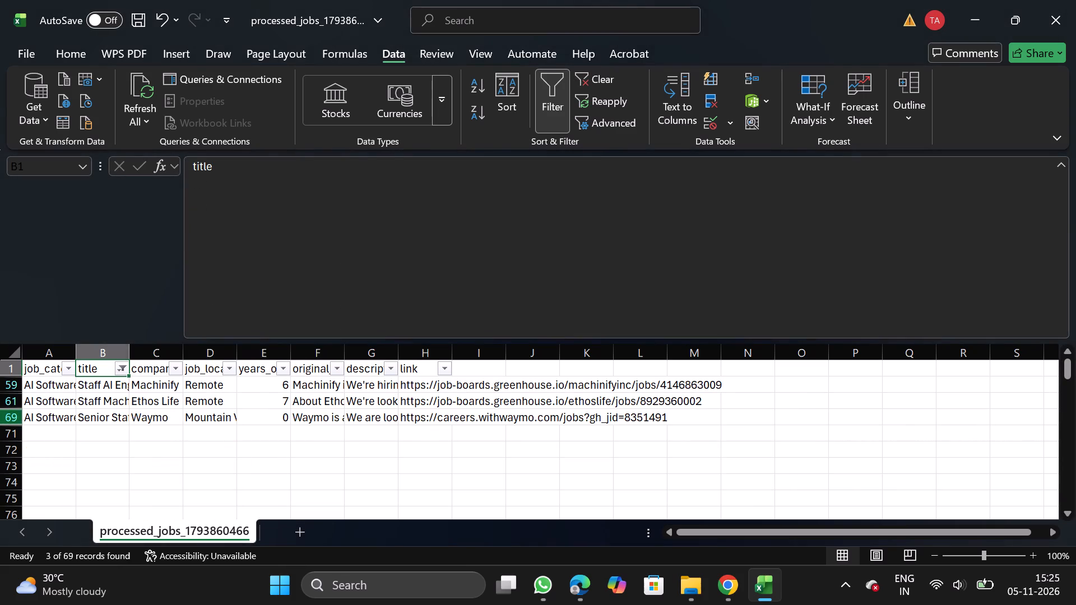
Clear the contents of the Waymo Senior Staff Machine Learning Engineer row.
drag(2, 421, 38, 418)
right_click(38, 418)
click(137, 293)
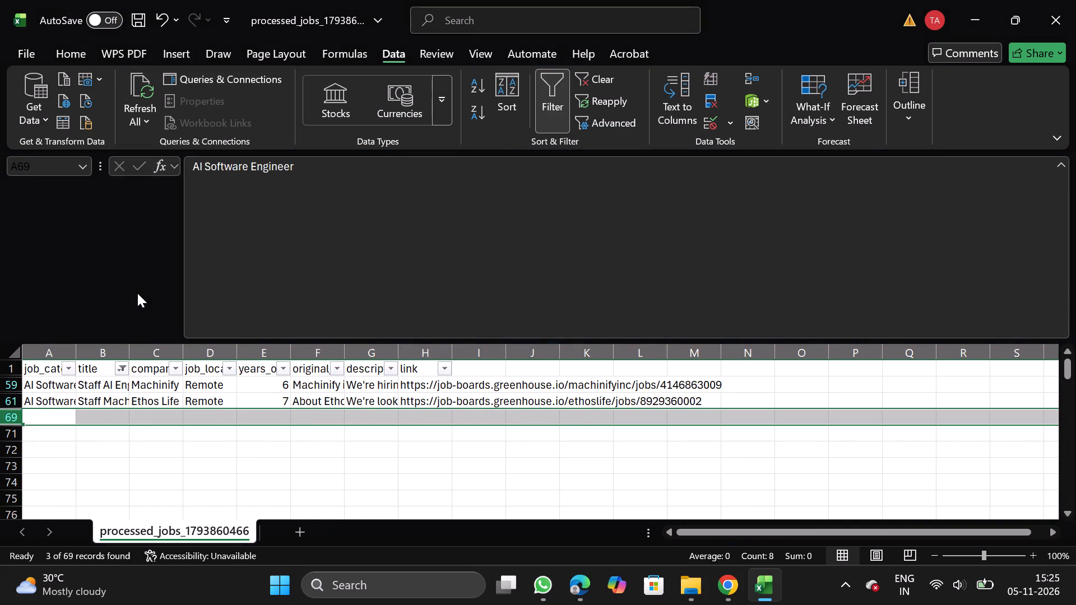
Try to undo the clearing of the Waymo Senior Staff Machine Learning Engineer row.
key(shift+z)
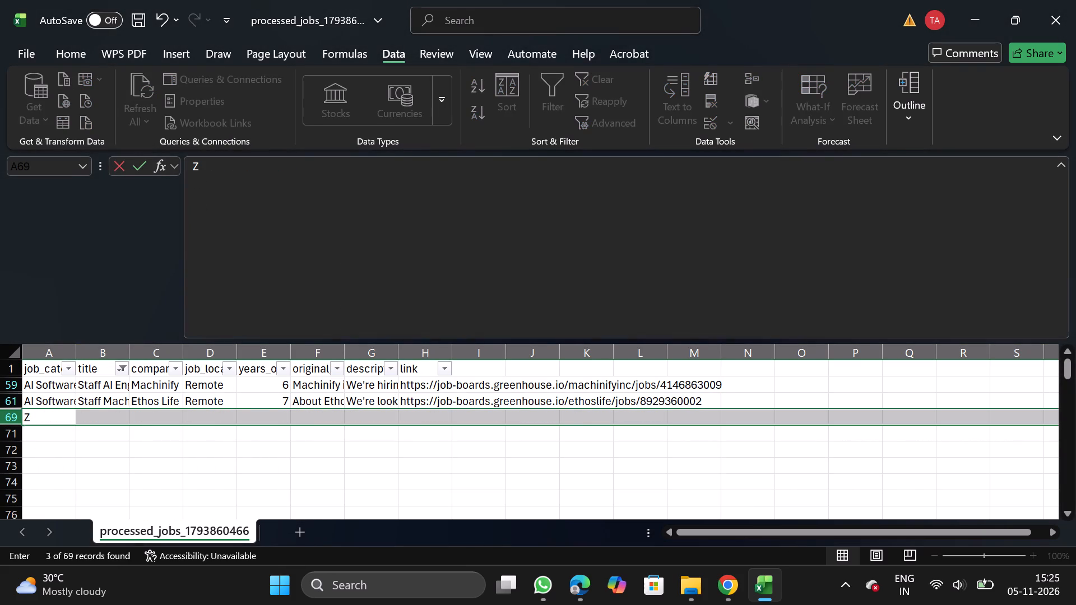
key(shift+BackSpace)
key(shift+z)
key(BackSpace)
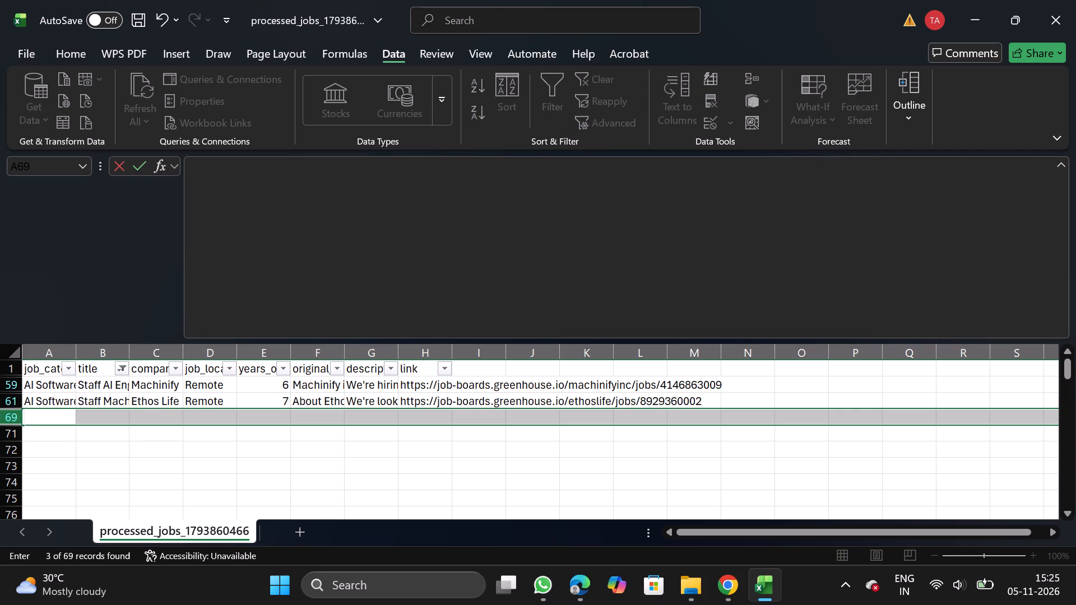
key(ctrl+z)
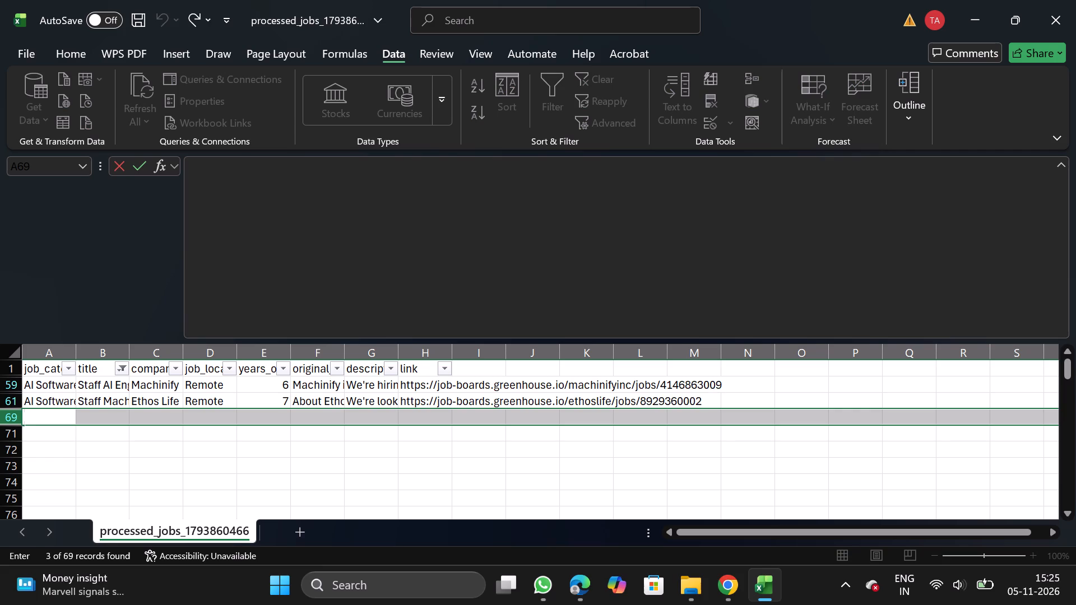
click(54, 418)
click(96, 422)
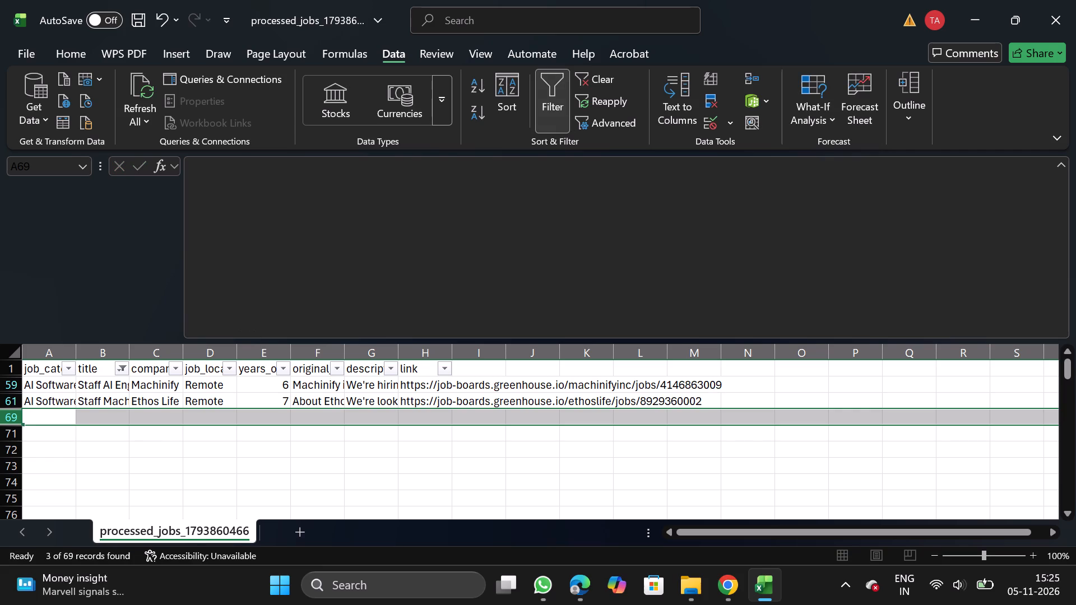
Replace the current title filter with one showing job titles containing "principal", with filtering enabled across the header row.
click(565, 116)
click(115, 369)
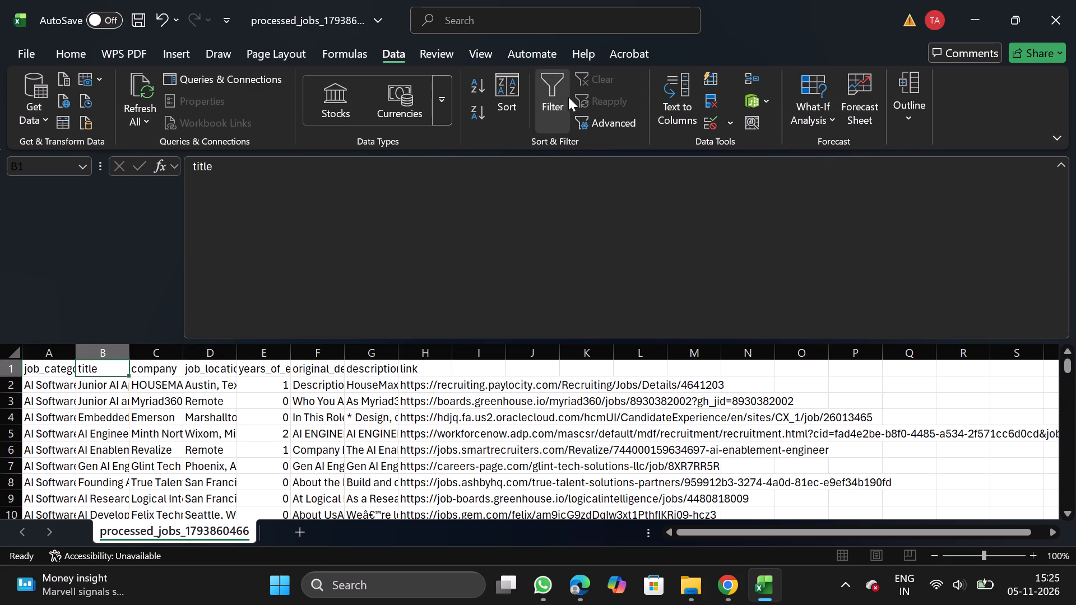
click(571, 96)
click(549, 104)
click(122, 368)
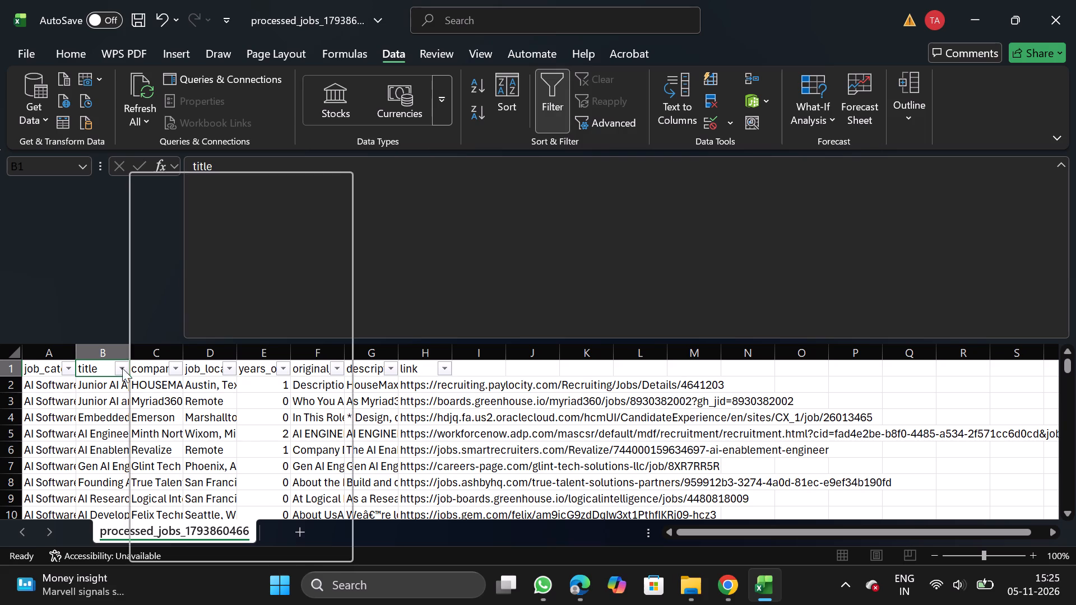
click(203, 361)
text(principal)
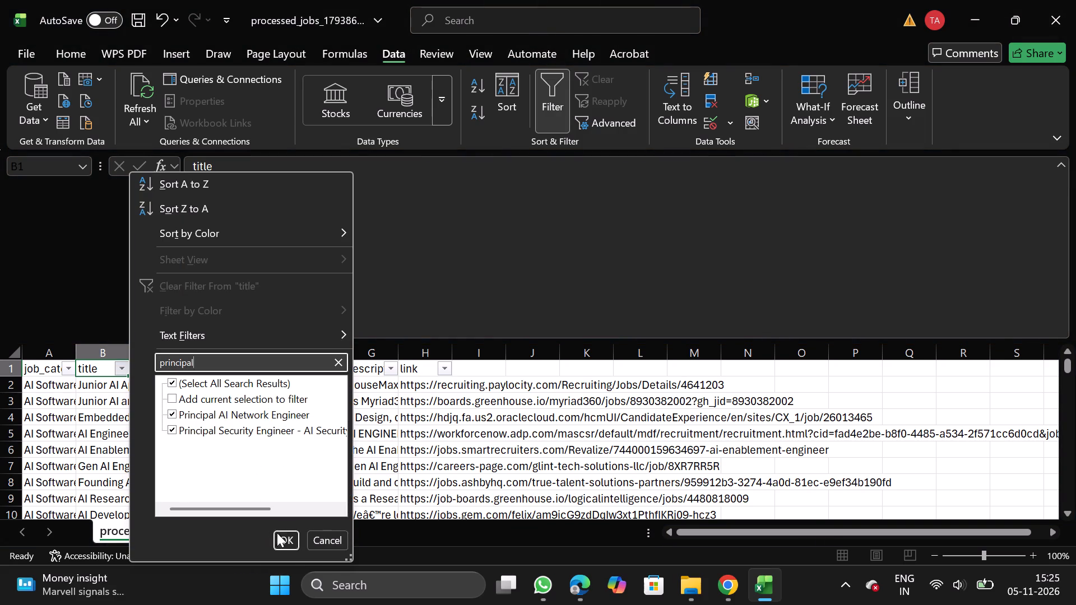
click(289, 538)
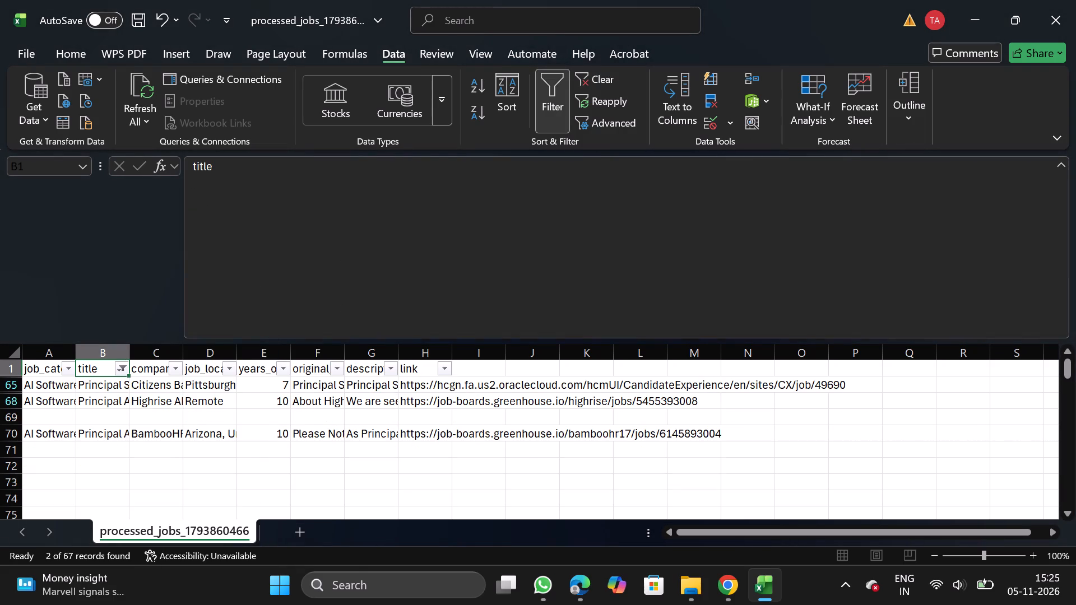
Delete blank row 69 between the Highrise AI and BambooHR rows, and remove the title filter.
click(13, 414)
right_click(26, 414)
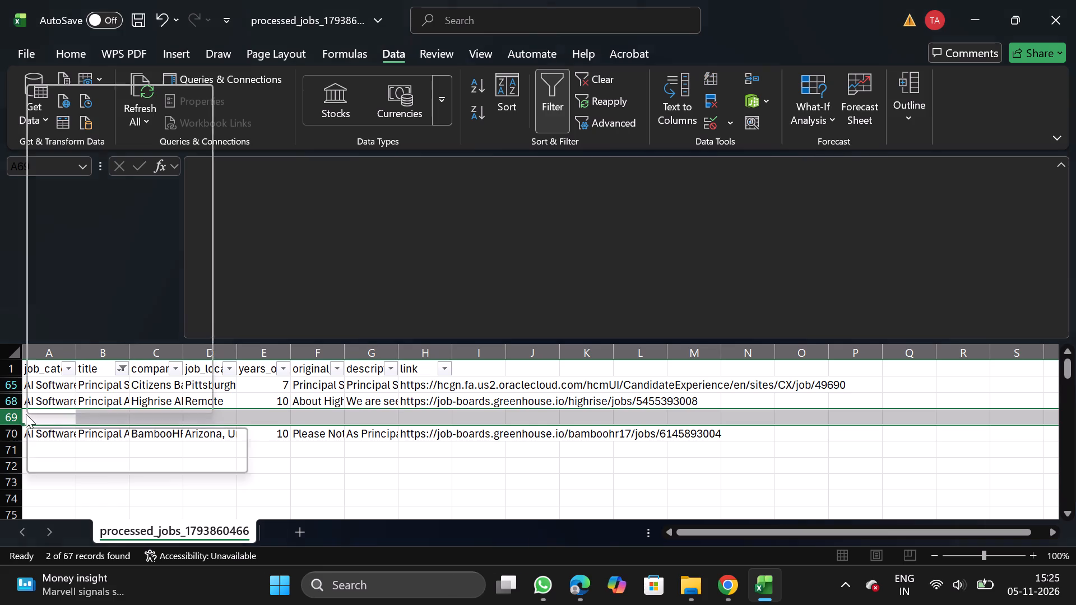
click(117, 282)
click(555, 95)
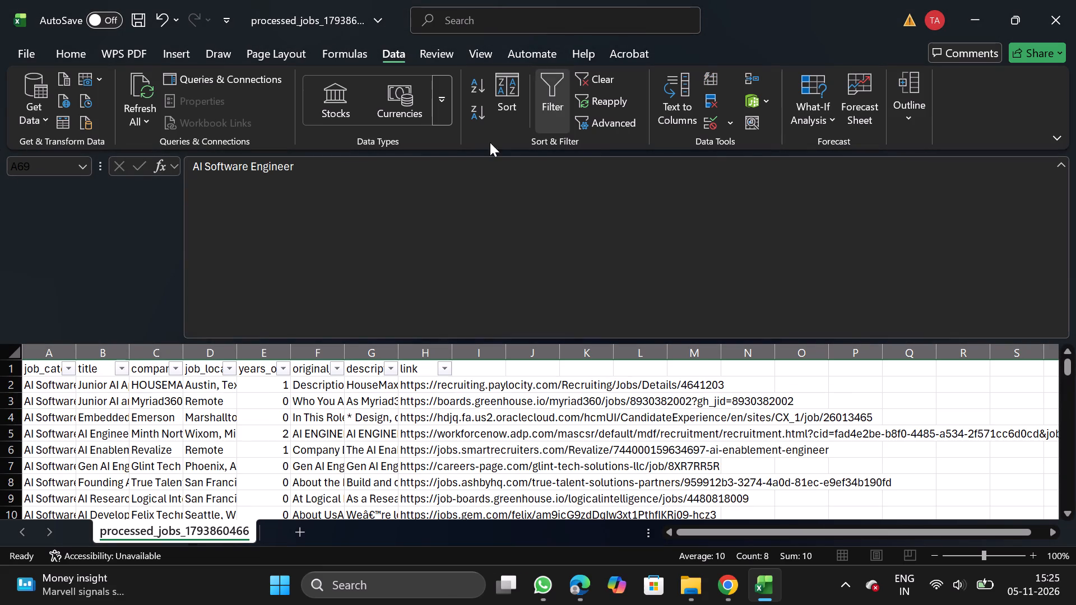
click(550, 106)
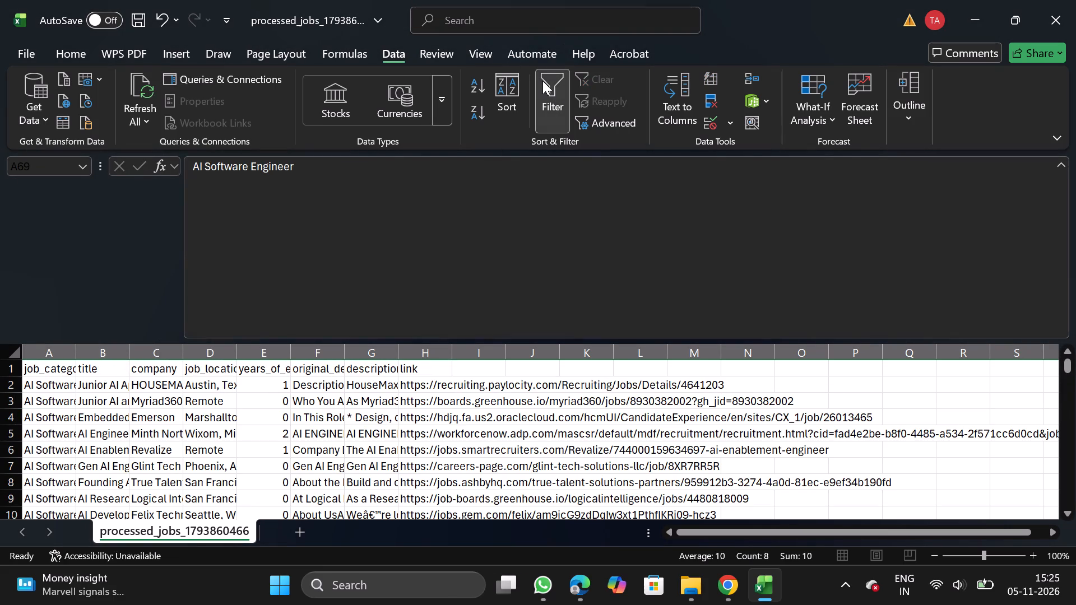
Filter the title column to job titles containing "enterprise", and remove the filter.
click(542, 81)
click(114, 367)
click(550, 100)
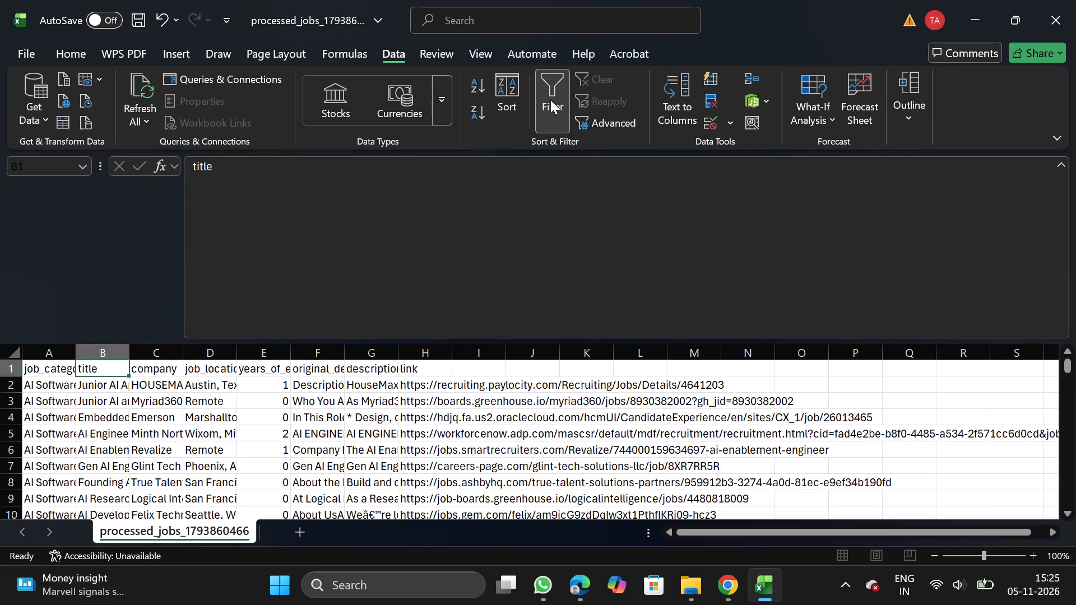
click(118, 375)
click(203, 361)
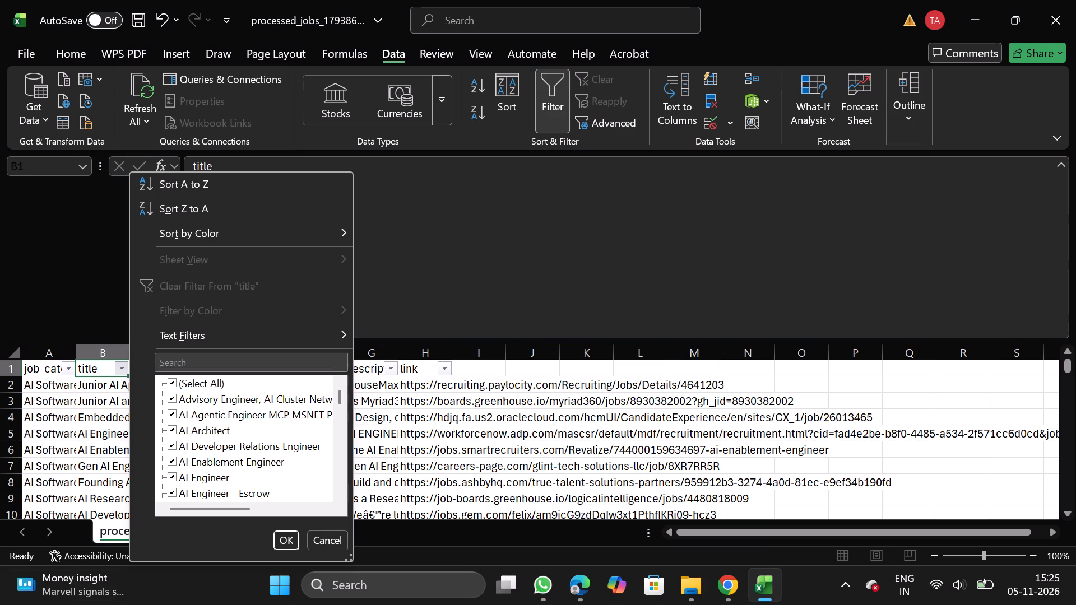
text(enterprise)
click(288, 543)
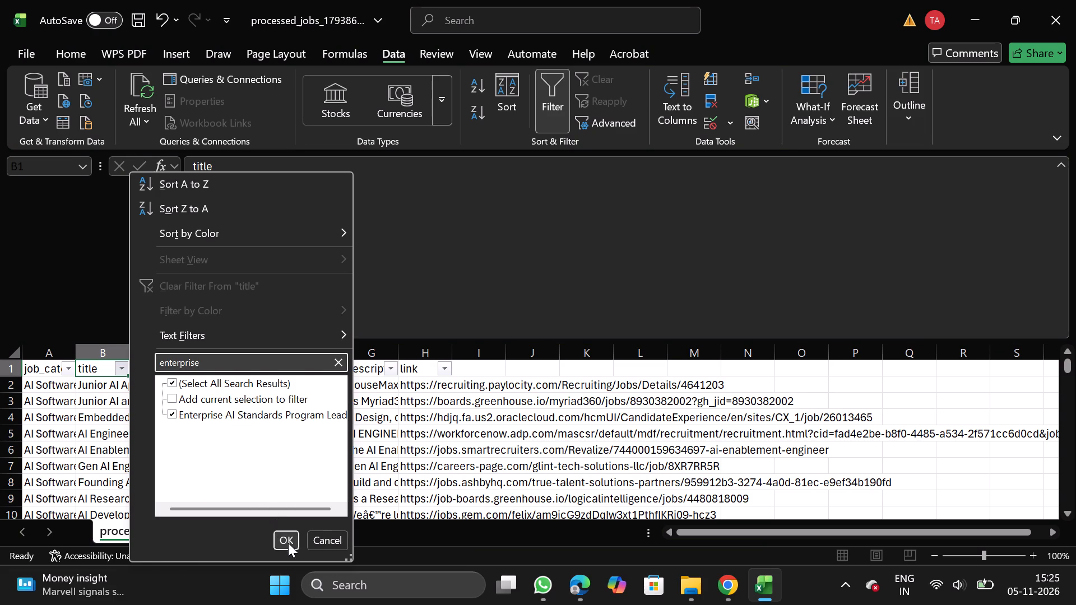
click(555, 95)
Filter the title column to job titles containing "architect", select the BambooHR Principal Architect row, and remove the filter.
click(555, 95)
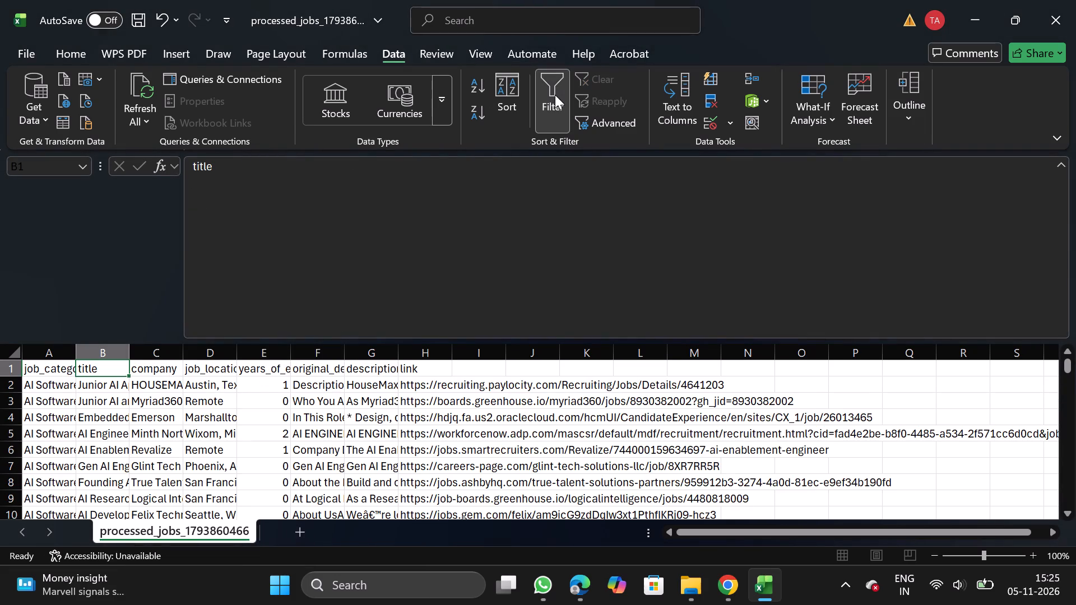
click(120, 374)
click(191, 362)
text(arci)
key(BackSpace)
text(hitect)
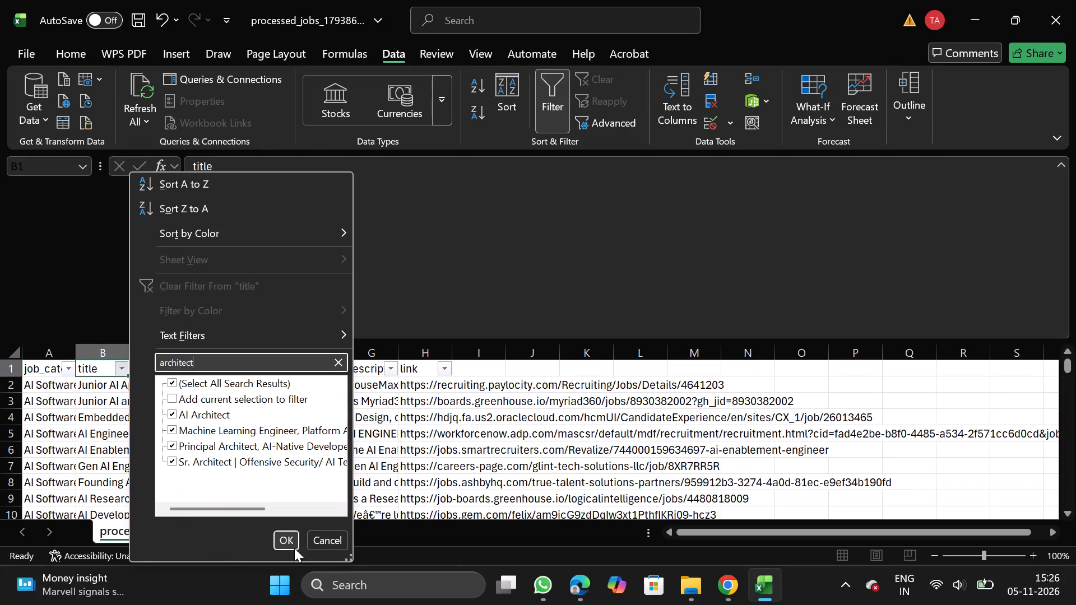
click(289, 542)
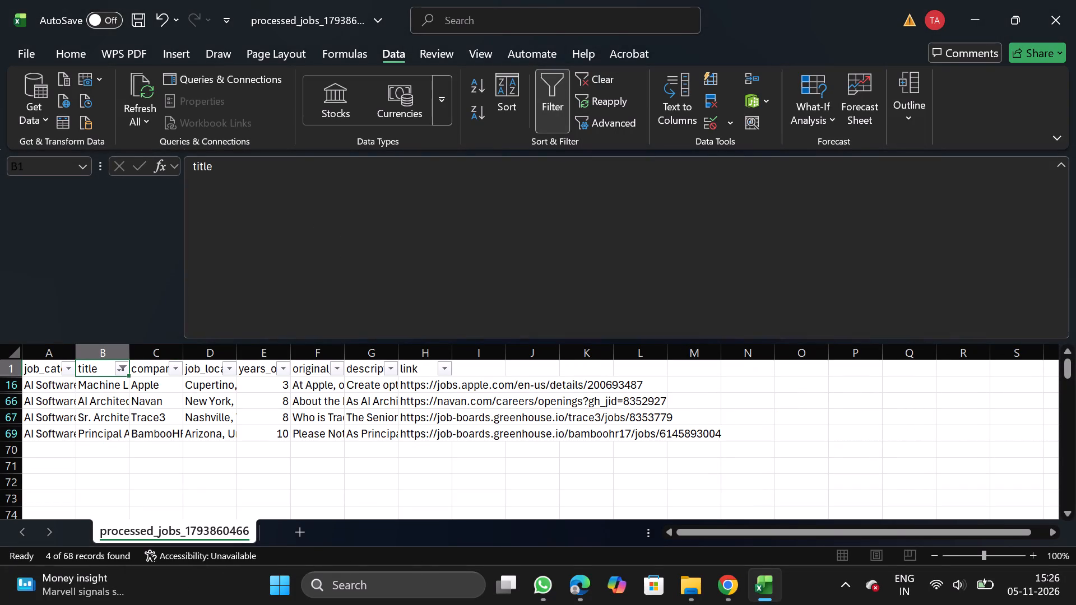
drag(2, 434, 23, 433)
click(23, 433)
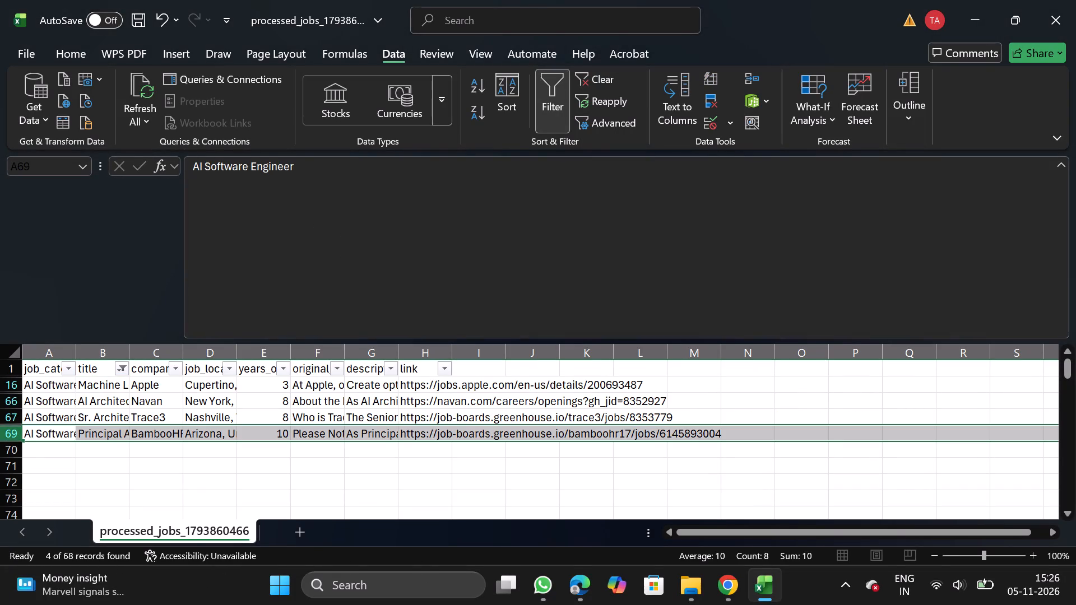
click(536, 103)
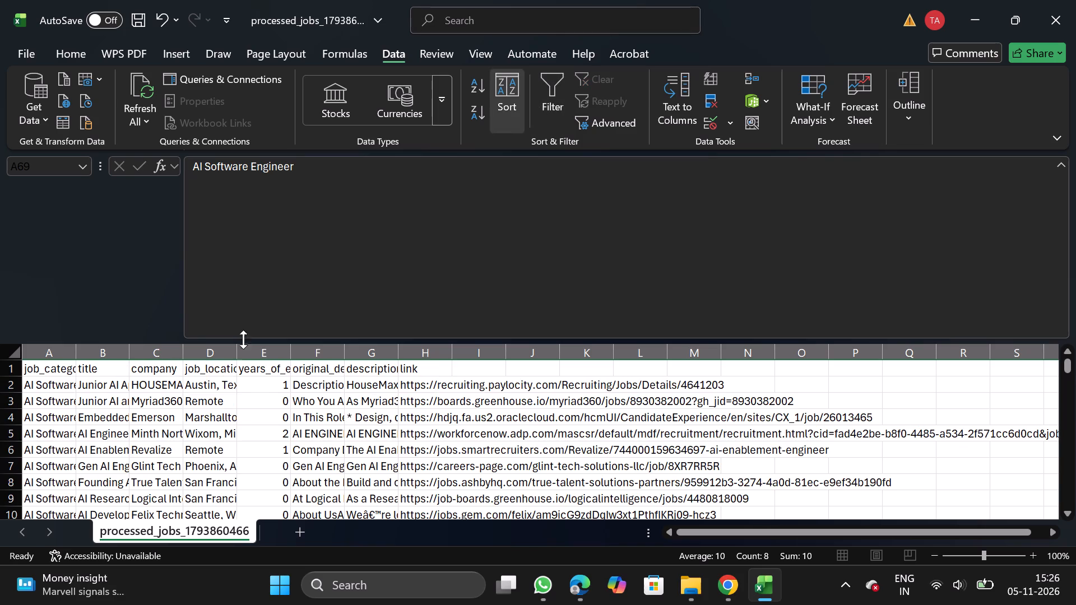
Enable filtering from the title header onward and search the title filter for "consultant".
click(100, 376)
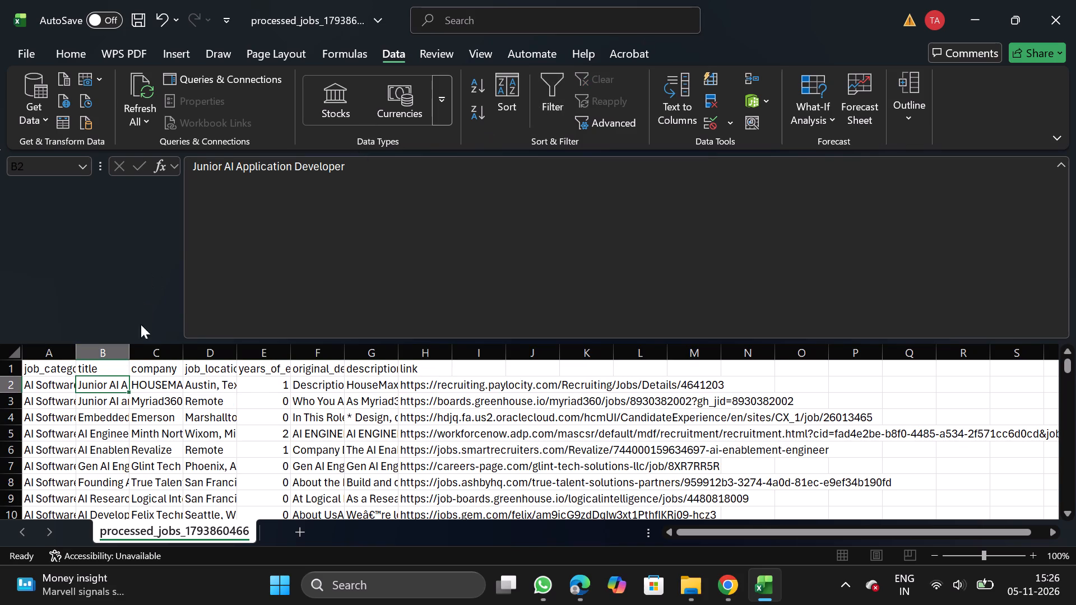
drag(120, 361, 559, 104)
click(559, 104)
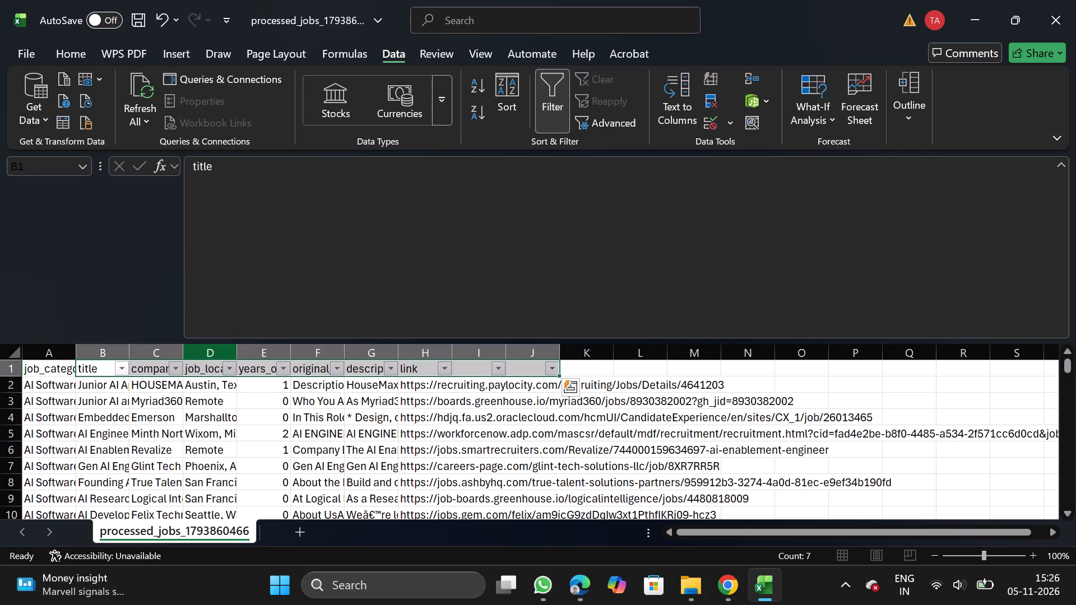
click(118, 366)
click(200, 362)
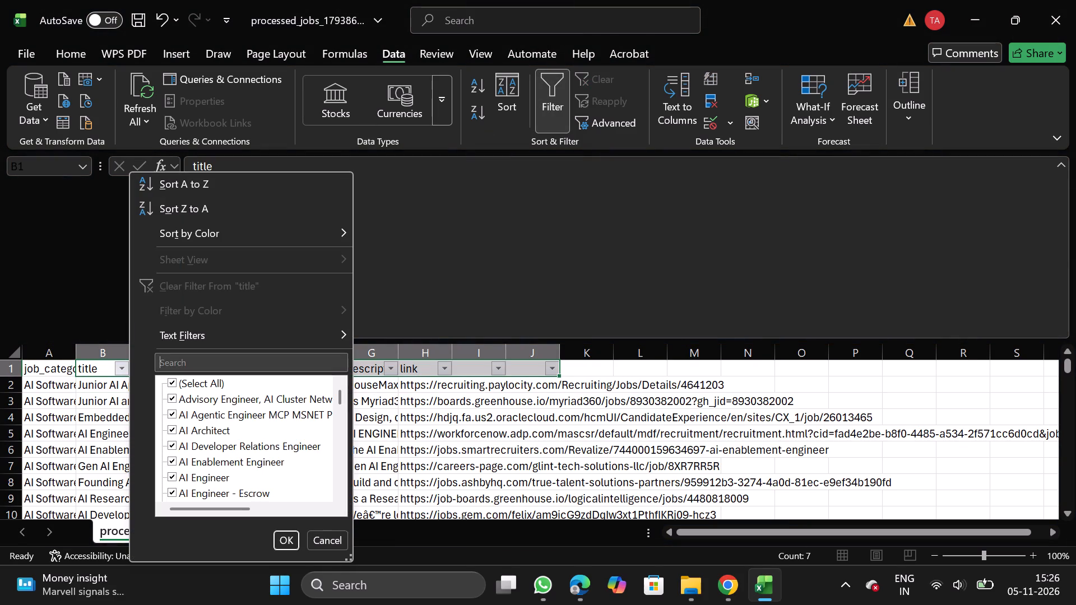
text(consultant)
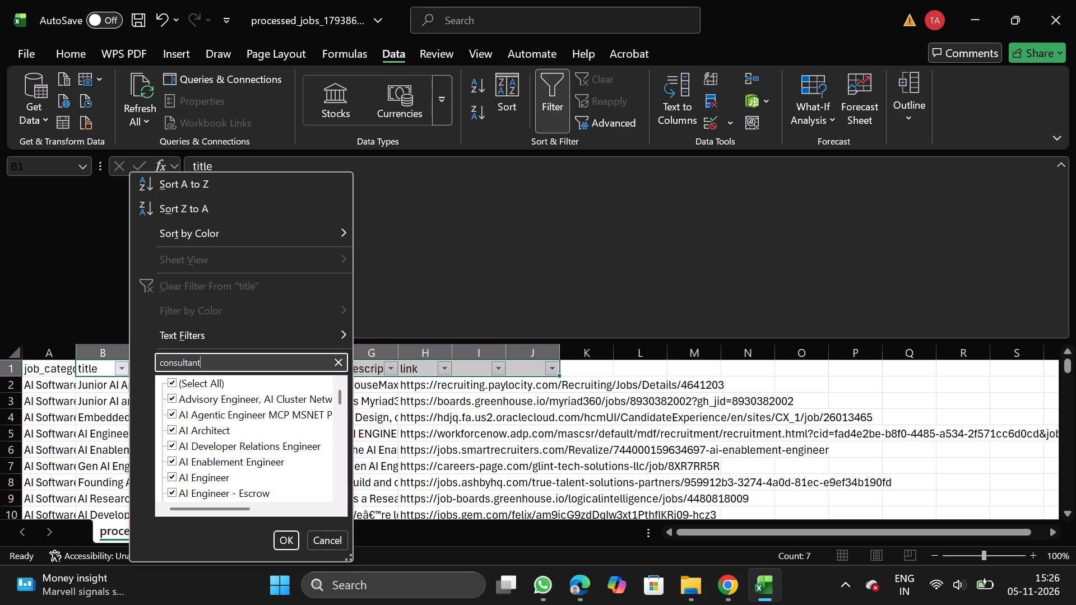
Filter the title column to job titles containing "embedded".
key(BackSpace)
key(BackSpace)
key(BackSpace)
key(BackSpace)
key(BackSpace)
key(BackSpace)
key(BackSpace)
key(BackSpace)
key(BackSpace)
key(BackSpace)
key(BackSpace)
key(BackSpace)
key(BackSpace)
key(BackSpace)
key(BackSpace)
key(BackSpace)
key(BackSpace)
key(BackSpace)
key(BackSpace)
text(embedded)
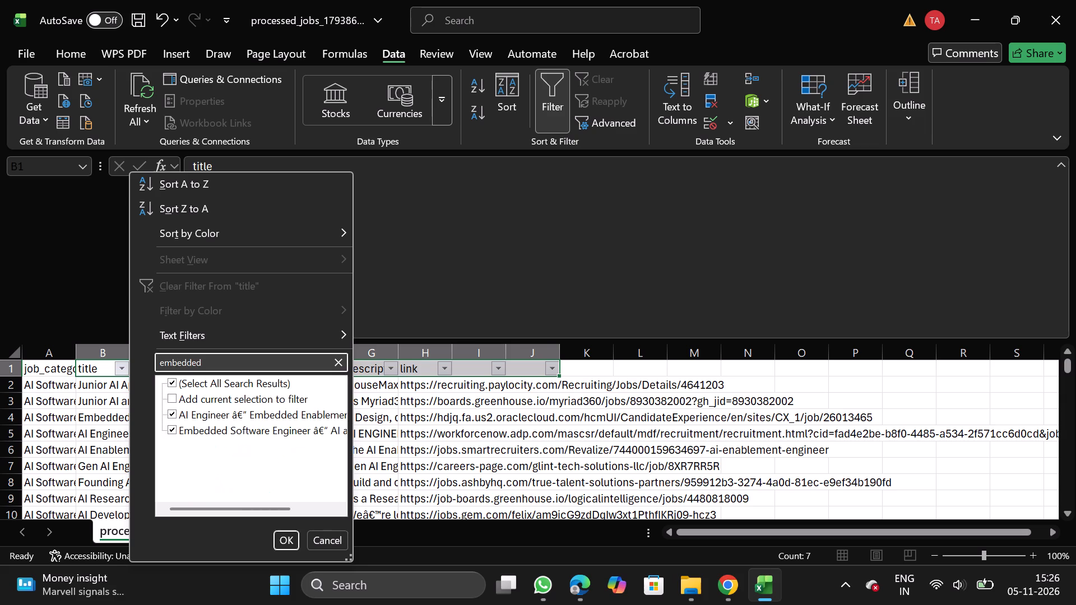
click(287, 541)
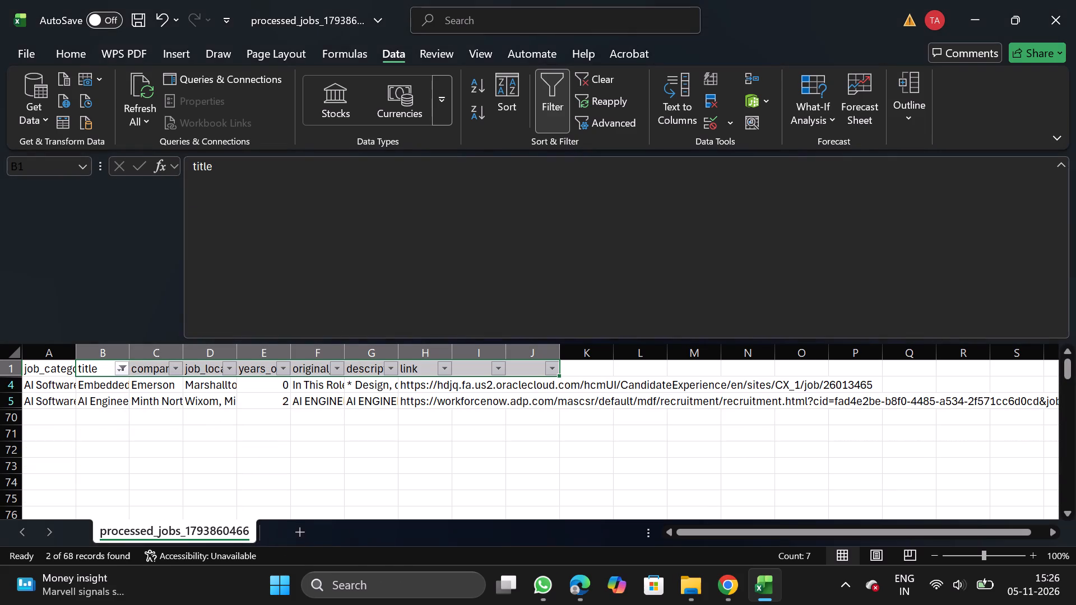
Delete the Emerson Embedded Software Engineer and Minth North America AI Engineer Embedded Enablement rows, and remove the title filter.
click(5, 385)
key(shift+Down)
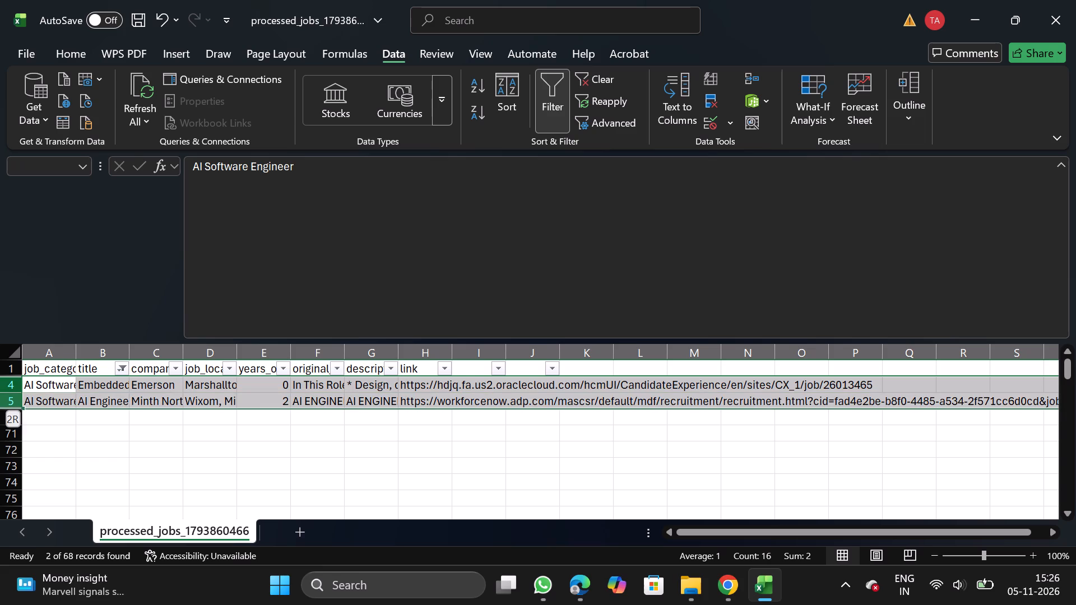
right_click(37, 392)
click(115, 263)
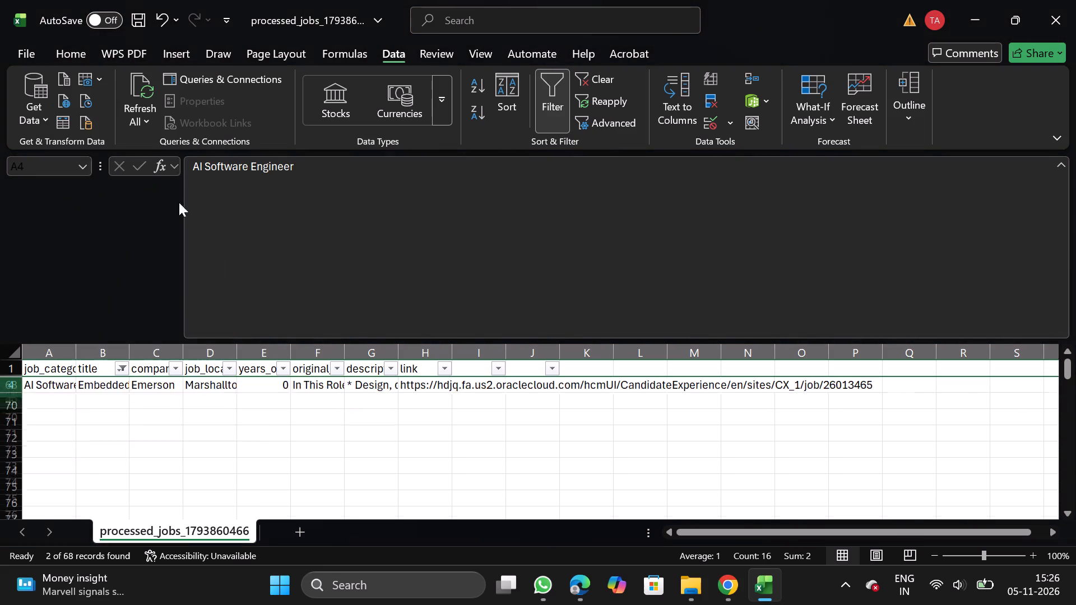
click(554, 97)
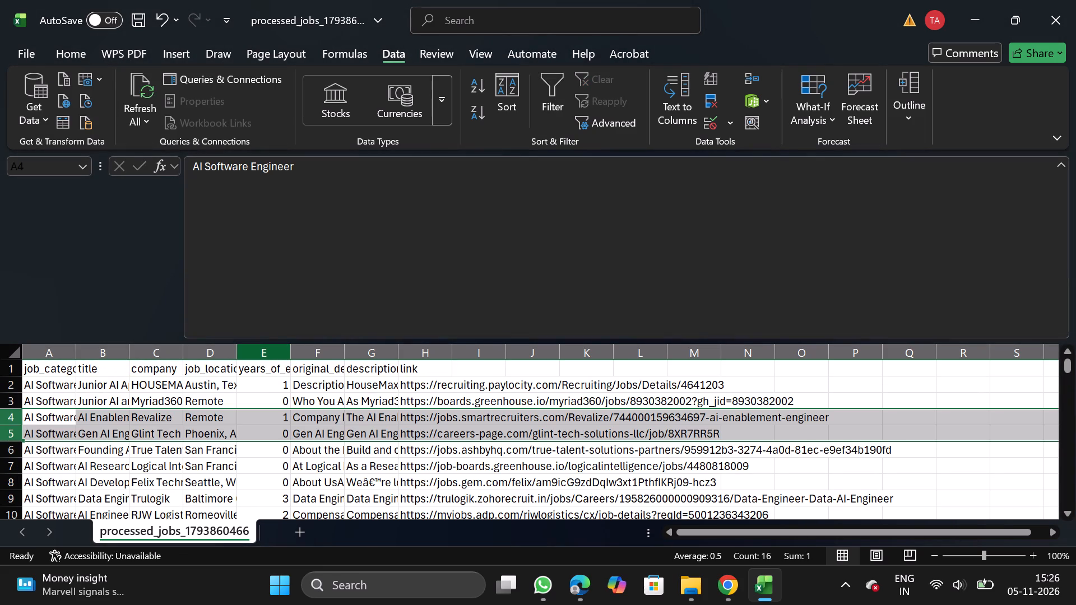
Enable filtering on the company column and search its filter for "walmart".
scroll(158, 499, down, 1)
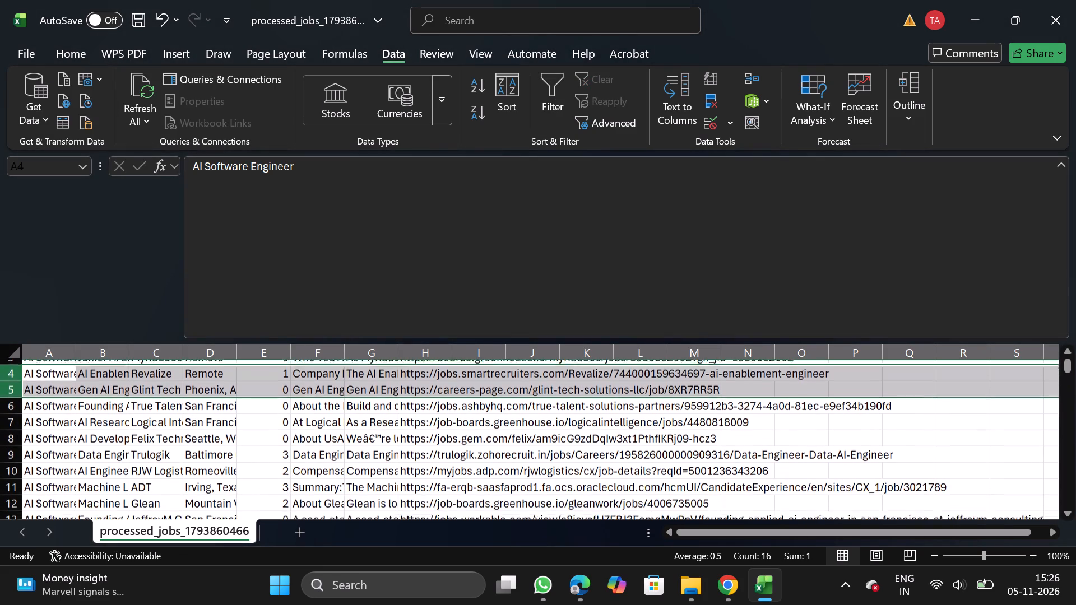
scroll(158, 499, down, 2)
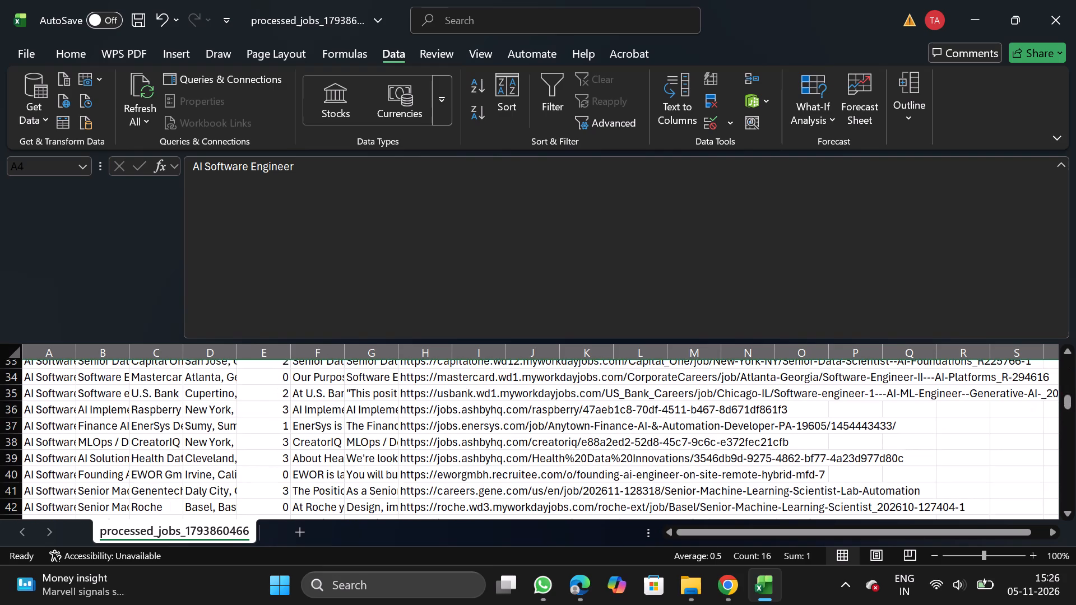
scroll(158, 499, down, 2)
scroll(158, 499, up, 9)
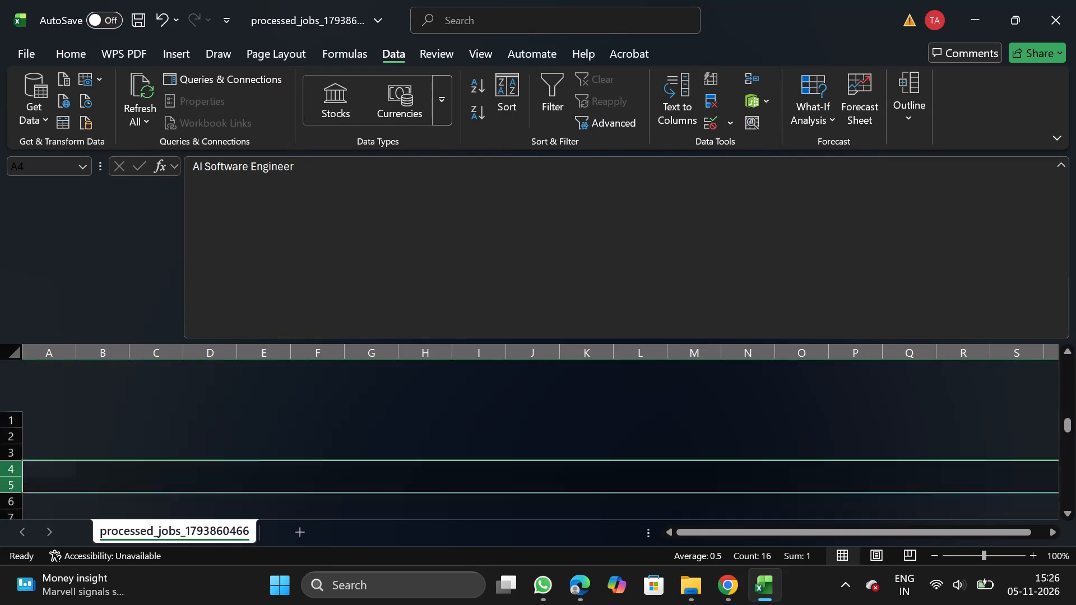
click(157, 353)
click(564, 101)
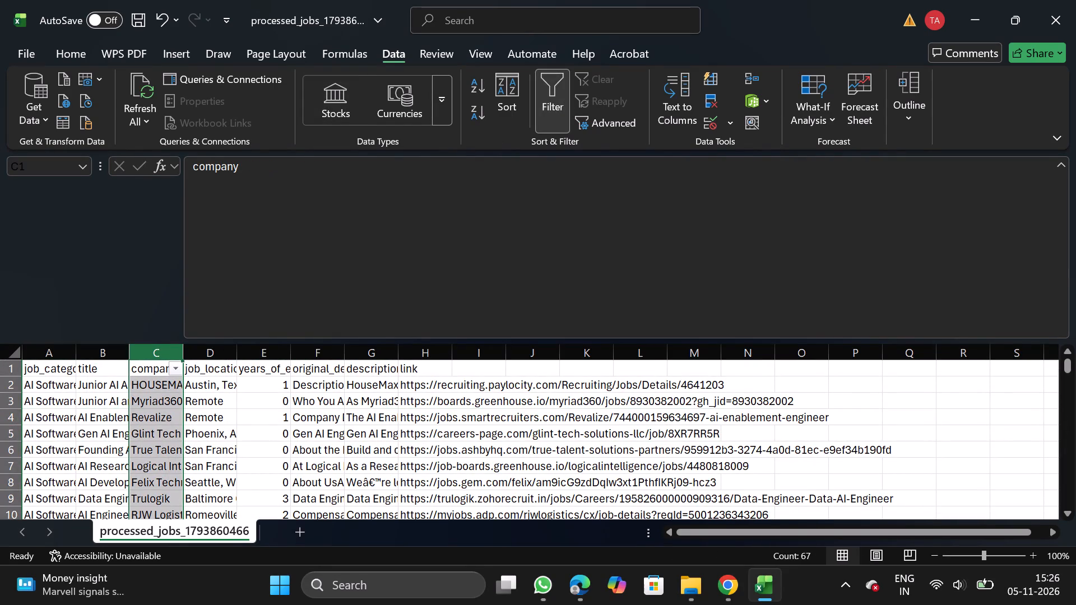
click(177, 369)
click(242, 357)
text(walmart)
Replace the company filter's search term with "dried".
key(BackSpace)
key(BackSpace)
key(BackSpace)
key(BackSpace)
key(BackSpace)
key(BackSpace)
key(BackSpace)
key(BackSpace)
key(BackSpace)
key(BackSpace)
key(BackSpace)
key(BackSpace)
key(BackSpace)
key(BackSpace)
key(BackSpace)
key(BackSpace)
key(BackSpace)
key(BackSpace)
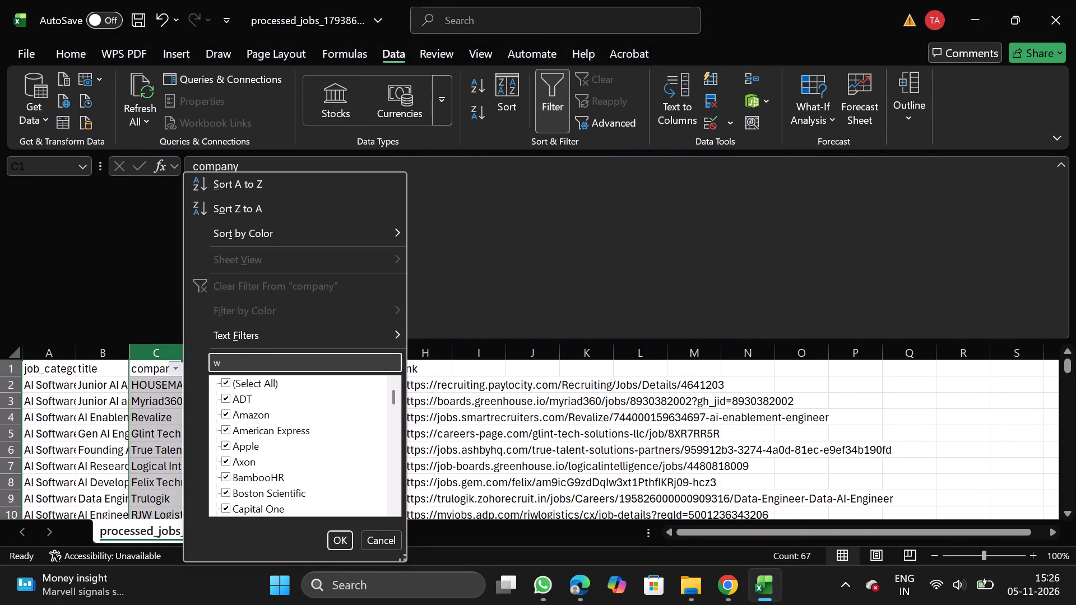
text(dried)
Filter the company column to names matching "capita".
key(BackSpace)
key(BackSpace)
key(BackSpace)
key(BackSpace)
key(BackSpace)
key(BackSpace)
key(BackSpace)
key(BackSpace)
key(BackSpace)
key(BackSpace)
key(BackSpace)
key(BackSpace)
key(BackSpace)
key(BackSpace)
key(BackSpace)
key(BackSpace)
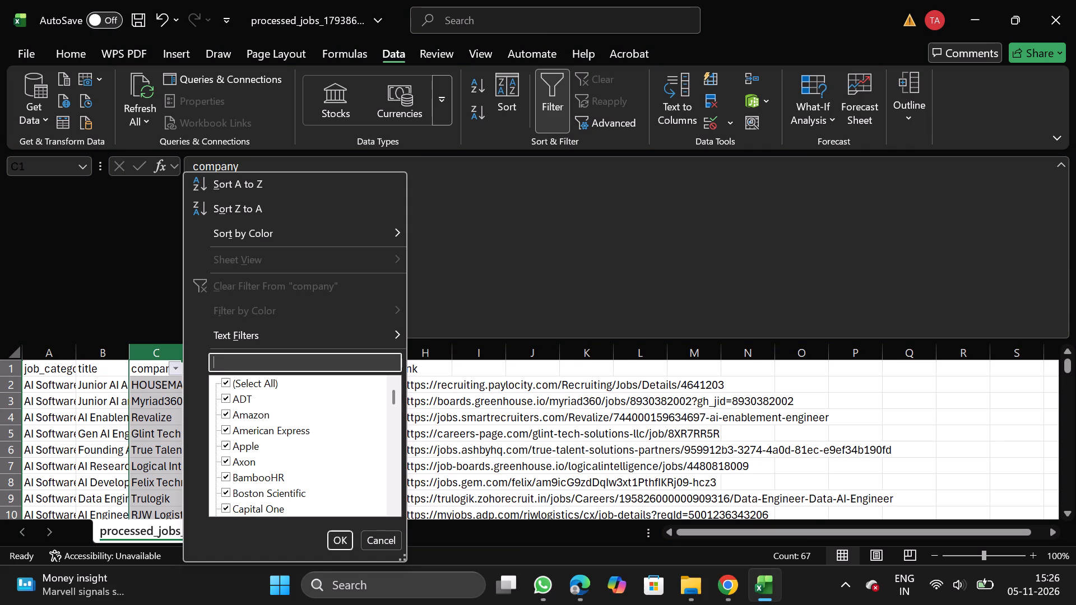
text(capital)
key(BackSpace)
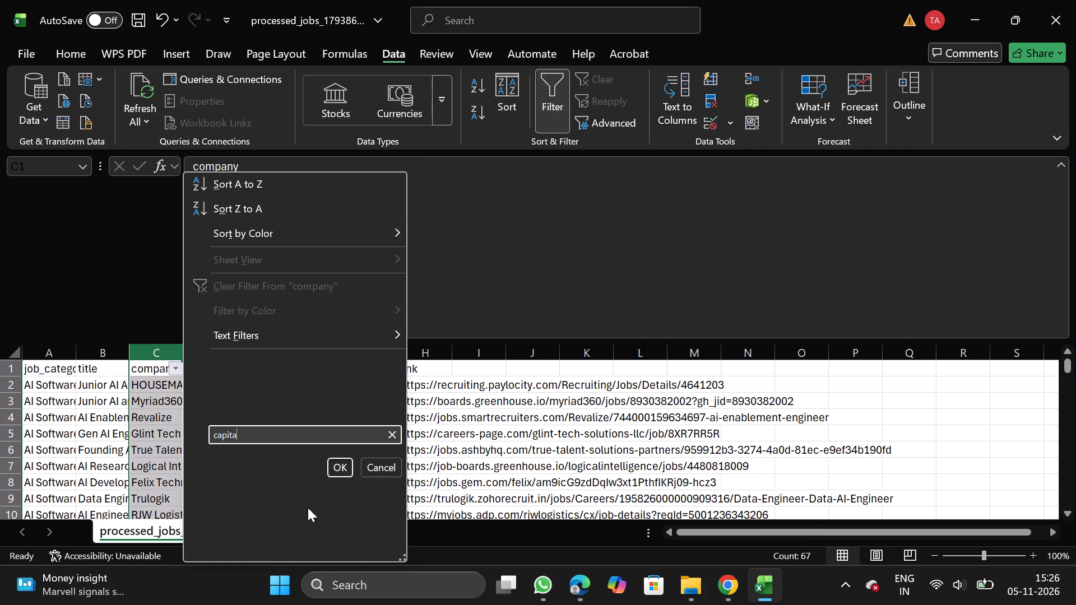
click(346, 542)
Delete the filtered Capital One row and remove the company filter.
click(7, 385)
drag(7, 385, 45, 386)
right_click(45, 386)
click(132, 257)
click(554, 101)
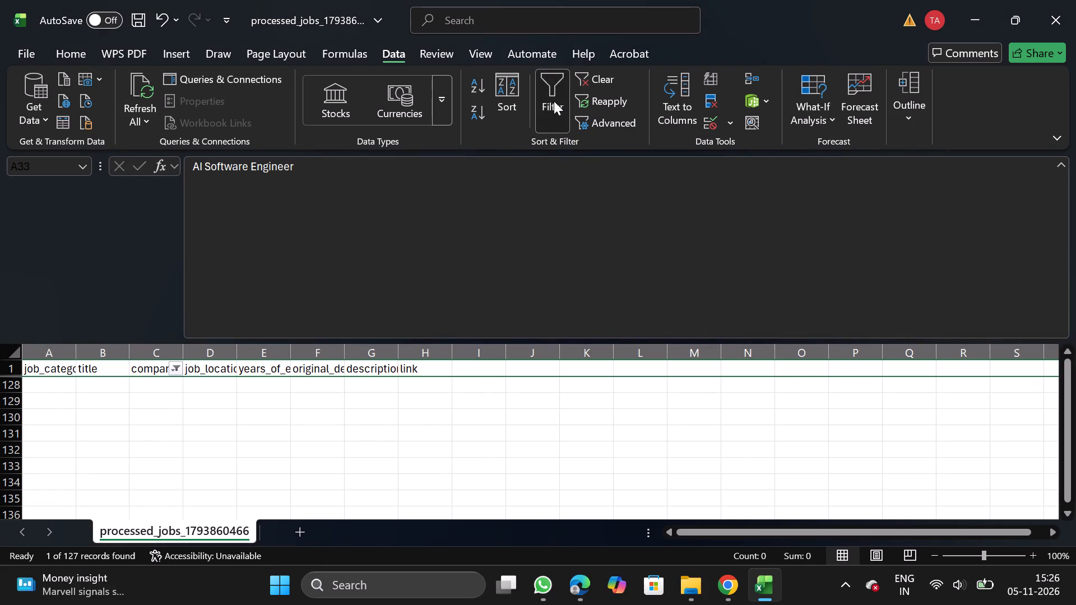
Enable filtering on the company column again and search its filter for "under".
click(157, 358)
click(560, 104)
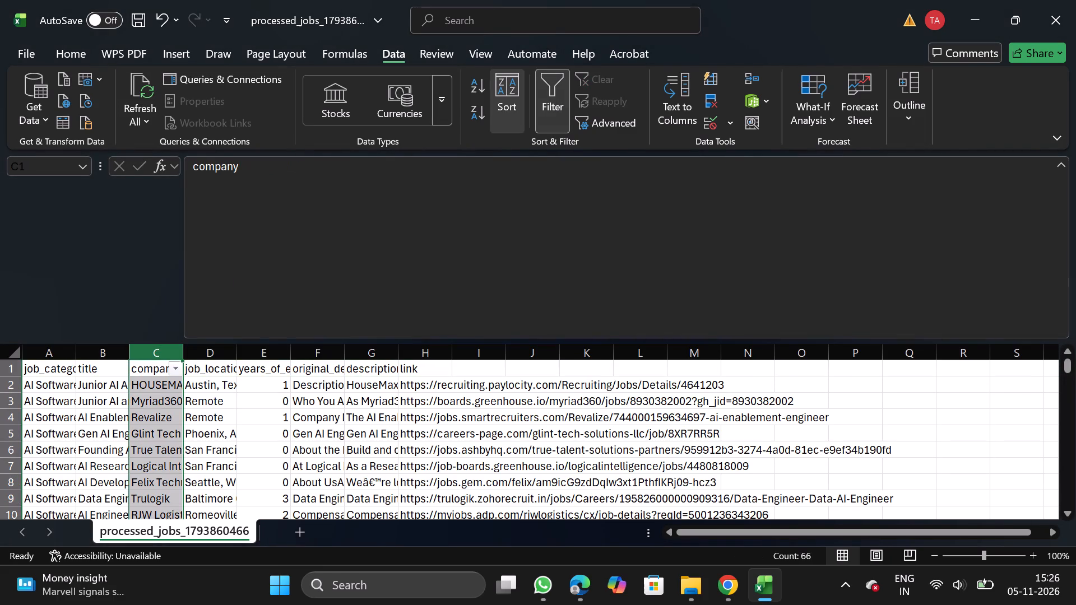
click(172, 373)
click(243, 362)
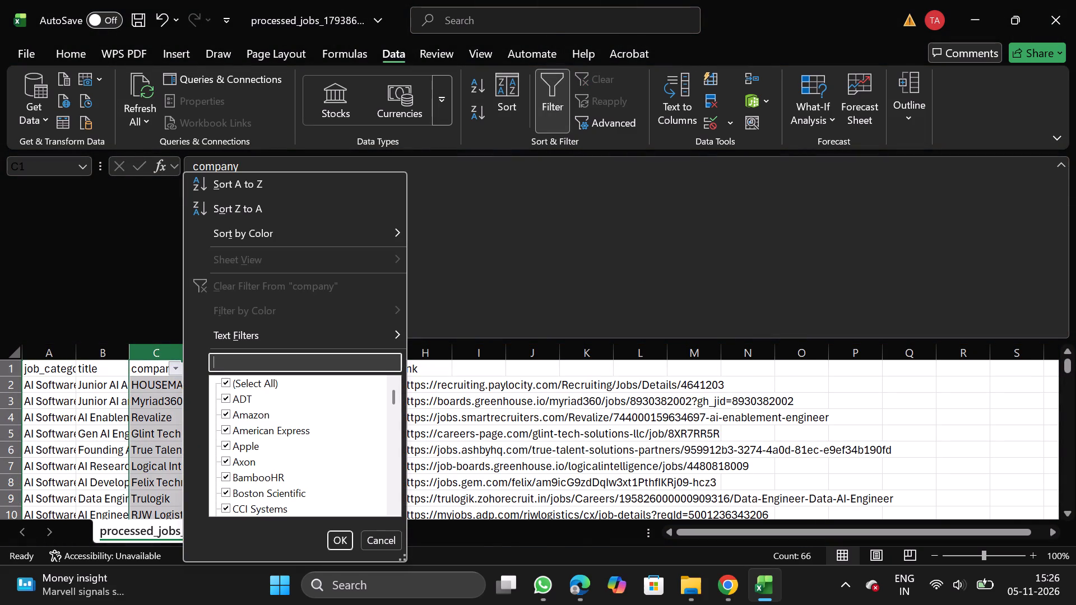
text(under)
Search the company filter for "hunt" instead.
key(BackSpace)
key(BackSpace)
key(BackSpace)
key(BackSpace)
key(BackSpace)
key(BackSpace)
key(BackSpace)
key(BackSpace)
key(BackSpace)
key(BackSpace)
key(BackSpace)
key(BackSpace)
key(BackSpace)
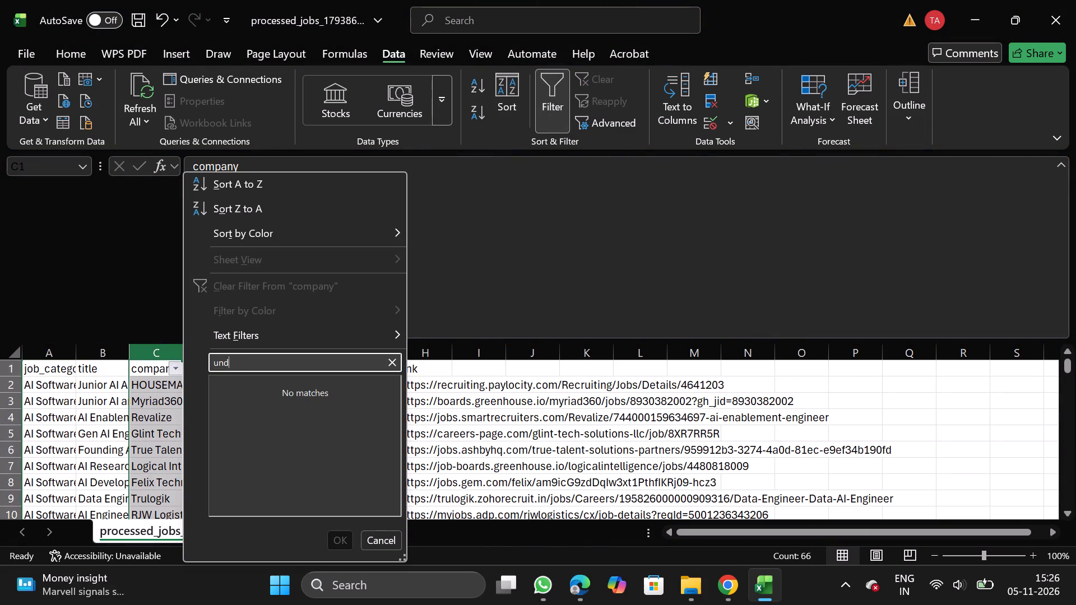
text(hunt)
Search the company filter for "skim" instead.
key(BackSpace)
key(BackSpace)
key(BackSpace)
key(BackSpace)
key(BackSpace)
key(BackSpace)
key(BackSpace)
key(BackSpace)
key(BackSpace)
key(BackSpace)
key(BackSpace)
key(BackSpace)
key(BackSpace)
key(BackSpace)
key(BackSpace)
key(BackSpace)
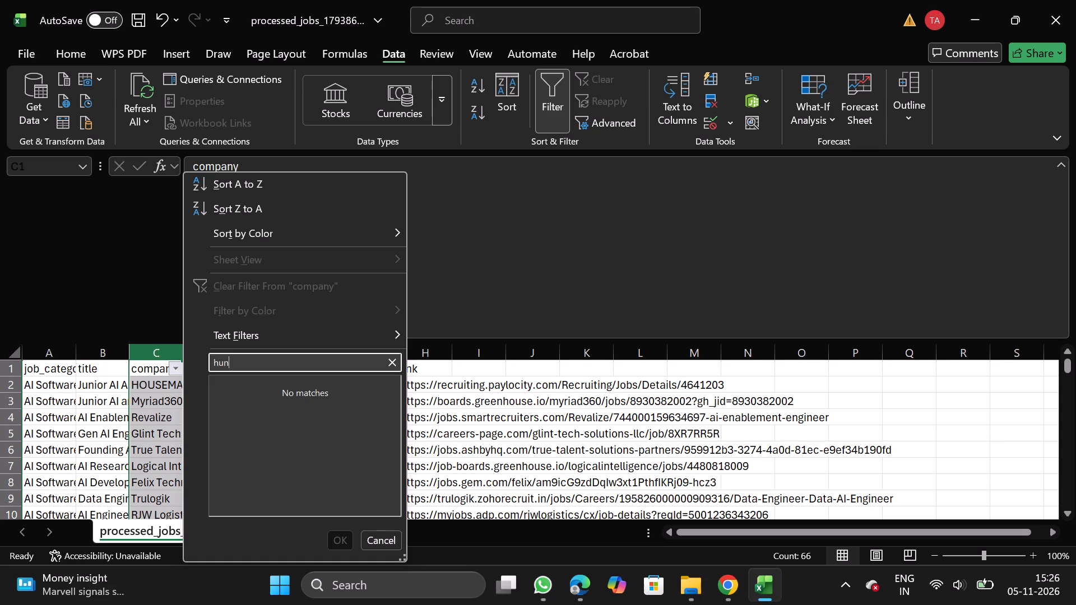
text(skim)
Search the company filter for "ap" instead.
key(BackSpace)
key(BackSpace)
key(BackSpace)
key(BackSpace)
key(BackSpace)
key(BackSpace)
key(BackSpace)
key(BackSpace)
key(BackSpace)
key(BackSpace)
key(BackSpace)
key(BackSpace)
key(BackSpace)
key(BackSpace)
text(ap)
Search the company filter for "in landem", dismiss the filter without applying it, and turn off company filtering.
key(BackSpace)
key(BackSpace)
key(BackSpace)
key(BackSpace)
key(BackSpace)
key(BackSpace)
key(BackSpace)
key(BackSpace)
key(BackSpace)
key(BackSpace)
key(BackSpace)
key(BackSpace)
key(BackSpace)
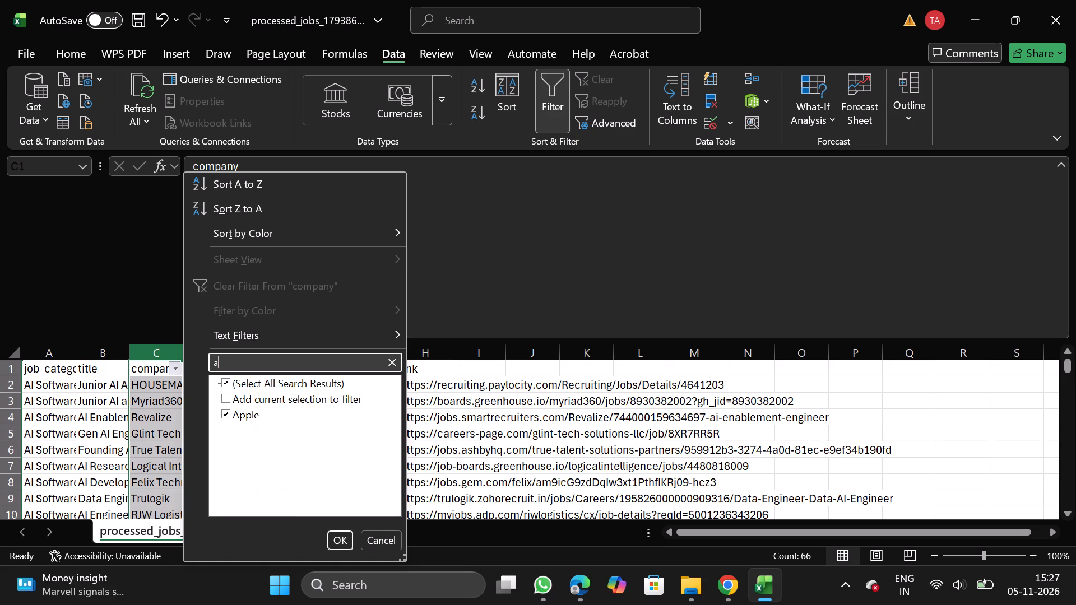
text(in landem)
click(372, 529)
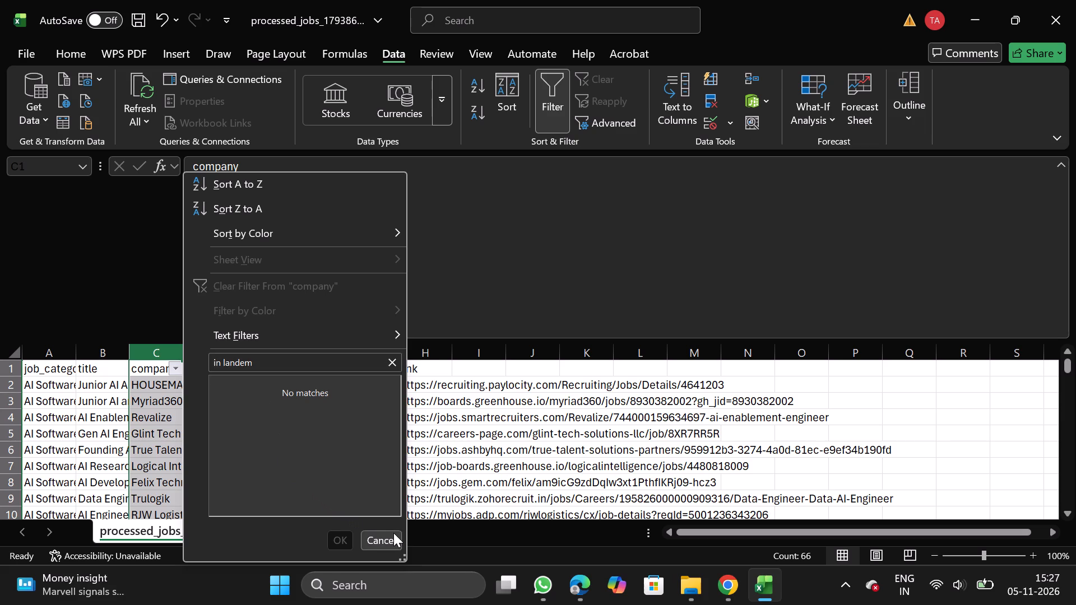
click(393, 533)
click(549, 105)
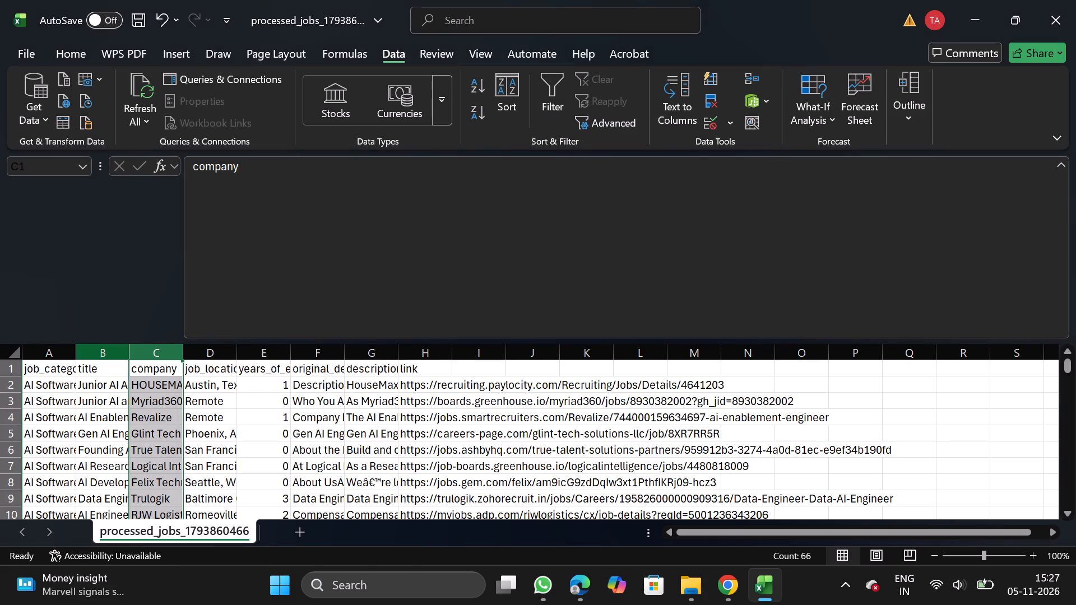
Filter the years_of_experience column to show only 8, 10 and blank values.
click(264, 347)
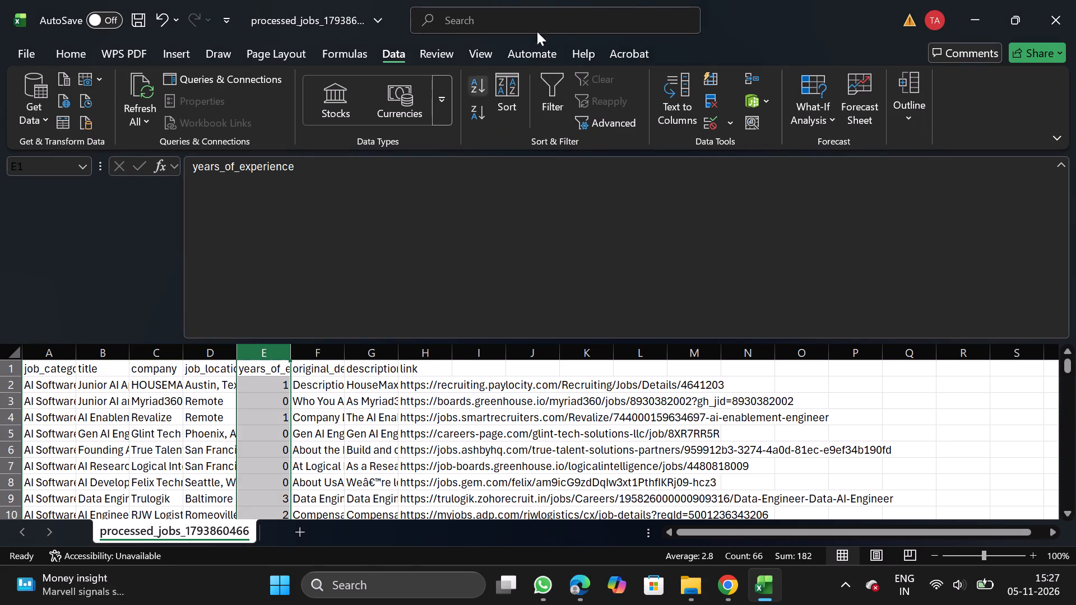
click(550, 89)
click(287, 368)
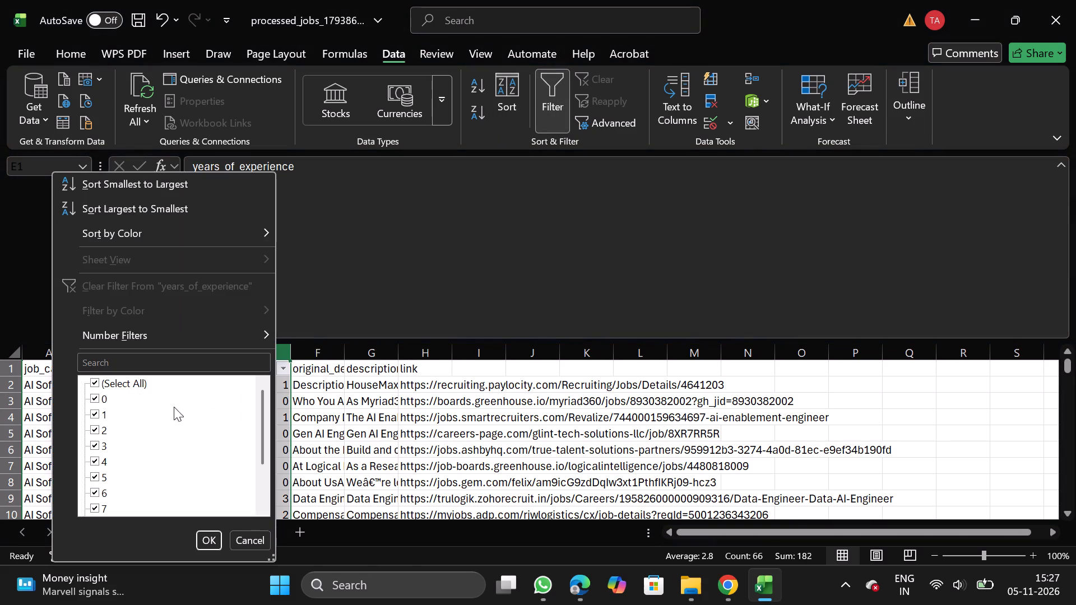
click(129, 377)
scroll(109, 474, down, 1)
click(100, 480)
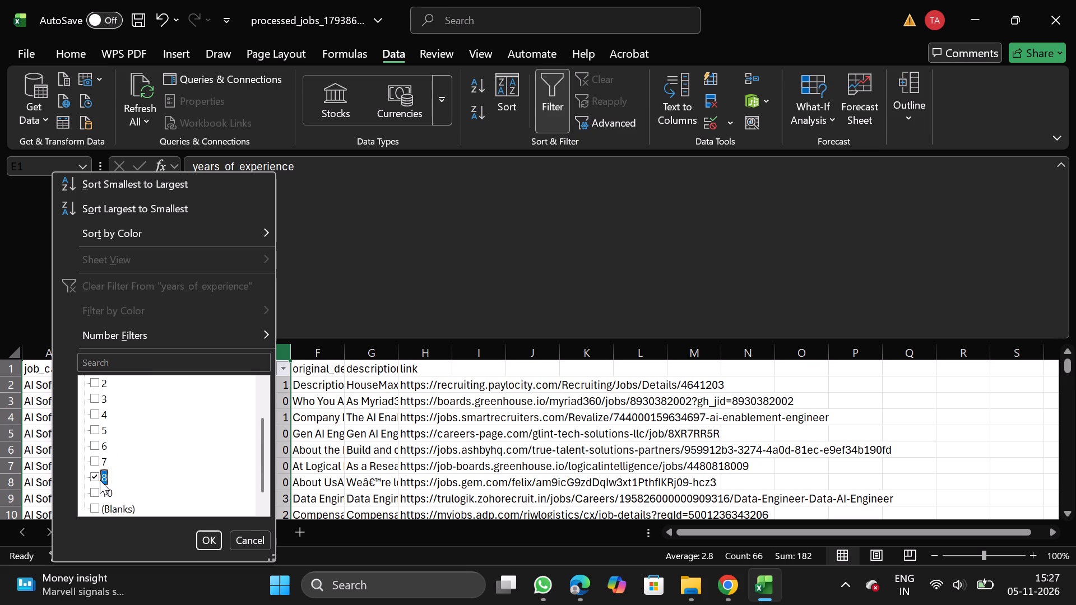
click(95, 499)
click(96, 510)
click(215, 543)
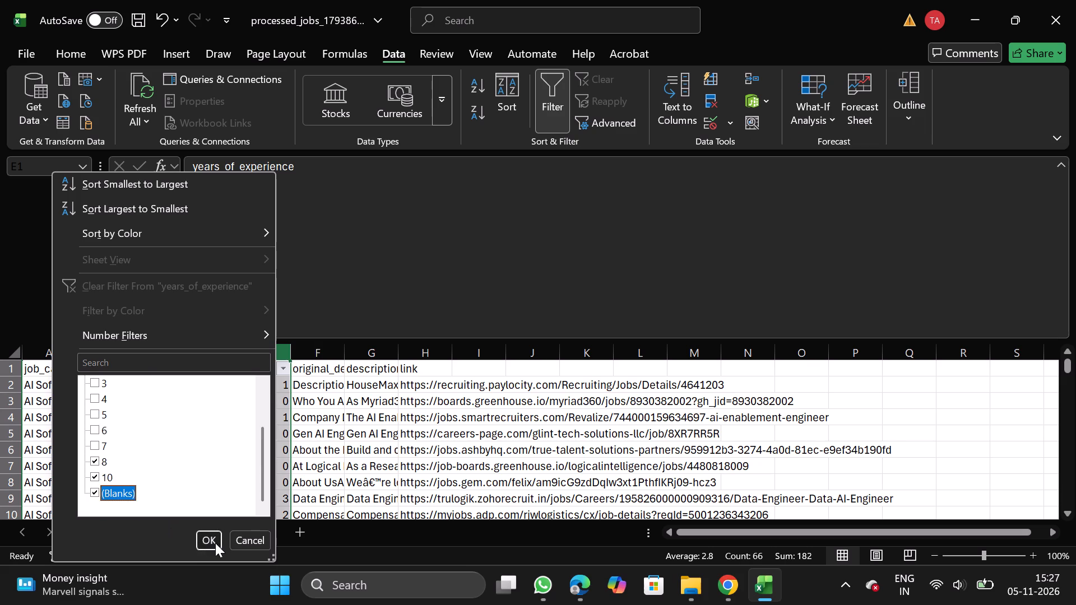
Delete all the filtered job rows requiring 8 or 10 years of experience and remove the filter.
click(7, 389)
click(7, 389)
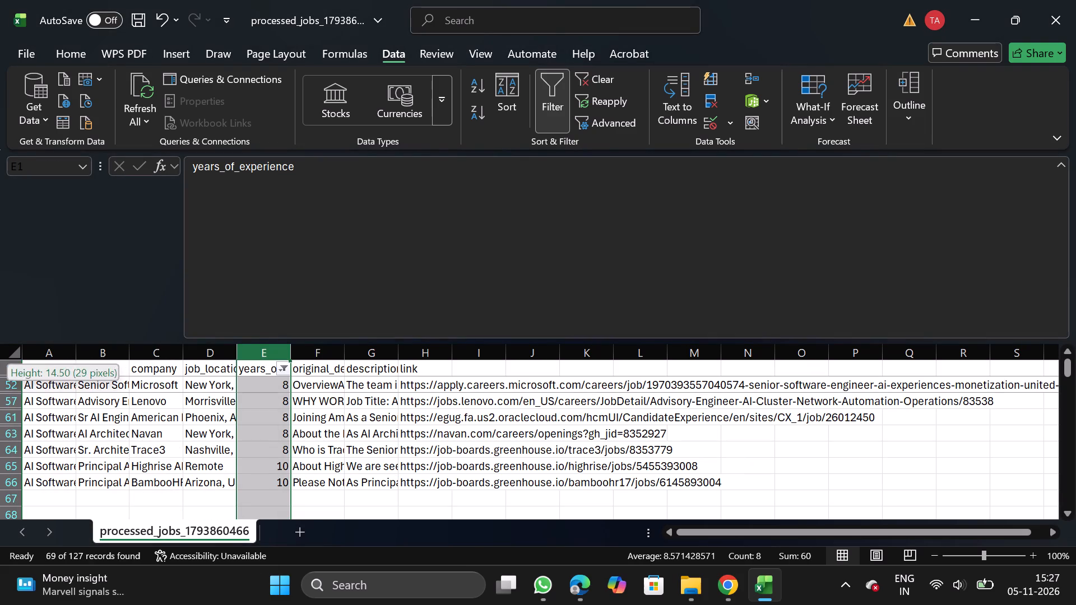
click(9, 386)
key(ctrl+shift+Down)
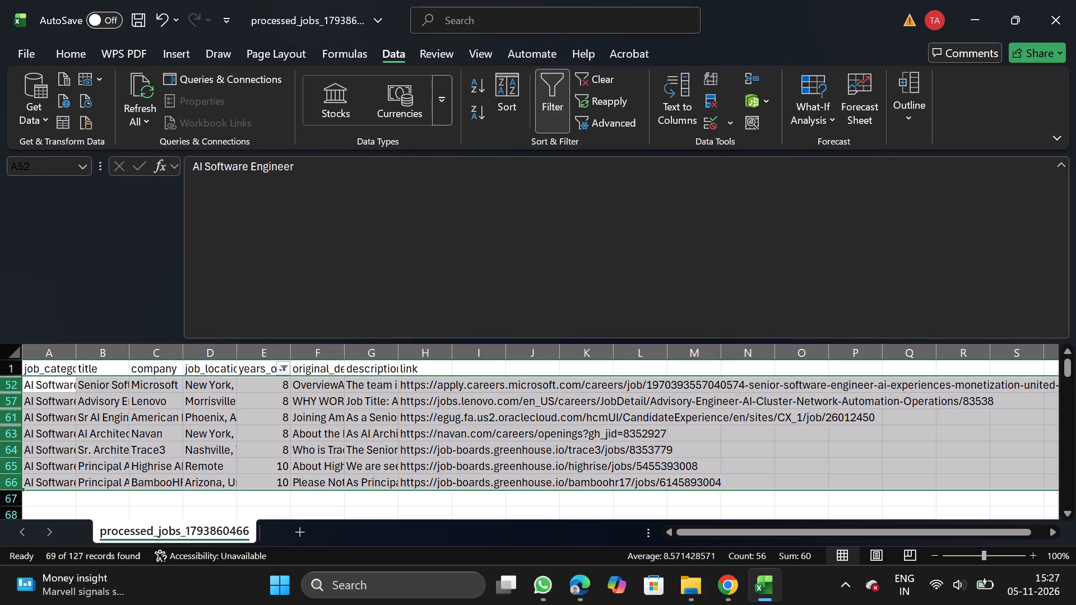
right_click(103, 411)
click(217, 277)
click(556, 102)
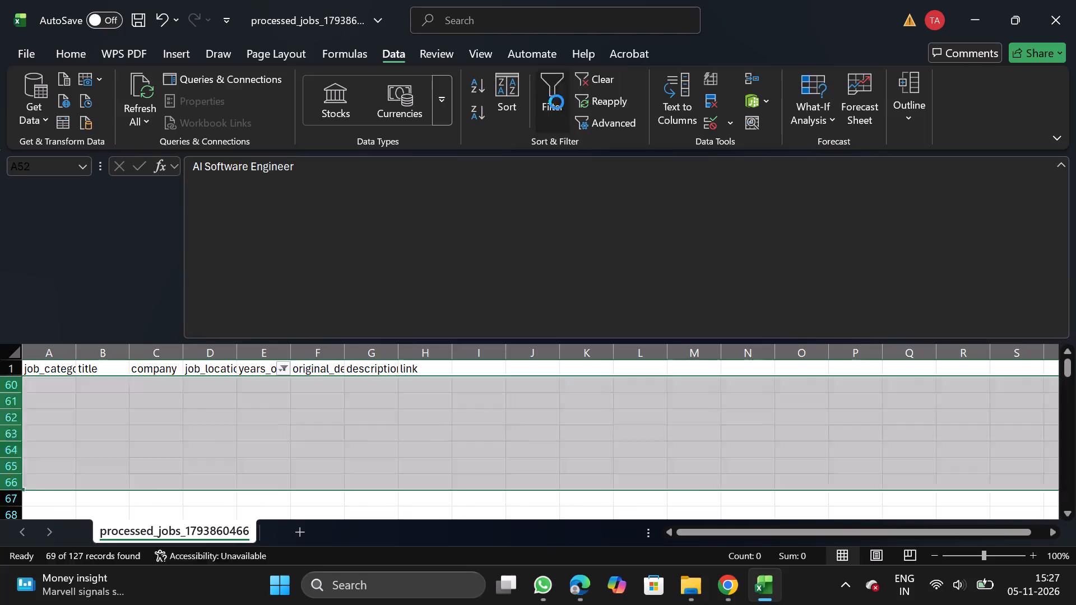
Save the cleaned sheet as a CSV named AI S_11_05 in the Daily Scraping jobs folder under Documents.
click(25, 56)
double_click(48, 283)
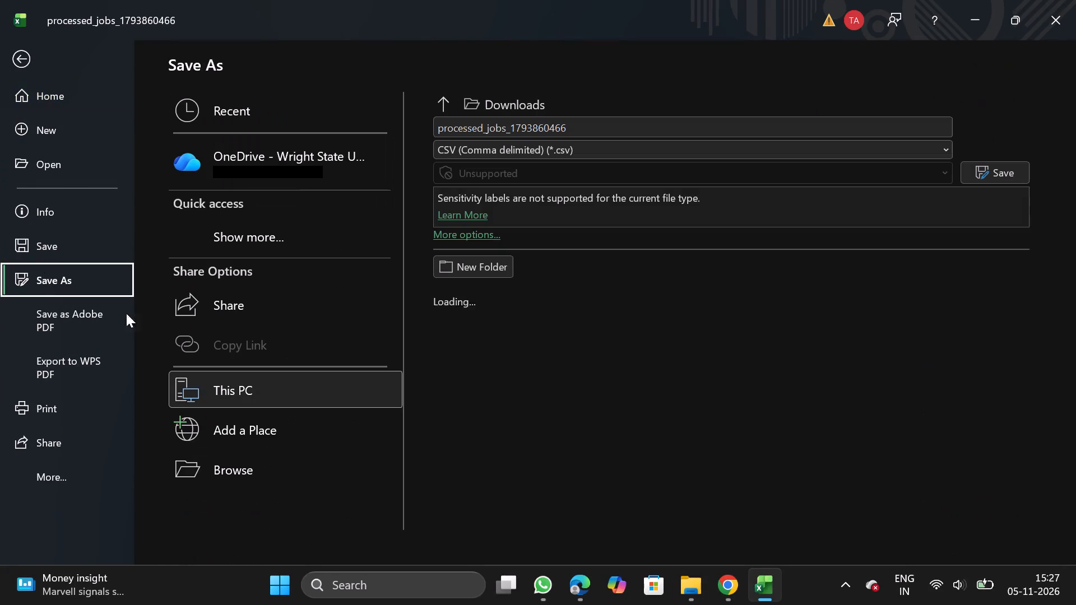
triple_click(248, 462)
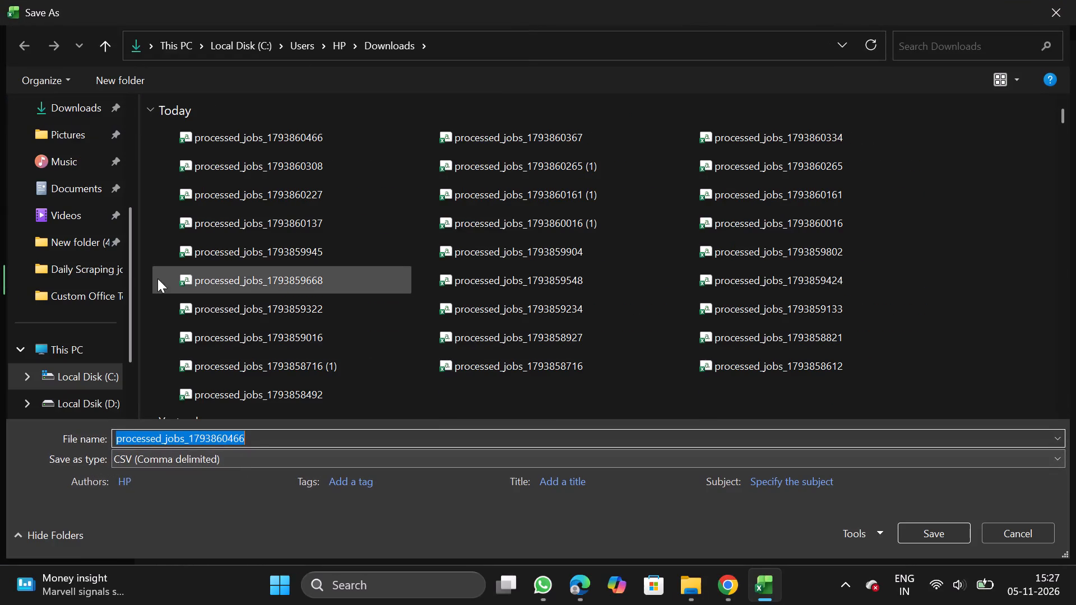
double_click(95, 183)
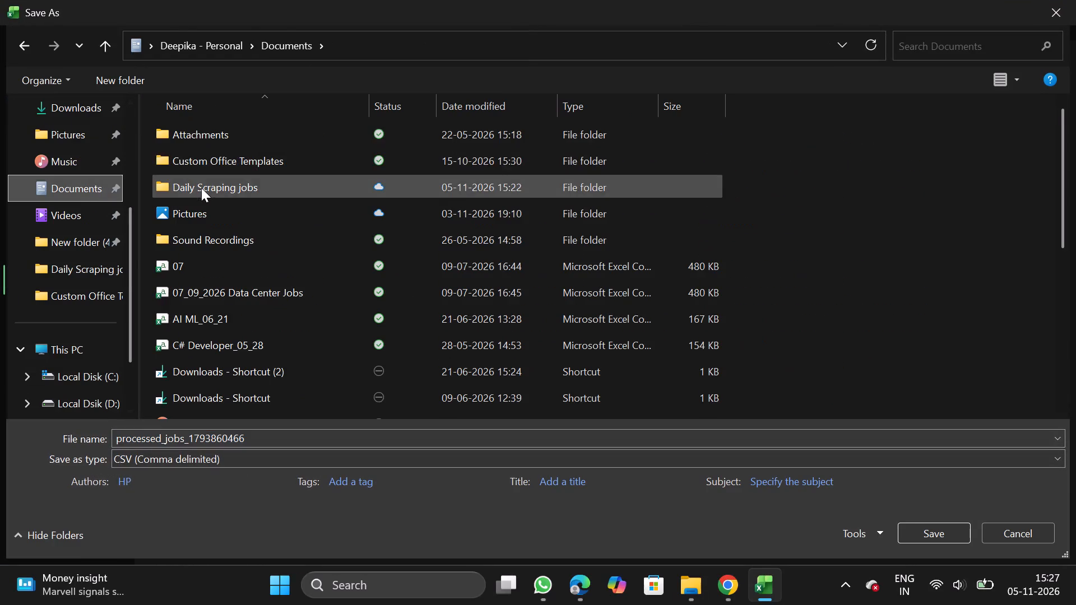
double_click(201, 188)
click(262, 441)
key(BackSpace)
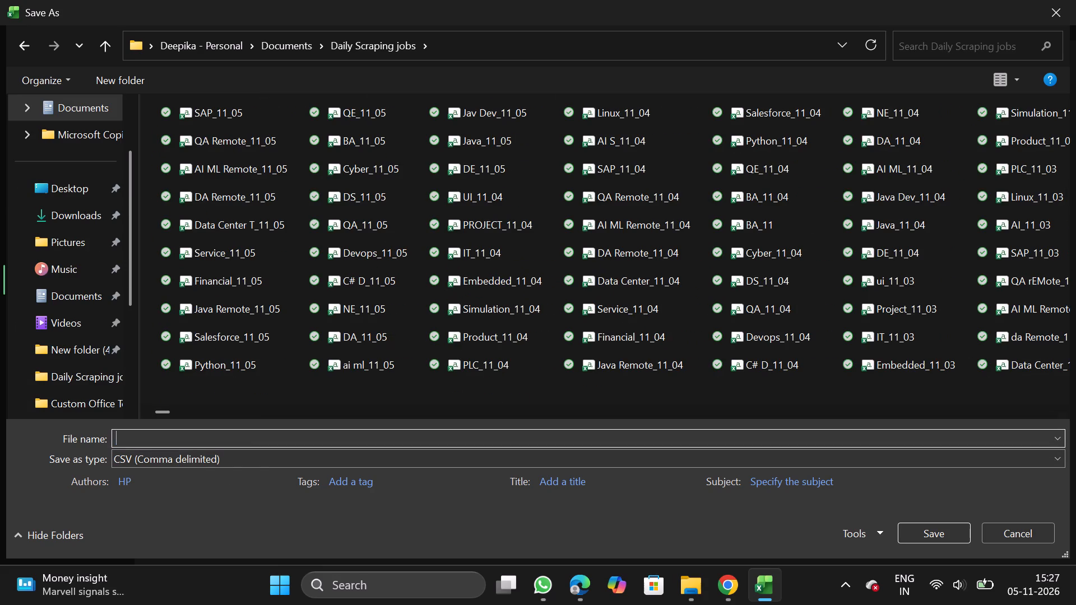
key(a)
key(BackSpace)
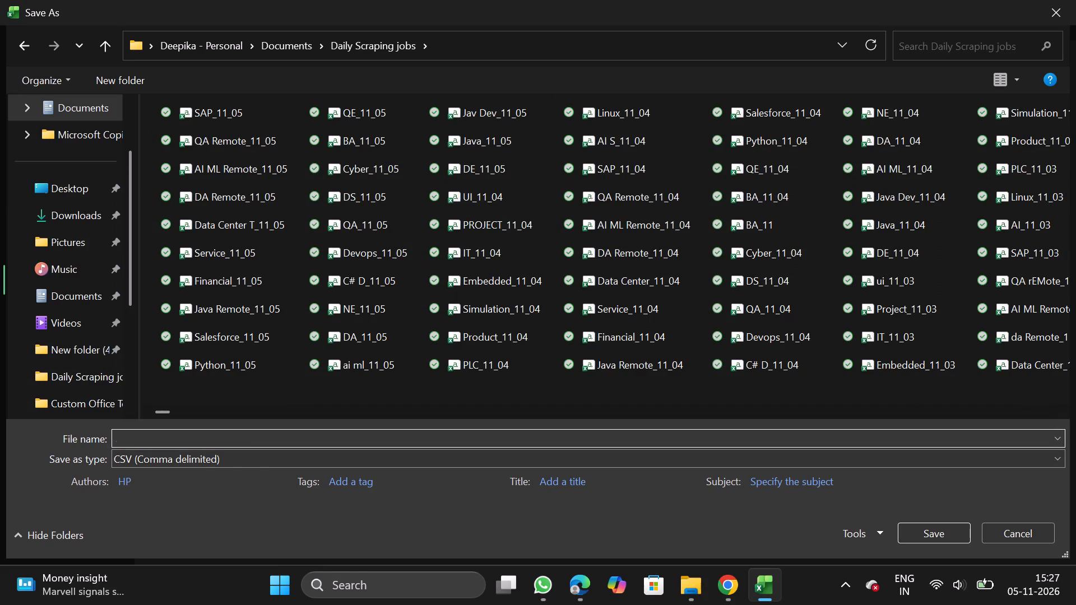
text(AI S_11_0)
key(5)
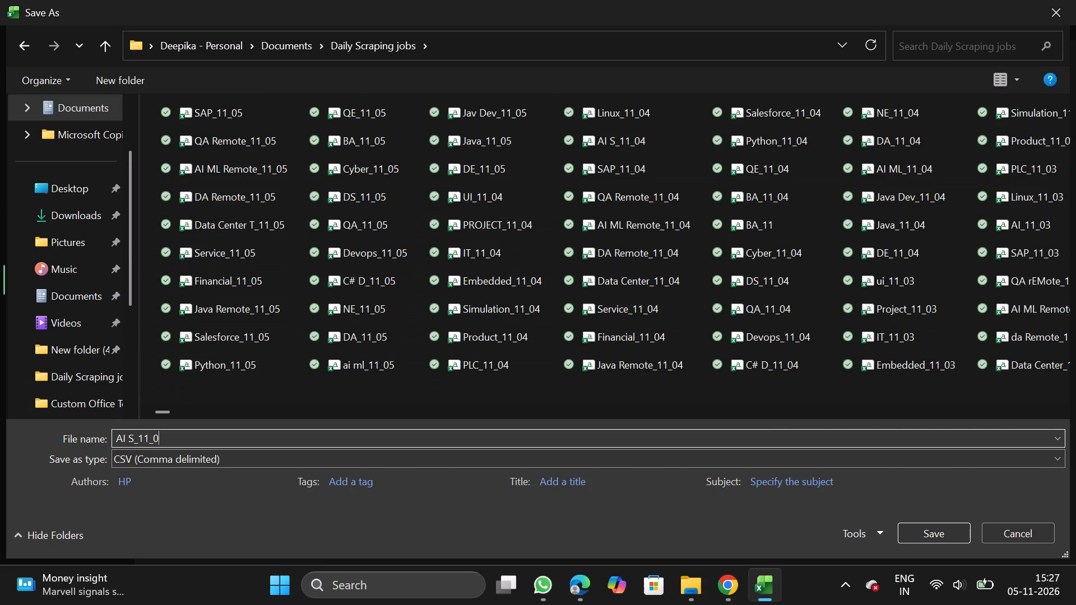
click(939, 537)
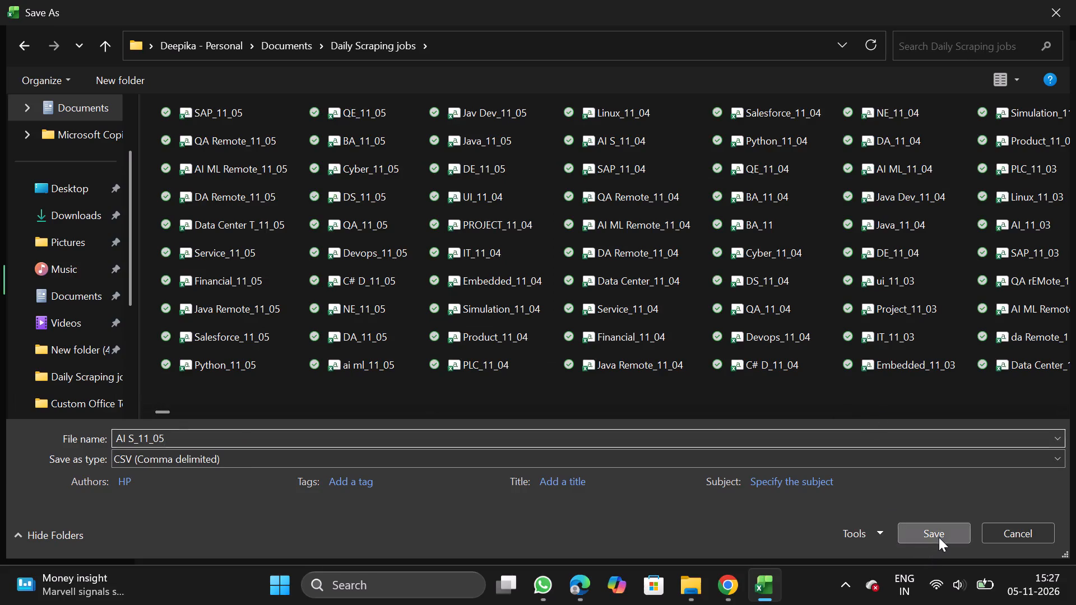
Switch to NextGenApply in Chrome, choose the AI S_11_05 CSV file and upload it.
click(729, 597)
scroll(518, 439, down, 1)
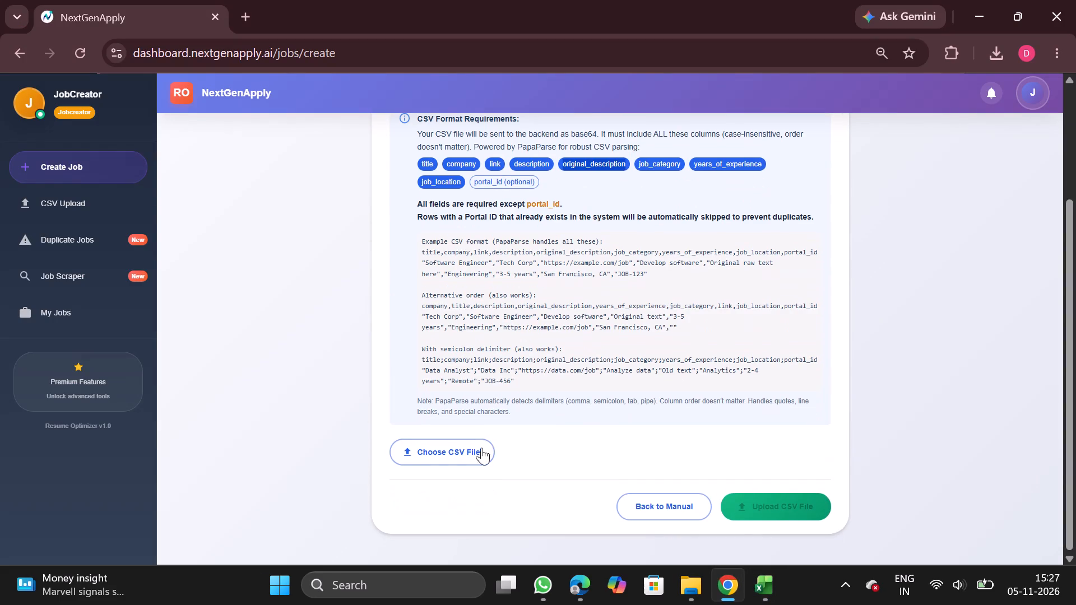
click(472, 449)
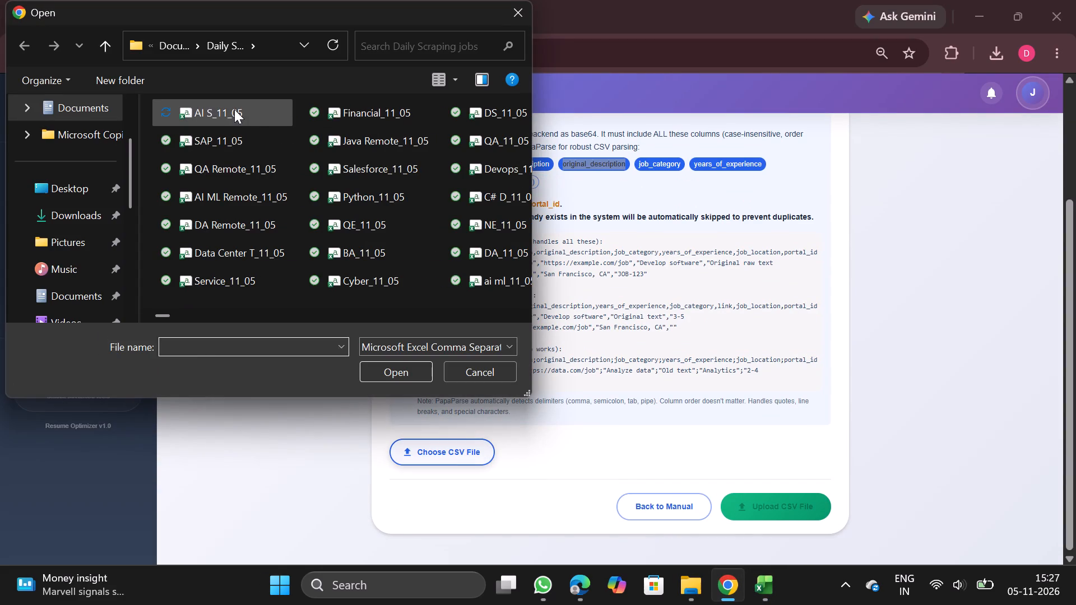
double_click(234, 109)
scroll(477, 379, down, 1)
scroll(624, 460, down, 1)
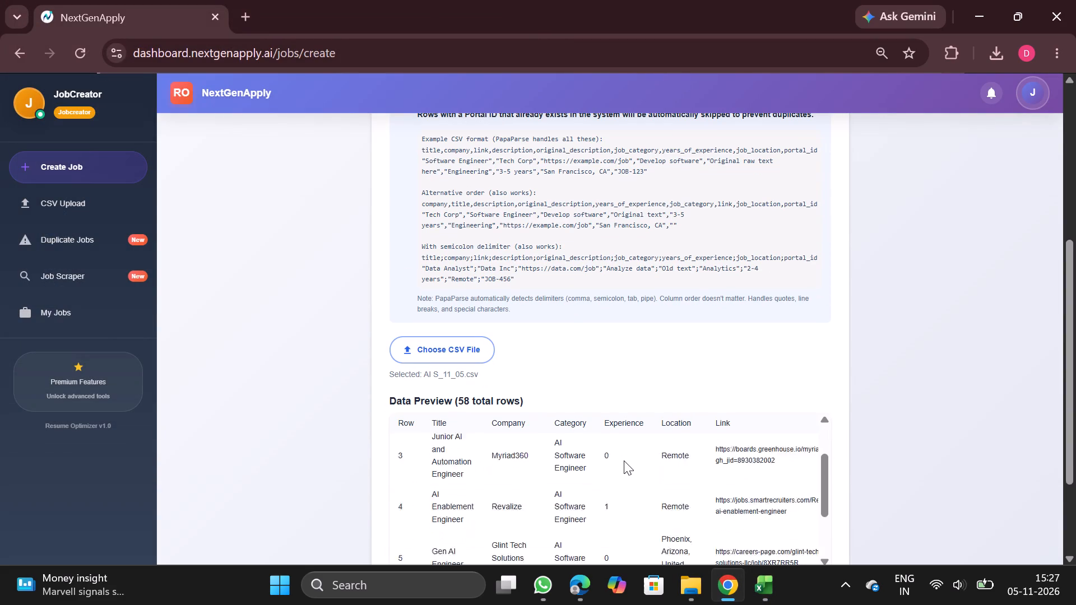
scroll(624, 460, down, 2)
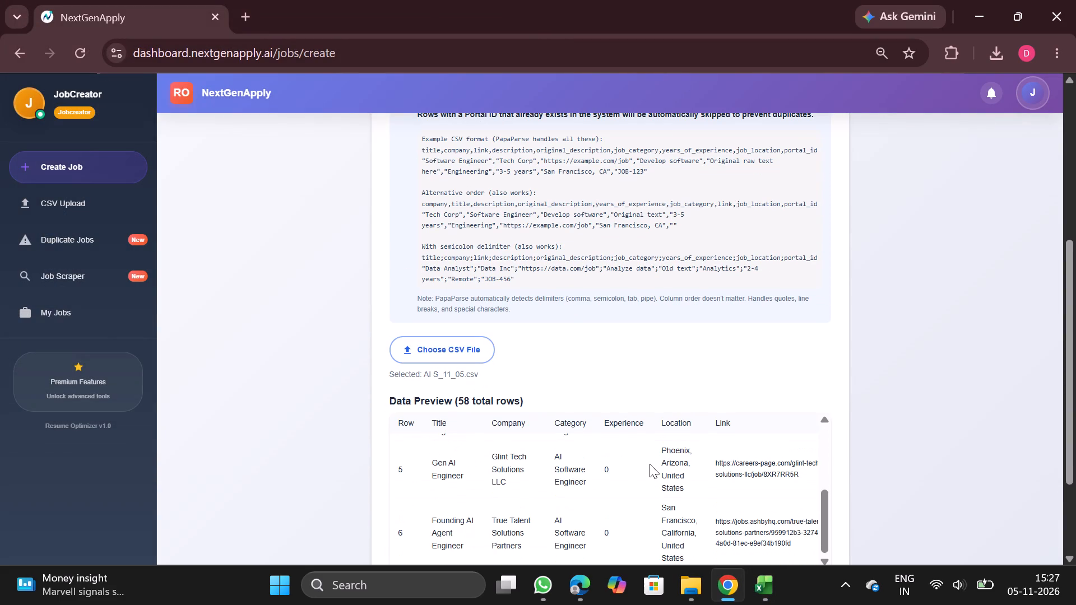
scroll(651, 466, down, 1)
click(758, 528)
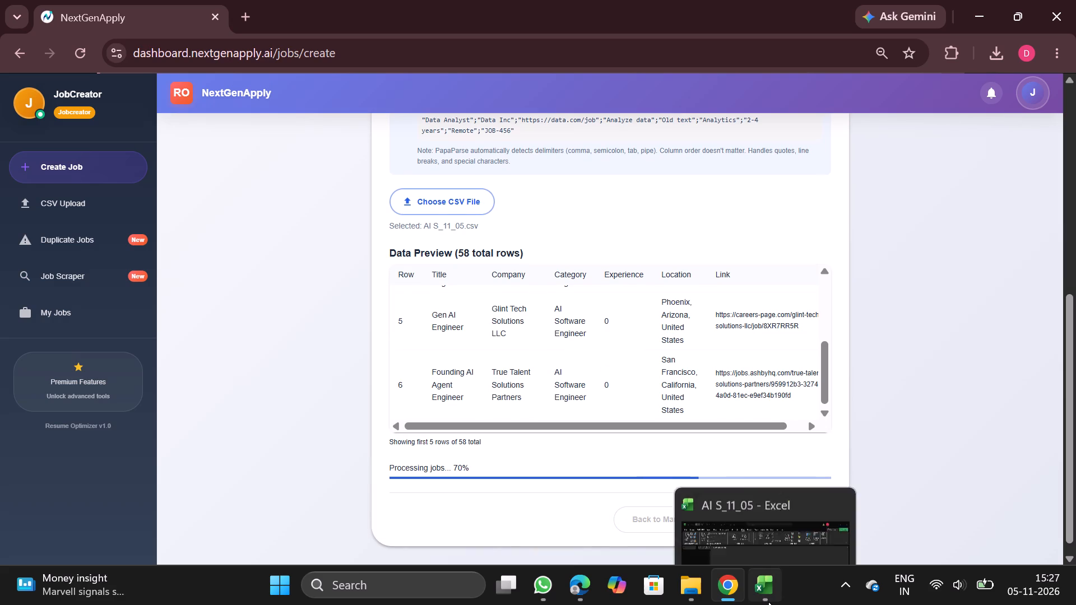
Close the AI S_11_05 workbook in Excel.
click(845, 444)
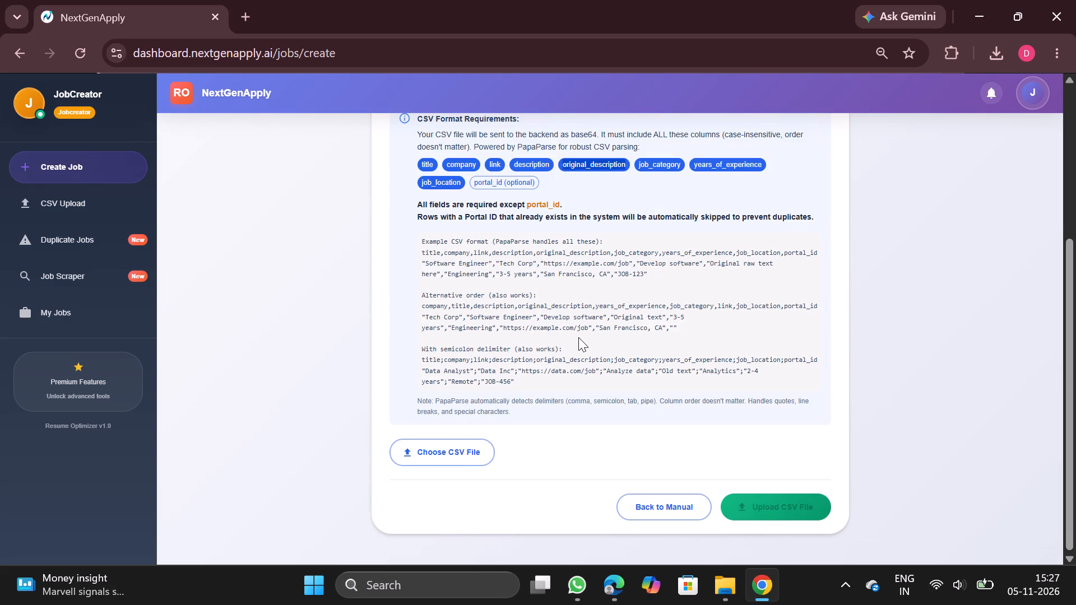
Download the Linux Systems Administrator CSV from the CSV upload history and open it in Excel.
scroll(578, 337, up, 5)
click(75, 199)
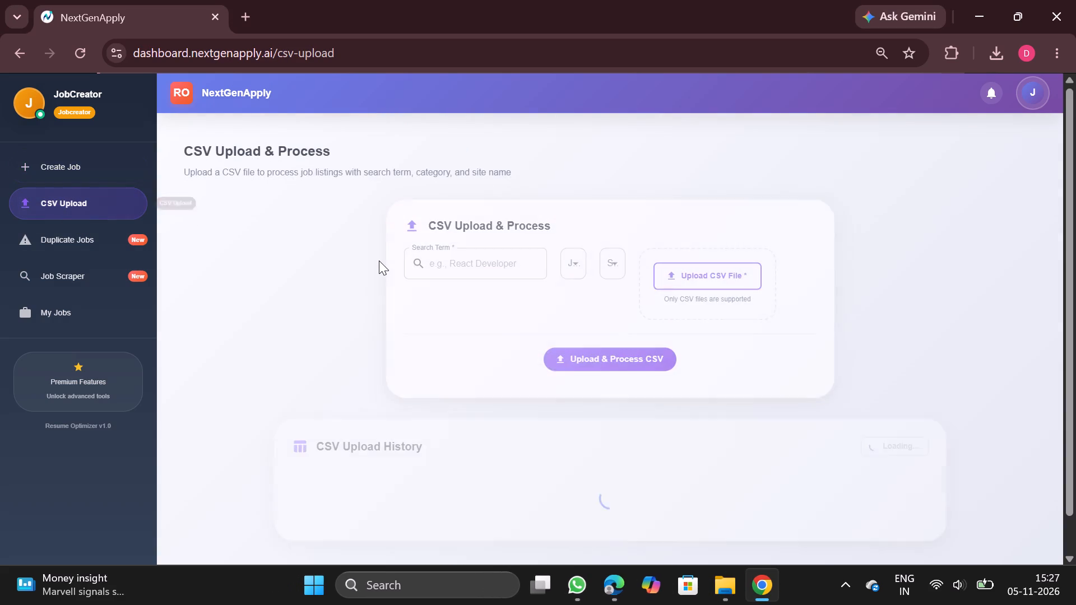
scroll(379, 260, up, 5)
scroll(596, 395, down, 1)
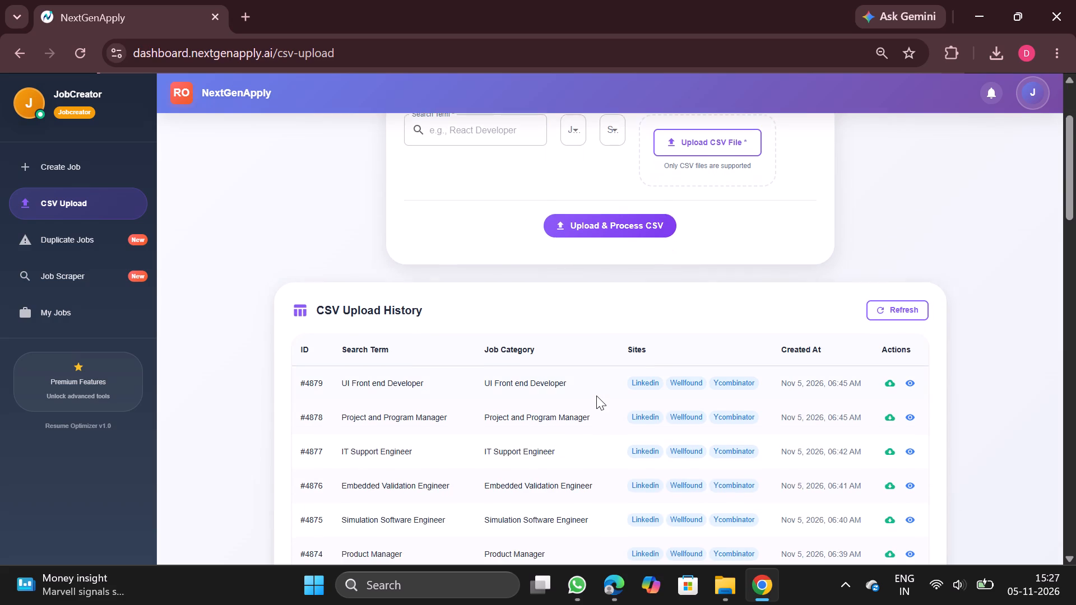
scroll(596, 395, down, 1)
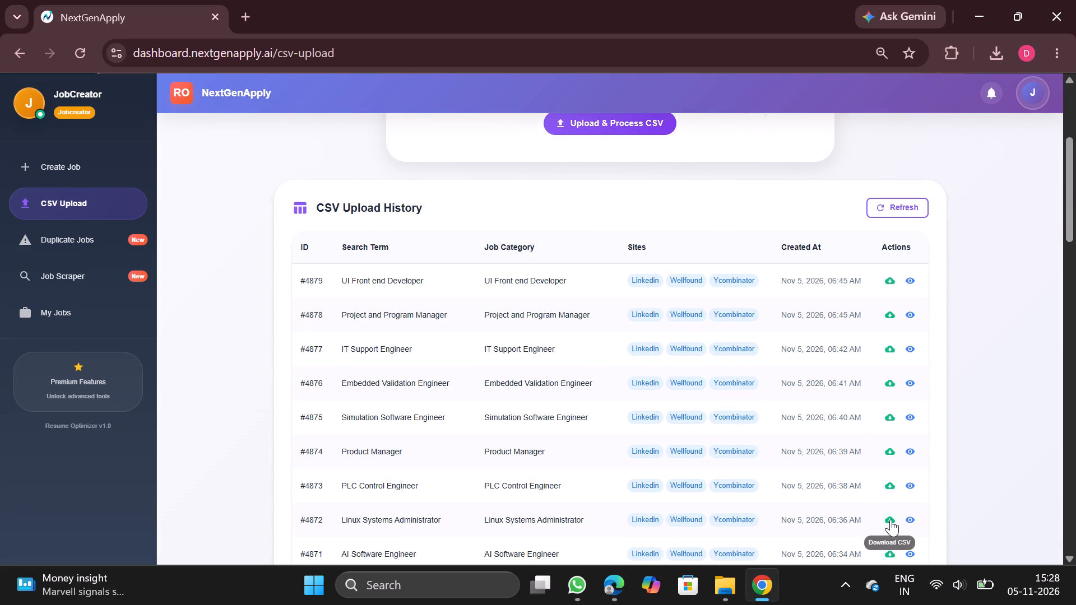
click(891, 519)
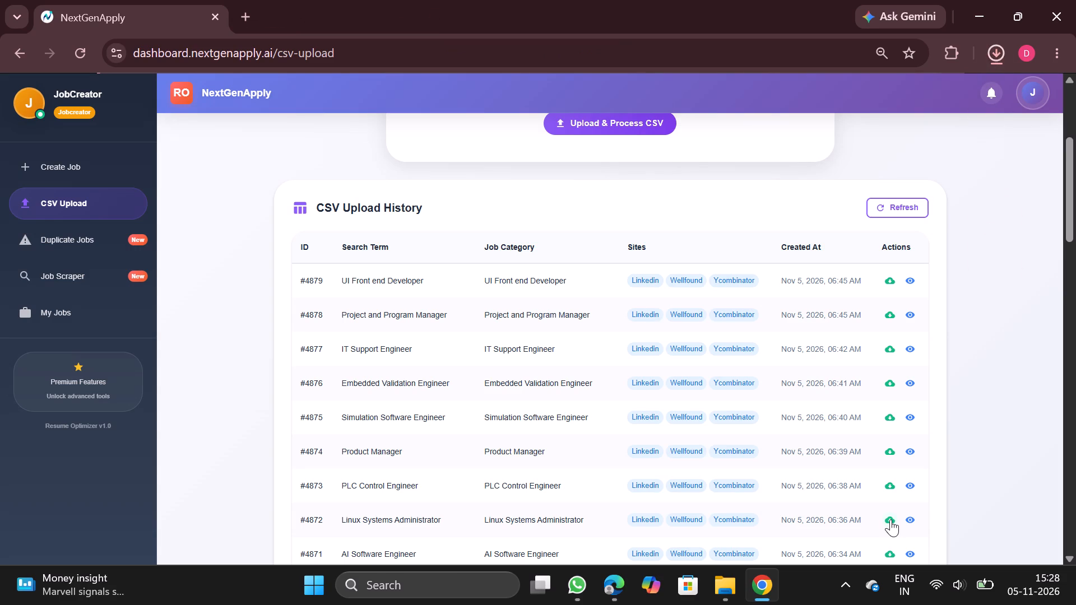
click(840, 89)
click(840, 89)
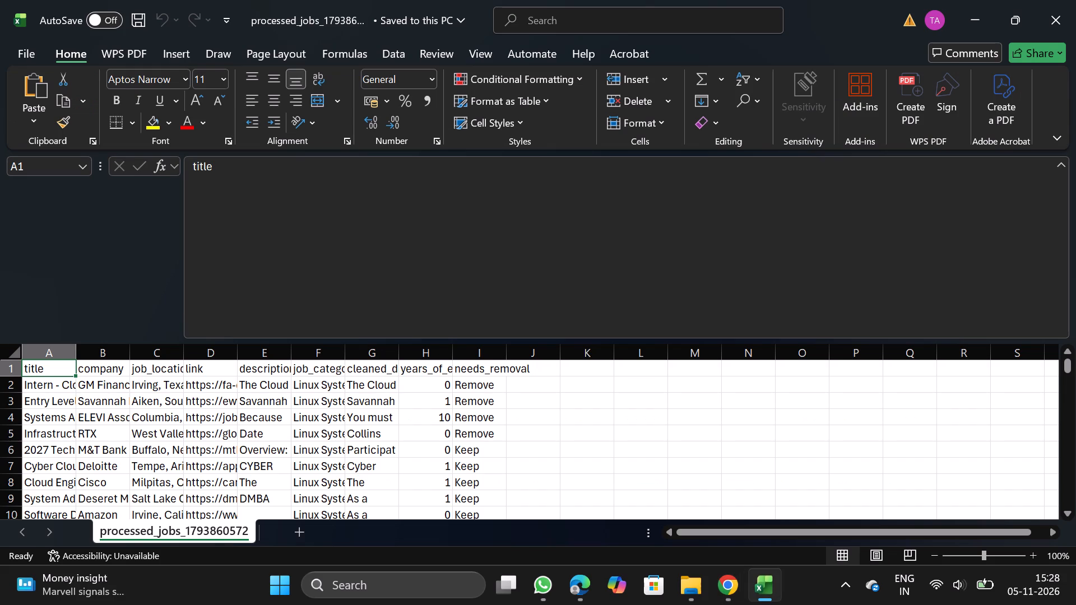
Remove duplicate rows from the whole sheet, comparing only the company column.
click(239, 424)
key(ctrl+a)
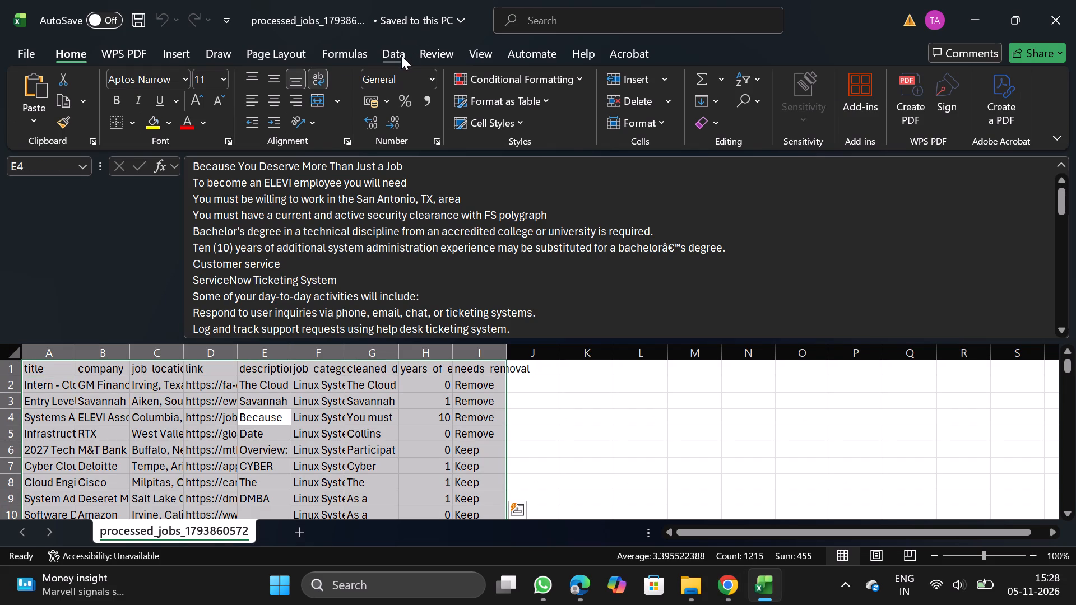
click(401, 55)
click(706, 102)
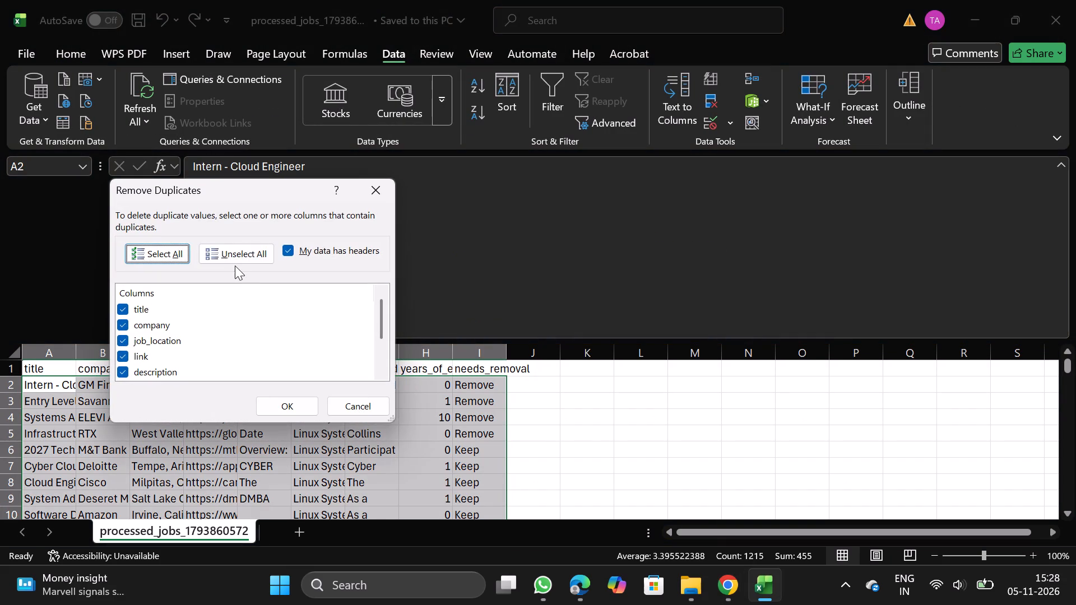
click(235, 266)
click(244, 253)
click(122, 323)
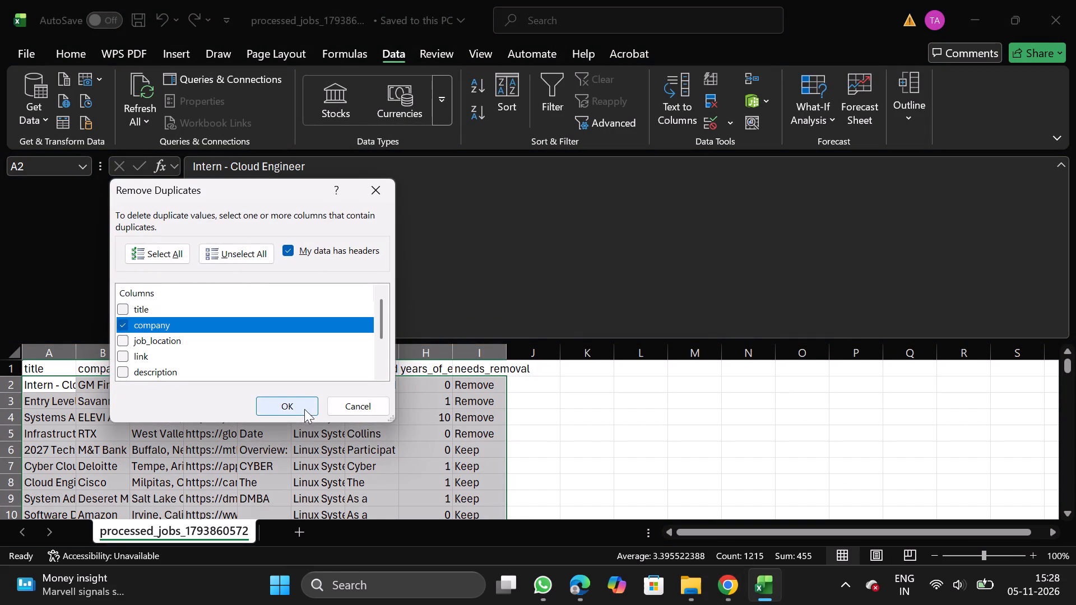
click(312, 406)
click(635, 331)
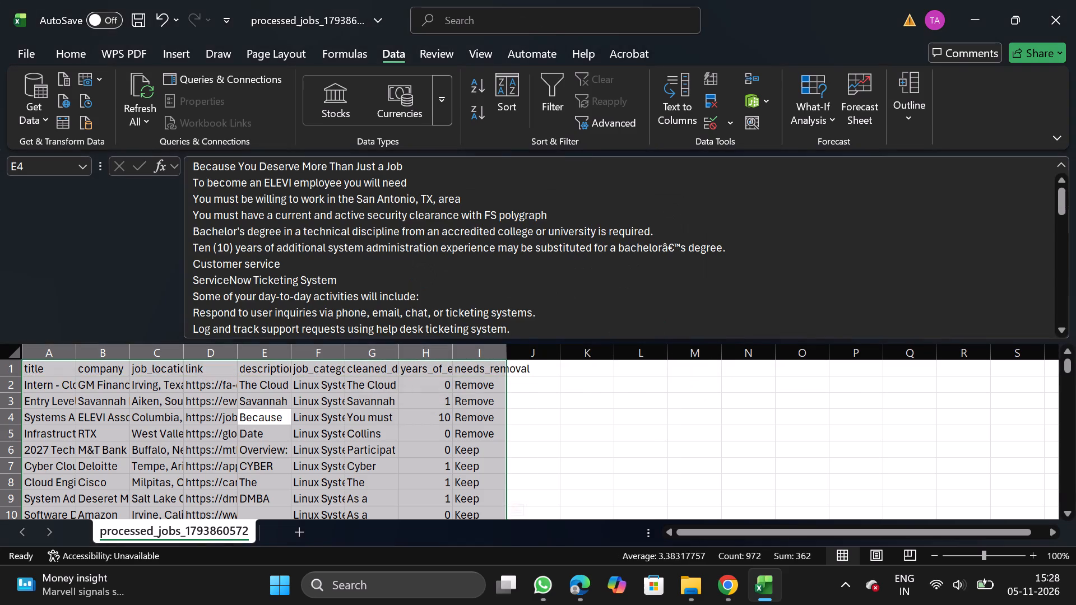
Filter needs_removal to show only Remove, delete all the filtered rows, and remove the filter.
click(493, 366)
click(562, 107)
click(505, 372)
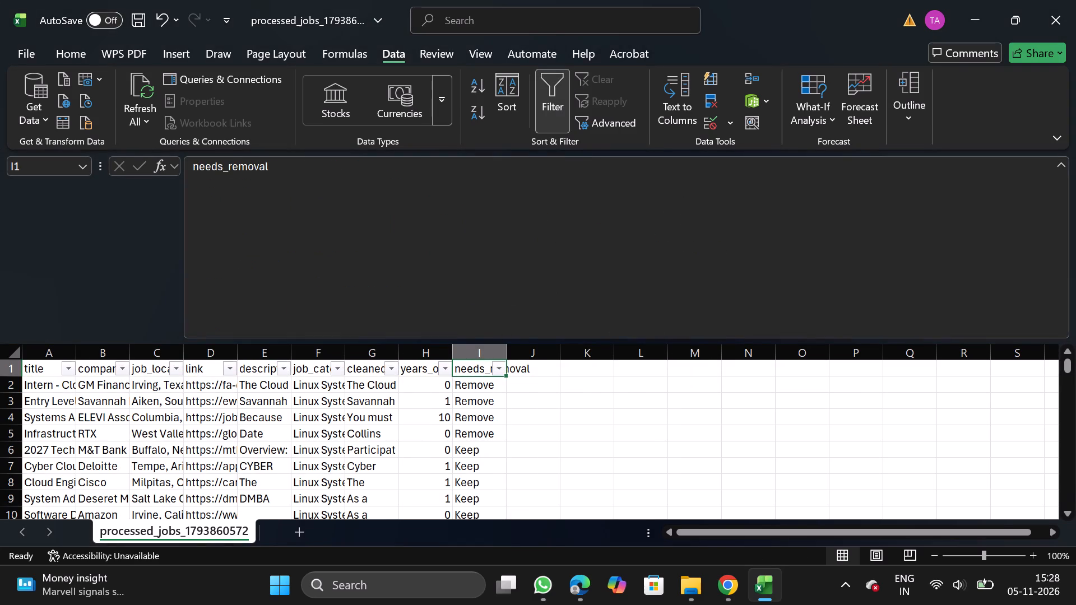
click(326, 398)
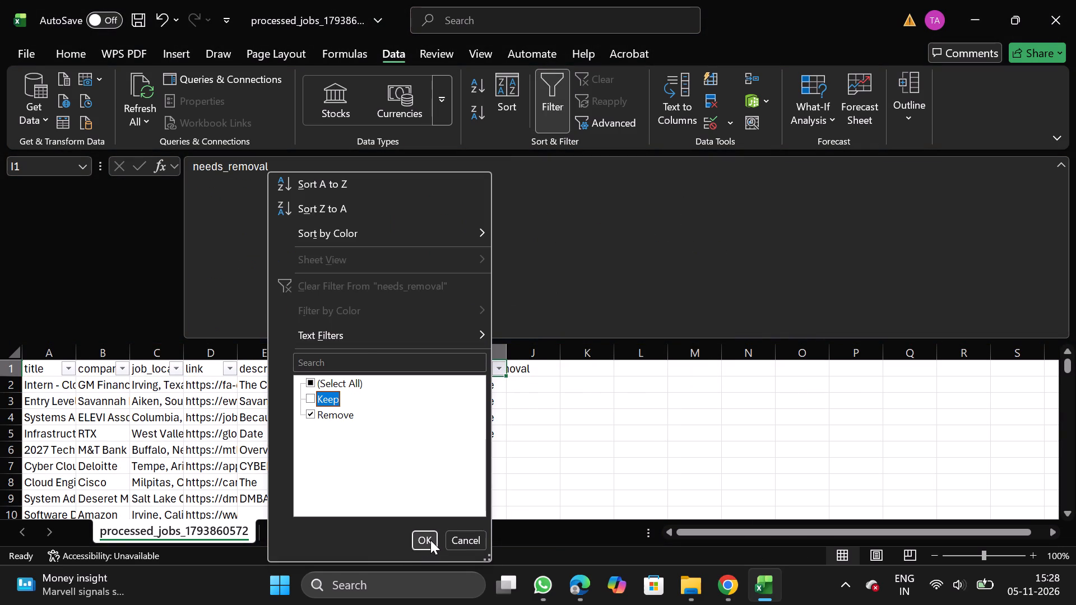
click(430, 540)
click(0, 383)
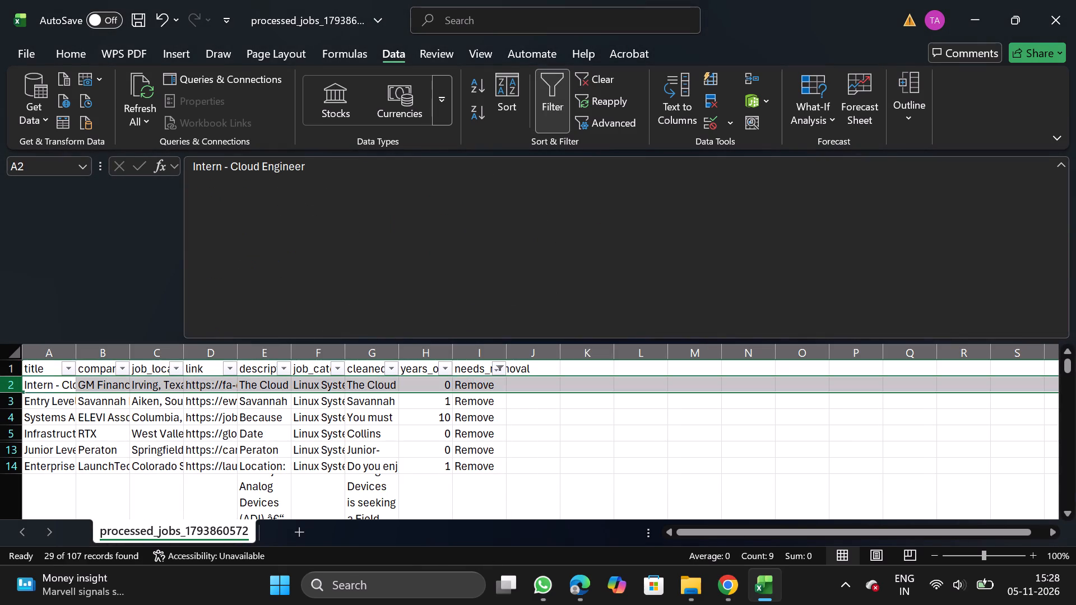
key(ctrl+shift+Down)
right_click(113, 433)
click(175, 299)
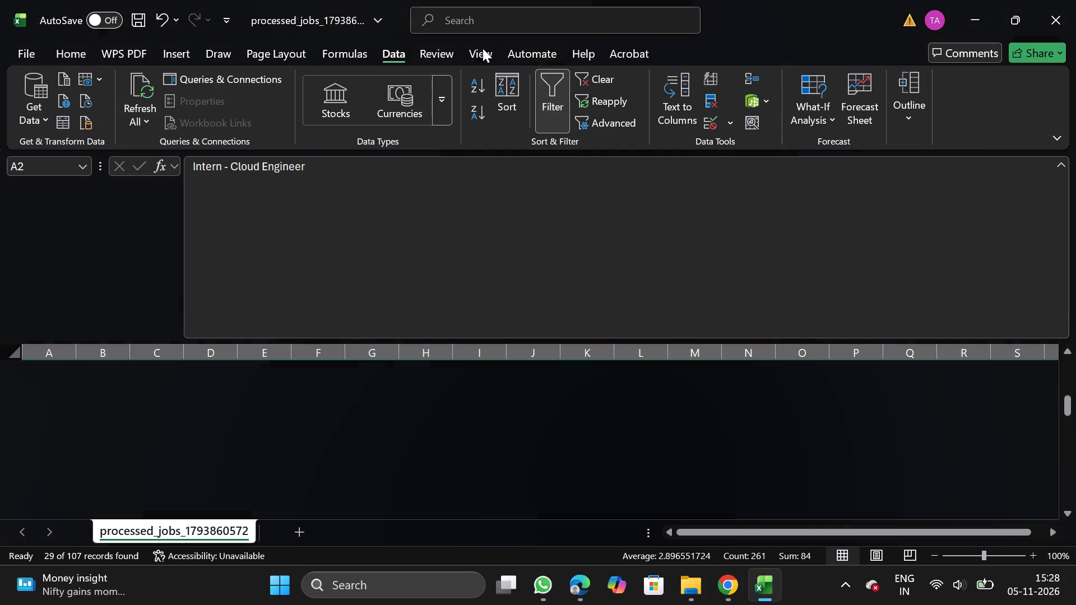
click(551, 96)
Filter the years_of_experience column to show only the values 8, 10, 12 and 15.
click(432, 364)
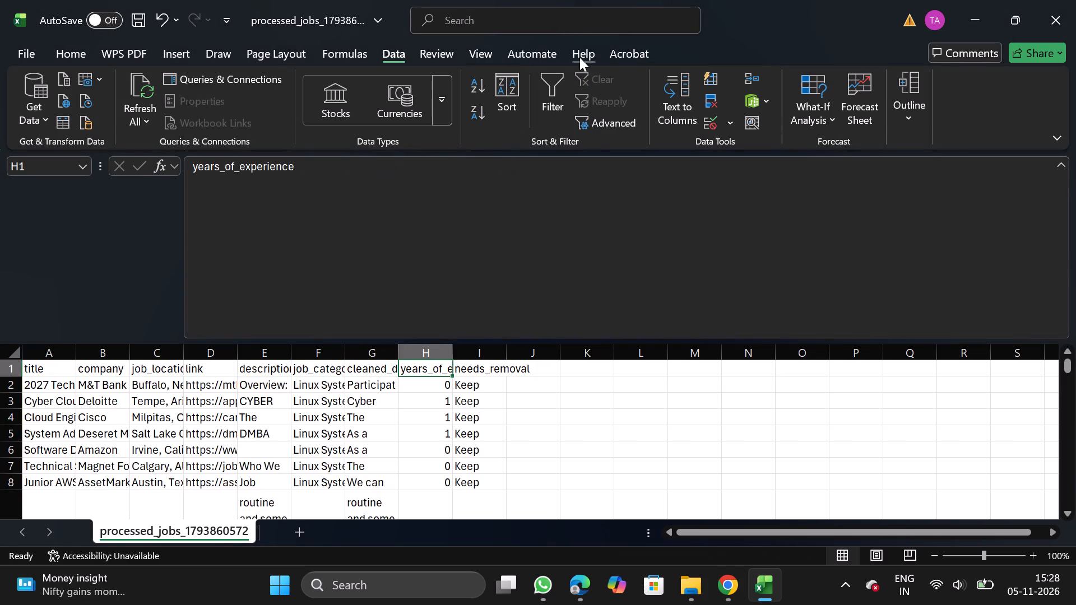
click(548, 111)
click(445, 357)
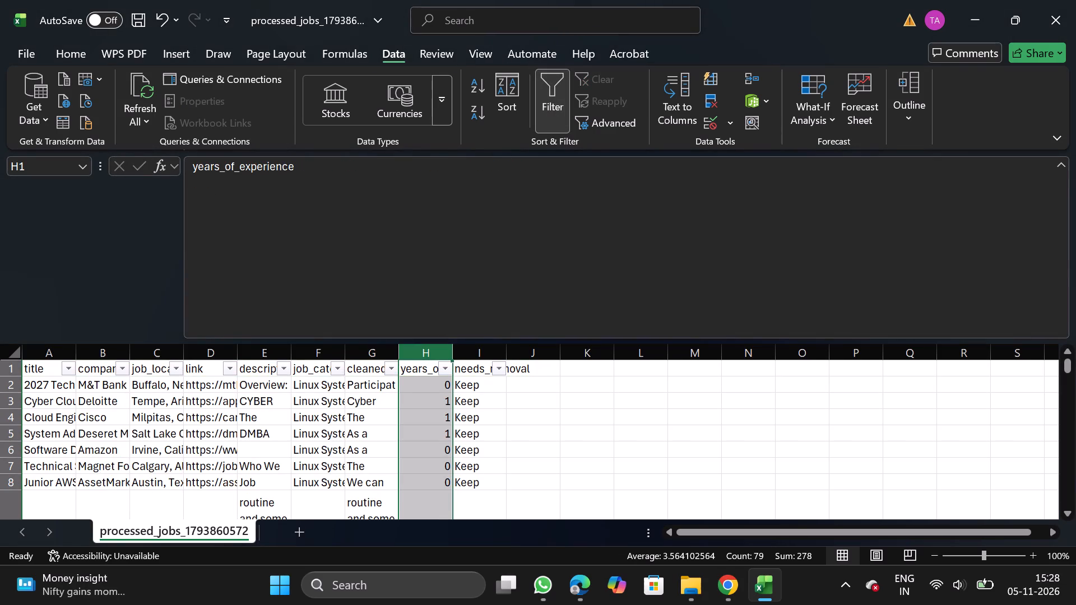
click(442, 369)
click(295, 383)
scroll(279, 477, down, 1)
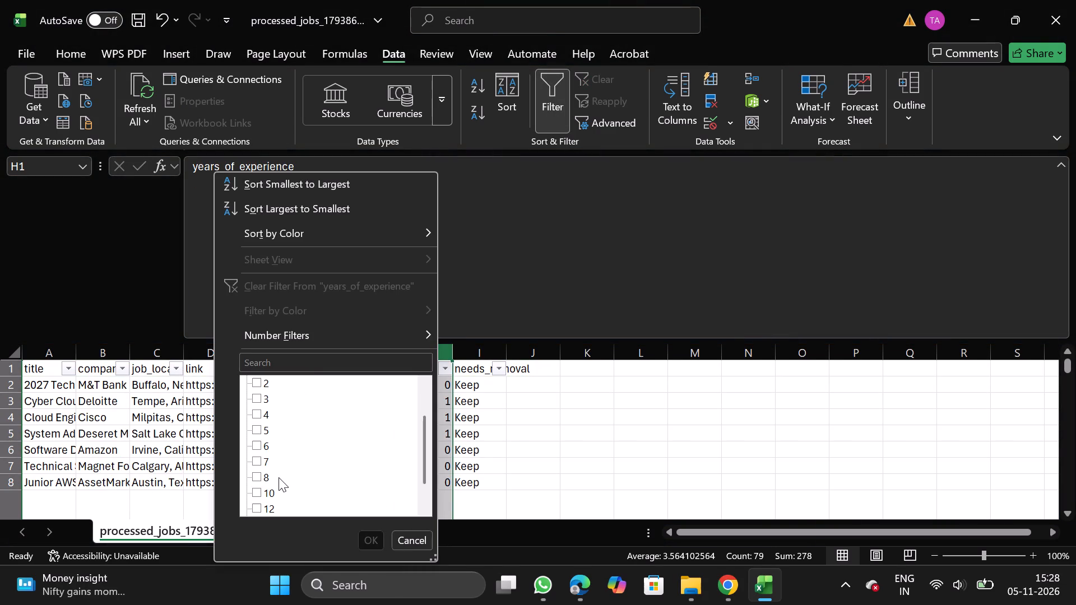
scroll(279, 477, down, 1)
drag(259, 449, 258, 467)
click(258, 467)
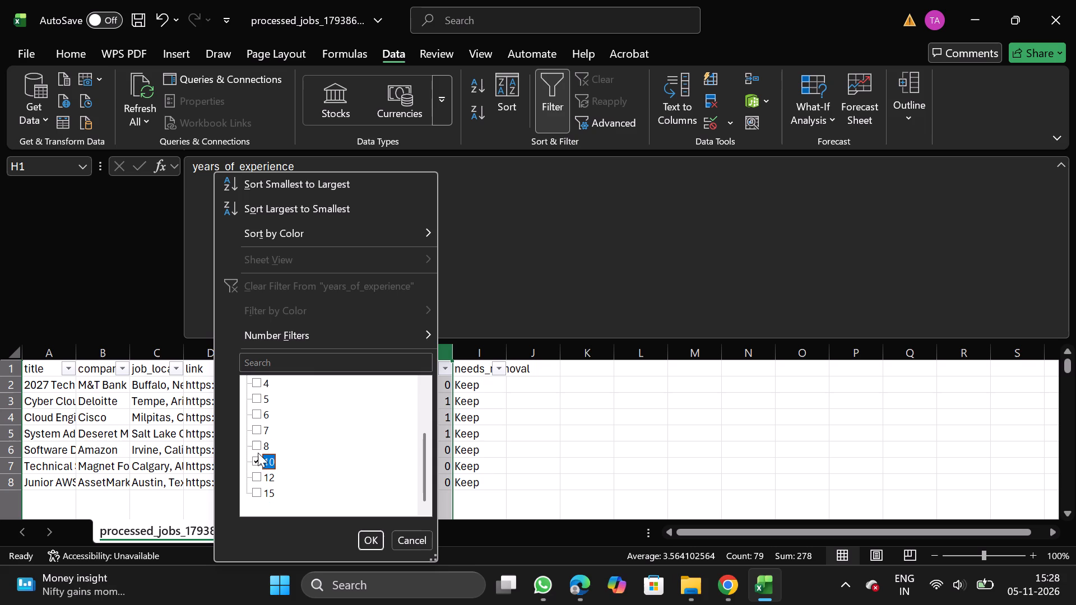
click(258, 453)
click(257, 474)
click(257, 496)
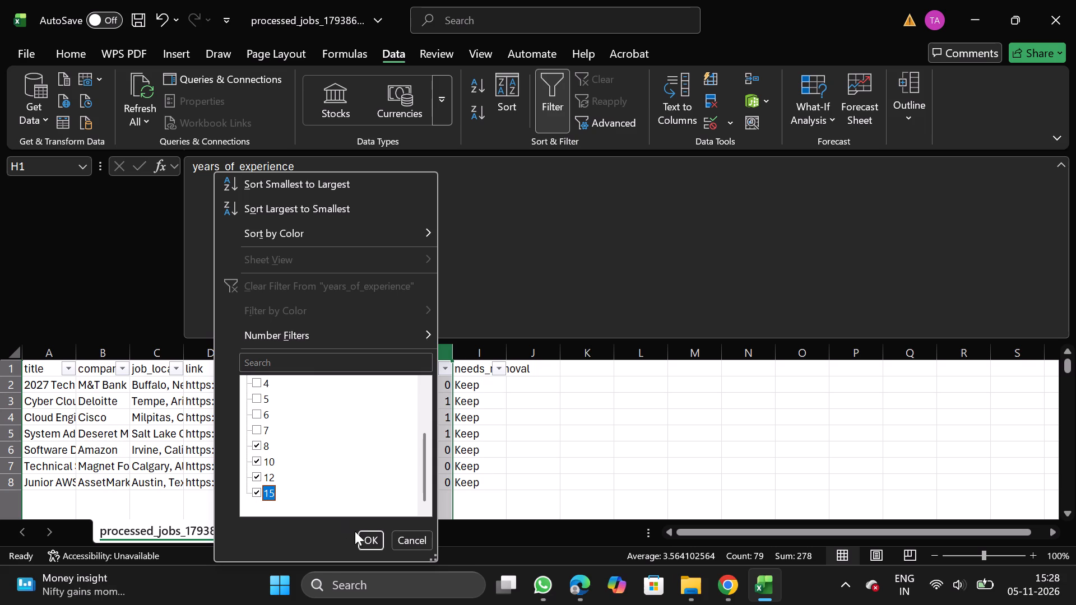
click(364, 538)
Delete all the filtered job rows requiring 8 to 15 years of experience and remove the filter.
click(0, 401)
key(ctrl+shift+Down)
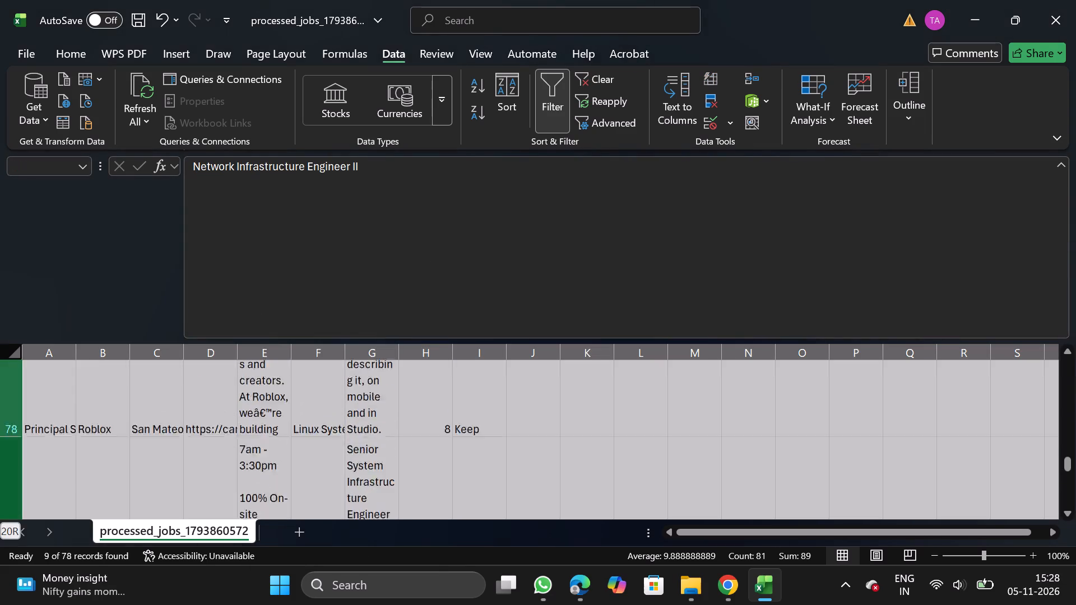
right_click(128, 436)
click(217, 297)
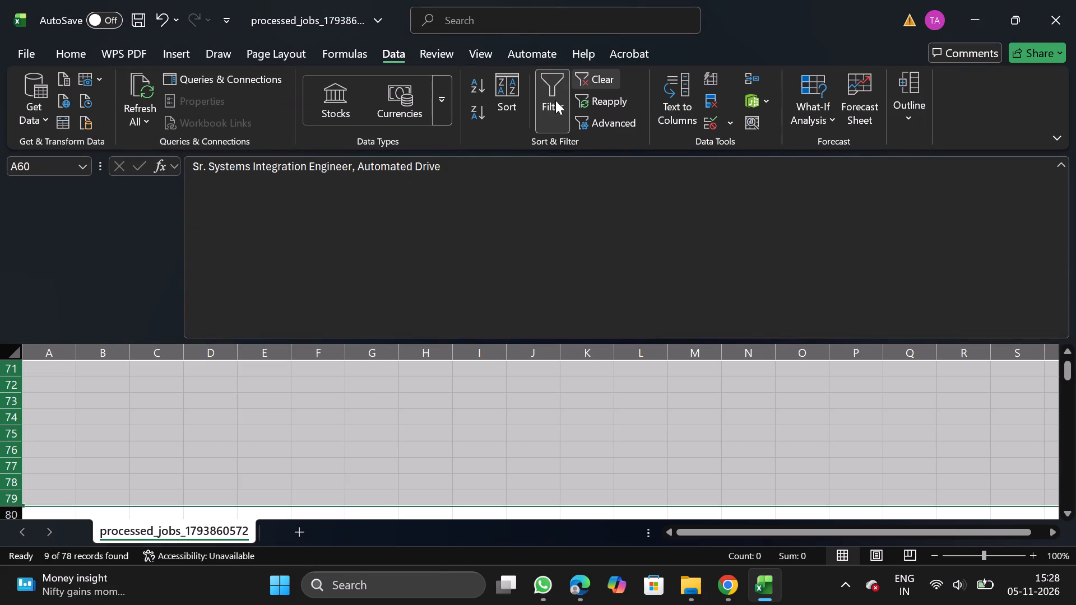
click(555, 100)
Delete the needs_removal column.
drag(1066, 494, 1054, 355)
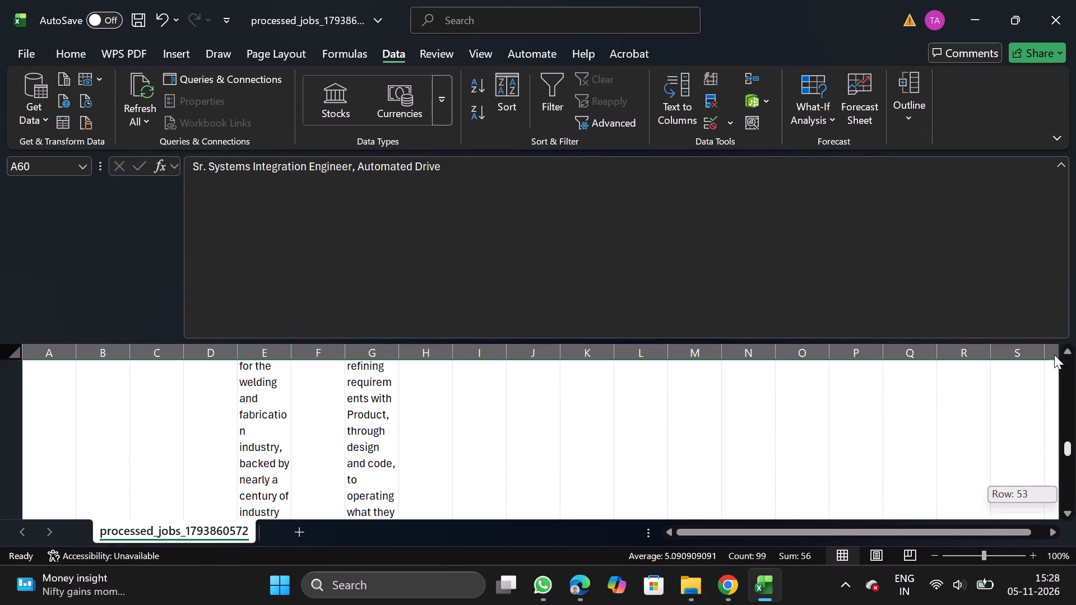
drag(1054, 355, 1050, 325)
click(492, 352)
right_click(488, 400)
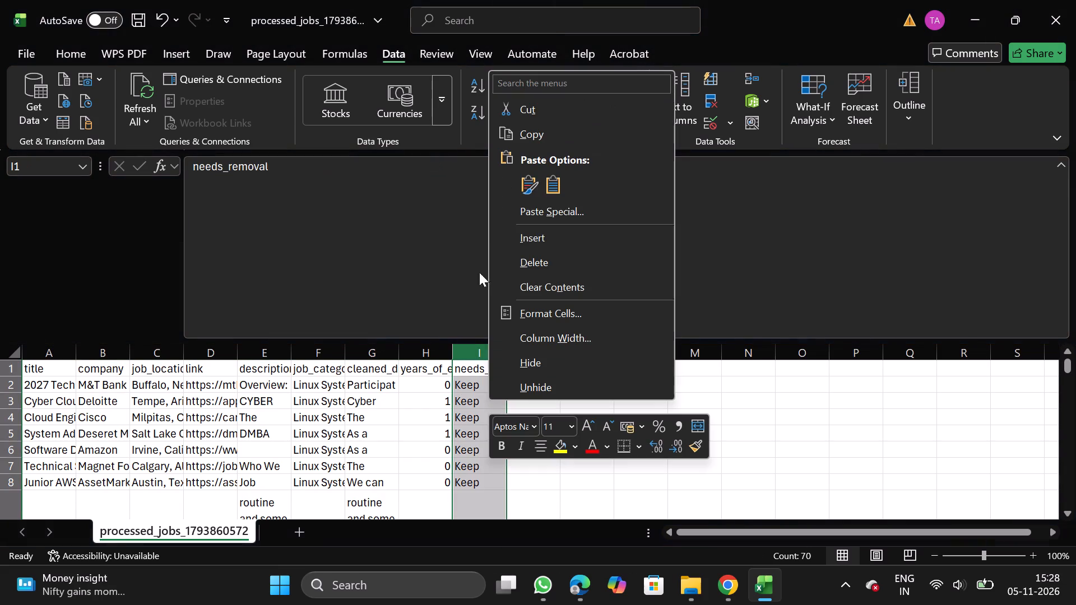
click(539, 258)
Move the job_category column in front of the title column as the sheet's first column.
click(317, 352)
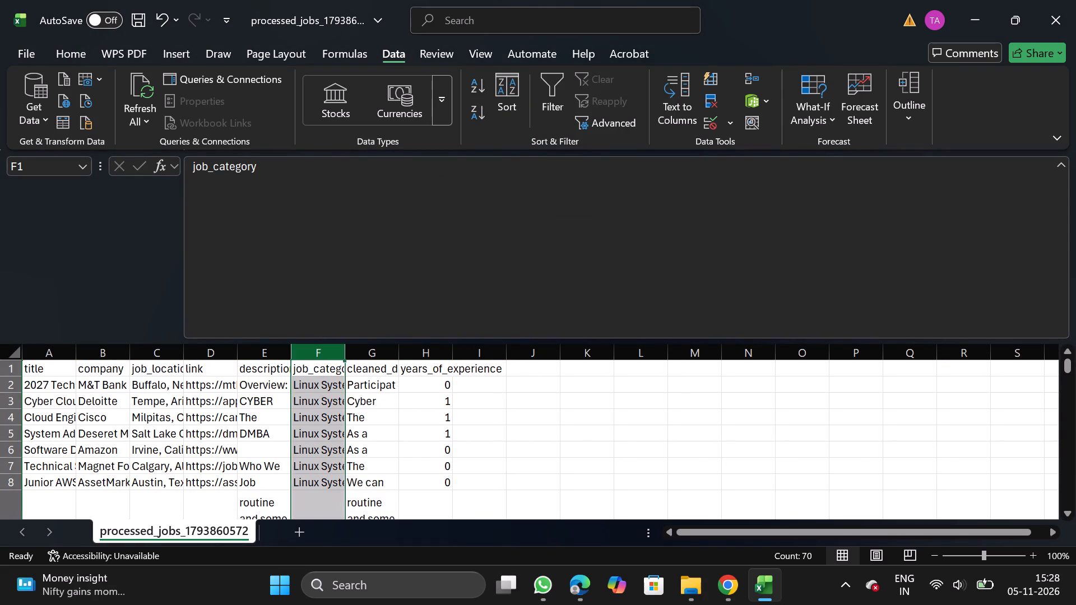
key(ctrl+x)
click(47, 352)
right_click(73, 424)
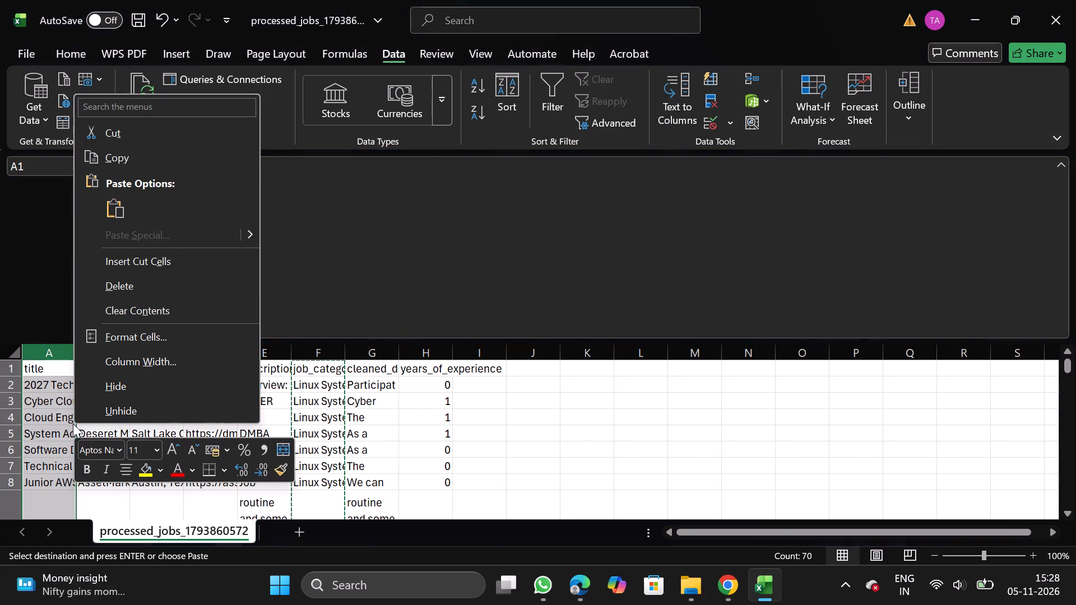
click(168, 265)
Turn off text wrapping for the description and cleaned description columns.
click(327, 355)
key(shift+Right)
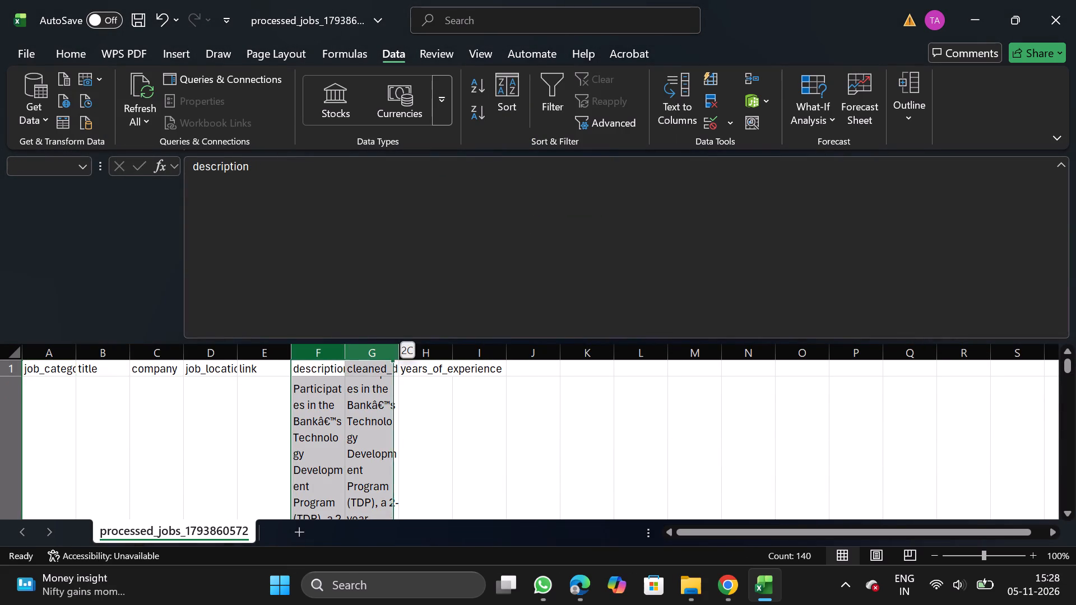
click(72, 56)
click(349, 141)
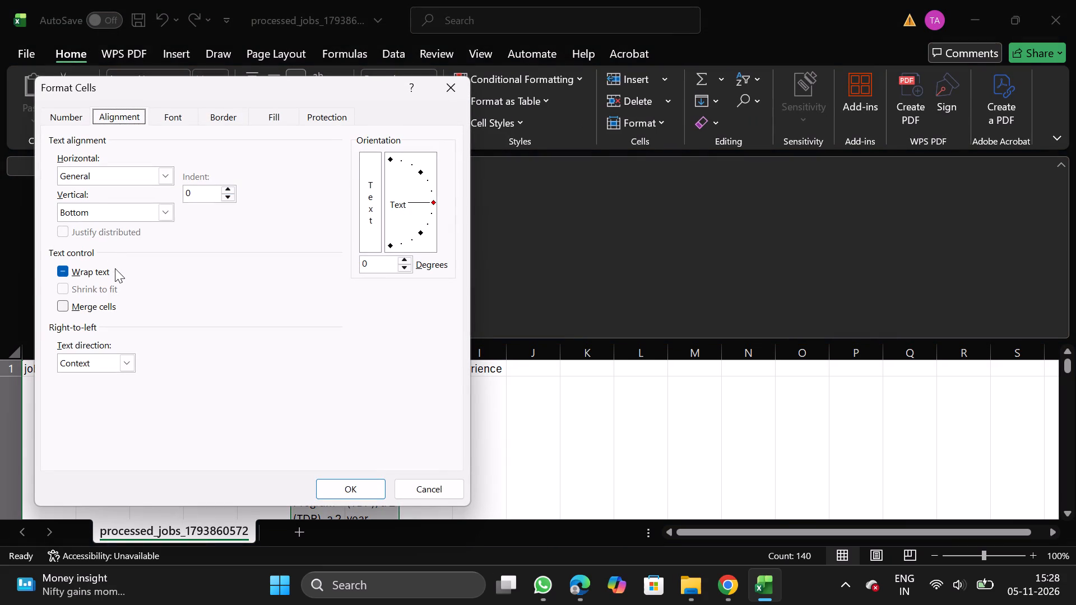
double_click(113, 271)
click(98, 270)
drag(98, 270, 41, 264)
drag(41, 264, 85, 268)
click(85, 268)
double_click(85, 268)
click(354, 506)
click(365, 494)
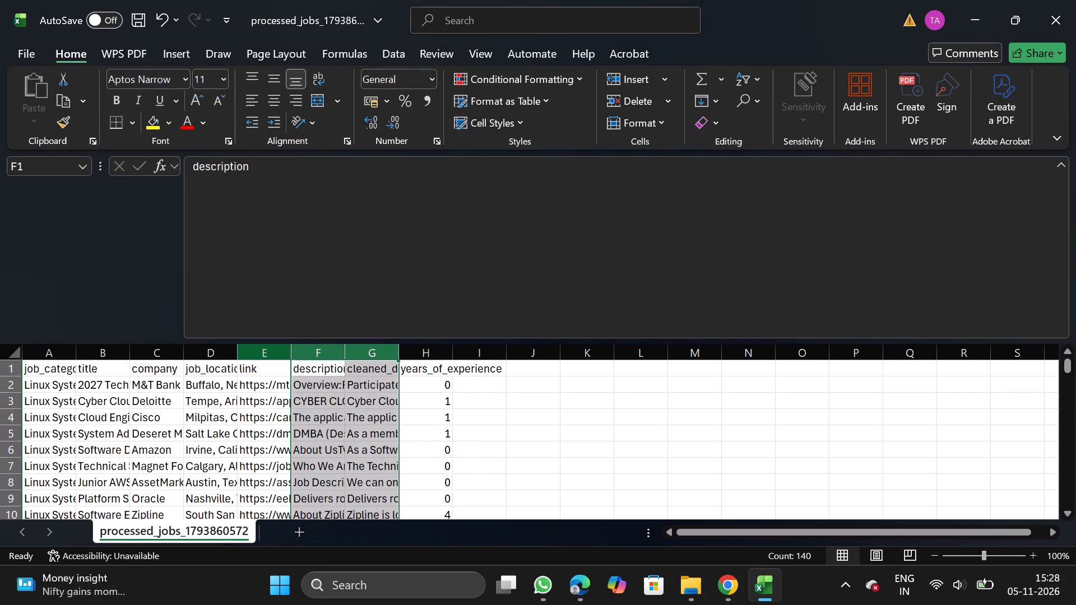
Move the link column to the end of the data, directly after years_of_experience.
click(267, 353)
key(ctrl+x)
drag(474, 345, 474, 388)
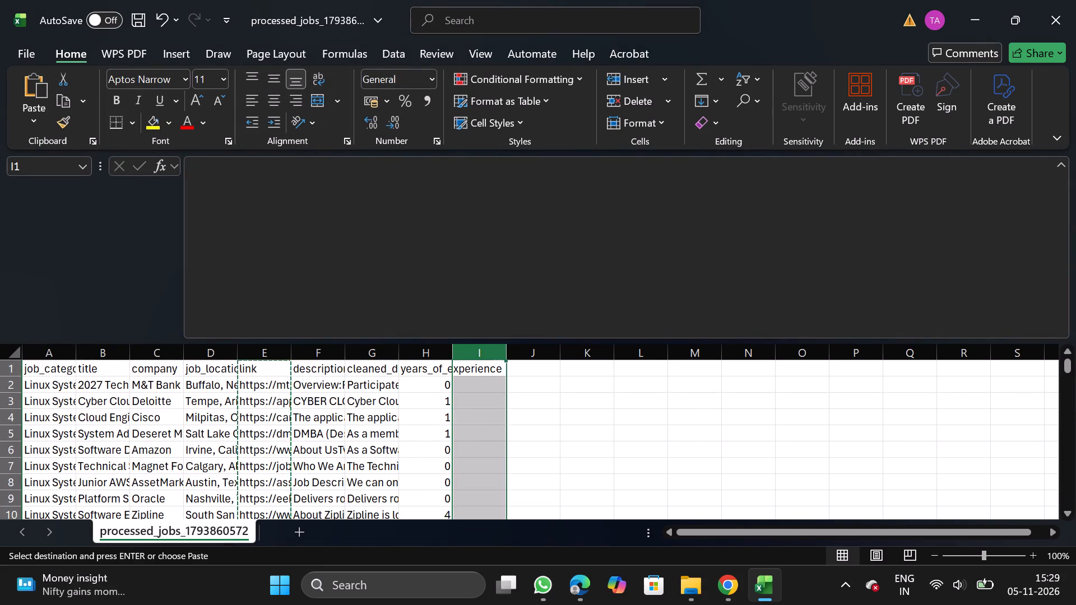
right_click(474, 388)
click(544, 248)
key(ctrl+z)
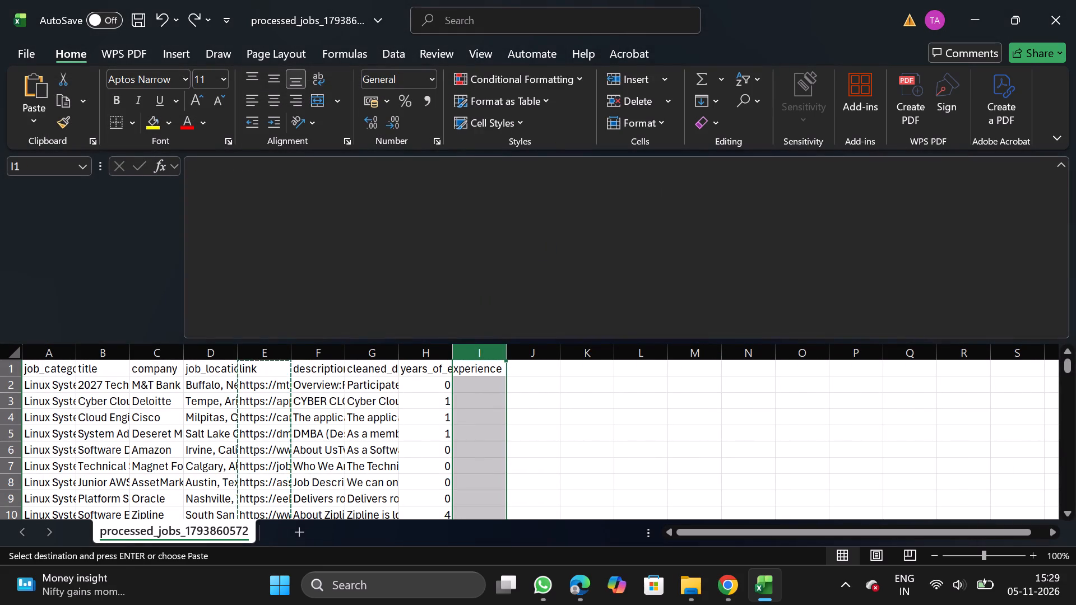
click(490, 405)
click(483, 359)
right_click(478, 426)
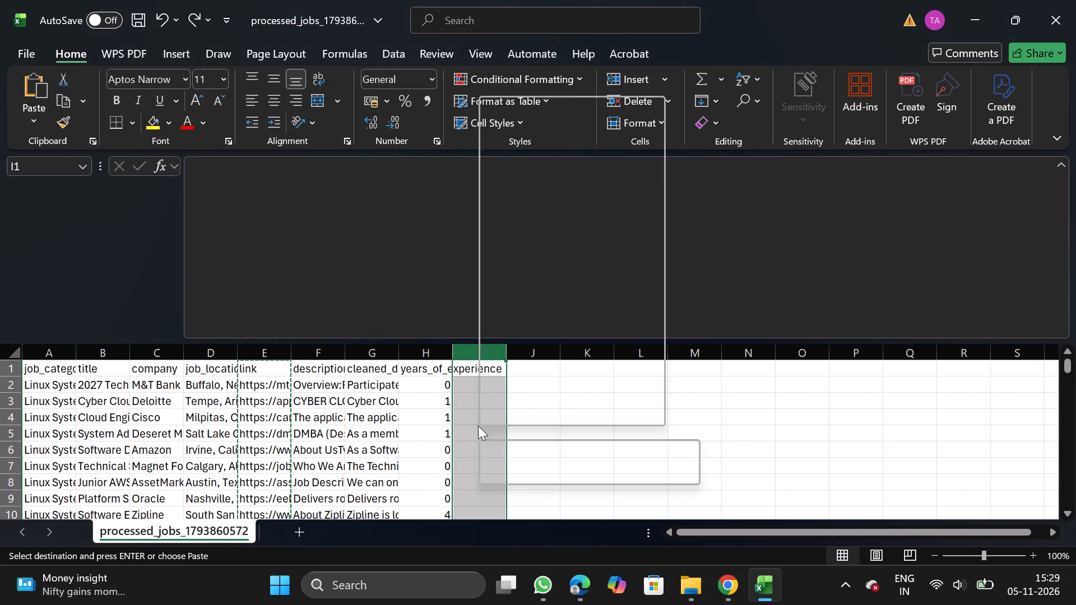
click(559, 257)
Move the years_of_experience column in front of the description column.
click(386, 352)
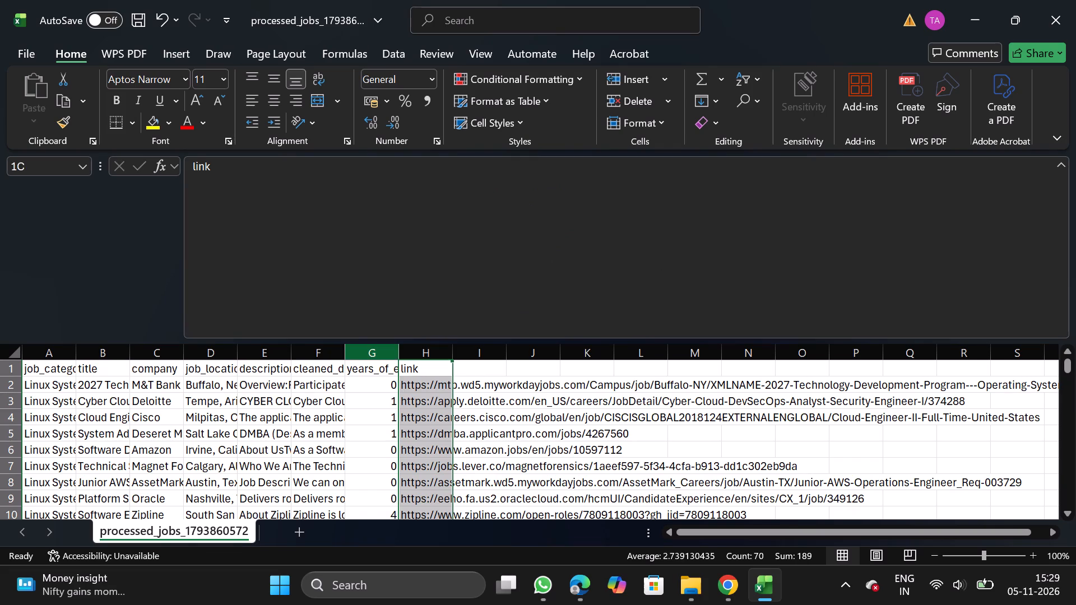
key(ctrl+x)
drag(270, 348, 267, 415)
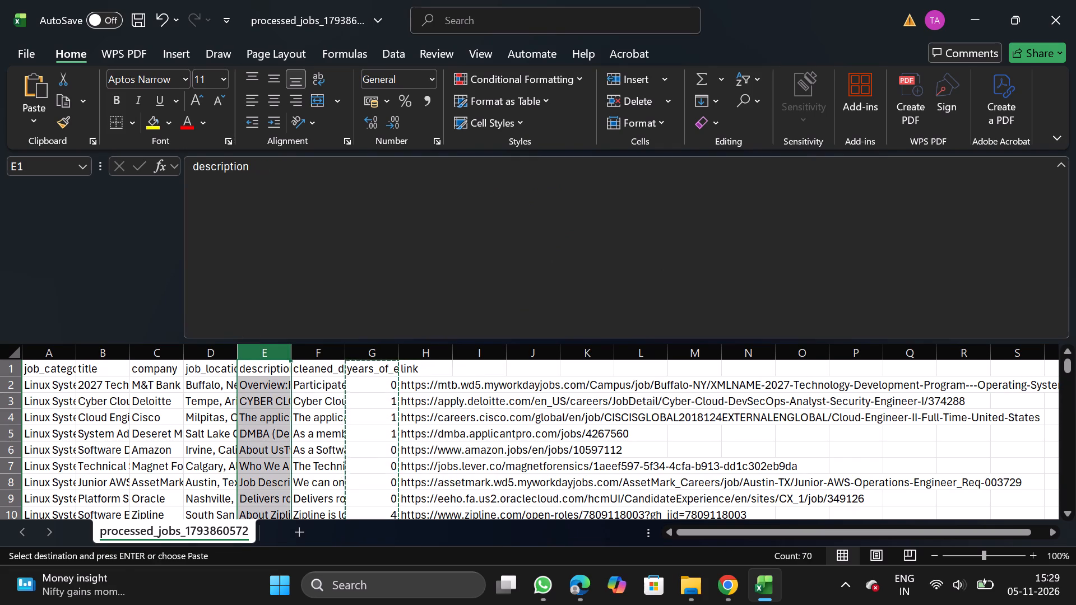
right_click(267, 415)
click(336, 257)
Rename the cleaned description column's header as description, reusing the header text of the neighbouring description column.
click(319, 372)
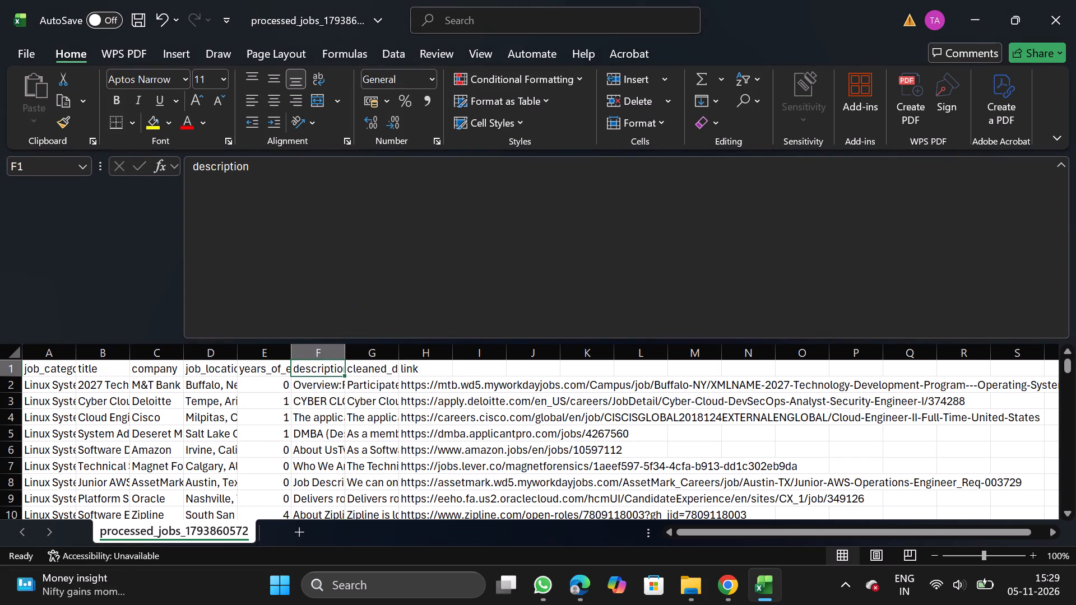
drag(190, 167, 284, 182)
key(ctrl+c)
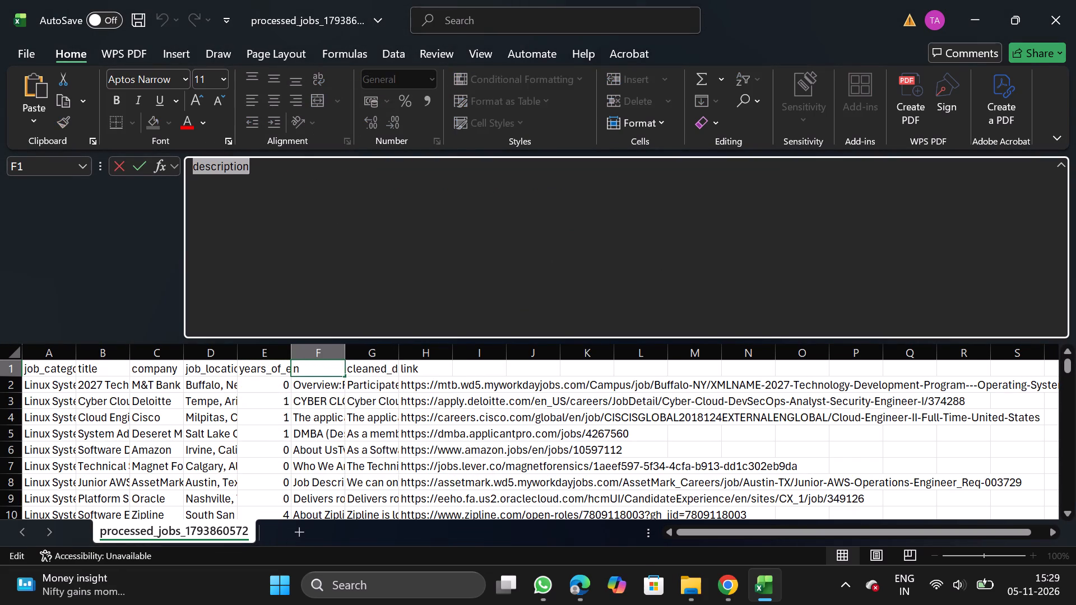
click(368, 369)
click(537, 243)
key(BackSpace)
key(BackSpace)
key(BackSpace)
key(BackSpace)
key(BackSpace)
key(BackSpace)
key(BackSpace)
key(BackSpace)
key(BackSpace)
key(BackSpace)
key(BackSpace)
key(BackSpace)
key(BackSpace)
key(BackSpace)
key(BackSpace)
key(BackSpace)
key(BackSpace)
key(BackSpace)
key(BackSpace)
key(BackSpace)
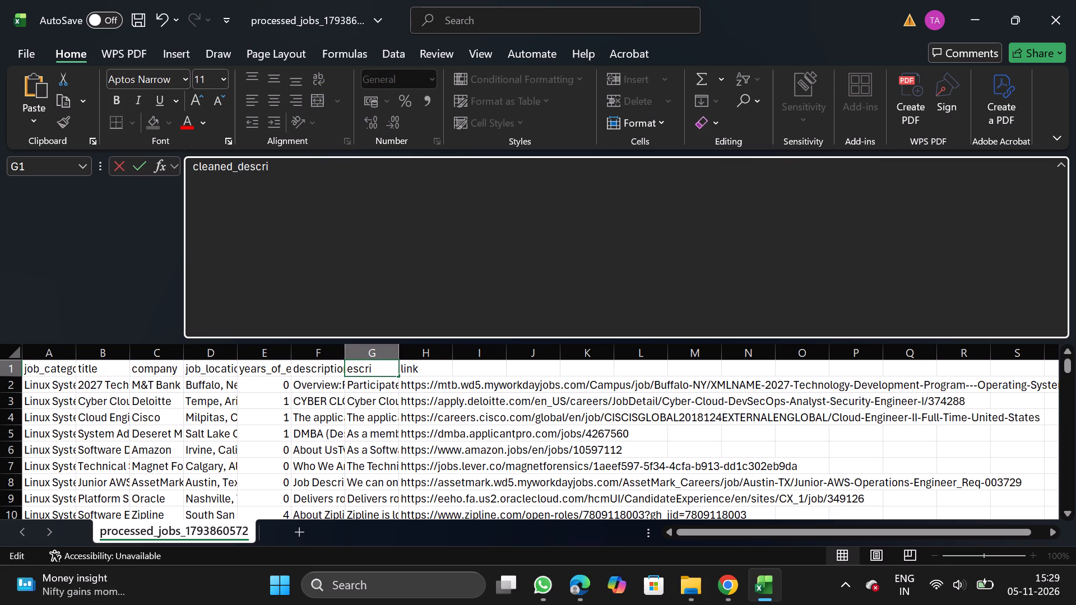
key(ctrl+v)
Rename the header in F1 as original_description, copying the name from the bulk CSV upload requirements in NextGenApply in Chrome.
click(339, 366)
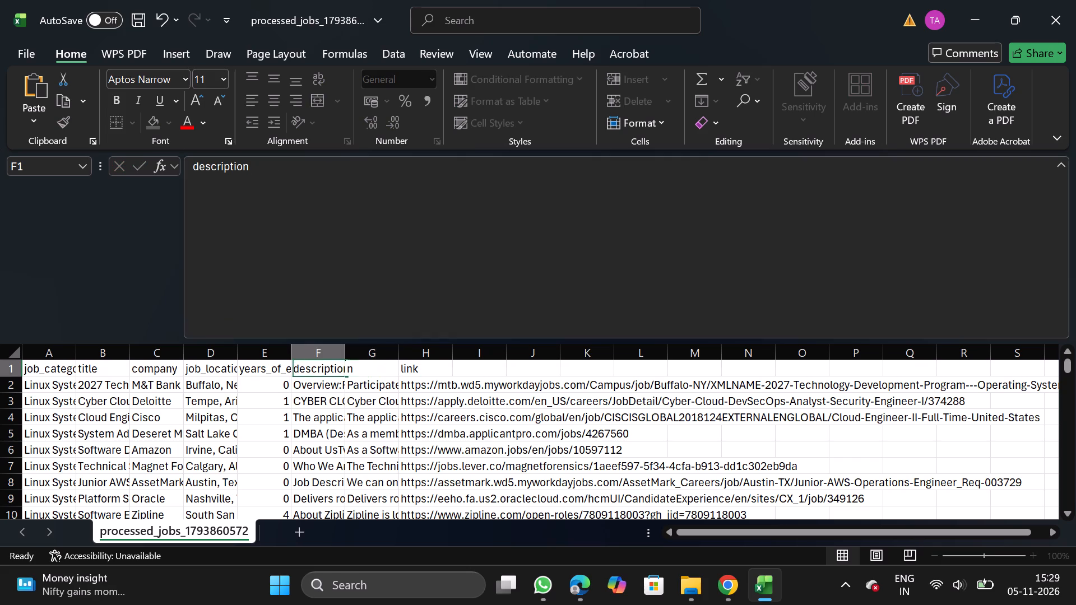
click(433, 276)
key(BackSpace)
key(BackSpace)
key(BackSpace)
key(BackSpace)
key(BackSpace)
key(BackSpace)
key(BackSpace)
key(BackSpace)
key(BackSpace)
key(BackSpace)
key(BackSpace)
key(BackSpace)
key(BackSpace)
key(BackSpace)
key(BackSpace)
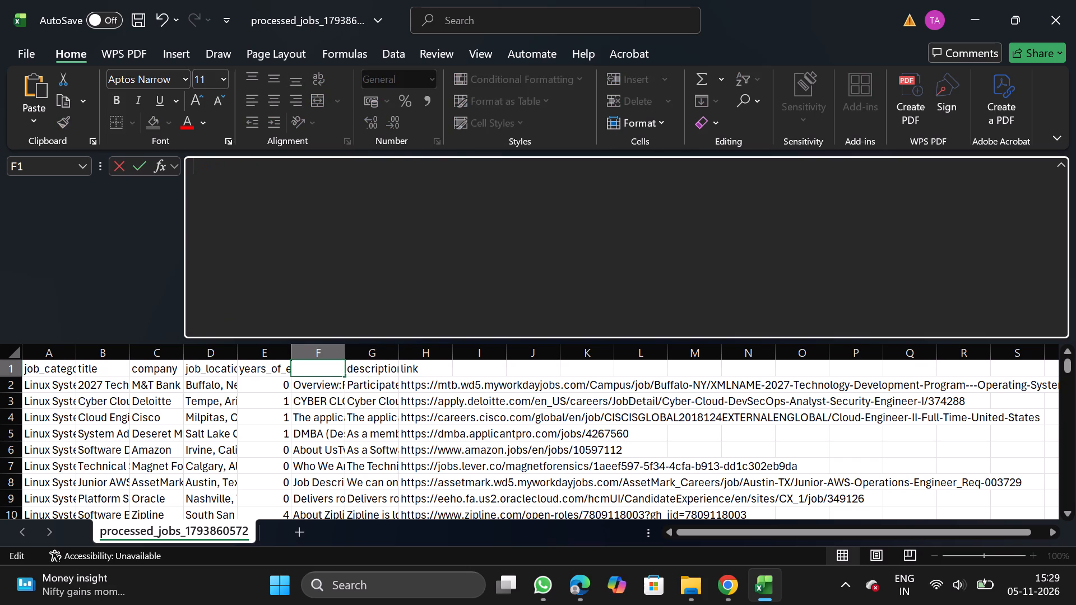
click(718, 587)
click(95, 157)
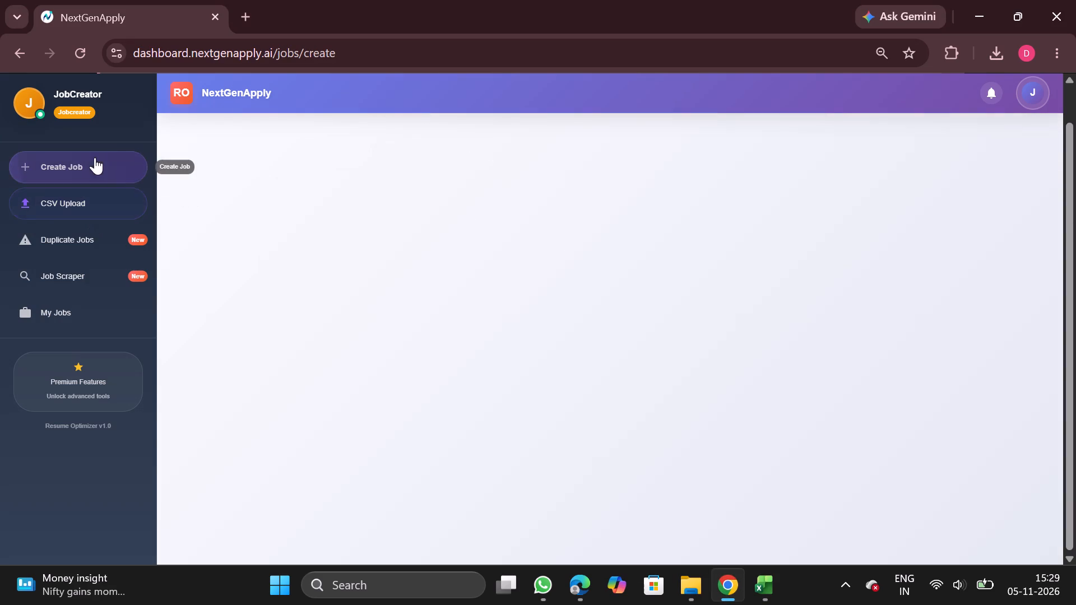
click(532, 154)
double_click(611, 276)
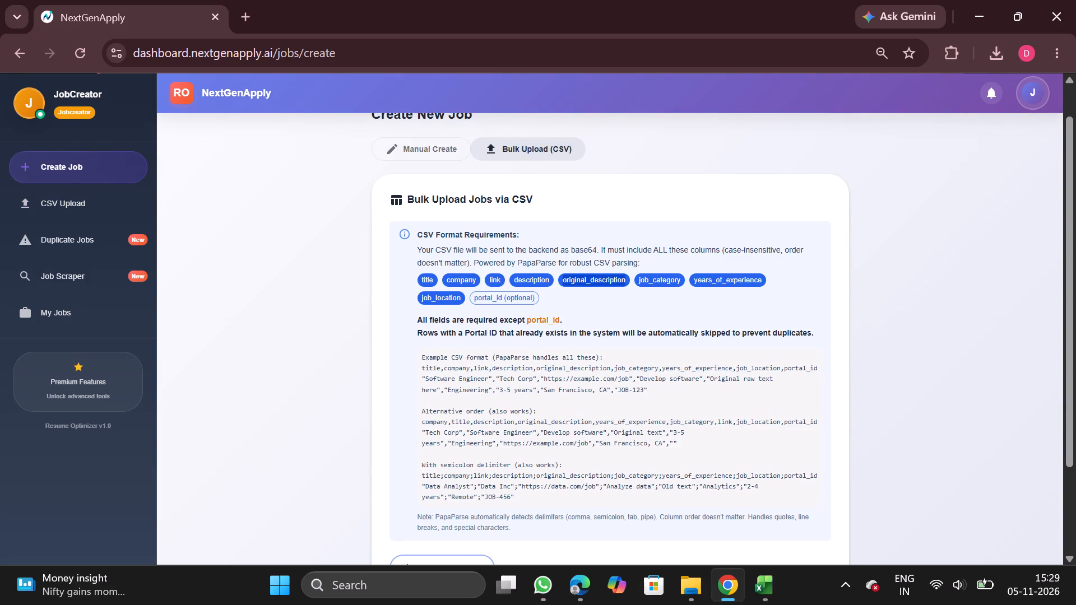
key(ctrl+c)
click(768, 585)
key(ctrl+v)
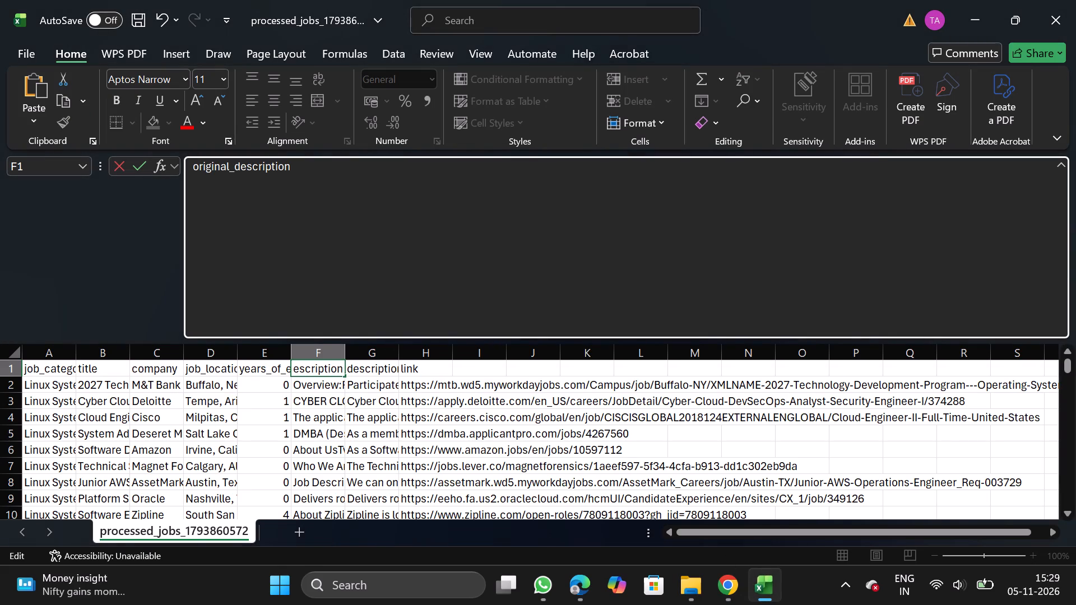
In the job_location column, replace all United States entries with Remote, matching entire cell contents.
click(217, 354)
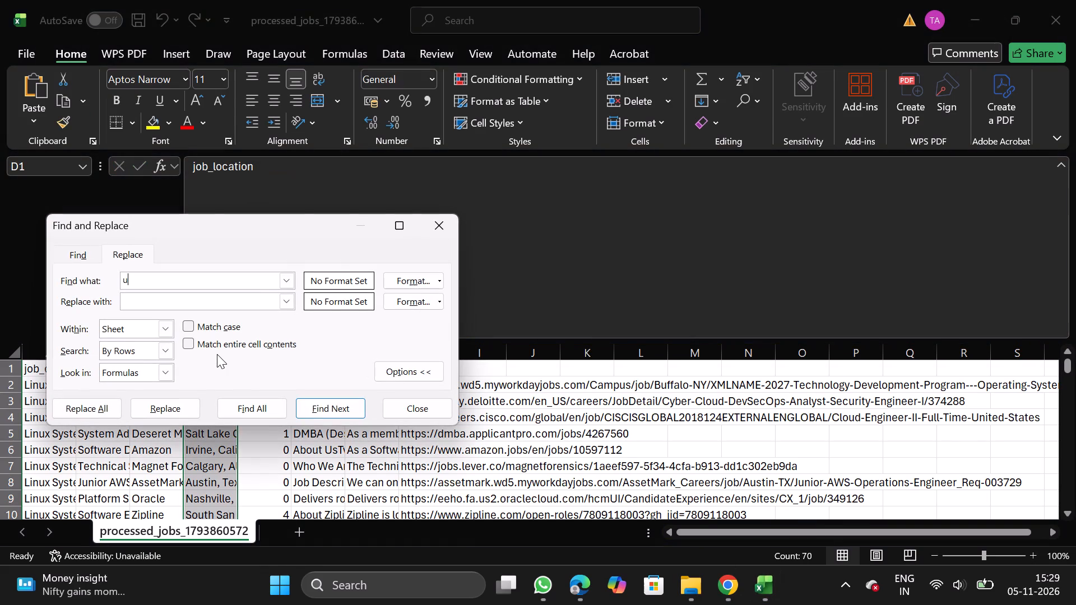
key(BackSpace)
text(emote)
click(193, 344)
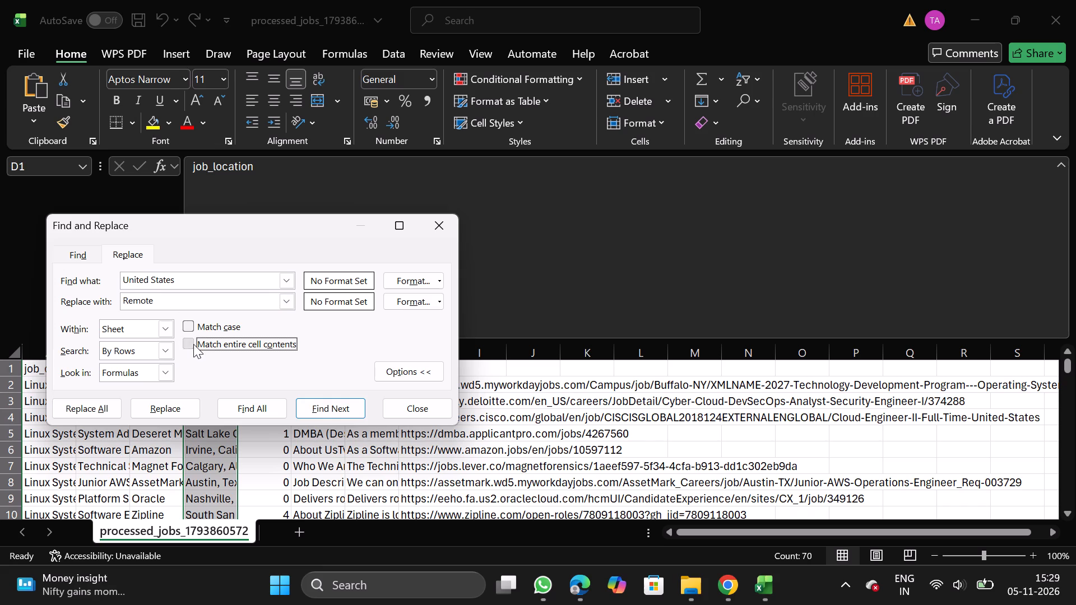
click(97, 406)
click(352, 357)
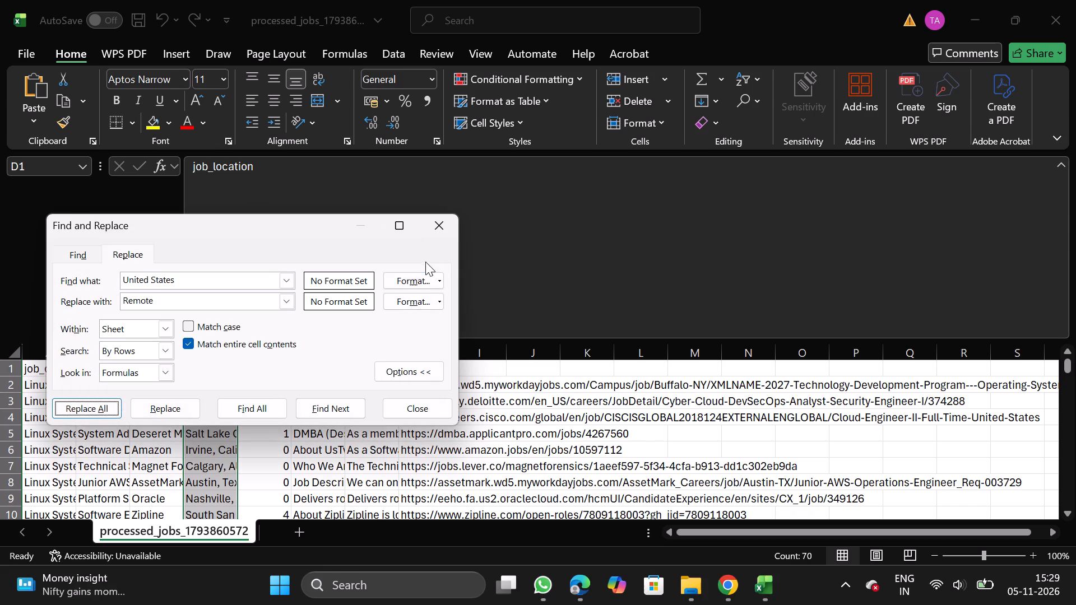
click(444, 231)
Add a filter to the title column and open its value list, enlarged to show the full job titles.
click(103, 354)
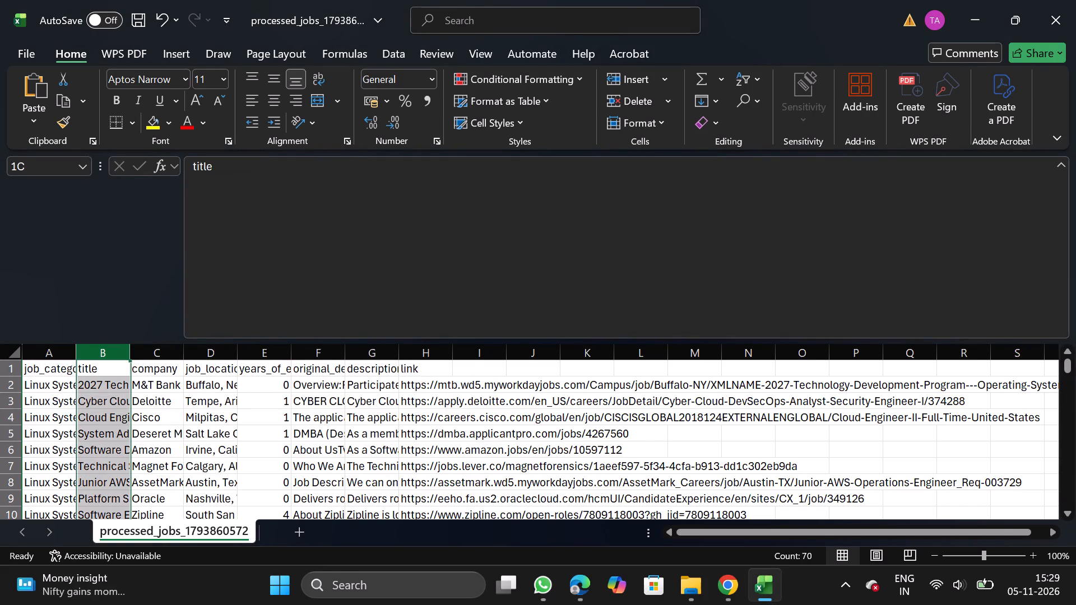
click(379, 61)
click(542, 95)
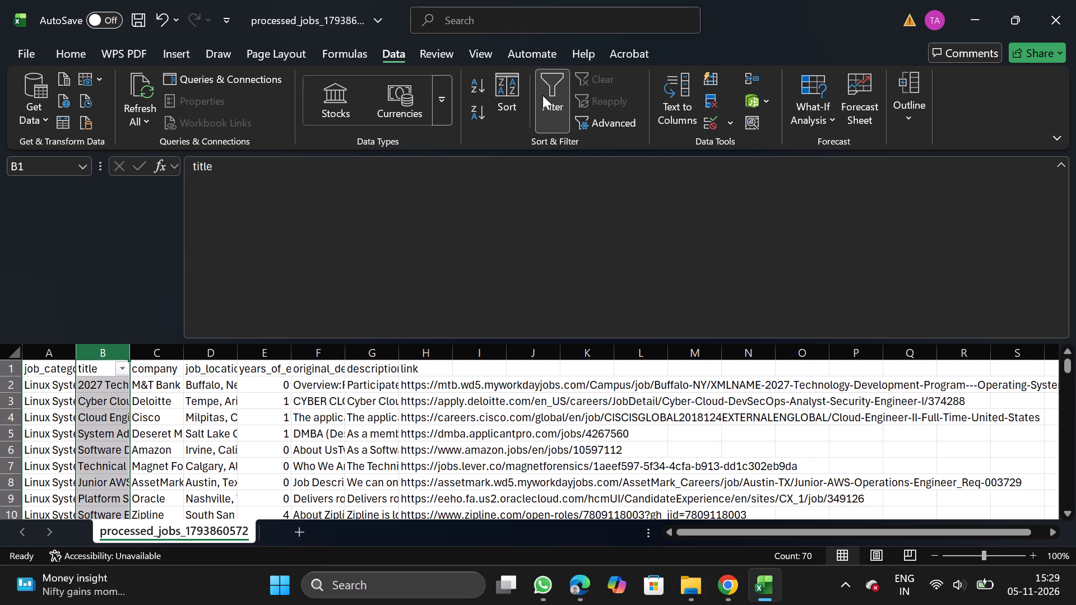
click(125, 376)
click(125, 373)
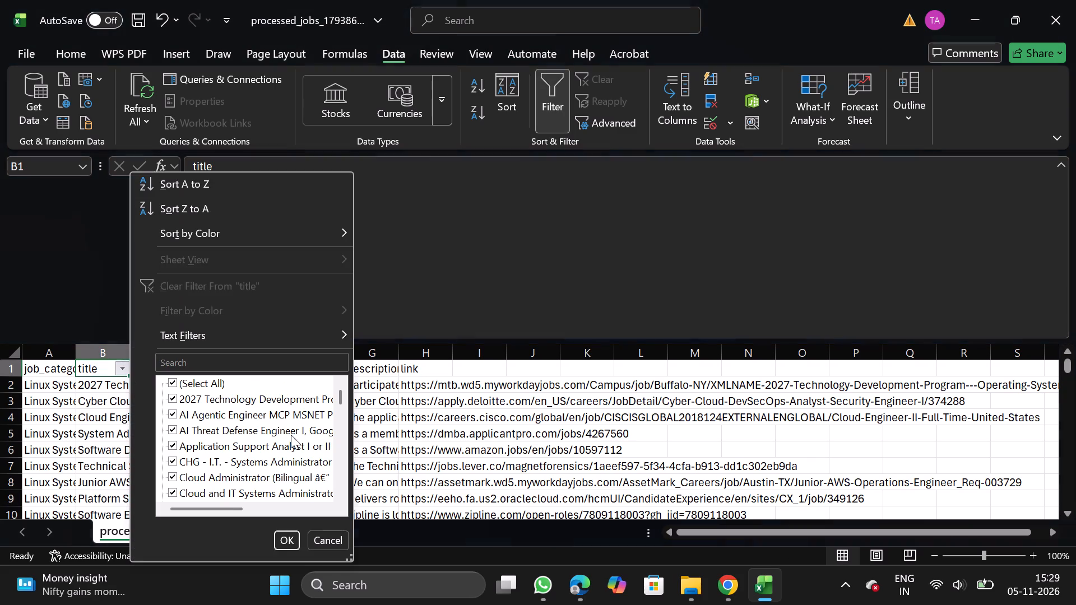
click(347, 559)
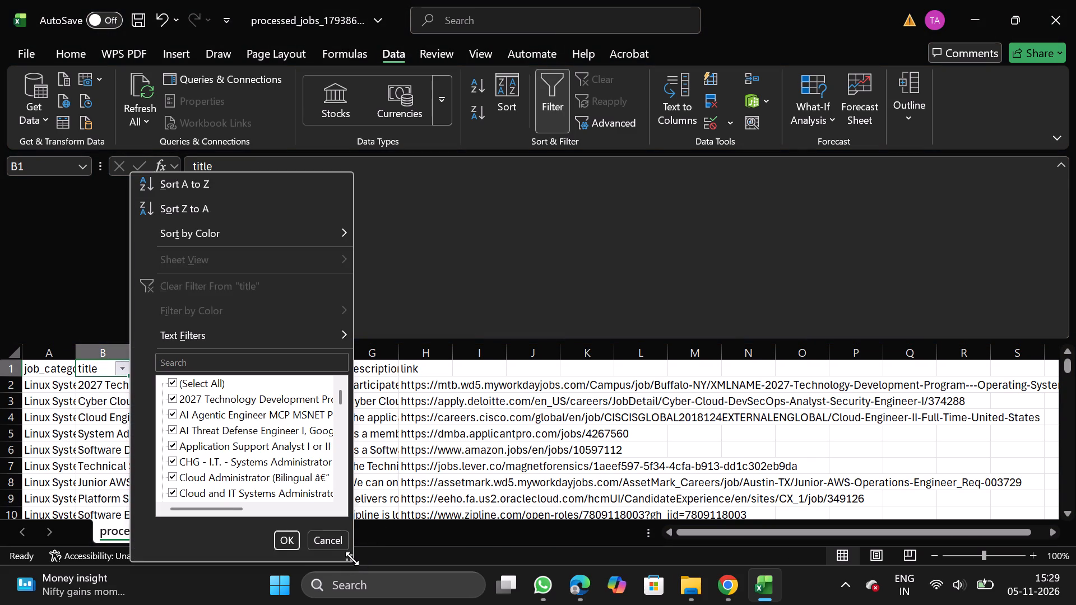
triple_click(352, 559)
drag(352, 559, 839, 604)
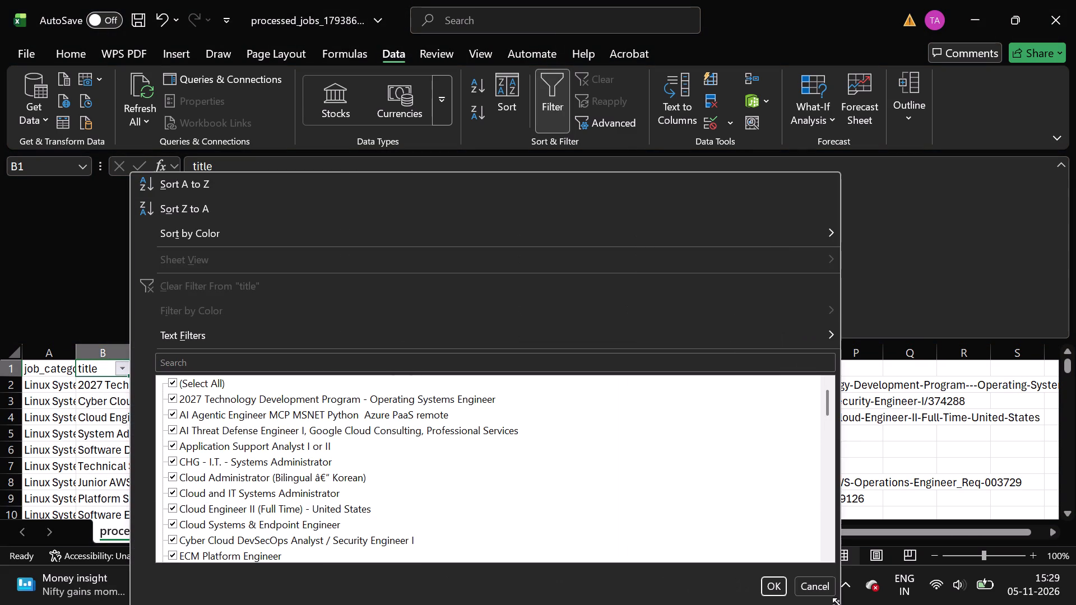
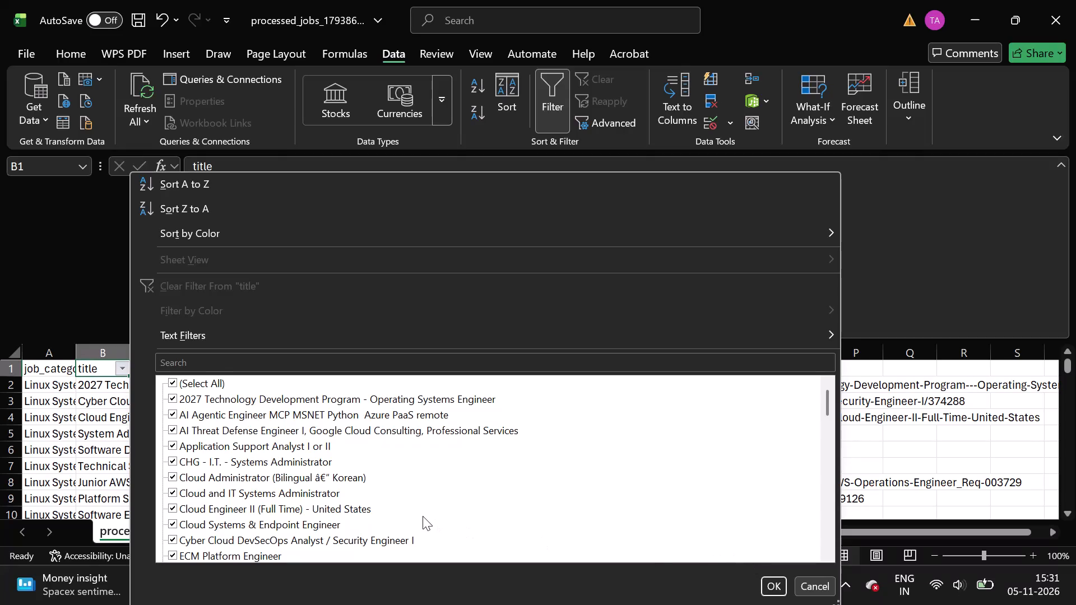
In the title filter, select only the 2027 Technology Development Program, bilingual Cloud Administrator, Endpoint System Administrator (OKC/FT) and Full Stack Engineer titles.
click(216, 390)
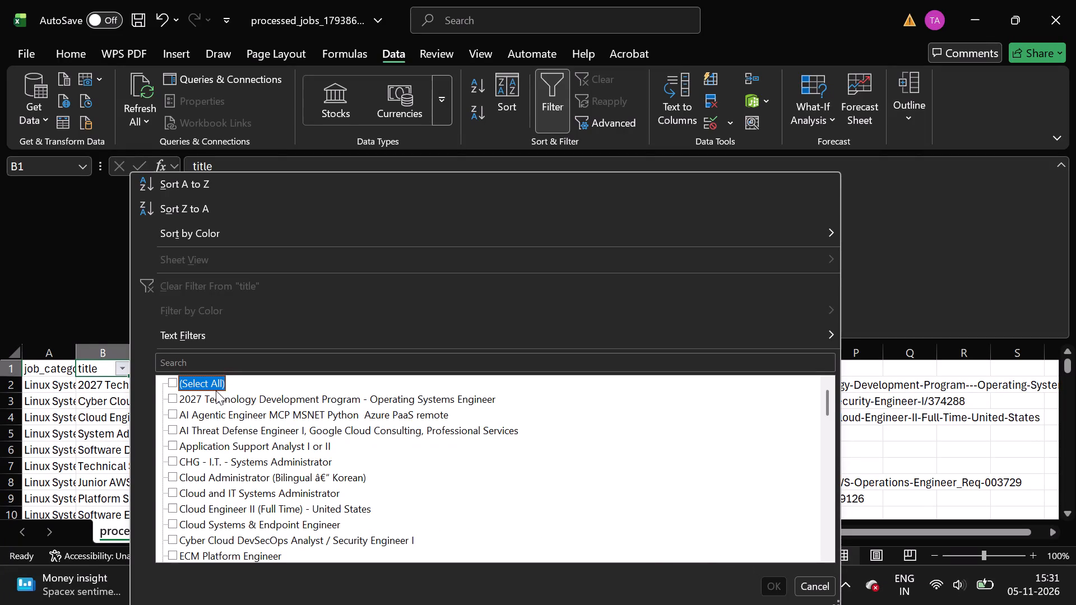
click(247, 408)
click(264, 398)
click(295, 414)
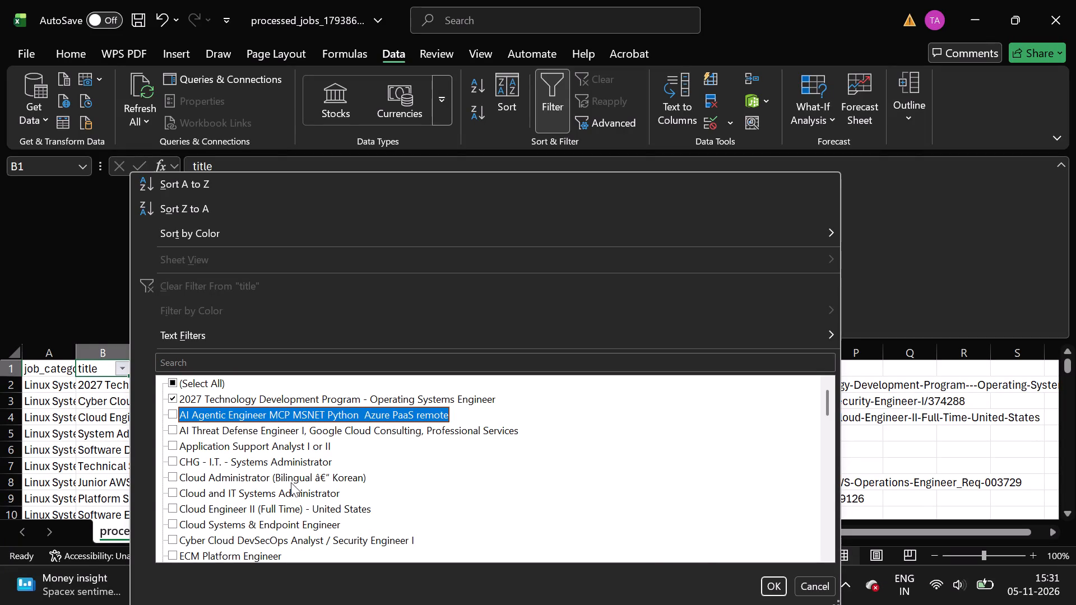
click(321, 478)
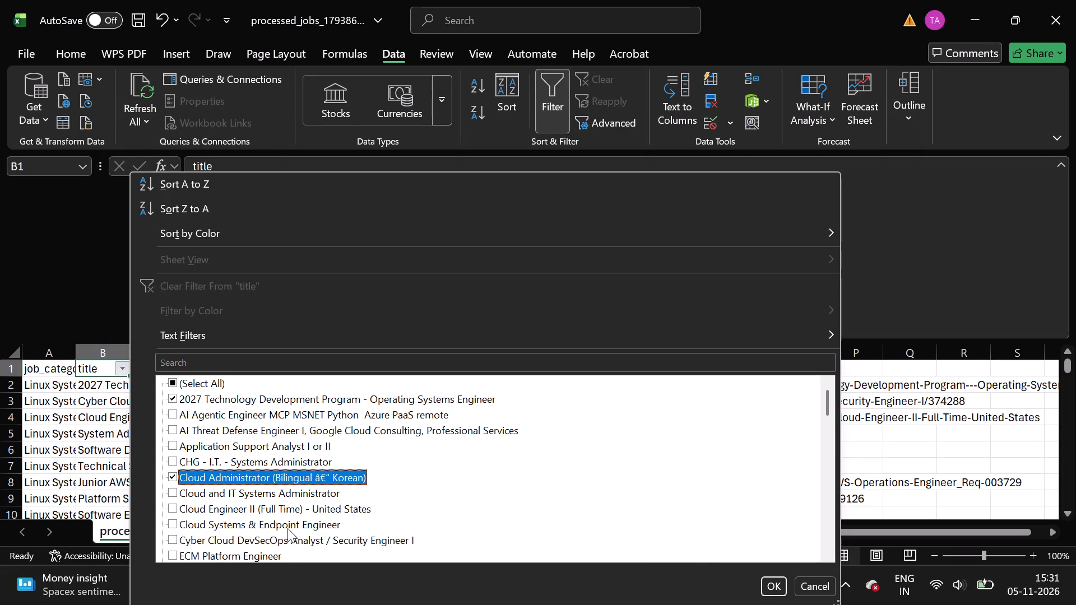
scroll(282, 542, down, 1)
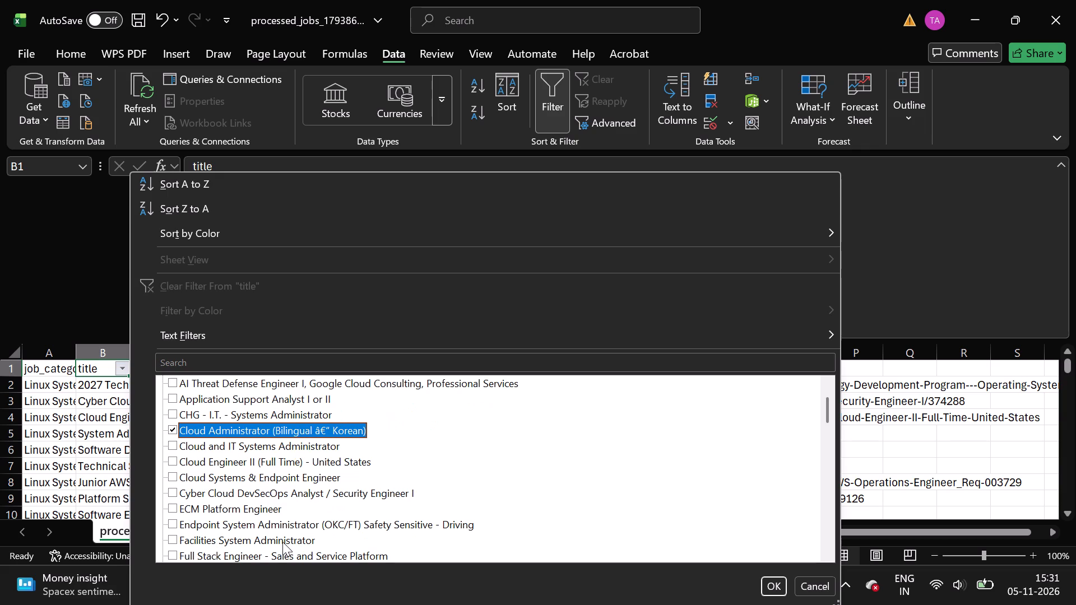
click(309, 530)
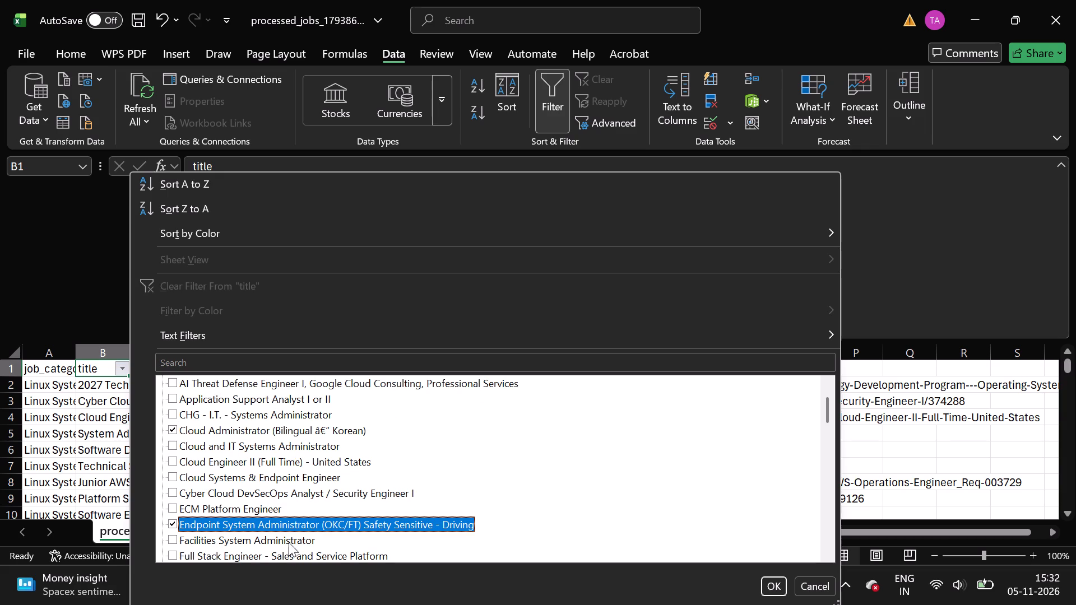
scroll(267, 553, down, 1)
click(318, 507)
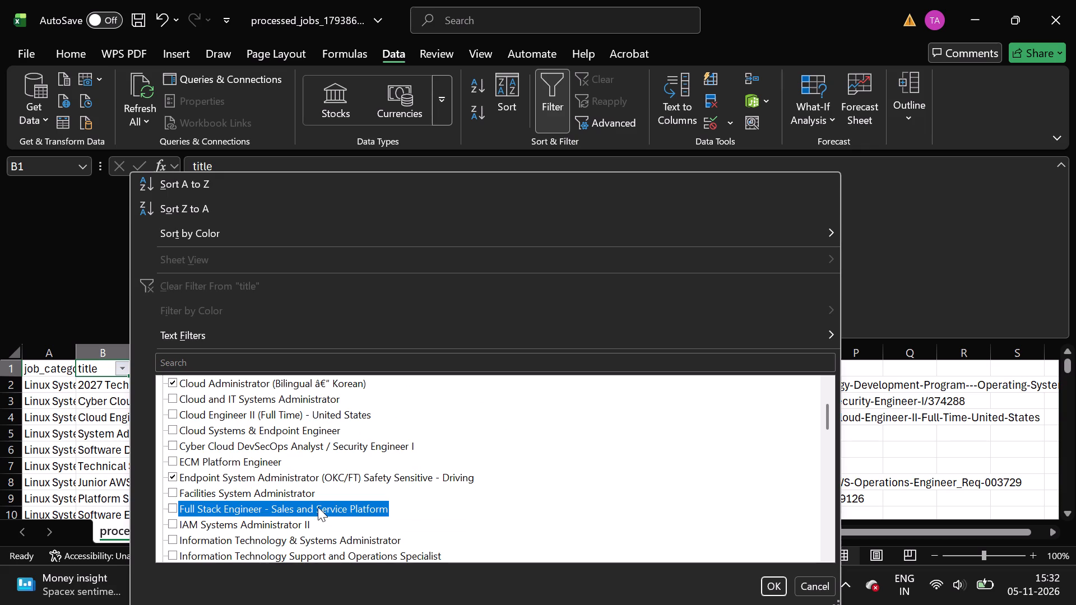
Check the remaining titles through the Sr. entries and add Sr Salesforce Financial Services Cloud Administrator (Remote) to the title filter selection.
scroll(290, 539, down, 1)
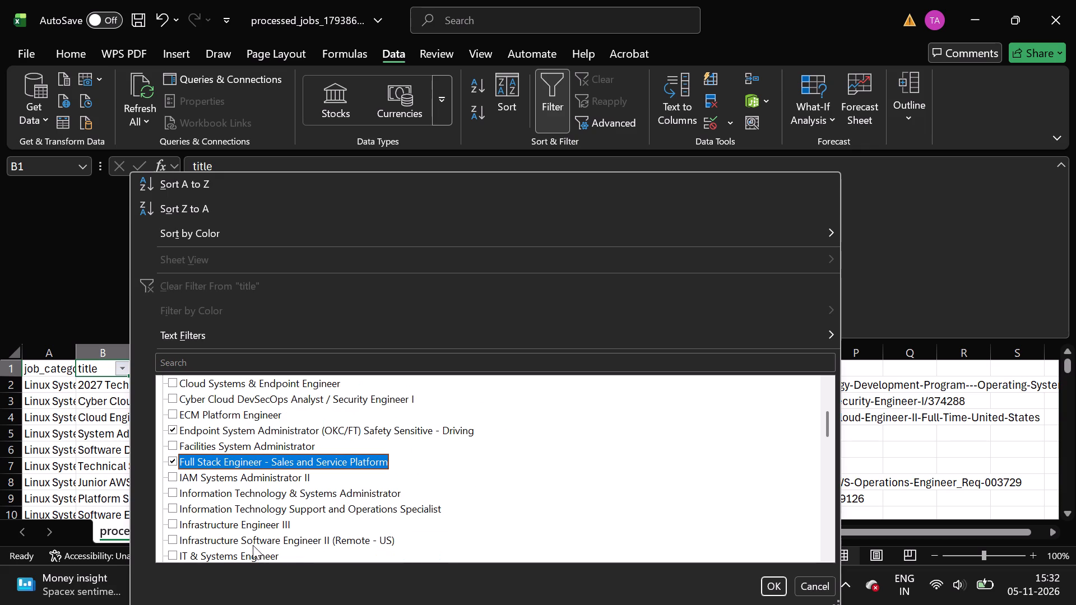
scroll(253, 545, down, 1)
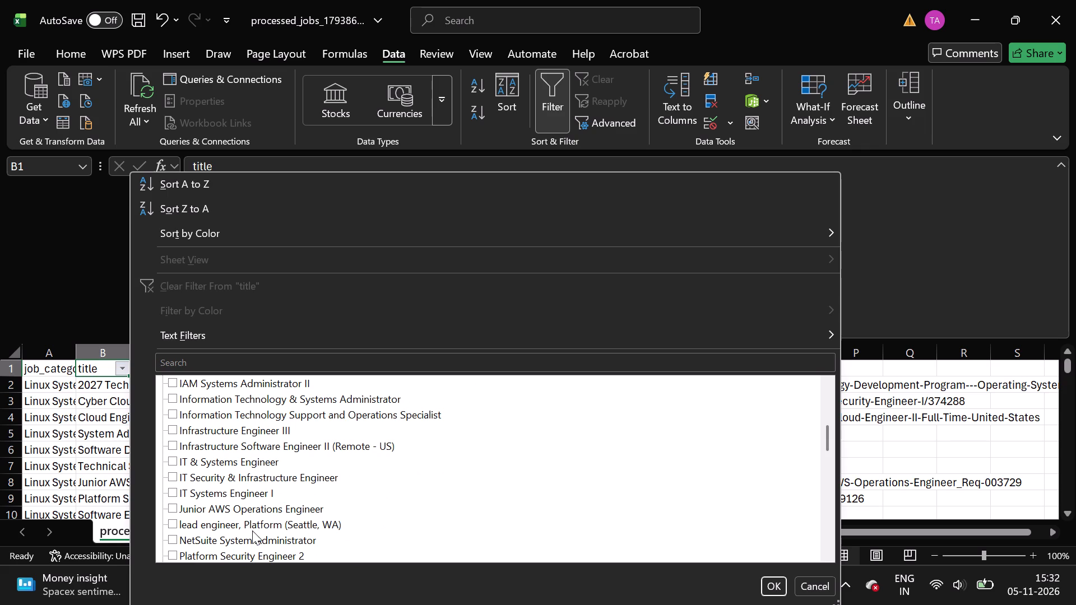
click(252, 530)
click(256, 528)
scroll(256, 528, down, 2)
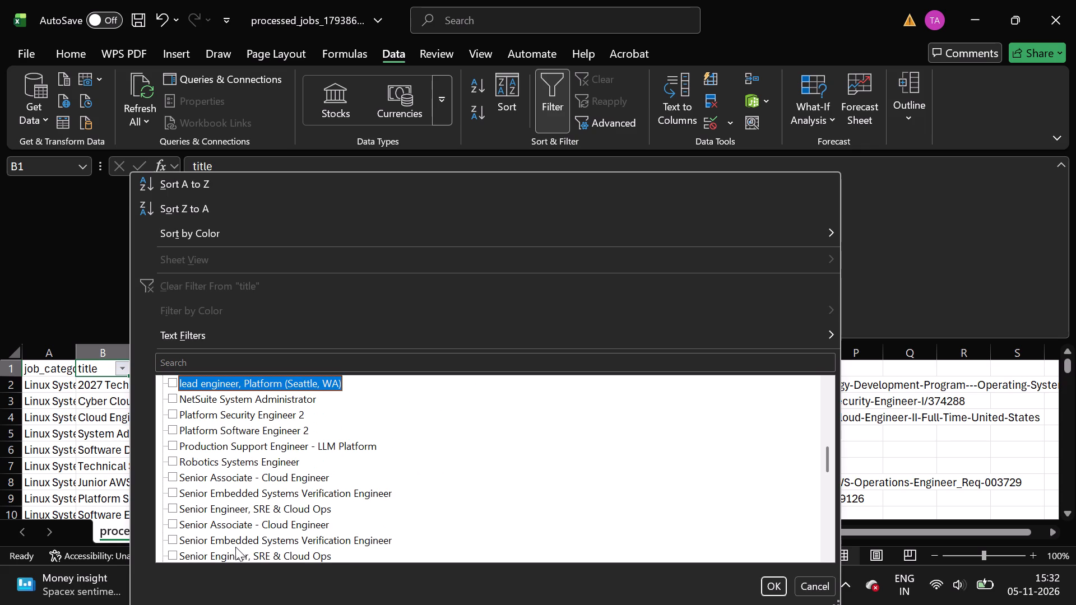
scroll(243, 542, down, 1)
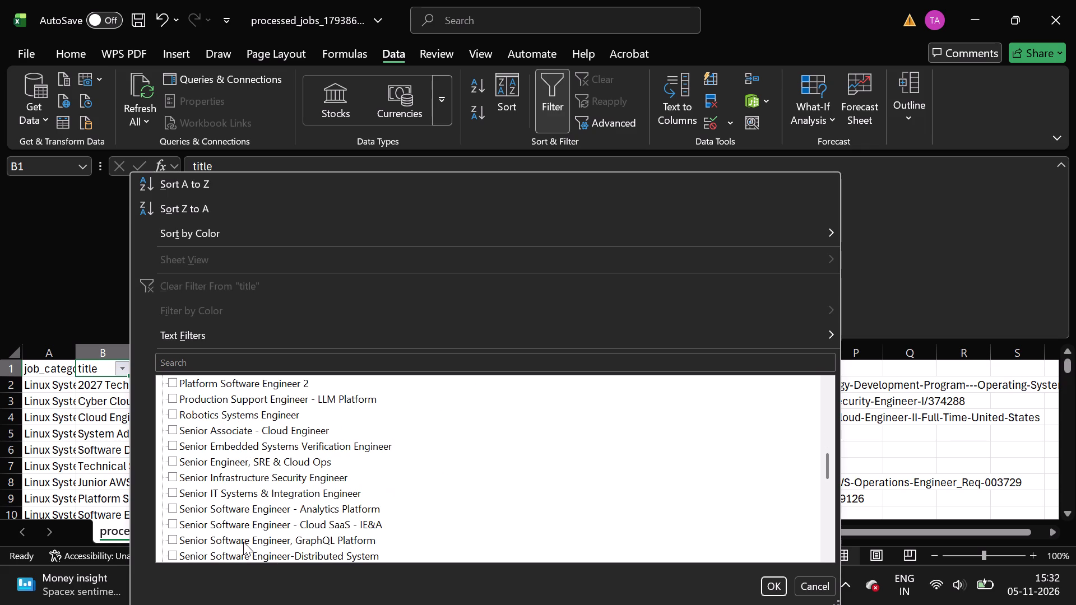
scroll(243, 542, down, 1)
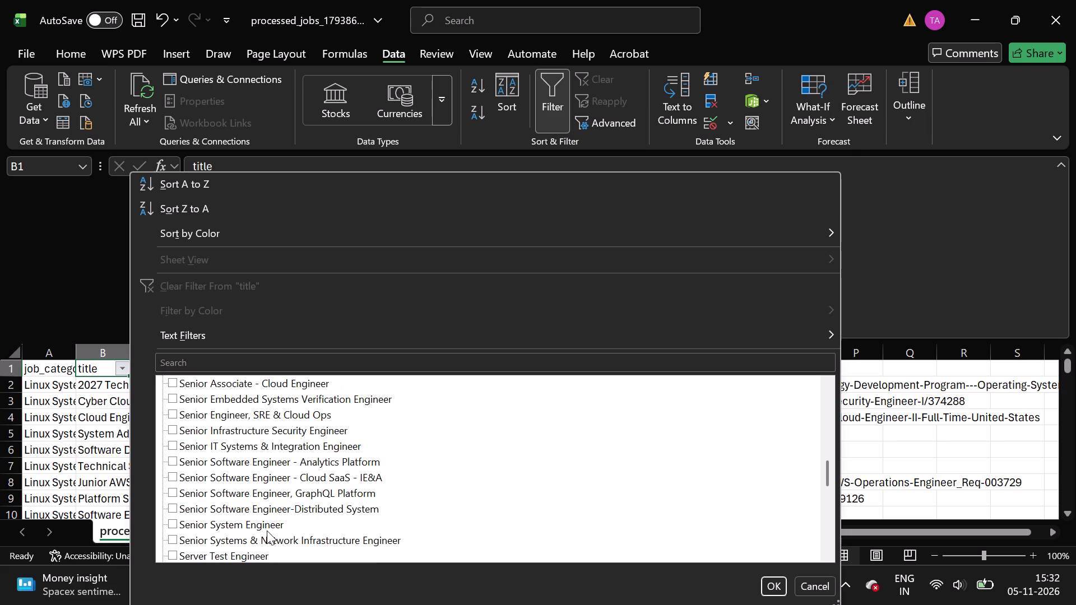
scroll(231, 543, down, 4)
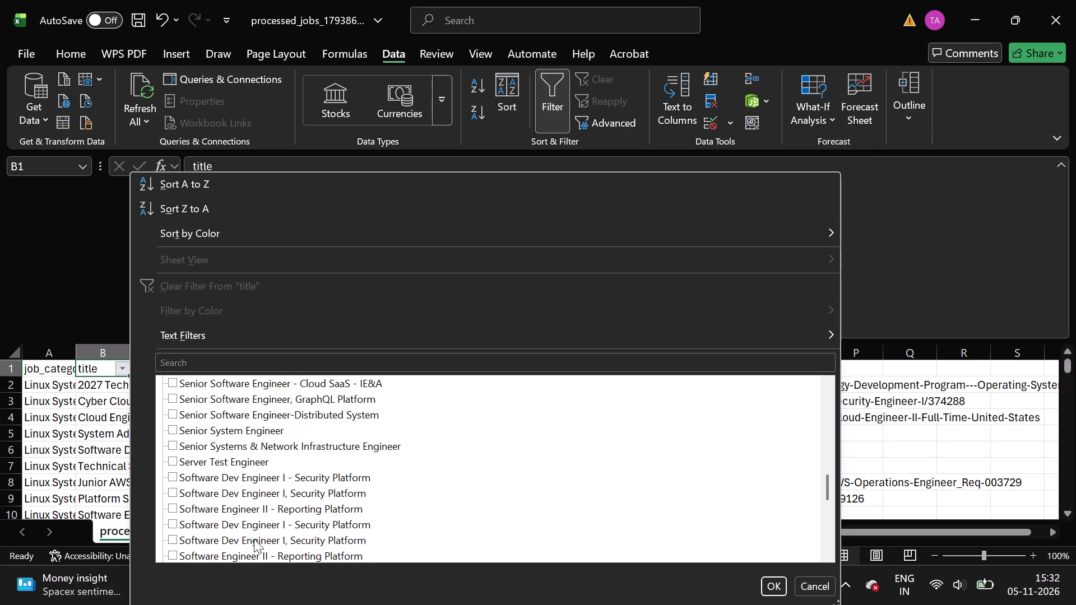
scroll(233, 555, down, 3)
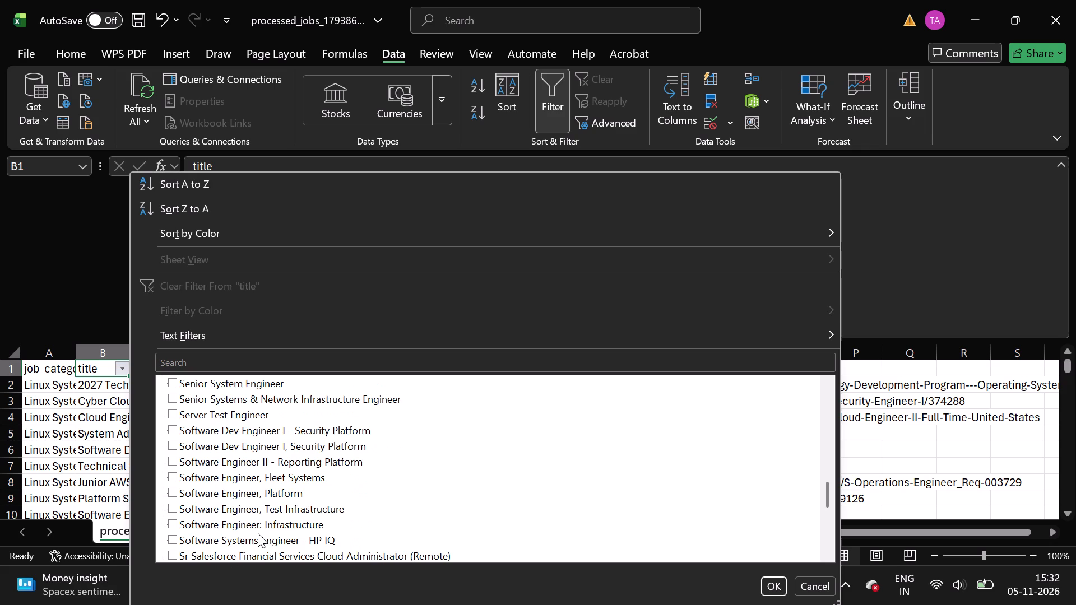
scroll(258, 533, down, 1)
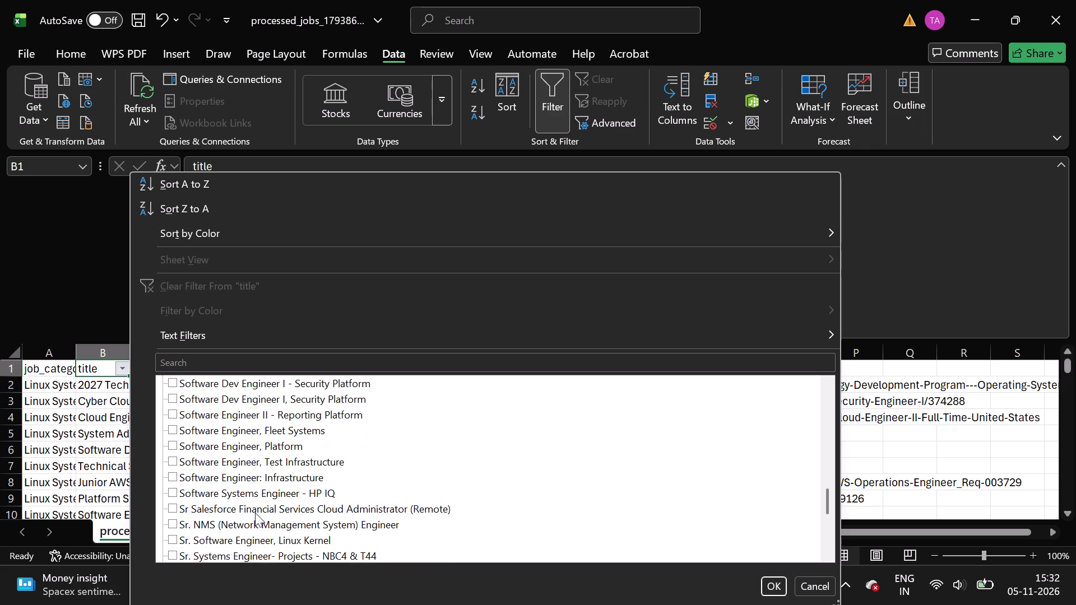
click(255, 513)
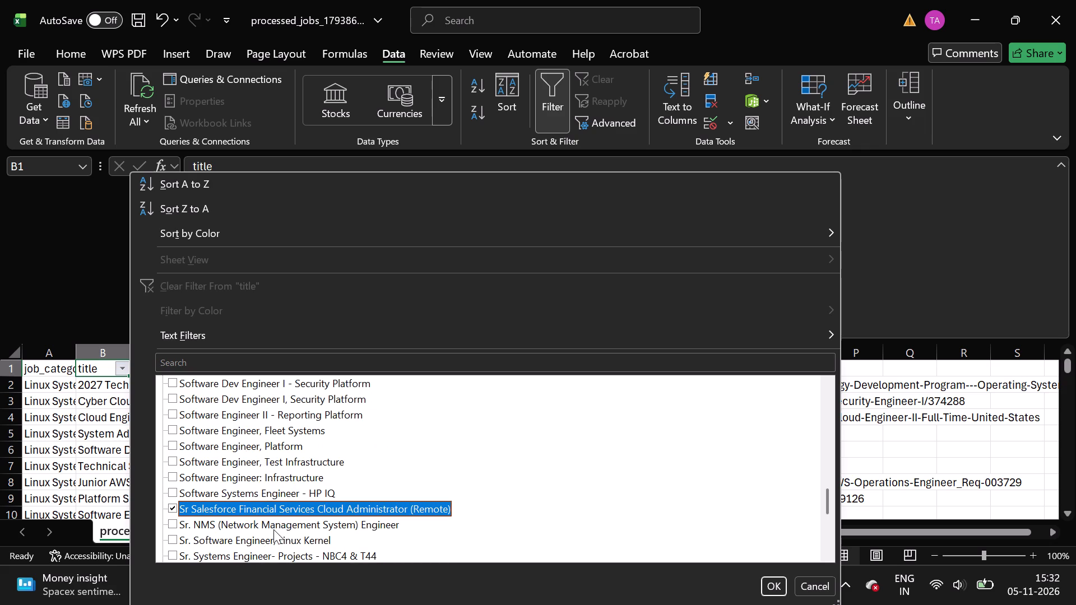
Add Telecommunications LMR Systems Engineer and (Blanks) to the selection and apply the title filter.
scroll(250, 550, down, 2)
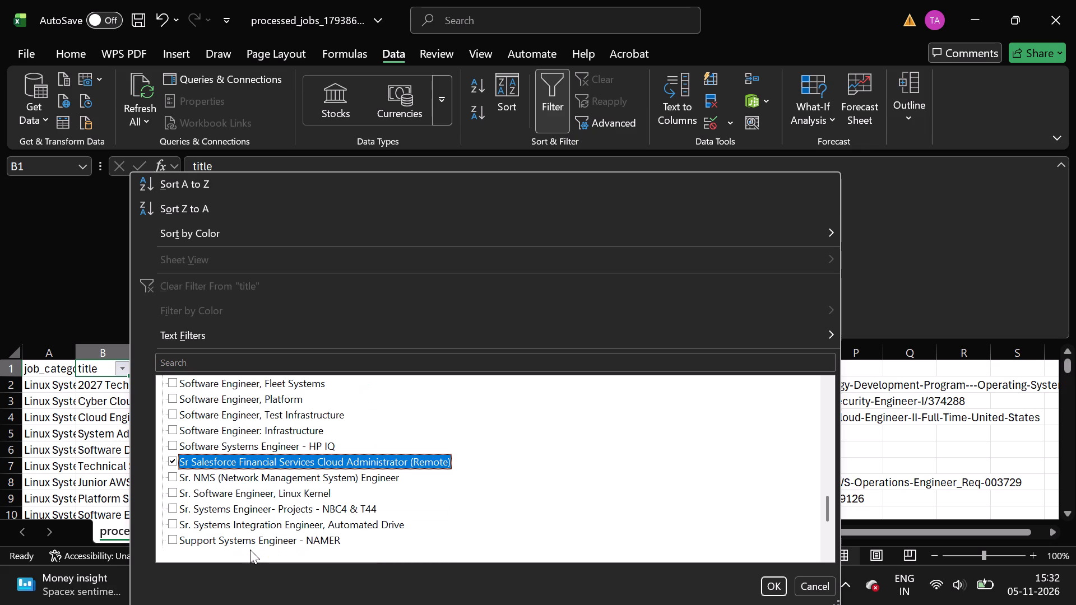
scroll(250, 550, down, 2)
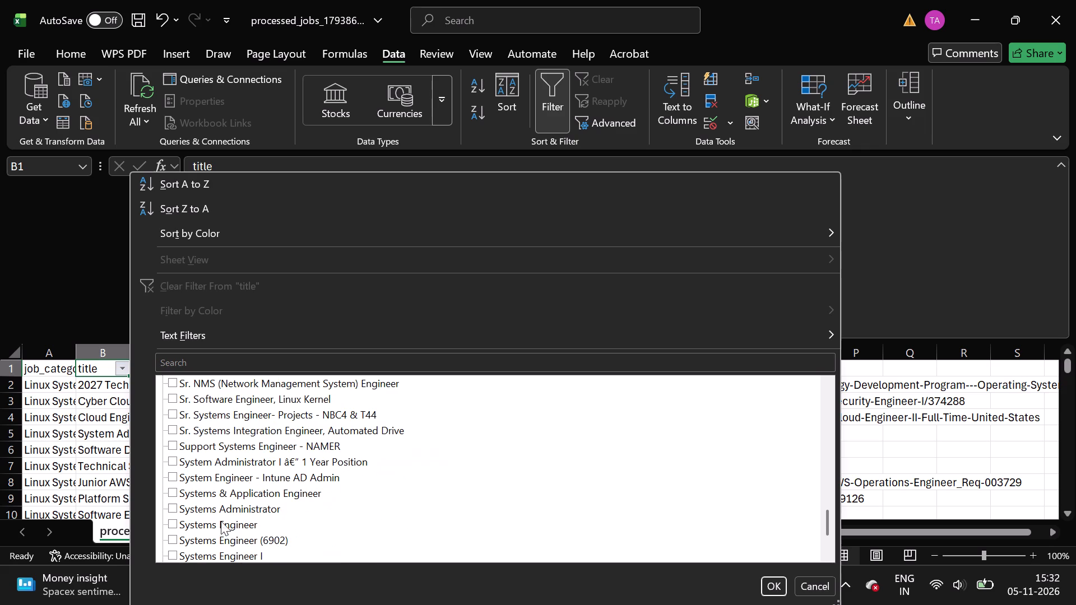
scroll(233, 548, down, 1)
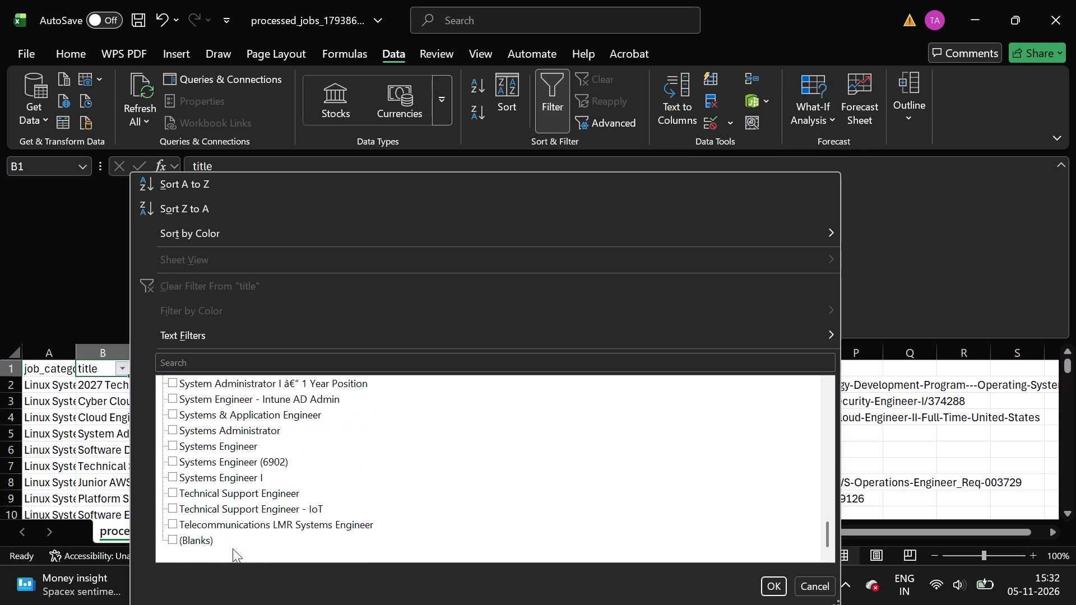
click(222, 525)
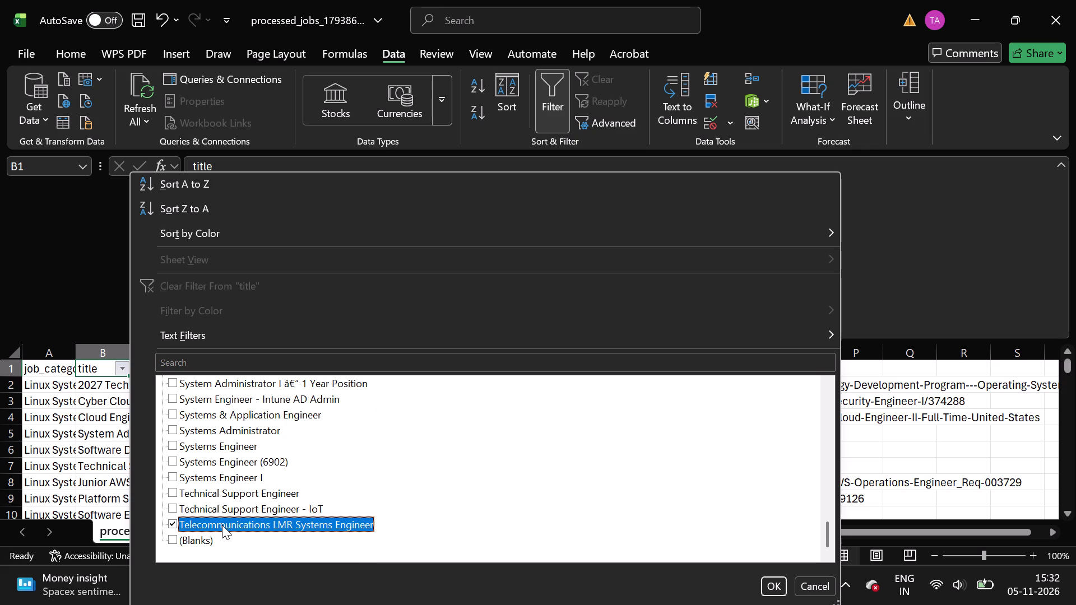
click(198, 536)
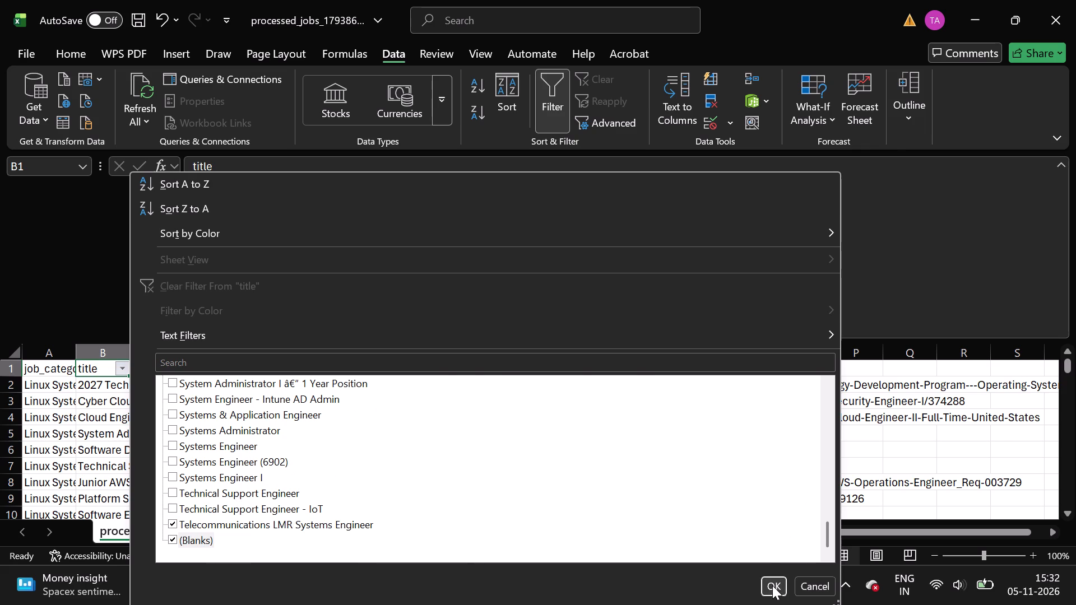
click(772, 585)
Delete all filtered job rows below the header and remove the filter.
click(10, 385)
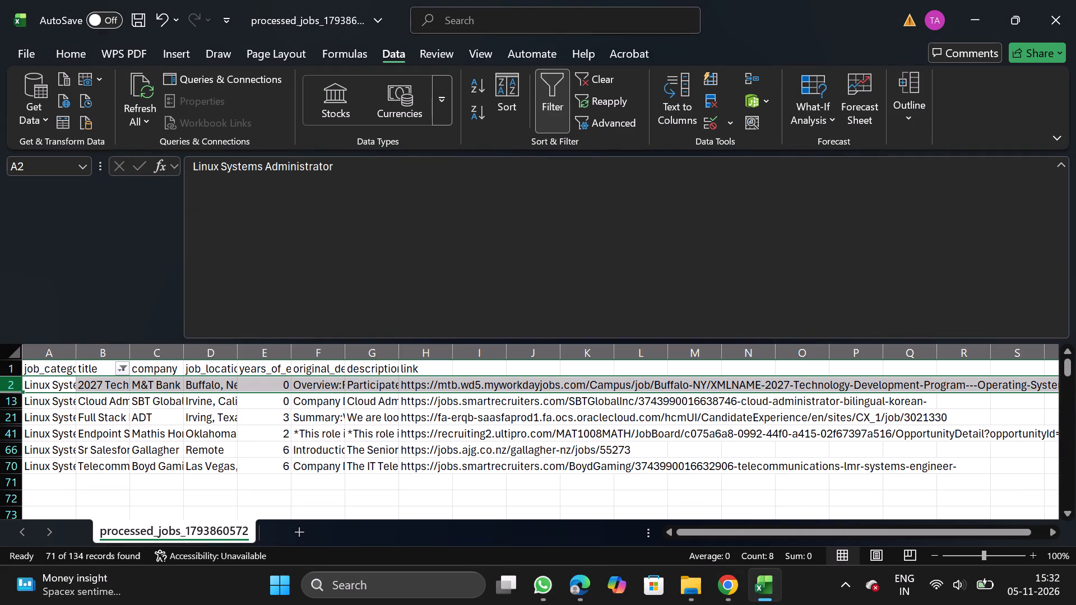
key(ctrl+shift+Down)
right_click(103, 416)
click(197, 279)
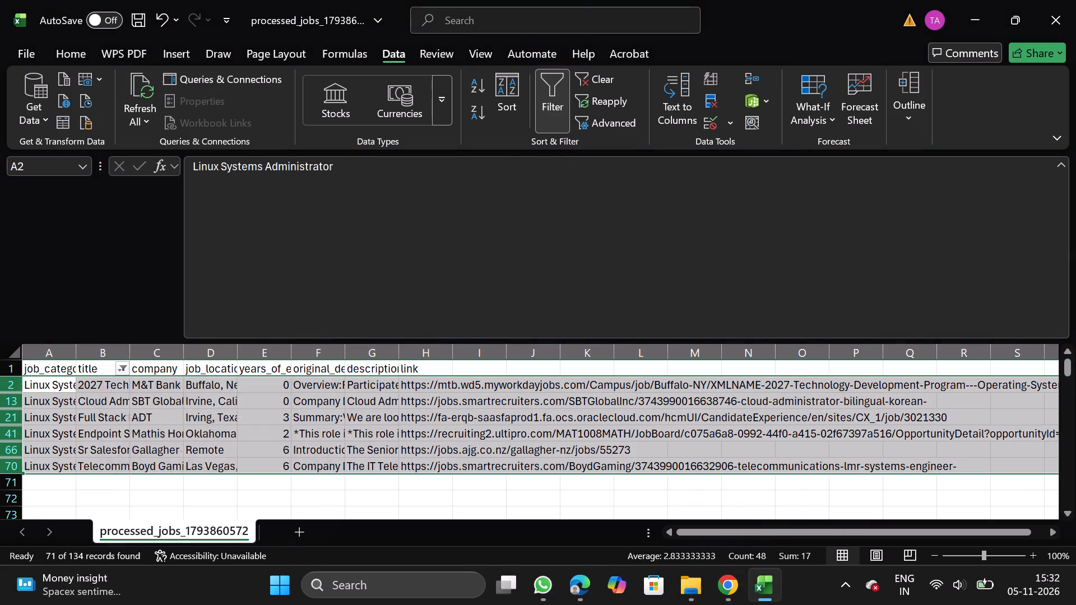
click(550, 103)
Filter the title column for lead to review the matching jobs, and remove the filter again.
click(90, 365)
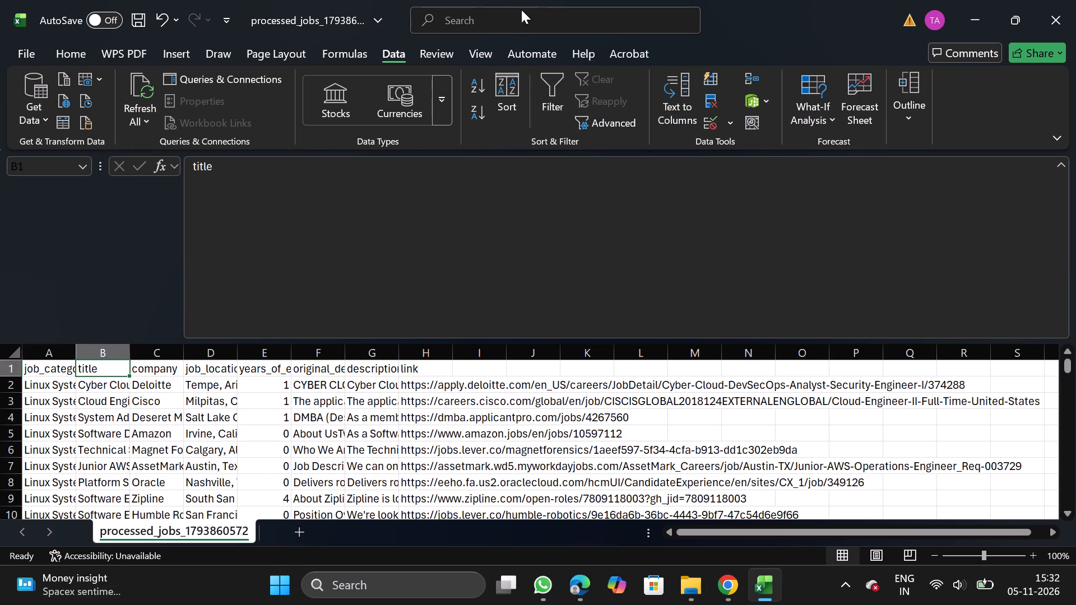
click(546, 99)
click(119, 371)
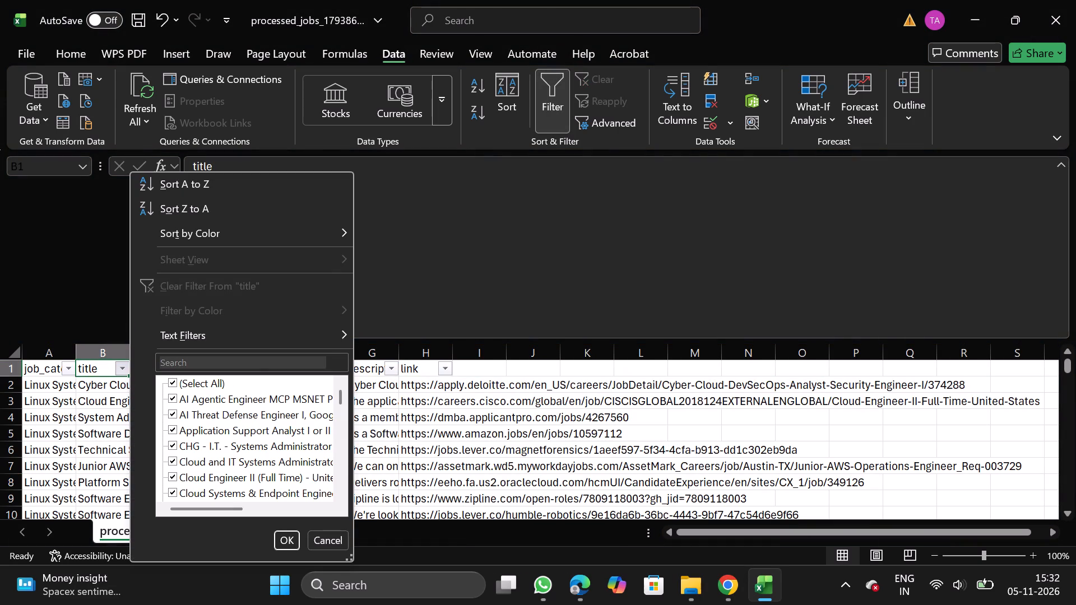
click(253, 367)
text(lead)
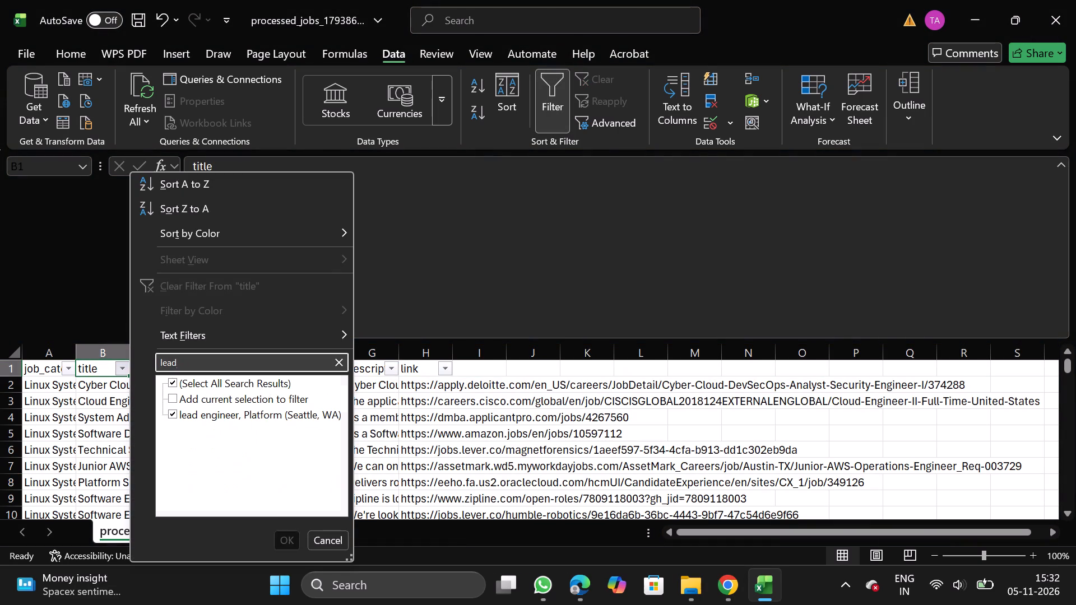
click(286, 537)
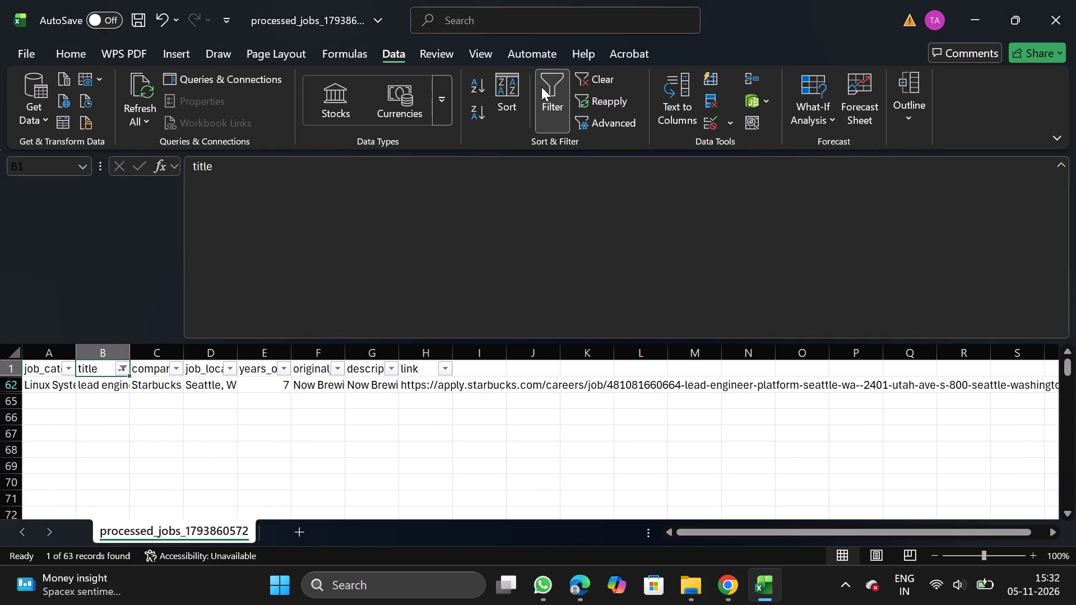
click(541, 87)
Add the filter back to the title column and search its values for staff.
click(542, 101)
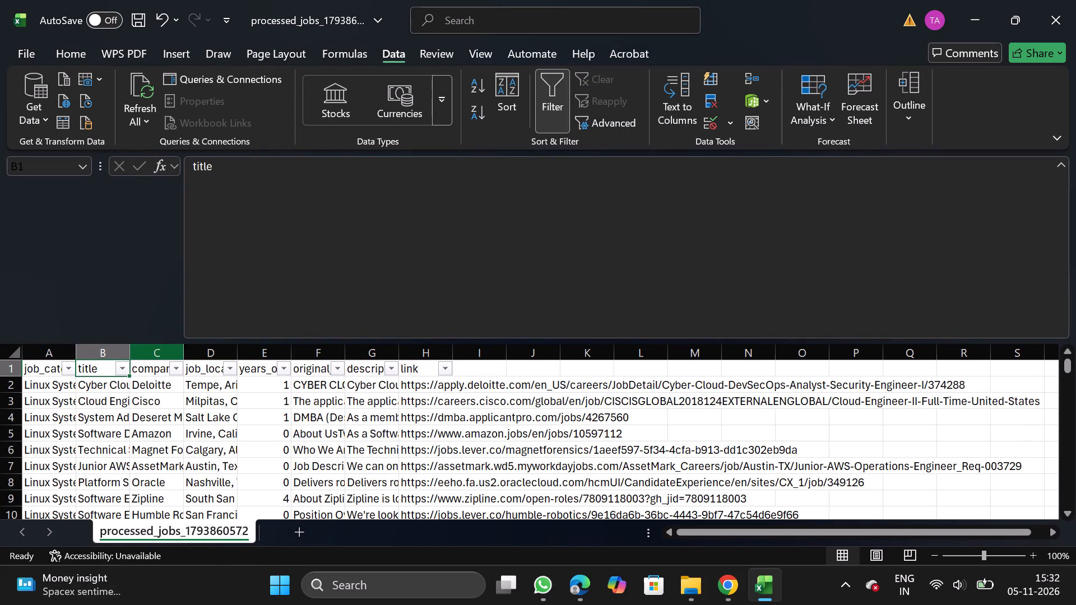
click(120, 374)
click(187, 363)
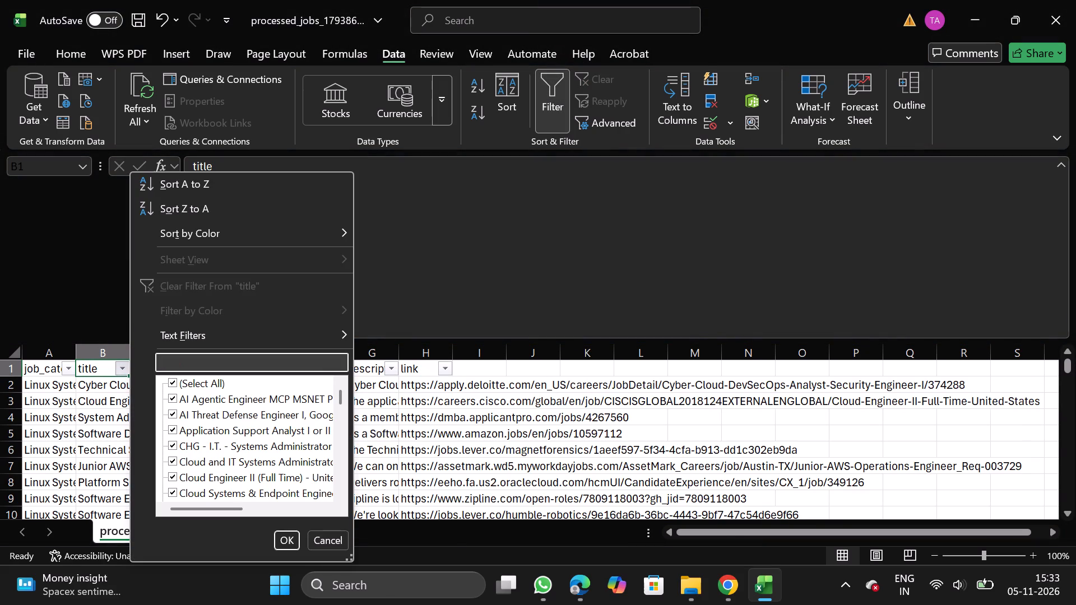
text(staff)
Search the title filter's values for principal in place of the previous term.
key(BackSpace)
key(BackSpace)
key(BackSpace)
key(BackSpace)
key(BackSpace)
key(BackSpace)
key(BackSpace)
key(BackSpace)
key(BackSpace)
key(BackSpace)
key(BackSpace)
key(BackSpace)
key(BackSpace)
key(BackSpace)
key(BackSpace)
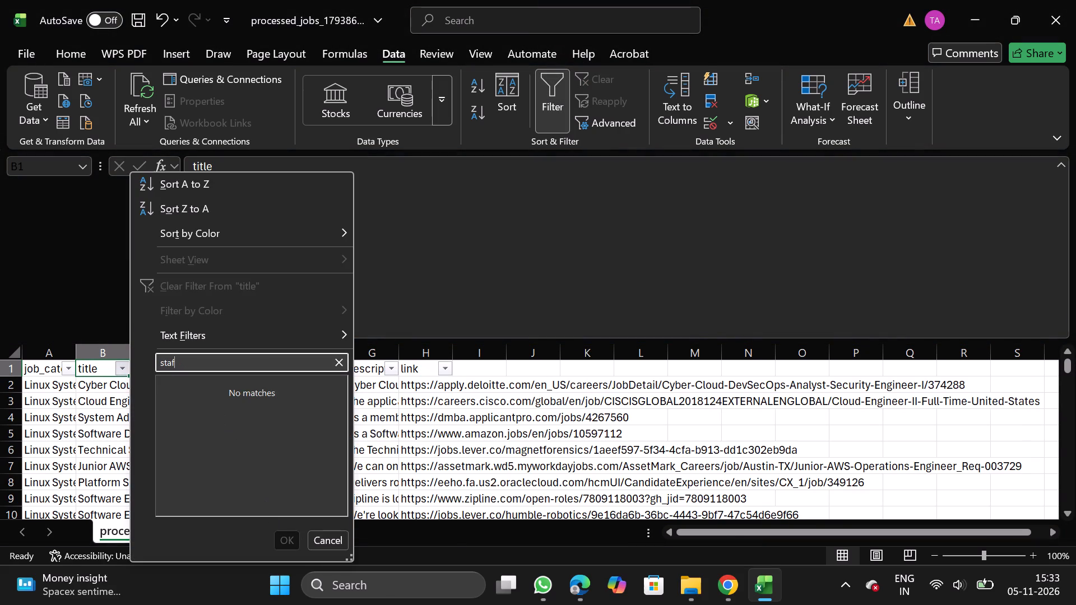
text(principal)
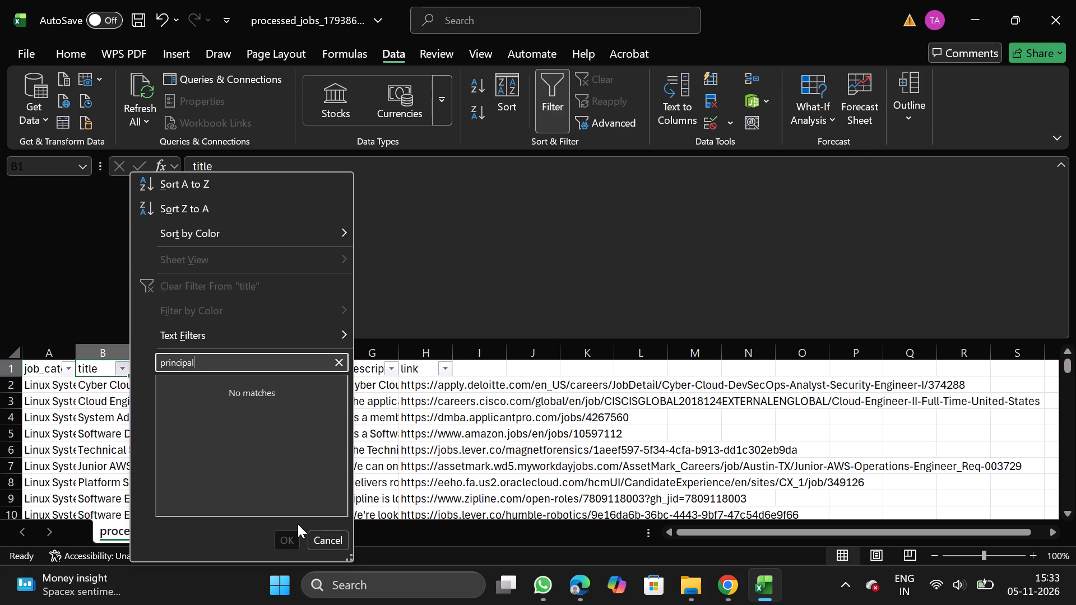
Search the title filter's values for architec in place of the previous term.
key(BackSpace)
key(BackSpace)
key(BackSpace)
key(BackSpace)
key(BackSpace)
key(BackSpace)
key(BackSpace)
key(BackSpace)
key(BackSpace)
key(BackSpace)
key(BackSpace)
key(BackSpace)
key(BackSpace)
key(BackSpace)
key(BackSpace)
key(BackSpace)
key(BackSpace)
key(BackSpace)
key(BackSpace)
key(BackSpace)
text(ar)
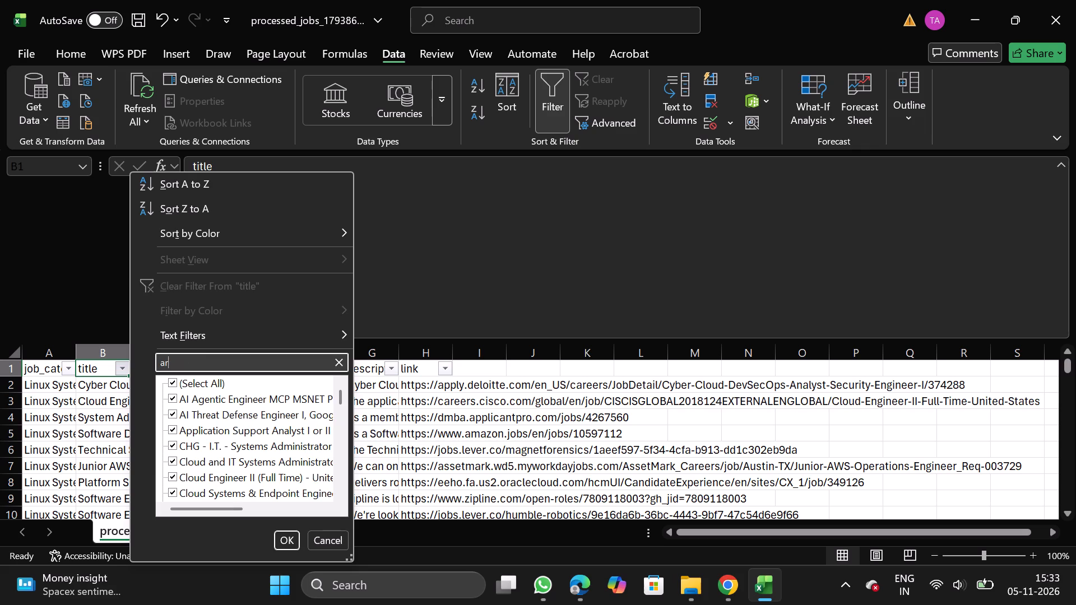
text(chitec)
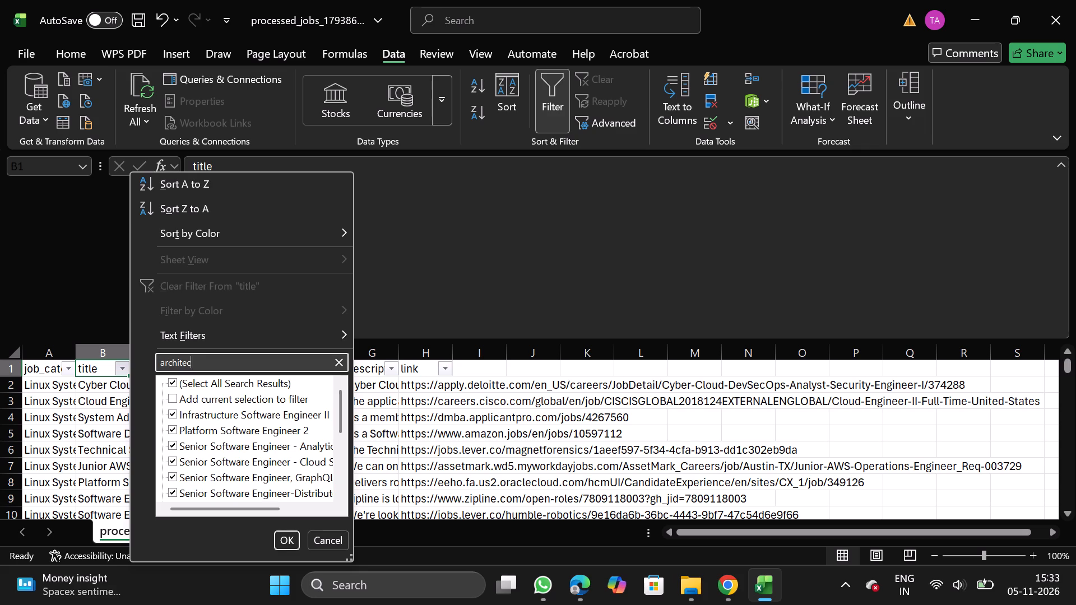
Replace the title filter's search term with embedde and apply it to the job list.
key(BackSpace)
key(BackSpace)
key(BackSpace)
key(BackSpace)
key(BackSpace)
key(BackSpace)
key(BackSpace)
key(BackSpace)
key(BackSpace)
key(BackSpace)
key(BackSpace)
key(BackSpace)
key(BackSpace)
key(BackSpace)
key(BackSpace)
key(BackSpace)
key(BackSpace)
key(BackSpace)
text(embedded)
key(BackSpace)
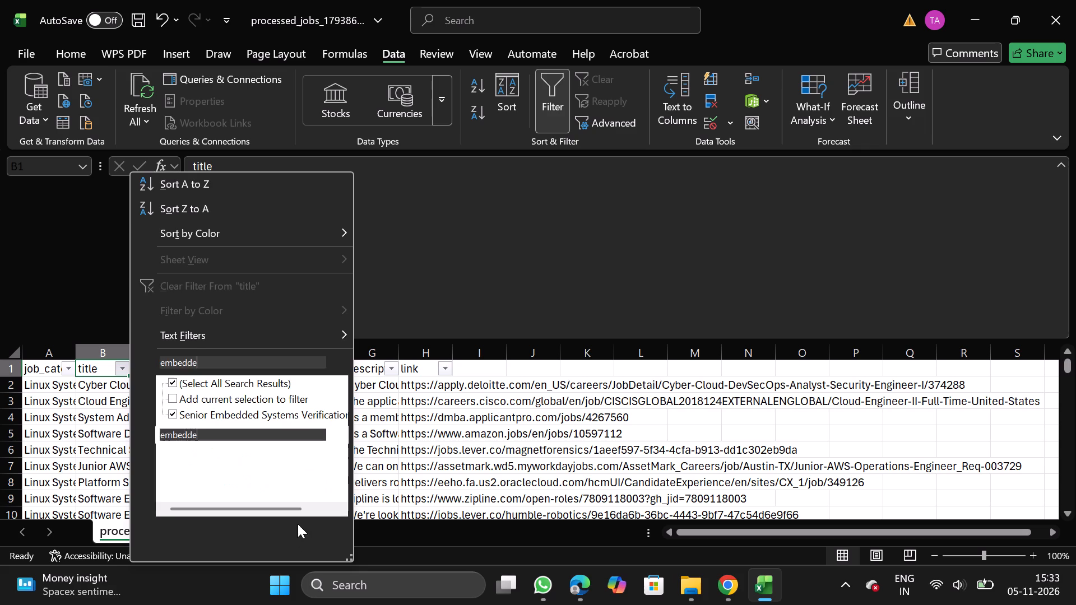
click(286, 538)
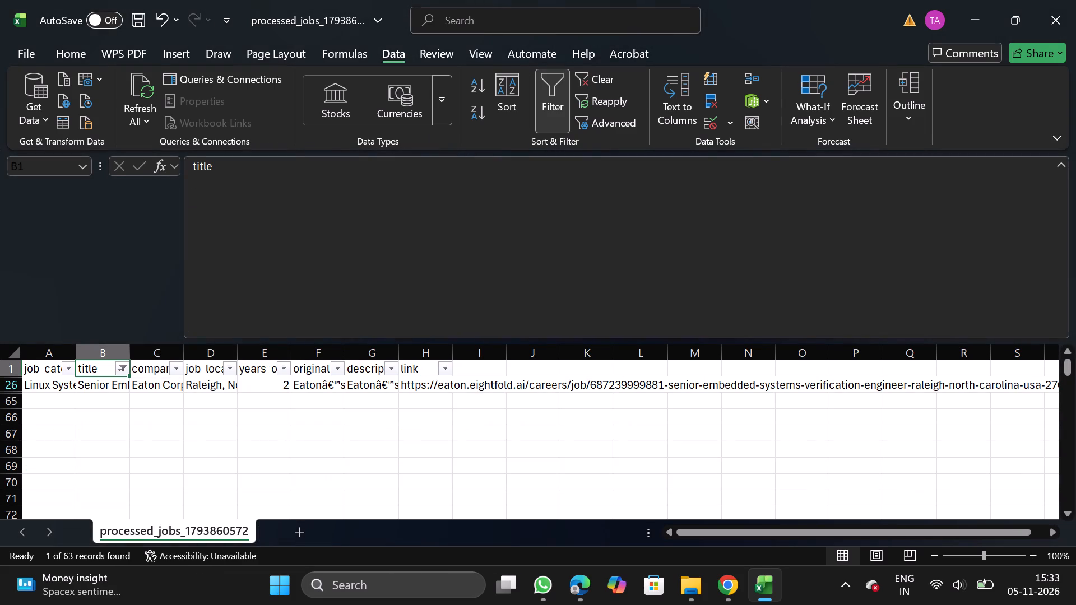
Delete the filtered embedded systems job row below the header and remove the filter.
click(2, 386)
right_click(34, 387)
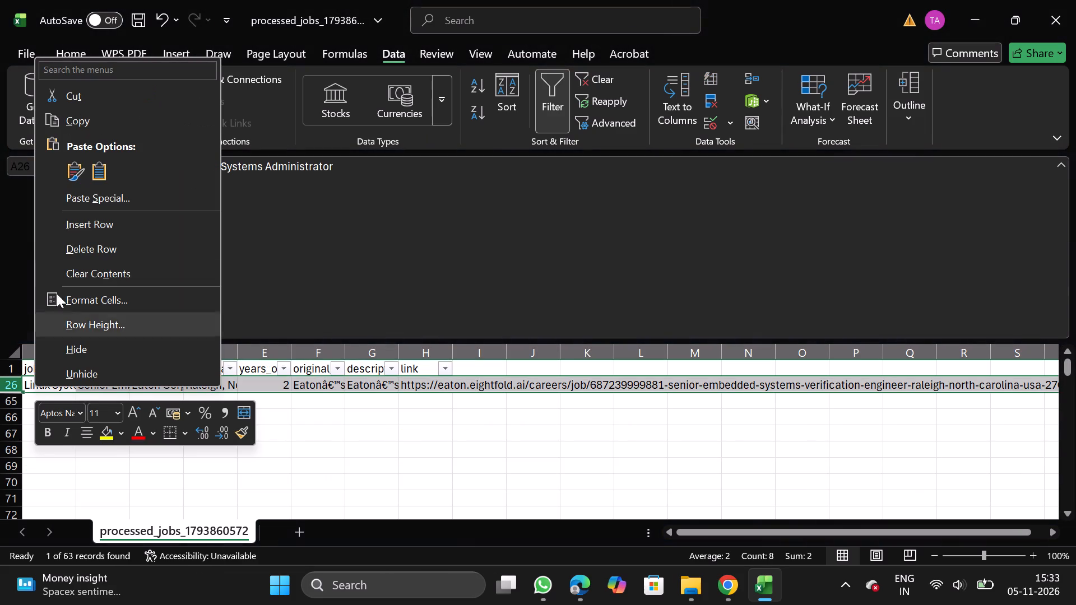
click(104, 254)
click(554, 101)
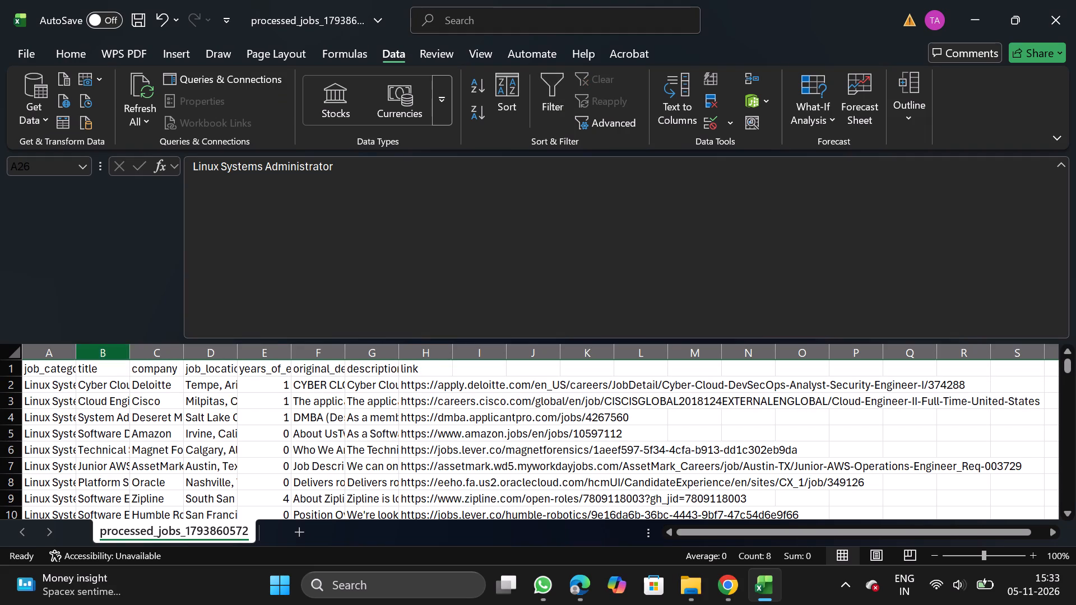
Add the filter back to the title column and search its values for enterprise.
click(111, 350)
click(558, 100)
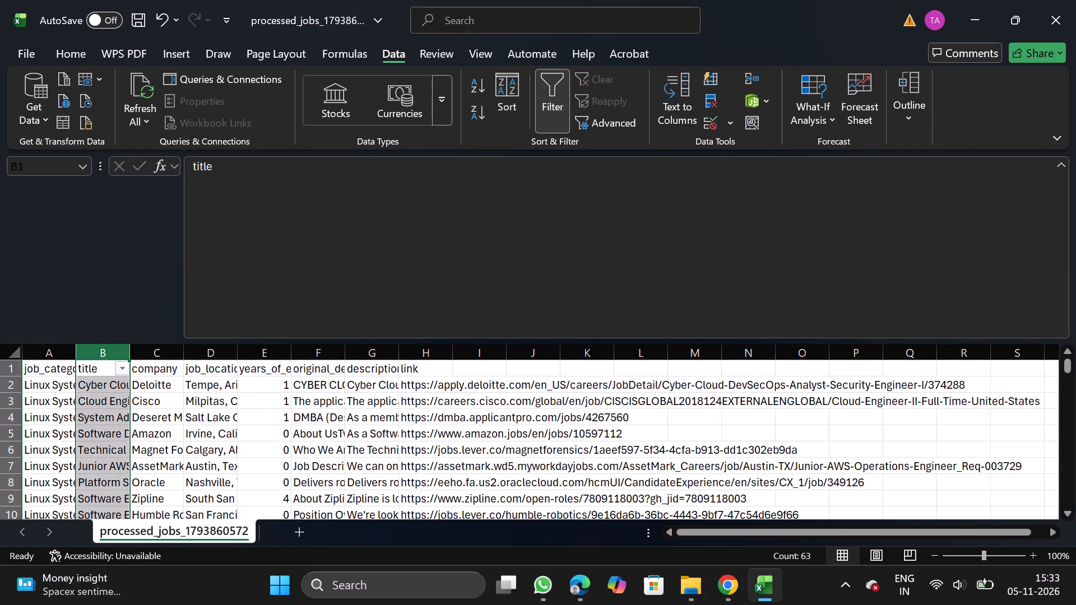
click(121, 364)
click(194, 360)
text(enterprise)
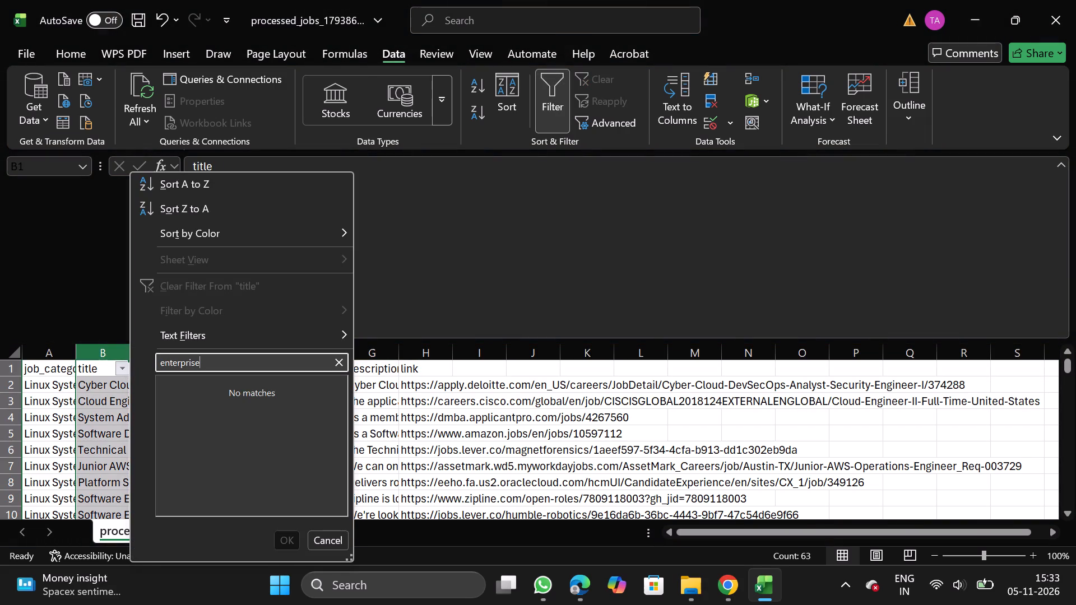
Search the title filter's values for consultant in place of the previous term.
key(BackSpace)
key(BackSpace)
key(BackSpace)
key(BackSpace)
key(BackSpace)
key(BackSpace)
key(BackSpace)
key(BackSpace)
key(BackSpace)
key(BackSpace)
key(BackSpace)
key(BackSpace)
key(BackSpace)
key(BackSpace)
key(BackSpace)
key(BackSpace)
key(BackSpace)
key(BackSpace)
key(BackSpace)
key(BackSpace)
text(consultant)
Search the title filter's values for embedded, leave without applying it, and remove the filter.
key(BackSpace)
key(BackSpace)
key(BackSpace)
key(BackSpace)
key(BackSpace)
key(BackSpace)
key(BackSpace)
key(BackSpace)
key(BackSpace)
key(BackSpace)
key(BackSpace)
key(BackSpace)
key(BackSpace)
key(BackSpace)
key(BackSpace)
key(BackSpace)
key(BackSpace)
key(BackSpace)
text(embedded)
click(323, 538)
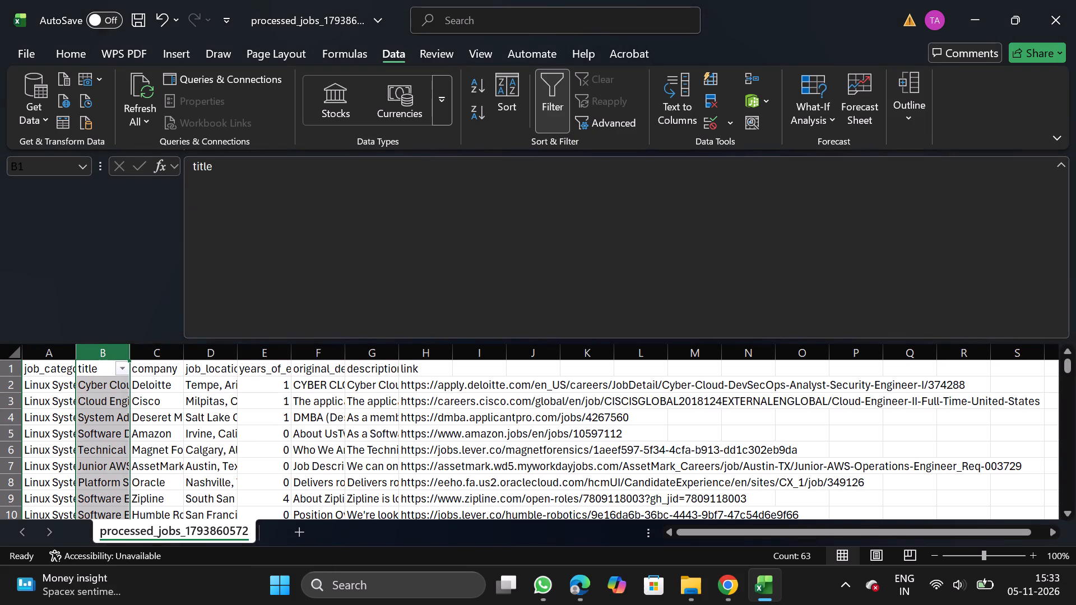
click(533, 106)
click(550, 104)
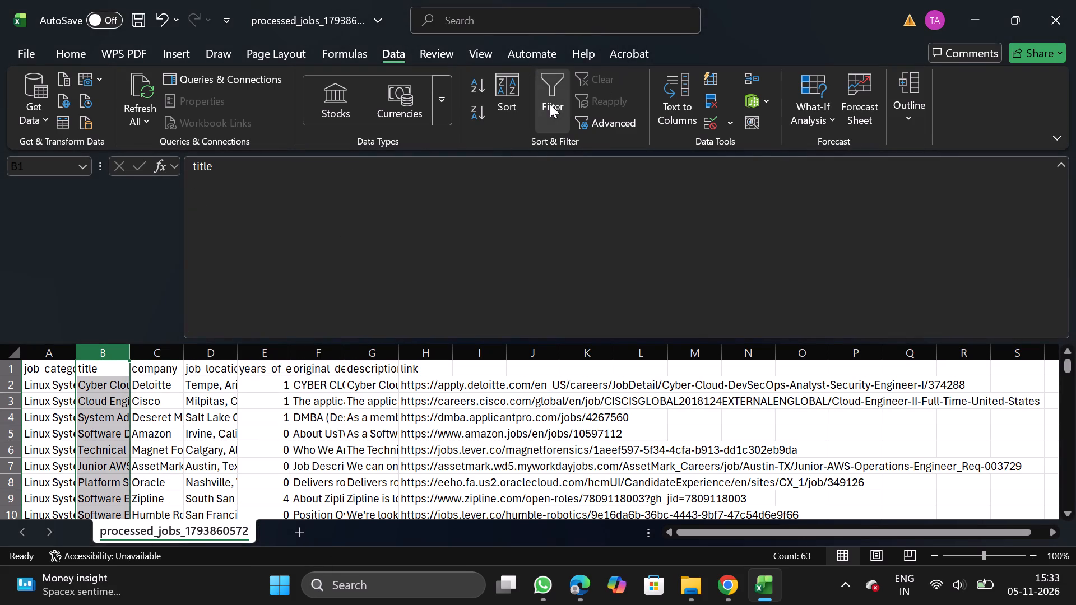
Add a filter to the header row and search the company column's values for walmart.
click(550, 104)
click(157, 376)
click(558, 85)
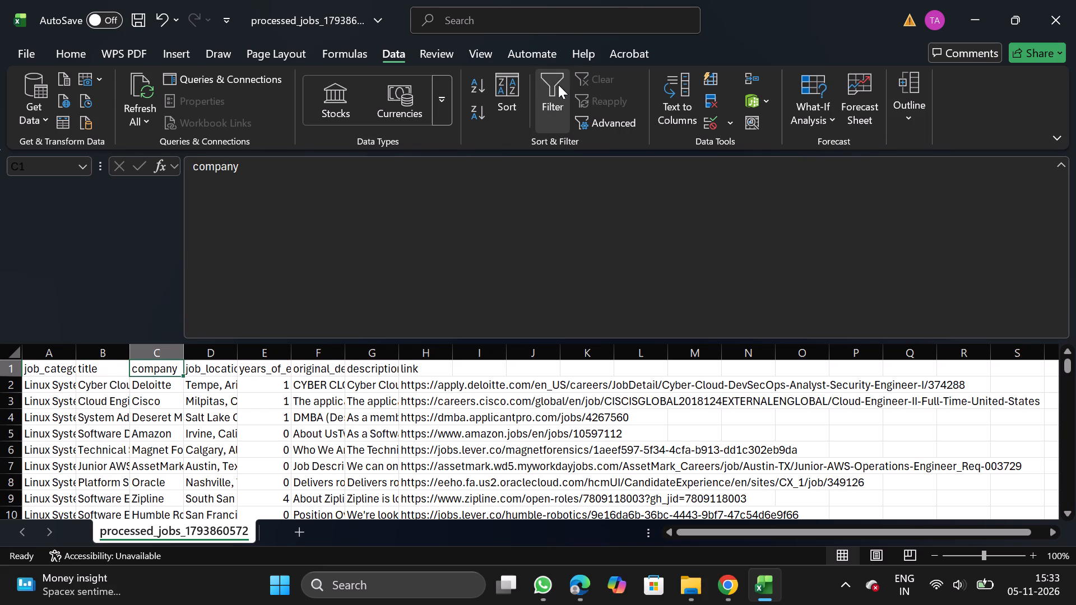
click(558, 85)
click(175, 365)
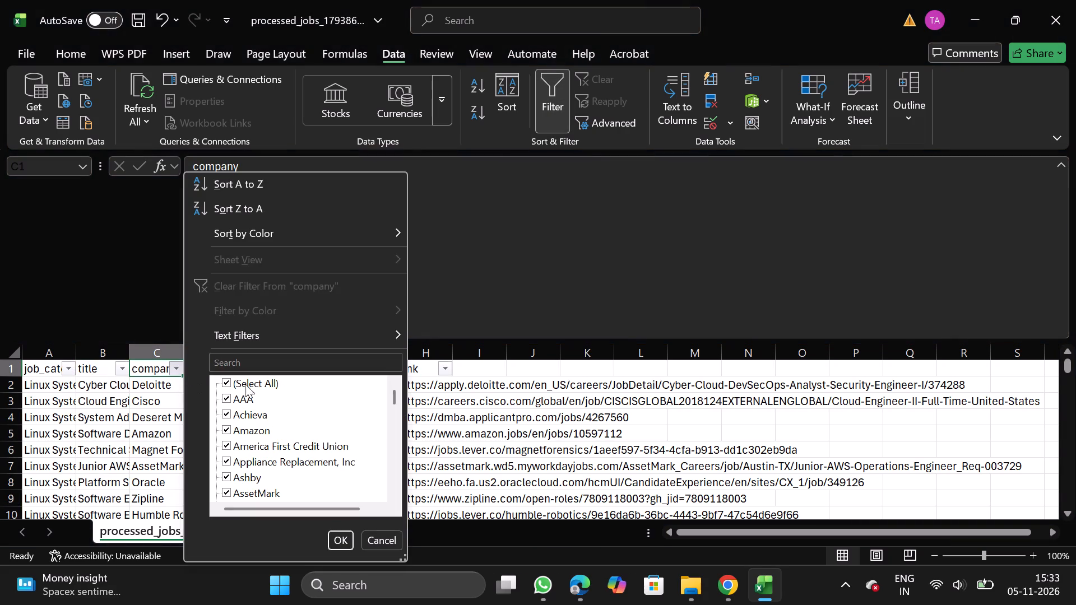
click(272, 365)
text(walmart)
Search the company filter's values for dried in place of the previous term.
key(BackSpace)
key(BackSpace)
key(BackSpace)
key(BackSpace)
key(BackSpace)
key(BackSpace)
key(BackSpace)
key(BackSpace)
key(BackSpace)
key(BackSpace)
key(BackSpace)
key(BackSpace)
key(BackSpace)
key(BackSpace)
key(BackSpace)
key(BackSpace)
key(BackSpace)
key(BackSpace)
key(BackSpace)
key(BackSpace)
text(dried)
Search the company filter's values for capital in place of the previous term.
key(BackSpace)
key(BackSpace)
key(BackSpace)
key(BackSpace)
key(BackSpace)
key(BackSpace)
key(BackSpace)
key(BackSpace)
key(BackSpace)
key(BackSpace)
key(BackSpace)
key(BackSpace)
key(BackSpace)
key(BackSpace)
key(BackSpace)
text(capital)
Search the company filter's values for under in place of the previous term.
key(BackSpace)
key(BackSpace)
key(BackSpace)
key(BackSpace)
key(BackSpace)
key(BackSpace)
key(BackSpace)
key(BackSpace)
key(BackSpace)
key(BackSpace)
key(BackSpace)
key(BackSpace)
key(BackSpace)
key(BackSpace)
key(BackSpace)
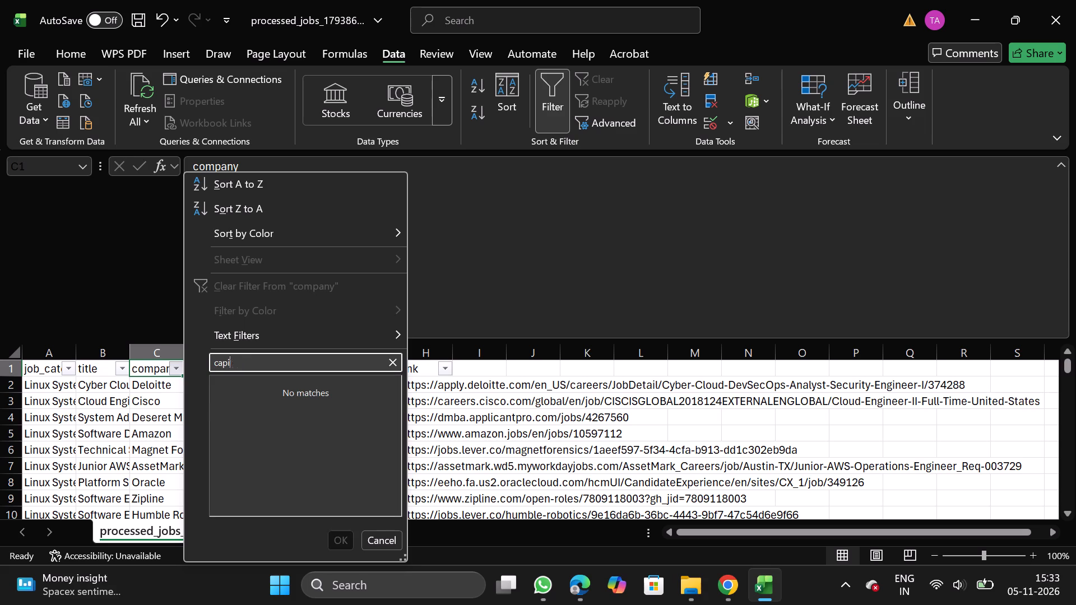
text(under)
Search the company filter's values for hunt in place of the previous term.
key(BackSpace)
key(BackSpace)
key(BackSpace)
key(BackSpace)
key(BackSpace)
key(BackSpace)
key(BackSpace)
key(BackSpace)
key(BackSpace)
key(BackSpace)
key(BackSpace)
key(BackSpace)
key(BackSpace)
key(BackSpace)
text(hunt)
Search the company filter's values for skim in place of the previous term.
key(BackSpace)
key(BackSpace)
key(BackSpace)
key(BackSpace)
key(BackSpace)
key(BackSpace)
key(BackSpace)
key(BackSpace)
key(BackSpace)
key(BackSpace)
key(BackSpace)
key(BackSpace)
key(BackSpace)
key(BackSpace)
text(skim)
Search the company filter's values for ape in place of the previous term.
key(BackSpace)
key(BackSpace)
key(BackSpace)
key(BackSpace)
key(BackSpace)
key(BackSpace)
key(BackSpace)
key(BackSpace)
key(BackSpace)
key(BackSpace)
key(BackSpace)
key(BackSpace)
key(BackSpace)
key(BackSpace)
key(BackSpace)
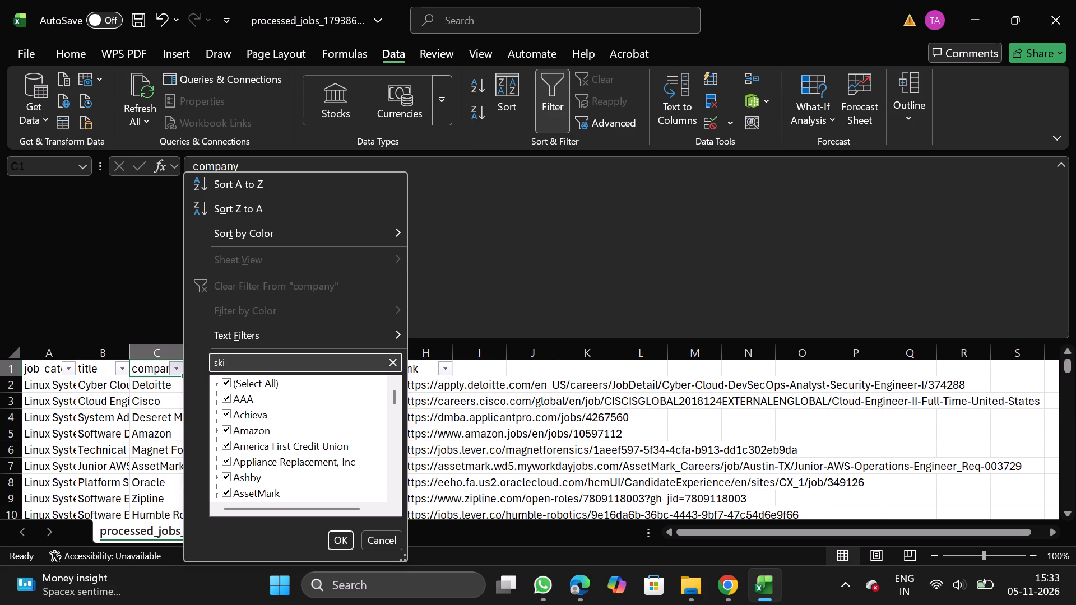
text(ape)
Search the company filter's values for in landem in place of the previous term.
key(BackSpace)
key(BackSpace)
key(BackSpace)
key(BackSpace)
key(BackSpace)
key(BackSpace)
key(BackSpace)
key(BackSpace)
key(BackSpace)
key(BackSpace)
key(BackSpace)
text(i)
key(space)
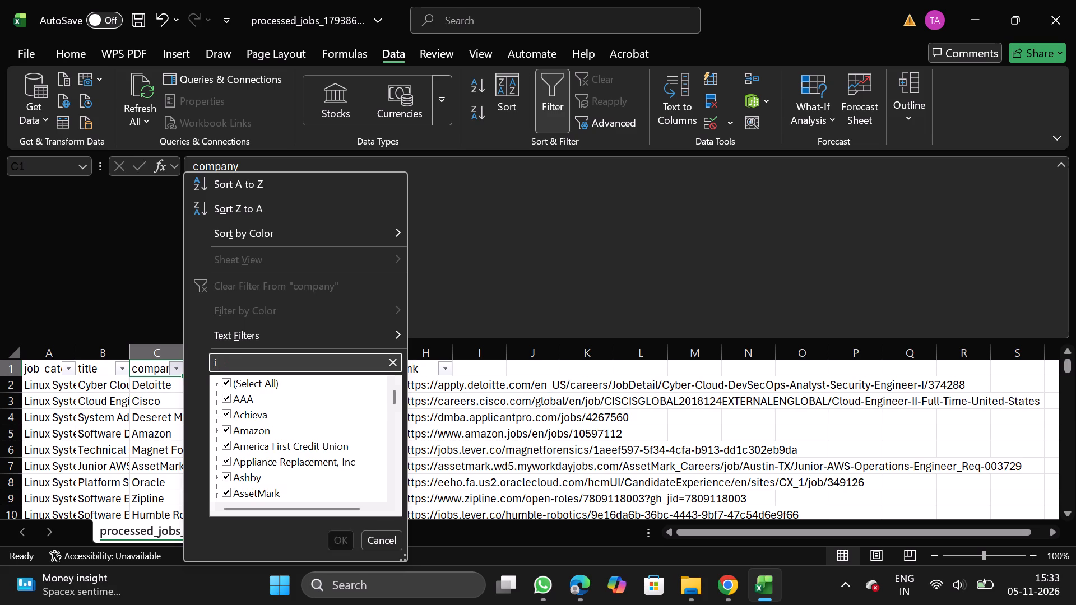
key(BackSpace)
text(n landem)
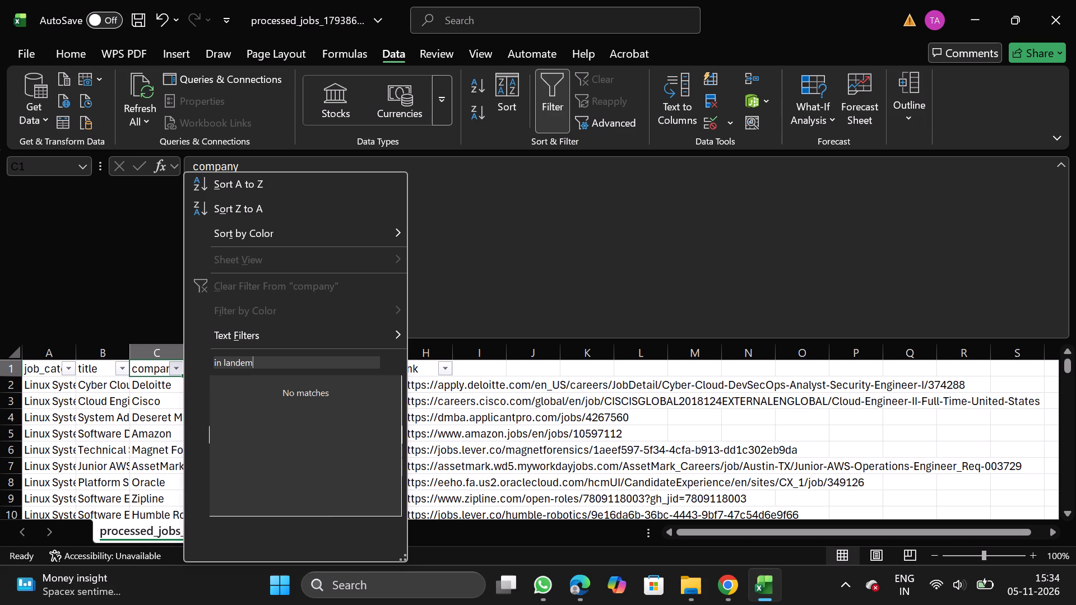
Leave the company filter without applying it and remove the filter from the header row.
click(377, 536)
click(545, 104)
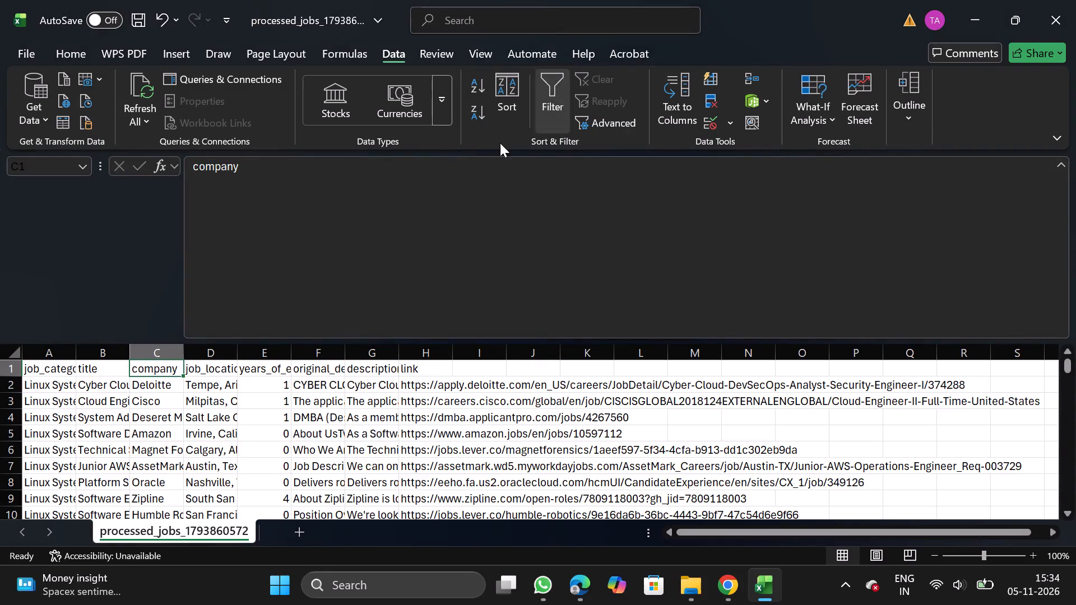
Save a copy of the workbook as the CSV file Linux_11_05 in the Daily Scraping jobs folder under Documents.
click(30, 50)
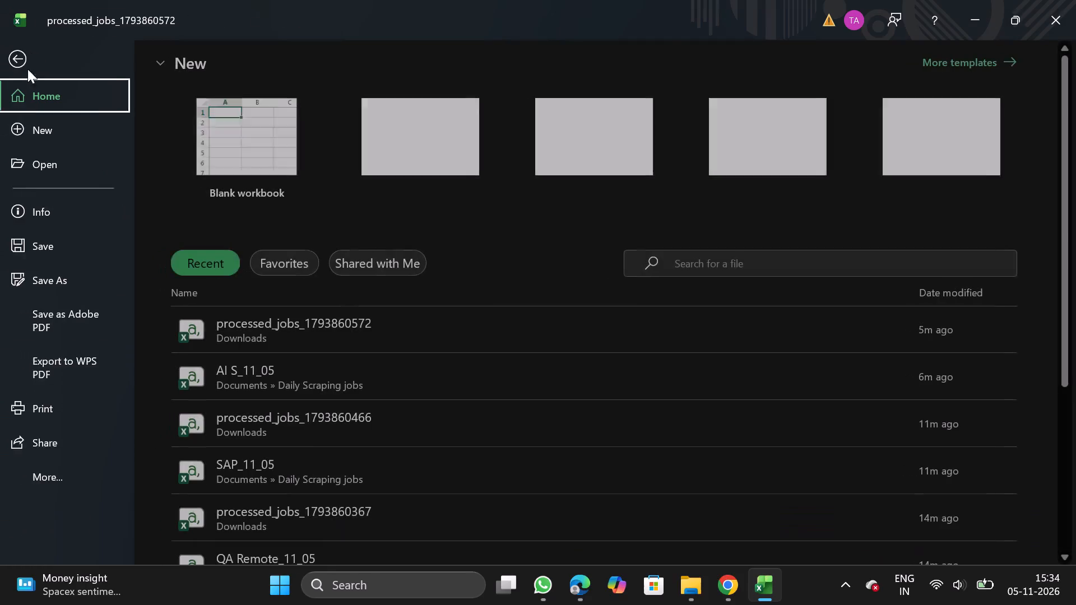
double_click(47, 282)
triple_click(252, 468)
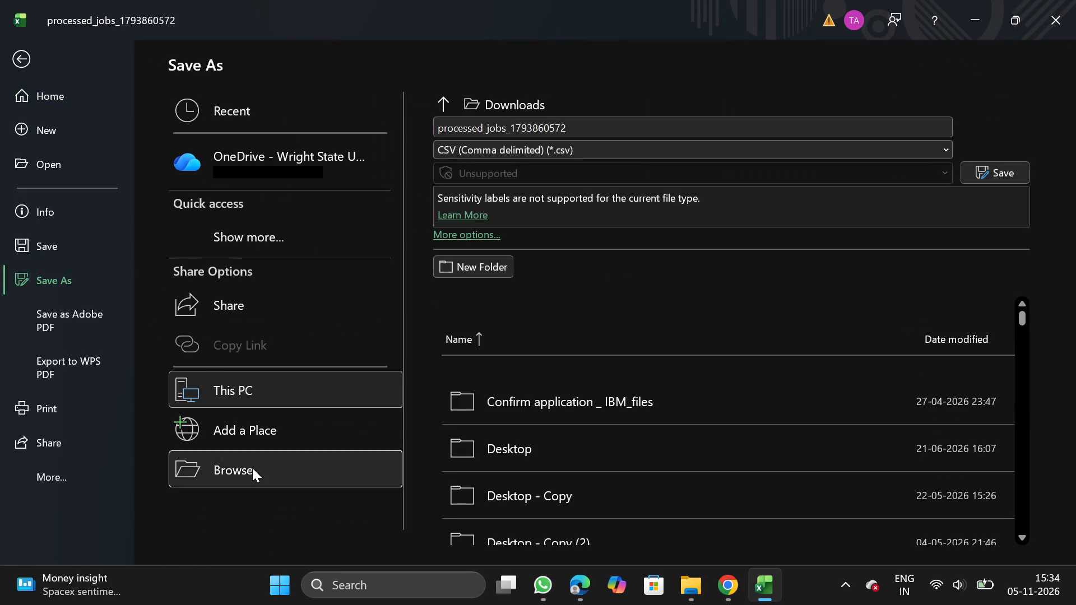
double_click(252, 468)
double_click(59, 188)
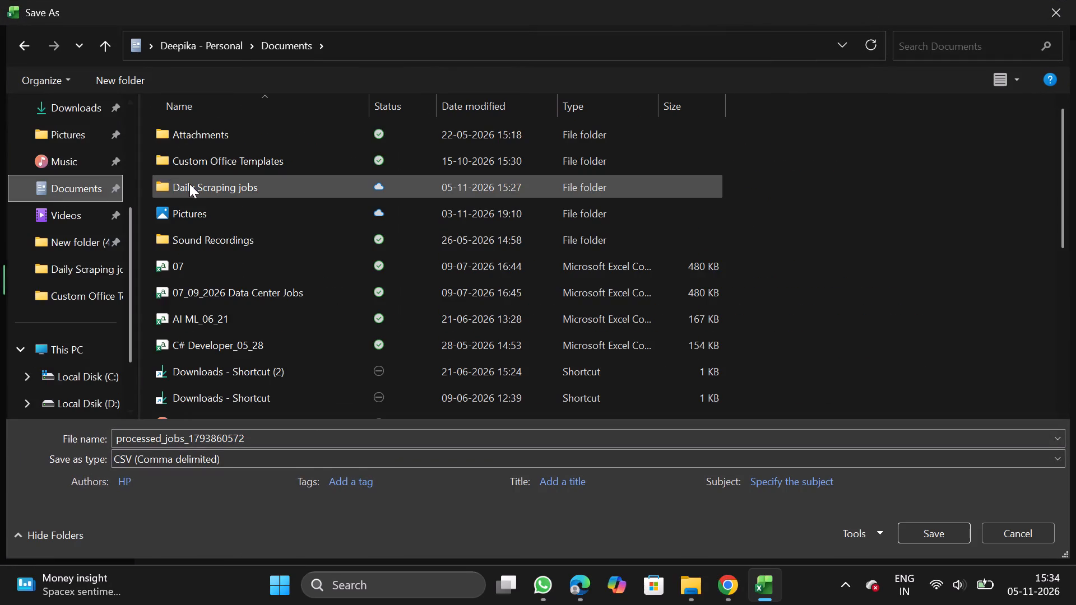
double_click(197, 191)
click(275, 438)
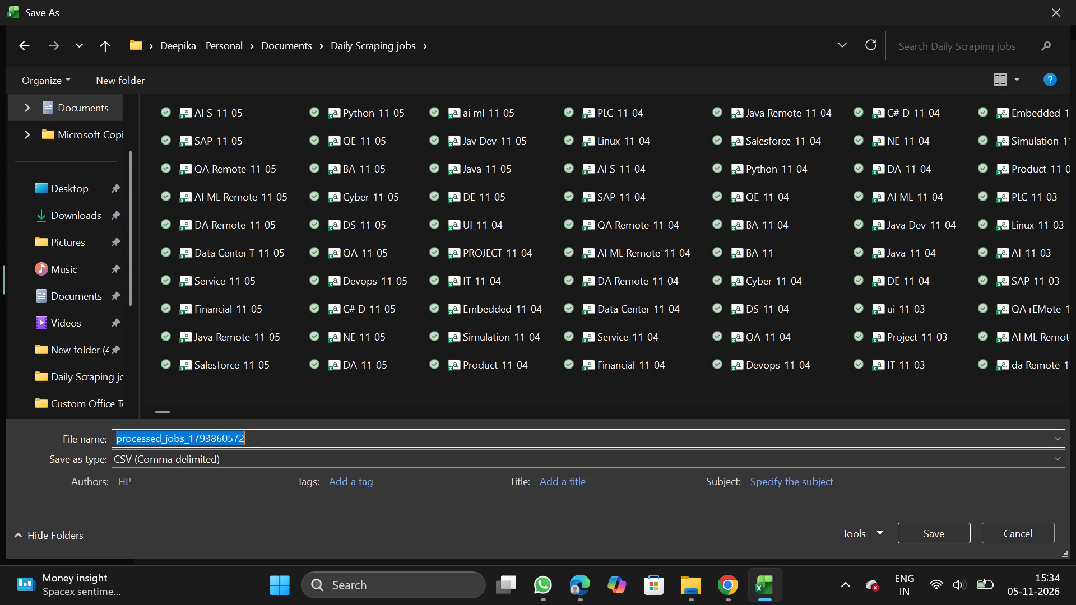
click(275, 438)
key(BackSpace)
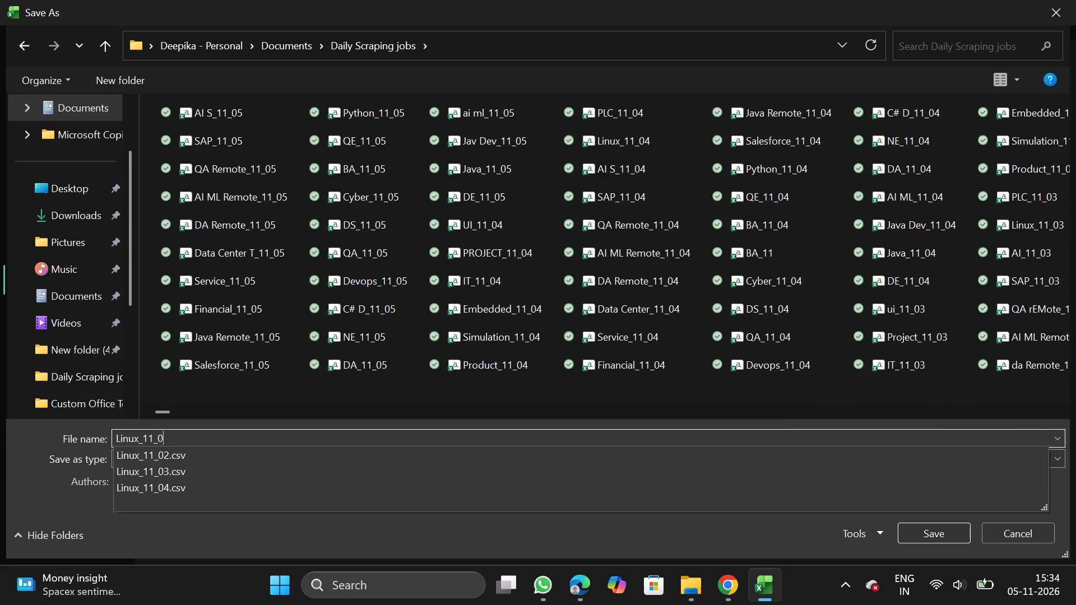
key(5)
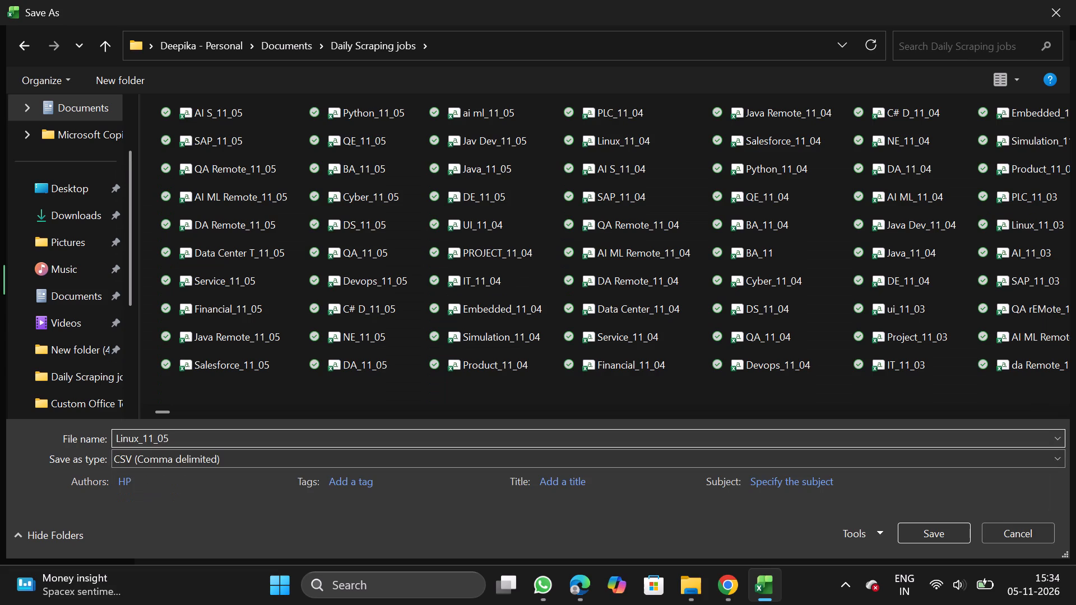
click(959, 539)
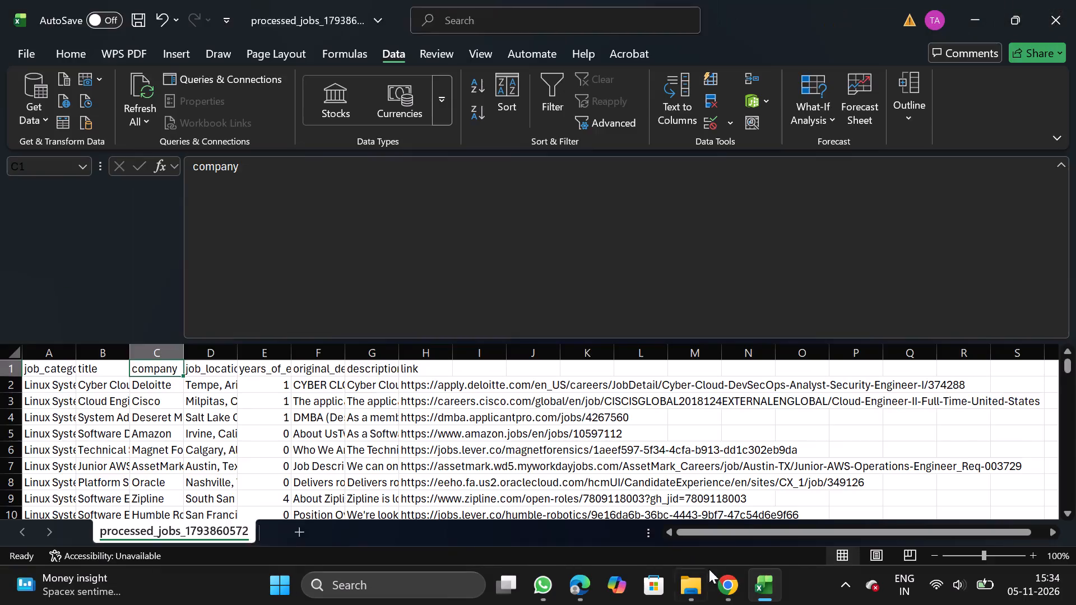
Switch to NextGenApply in Chrome and bulk upload the Linux_11_05 CSV file.
click(727, 588)
scroll(525, 445, down, 2)
drag(459, 430, 448, 448)
click(448, 448)
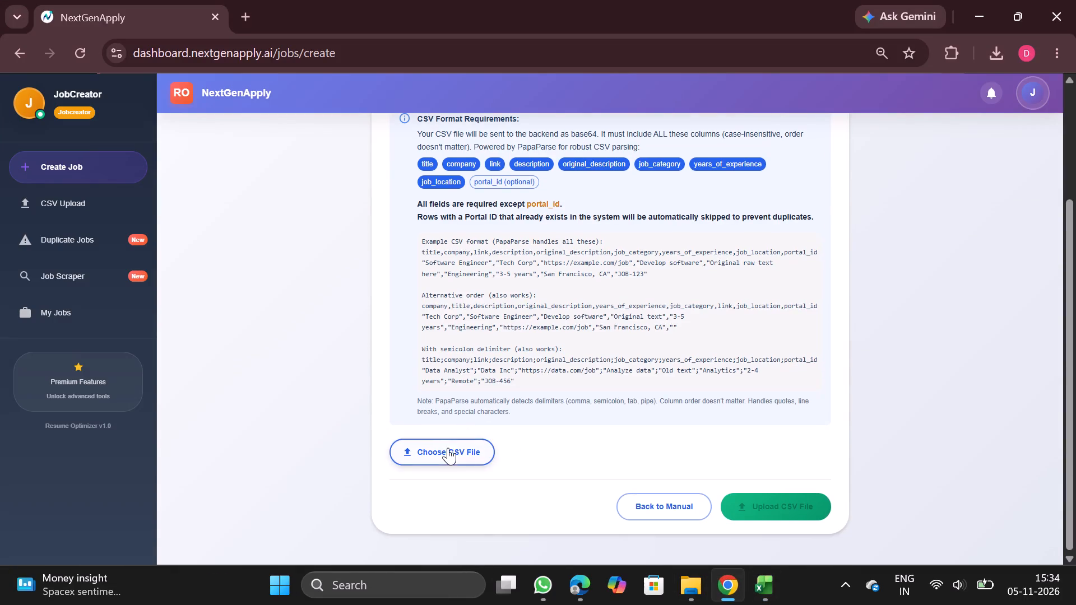
double_click(224, 104)
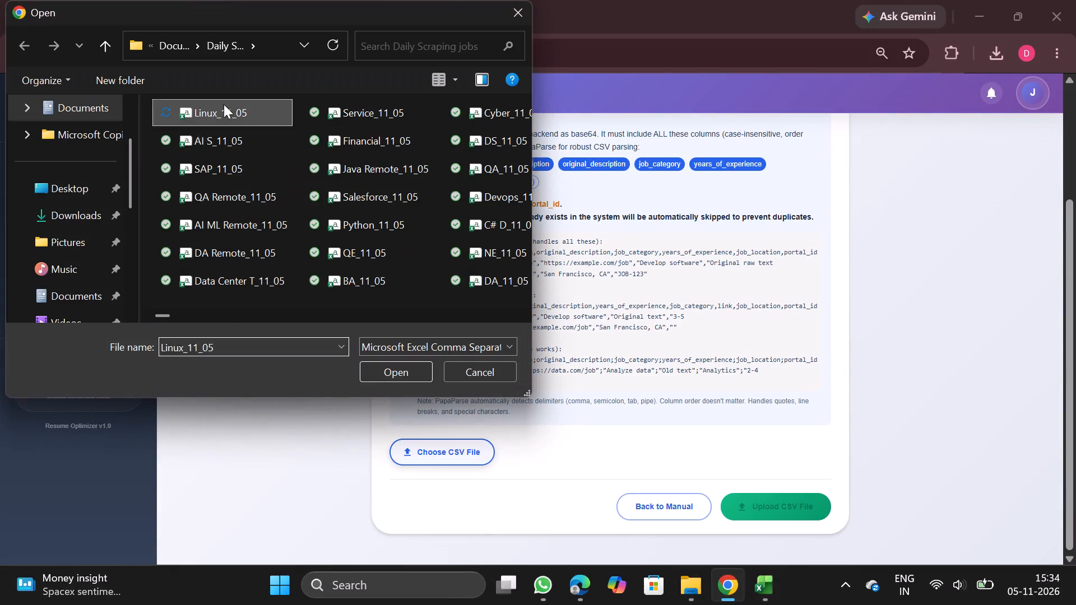
scroll(558, 390, down, 2)
scroll(640, 410, down, 2)
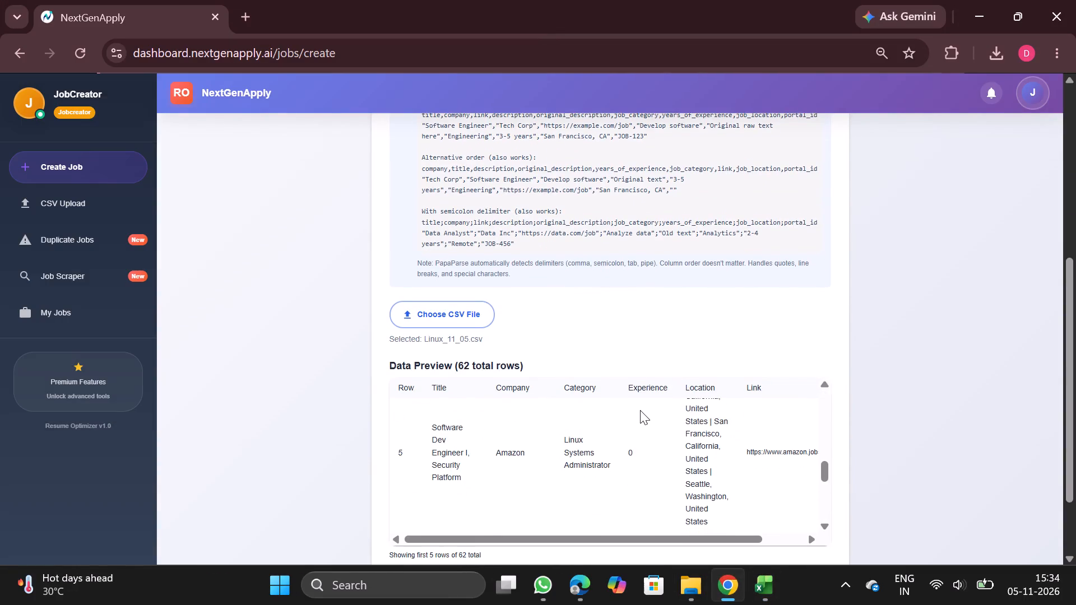
scroll(640, 410, down, 1)
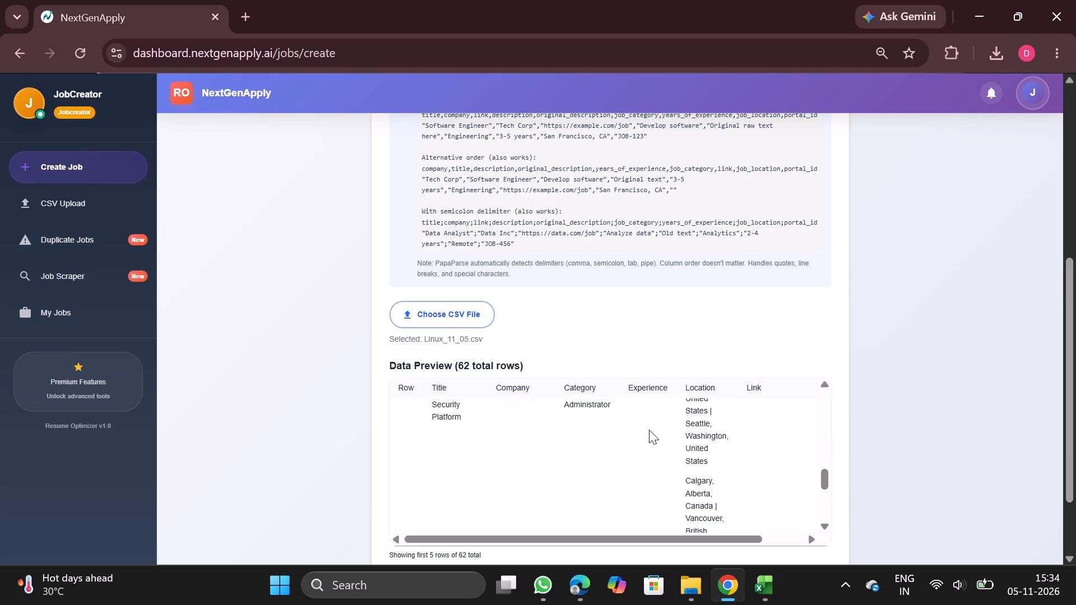
scroll(649, 430, down, 2)
scroll(772, 494, down, 3)
click(777, 500)
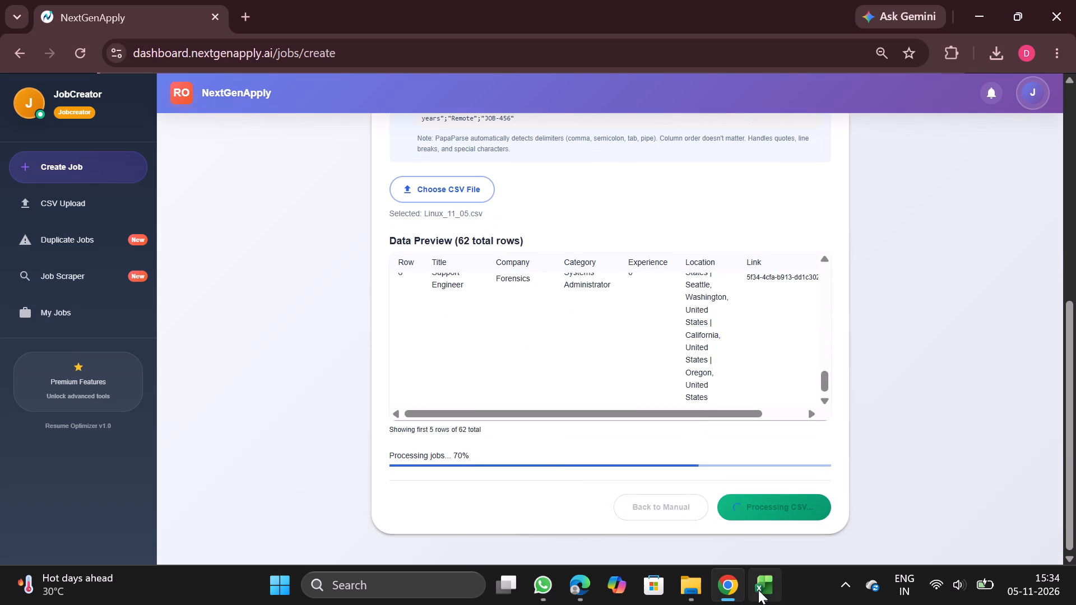
Close the Linux jobs workbook in Excel.
click(837, 448)
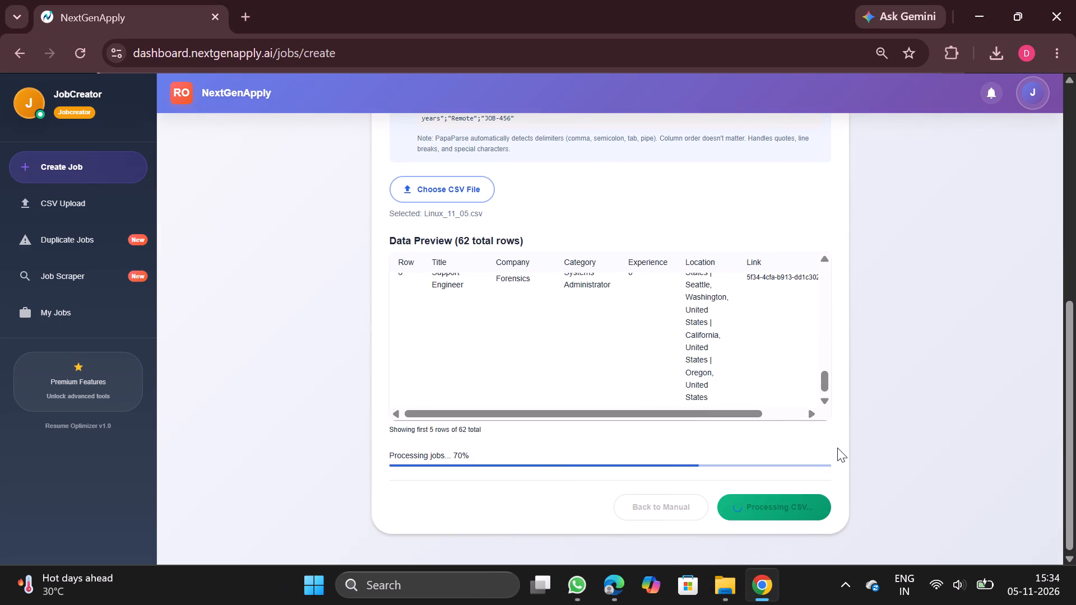
Download the PLC Control Engineer CSV from the CSV upload history and open it in Excel.
scroll(614, 272, up, 6)
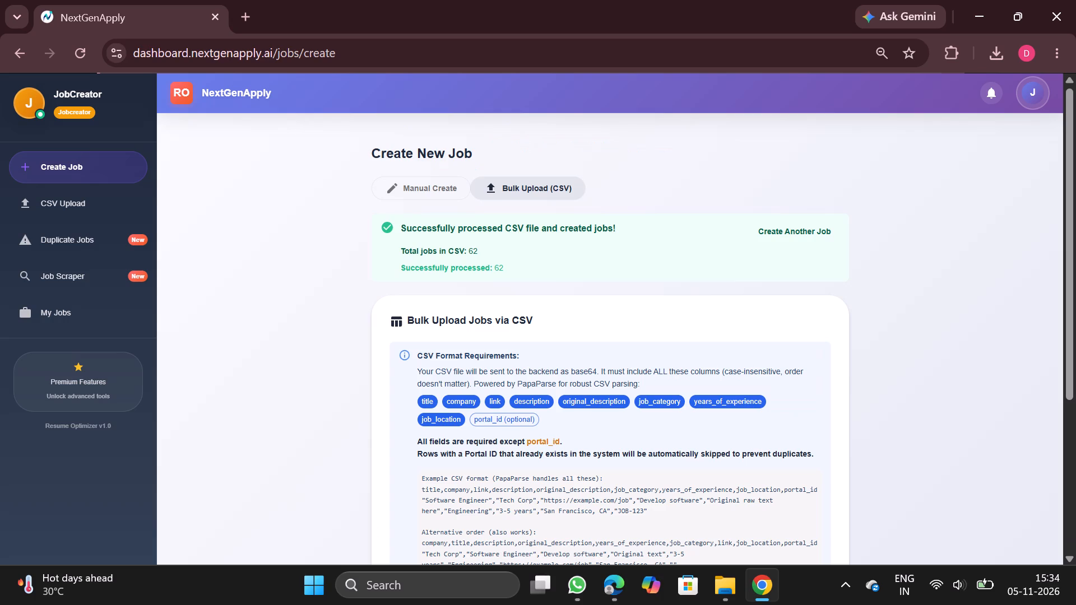
click(77, 201)
scroll(415, 268, up, 3)
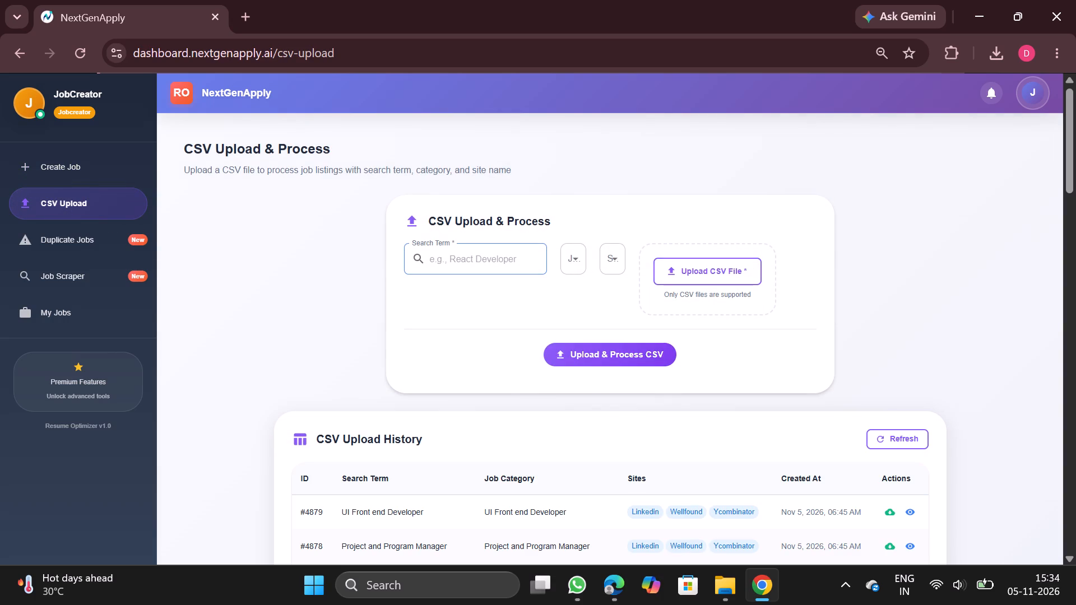
scroll(542, 329, down, 1)
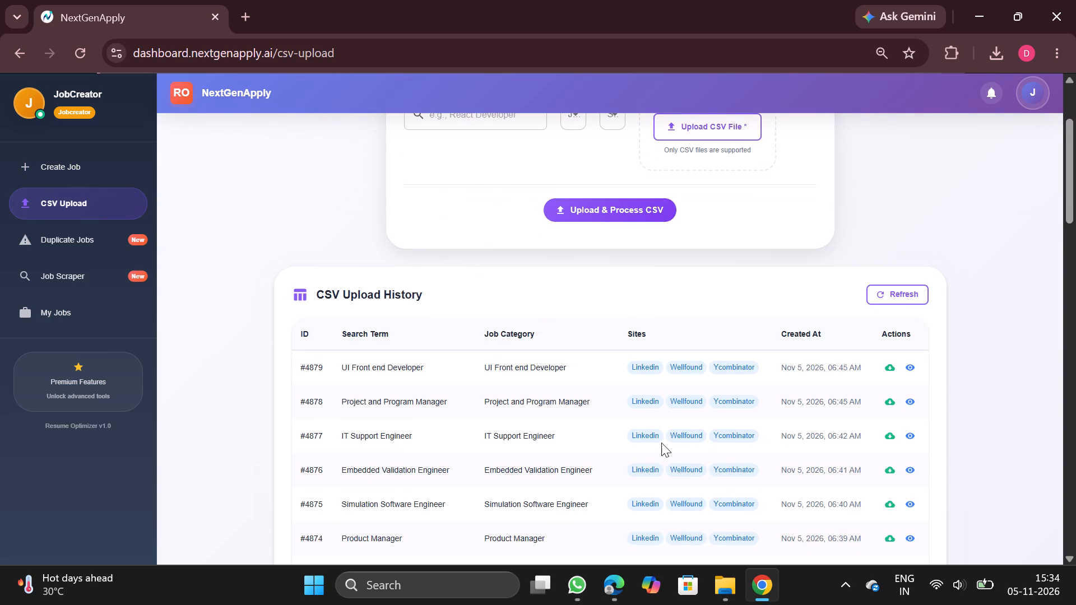
scroll(661, 443, down, 2)
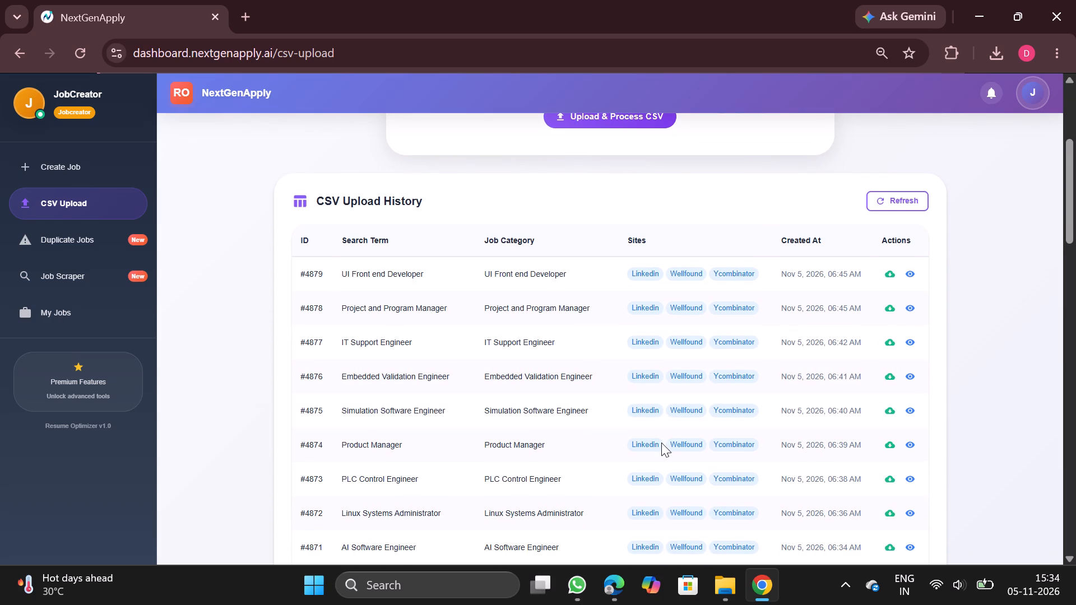
scroll(679, 454, down, 1)
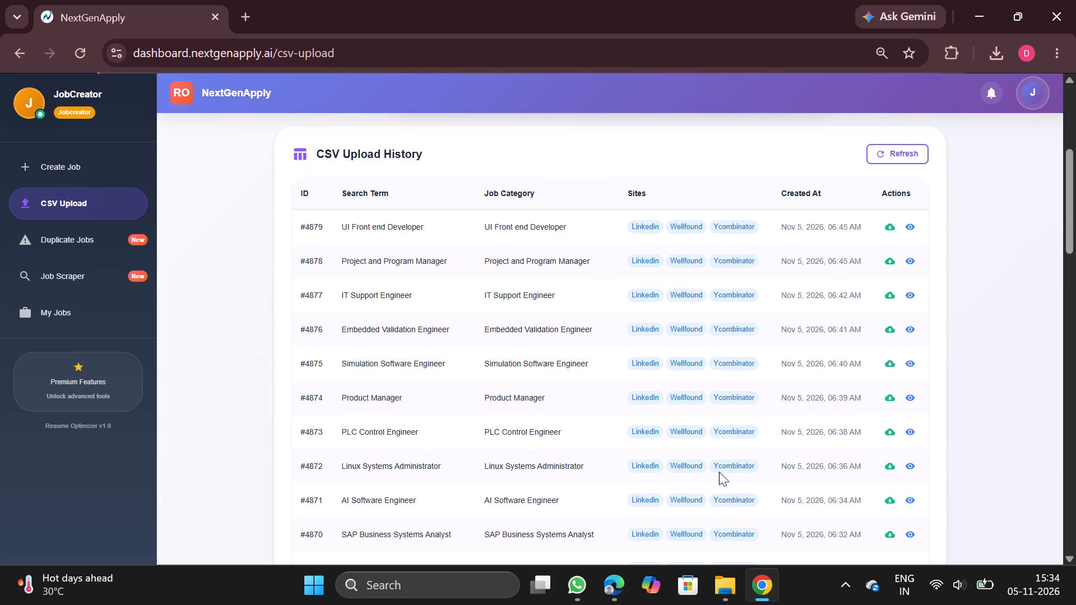
click(892, 431)
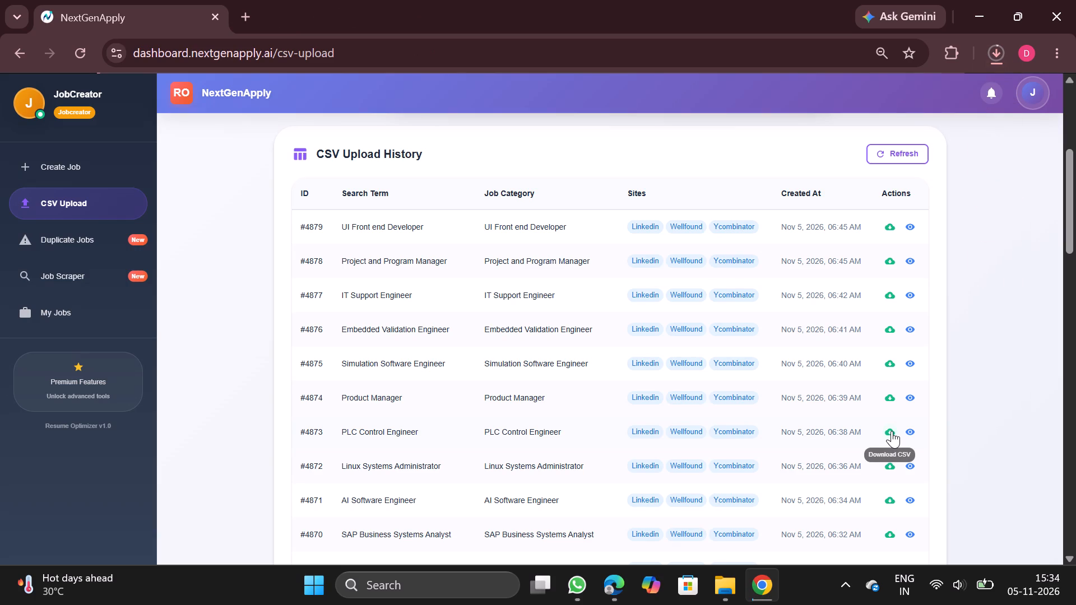
click(888, 89)
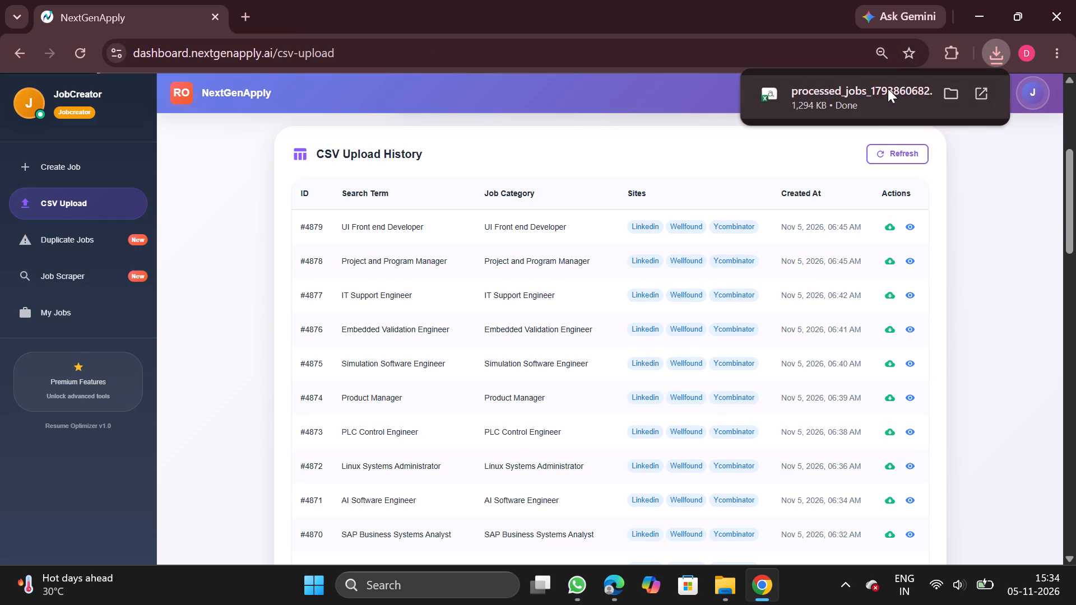
Remove duplicate rows from the whole PLC jobs table, comparing only the company column.
click(221, 438)
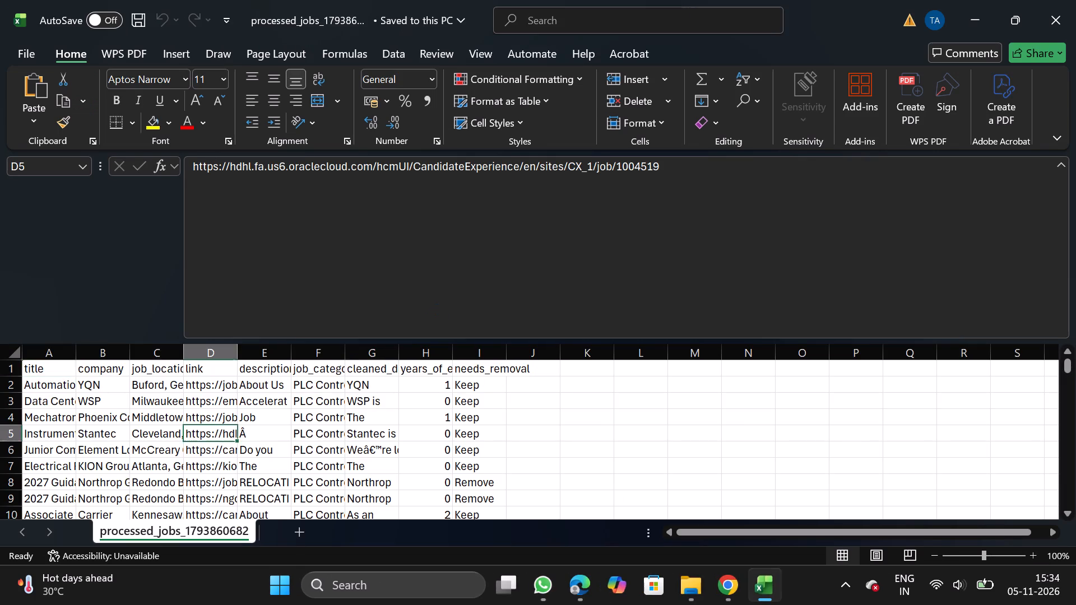
key(ctrl+a)
click(375, 54)
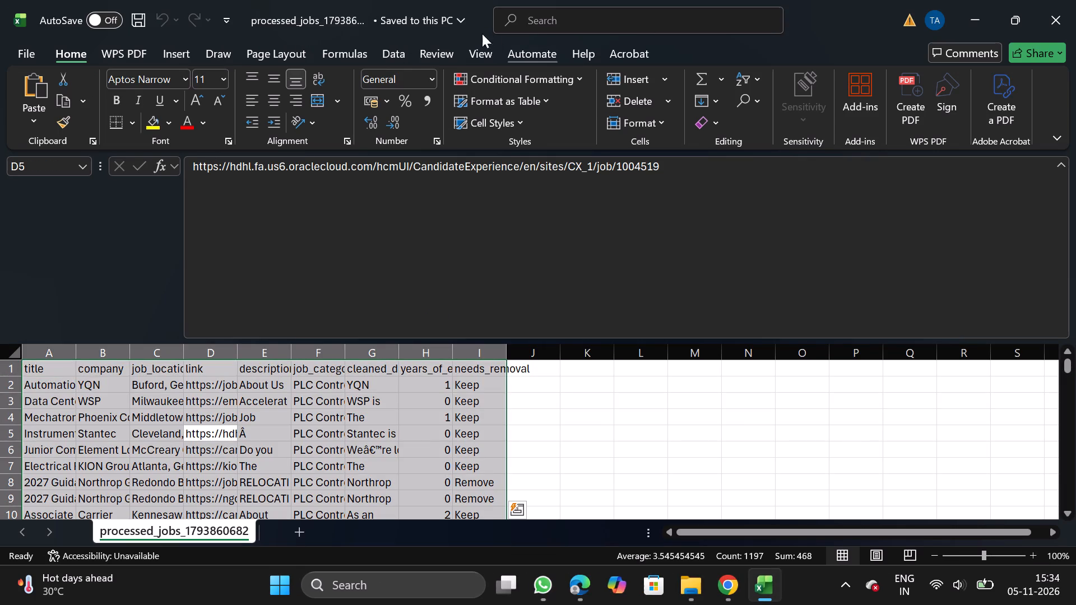
drag(402, 55, 707, 104)
click(707, 104)
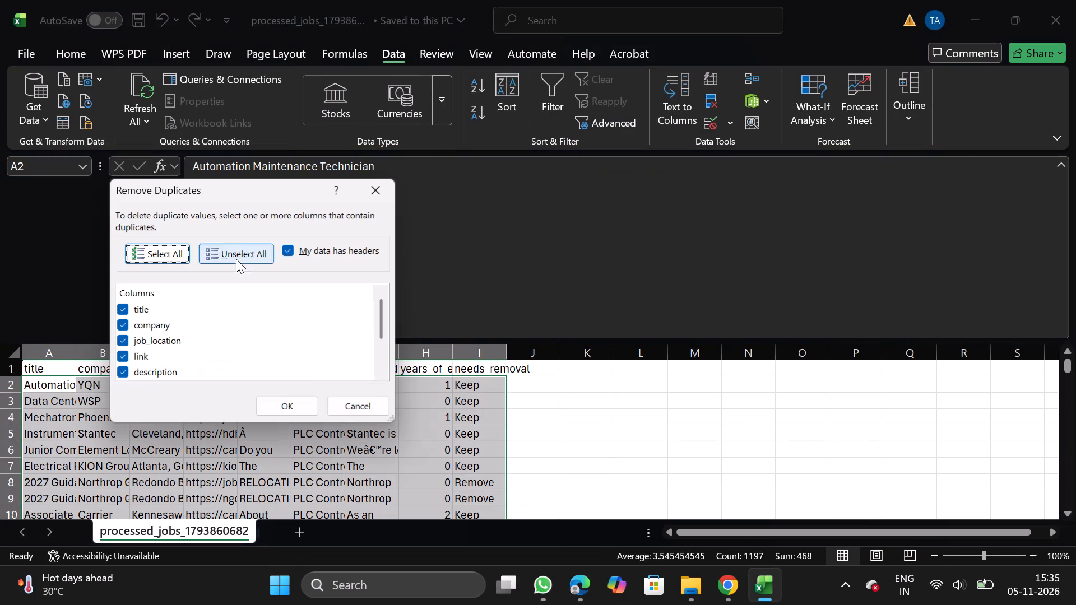
click(243, 256)
click(123, 323)
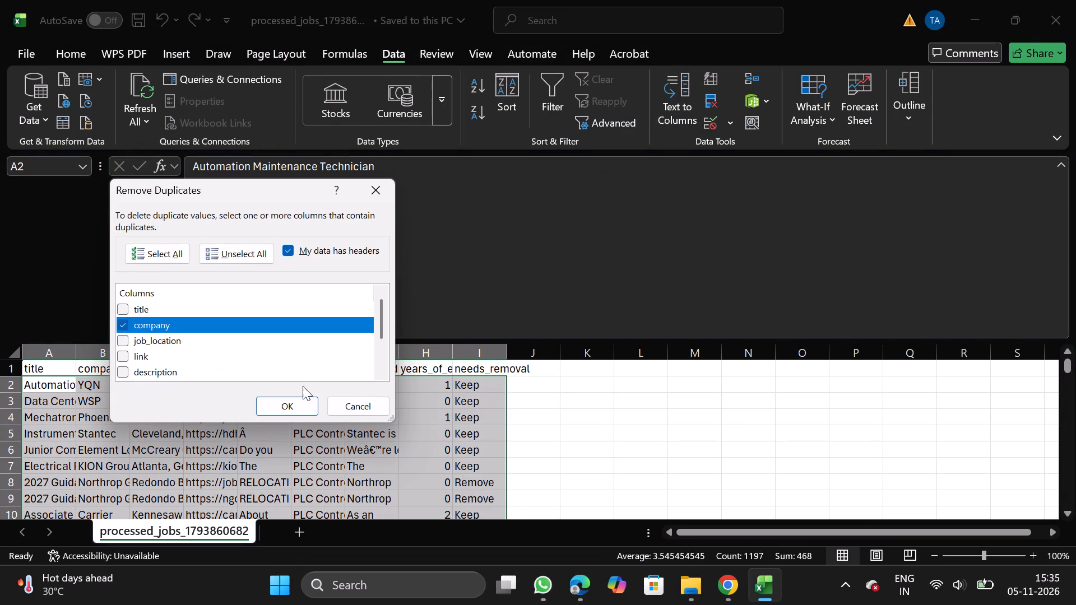
click(304, 401)
click(637, 332)
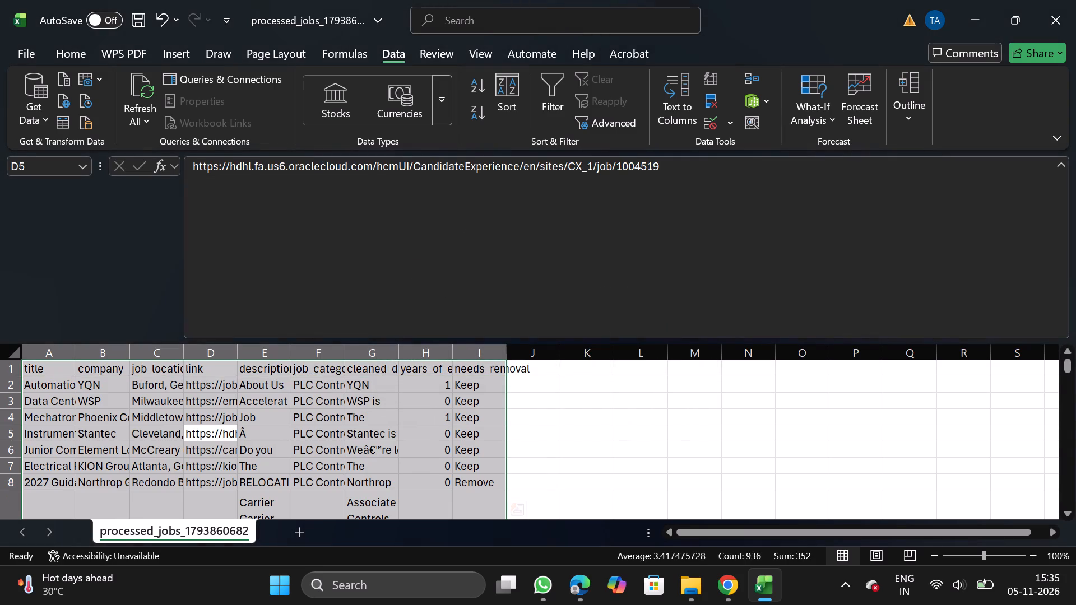
Filter the needs_removal column to Remove, delete all the matching rows, and turn the filter off.
click(465, 371)
click(558, 74)
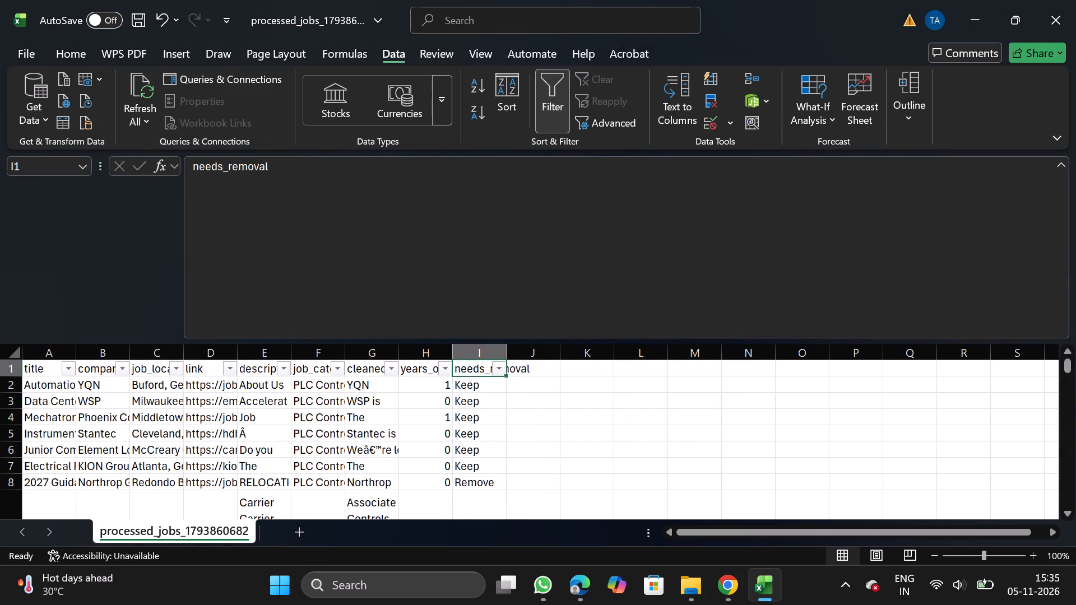
click(503, 375)
click(332, 397)
click(435, 546)
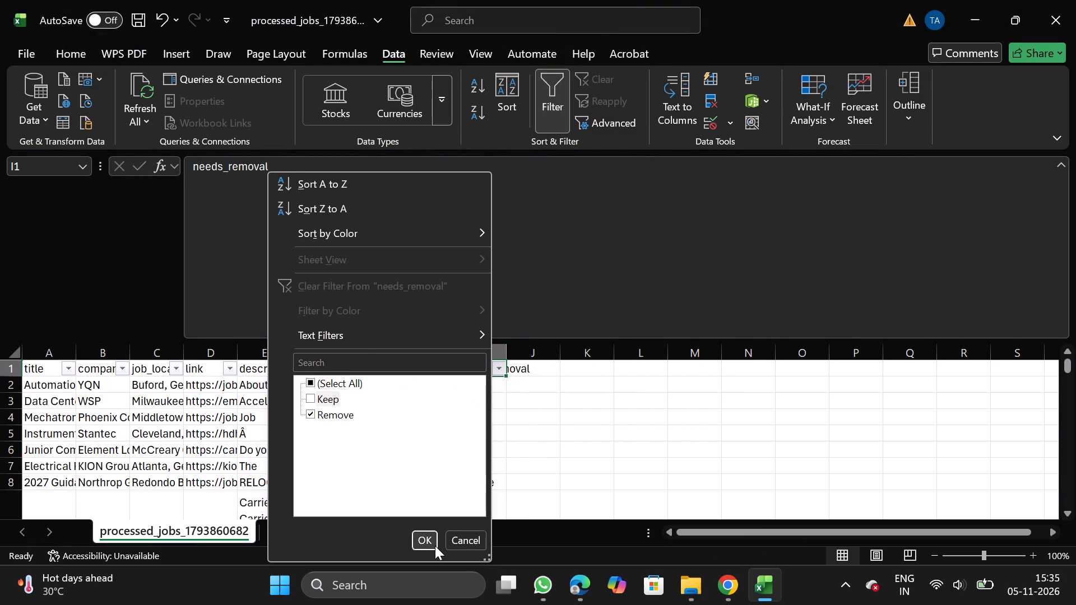
click(7, 389)
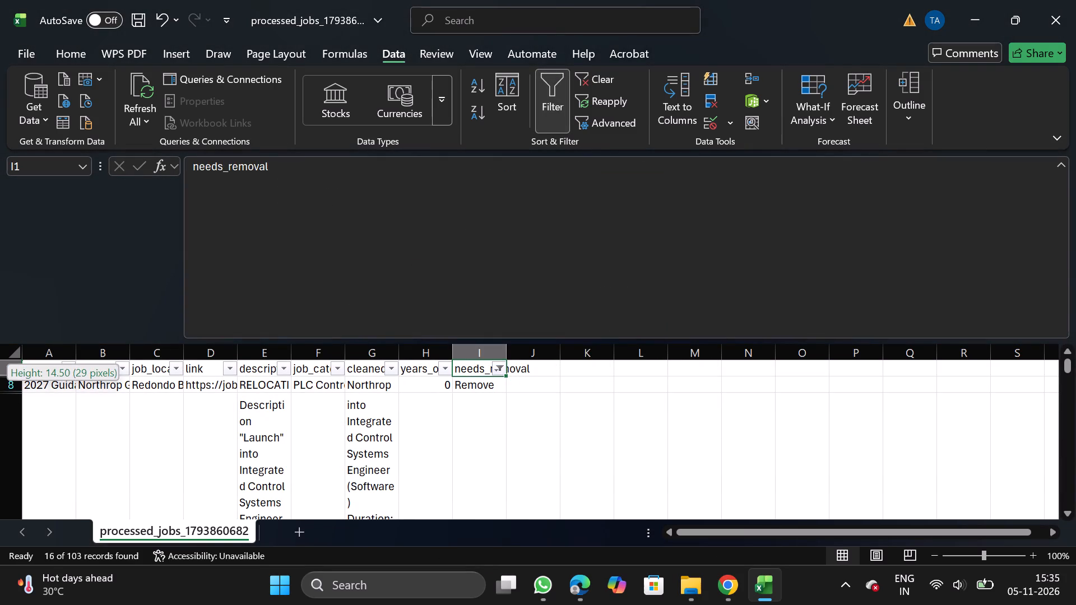
click(3, 387)
key(ctrl+shift+Down)
right_click(99, 436)
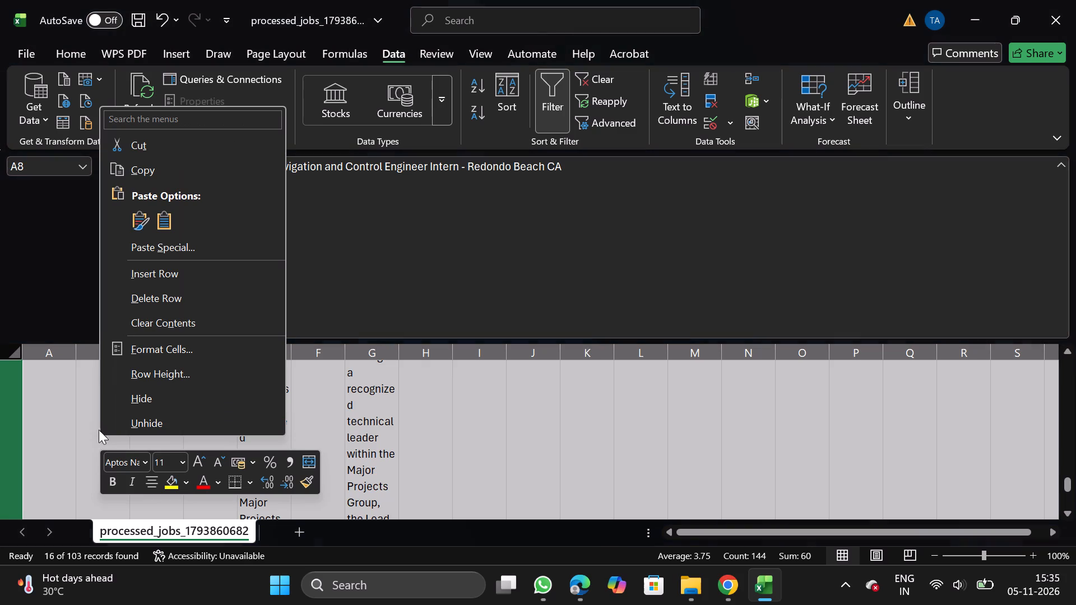
click(205, 291)
click(554, 111)
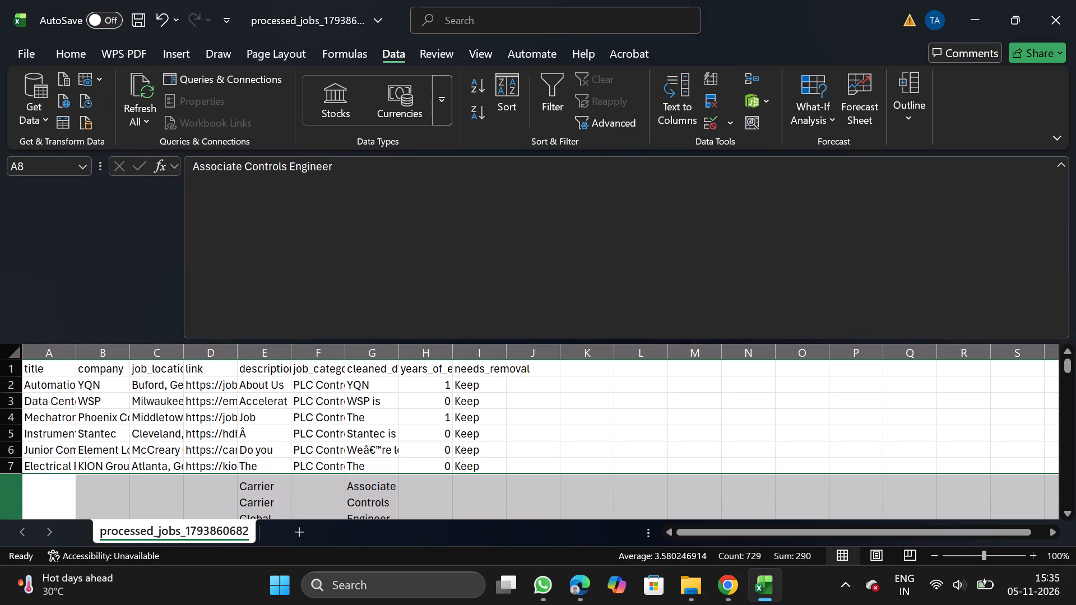
Filter the years_of_experience column to show only the values 8 and 10.
click(409, 369)
click(556, 104)
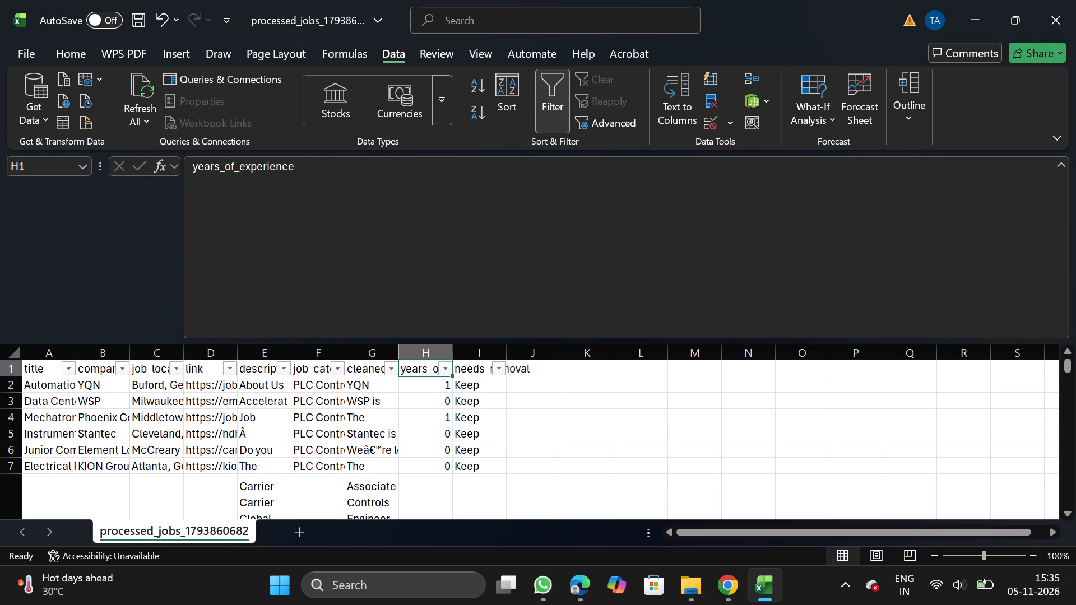
click(442, 365)
click(292, 385)
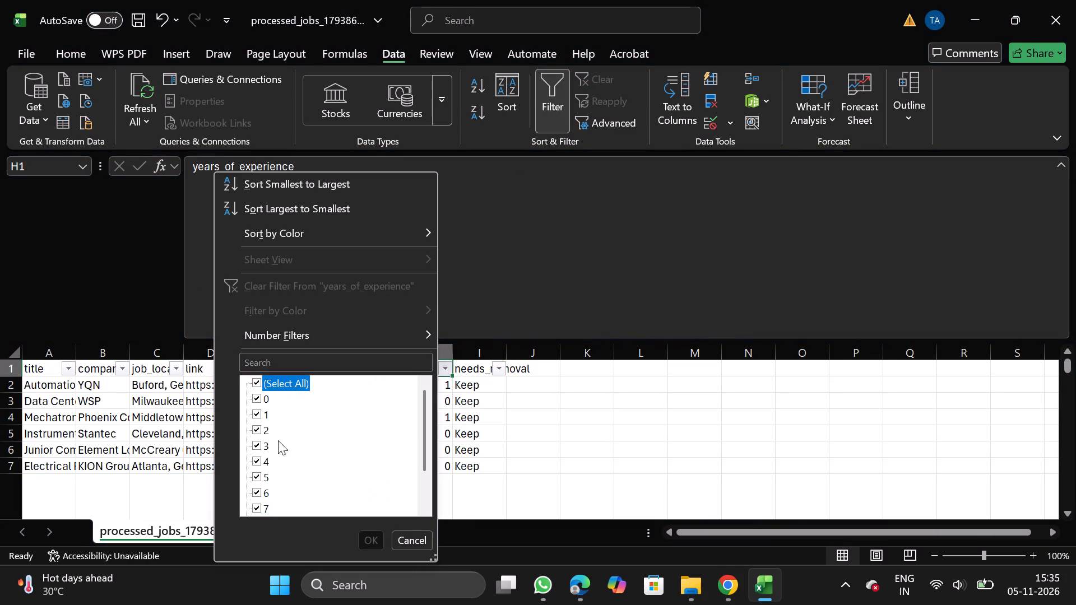
scroll(277, 490, down, 1)
click(255, 476)
click(255, 491)
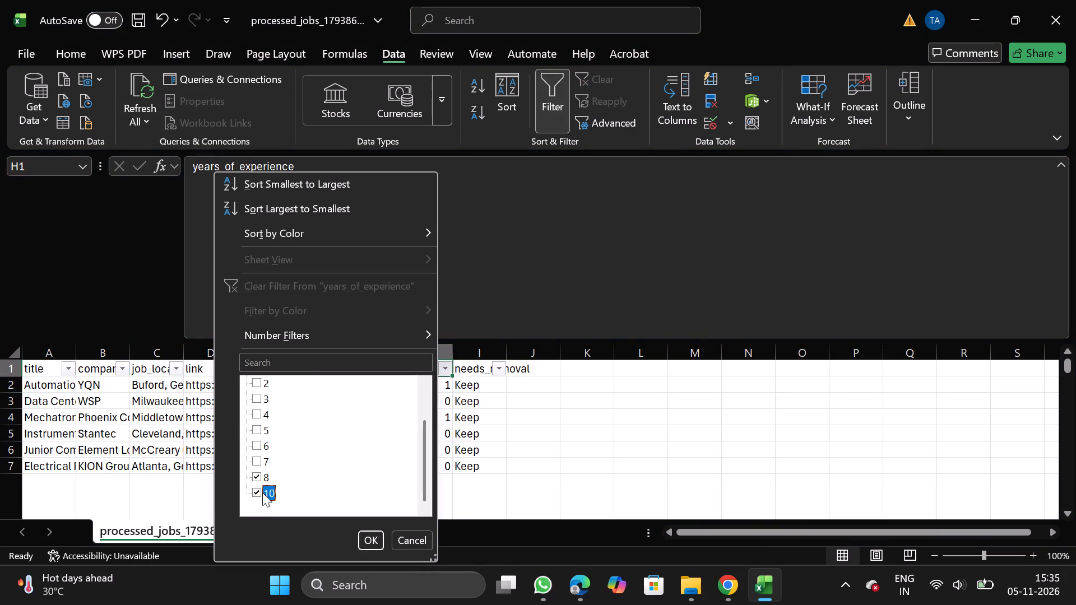
click(374, 541)
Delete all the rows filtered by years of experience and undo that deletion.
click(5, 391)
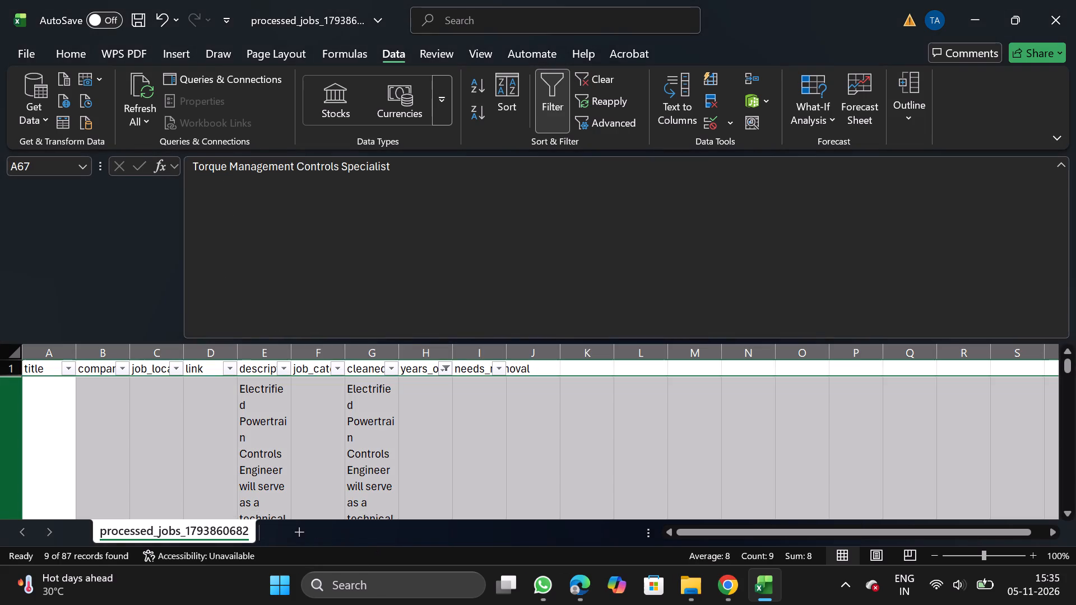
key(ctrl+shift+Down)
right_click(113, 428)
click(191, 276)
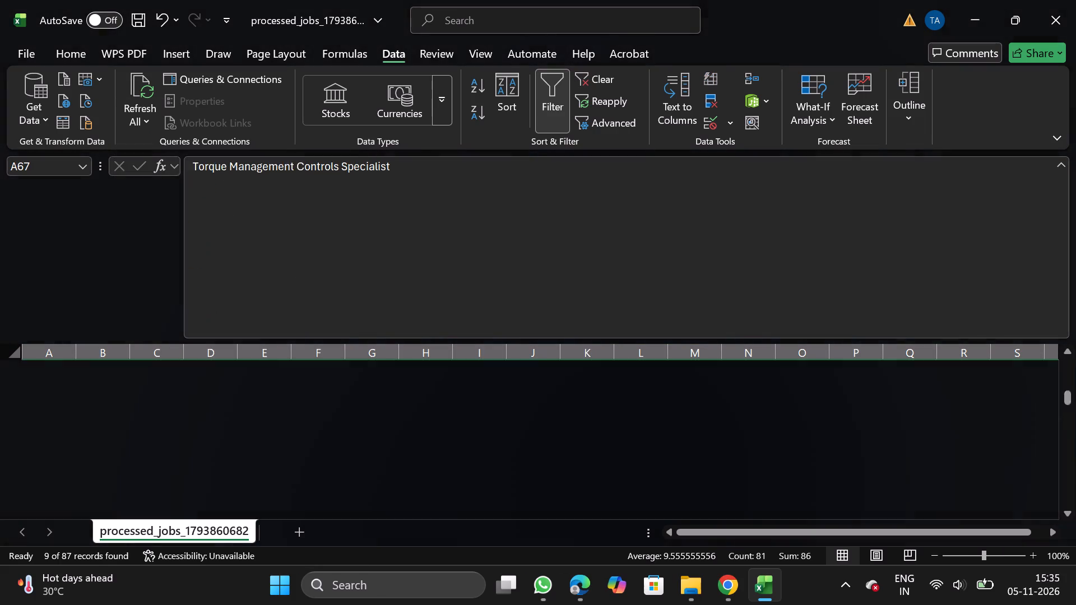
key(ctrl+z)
Delete all the filtered rows with 8 and 10 years of experience and turn the filter off.
click(157, 442)
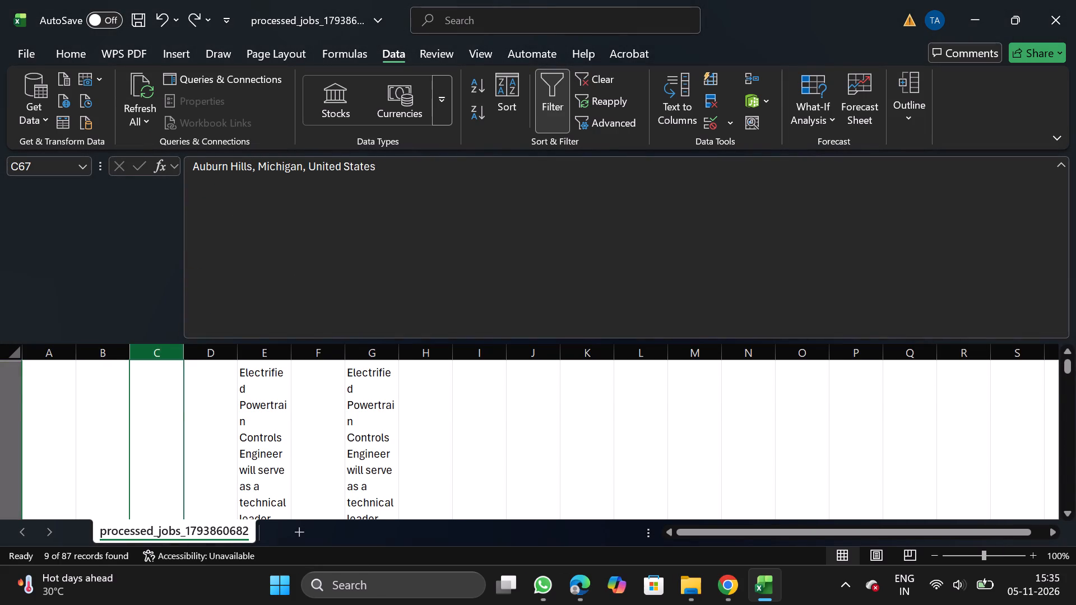
scroll(29, 422, up, 11)
click(0, 403)
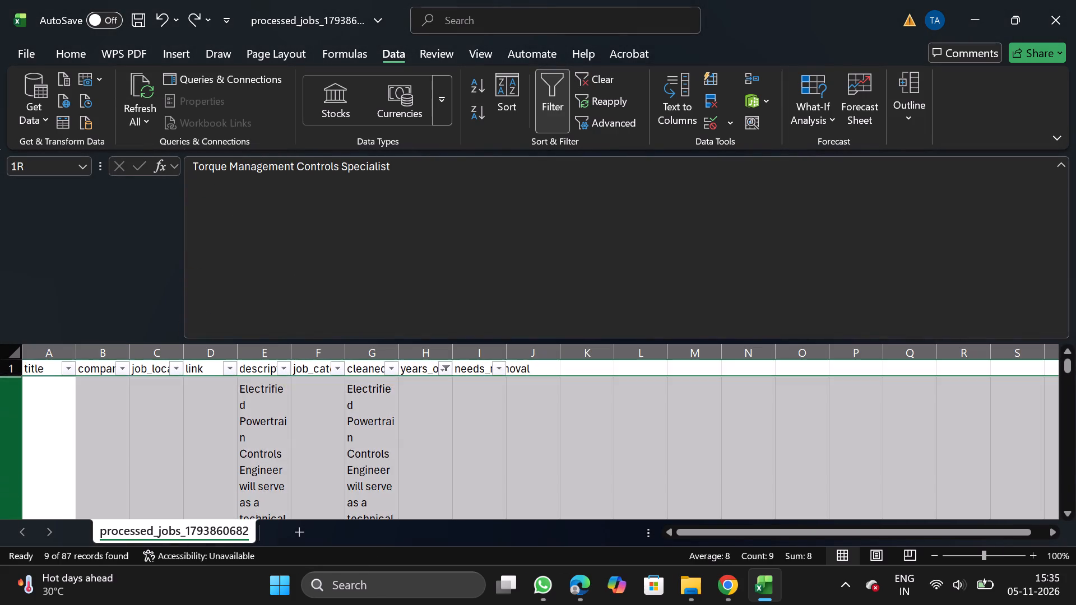
key(ctrl+shift+Down)
right_click(137, 425)
click(220, 292)
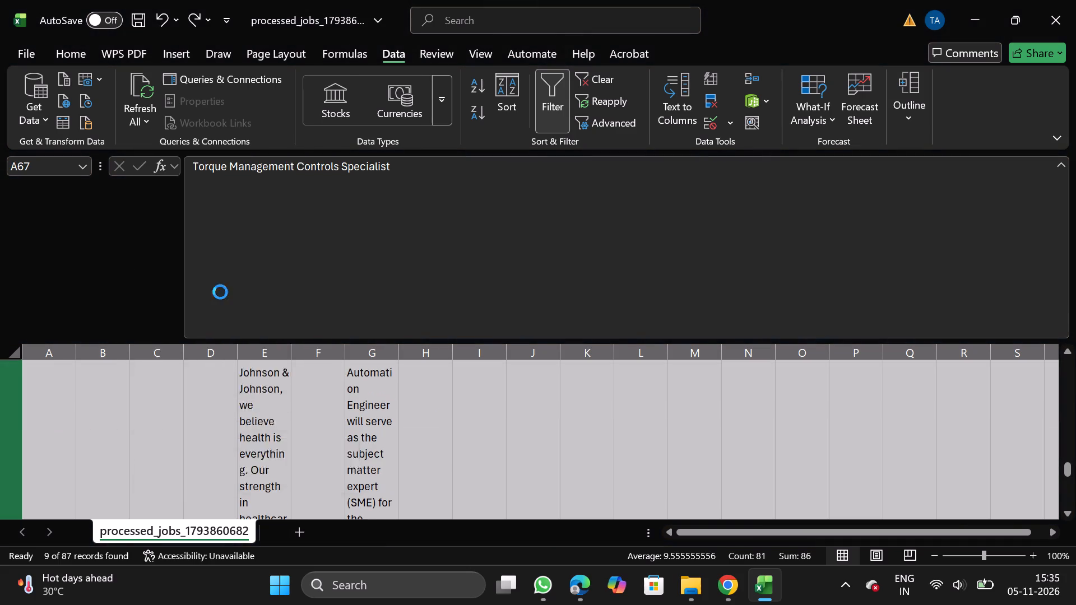
click(562, 100)
Delete the needs_removal column from the jobs table.
drag(1069, 495, 1046, 224)
drag(484, 347, 476, 436)
right_click(476, 436)
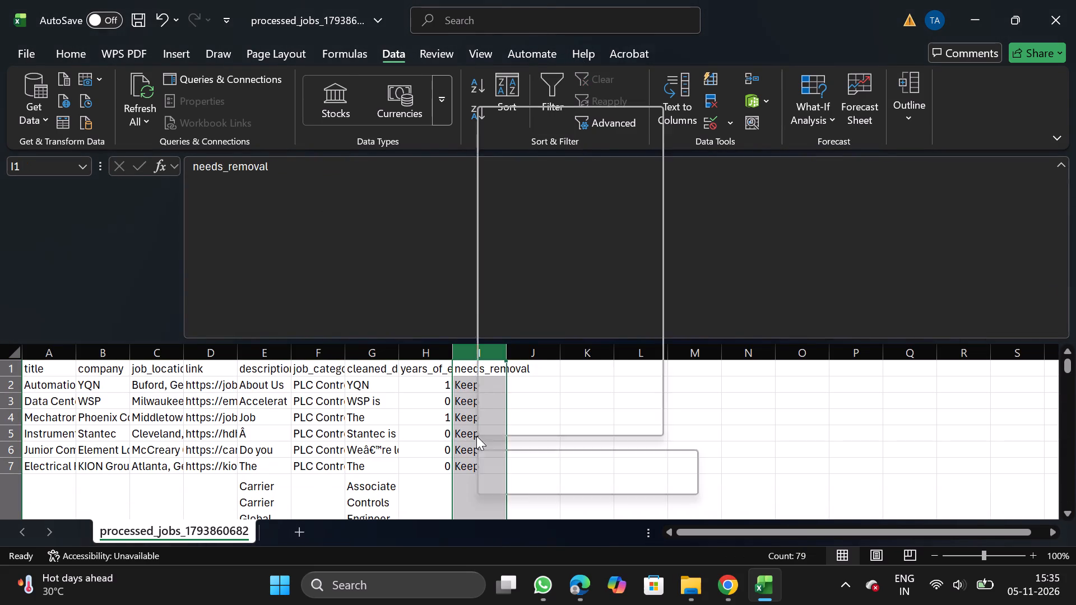
click(533, 298)
Move the job_category column in front of the title column as the first column of the table.
click(325, 351)
key(ctrl+x)
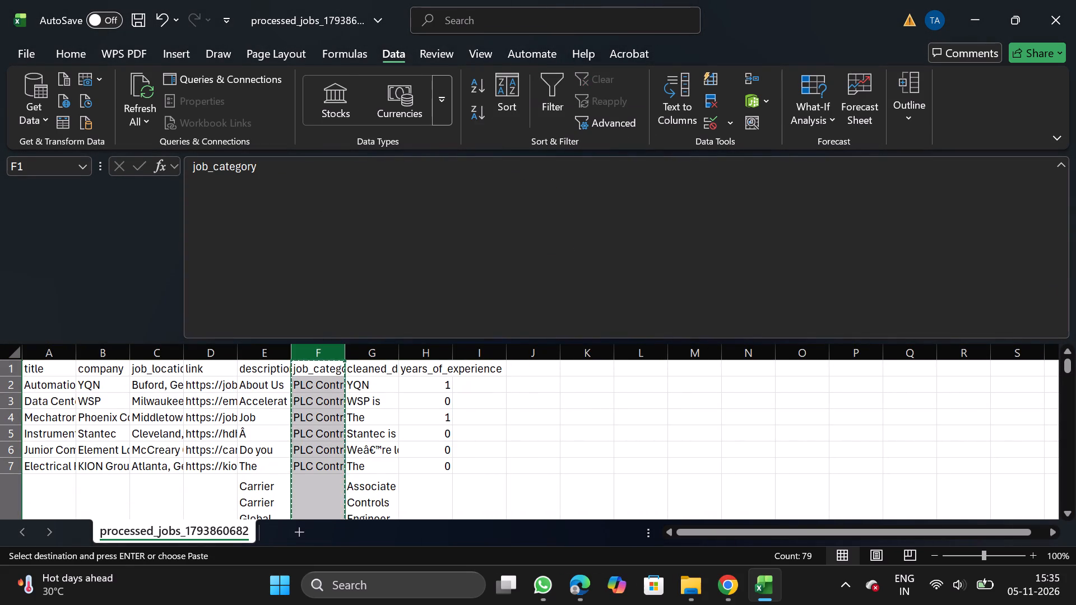
click(53, 352)
right_click(58, 424)
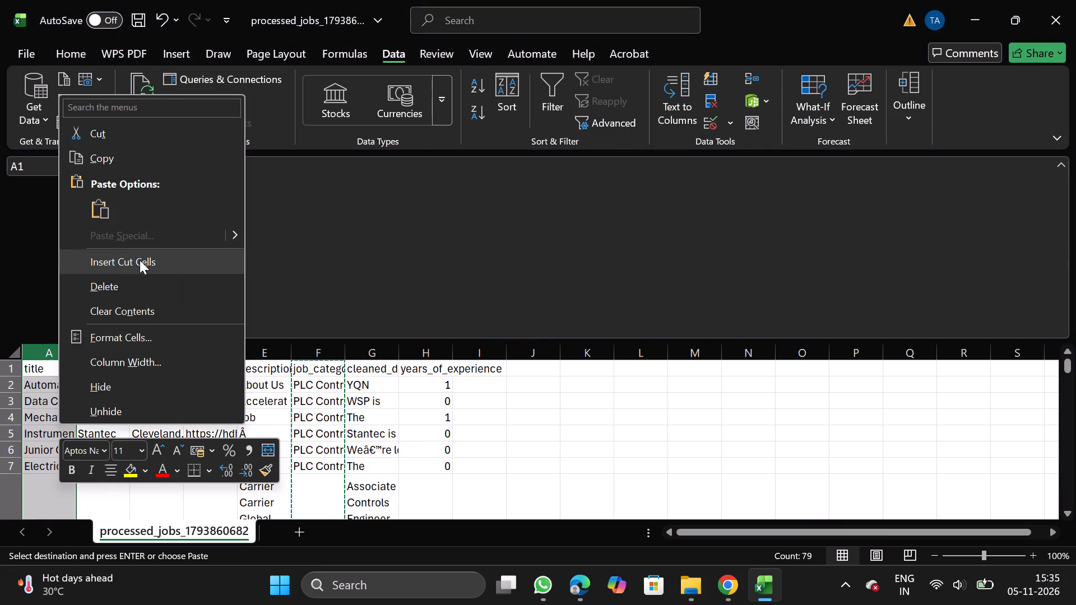
click(140, 260)
Turn off text wrapping for the description and cleaned description columns.
click(313, 350)
key(shift+Right)
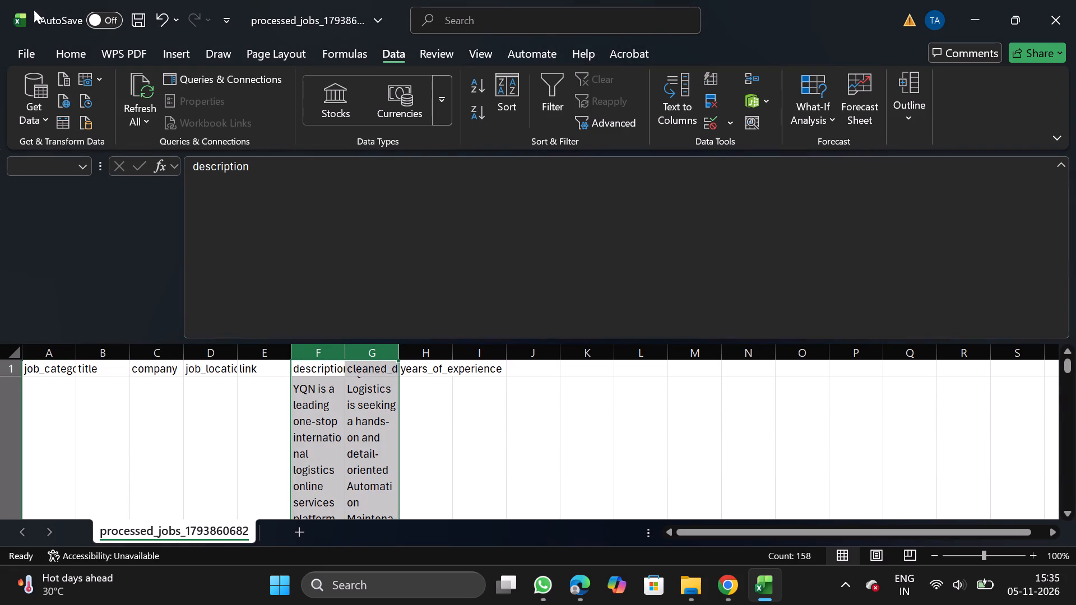
click(77, 45)
click(353, 141)
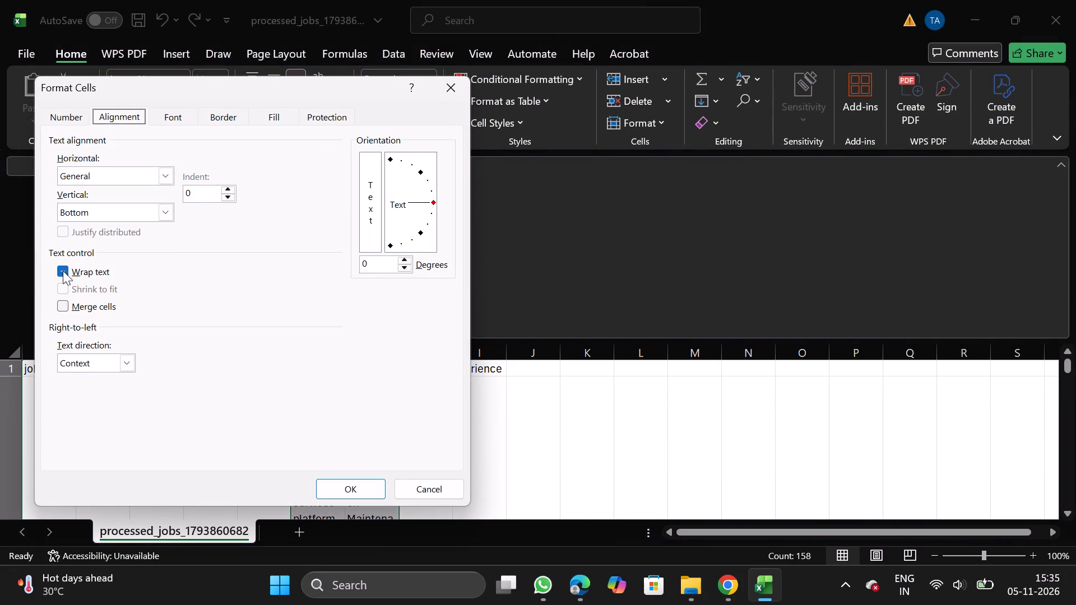
double_click(79, 269)
click(370, 494)
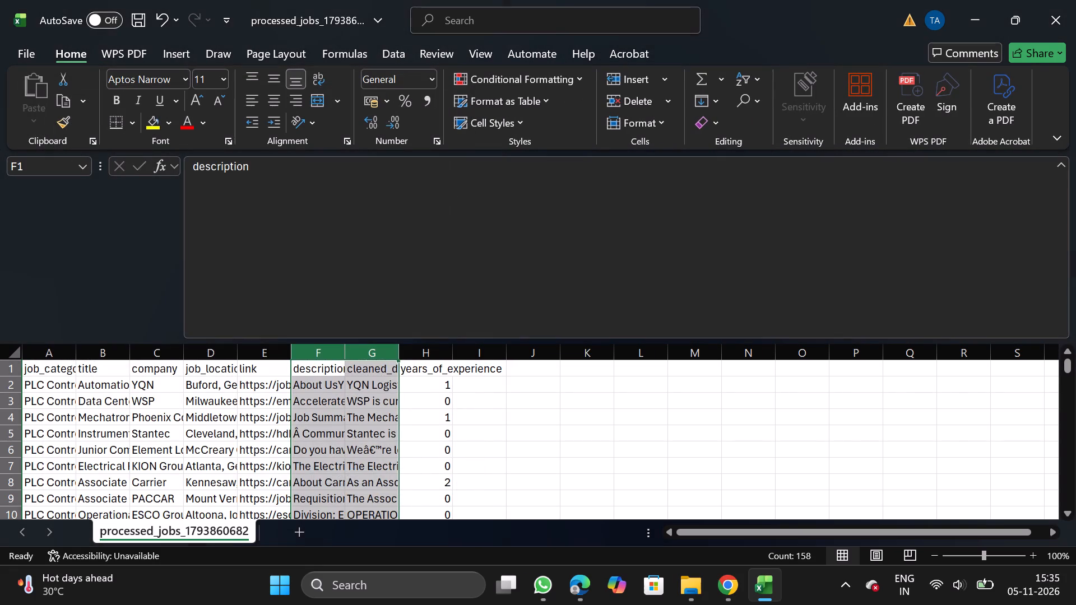
Move the link column to the end of the table, after years_of_experience.
click(265, 354)
key(ctrl+x)
drag(462, 352, 478, 416)
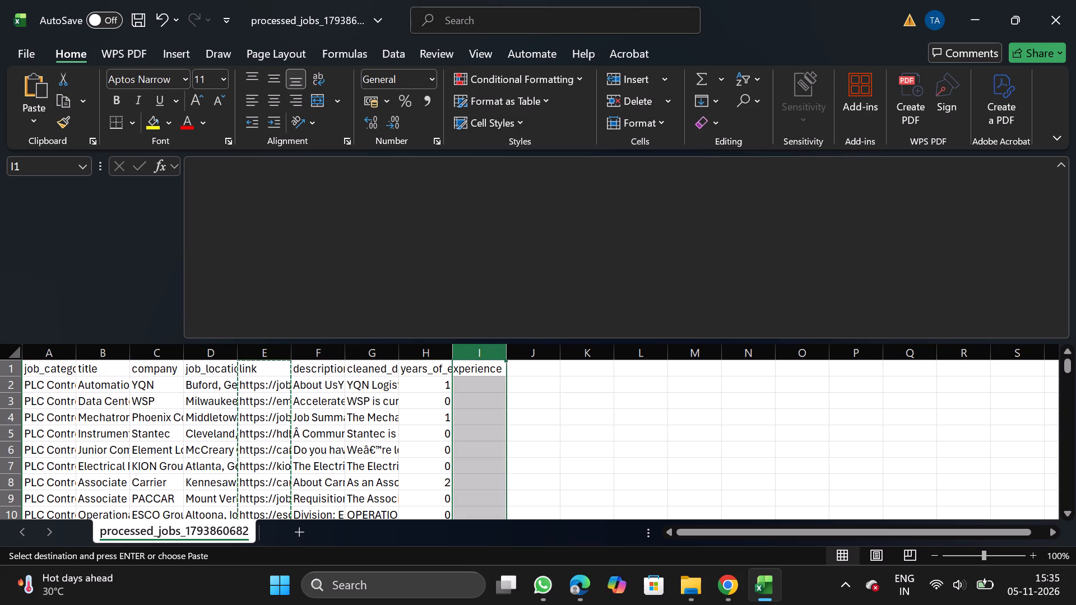
right_click(478, 416)
click(553, 258)
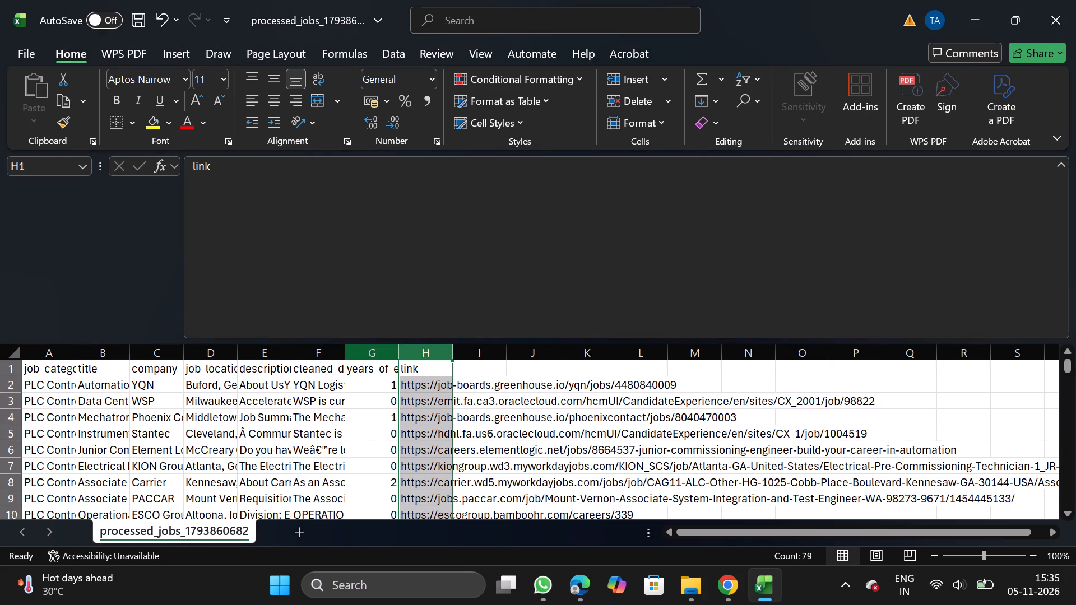
Move the years_of_experience column to between job_location and description.
click(382, 355)
key(ctrl+x)
click(278, 346)
right_click(262, 400)
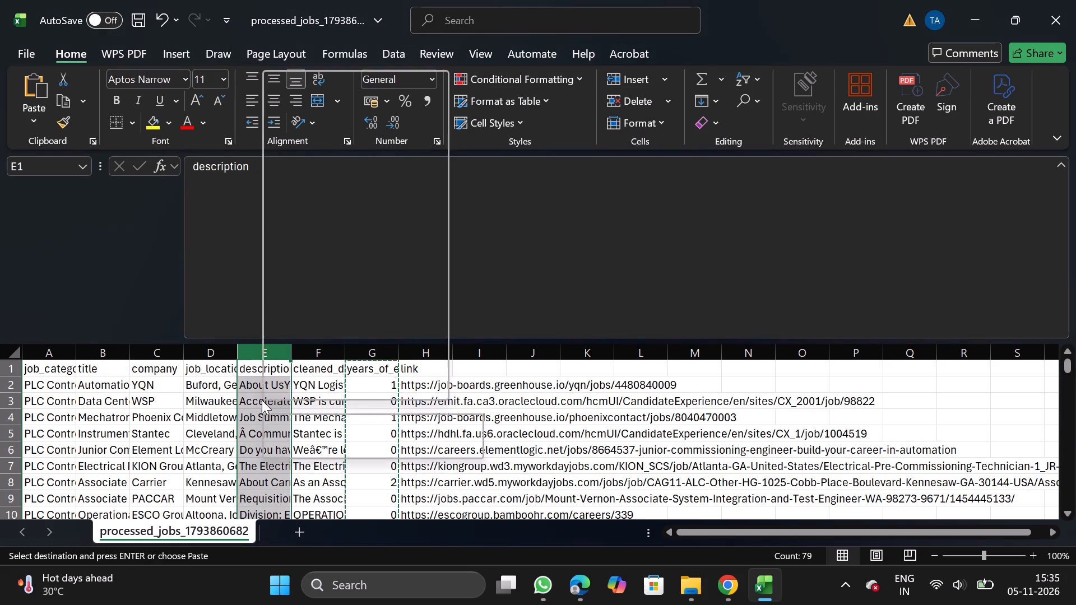
click(312, 237)
Rename the cleaned description column's header in G1 to description, reusing the text of the header in F1.
click(309, 361)
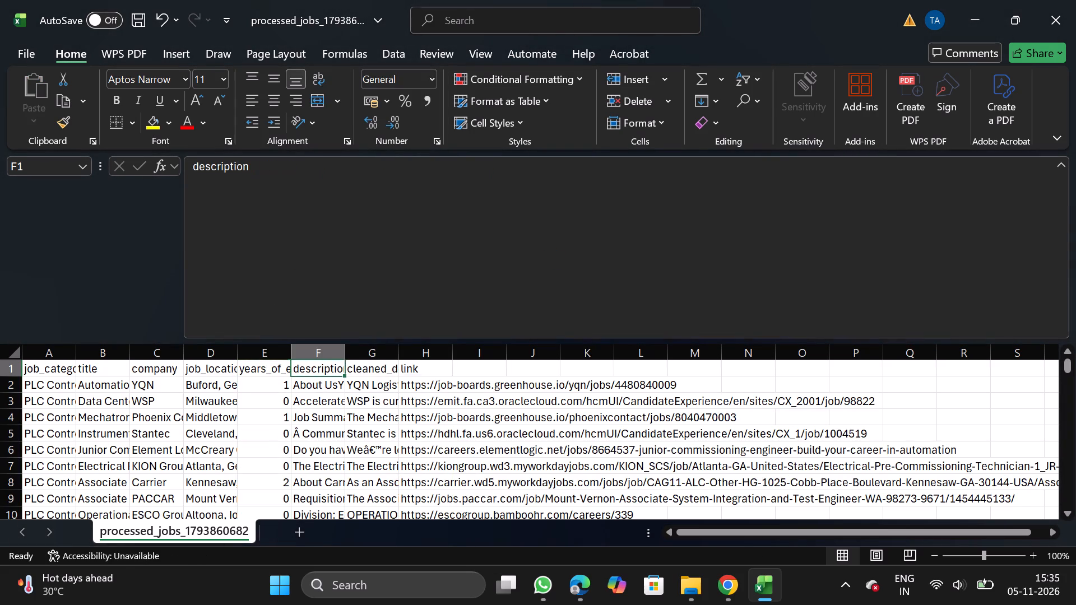
drag(195, 161, 302, 171)
key(ctrl+c)
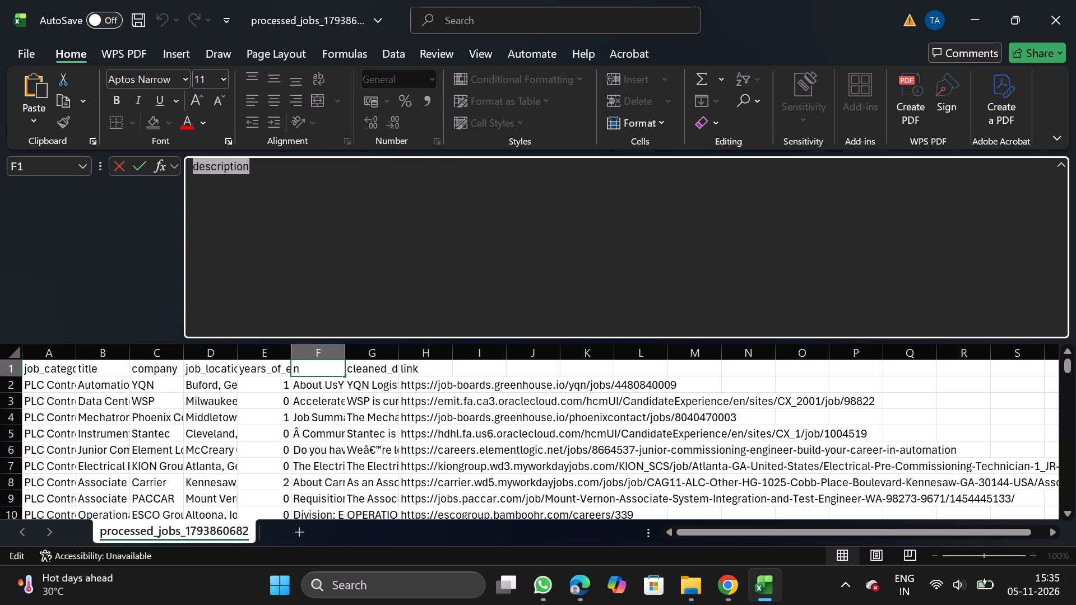
click(366, 357)
click(482, 299)
key(BackSpace)
key(BackSpace)
key(BackSpace)
key(BackSpace)
key(BackSpace)
key(BackSpace)
key(BackSpace)
key(BackSpace)
key(BackSpace)
key(BackSpace)
key(BackSpace)
key(BackSpace)
key(BackSpace)
key(BackSpace)
key(BackSpace)
key(BackSpace)
key(BackSpace)
key(BackSpace)
key(BackSpace)
key(BackSpace)
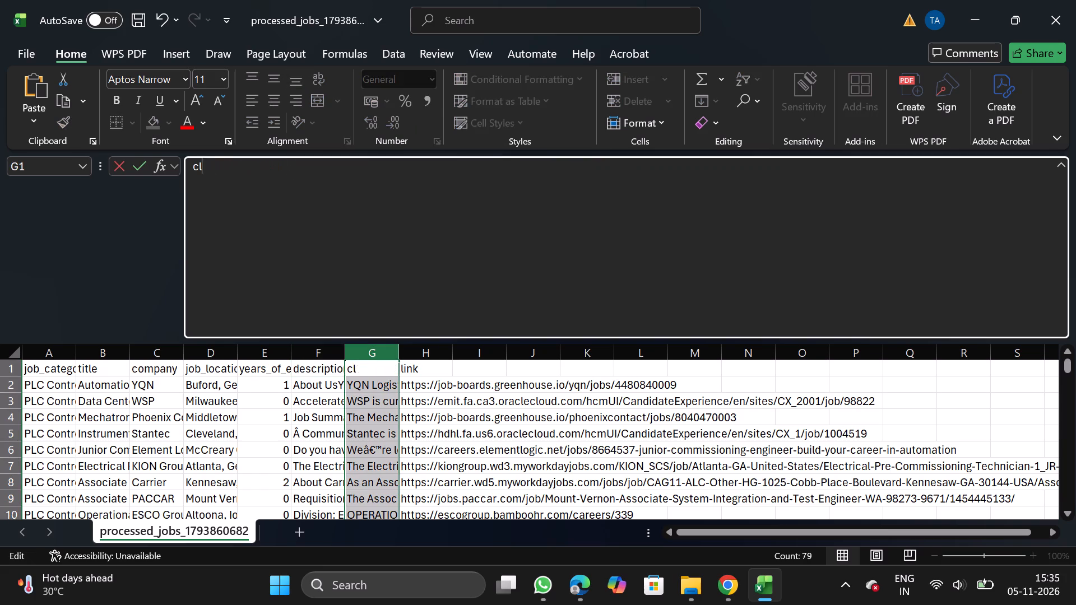
key(ctrl+b)
key(ctrl+v)
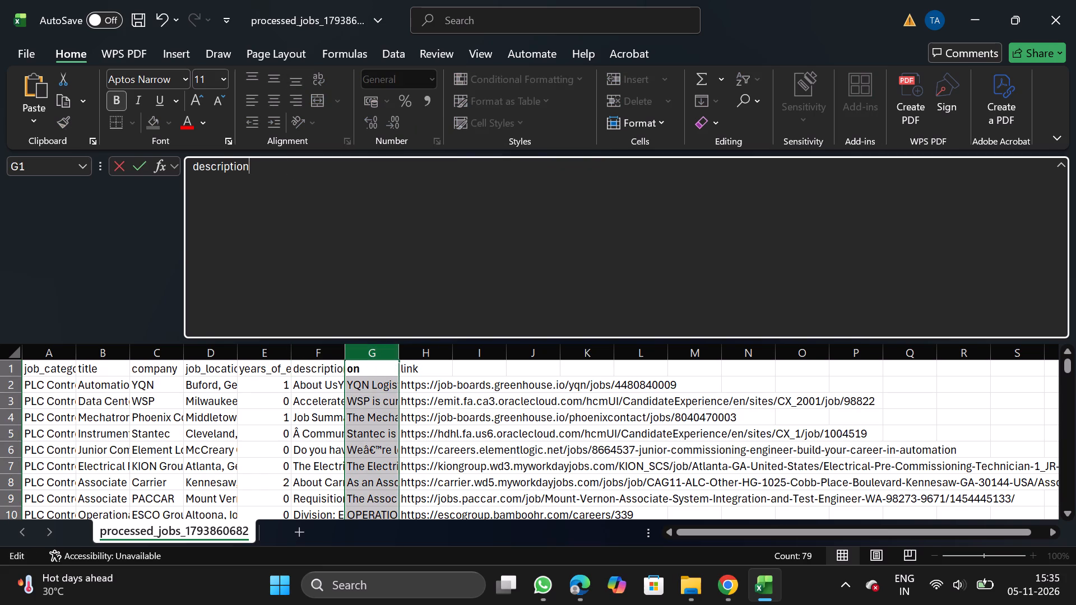
click(296, 379)
Rename the F1 header to original_description, copying the name from the bulk upload CSV format requirements on NextGenApply in Chrome.
click(313, 369)
click(415, 297)
key(BackSpace)
key(BackSpace)
key(BackSpace)
key(BackSpace)
key(BackSpace)
key(BackSpace)
key(BackSpace)
key(BackSpace)
key(BackSpace)
key(BackSpace)
key(BackSpace)
key(BackSpace)
key(BackSpace)
key(BackSpace)
key(BackSpace)
key(BackSpace)
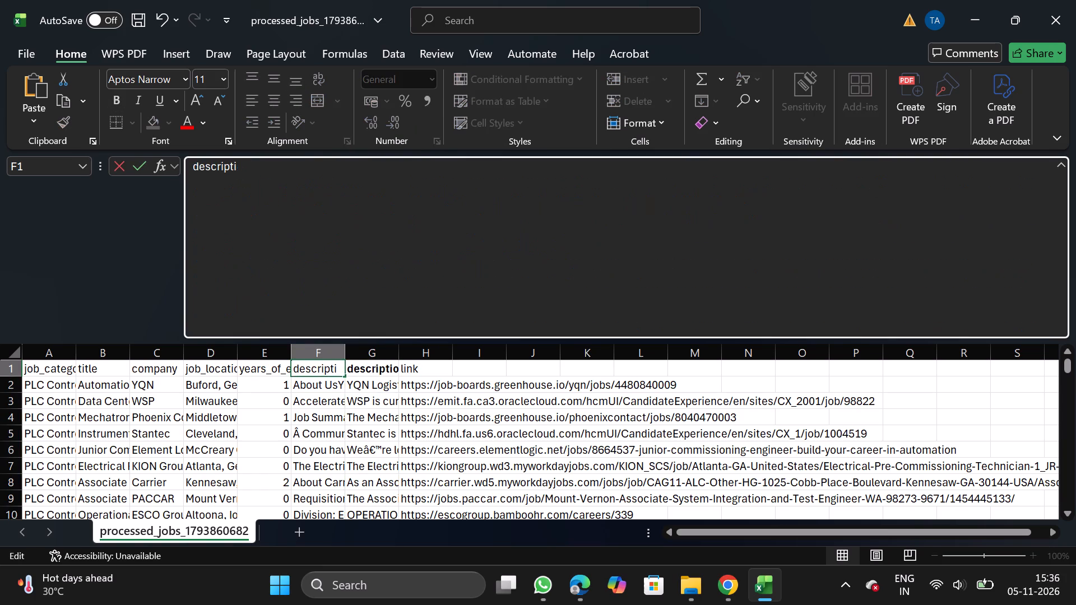
click(725, 590)
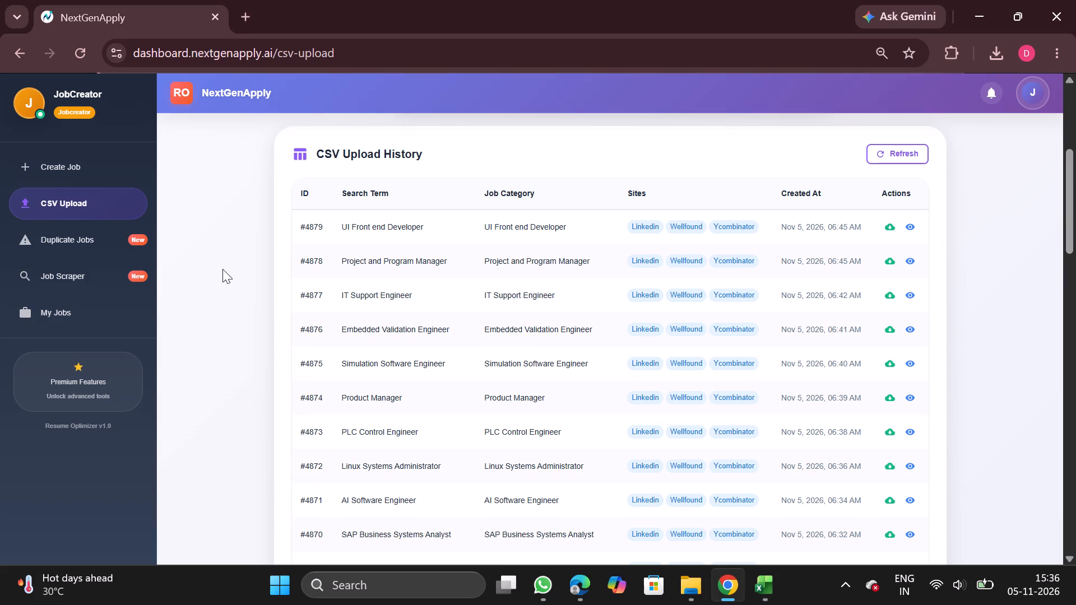
click(114, 146)
click(114, 153)
click(529, 152)
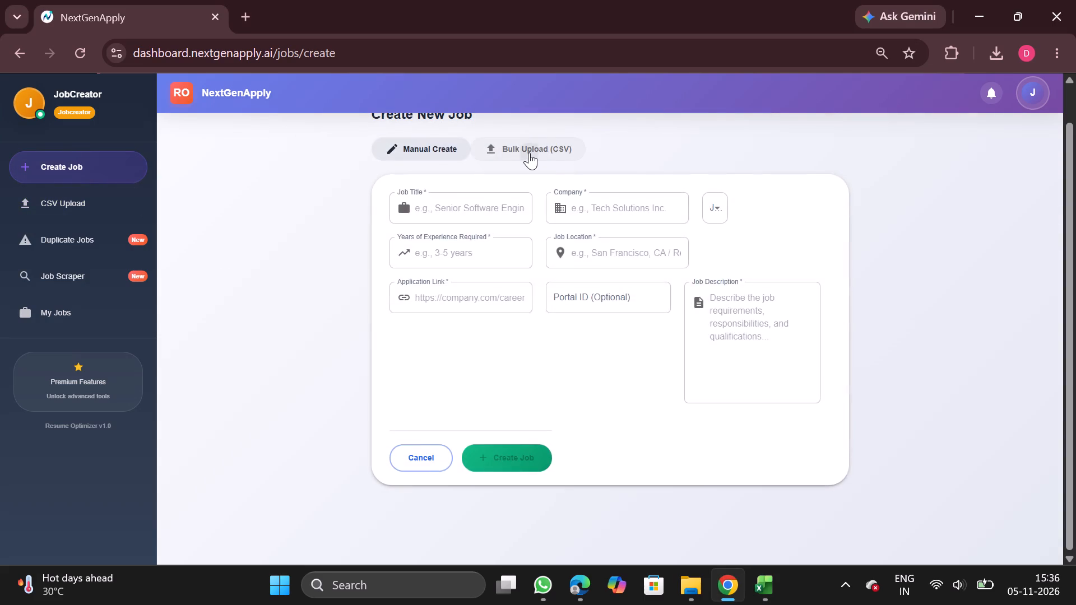
double_click(612, 285)
key(c)
key(ctrl+c)
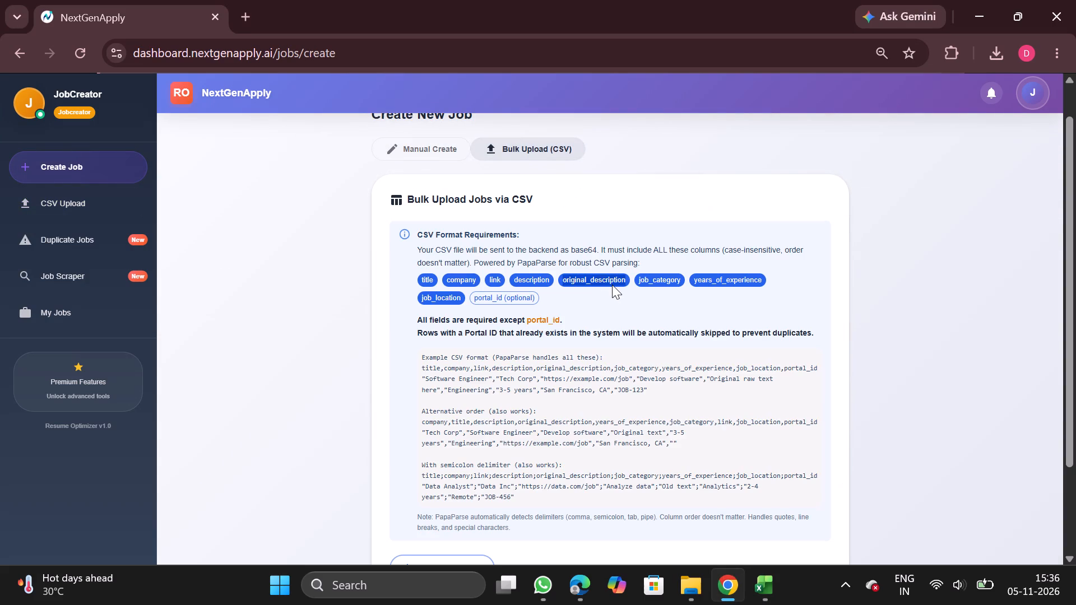
click(756, 589)
key(ctrl+v)
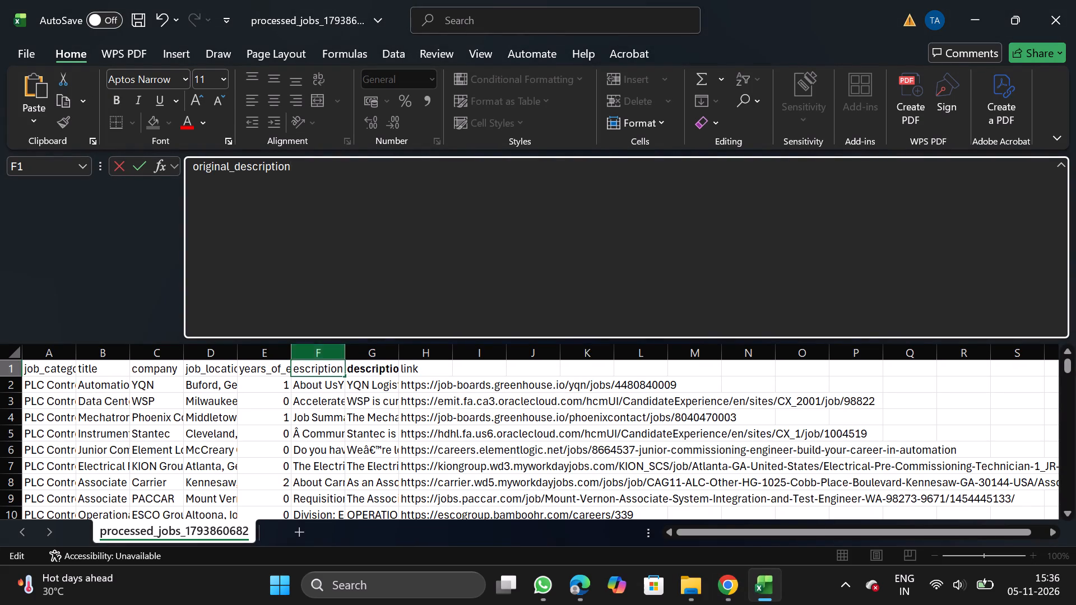
Try to replace United States with Remote in the job_location column, matching entire cell contents only.
click(198, 352)
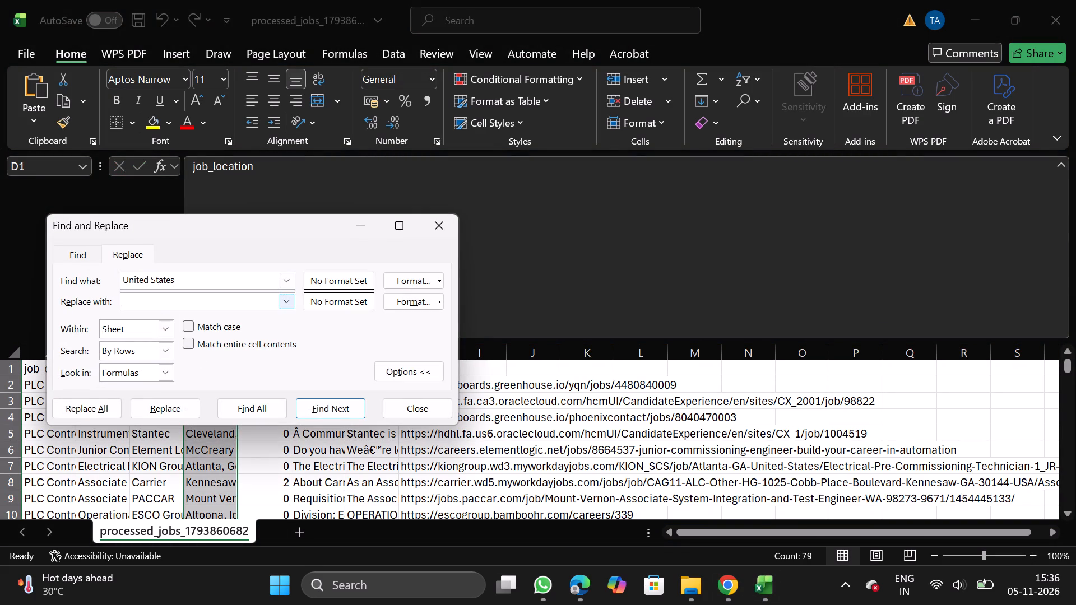
text(emote)
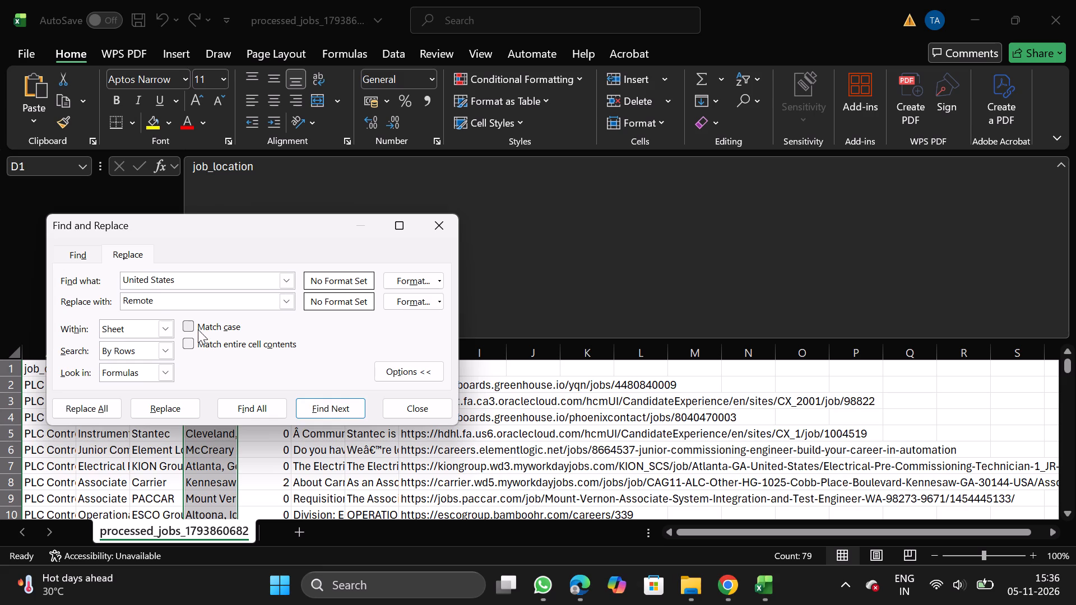
click(193, 345)
click(82, 408)
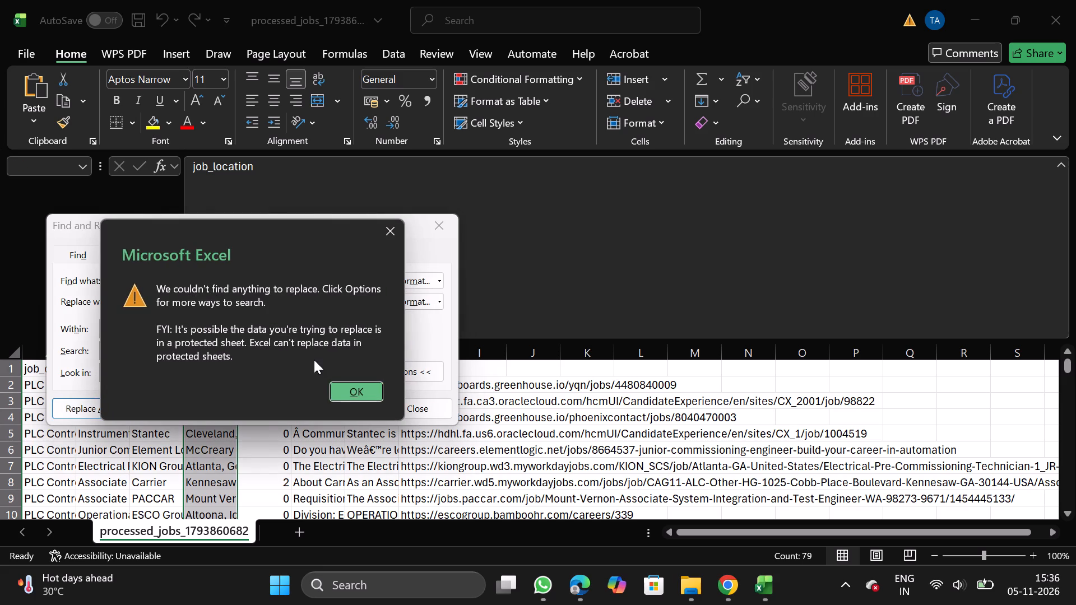
click(358, 398)
click(437, 221)
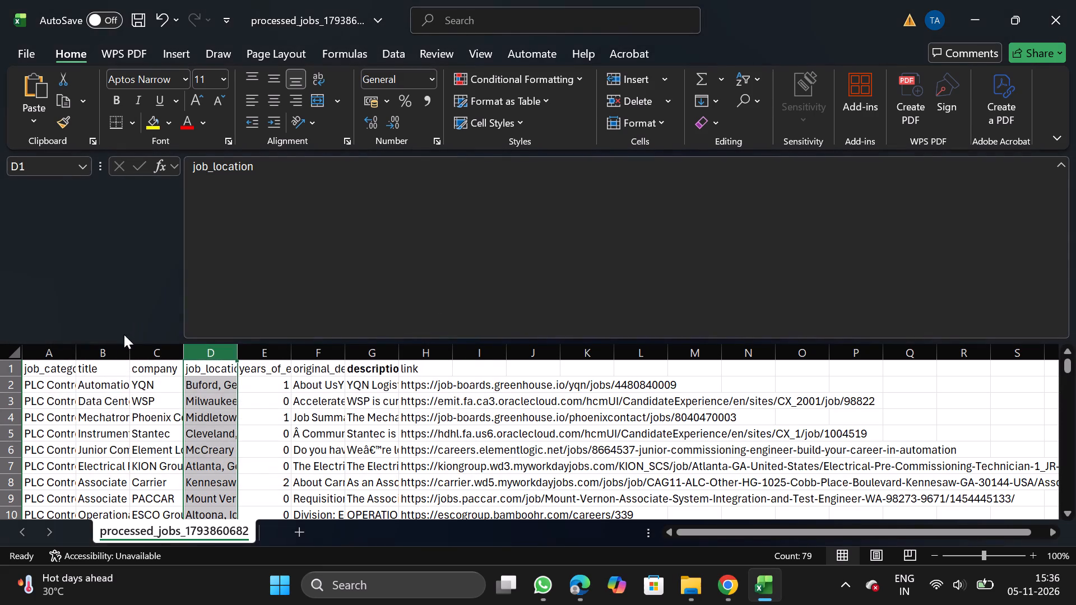
Add a filter to the title column and deselect all of its title values.
click(110, 360)
click(394, 48)
click(573, 118)
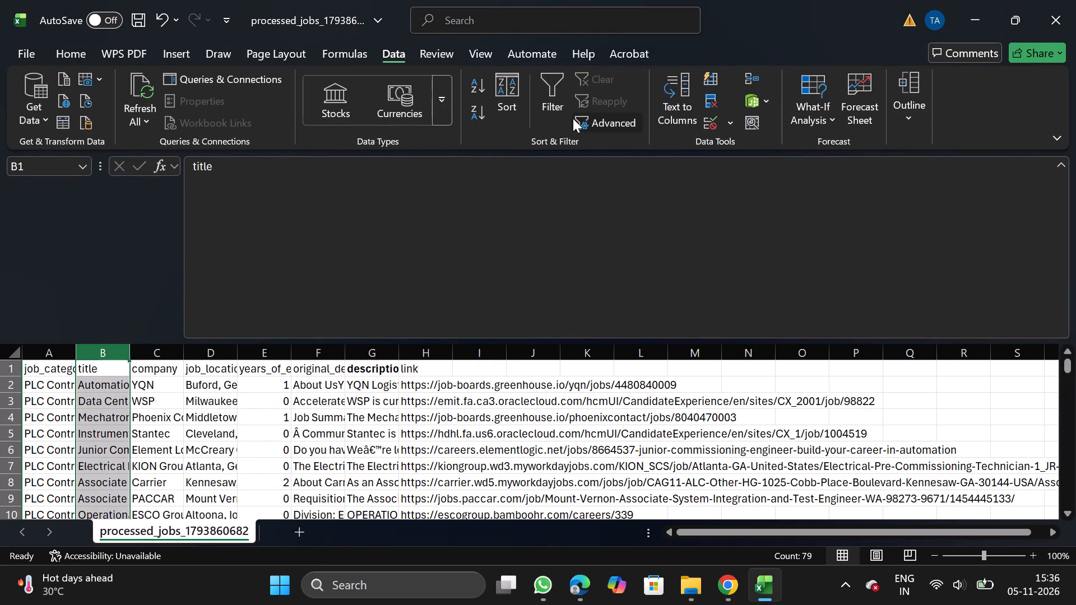
click(329, 192)
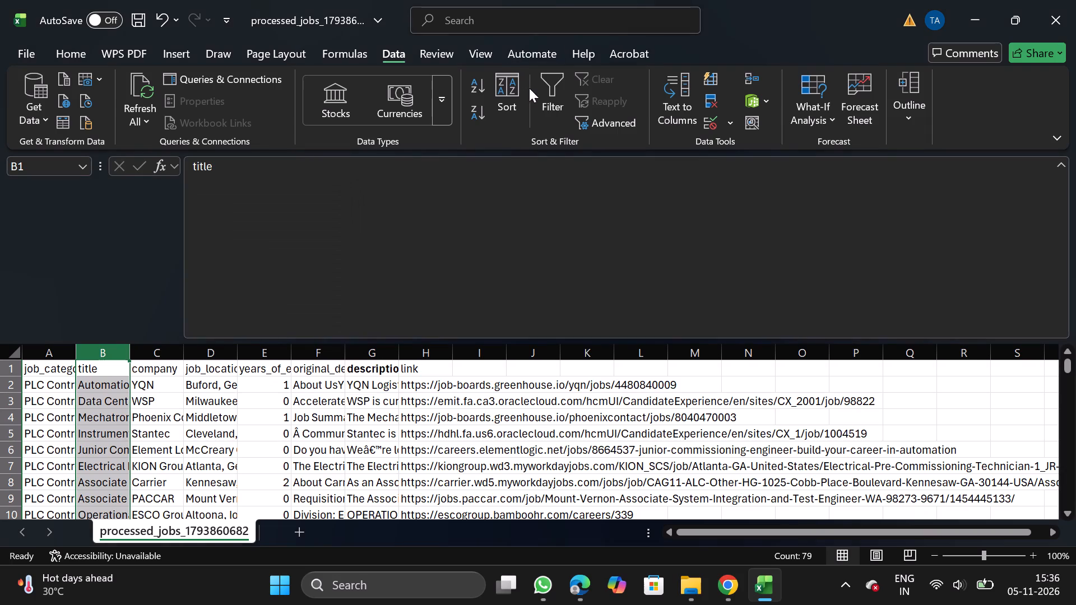
click(530, 90)
click(553, 93)
click(119, 369)
triple_click(351, 559)
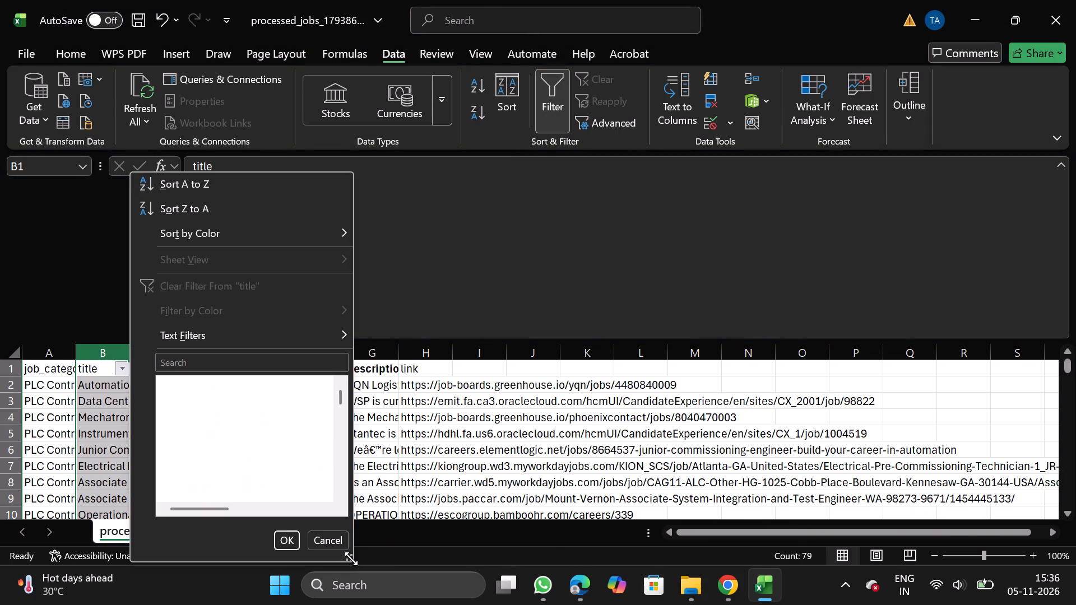
drag(351, 559, 803, 604)
click(206, 384)
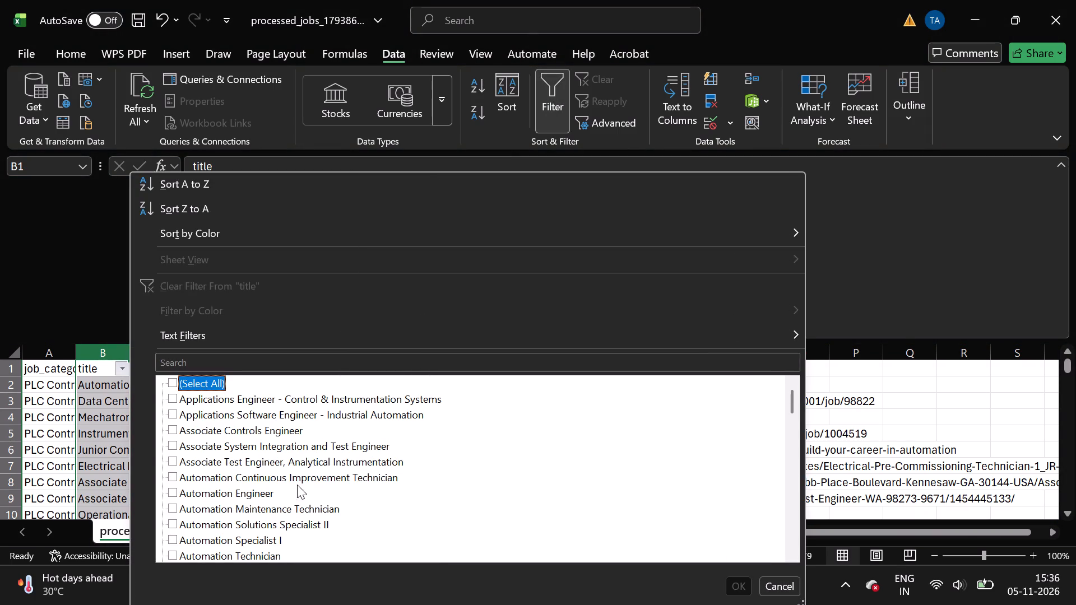
Select the titles Communications & Control Technician, Controls Engineer - Ethanol Plant, Controls Technician Intern, and Data Center Building Automation and Controls Engineer, Assistant Consultant.
scroll(272, 537, down, 1)
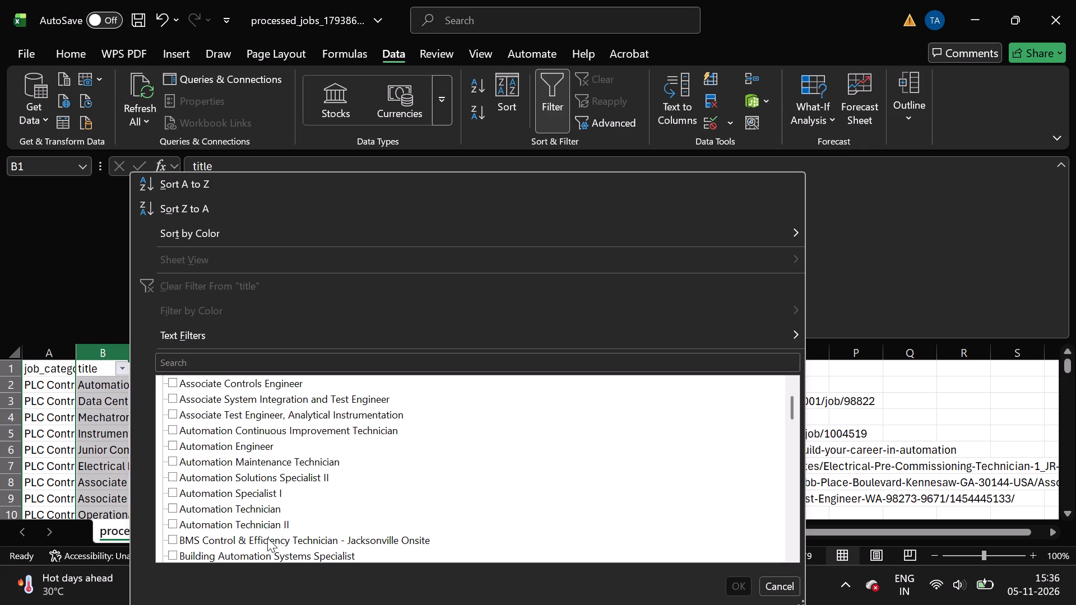
scroll(267, 538, down, 1)
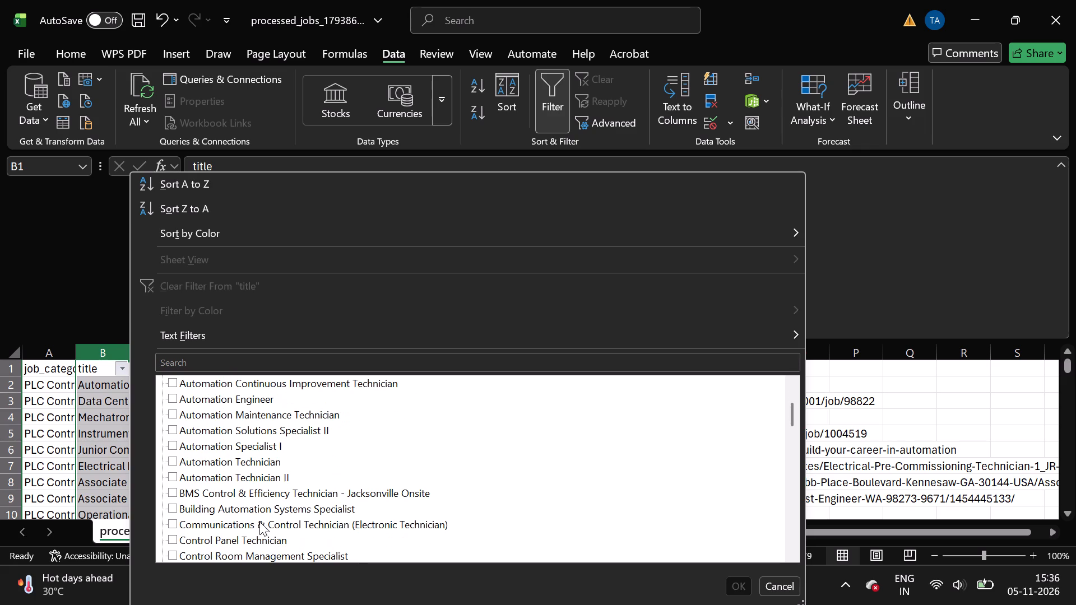
click(260, 524)
scroll(260, 524, down, 1)
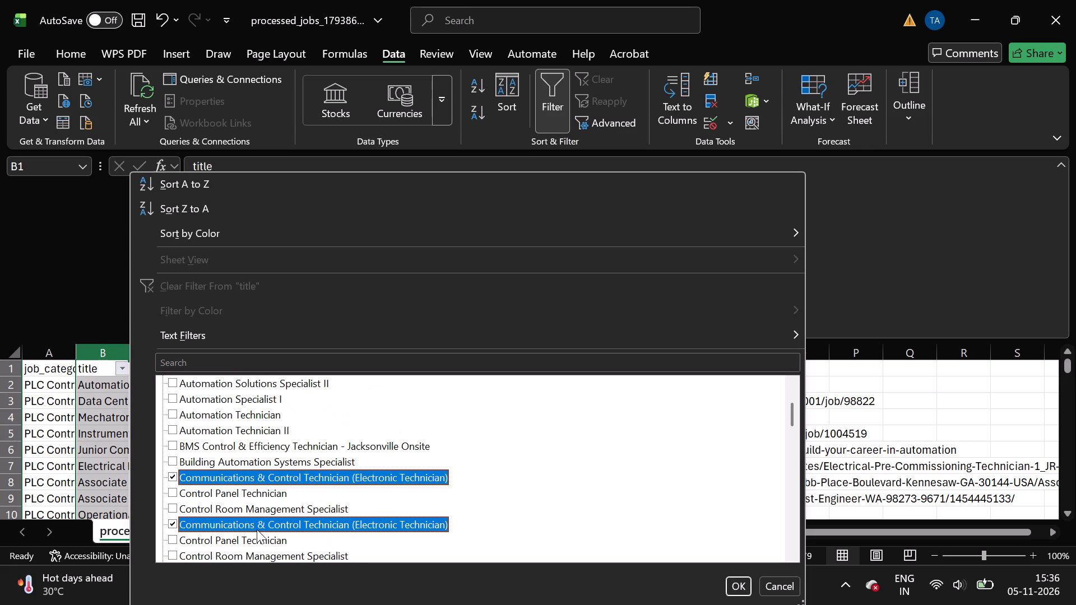
scroll(237, 553, down, 1)
click(279, 510)
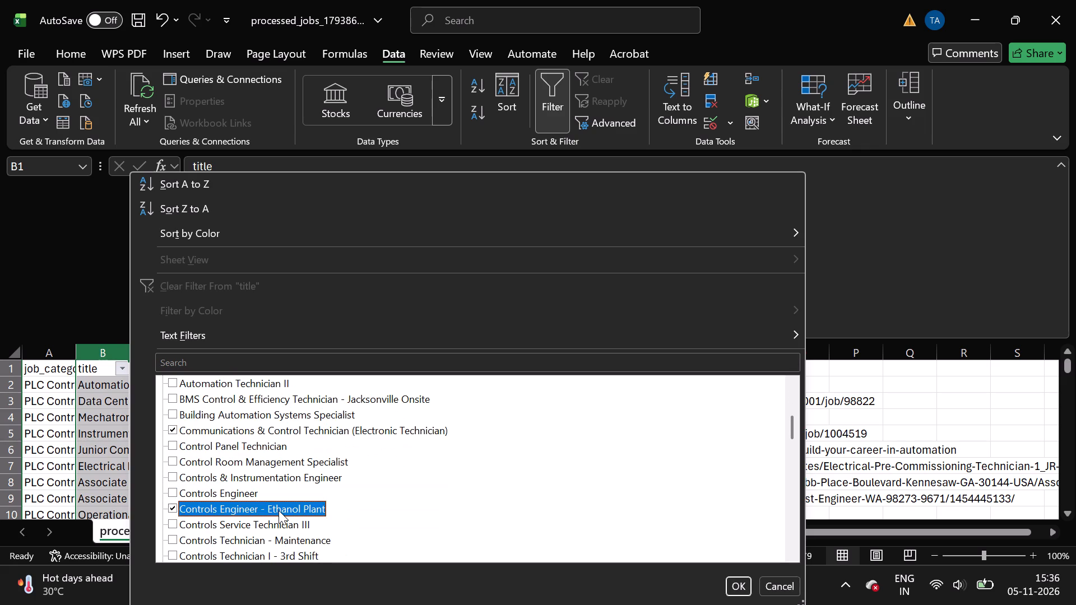
scroll(279, 510, down, 1)
click(276, 521)
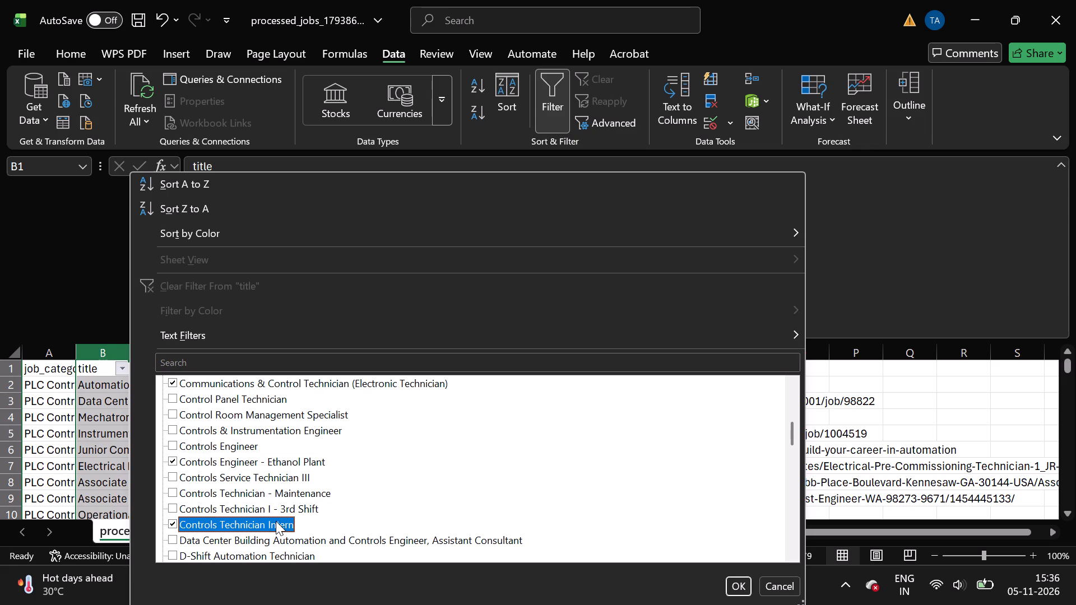
click(245, 543)
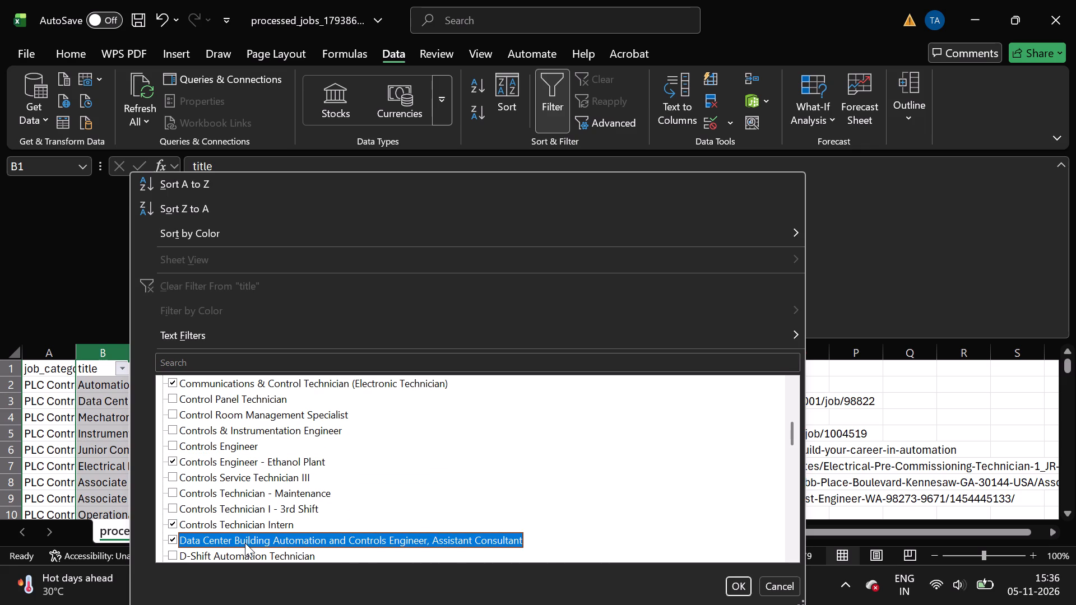
Select the titles Electrical Pre-Commissioning Technician 1, Electrical Process Controls Technician, Gas Engineer II Control Systems and SCADA, and Instrumentation & Controls Engineer - Water.
scroll(245, 543, down, 1)
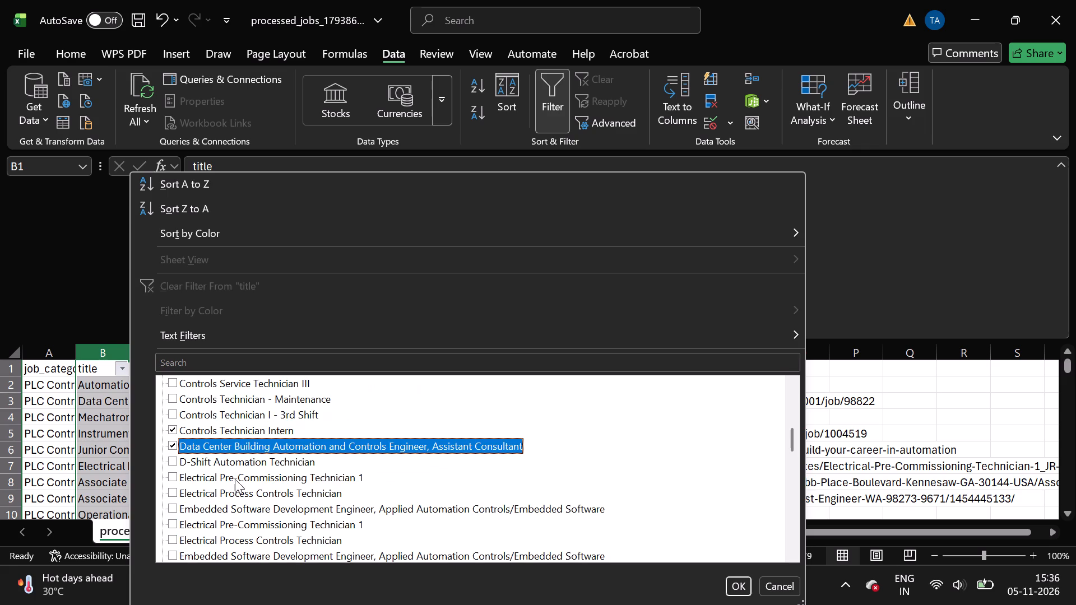
click(235, 479)
click(235, 493)
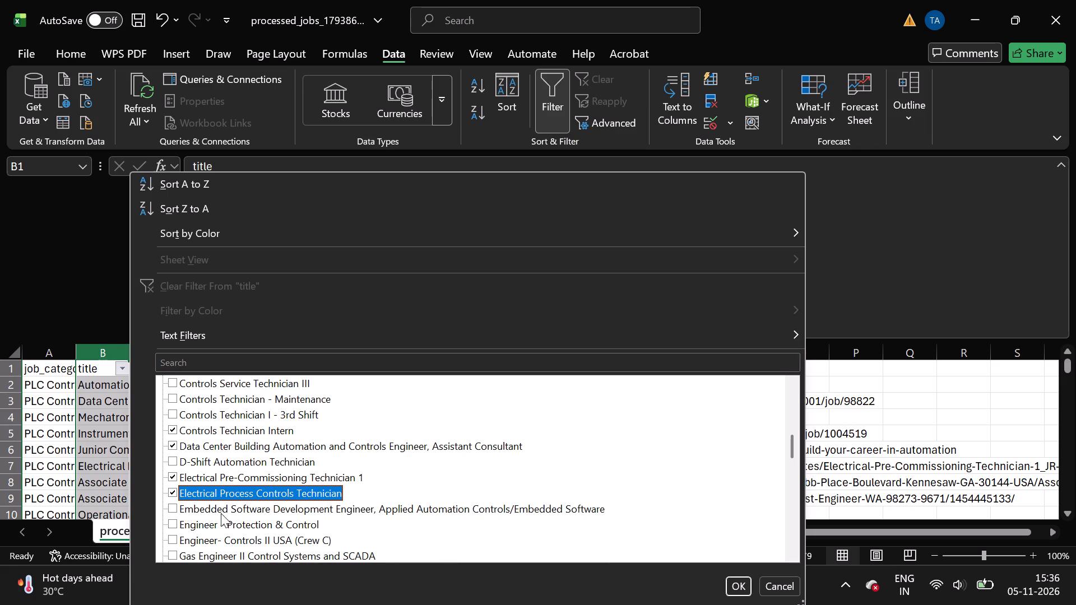
scroll(211, 537, down, 1)
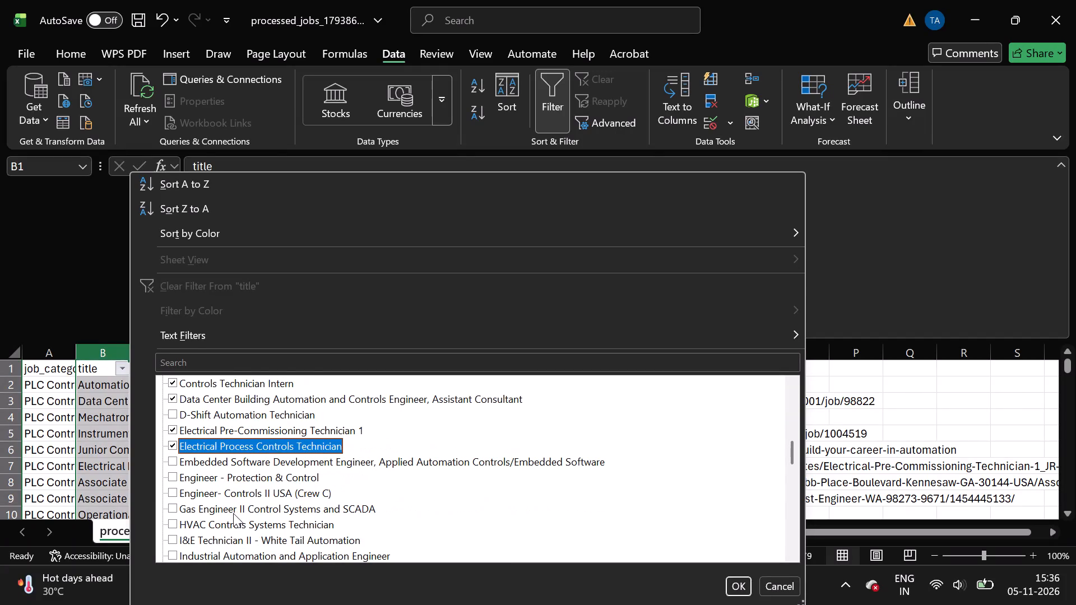
click(236, 513)
scroll(225, 558, down, 1)
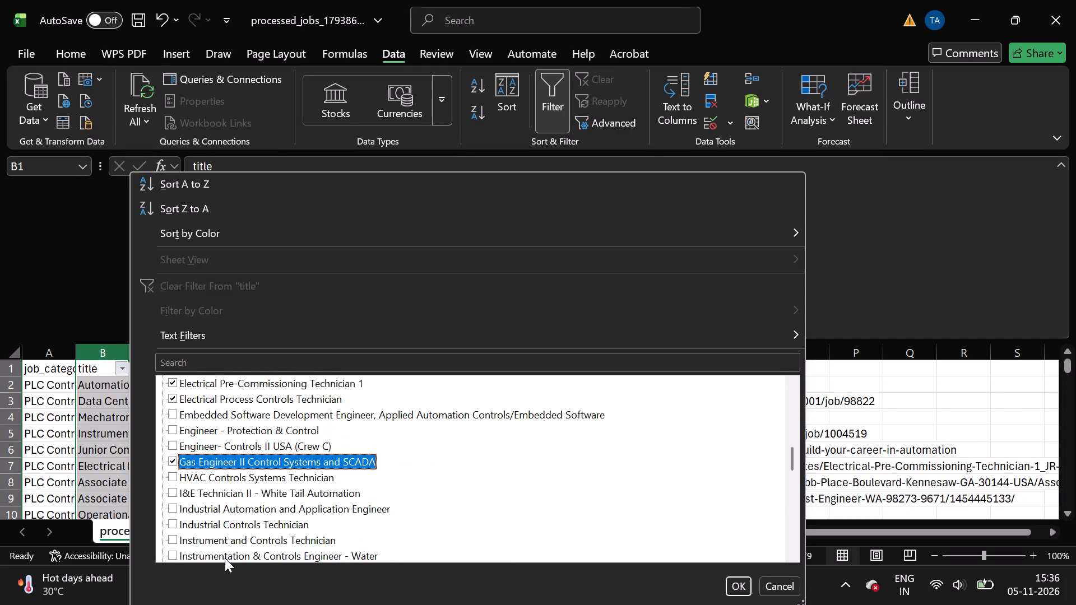
scroll(229, 552, down, 1)
click(333, 460)
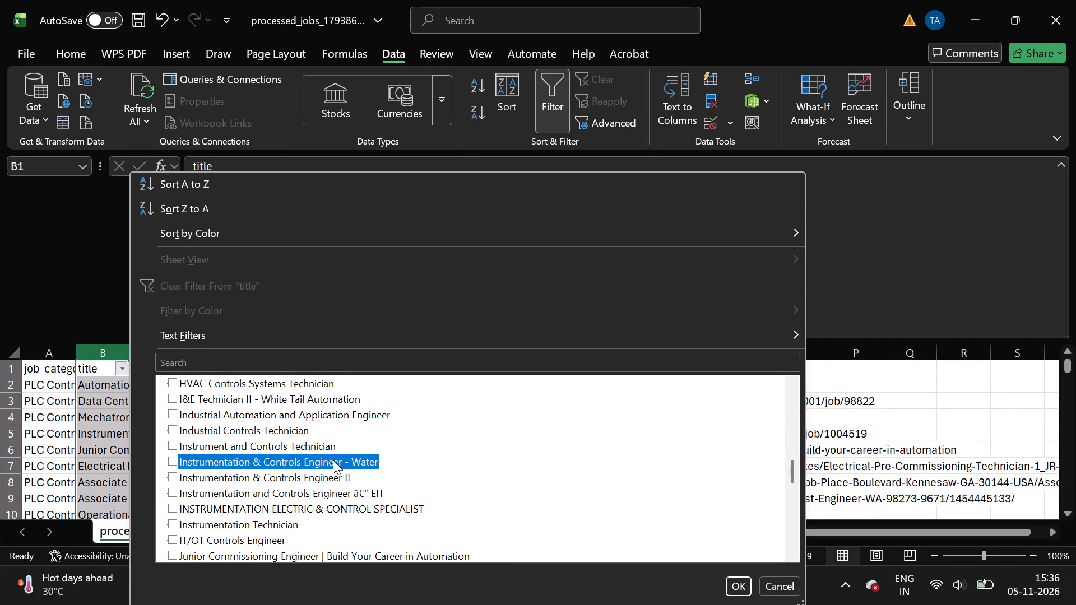
Select the titles Mechatronics Technician I - 1st Shift, Plant Controls Specialist, and Senior Mechatronics & Robotics Technician in the title filter.
scroll(218, 546, down, 1)
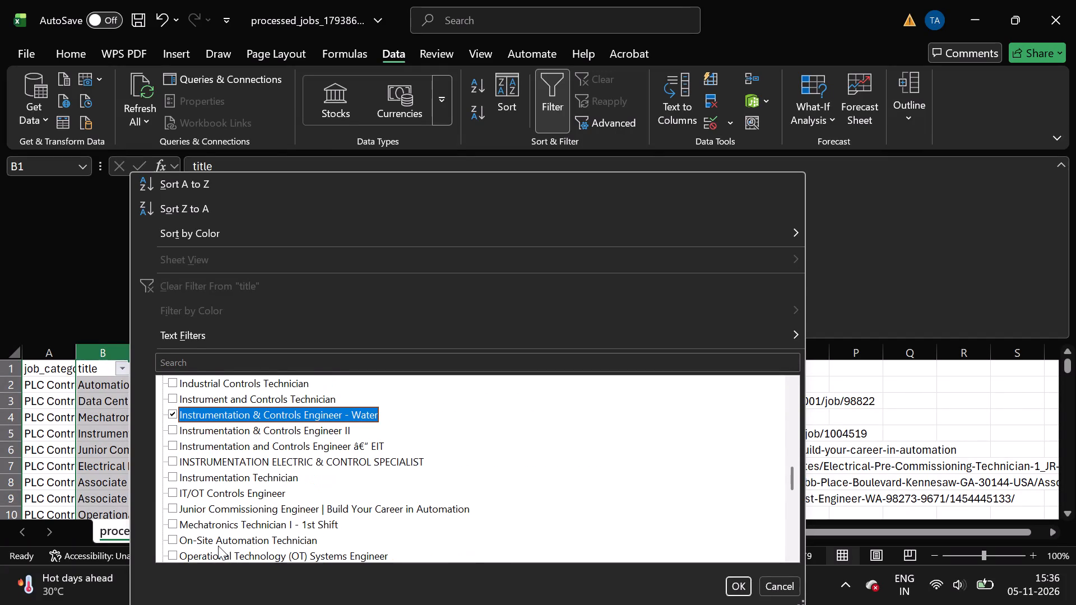
scroll(218, 546, down, 1)
click(233, 528)
scroll(233, 528, down, 1)
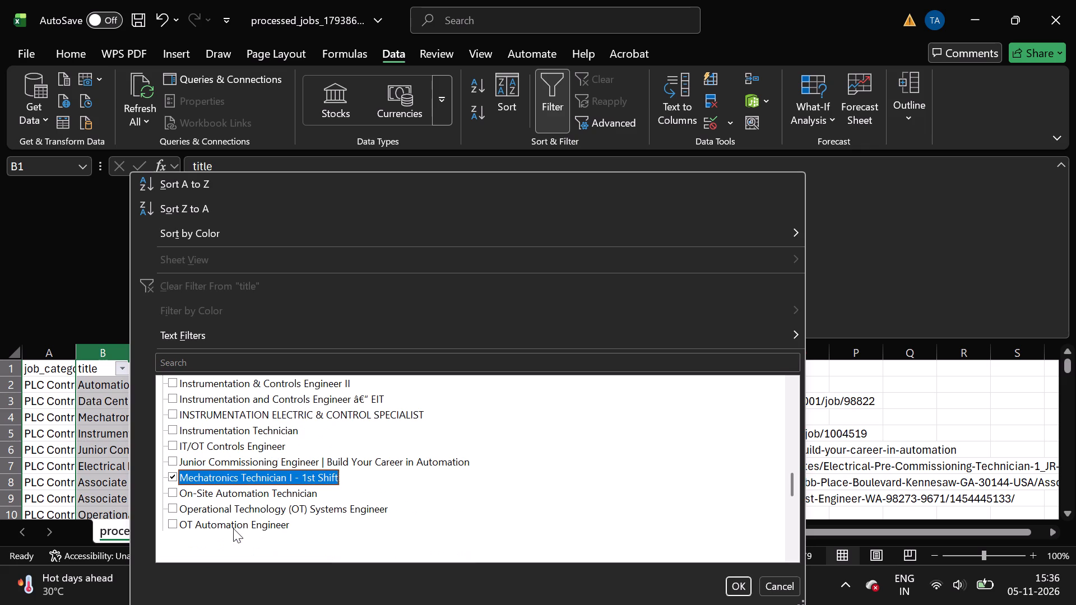
scroll(233, 528, down, 2)
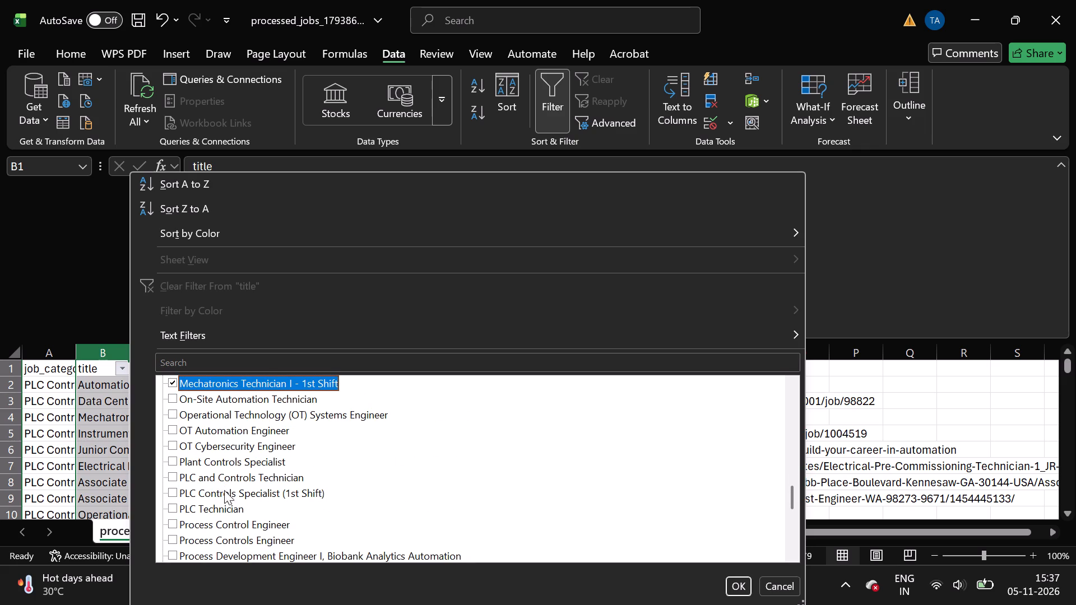
click(225, 464)
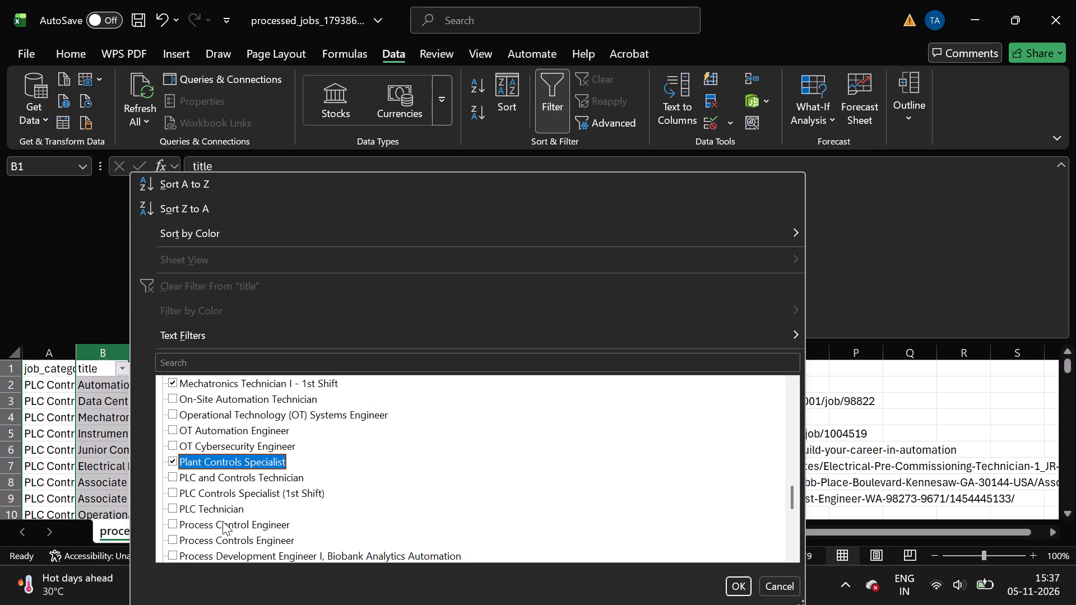
scroll(222, 524, down, 2)
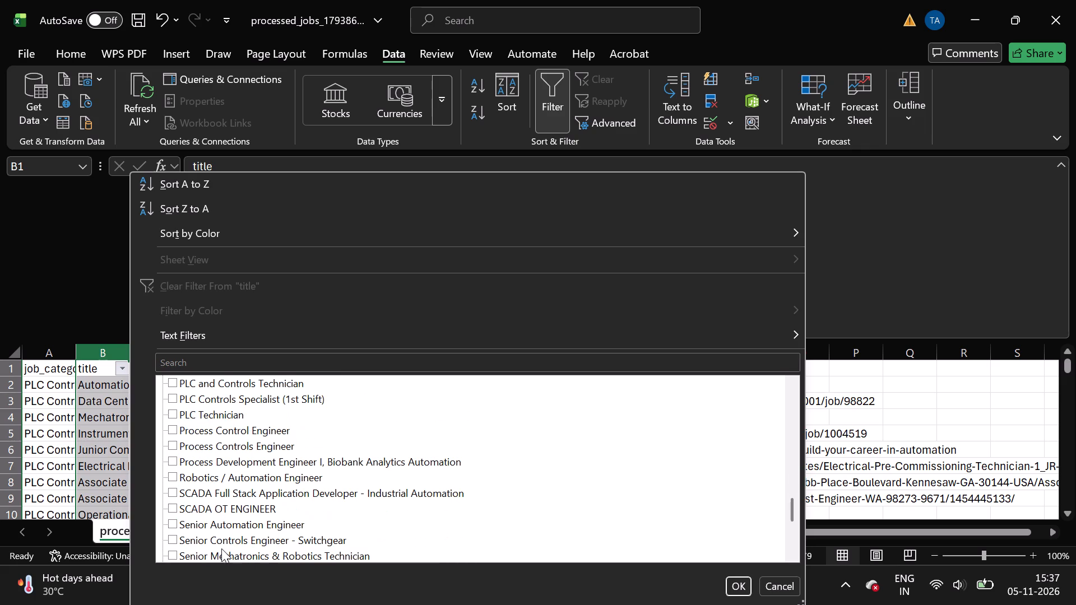
scroll(221, 548, down, 2)
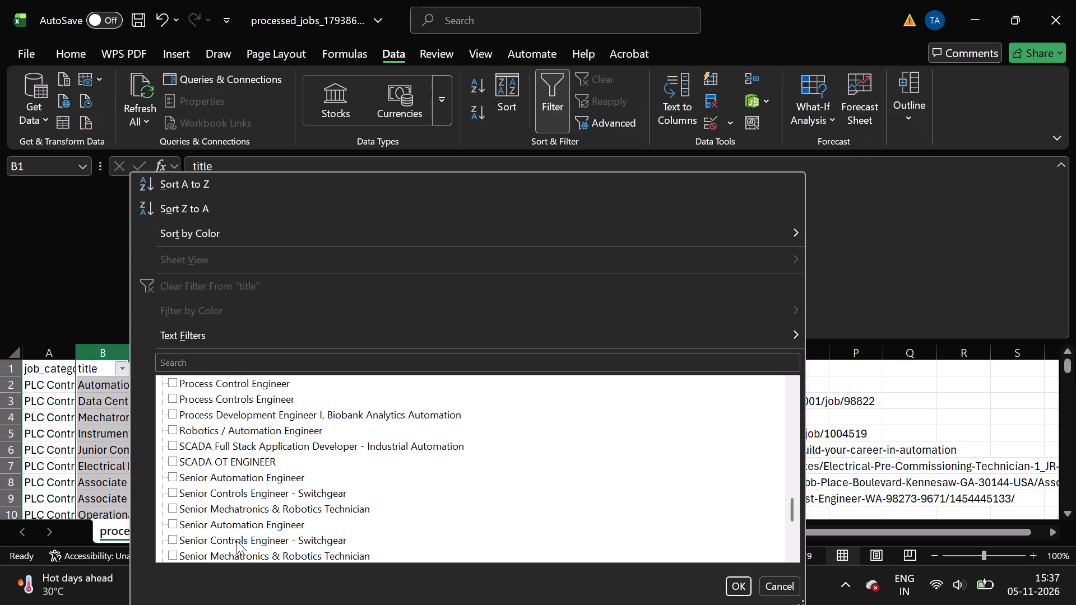
scroll(236, 541, down, 1)
click(254, 511)
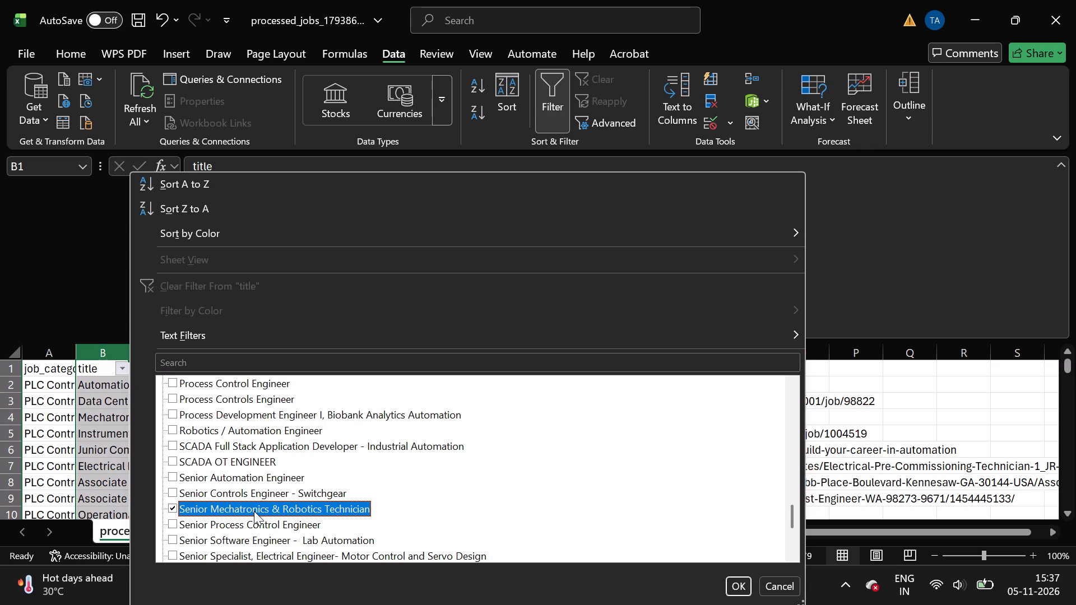
Select Senior Specialist, Electrical Engineer- Motor Control and Servo Design, and apply the title filter.
scroll(263, 538, down, 1)
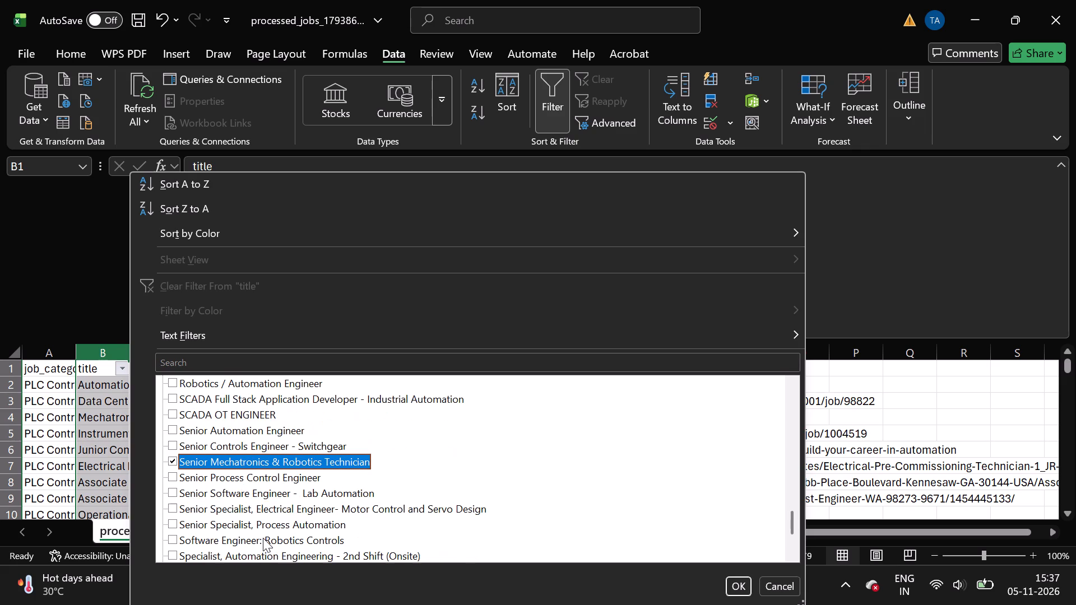
scroll(263, 538, down, 1)
click(302, 506)
scroll(272, 544, down, 1)
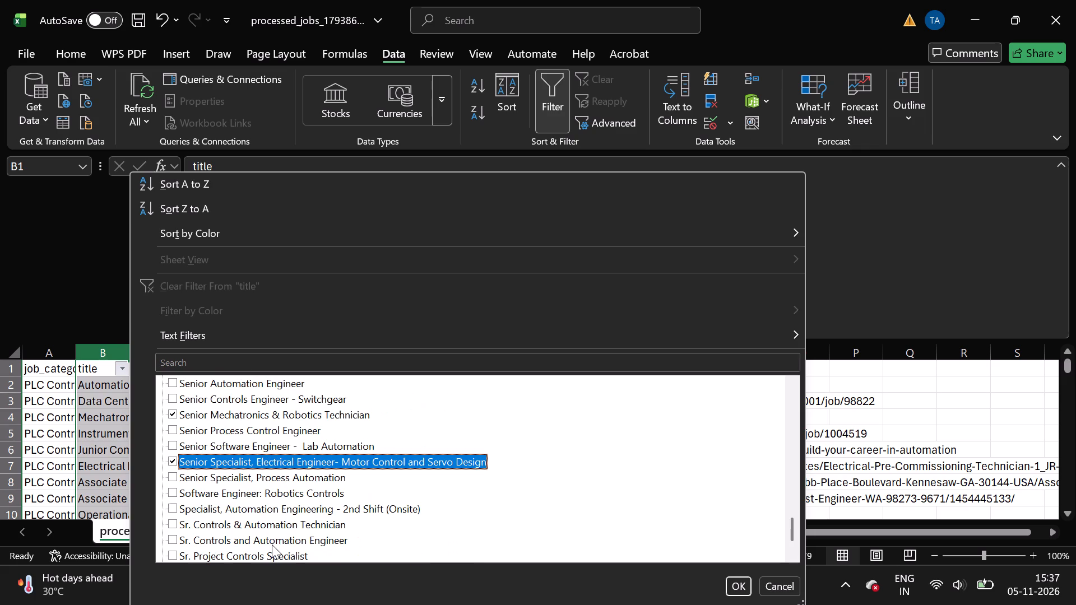
scroll(272, 544, down, 2)
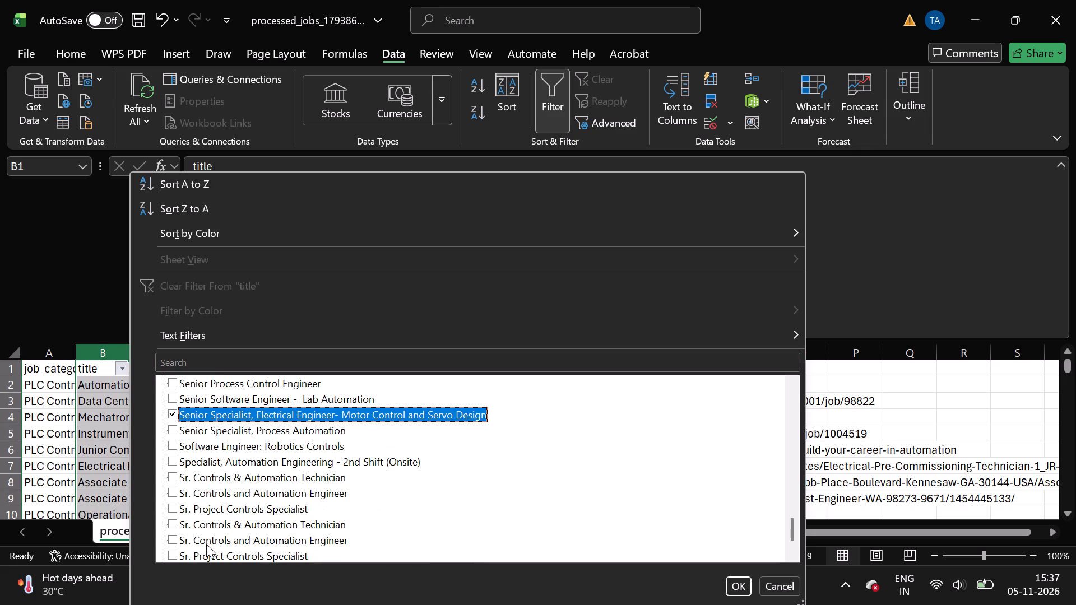
click(206, 544)
click(730, 580)
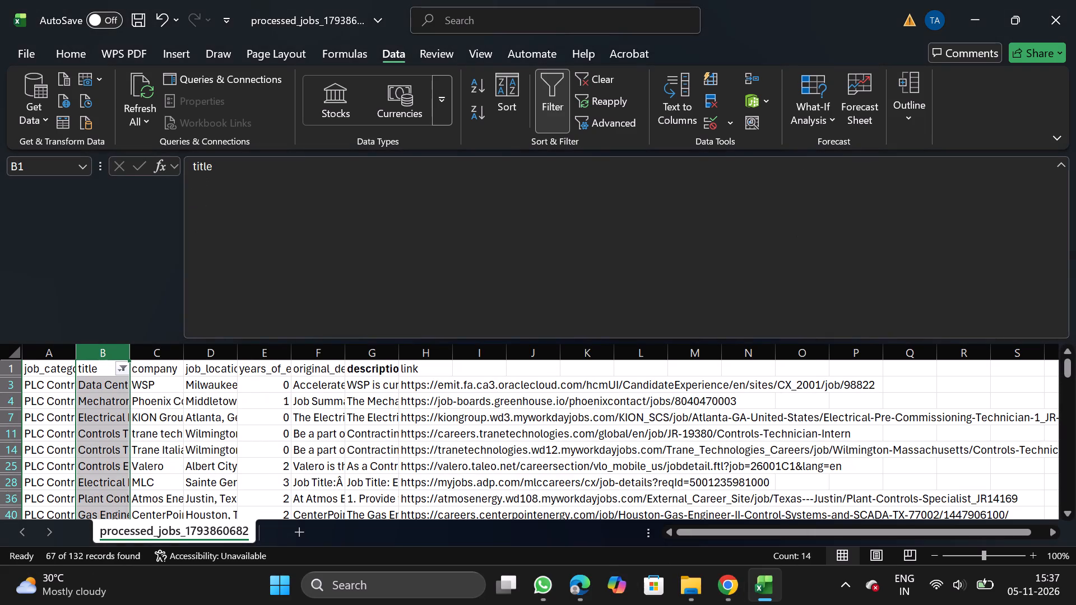
Delete all the filtered job rows below the header and remove the filter from the sheet.
click(1, 385)
key(ctrl+shift+Down)
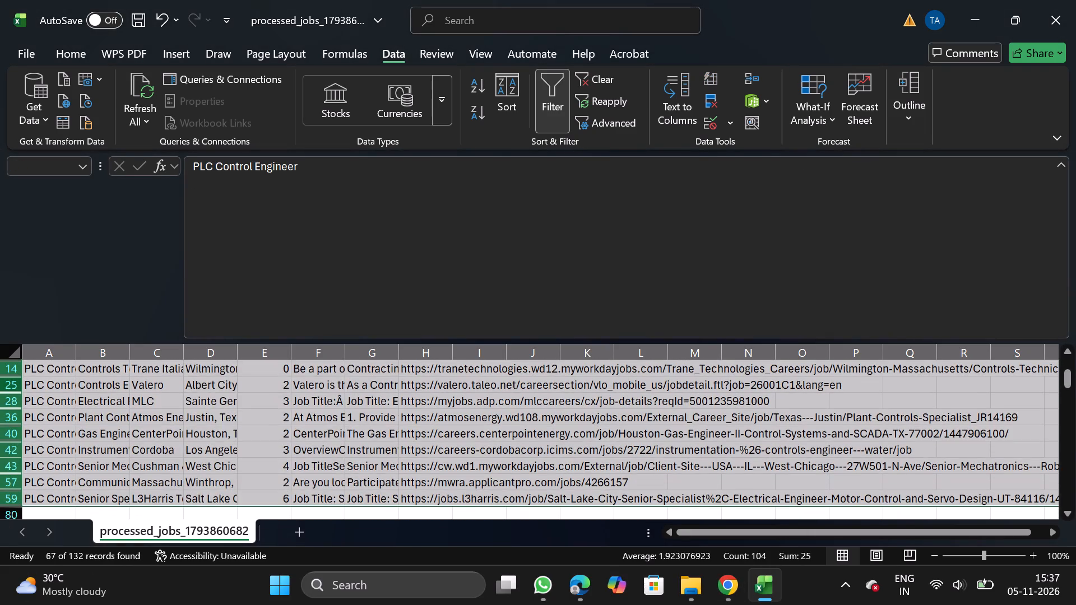
right_click(166, 453)
click(251, 308)
click(548, 90)
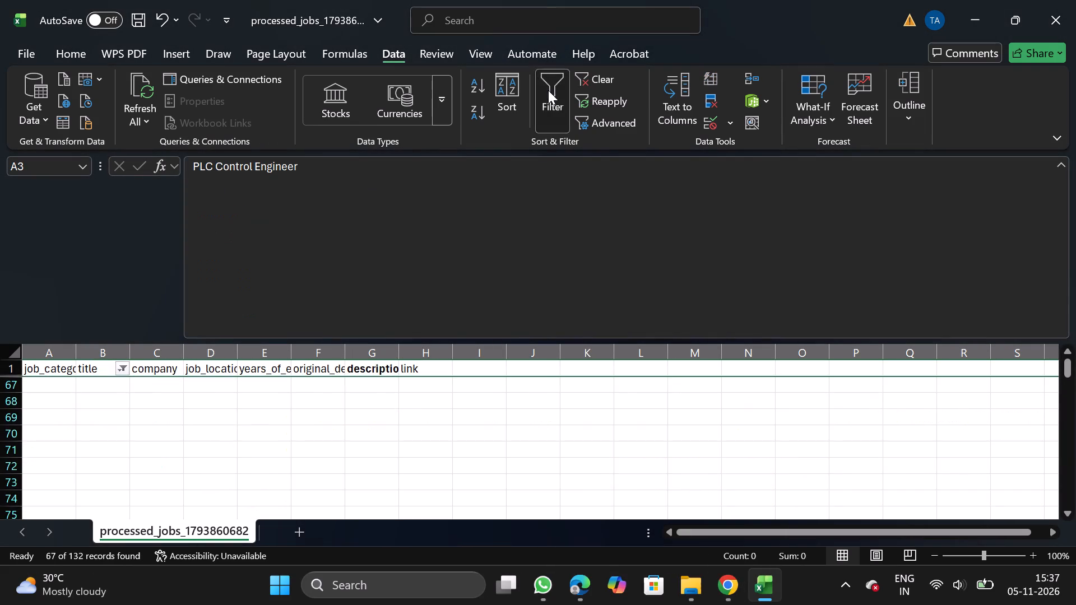
Add a filter to the title column again and search its values for lead.
click(113, 358)
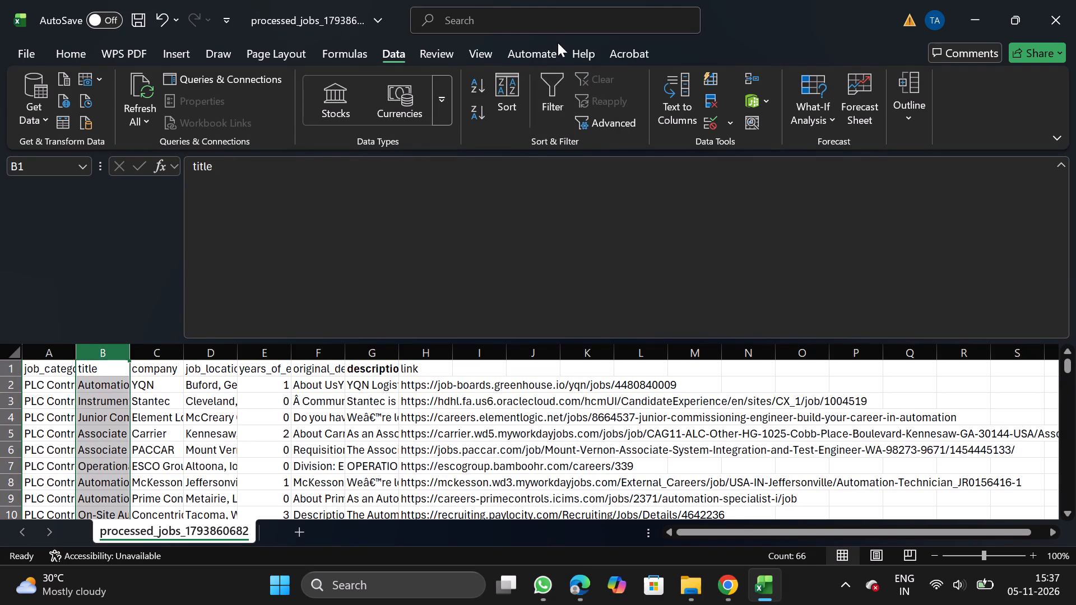
click(551, 86)
click(120, 368)
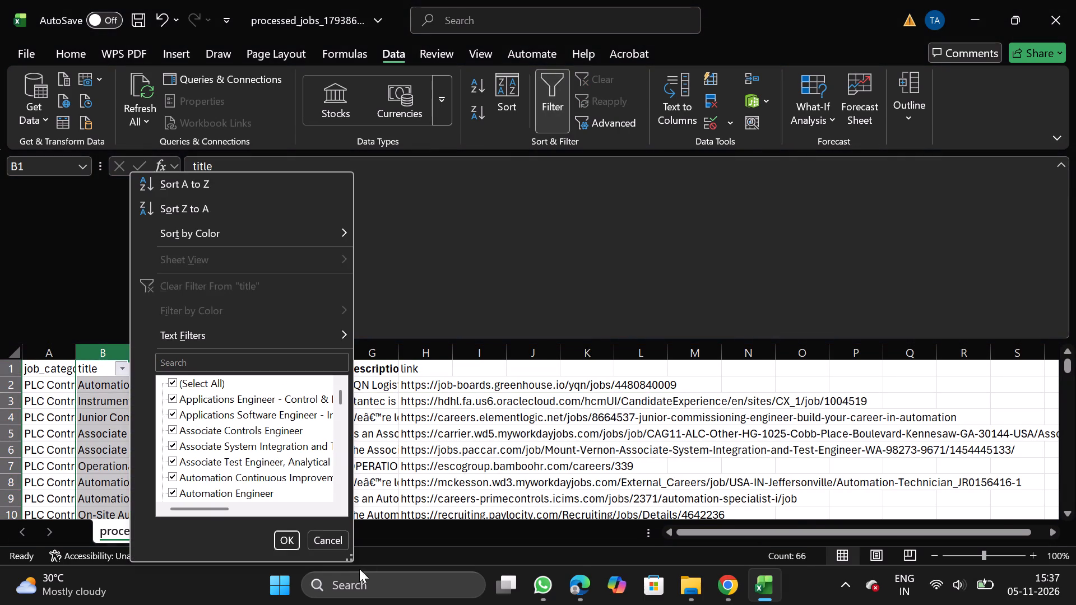
double_click(349, 559)
drag(349, 559, 892, 604)
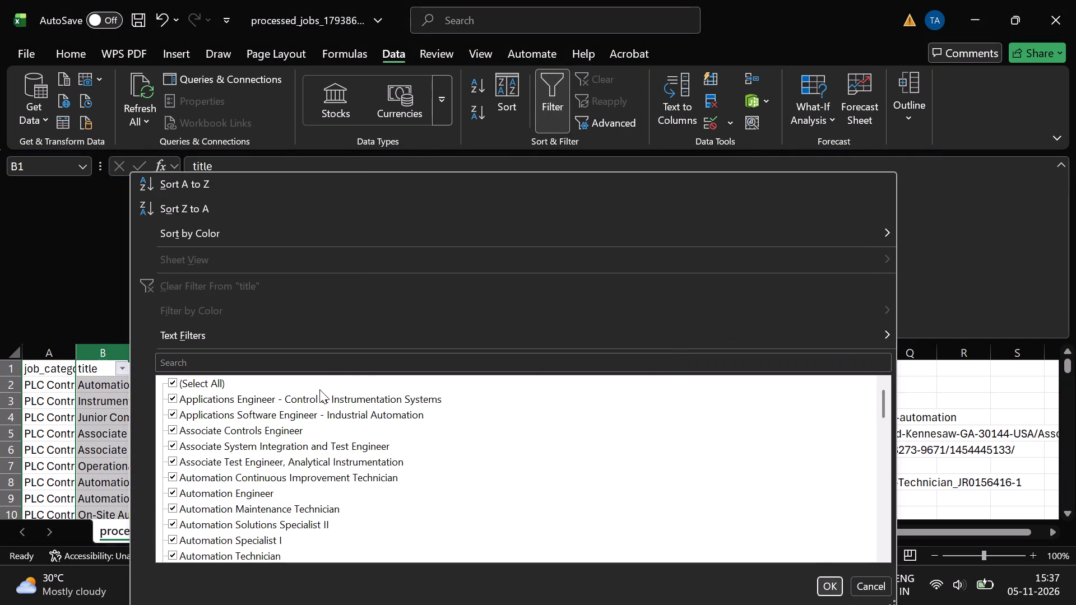
click(208, 385)
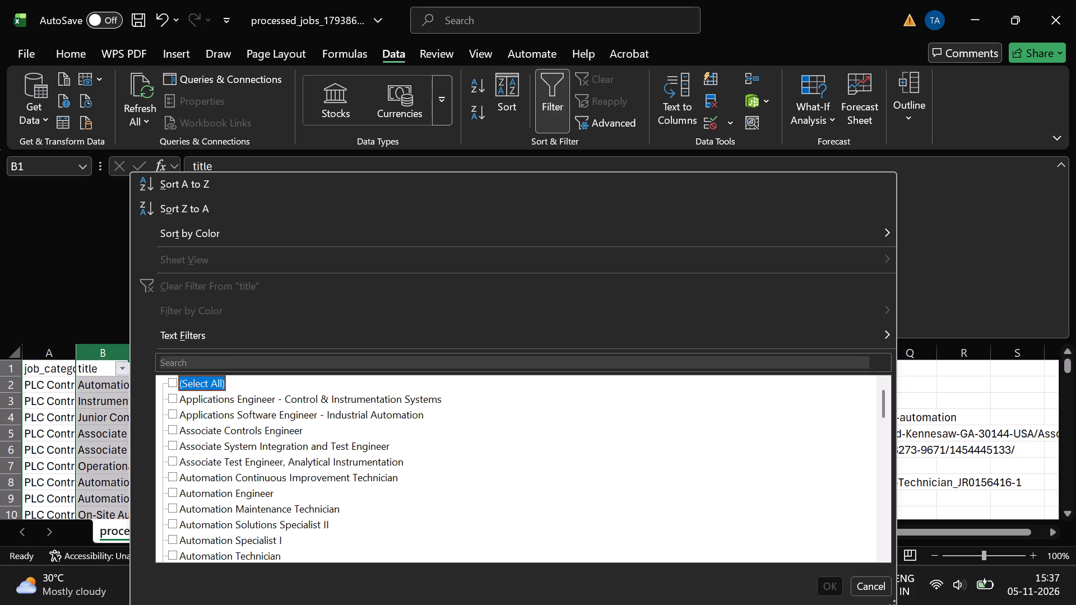
click(264, 361)
text(lead)
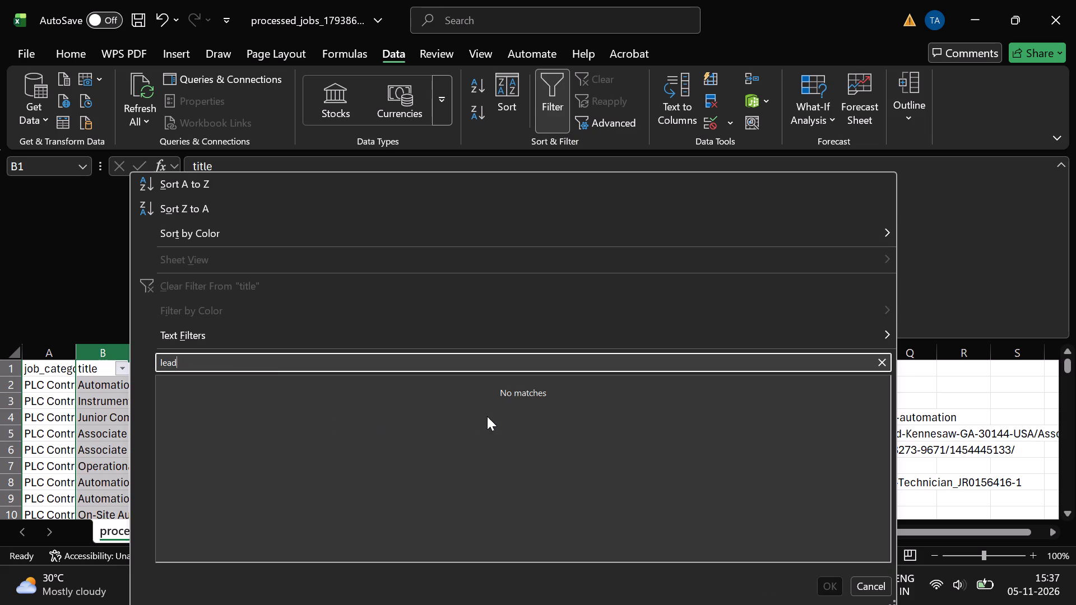
Search the title filter's values for staff instead of lead.
key(BackSpace)
key(BackSpace)
key(BackSpace)
key(BackSpace)
key(BackSpace)
key(BackSpace)
key(BackSpace)
key(BackSpace)
key(BackSpace)
key(BackSpace)
key(BackSpace)
key(BackSpace)
key(BackSpace)
text(staff)
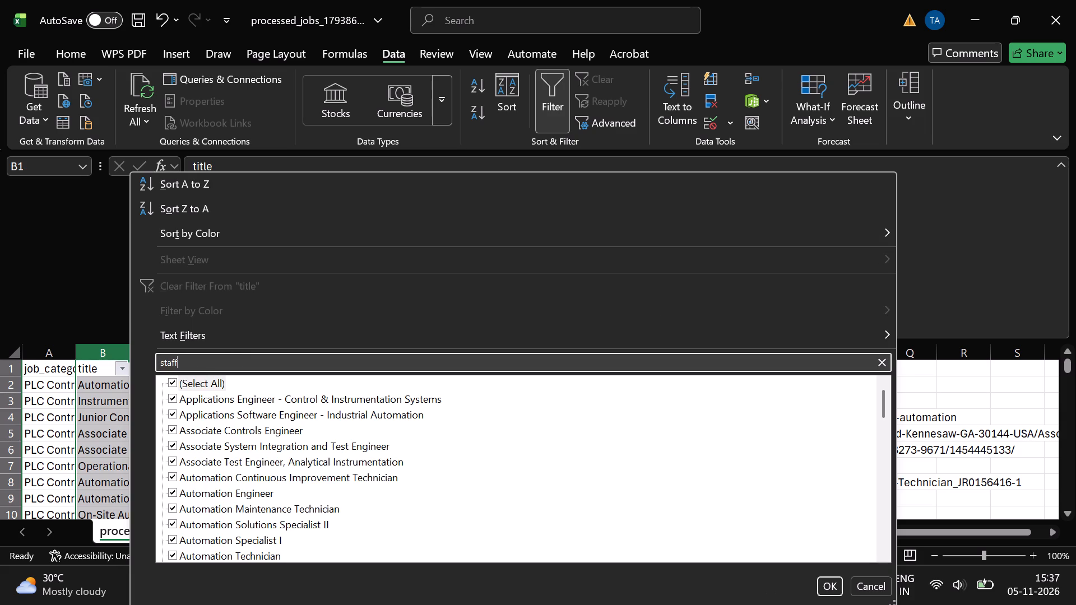
Search the title filter's values for principal instead of staff.
key(BackSpace)
key(BackSpace)
key(BackSpace)
key(BackSpace)
key(BackSpace)
key(BackSpace)
key(BackSpace)
key(BackSpace)
key(BackSpace)
key(BackSpace)
key(BackSpace)
key(BackSpace)
key(BackSpace)
text(principal)
Search the title filter's values for architect instead of principal.
key(BackSpace)
key(BackSpace)
key(BackSpace)
key(BackSpace)
key(BackSpace)
key(BackSpace)
key(BackSpace)
key(BackSpace)
key(BackSpace)
key(BackSpace)
key(BackSpace)
key(BackSpace)
key(BackSpace)
key(BackSpace)
key(BackSpace)
key(BackSpace)
key(BackSpace)
key(BackSpace)
key(BackSpace)
key(BackSpace)
text(architect)
Search the title filter's values for enterprise instead of architect.
key(BackSpace)
key(BackSpace)
key(BackSpace)
key(BackSpace)
key(BackSpace)
key(BackSpace)
key(BackSpace)
key(BackSpace)
key(BackSpace)
key(BackSpace)
key(BackSpace)
key(BackSpace)
key(BackSpace)
key(BackSpace)
key(BackSpace)
key(BackSpace)
key(BackSpace)
key(BackSpace)
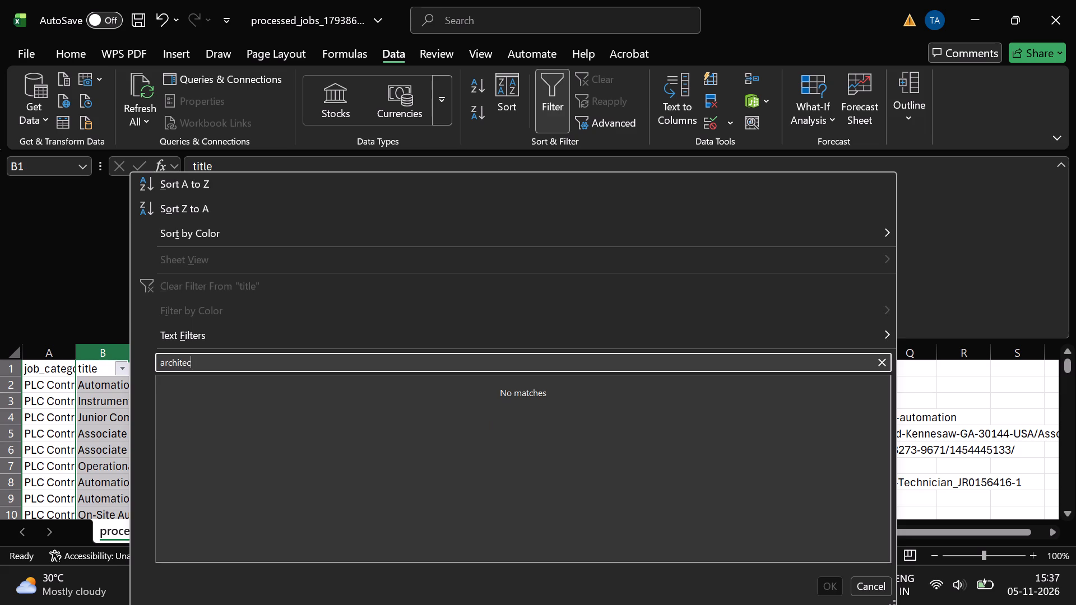
text(enterprise)
Search the title filter's values for embeddd instead of enterprise.
key(BackSpace)
key(BackSpace)
key(BackSpace)
key(BackSpace)
key(BackSpace)
key(BackSpace)
key(BackSpace)
key(BackSpace)
key(BackSpace)
key(BackSpace)
key(BackSpace)
key(BackSpace)
key(BackSpace)
key(BackSpace)
key(BackSpace)
key(BackSpace)
key(BackSpace)
key(BackSpace)
key(BackSpace)
key(BackSpace)
text(embeddd)
Search the title filter's values for co.
key(BackSpace)
key(BackSpace)
key(BackSpace)
key(BackSpace)
key(BackSpace)
key(BackSpace)
key(BackSpace)
key(BackSpace)
key(BackSpace)
key(BackSpace)
key(BackSpace)
key(BackSpace)
key(BackSpace)
key(BackSpace)
key(BackSpace)
key(BackSpace)
key(BackSpace)
text(co)
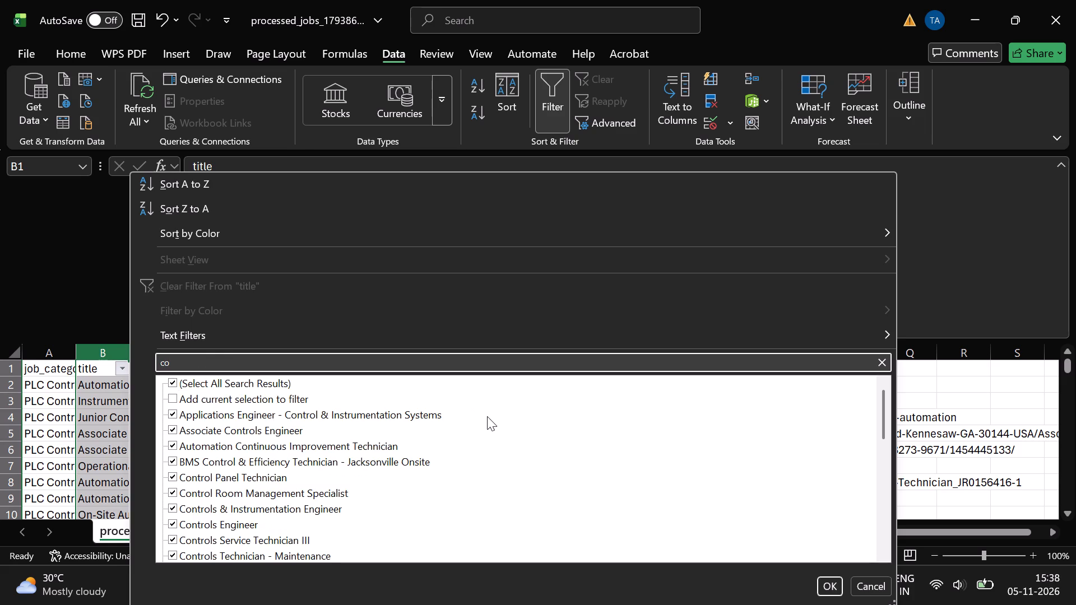
Filter the titles by emb to view the Embedded Software Development Engineer job, and remove the filter from the sheet.
key(BackSpace)
key(BackSpace)
text(em)
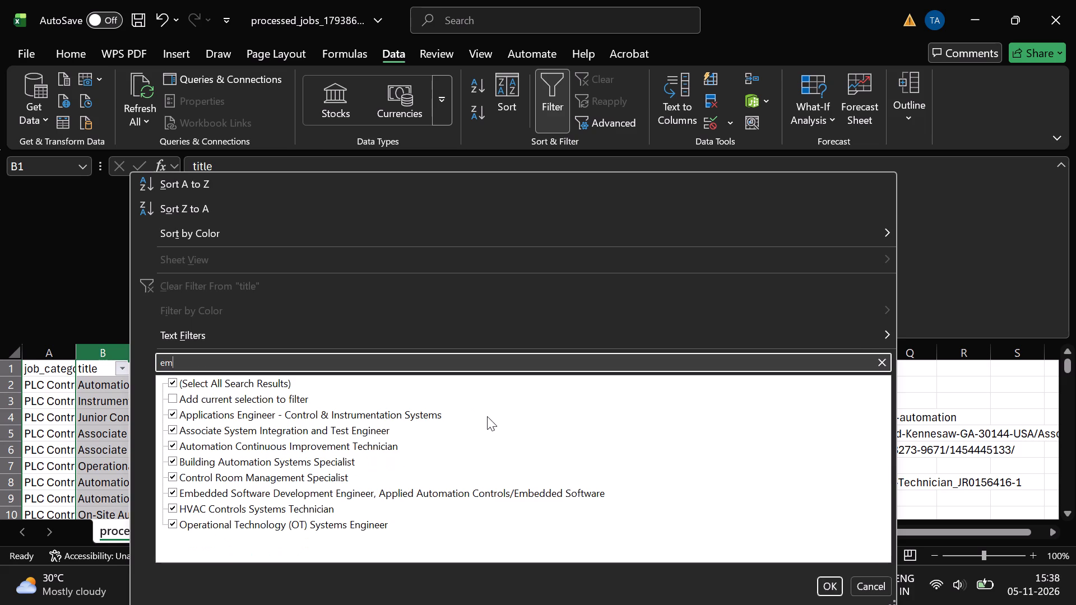
key(b)
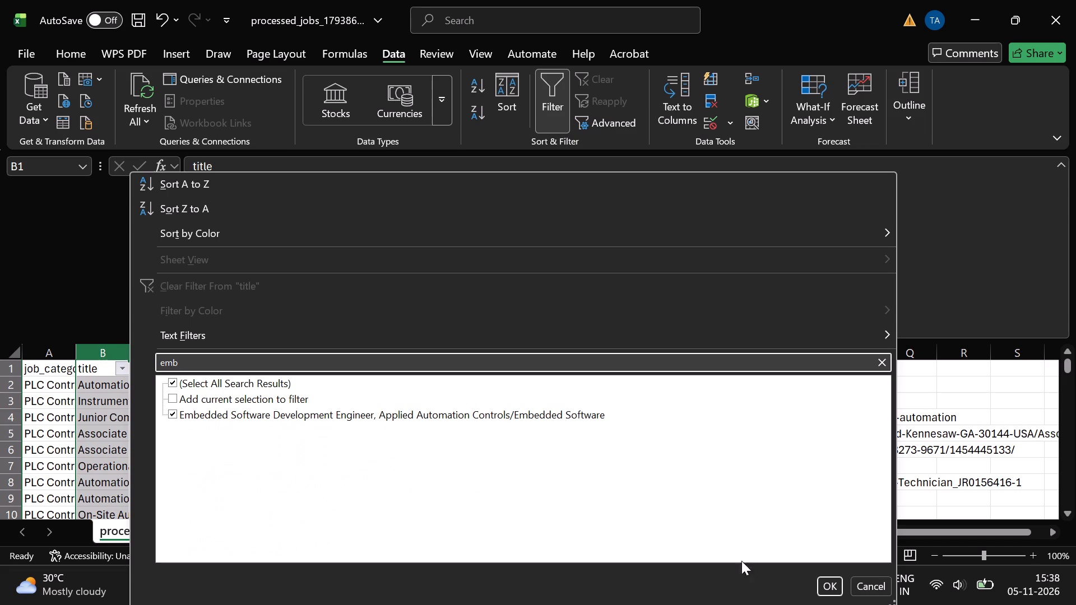
click(814, 585)
click(827, 578)
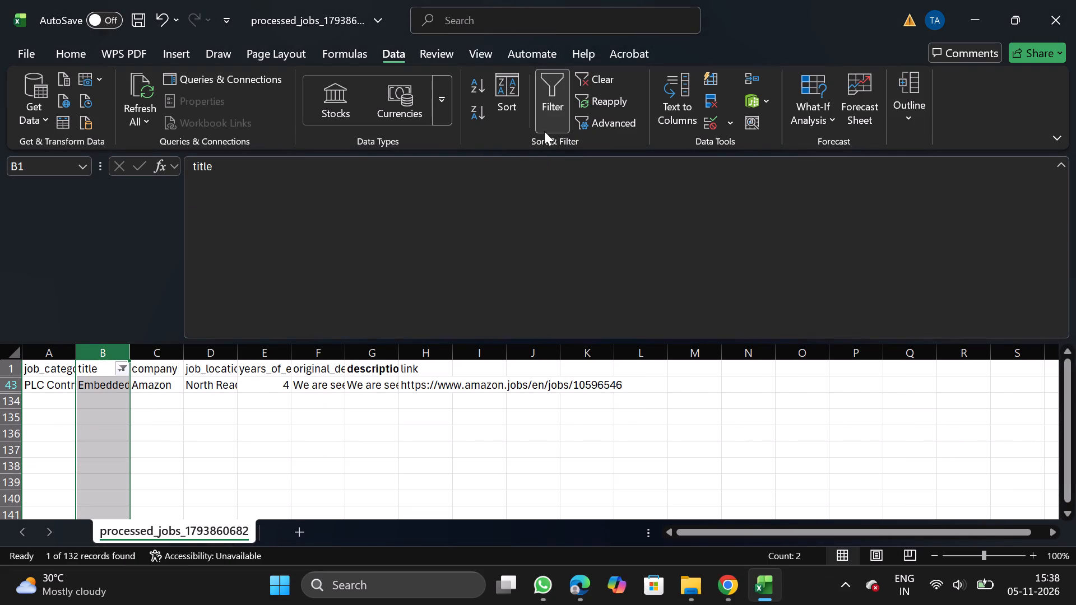
click(548, 120)
Add filters to the header row again and search the company column's values for walmart.
click(163, 372)
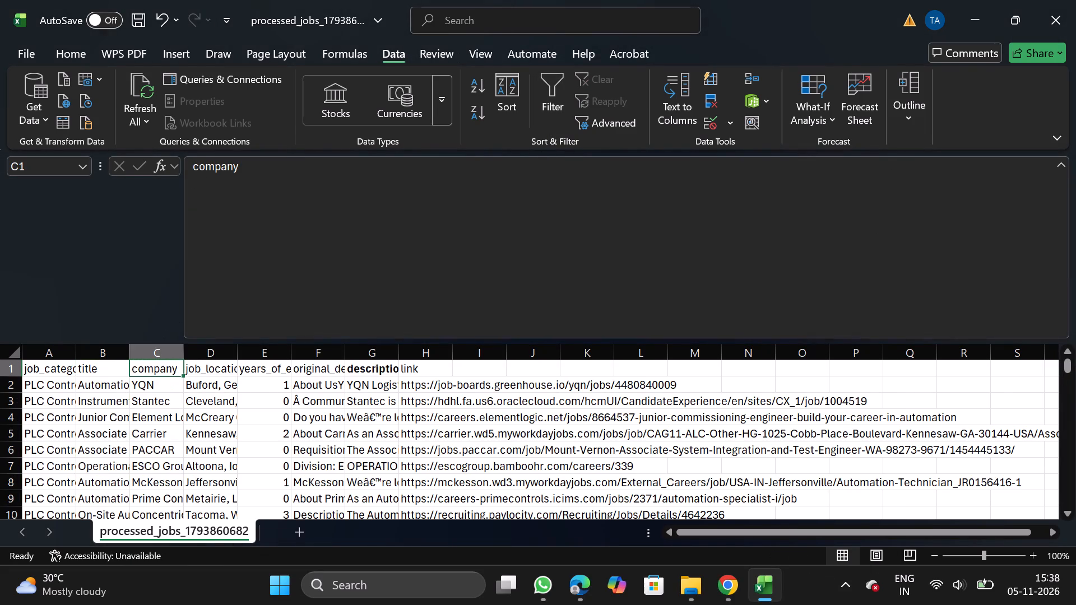
scroll(153, 491, down, 5)
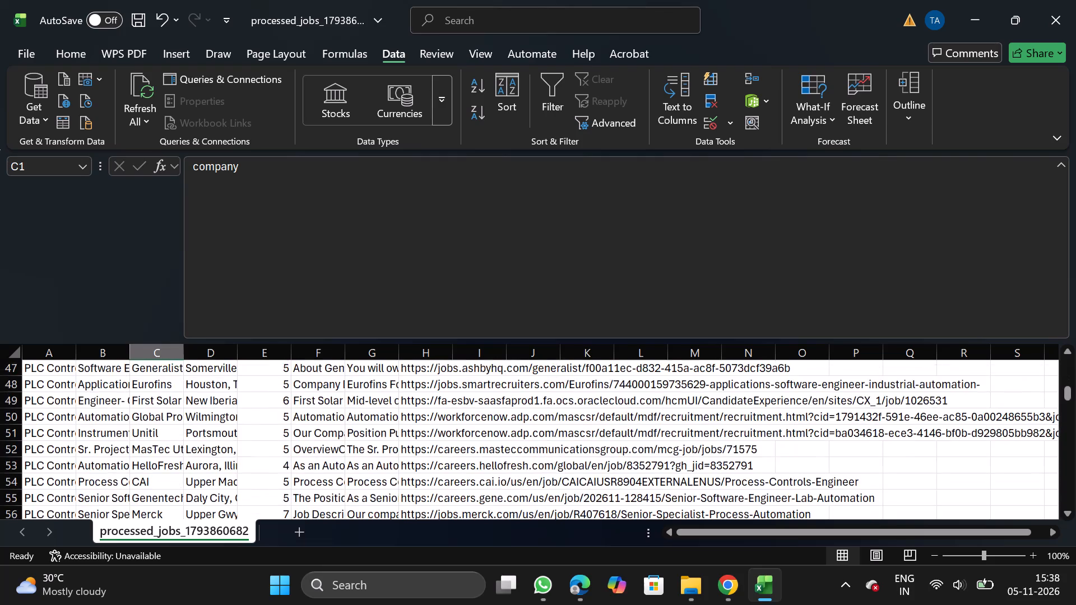
scroll(153, 491, down, 3)
scroll(153, 491, up, 11)
click(538, 75)
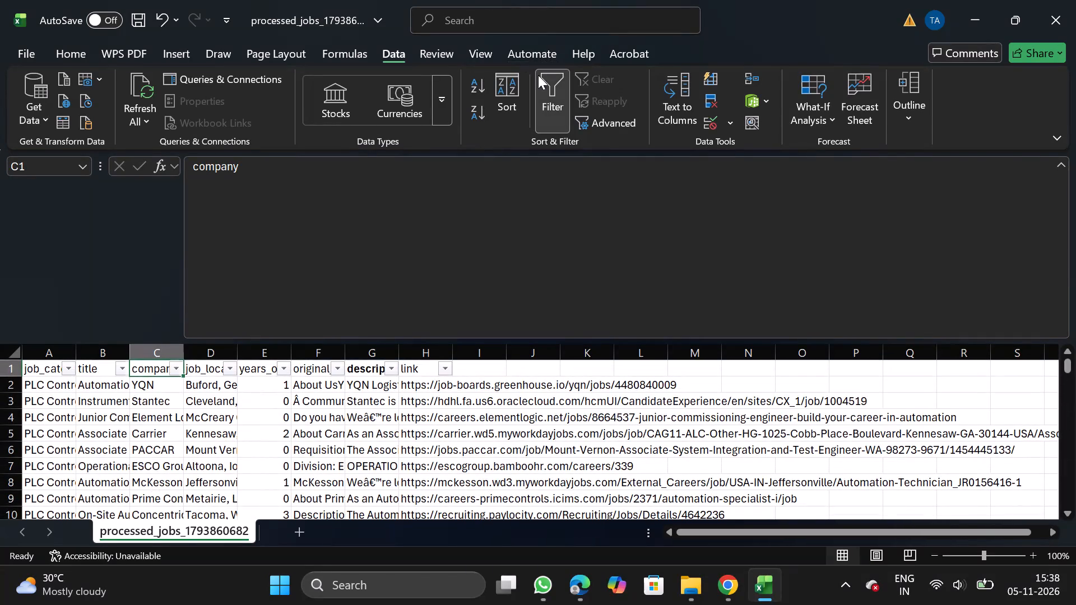
click(173, 373)
click(228, 356)
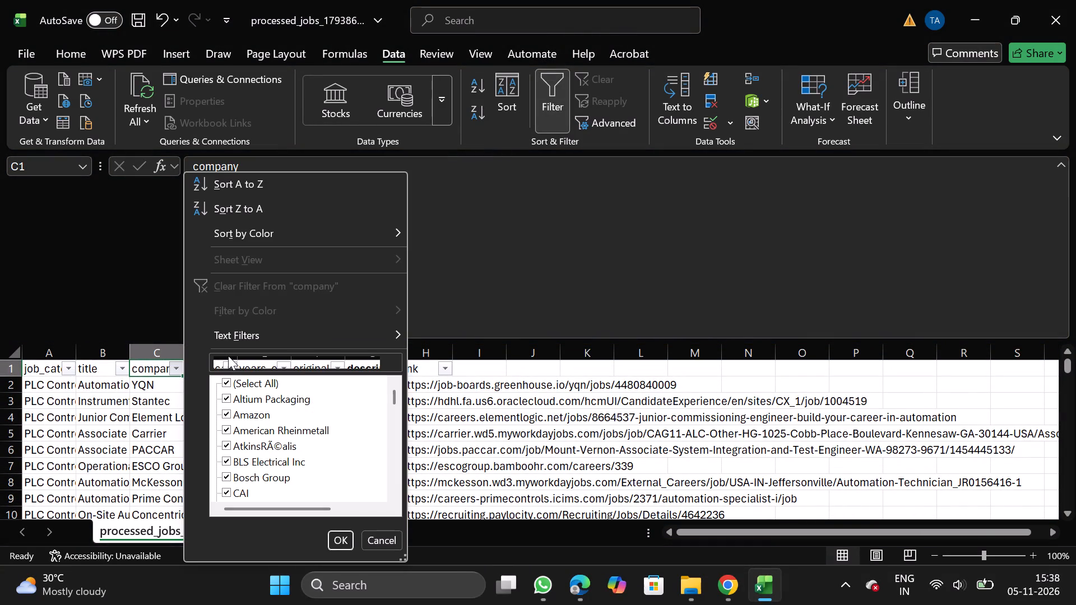
click(233, 364)
text(walmart)
Search the company filter's values for dried instead of walmart.
key(BackSpace)
key(BackSpace)
key(BackSpace)
key(BackSpace)
key(BackSpace)
key(BackSpace)
key(BackSpace)
key(BackSpace)
key(BackSpace)
key(BackSpace)
key(BackSpace)
key(BackSpace)
key(BackSpace)
key(BackSpace)
key(BackSpace)
key(BackSpace)
key(BackSpace)
key(BackSpace)
text(dried)
Search the company filter's values for capital.
key(BackSpace)
key(BackSpace)
key(BackSpace)
key(BackSpace)
key(BackSpace)
key(BackSpace)
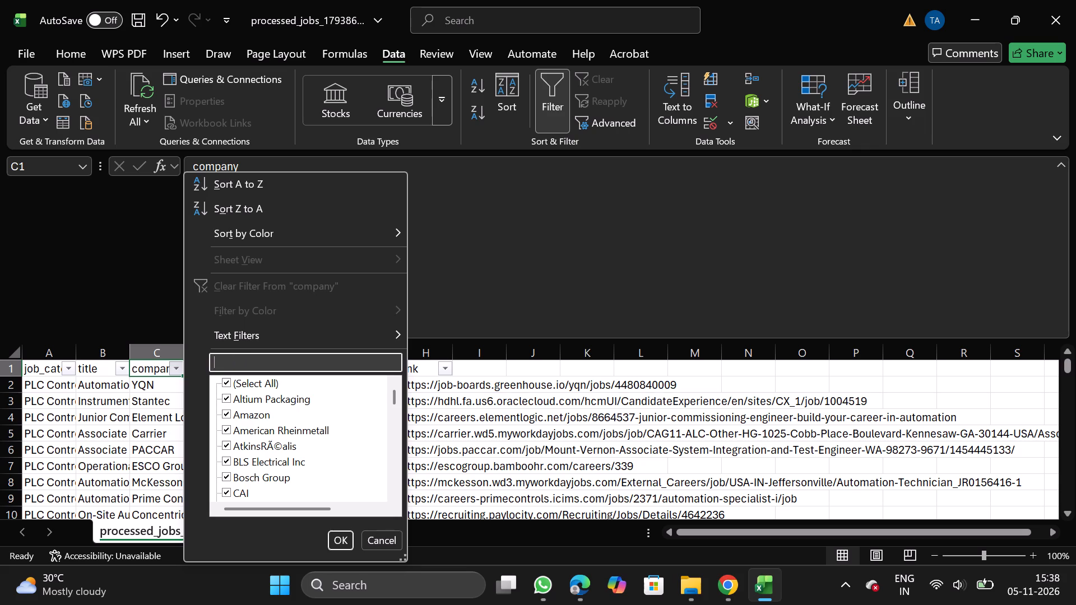
text(capital)
Search the company filter's values for under instead of capital.
key(BackSpace)
key(BackSpace)
key(BackSpace)
key(BackSpace)
key(BackSpace)
key(BackSpace)
key(BackSpace)
key(BackSpace)
key(BackSpace)
key(BackSpace)
key(BackSpace)
key(BackSpace)
key(BackSpace)
key(BackSpace)
key(BackSpace)
key(BackSpace)
text(under)
Search the company filter's values for hunt instead of under.
key(BackSpace)
key(BackSpace)
key(BackSpace)
key(BackSpace)
key(BackSpace)
key(BackSpace)
key(BackSpace)
key(BackSpace)
key(BackSpace)
key(BackSpace)
key(BackSpace)
key(BackSpace)
key(BackSpace)
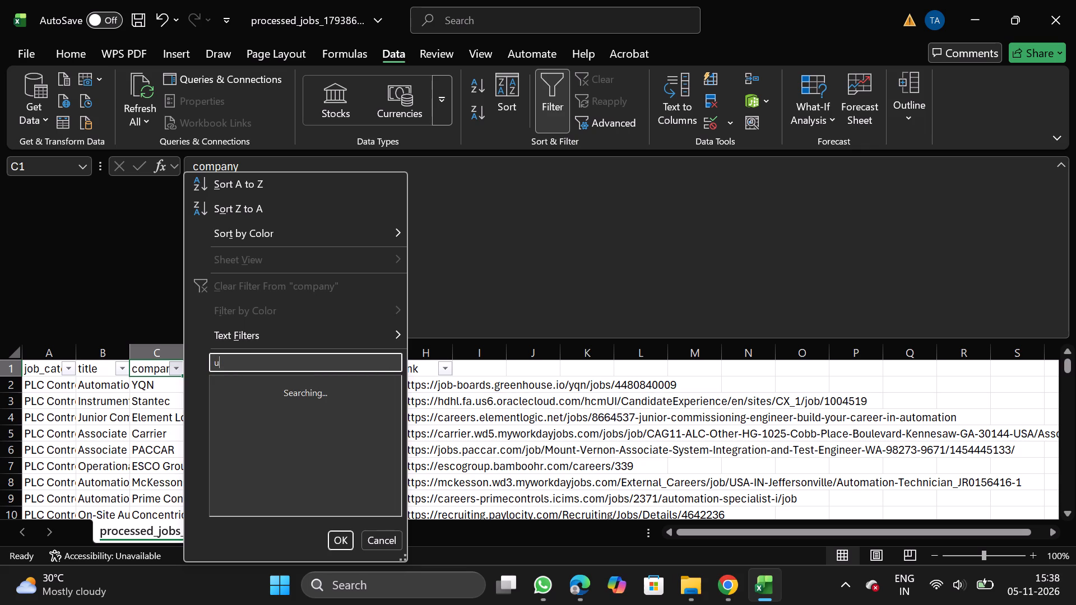
text(hunt)
Search the company filter's values for skim instead of hunt.
key(BackSpace)
key(BackSpace)
key(BackSpace)
key(BackSpace)
key(BackSpace)
key(BackSpace)
key(BackSpace)
key(BackSpace)
key(BackSpace)
key(BackSpace)
key(BackSpace)
key(BackSpace)
key(BackSpace)
text(skim)
Search the company filter's values for ape instead of skim.
key(BackSpace)
key(BackSpace)
key(BackSpace)
key(BackSpace)
key(BackSpace)
key(BackSpace)
key(BackSpace)
key(BackSpace)
key(BackSpace)
key(BackSpace)
key(BackSpace)
key(BackSpace)
key(BackSpace)
key(BackSpace)
key(BackSpace)
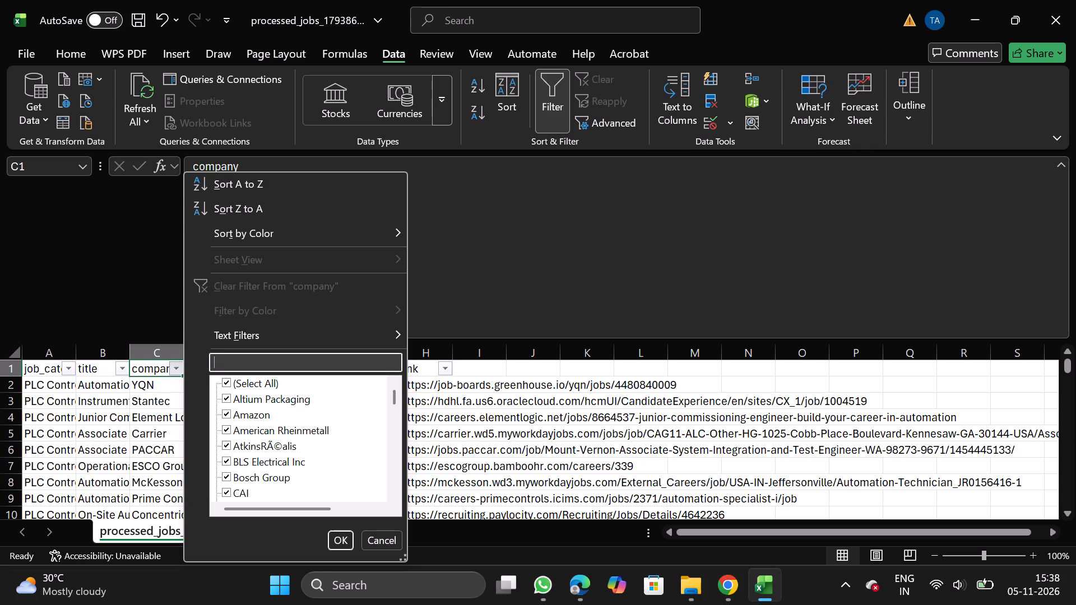
text(ape)
Search the company filter's values for in landem instead of ape.
key(BackSpace)
key(BackSpace)
key(BackSpace)
key(BackSpace)
key(BackSpace)
key(BackSpace)
key(BackSpace)
key(BackSpace)
key(BackSpace)
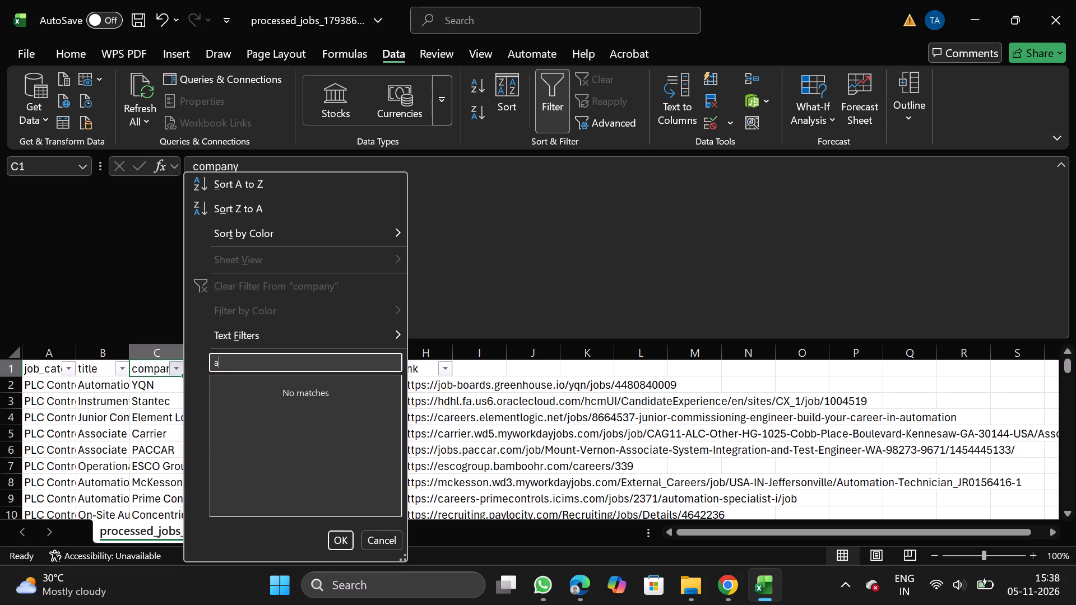
text(in landem)
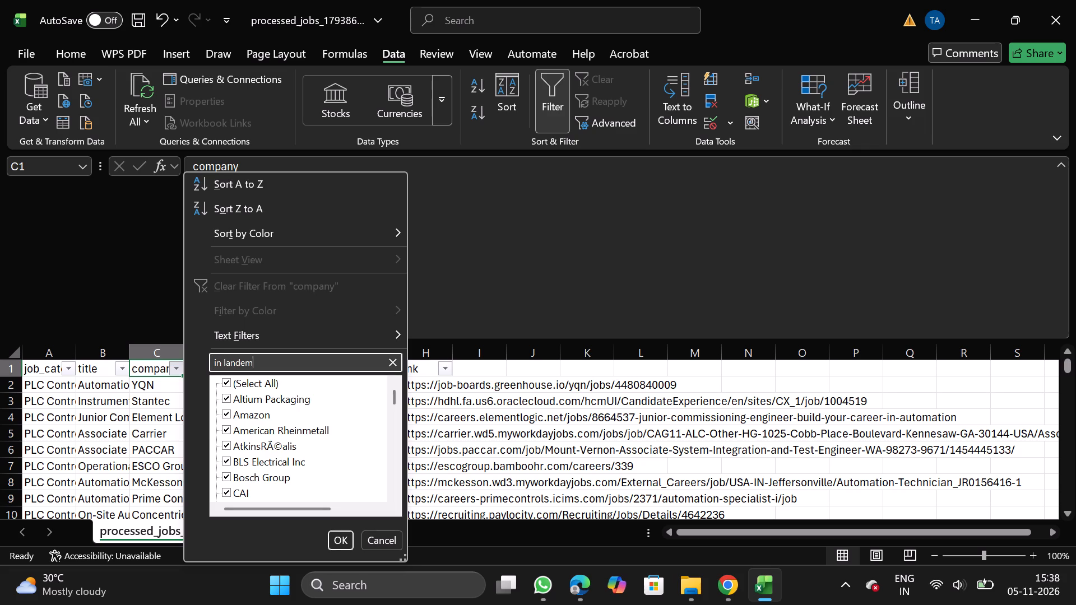
Cancel the company filter without applying it and remove the filters from the header row.
click(378, 542)
click(554, 113)
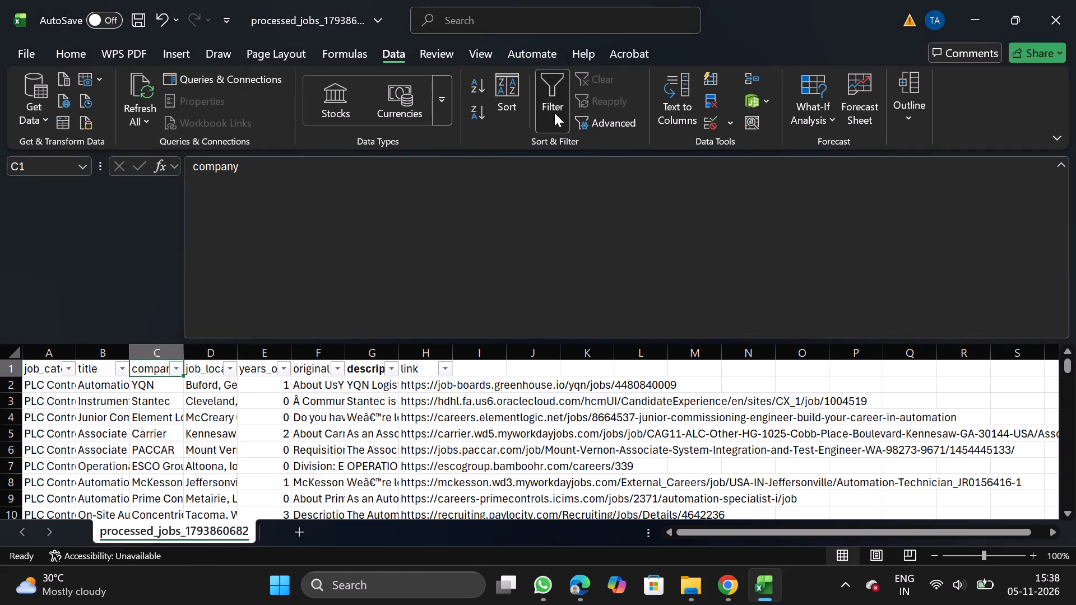
Save the cleaned PLC sheet as the CSV file PLC_11_05 in the Daily Scraping jobs folder under Documents.
click(27, 46)
double_click(56, 286)
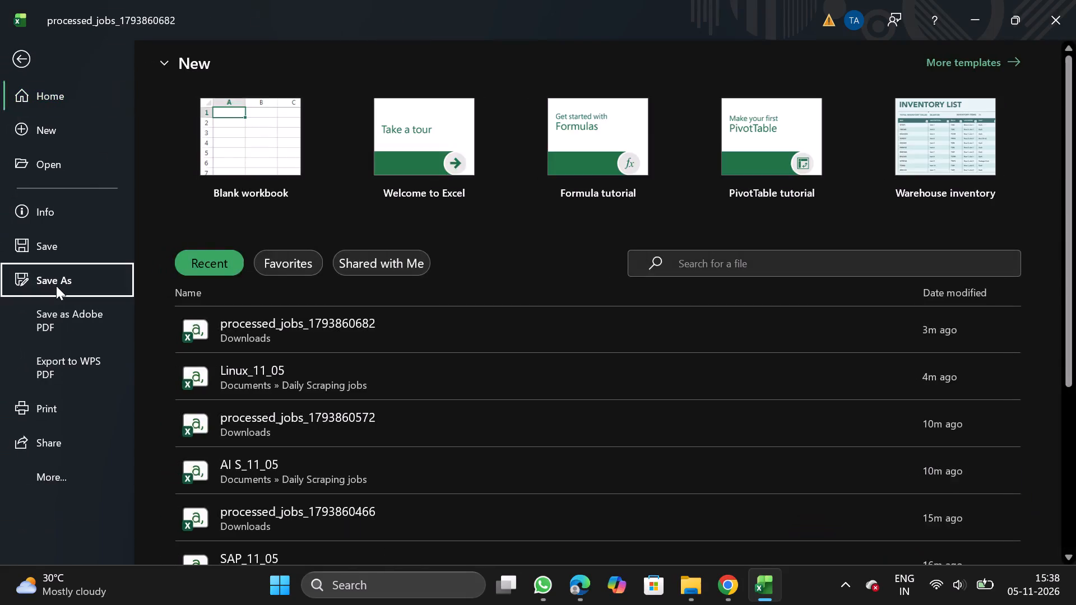
drag(269, 487, 200, 459)
triple_click(200, 459)
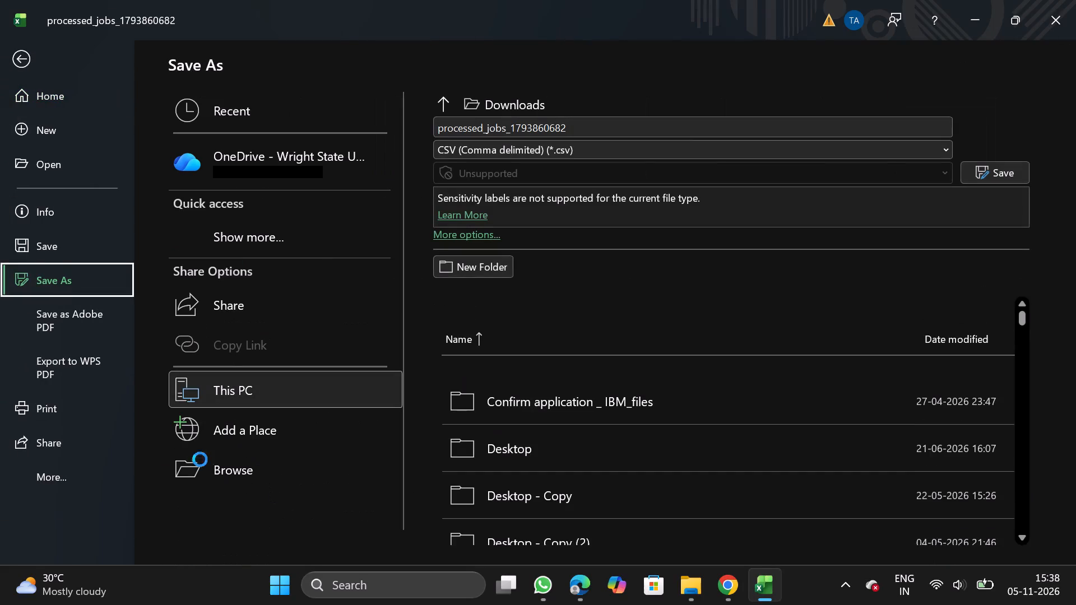
double_click(92, 191)
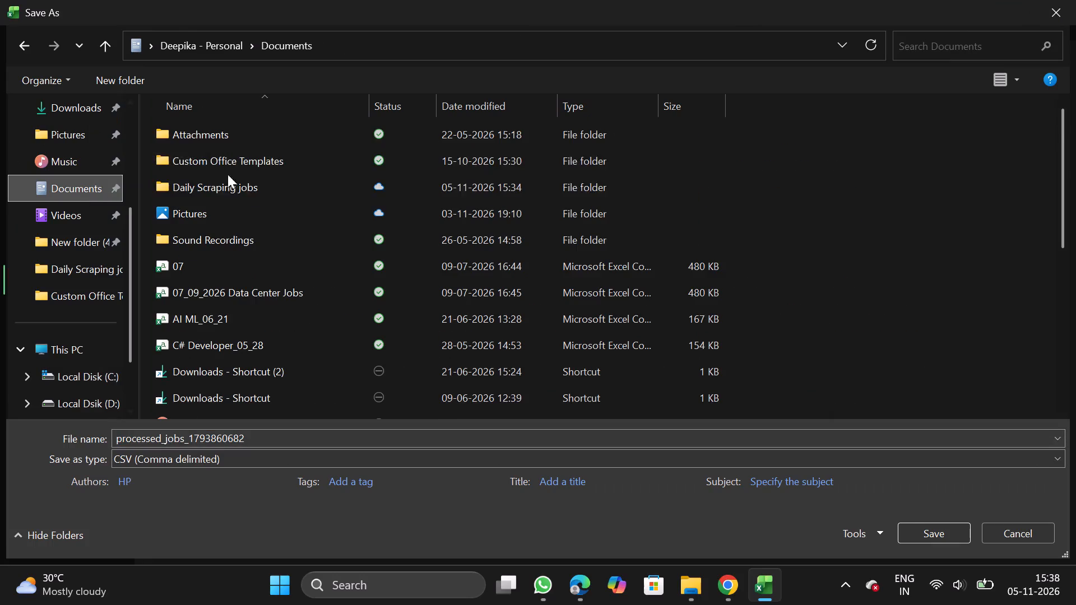
double_click(256, 187)
click(298, 431)
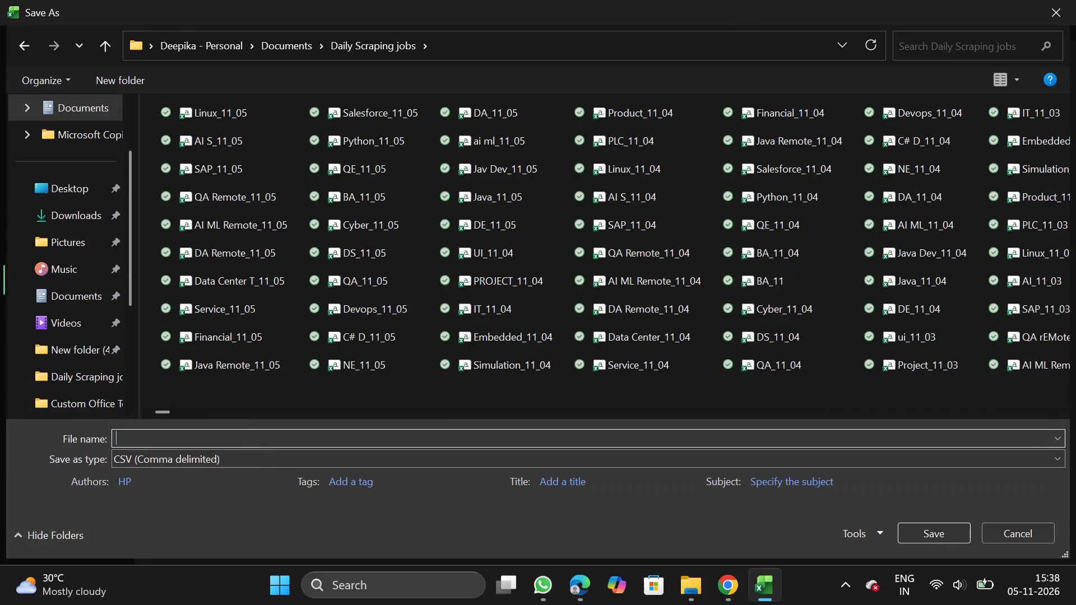
text(PLC_11_05)
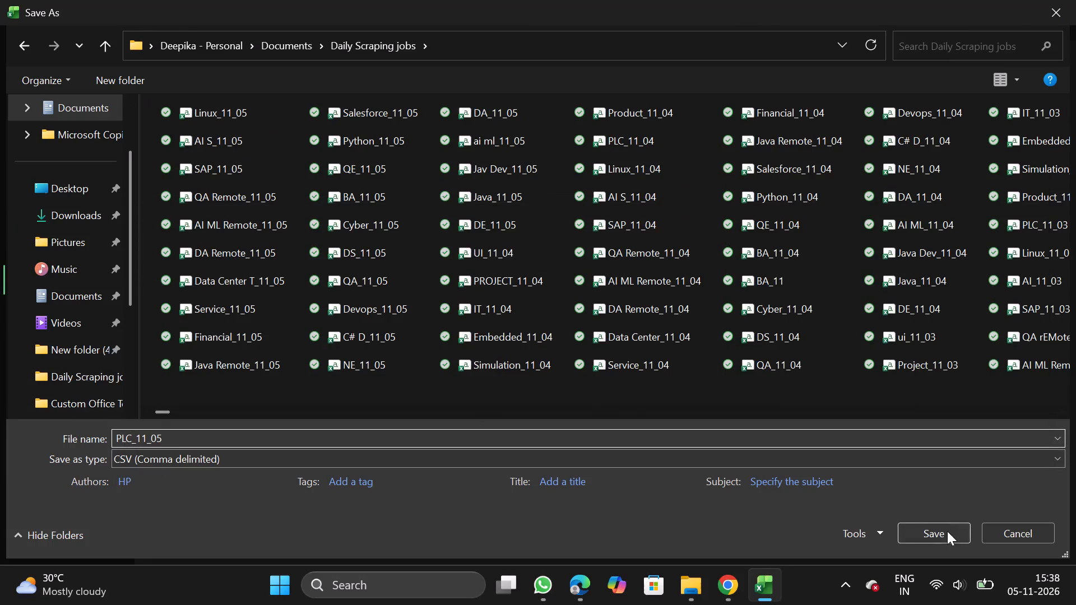
click(947, 531)
Switch to NextGenApply in Chrome and bulk upload PLC_11_05.csv.
click(741, 573)
scroll(553, 426, down, 3)
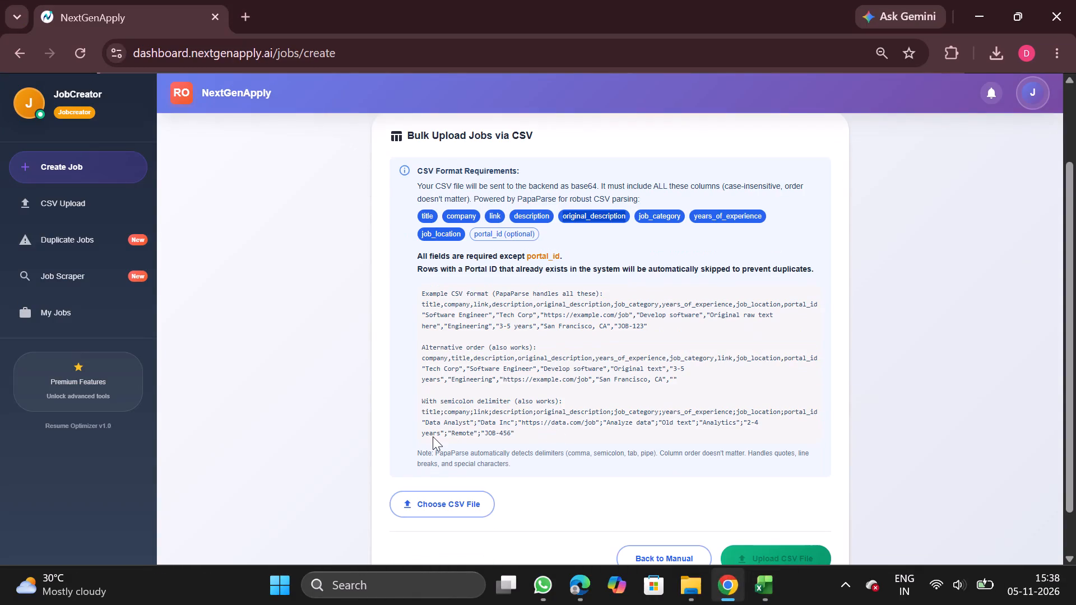
click(433, 436)
click(429, 441)
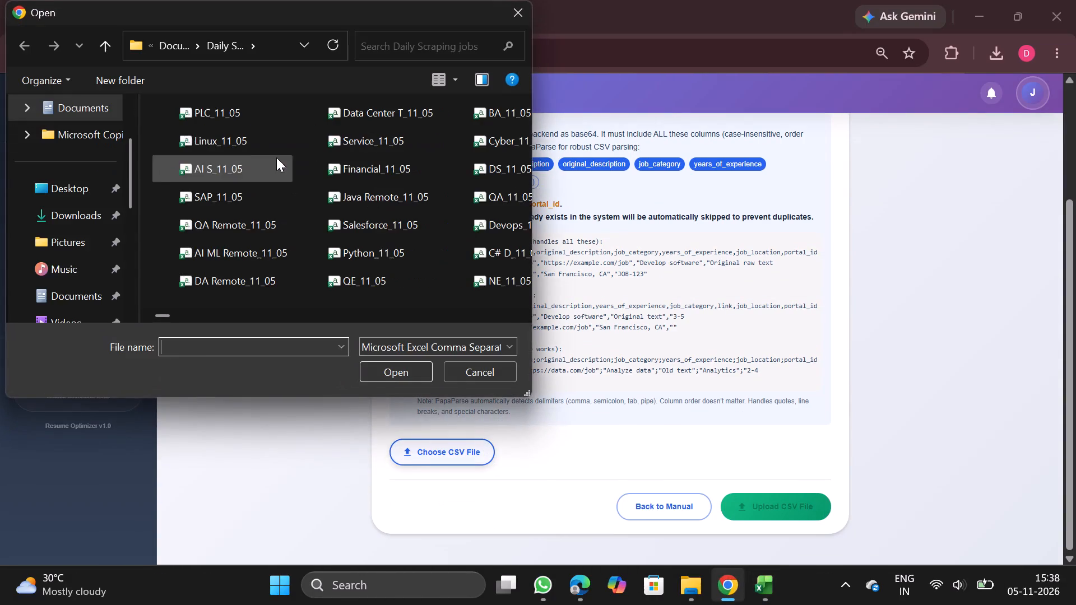
double_click(268, 125)
scroll(531, 388, down, 2)
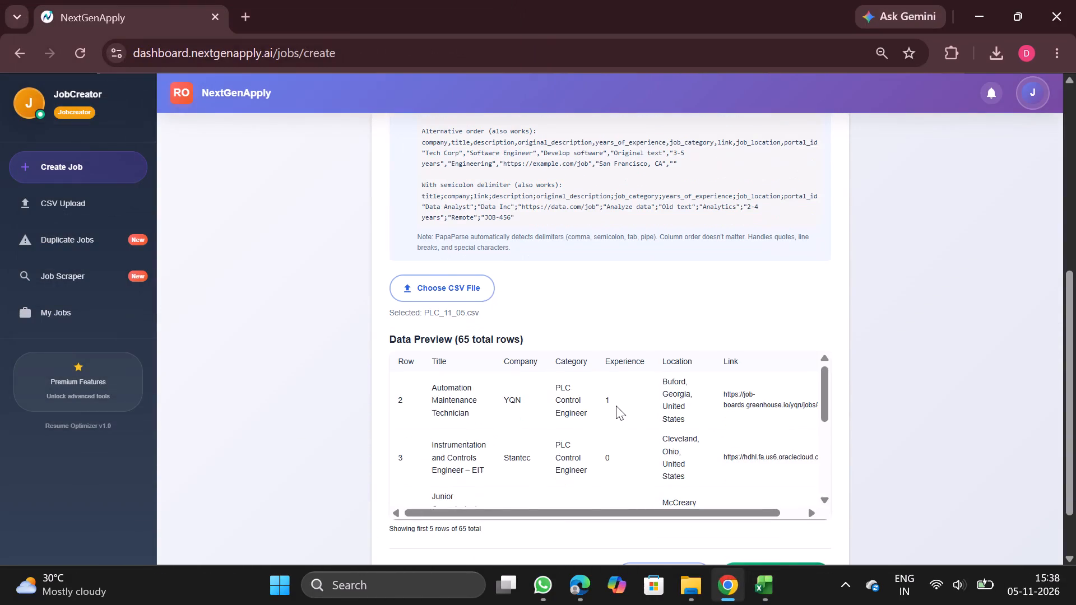
scroll(616, 406, down, 3)
scroll(756, 508, down, 1)
click(787, 527)
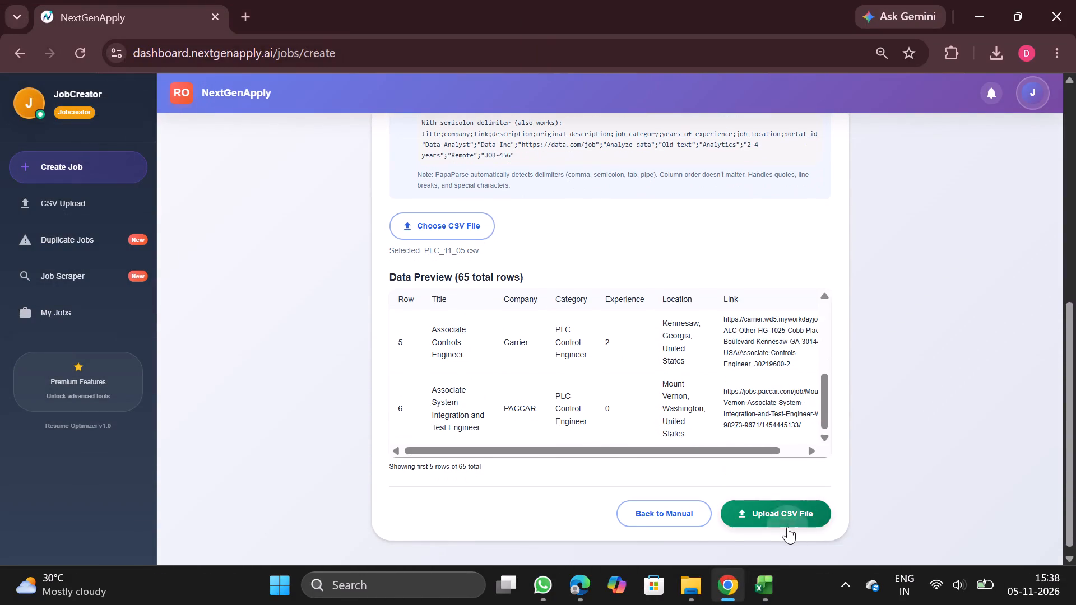
click(834, 441)
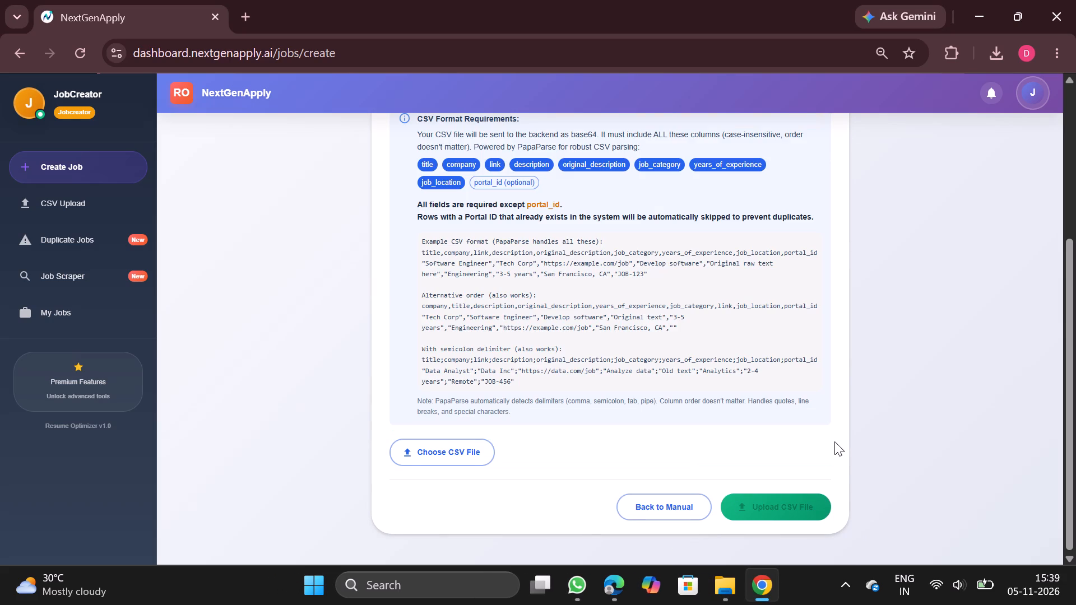
scroll(674, 315, up, 3)
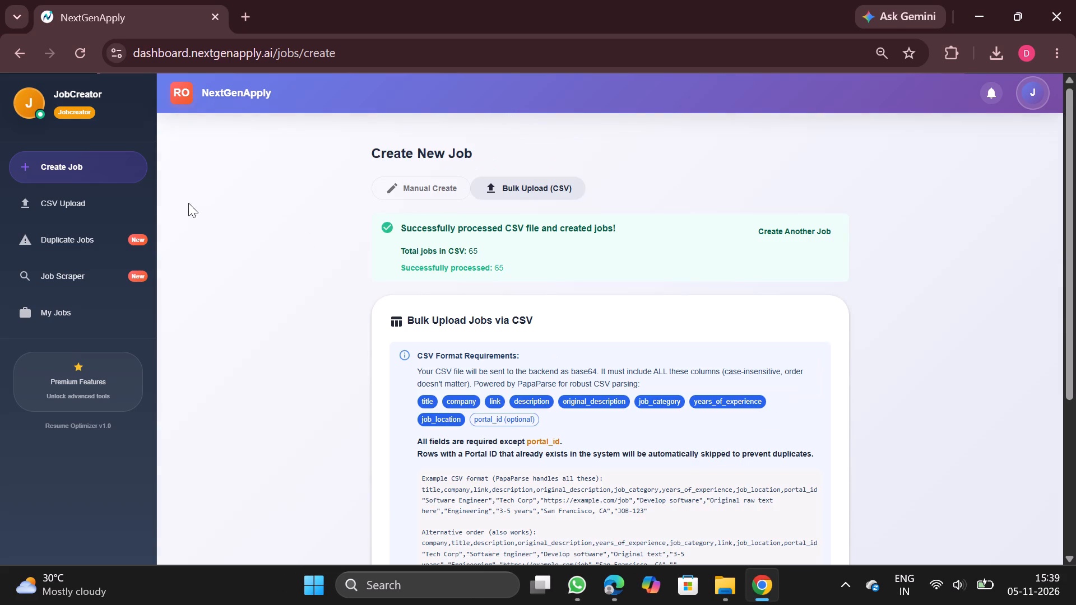
Download the processed CSV for Product Manager #4874 from the CSV upload history and open it in Excel.
click(100, 194)
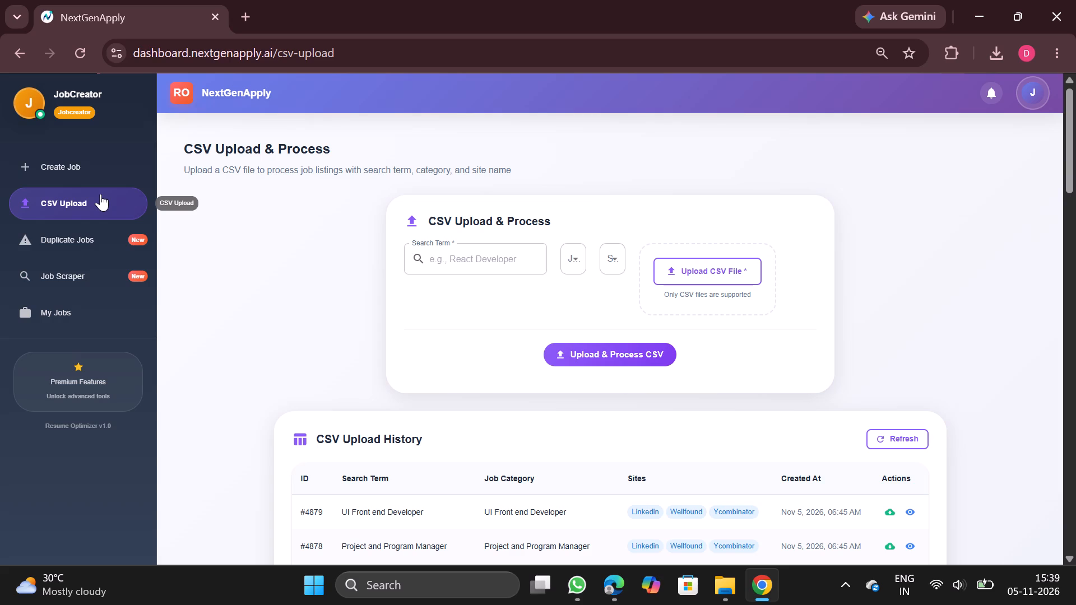
scroll(435, 344, down, 1)
scroll(571, 398, down, 1)
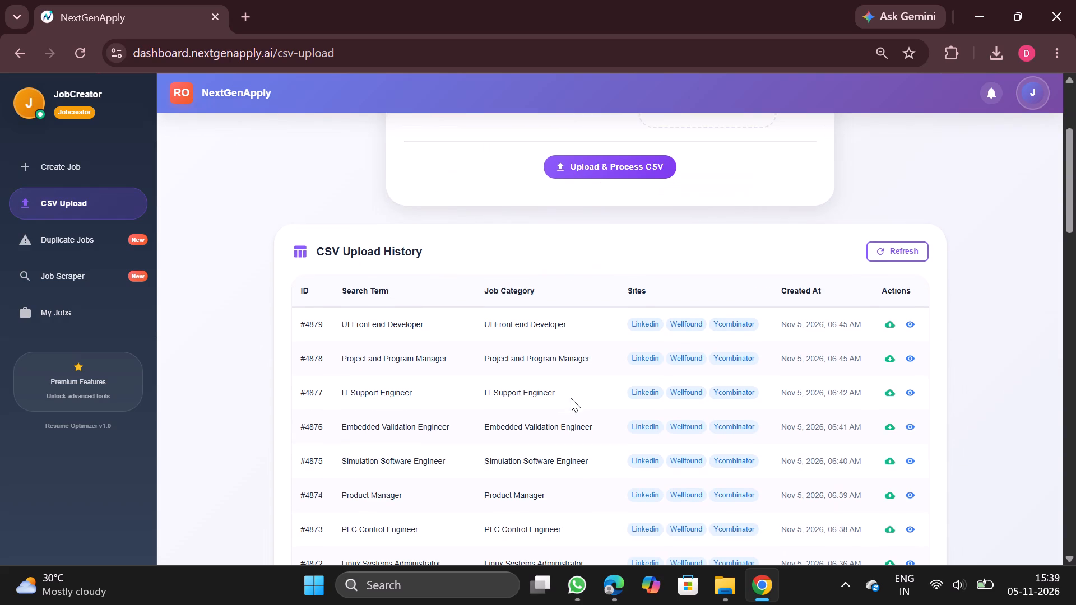
scroll(680, 446, down, 1)
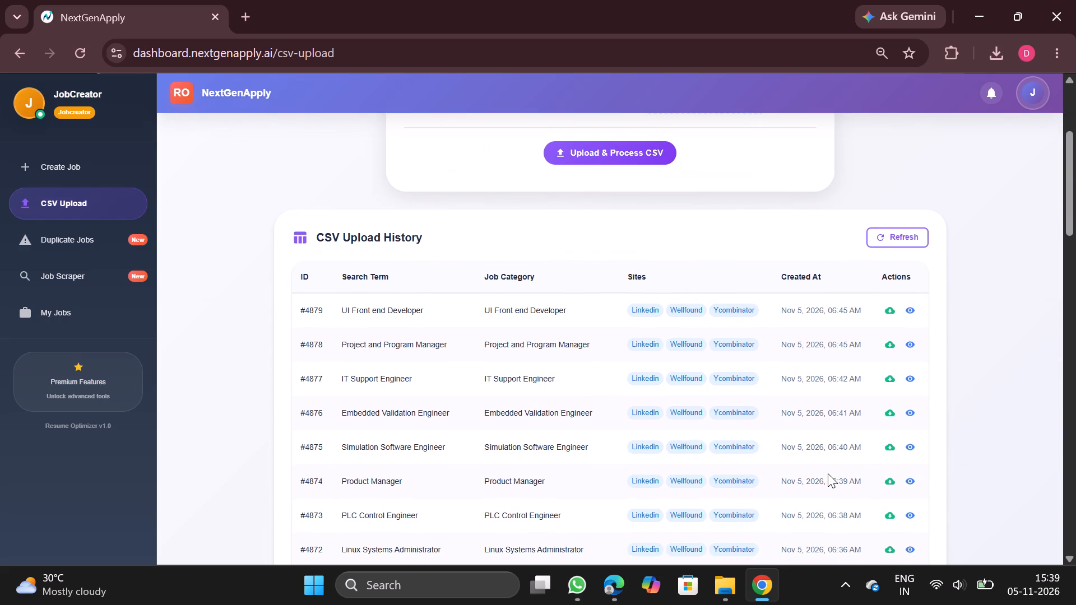
click(889, 476)
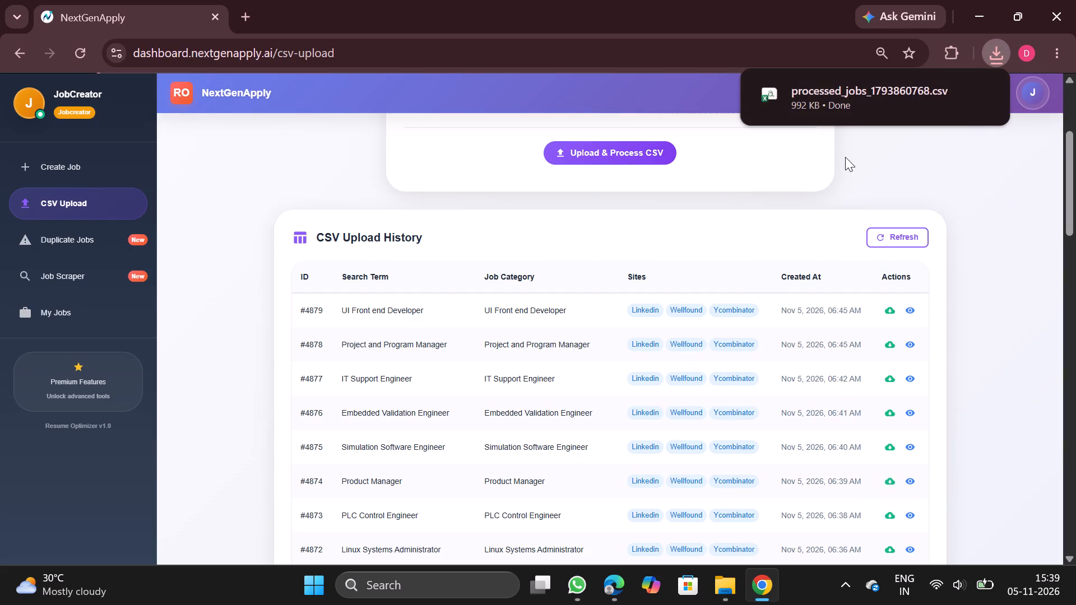
click(866, 101)
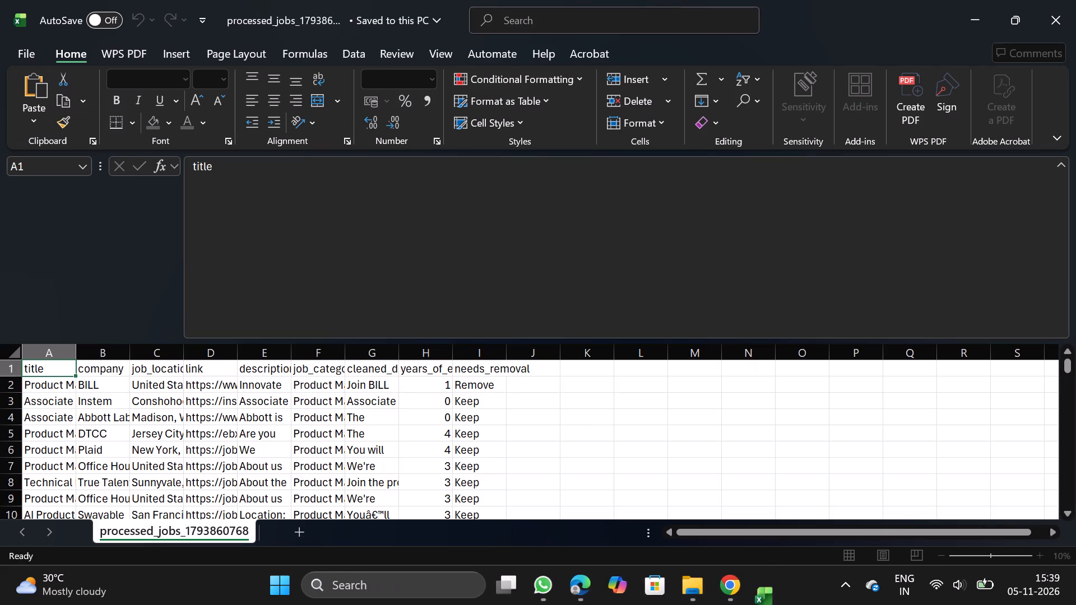
Remove duplicate rows from the whole Product Manager sheet, comparing only the company column.
click(291, 425)
key(ctrl+a)
click(401, 49)
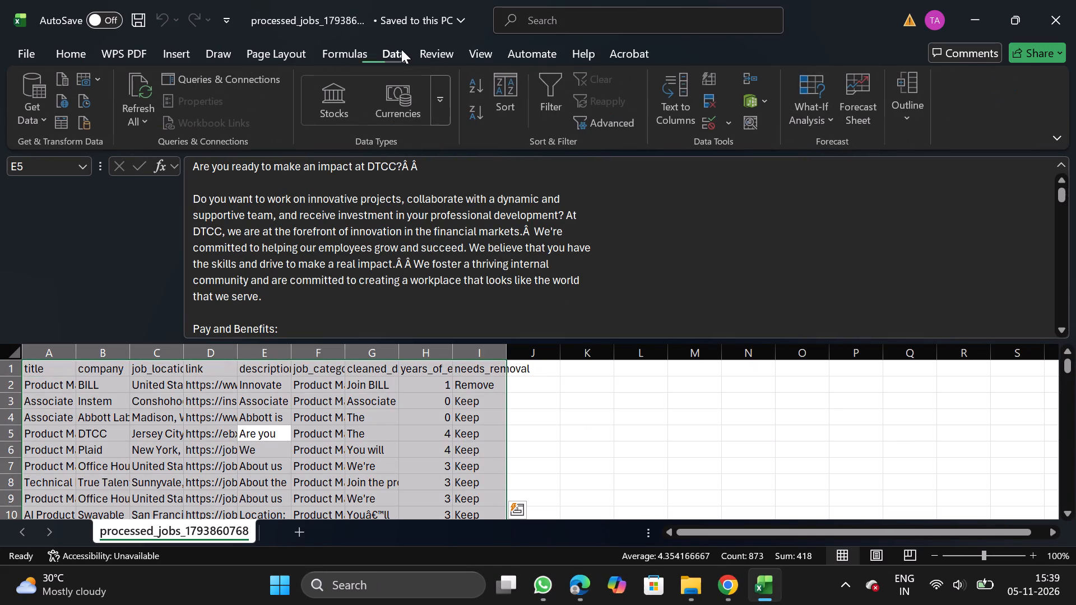
click(706, 94)
click(242, 251)
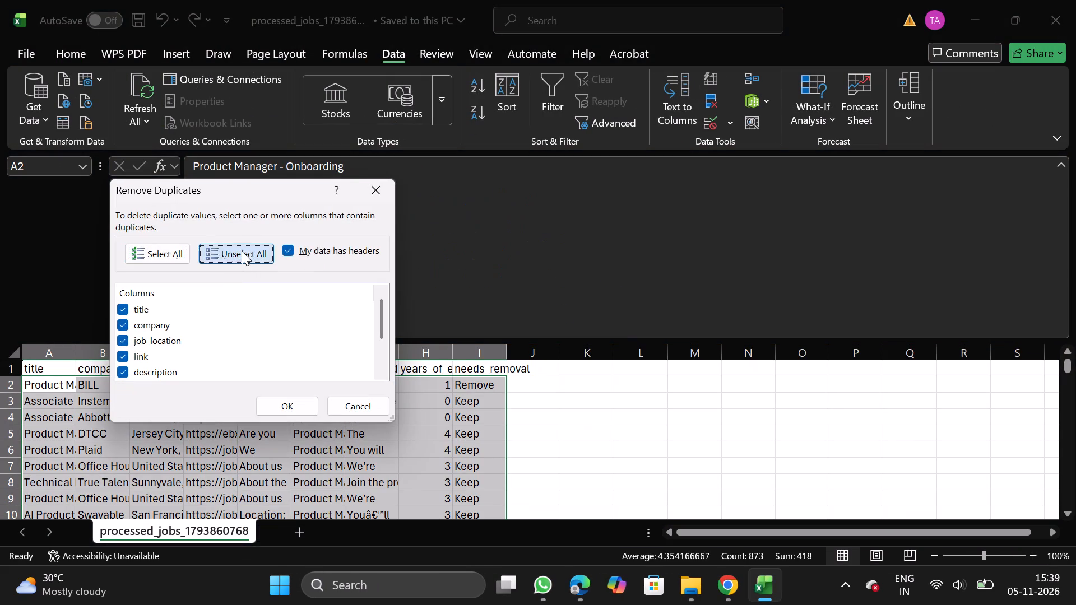
click(126, 327)
click(300, 402)
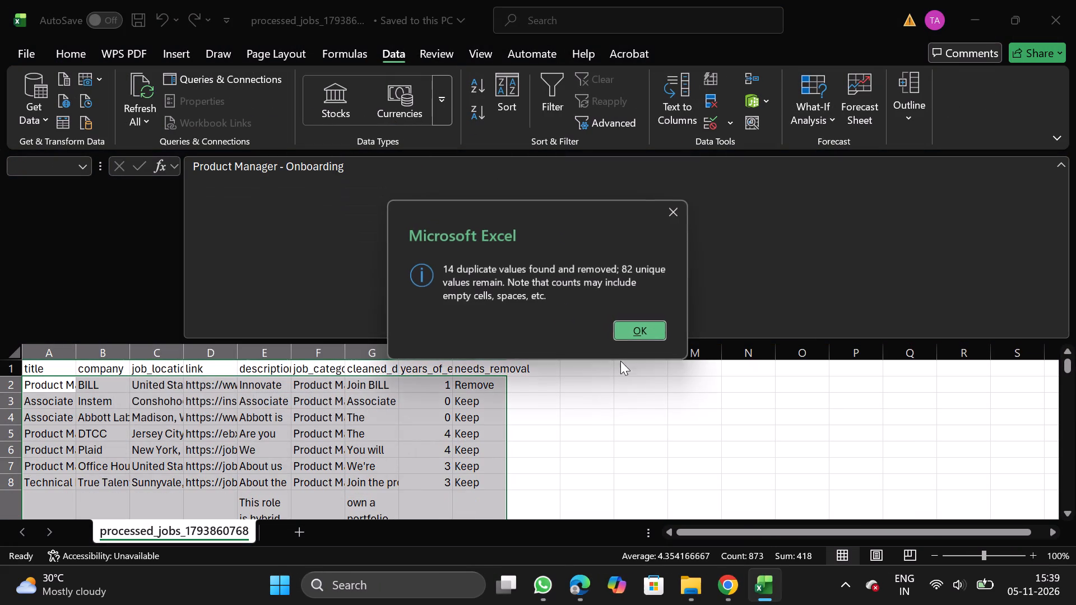
click(651, 330)
Add header filters and filter the needs_removal column to show only Remove.
click(479, 374)
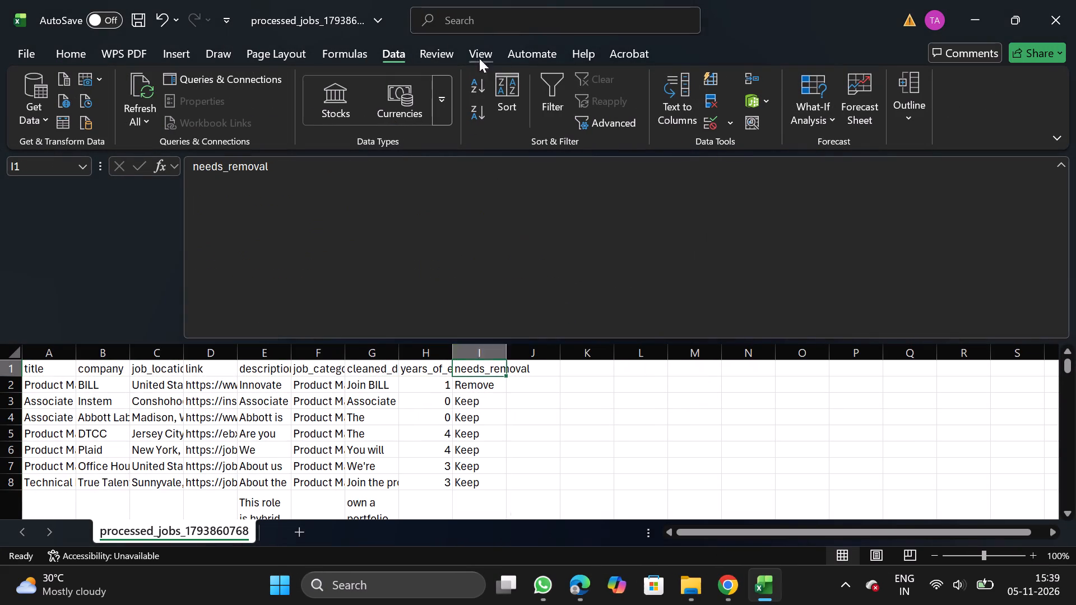
click(536, 103)
click(502, 374)
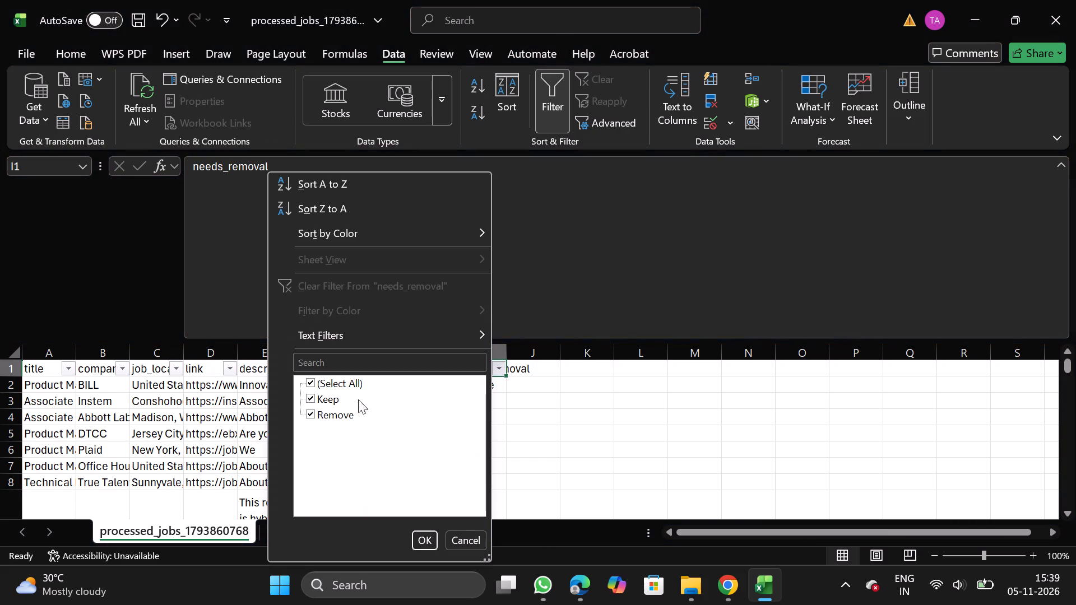
drag(330, 399, 430, 541)
click(430, 541)
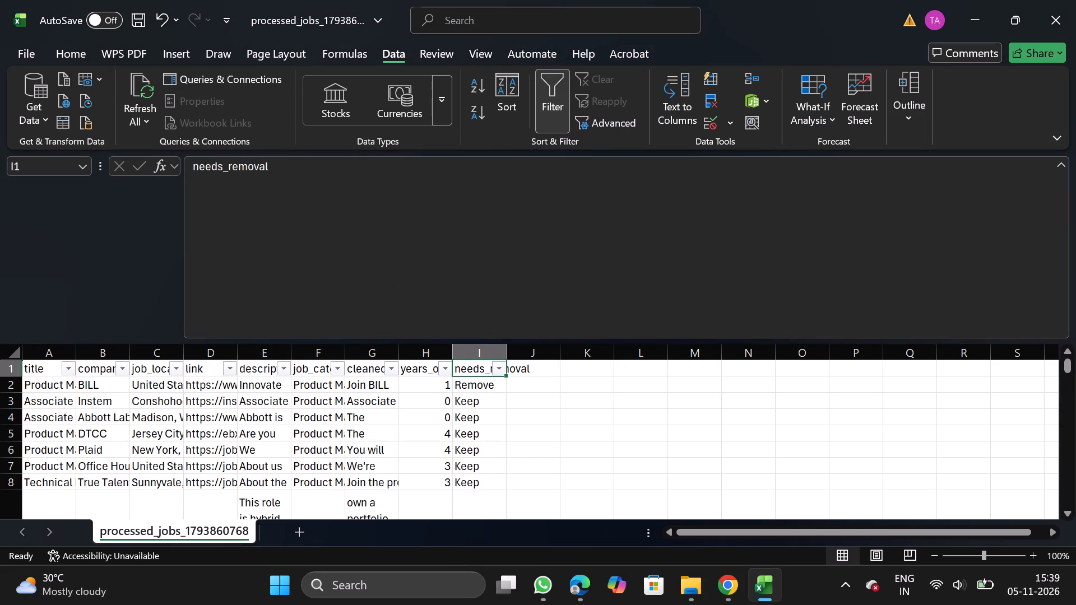
click(495, 373)
click(328, 399)
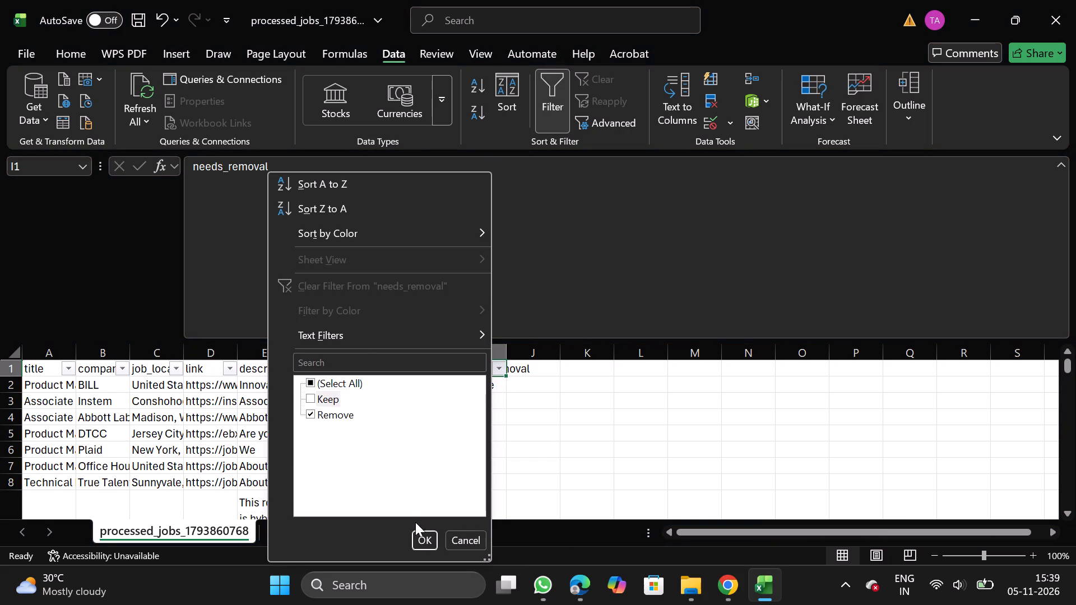
click(416, 533)
Delete all the filtered Remove rows and remove the filter from the sheet.
click(0, 386)
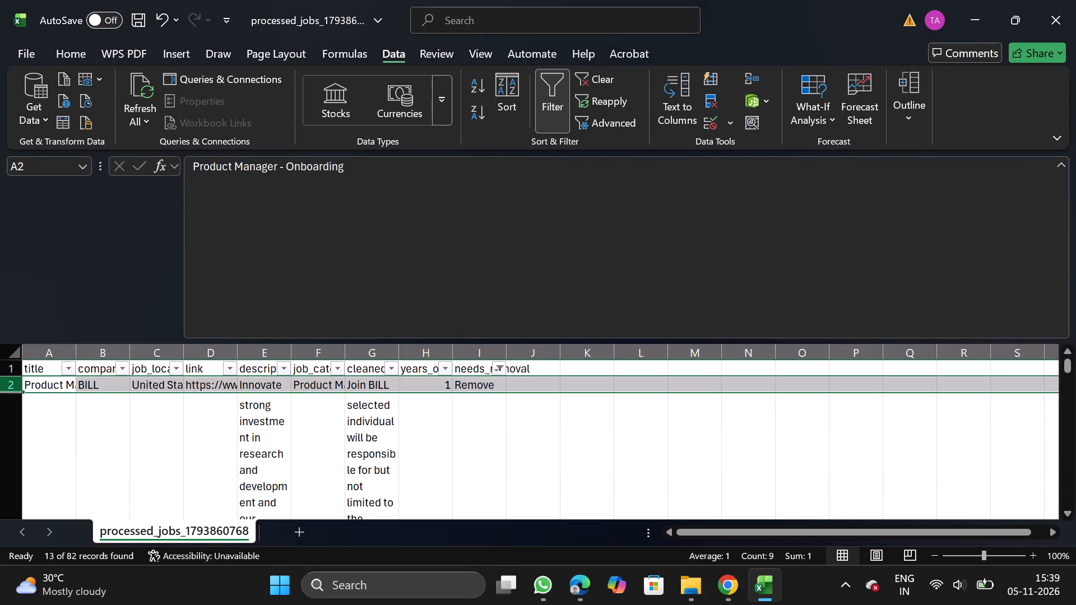
key(ctrl+shift+Down)
right_click(119, 437)
click(203, 296)
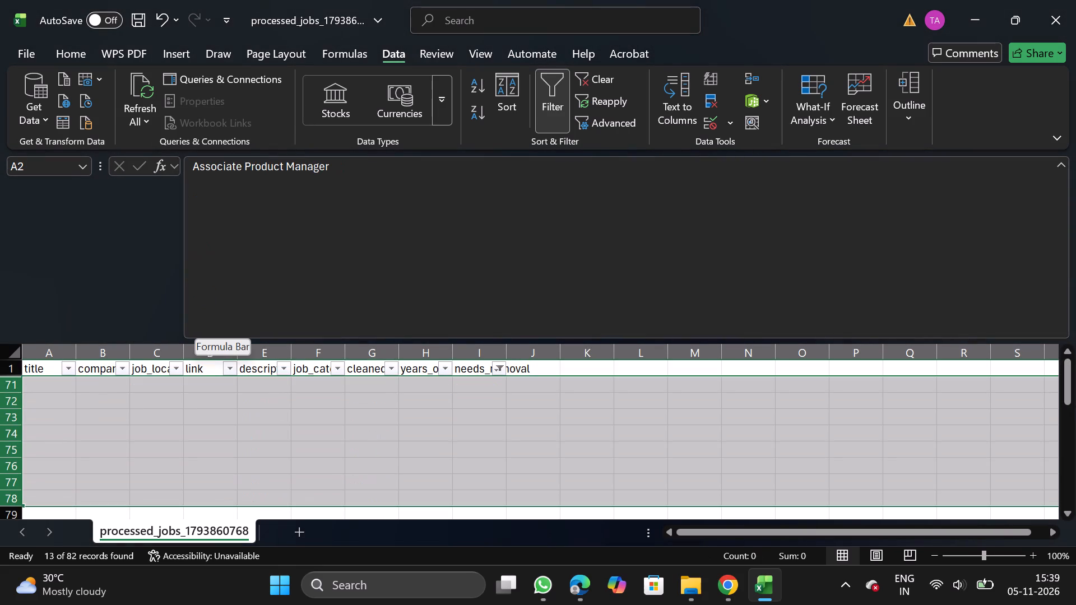
drag(203, 296, 322, 366)
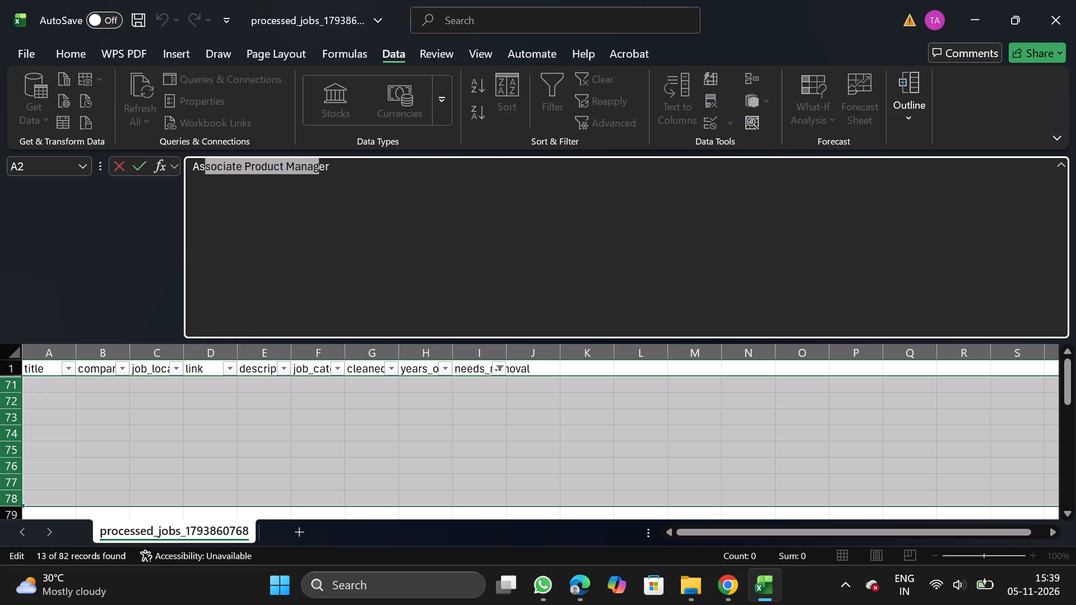
click(396, 297)
click(1055, 423)
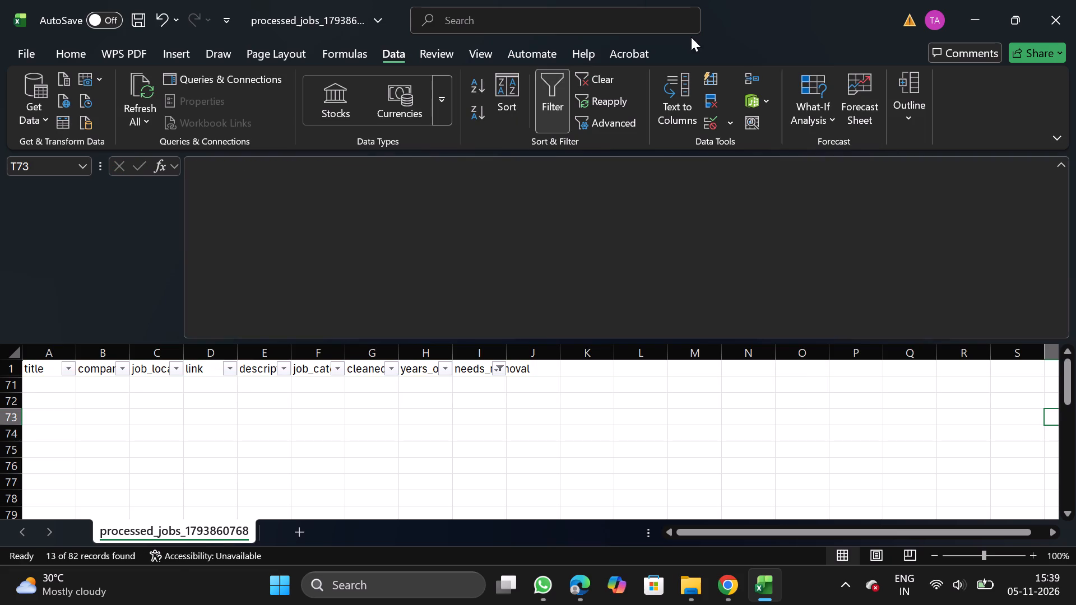
click(553, 89)
Add header filters and filter the years_of_experience column to show only 8, 10 and 12.
click(434, 369)
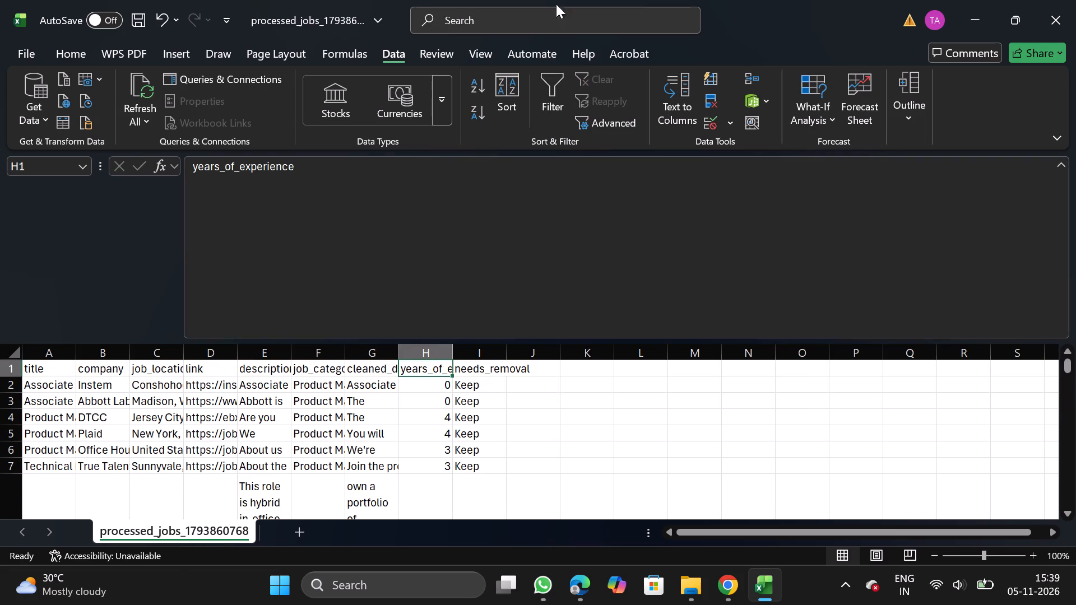
click(545, 108)
click(445, 369)
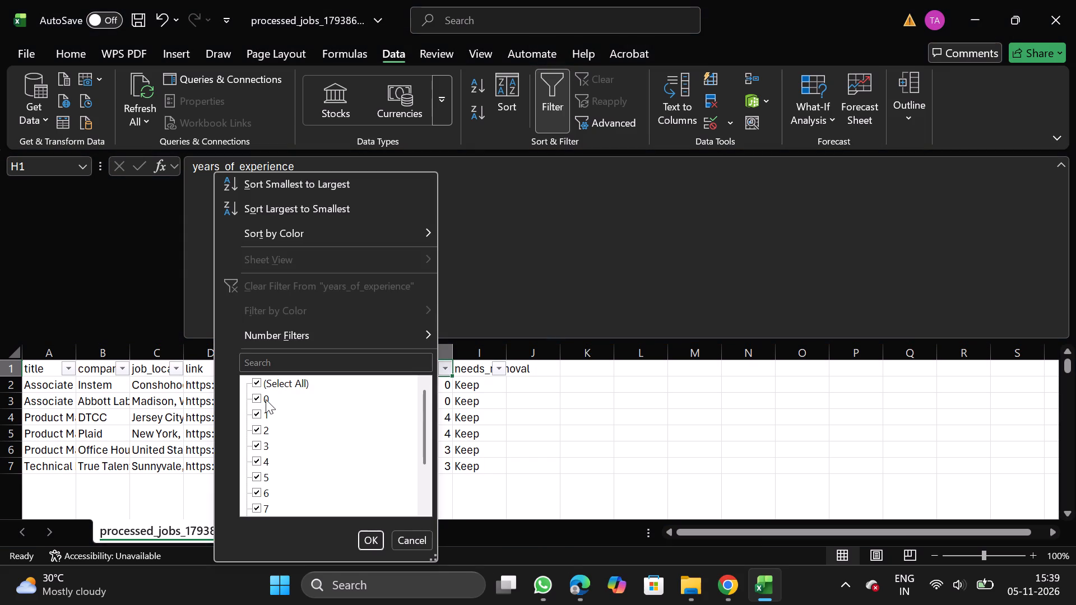
click(279, 387)
scroll(291, 479, down, 2)
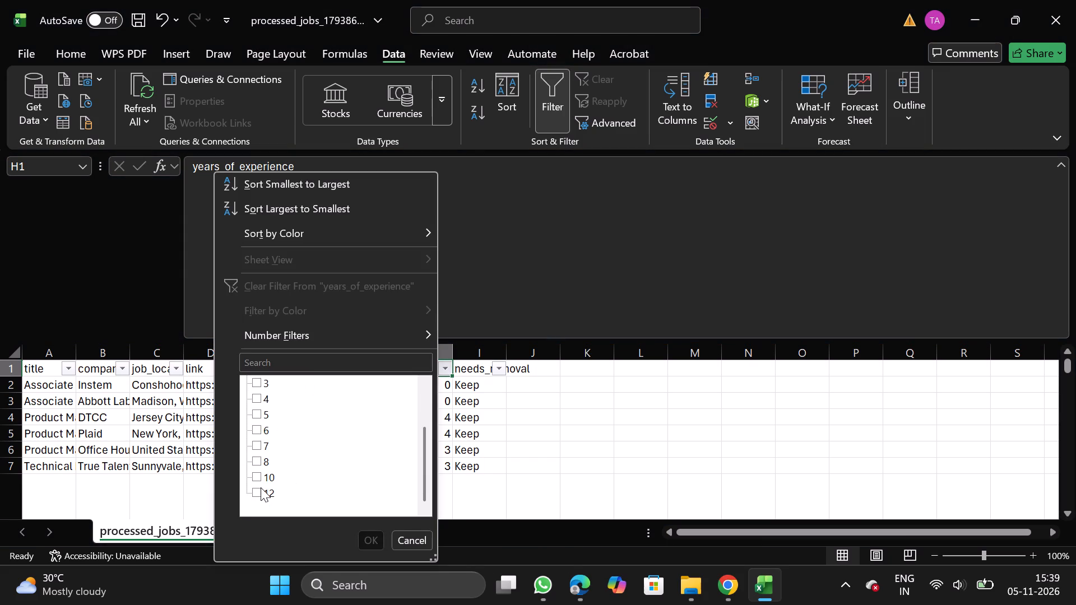
click(257, 465)
click(255, 478)
click(257, 494)
click(364, 536)
Delete all the filtered rows with 8, 10 or 12 years of experience and remove the filter from the sheet.
click(1, 412)
key(ctrl+shift+Down)
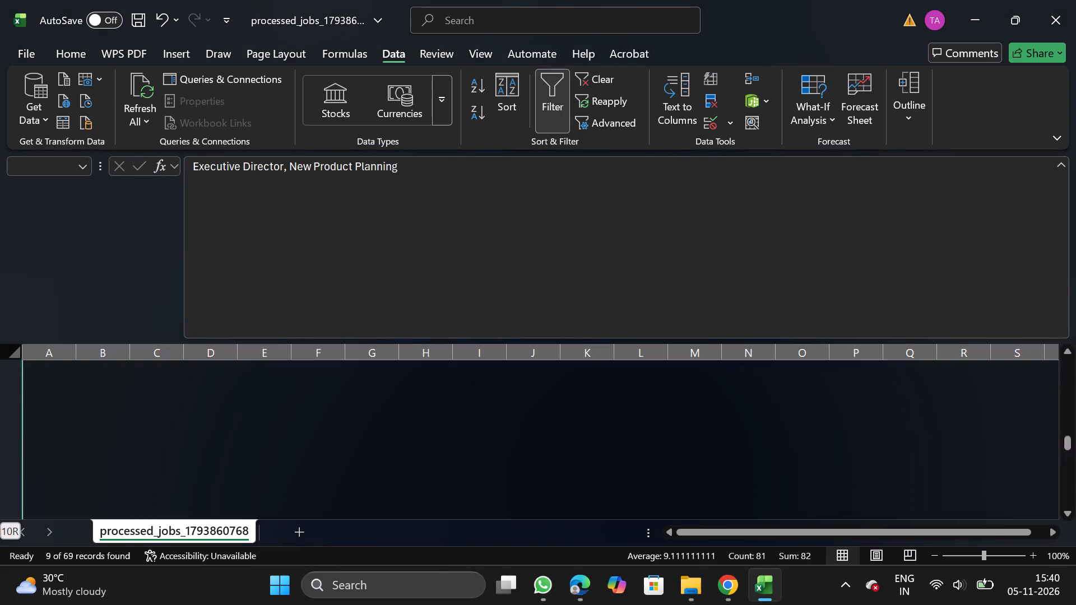
right_click(119, 441)
click(212, 297)
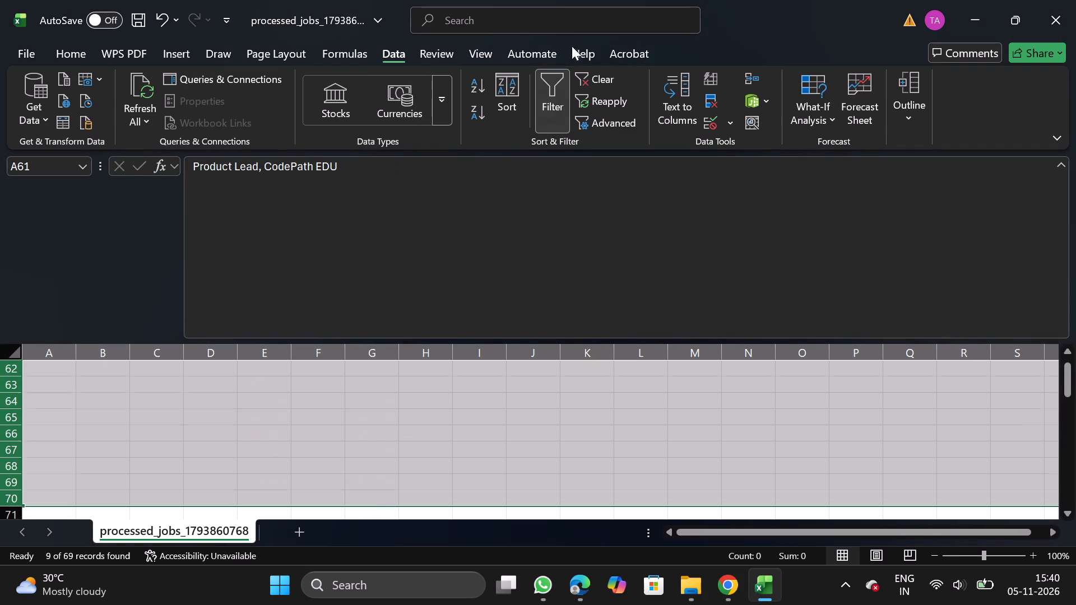
click(559, 94)
Delete the needs_removal column from the sheet.
drag(1066, 492, 1072, 249)
click(486, 346)
right_click(481, 403)
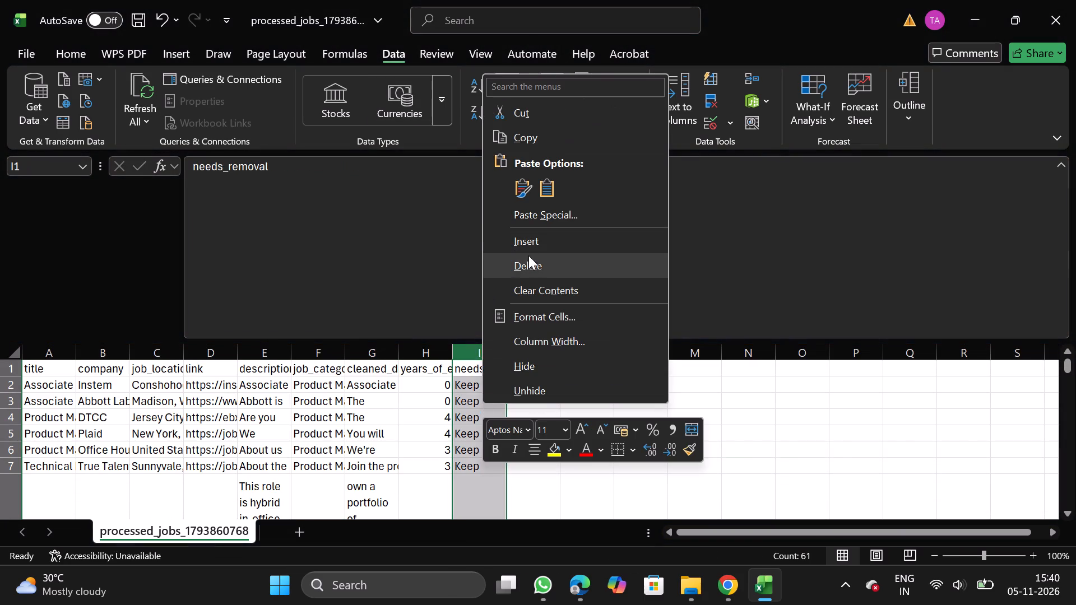
click(537, 264)
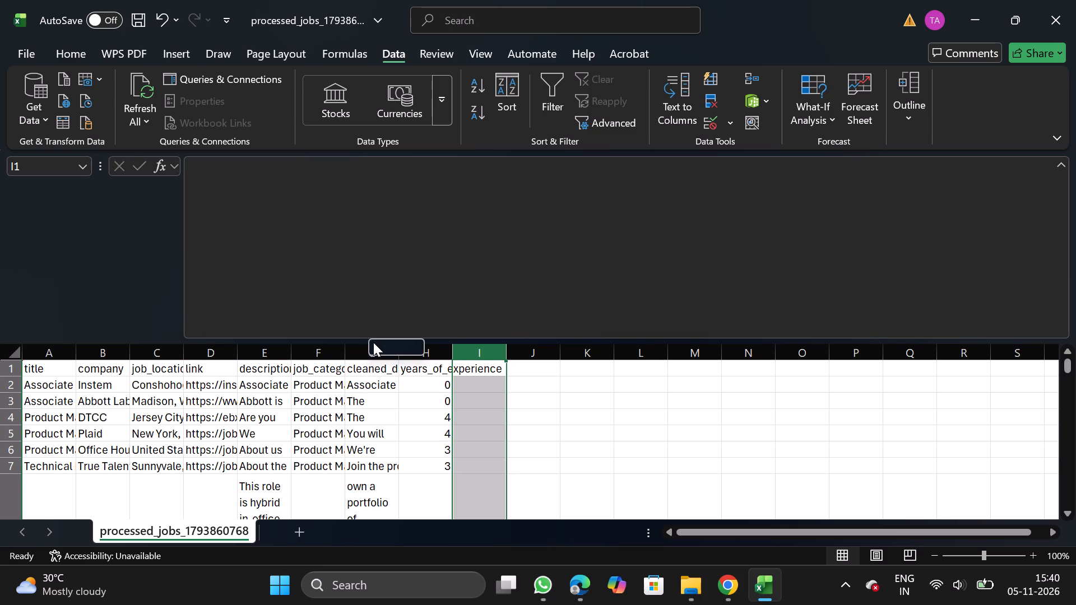
Move the job_category column in front of the title column so it comes first.
click(318, 360)
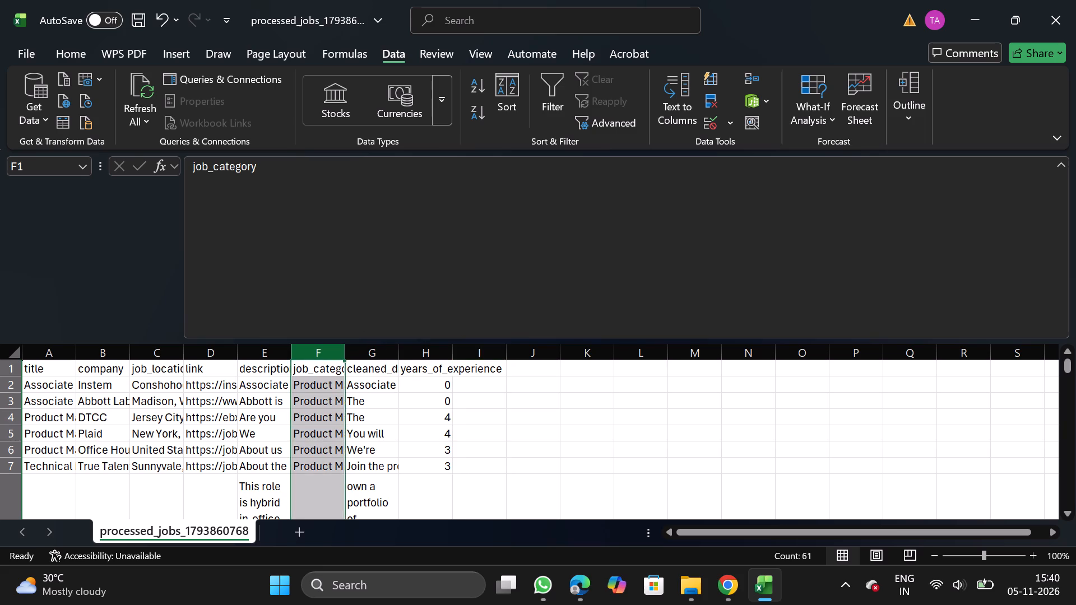
key(ctrl+x)
click(57, 359)
right_click(57, 403)
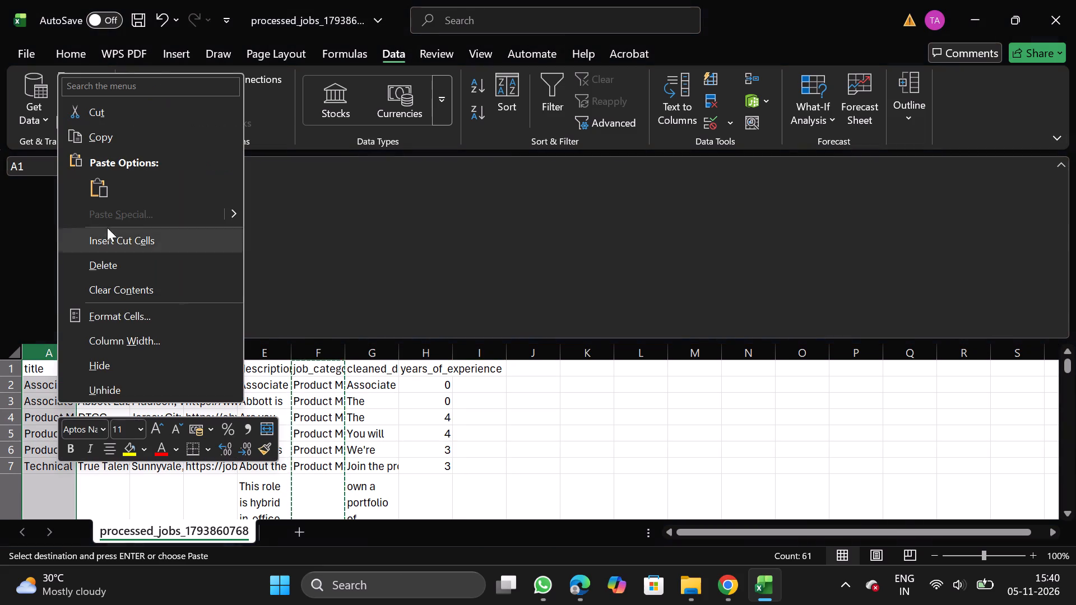
click(140, 240)
Turn off text wrapping for the description and cleaned description columns.
click(312, 354)
key(shift+Right)
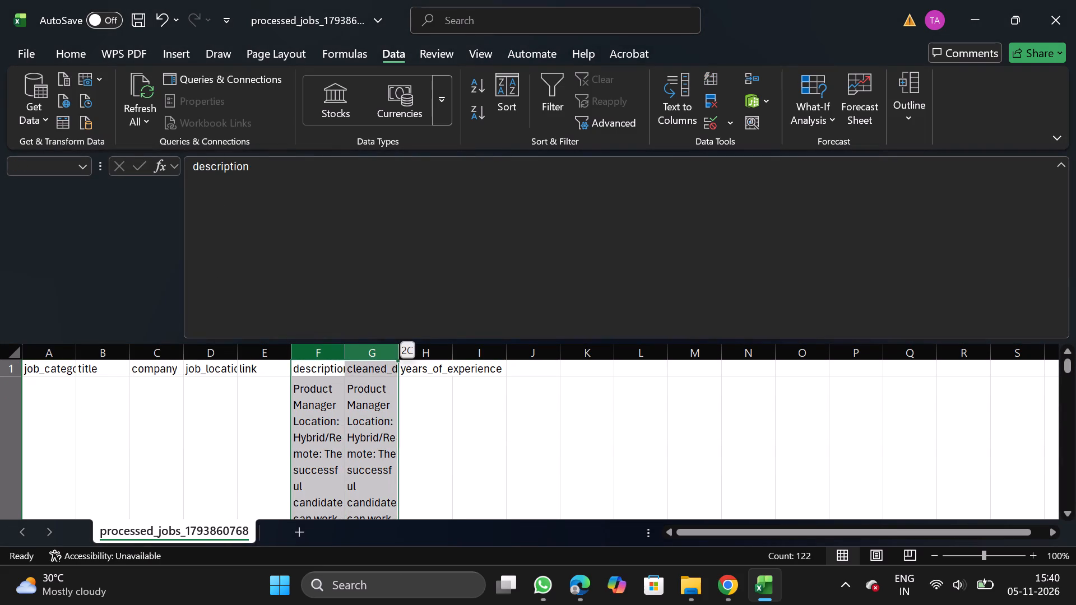
click(91, 63)
click(352, 137)
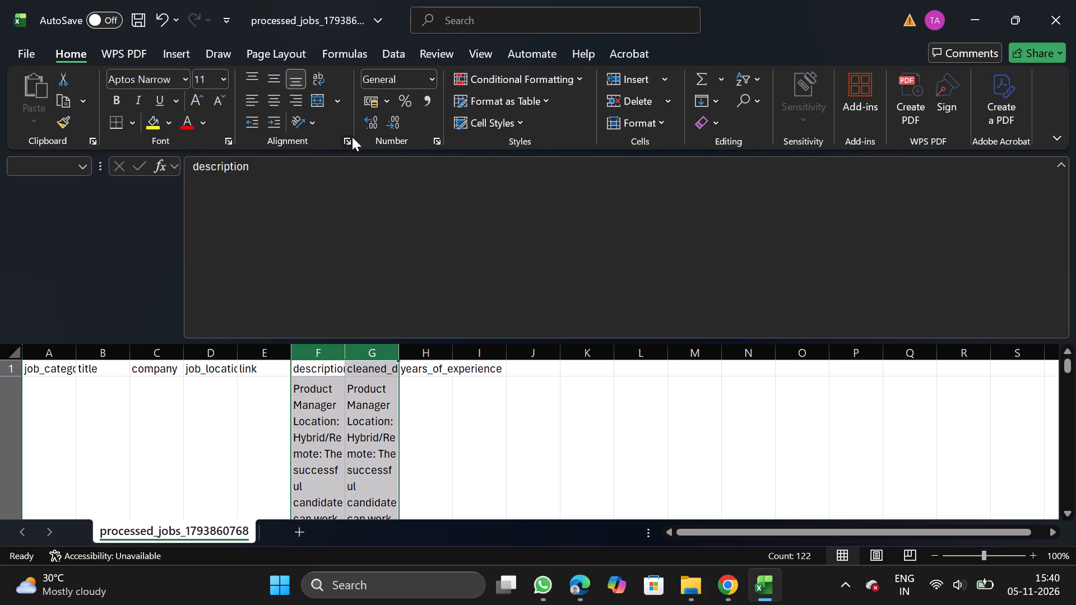
triple_click(90, 267)
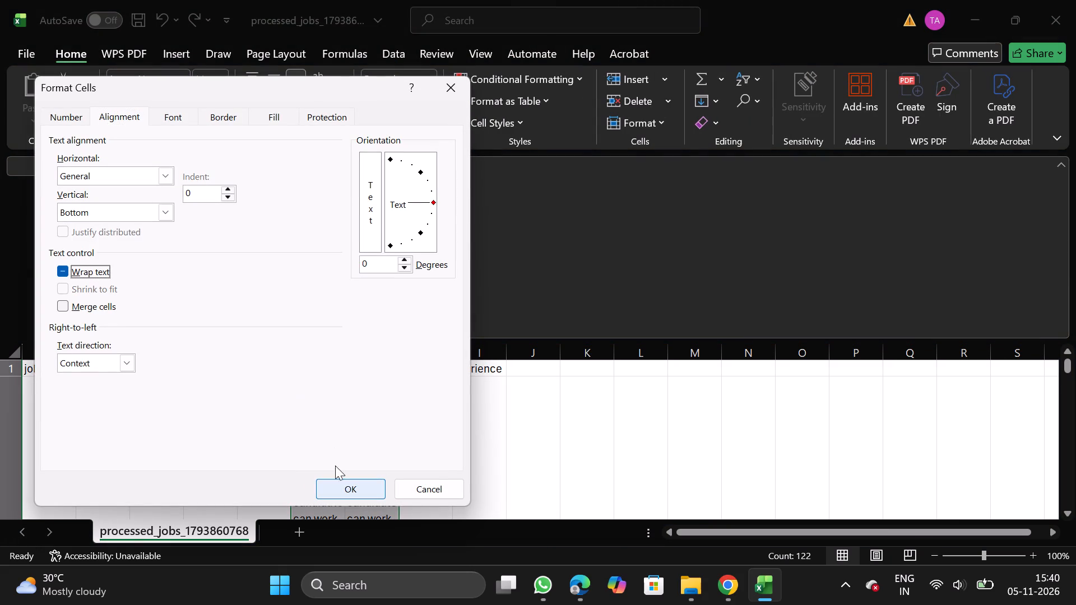
click(95, 275)
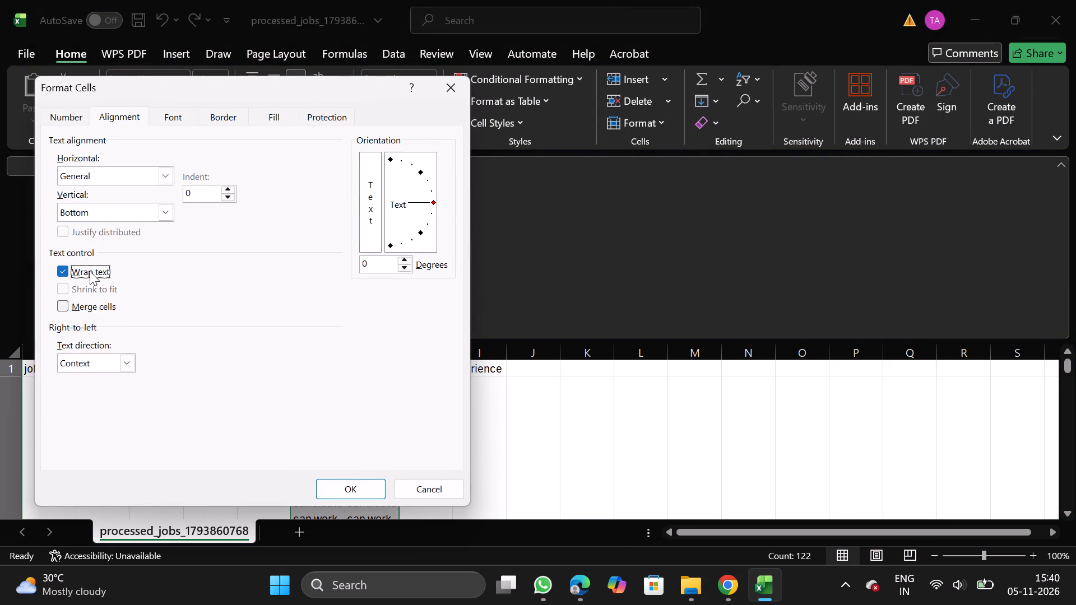
click(96, 274)
click(345, 491)
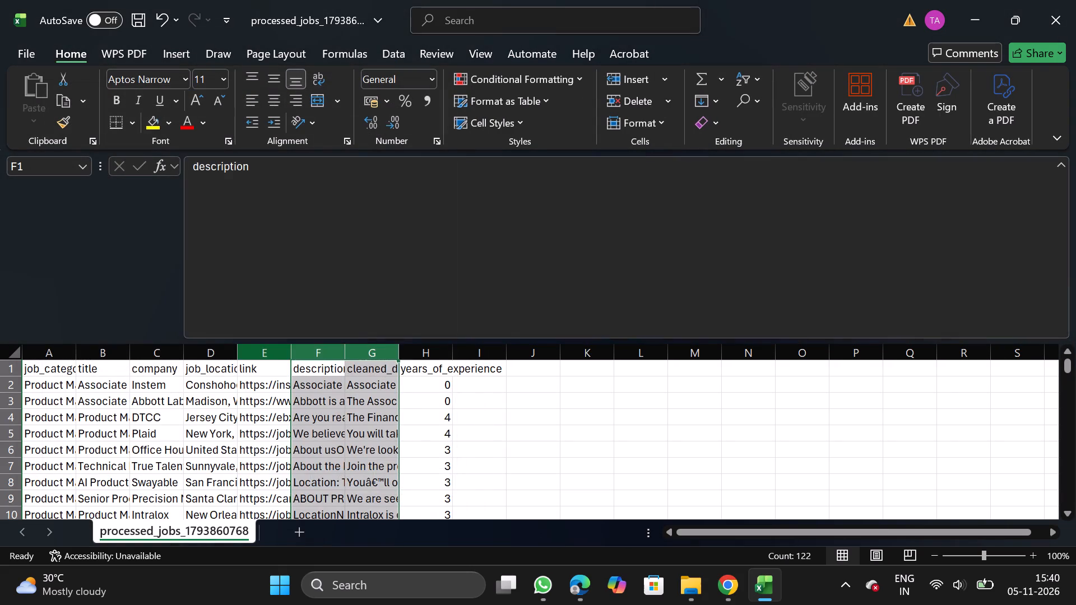
Move the link column to the end of the table, after years_of_experience.
click(251, 356)
key(ctrl+x)
click(483, 346)
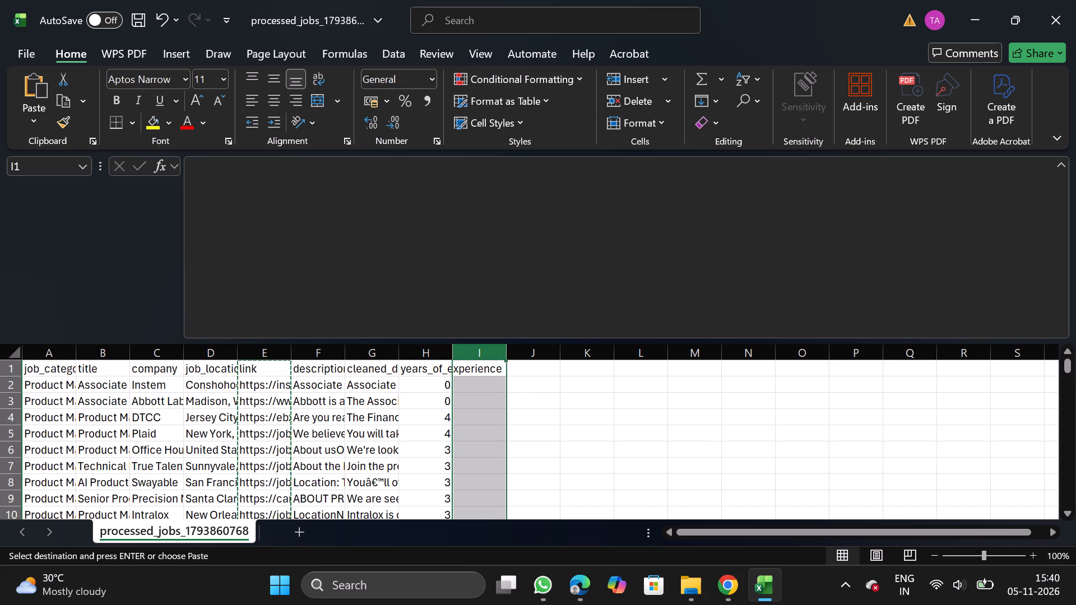
right_click(482, 405)
click(550, 245)
Move the years_of_experience column to just before the description column.
click(360, 348)
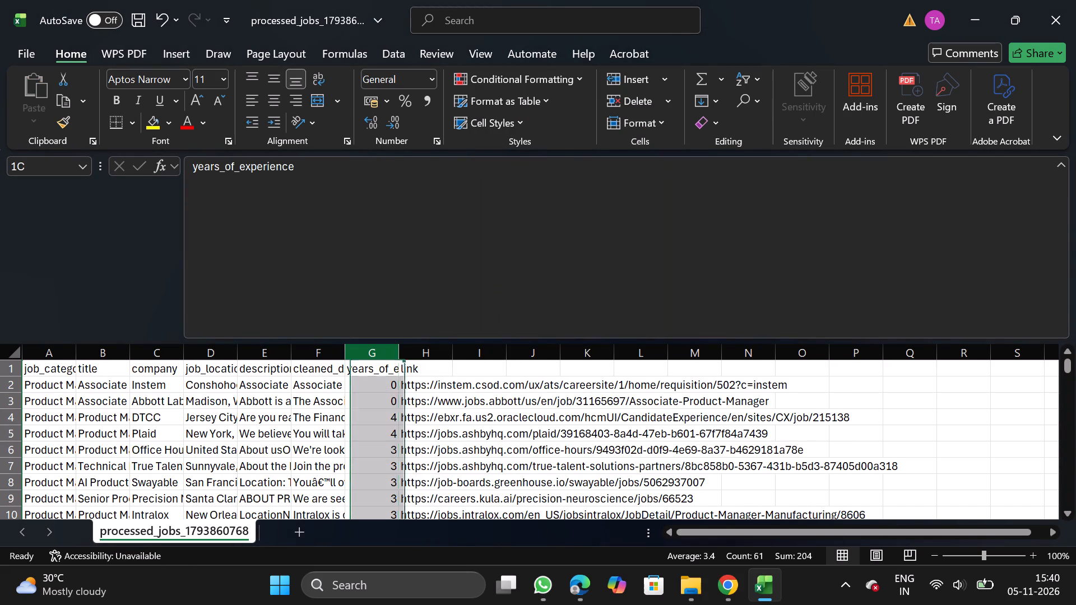
key(ctrl+x)
drag(253, 348, 266, 432)
right_click(266, 432)
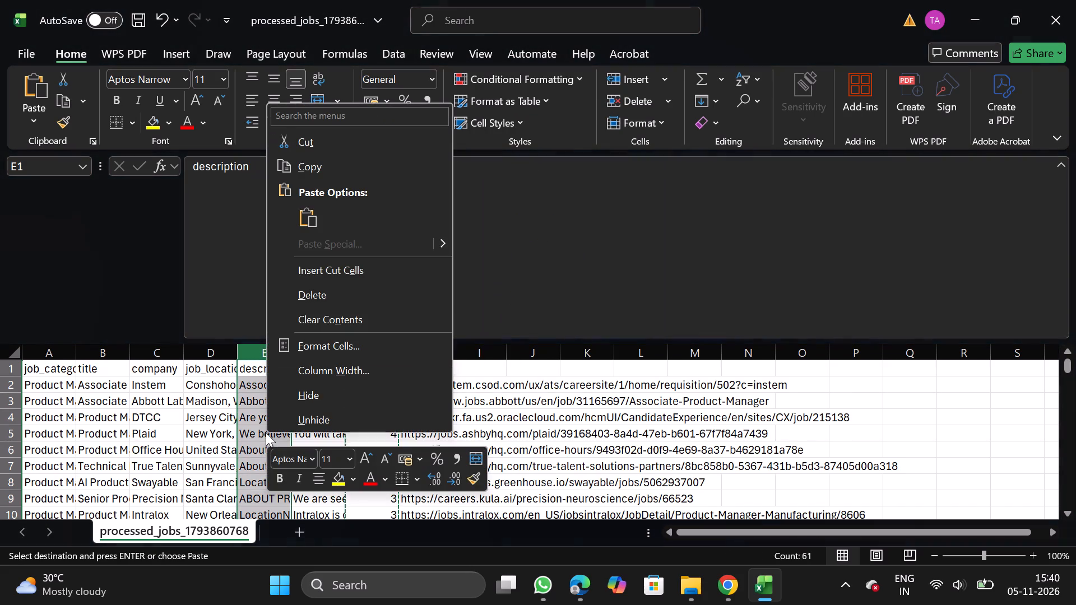
click(331, 267)
Rename the cleaned description column's header to description, reusing the text of the neighbouring description header.
click(313, 355)
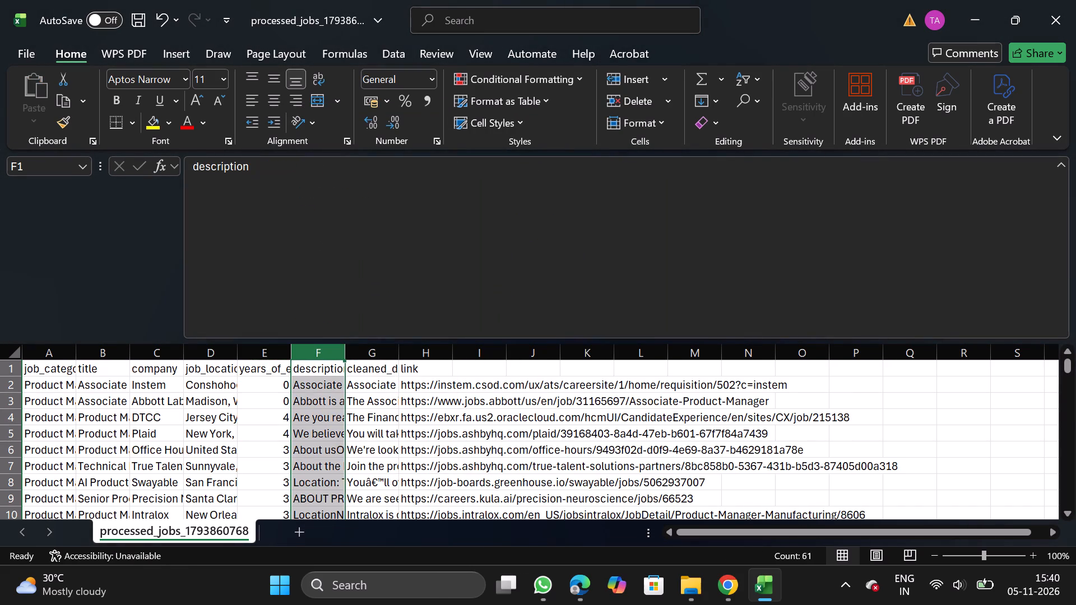
drag(194, 170, 296, 167)
key(ctrl+c)
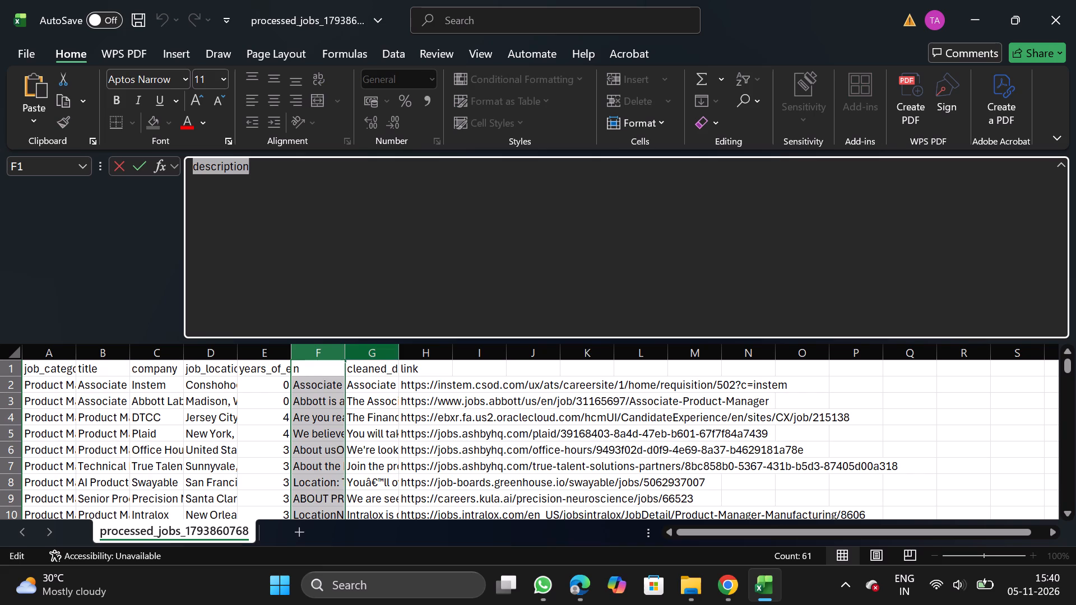
click(385, 358)
click(483, 291)
key(BackSpace)
key(BackSpace)
key(BackSpace)
key(BackSpace)
key(BackSpace)
key(BackSpace)
key(BackSpace)
key(BackSpace)
key(BackSpace)
key(BackSpace)
key(BackSpace)
key(BackSpace)
key(BackSpace)
key(BackSpace)
key(BackSpace)
key(BackSpace)
key(BackSpace)
key(BackSpace)
key(BackSpace)
key(BackSpace)
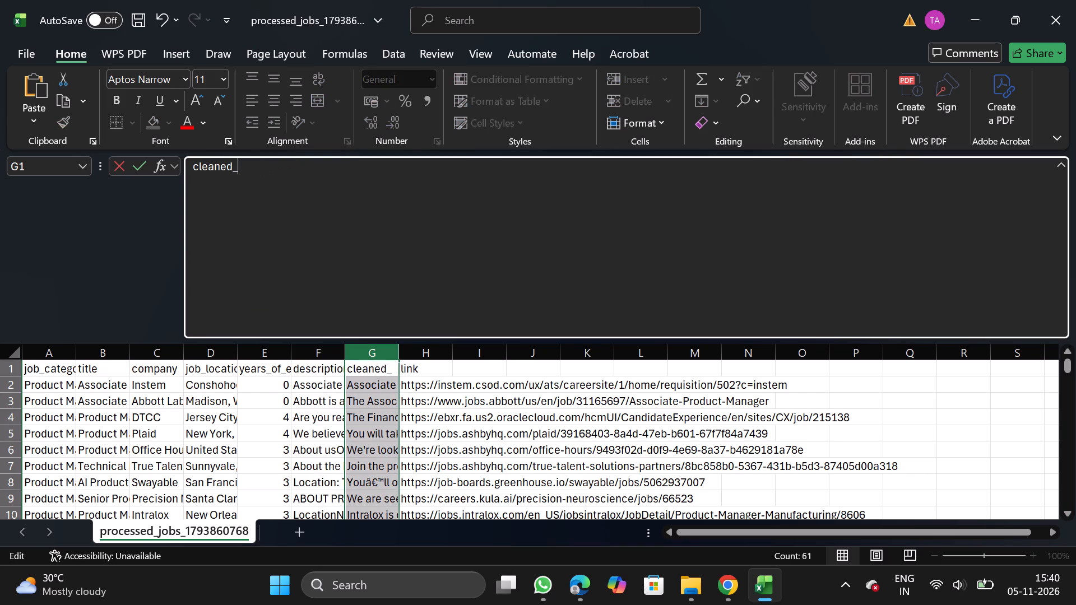
key(ctrl+v)
Rename the header in F1 to original_description, copying the name from the CSV format requirements on NextGenApply's bulk upload page in Chrome.
click(316, 365)
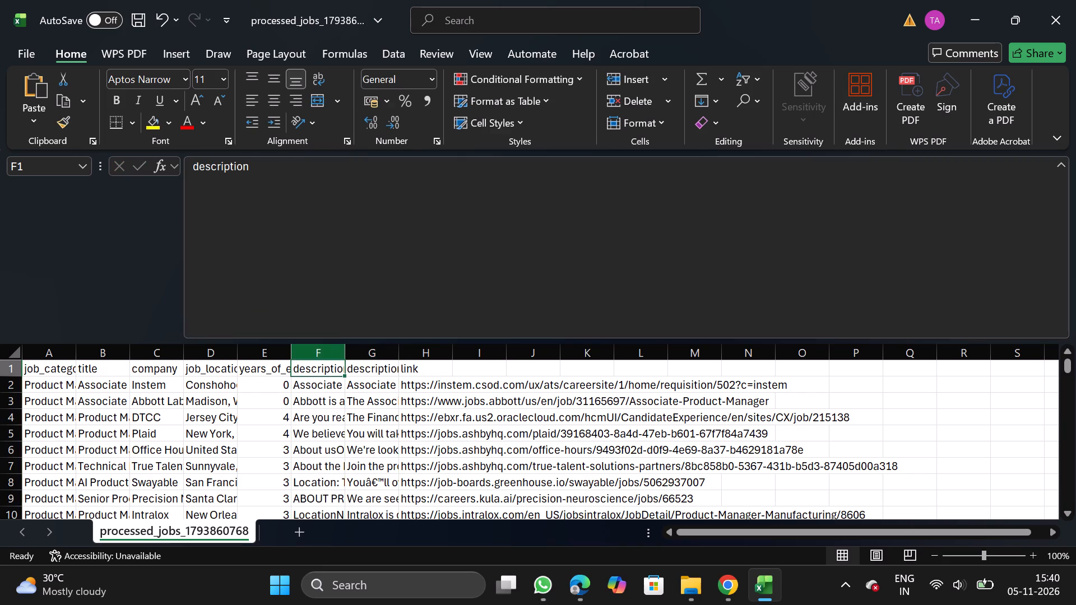
click(465, 249)
key(BackSpace)
key(BackSpace)
key(BackSpace)
key(BackSpace)
key(BackSpace)
key(BackSpace)
key(BackSpace)
key(BackSpace)
key(BackSpace)
key(BackSpace)
key(BackSpace)
key(BackSpace)
key(BackSpace)
key(BackSpace)
key(BackSpace)
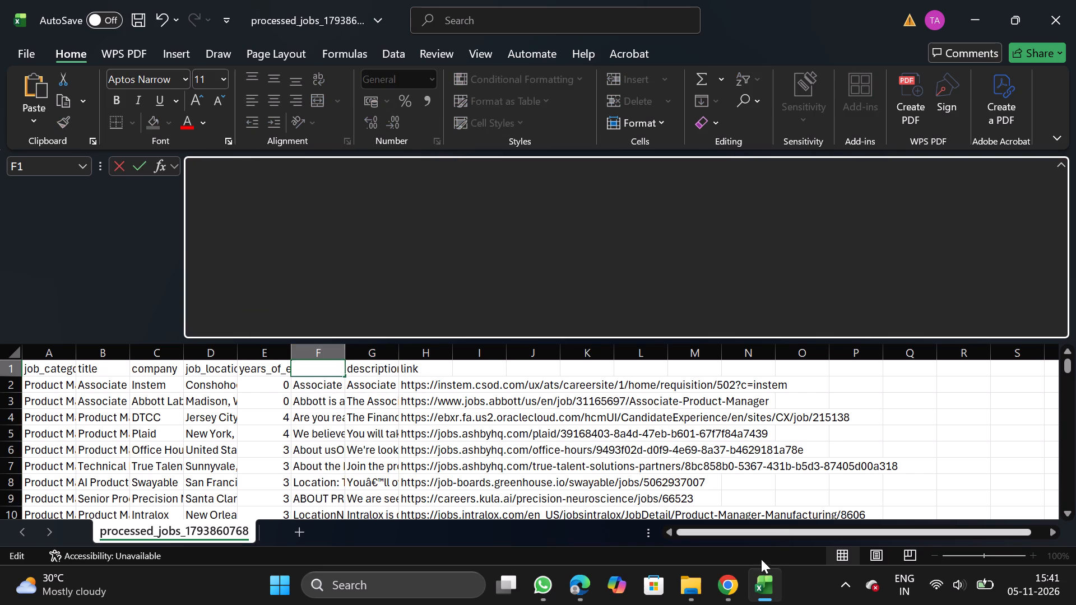
click(723, 587)
click(78, 164)
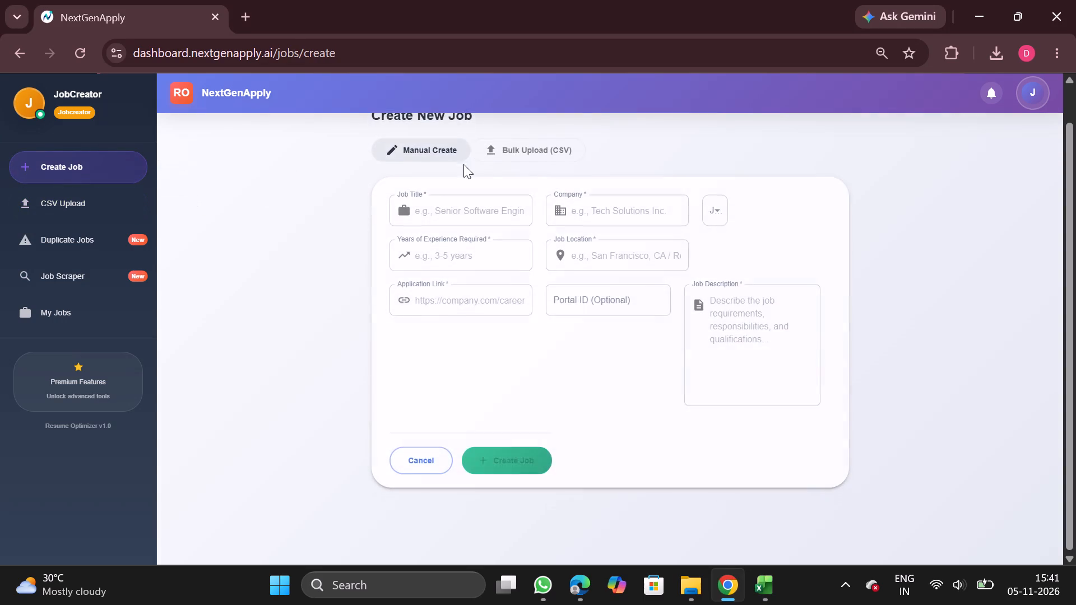
click(528, 152)
double_click(612, 286)
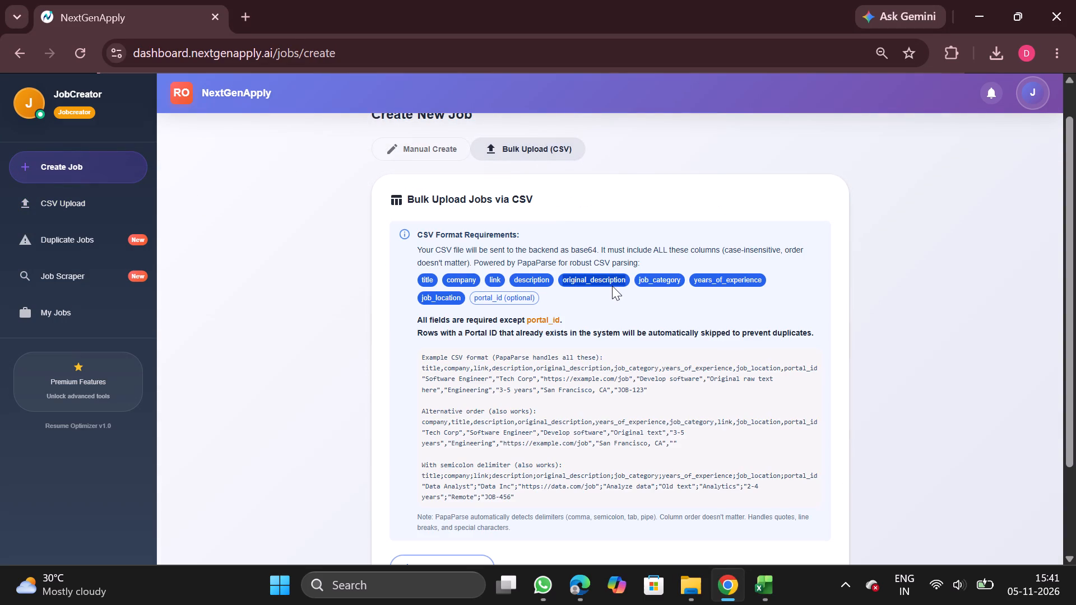
key(ctrl+c)
click(774, 602)
key(ctrl+v)
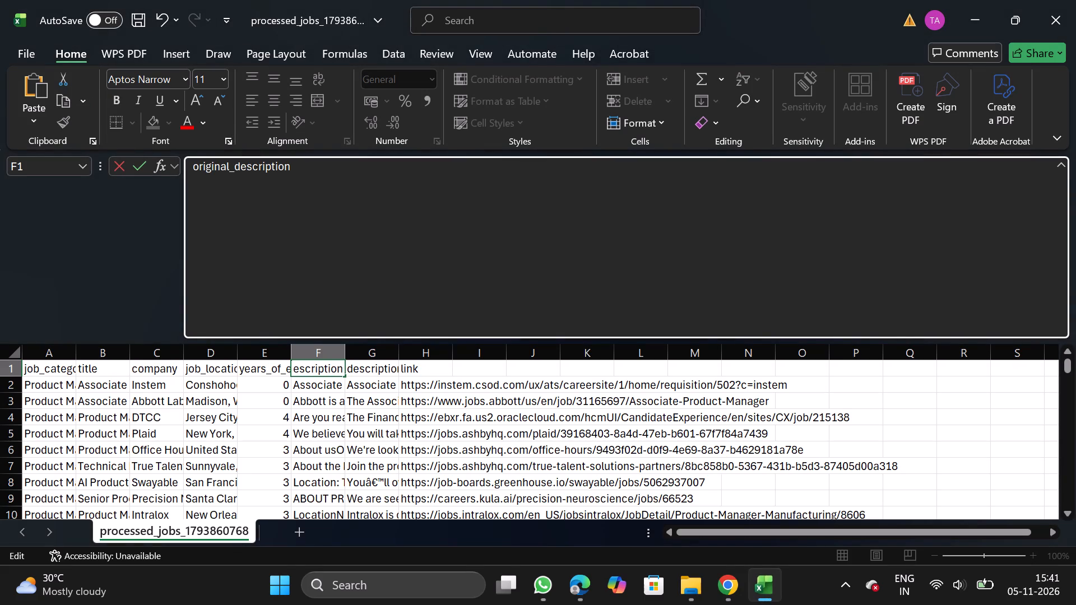
Replace all cells that contain exactly United States in the job_location column with Remote.
click(214, 348)
key(BackSpace)
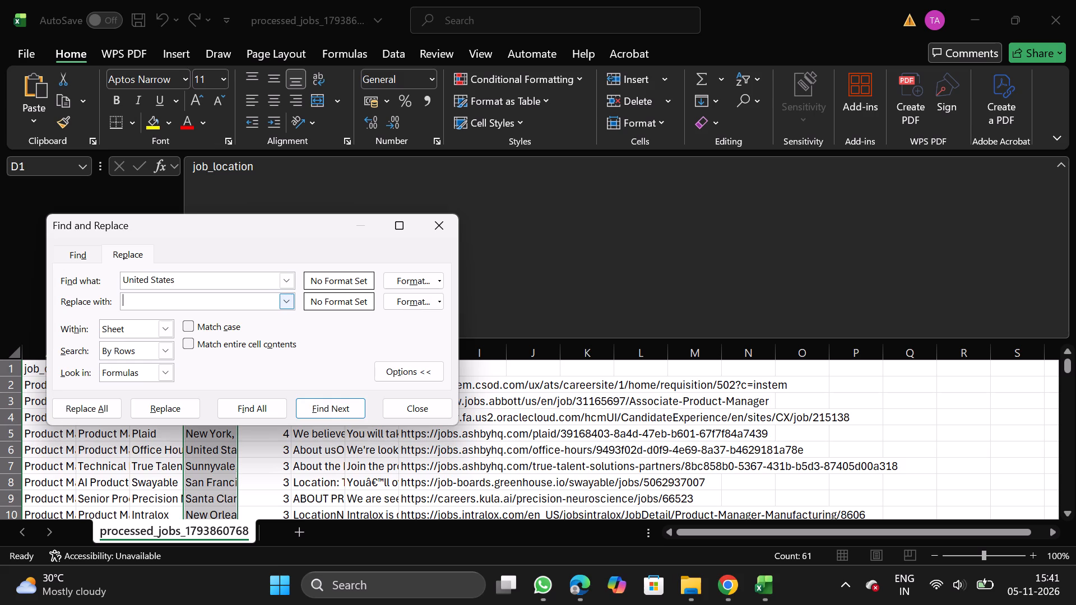
text(emote)
click(188, 341)
click(89, 399)
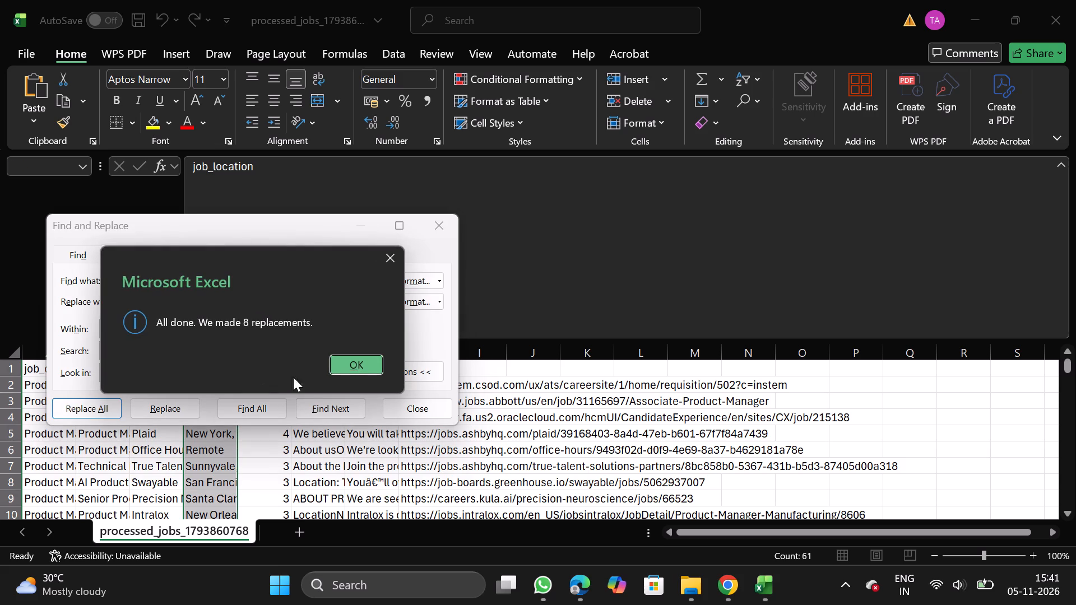
click(319, 378)
click(364, 365)
click(443, 220)
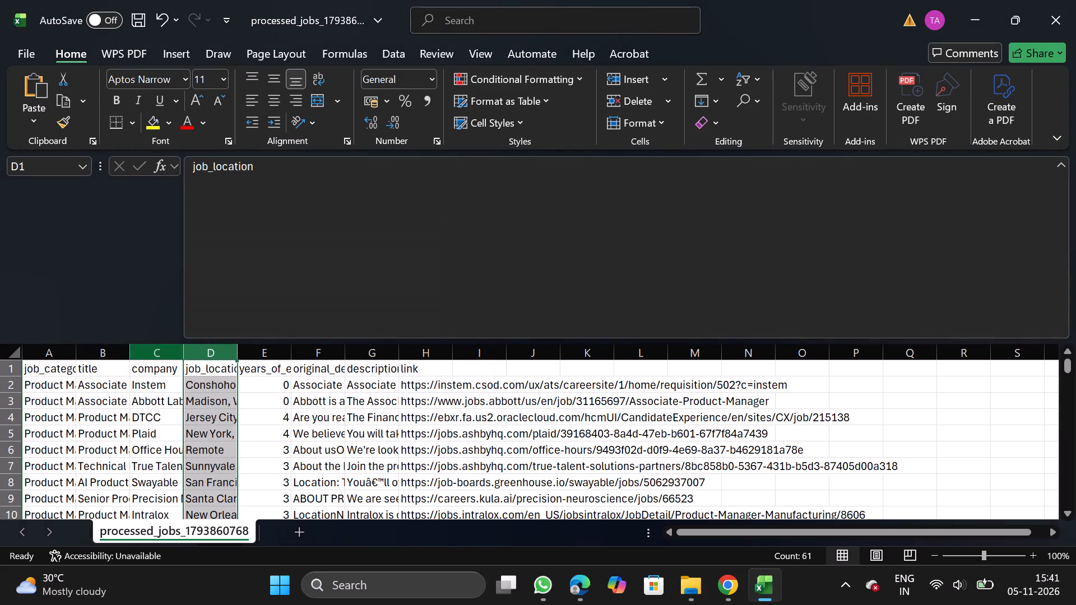
Add filters to the header row of the job data.
click(110, 362)
click(394, 56)
click(556, 100)
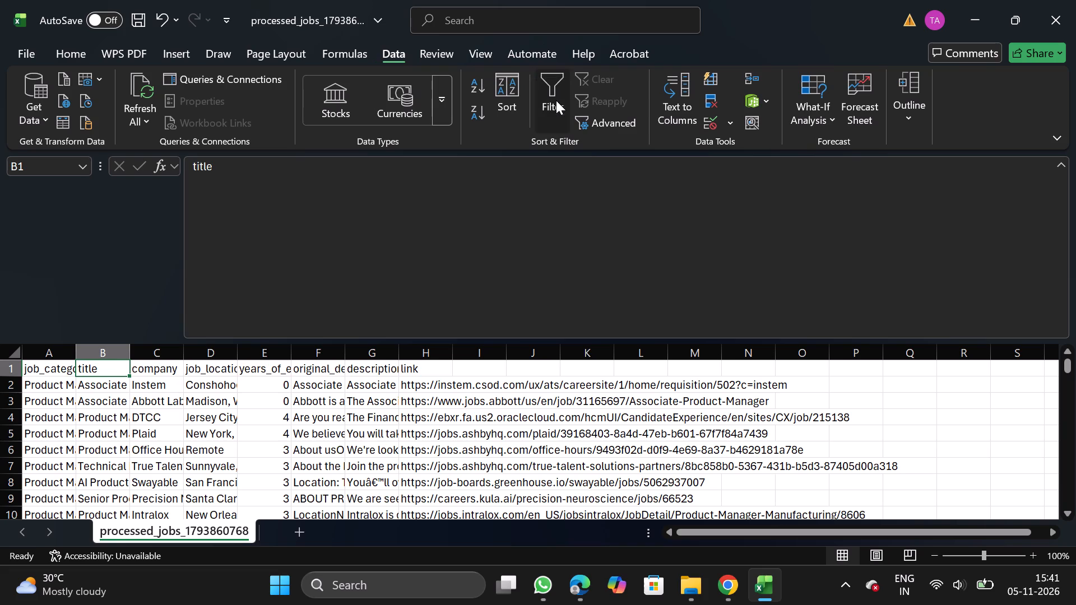
Filter the title column to only senior-level titles, including the Business Banking Deposits Vice President, Director, Product - Post-Funding & Payment Strategies, and IT Product Manager Sr.
click(120, 366)
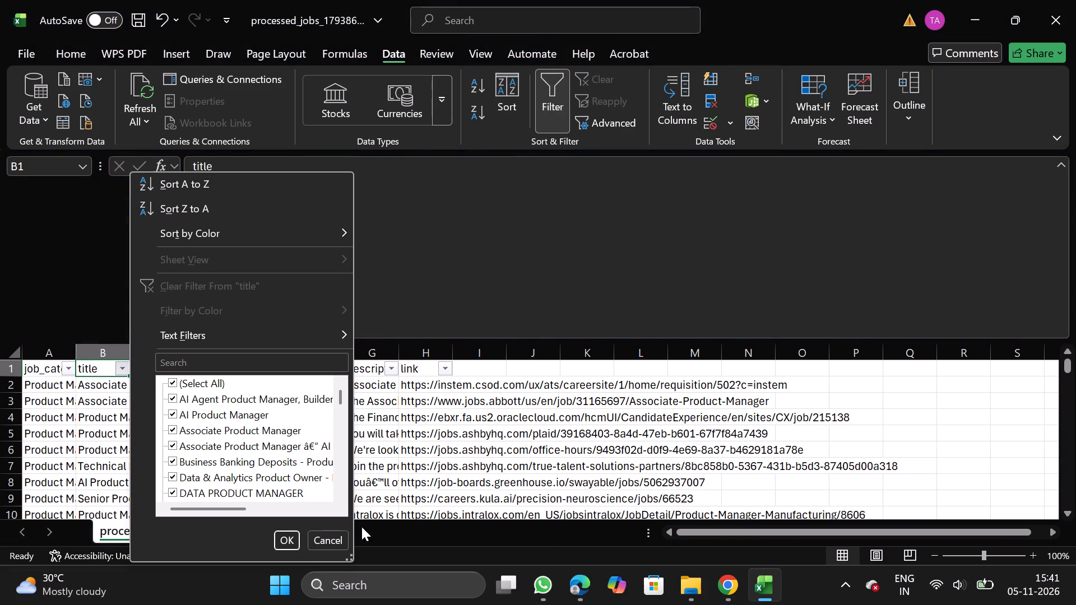
triple_click(350, 560)
click(350, 560)
drag(350, 560, 813, 604)
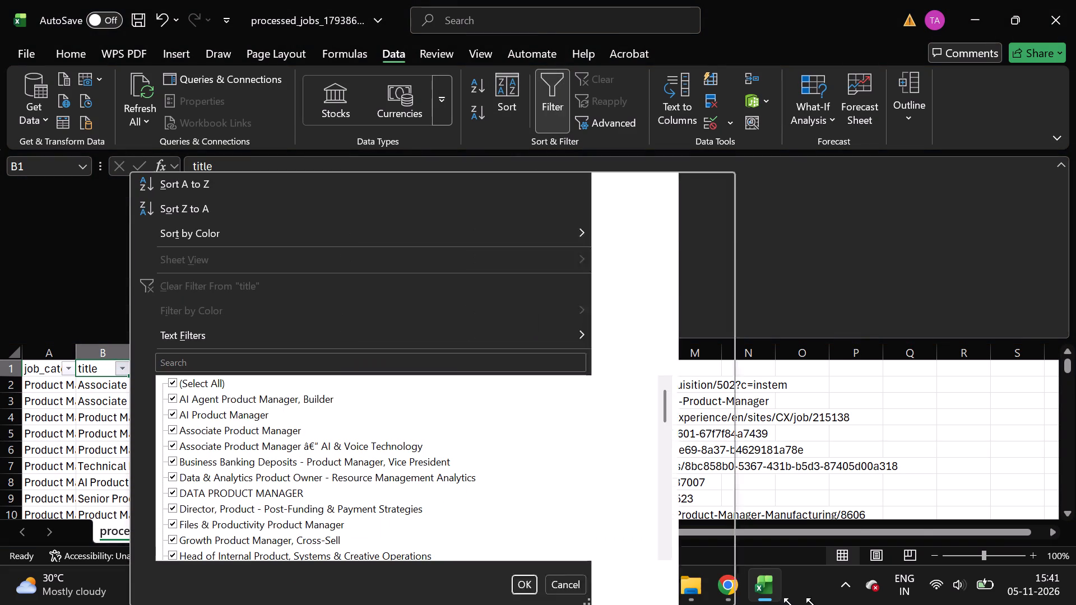
drag(813, 604, 922, 604)
click(205, 379)
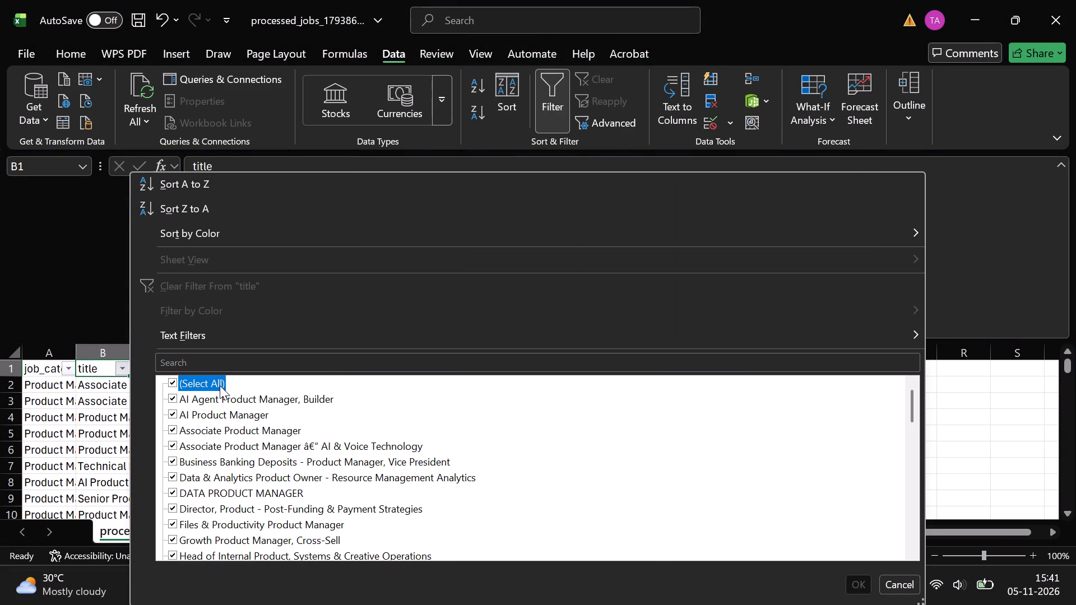
click(284, 459)
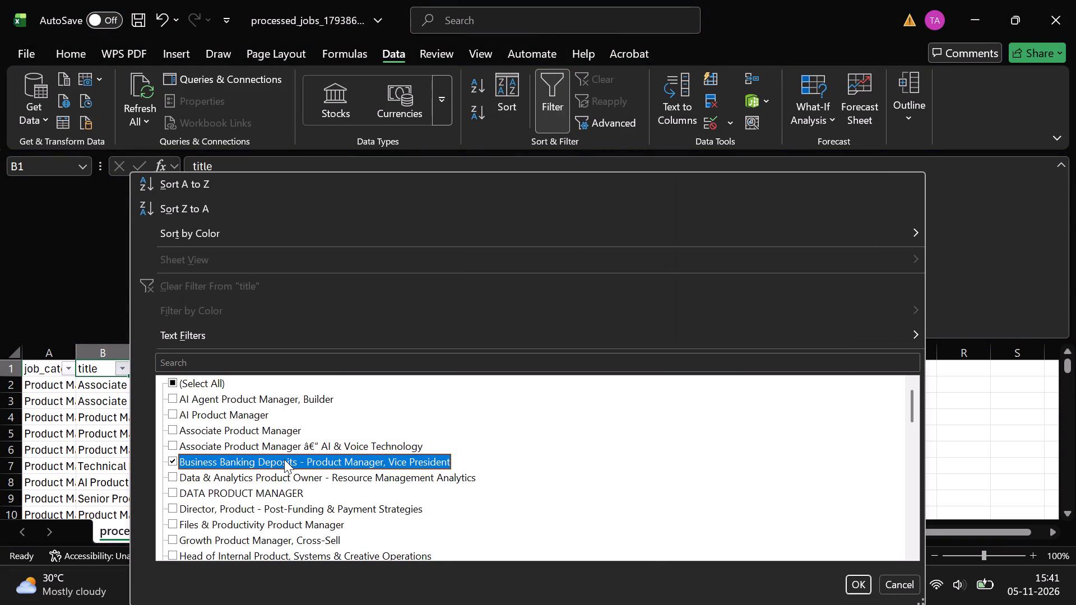
click(232, 507)
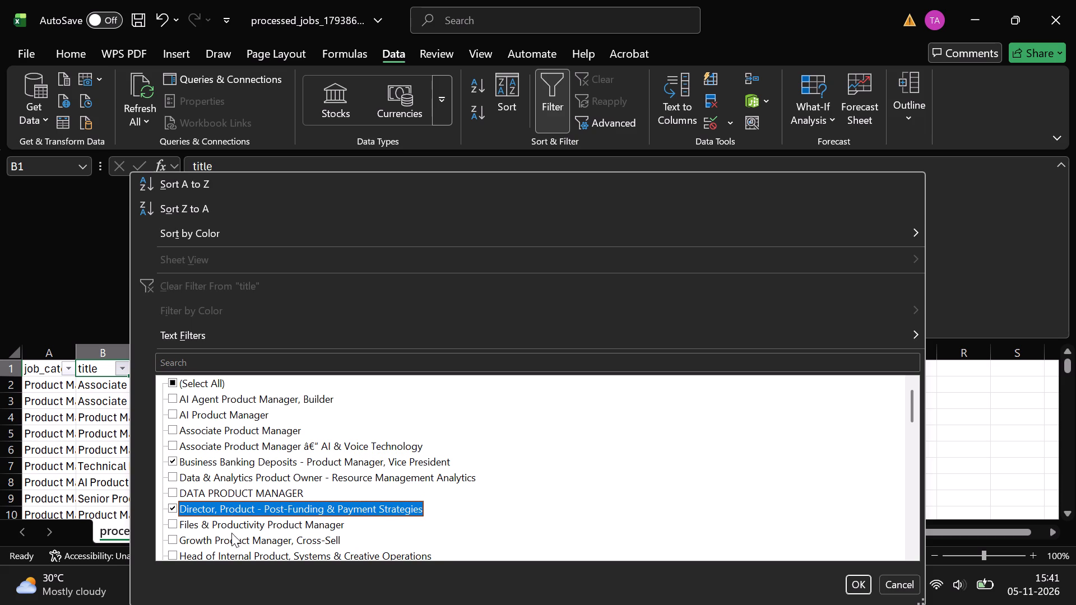
scroll(224, 554, down, 1)
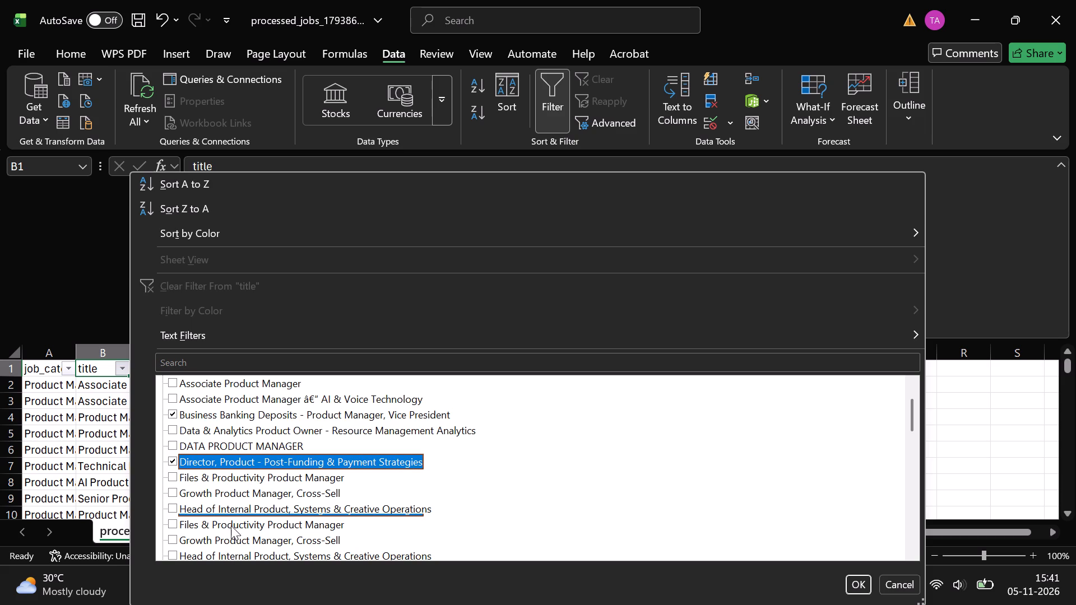
click(247, 523)
scroll(235, 551, down, 1)
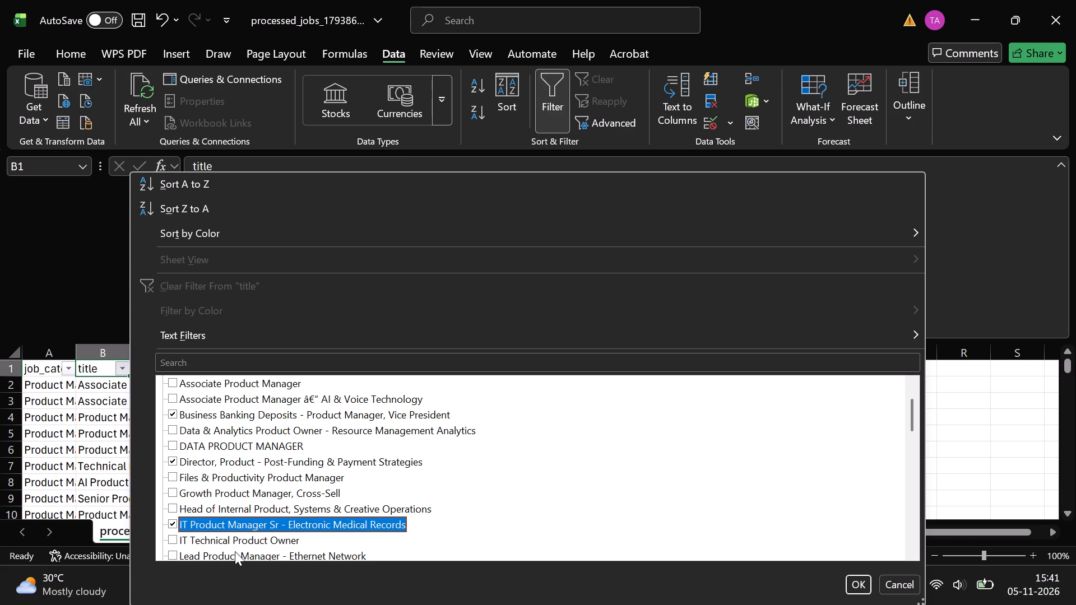
scroll(235, 551, down, 2)
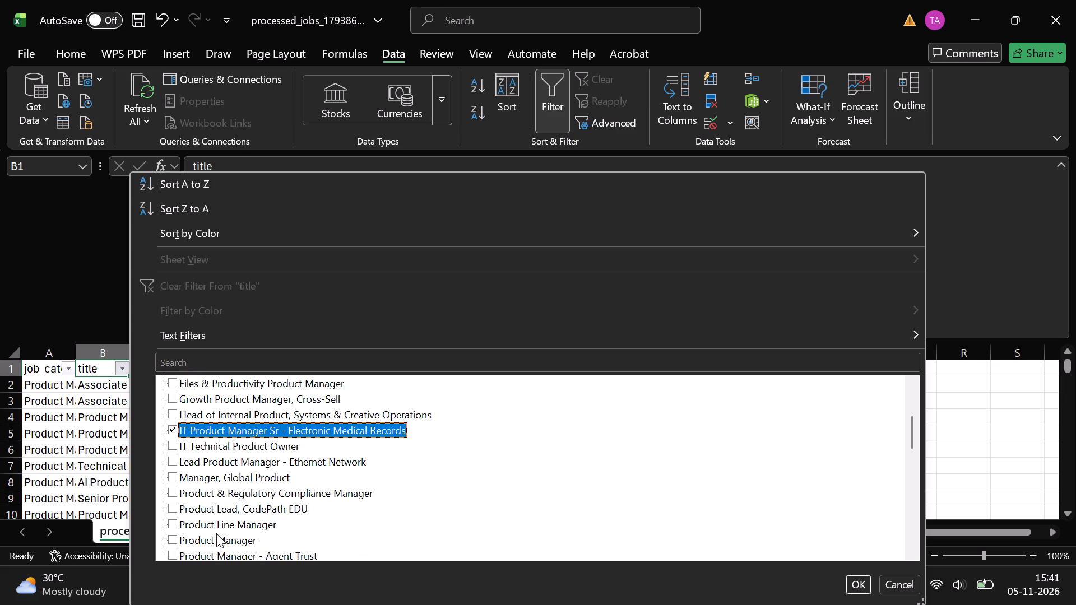
scroll(213, 537, down, 1)
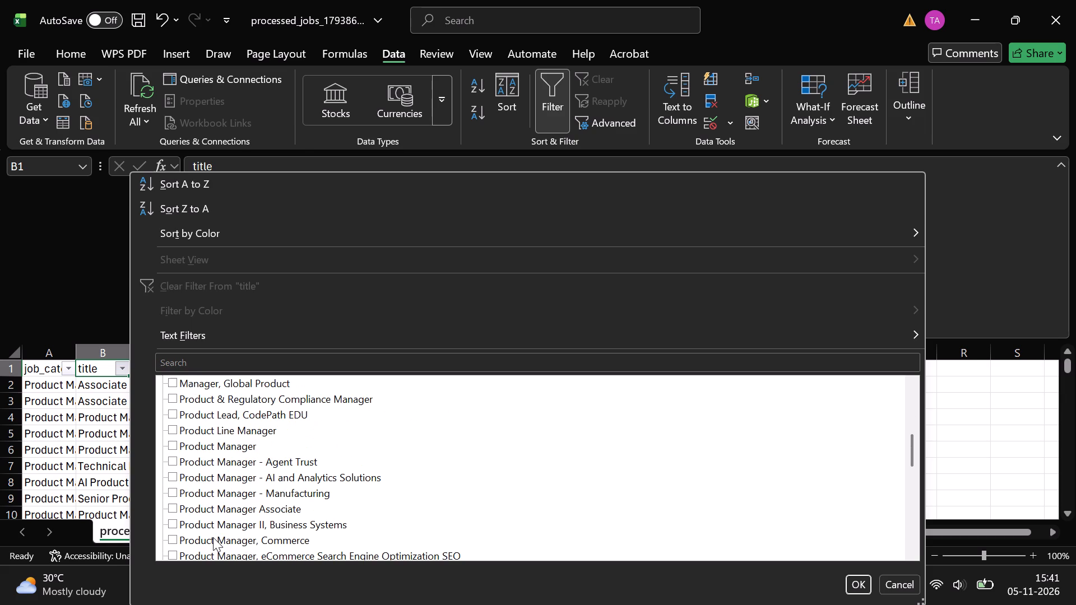
scroll(201, 548, down, 1)
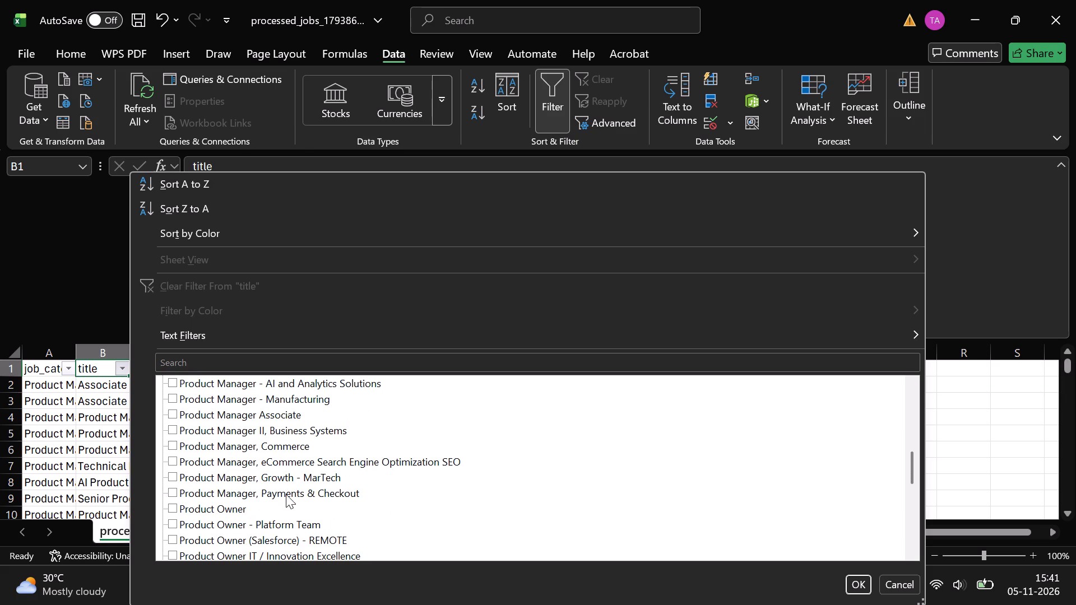
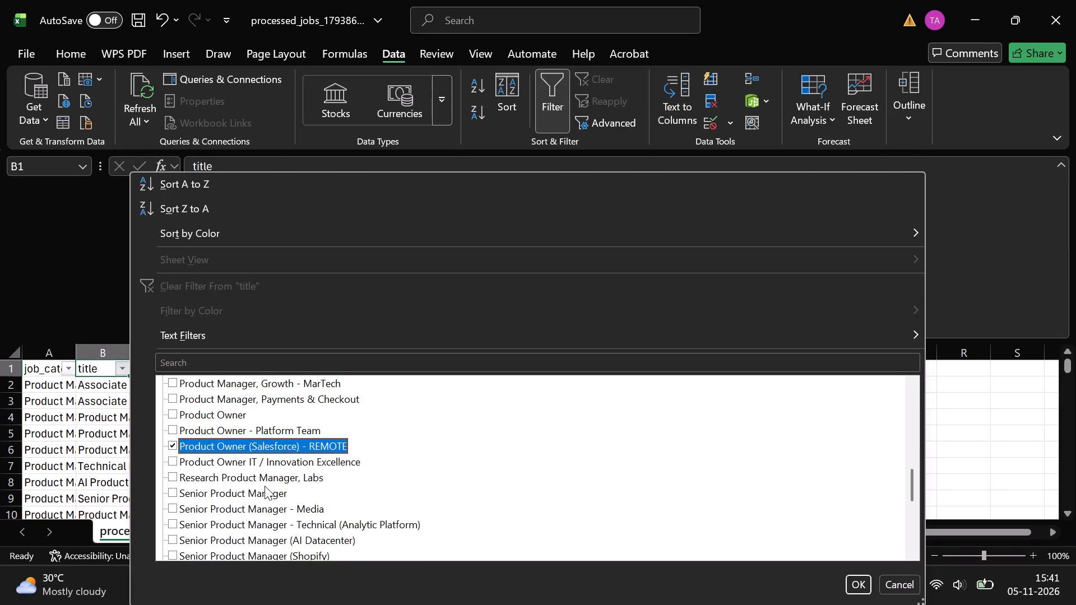
Add Research Product Manager, Labs and Senior Product Manager (AI Datacenter) to the checked titles and apply the title filter.
click(268, 482)
scroll(233, 537, down, 1)
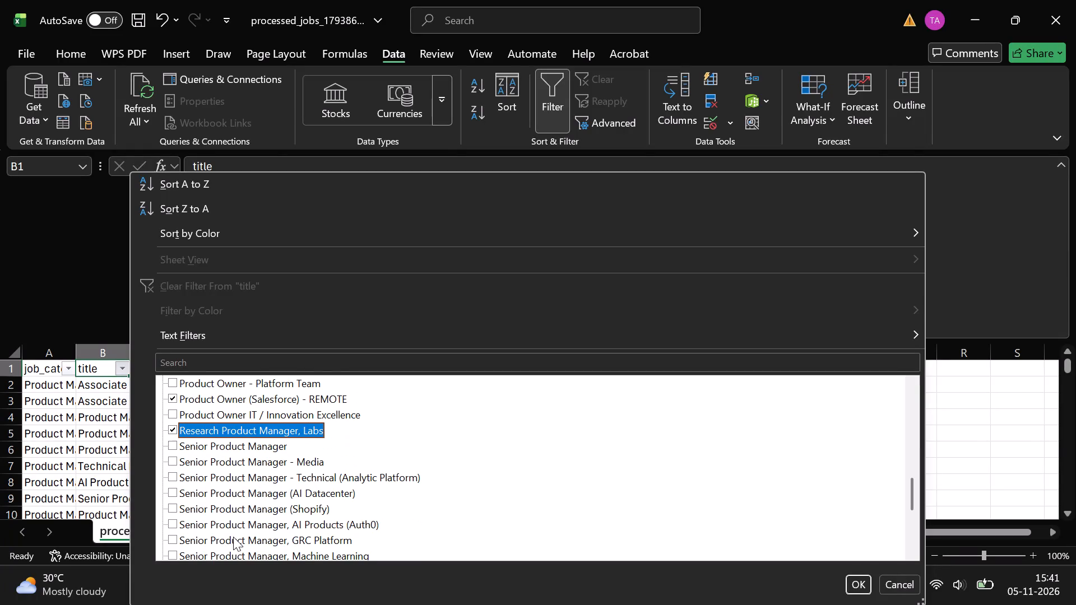
click(286, 487)
scroll(244, 532, down, 1)
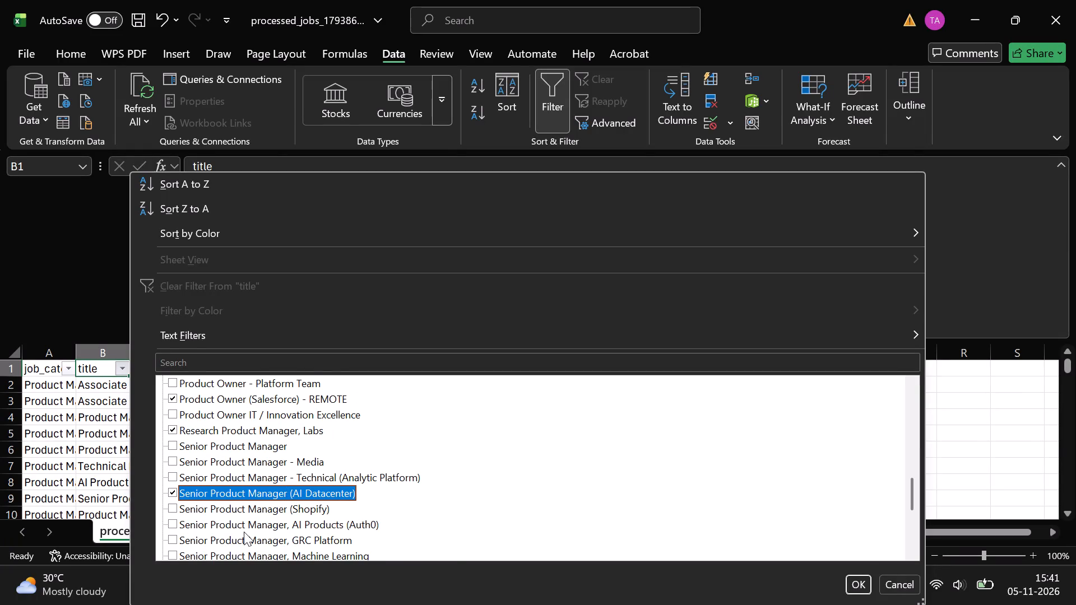
scroll(244, 532, down, 1)
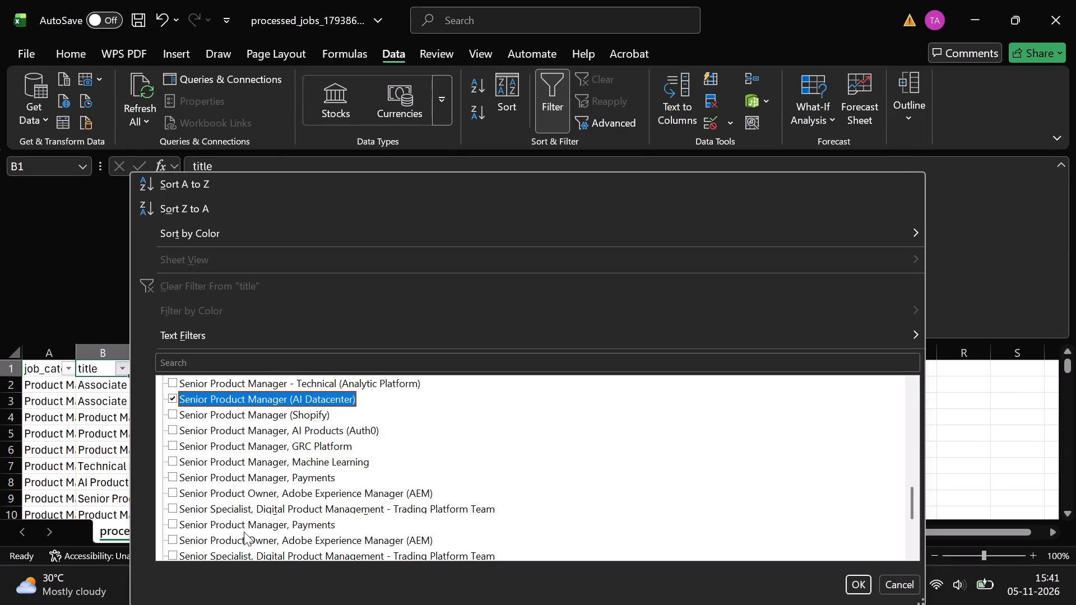
scroll(228, 543, down, 1)
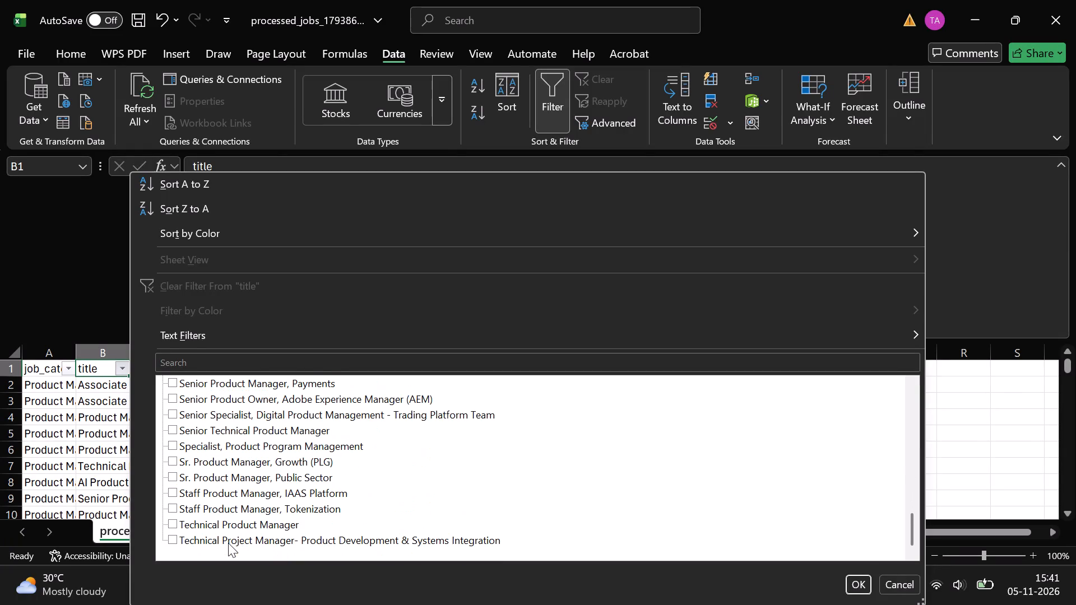
scroll(228, 543, down, 1)
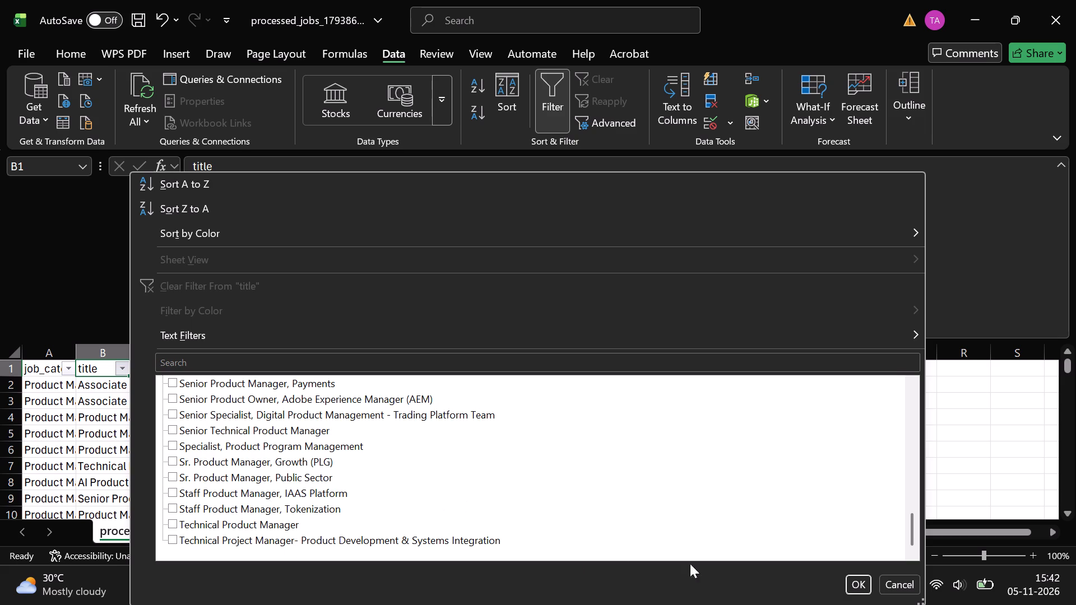
click(853, 585)
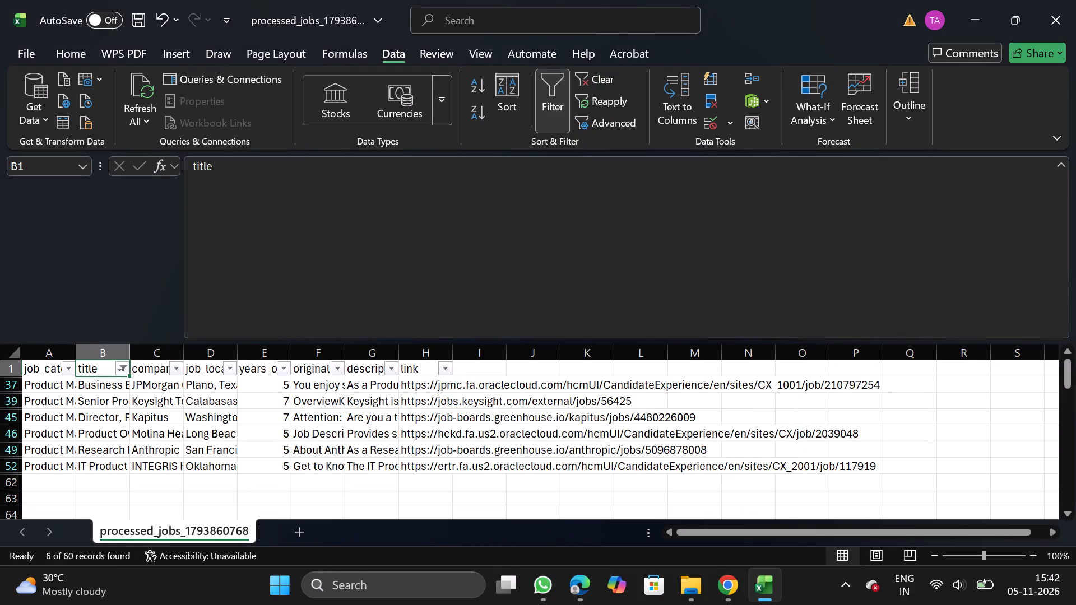
Delete all the job rows shown by the title filter and turn the filter off.
click(2, 385)
key(ctrl+shift+Down)
right_click(103, 421)
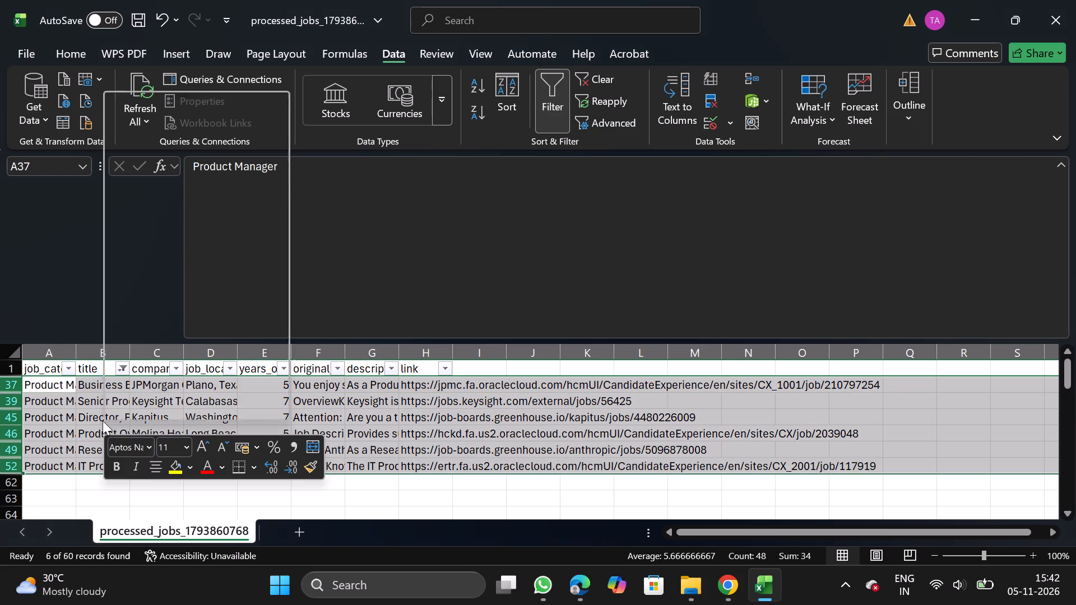
click(184, 285)
click(540, 113)
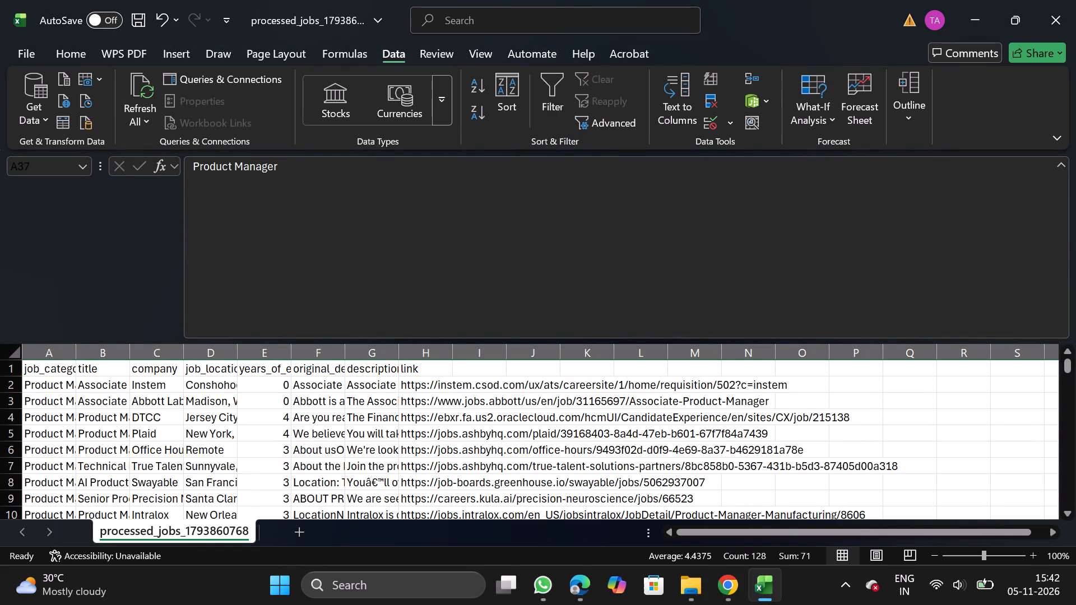
Turn filtering back on and filter the title column by "lead".
click(112, 366)
click(549, 89)
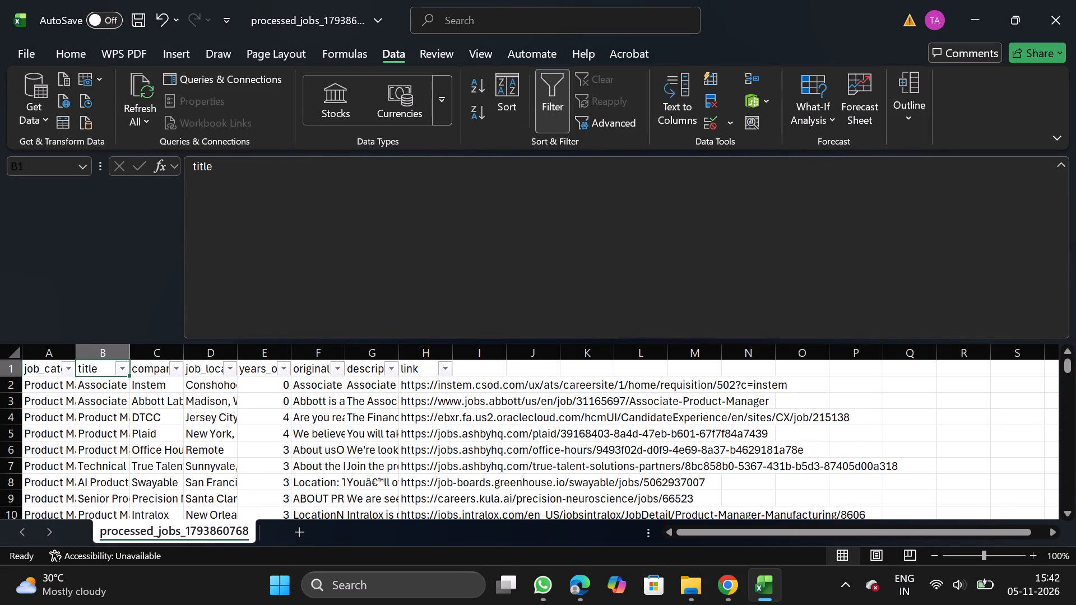
click(135, 373)
click(115, 371)
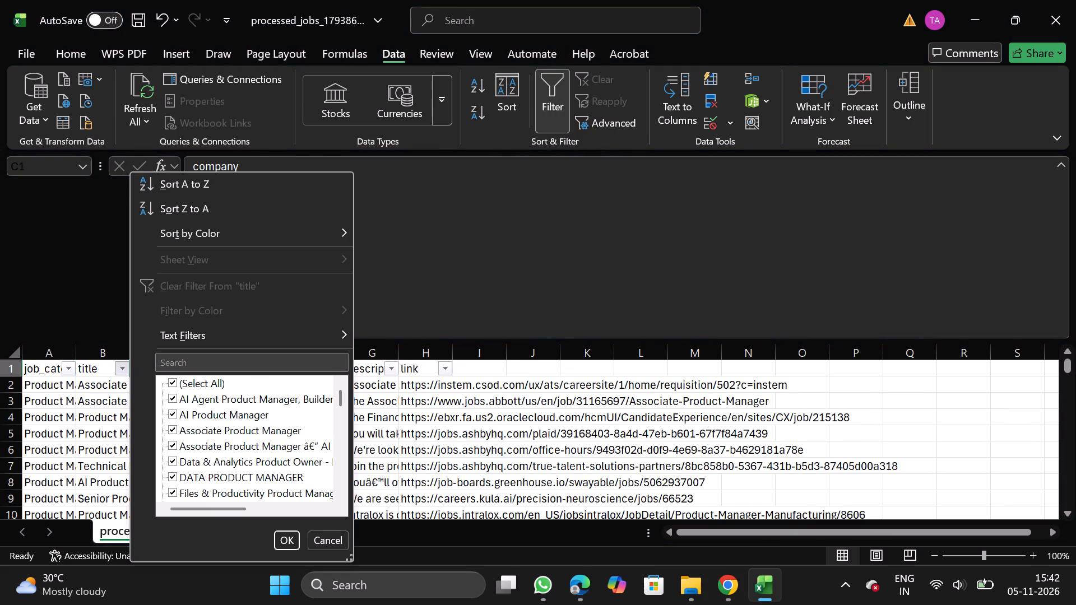
click(186, 364)
text(lead)
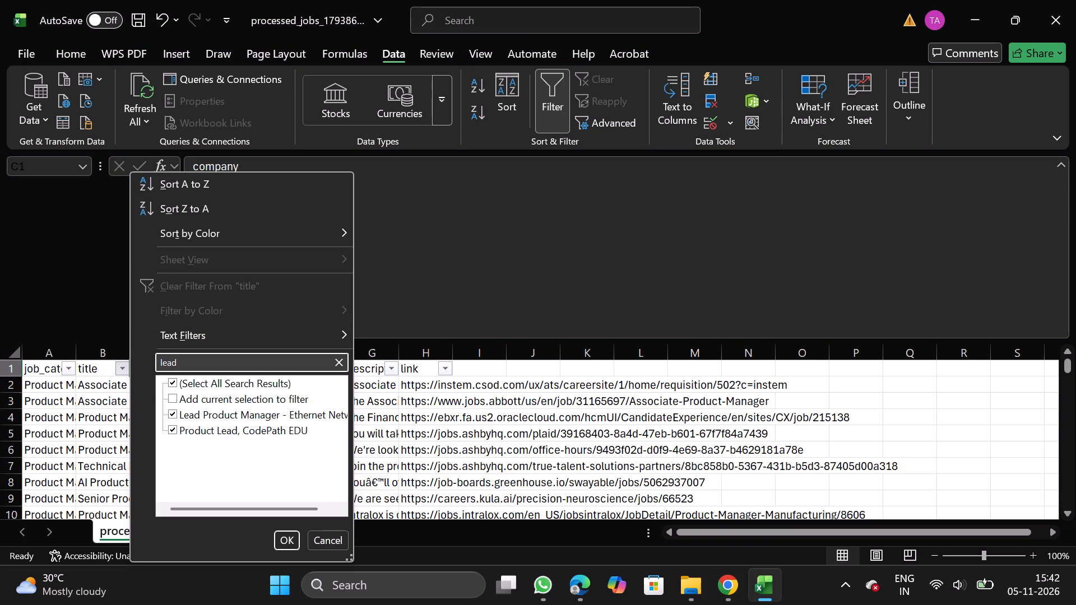
click(288, 544)
Delete the Product Lead, CodePath EDU row and turn the filter off.
drag(14, 401, 47, 406)
right_click(47, 406)
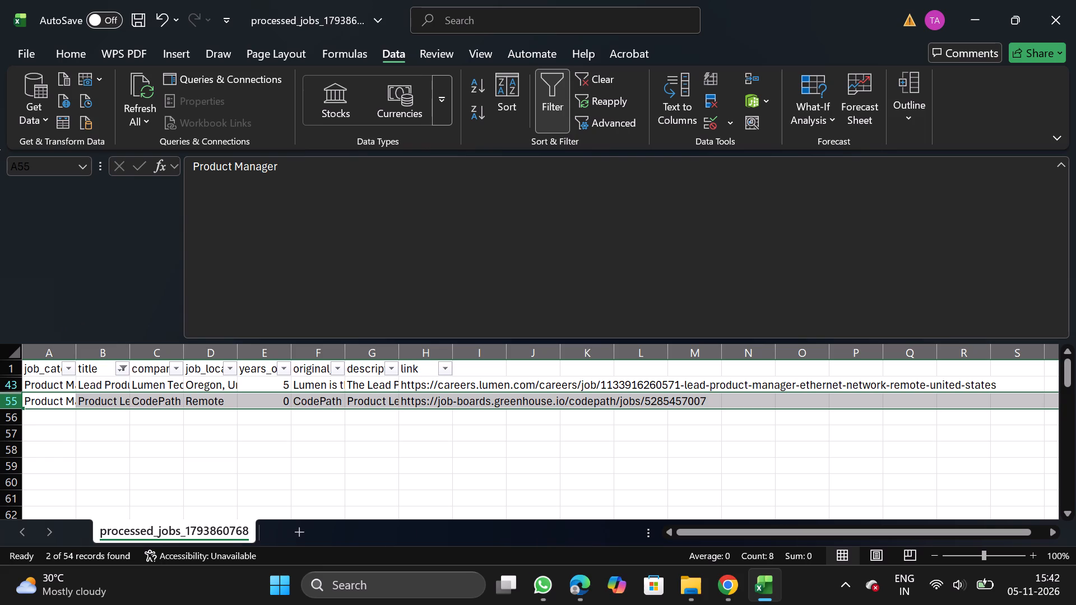
right_click(48, 403)
click(115, 264)
click(551, 100)
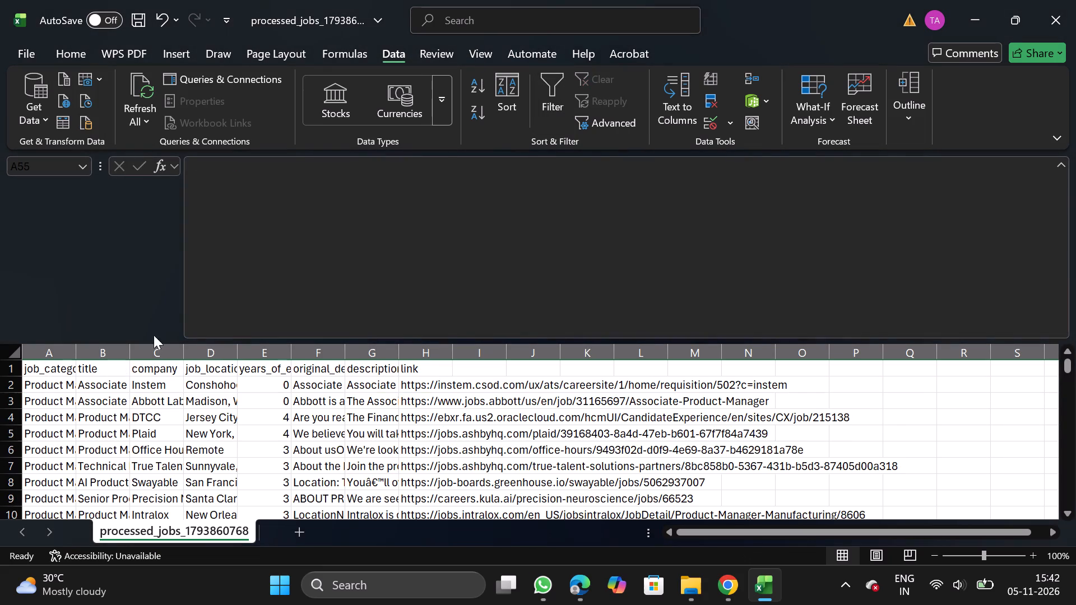
Turn filtering back on and search the title column's filter values for "principal", leaving the search blank.
click(106, 366)
click(566, 107)
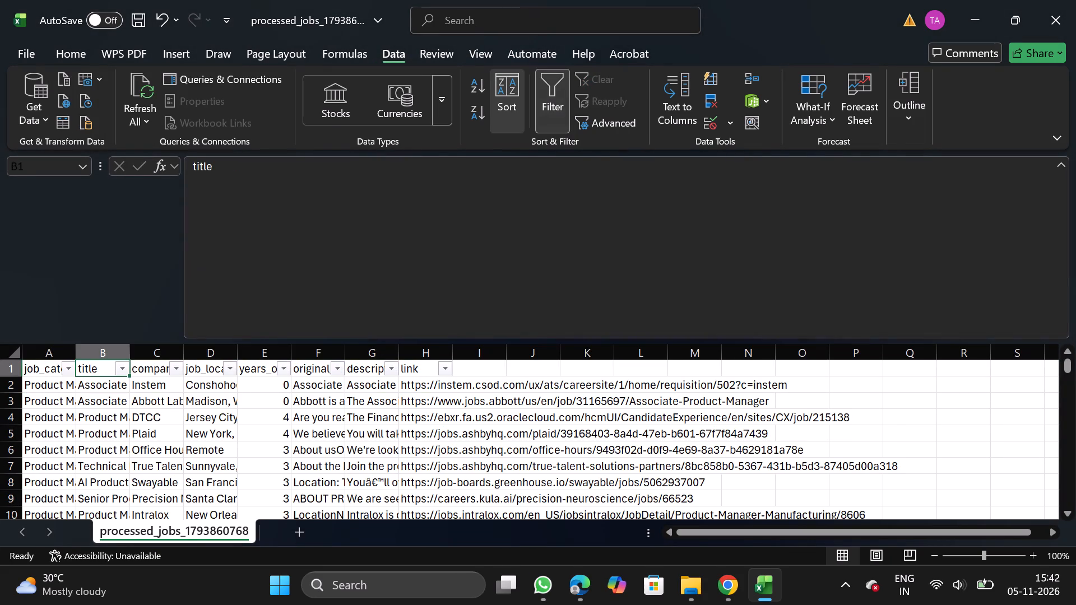
click(120, 360)
click(120, 364)
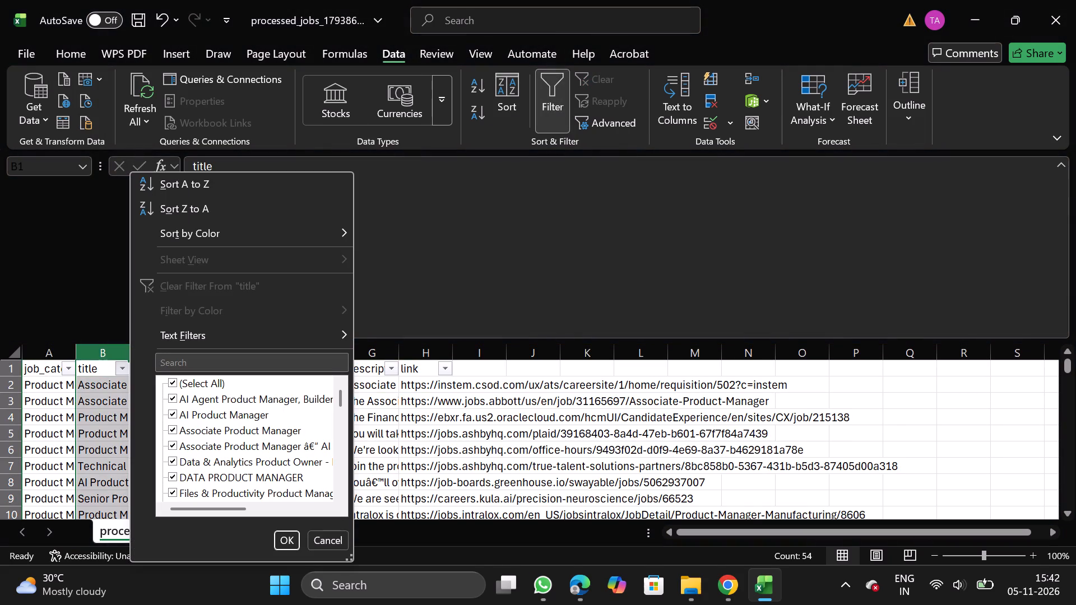
click(210, 362)
text(principal)
key(BackSpace)
key(BackSpace)
key(BackSpace)
key(BackSpace)
key(BackSpace)
key(BackSpace)
key(BackSpace)
key(BackSpace)
key(BackSpace)
key(BackSpace)
key(BackSpace)
key(BackSpace)
key(BackSpace)
key(BackSpace)
key(BackSpace)
key(BackSpace)
key(BackSpace)
key(BackSpace)
Search the title column's filter values for "architect" and clear the search.
text(architect)
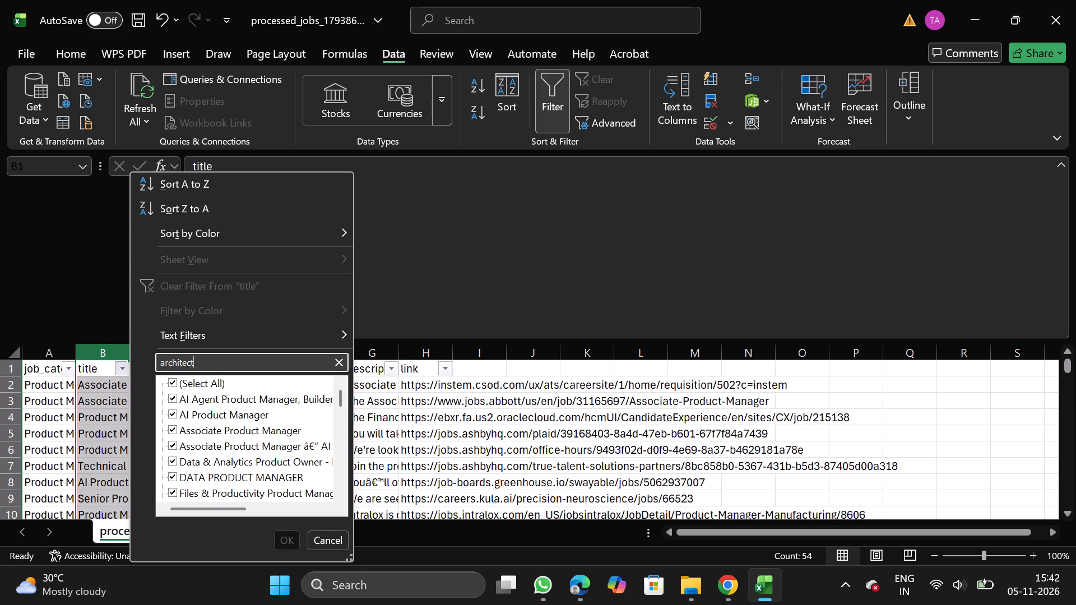
key(BackSpace)
key(BackSpace)
key(BackSpace)
key(BackSpace)
key(BackSpace)
key(BackSpace)
key(BackSpace)
key(BackSpace)
key(BackSpace)
key(BackSpace)
key(BackSpace)
key(BackSpace)
key(BackSpace)
key(BackSpace)
key(BackSpace)
key(BackSpace)
key(BackSpace)
key(BackSpace)
key(BackSpace)
key(BackSpace)
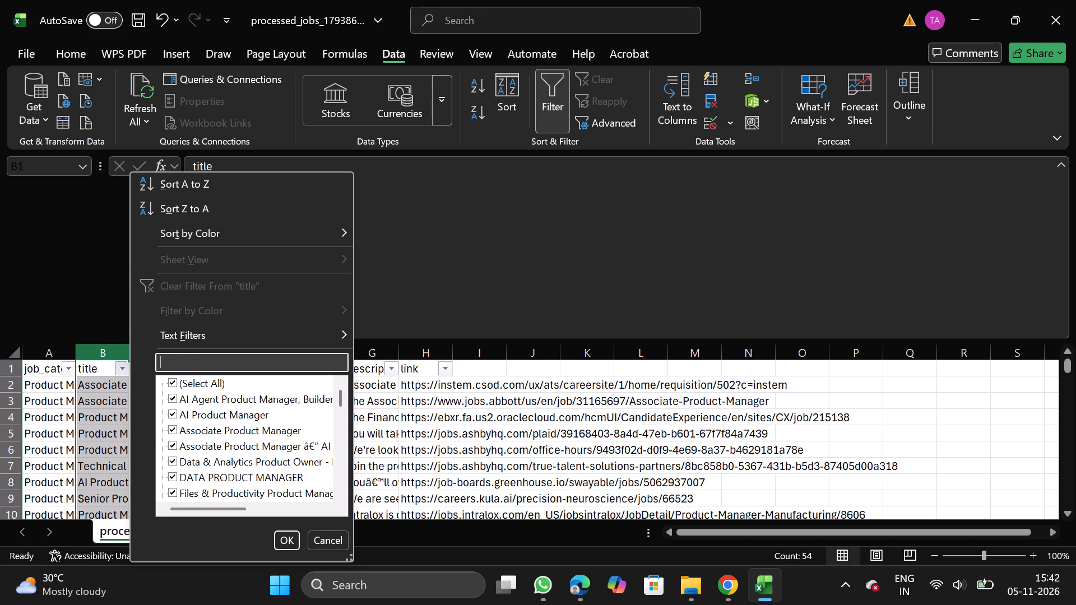
Filter the title column by "staf" to check the staff-level roles, and turn the filter off.
text(staff)
key(BackSpace)
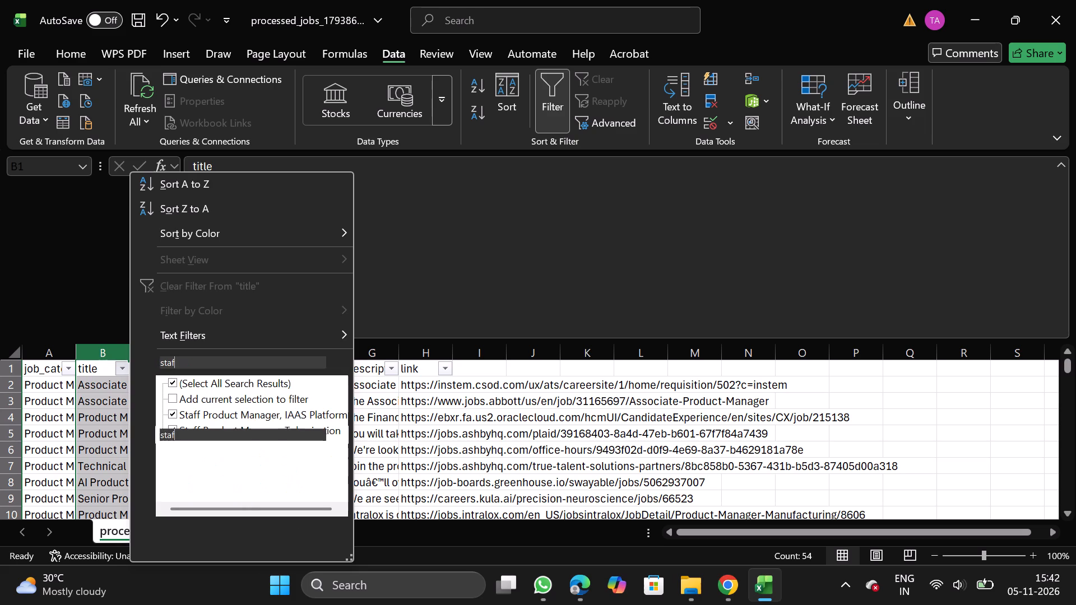
click(287, 544)
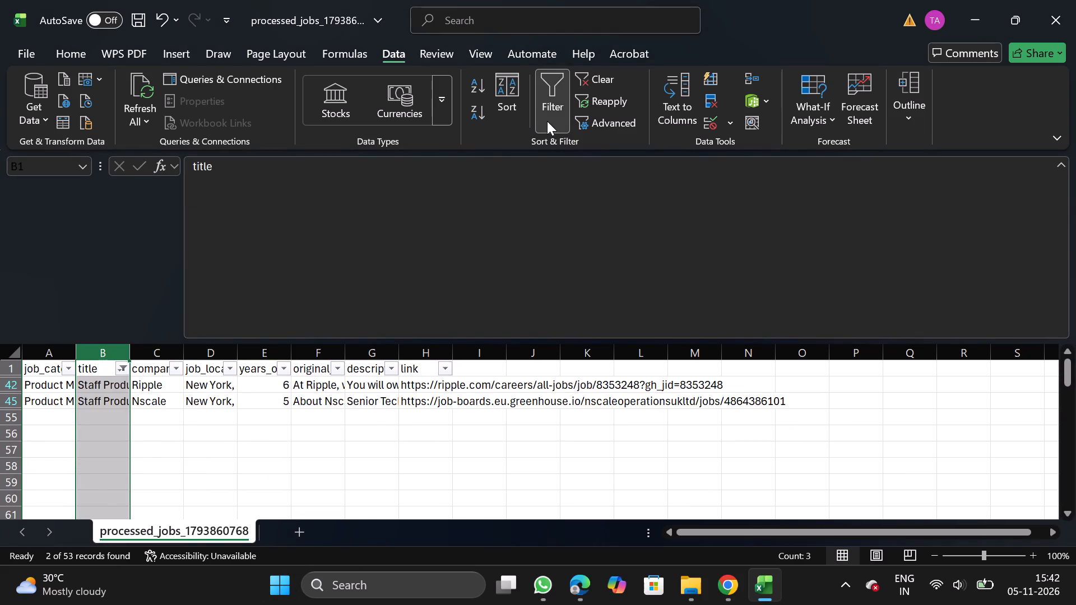
click(547, 121)
Turn filtering on for the title column and search its filter values for "enterprise", clearing the search.
click(547, 121)
click(120, 369)
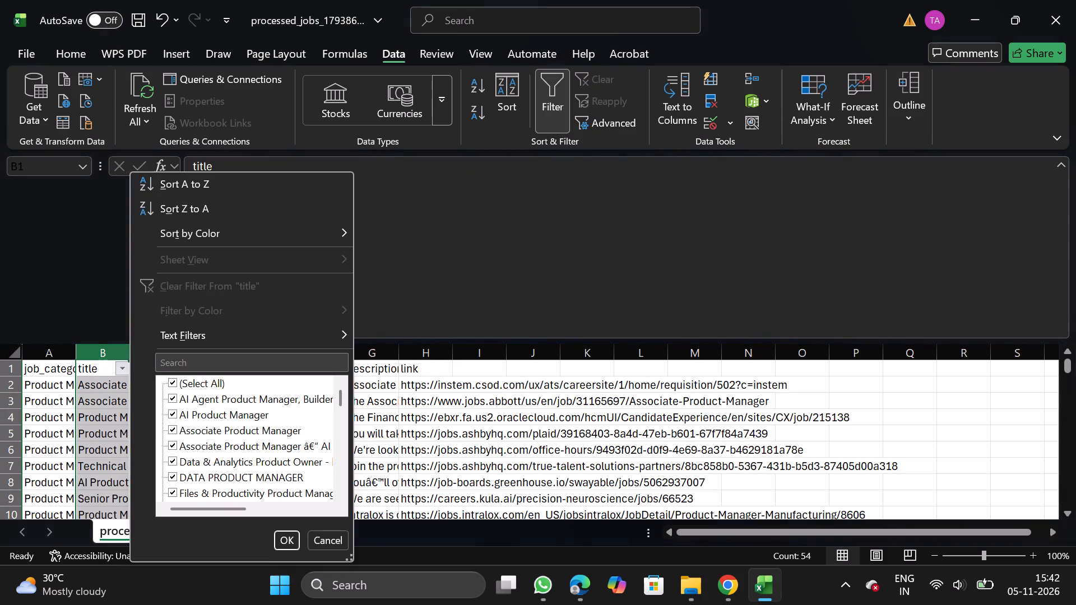
click(211, 362)
text(enterprise)
key(BackSpace)
key(BackSpace)
key(BackSpace)
key(BackSpace)
key(BackSpace)
key(BackSpace)
key(BackSpace)
key(BackSpace)
key(BackSpace)
key(BackSpace)
key(BackSpace)
key(BackSpace)
key(BackSpace)
key(BackSpace)
key(BackSpace)
key(BackSpace)
key(BackSpace)
key(BackSpace)
key(BackSpace)
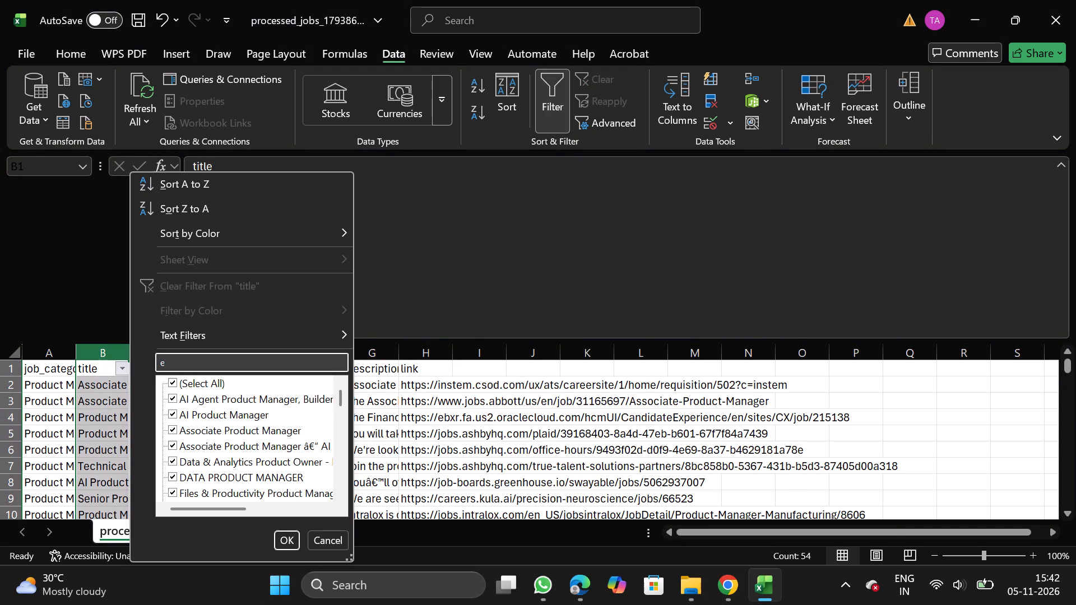
Search the title column's filter values for "consultant" and clear the search.
text(consultant)
key(BackSpace)
key(BackSpace)
key(BackSpace)
key(BackSpace)
key(BackSpace)
key(BackSpace)
key(BackSpace)
key(BackSpace)
key(BackSpace)
key(BackSpace)
key(BackSpace)
key(BackSpace)
key(BackSpace)
key(BackSpace)
key(BackSpace)
key(BackSpace)
key(BackSpace)
key(BackSpace)
key(BackSpace)
key(BackSpace)
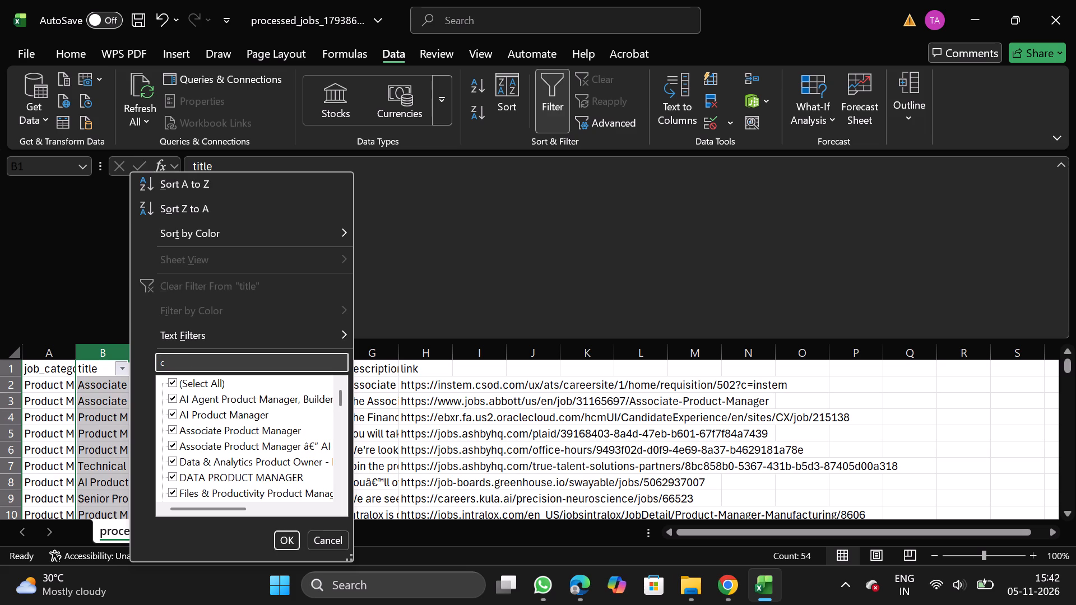
Search the title column's filter values for "embedded", close the list without applying it, and turn the filter off.
text(embedded)
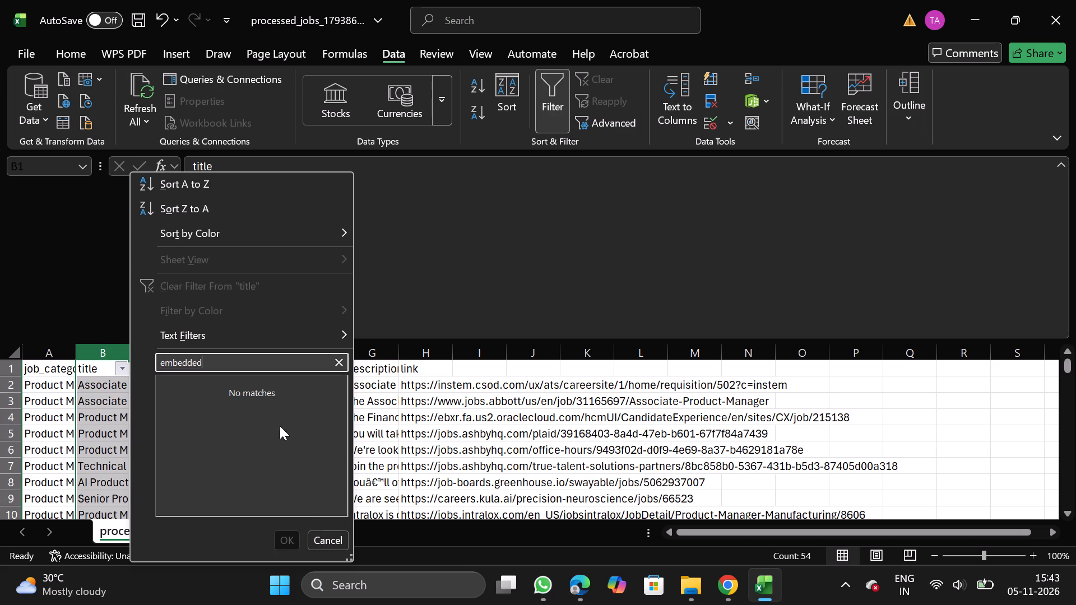
click(327, 536)
click(556, 106)
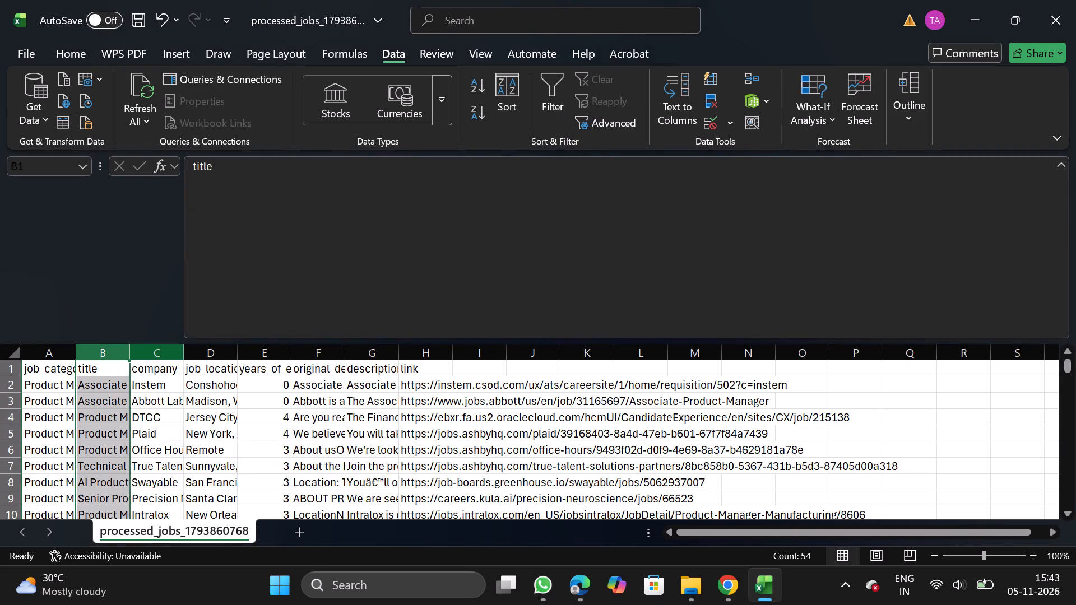
Add a filter to the company column and search its filter values for "walmart", clearing the search.
click(157, 355)
click(549, 97)
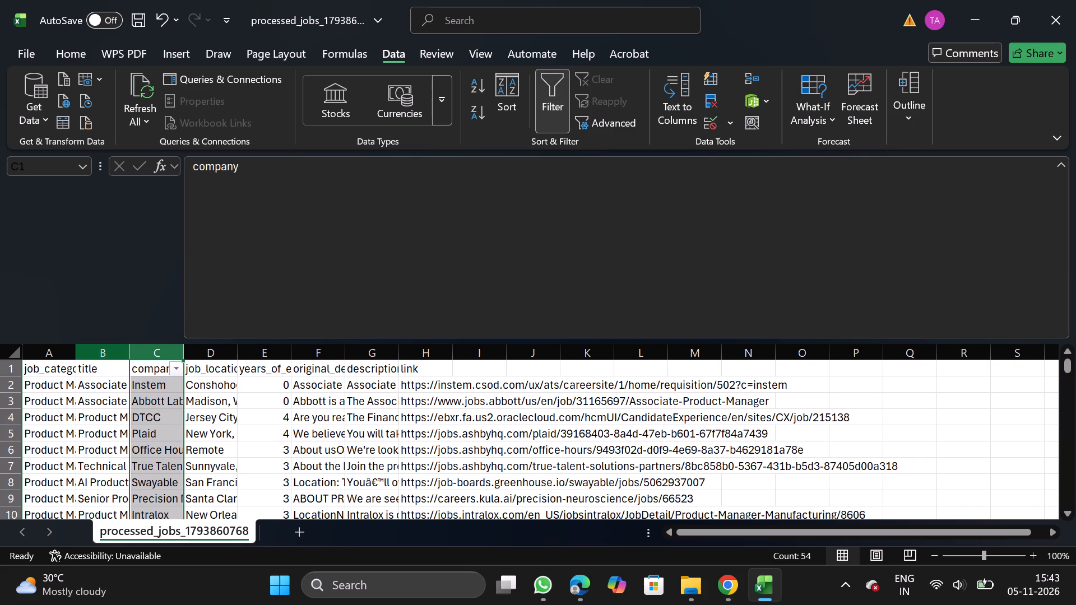
click(177, 367)
click(254, 364)
text(walmart)
key(BackSpace)
key(BackSpace)
key(BackSpace)
key(BackSpace)
key(BackSpace)
key(BackSpace)
key(BackSpace)
key(BackSpace)
key(BackSpace)
key(BackSpace)
key(BackSpace)
key(BackSpace)
key(BackSpace)
key(BackSpace)
key(BackSpace)
key(BackSpace)
key(BackSpace)
key(BackSpace)
Search the company column's filter values for "dried" and clear the search.
text(dried)
key(BackSpace)
key(BackSpace)
key(BackSpace)
key(BackSpace)
key(BackSpace)
key(BackSpace)
key(BackSpace)
key(BackSpace)
key(BackSpace)
key(BackSpace)
key(BackSpace)
key(BackSpace)
key(BackSpace)
key(BackSpace)
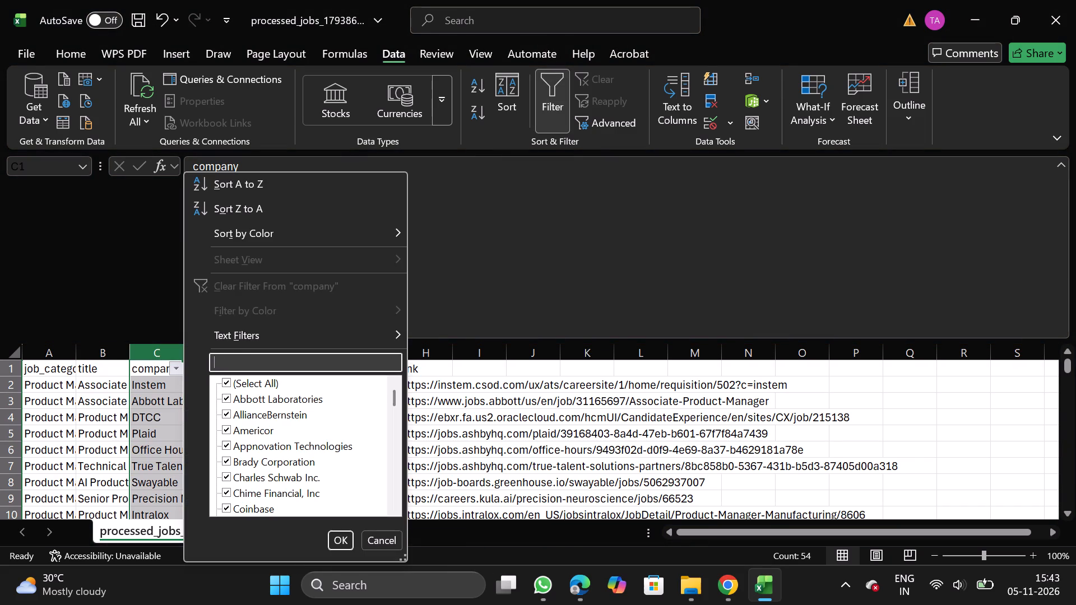
Search the company column's filter values for "capital" and clear the search.
text(capital)
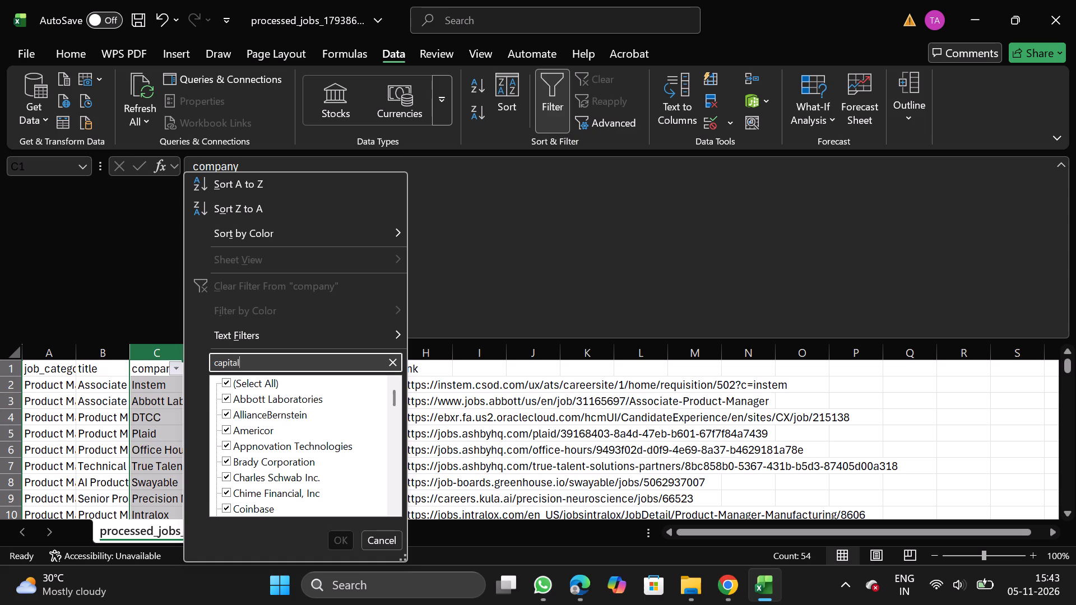
key(BackSpace)
key(BackSpace)
key(BackSpace)
key(BackSpace)
key(BackSpace)
key(BackSpace)
key(BackSpace)
key(BackSpace)
key(BackSpace)
key(BackSpace)
key(BackSpace)
key(BackSpace)
key(BackSpace)
Search the company column's filter values for "under" and clear the search.
text(under)
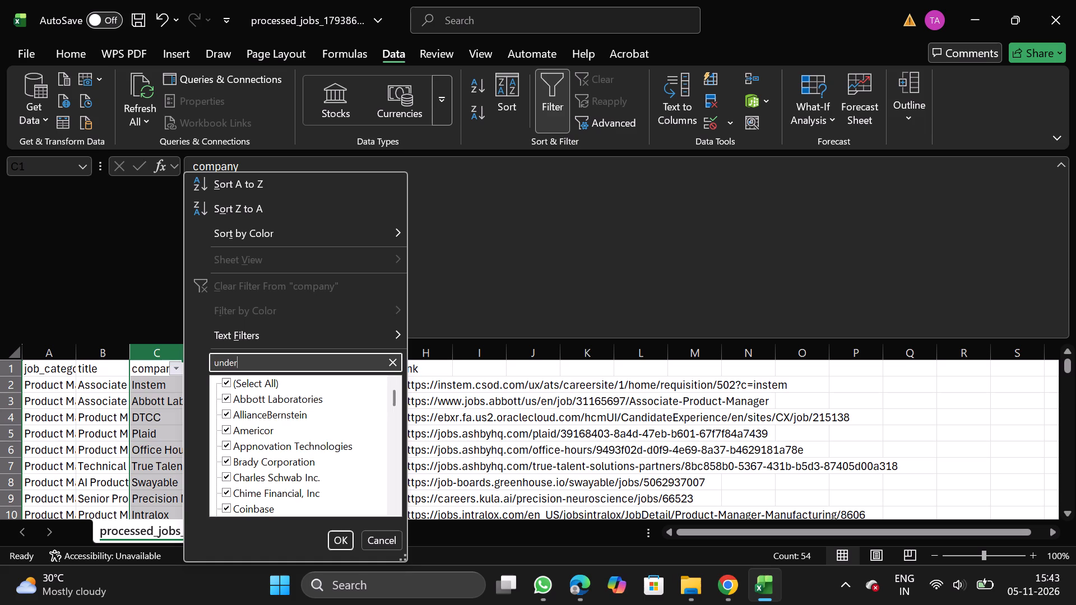
key(BackSpace)
key(BackSpace)
key(BackSpace)
key(BackSpace)
key(BackSpace)
key(BackSpace)
key(BackSpace)
key(BackSpace)
key(BackSpace)
key(BackSpace)
Search the company column's filter values for "hunt" and clear the search.
text(hunt)
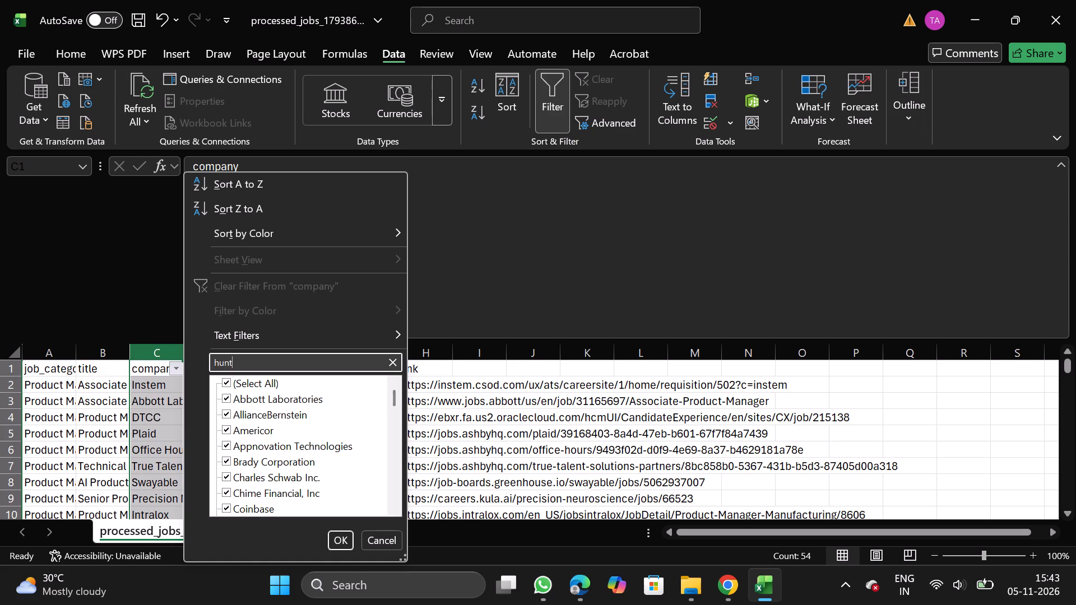
key(BackSpace)
key(BackSpace)
key(BackSpace)
key(BackSpace)
key(BackSpace)
key(BackSpace)
key(BackSpace)
key(BackSpace)
key(BackSpace)
key(BackSpace)
key(BackSpace)
key(BackSpace)
key(BackSpace)
Search the company column's filter values for "skim" and clear the search.
text(skim)
key(BackSpace)
key(BackSpace)
key(BackSpace)
key(BackSpace)
key(BackSpace)
key(BackSpace)
key(BackSpace)
key(BackSpace)
key(BackSpace)
key(BackSpace)
key(BackSpace)
key(BackSpace)
key(BackSpace)
key(BackSpace)
Search the company column's filter values for "ape" and clear the search.
text(ape)
key(BackSpace)
key(BackSpace)
key(BackSpace)
key(BackSpace)
key(BackSpace)
key(BackSpace)
key(BackSpace)
key(BackSpace)
key(BackSpace)
key(BackSpace)
Search the company column's filter values for "in landem", close the list without applying it, and turn the filter off.
text(in landem)
click(379, 537)
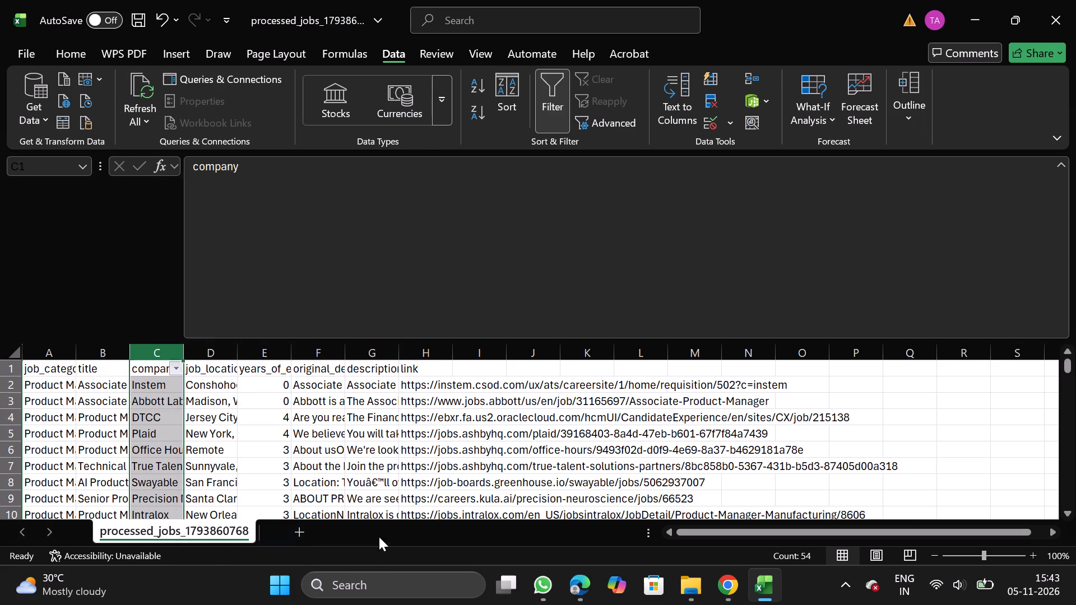
click(539, 122)
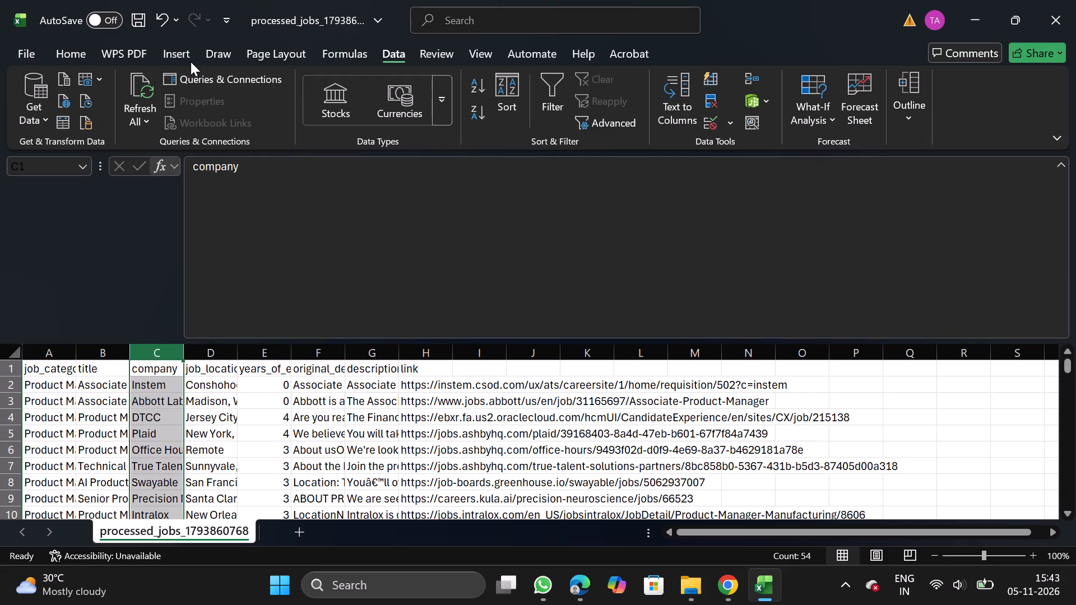
Save the cleaned sheet as the CSV file Product_11_05 in the Daily Scraping jobs folder under Documents.
click(31, 53)
double_click(64, 272)
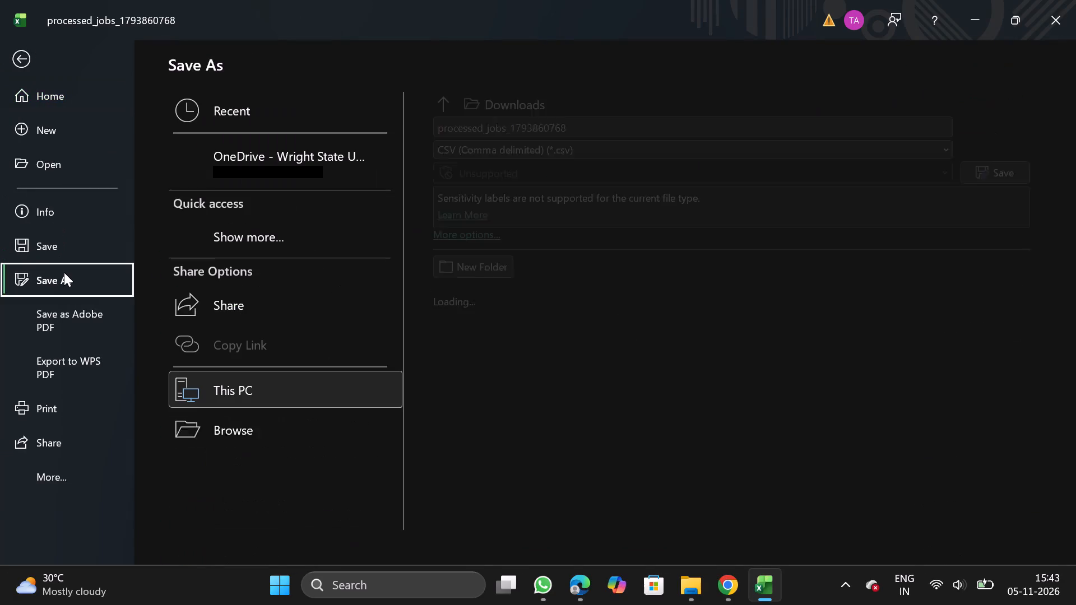
triple_click(240, 476)
double_click(240, 476)
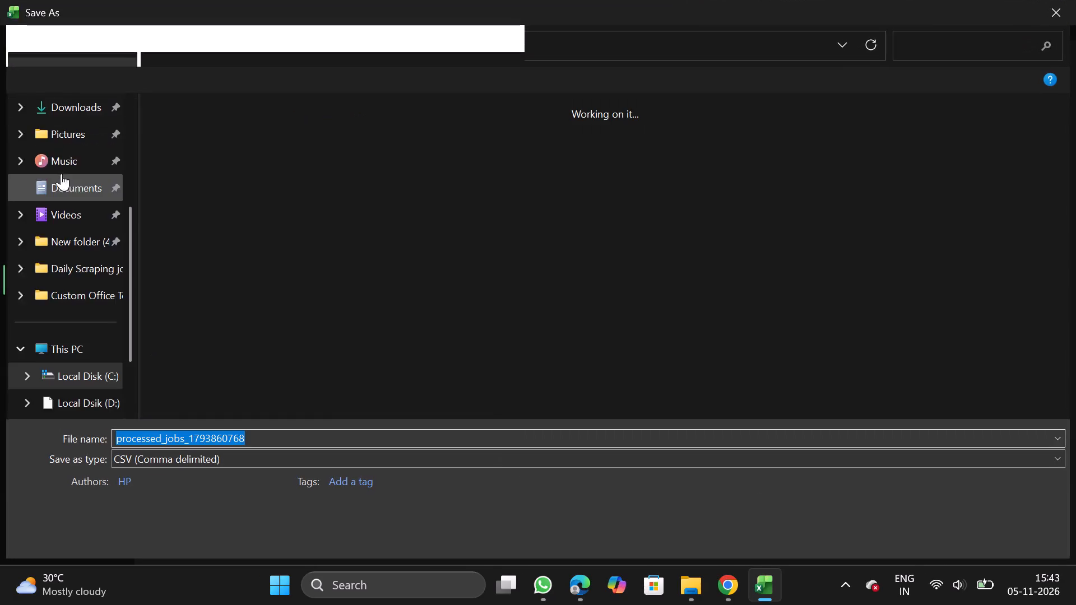
double_click(87, 178)
double_click(231, 179)
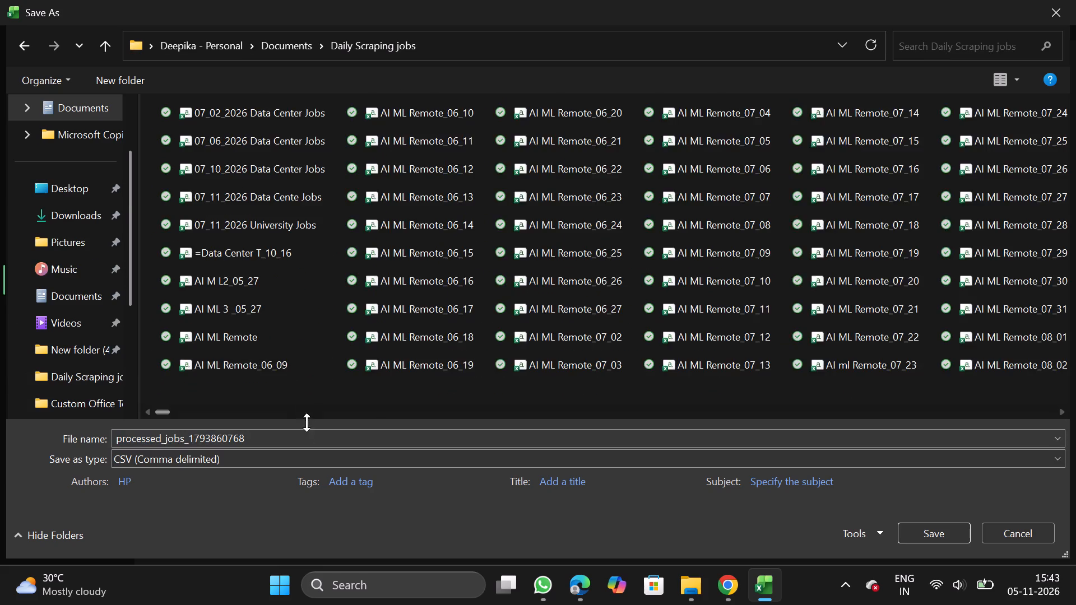
click(312, 450)
drag(242, 511, 298, 430)
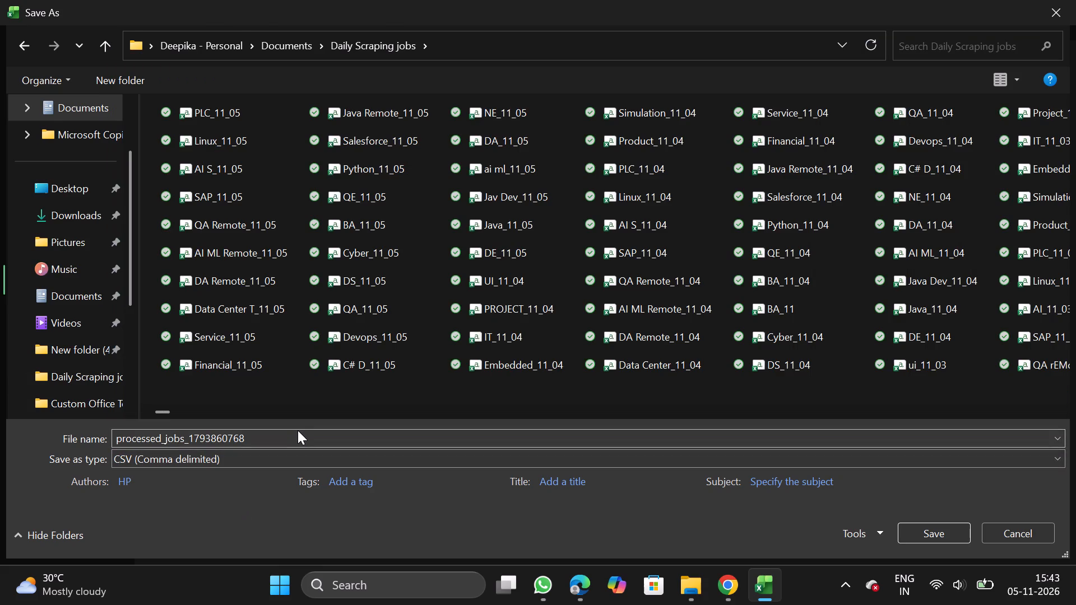
double_click(298, 430)
key(BackSpace)
text(roduct)
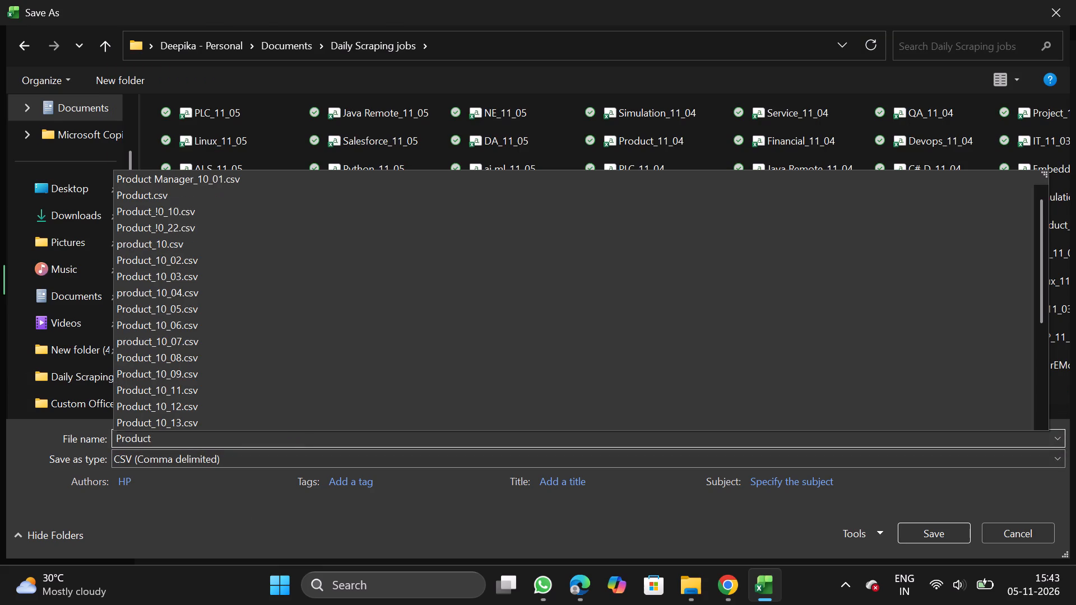
text(_10-)
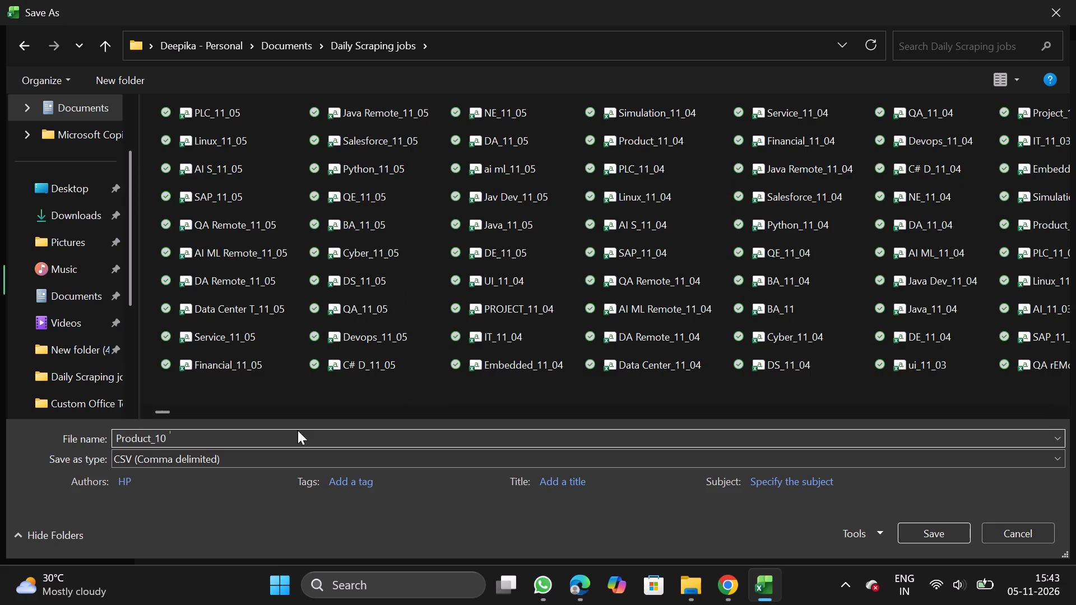
key(BackSpace)
key(BackSpace)
text(1_)
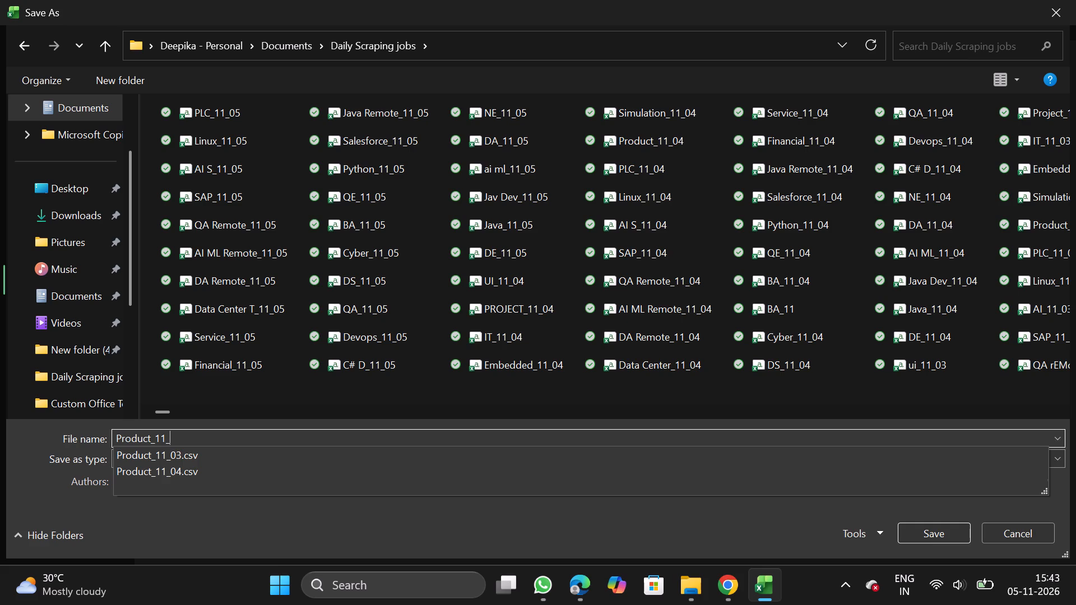
text(05)
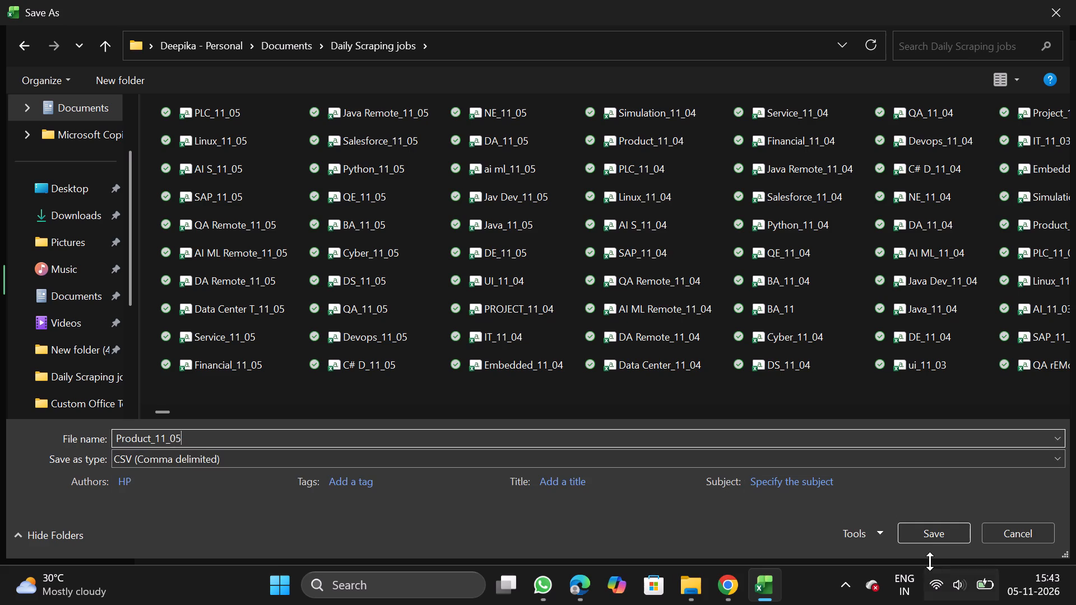
click(940, 545)
click(938, 532)
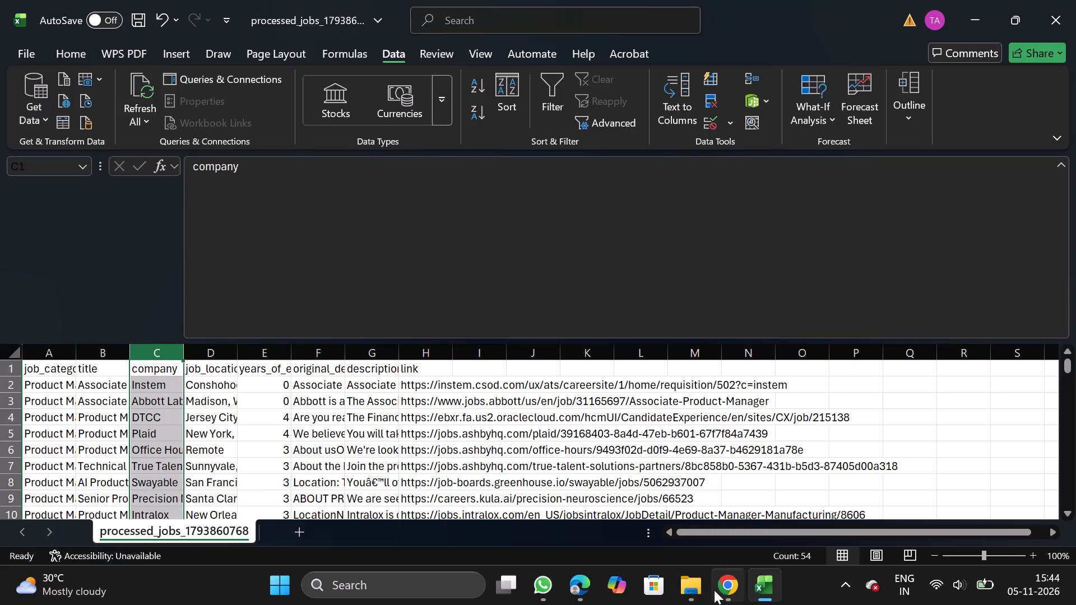
Switch to Chrome and bulk-upload Product_11_05.csv through the Create Job page of NextGenApply.
click(714, 590)
scroll(528, 443, down, 1)
click(477, 453)
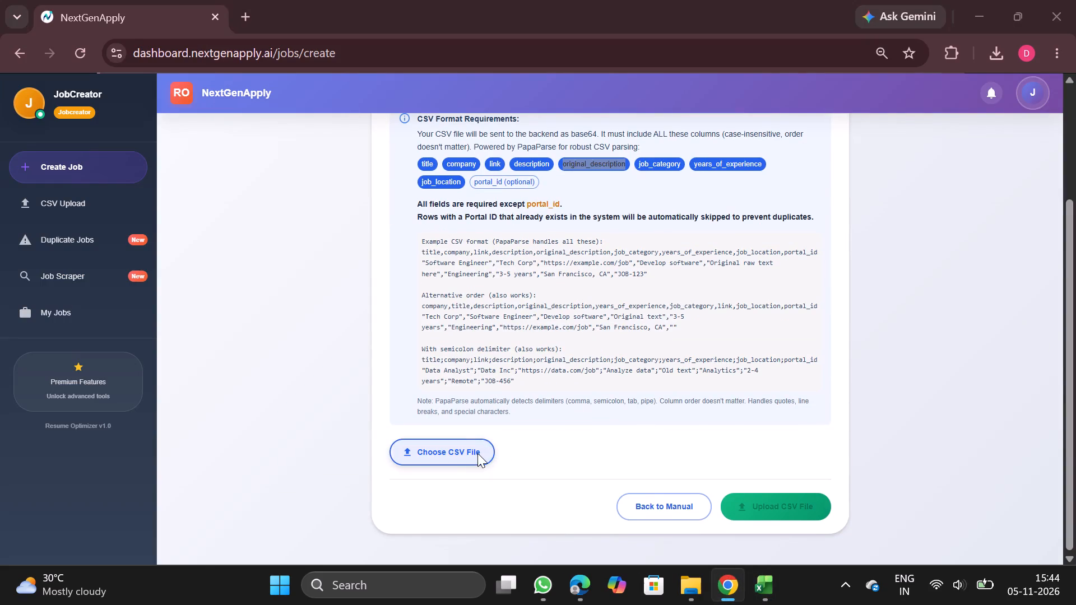
double_click(239, 110)
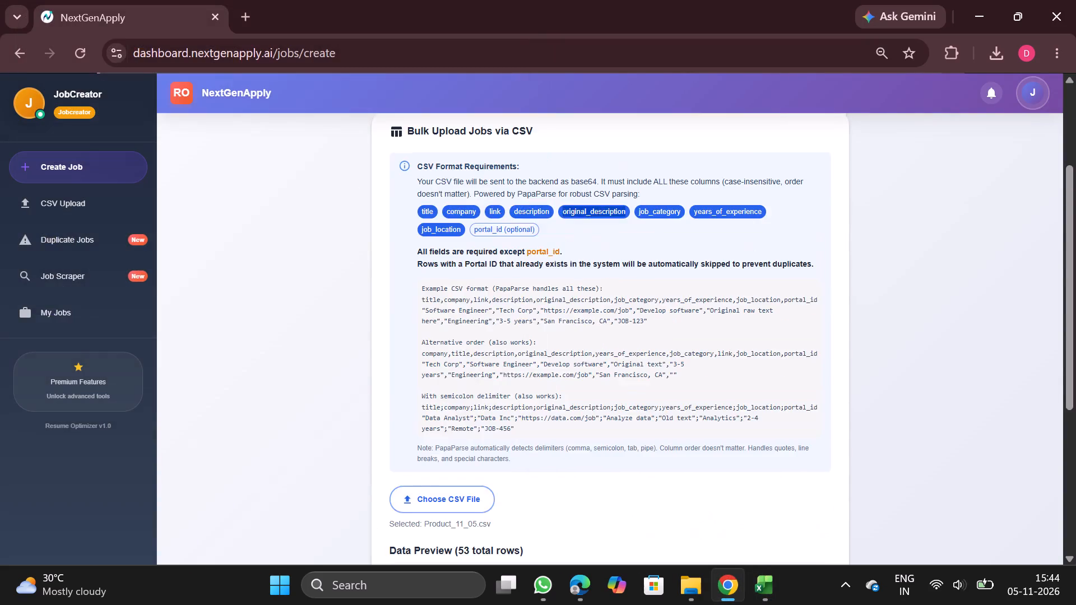
scroll(517, 380, down, 2)
scroll(615, 402, down, 2)
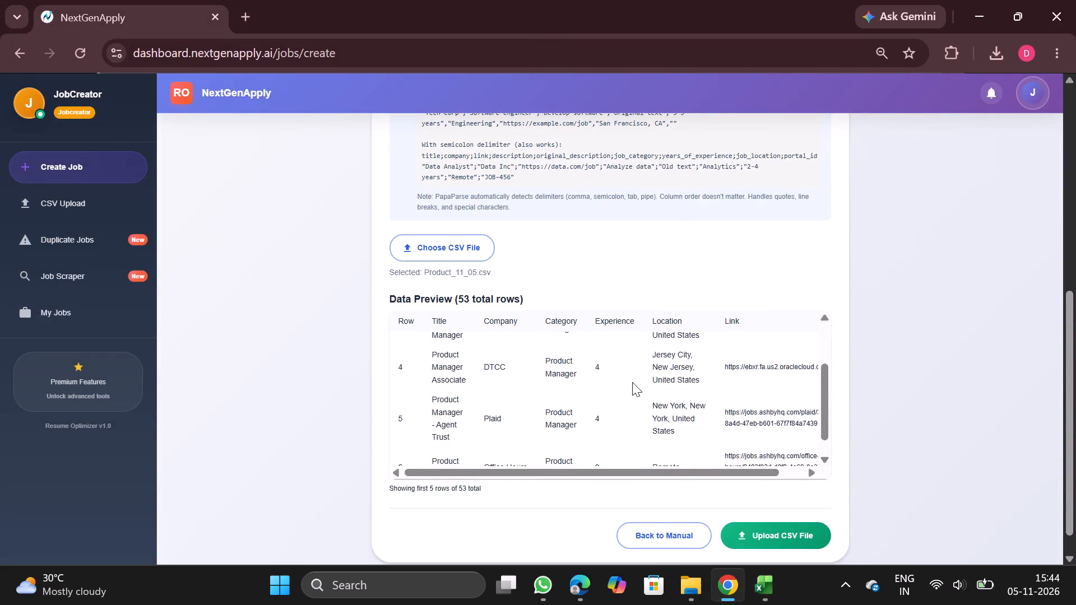
click(764, 544)
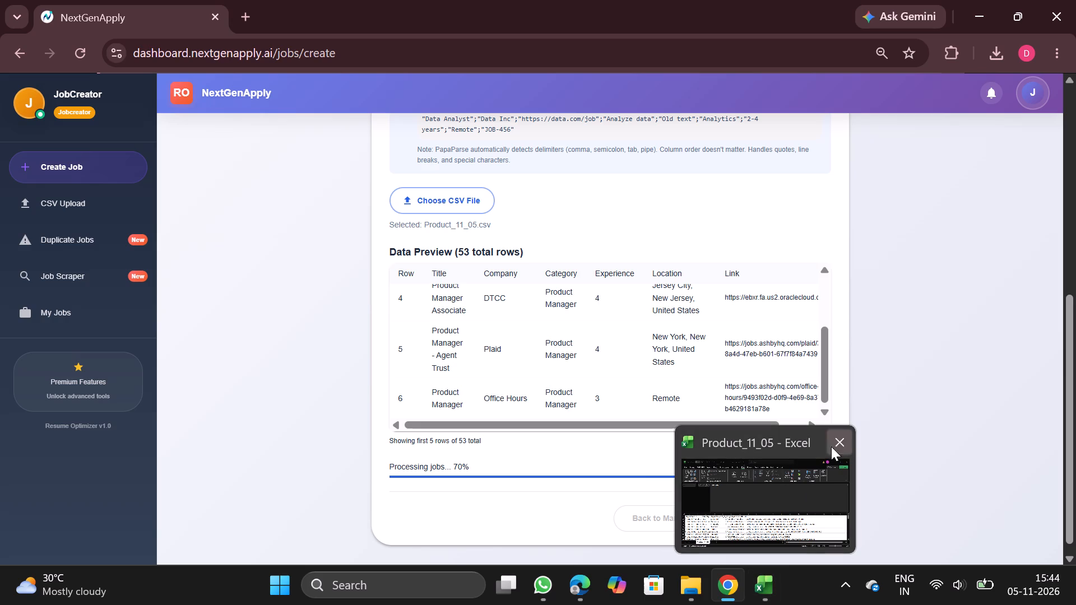
Close the Product_11_05 workbook in Excel.
click(839, 440)
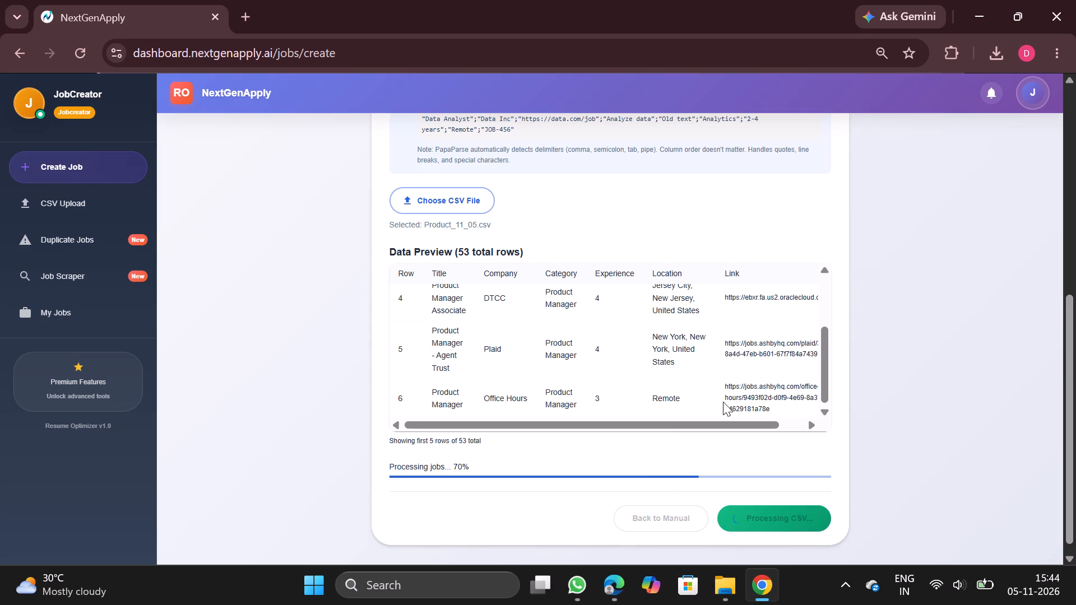
Download the processed Simulation Software Engineer CSV from the CSV upload history and open it in Excel.
scroll(718, 401, up, 5)
click(68, 206)
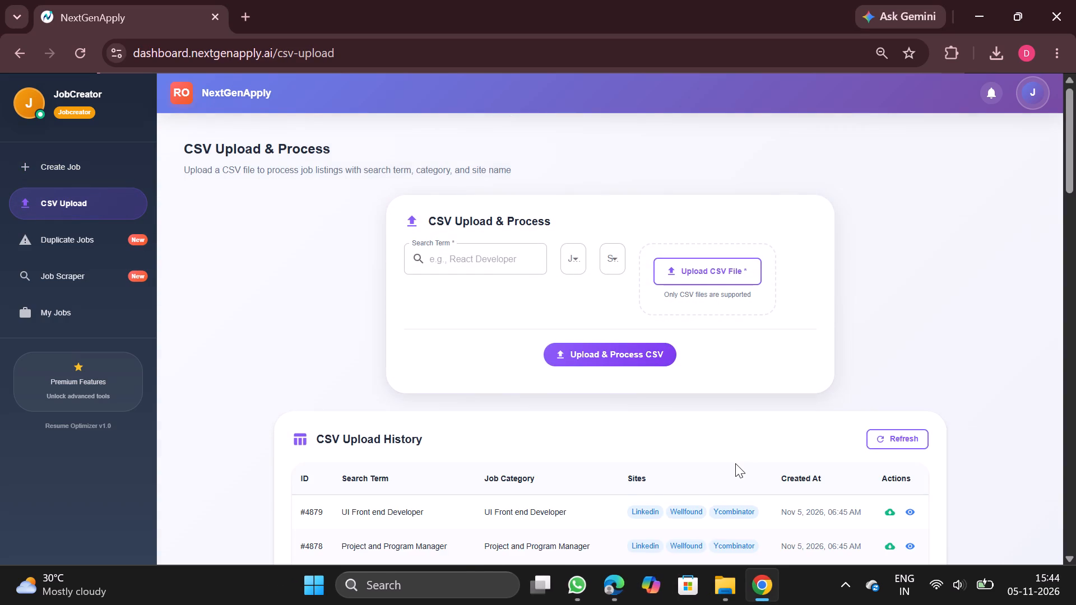
scroll(735, 463, down, 2)
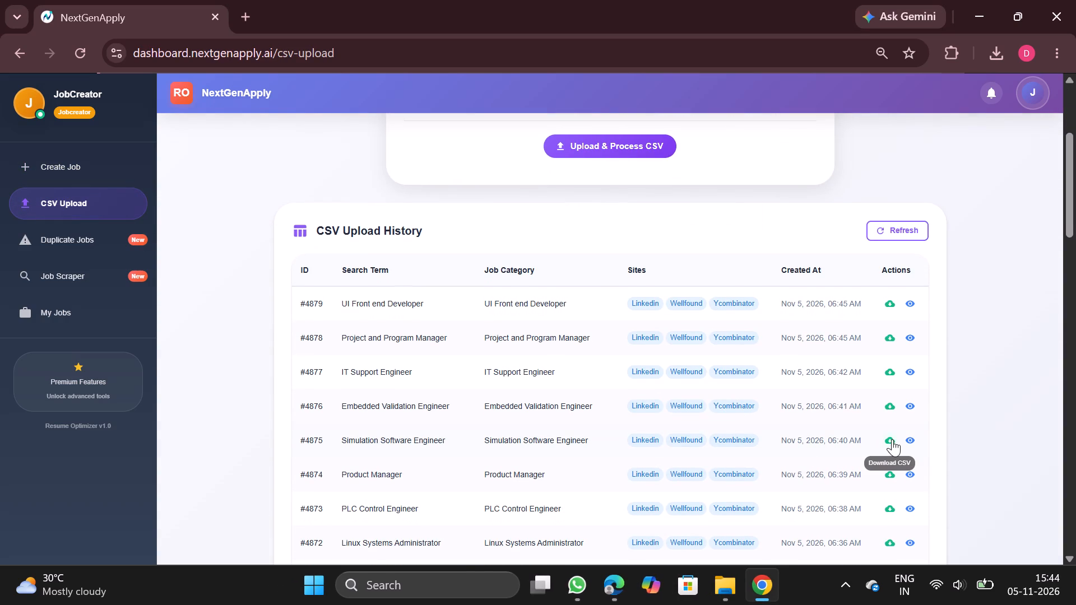
click(892, 439)
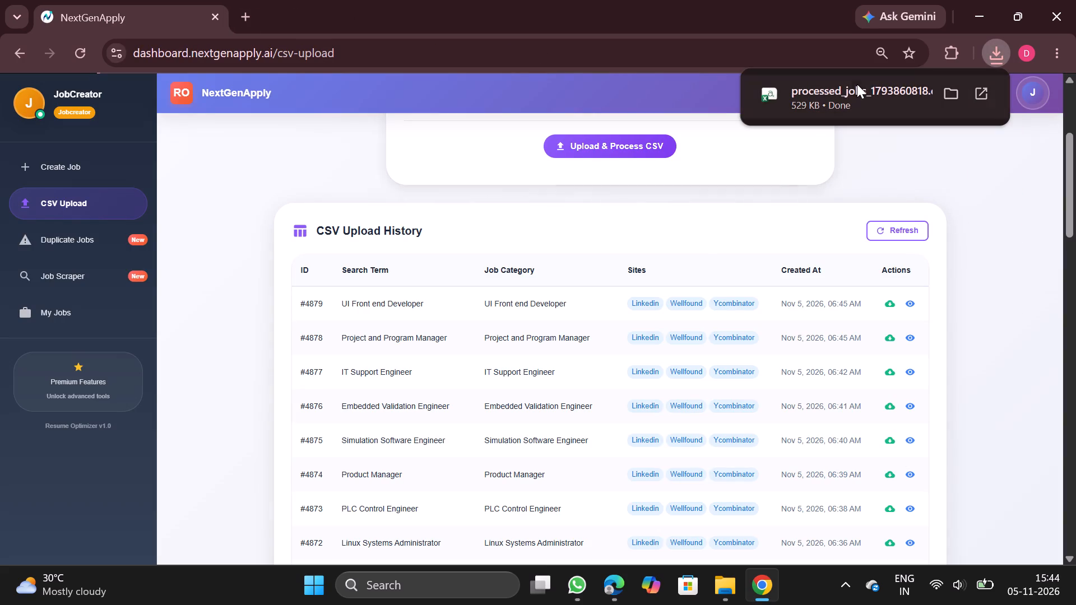
click(838, 87)
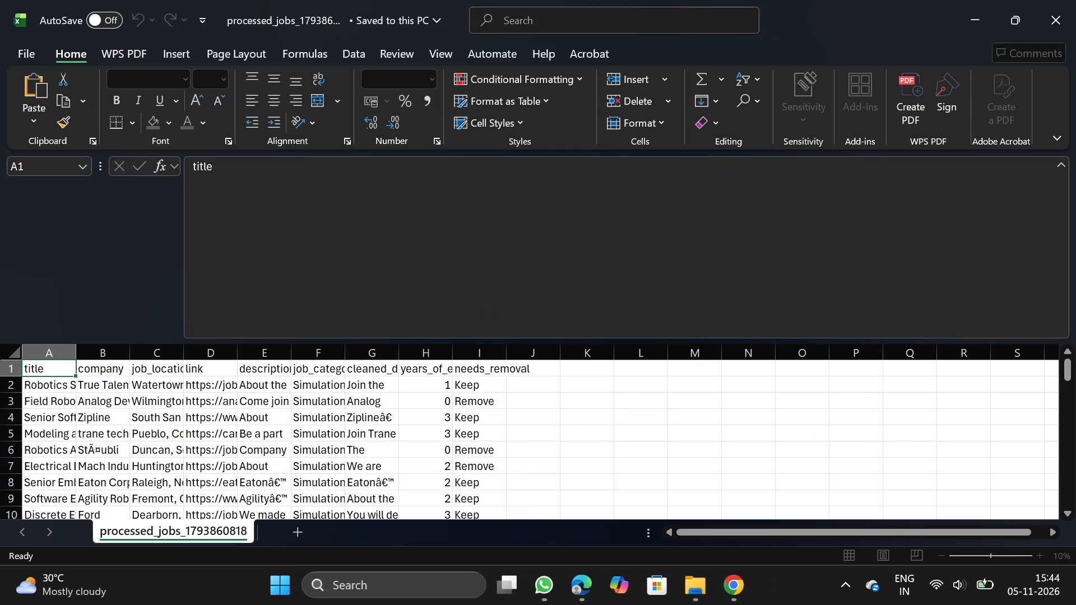
Remove duplicate rows from the whole data range, comparing only the company column.
click(309, 416)
key(ctrl+a)
click(395, 64)
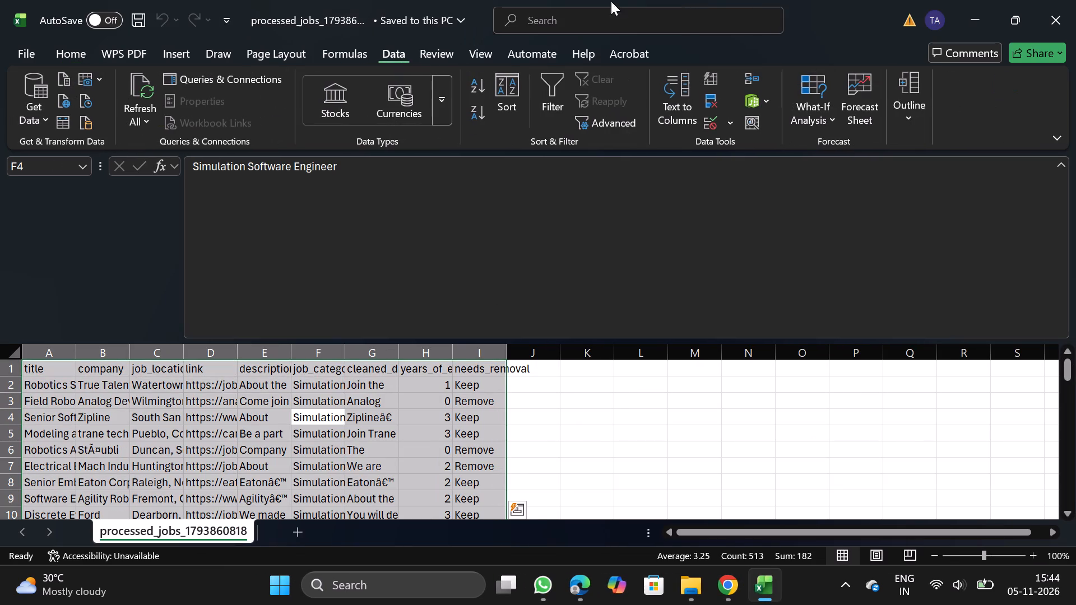
click(710, 94)
click(258, 257)
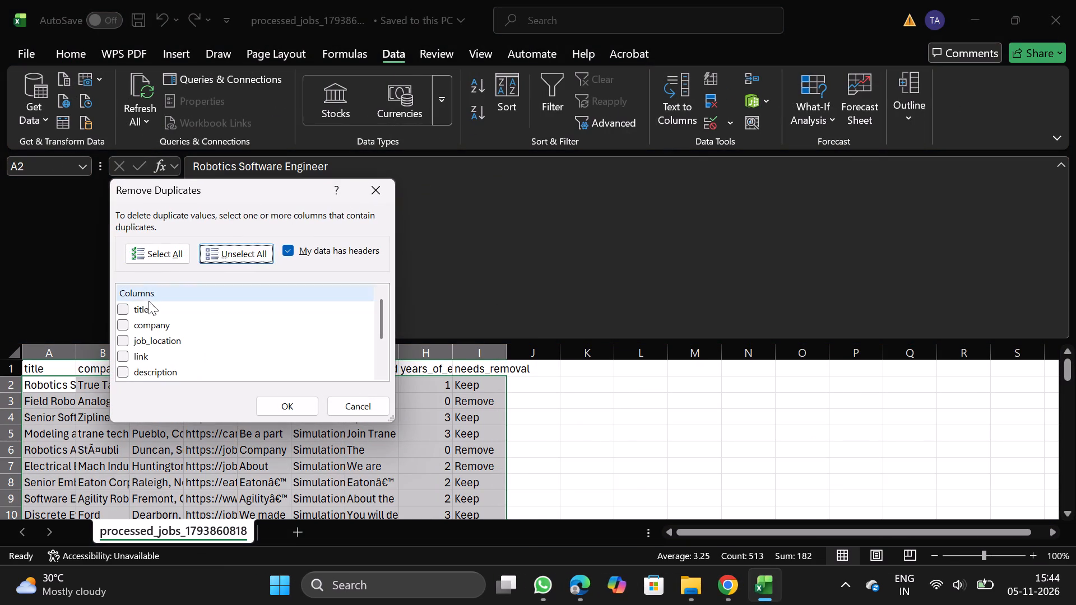
click(118, 327)
click(283, 409)
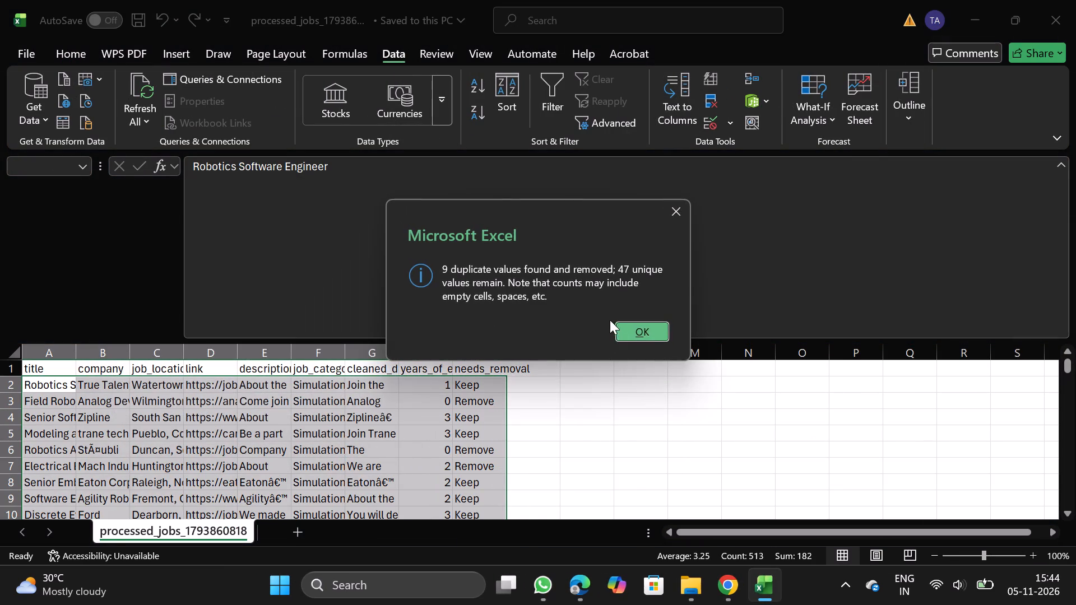
click(653, 328)
Add a filter to the header row and show only the rows marked Remove in the needs_removal column.
click(484, 369)
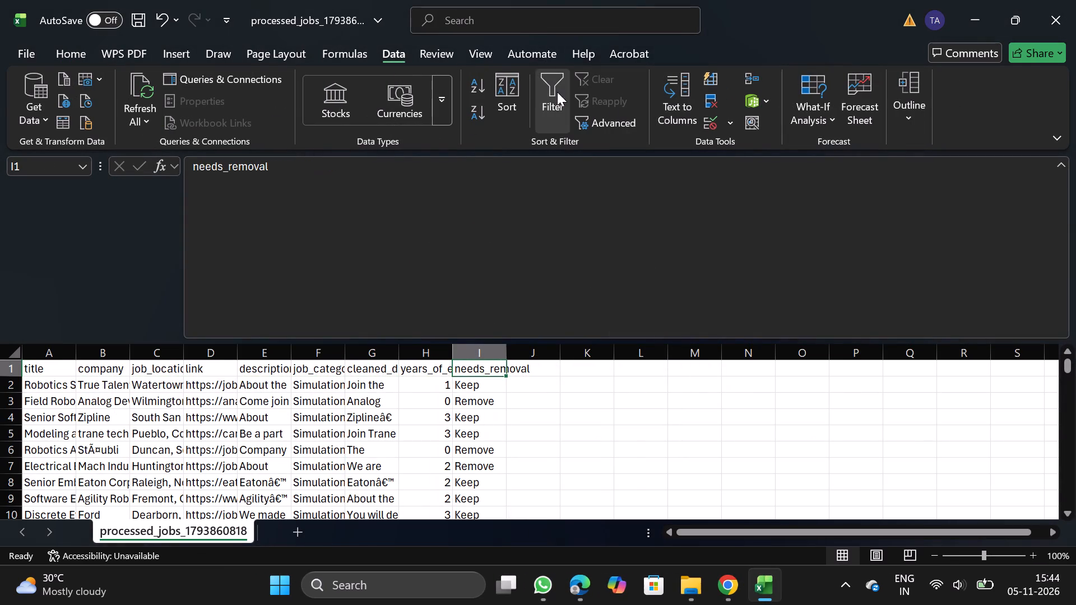
click(557, 92)
click(500, 376)
click(494, 366)
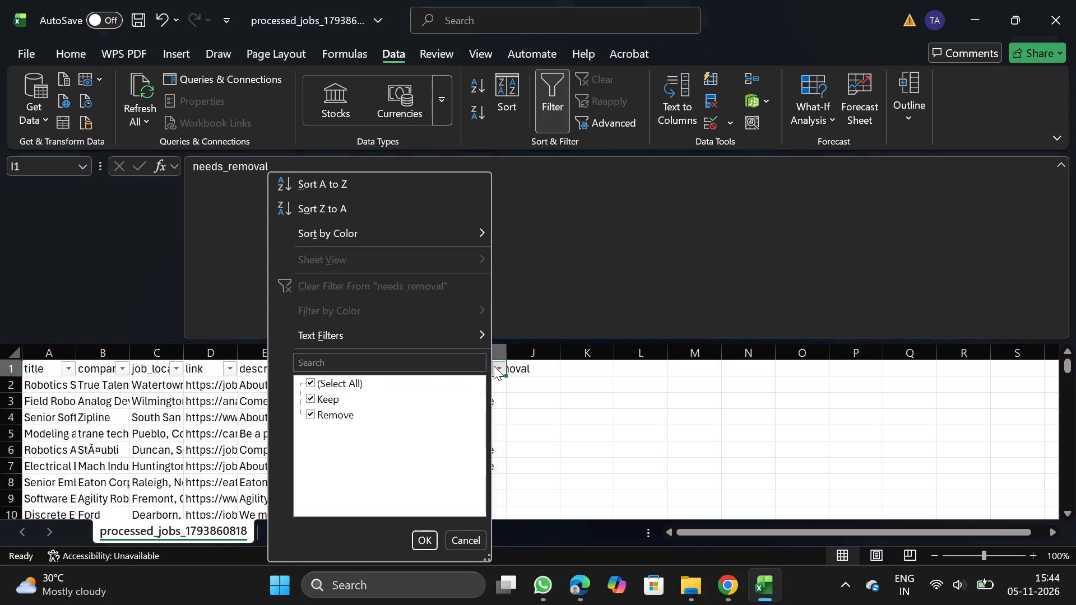
click(335, 407)
click(318, 399)
click(332, 417)
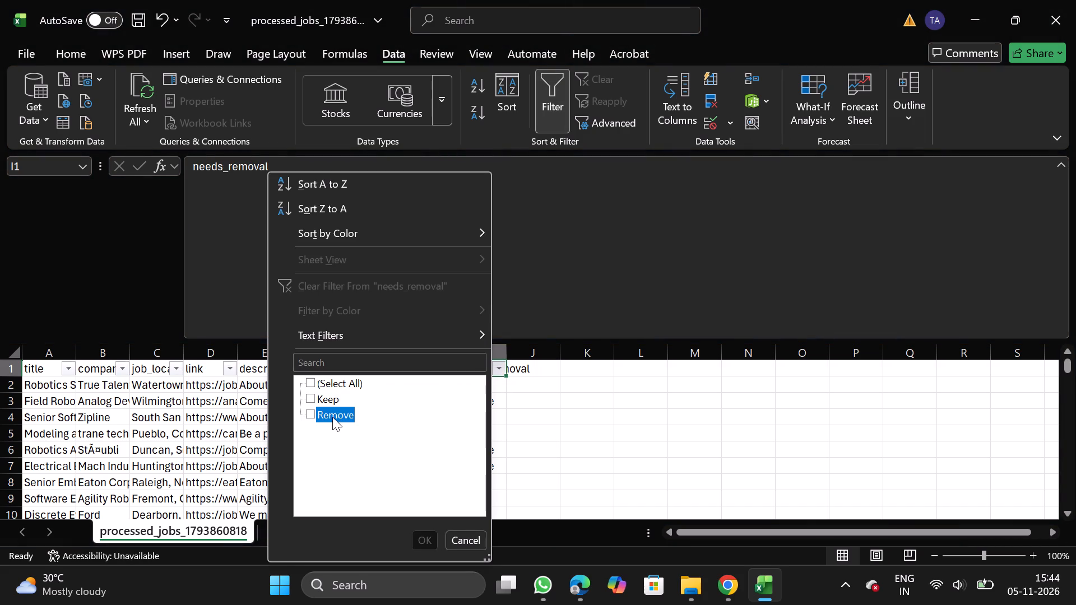
click(425, 541)
Delete all the filtered rows marked Remove and turn the filter off.
click(0, 383)
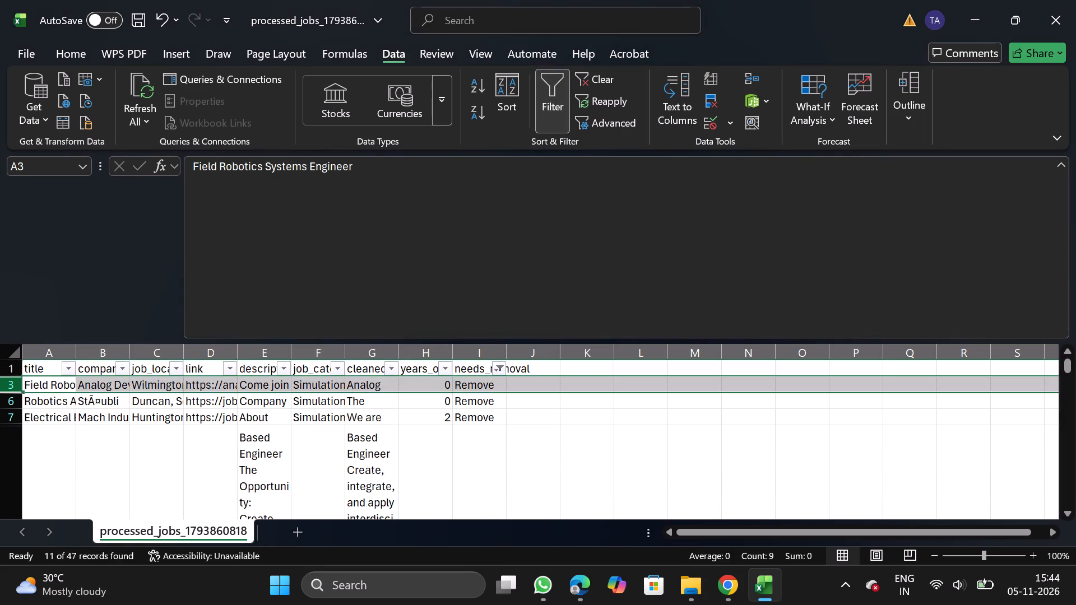
key(ctrl+shift+Down)
right_click(164, 441)
click(263, 295)
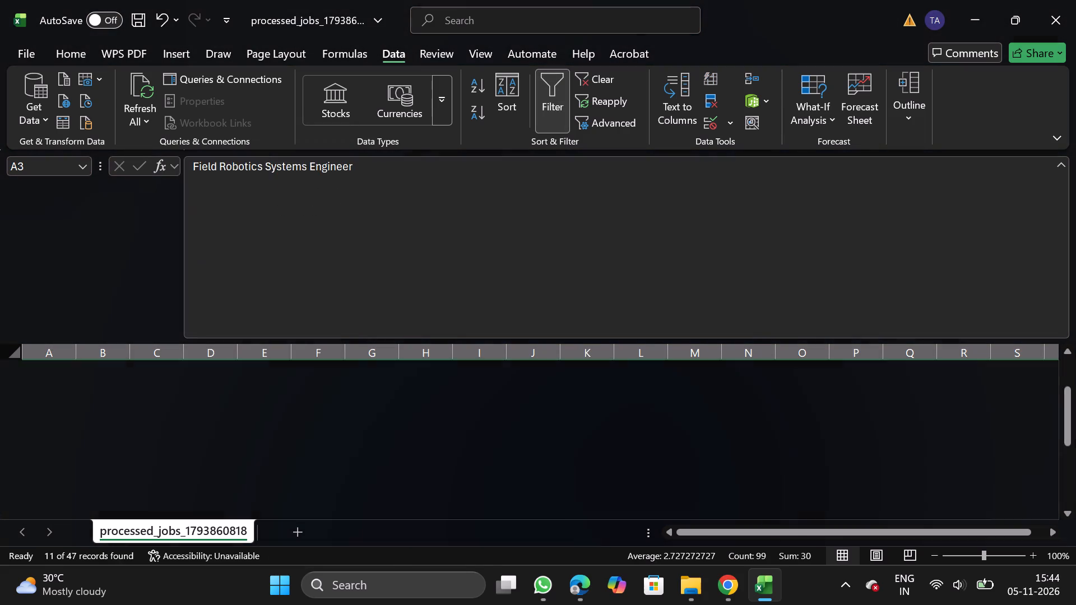
click(558, 97)
Filter the years_of_experience column to show only the rows with 10 years or a blank value.
click(417, 350)
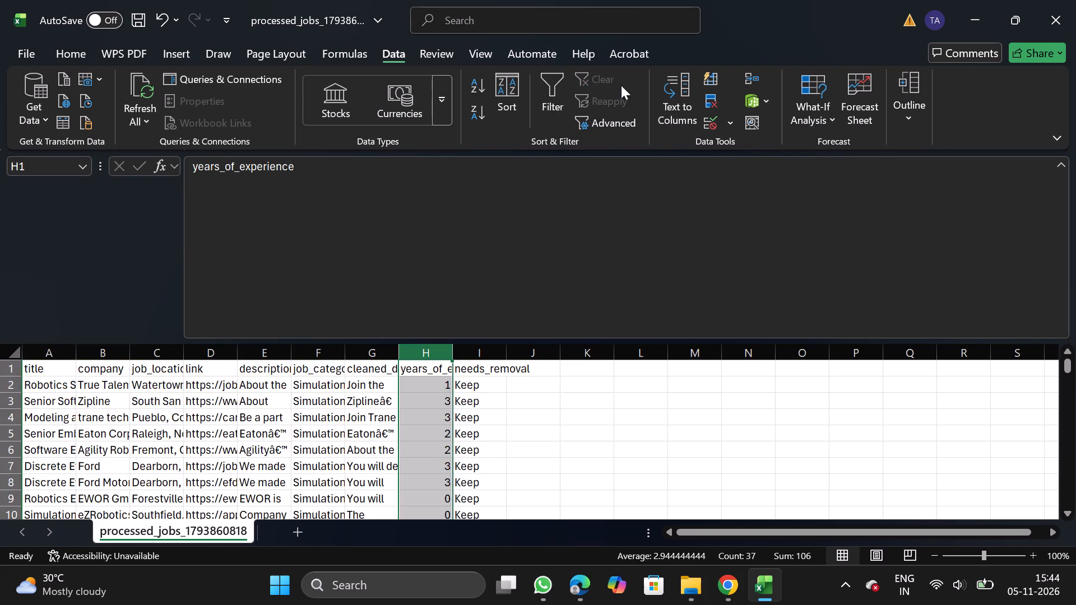
click(551, 108)
click(447, 373)
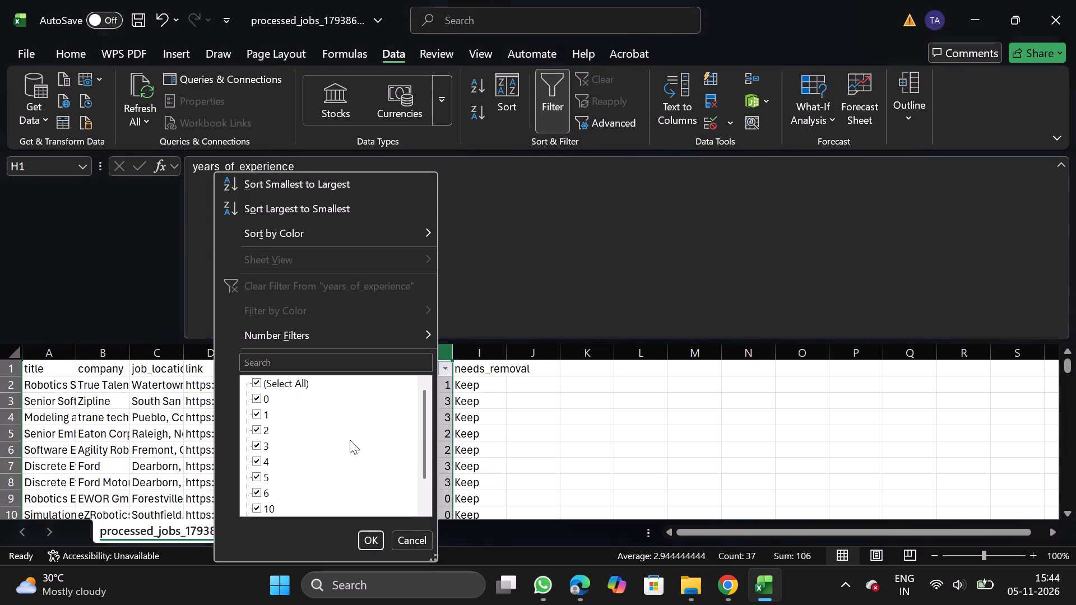
scroll(342, 449, down, 1)
scroll(253, 403, up, 2)
triple_click(270, 391)
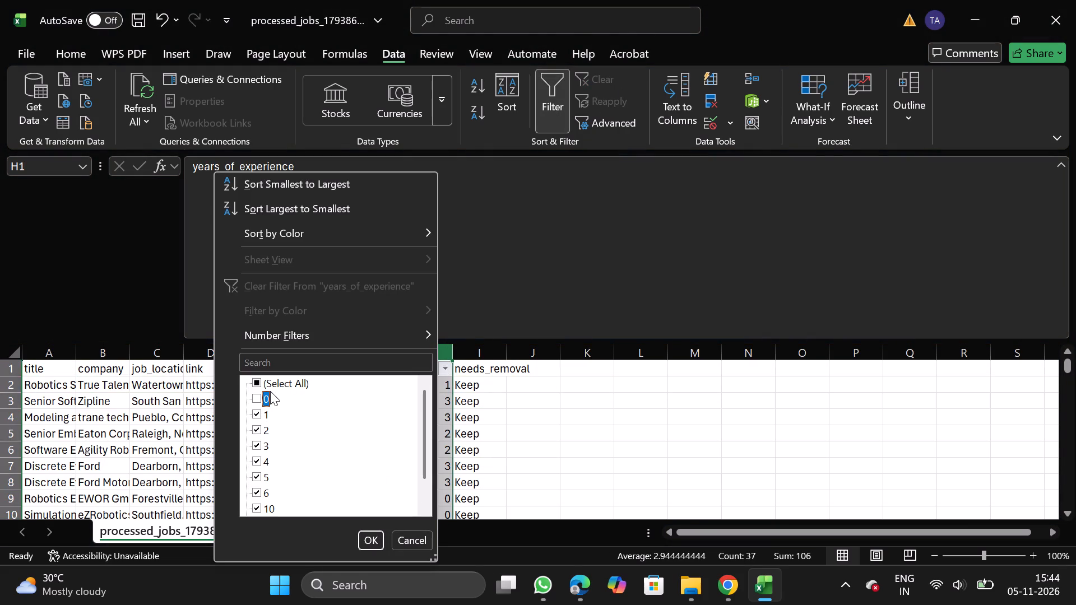
click(272, 390)
scroll(280, 466, down, 1)
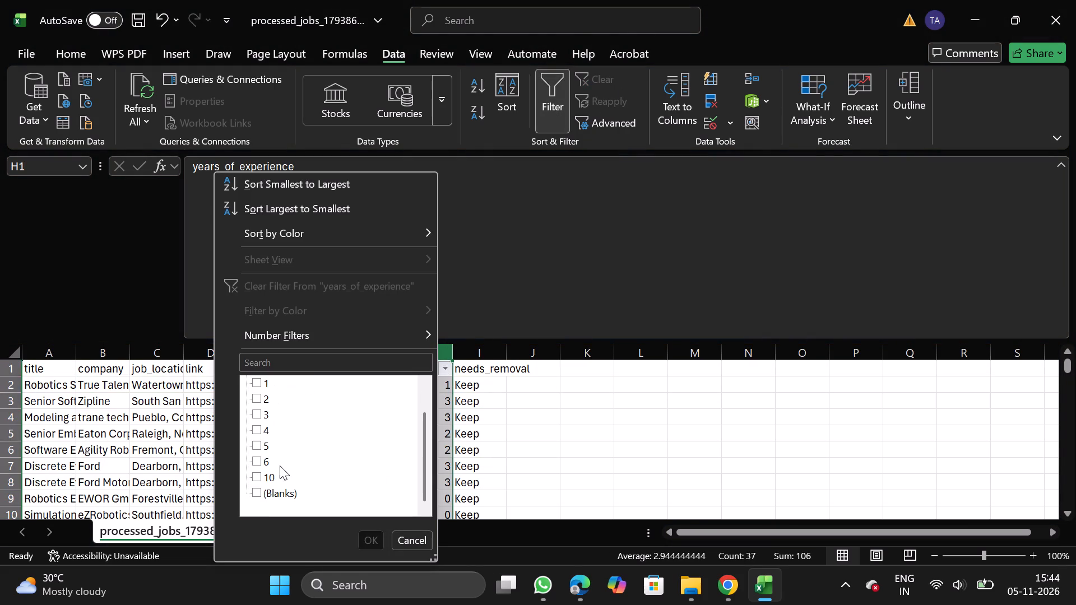
click(256, 468)
click(251, 457)
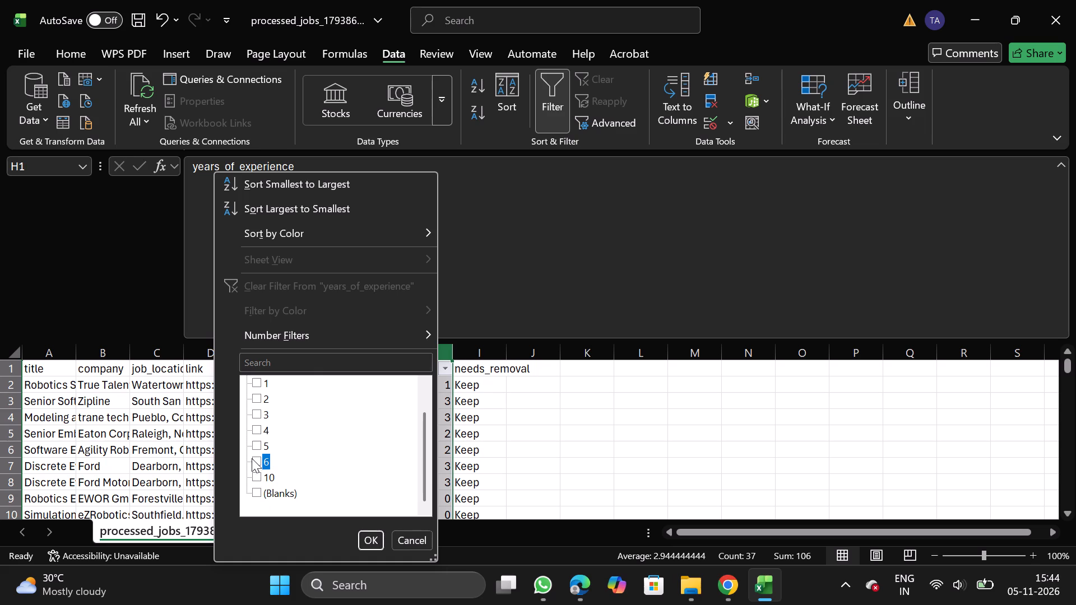
click(256, 464)
click(256, 480)
click(258, 502)
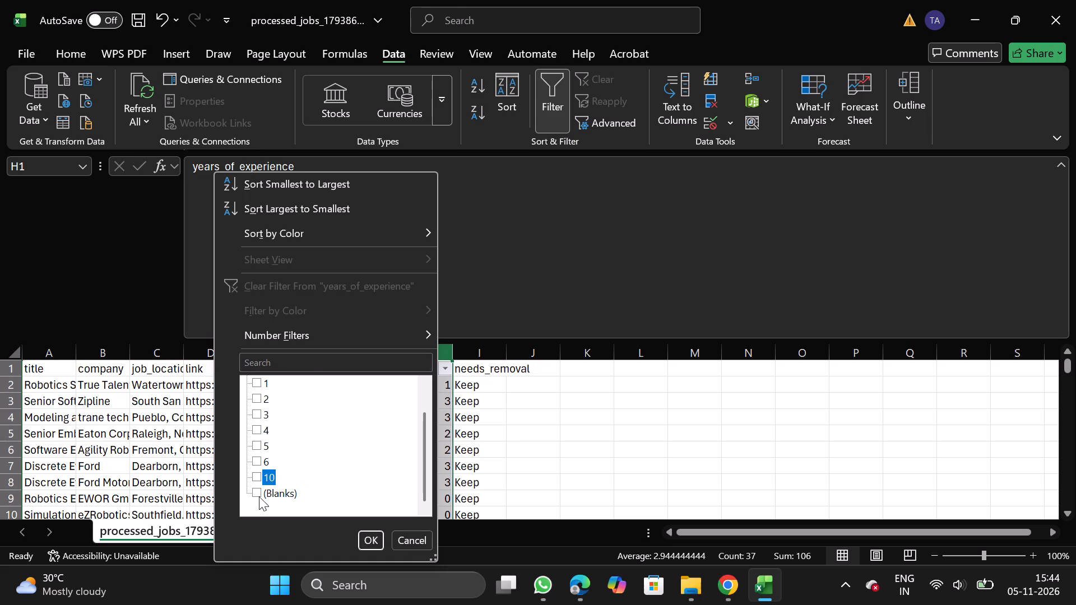
click(259, 496)
click(374, 538)
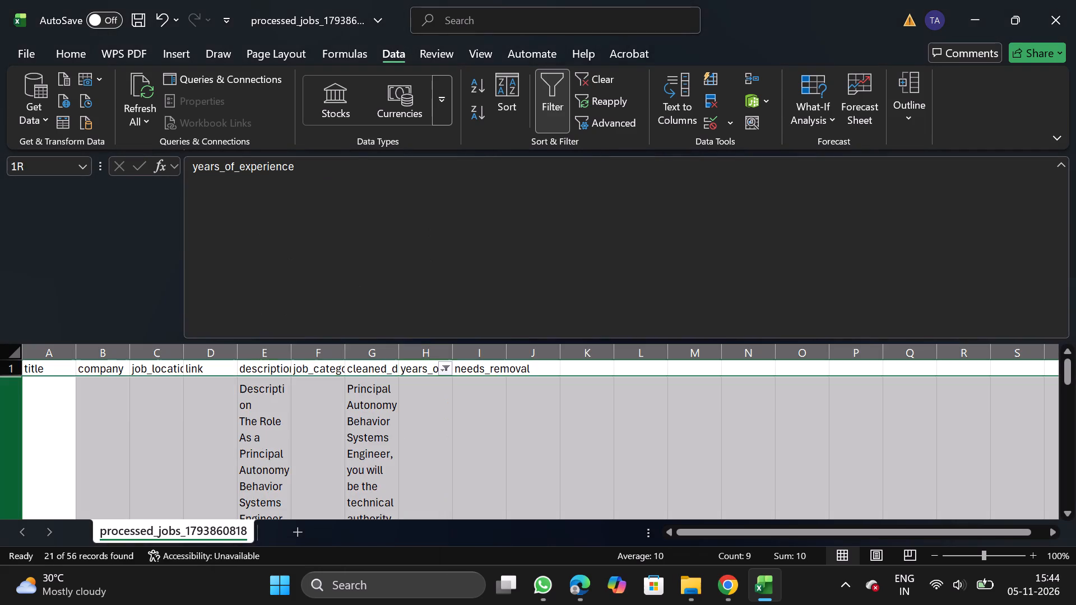
Delete all the filtered rows with 10 or blank years of experience and turn the filter off.
click(8, 402)
key(ctrl+shift+Down)
right_click(145, 454)
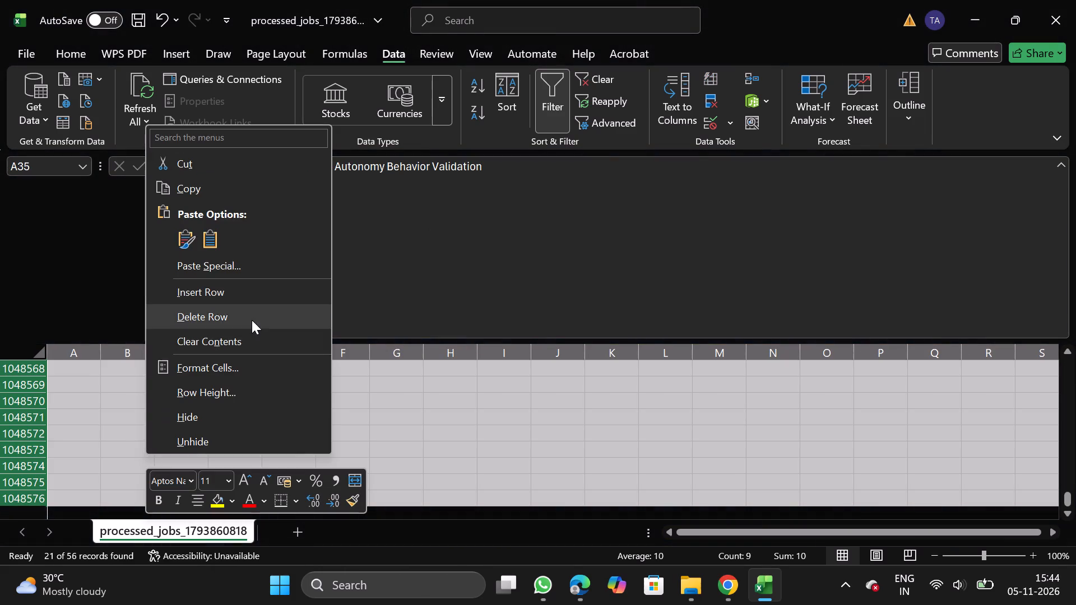
click(252, 320)
click(560, 101)
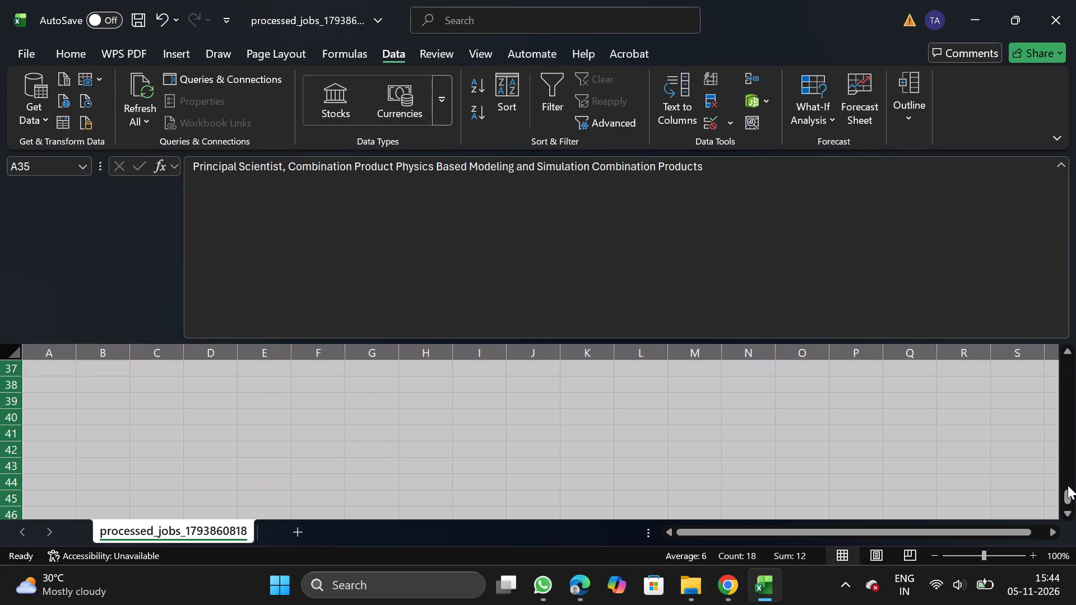
Delete the needs_removal column.
drag(1068, 491, 1068, 459)
drag(1067, 458, 1075, 299)
click(476, 354)
right_click(475, 381)
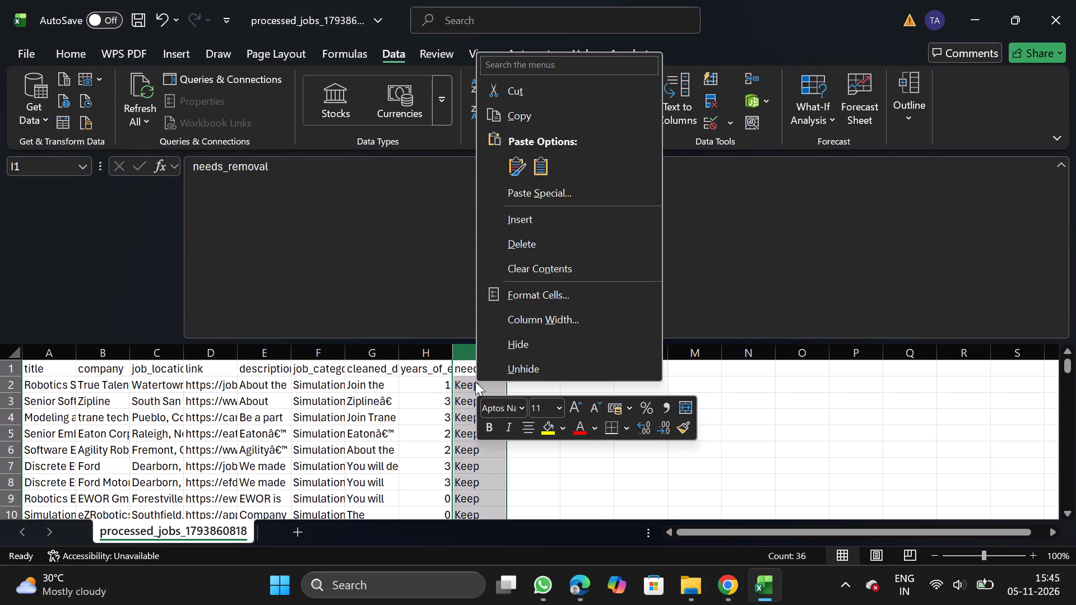
click(546, 241)
Move the job_category column to the start of the sheet, before the title column.
click(312, 351)
key(ctrl+x)
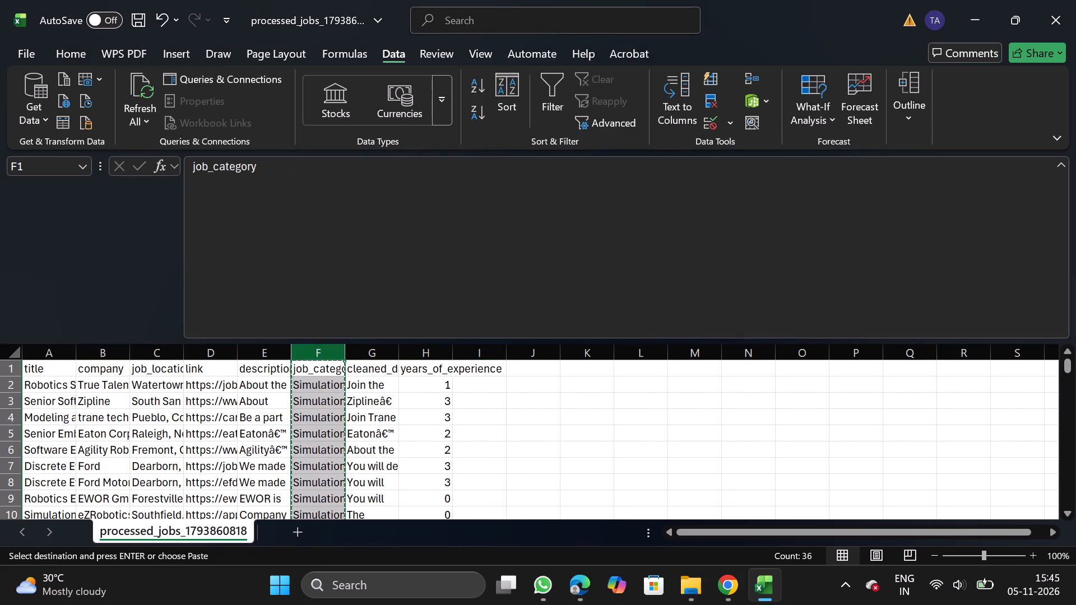
click(68, 352)
right_click(47, 418)
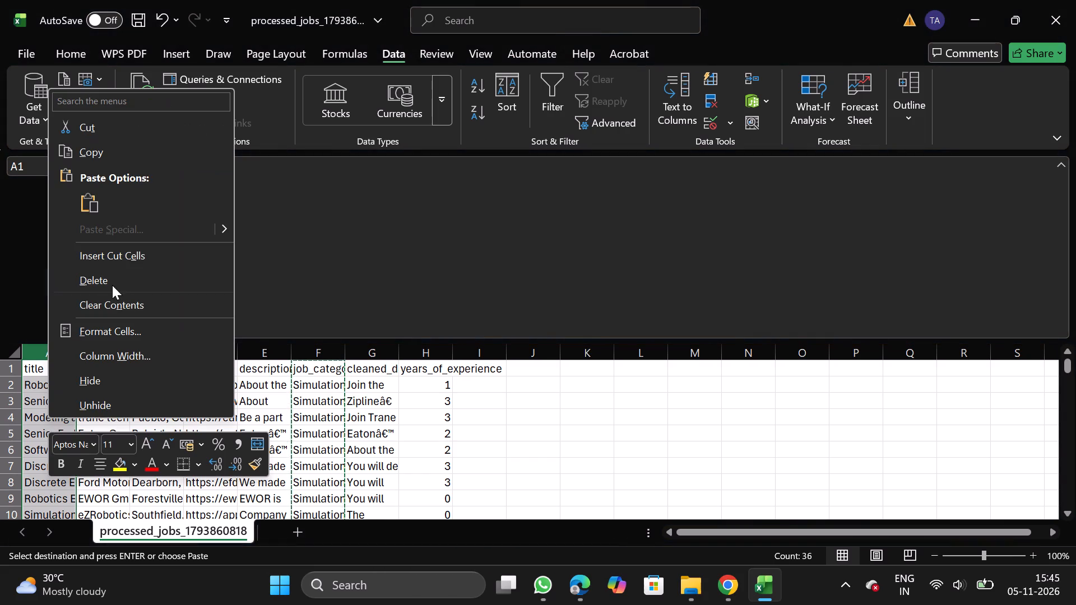
click(147, 268)
key(ctrl+z)
right_click(60, 411)
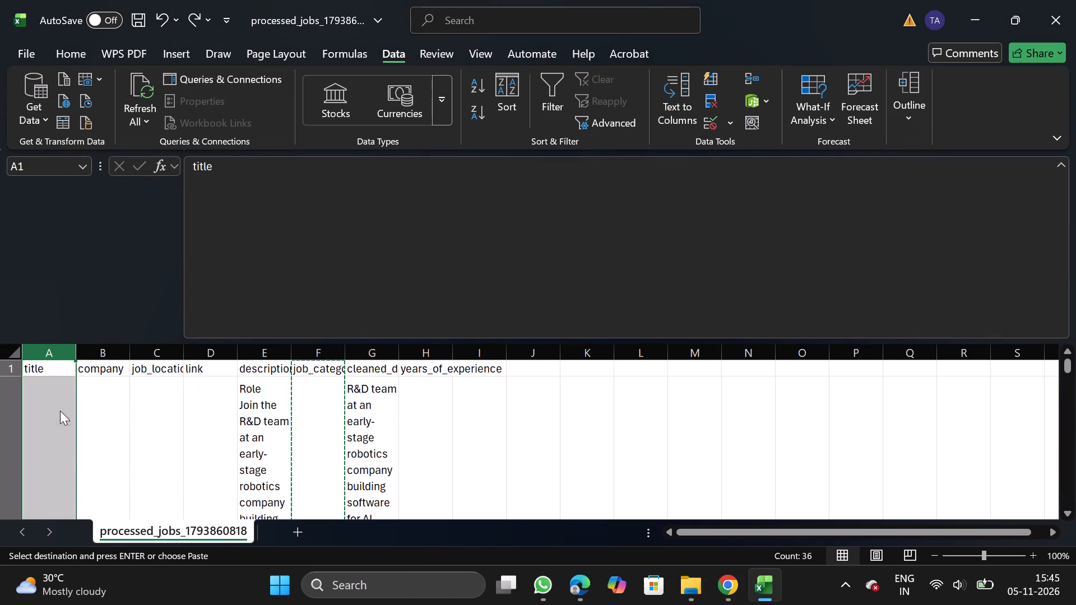
click(126, 253)
Turn off text wrapping for the description and cleaned description columns.
click(322, 347)
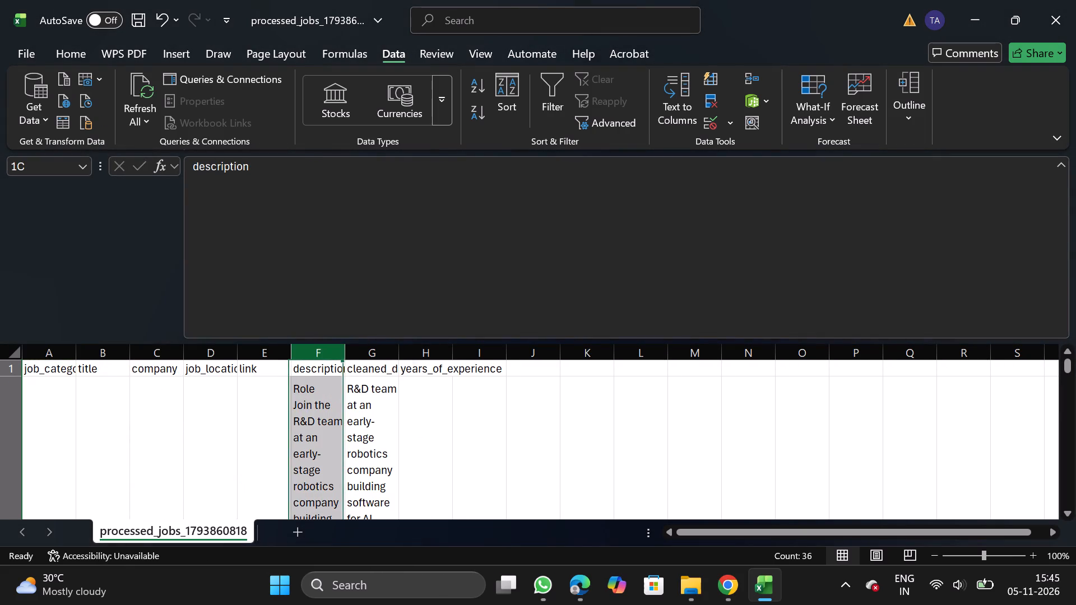
key(shift+Right)
click(85, 65)
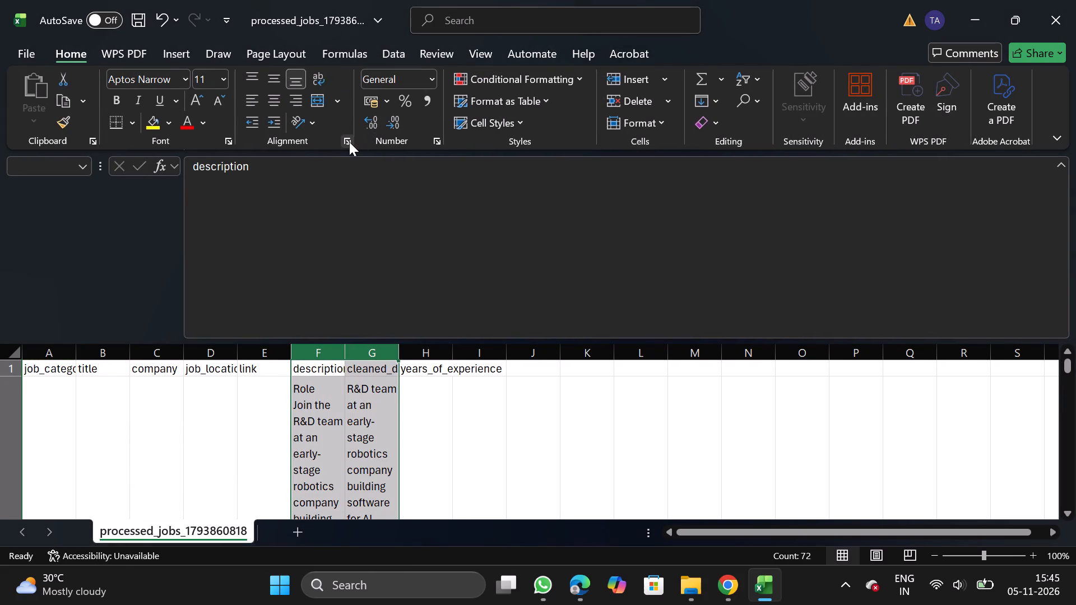
click(349, 142)
double_click(90, 269)
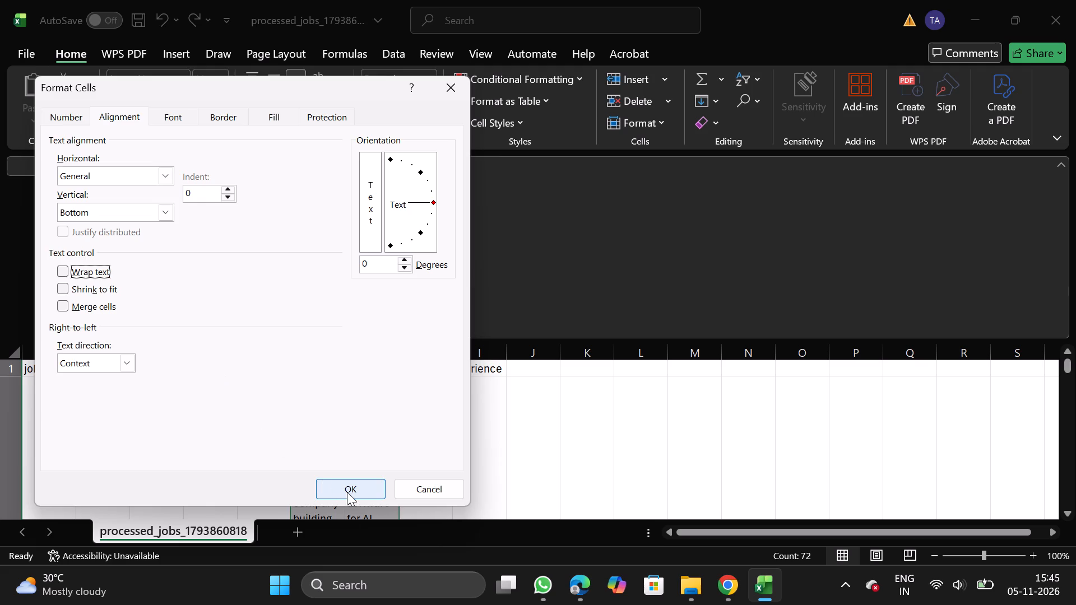
click(347, 492)
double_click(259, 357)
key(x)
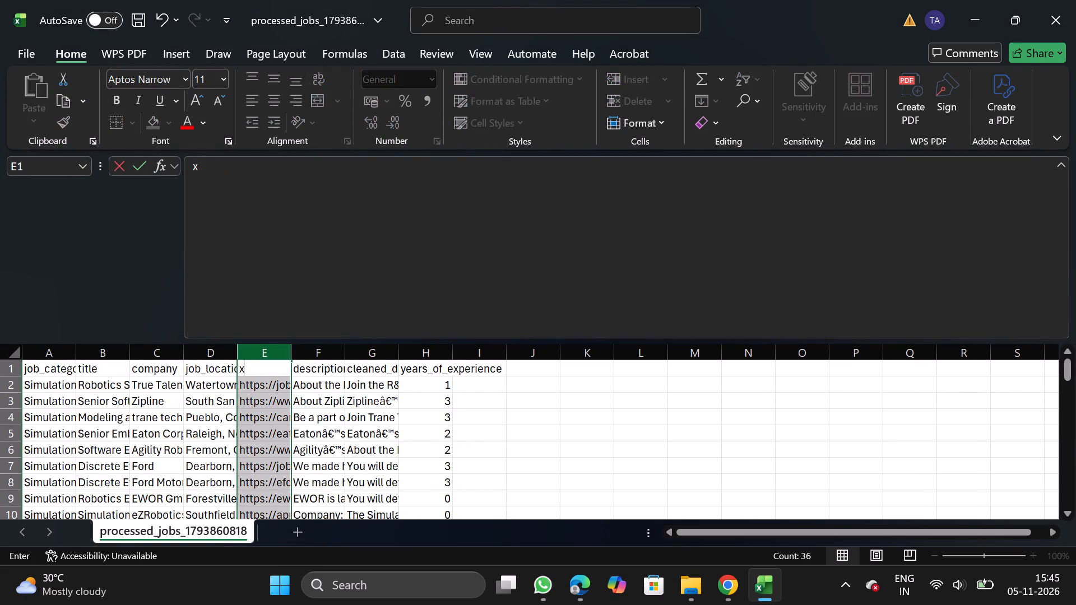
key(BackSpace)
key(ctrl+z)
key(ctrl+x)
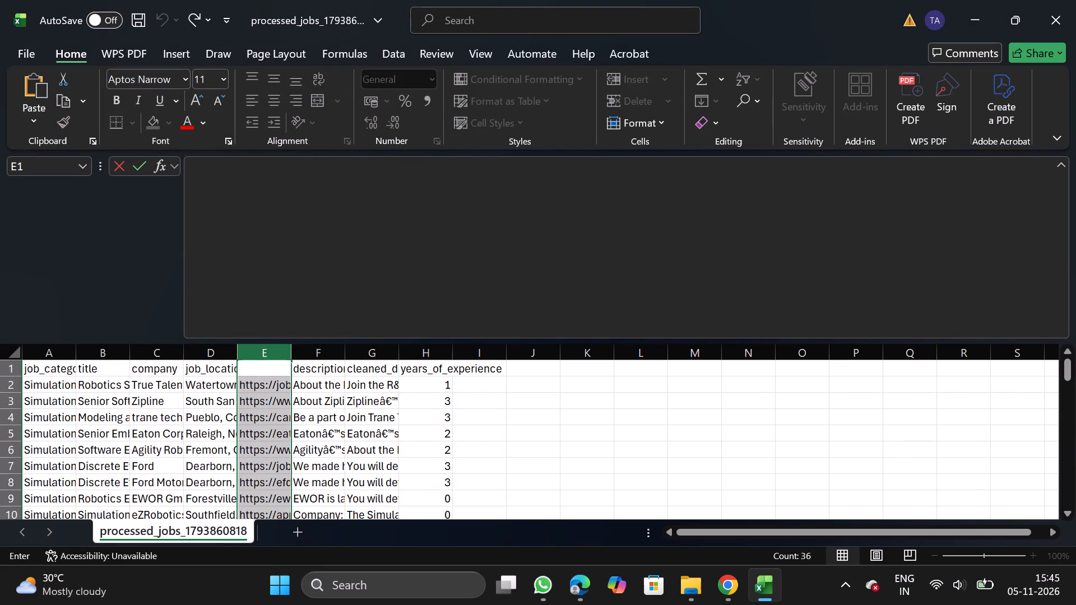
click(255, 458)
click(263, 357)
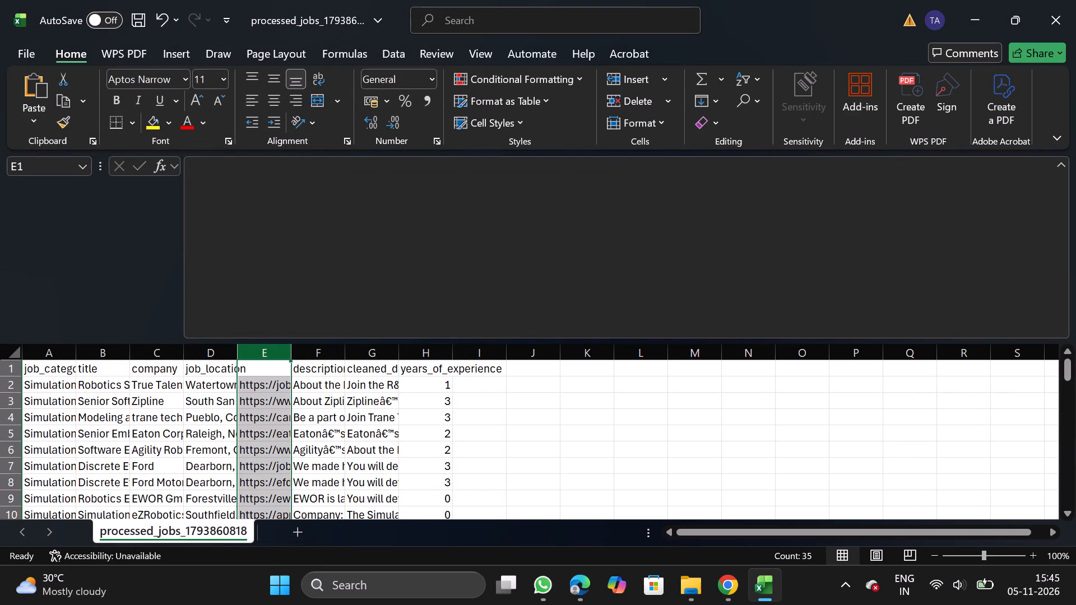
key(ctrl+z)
Move the link column to the end of the data, after the years_of_experience column.
key(ctrl+x)
click(468, 359)
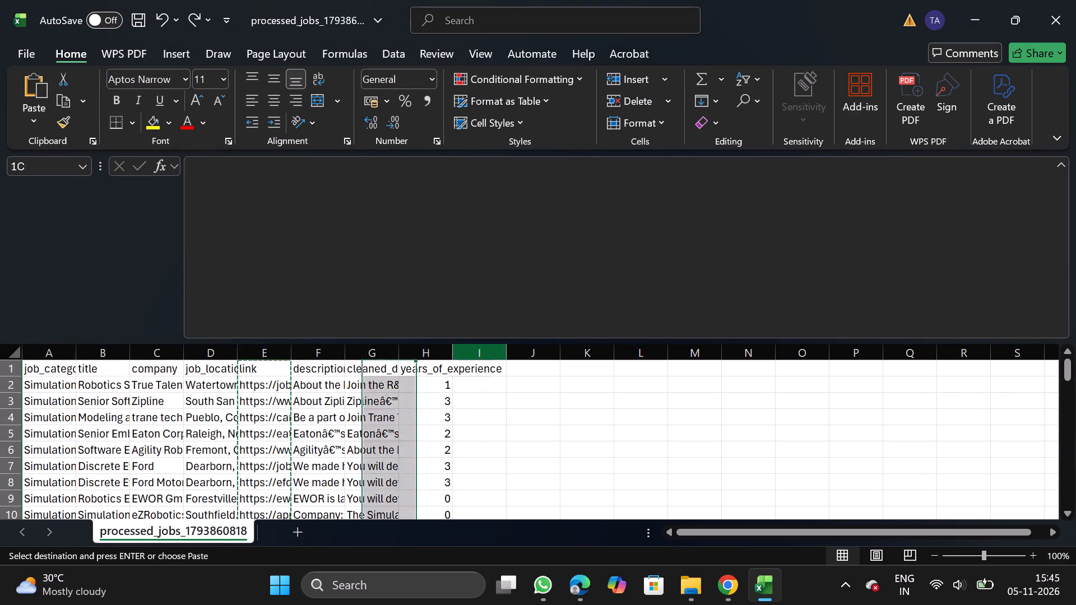
right_click(468, 441)
drag(536, 284, 368, 338)
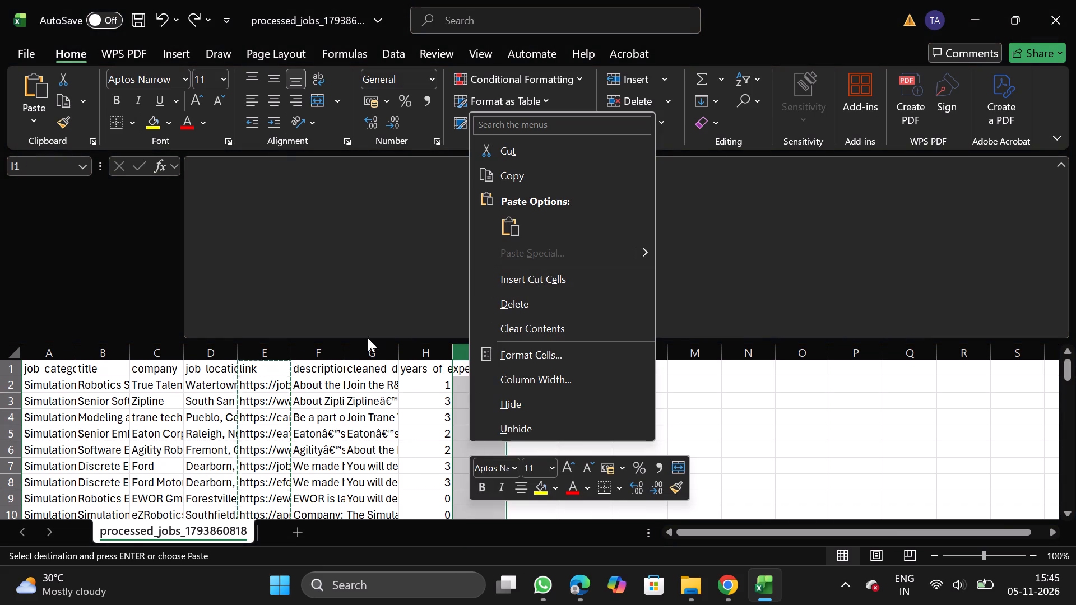
drag(368, 338, 538, 277)
Move the years_of_experience column between the job_location and description columns.
click(368, 347)
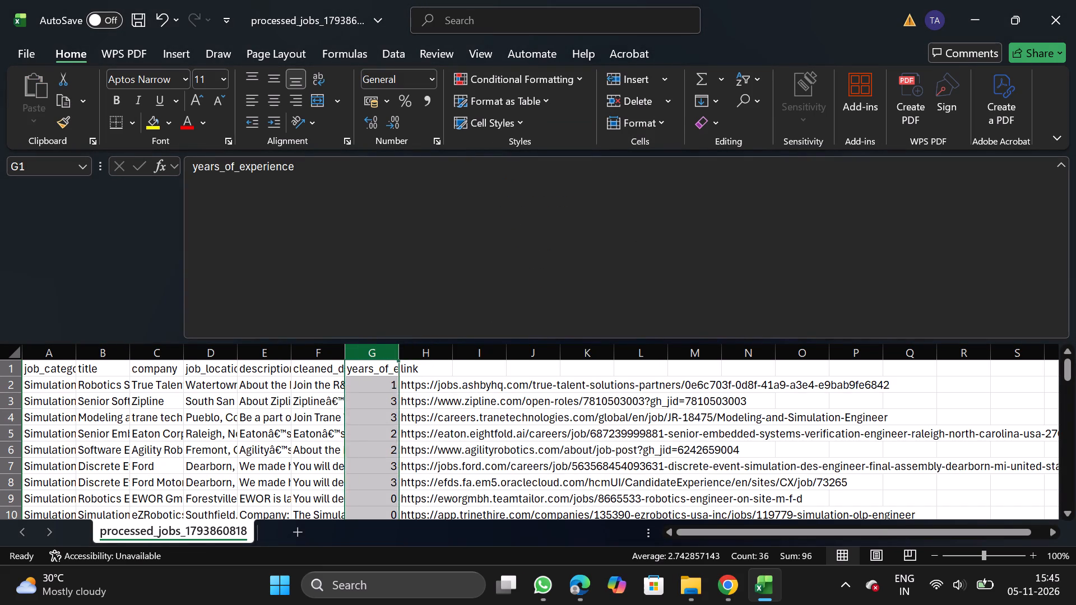
key(ctrl+x)
click(240, 353)
drag(254, 353, 259, 426)
right_click(259, 426)
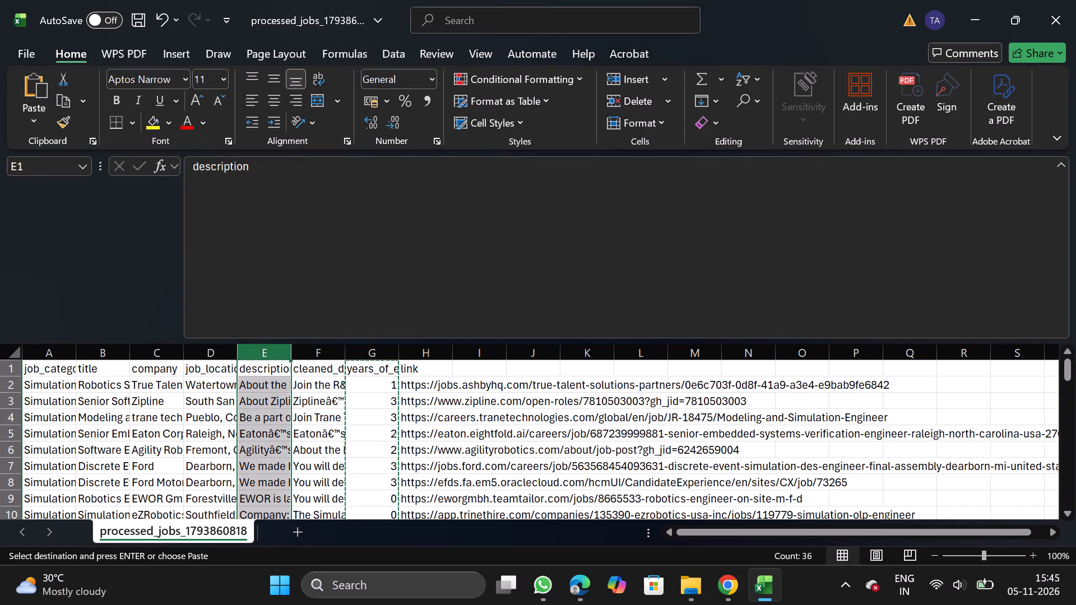
click(357, 258)
Rename the cleaned description column's header as description, reusing the header text copied from the neighbouring description column.
click(311, 365)
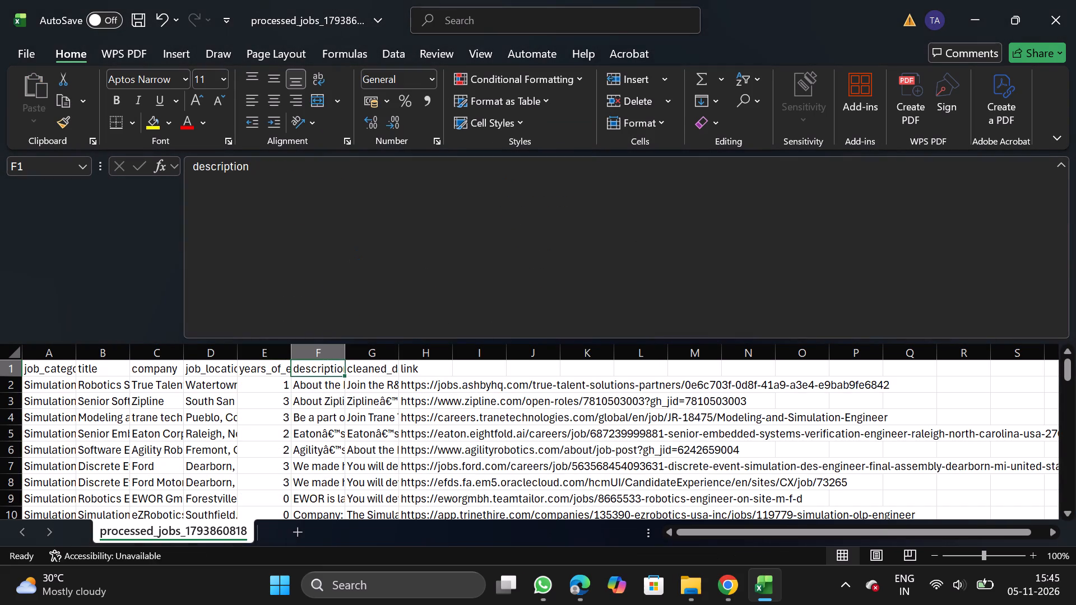
drag(192, 171, 275, 170)
key(ctrl+c)
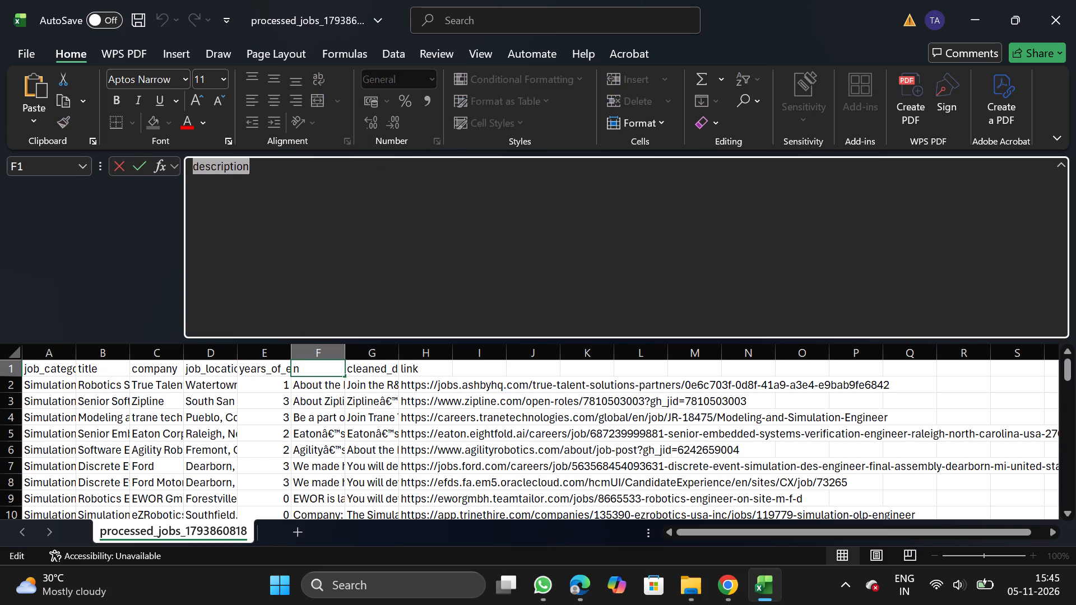
click(375, 352)
click(438, 309)
key(BackSpace)
key(BackSpace)
key(BackSpace)
key(BackSpace)
key(BackSpace)
key(BackSpace)
key(BackSpace)
key(BackSpace)
key(BackSpace)
key(BackSpace)
key(BackSpace)
key(BackSpace)
key(BackSpace)
key(BackSpace)
key(BackSpace)
key(BackSpace)
key(BackSpace)
key(BackSpace)
key(BackSpace)
key(BackSpace)
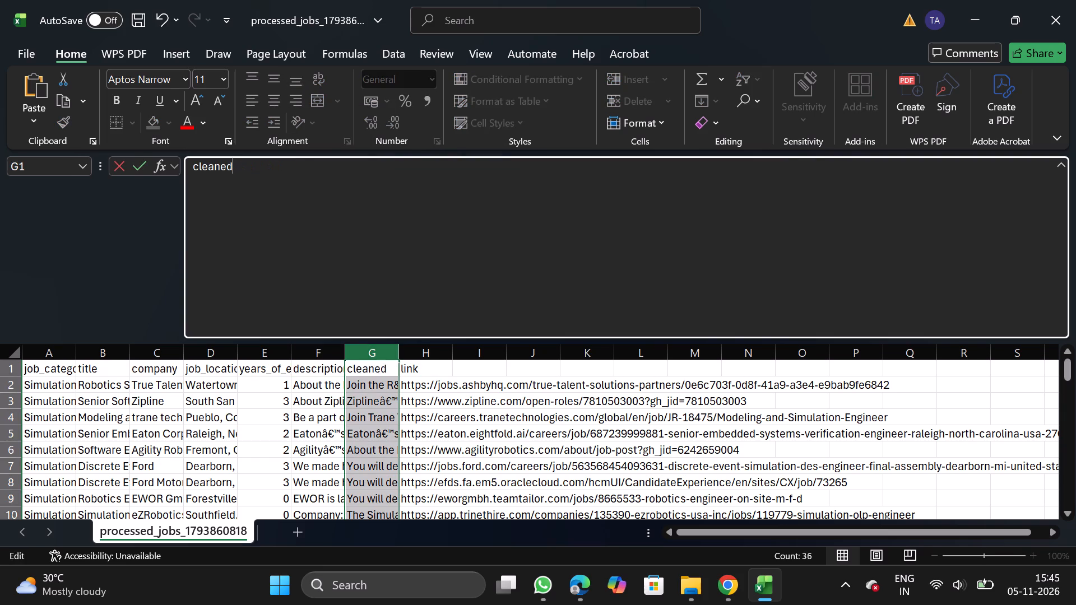
key(ctrl+v)
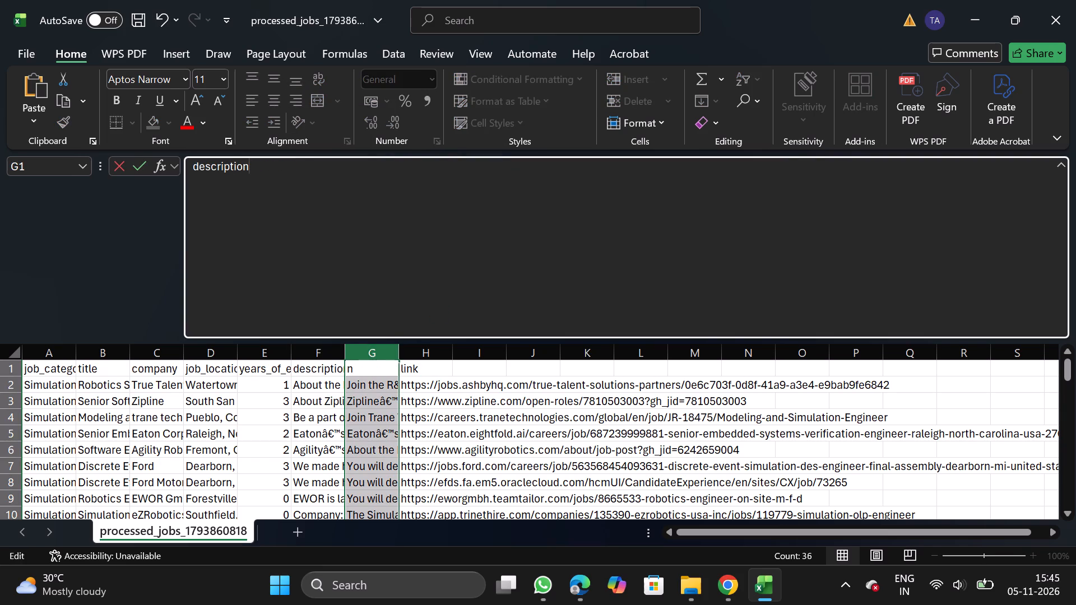
Rename the header in F1 as original_description, copying the name from NextGenApply's bulk CSV upload requirements in Chrome and returning to Excel.
click(302, 369)
click(355, 315)
key(BackSpace)
key(BackSpace)
key(BackSpace)
key(BackSpace)
key(BackSpace)
key(BackSpace)
key(BackSpace)
key(BackSpace)
key(BackSpace)
key(BackSpace)
key(BackSpace)
key(BackSpace)
key(BackSpace)
key(BackSpace)
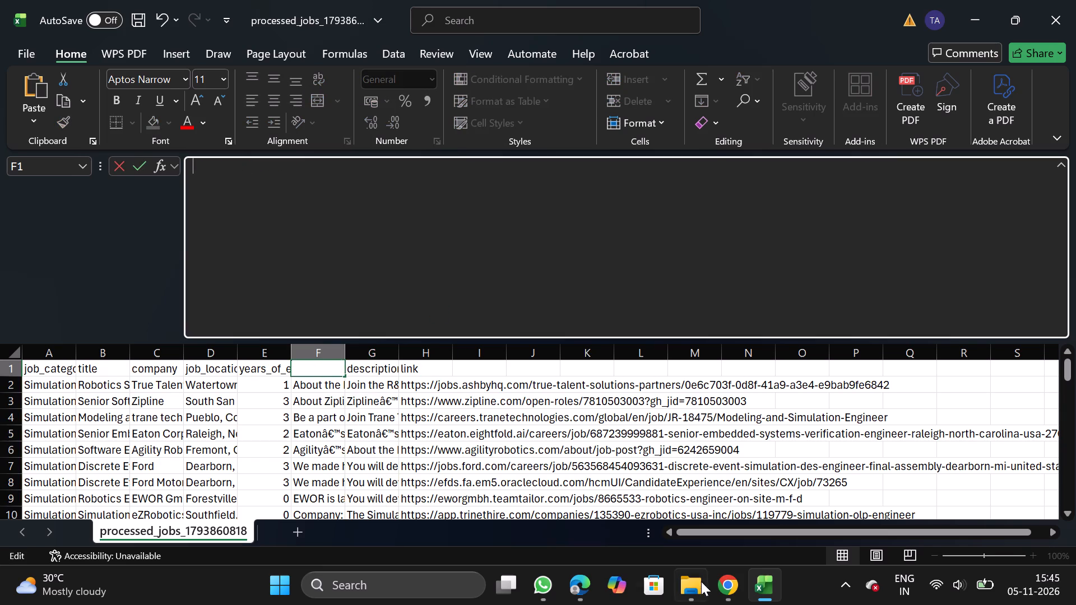
click(727, 586)
click(86, 162)
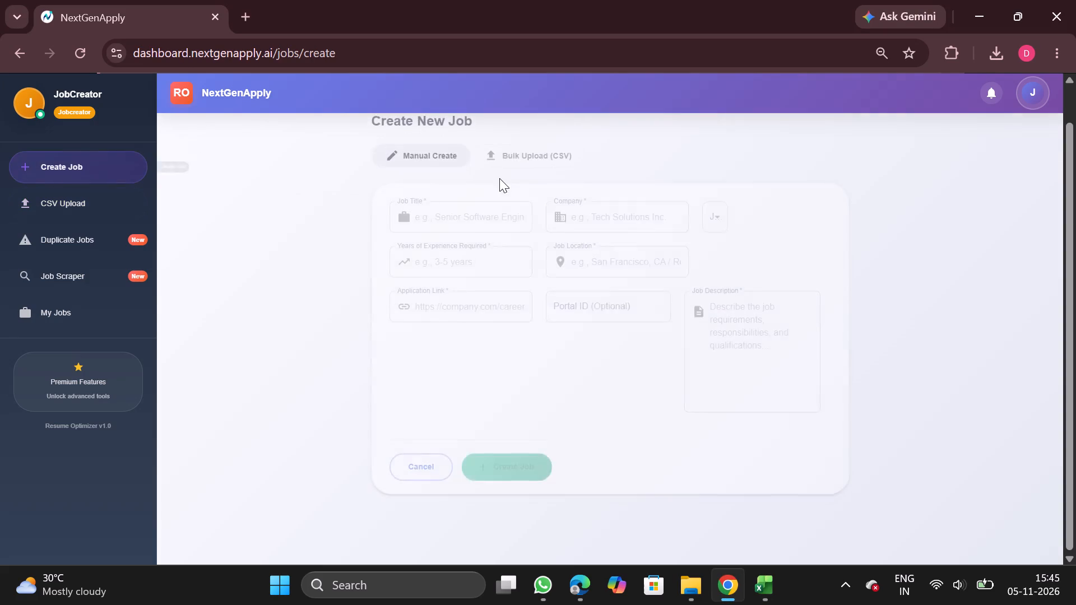
click(540, 156)
double_click(596, 276)
key(ctrl+c)
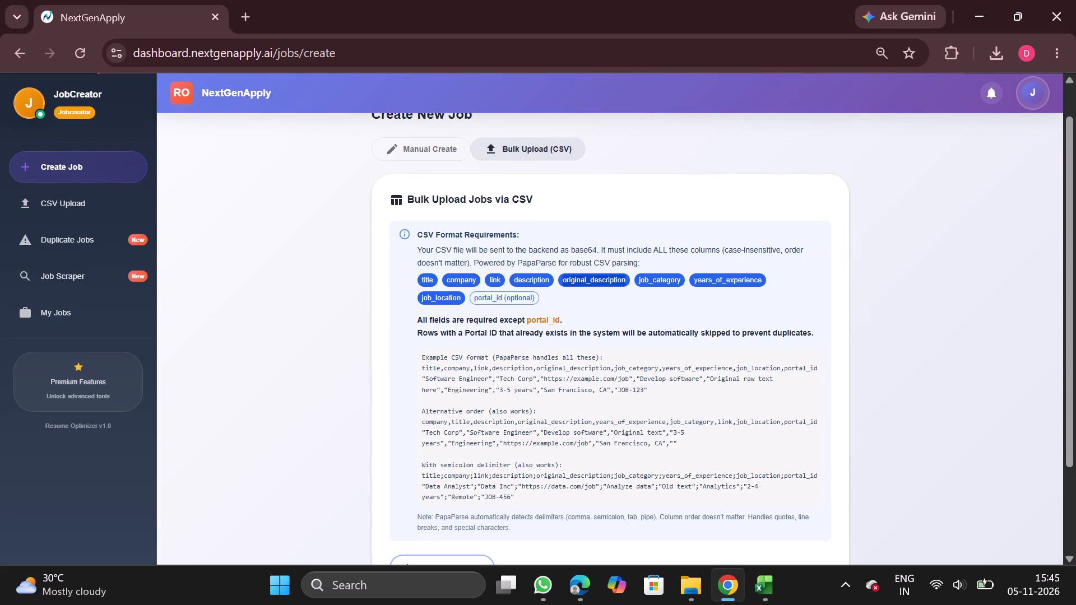
click(760, 590)
key(ctrl+v)
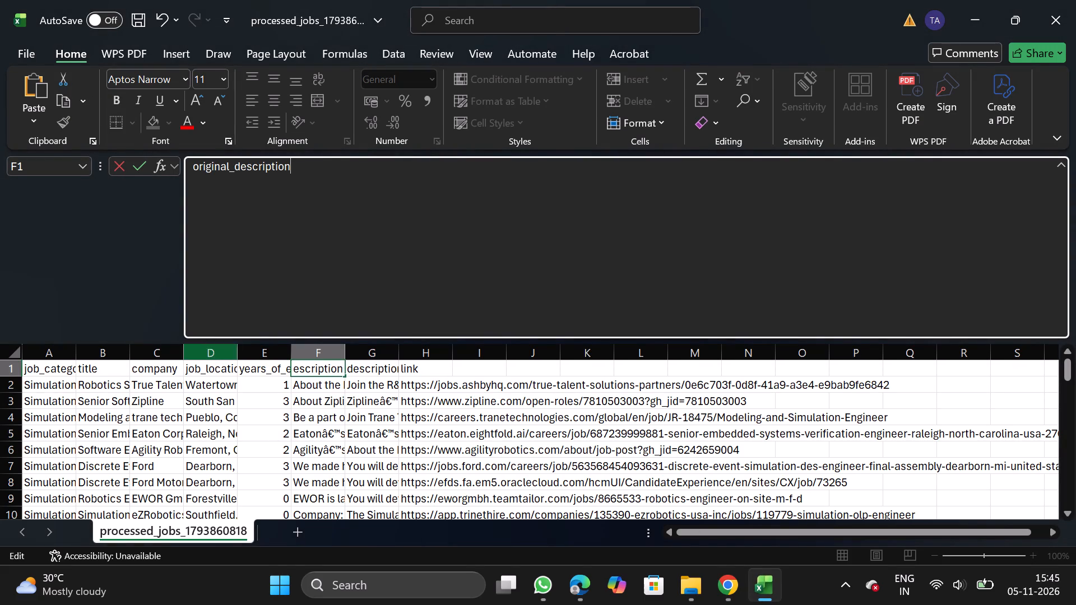
Try to replace all United States entries in the job_location column with Remote, matching entire cell contents.
click(225, 352)
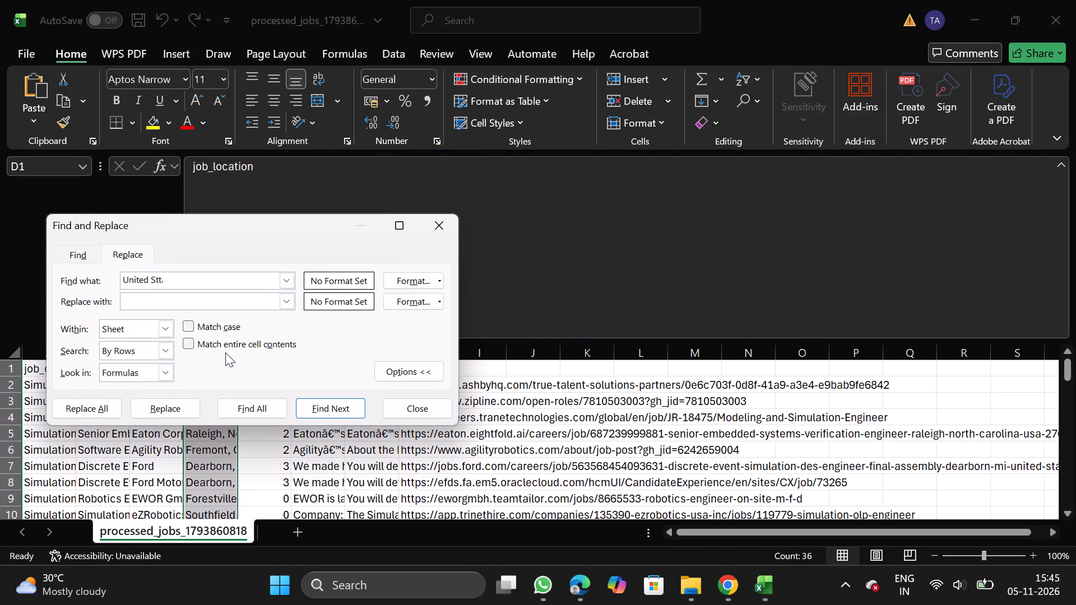
key(BackSpace)
key(BackSpace)
key(BackSpace)
text(ates)
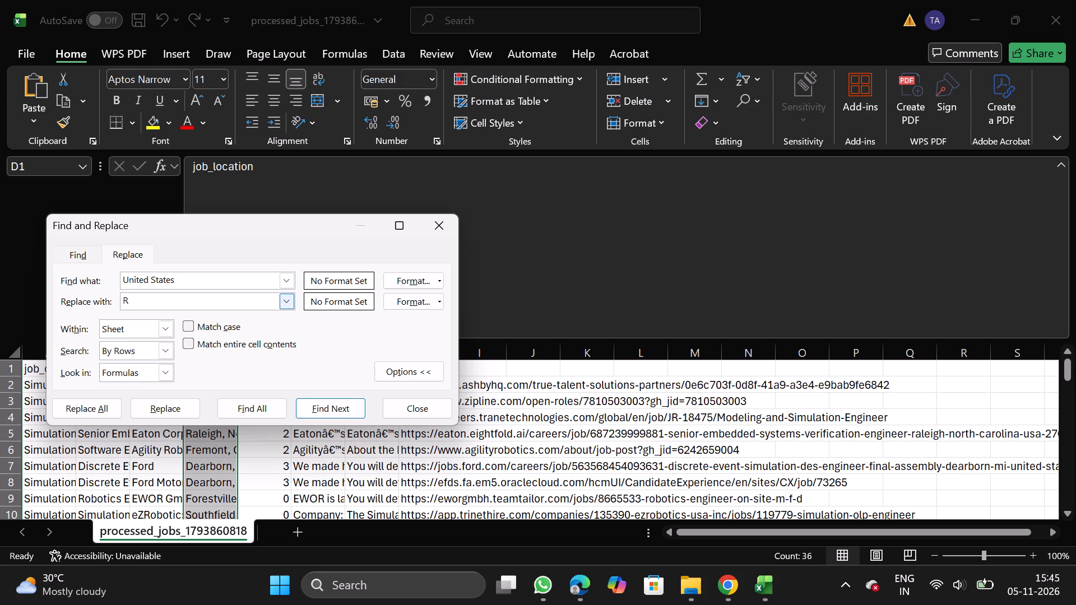
text(emote)
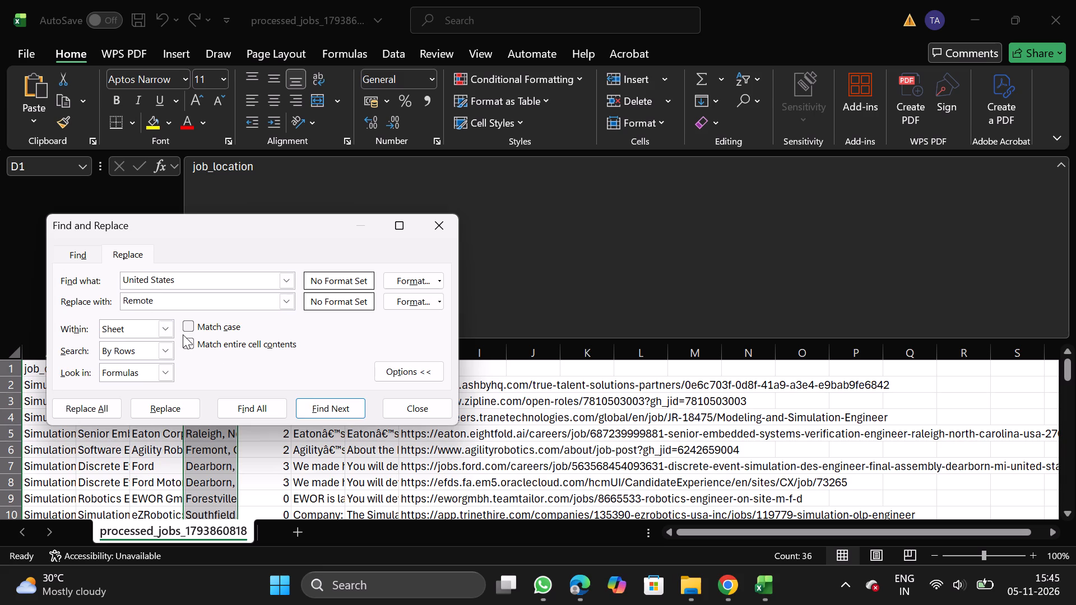
drag(183, 334, 189, 341)
click(189, 341)
click(92, 415)
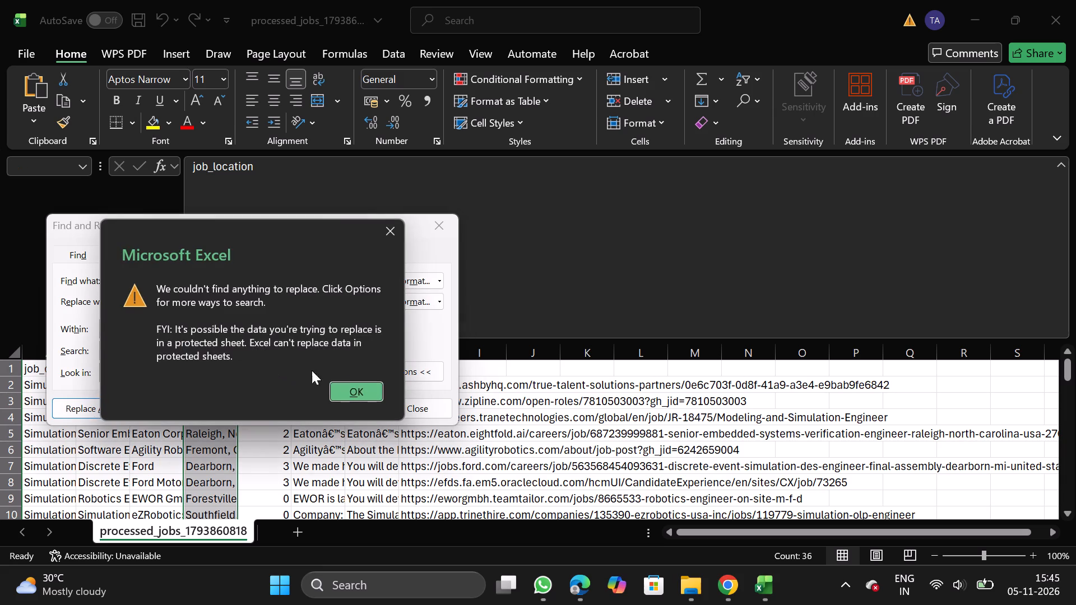
Close the replacement attempt and leave Find and Replace.
click(368, 390)
click(449, 220)
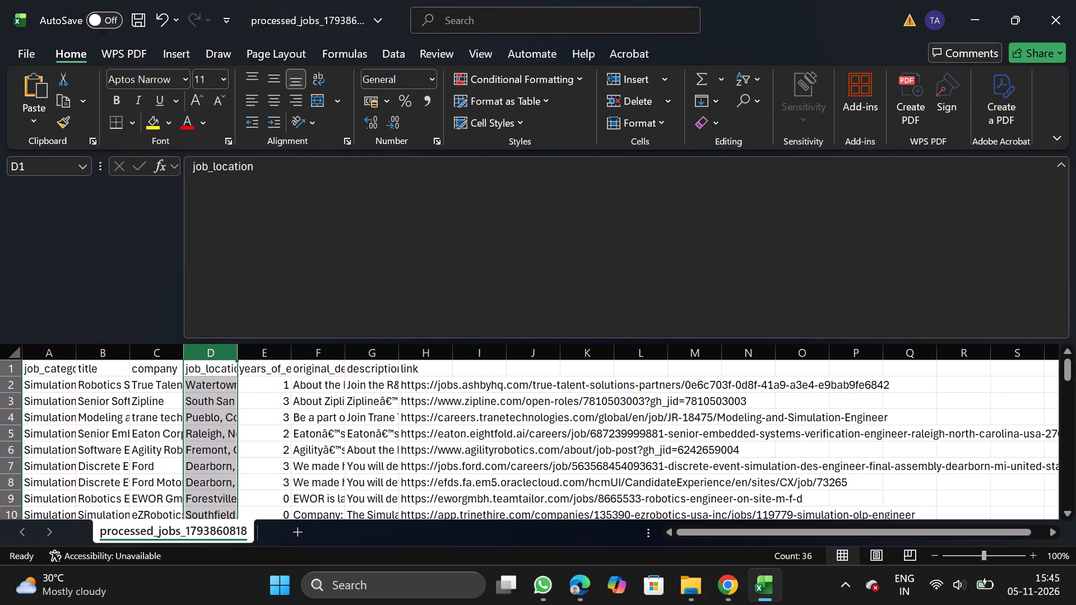
Filter the title column to Mechanical Systems Verification Engineer, Google Geo; Plant Modeling and Simulation Engineer; and Robotics Engineer (Product / Electrical).
click(102, 361)
click(410, 54)
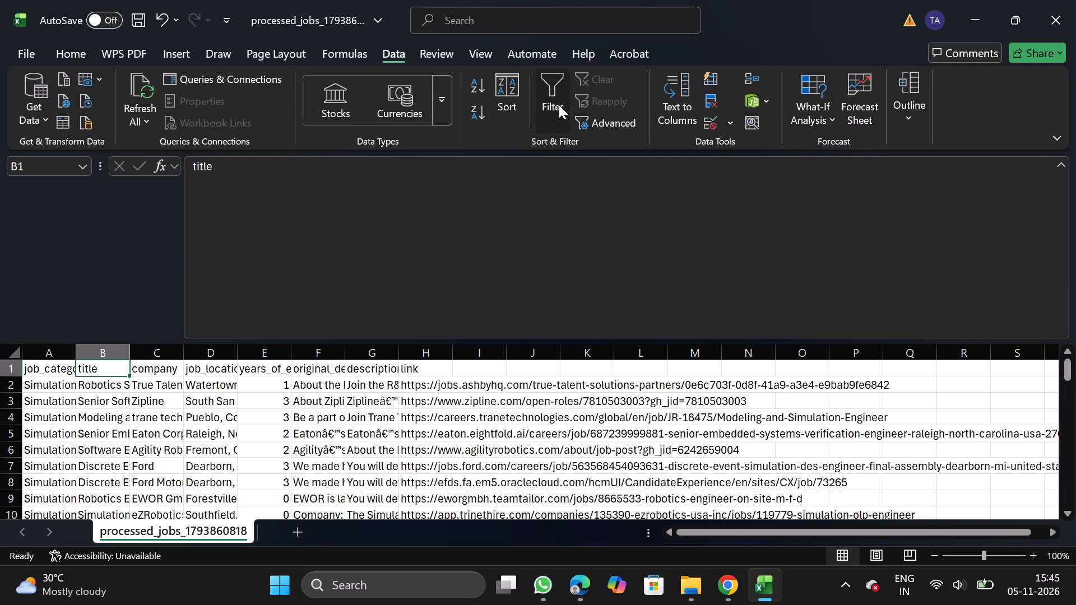
click(559, 105)
click(126, 370)
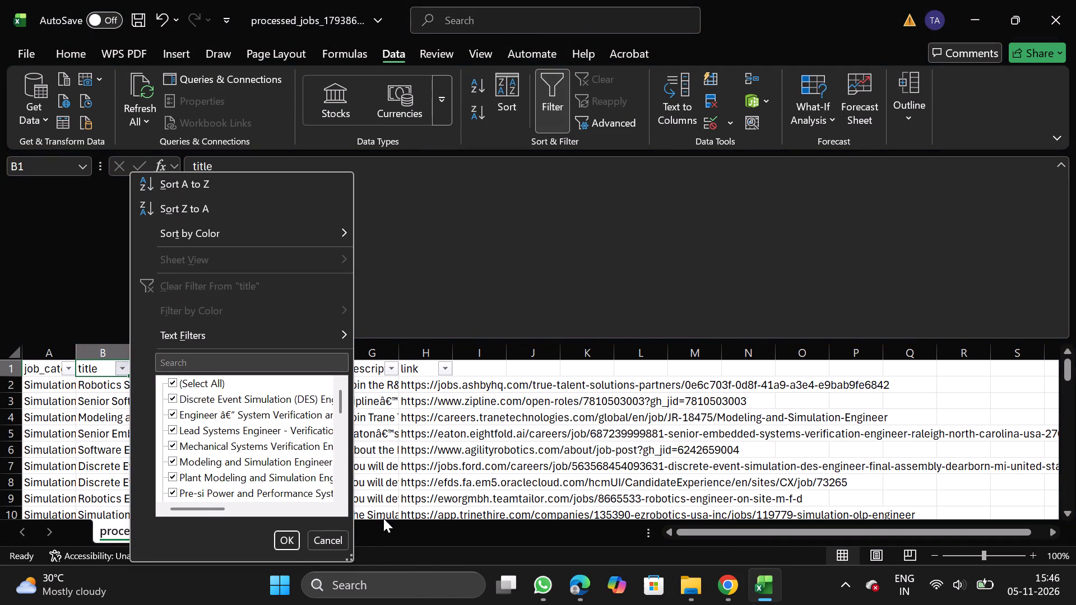
double_click(352, 560)
drag(352, 560, 825, 604)
click(201, 384)
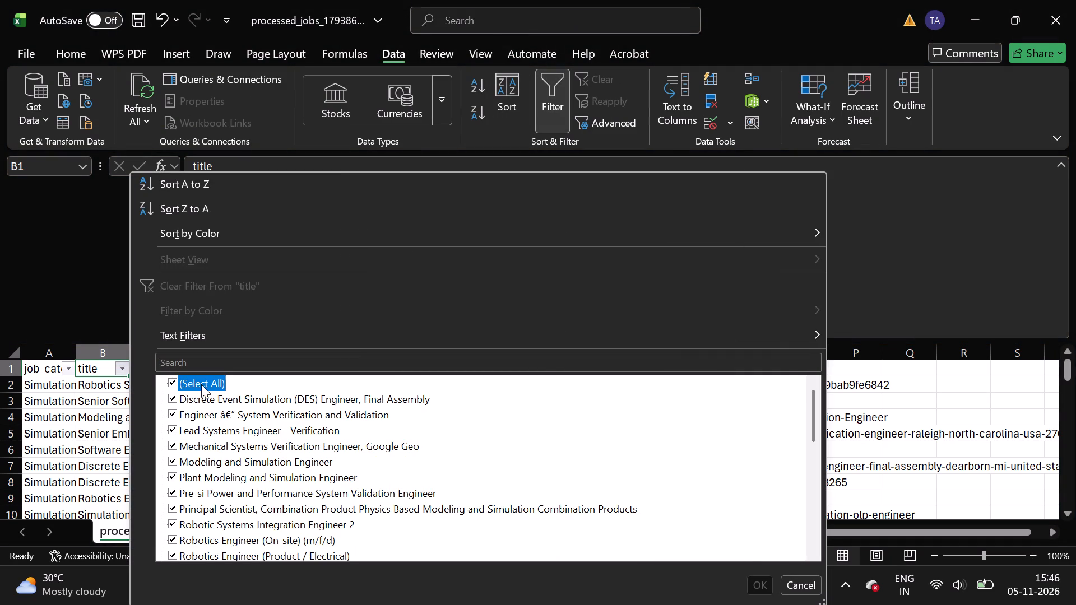
scroll(233, 413, right, 1)
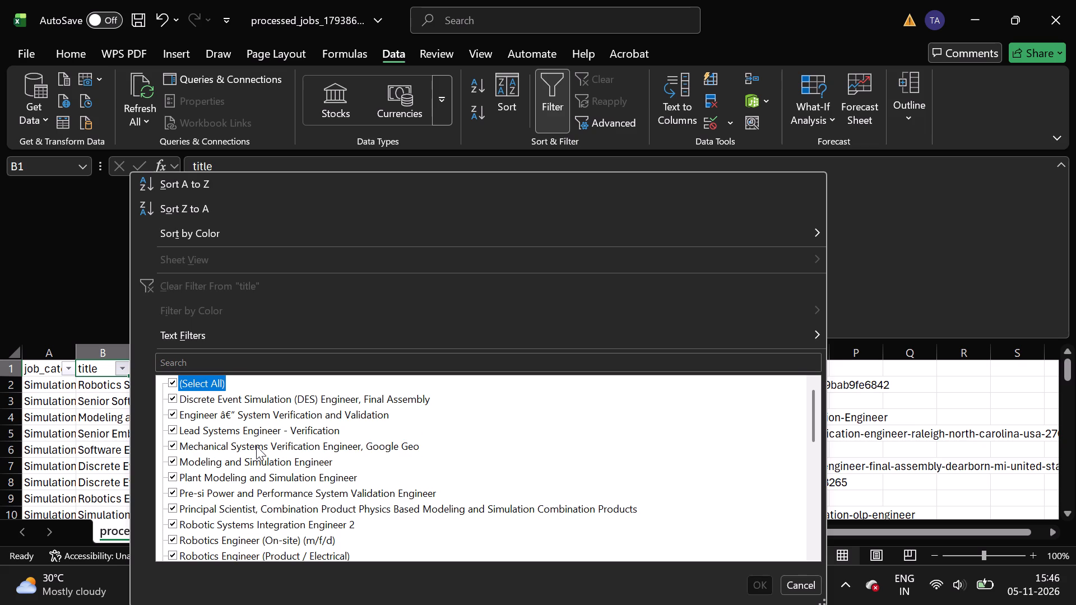
click(256, 446)
click(264, 477)
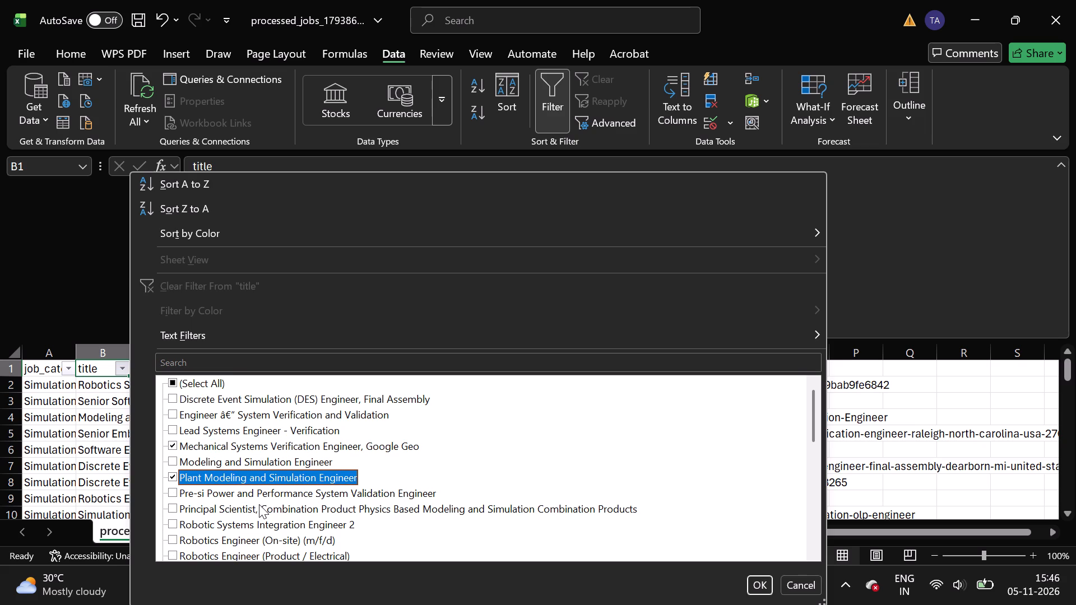
scroll(249, 543, down, 1)
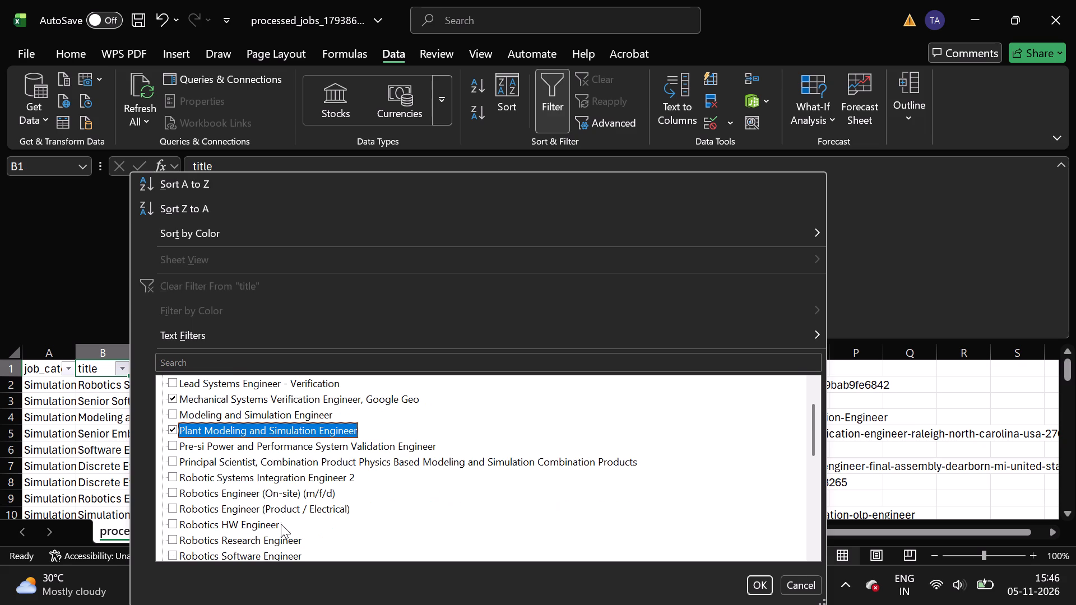
click(298, 508)
scroll(298, 508, down, 1)
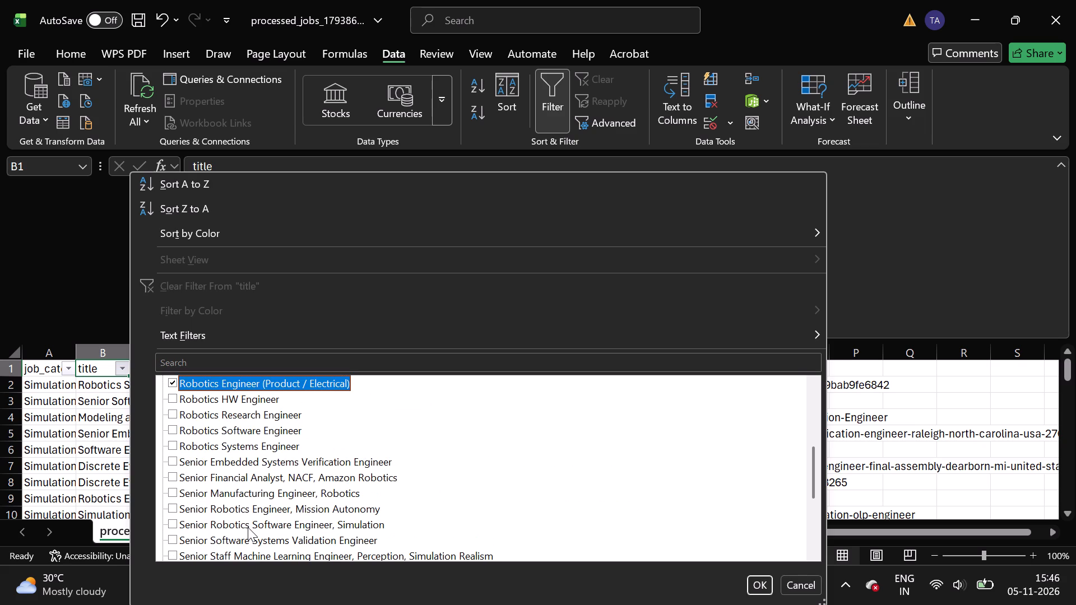
scroll(229, 538, down, 1)
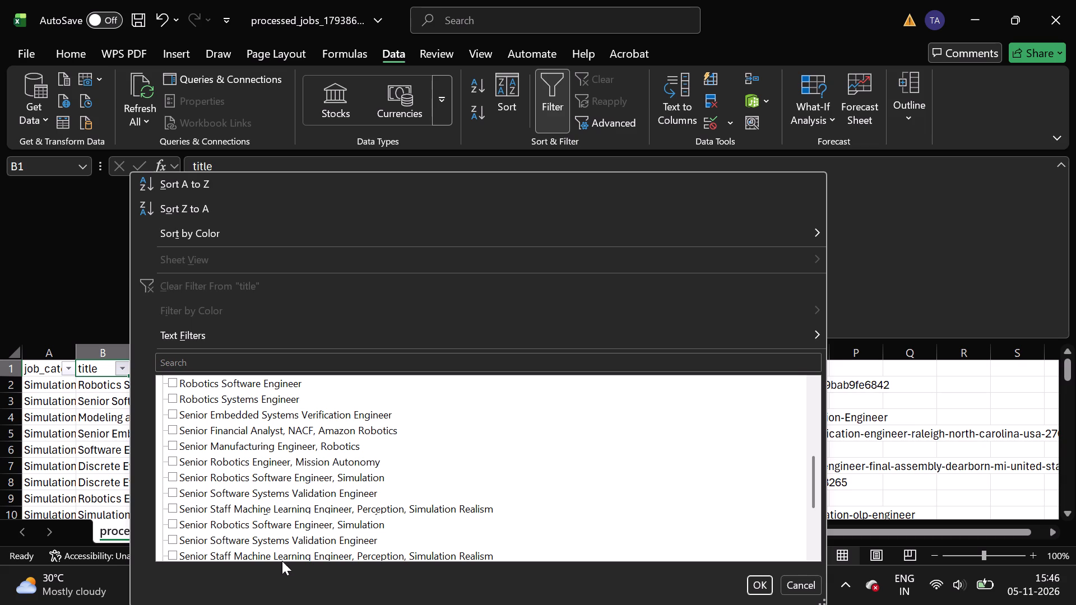
scroll(298, 545, down, 2)
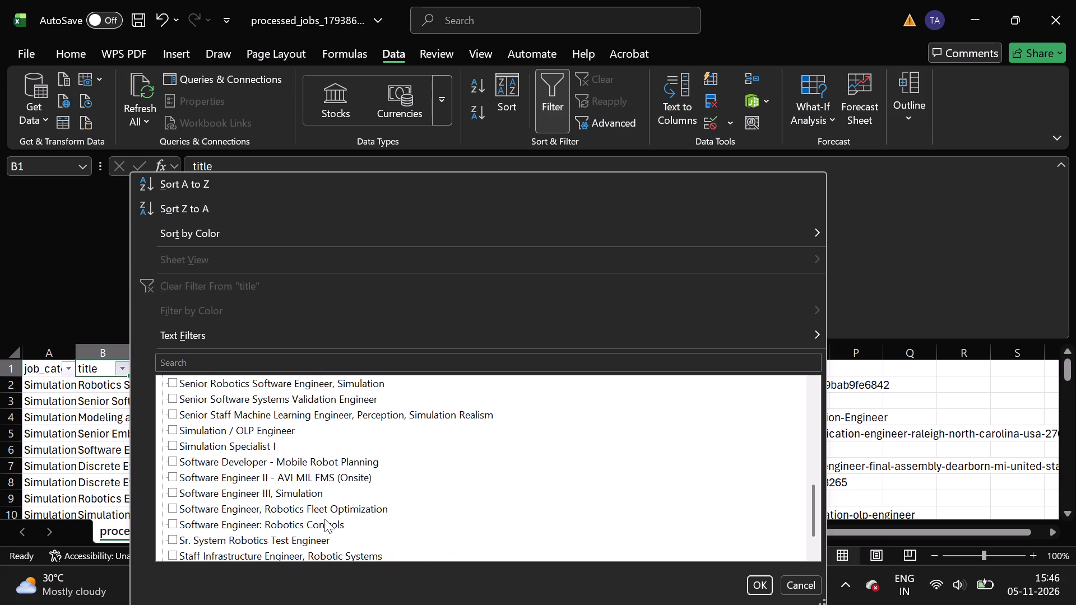
scroll(290, 533, down, 1)
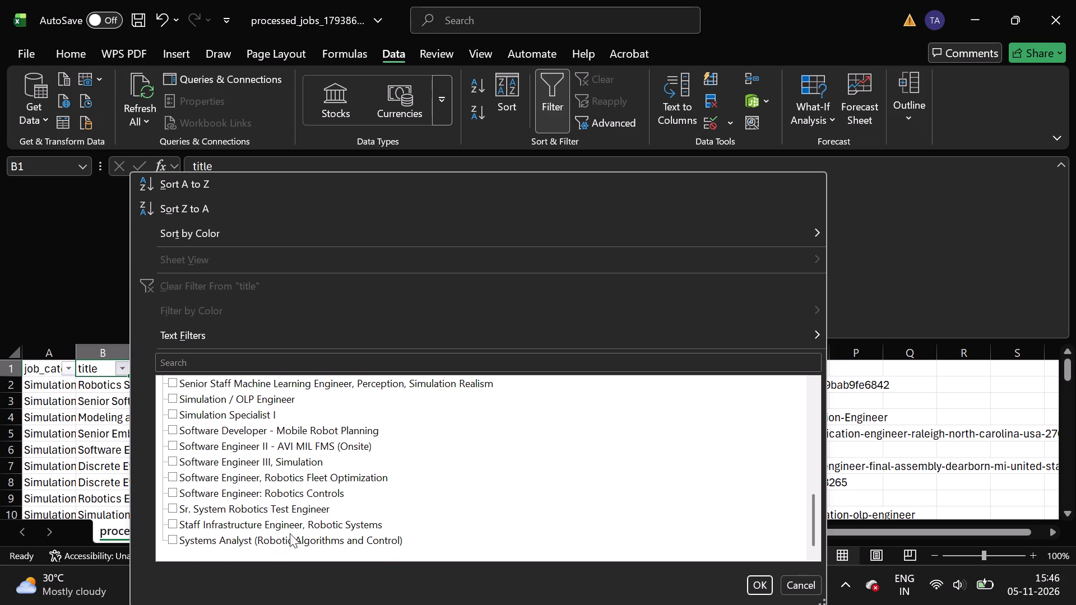
scroll(290, 533, down, 1)
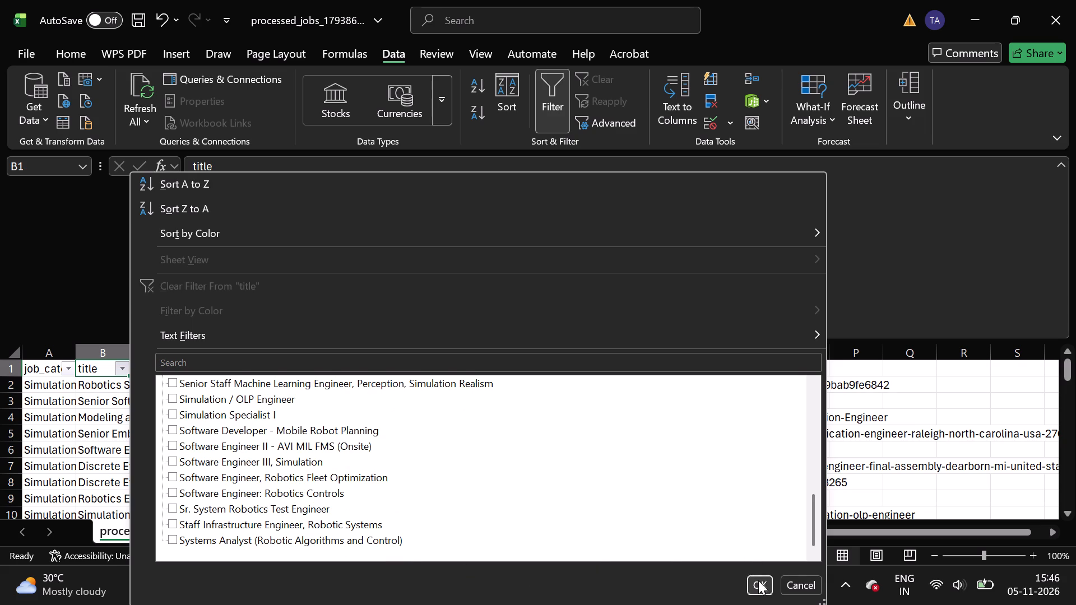
click(762, 587)
Delete all the filtered job rows and remove the filter from the sheet.
click(0, 386)
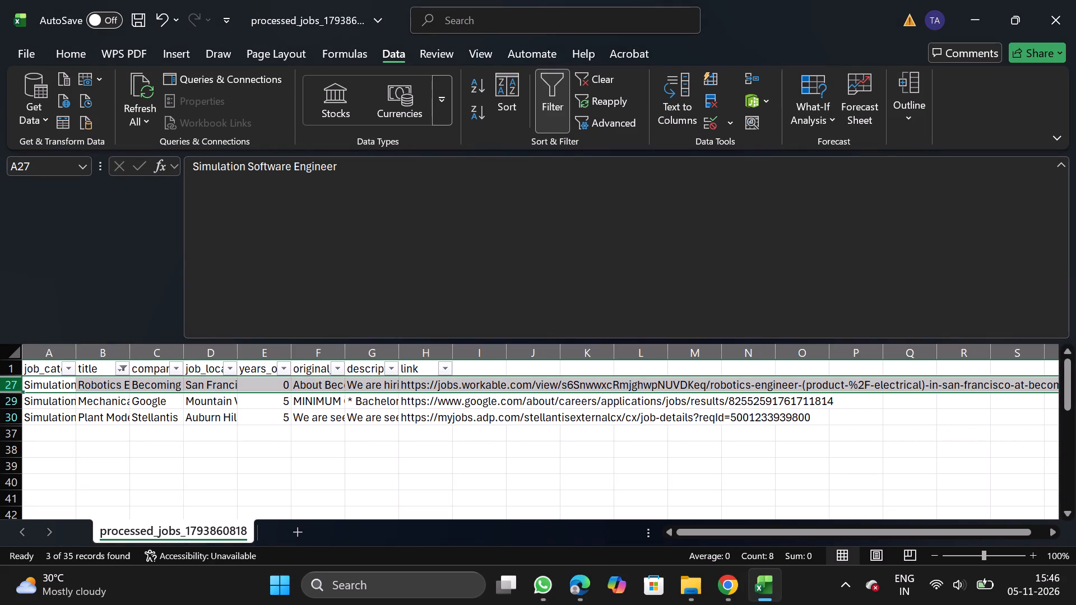
key(ctrl+shift+Down)
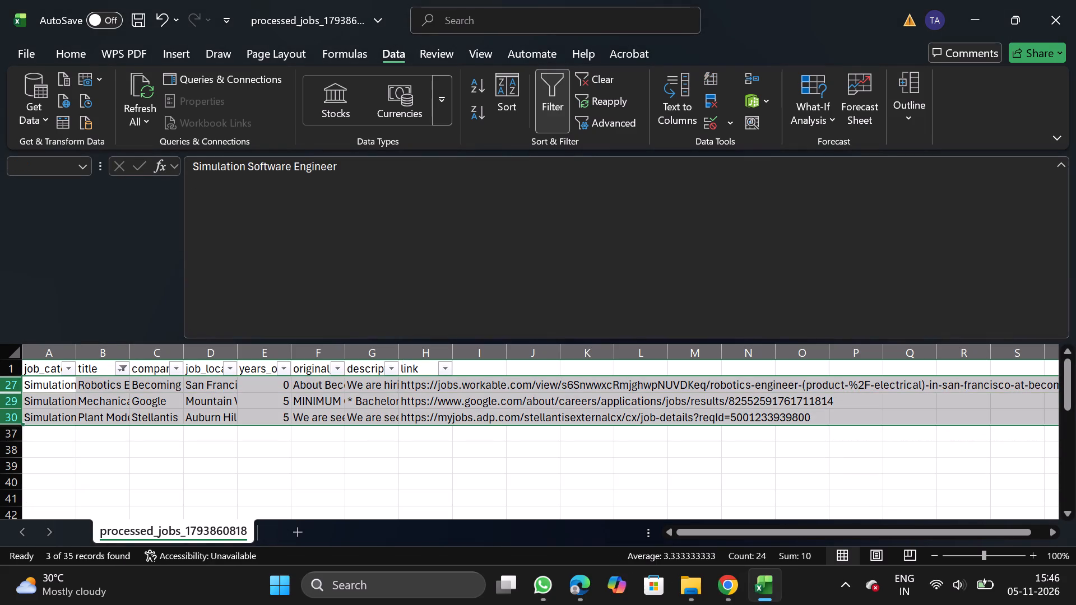
right_click(106, 400)
click(193, 260)
click(543, 103)
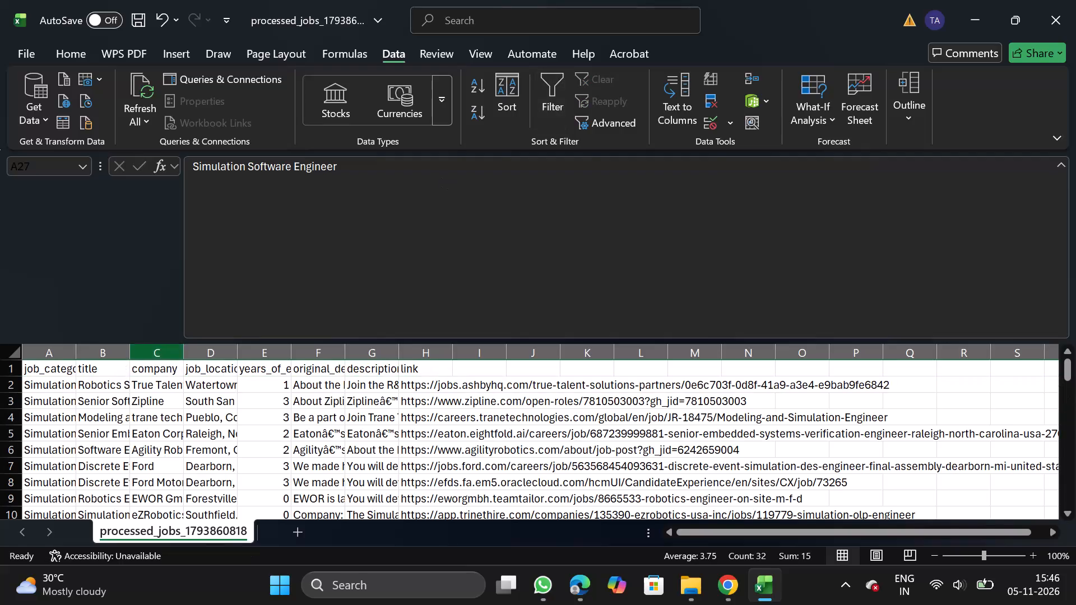
Filter the title column by "lea", delete Waymo's Senior Staff Machine Learning Engineer row, and remove the filter.
click(105, 361)
click(552, 82)
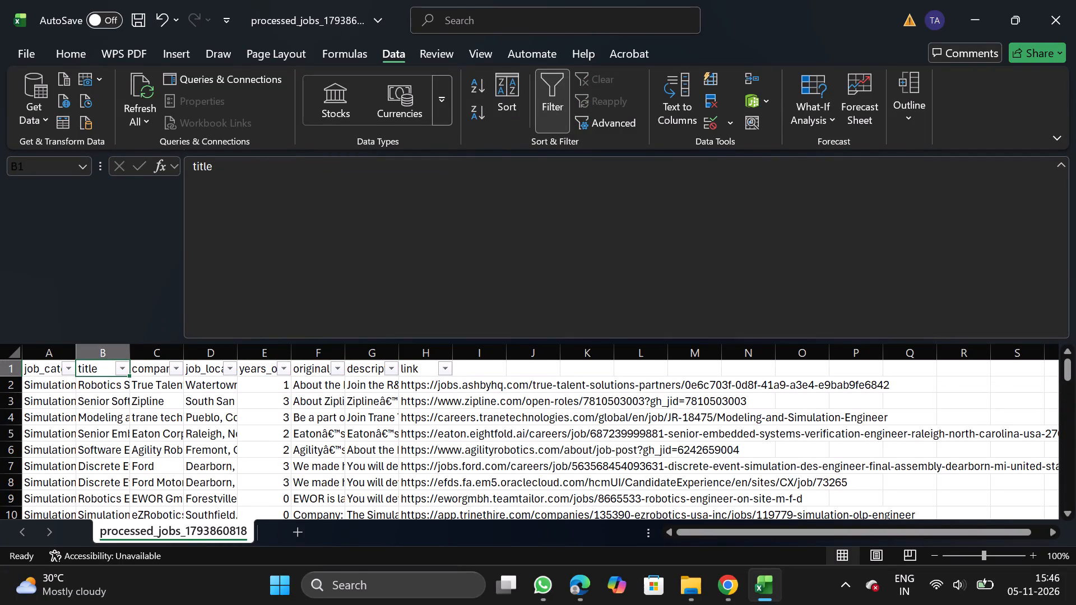
click(120, 365)
click(177, 362)
text(lead)
key(BackSpace)
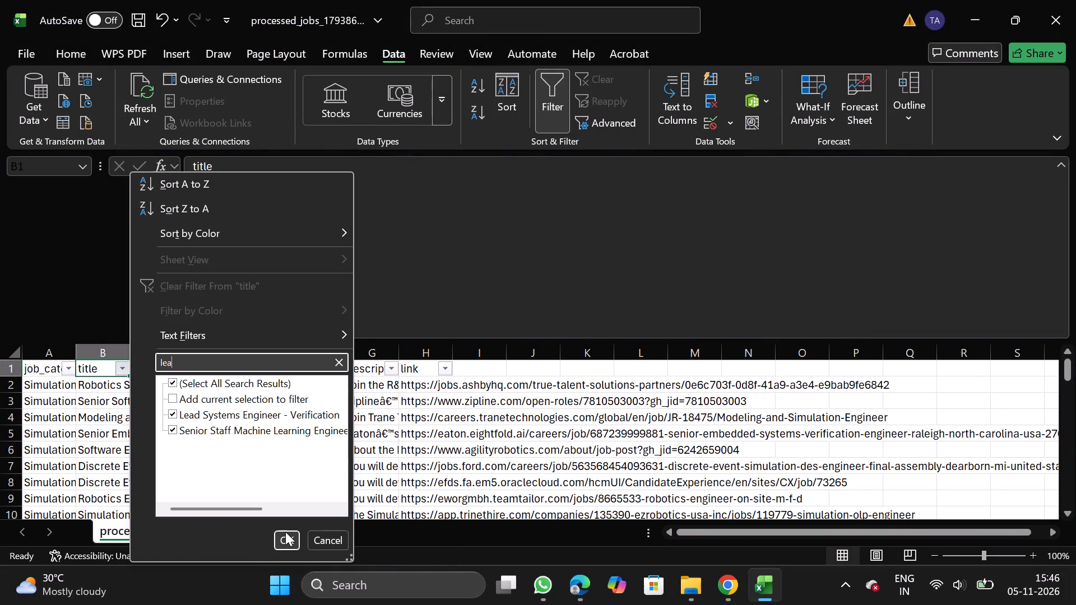
click(285, 532)
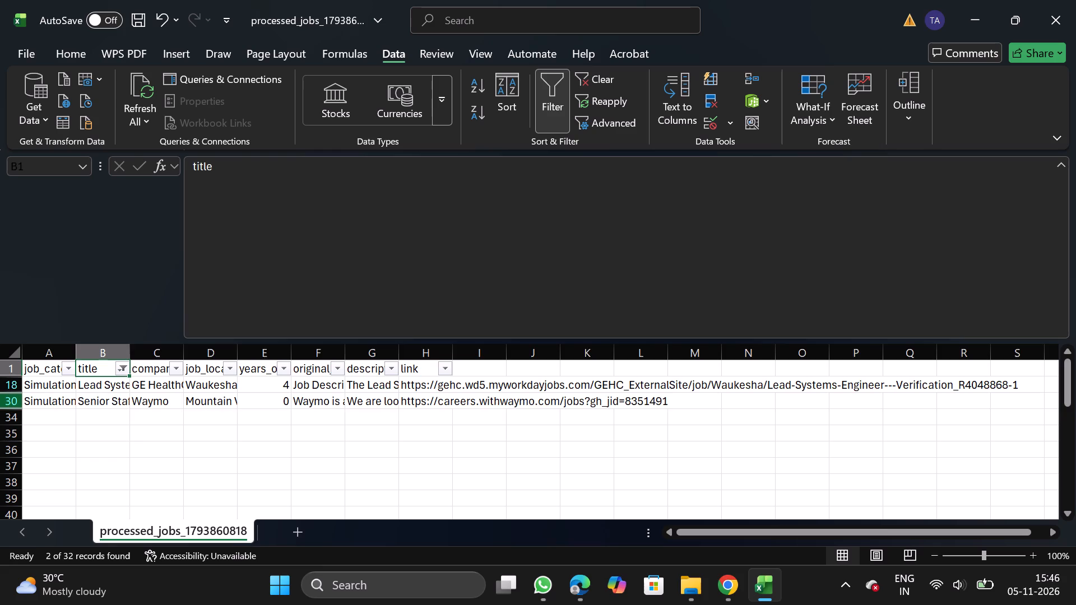
click(8, 401)
right_click(23, 400)
right_click(33, 402)
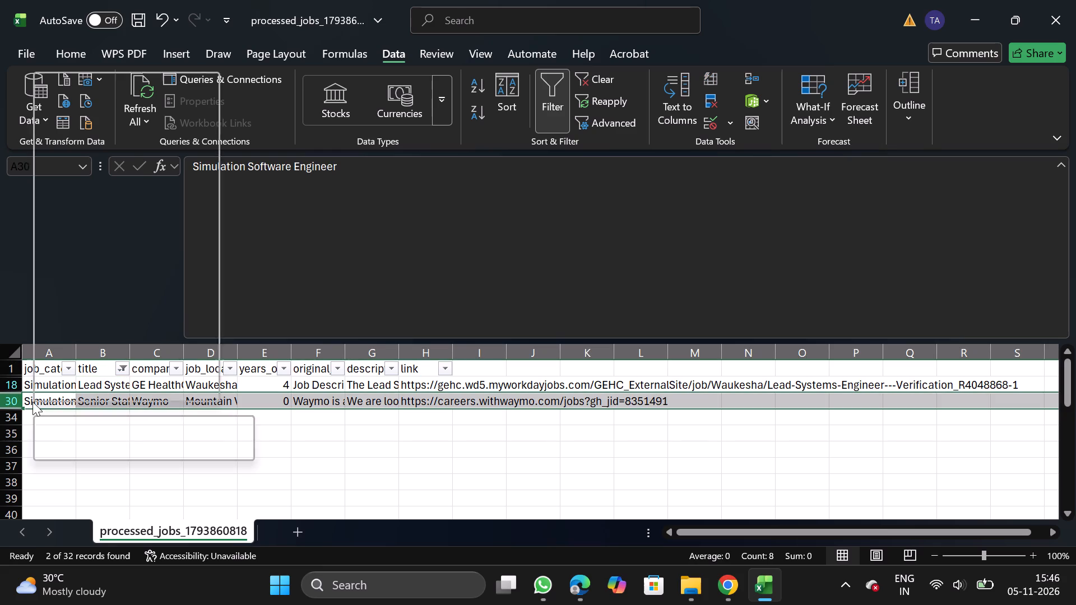
click(95, 261)
click(542, 98)
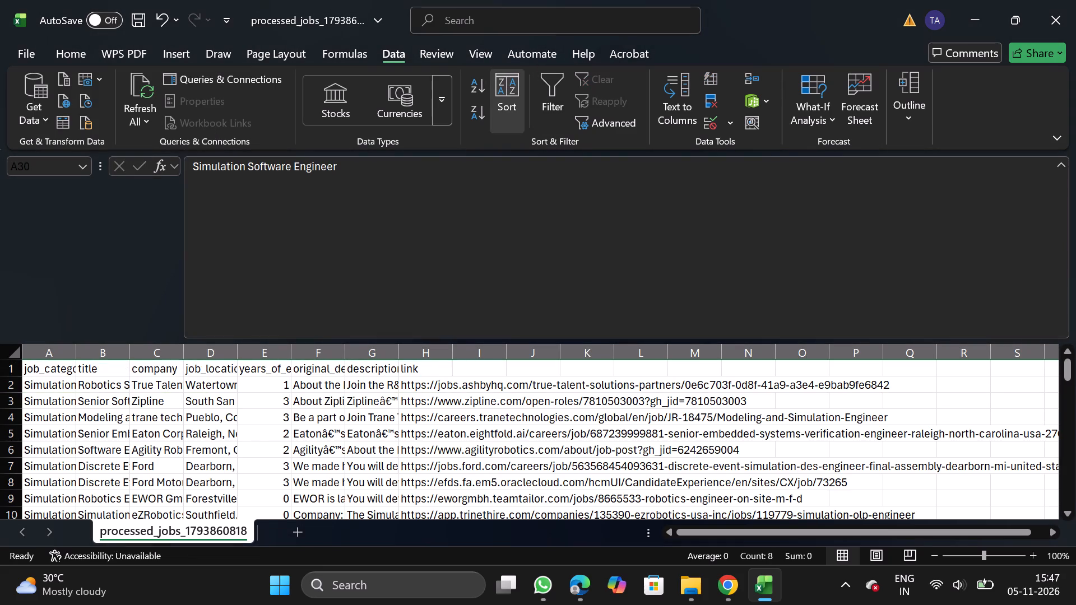
Filter the title column by "staff", delete Atomic Machines' Staff Infrastructure Engineer row, and remove the filter.
click(112, 358)
click(540, 79)
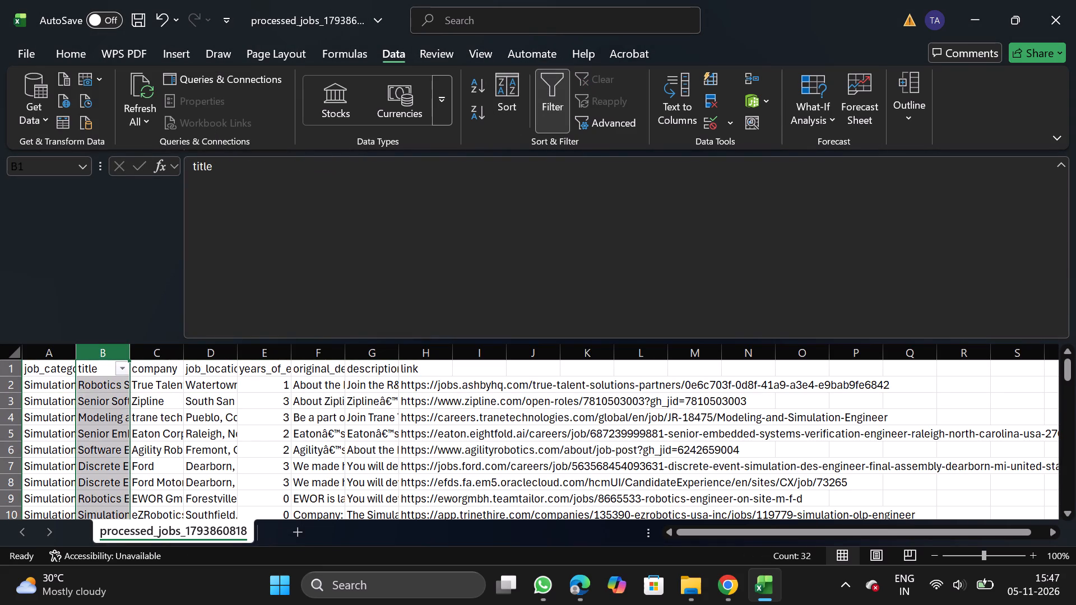
click(125, 360)
click(123, 374)
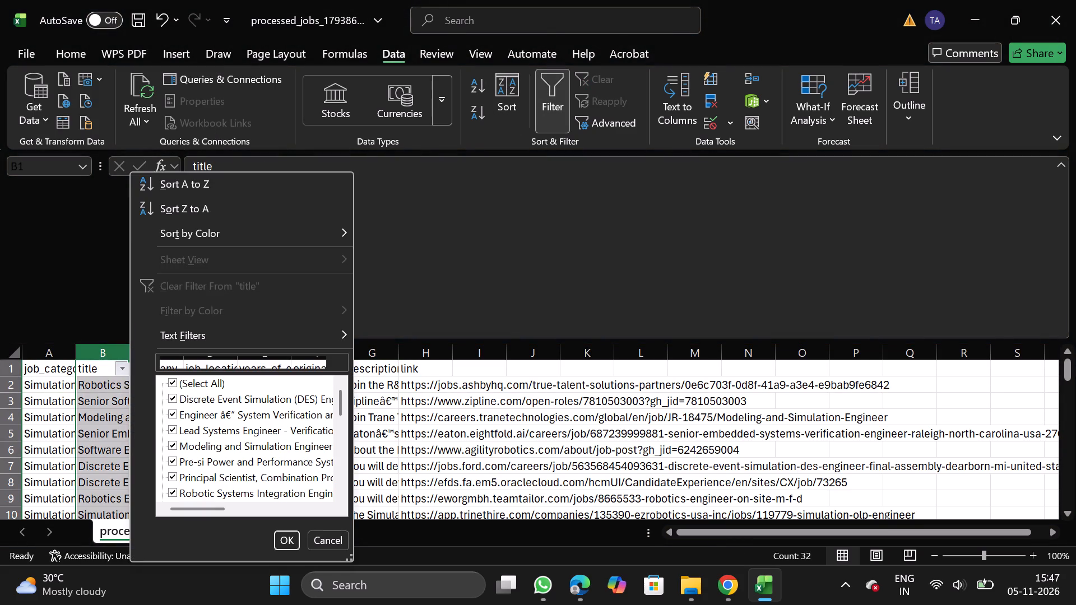
click(203, 360)
text(sa)
key(BackSpace)
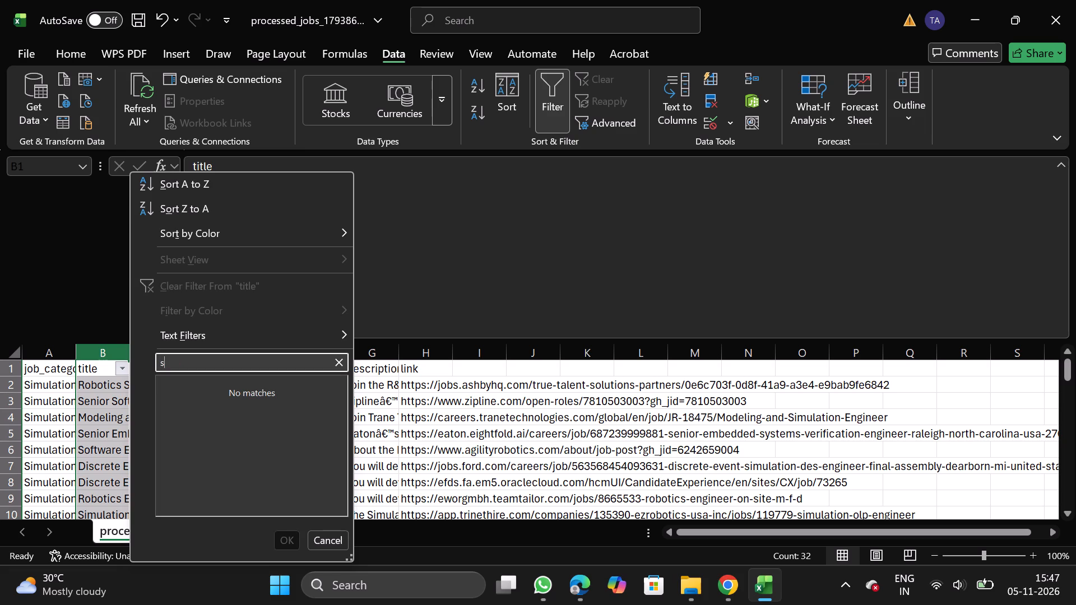
text(taff)
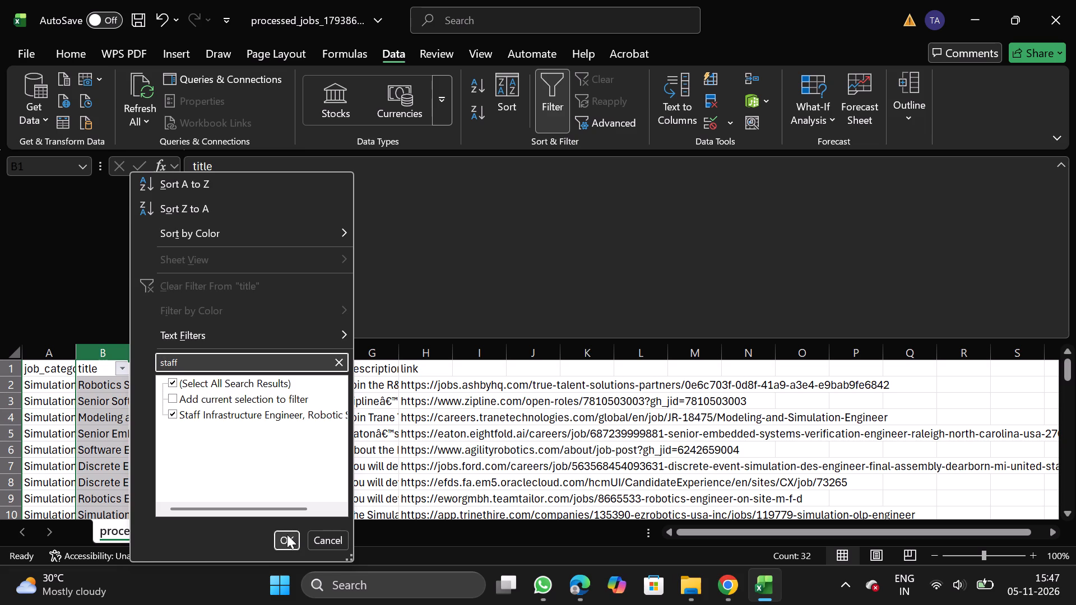
click(287, 534)
drag(0, 383, 27, 387)
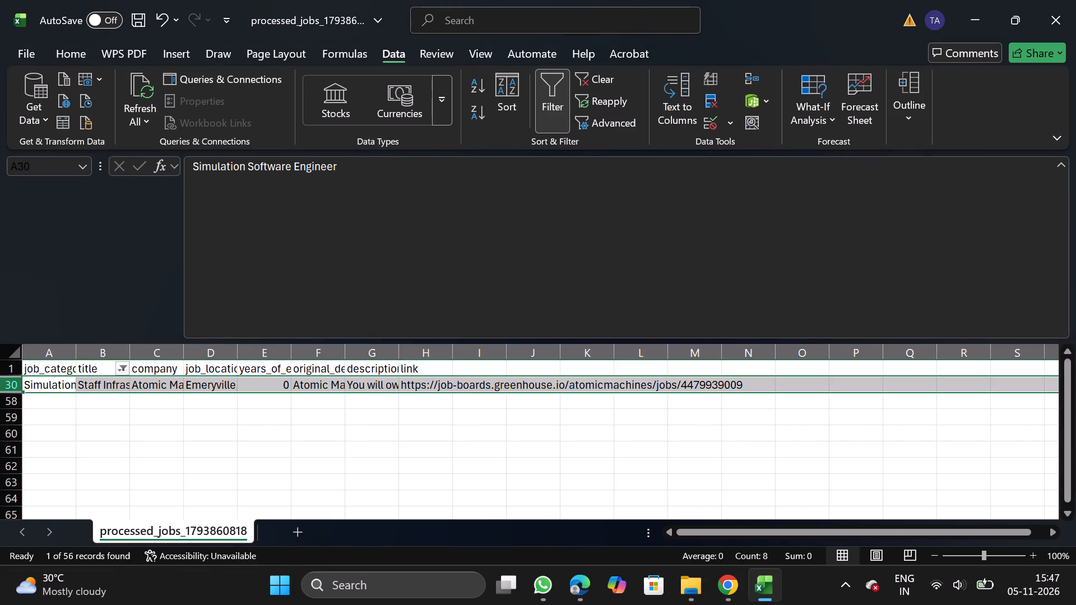
right_click(27, 387)
click(132, 255)
click(544, 88)
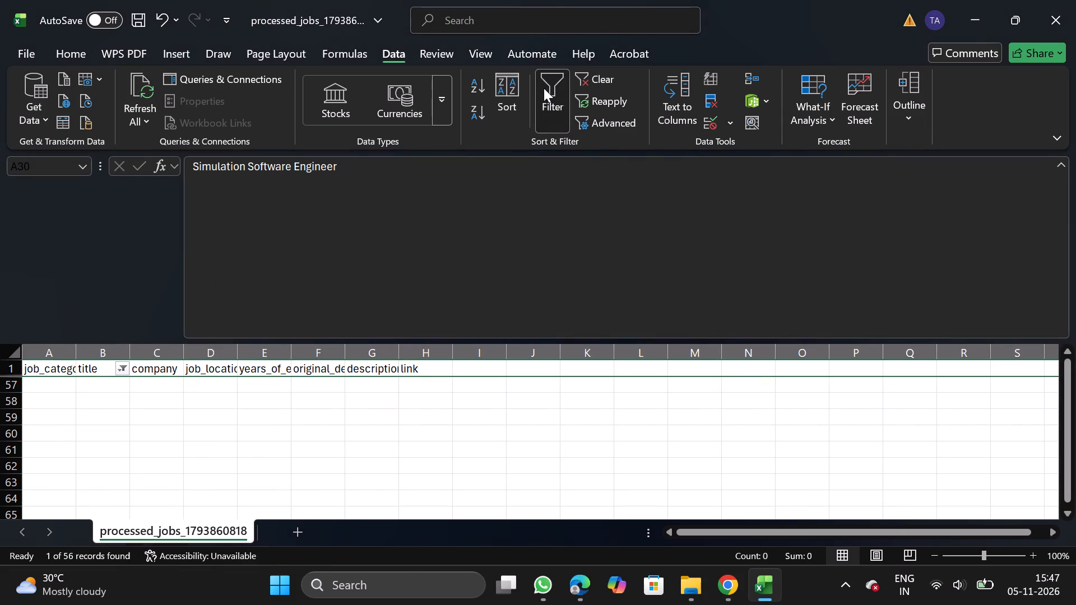
Filter the title column by "principa" to check the principal-level jobs, and clear that filter.
click(101, 367)
click(547, 104)
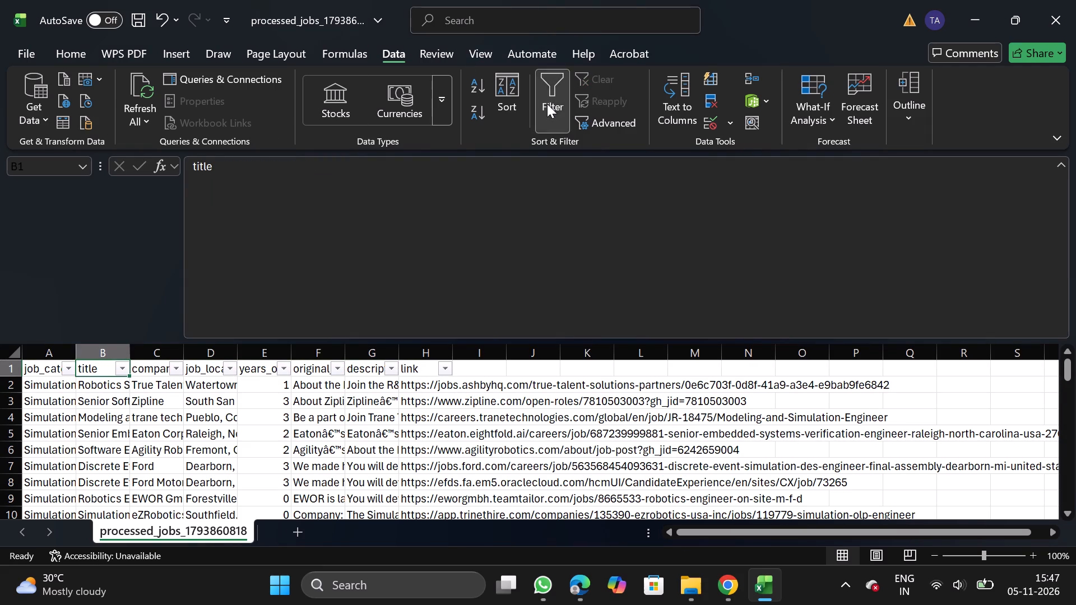
click(120, 375)
drag(219, 355, 202, 370)
click(202, 370)
click(188, 361)
key(o)
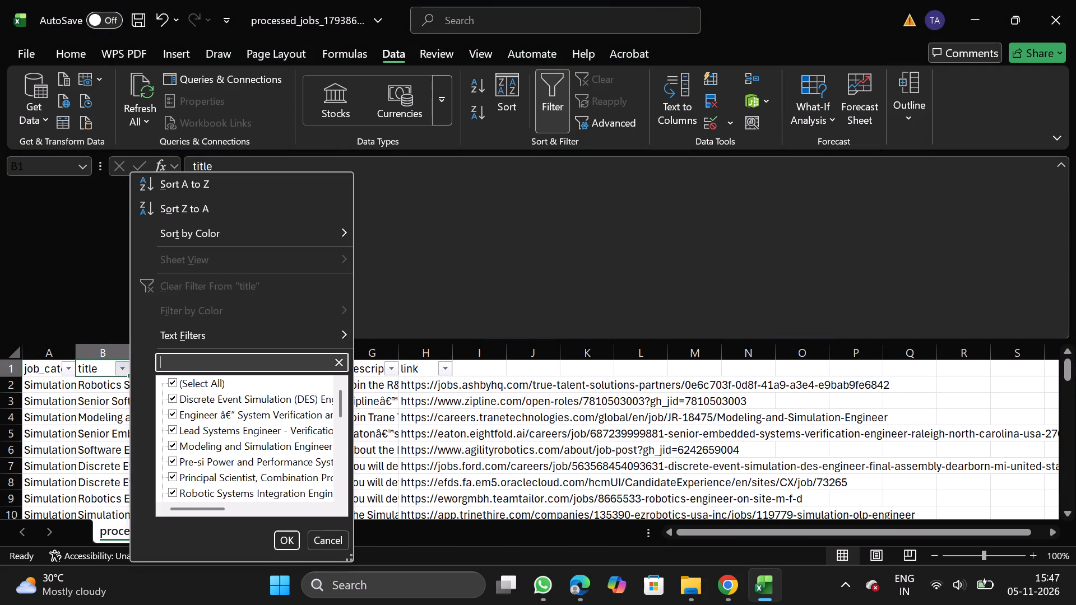
key(BackSpace)
text(principal)
key(BackSpace)
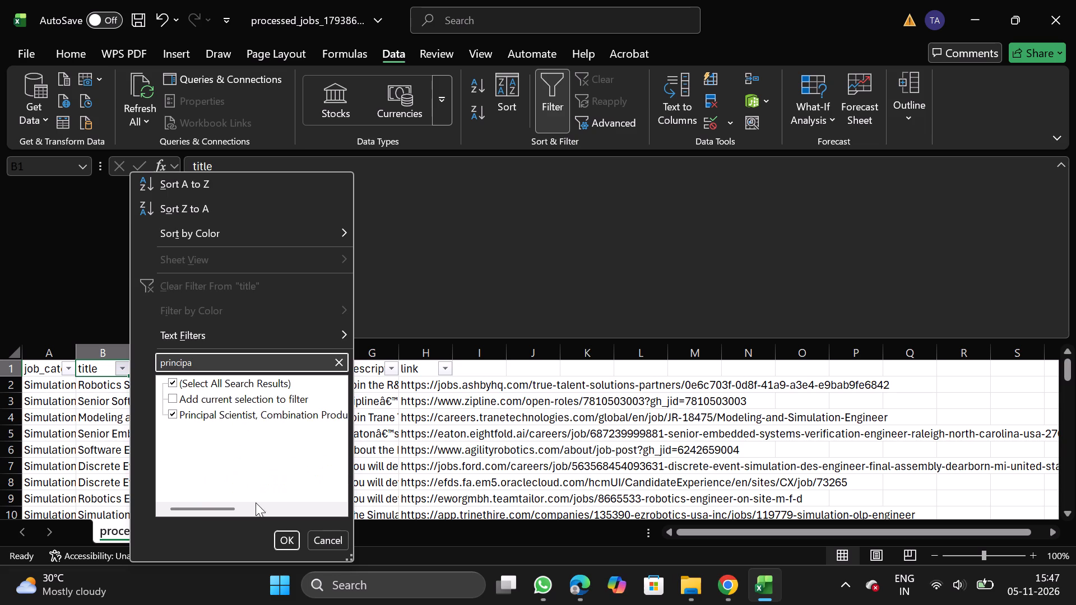
click(282, 536)
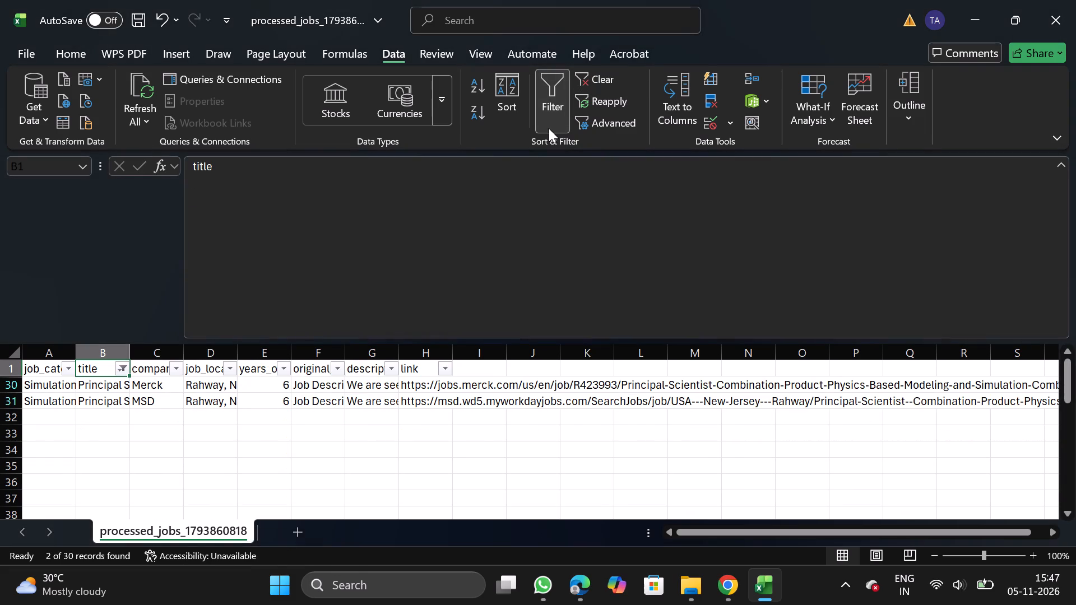
click(549, 128)
click(549, 128)
Filter the title column by "embedded", delete Eaton's Senior Embedded Systems Verification Engineer row, and remove the filter.
click(115, 369)
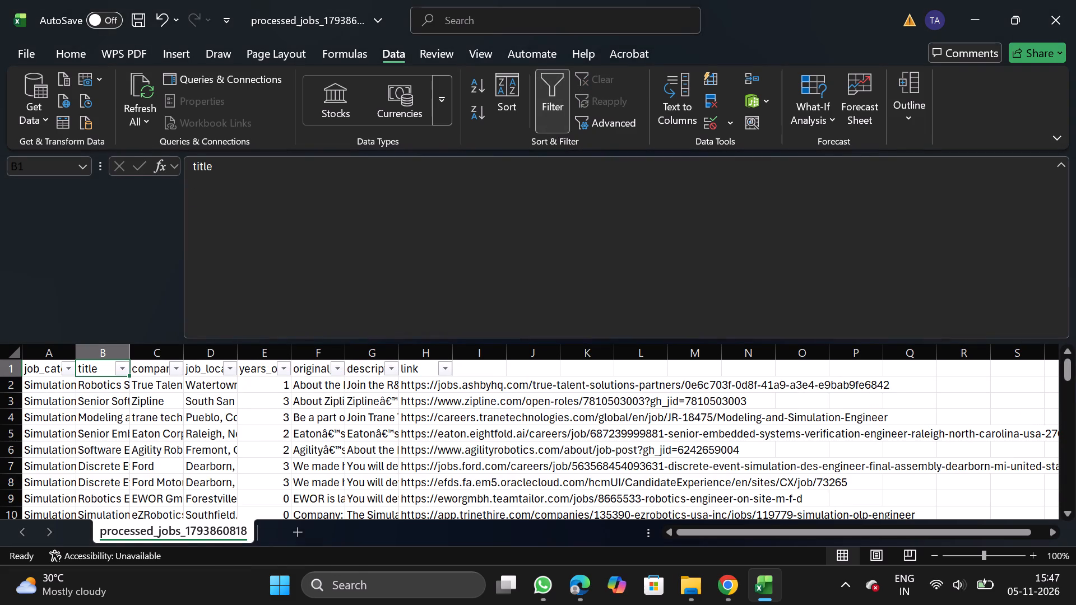
click(119, 369)
click(187, 366)
text(embedded)
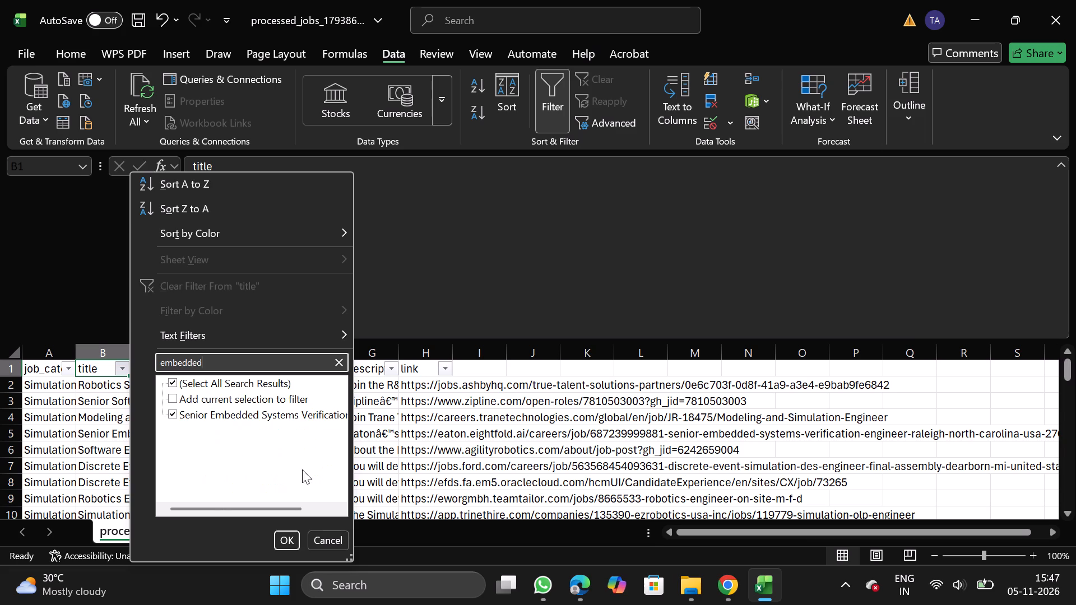
click(288, 549)
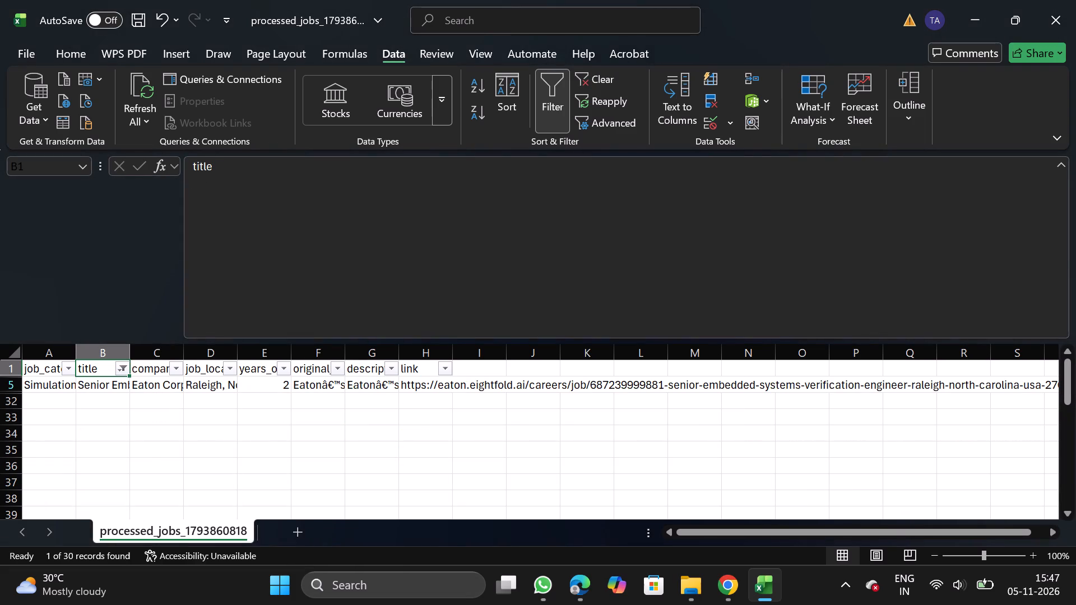
drag(14, 384, 43, 382)
right_click(43, 382)
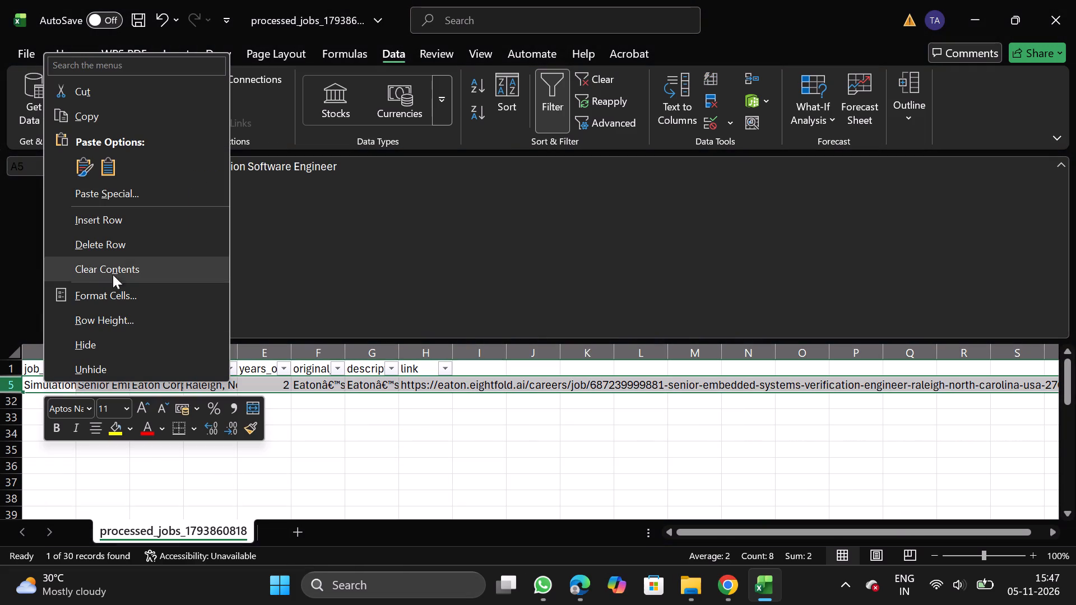
click(151, 246)
click(555, 100)
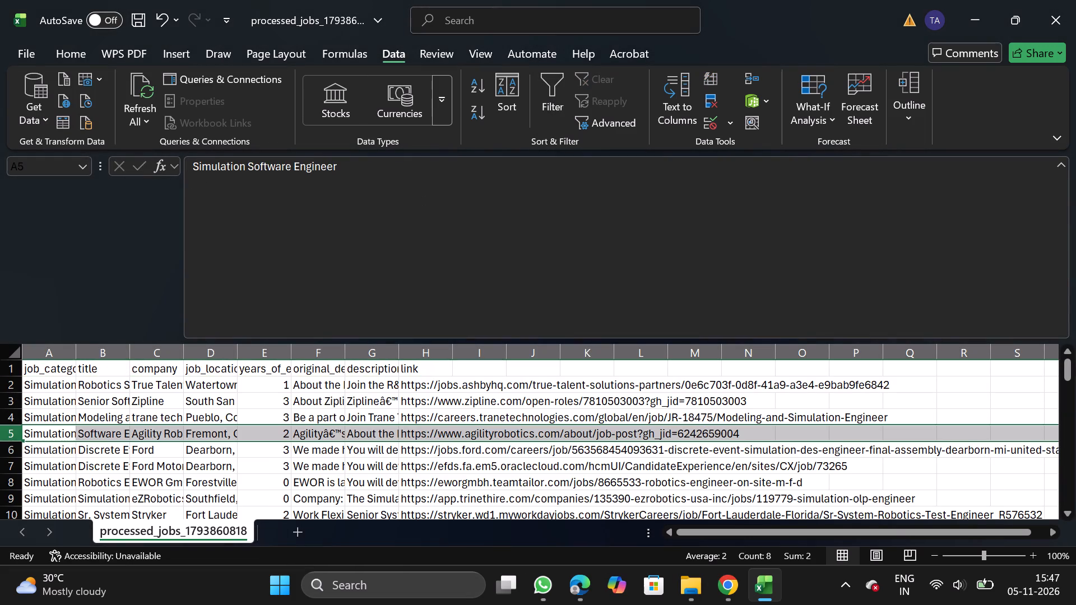
Turn the header filter back on and search the title column's filter values for "architect", "enterprise" and "embedded", without applying any filter.
click(136, 363)
drag(99, 365, 556, 119)
click(556, 119)
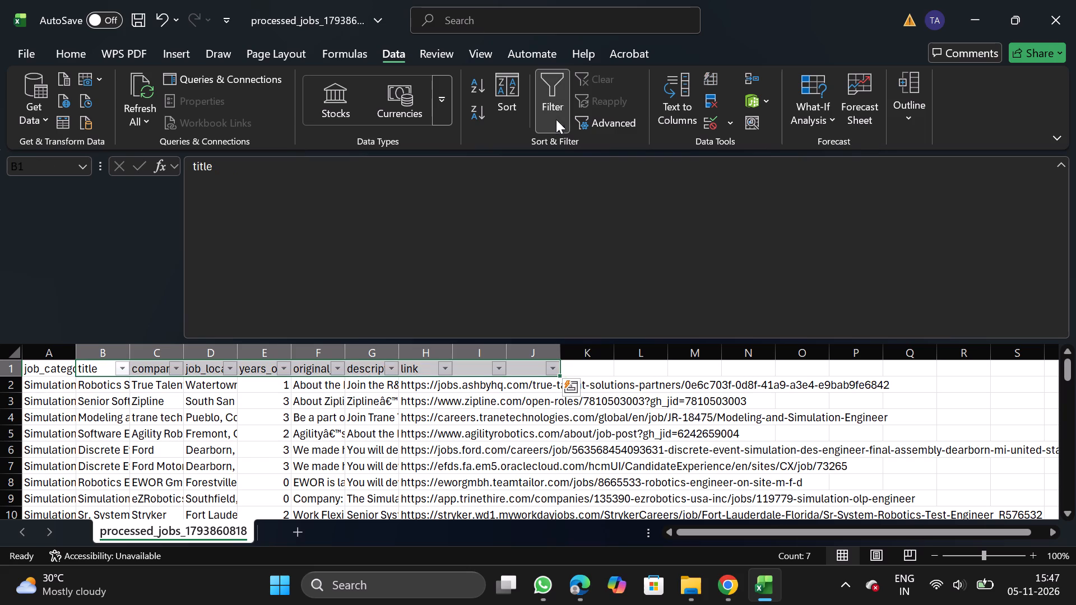
click(123, 364)
click(202, 361)
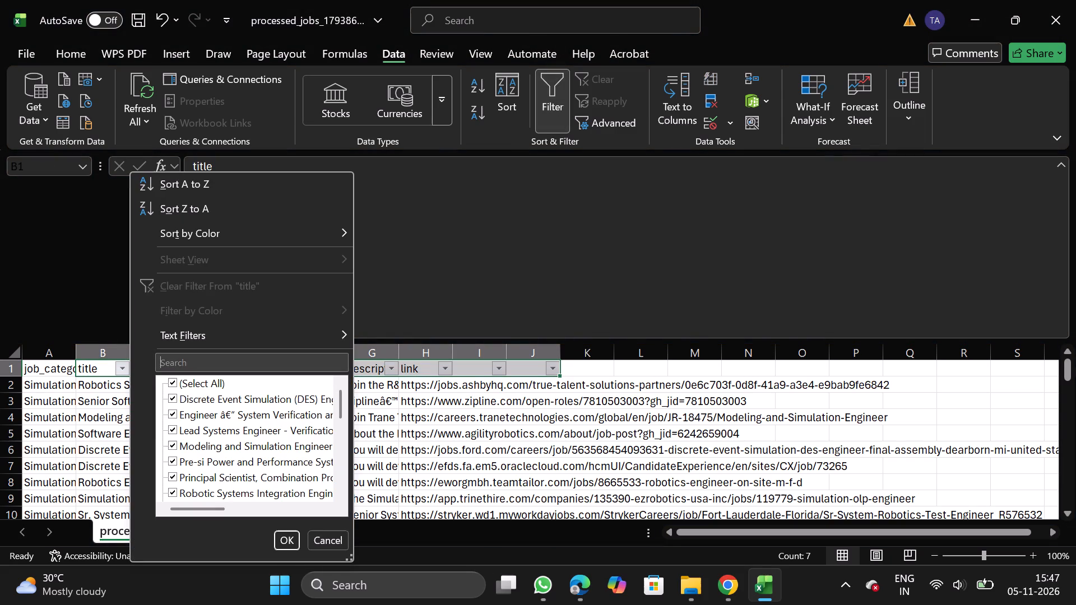
text(architect)
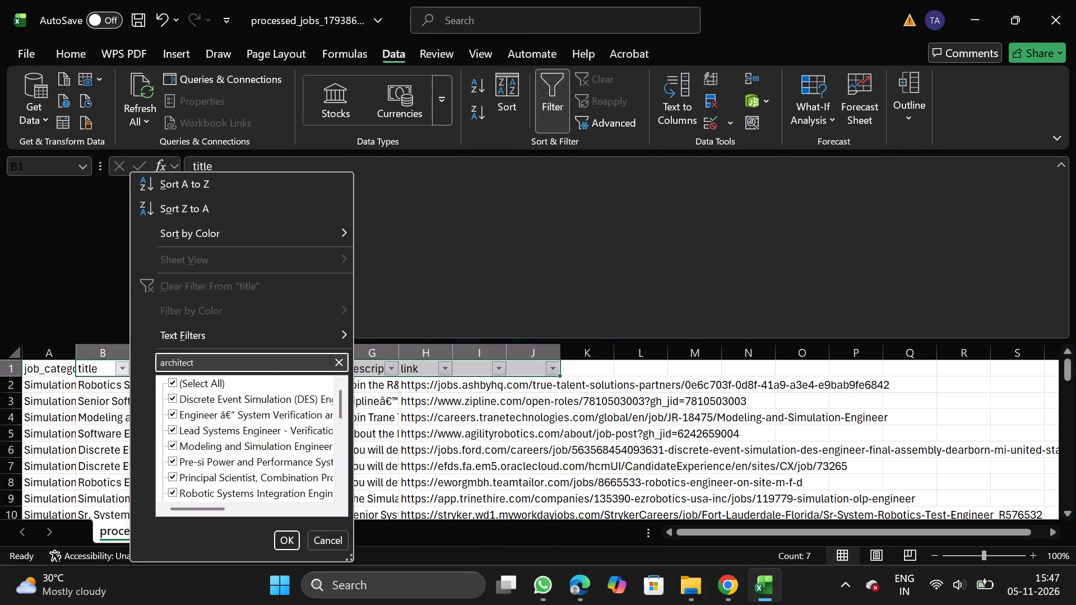
key(BackSpace)
key(BackSpace)
key(BackSpace)
key(BackSpace)
key(BackSpace)
key(BackSpace)
key(BackSpace)
key(BackSpace)
key(BackSpace)
key(BackSpace)
key(BackSpace)
key(BackSpace)
key(BackSpace)
key(BackSpace)
key(BackSpace)
key(BackSpace)
key(BackSpace)
text(enterprise)
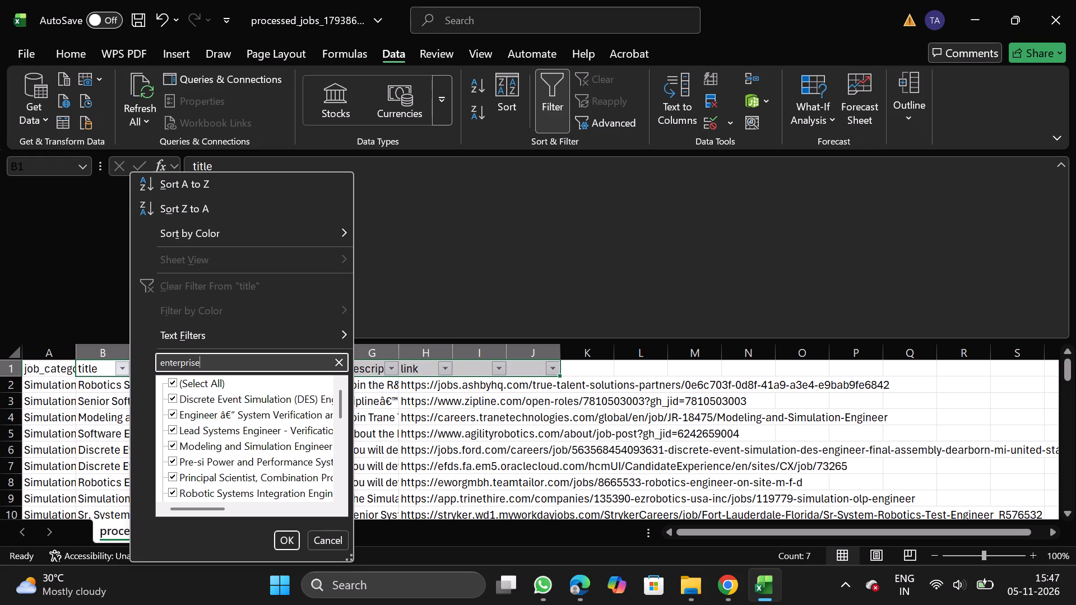
key(BackSpace)
key(BackSpace)
key(BackSpace)
key(BackSpace)
key(BackSpace)
key(BackSpace)
key(BackSpace)
key(BackSpace)
key(BackSpace)
key(BackSpace)
key(BackSpace)
key(BackSpace)
key(BackSpace)
key(BackSpace)
key(BackSpace)
key(BackSpace)
key(BackSpace)
key(BackSpace)
key(BackSpace)
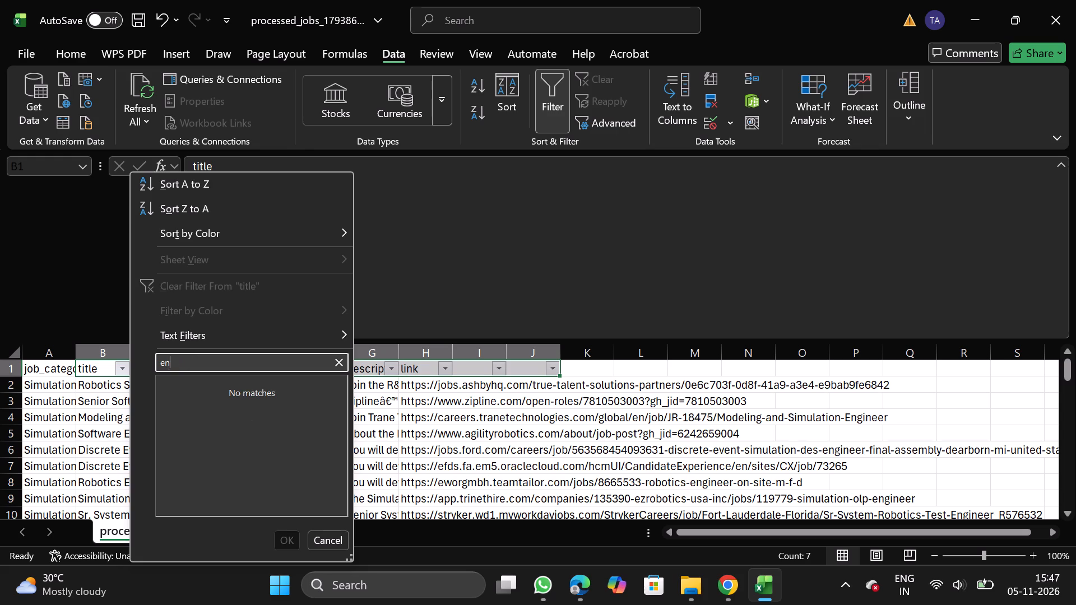
text(embedded)
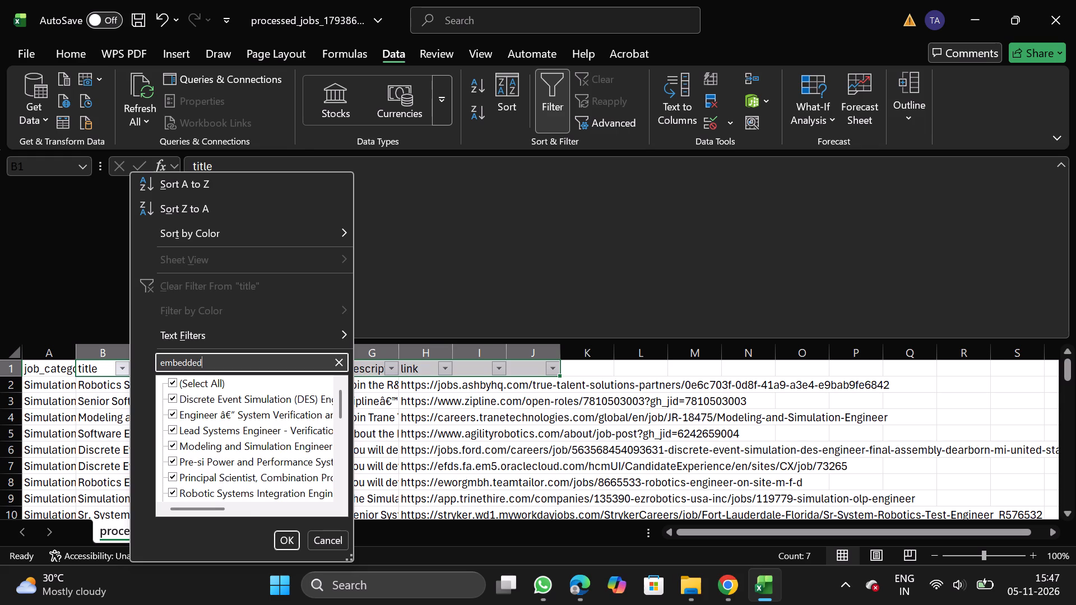
click(328, 534)
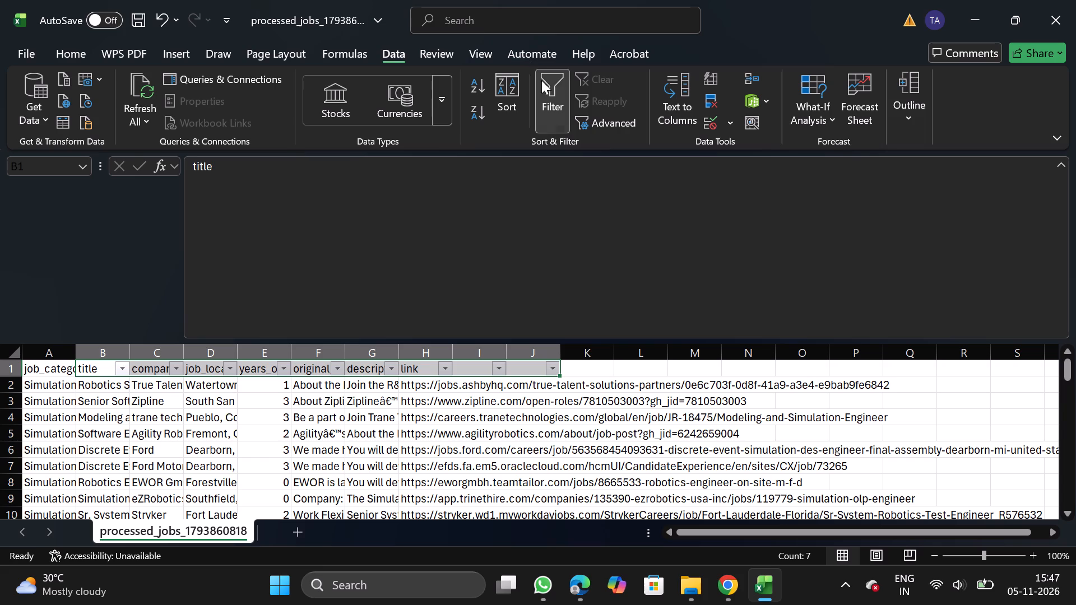
Search the company column's filter values for "walmart", "dried", "capital", "under", "hunt", "skim" and "ape", and remove the header filter.
click(177, 371)
scroll(257, 363, up, 1)
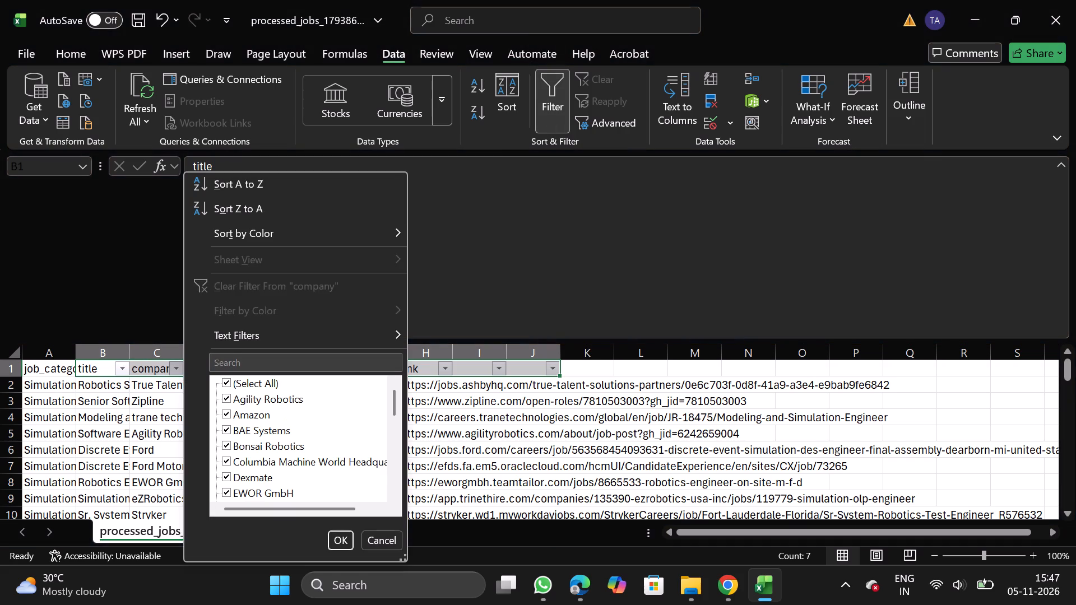
click(257, 363)
text(walmart)
key(BackSpace)
key(BackSpace)
key(BackSpace)
key(BackSpace)
key(BackSpace)
key(BackSpace)
key(BackSpace)
key(BackSpace)
key(BackSpace)
key(BackSpace)
key(BackSpace)
key(BackSpace)
key(BackSpace)
key(BackSpace)
key(BackSpace)
key(BackSpace)
key(BackSpace)
text(dried)
key(BackSpace)
key(BackSpace)
key(BackSpace)
key(BackSpace)
key(BackSpace)
key(BackSpace)
key(BackSpace)
key(BackSpace)
key(BackSpace)
key(BackSpace)
key(BackSpace)
key(BackSpace)
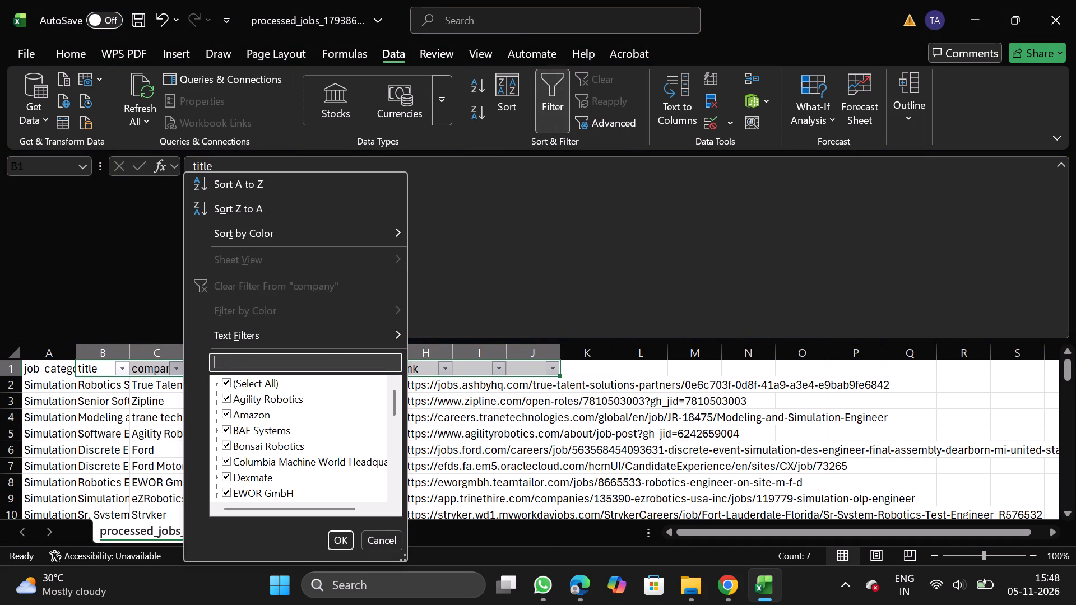
text(capital)
key(BackSpace)
key(BackSpace)
key(BackSpace)
key(BackSpace)
key(BackSpace)
key(BackSpace)
key(BackSpace)
key(BackSpace)
key(BackSpace)
key(BackSpace)
key(BackSpace)
key(BackSpace)
key(BackSpace)
key(BackSpace)
key(BackSpace)
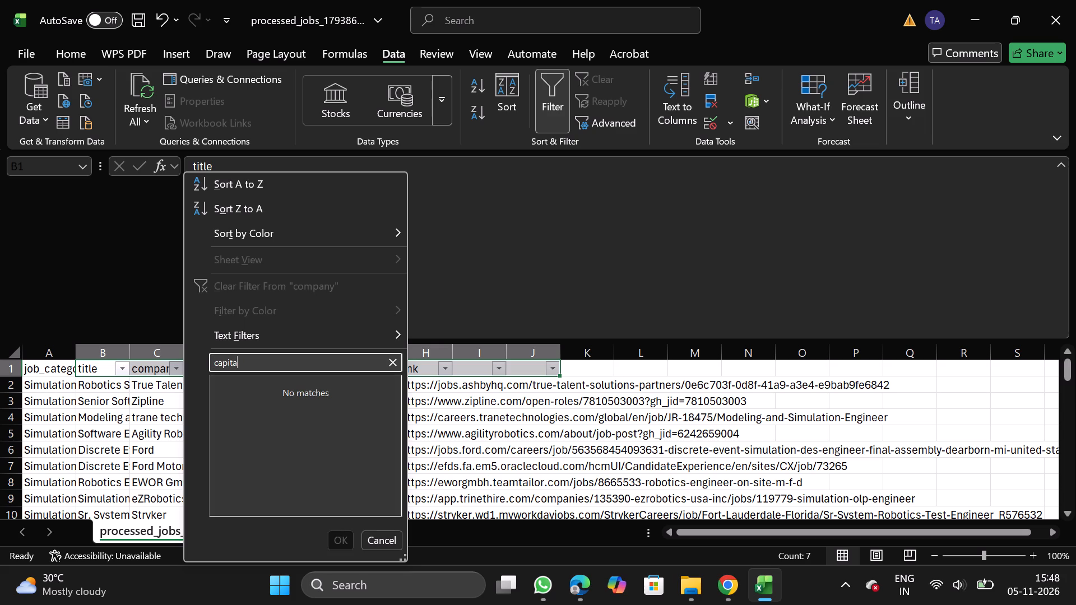
text(under)
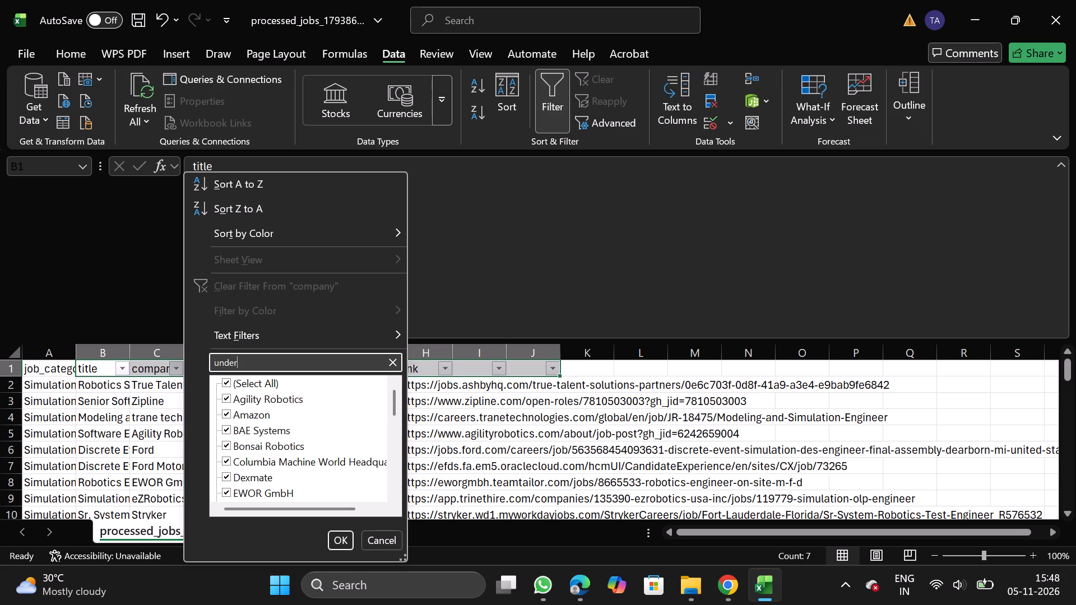
key(BackSpace)
key(BackSpace)
key(BackSpace)
key(BackSpace)
key(BackSpace)
key(BackSpace)
key(BackSpace)
key(BackSpace)
key(BackSpace)
key(BackSpace)
key(BackSpace)
key(BackSpace)
key(BackSpace)
text(hunt)
key(BackSpace)
key(BackSpace)
key(BackSpace)
key(BackSpace)
key(BackSpace)
key(BackSpace)
key(BackSpace)
key(BackSpace)
key(BackSpace)
key(BackSpace)
key(BackSpace)
key(BackSpace)
key(BackSpace)
key(BackSpace)
key(BackSpace)
text(skim)
key(BackSpace)
key(BackSpace)
key(BackSpace)
key(BackSpace)
key(BackSpace)
key(BackSpace)
key(BackSpace)
key(BackSpace)
key(BackSpace)
key(BackSpace)
key(BackSpace)
key(BackSpace)
text(ape)
key(BackSpace)
key(BackSpace)
key(BackSpace)
key(BackSpace)
key(BackSpace)
key(BackSpace)
key(BackSpace)
drag(378, 536, 553, 108)
click(553, 108)
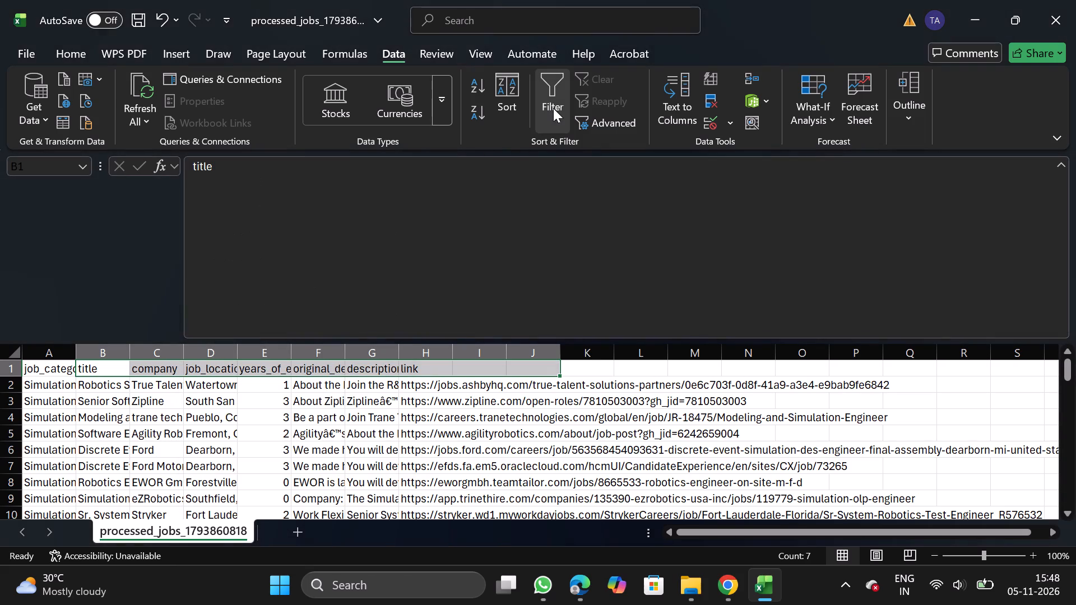
Save the cleaned workbook as the CSV file Simulation_11_05 in the Daily Scraping jobs folder under Documents.
drag(20, 49, 65, 284)
double_click(65, 284)
triple_click(263, 469)
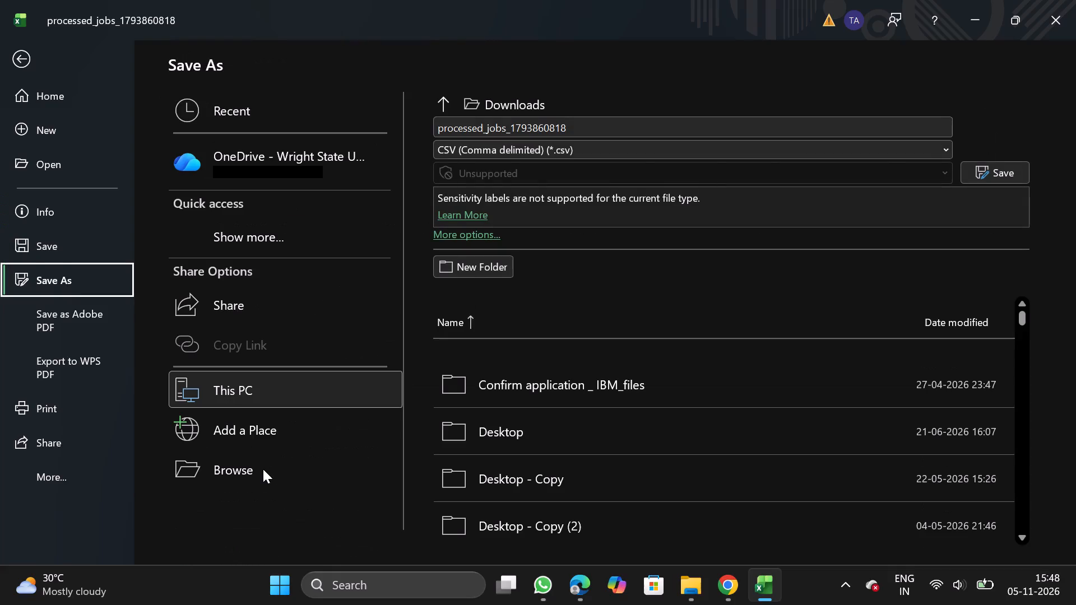
double_click(263, 469)
double_click(81, 189)
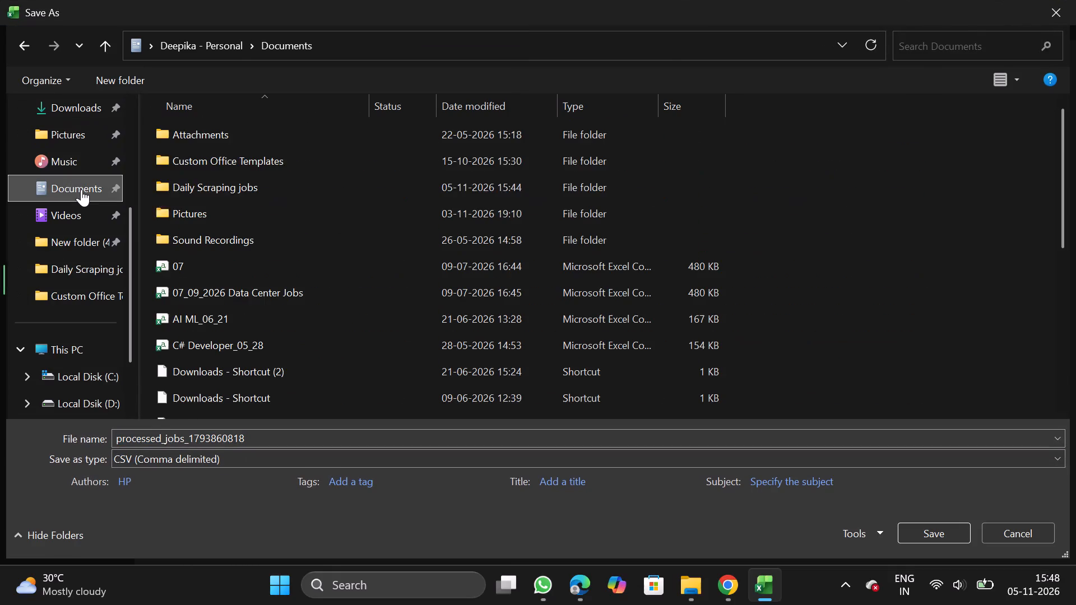
double_click(254, 187)
click(302, 439)
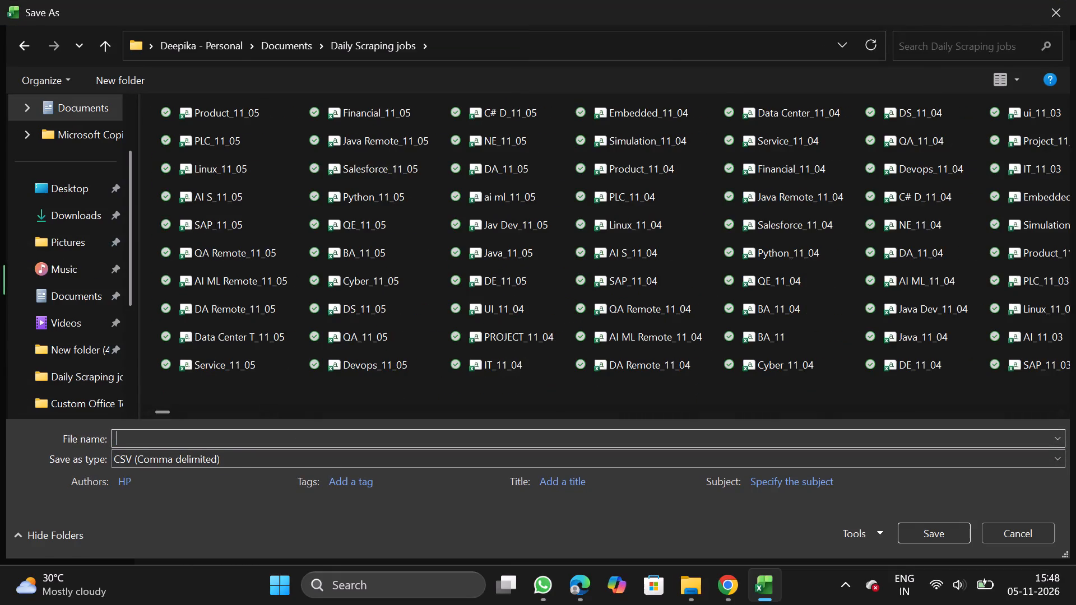
key(a)
key(BackSpace)
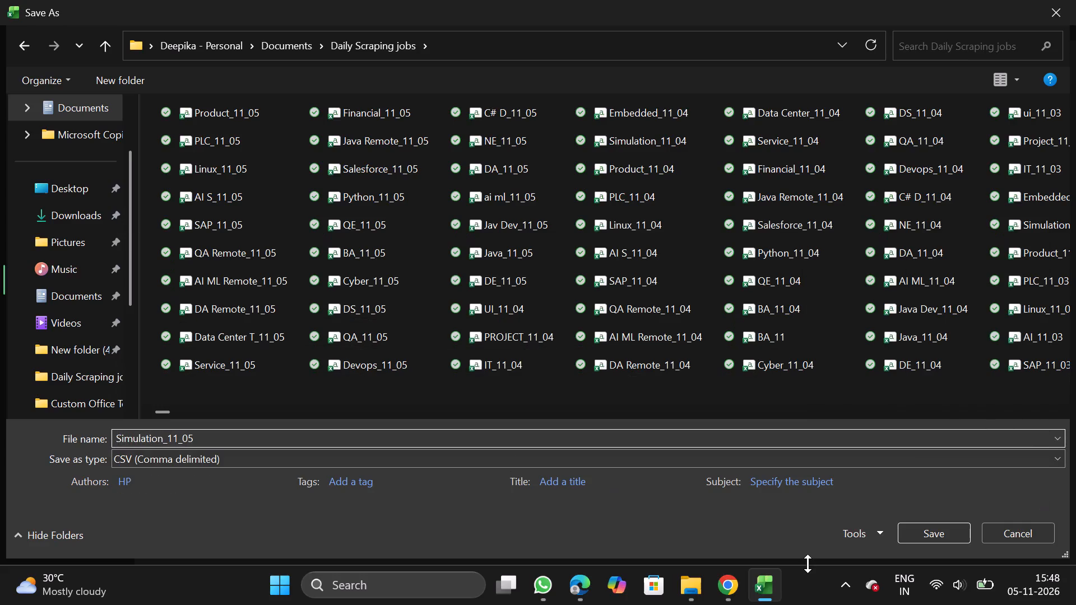
click(924, 535)
Switch to Chrome, bulk-upload Simulation_11_05.csv to NextGenApply, and close the Simulation_11_05 workbook.
click(731, 595)
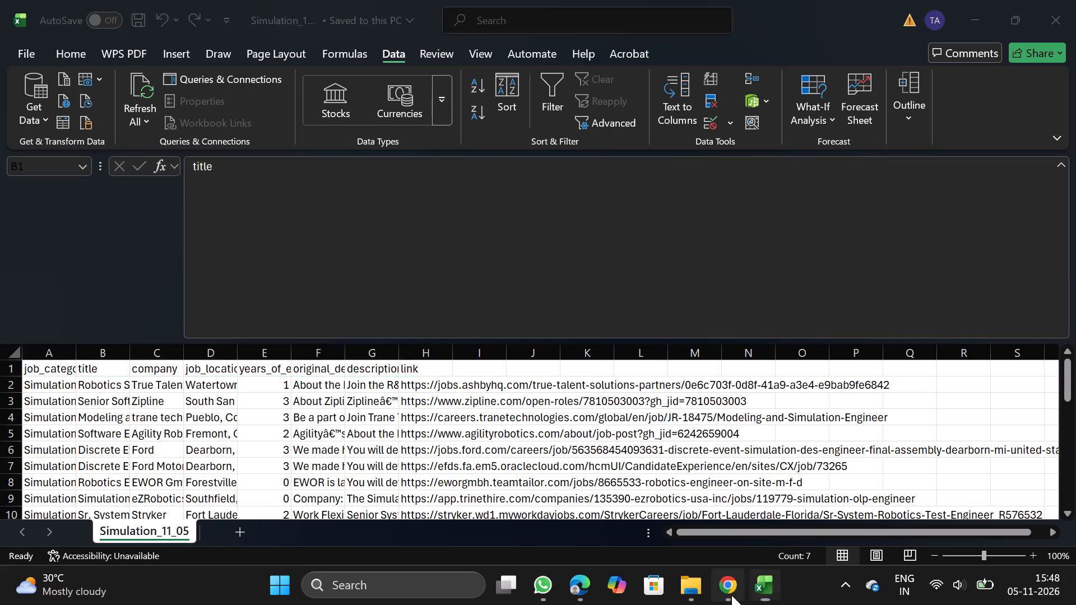
scroll(556, 441, down, 2)
click(446, 454)
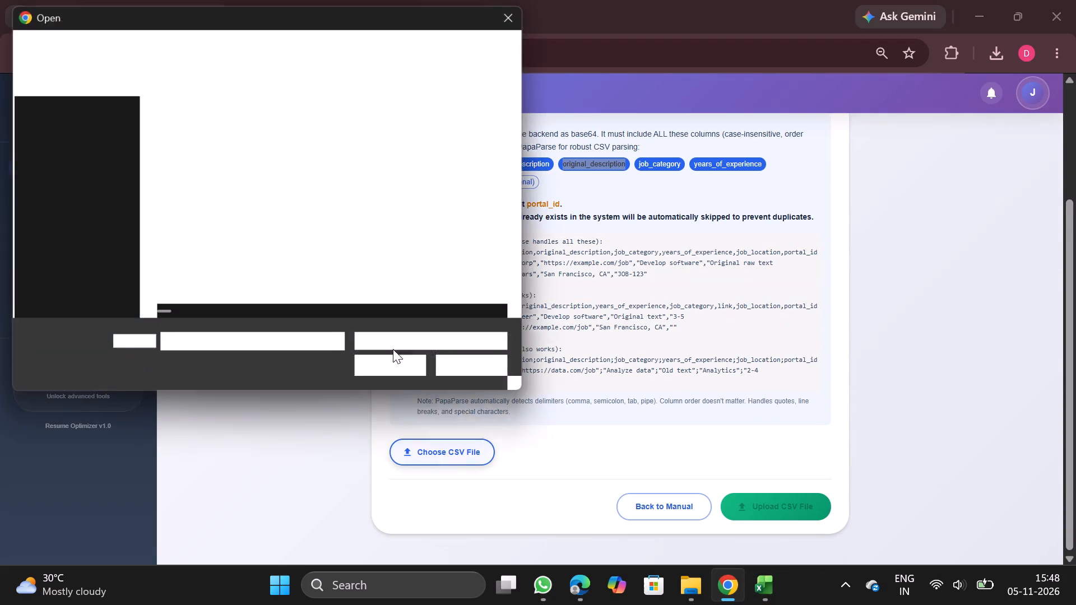
double_click(263, 118)
scroll(506, 381, down, 1)
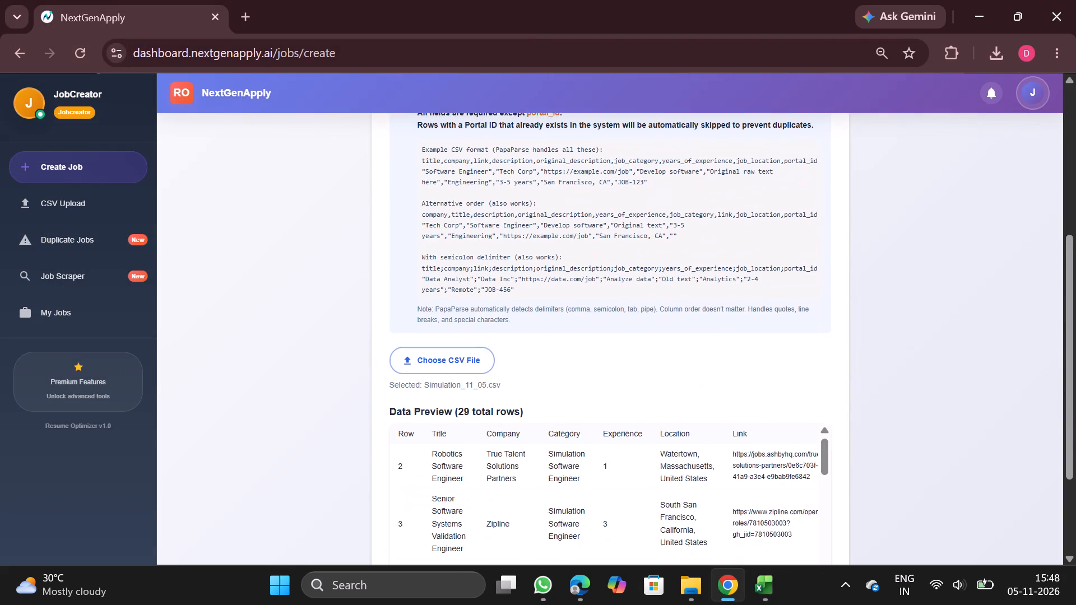
scroll(605, 440, down, 2)
scroll(689, 460, down, 1)
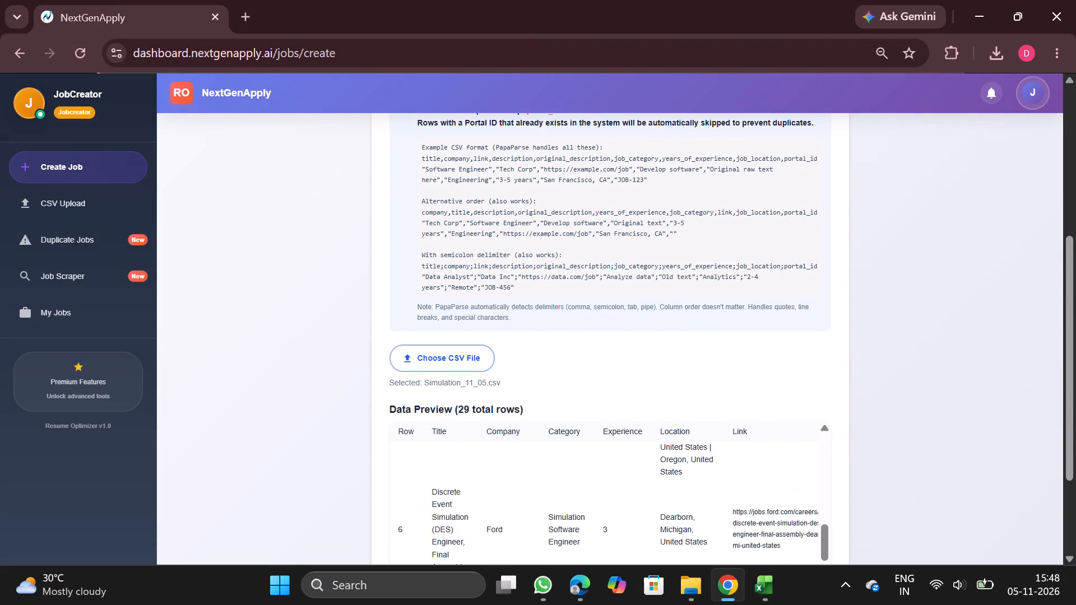
scroll(689, 460, down, 1)
click(781, 503)
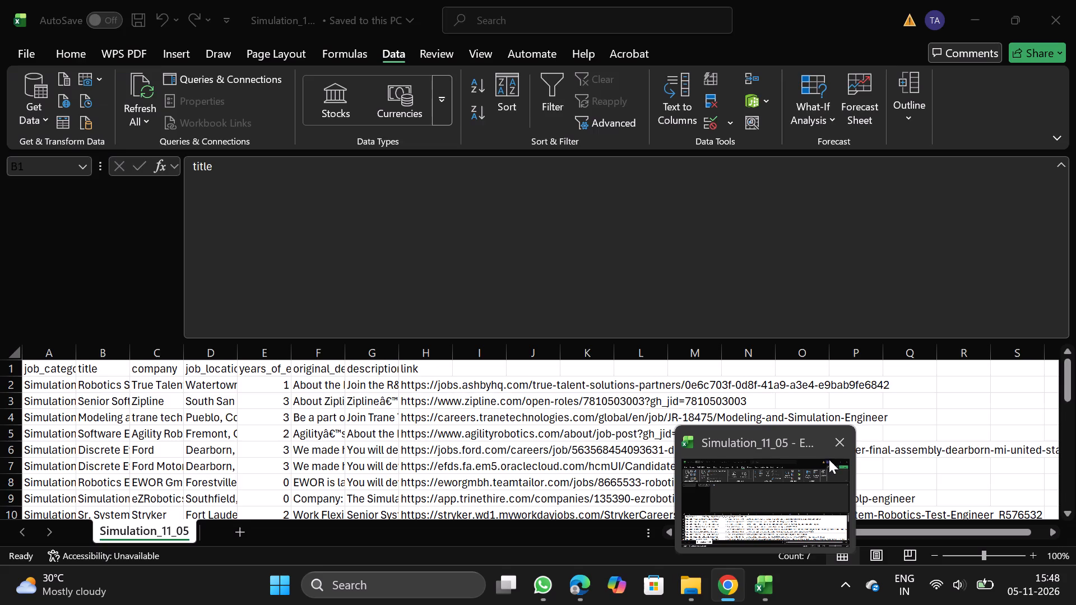
click(841, 443)
Download the processed Embedded Validation Engineer CSV from NextGenApply's CSV upload history and open it in Excel.
scroll(611, 354, up, 3)
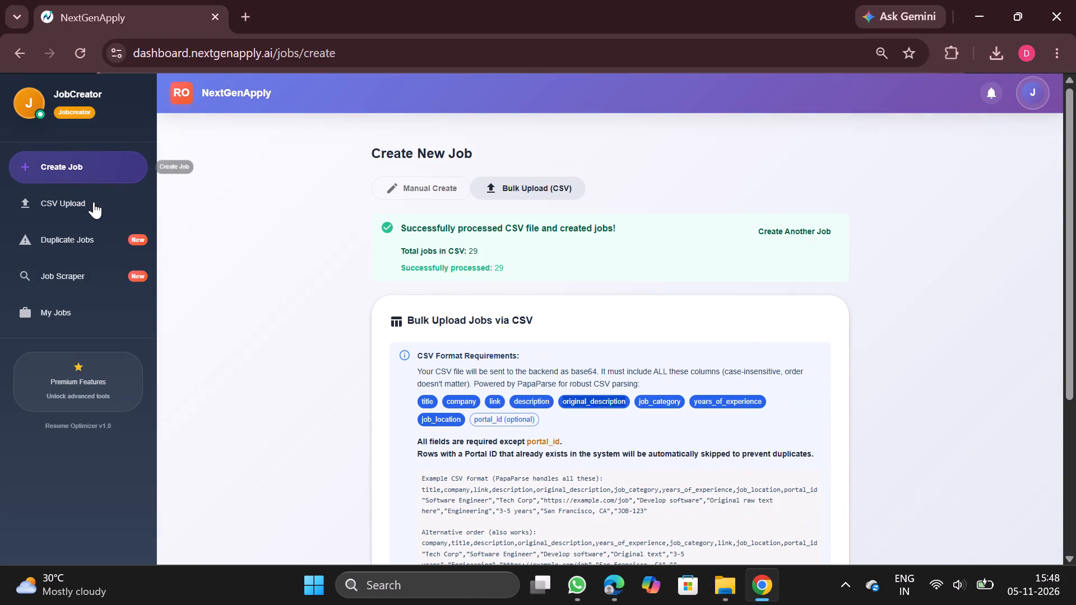
click(92, 206)
scroll(430, 330, up, 5)
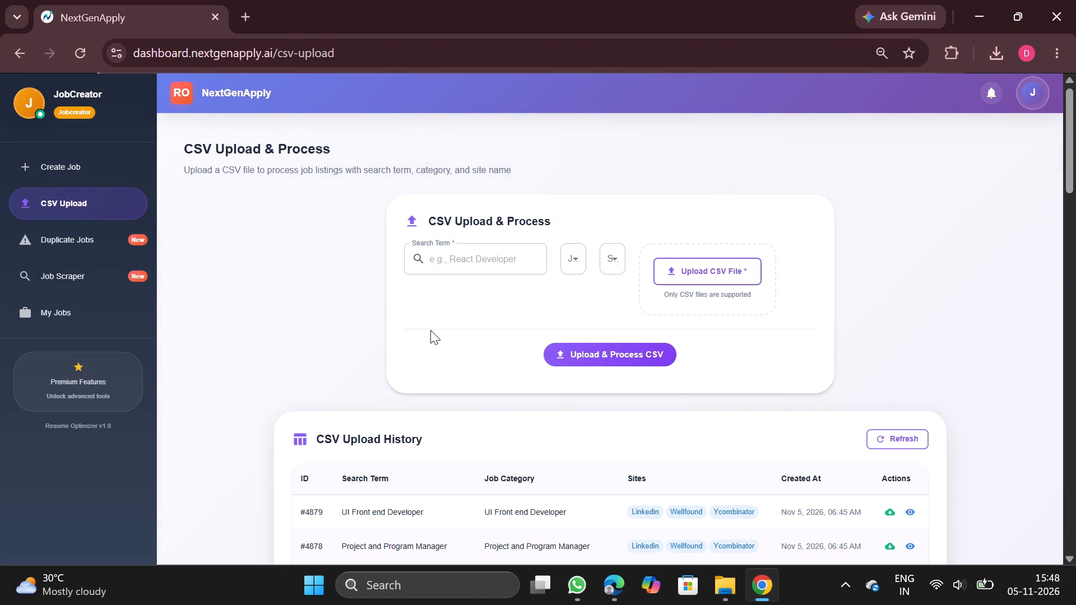
scroll(557, 413, down, 1)
scroll(684, 475, down, 1)
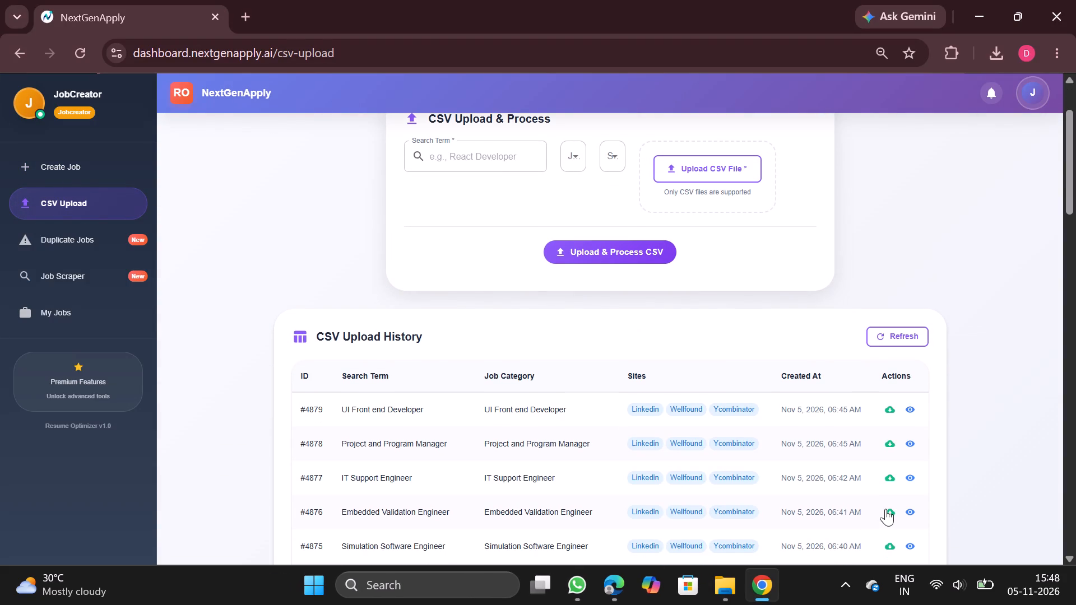
click(895, 509)
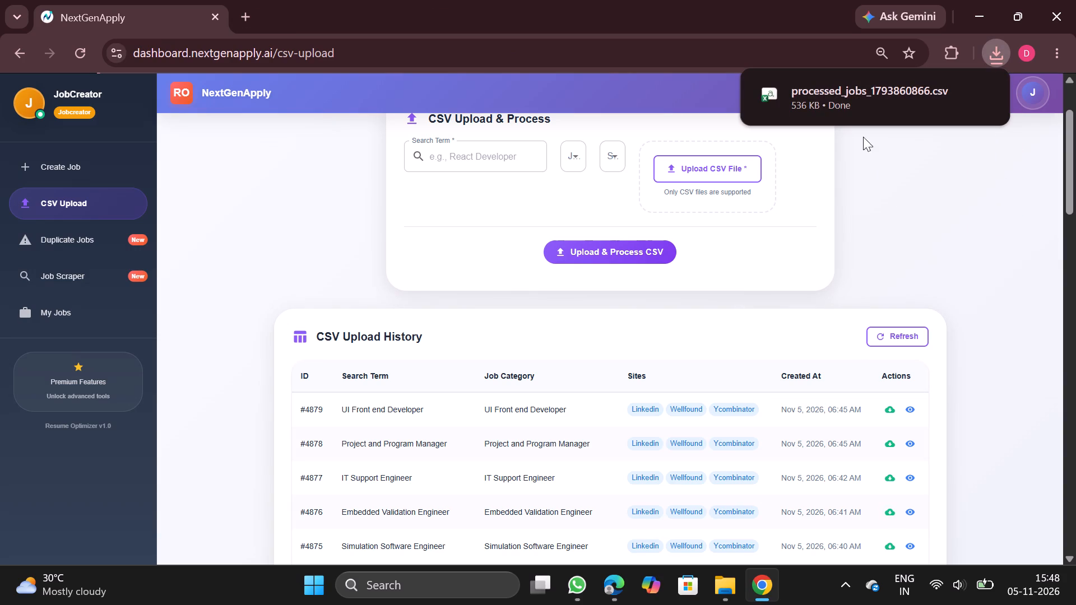
click(869, 92)
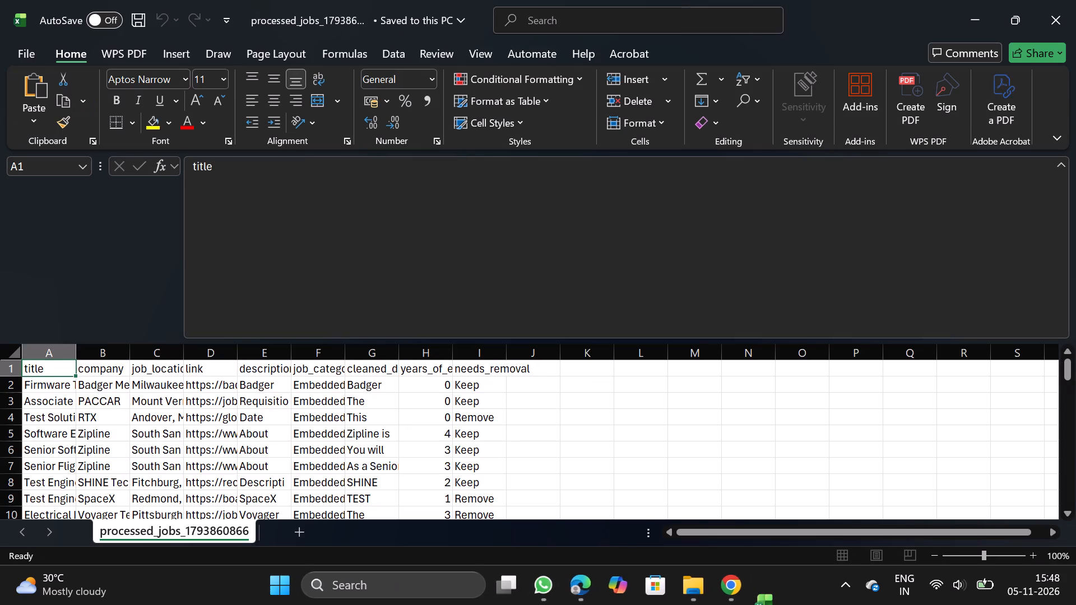
Remove duplicate rows from the whole table, comparing only the company column.
click(218, 422)
key(ctrl+a)
click(403, 54)
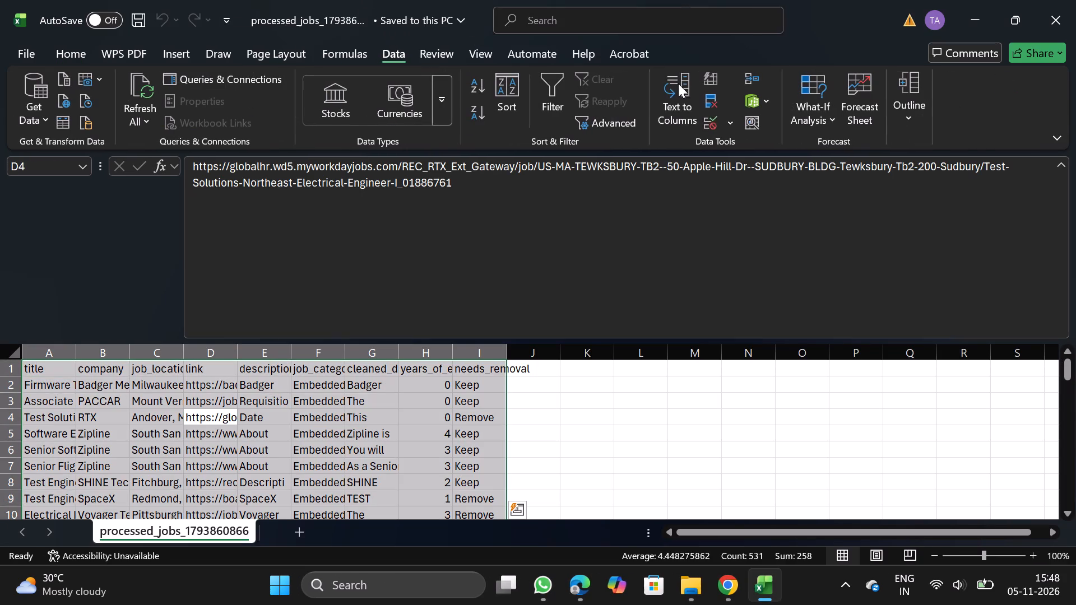
click(708, 97)
click(226, 256)
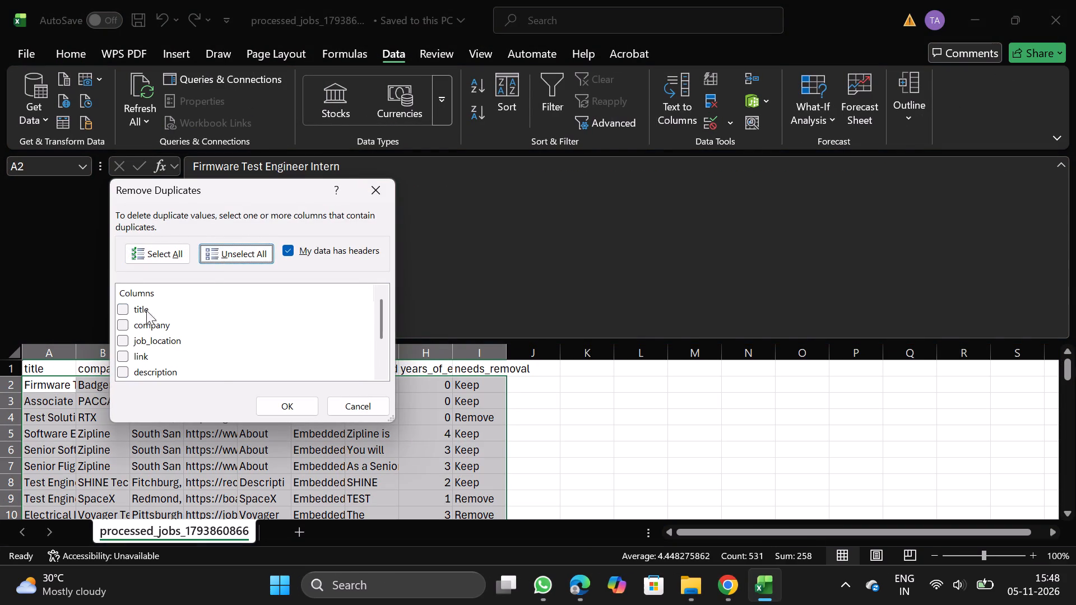
click(127, 328)
click(301, 408)
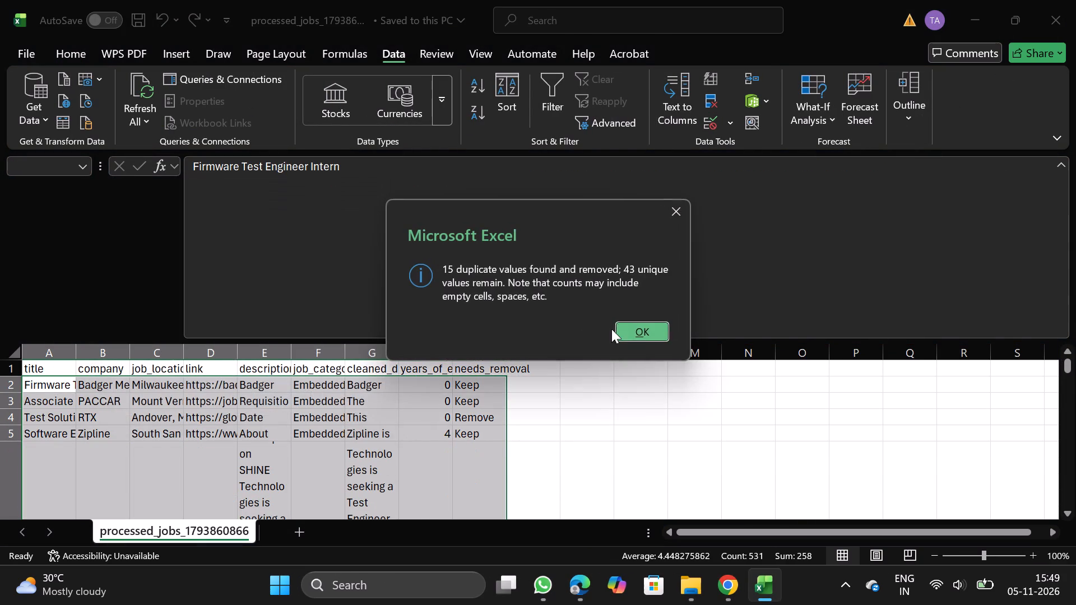
click(645, 333)
Filter the needs_removal column to Remove, delete all the filtered rows, and turn the header filter off.
click(449, 367)
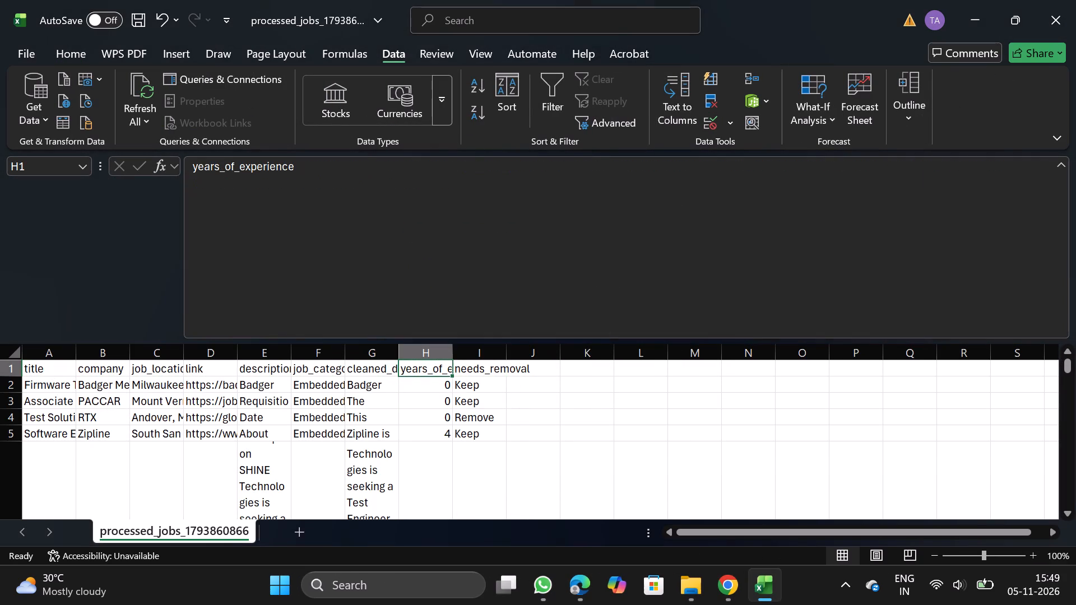
click(480, 360)
click(547, 106)
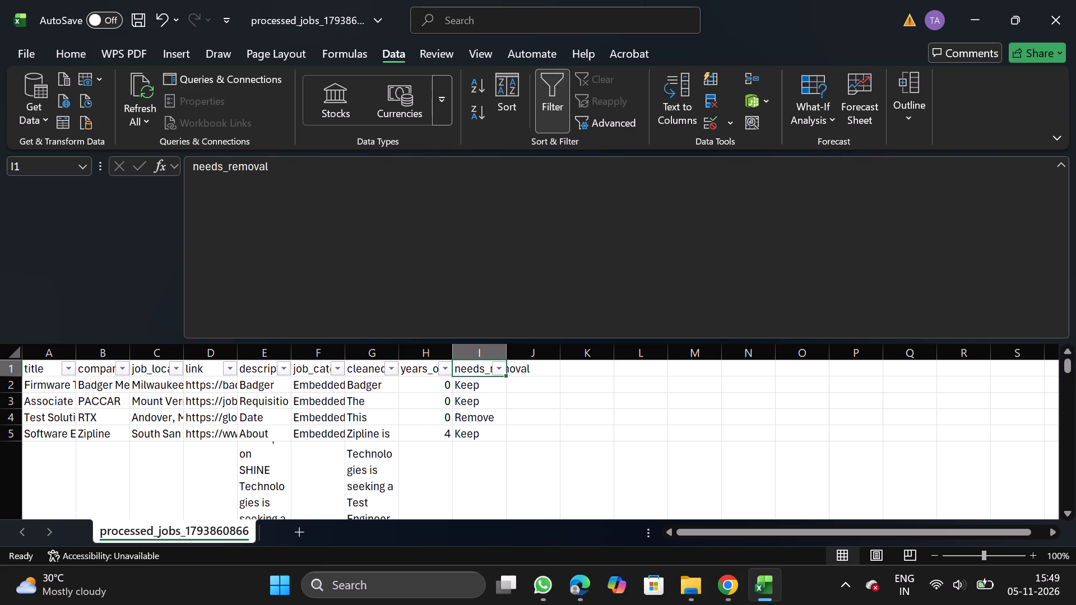
click(500, 378)
click(500, 367)
click(335, 400)
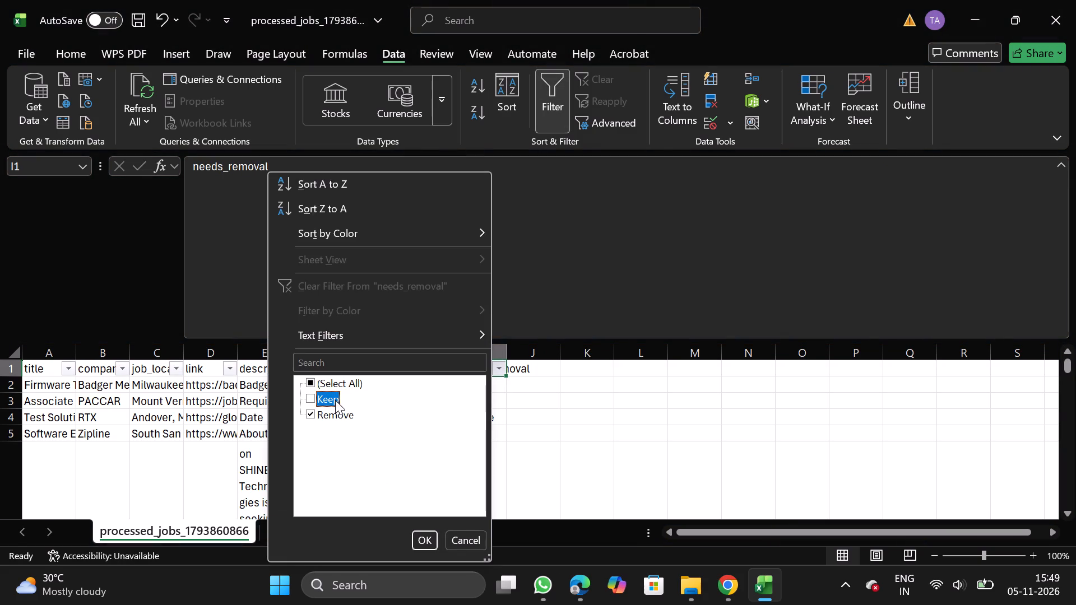
click(424, 539)
click(1, 384)
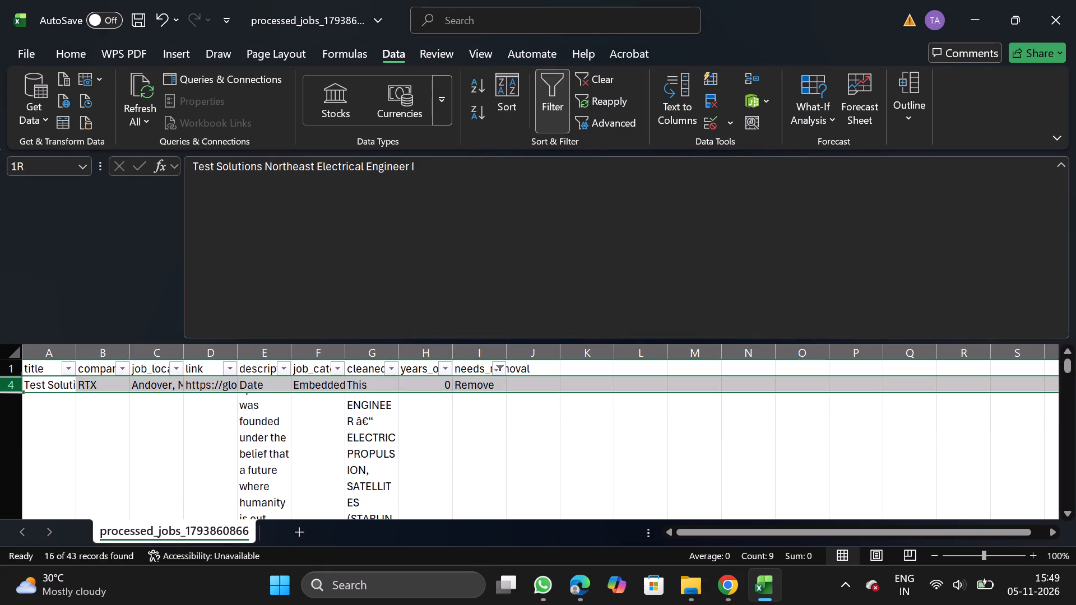
key(ctrl+shift+Down)
right_click(134, 465)
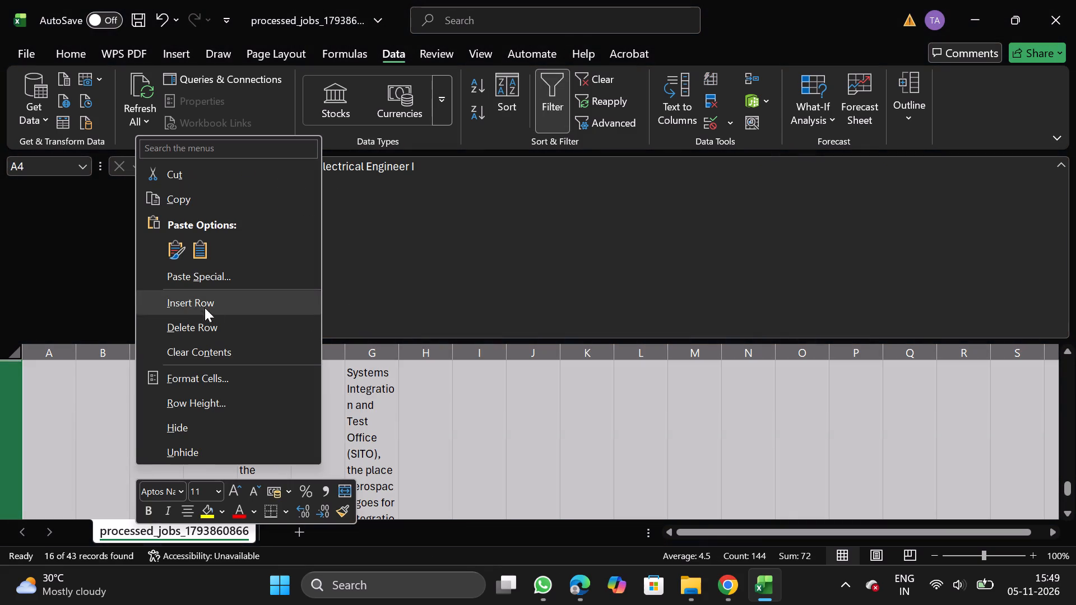
click(225, 324)
click(554, 91)
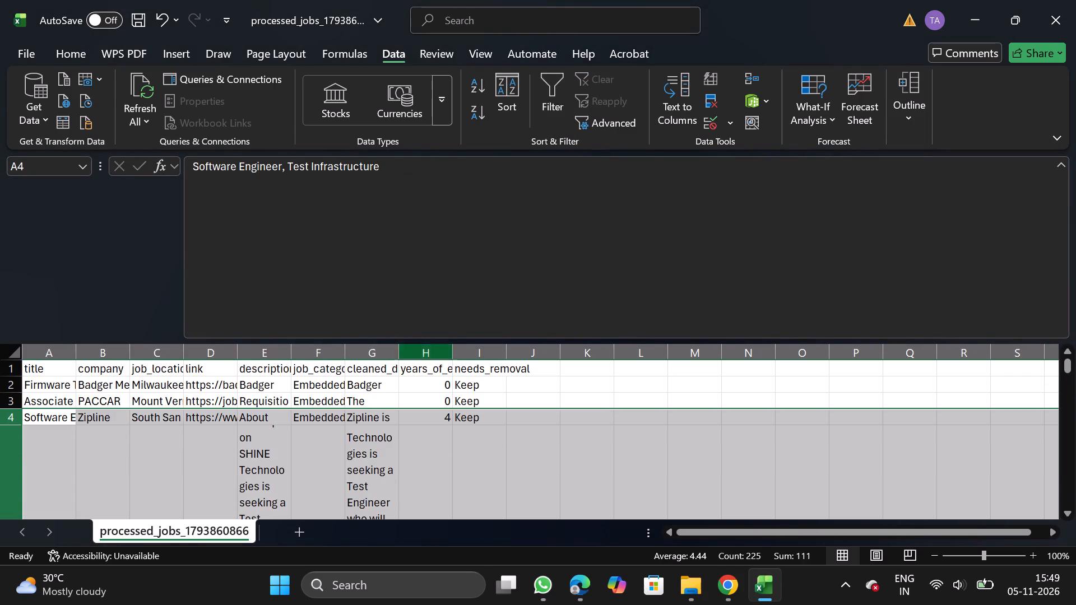
Filter the years_of_experience column to 8 and 10, delete all the filtered rows, and turn the header filter off.
click(428, 364)
click(550, 108)
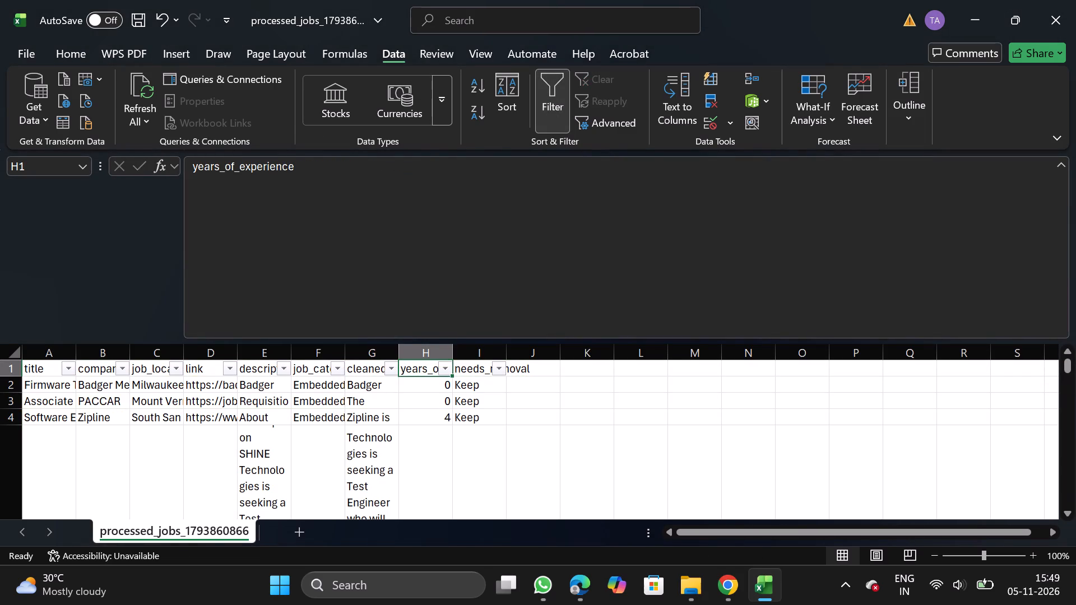
click(444, 369)
click(289, 385)
scroll(282, 484, down, 1)
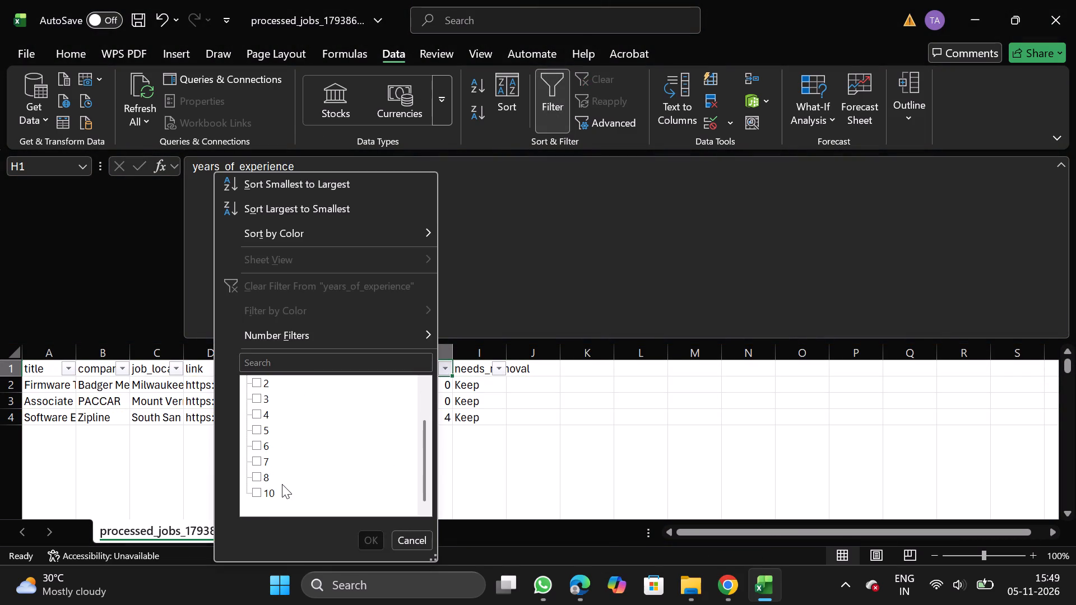
click(256, 474)
click(256, 485)
click(256, 487)
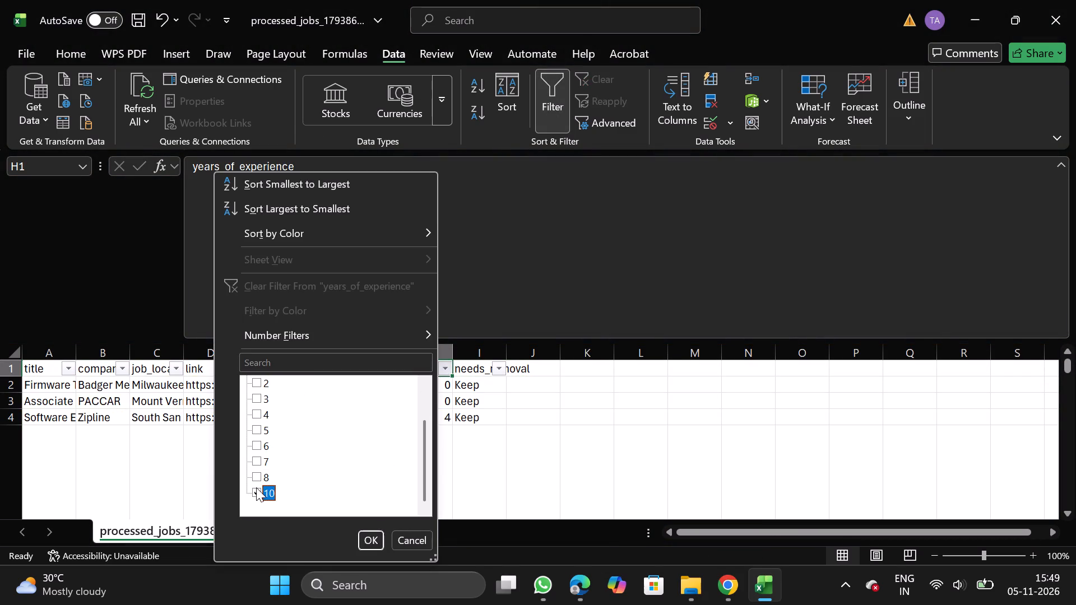
click(260, 474)
click(382, 544)
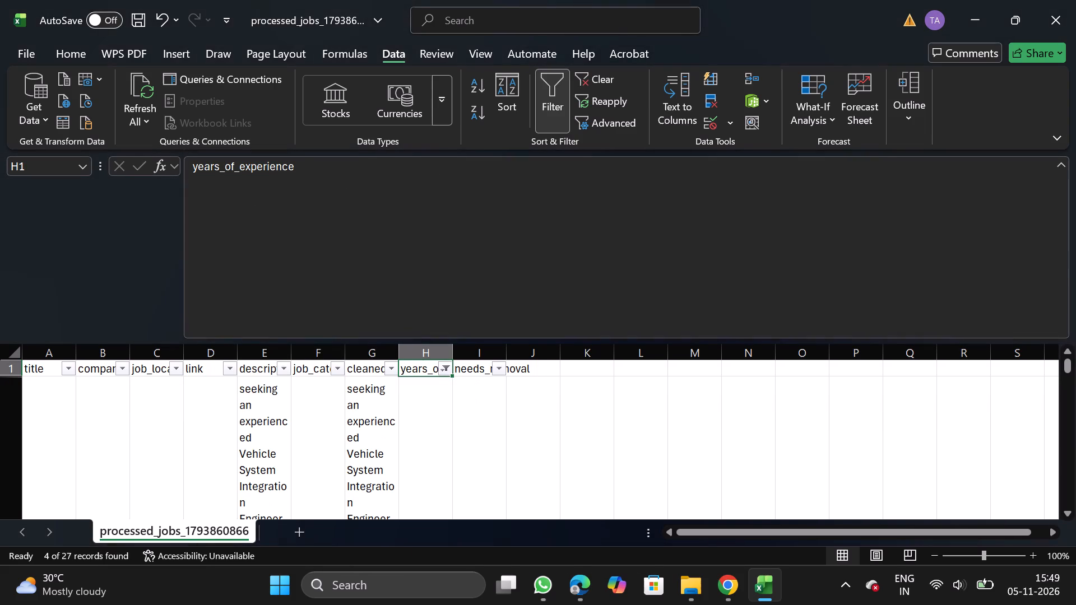
click(2, 412)
key(ctrl+shift+Down)
right_click(160, 481)
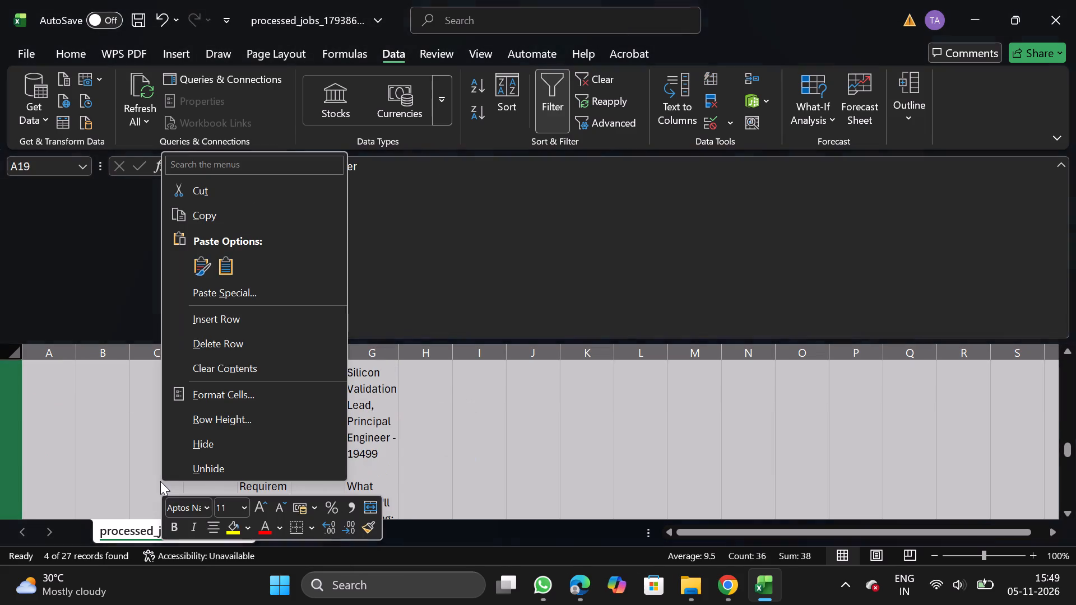
click(264, 340)
click(564, 99)
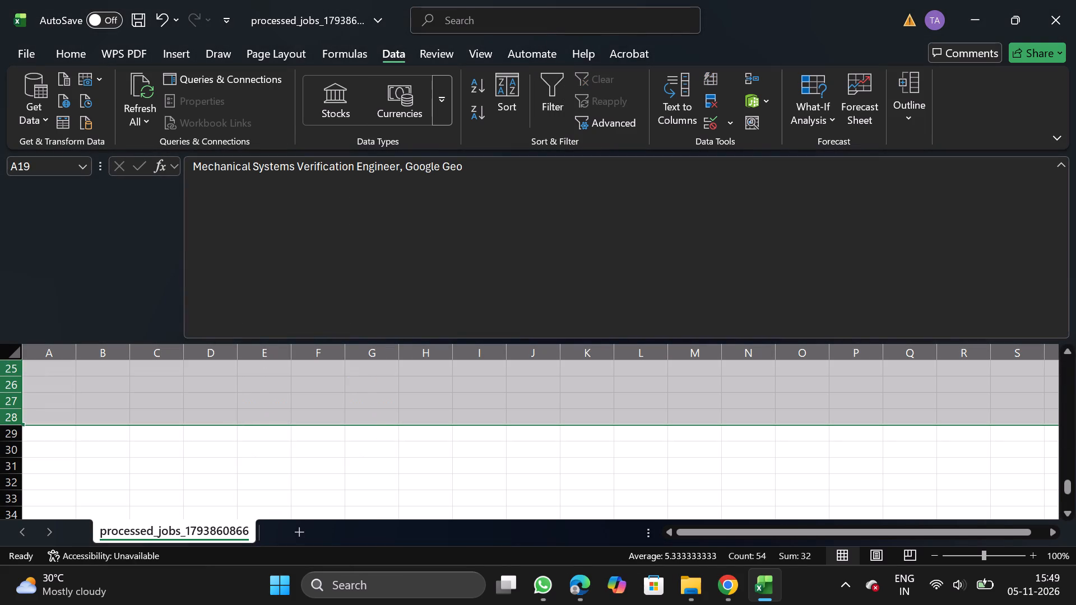
Delete the entire needs_removal column.
drag(1066, 496, 1060, 257)
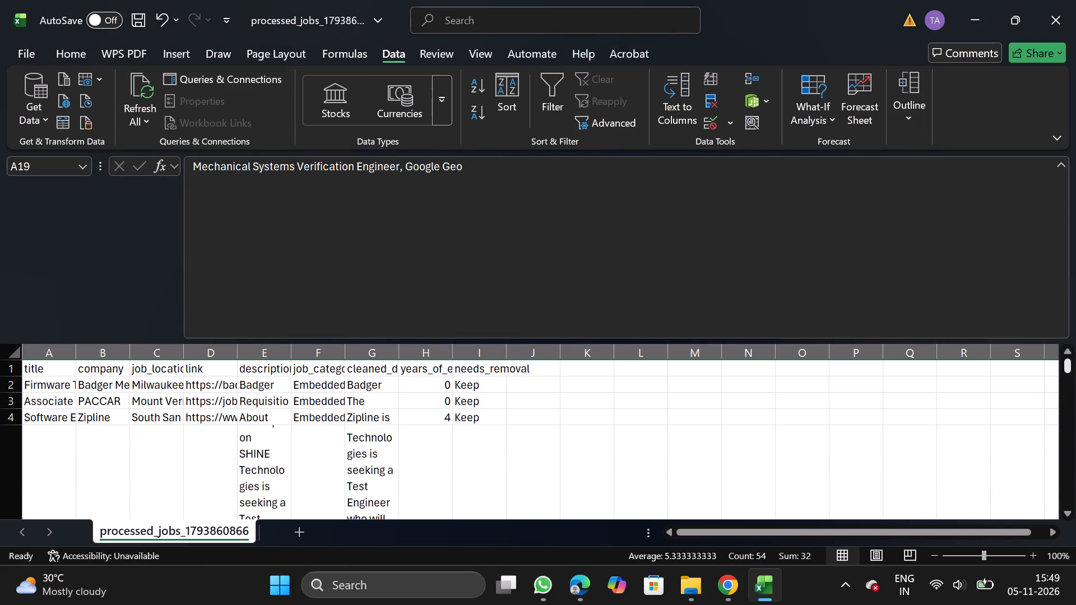
click(479, 355)
right_click(479, 390)
click(505, 305)
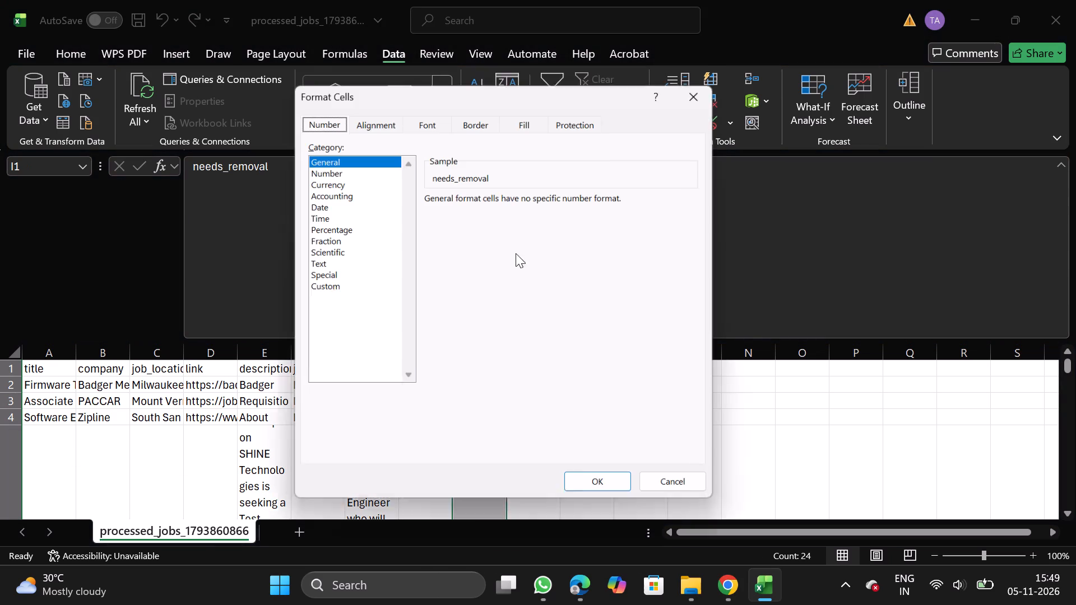
click(747, 160)
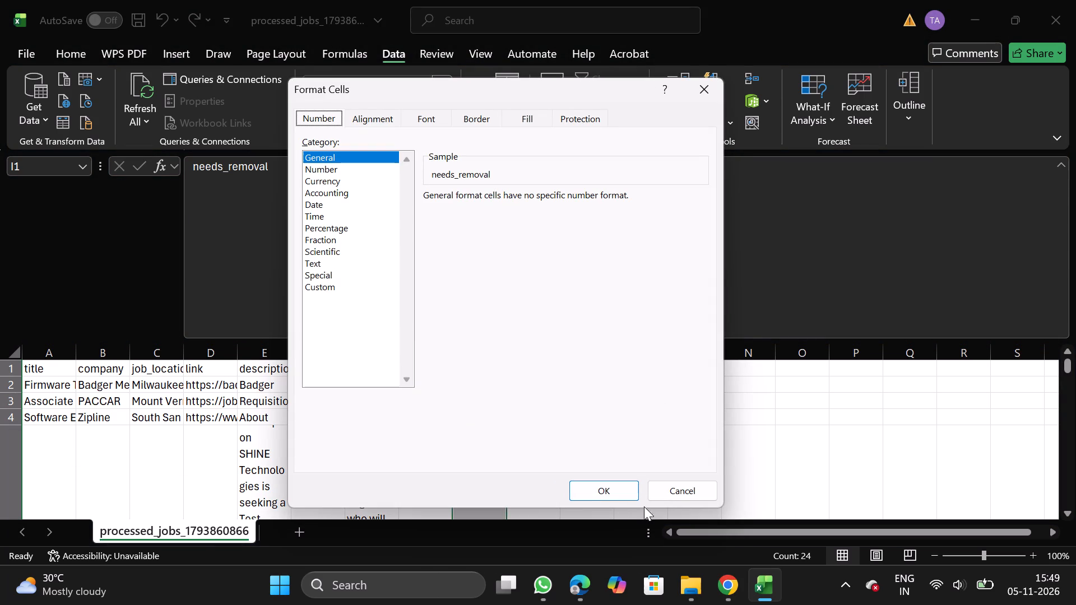
click(665, 493)
right_click(503, 474)
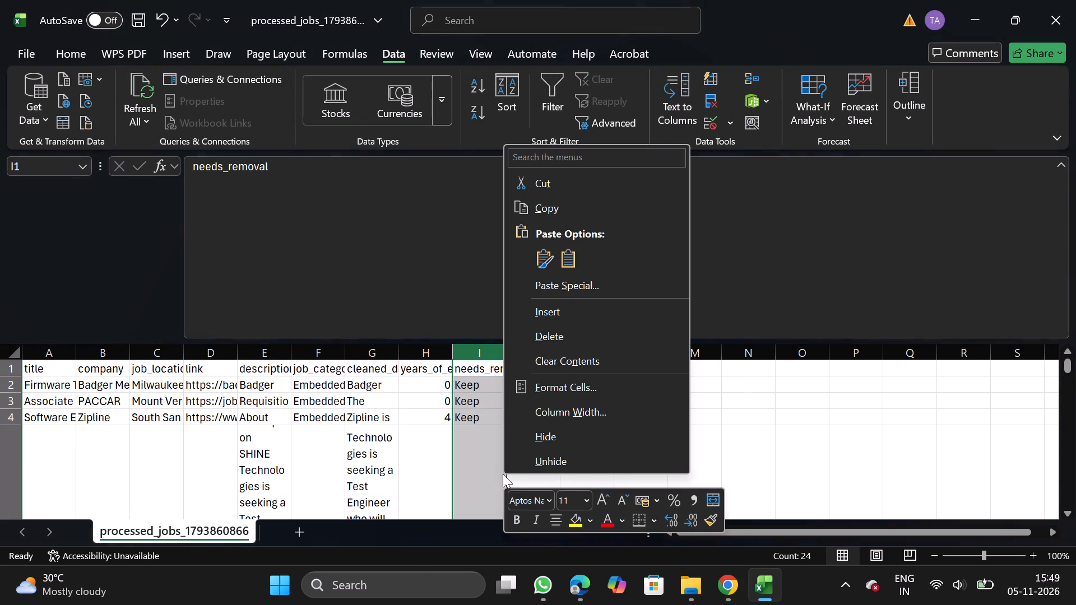
click(558, 345)
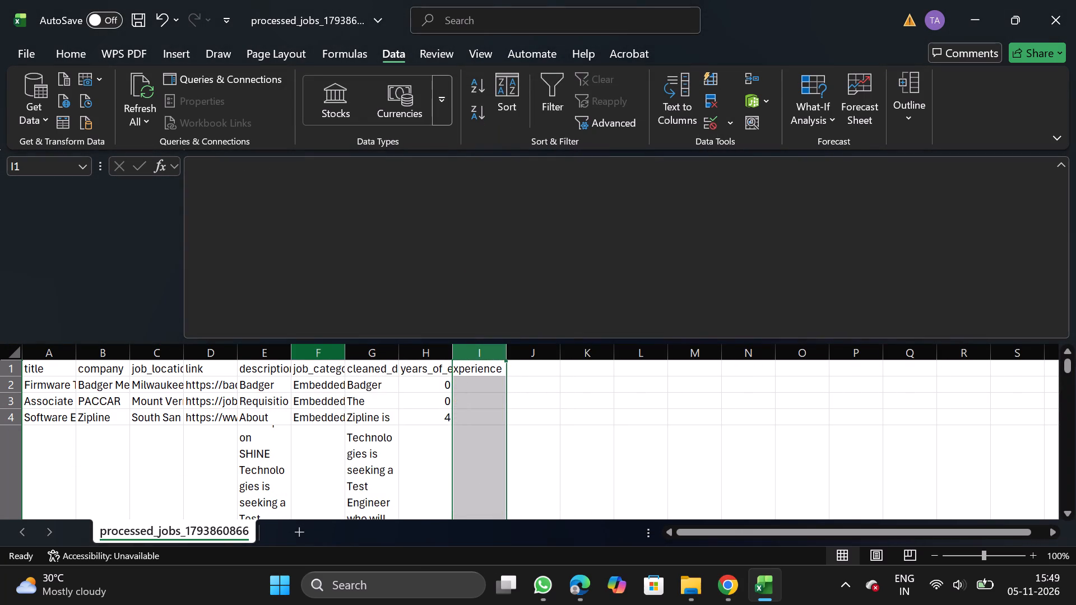
Move the job_category column to the front of the table, before the title column.
click(310, 351)
key(ctrl+x)
click(50, 351)
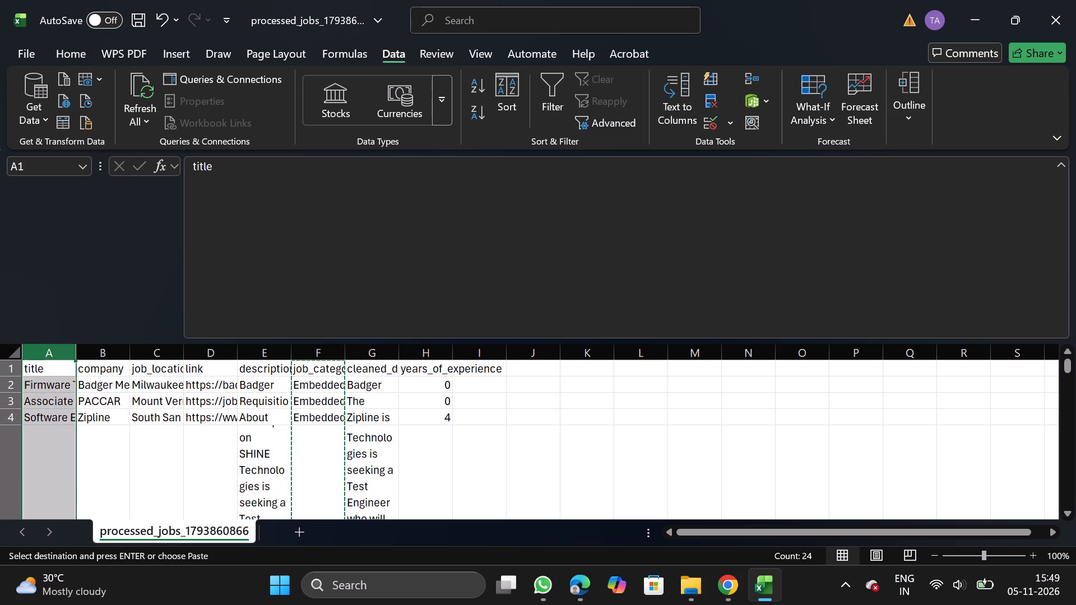
right_click(53, 427)
click(169, 267)
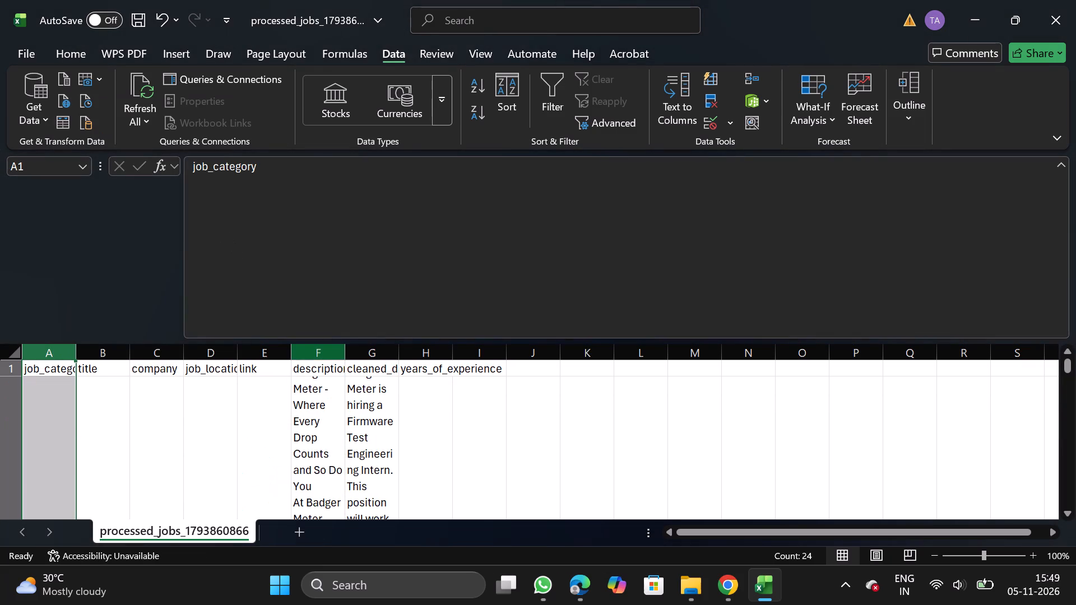
Turn off text wrapping for the description and cleaned_description columns.
click(324, 350)
key(shift+Right)
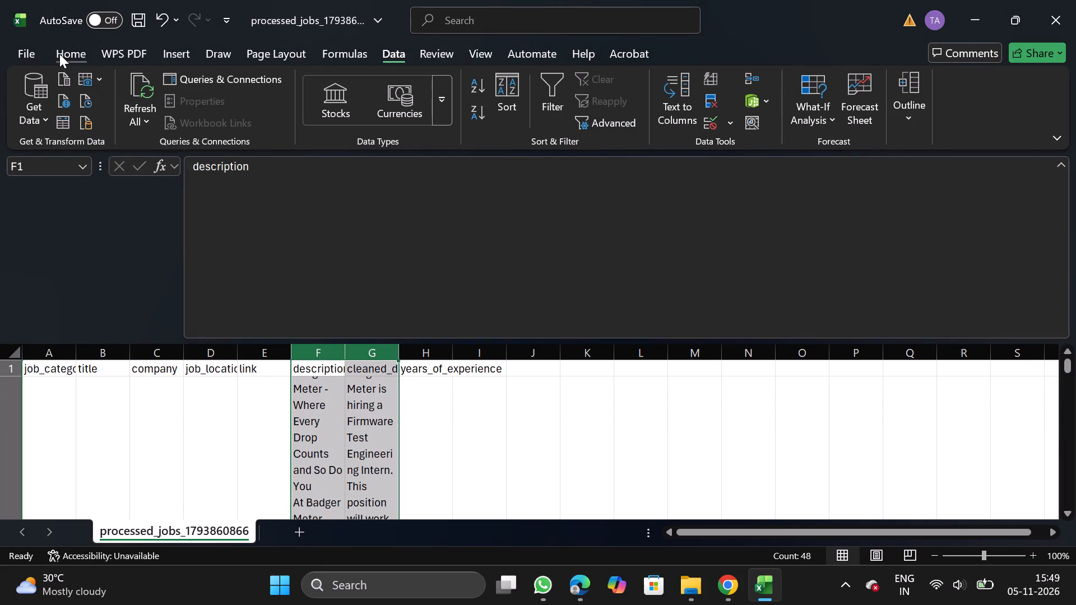
click(77, 49)
click(349, 137)
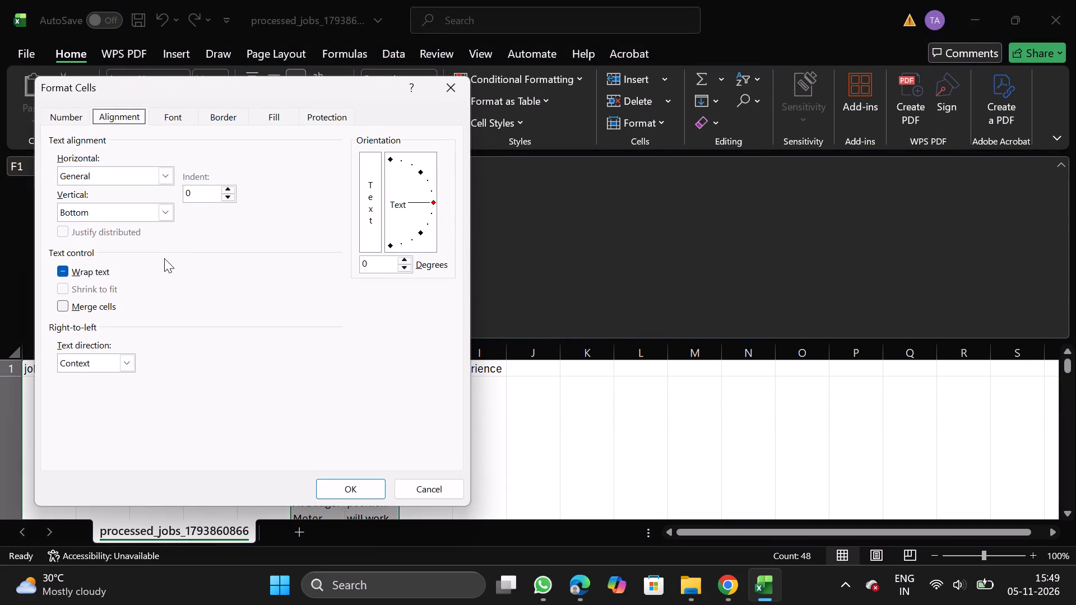
double_click(98, 274)
click(337, 491)
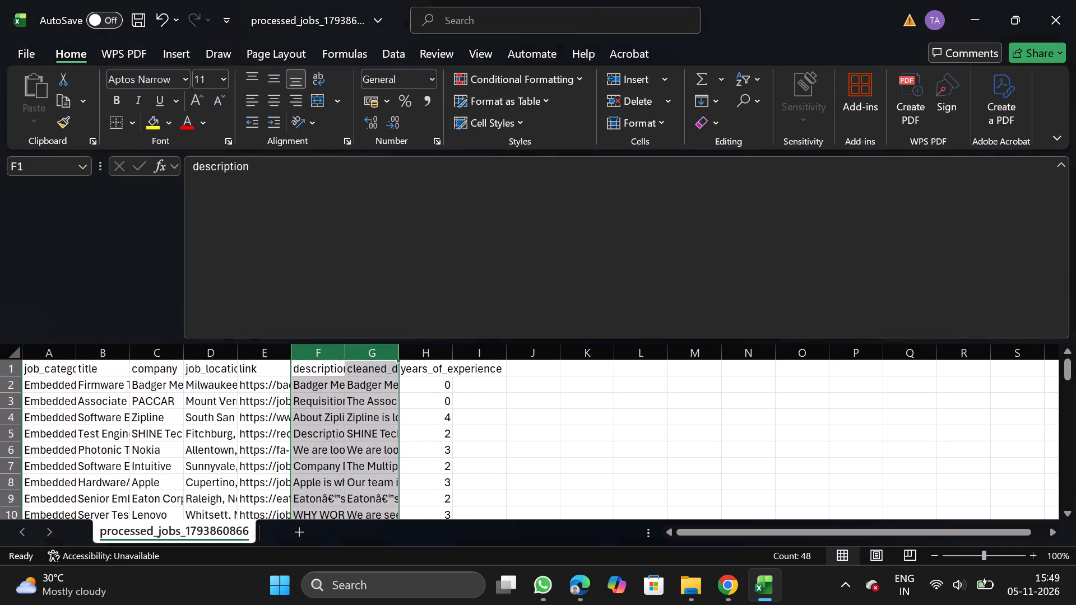
Move the link column to the end of the table, after years_of_experience.
click(262, 352)
key(ctrl+x)
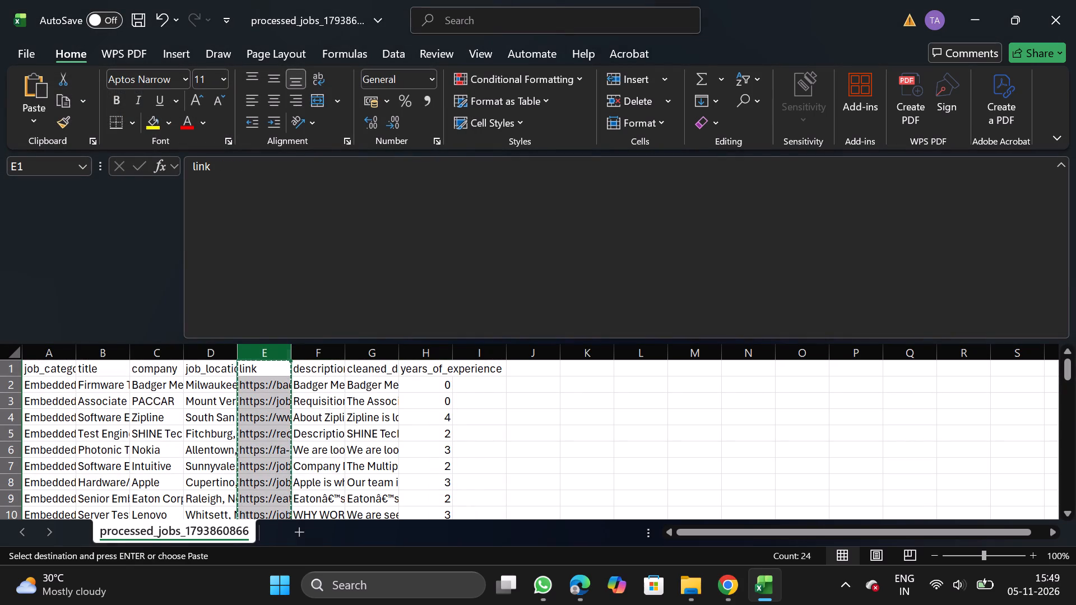
drag(490, 350, 477, 421)
right_click(477, 421)
click(558, 263)
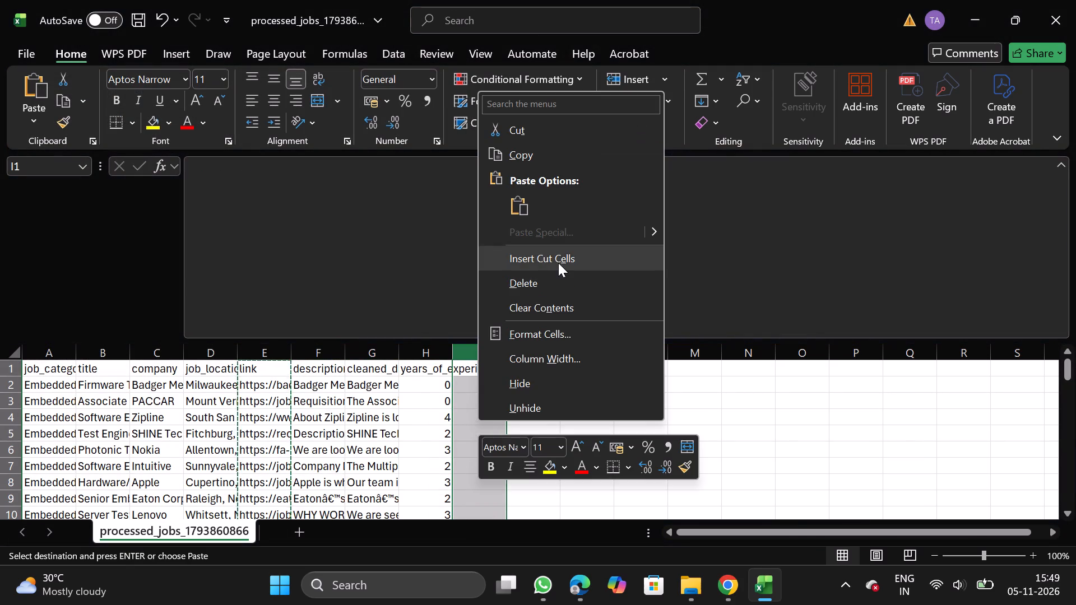
Move the years_of_experience column between the job_location and description columns.
click(379, 355)
key(ctrl+x)
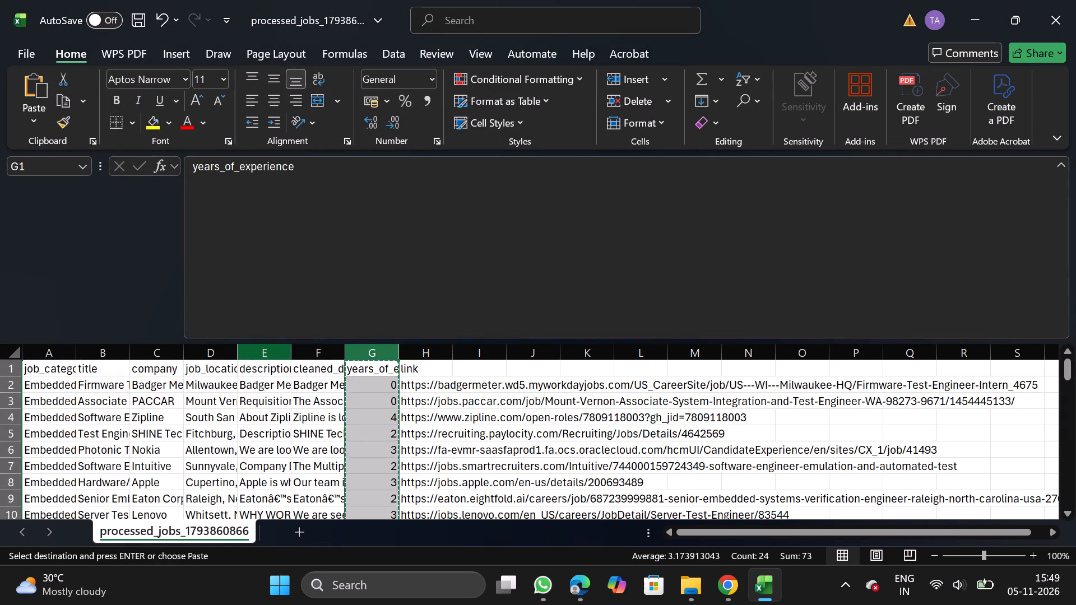
drag(269, 350, 262, 411)
right_click(262, 411)
click(345, 252)
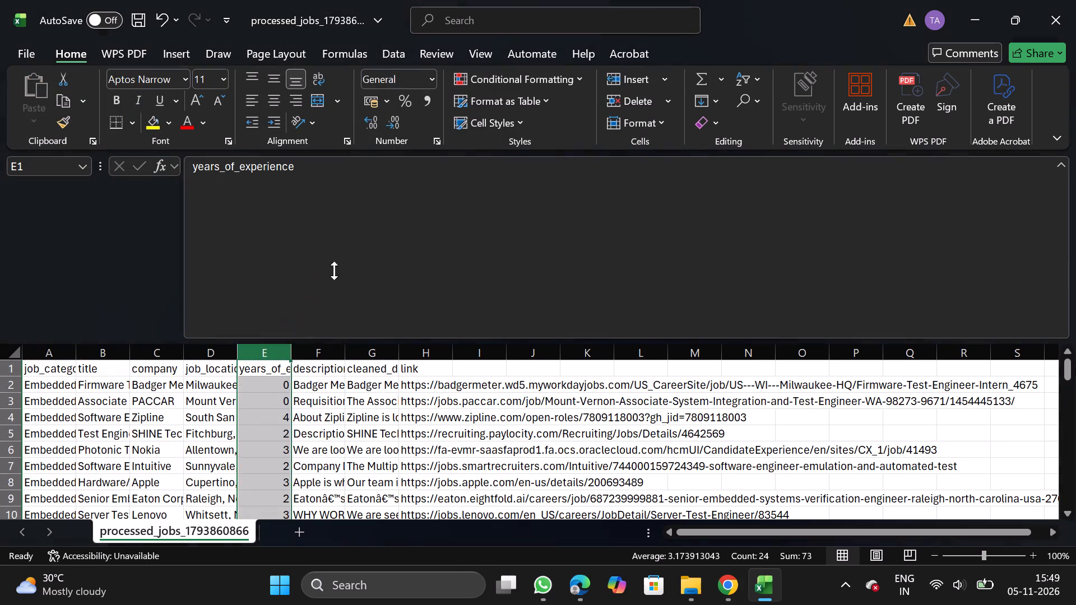
Turn off text wrapping again for the description and cleaned_description columns.
double_click(305, 379)
click(316, 367)
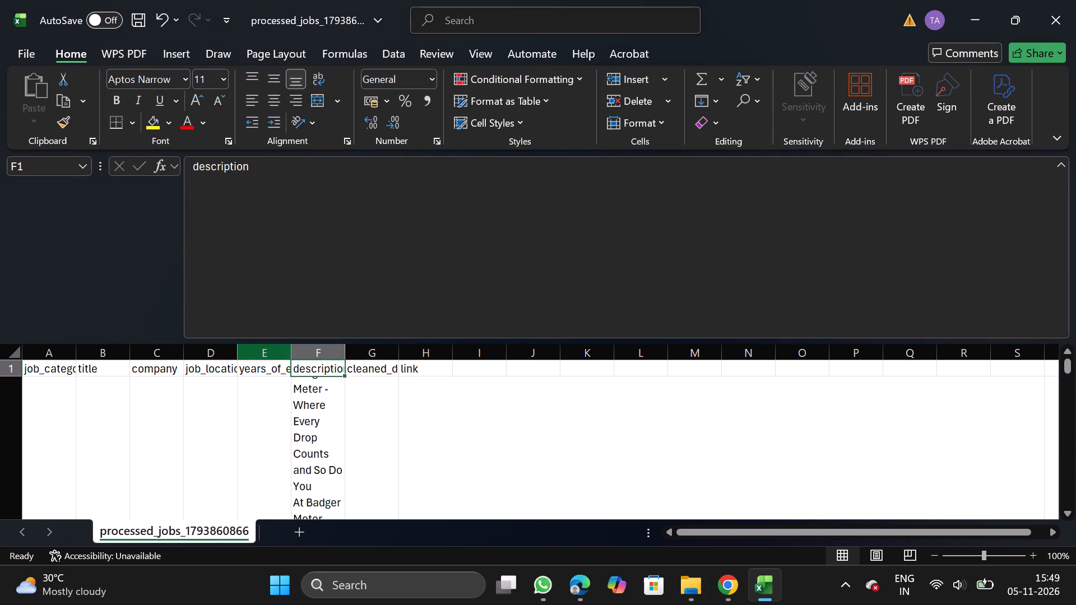
click(334, 352)
key(shift+Right)
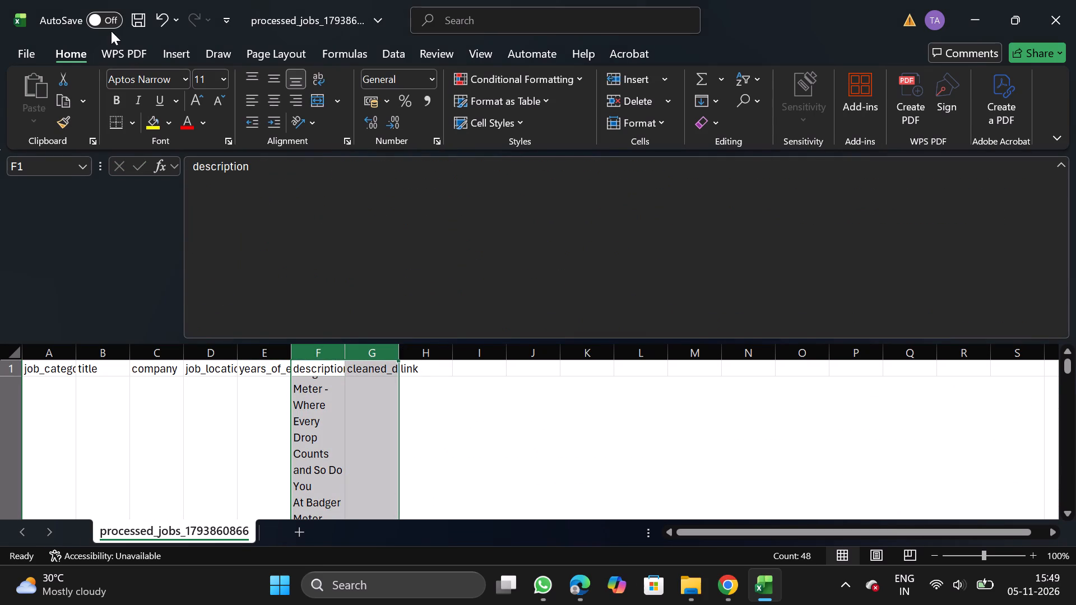
click(340, 136)
click(346, 139)
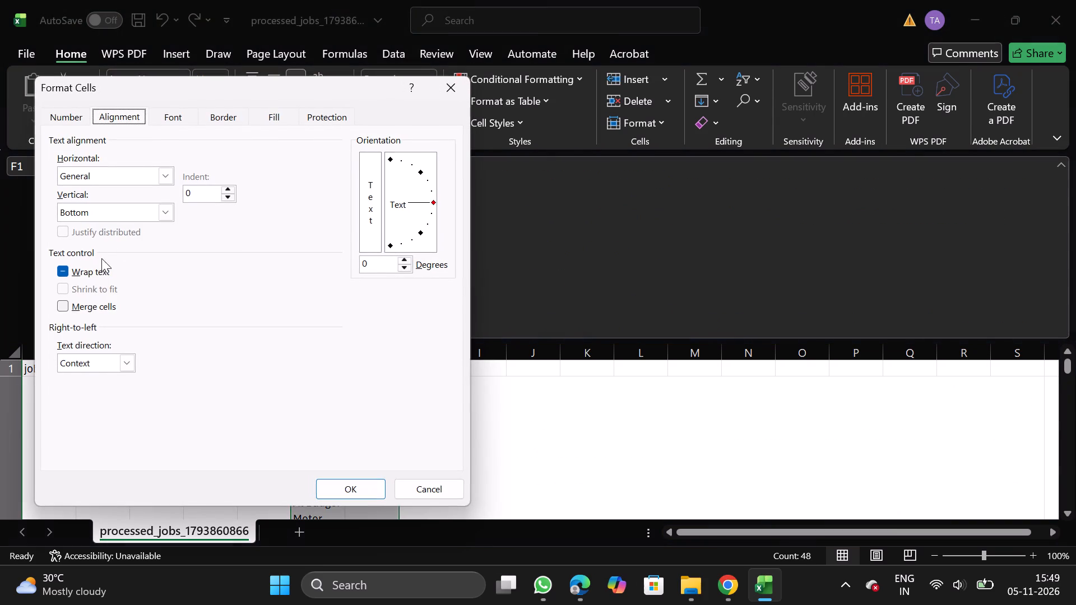
double_click(89, 276)
click(373, 488)
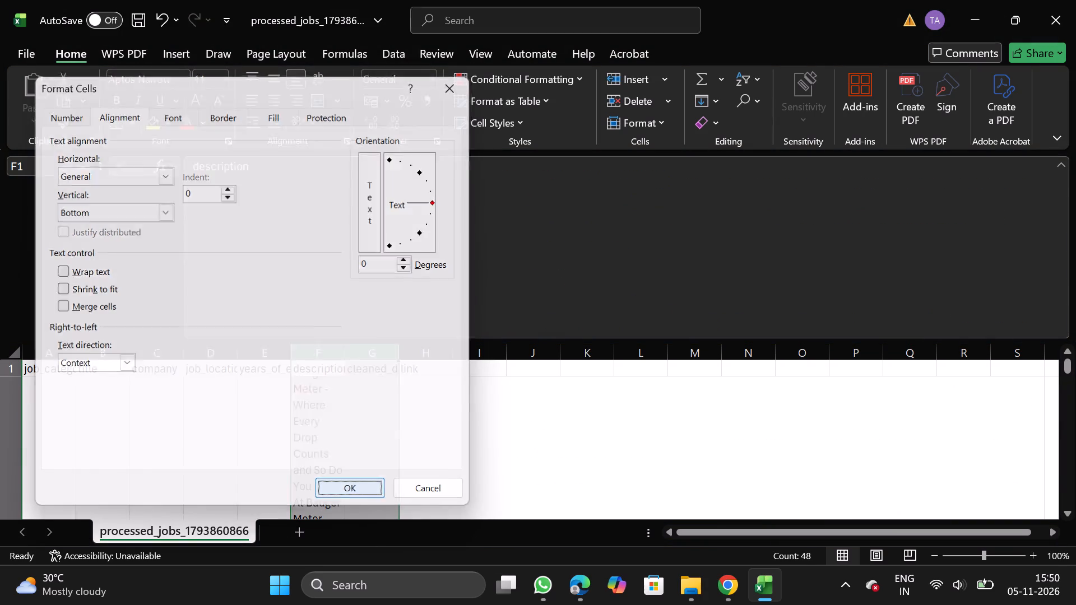
Rename the cleaned_description header as description, using the text copied from the neighbouring description header.
click(325, 374)
drag(192, 169, 289, 169)
key(ctrl+c)
click(380, 372)
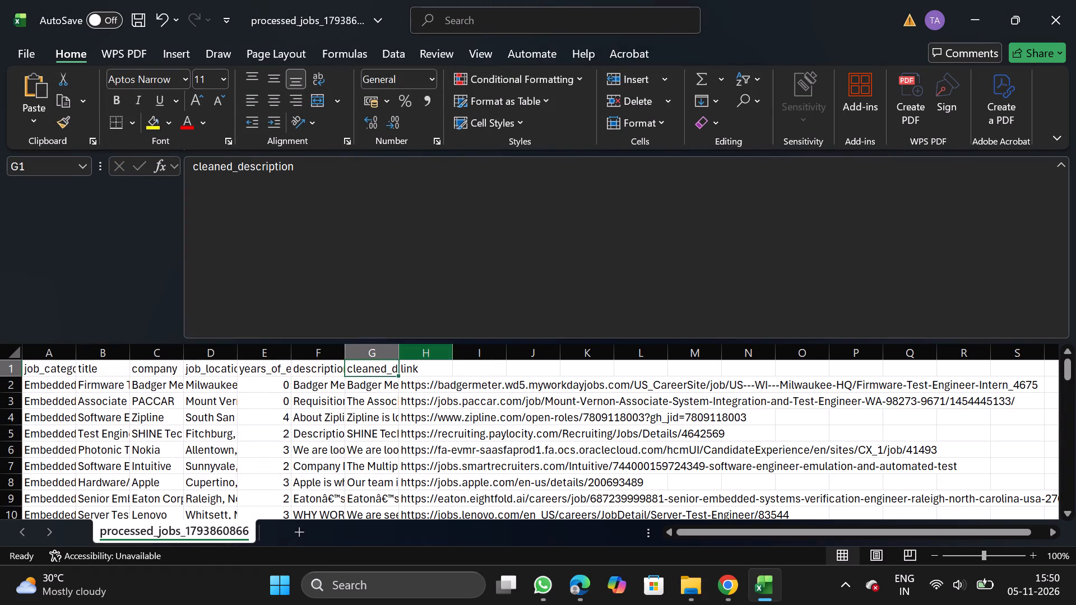
click(484, 315)
key(BackSpace)
key(BackSpace)
key(BackSpace)
key(BackSpace)
key(BackSpace)
key(BackSpace)
key(BackSpace)
key(BackSpace)
key(BackSpace)
key(BackSpace)
key(BackSpace)
key(BackSpace)
key(BackSpace)
key(BackSpace)
key(BackSpace)
key(BackSpace)
key(BackSpace)
key(BackSpace)
key(BackSpace)
key(BackSpace)
key(ctrl+v)
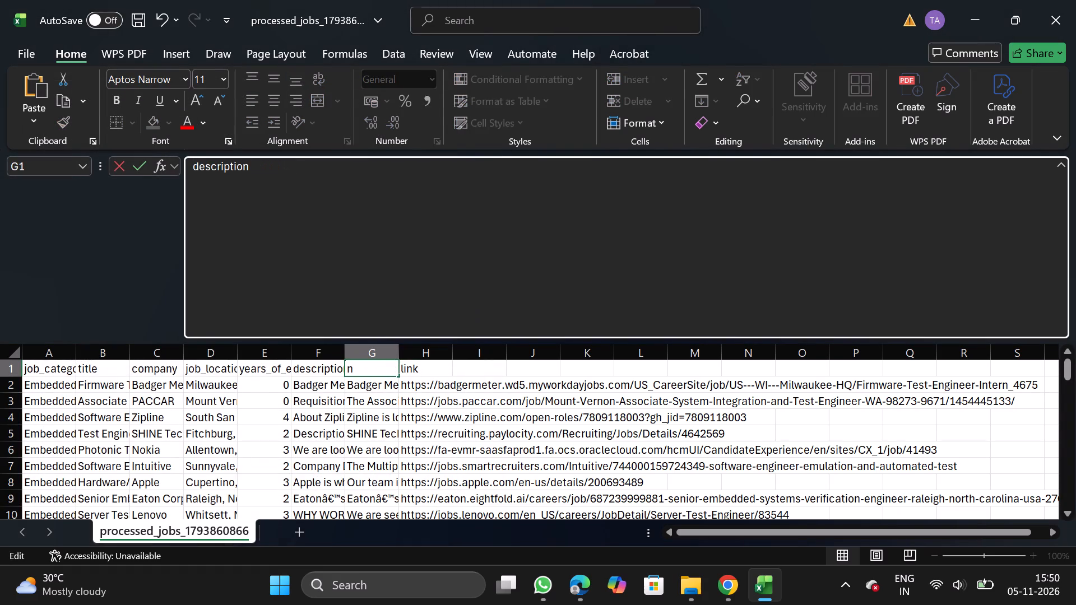
Rename the first description header, in F1, as original_description, copying the name from the bulk upload CSV requirements in NextGenApply in Chrome.
drag(314, 373, 450, 284)
click(450, 284)
key(BackSpace)
key(BackSpace)
key(BackSpace)
key(BackSpace)
key(BackSpace)
key(BackSpace)
key(BackSpace)
key(BackSpace)
key(BackSpace)
key(BackSpace)
key(BackSpace)
key(BackSpace)
key(BackSpace)
key(BackSpace)
key(BackSpace)
key(BackSpace)
key(BackSpace)
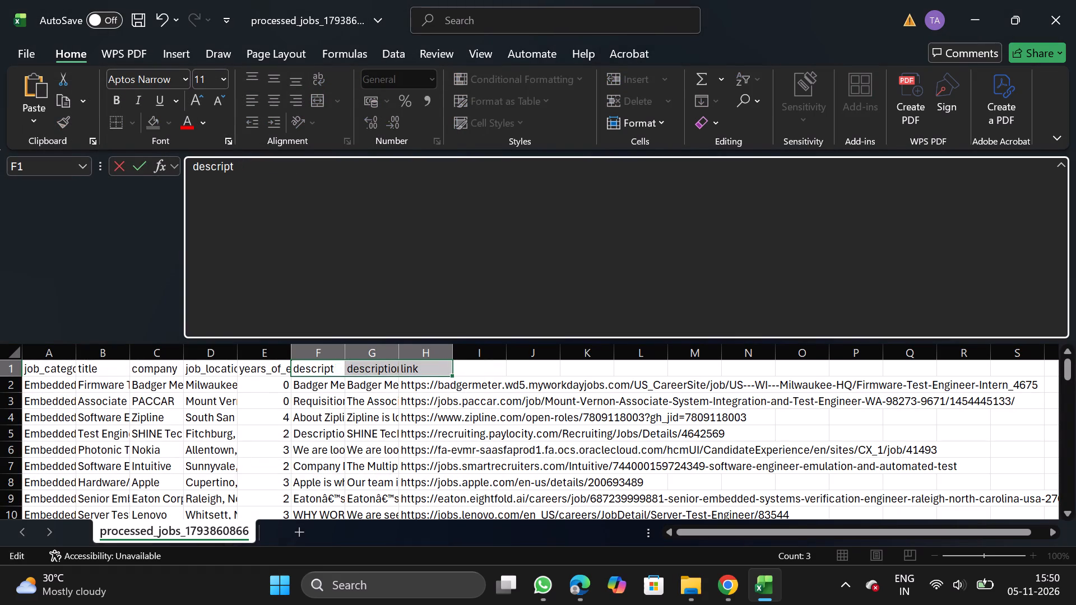
click(722, 591)
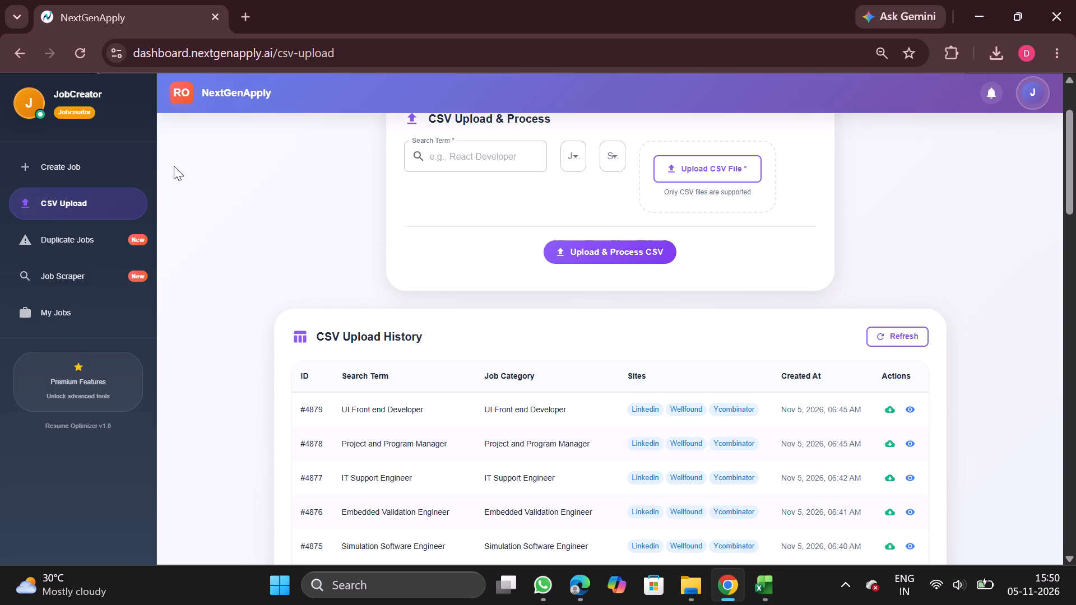
click(91, 156)
click(530, 159)
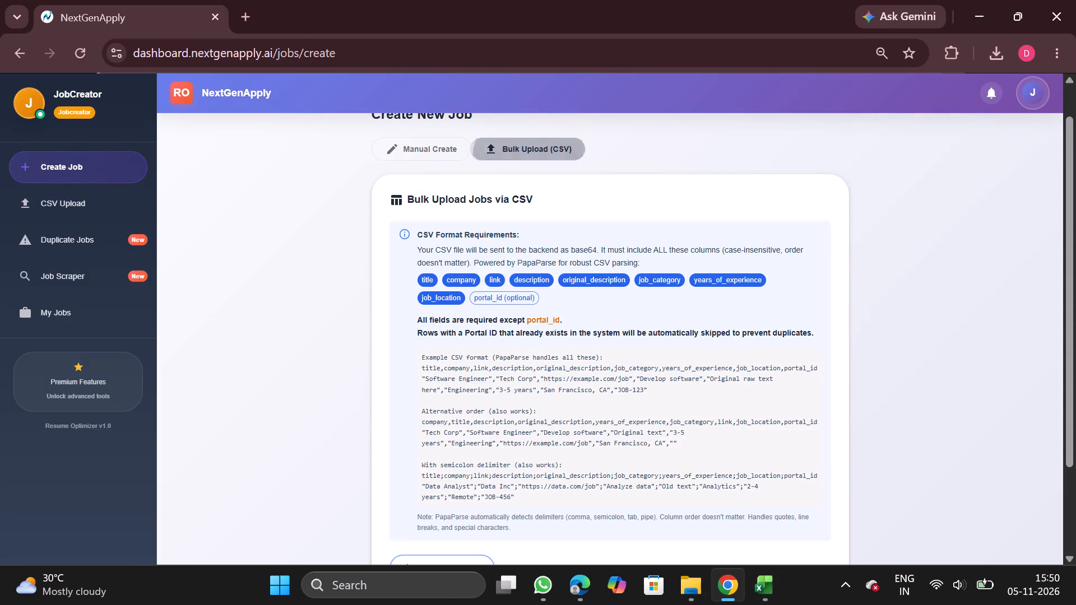
double_click(586, 278)
key(ctrl+c)
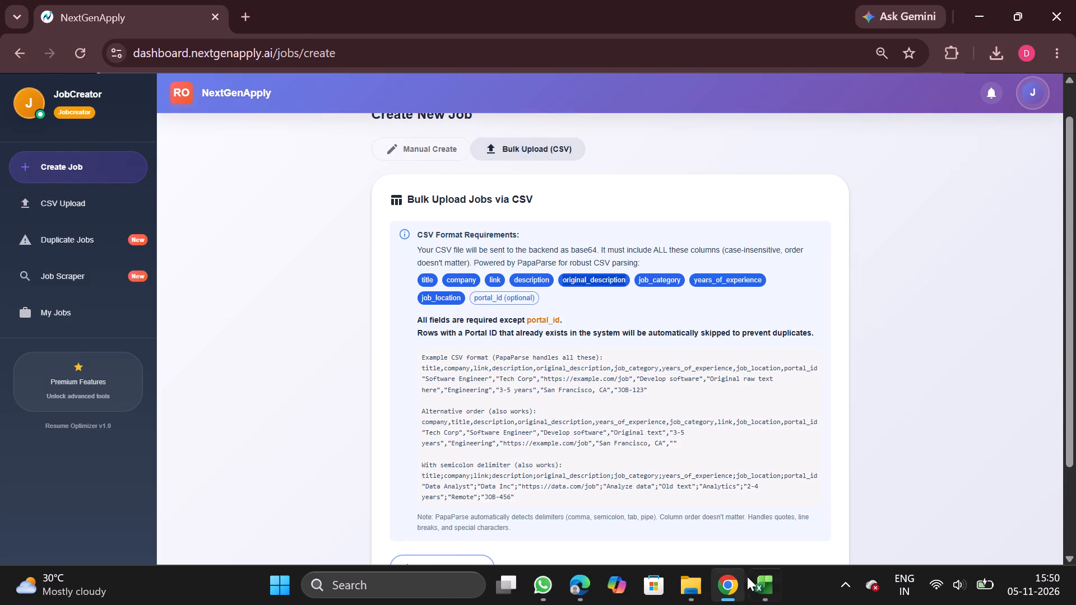
click(755, 589)
key(ctrl+v)
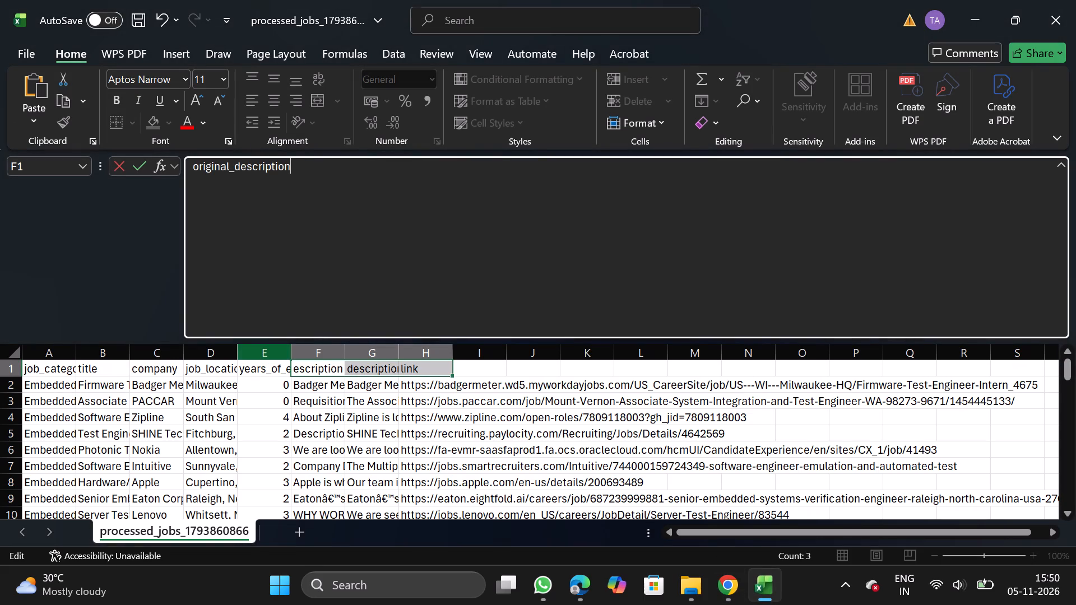
Replace all United States entries in the job_location column with Remote, matching entire cell contents.
click(216, 352)
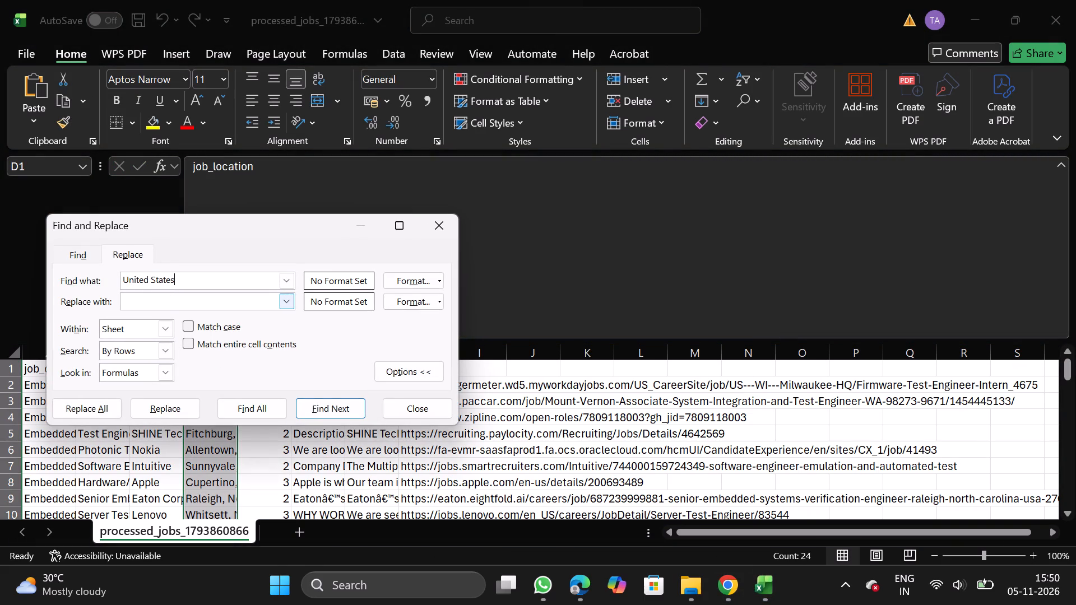
key(BackSpace)
text(emote)
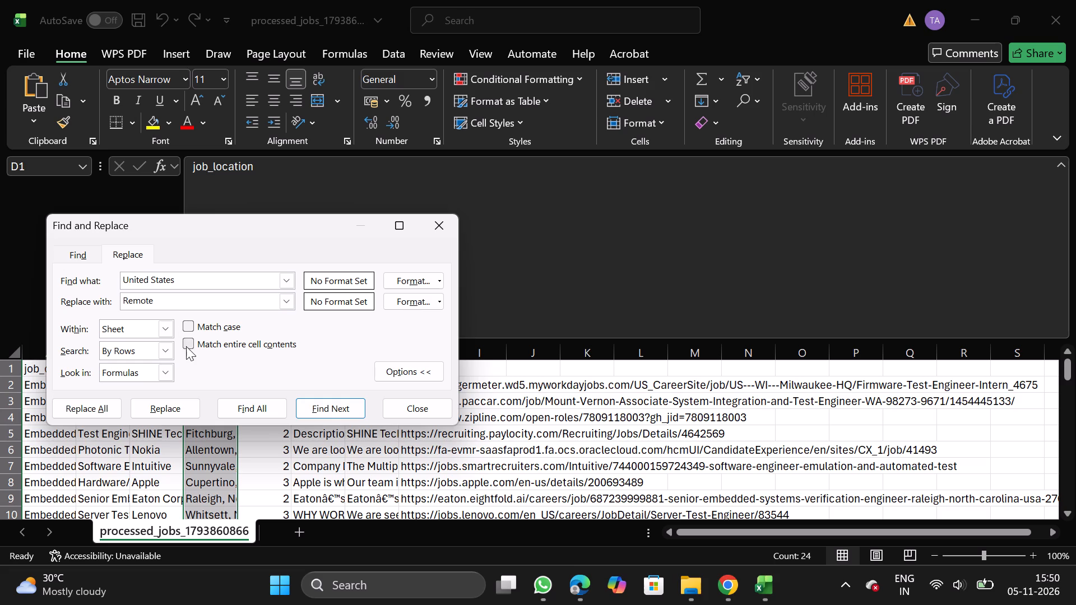
click(186, 346)
click(105, 405)
click(361, 395)
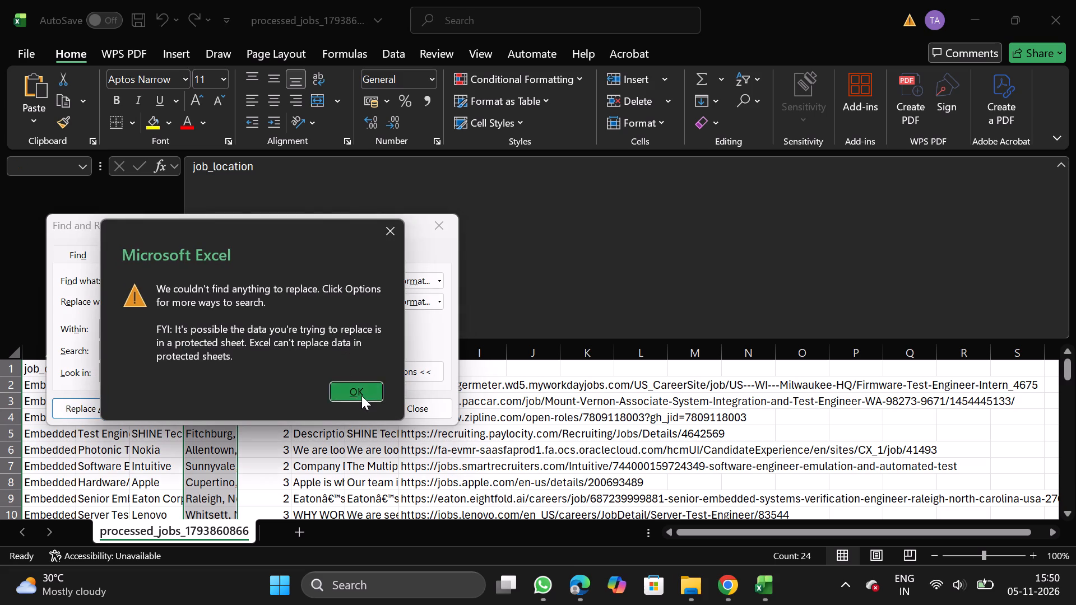
click(437, 231)
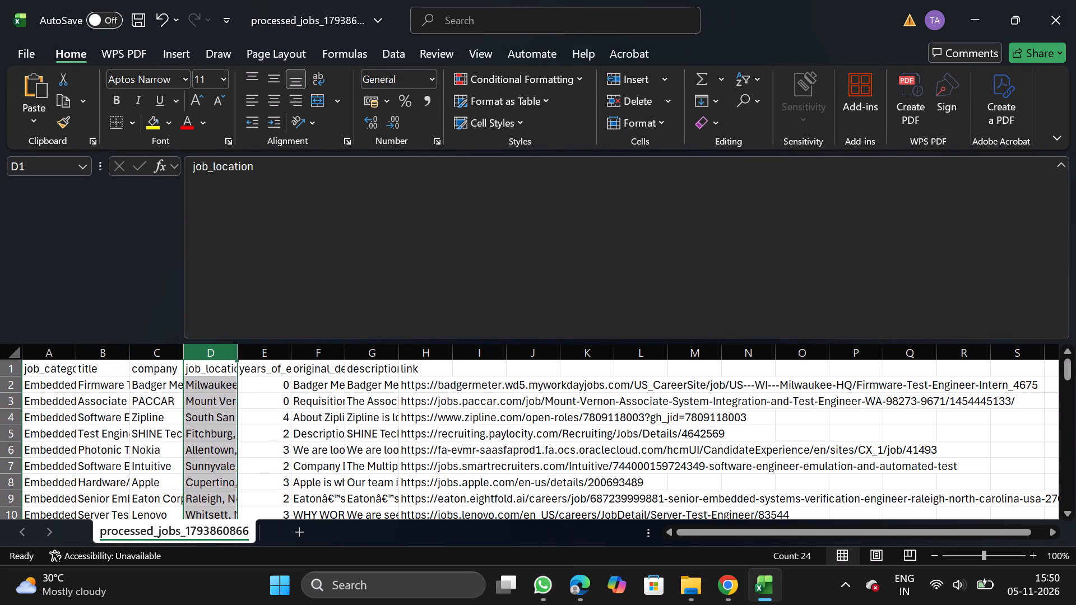
Filter the title column to Firmware Test Engineer Intern, Hardware/Software Modeling and Validation Engineer, and Mechanical Systems Verification Engineer, Google Geo.
click(104, 362)
click(400, 57)
click(546, 101)
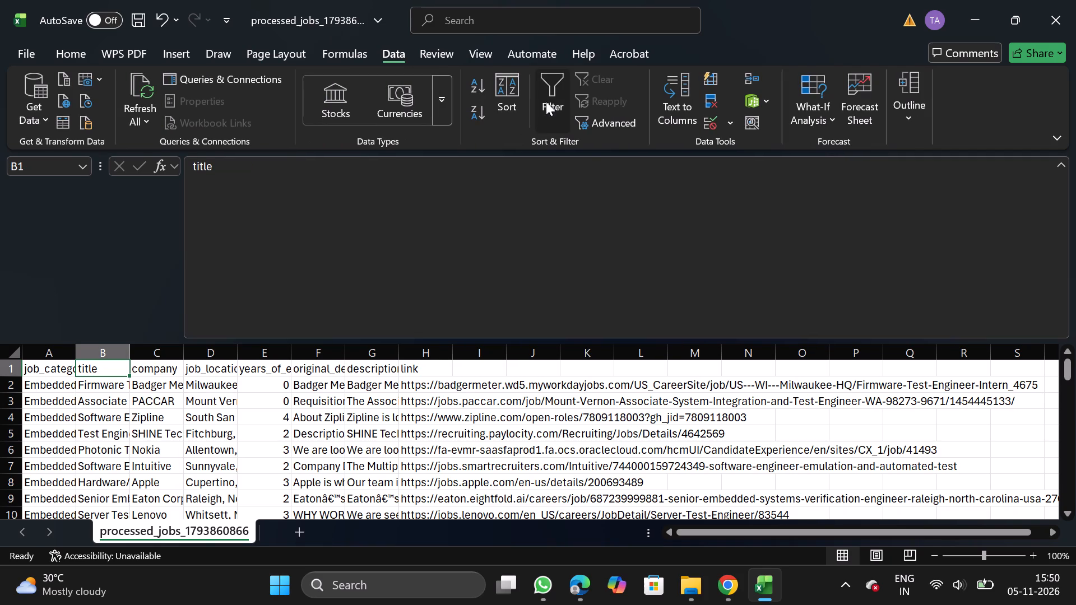
click(120, 368)
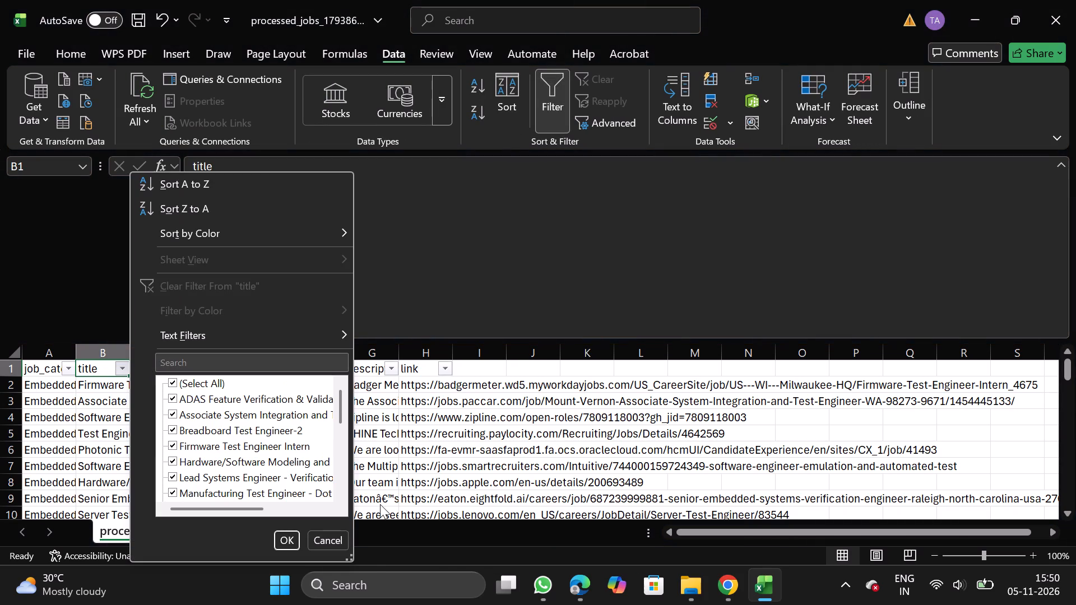
triple_click(351, 559)
drag(351, 559, 844, 604)
click(207, 379)
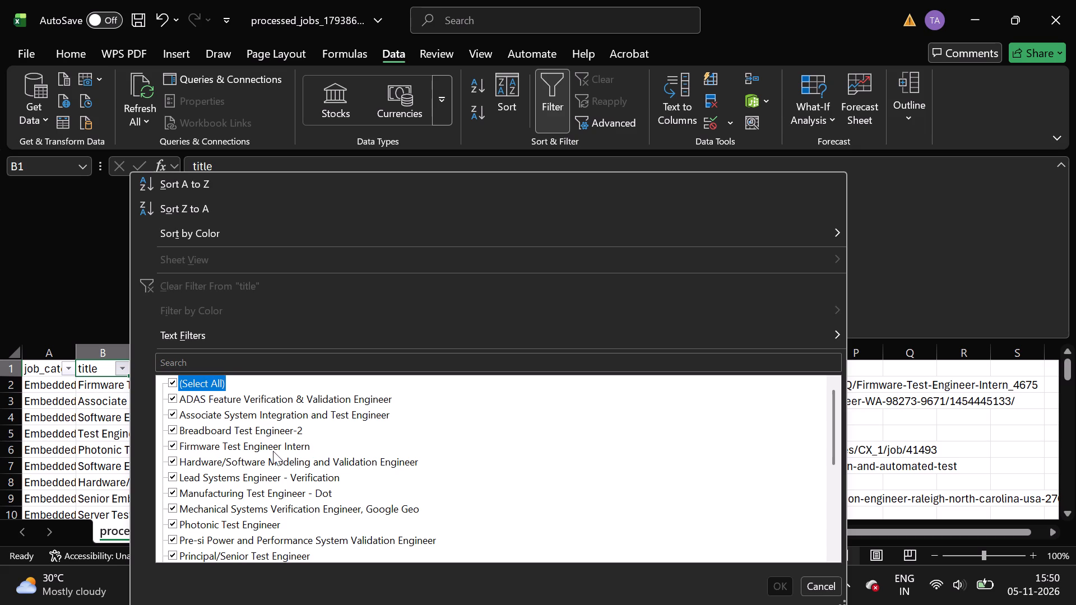
click(297, 439)
click(279, 465)
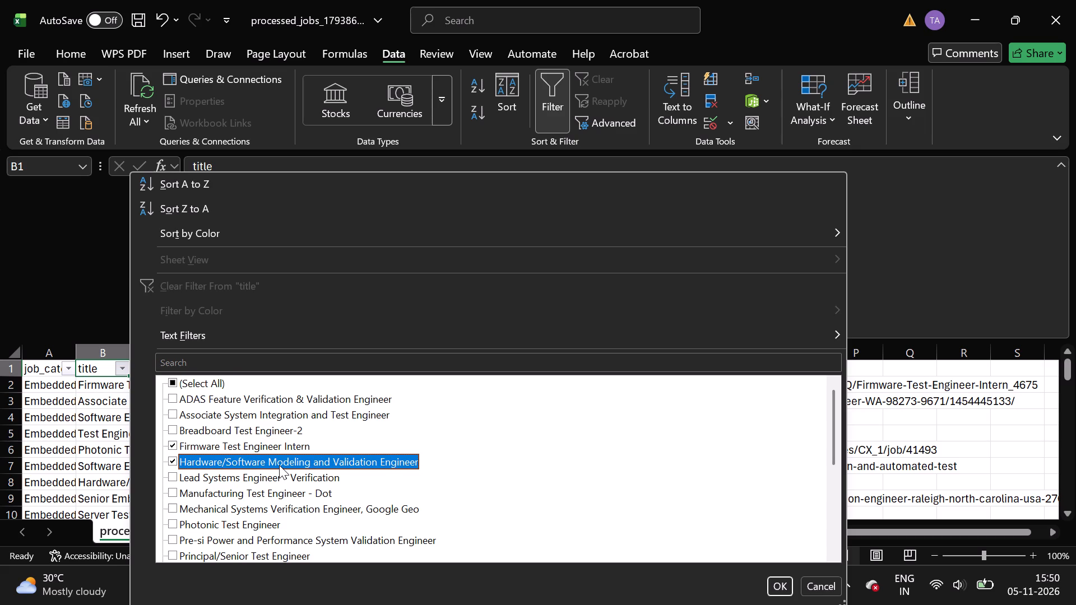
click(267, 506)
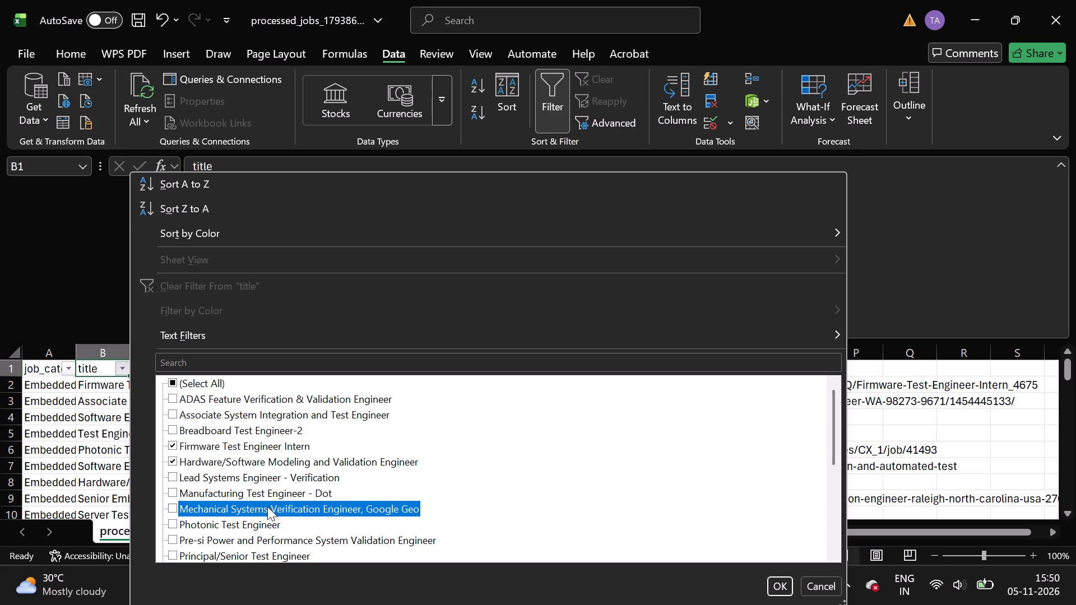
scroll(248, 543, down, 1)
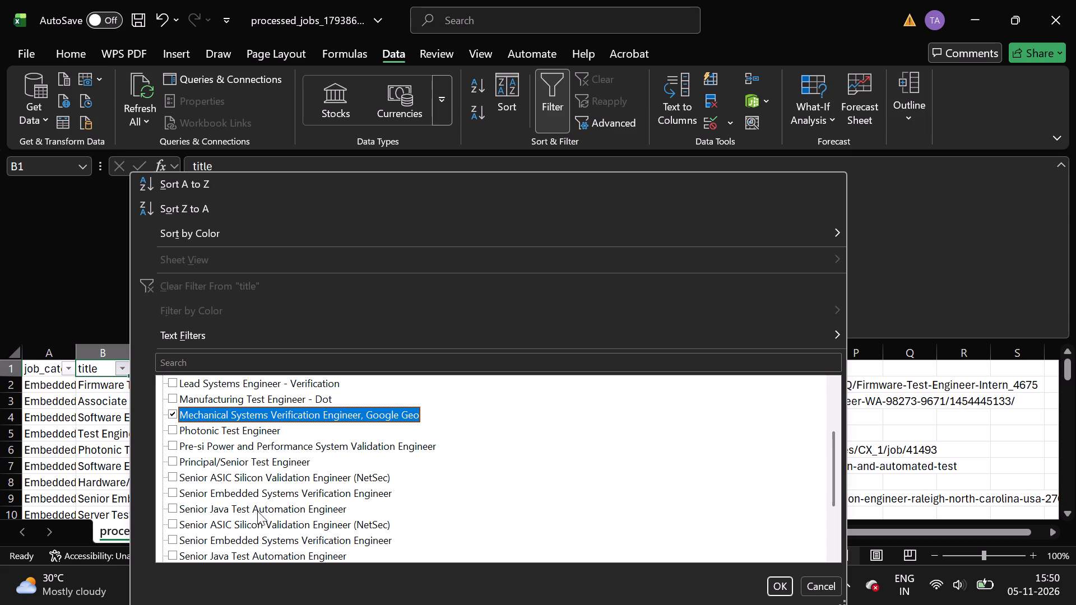
click(241, 541)
click(241, 541)
scroll(241, 541, down, 1)
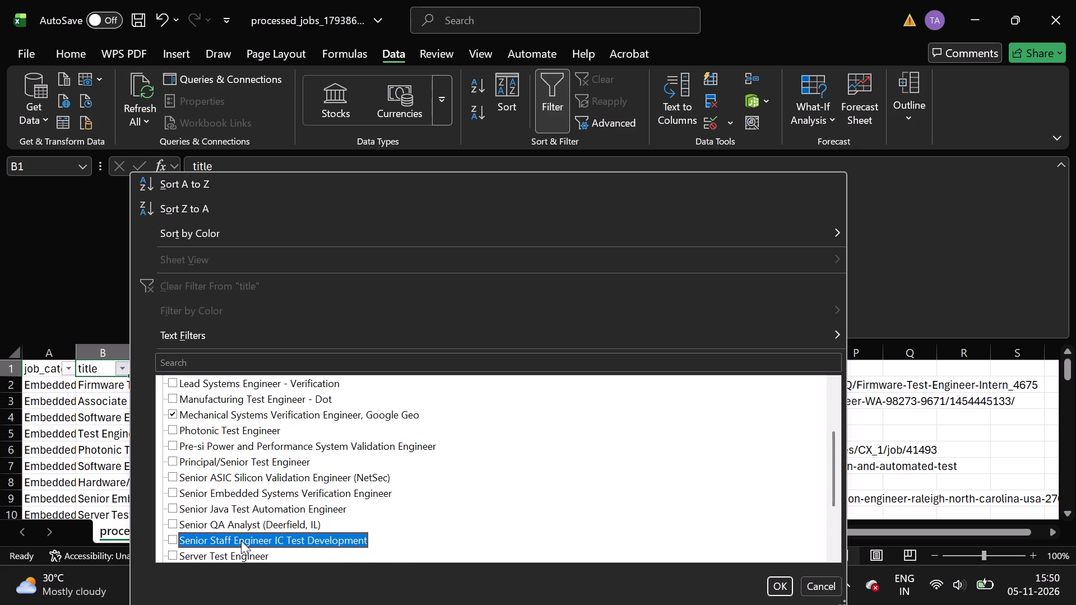
scroll(241, 541, down, 1)
scroll(287, 538, down, 1)
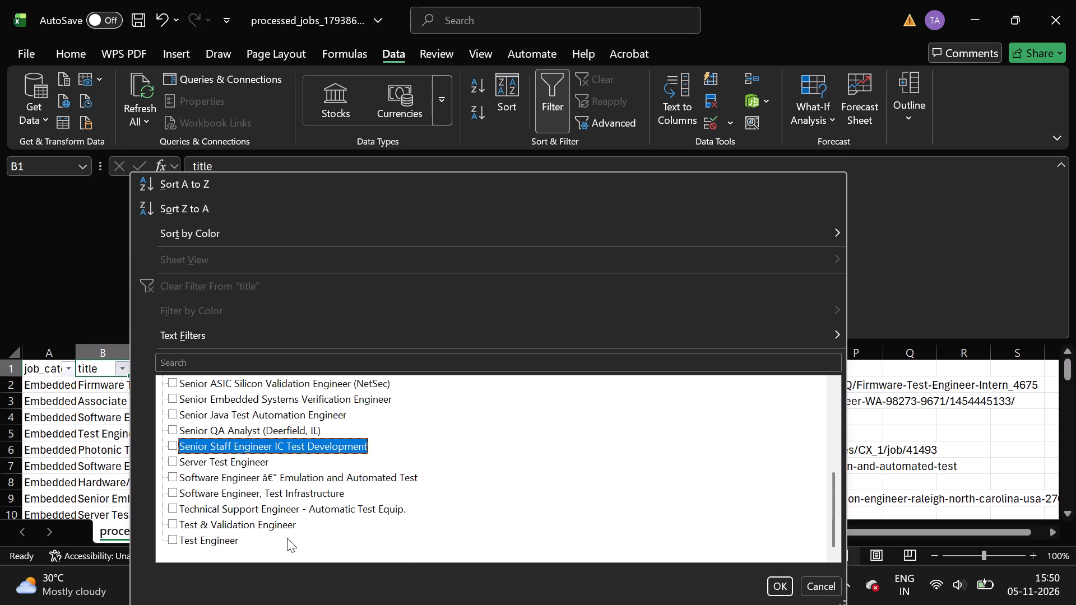
click(785, 588)
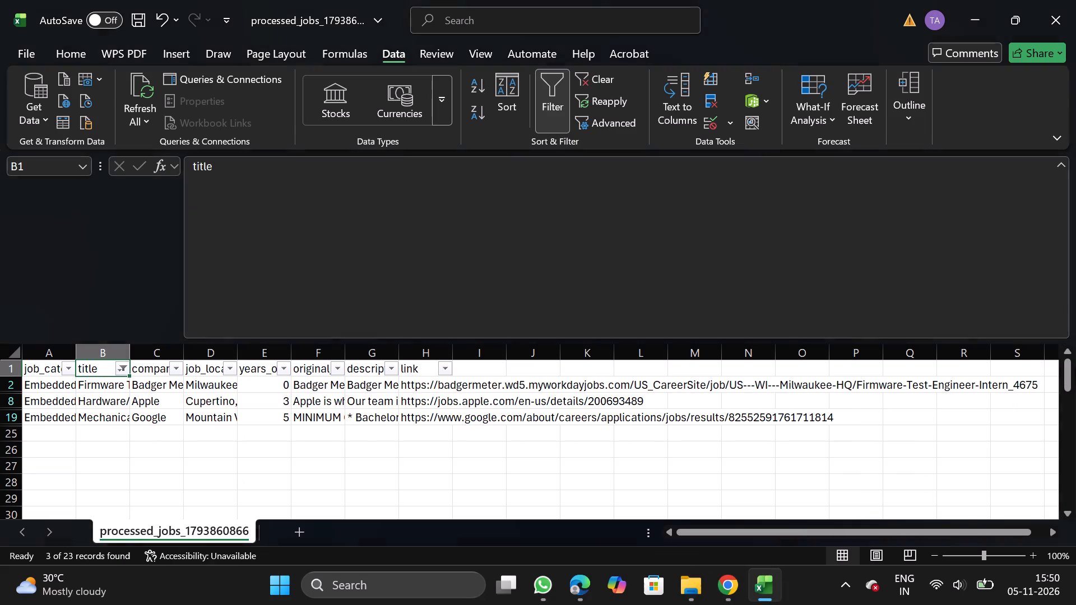
Delete the three filtered job rows for Badger Meter, Apple and Google, and remove the title filter.
click(11, 384)
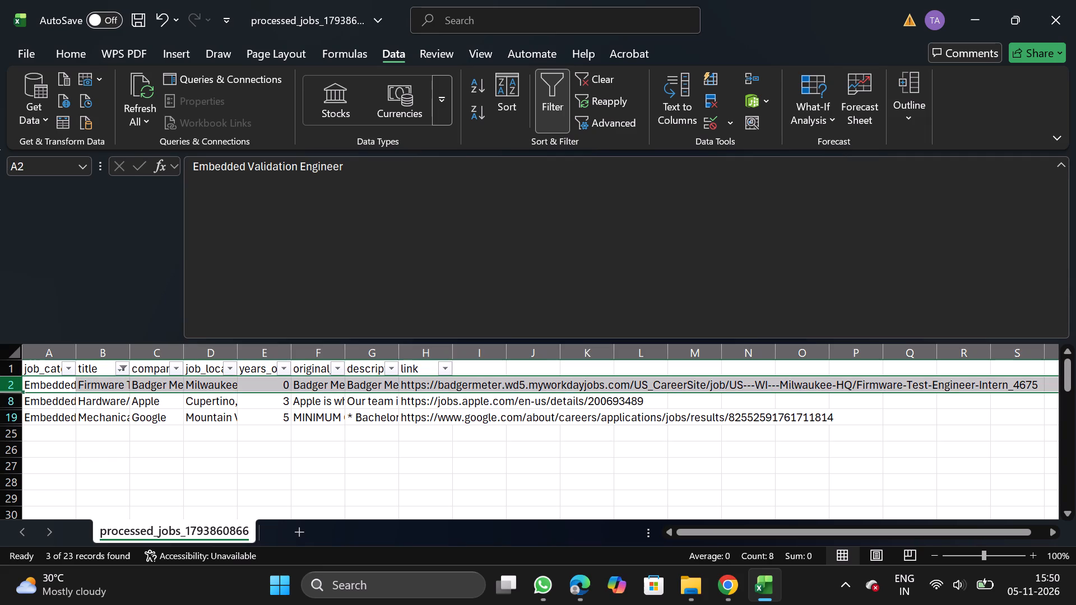
key(ctrl+shift+Down)
right_click(95, 402)
click(188, 266)
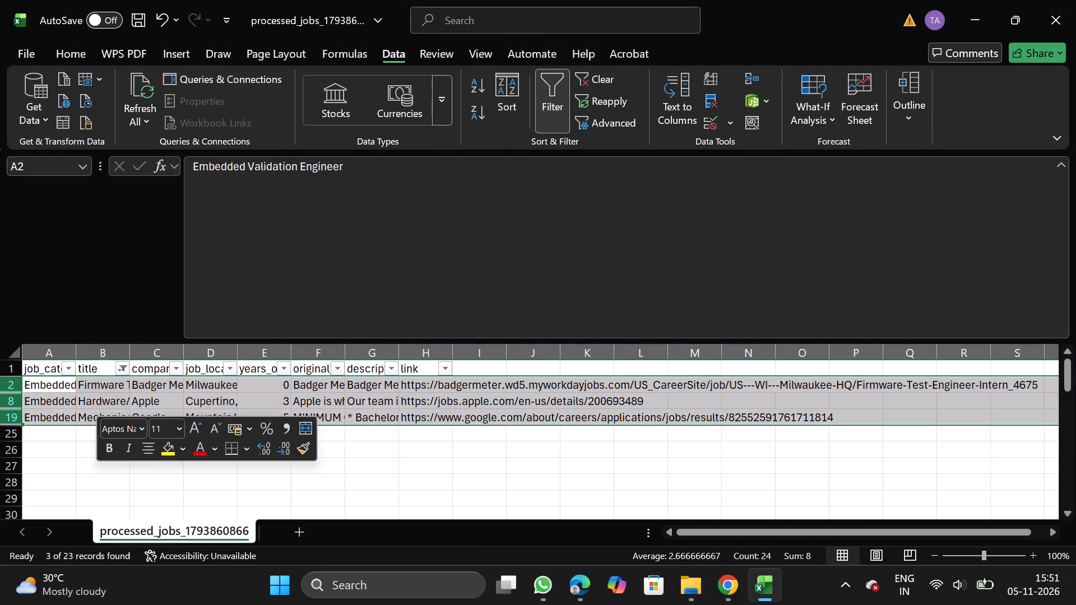
click(554, 104)
Check the title column for staff-level roles by filtering it on "staf", and reset the filter.
click(114, 370)
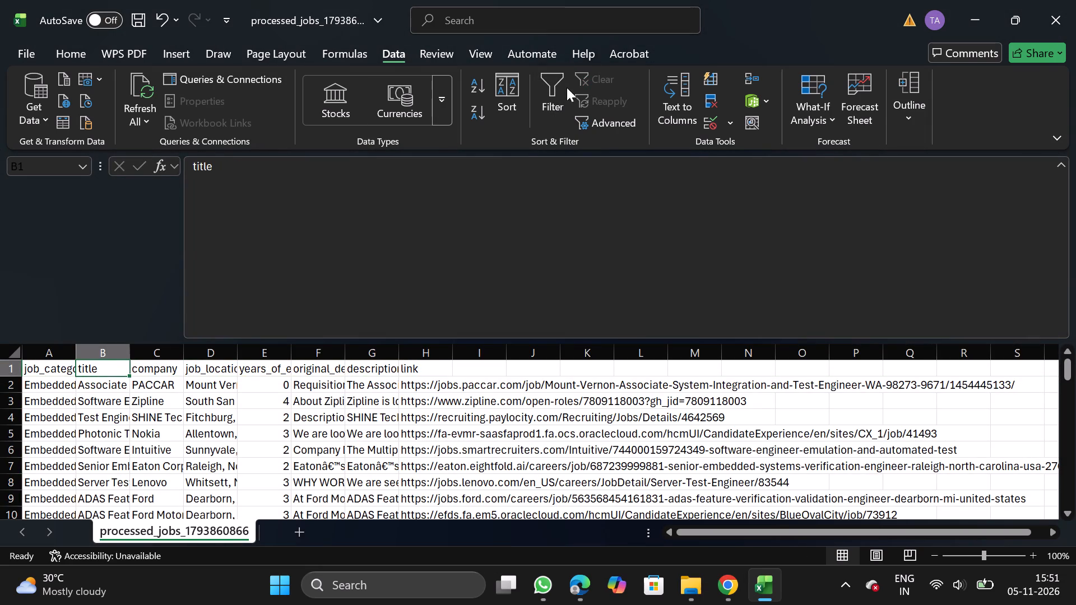
click(548, 110)
click(124, 365)
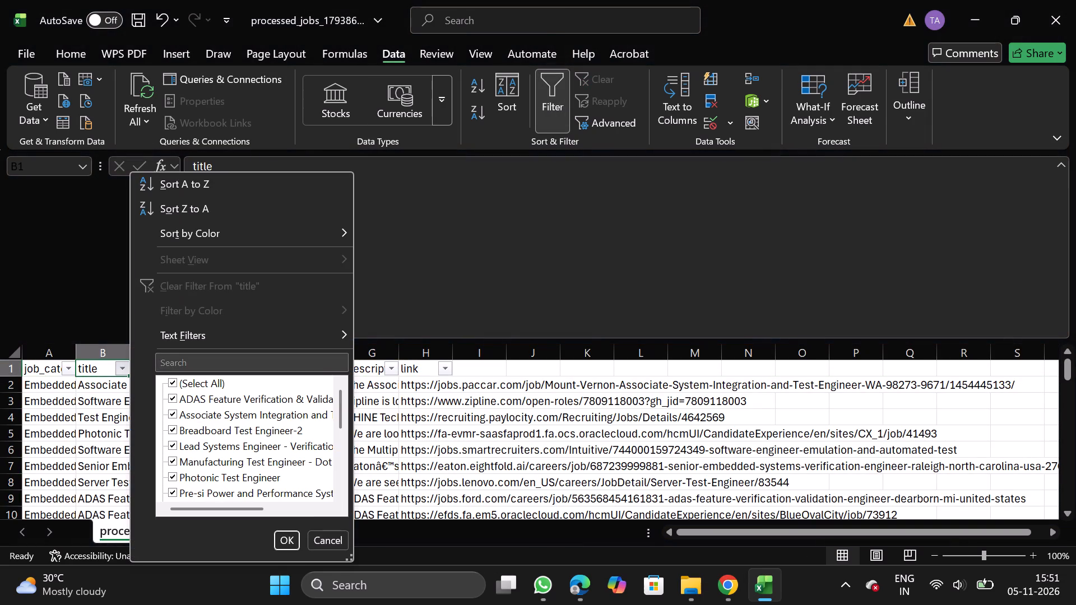
click(193, 368)
text(sa)
key(BackSpace)
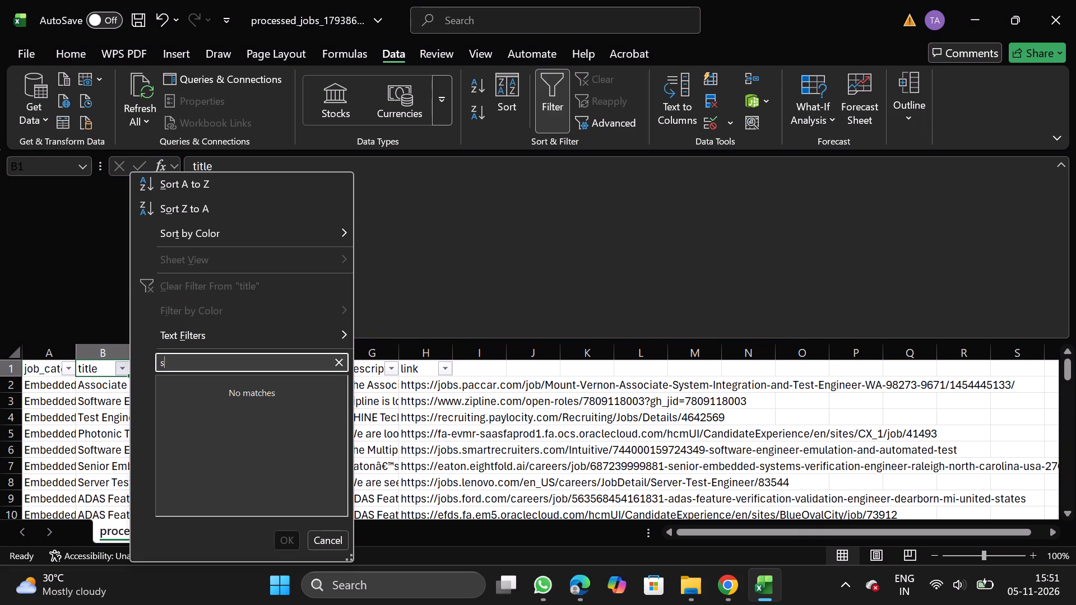
text(taff)
key(BackSpace)
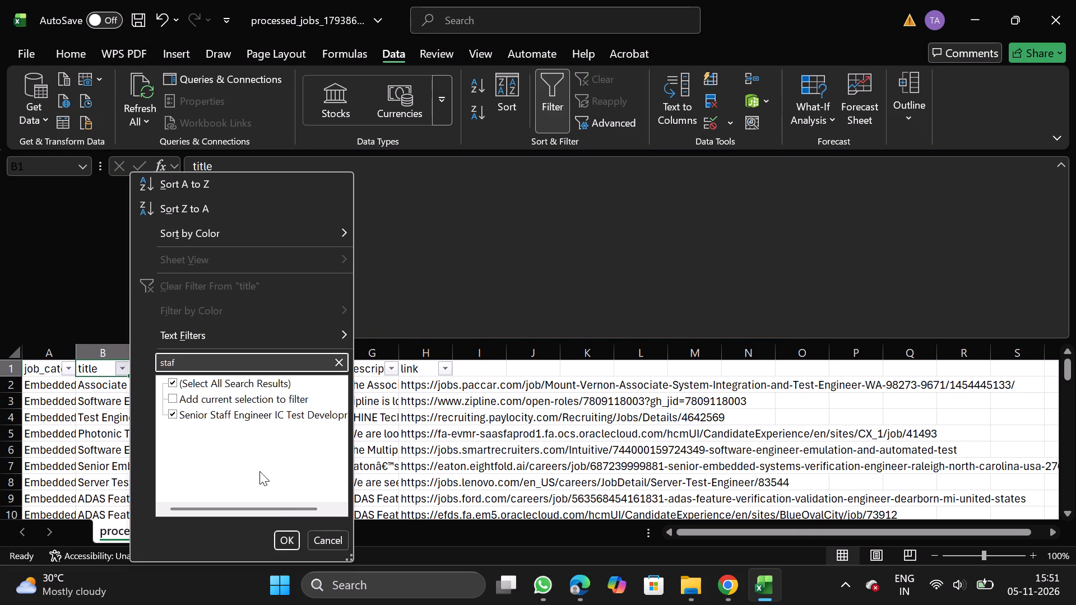
click(293, 539)
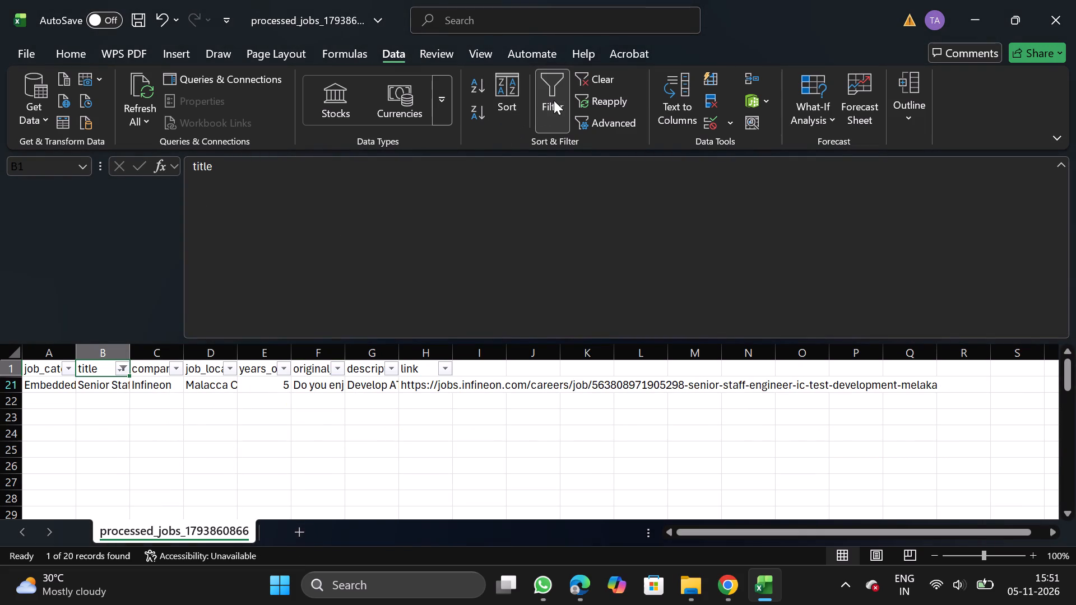
click(554, 100)
click(554, 100)
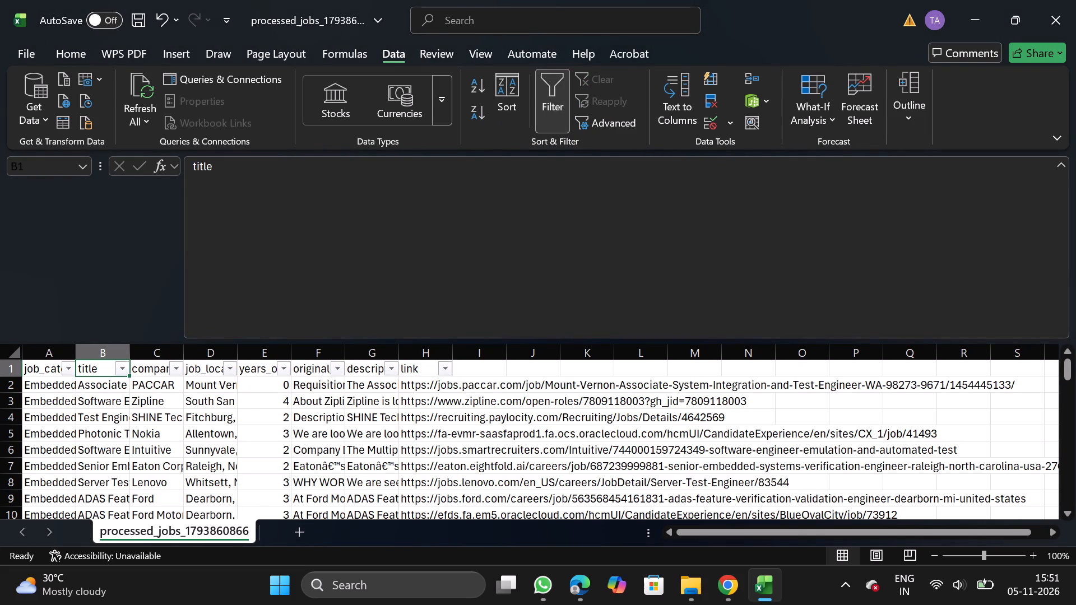
Check the title column for lead roles by filtering it on "lead", and reset the filter.
click(123, 367)
click(192, 362)
text(lead)
click(291, 536)
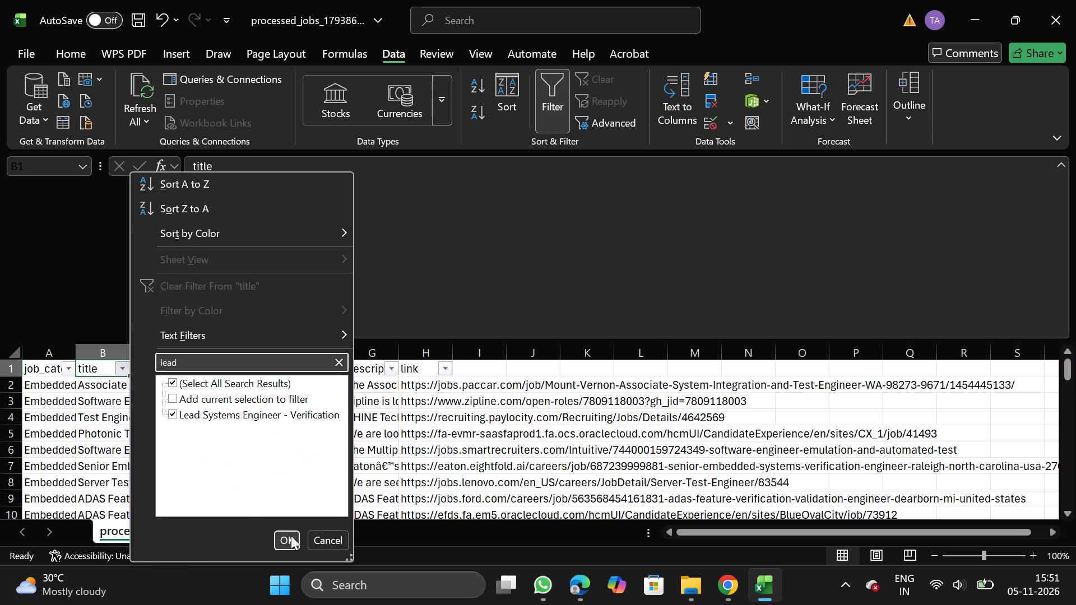
click(549, 96)
click(549, 96)
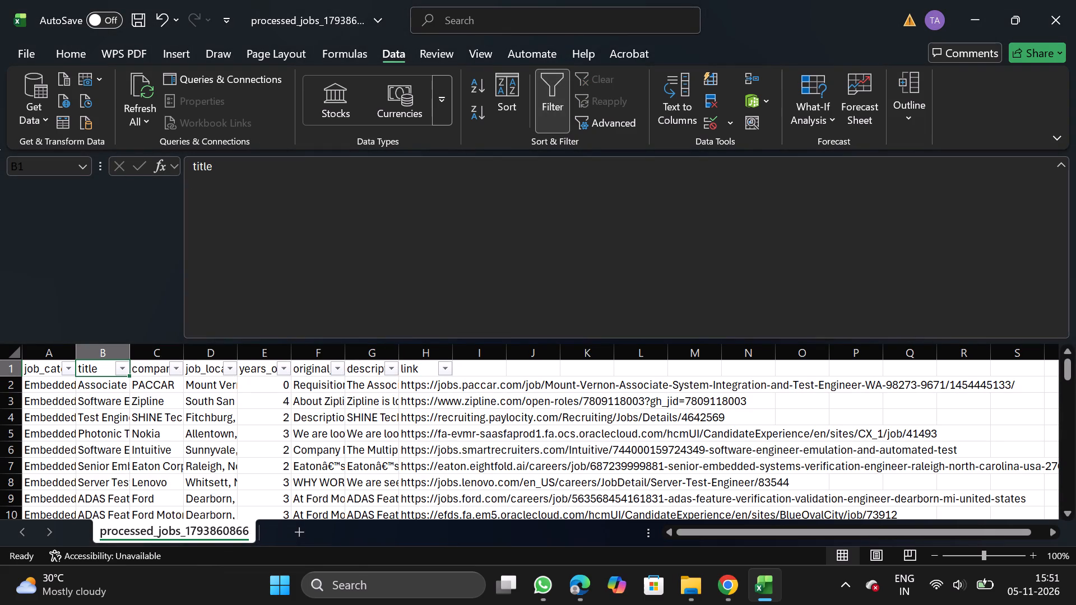
Check the title column for principal roles by filtering it on "principal", and reset the filter.
click(123, 370)
click(210, 364)
text(principal)
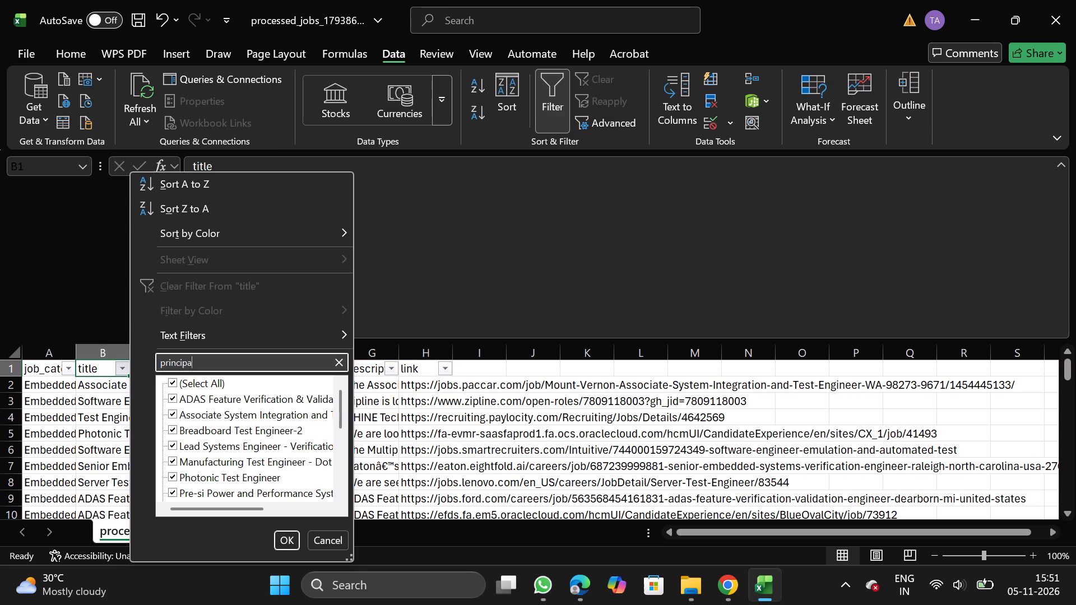
click(287, 540)
click(548, 104)
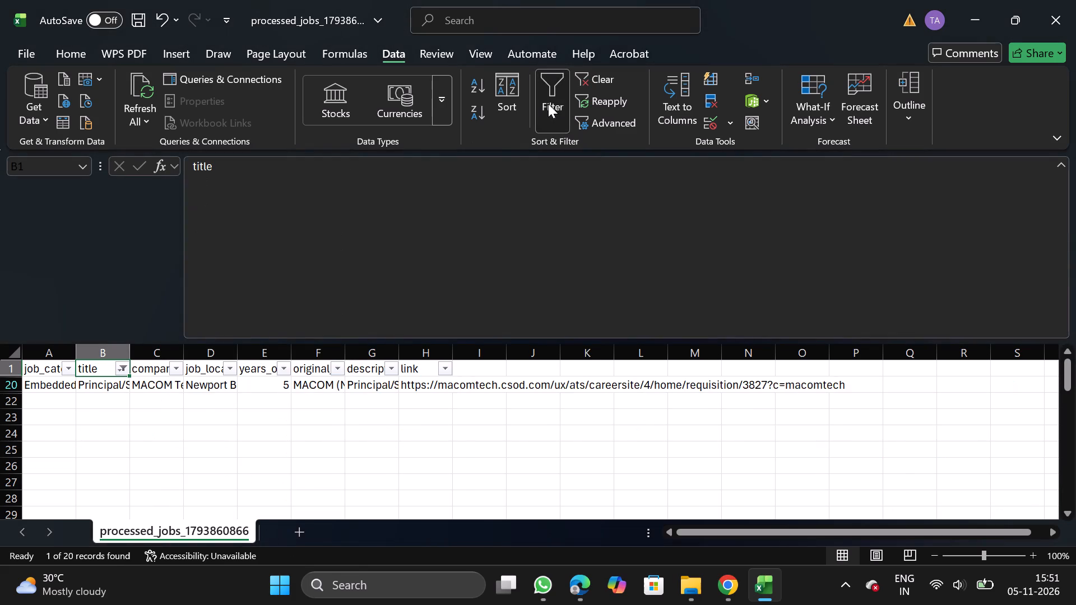
click(548, 104)
Search the title column's filter values for "architect" and clear the search text.
click(115, 370)
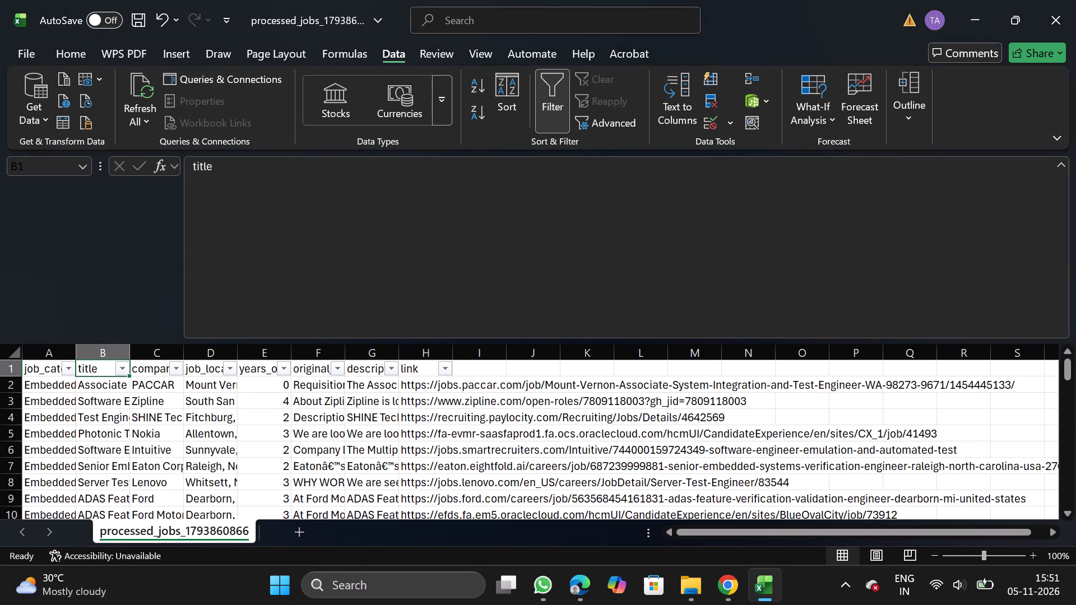
click(125, 367)
click(209, 363)
text(architect)
key(BackSpace)
key(BackSpace)
key(BackSpace)
key(BackSpace)
key(BackSpace)
key(BackSpace)
key(BackSpace)
key(BackSpace)
key(BackSpace)
key(BackSpace)
key(BackSpace)
key(BackSpace)
key(BackSpace)
key(BackSpace)
key(BackSpace)
key(BackSpace)
key(BackSpace)
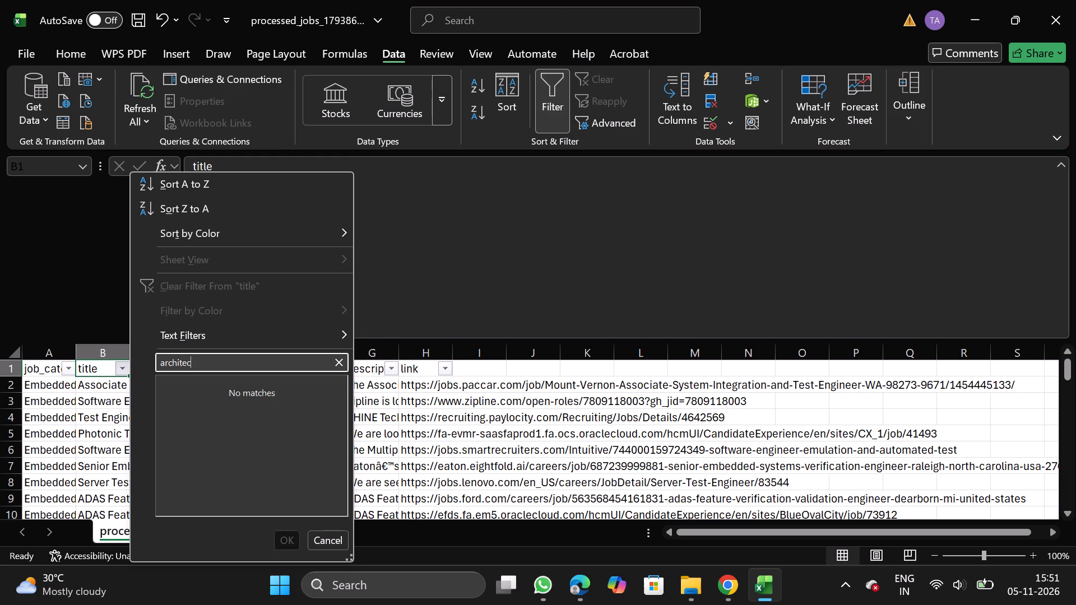
Search the title column's filter values for "enterprise" and clear the search text.
text(enterprise)
key(BackSpace)
key(BackSpace)
key(BackSpace)
key(BackSpace)
key(BackSpace)
key(BackSpace)
key(BackSpace)
key(BackSpace)
key(BackSpace)
key(BackSpace)
key(BackSpace)
key(BackSpace)
key(BackSpace)
key(BackSpace)
key(BackSpace)
key(BackSpace)
key(BackSpace)
key(BackSpace)
key(BackSpace)
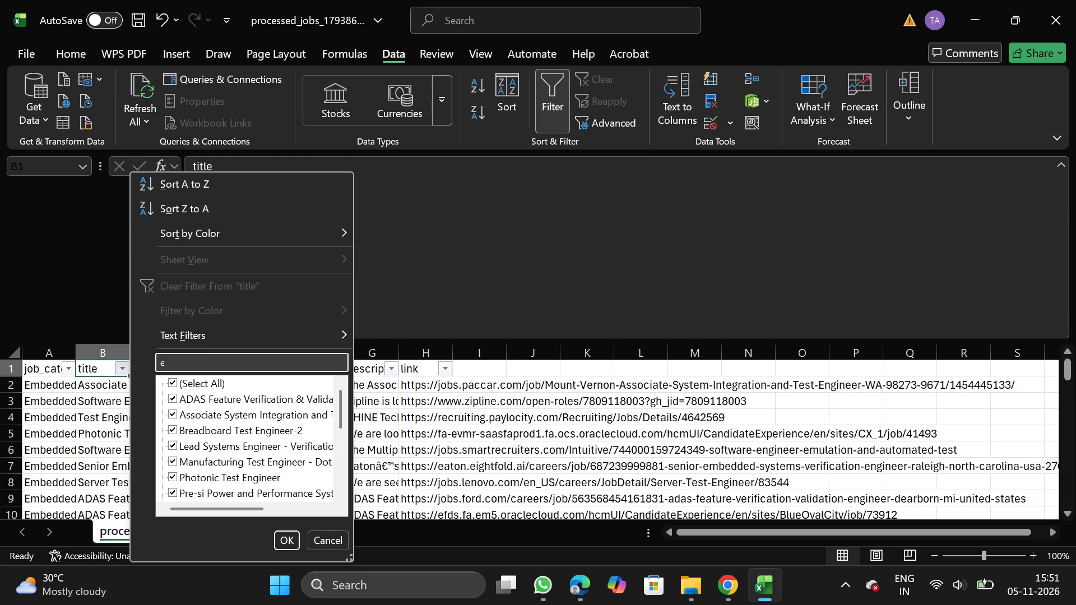
Search the title column's filter values for "consultant" and clear the search text.
text(consultant)
key(BackSpace)
key(BackSpace)
key(BackSpace)
key(BackSpace)
key(BackSpace)
key(BackSpace)
key(BackSpace)
key(BackSpace)
key(BackSpace)
key(BackSpace)
key(BackSpace)
key(BackSpace)
key(BackSpace)
key(BackSpace)
key(BackSpace)
key(BackSpace)
key(BackSpace)
key(BackSpace)
key(BackSpace)
key(BackSpace)
Filter the title column on "embedded", delete the matching Eaton job row, and remove the filter.
text(embedded)
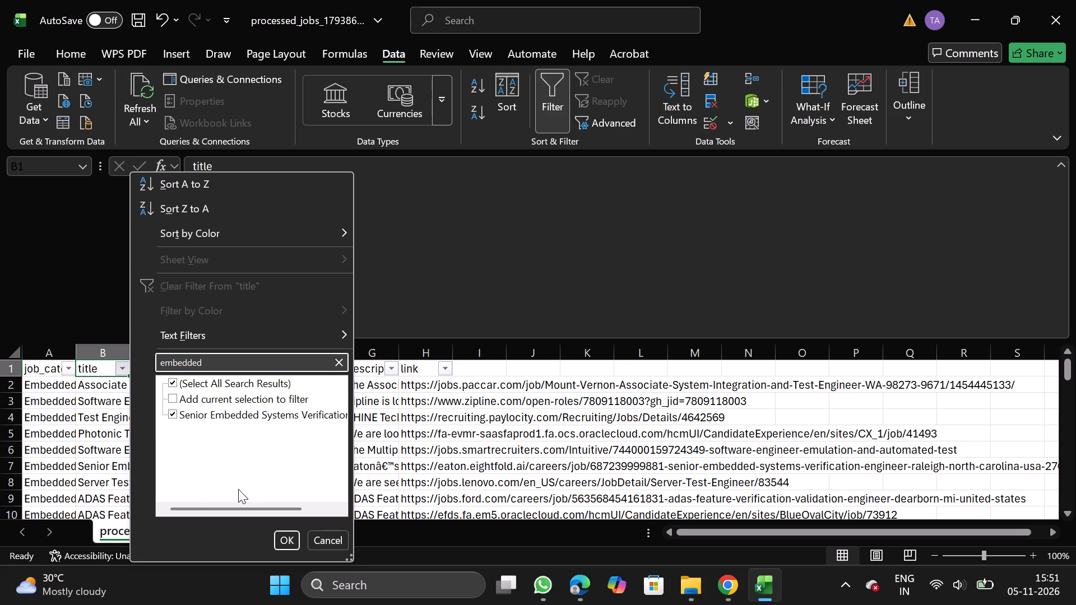
click(286, 535)
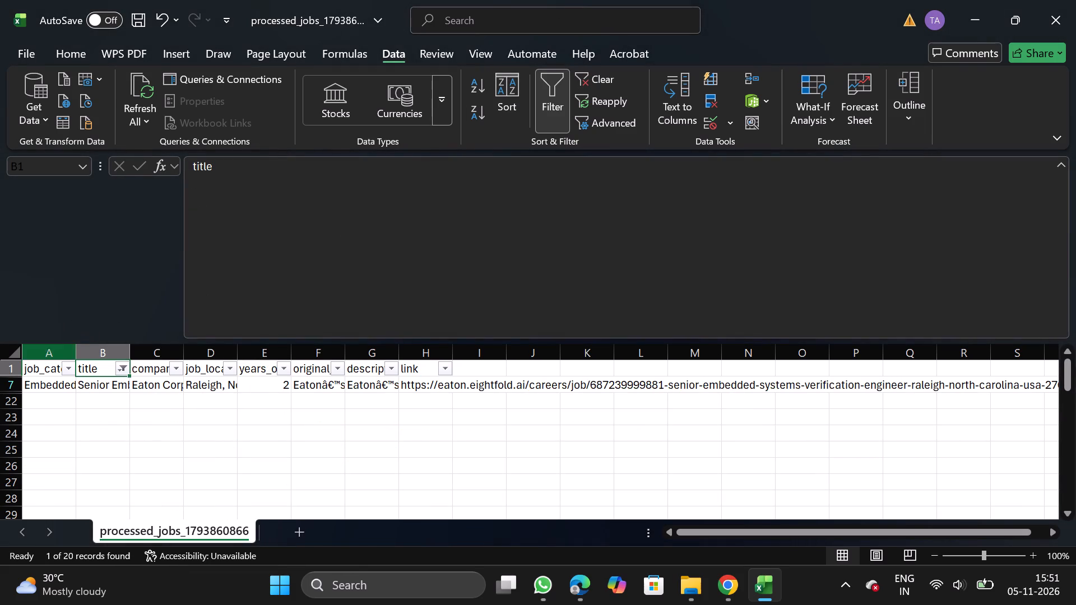
click(8, 388)
right_click(38, 388)
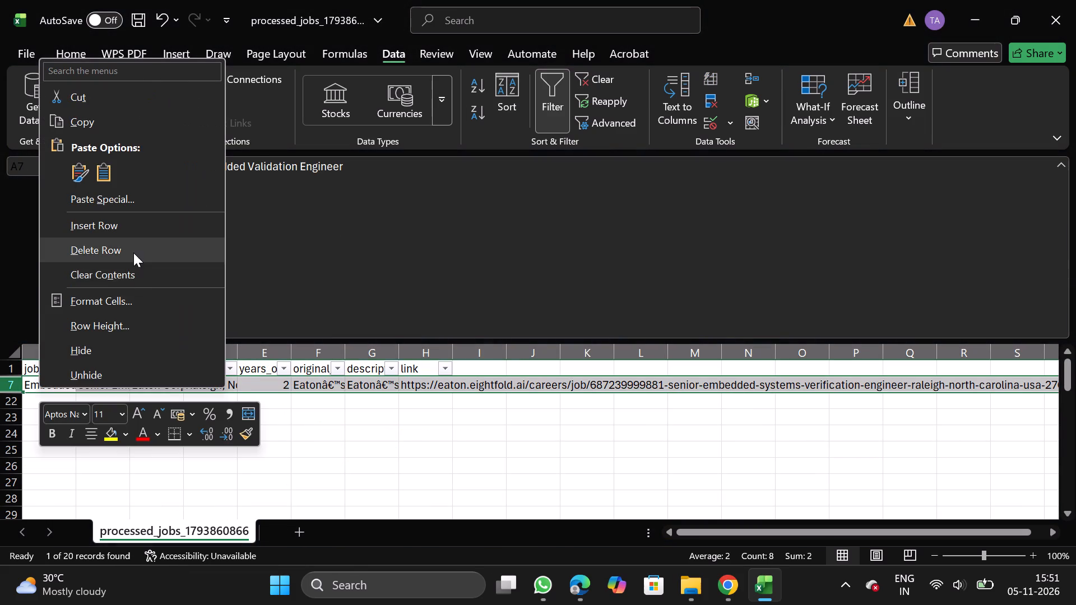
click(136, 252)
click(562, 105)
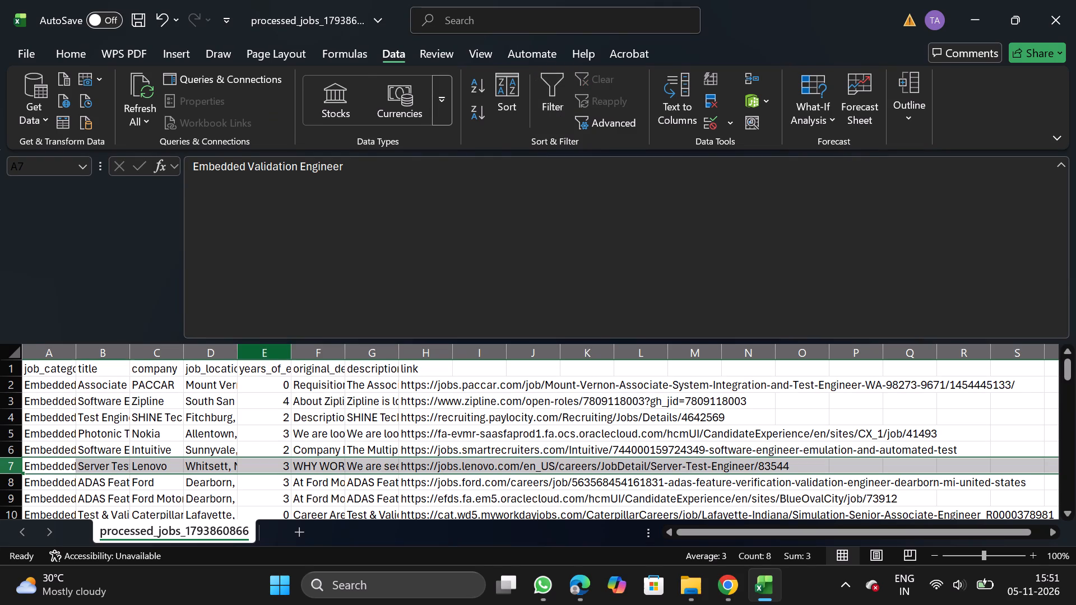
Add a filter to the company column, search its values for "walmart", and clear the search text.
click(151, 351)
double_click(541, 115)
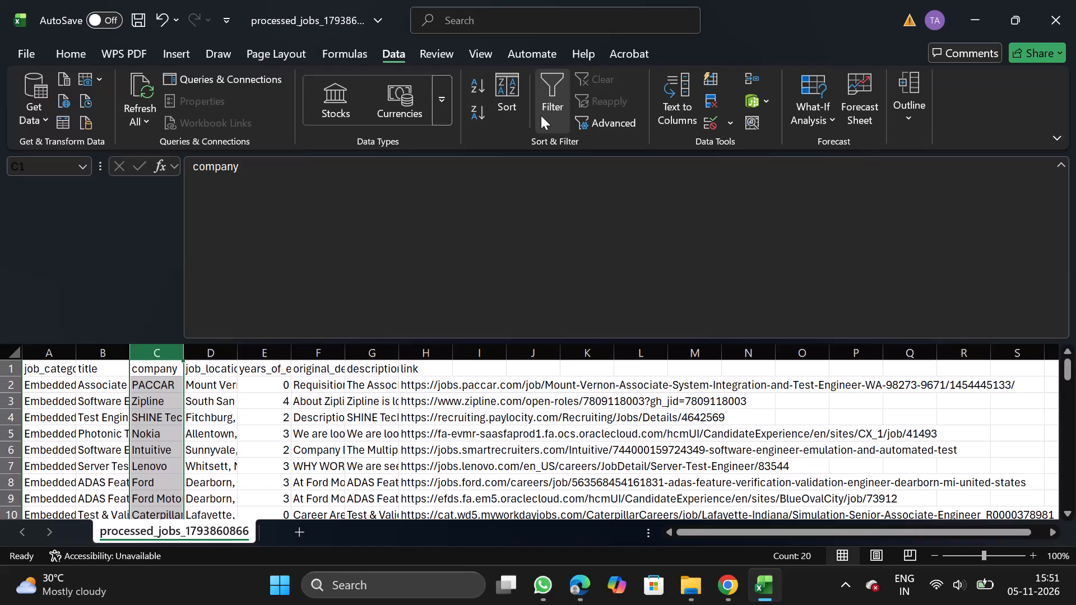
click(539, 116)
click(173, 369)
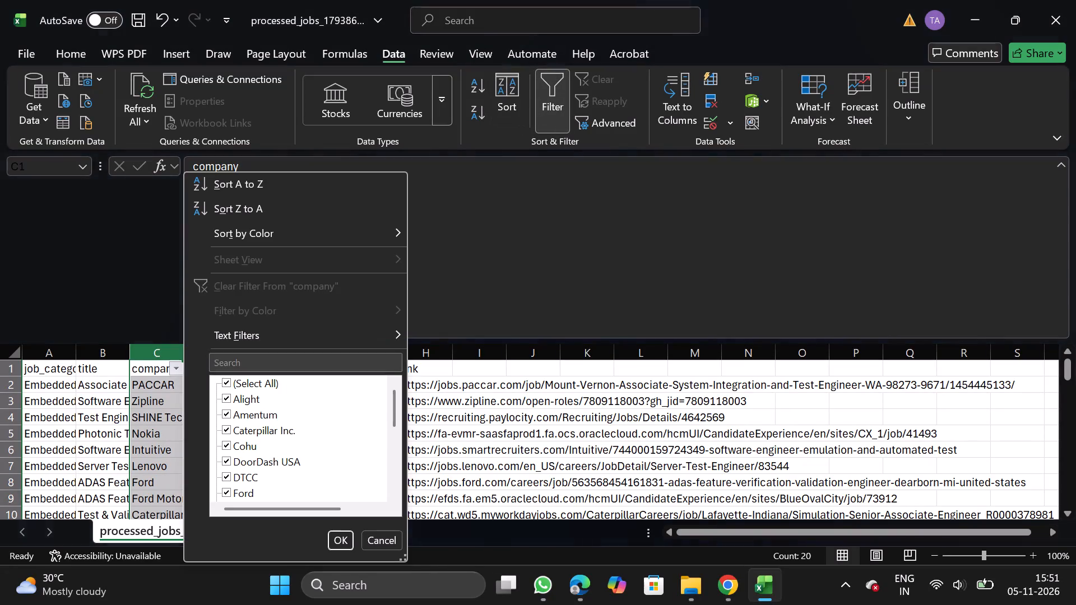
click(244, 363)
text(walmart)
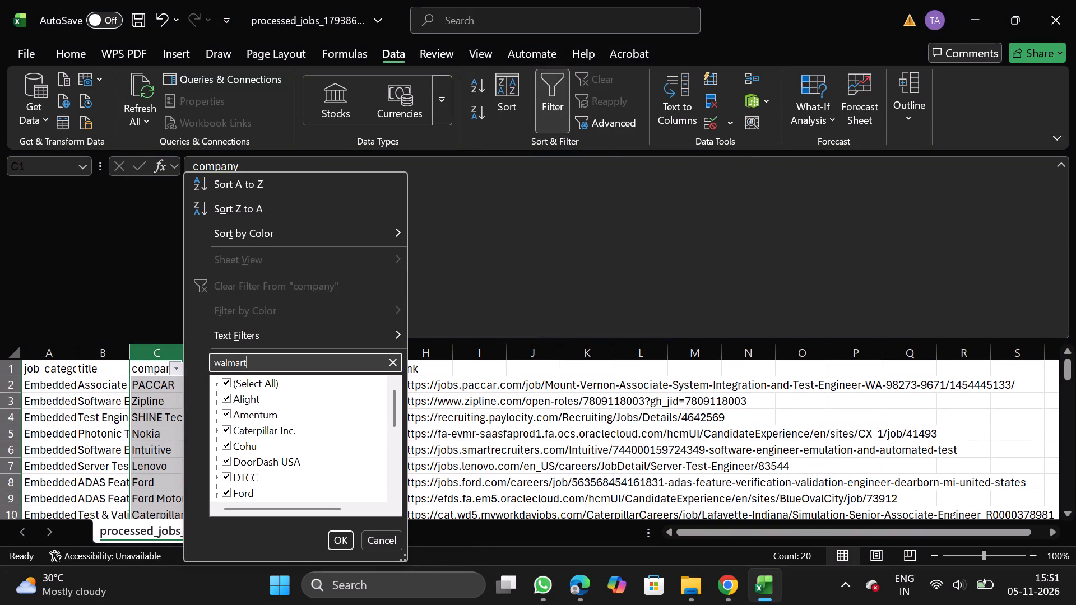
key(BackSpace)
key(BackSpace)
key(BackSpace)
key(BackSpace)
key(BackSpace)
key(BackSpace)
key(BackSpace)
key(BackSpace)
key(BackSpace)
key(BackSpace)
key(BackSpace)
key(BackSpace)
key(BackSpace)
key(BackSpace)
key(BackSpace)
key(BackSpace)
key(BackSpace)
key(BackSpace)
key(BackSpace)
Search the company column's filter values for "dried" and clear the search text.
text(dried)
key(BackSpace)
key(BackSpace)
key(BackSpace)
key(BackSpace)
key(BackSpace)
key(BackSpace)
key(BackSpace)
key(BackSpace)
key(BackSpace)
key(BackSpace)
key(BackSpace)
key(BackSpace)
key(BackSpace)
key(BackSpace)
Search the company column's filter values for "capital" and clear the search text.
text(cao)
key(BackSpace)
text(pital)
key(BackSpace)
key(BackSpace)
key(BackSpace)
key(BackSpace)
key(BackSpace)
key(BackSpace)
key(BackSpace)
key(BackSpace)
key(BackSpace)
key(BackSpace)
key(BackSpace)
key(BackSpace)
key(BackSpace)
key(BackSpace)
Search the company column's filter values for "under" and clear the search text.
text(under)
key(BackSpace)
key(BackSpace)
key(BackSpace)
key(BackSpace)
key(BackSpace)
key(BackSpace)
key(BackSpace)
key(BackSpace)
key(BackSpace)
key(BackSpace)
key(BackSpace)
Search the company column's filter values for "hunt" and clear the search text.
text(hunt)
key(BackSpace)
key(BackSpace)
key(BackSpace)
key(BackSpace)
key(BackSpace)
key(BackSpace)
key(BackSpace)
key(BackSpace)
key(BackSpace)
key(BackSpace)
key(BackSpace)
key(BackSpace)
key(BackSpace)
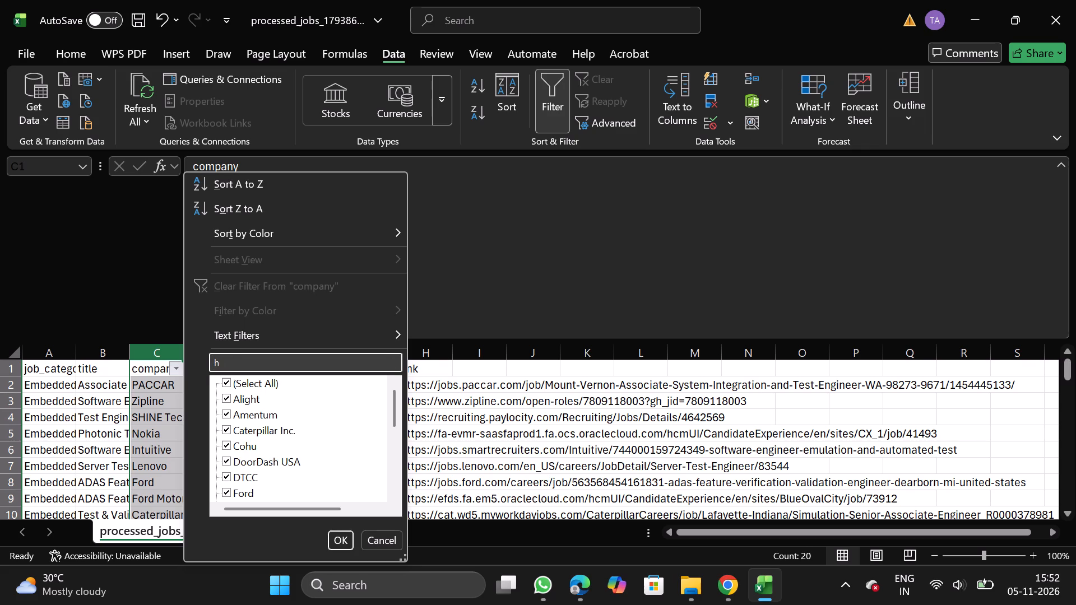
Search the company column's filter values for "skim" and clear the search text.
text(skim)
key(BackSpace)
key(BackSpace)
key(BackSpace)
key(BackSpace)
key(BackSpace)
key(BackSpace)
key(BackSpace)
key(BackSpace)
key(BackSpace)
key(BackSpace)
key(BackSpace)
key(BackSpace)
key(BackSpace)
Search the company column's filter values for "ape" and clear the search text.
text(ape)
key(BackSpace)
key(BackSpace)
key(BackSpace)
key(BackSpace)
key(BackSpace)
key(BackSpace)
key(BackSpace)
key(BackSpace)
key(BackSpace)
Search the company column's filter values for "in landem", leave the filter list without applying it, and remove the filter.
text(in landem)
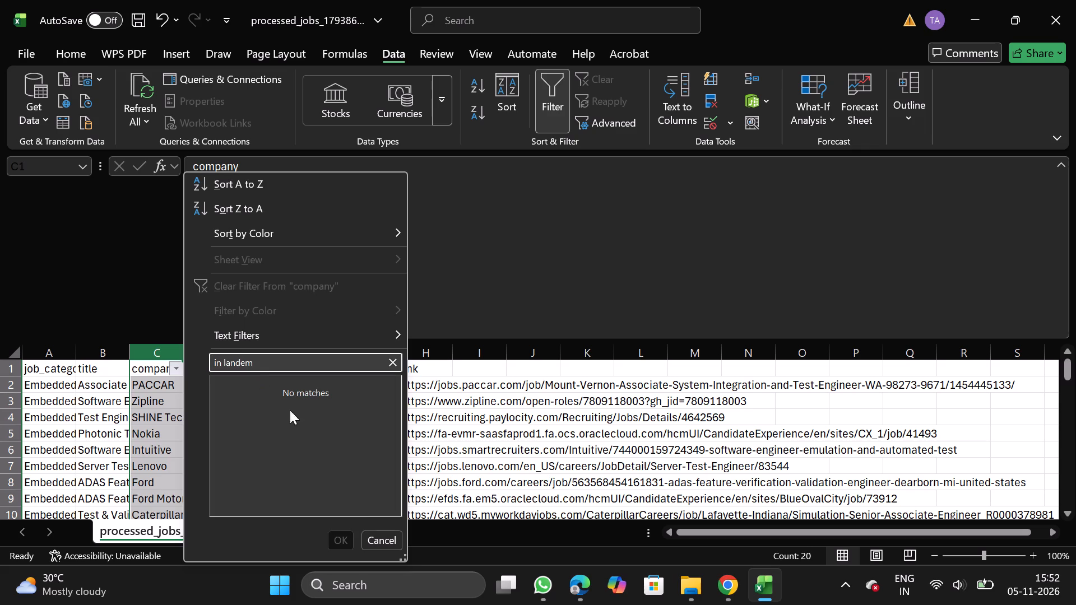
click(374, 539)
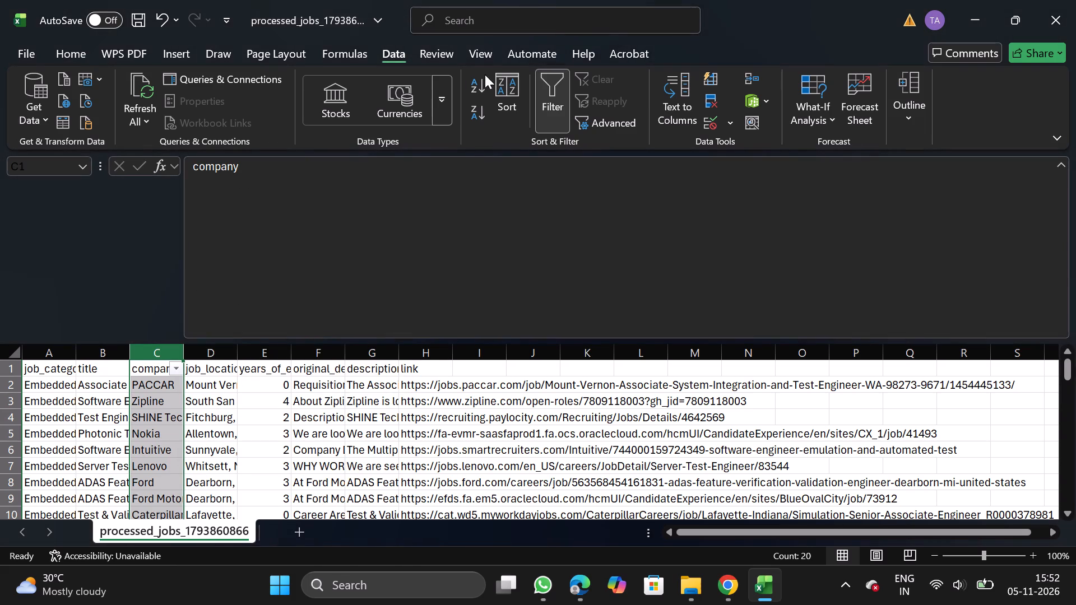
click(554, 92)
Save the cleaned file as Embedded_11_05 in CSV format in the Documents folder Daily Scraping jobs.
click(23, 64)
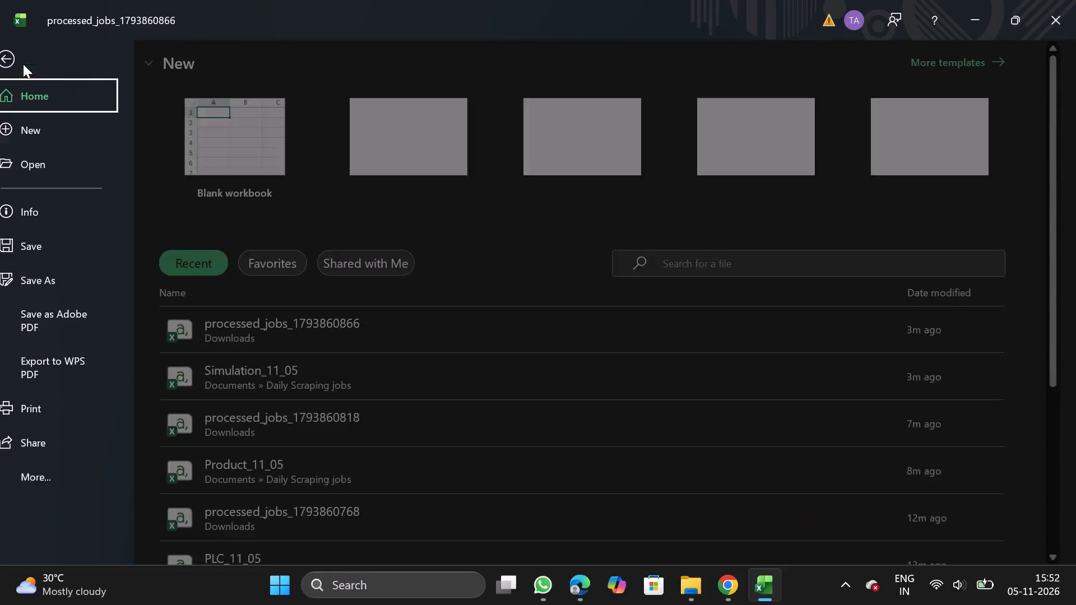
double_click(67, 278)
triple_click(249, 478)
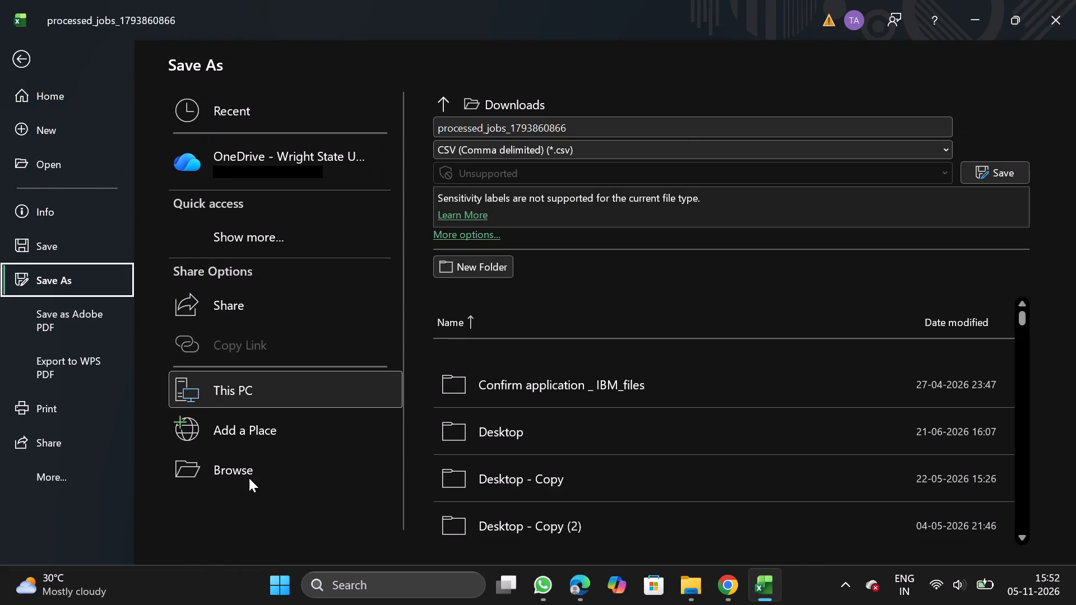
double_click(249, 478)
double_click(81, 193)
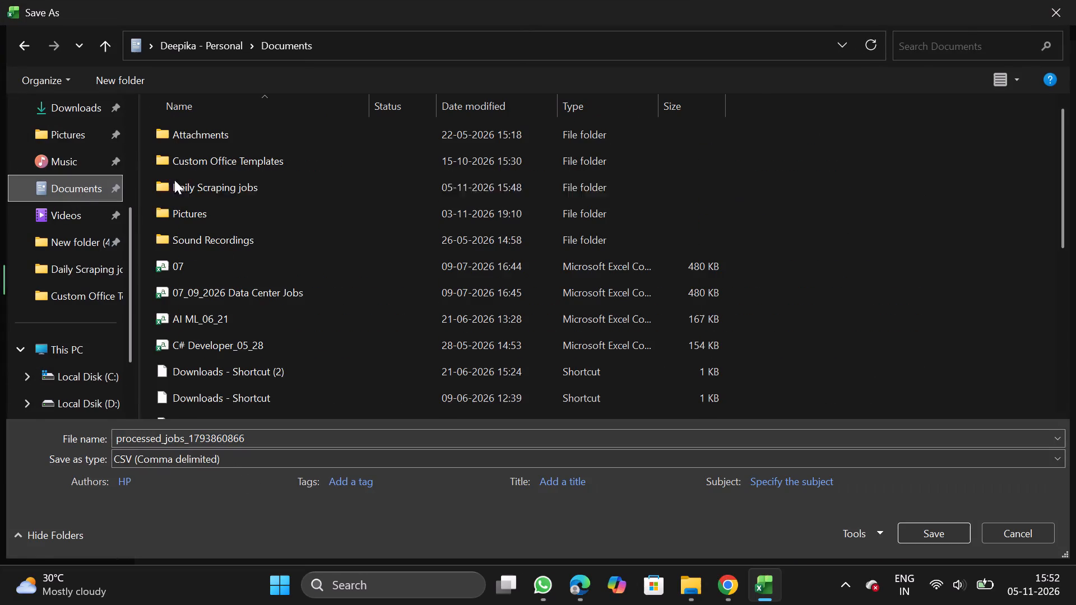
double_click(229, 190)
click(309, 444)
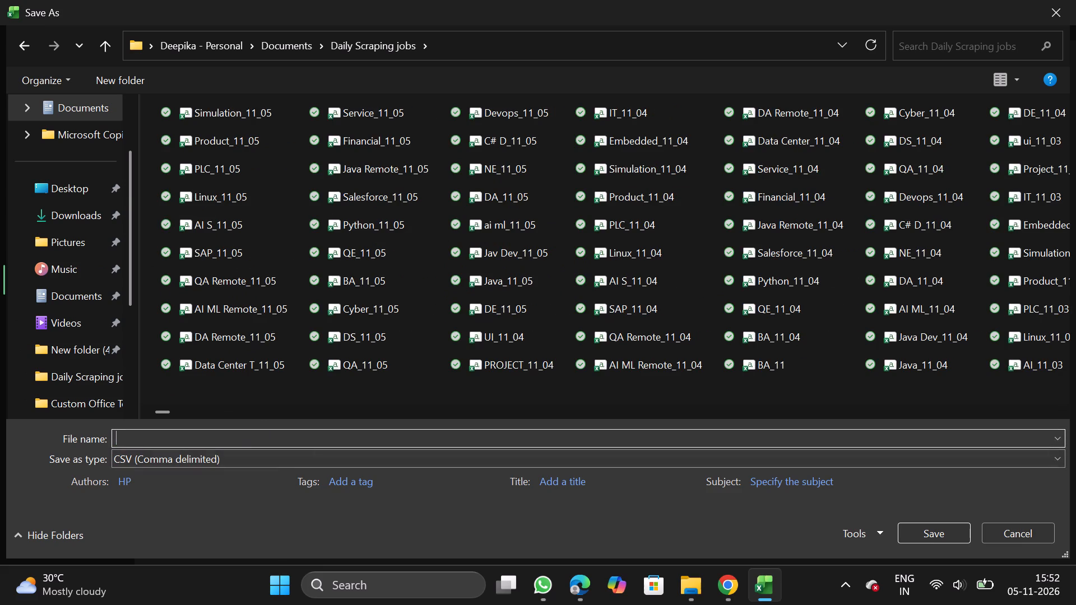
key(w)
key(BackSpace)
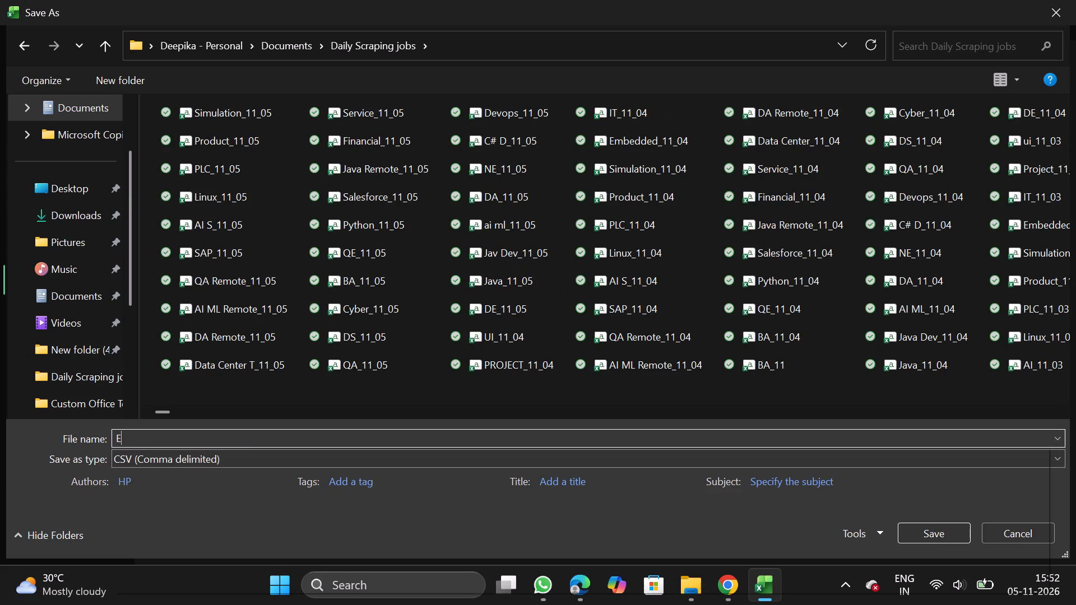
key(m)
text(bedded_11_05)
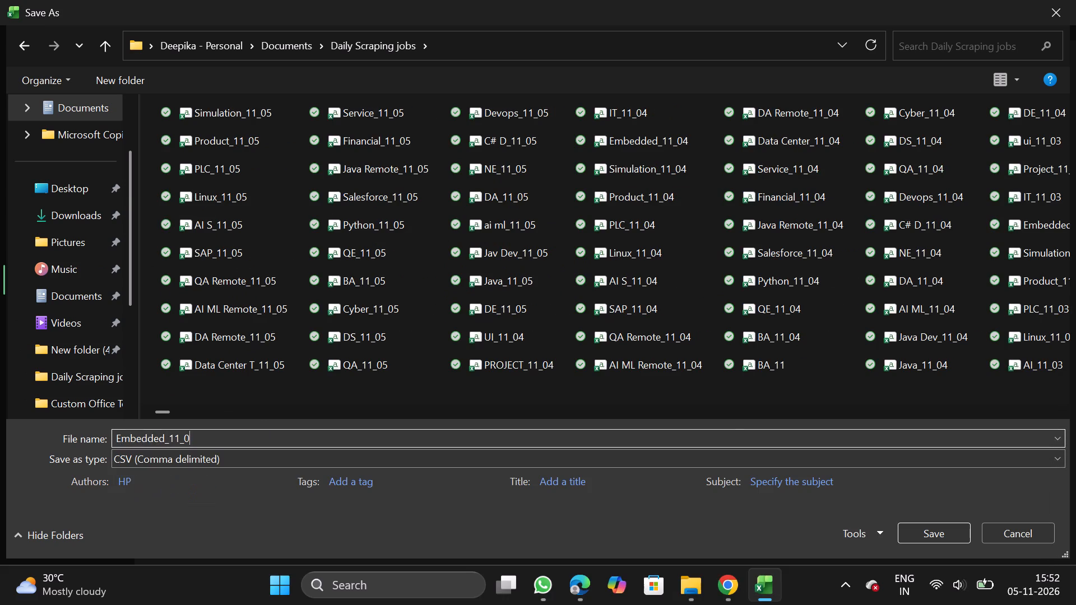
click(932, 534)
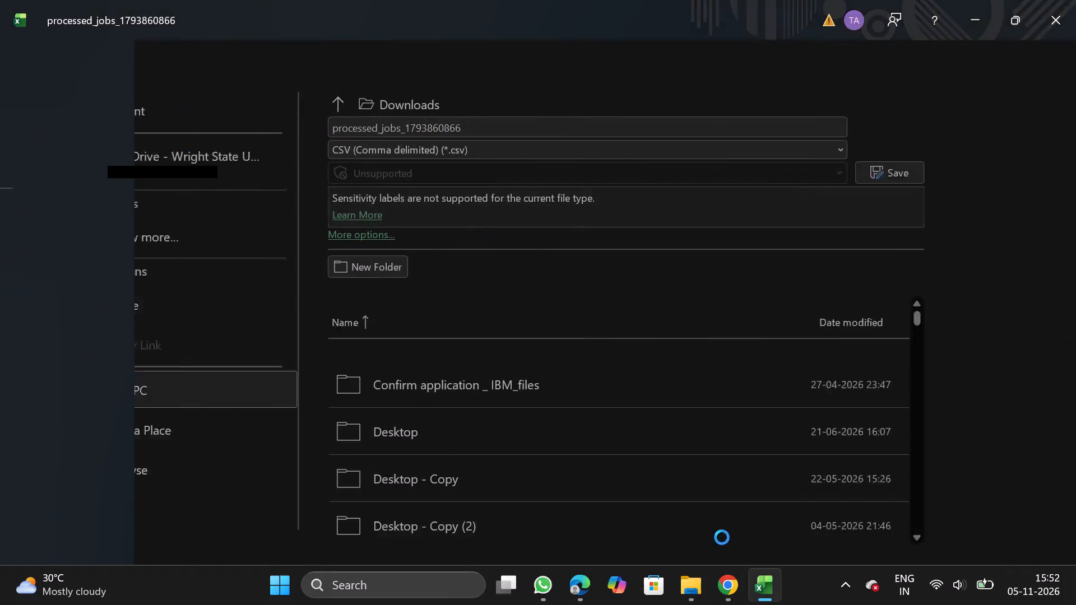
Switch to NextGenApply in Chrome, bulk-upload Embedded_11_05 from Daily Scraping jobs, and close its Excel workbook.
click(730, 587)
scroll(514, 389, down, 1)
click(424, 482)
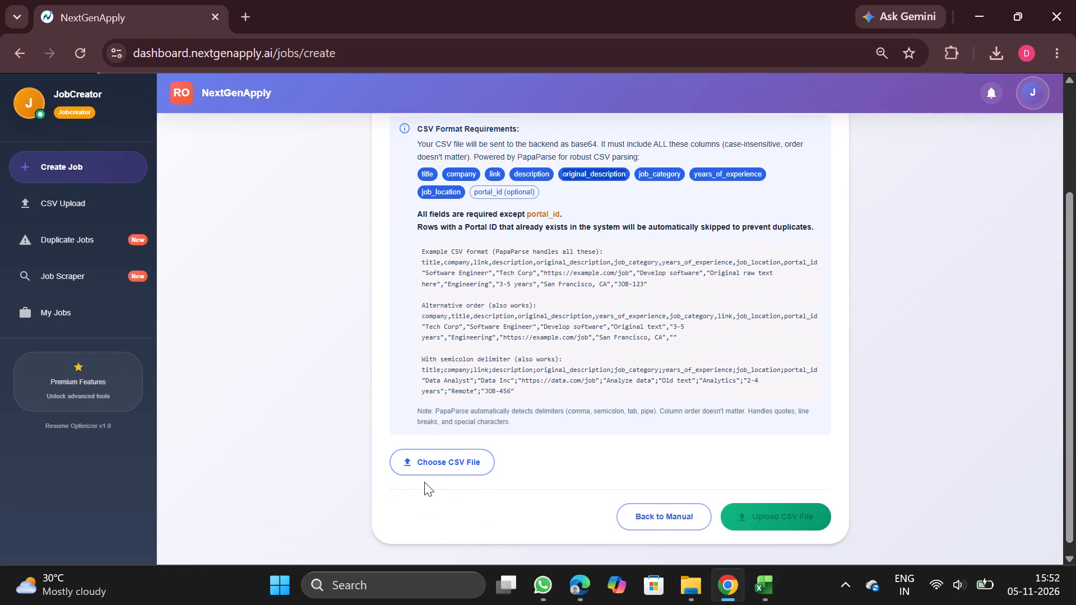
click(473, 454)
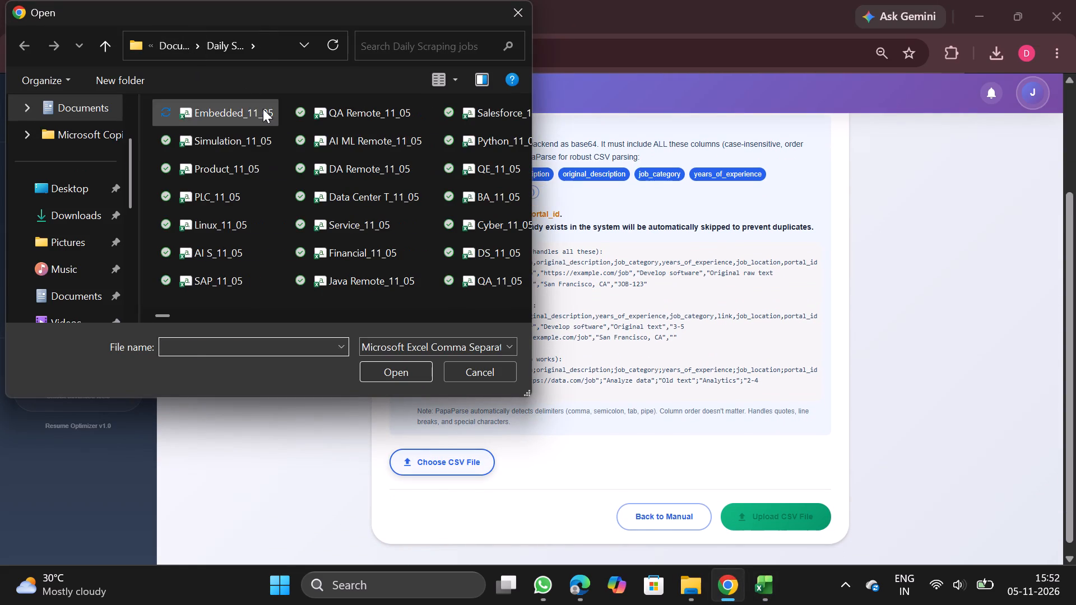
double_click(263, 109)
scroll(519, 371, down, 3)
scroll(681, 426, down, 2)
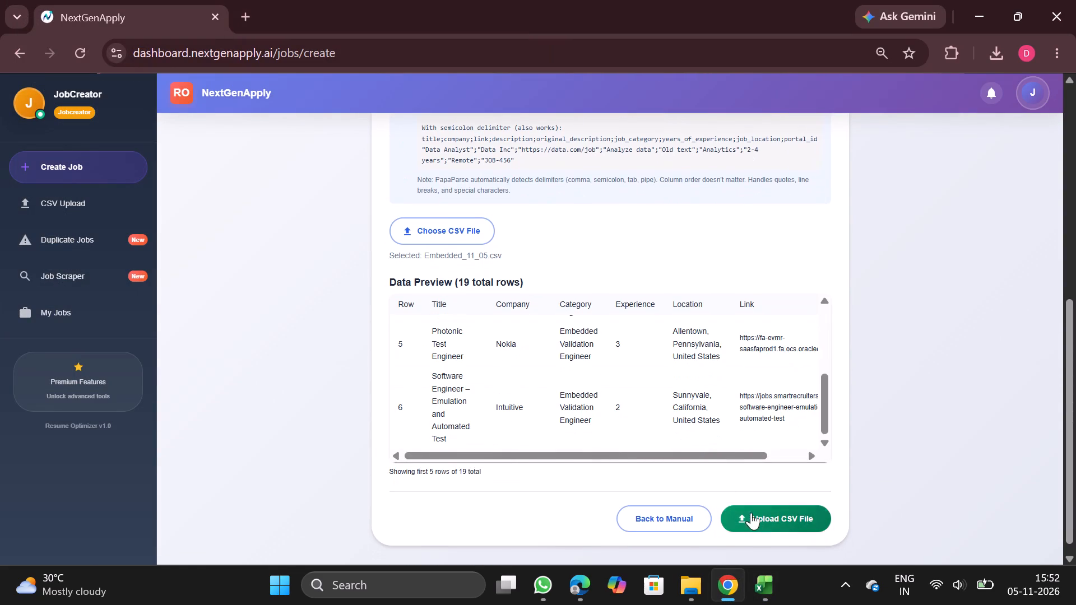
click(762, 525)
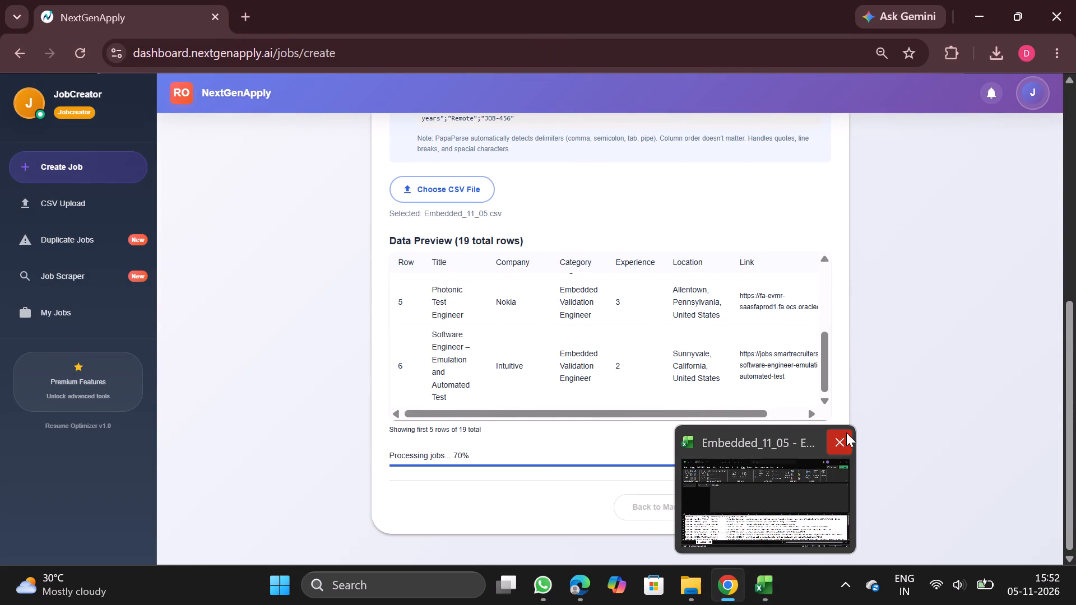
click(846, 432)
scroll(621, 389, up, 3)
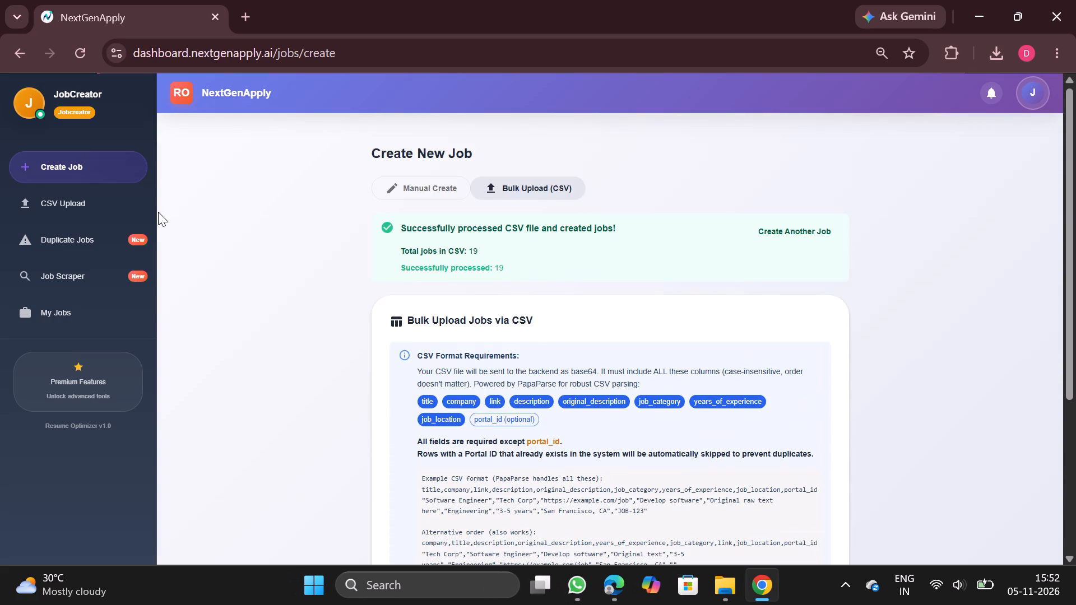
Download the processed IT Support Engineer CSV from the CSV upload history and open it in Excel.
click(68, 199)
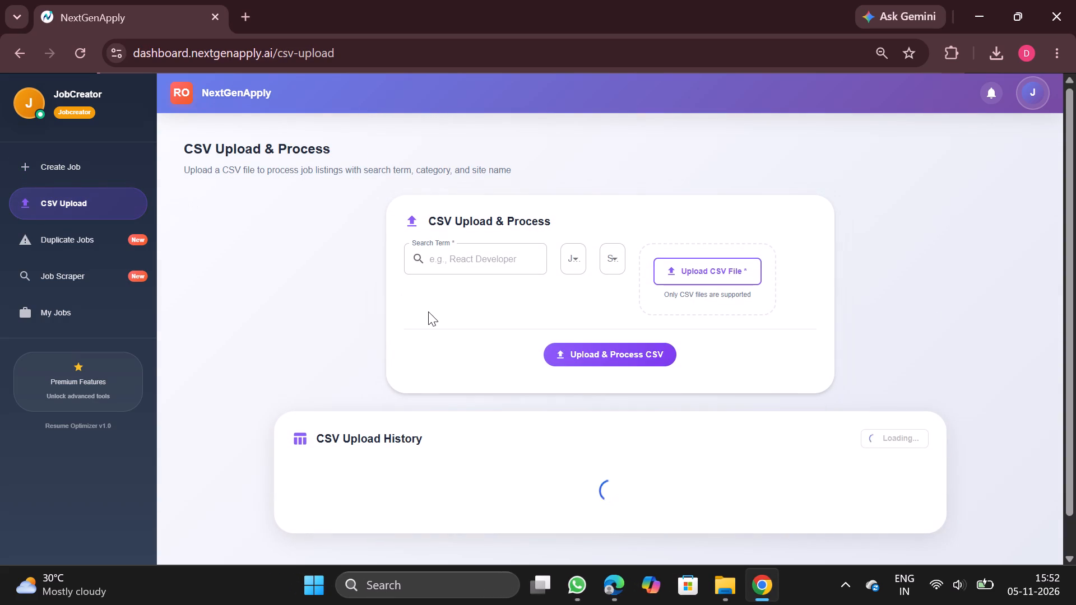
scroll(601, 445, down, 1)
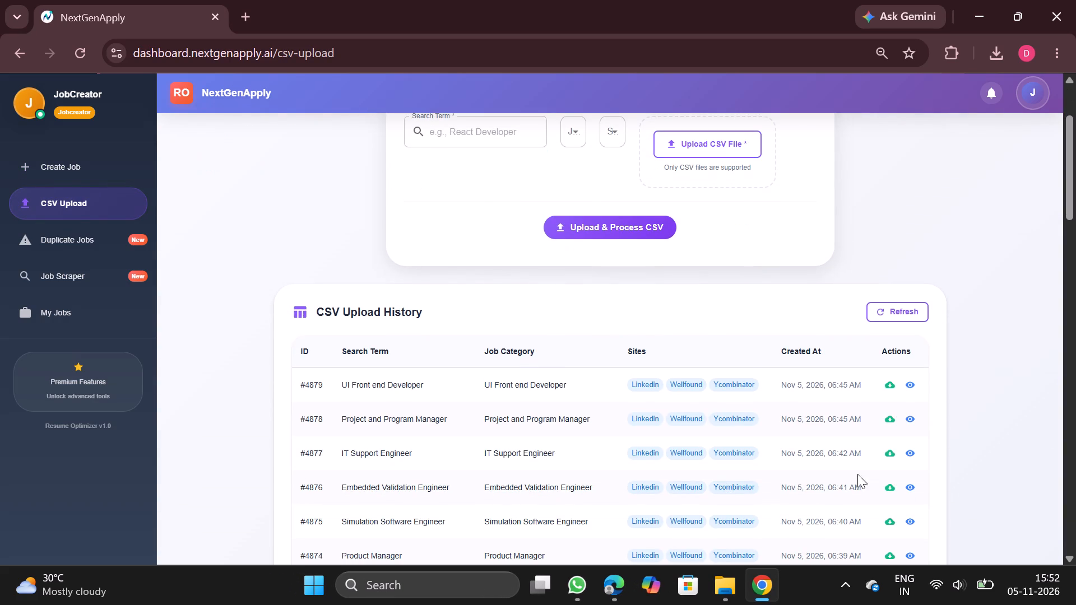
click(891, 450)
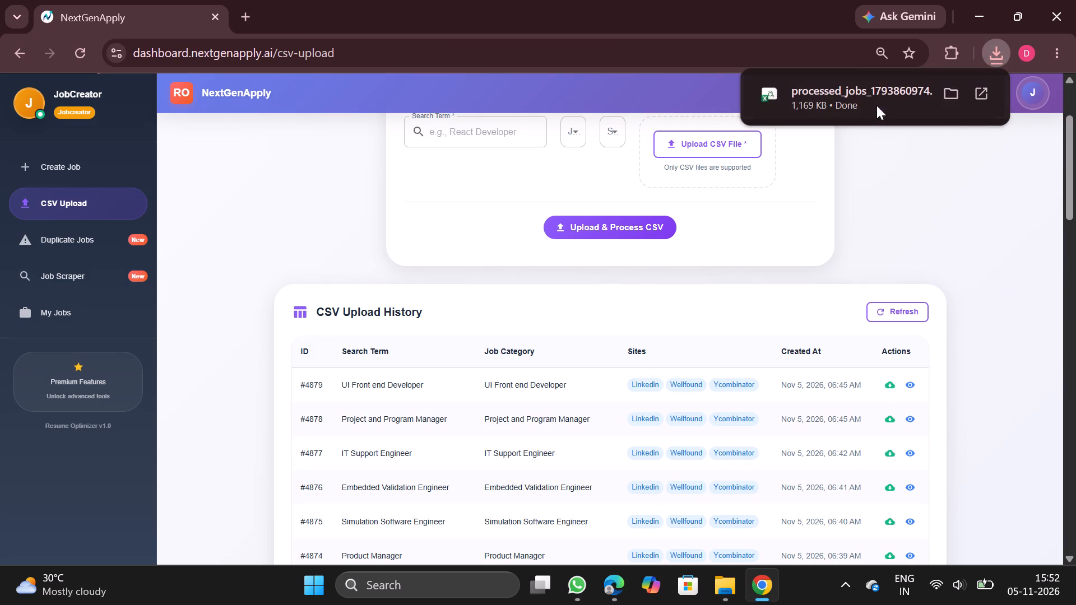
click(873, 101)
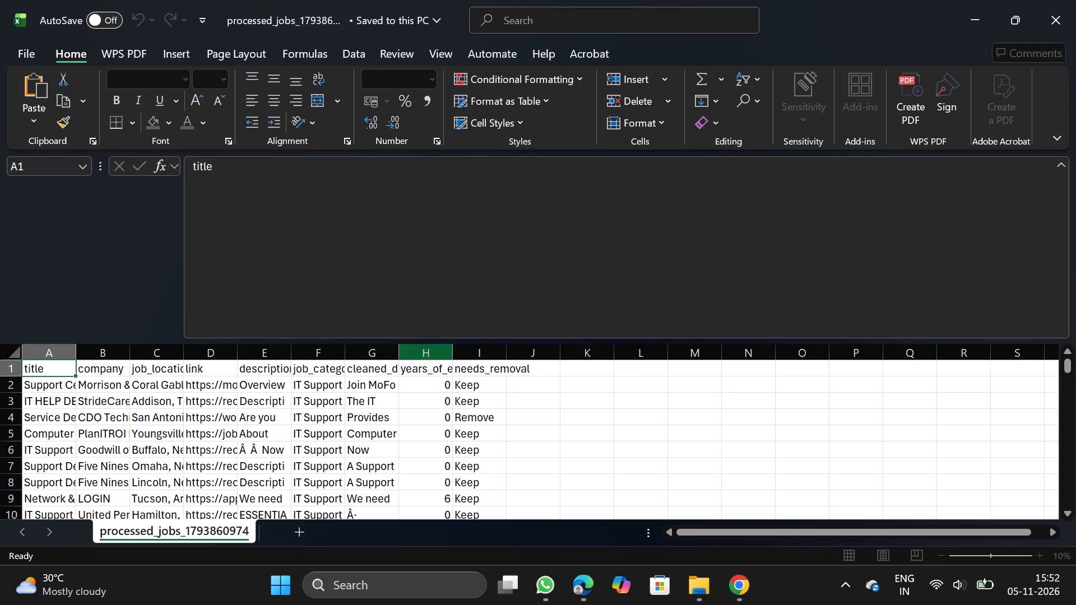
Remove duplicate rows from the whole IT Support Engineer sheet based on the company column only.
click(233, 439)
key(ctrl+a)
click(397, 53)
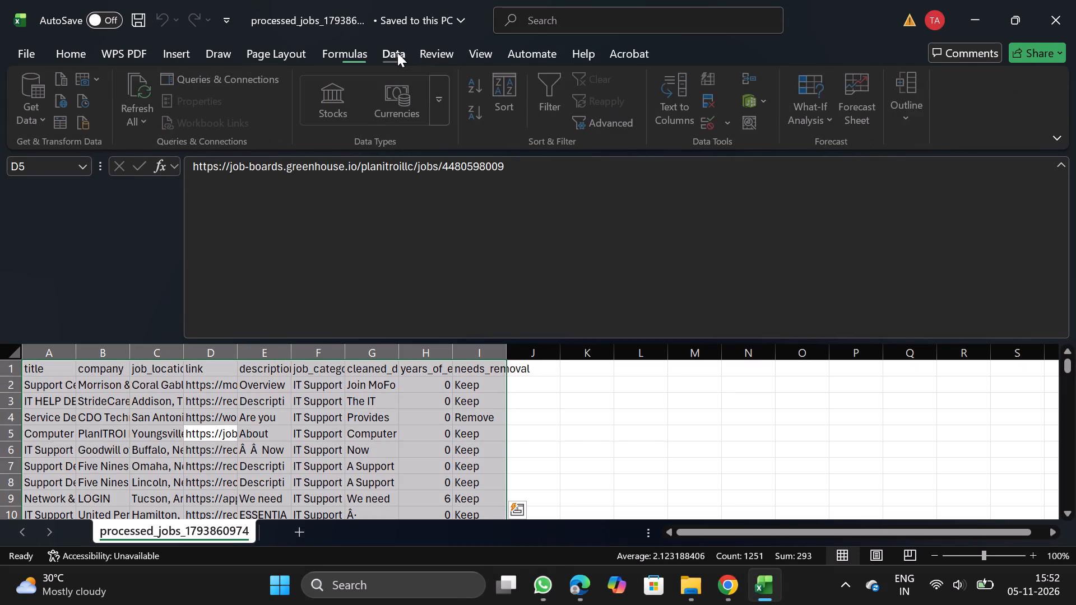
click(717, 96)
click(266, 243)
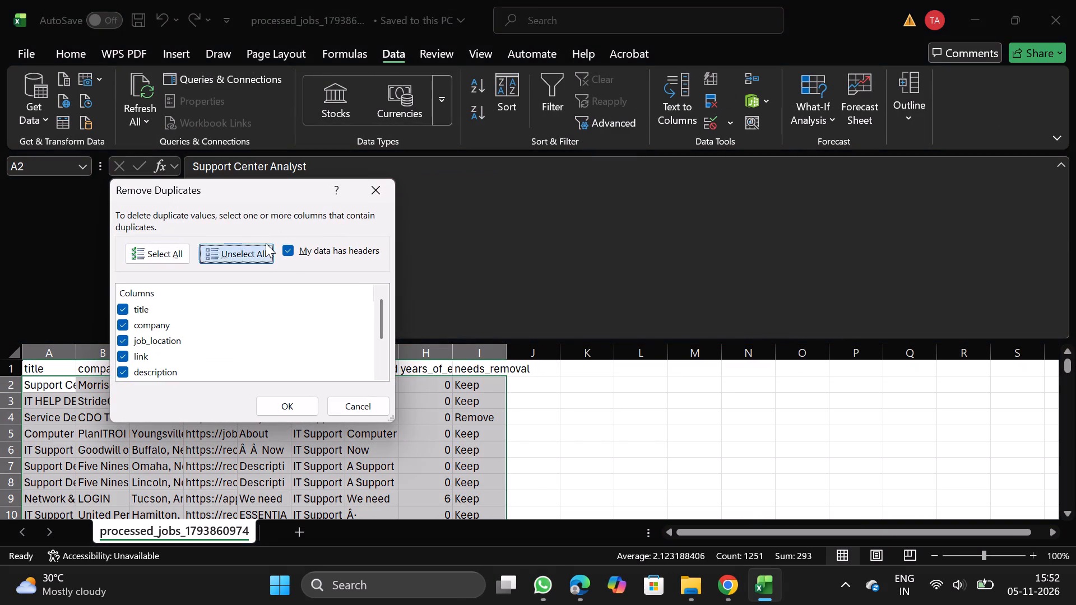
click(124, 323)
click(287, 398)
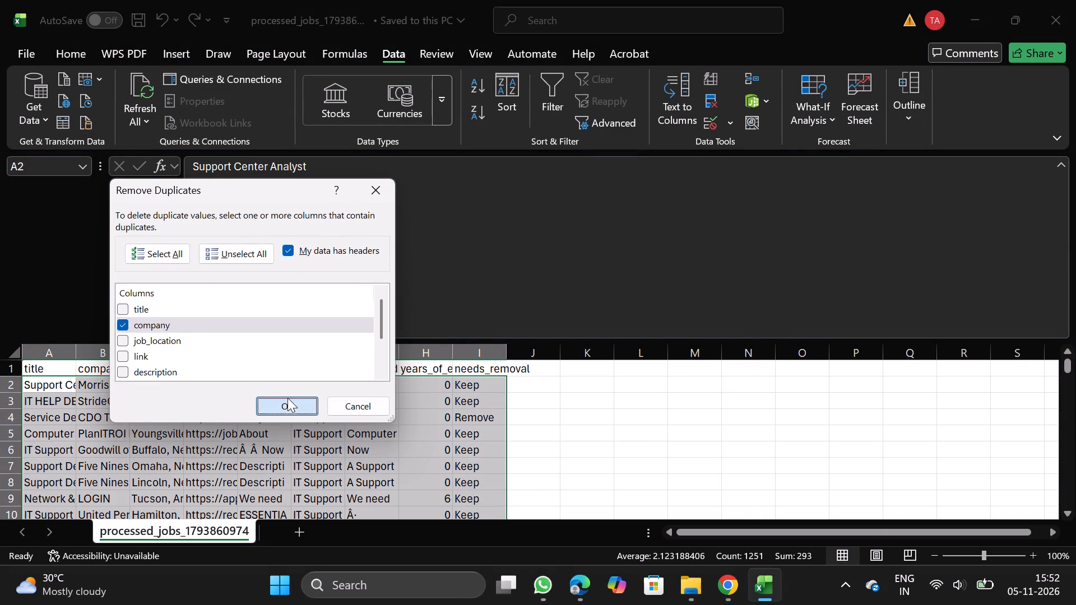
click(646, 332)
Filter the needs_removal column to Remove, delete all the filtered job rows, and remove the filter.
click(480, 369)
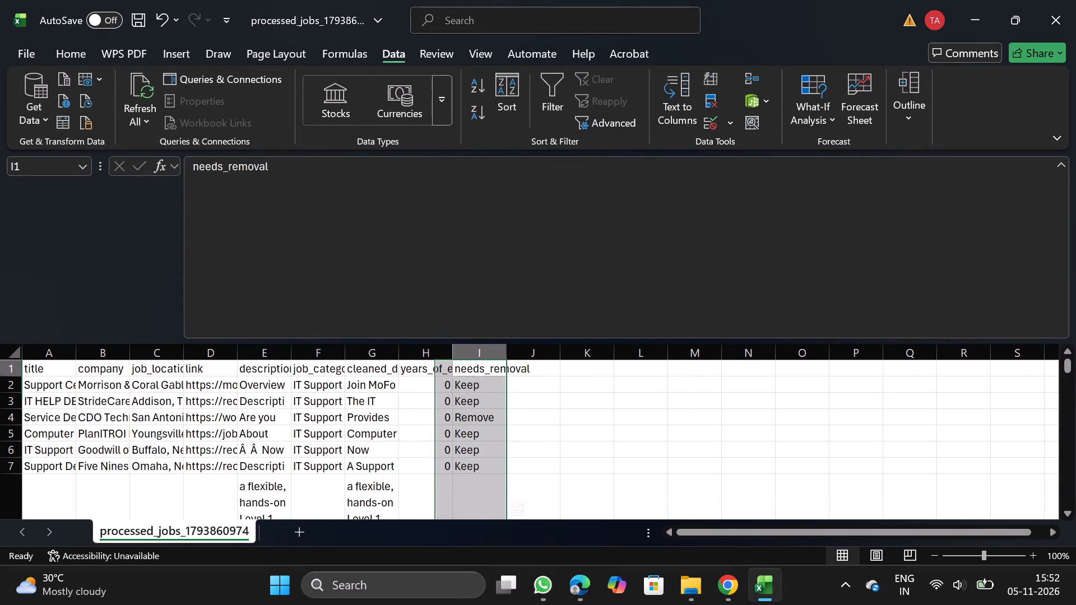
click(551, 105)
click(502, 366)
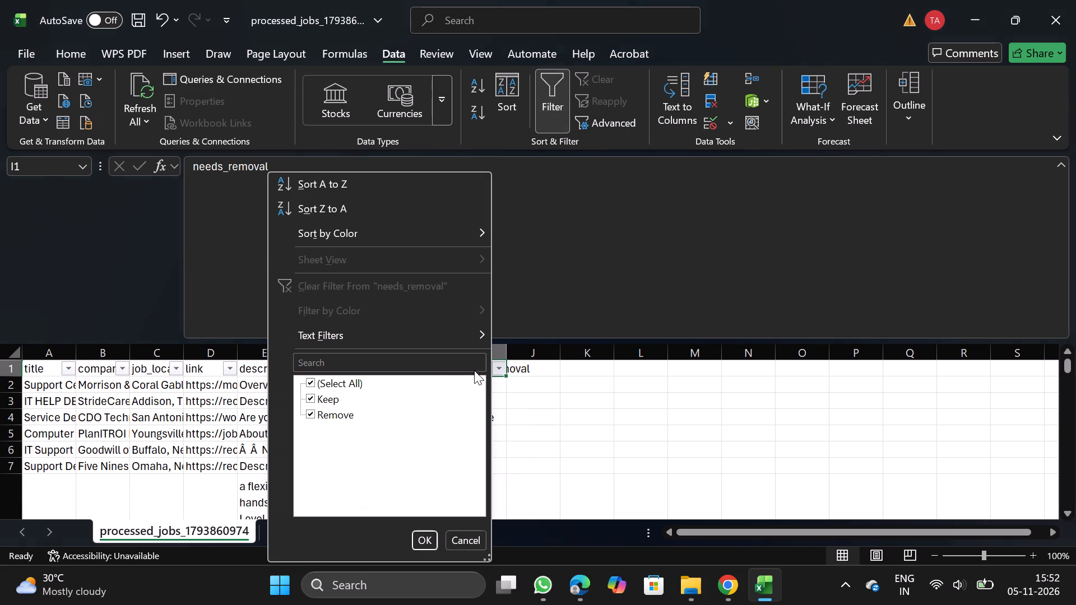
double_click(317, 401)
click(422, 541)
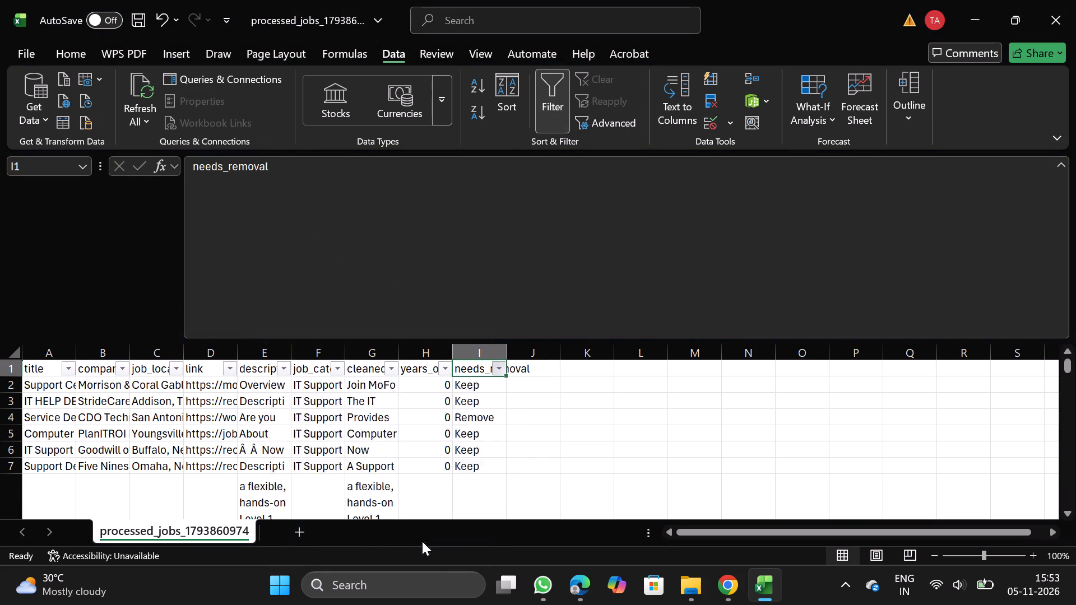
click(4, 388)
key(ctrl+shift+Down)
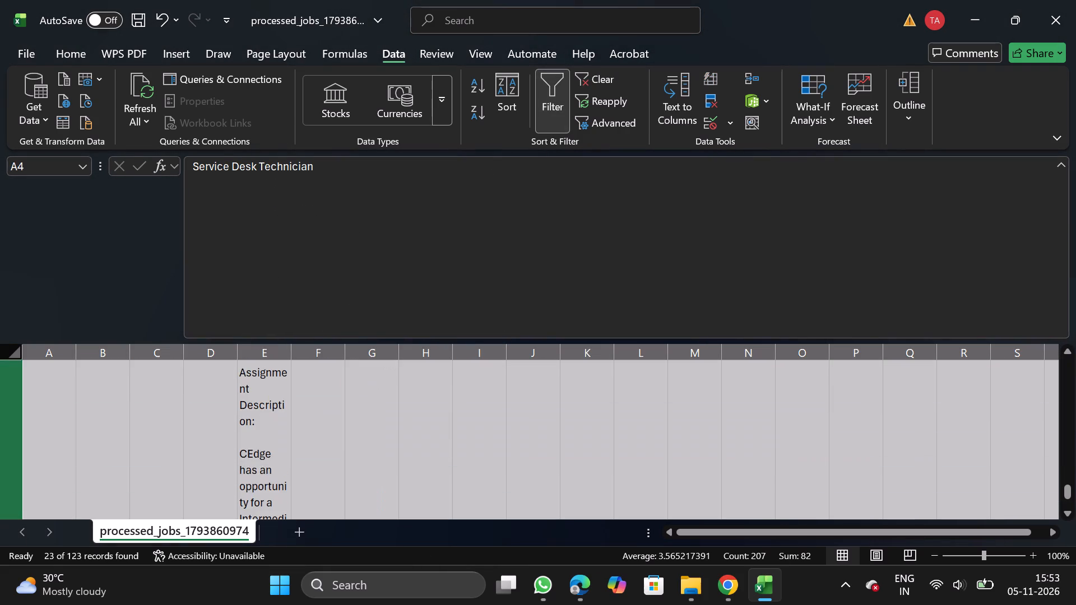
right_click(166, 437)
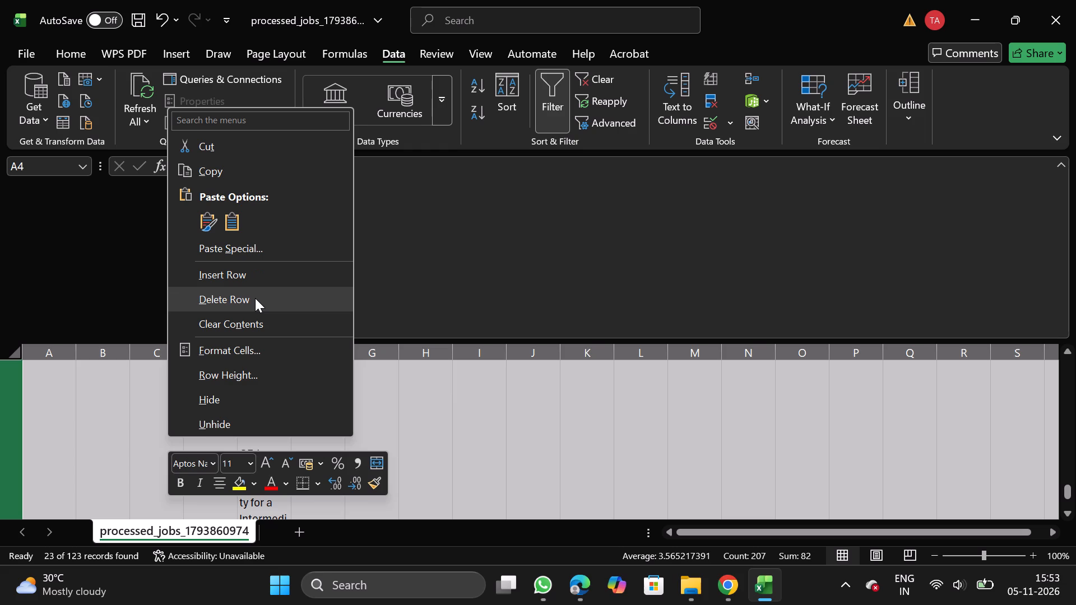
click(255, 298)
click(542, 86)
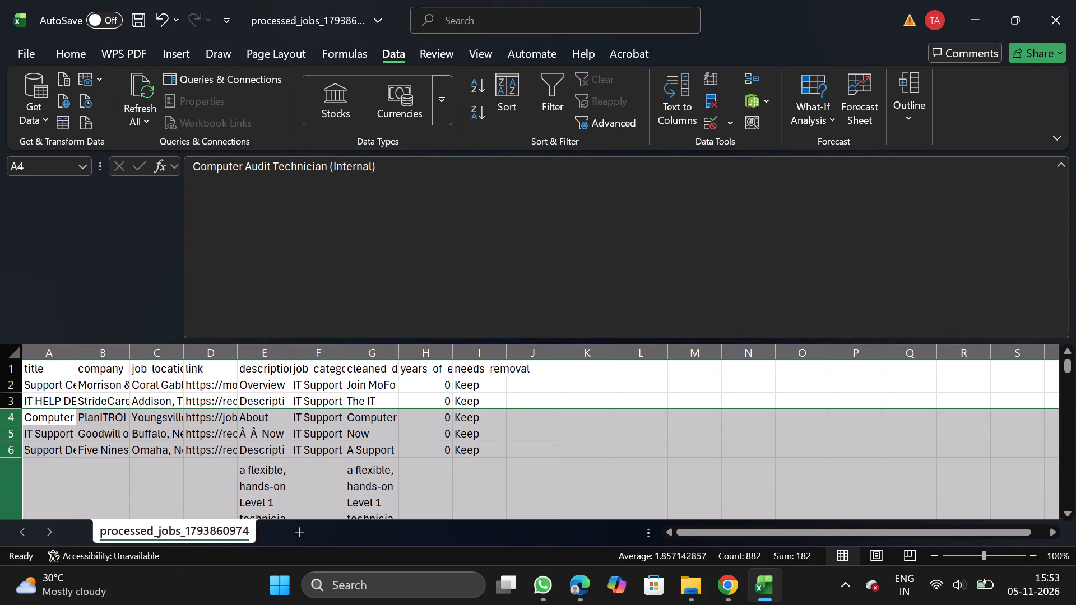
Delete the needs_removal column.
click(480, 353)
right_click(474, 425)
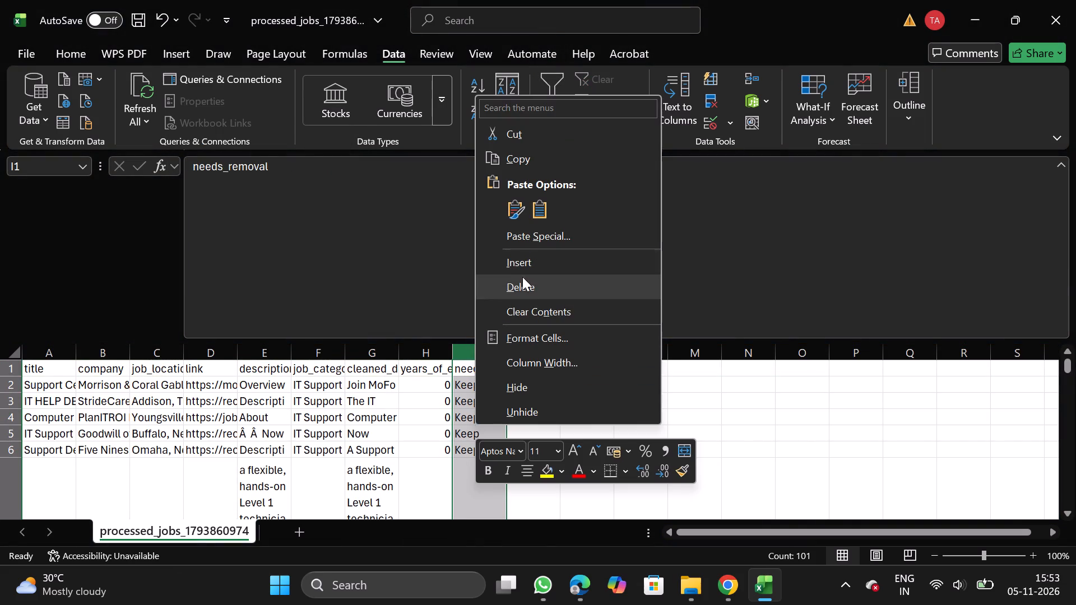
click(531, 291)
Move the job_category column to the front of the sheet, before the title column.
click(315, 353)
key(ctrl+x)
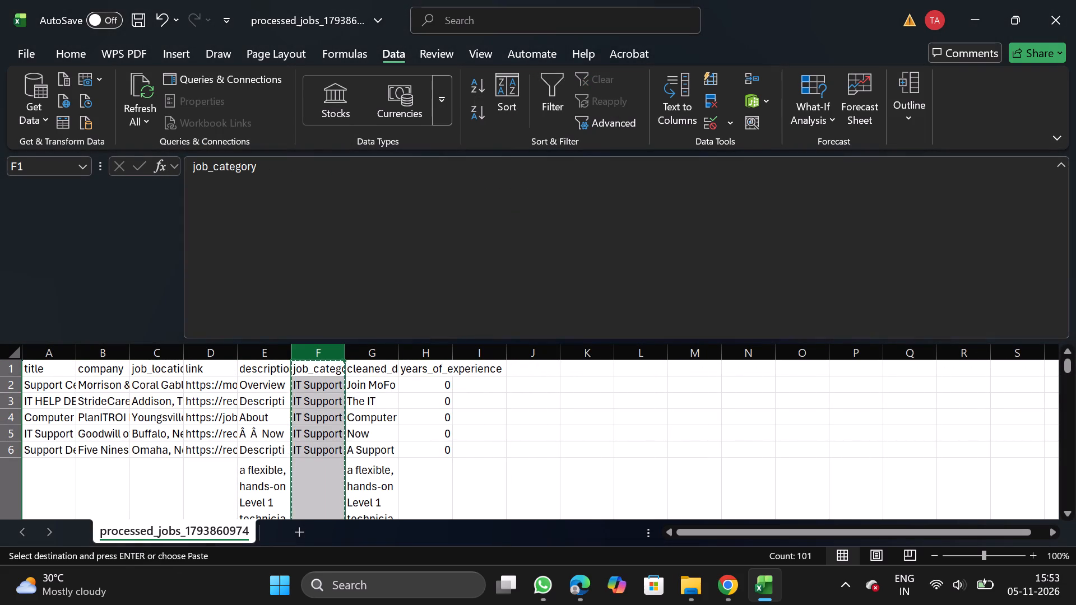
click(55, 349)
right_click(49, 400)
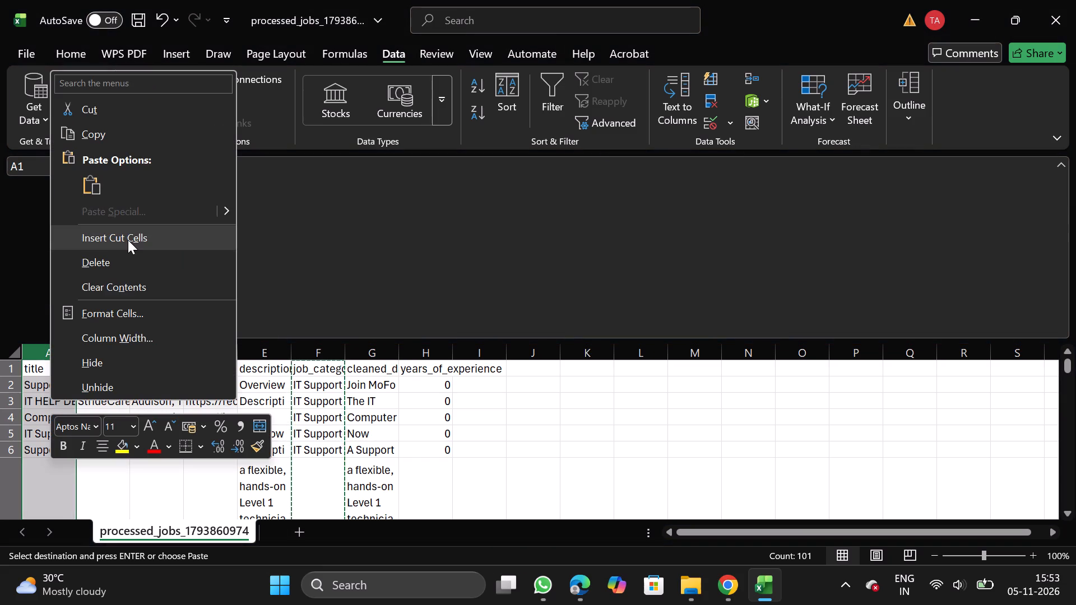
click(128, 240)
Turn off text wrapping for the description and cleaned_description columns.
click(312, 359)
key(shift+Right)
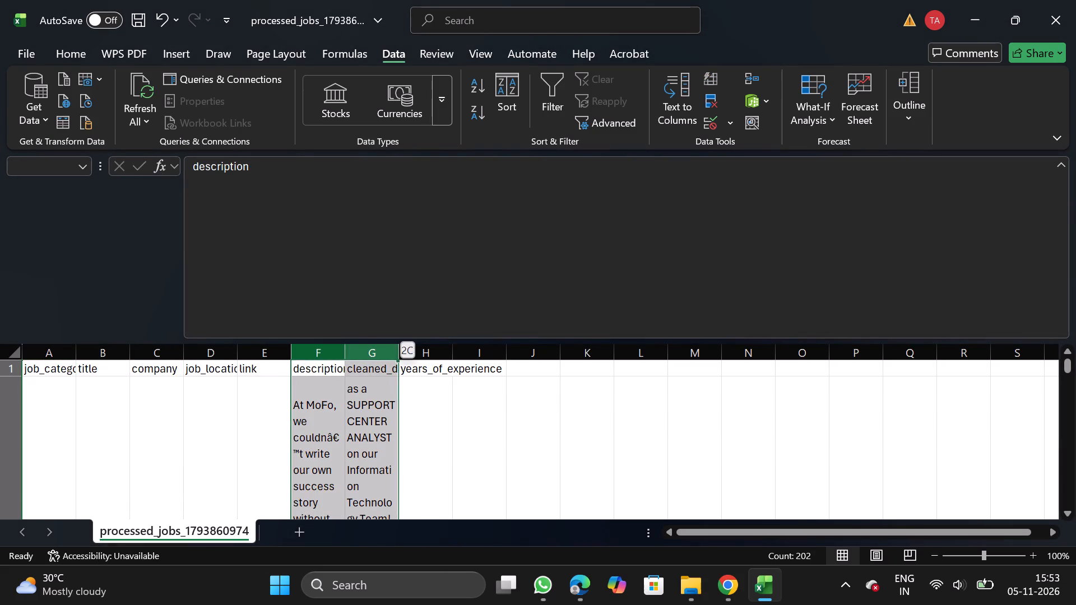
click(81, 59)
click(346, 145)
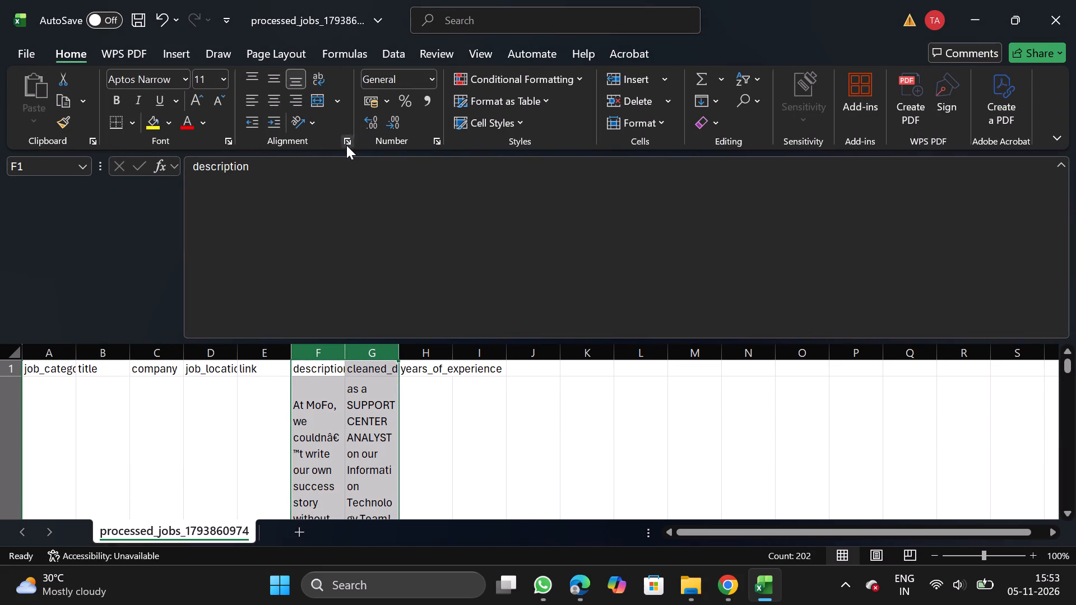
double_click(73, 273)
click(345, 497)
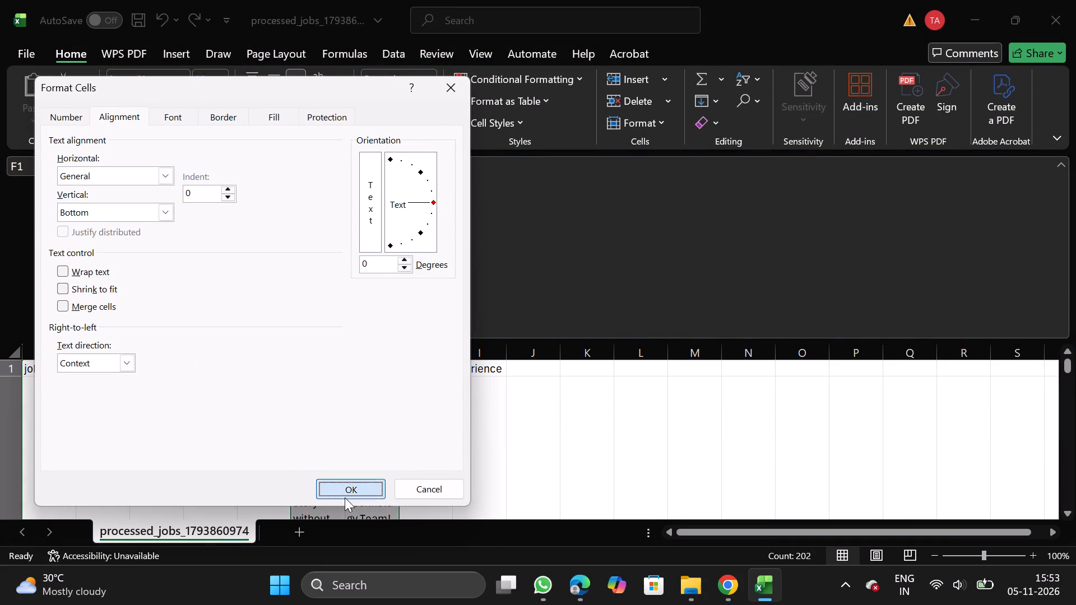
Move the link column to the end of the data, after years_of_experience.
click(272, 353)
key(ctrl+x)
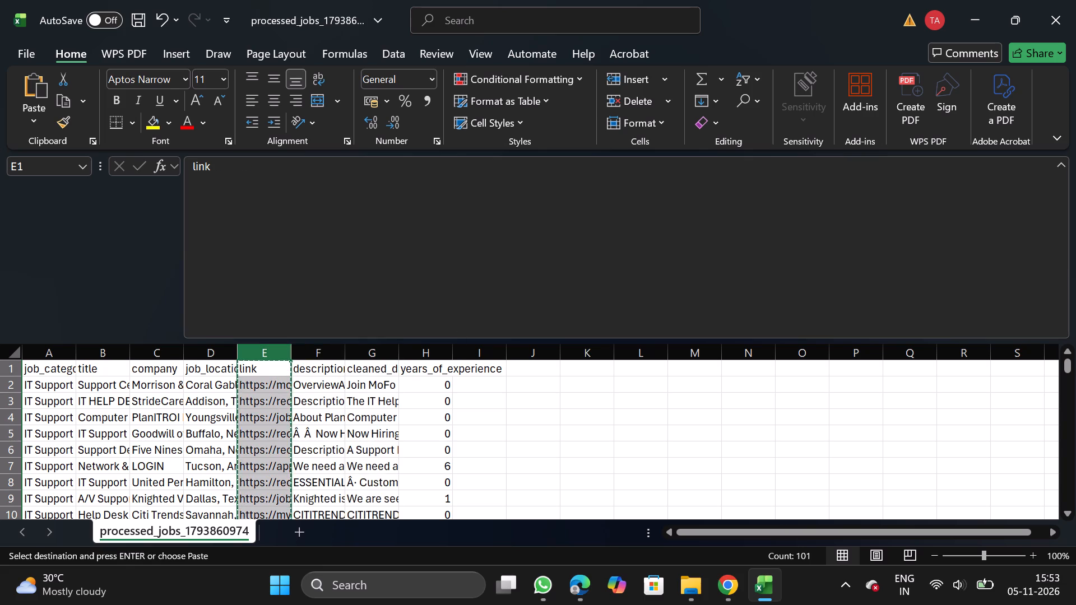
drag(477, 349, 477, 439)
right_click(477, 439)
click(573, 278)
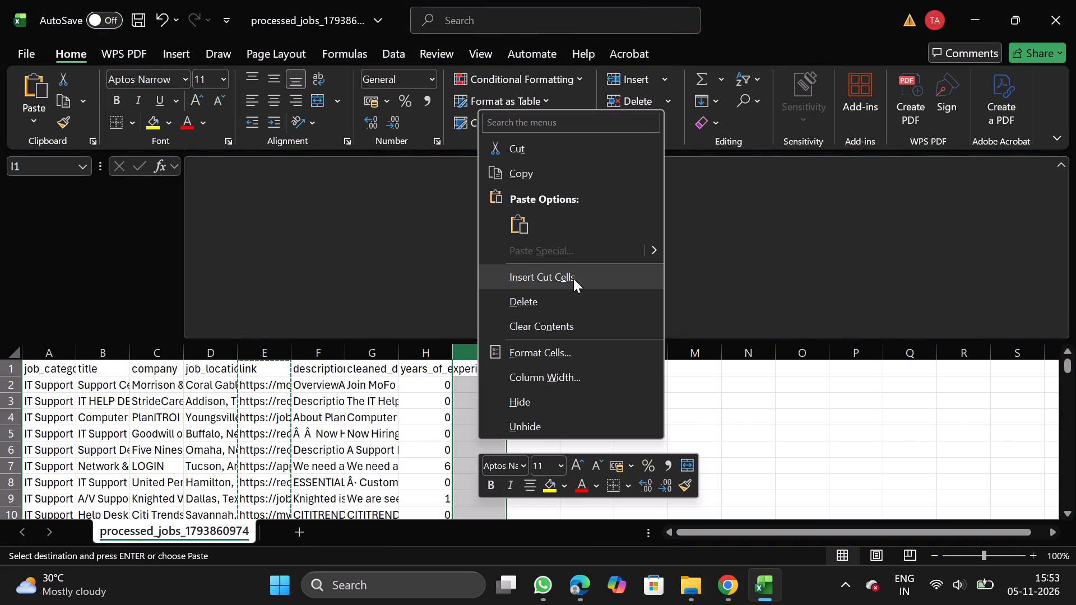
Move the years_of_experience column so it sits between job_location and description.
click(359, 353)
key(x)
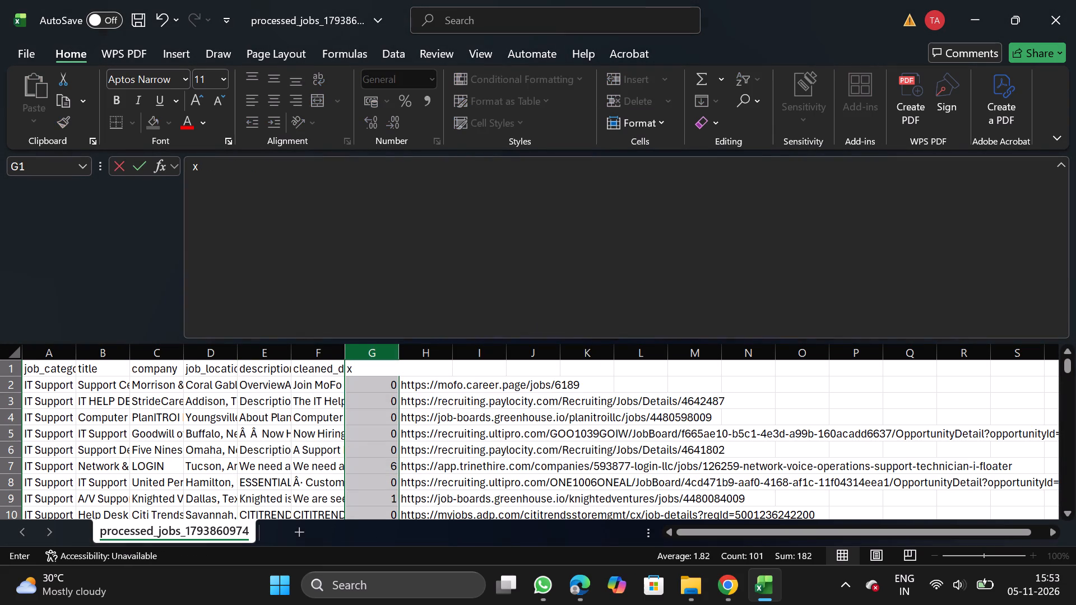
key(ctrl+z)
key(ctrl+x)
click(360, 426)
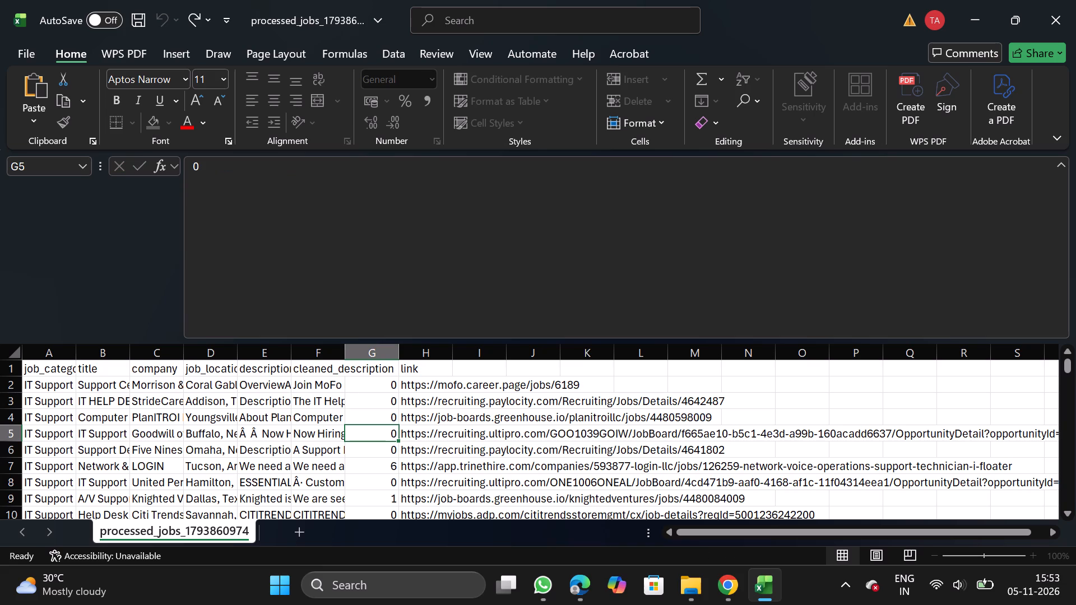
key(ctrl+z)
key(ctrl+x)
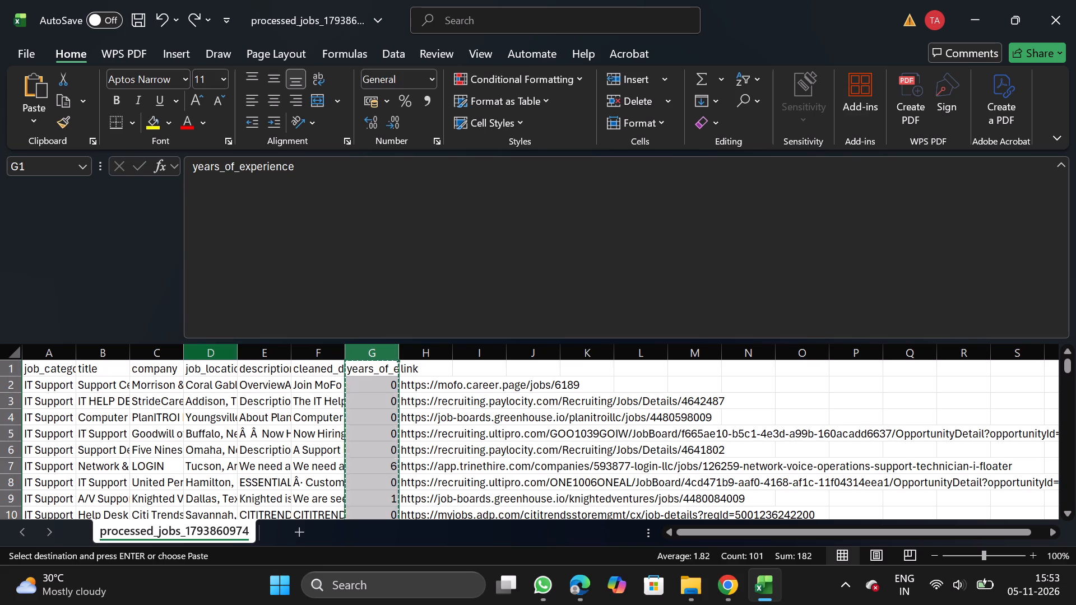
drag(270, 355, 271, 449)
right_click(271, 449)
click(368, 286)
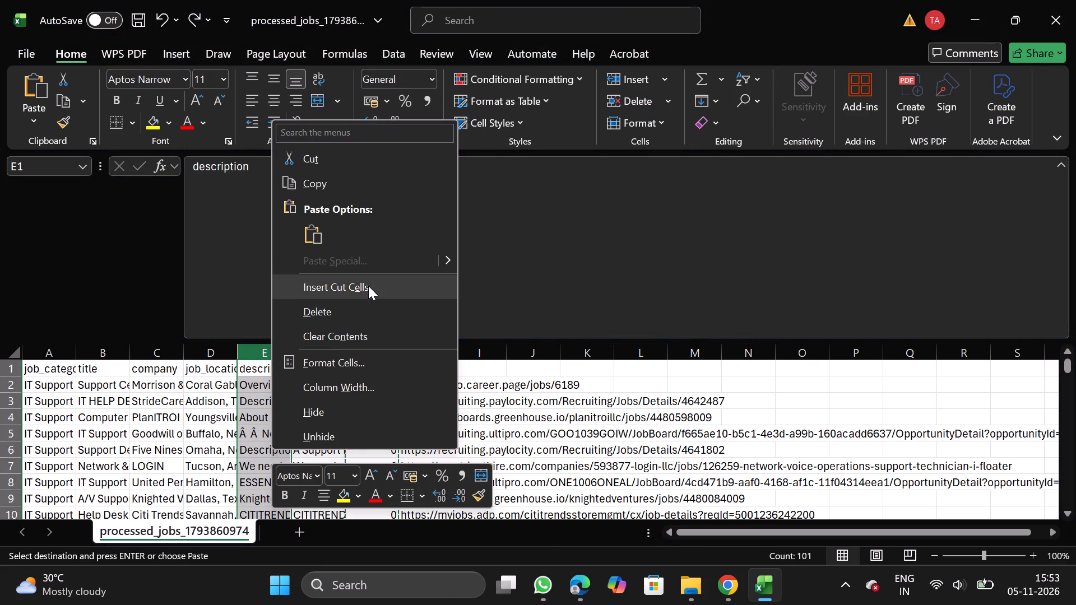
Rename the cleaned_description header as description, reusing the text of the existing description header.
click(319, 362)
drag(186, 167, 240, 160)
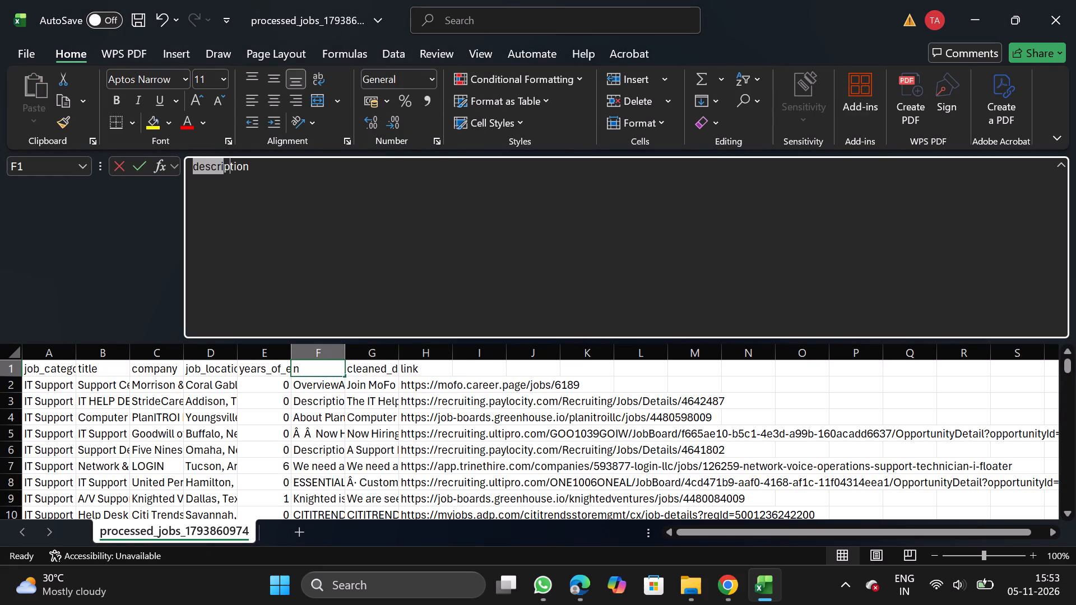
drag(240, 160, 267, 162)
key(ctrl+c)
click(369, 367)
click(511, 286)
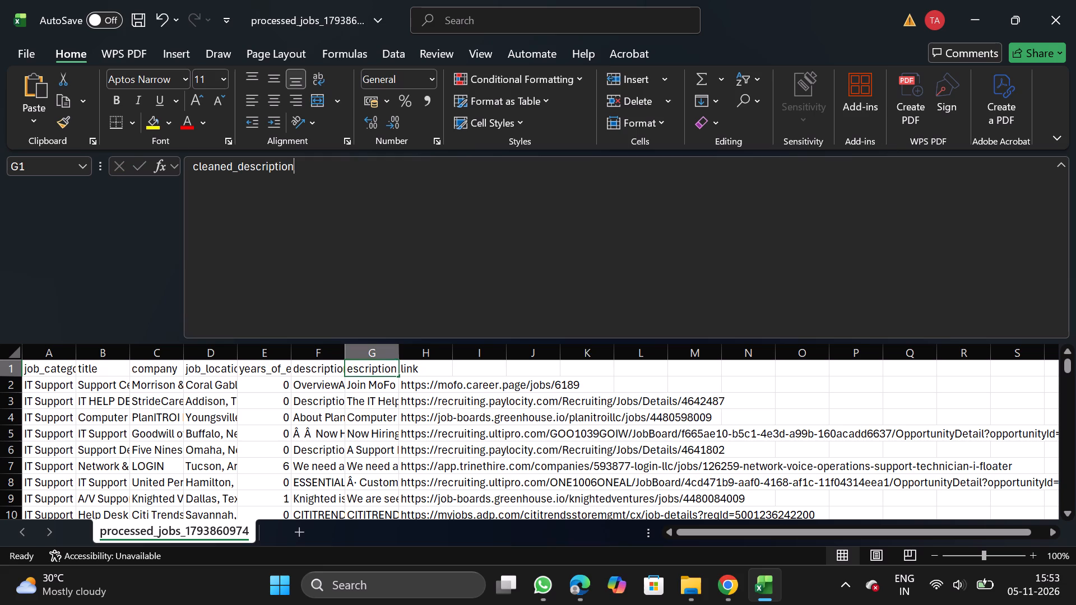
key(BackSpace)
key(BackSpace)
key(BackSpace)
key(BackSpace)
key(BackSpace)
key(BackSpace)
key(BackSpace)
key(BackSpace)
key(BackSpace)
key(BackSpace)
key(BackSpace)
key(BackSpace)
key(BackSpace)
key(BackSpace)
key(BackSpace)
key(BackSpace)
key(BackSpace)
key(BackSpace)
key(BackSpace)
key(BackSpace)
key(ctrl+v)
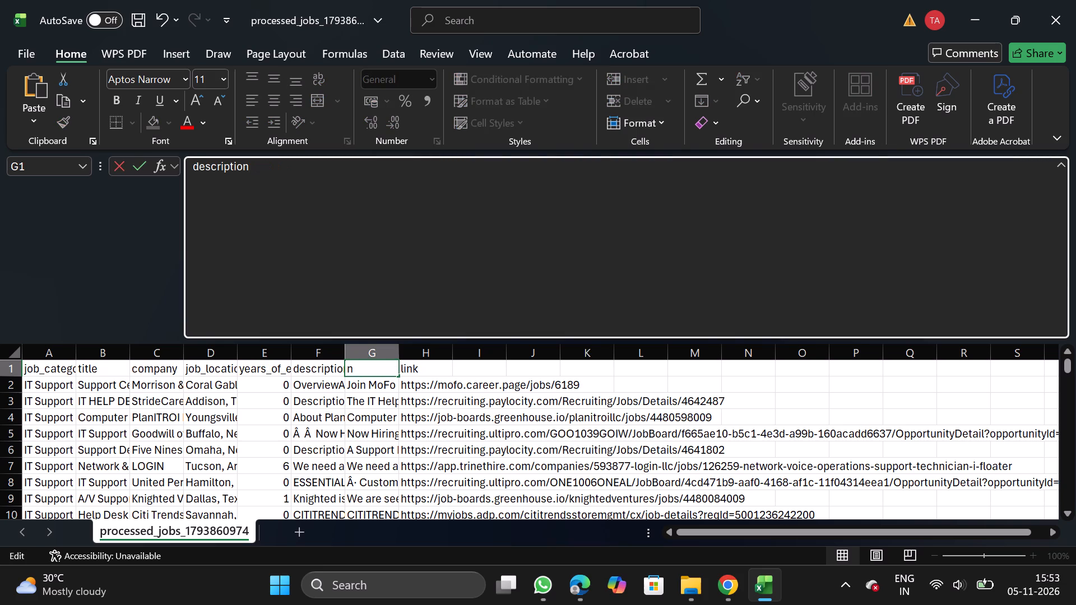
Rename the first description header as original_description, copying the name from NextGenApply's bulk CSV upload format requirements in Chrome.
click(330, 365)
click(478, 247)
key(BackSpace)
key(BackSpace)
key(BackSpace)
key(BackSpace)
key(BackSpace)
key(BackSpace)
key(BackSpace)
key(BackSpace)
key(BackSpace)
key(BackSpace)
key(BackSpace)
key(BackSpace)
key(BackSpace)
key(BackSpace)
key(BackSpace)
key(BackSpace)
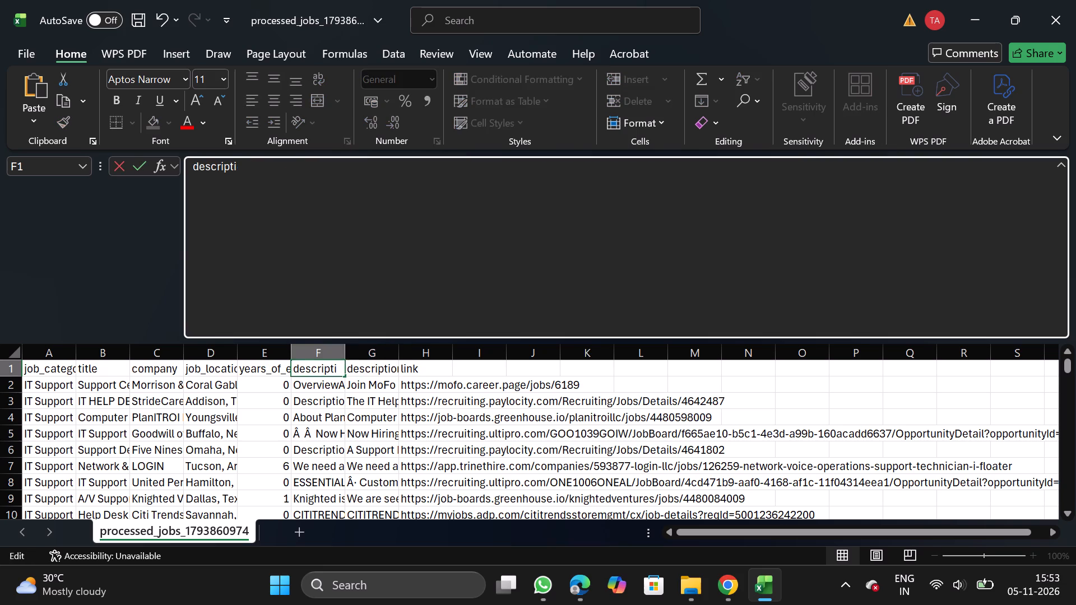
click(725, 588)
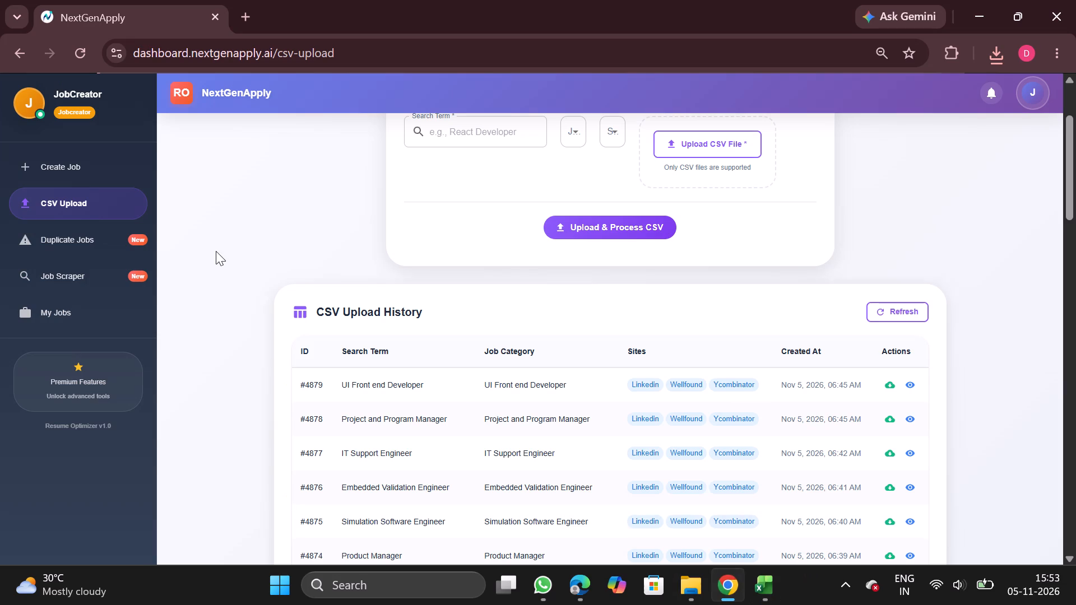
click(94, 152)
click(516, 145)
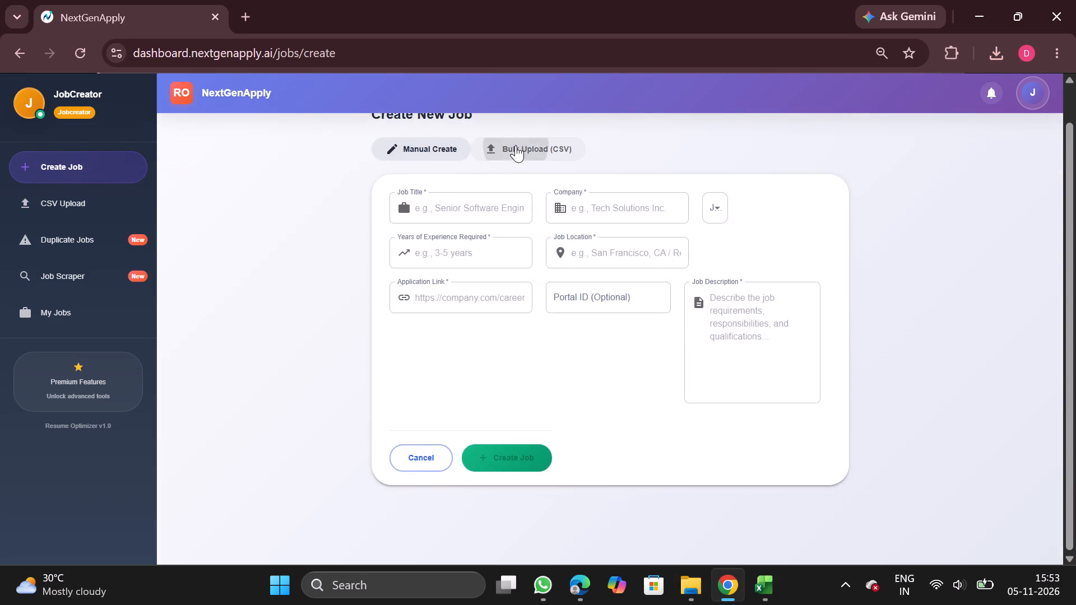
double_click(602, 276)
key(ctrl+c)
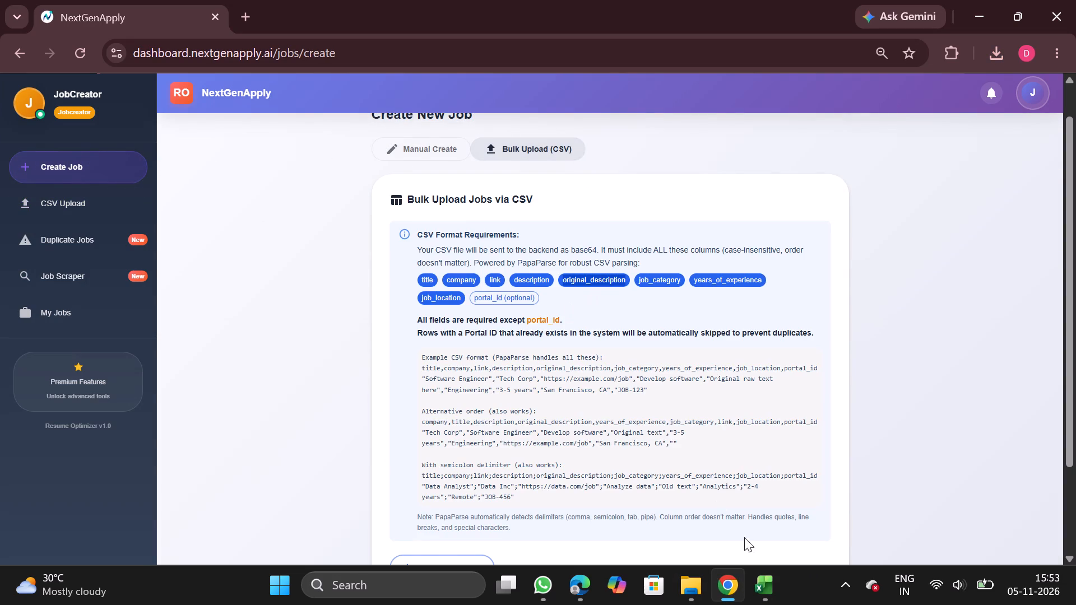
click(764, 587)
key(ctrl+v)
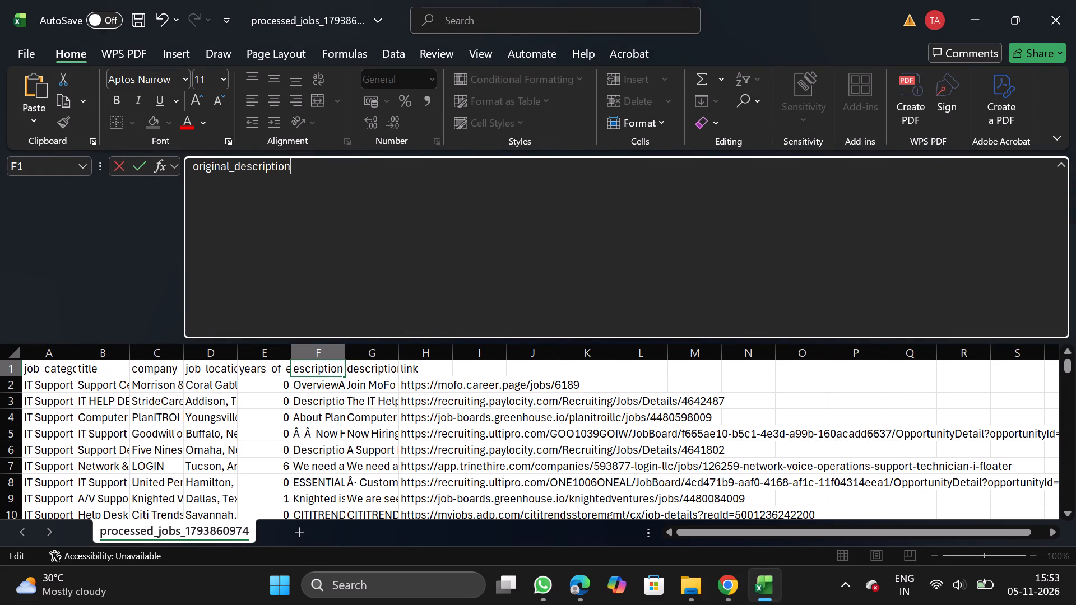
click(205, 361)
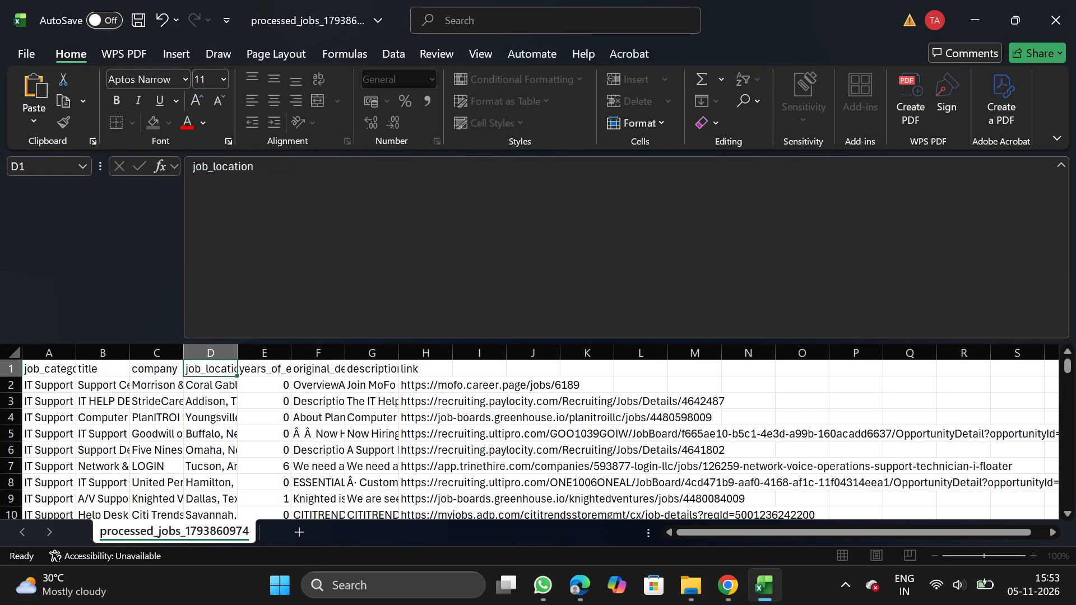
Replace all job_location cells whose entire contents are United States with Remote.
click(214, 355)
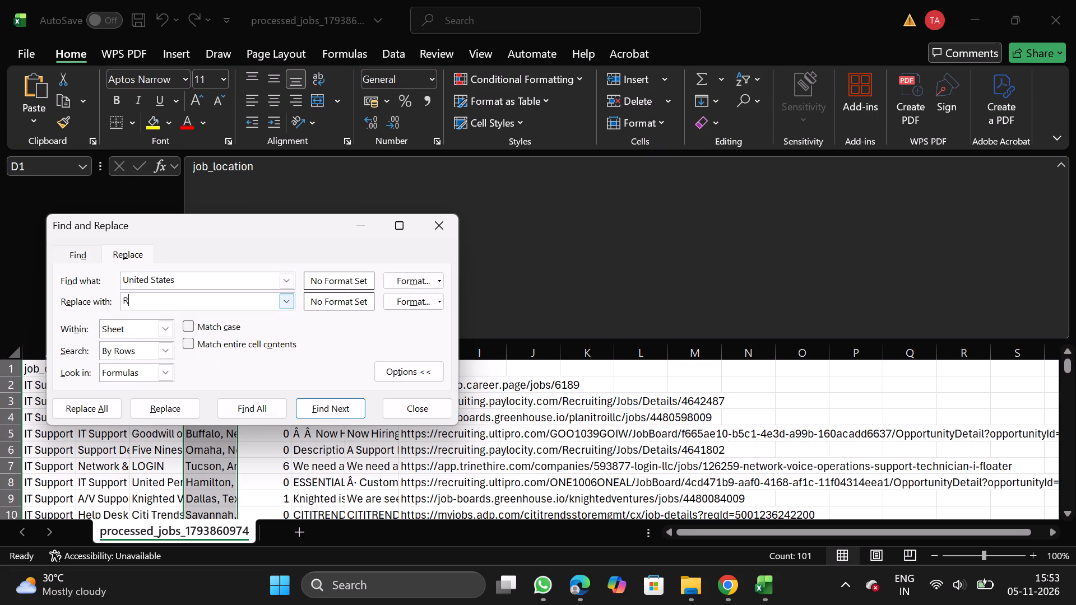
text(emote)
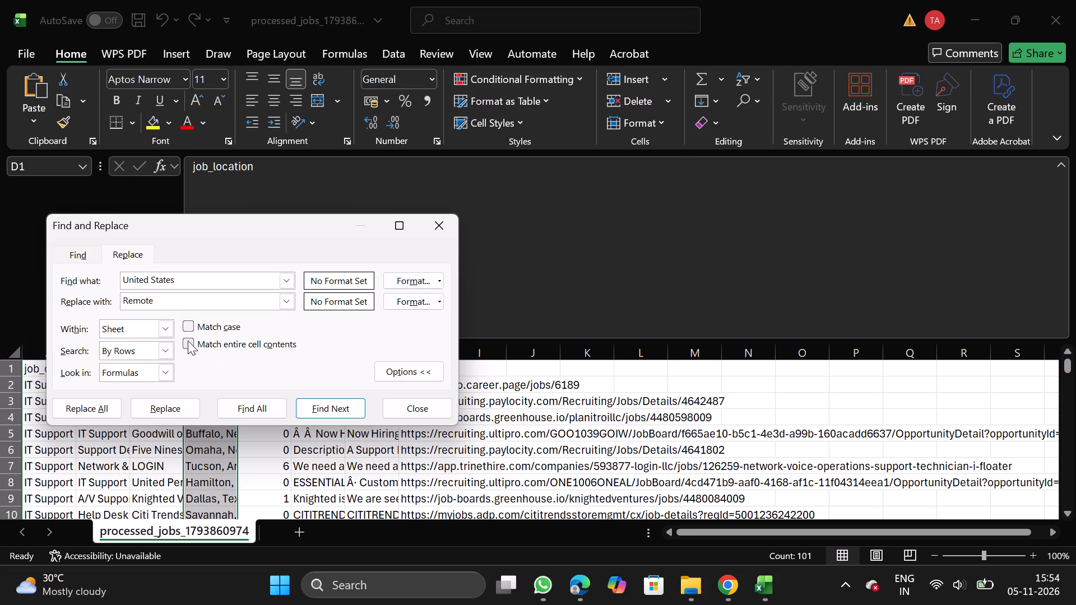
click(192, 347)
click(78, 412)
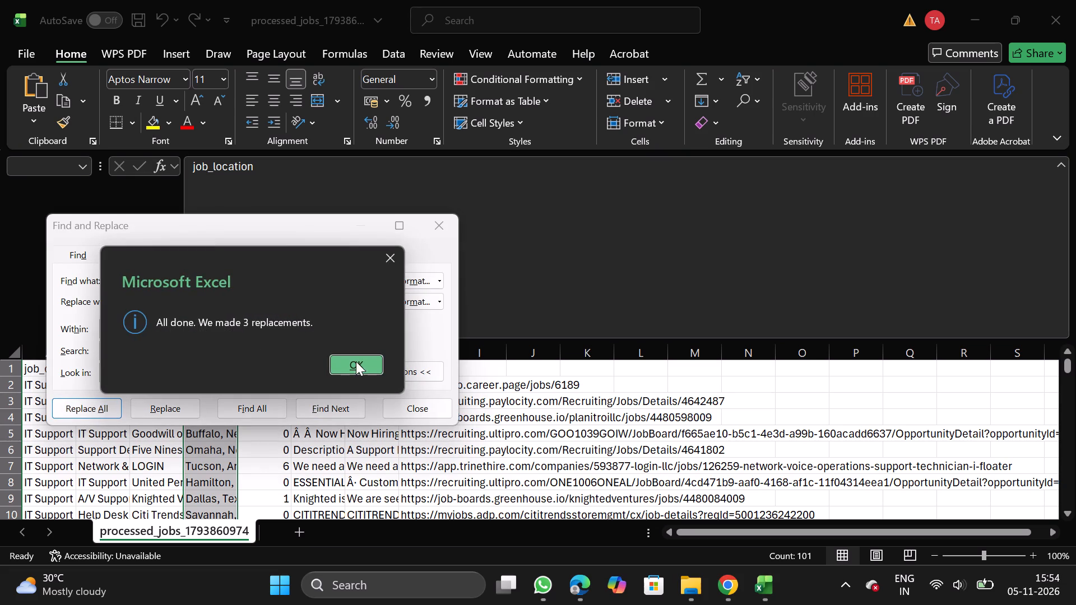
click(356, 361)
click(440, 230)
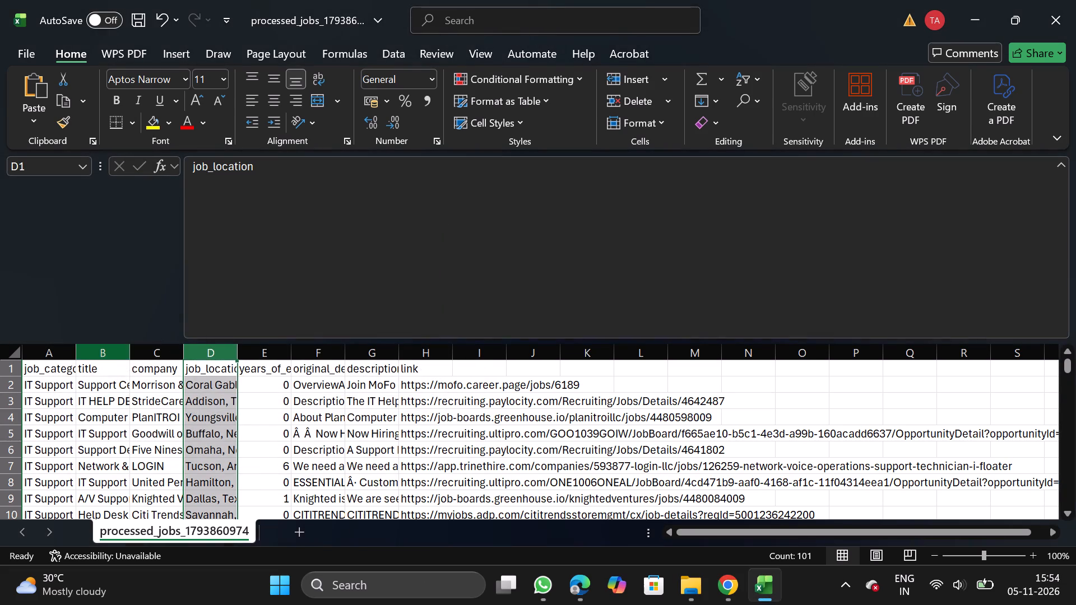
Add a filter to the title column and deselect every title in its value list.
click(112, 352)
click(382, 61)
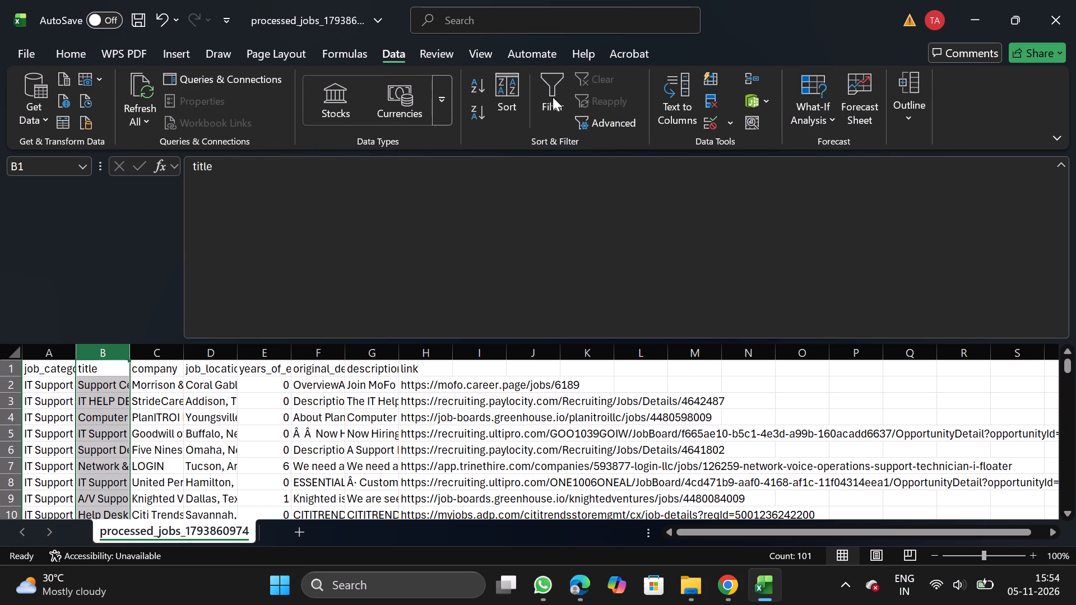
click(556, 102)
click(119, 367)
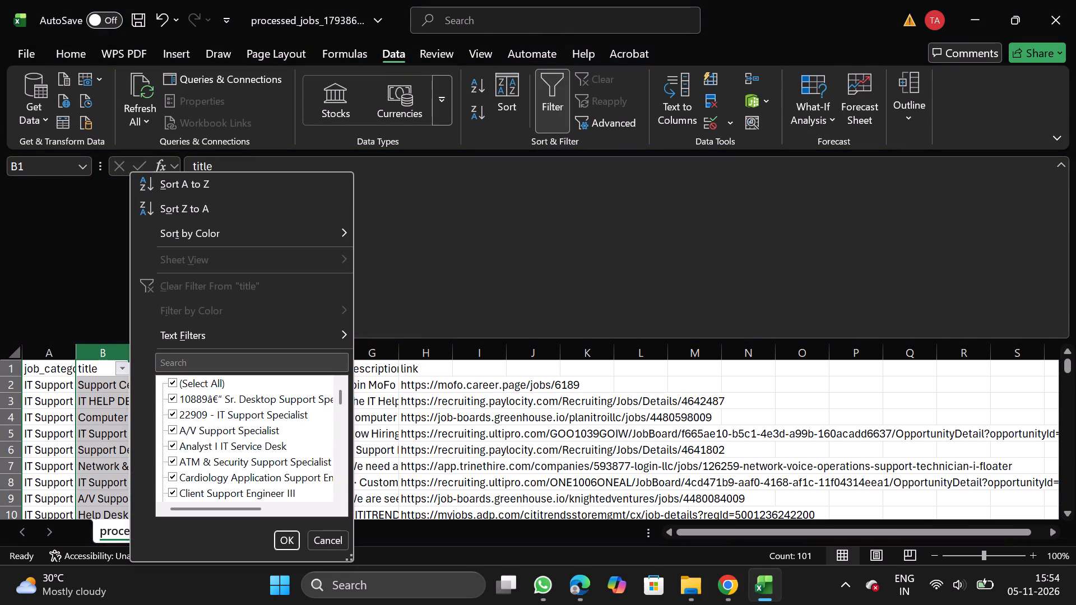
click(189, 363)
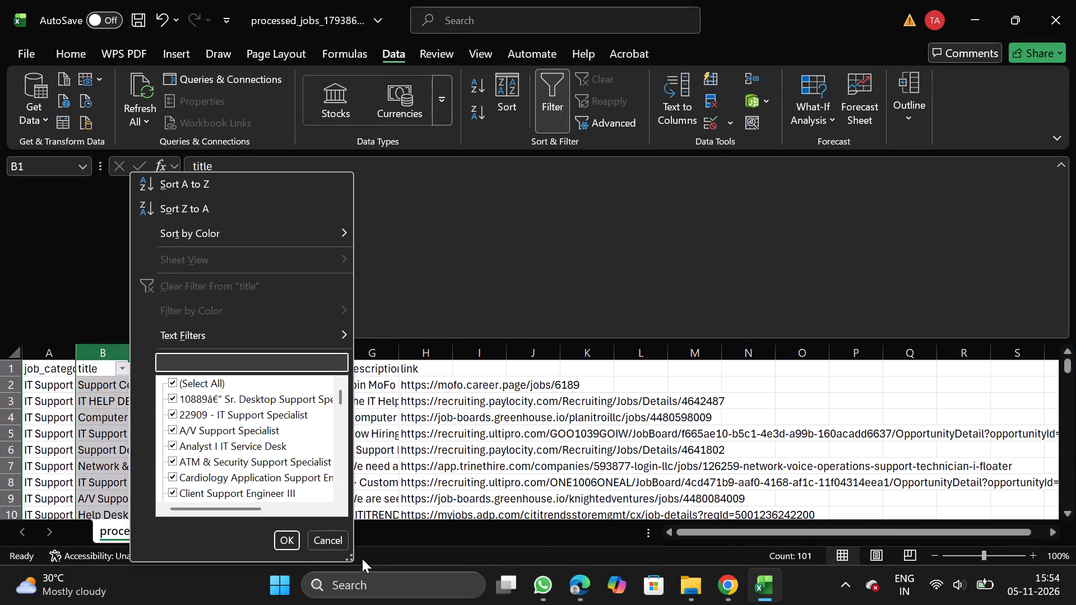
double_click(351, 560)
drag(351, 560, 855, 604)
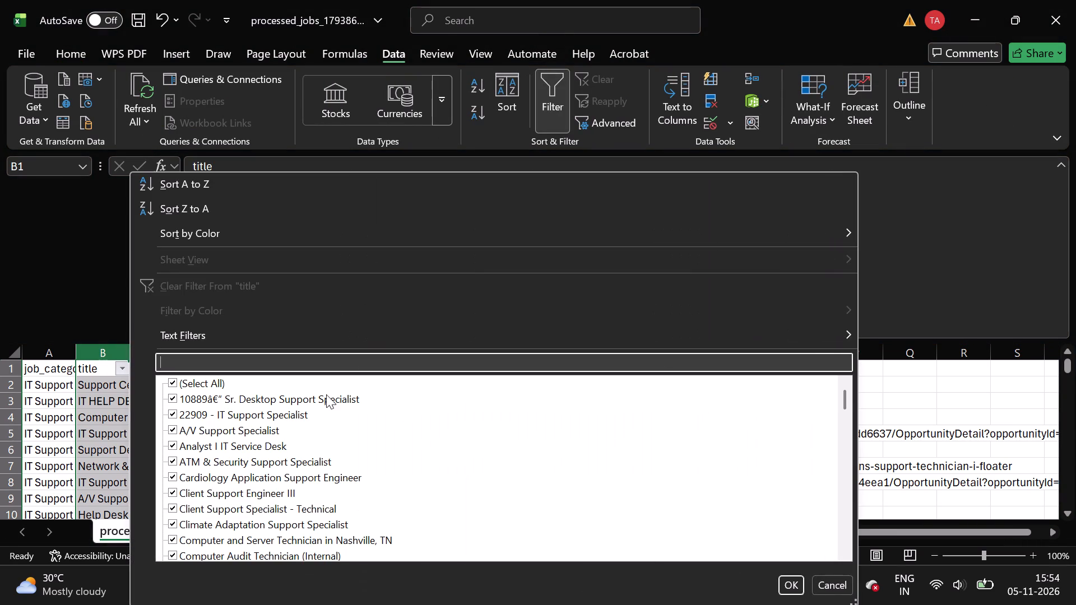
click(203, 377)
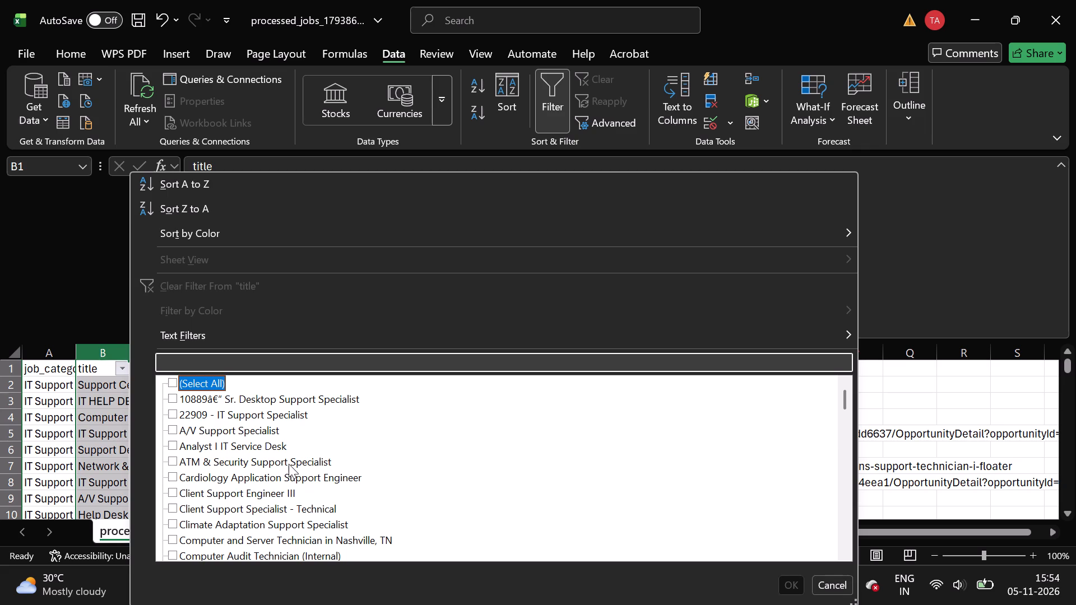
Include Cardiology Application Support Engineer, Climate Adaptation Support Specialist and Entry Level PC / IT Hardware Repair Technician in the title filter.
click(290, 476)
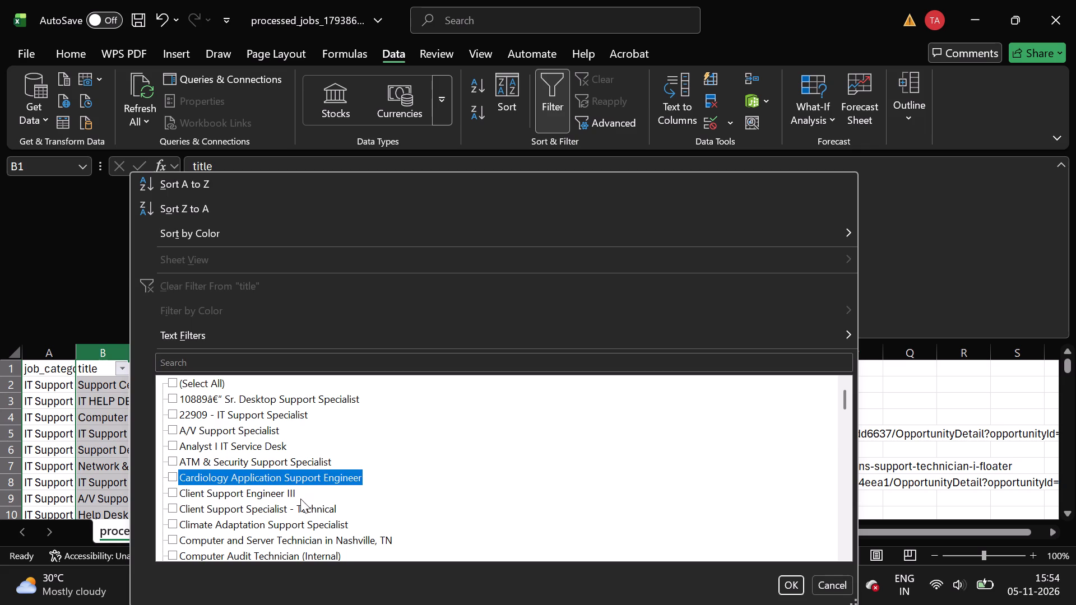
click(289, 525)
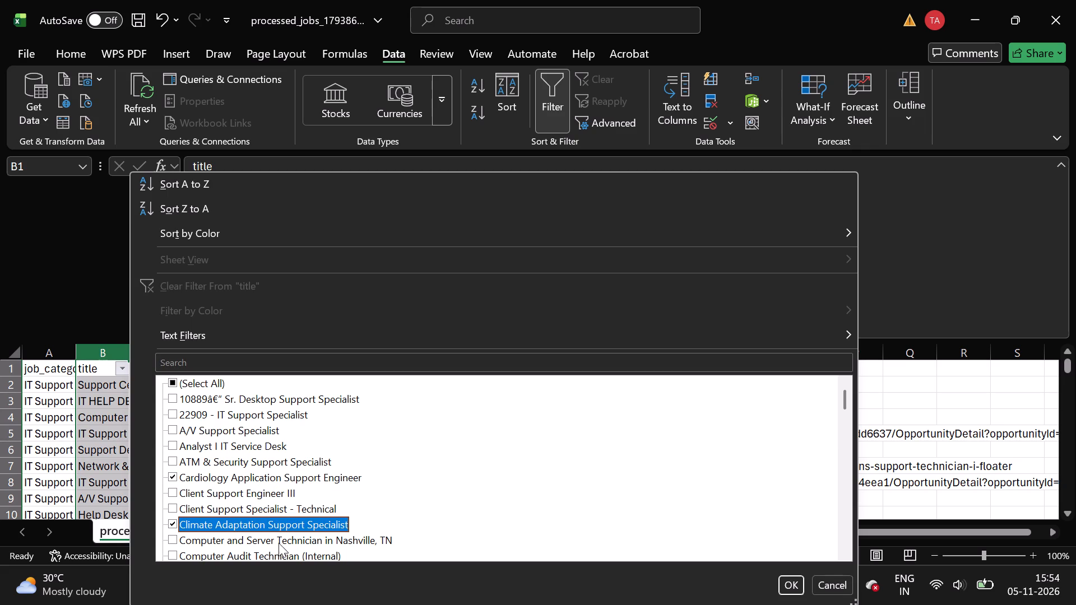
scroll(276, 546, down, 1)
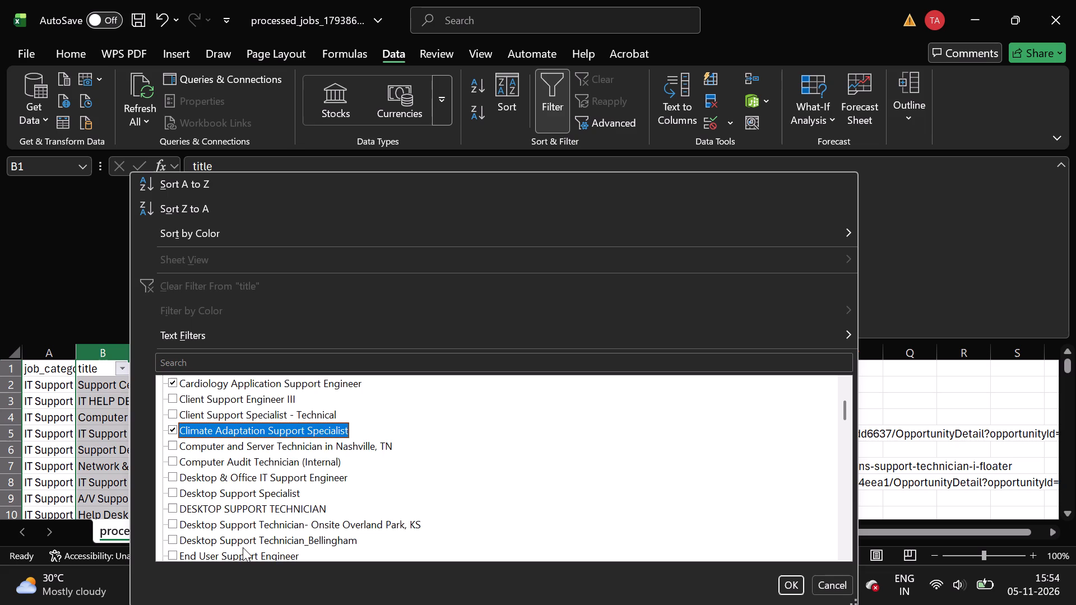
scroll(243, 547, down, 1)
click(282, 523)
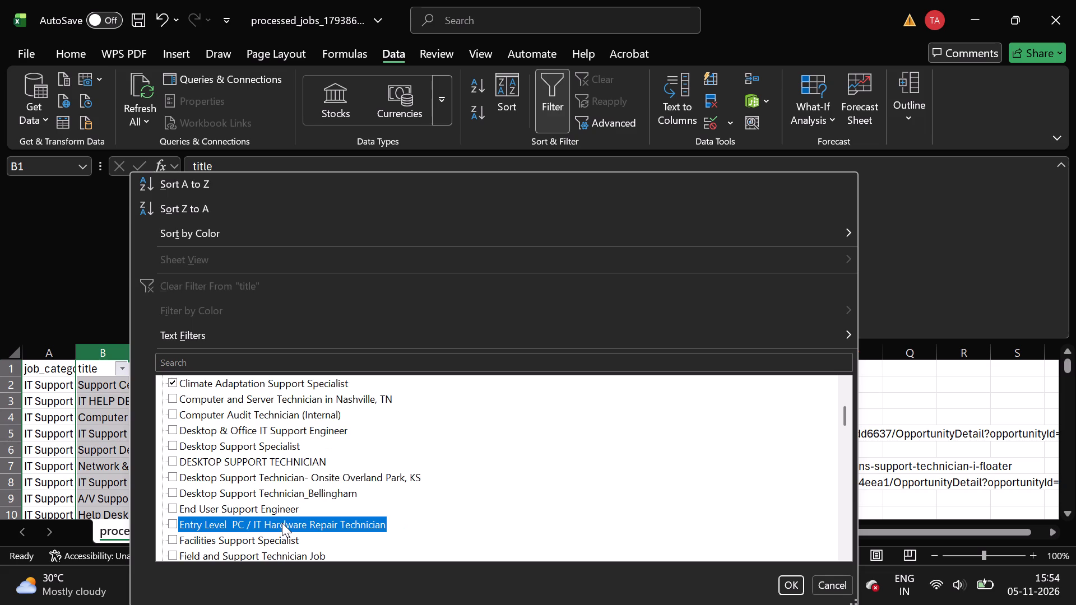
Add IT Lab Computing Support Specialist and IT Plant Support Technician to the title filter selection.
scroll(282, 523, down, 2)
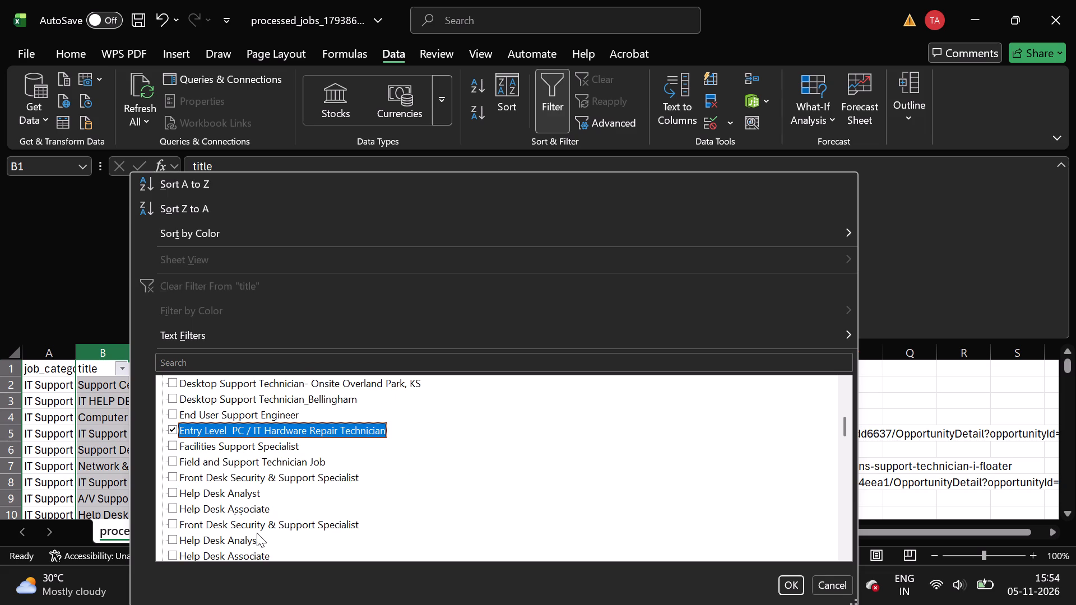
scroll(257, 533, down, 2)
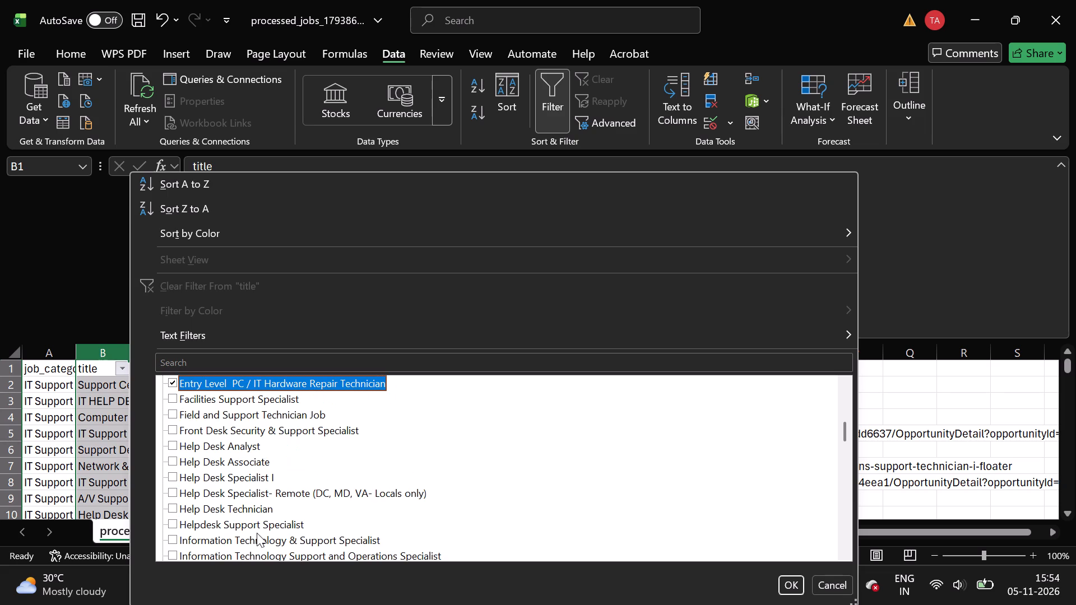
scroll(244, 533, down, 1)
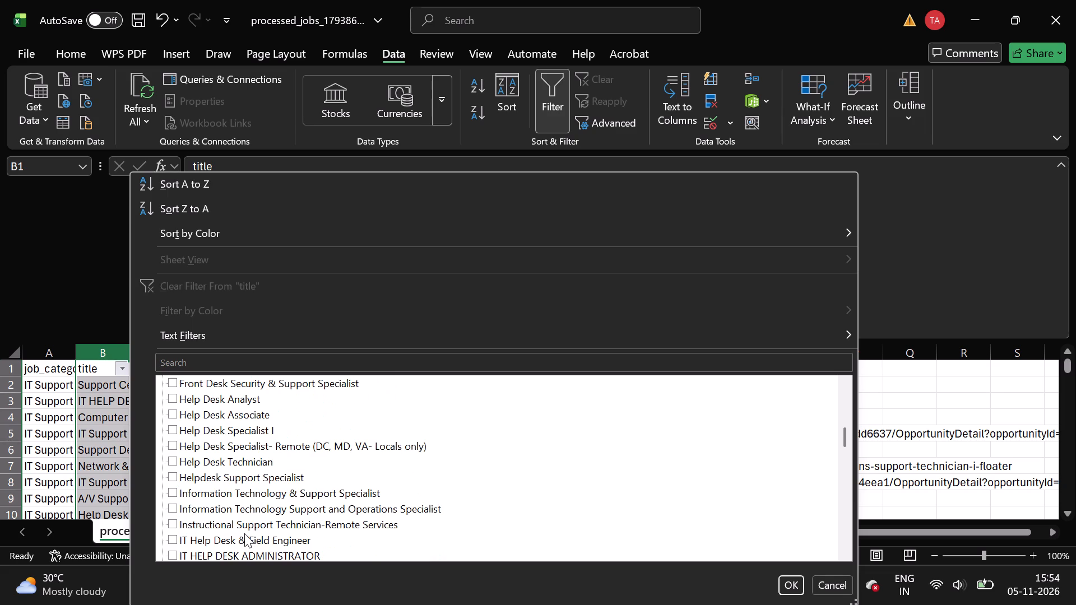
scroll(244, 533, down, 1)
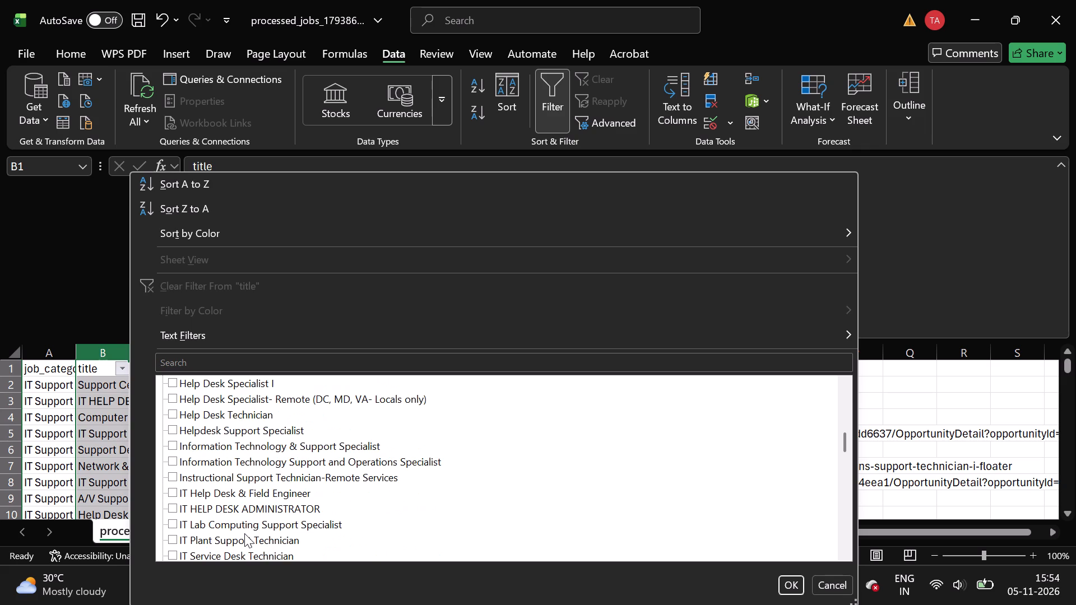
click(227, 532)
click(224, 546)
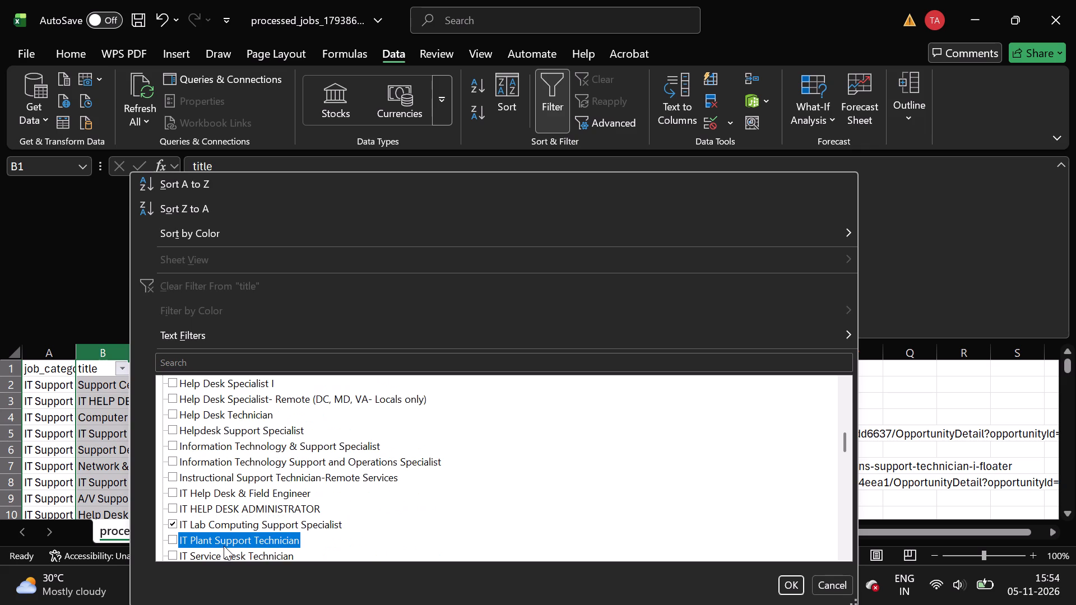
Add Life safety Program Support Specialist 1 - Tysons, VA and Medical Assistant, Practice Support Technician - McAllen, TX to the title filter selection.
scroll(224, 546, down, 2)
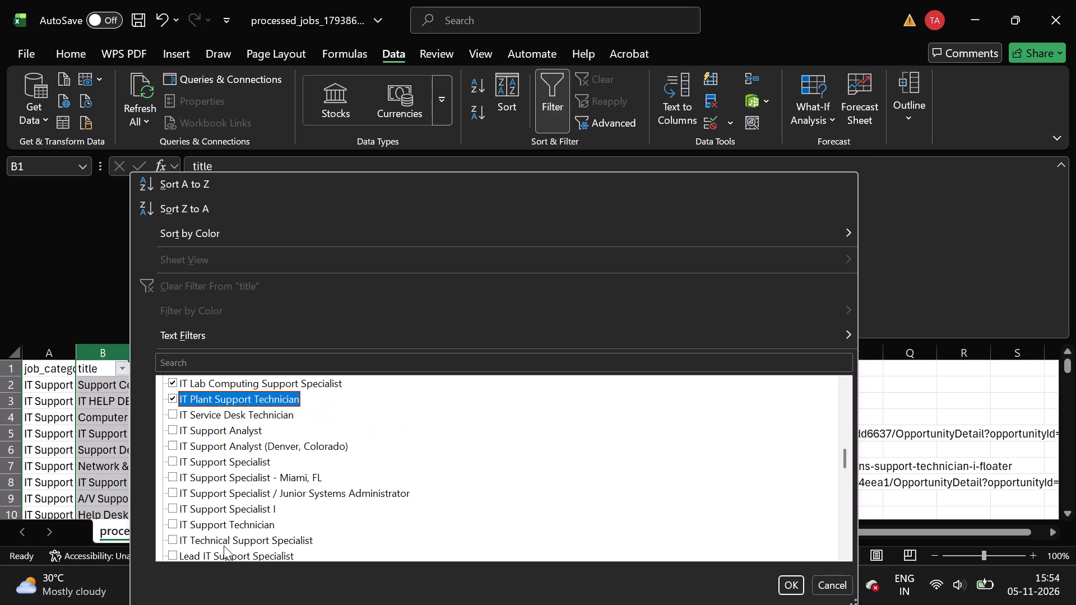
scroll(224, 546, down, 1)
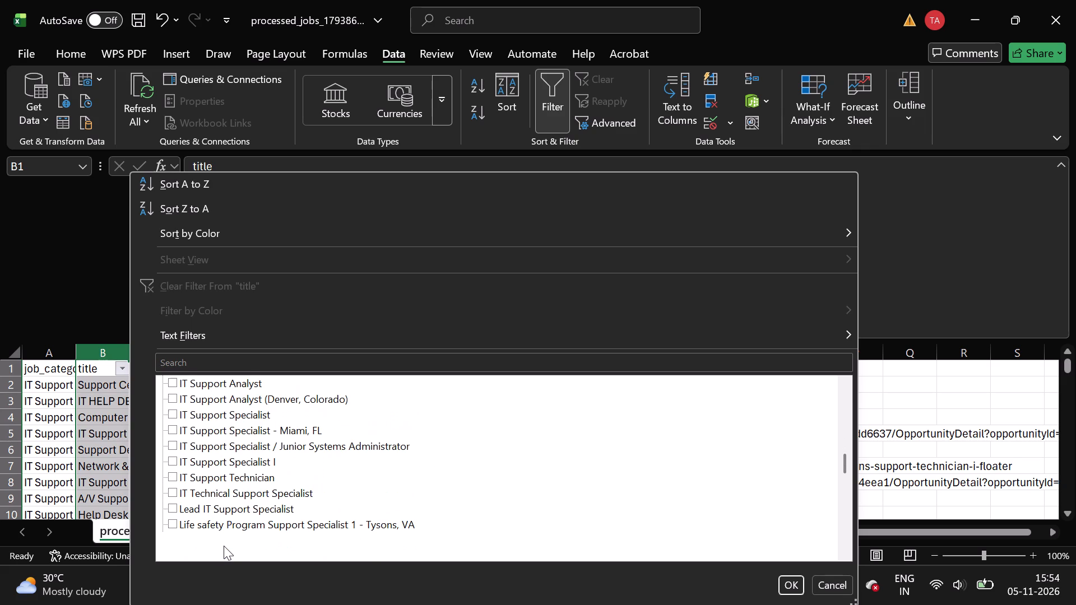
scroll(224, 546, down, 1)
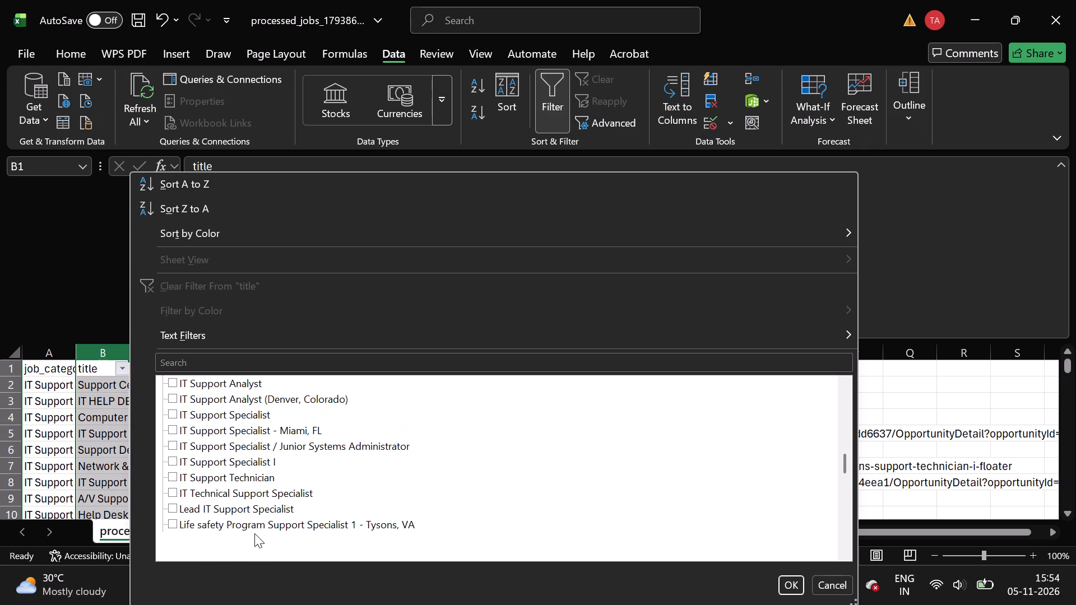
click(263, 527)
click(253, 541)
Add Videophone Customer Care Agent, Tier 1 (Remote) and blanks to the selected titles, and apply the filter.
scroll(253, 541, down, 1)
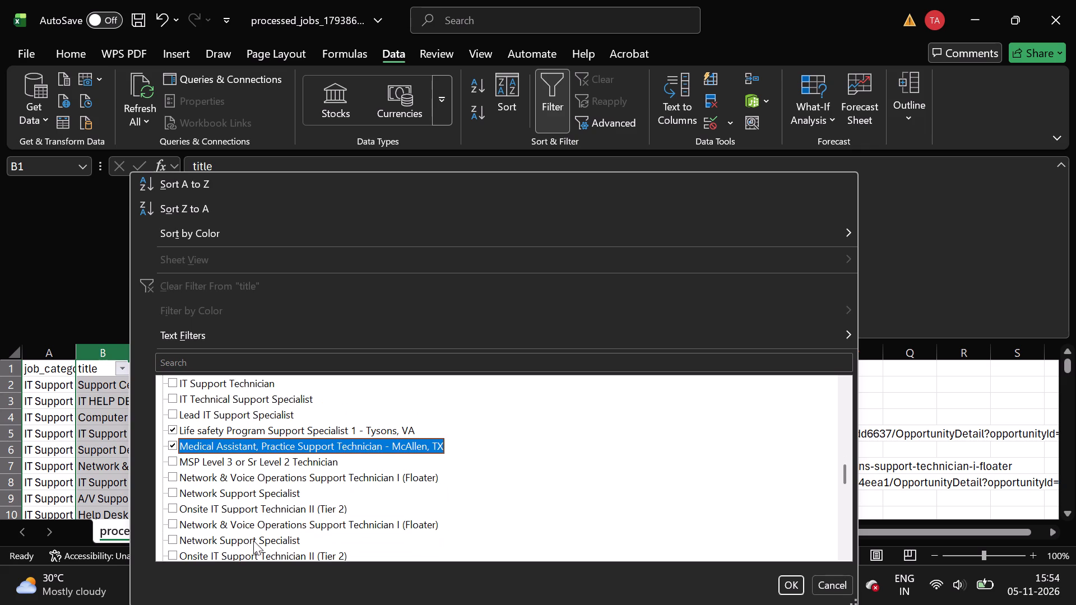
scroll(253, 541, down, 2)
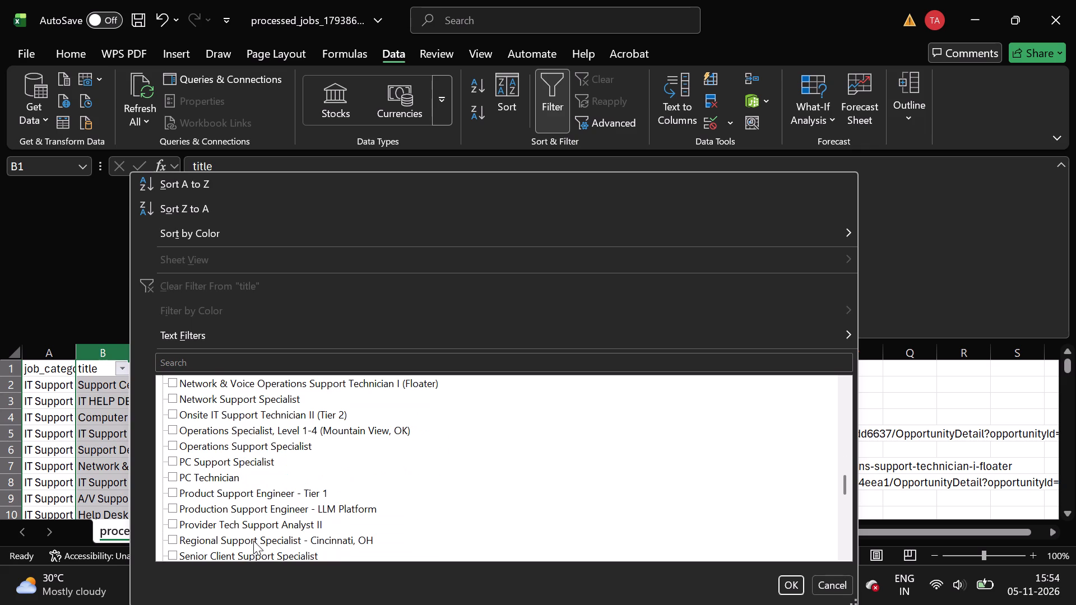
scroll(226, 542, down, 1)
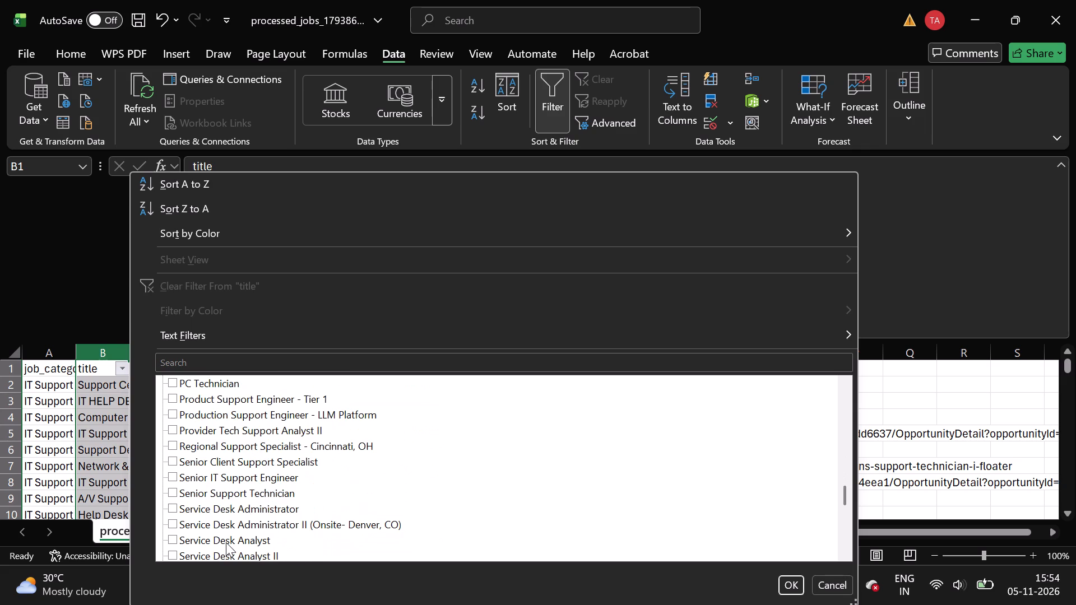
scroll(226, 542, down, 1)
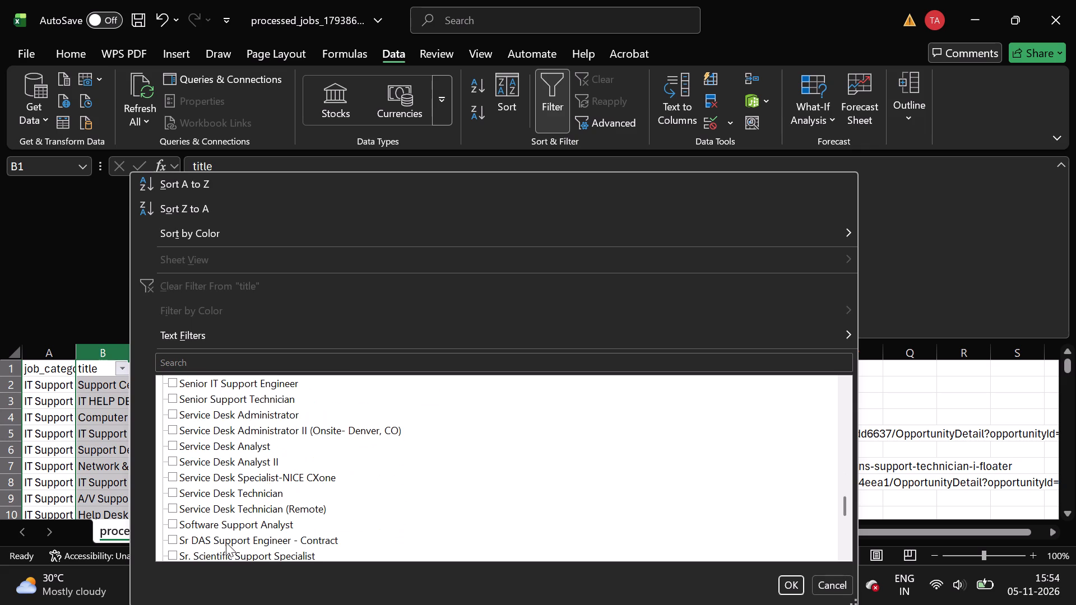
scroll(212, 550, down, 1)
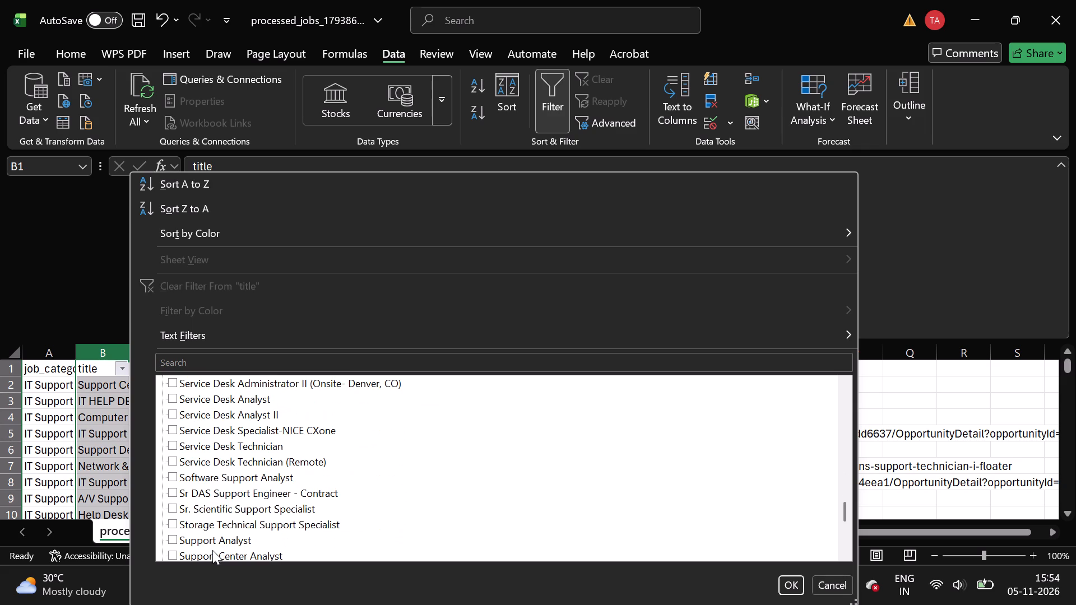
scroll(212, 550, down, 1)
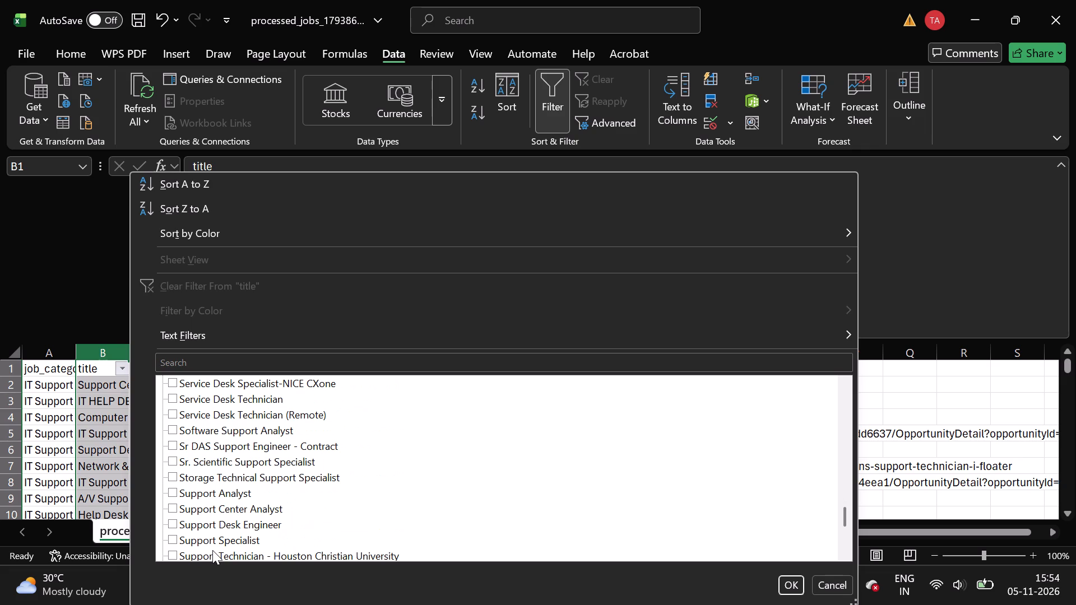
scroll(236, 537, down, 1)
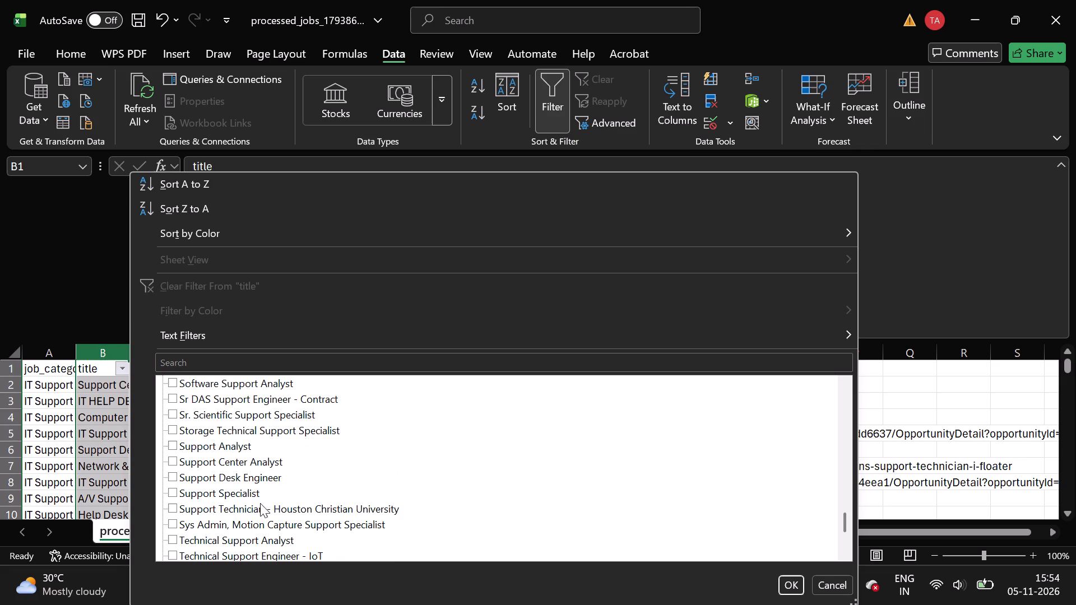
scroll(225, 546, down, 1)
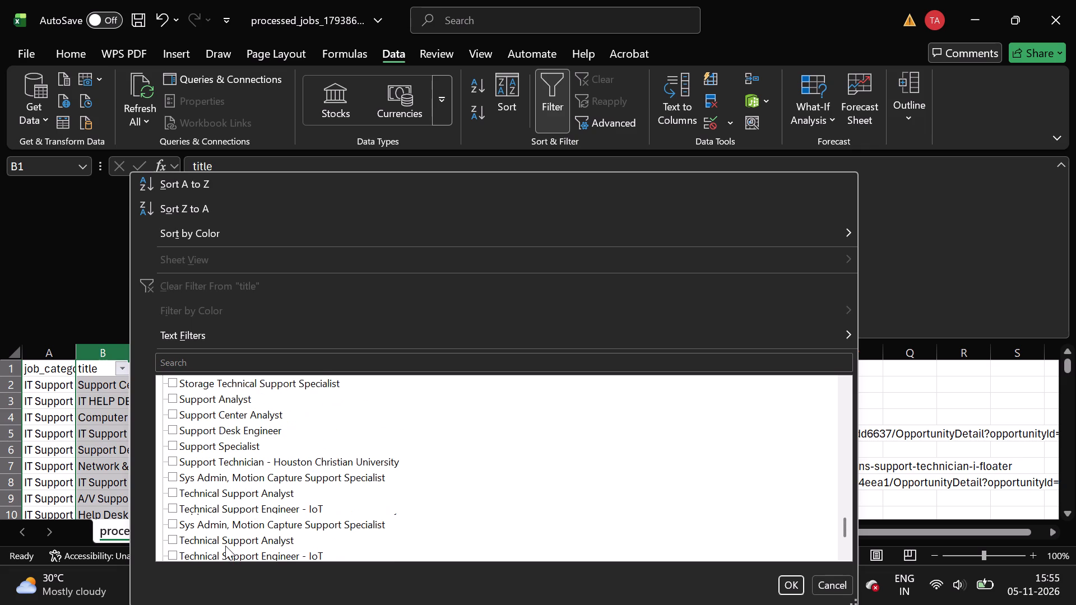
scroll(225, 546, down, 2)
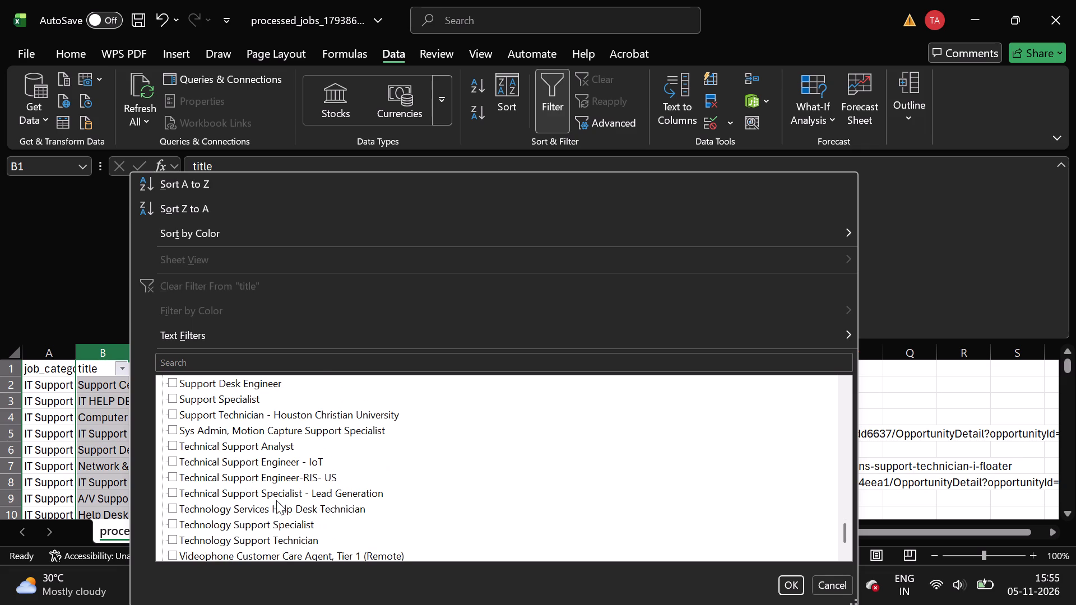
click(232, 552)
scroll(232, 552, down, 1)
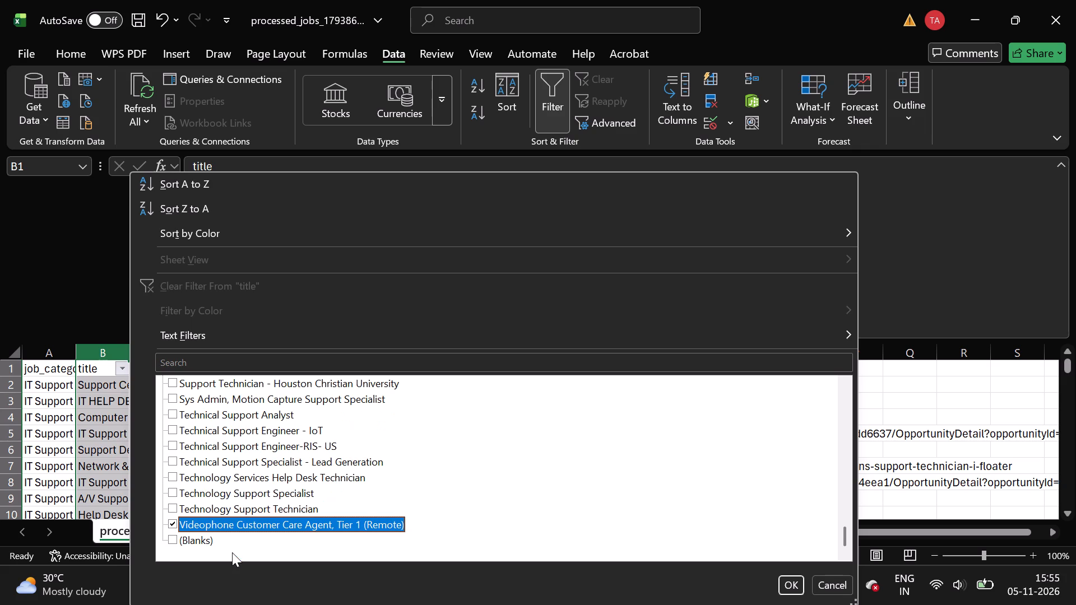
scroll(232, 552, down, 1)
click(187, 541)
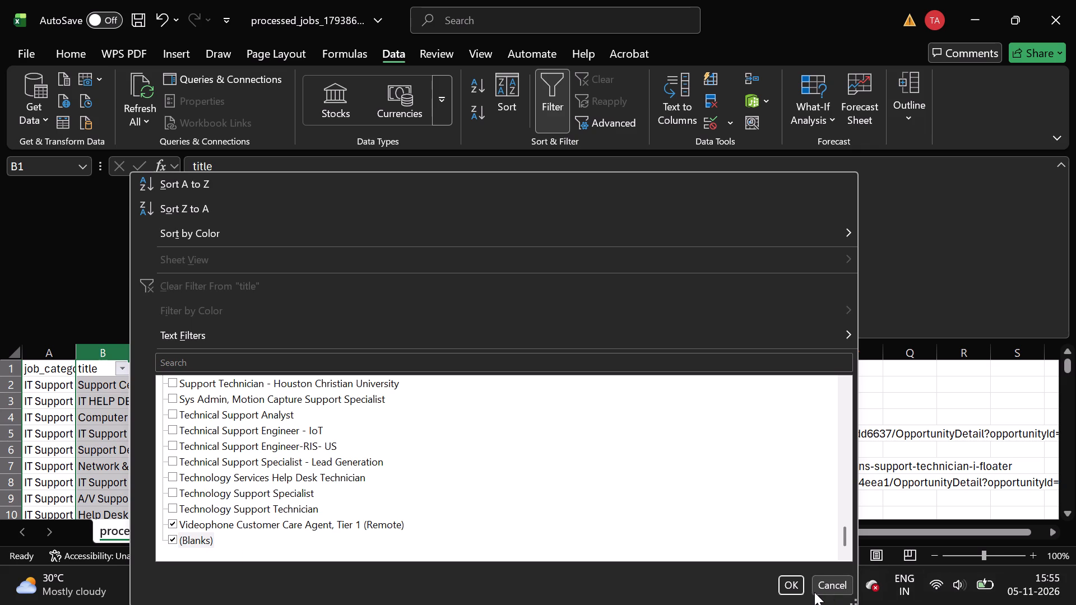
click(789, 585)
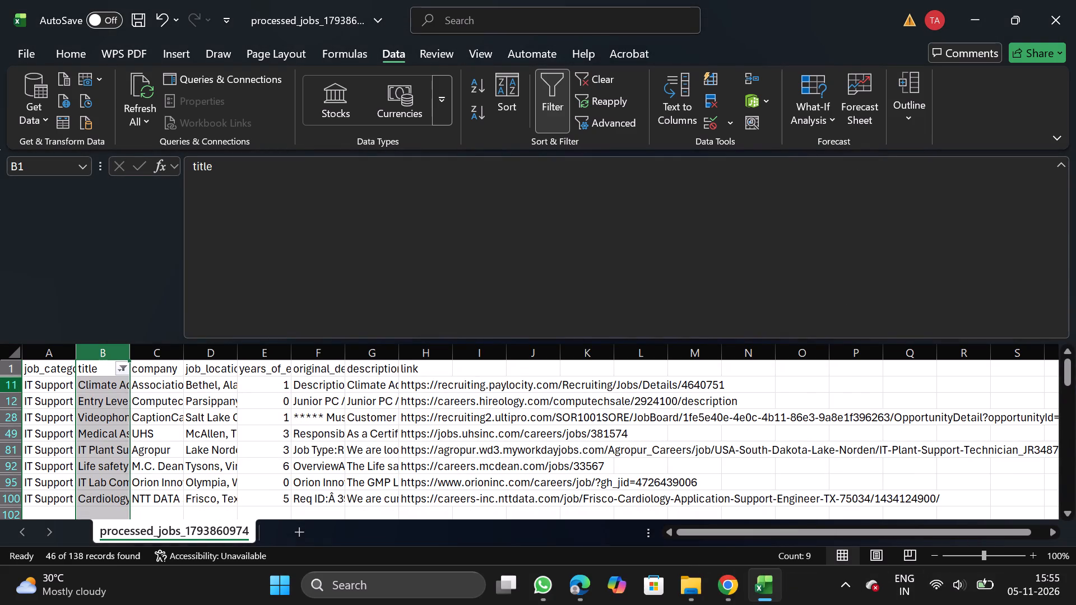
Delete all the filtered job rows below the header and remove the title filter.
click(0, 386)
key(ctrl+shift+Down)
right_click(90, 417)
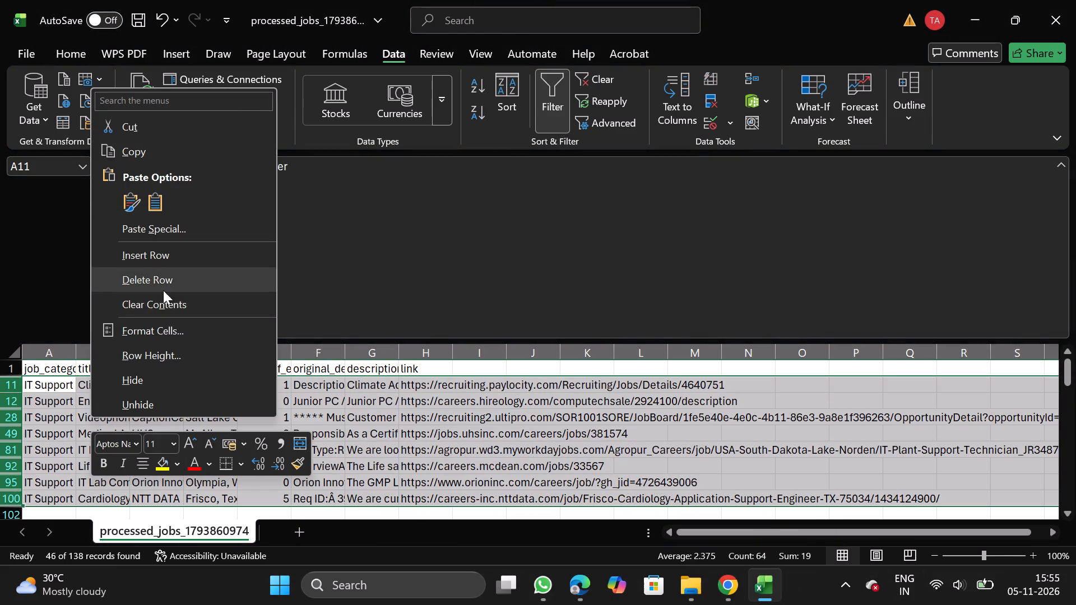
click(163, 290)
click(547, 98)
Filter the title column for titles containing "lead", with filters on all header columns.
click(103, 368)
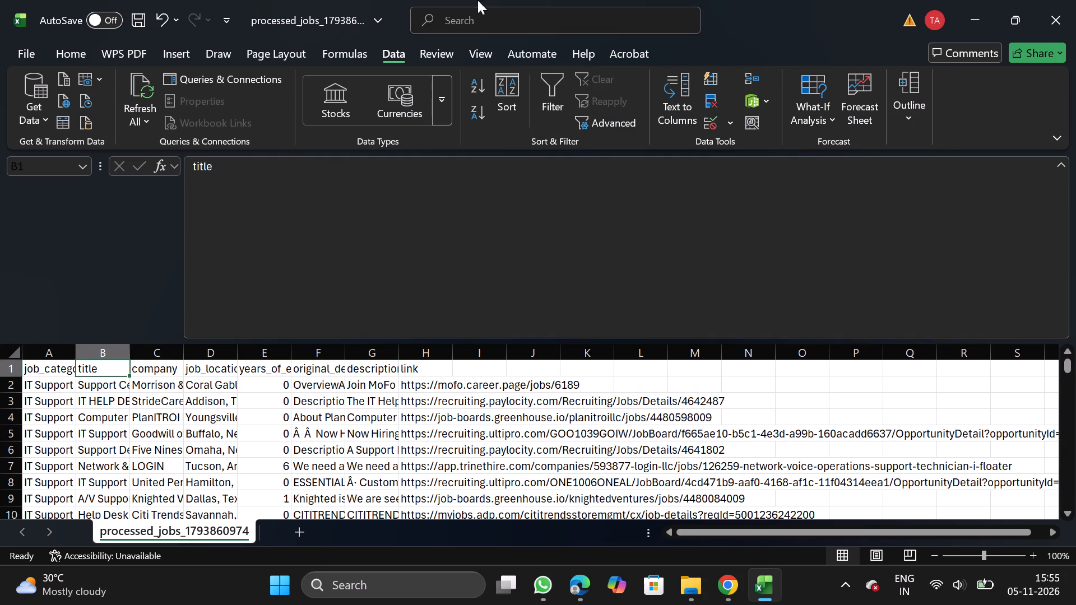
click(544, 96)
click(120, 373)
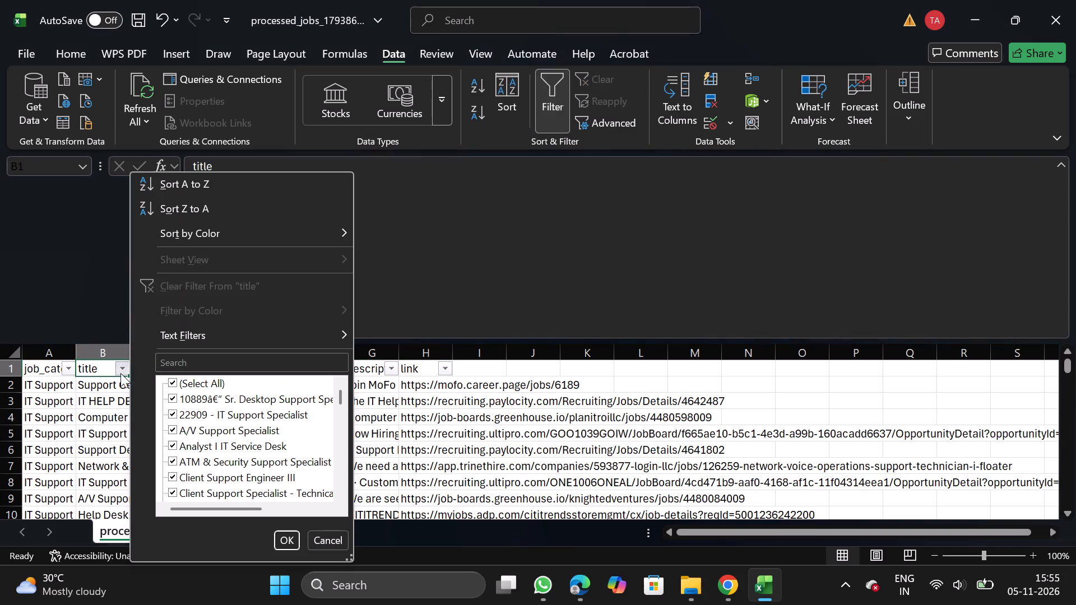
click(184, 367)
text(lead)
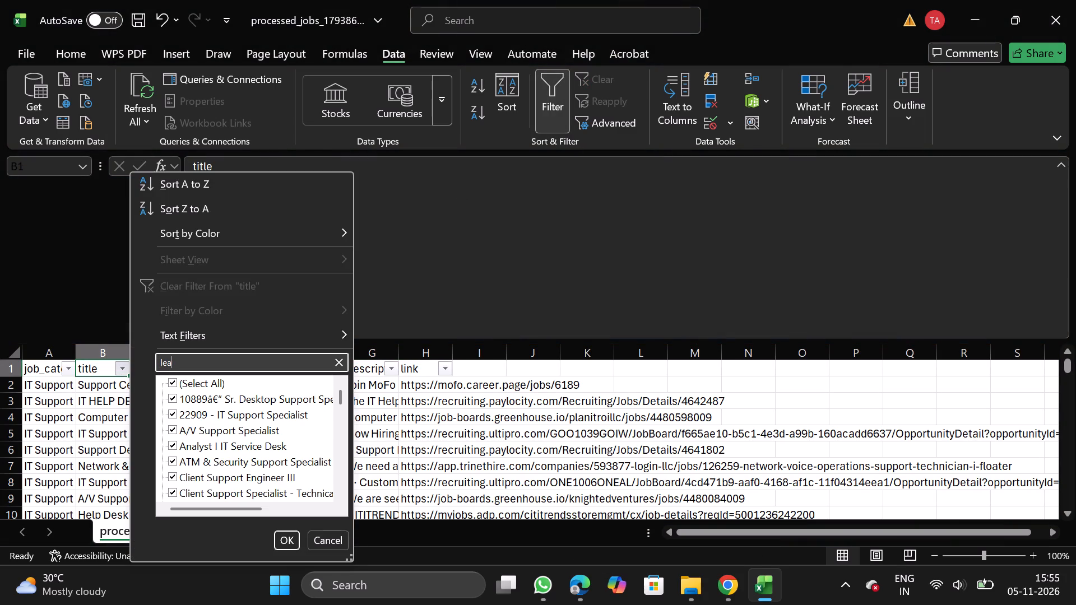
click(287, 539)
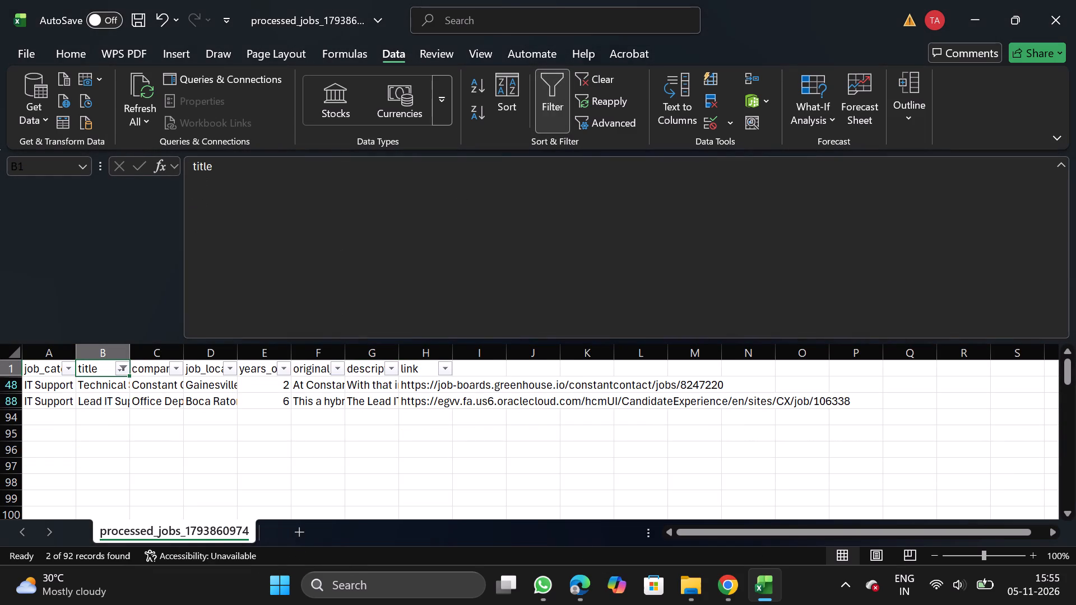
Delete the Constant Contact job row in Gainesville from the filtered list and remove the filter.
click(13, 384)
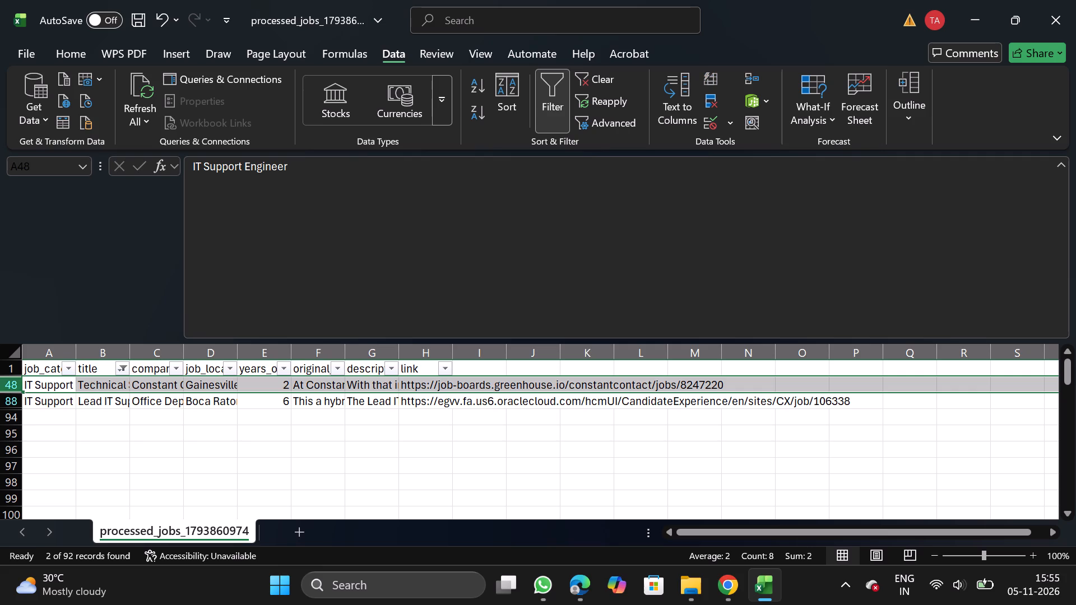
right_click(30, 383)
click(118, 248)
click(546, 90)
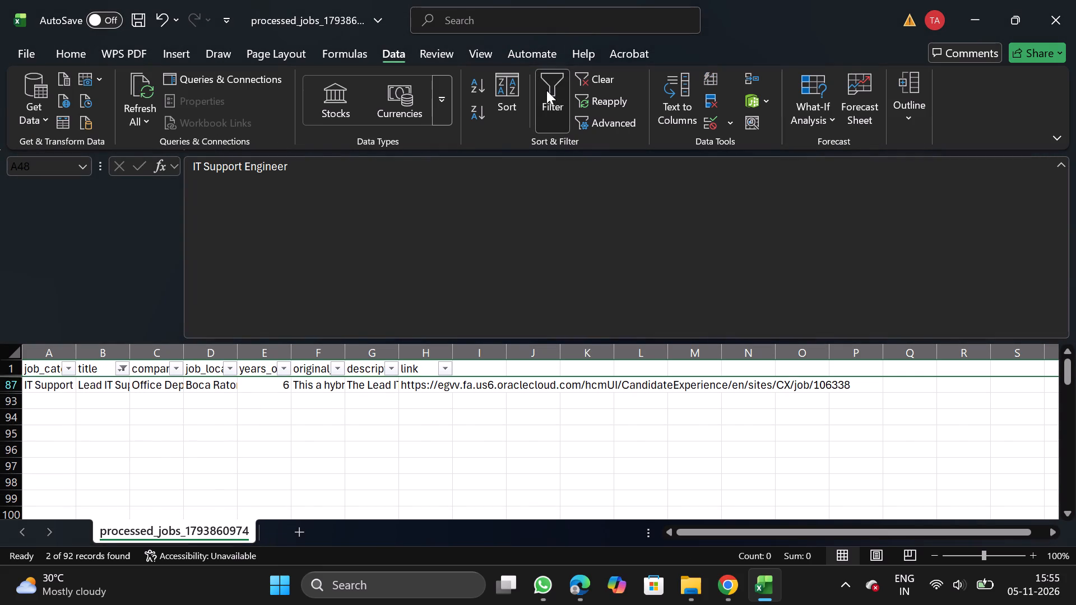
Reapply filters to the header row and open the title column's filter search.
click(101, 362)
click(541, 95)
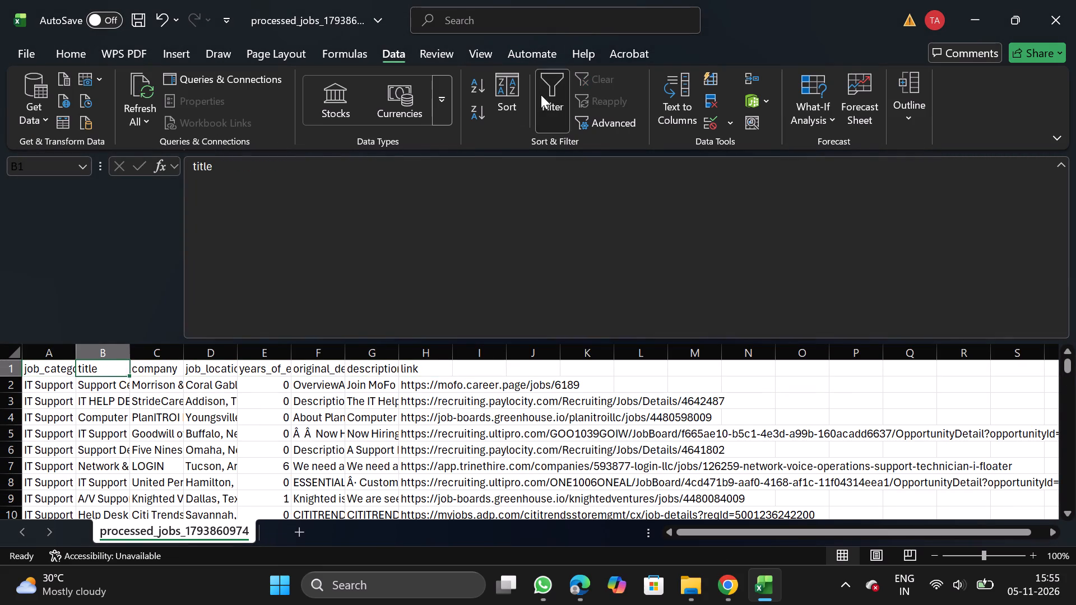
click(117, 373)
click(215, 363)
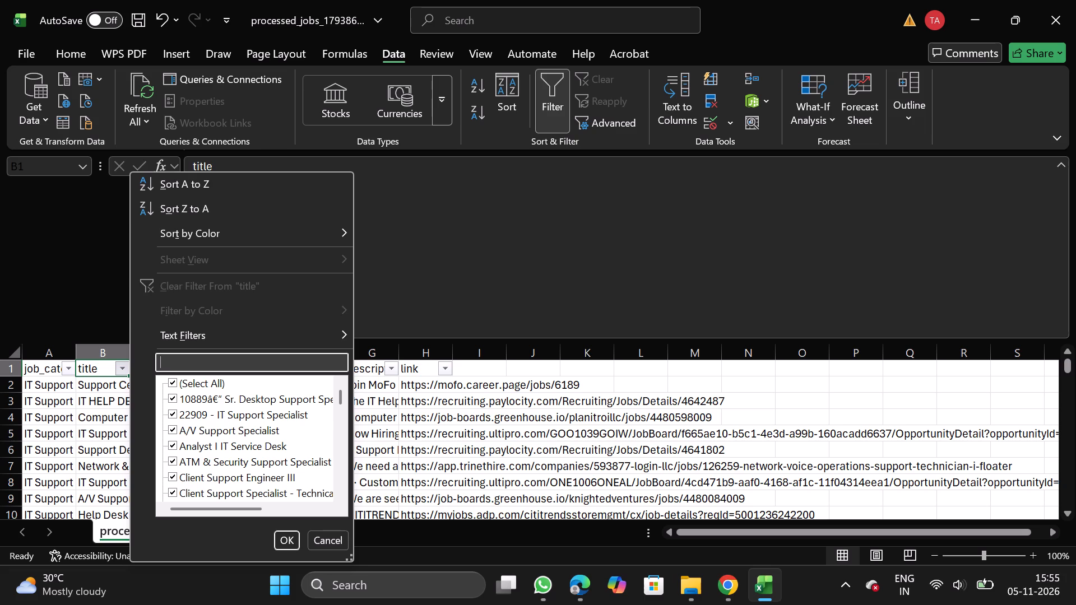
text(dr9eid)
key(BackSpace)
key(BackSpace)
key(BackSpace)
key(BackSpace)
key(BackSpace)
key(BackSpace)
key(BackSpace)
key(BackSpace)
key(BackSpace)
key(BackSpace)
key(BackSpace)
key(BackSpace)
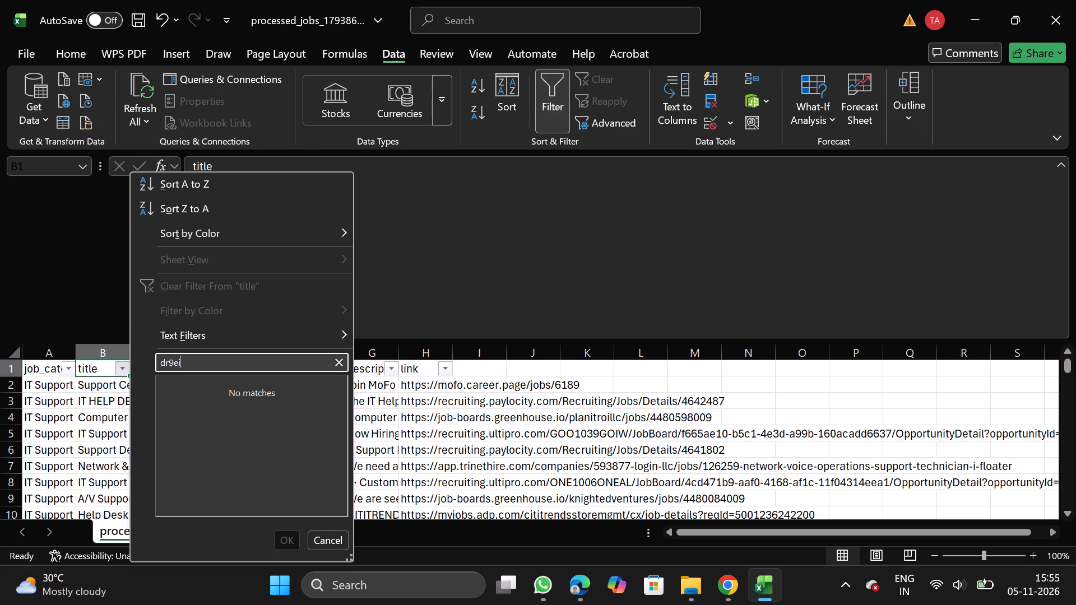
Search the title filter for "capital" and clear the search.
text(capital)
key(BackSpace)
key(BackSpace)
key(BackSpace)
key(BackSpace)
key(BackSpace)
key(BackSpace)
key(BackSpace)
key(BackSpace)
key(BackSpace)
key(BackSpace)
key(BackSpace)
key(BackSpace)
key(BackSpace)
key(BackSpace)
key(BackSpace)
key(BackSpace)
key(BackSpace)
key(BackSpace)
key(BackSpace)
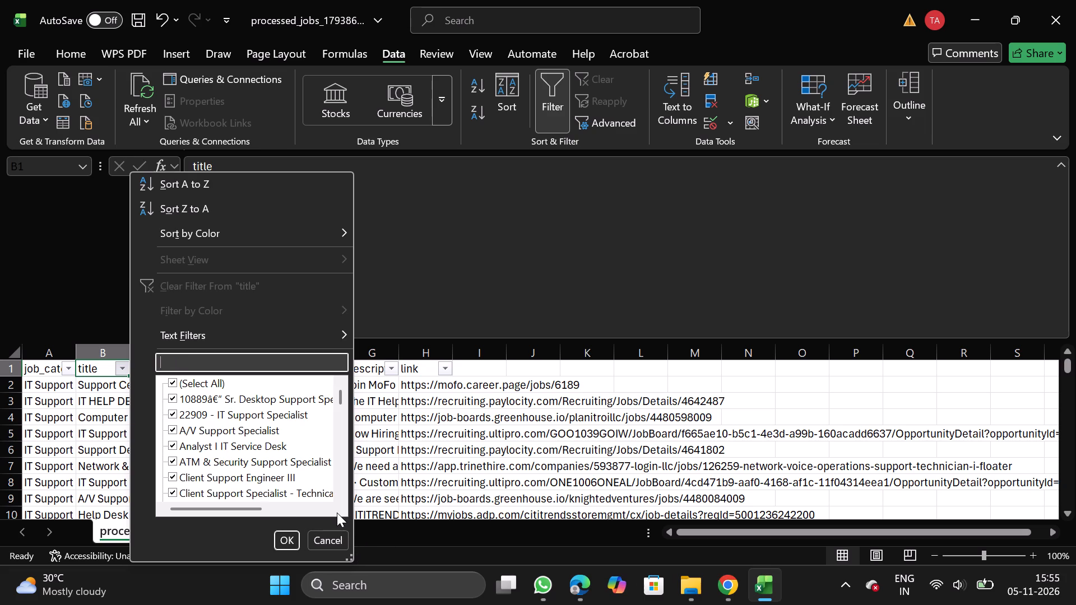
Search the title filter for "staff" and clear the search.
text(staff)
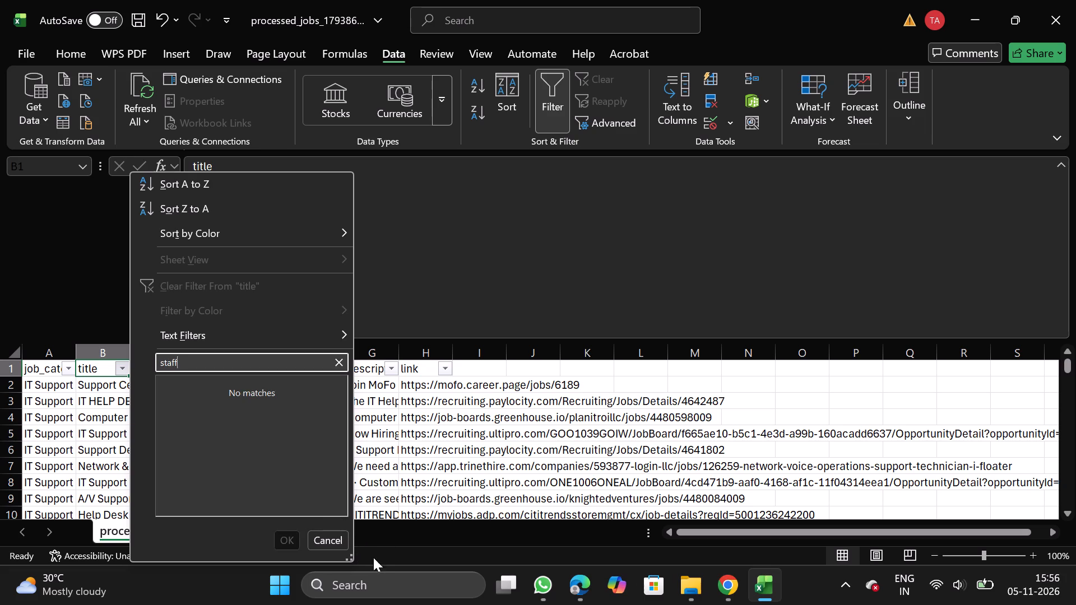
key(BackSpace)
key(BackSpace)
key(BackSpace)
key(BackSpace)
key(BackSpace)
key(BackSpace)
key(BackSpace)
key(BackSpace)
key(BackSpace)
key(BackSpace)
key(BackSpace)
key(BackSpace)
key(BackSpace)
Search the title filter for "principal" and clear the search.
text(principal)
key(BackSpace)
key(BackSpace)
key(BackSpace)
key(BackSpace)
key(BackSpace)
key(BackSpace)
key(BackSpace)
key(BackSpace)
key(BackSpace)
key(BackSpace)
key(BackSpace)
key(BackSpace)
key(BackSpace)
key(BackSpace)
key(BackSpace)
key(BackSpace)
key(BackSpace)
key(BackSpace)
key(BackSpace)
key(BackSpace)
Search the title filter for "enterprise" and clear the search.
text(enterprise)
key(BackSpace)
key(BackSpace)
key(BackSpace)
key(BackSpace)
key(BackSpace)
key(BackSpace)
key(BackSpace)
key(BackSpace)
key(BackSpace)
key(BackSpace)
key(BackSpace)
key(BackSpace)
key(BackSpace)
key(BackSpace)
key(BackSpace)
key(BackSpace)
key(BackSpace)
key(BackSpace)
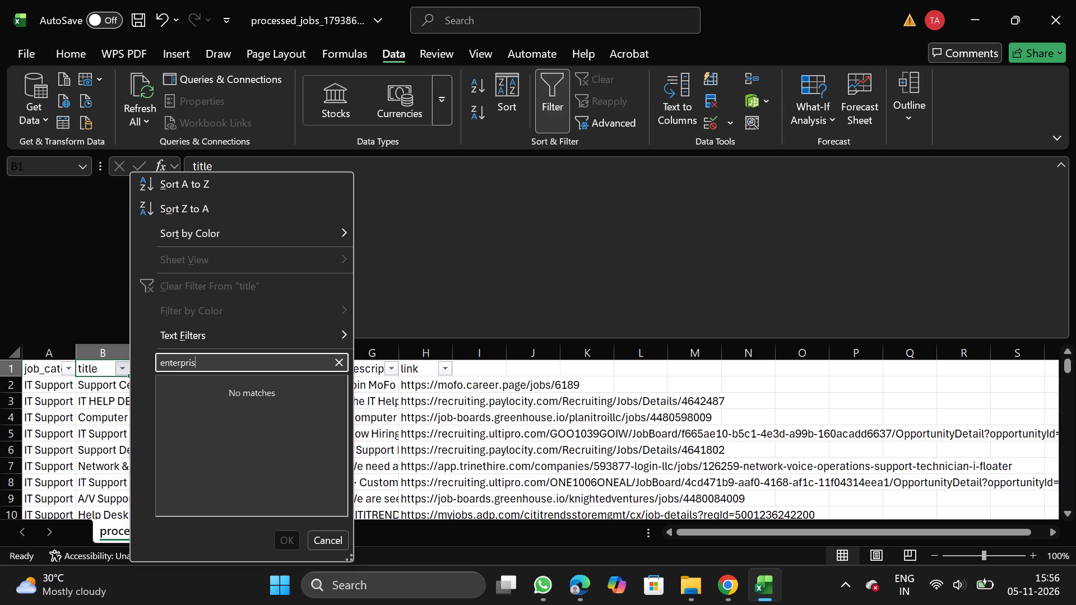
Search the title filter for "architect" and clear the search.
text(arv)
key(BackSpace)
text(chitect)
key(BackSpace)
key(BackSpace)
key(BackSpace)
key(BackSpace)
key(BackSpace)
key(BackSpace)
key(BackSpace)
key(BackSpace)
key(BackSpace)
key(BackSpace)
key(BackSpace)
key(BackSpace)
key(BackSpace)
key(BackSpace)
key(BackSpace)
key(BackSpace)
key(BackSpace)
key(BackSpace)
key(BackSpace)
key(BackSpace)
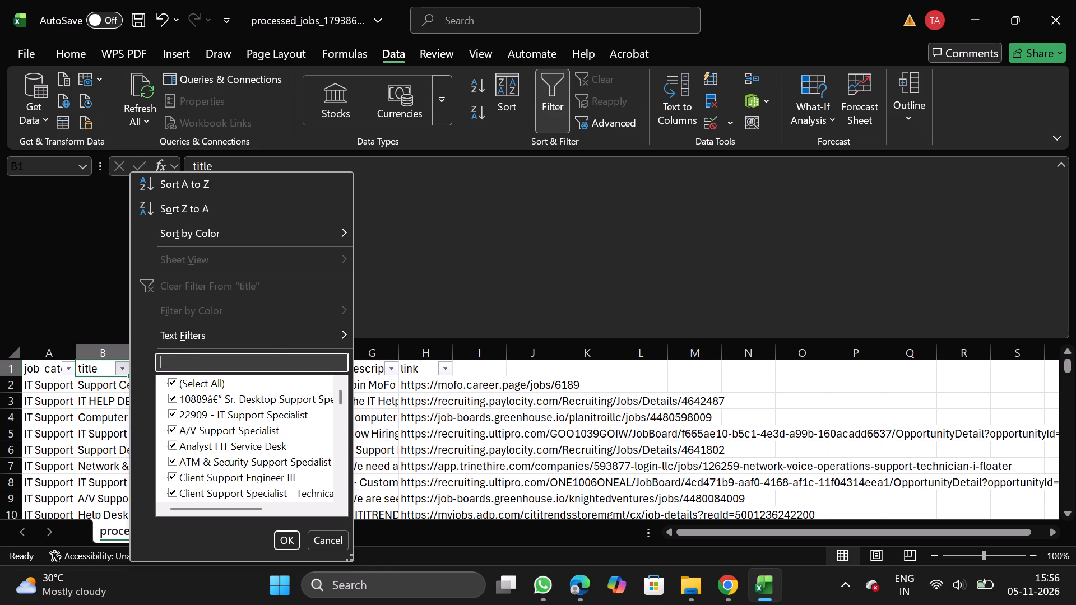
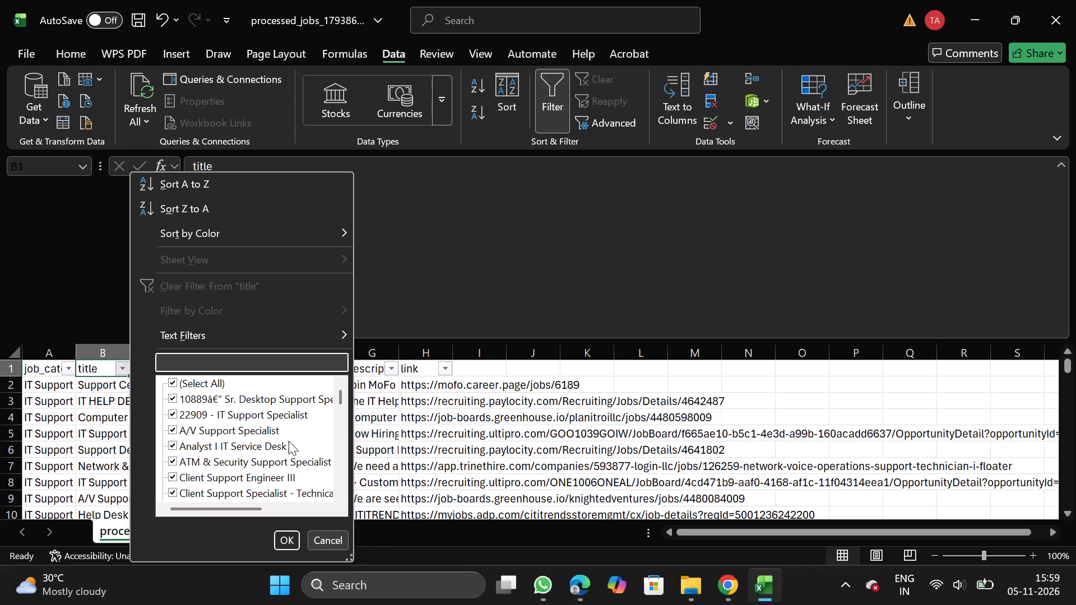
Search the title filter for "embedded" and clear the search.
click(265, 367)
text(embedded)
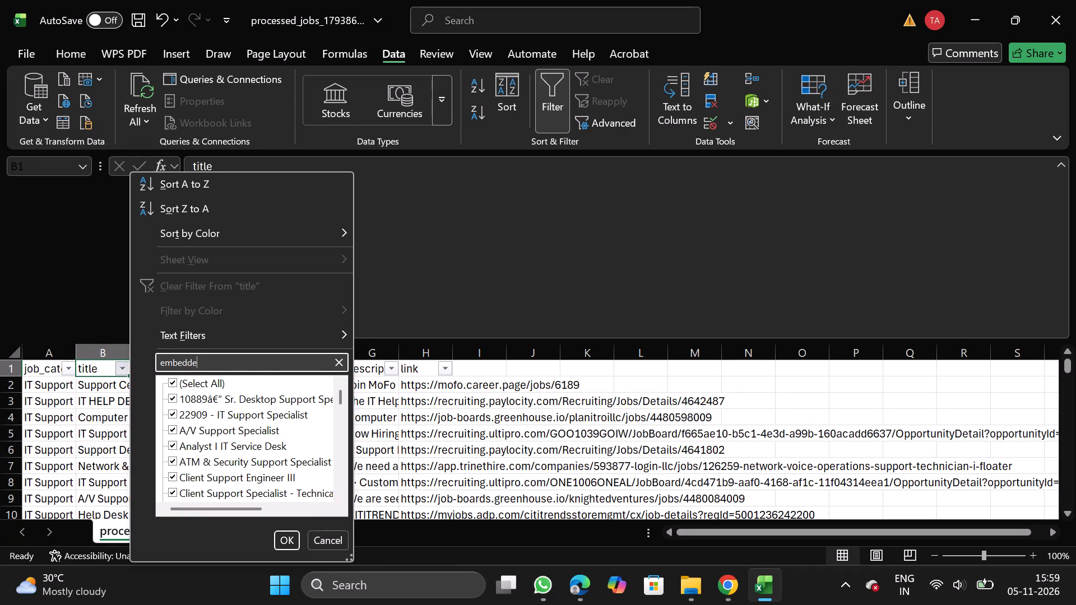
key(BackSpace)
key(BackSpace)
key(BackSpace)
key(BackSpace)
key(BackSpace)
key(BackSpace)
key(BackSpace)
key(BackSpace)
key(BackSpace)
key(BackSpace)
key(BackSpace)
key(BackSpace)
key(BackSpace)
key(BackSpace)
key(BackSpace)
key(BackSpace)
key(BackSpace)
Search the title filter for "consultant" and clear the search.
text(consultant)
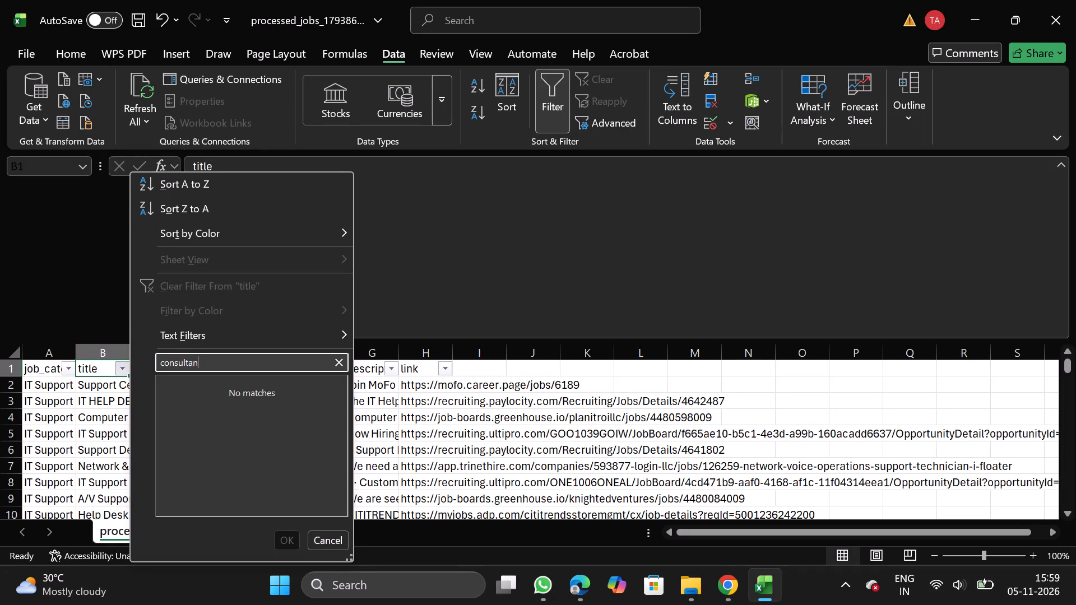
key(BackSpace)
key(BackSpace)
key(BackSpace)
key(BackSpace)
key(BackSpace)
key(BackSpace)
key(BackSpace)
key(BackSpace)
key(BackSpace)
key(BackSpace)
key(BackSpace)
key(BackSpace)
key(BackSpace)
key(BackSpace)
key(BackSpace)
key(BackSpace)
key(BackSpace)
Search the title filter for "enterprise", cancel the search and remove the filter from the title column.
text(enterprise)
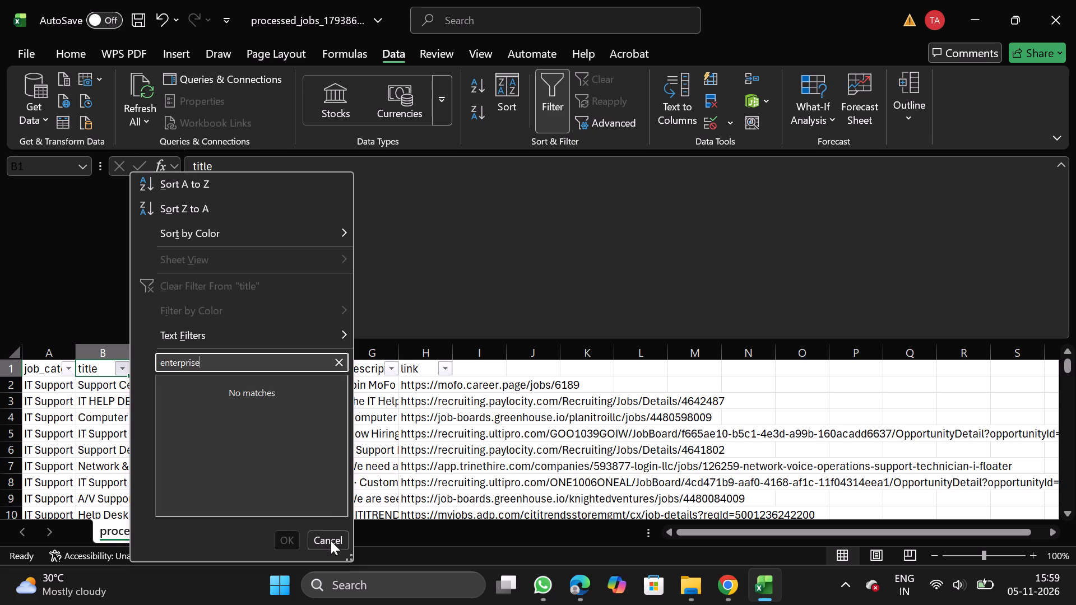
click(331, 541)
click(559, 92)
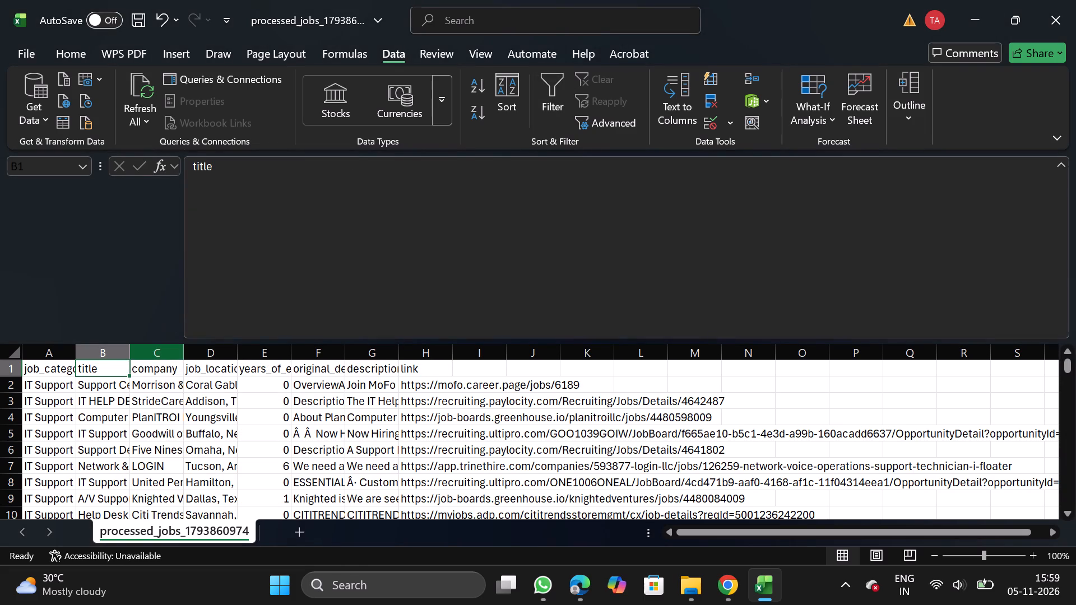
Add a filter to the company column, search it for "walmart" and clear the search.
click(163, 356)
click(557, 89)
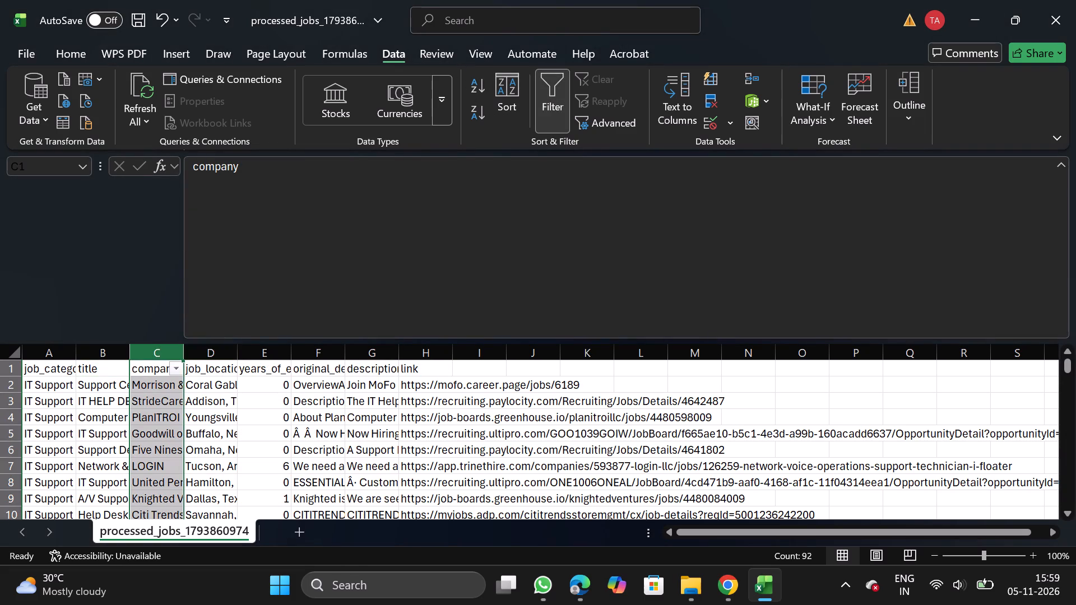
click(185, 363)
click(169, 373)
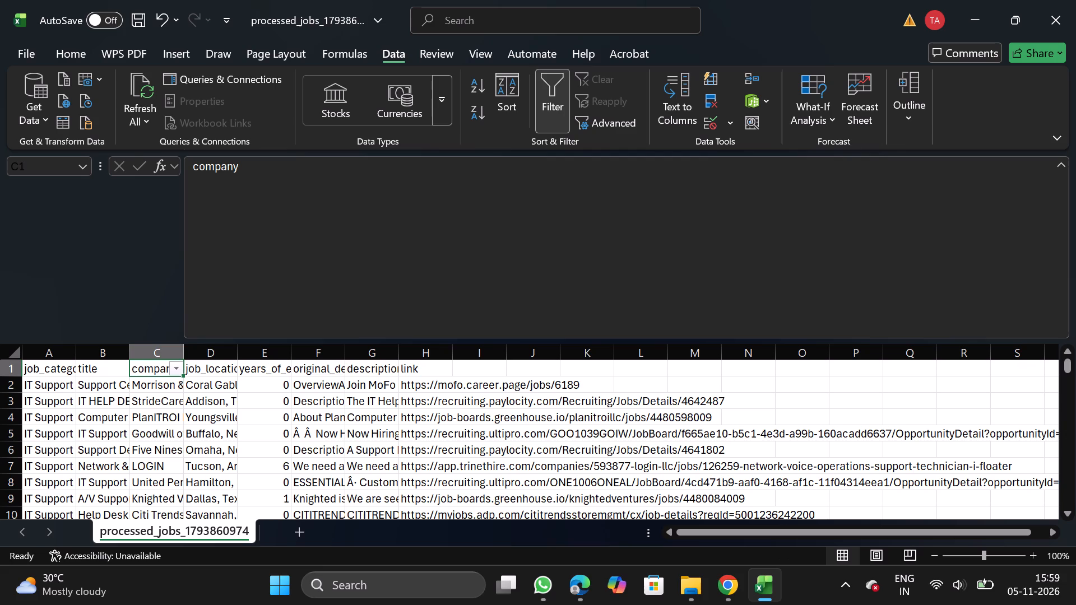
click(171, 368)
click(231, 359)
text(walmart)
key(BackSpace)
key(BackSpace)
key(BackSpace)
key(BackSpace)
key(BackSpace)
key(BackSpace)
key(BackSpace)
key(BackSpace)
key(BackSpace)
key(BackSpace)
key(BackSpace)
key(BackSpace)
key(BackSpace)
key(BackSpace)
key(BackSpace)
key(BackSpace)
key(BackSpace)
Search the company filter for "dried" and clear the search.
text(dried)
key(BackSpace)
key(BackSpace)
key(BackSpace)
key(BackSpace)
key(BackSpace)
key(BackSpace)
key(BackSpace)
key(BackSpace)
key(BackSpace)
key(BackSpace)
key(BackSpace)
key(BackSpace)
key(BackSpace)
key(BackSpace)
key(BackSpace)
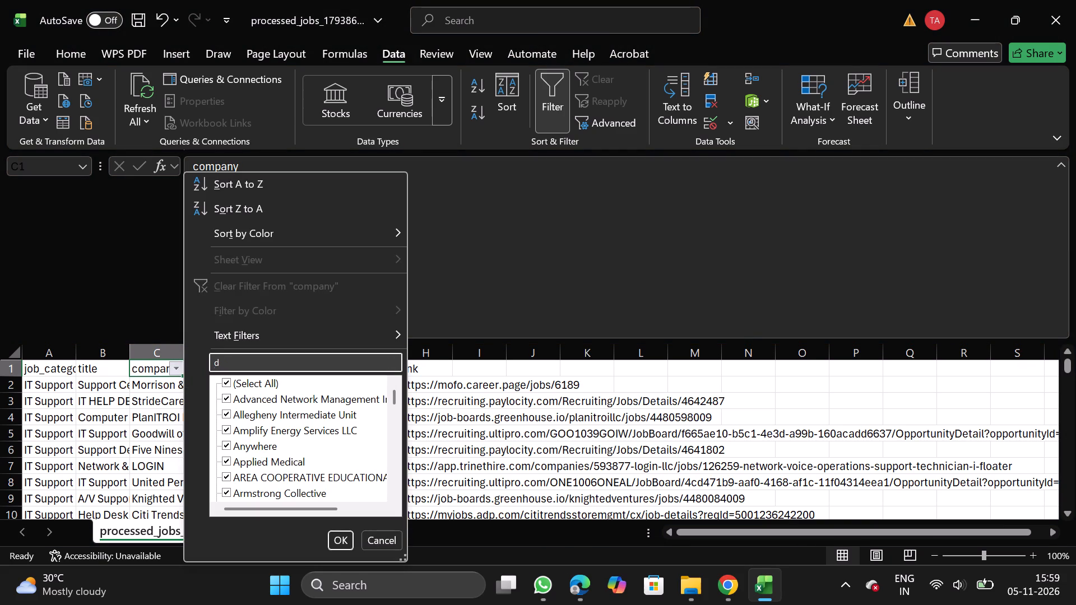
Search the company filter for "capital" and clear the search.
text(capital)
key(BackSpace)
key(BackSpace)
key(BackSpace)
key(BackSpace)
key(BackSpace)
key(BackSpace)
key(BackSpace)
key(BackSpace)
key(BackSpace)
key(BackSpace)
key(BackSpace)
key(BackSpace)
key(BackSpace)
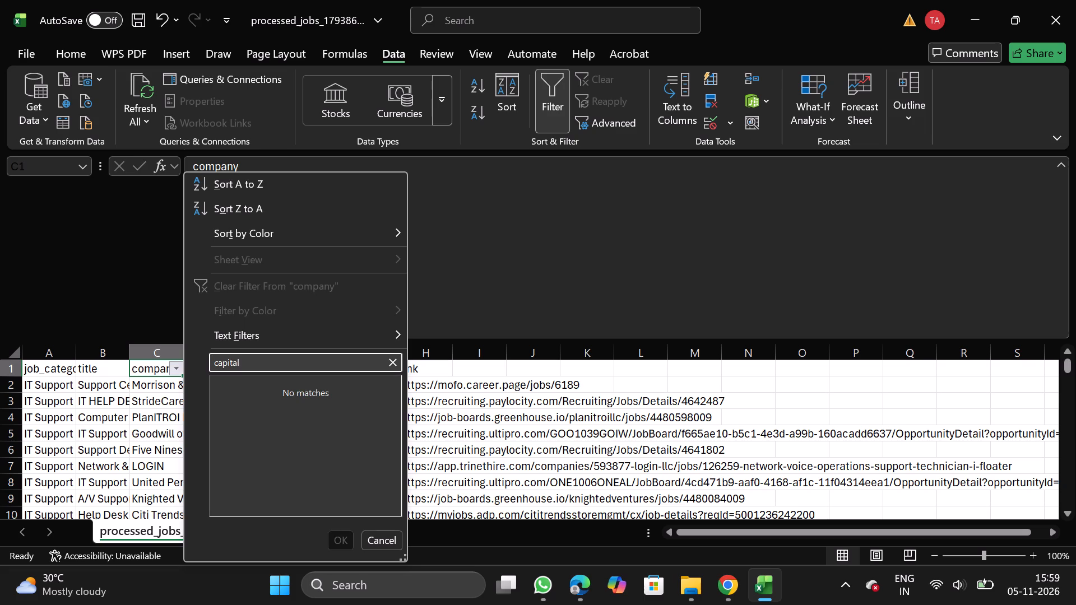
Search the company filter for "under" and clear the search.
text(under)
key(BackSpace)
key(BackSpace)
key(BackSpace)
key(BackSpace)
key(BackSpace)
key(BackSpace)
key(BackSpace)
key(BackSpace)
key(BackSpace)
key(BackSpace)
Search the company filter for "hunt" and clear the search.
text(hunt)
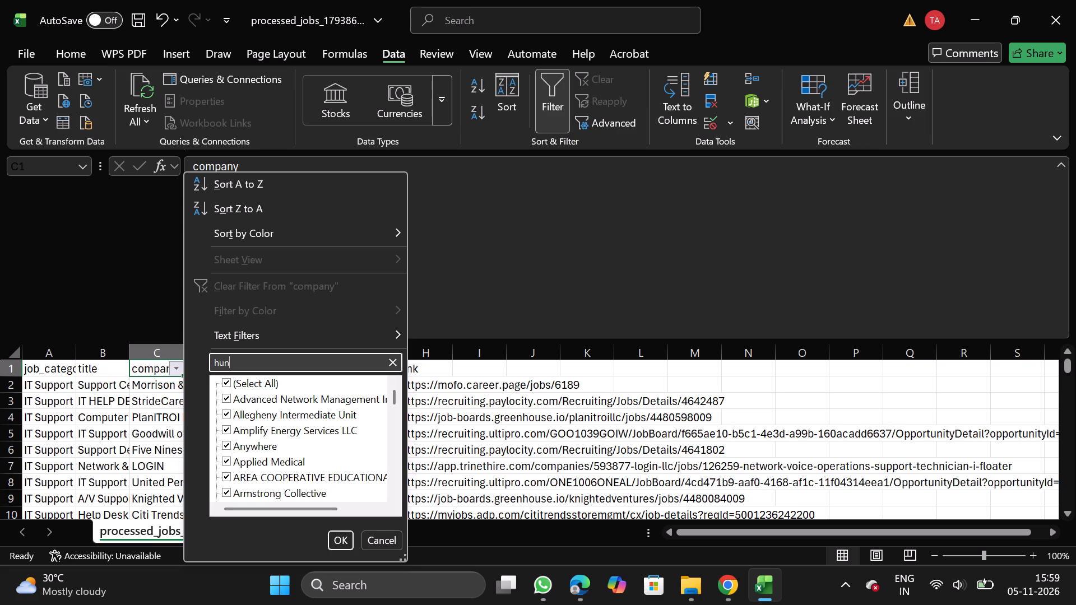
key(BackSpace)
key(BackSpace)
key(BackSpace)
key(BackSpace)
key(BackSpace)
key(BackSpace)
key(BackSpace)
key(BackSpace)
key(BackSpace)
key(BackSpace)
key(BackSpace)
key(BackSpace)
Search the company filter for "skim" and clear the search.
text(skim)
key(BackSpace)
key(BackSpace)
key(BackSpace)
key(BackSpace)
key(BackSpace)
key(BackSpace)
key(BackSpace)
key(BackSpace)
key(BackSpace)
key(BackSpace)
key(BackSpace)
key(BackSpace)
key(BackSpace)
Search the company filter for "apoe", cancel the search and remove the filter from the company column.
text(apoe)
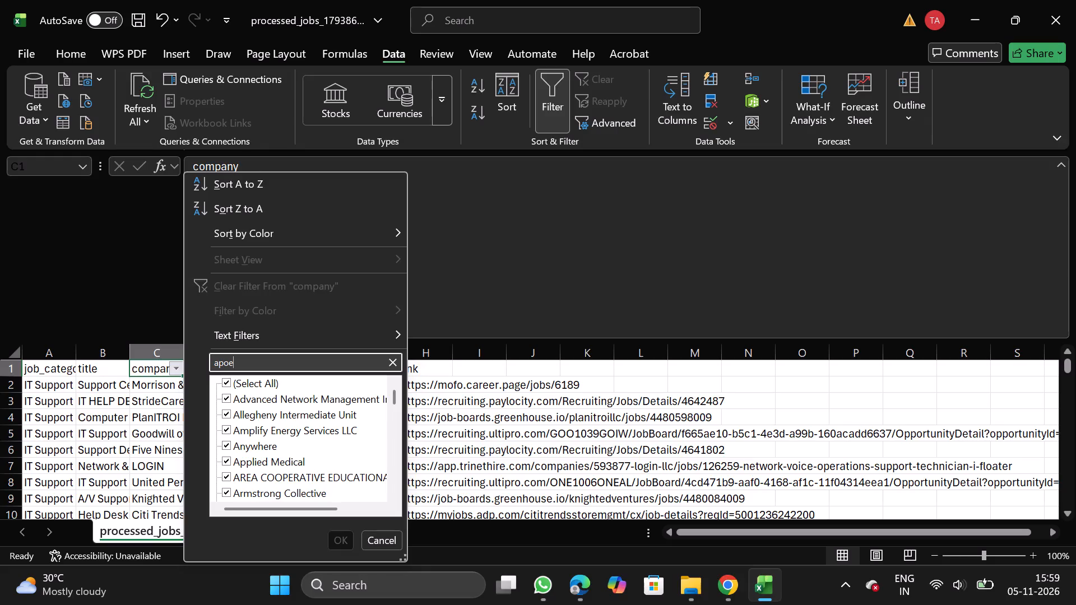
click(377, 536)
click(557, 113)
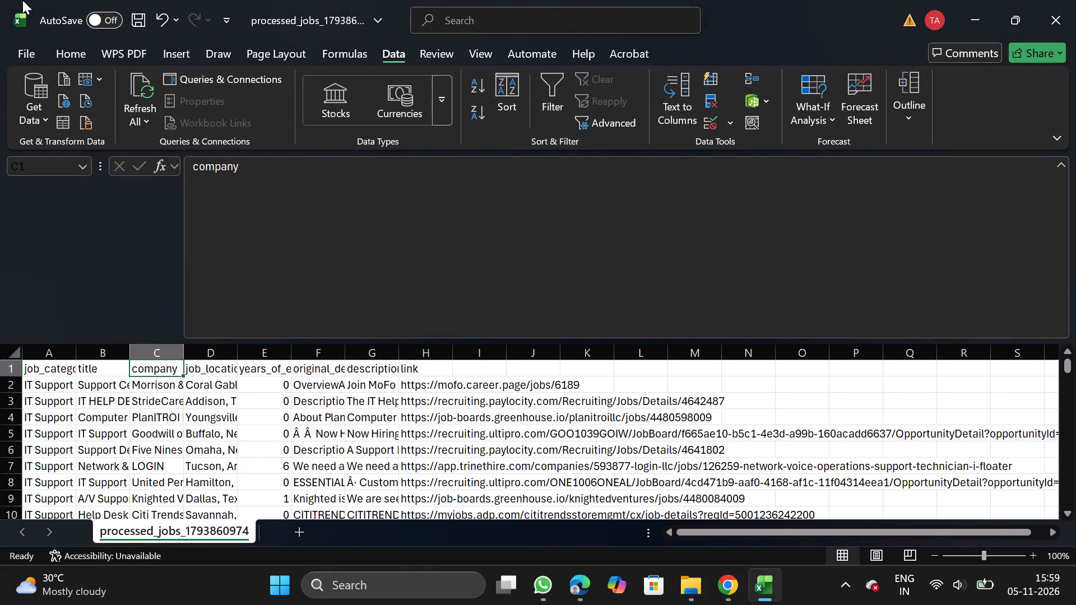
Save the cleaned jobs file as the CSV IT_11_05 in the Daily Scraping jobs folder under Documents.
click(24, 62)
double_click(65, 273)
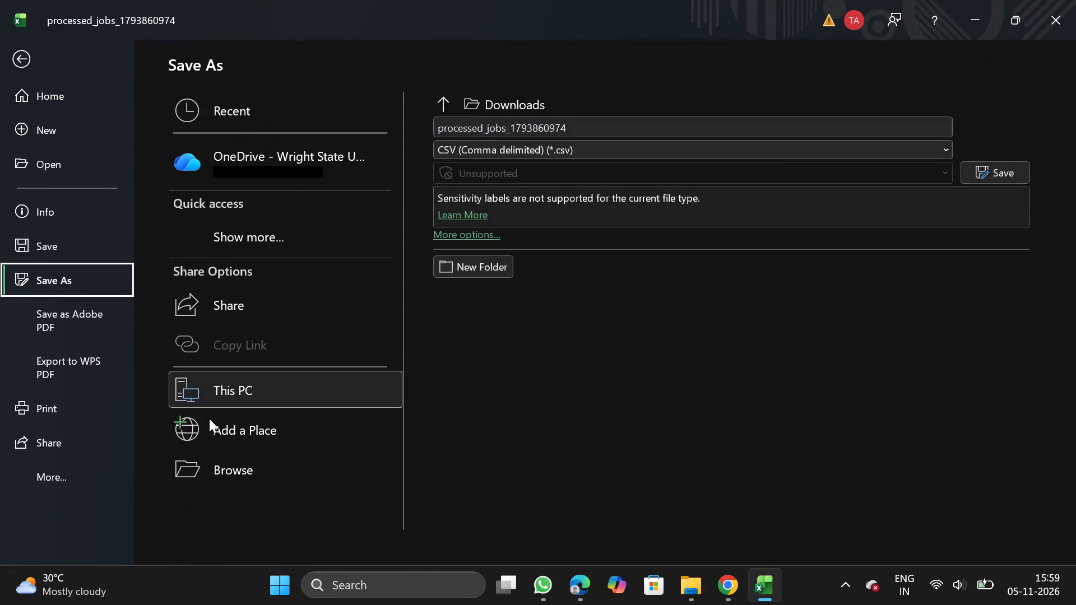
click(229, 464)
double_click(231, 460)
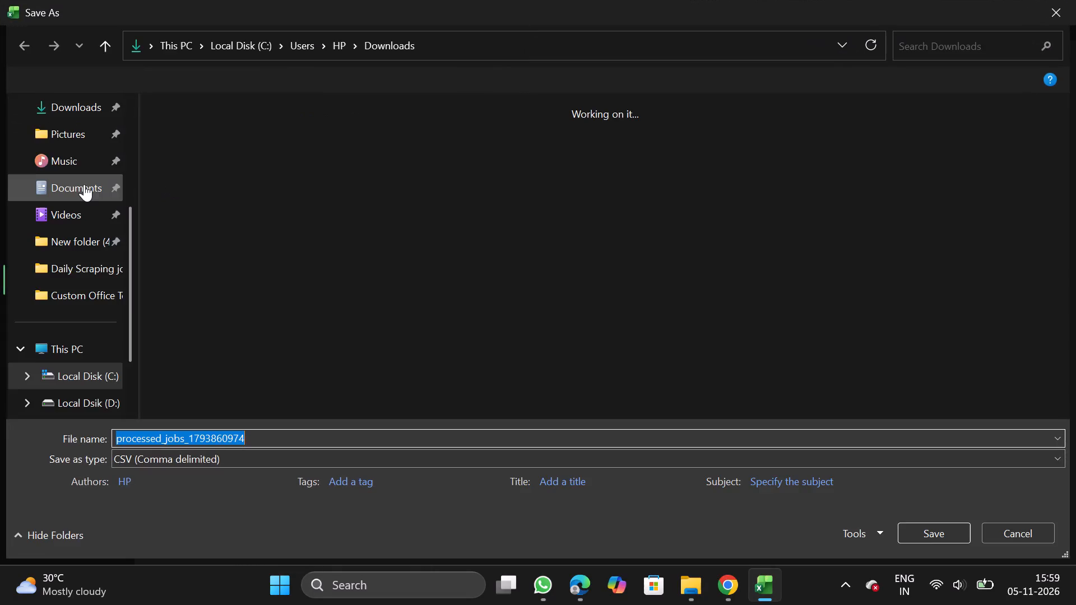
double_click(85, 184)
double_click(227, 179)
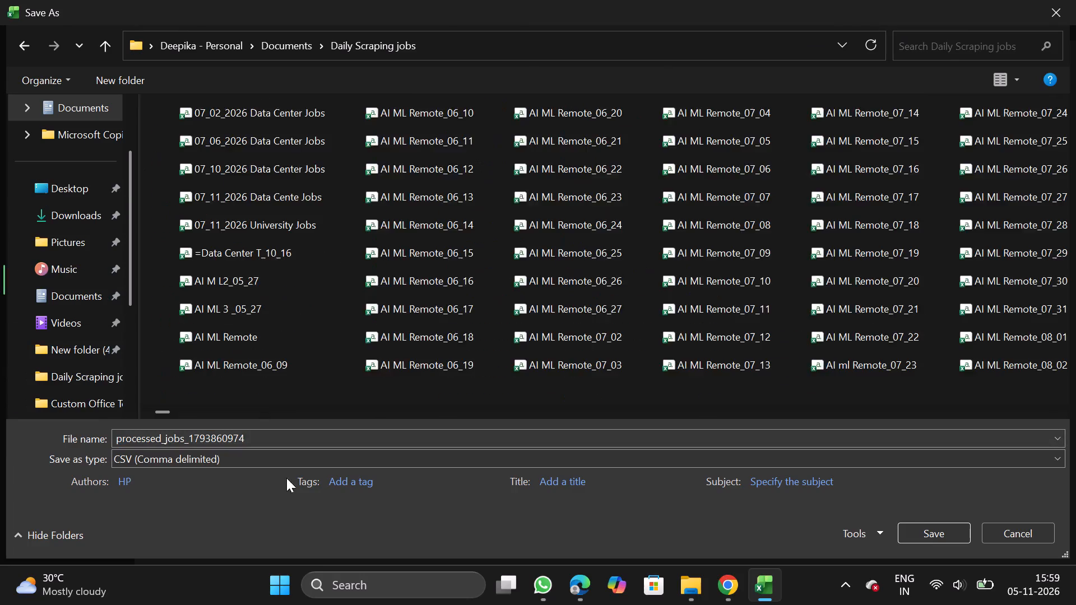
click(323, 439)
key(BackSpace)
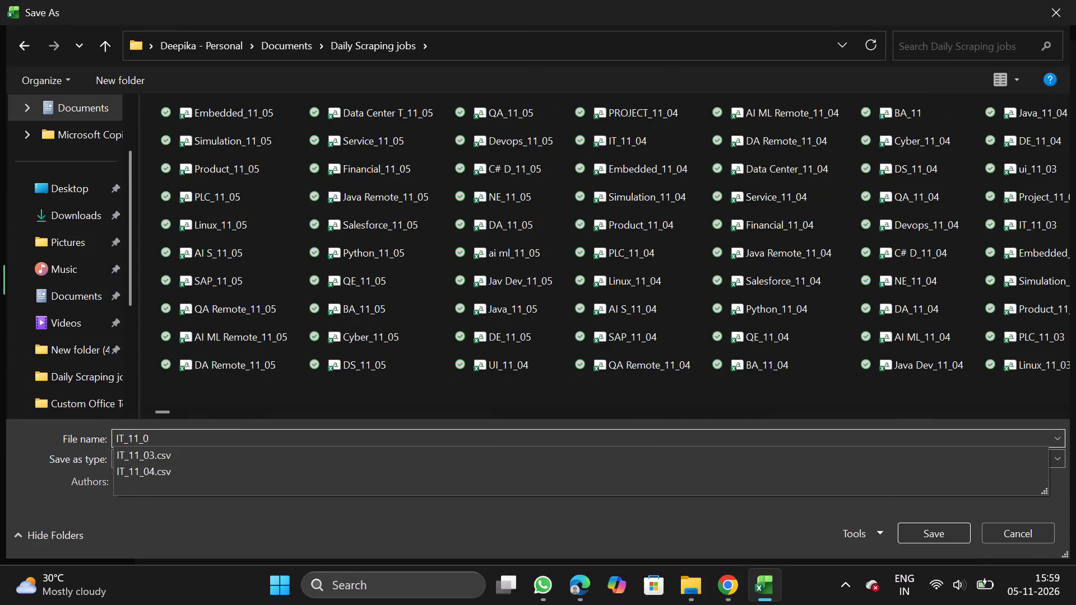
key(5)
drag(933, 520, 922, 536)
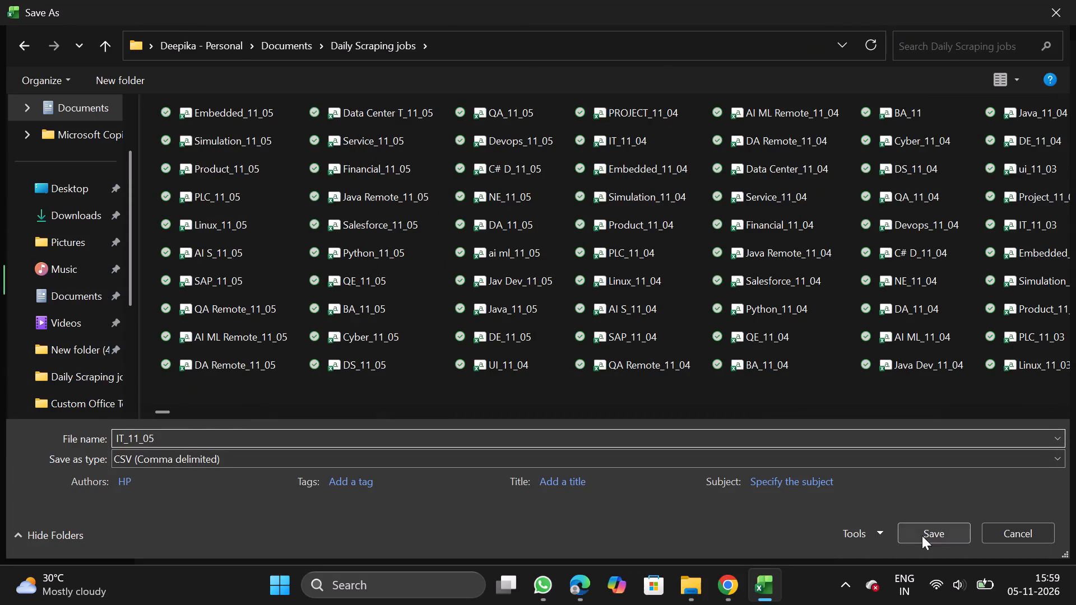
click(922, 536)
Switch to NextGenApply in Chrome and bulk upload the IT_11_05 CSV file to create the jobs.
click(731, 587)
scroll(678, 538, down, 1)
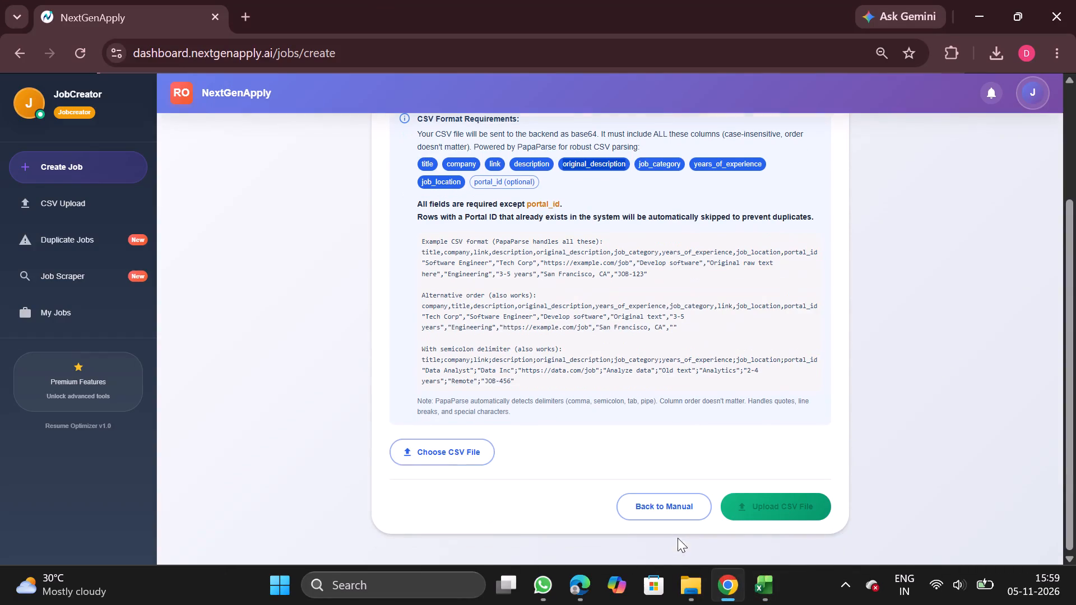
click(432, 449)
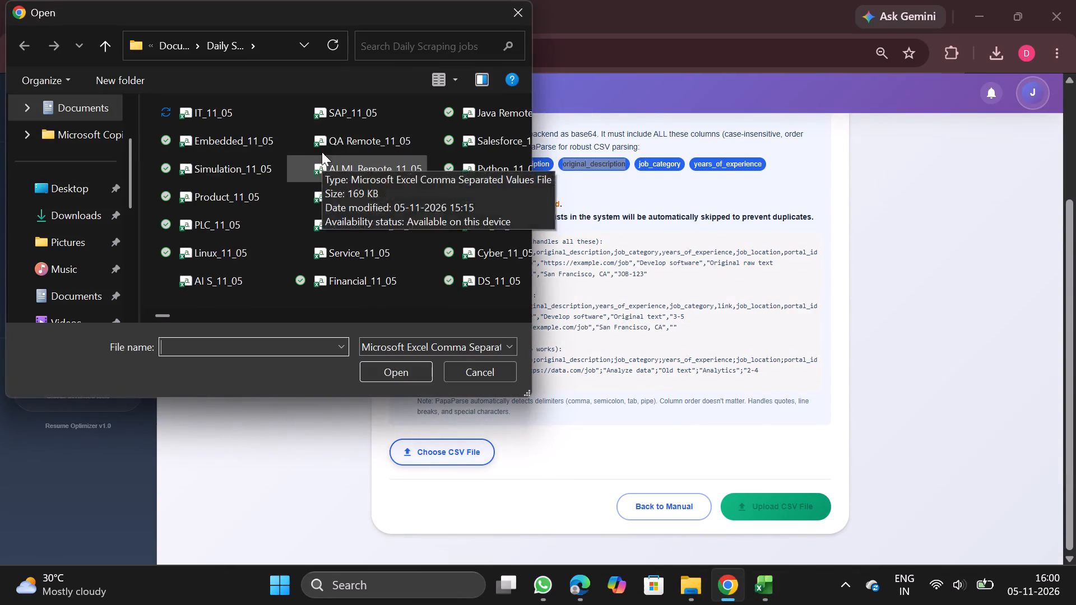
double_click(266, 110)
scroll(523, 315, down, 1)
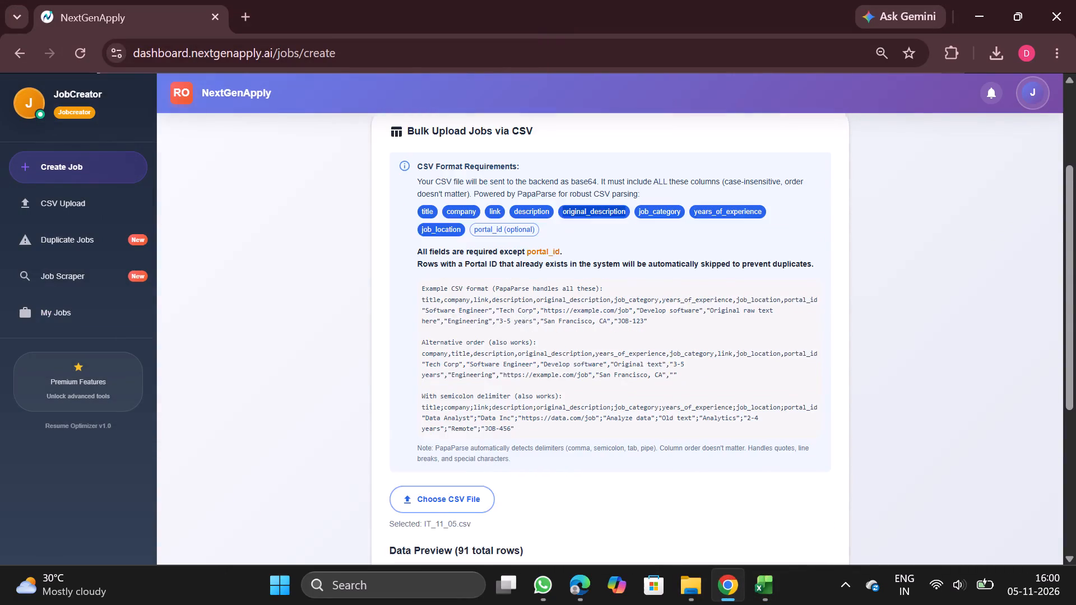
scroll(523, 315, down, 3)
click(757, 503)
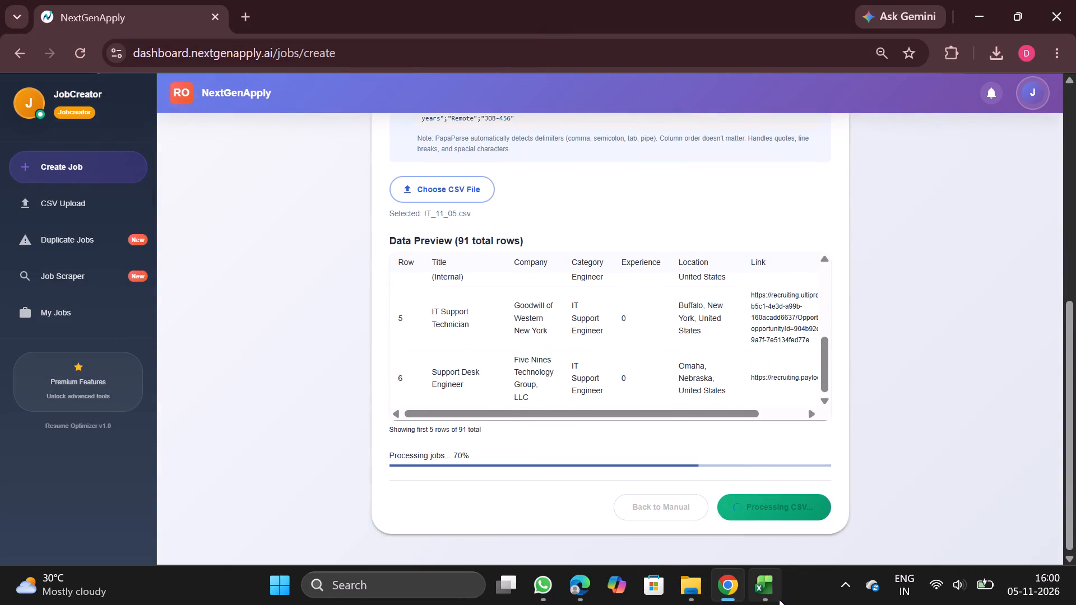
Close the finished IT_11_05 workbook in Excel.
click(834, 447)
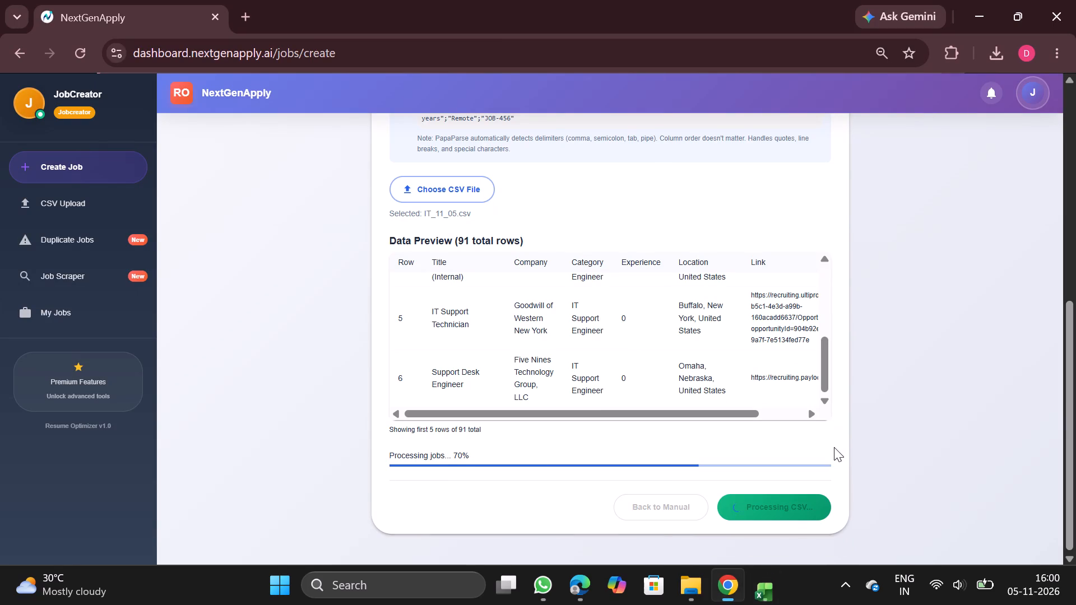
Download the processed CSV for Project and Program Manager (#4878) from the CSV upload history.
scroll(633, 362, up, 4)
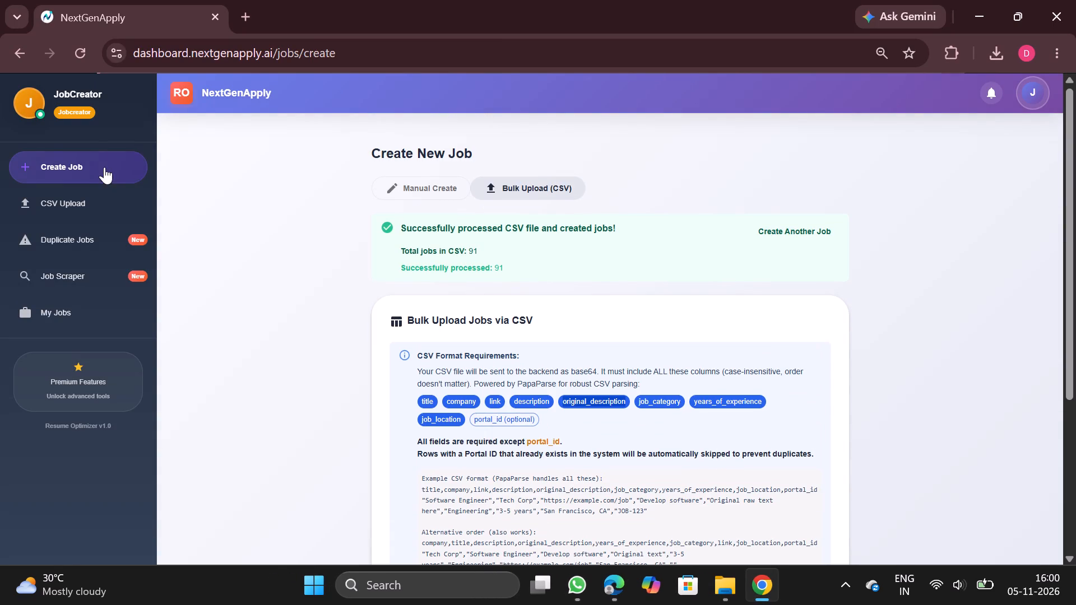
click(87, 206)
scroll(390, 282, up, 7)
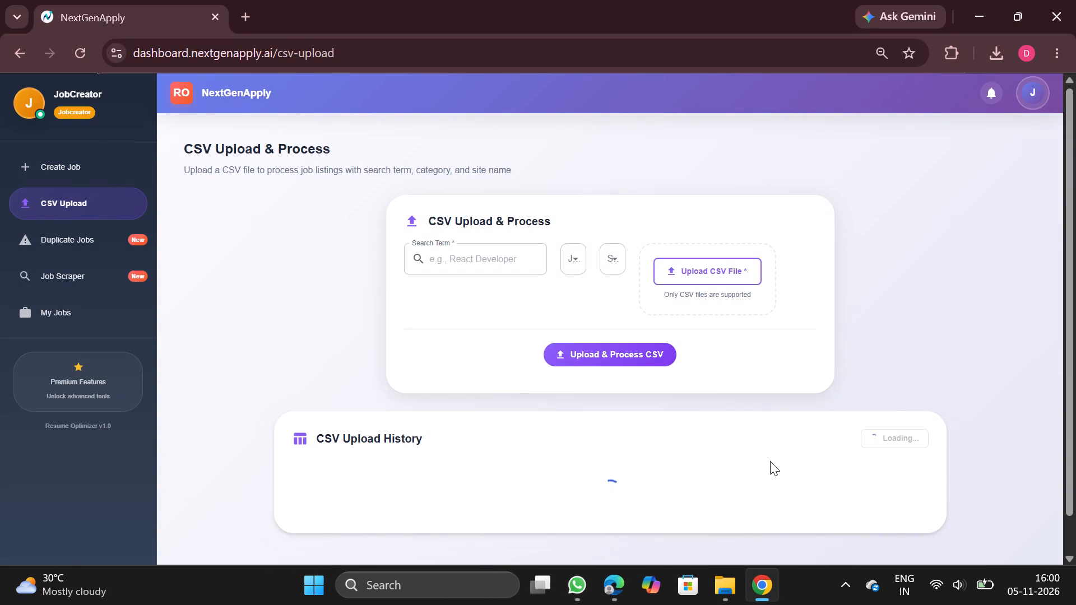
click(893, 548)
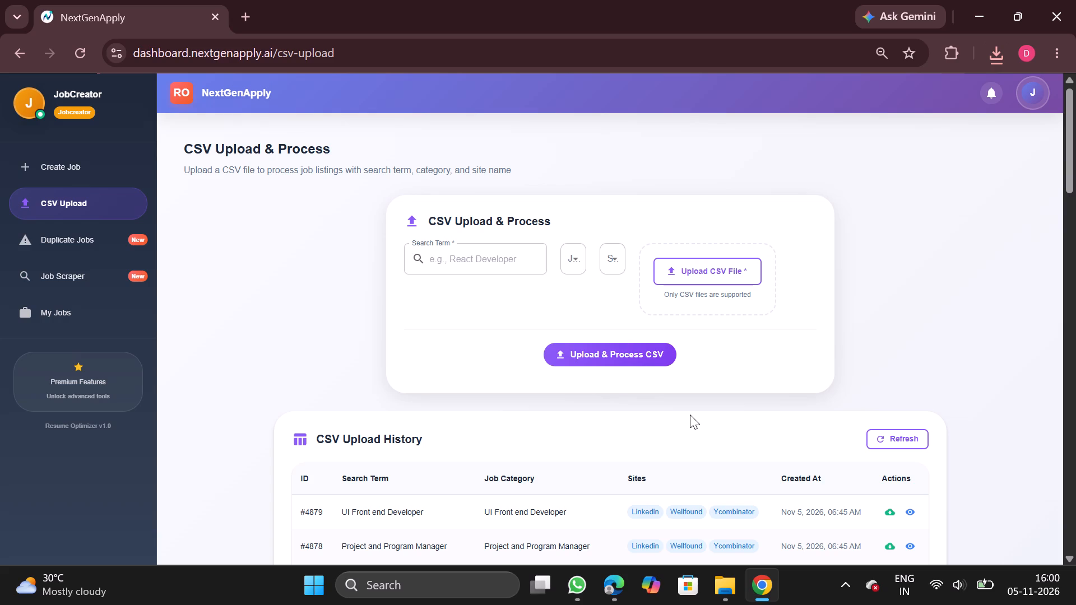
Open the newly downloaded processed_jobs_1793861108.csv in Excel.
click(994, 57)
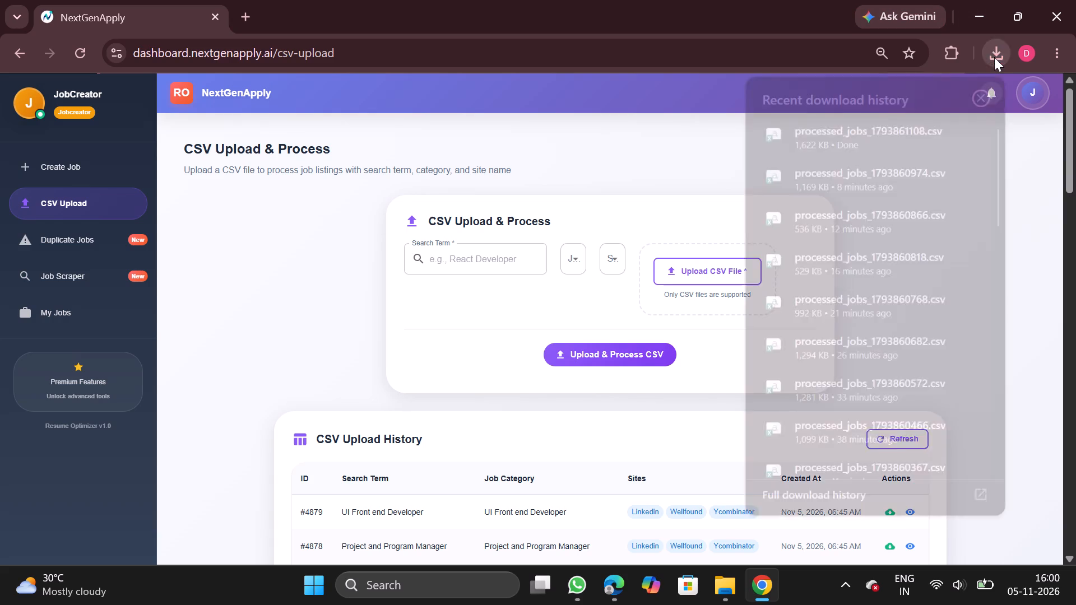
click(828, 133)
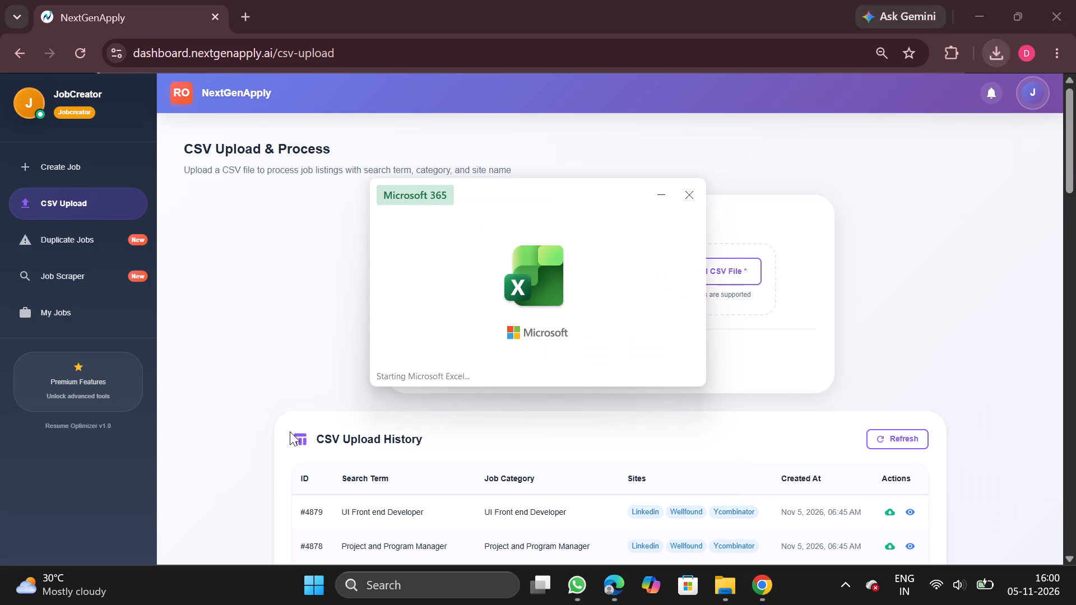
Remove duplicate rows from the whole jobs table, comparing only the company column.
click(197, 434)
key(ctrl+a)
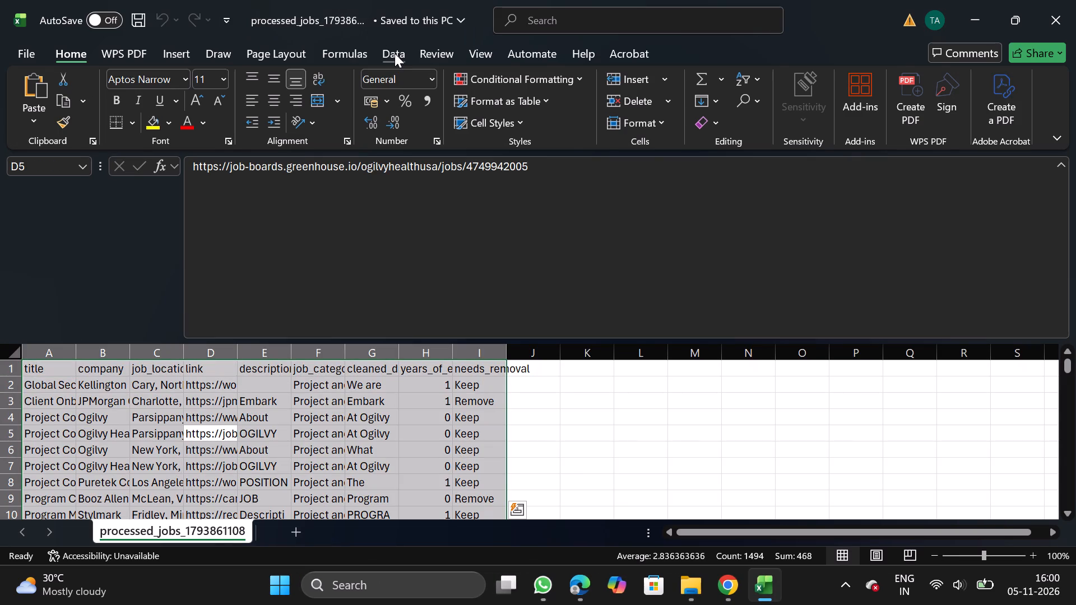
click(395, 53)
click(707, 100)
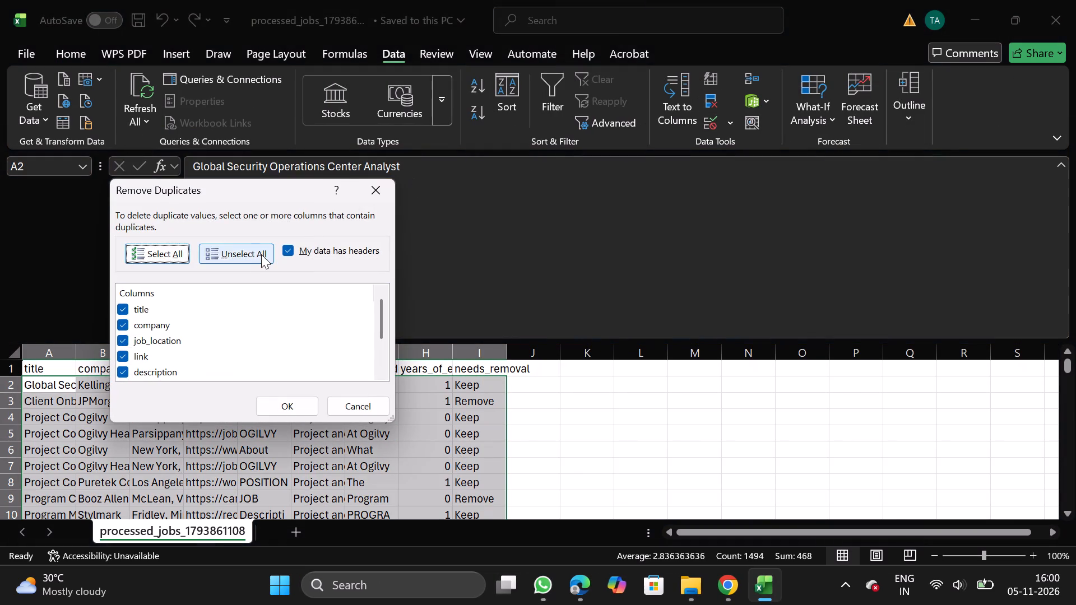
click(261, 254)
click(118, 325)
click(286, 404)
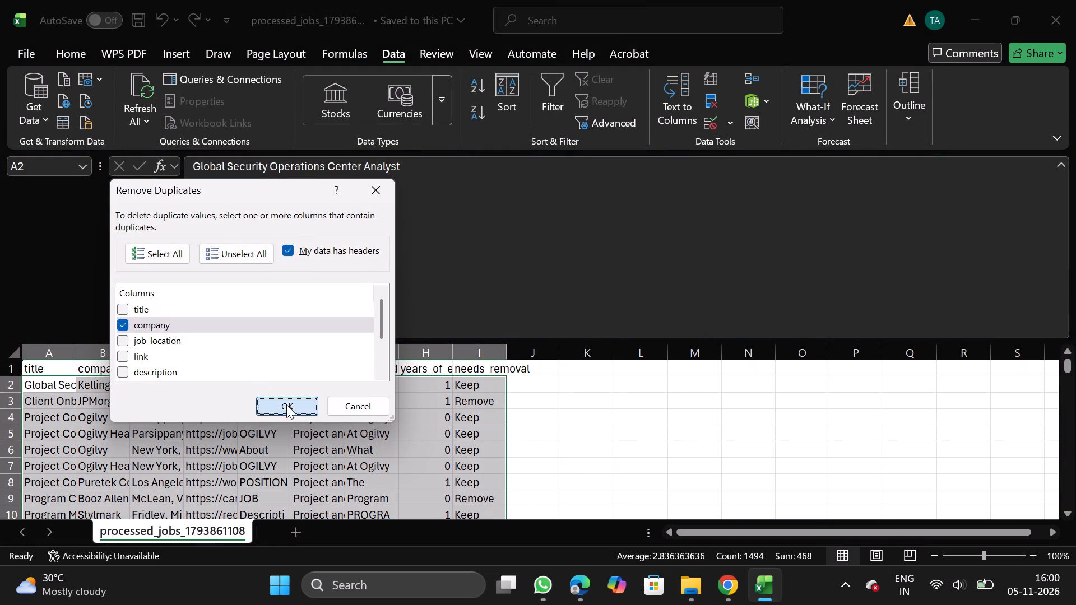
click(651, 323)
Filter needs_removal to Remove, delete all the matching rows, and turn the filter off.
click(486, 369)
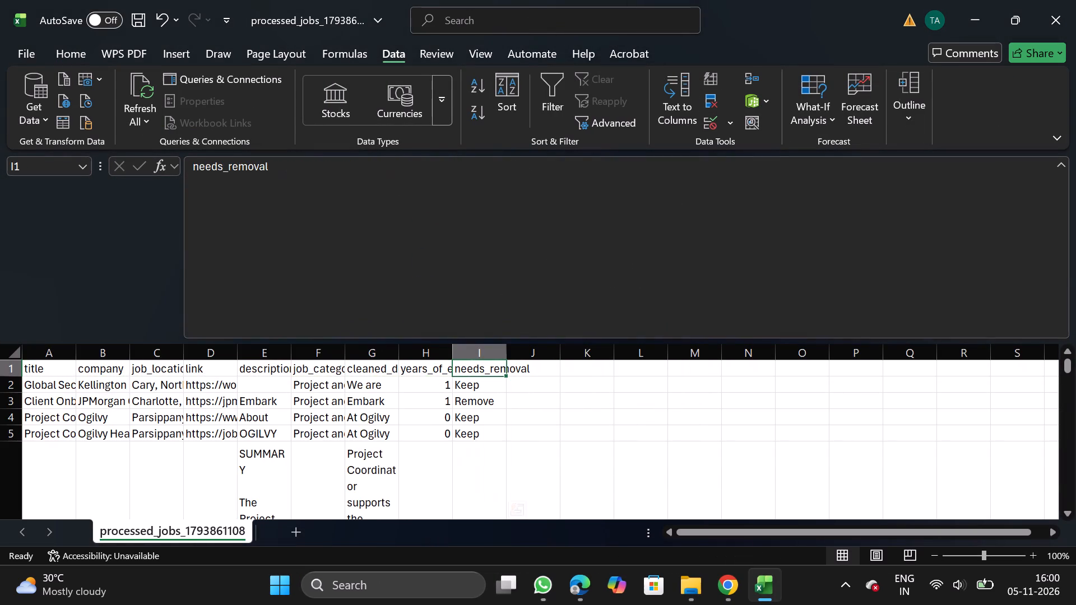
click(555, 103)
click(502, 368)
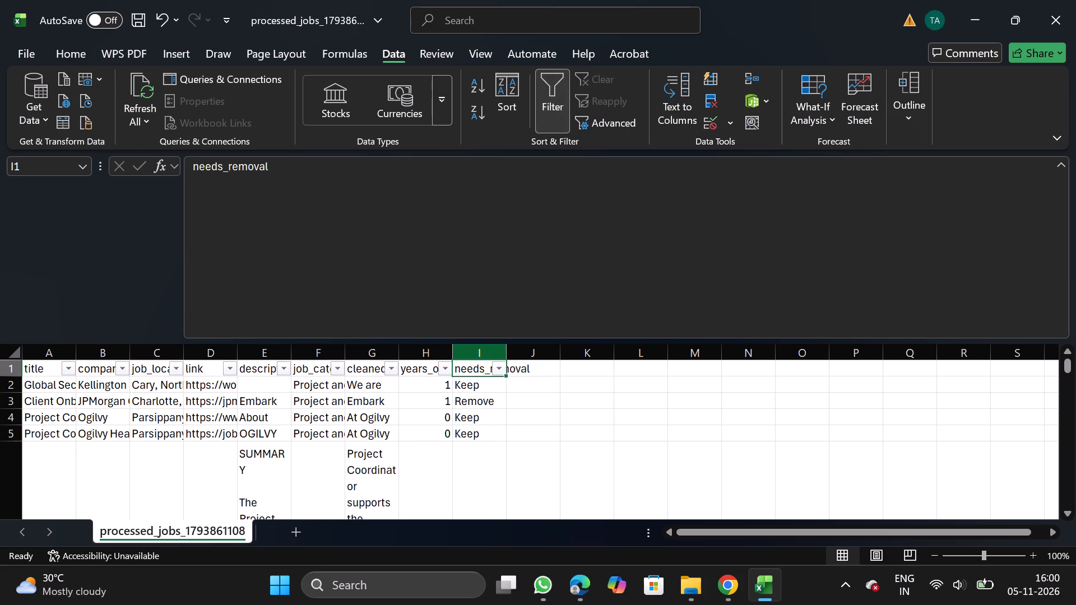
click(323, 401)
click(427, 548)
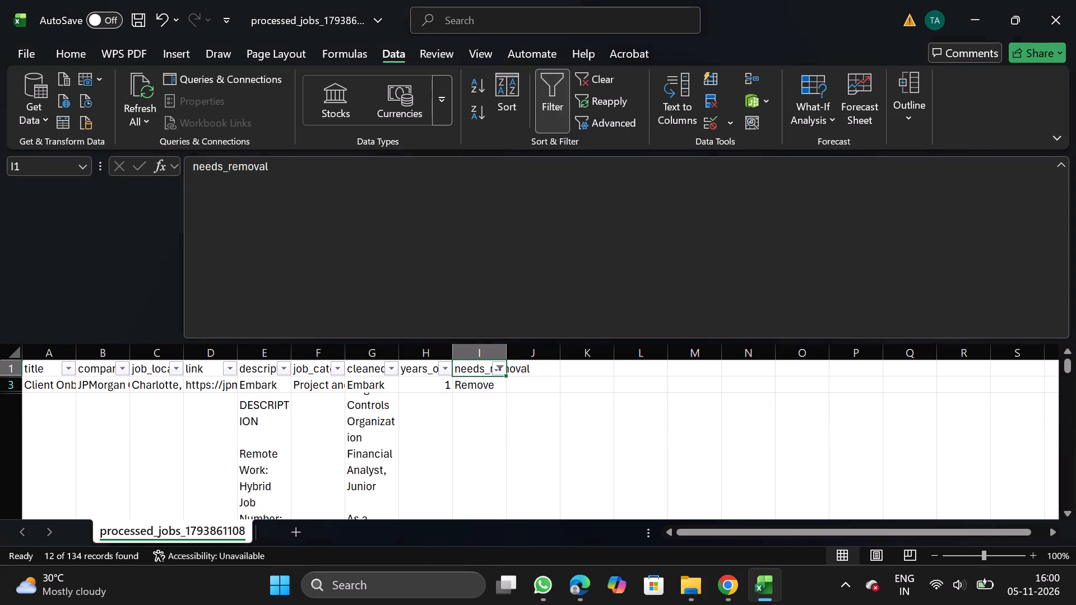
click(2, 385)
key(ctrl+shift+Down)
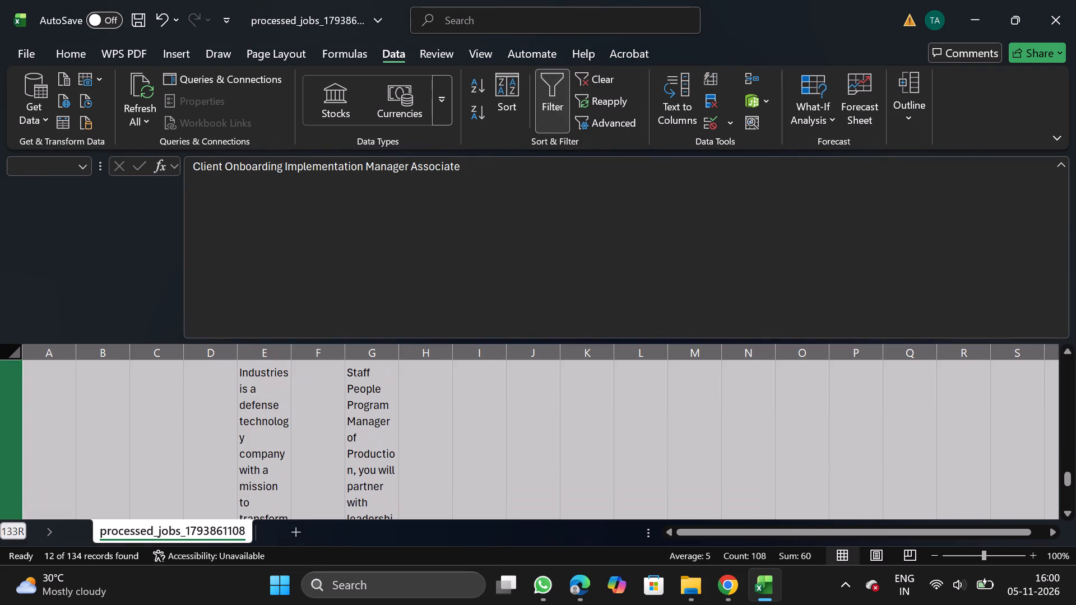
right_click(119, 448)
click(199, 312)
click(537, 128)
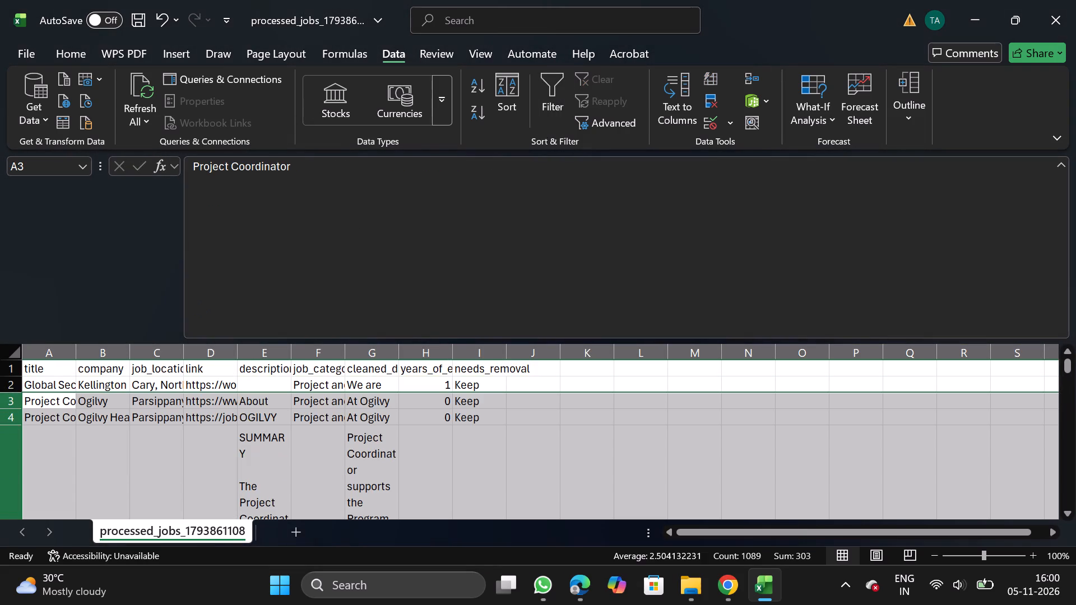
Filter years_of_experience to 8, 10 and 12, delete all the matching rows, and turn the filter off.
drag(417, 364, 556, 90)
click(556, 90)
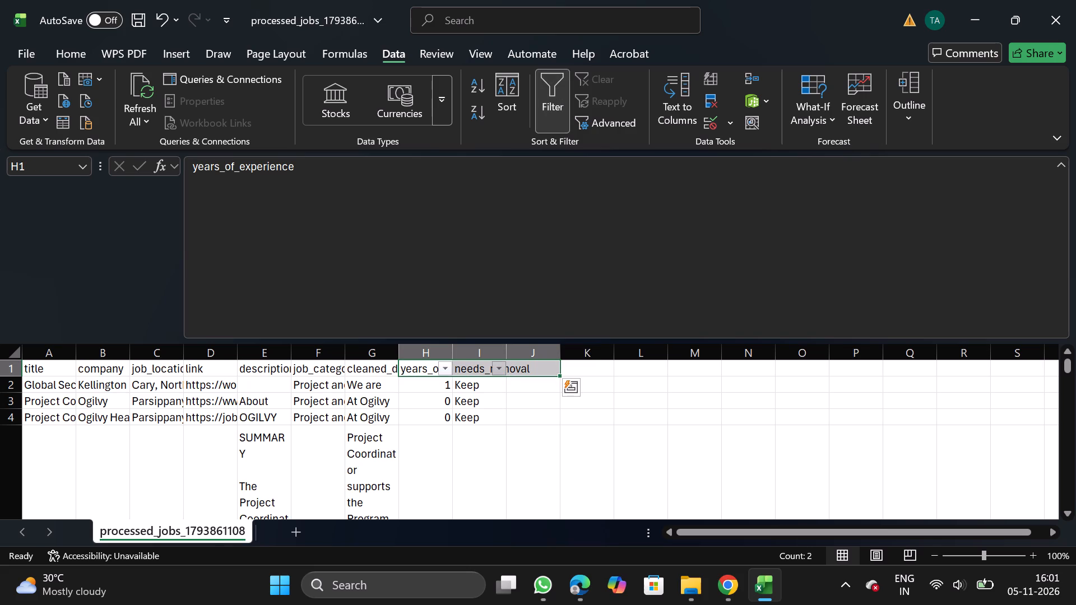
click(444, 369)
click(290, 385)
scroll(284, 499, down, 1)
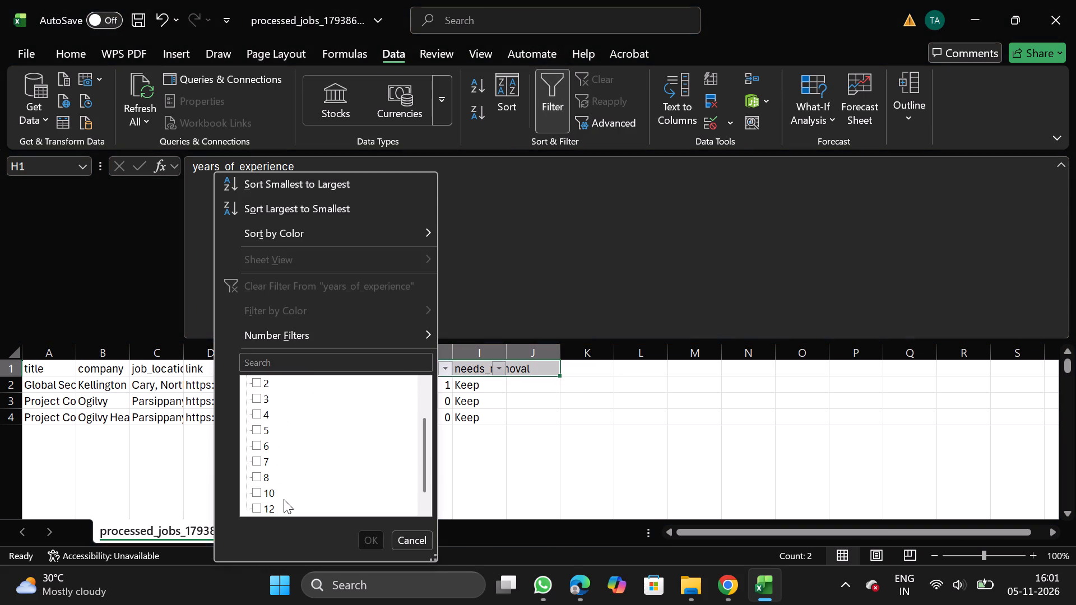
scroll(284, 499, down, 1)
click(259, 459)
click(256, 478)
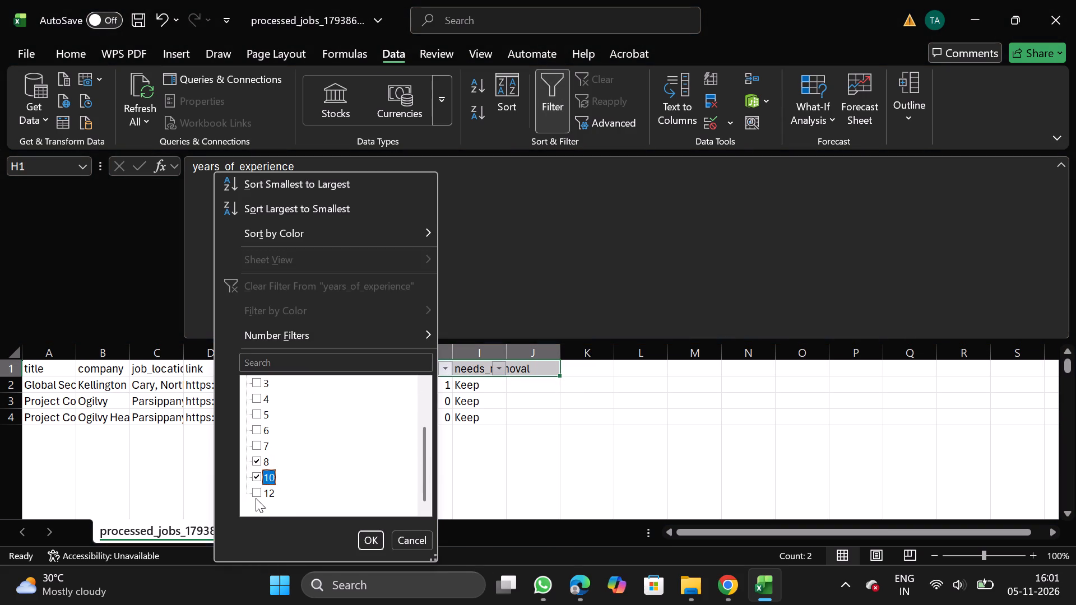
click(256, 498)
click(378, 543)
click(12, 408)
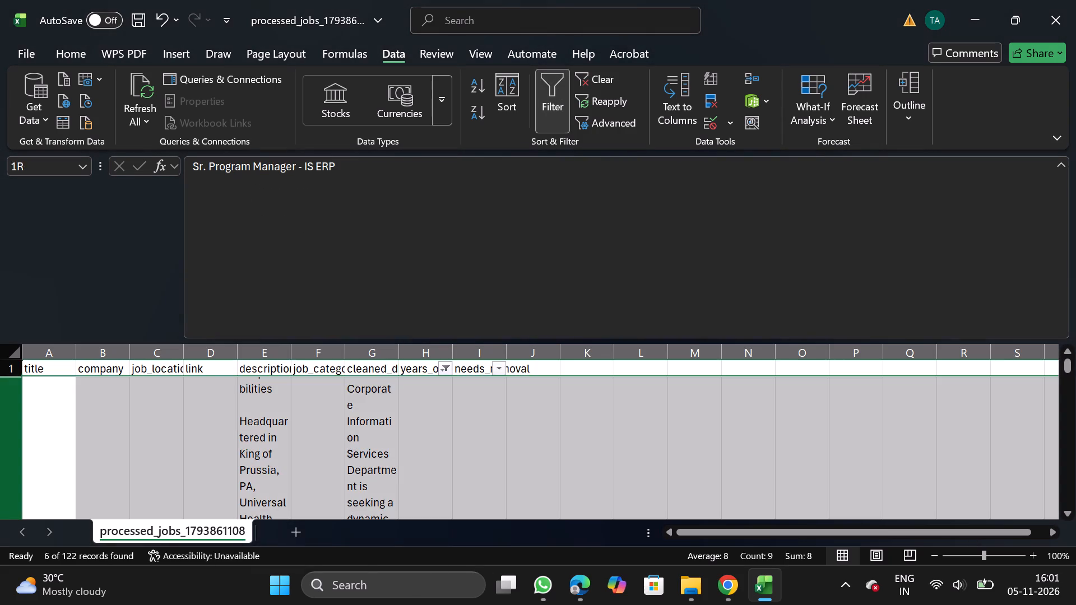
key(ctrl+shift+Down)
right_click(173, 486)
click(227, 346)
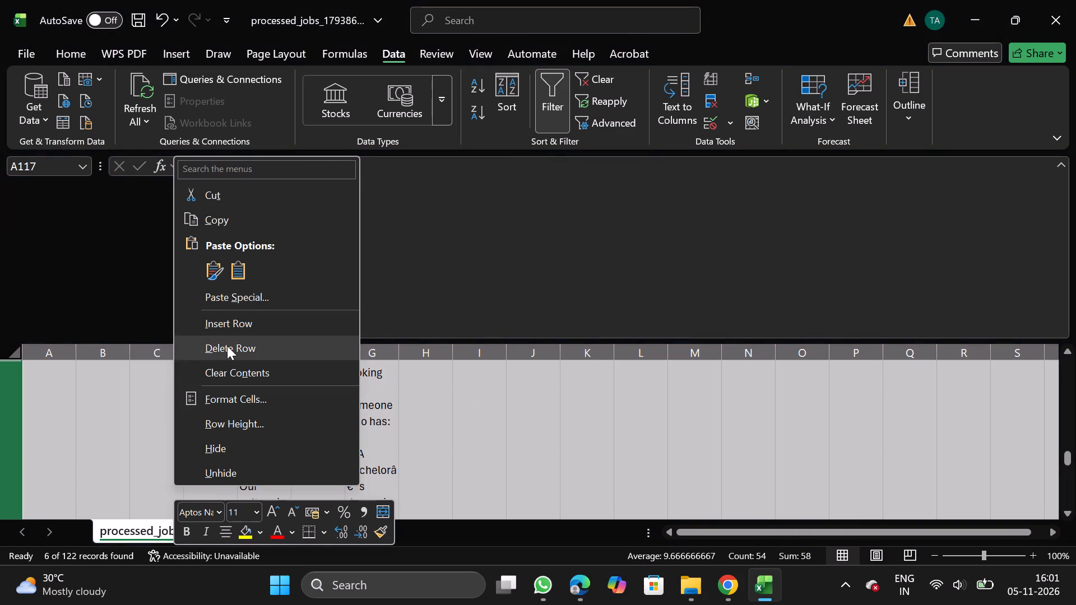
click(555, 100)
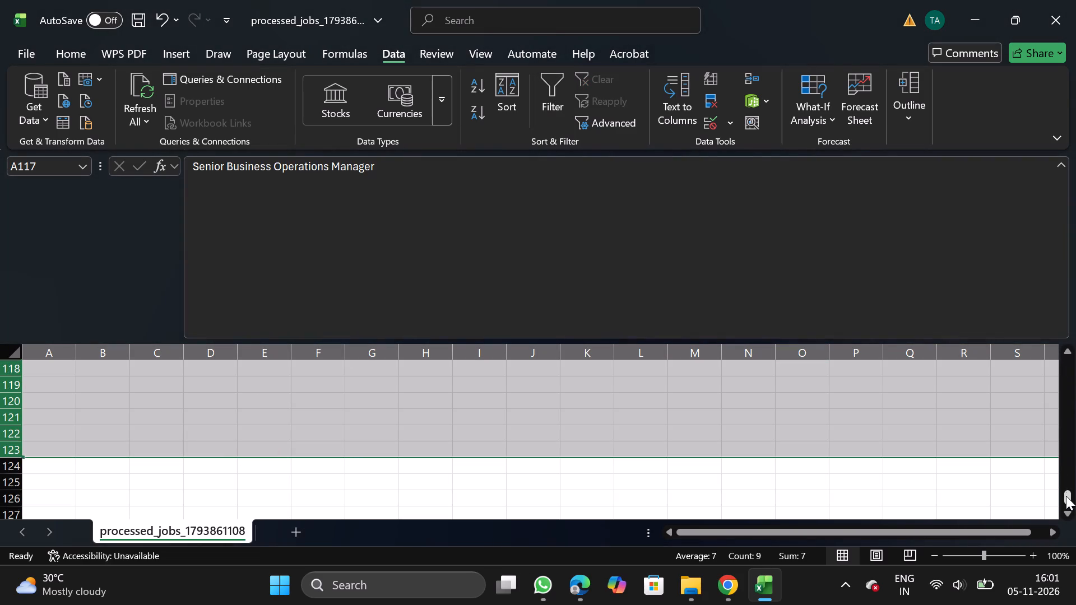
Delete the needs_removal column from the sheet.
drag(1066, 498, 1052, 215)
click(485, 347)
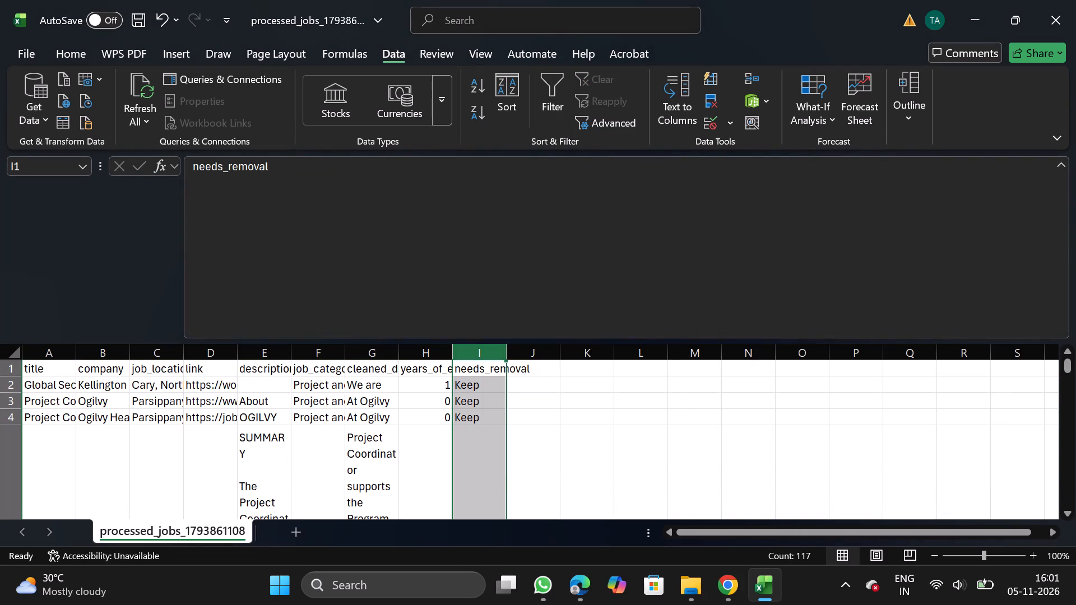
right_click(484, 409)
click(560, 278)
Move the job_category column in front of title so it becomes column A.
click(314, 355)
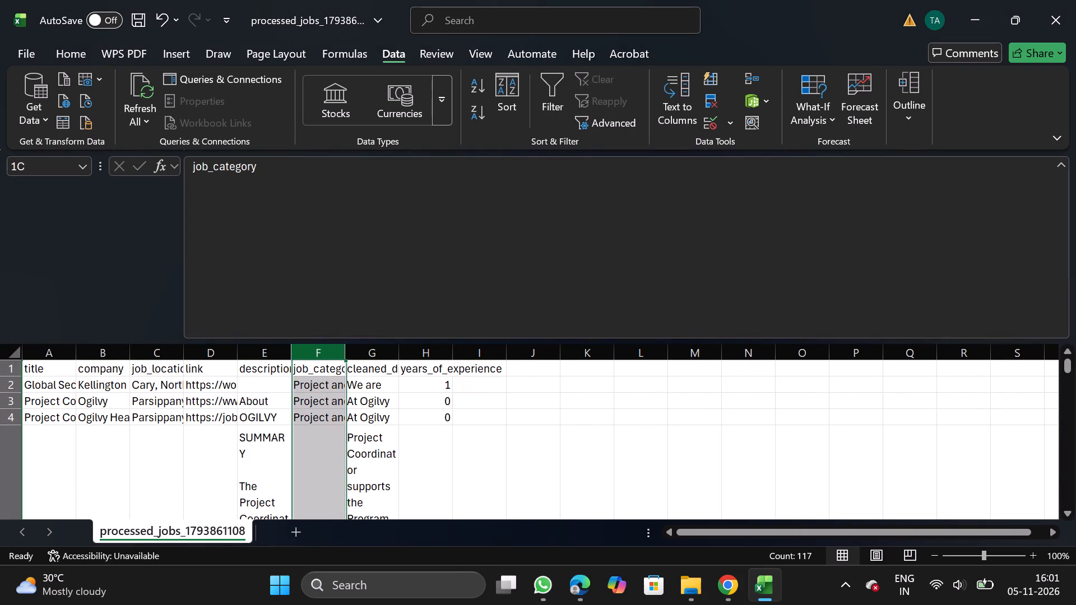
key(ctrl+x)
drag(40, 354, 43, 424)
right_click(43, 424)
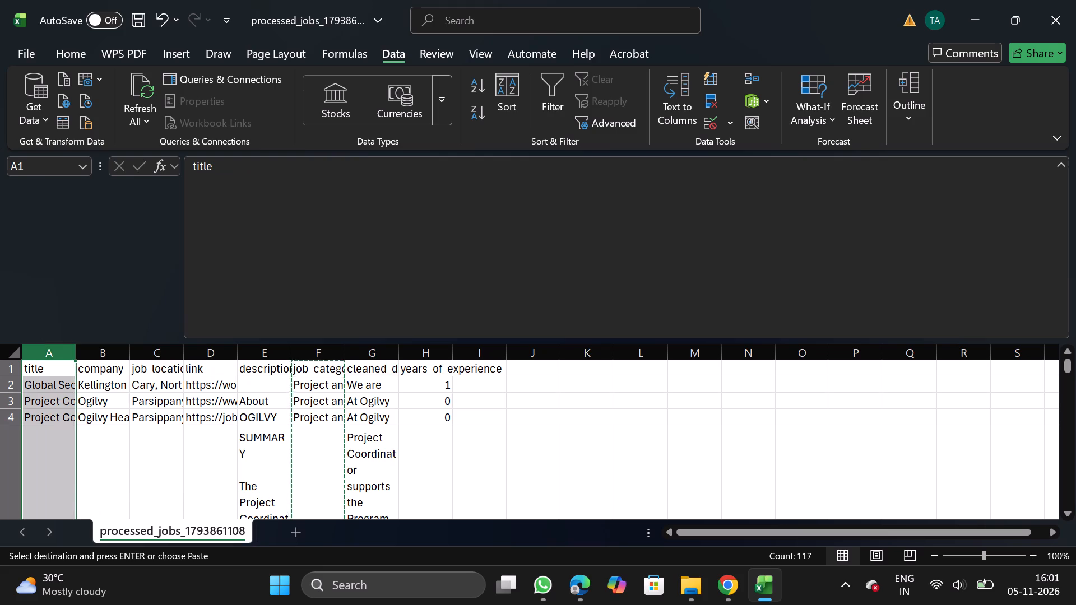
click(126, 272)
Turn off text wrapping for the description and cleaned_description columns.
click(315, 355)
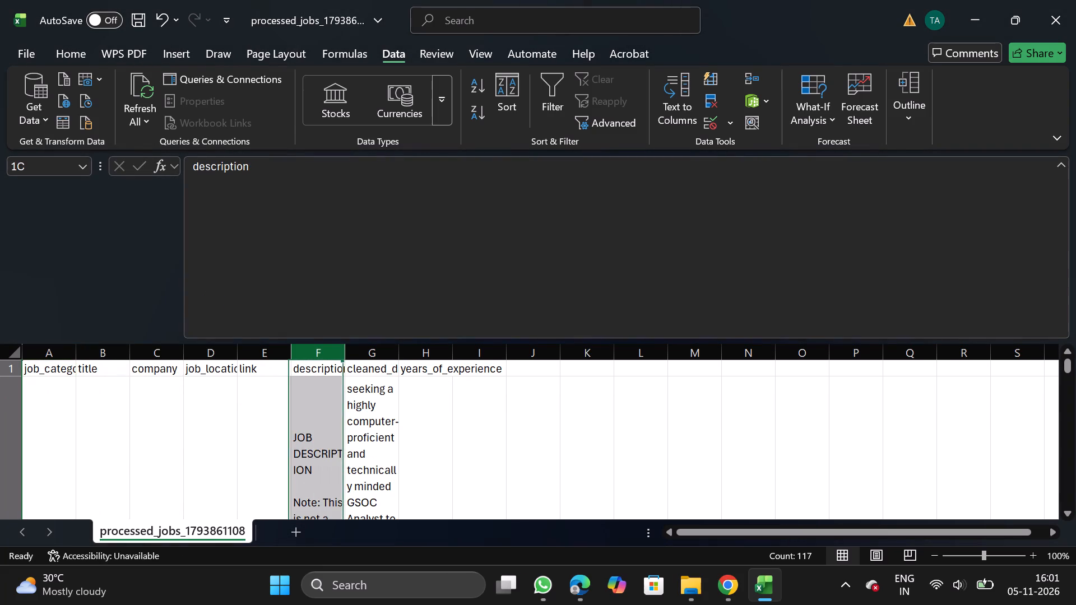
key(shift+Right)
click(68, 58)
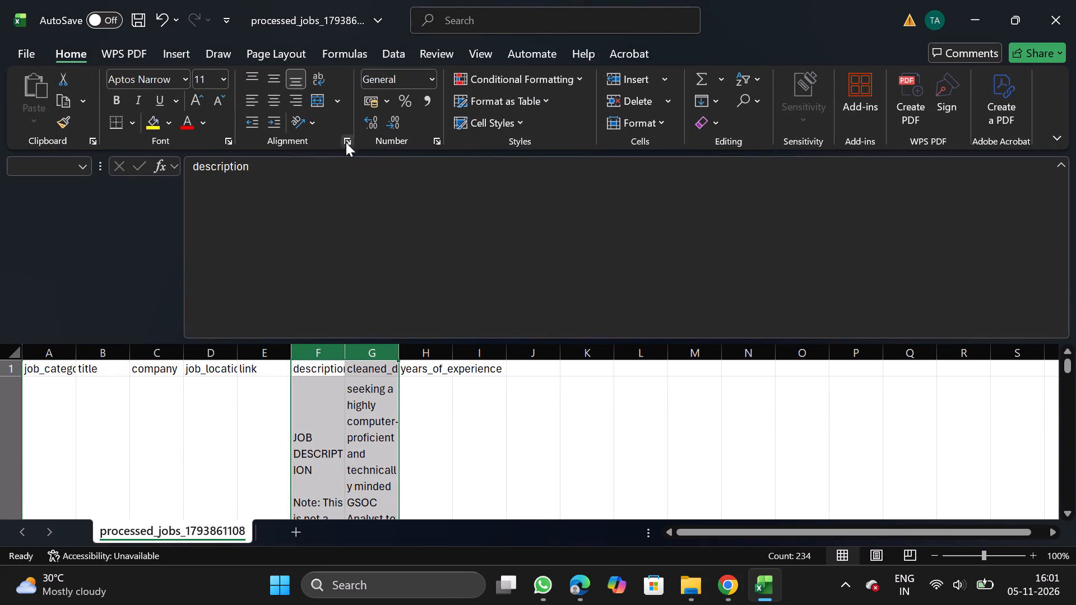
drag(338, 135, 347, 138)
click(347, 138)
double_click(92, 277)
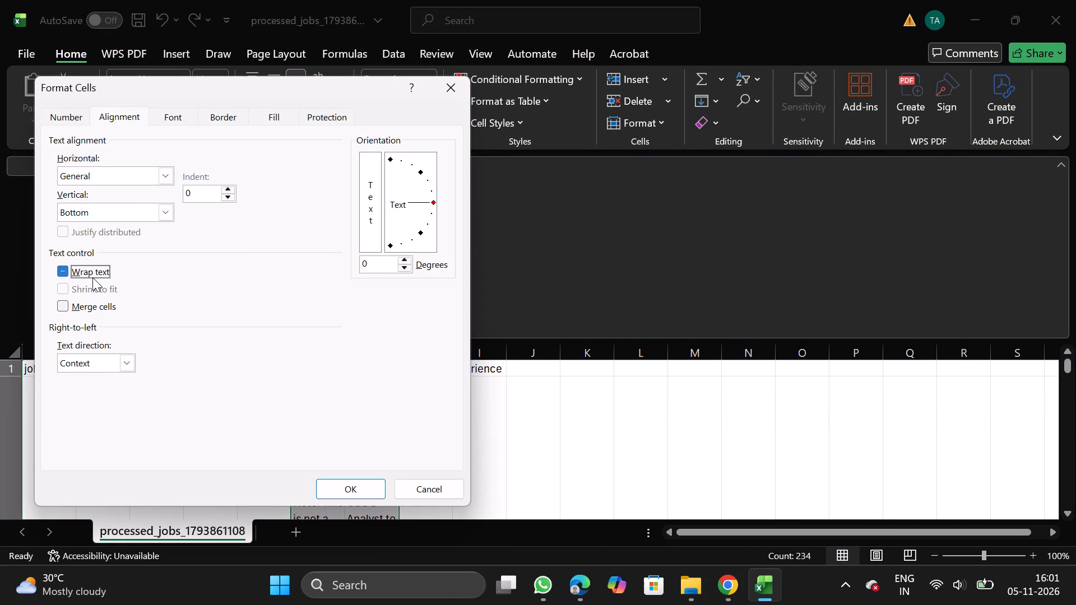
click(347, 486)
Move the years_of_experience column in front of the description column.
click(429, 347)
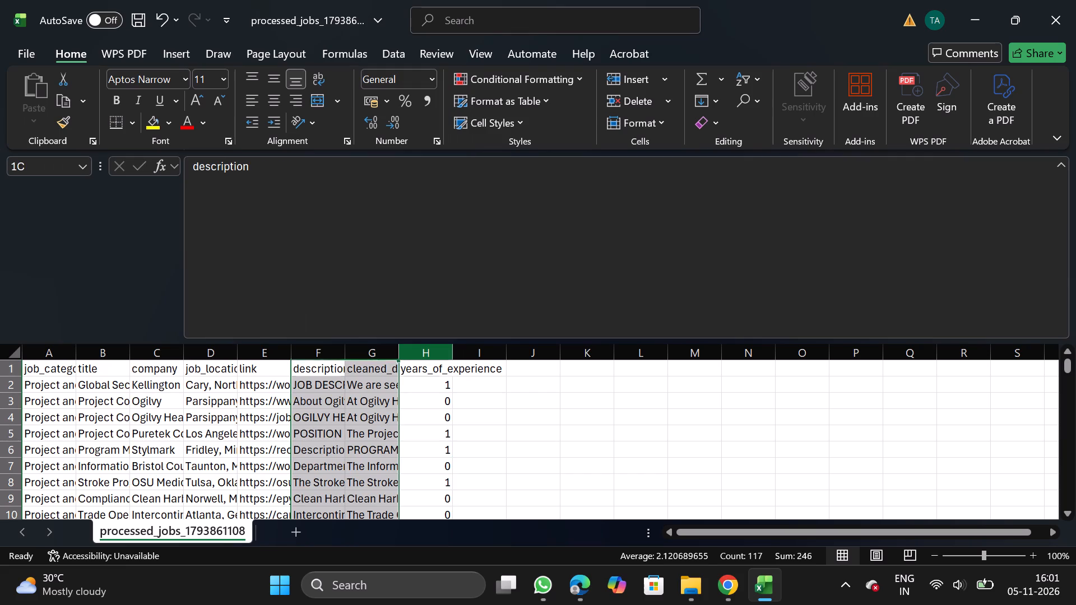
key(ctrl+x)
click(321, 354)
right_click(319, 428)
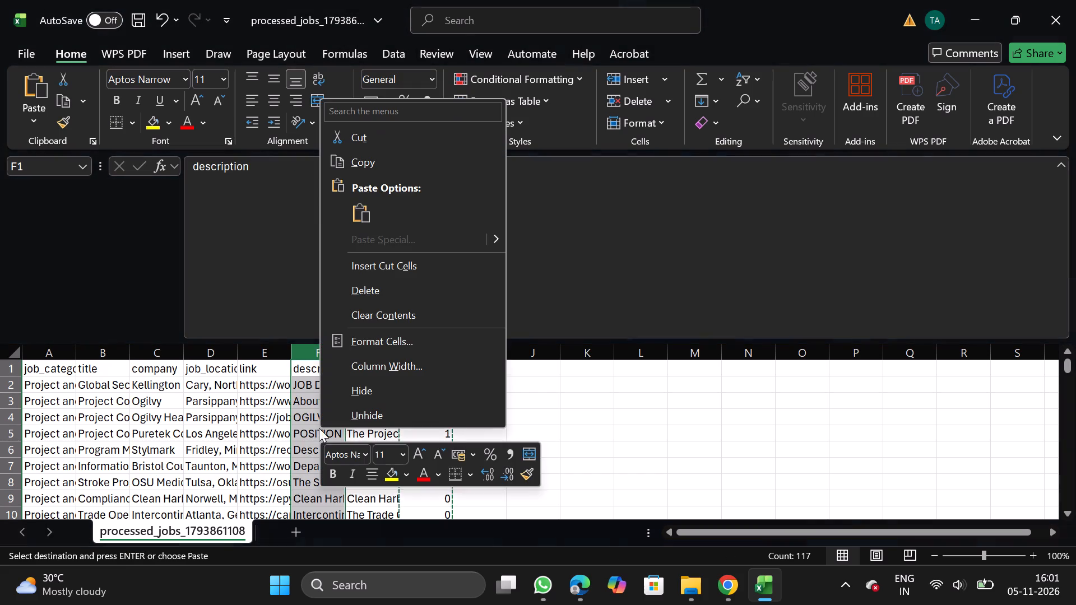
click(403, 255)
Move the link column to the end of the table, after cleaned_description.
click(260, 346)
key(ctrl+x)
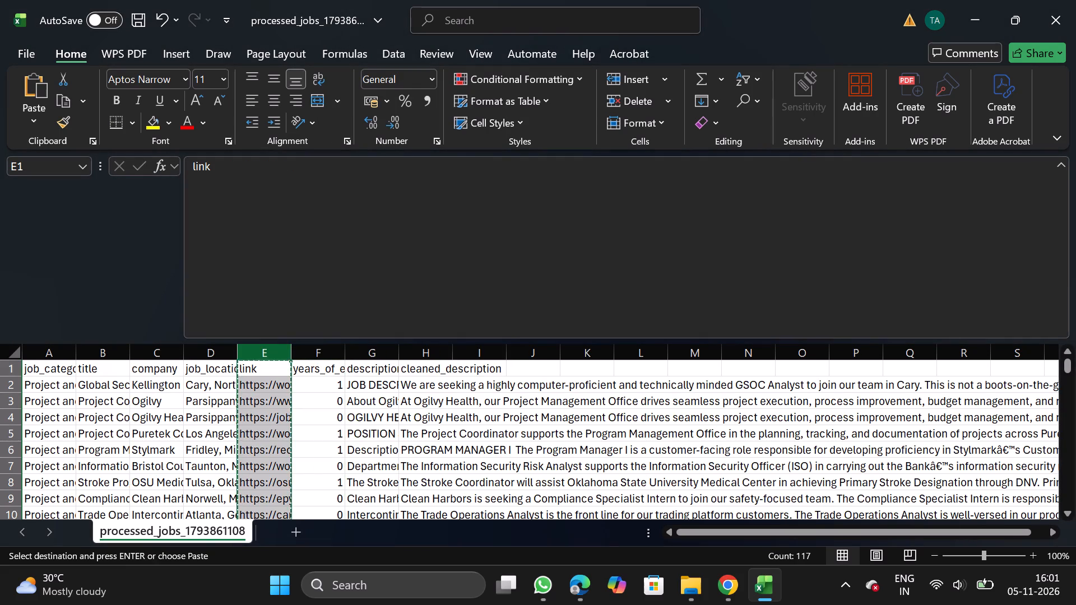
click(480, 362)
drag(488, 351, 487, 407)
right_click(487, 407)
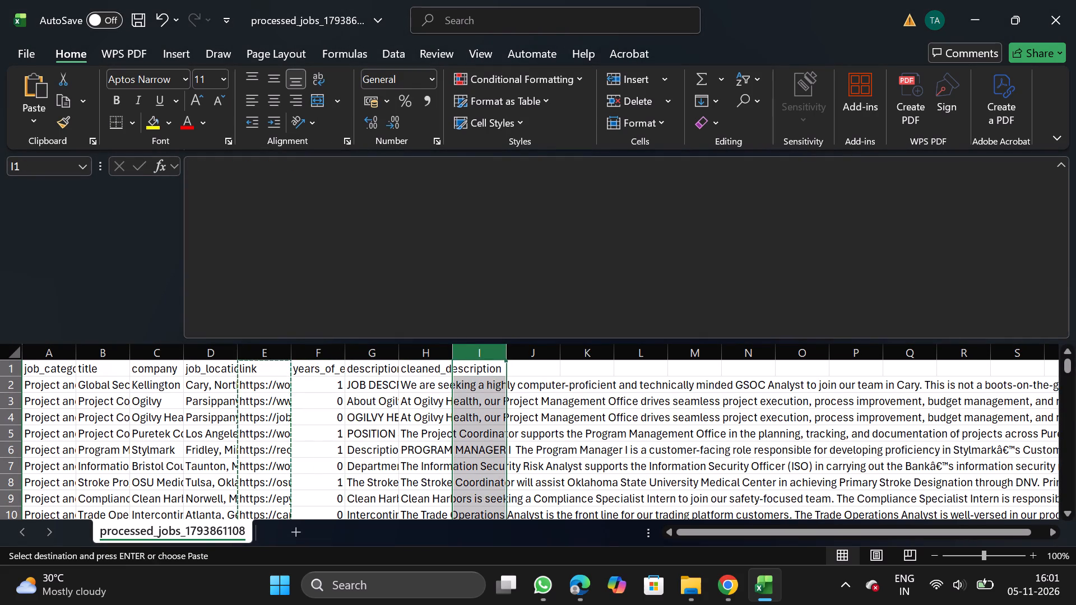
click(551, 243)
Rename the cleaned_description header in G1 as description, reusing the text of the F1 header.
click(328, 366)
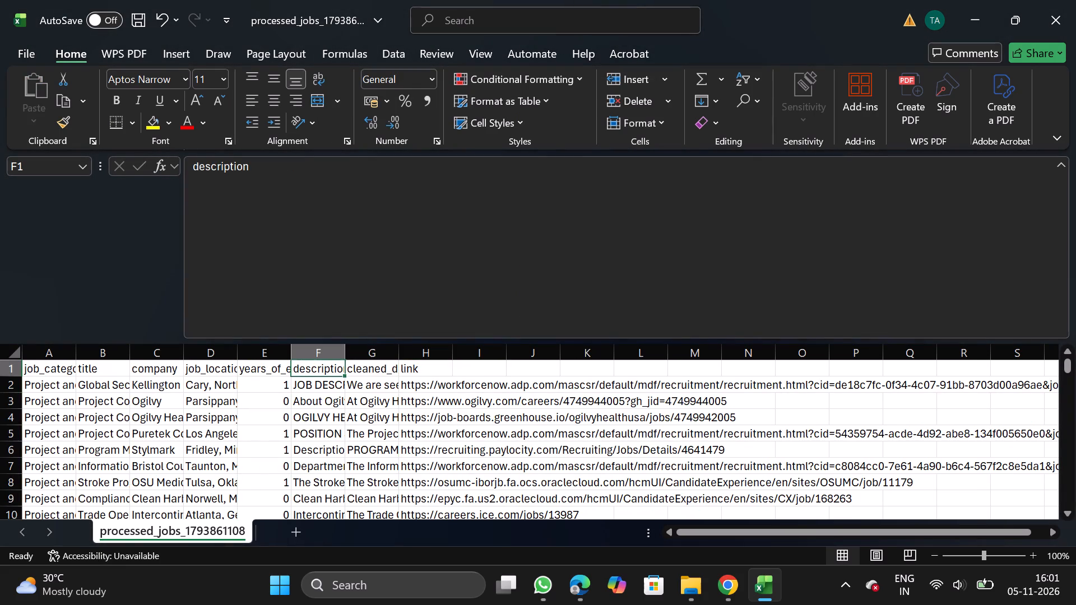
drag(185, 158, 268, 169)
key(ctrl+c)
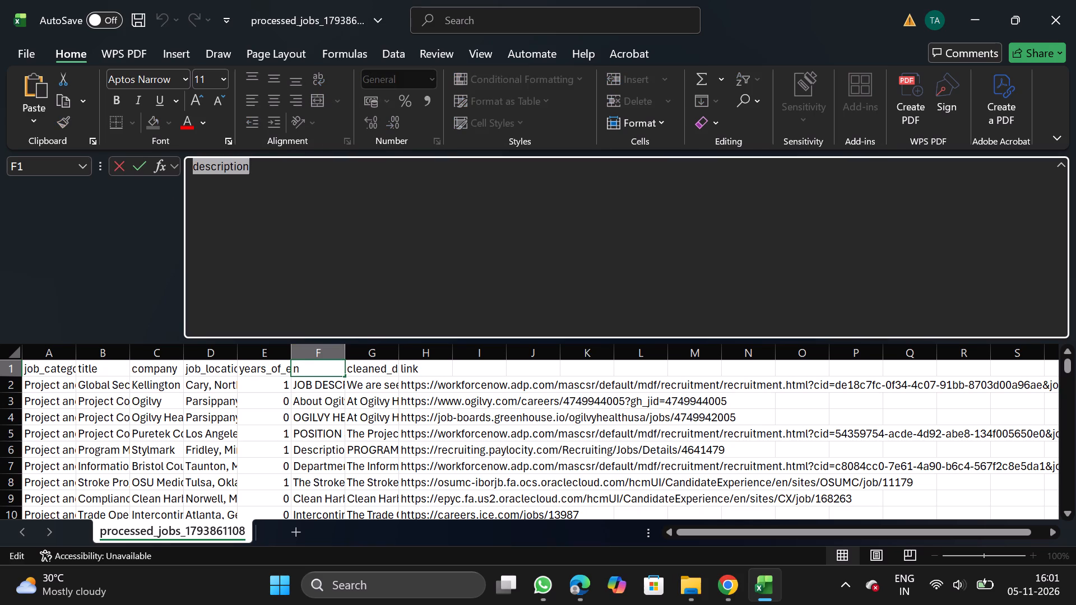
click(375, 367)
click(519, 287)
key(BackSpace)
key(BackSpace)
key(BackSpace)
key(BackSpace)
key(BackSpace)
key(BackSpace)
key(BackSpace)
key(BackSpace)
key(BackSpace)
key(BackSpace)
key(BackSpace)
key(BackSpace)
key(BackSpace)
key(BackSpace)
key(BackSpace)
key(BackSpace)
key(BackSpace)
key(BackSpace)
key(BackSpace)
key(BackSpace)
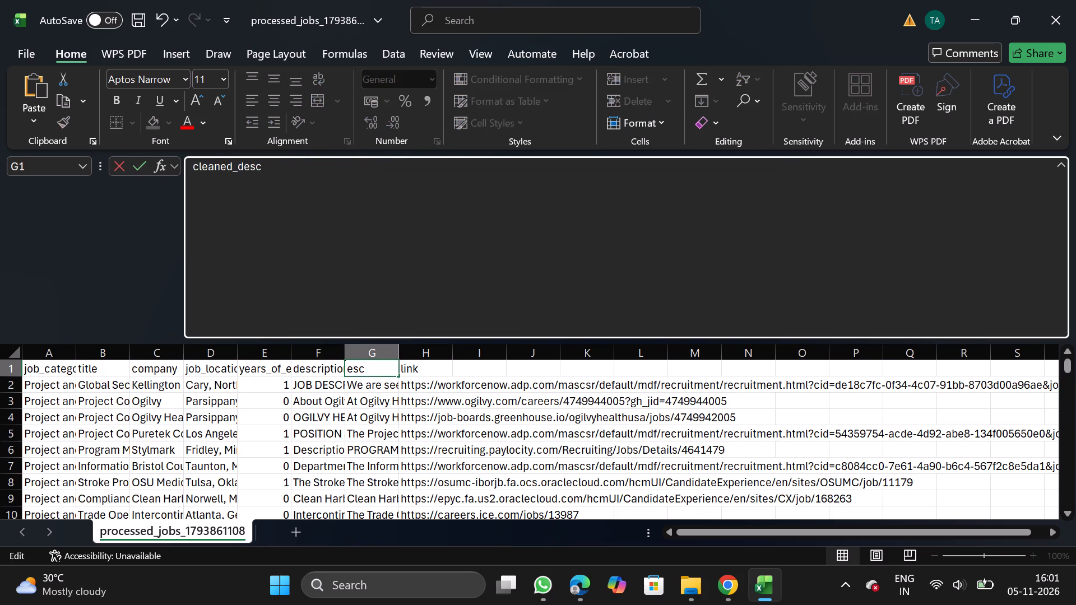
key(ctrl+v)
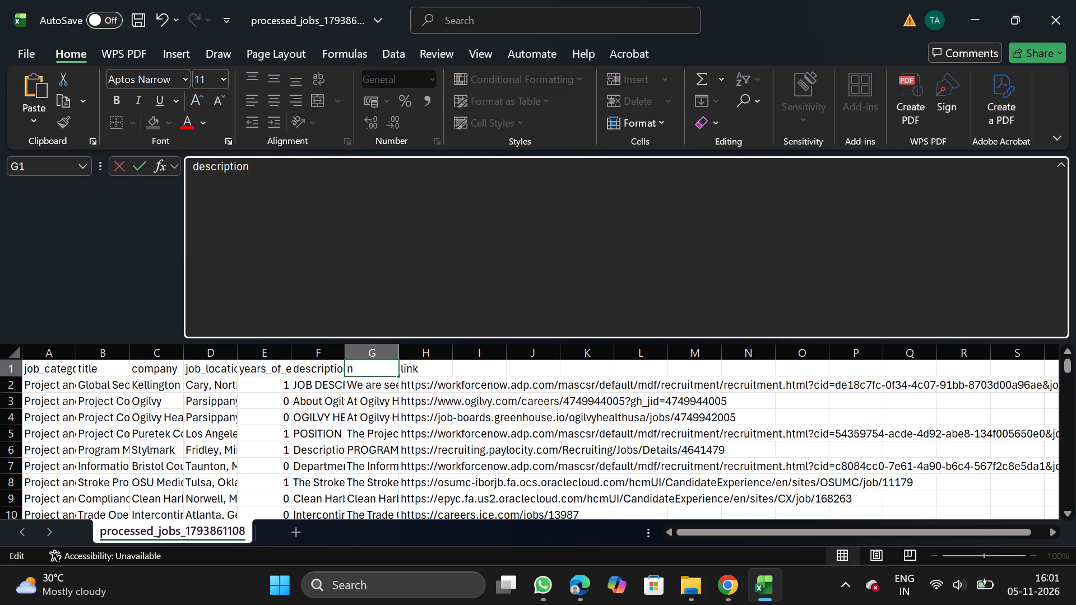
Rename the F1 header as original_description, copying the name from NextGenApply's bulk upload CSV requirements in Chrome.
click(323, 370)
click(451, 272)
key(BackSpace)
key(BackSpace)
key(BackSpace)
key(BackSpace)
key(BackSpace)
key(BackSpace)
key(BackSpace)
key(BackSpace)
key(BackSpace)
key(BackSpace)
key(BackSpace)
key(BackSpace)
key(BackSpace)
key(BackSpace)
key(BackSpace)
key(BackSpace)
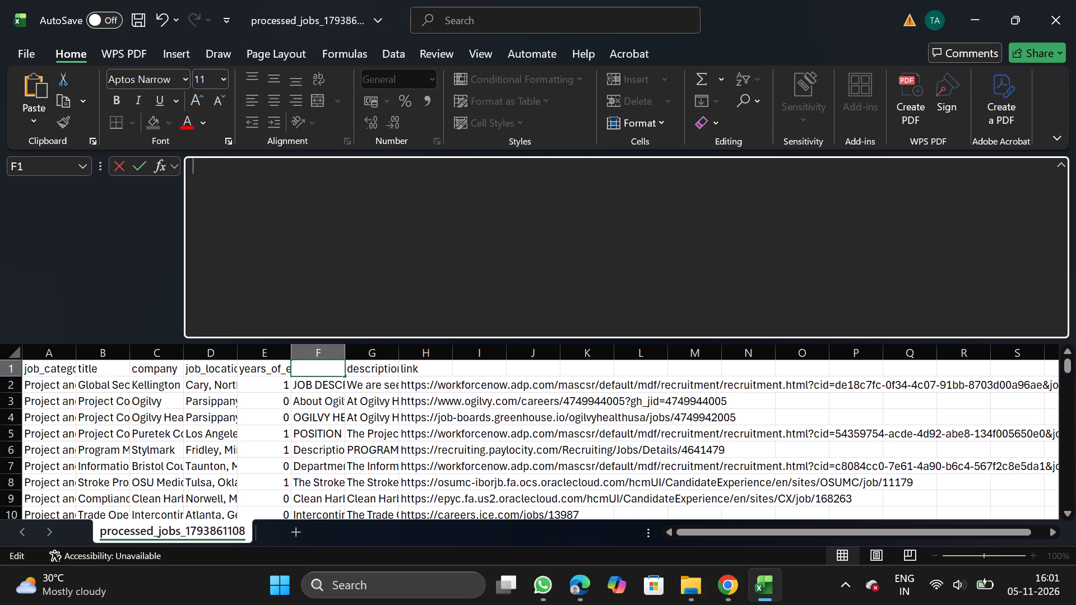
click(722, 590)
click(103, 176)
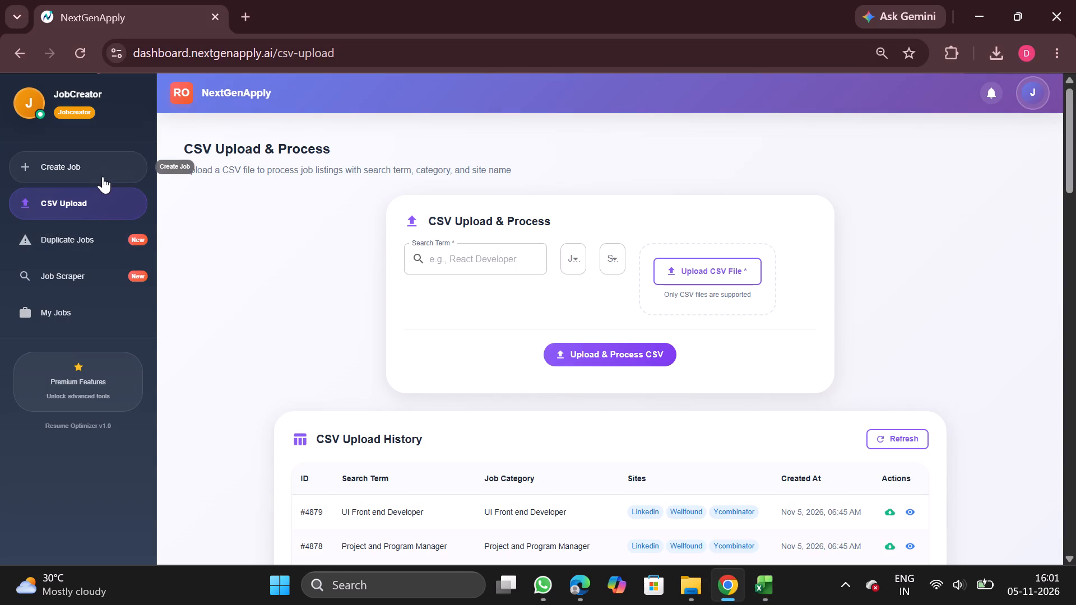
click(513, 187)
double_click(606, 323)
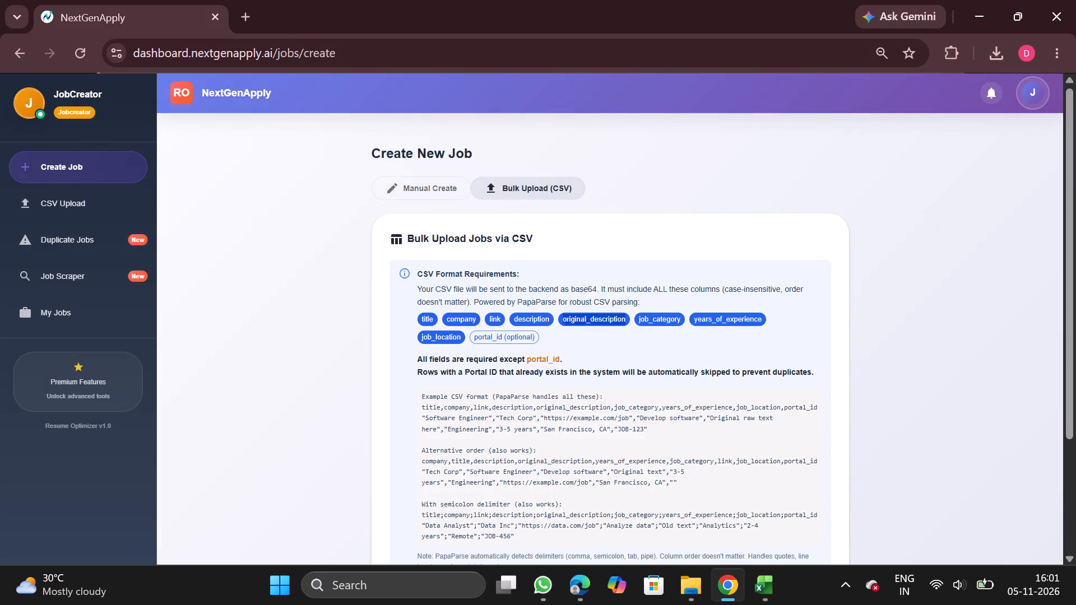
key(ctrl+c)
drag(792, 577, 773, 584)
click(773, 584)
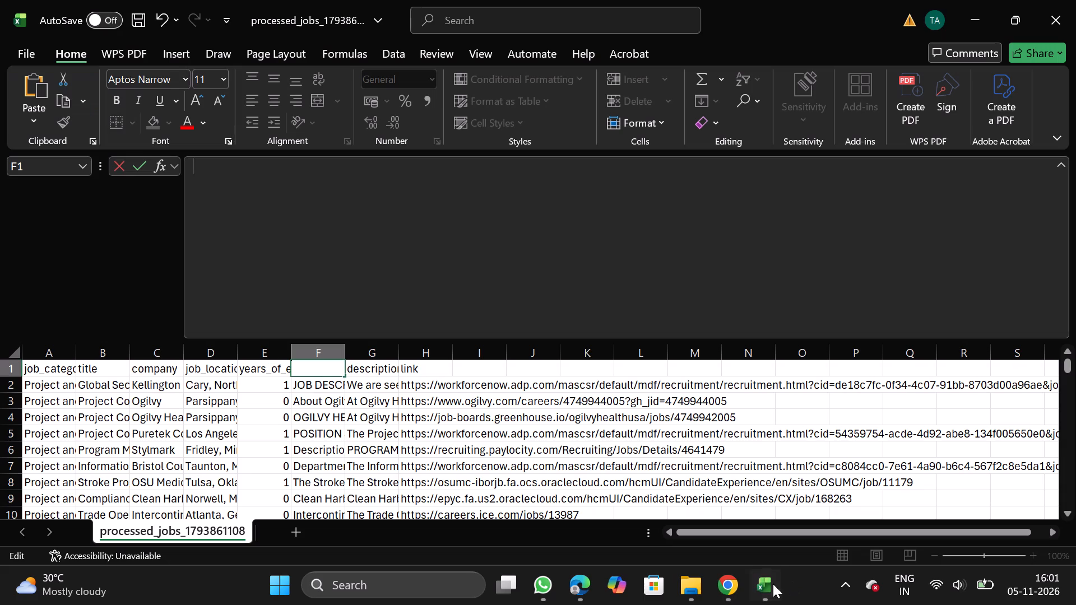
key(ctrl+v)
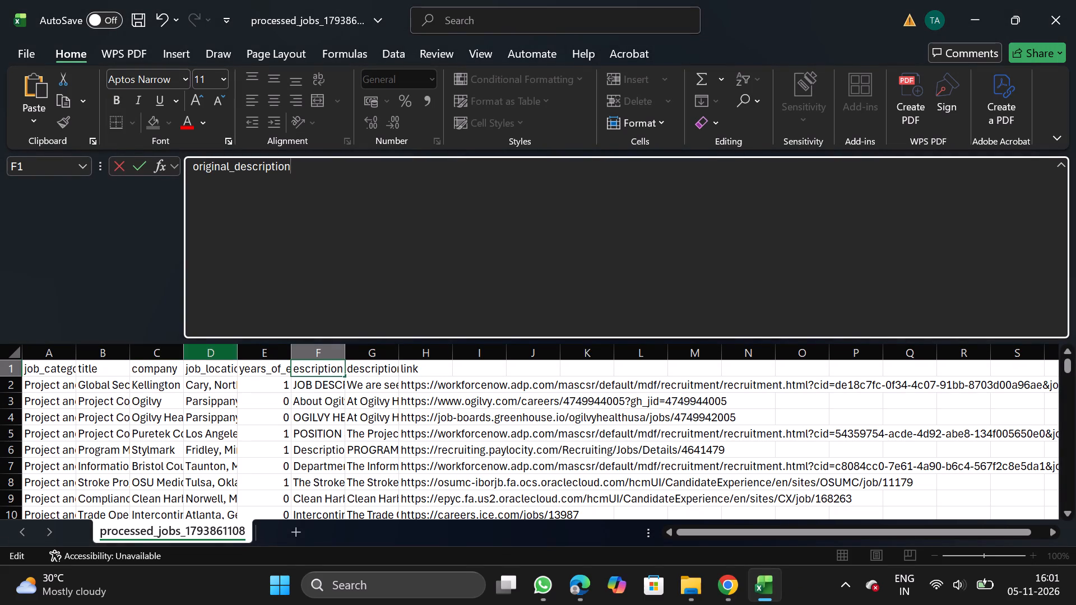
Replace United States with Remote throughout the job_location column, matching entire cell contents.
click(205, 360)
key(BackSpace)
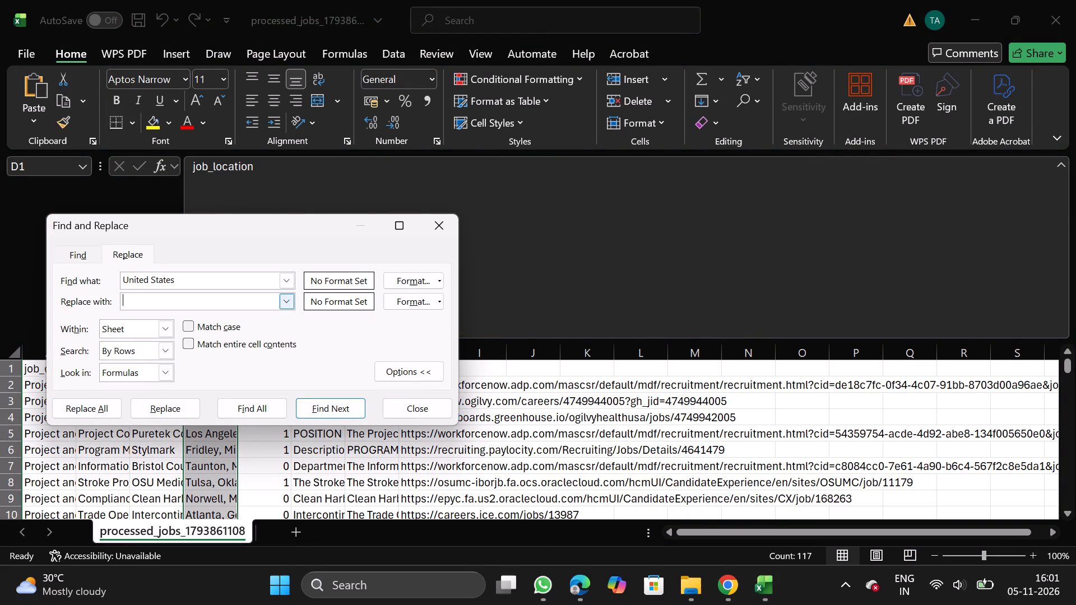
text(emote)
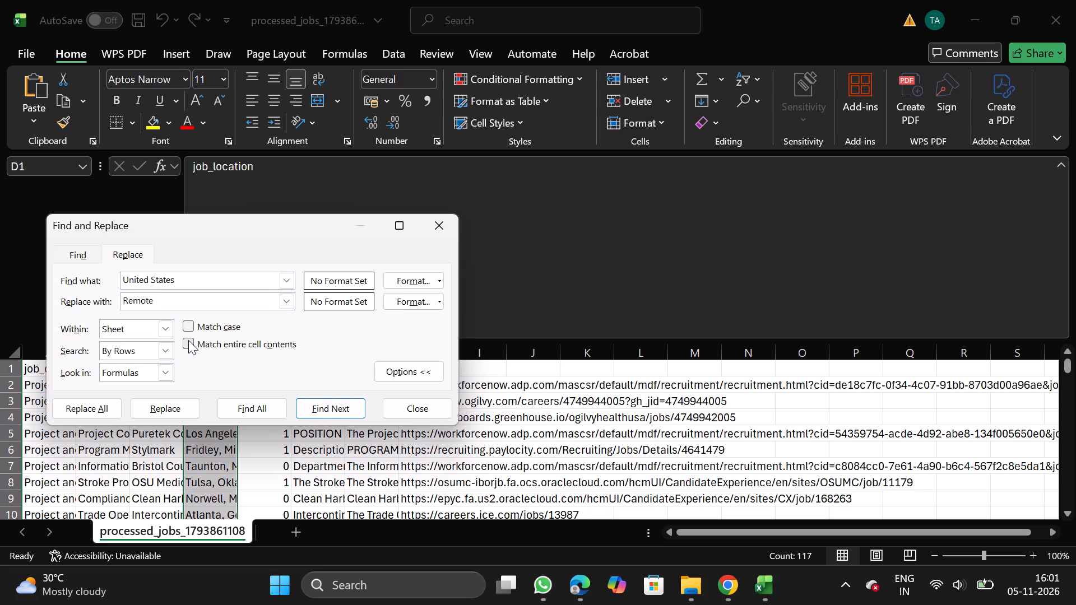
click(188, 340)
click(97, 408)
click(335, 370)
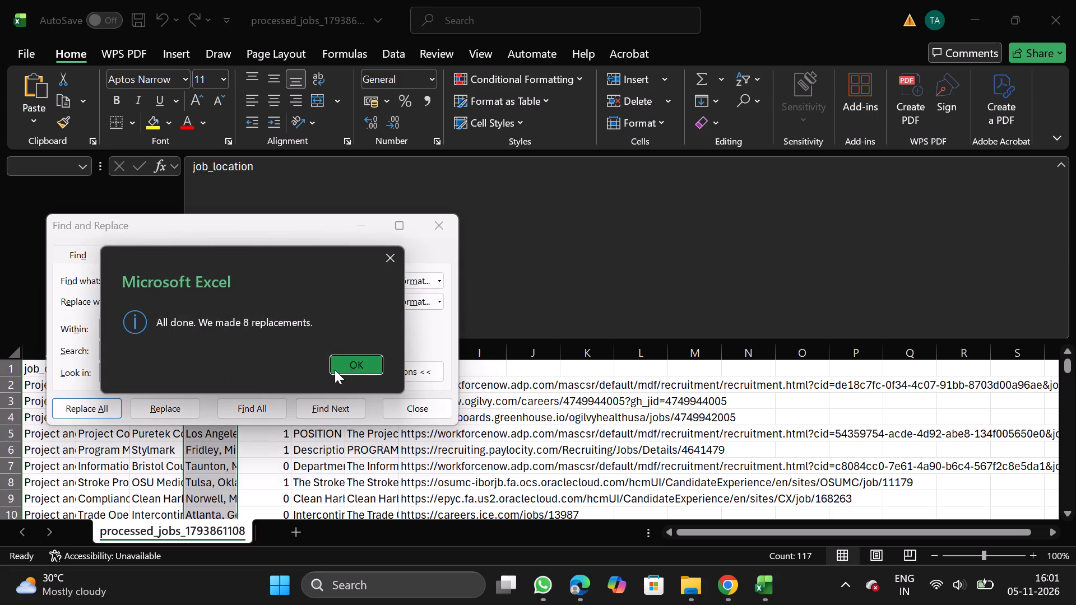
click(444, 220)
Add filters to the header row of the jobs table.
click(107, 374)
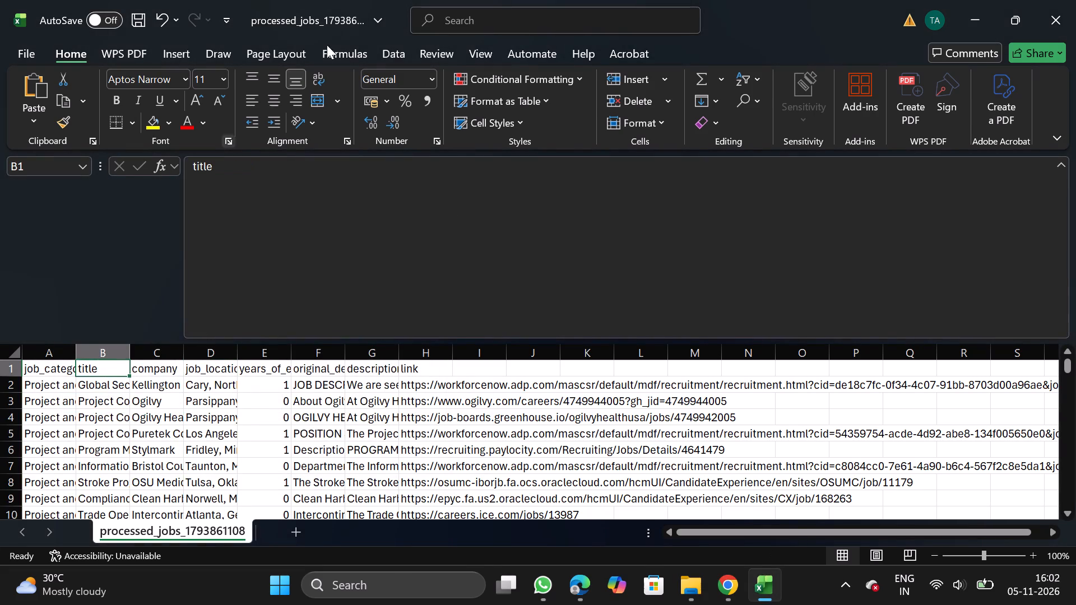
click(400, 50)
click(563, 111)
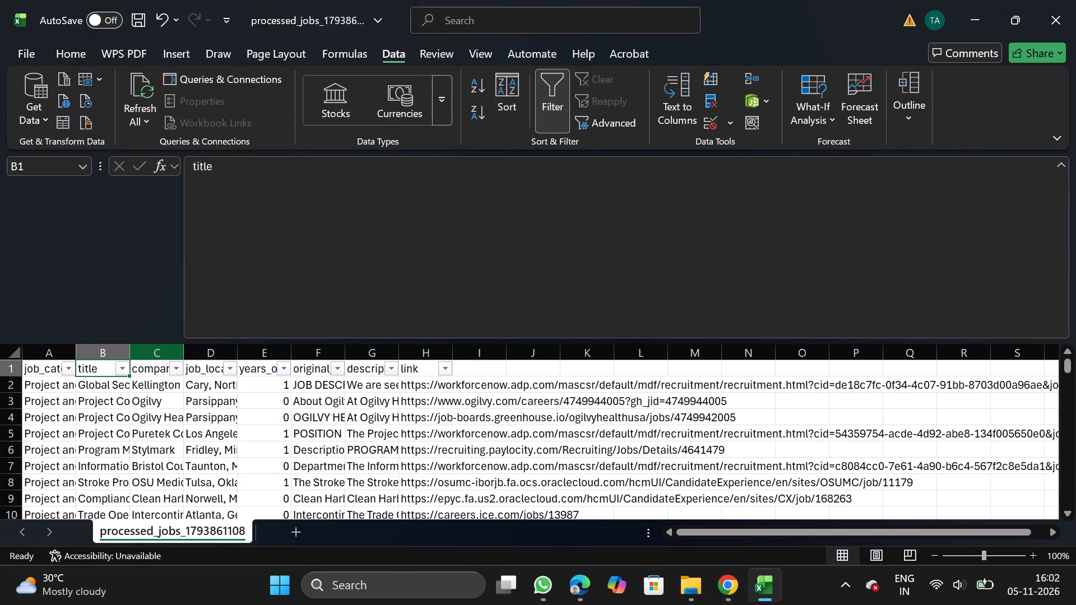
In the title filter, select only 2027 Advance Program Data Associate (DC), the Eurofins Assistant Project Manager (Entry Level), and the US Marketing Ophthalmology Associate Director.
click(125, 371)
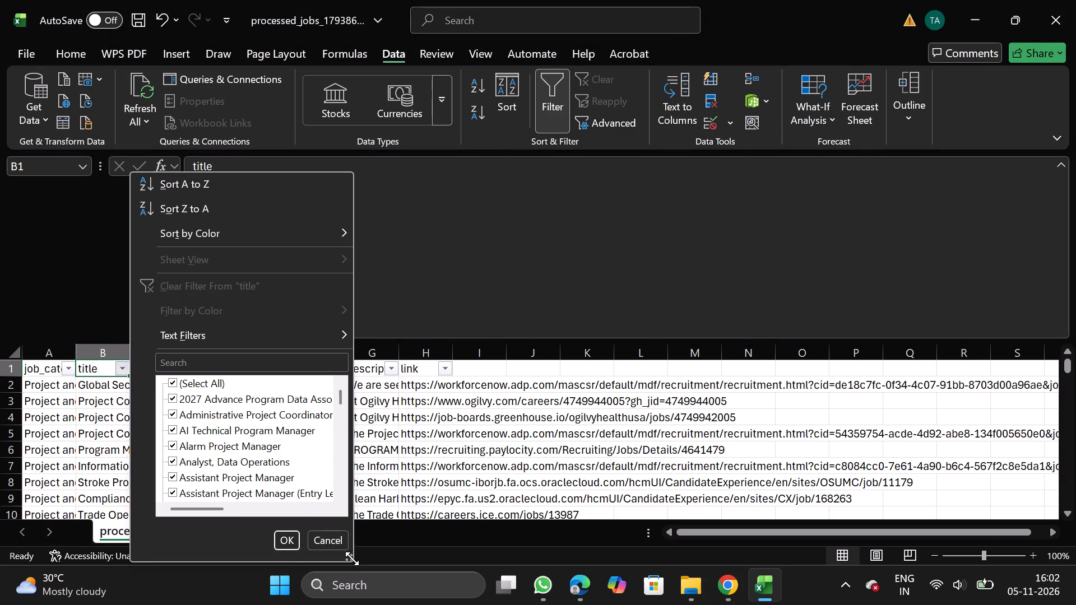
click(352, 559)
click(352, 559)
drag(352, 559, 774, 604)
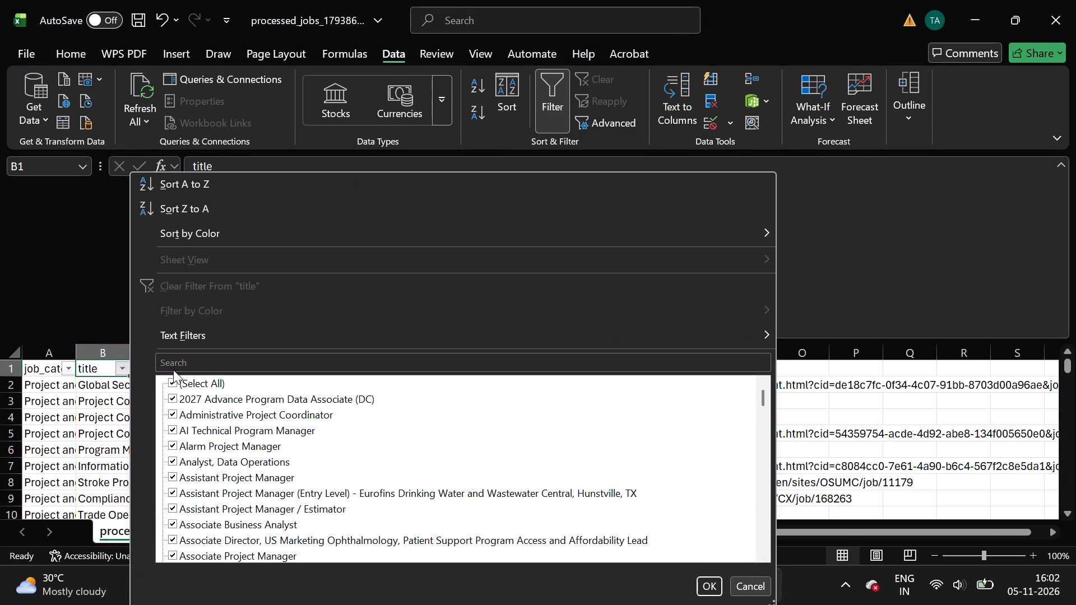
click(202, 387)
click(236, 399)
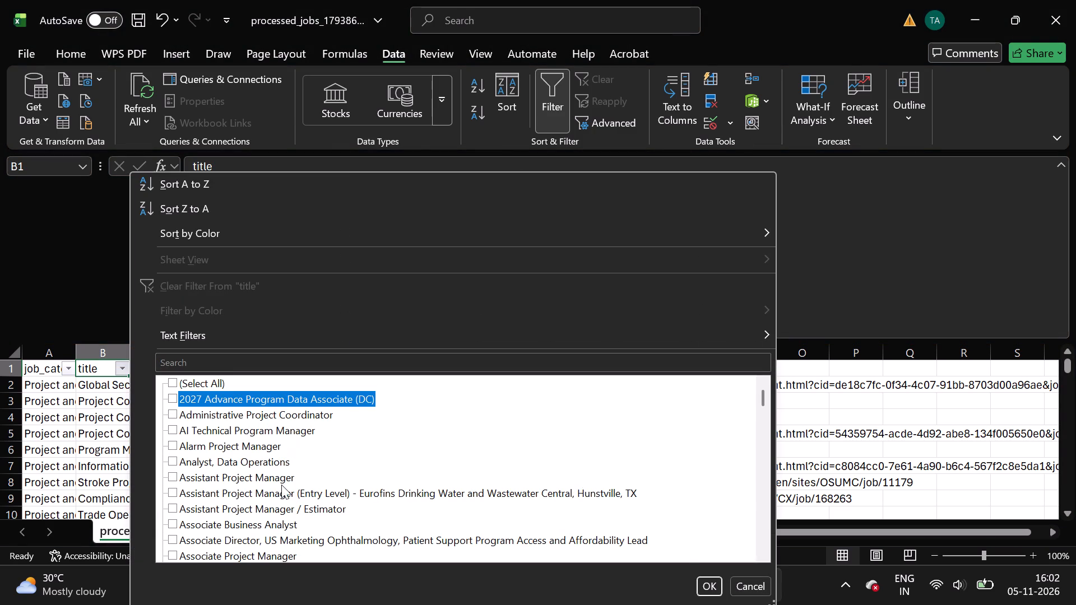
click(323, 497)
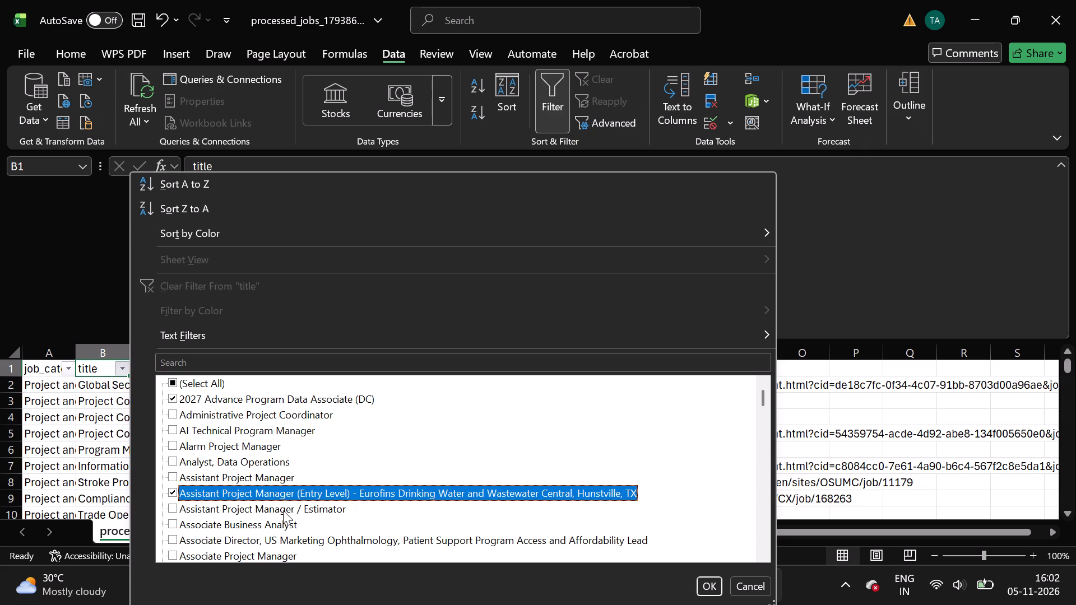
click(290, 534)
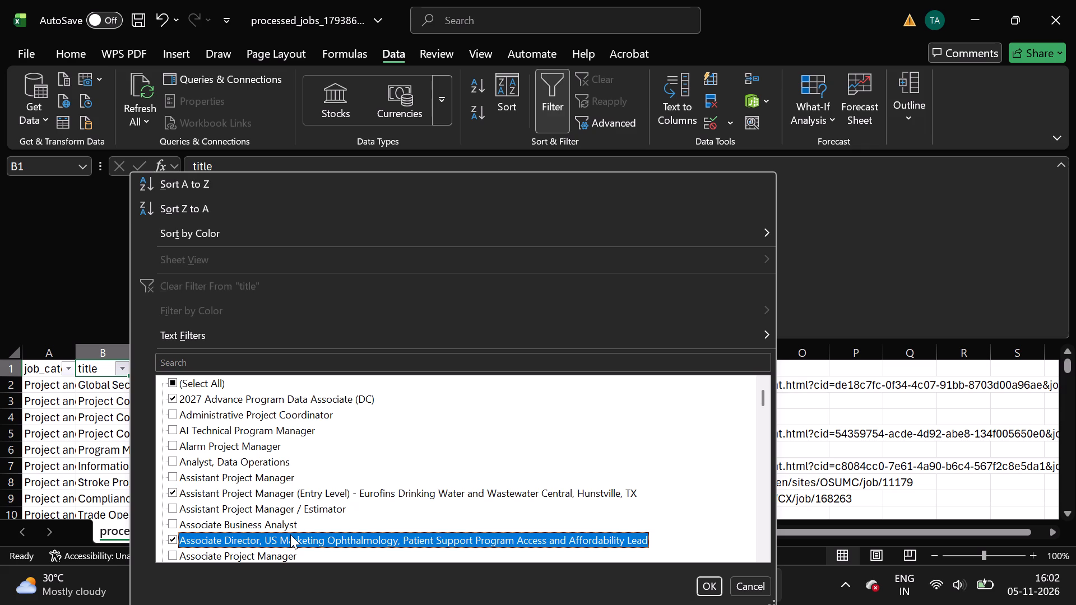
Add Compliance Specialist Intern - Summer 2027, Credit Analyst - Banker Development Program, Dolby Creator Lab Program Coordinator (Contract) and Drug-Free Communities Project Coordinator to the title filter.
scroll(290, 534, down, 2)
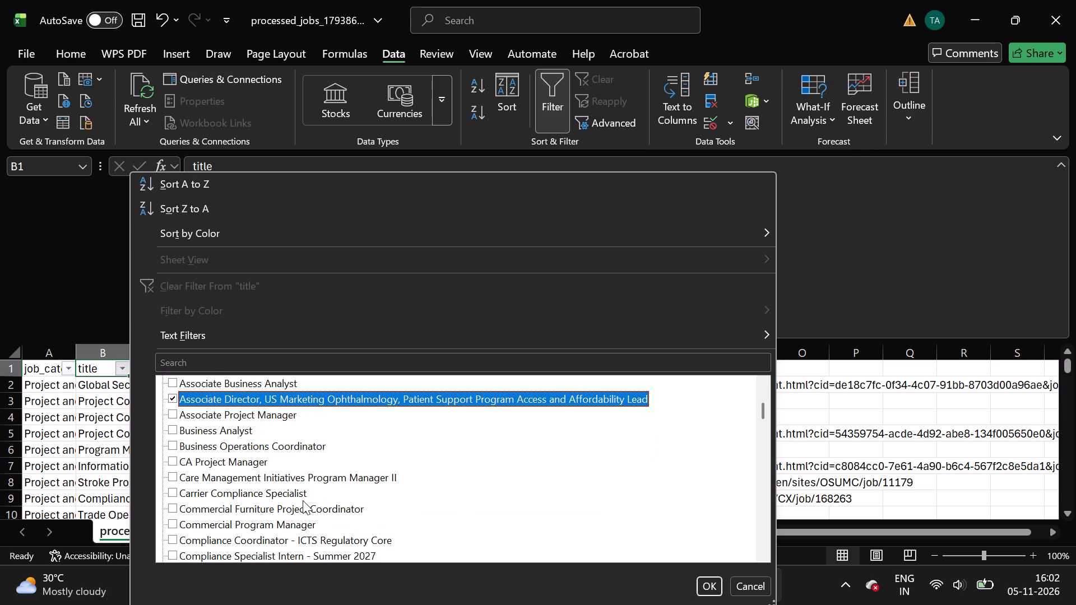
click(268, 555)
scroll(268, 555, down, 1)
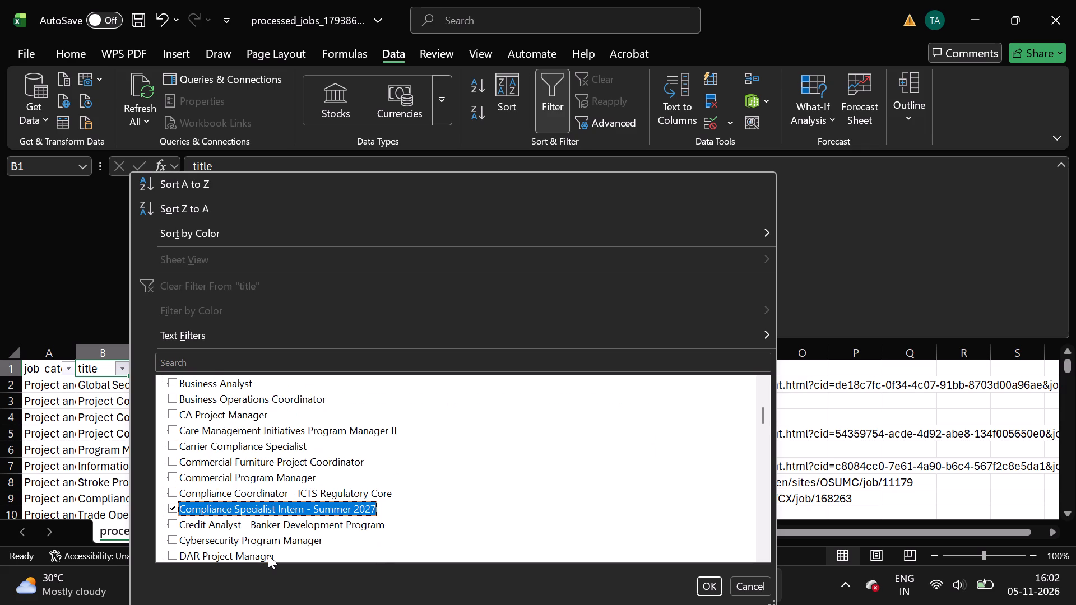
click(265, 479)
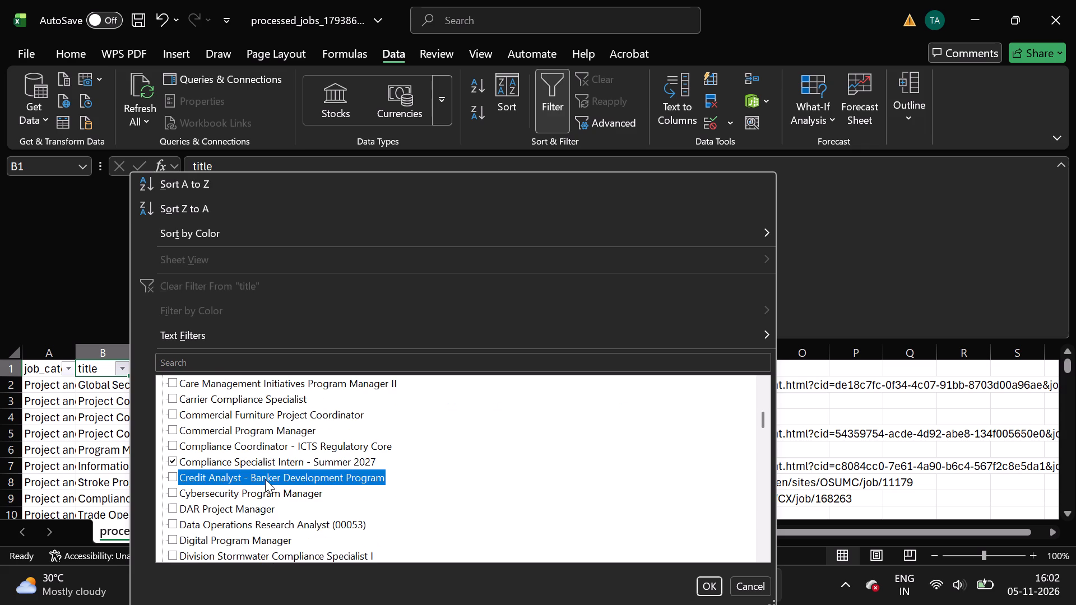
scroll(212, 555, down, 1)
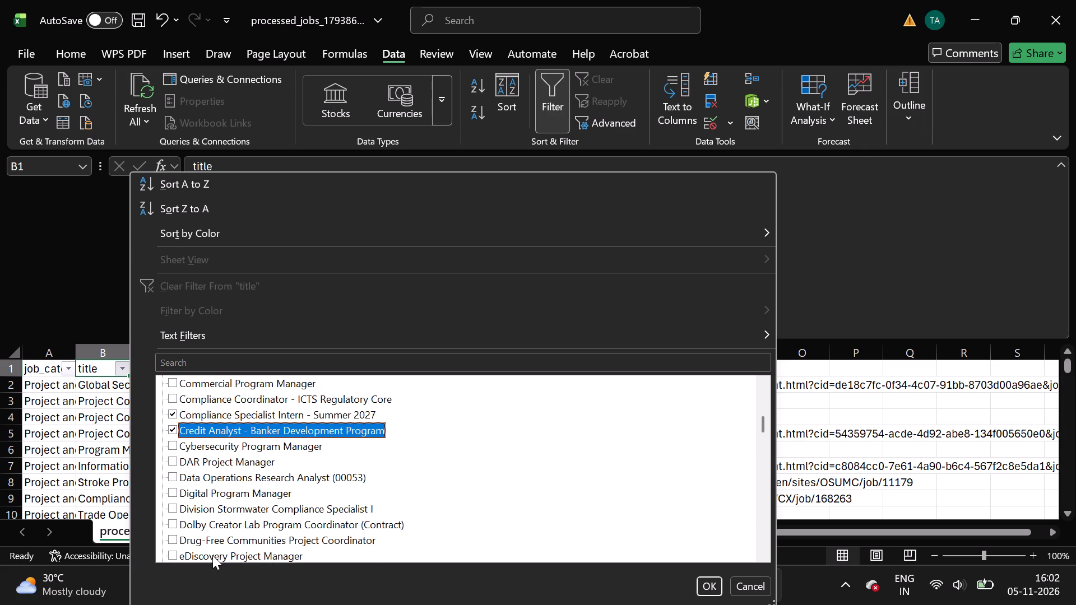
scroll(212, 555, down, 1)
click(253, 522)
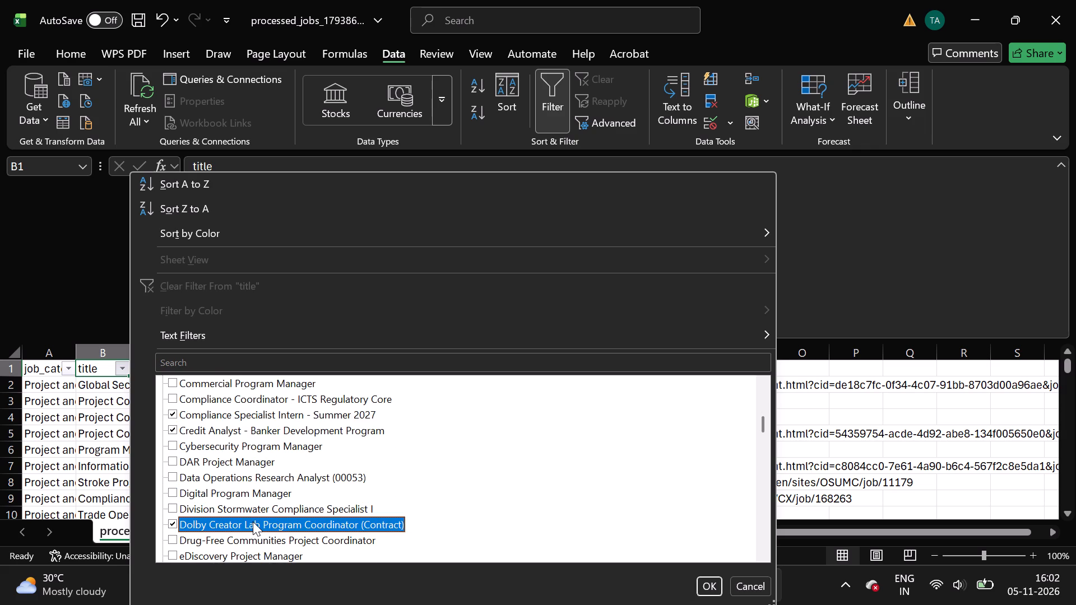
scroll(253, 522, down, 1)
click(235, 443)
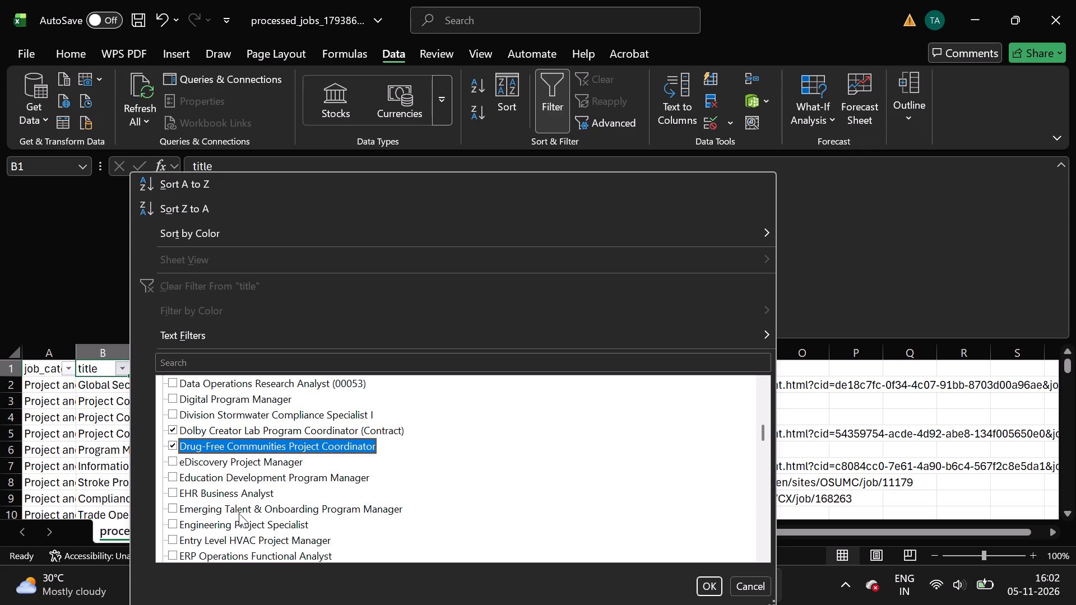
Add Girl Experience Program Manager & Camp WaBak Director, Home Care Business Development Manager-Medicaide Waiver Program and Implementation Specialist - Bilingual (Punjabi/Hindi) to the title filter.
scroll(215, 555, down, 1)
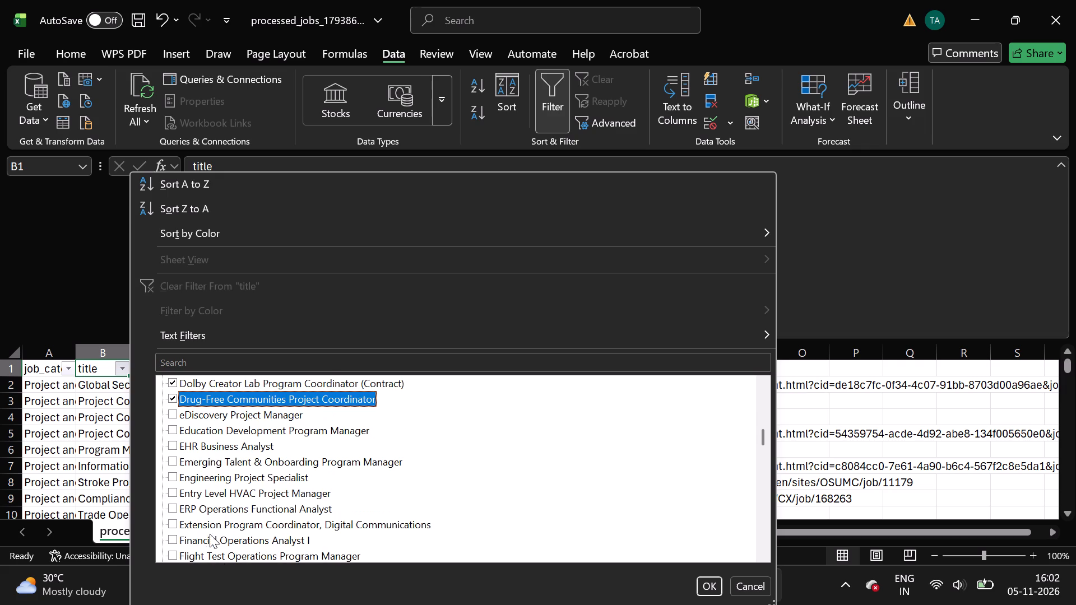
scroll(247, 555, down, 1)
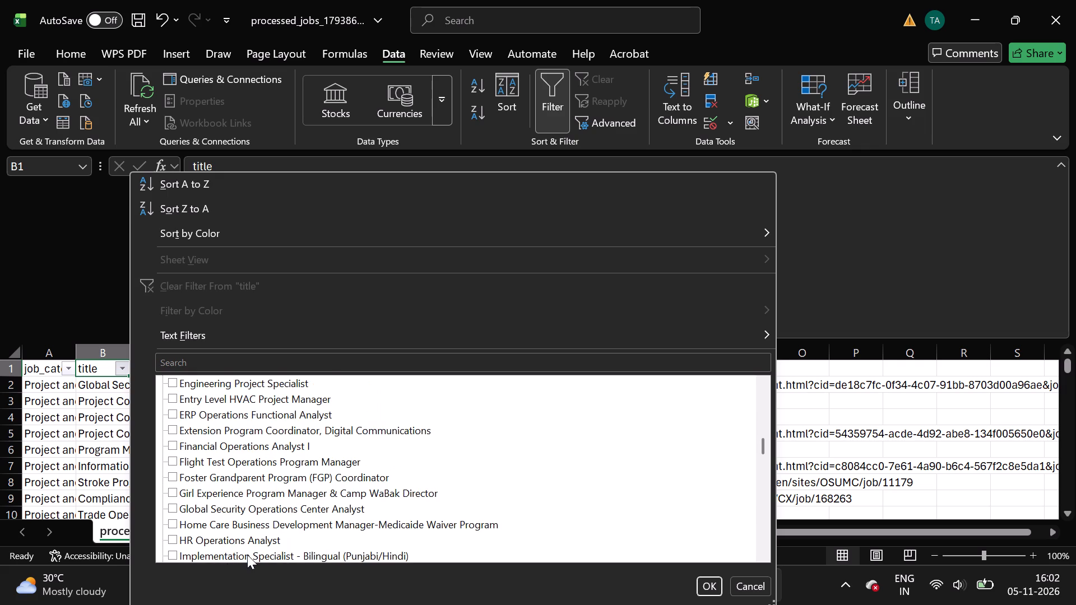
click(285, 494)
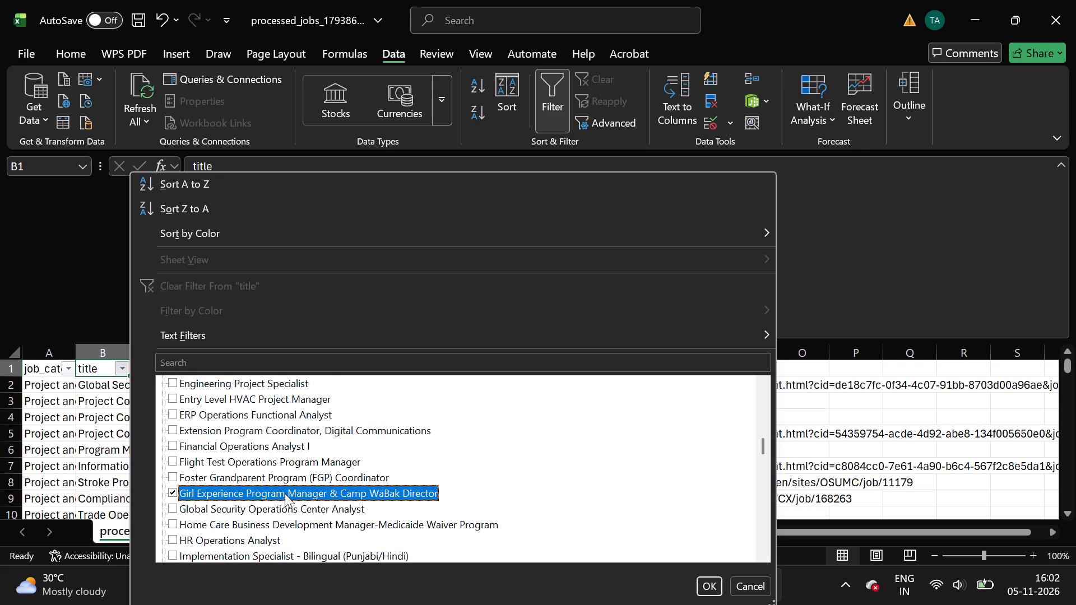
click(260, 529)
scroll(252, 547, down, 1)
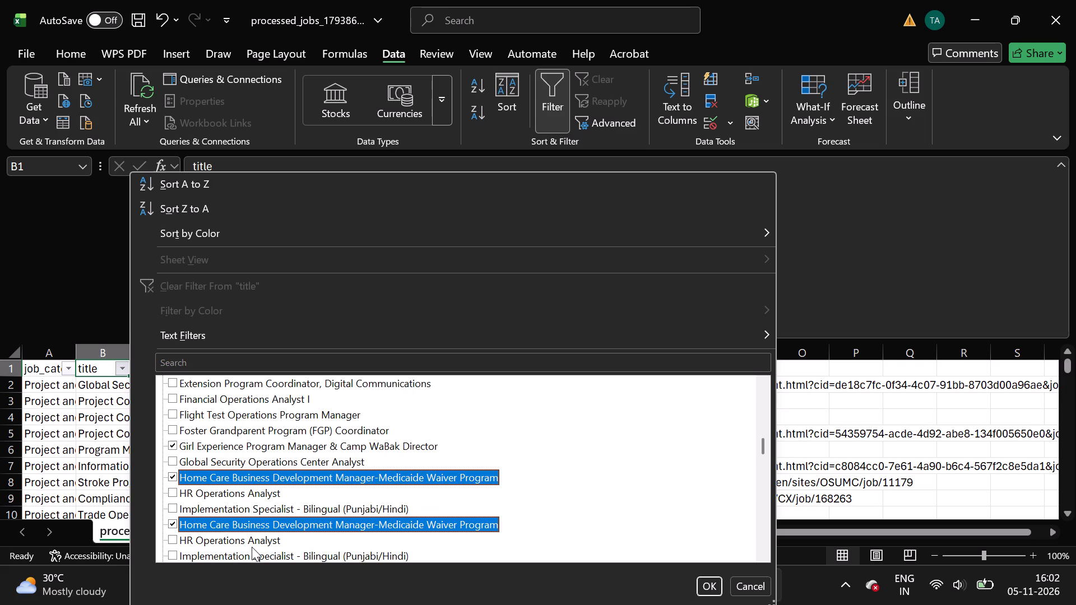
scroll(252, 547, down, 1)
click(295, 509)
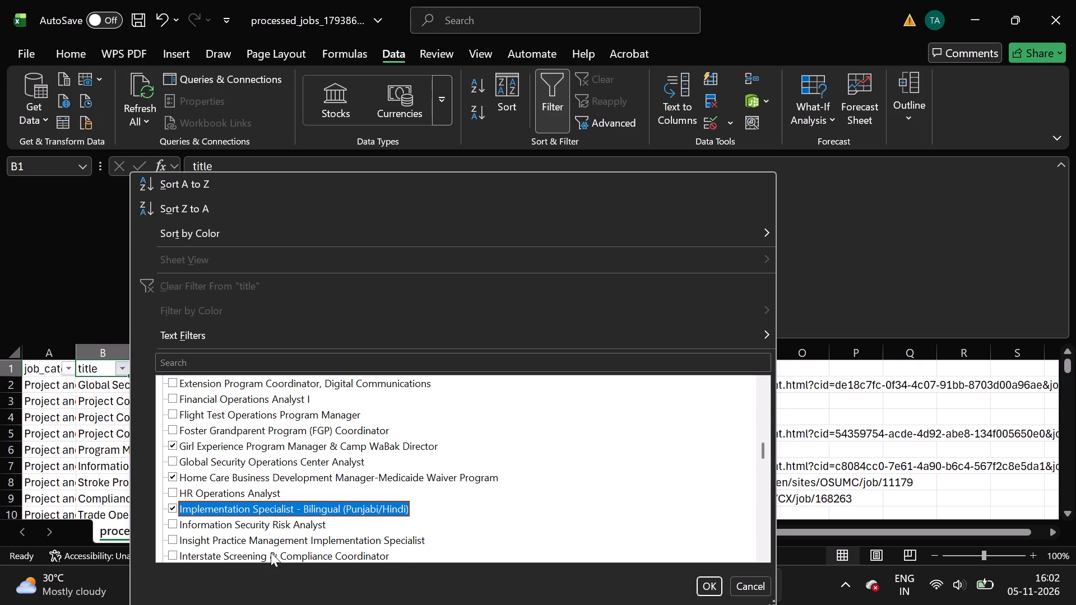
Add OMAHA KROC CENTER - Aquatics Program Manager, Pharmacy Compliance Coordinator and Pharmacy Oncology Infusion Program Manager to the title filter.
scroll(271, 552, down, 2)
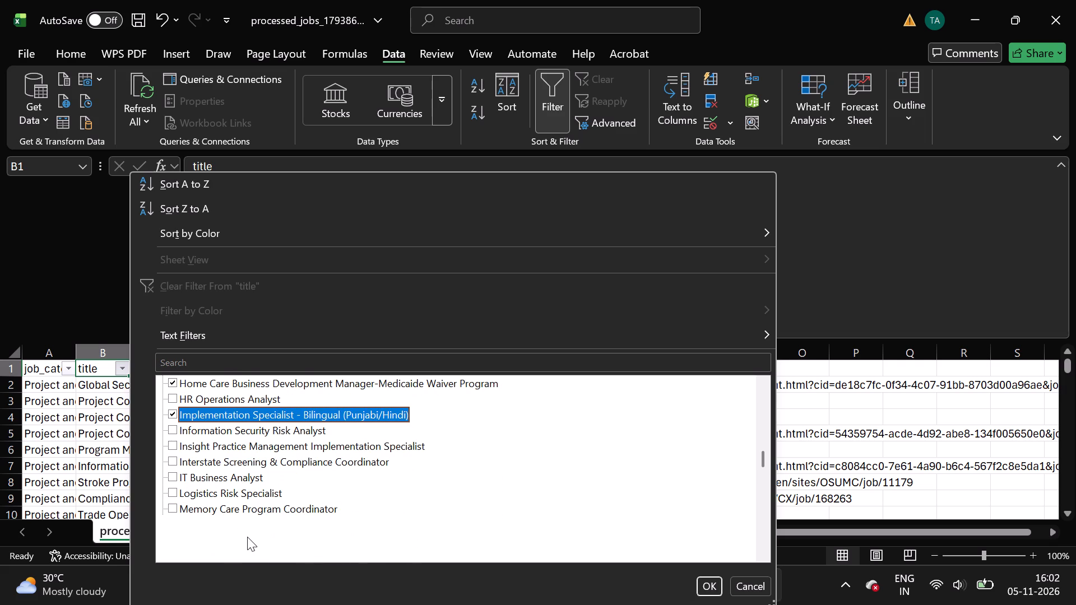
scroll(247, 537, down, 1)
click(273, 505)
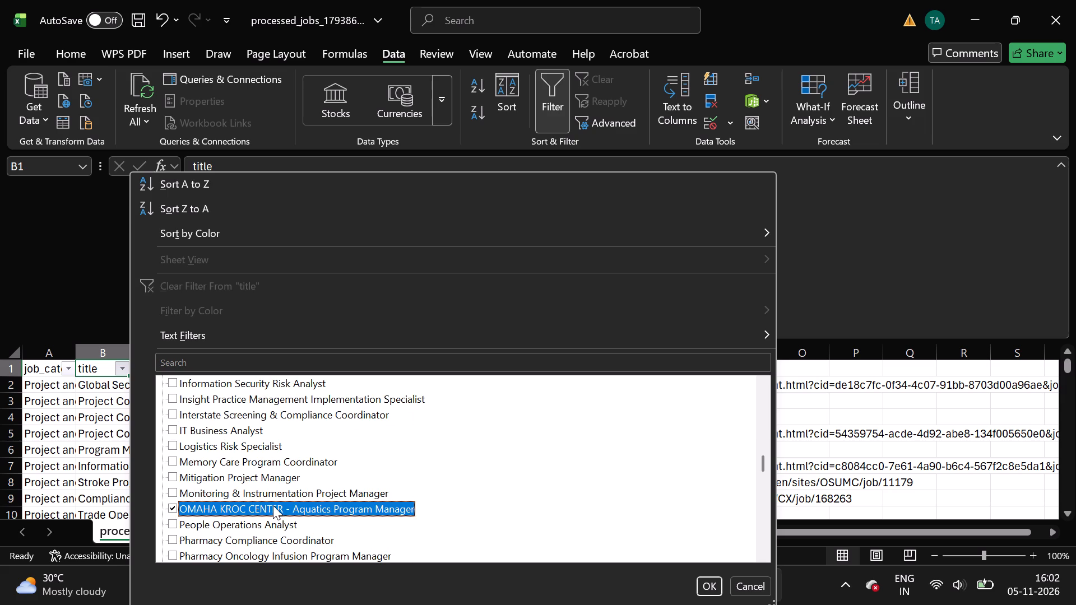
click(252, 535)
click(245, 556)
Add Program Manager - Skincare and Project Manager (Electrical) to the title filter selection.
scroll(245, 556, down, 1)
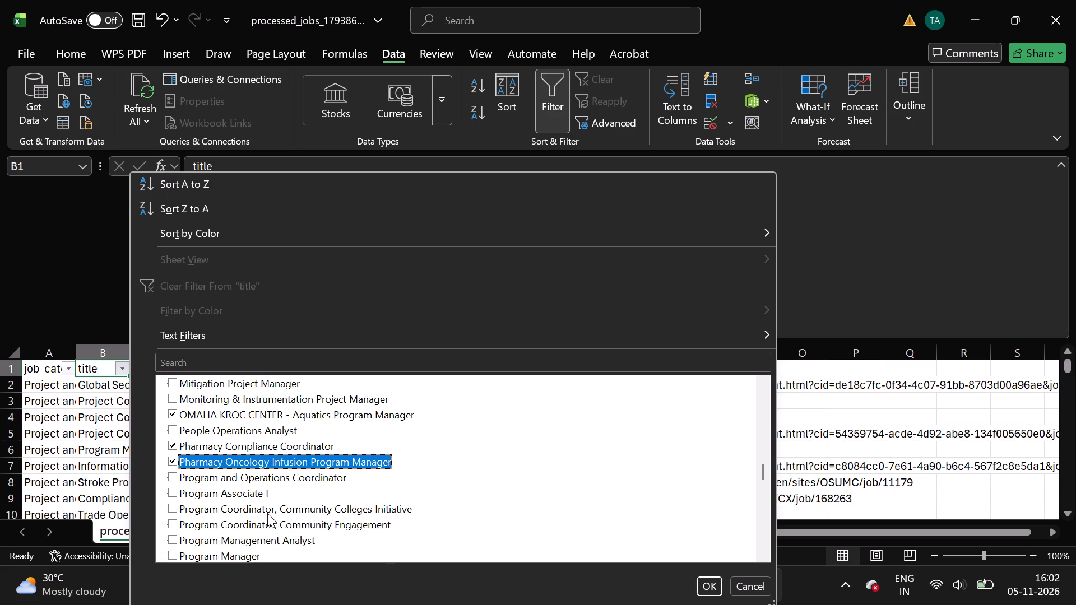
scroll(231, 545, down, 1)
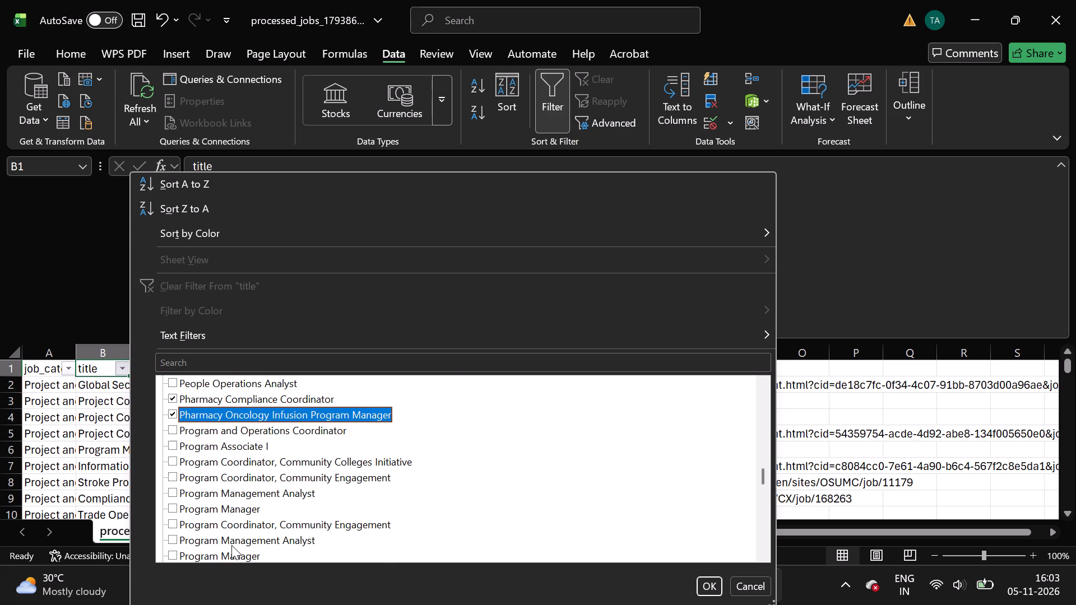
click(280, 544)
scroll(280, 544, down, 1)
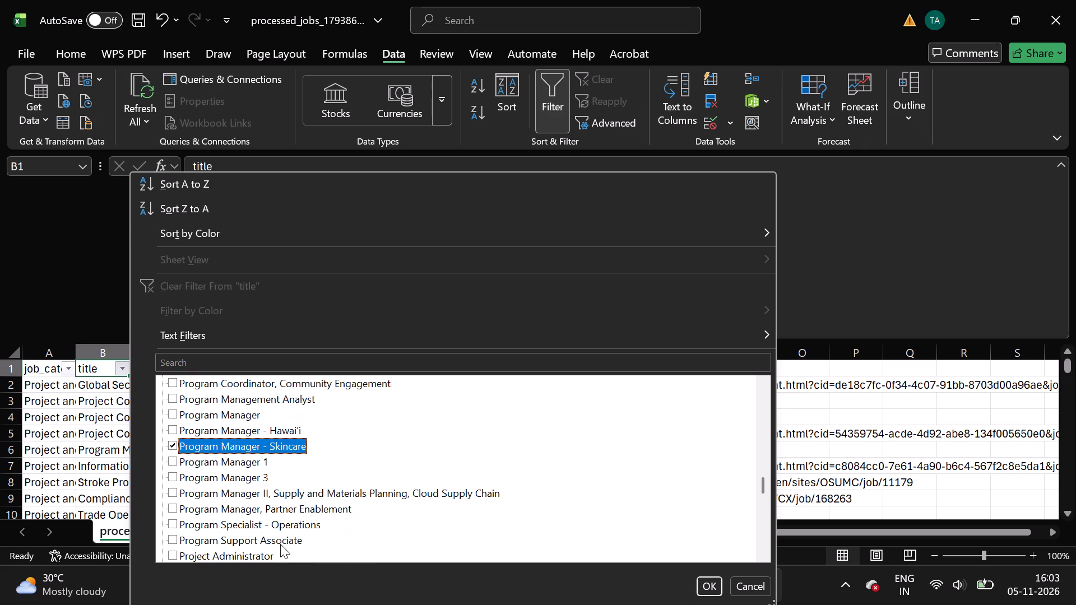
scroll(251, 540, down, 1)
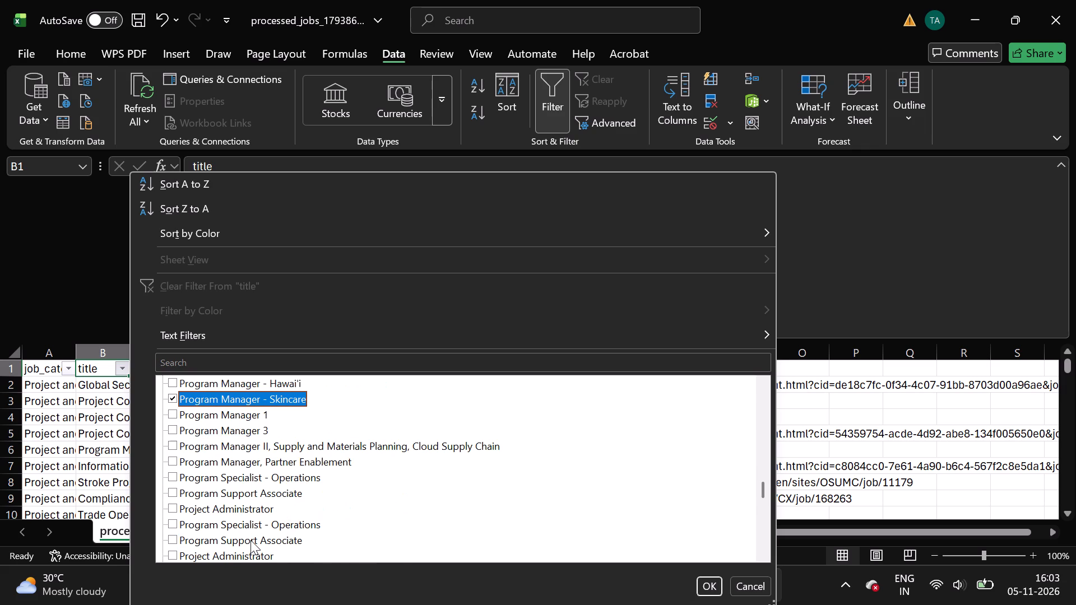
scroll(251, 540, down, 1)
click(251, 540)
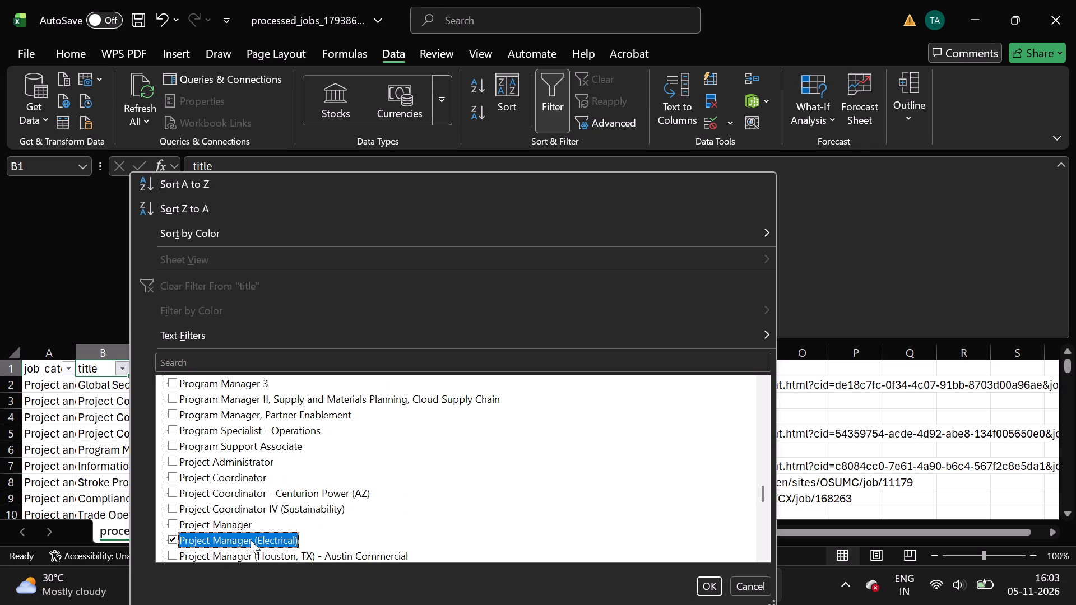
Add Residential Program & Summer Camp Co-Manager and Senior Project Manager - Data Center to the title filter selection.
scroll(251, 540, down, 1)
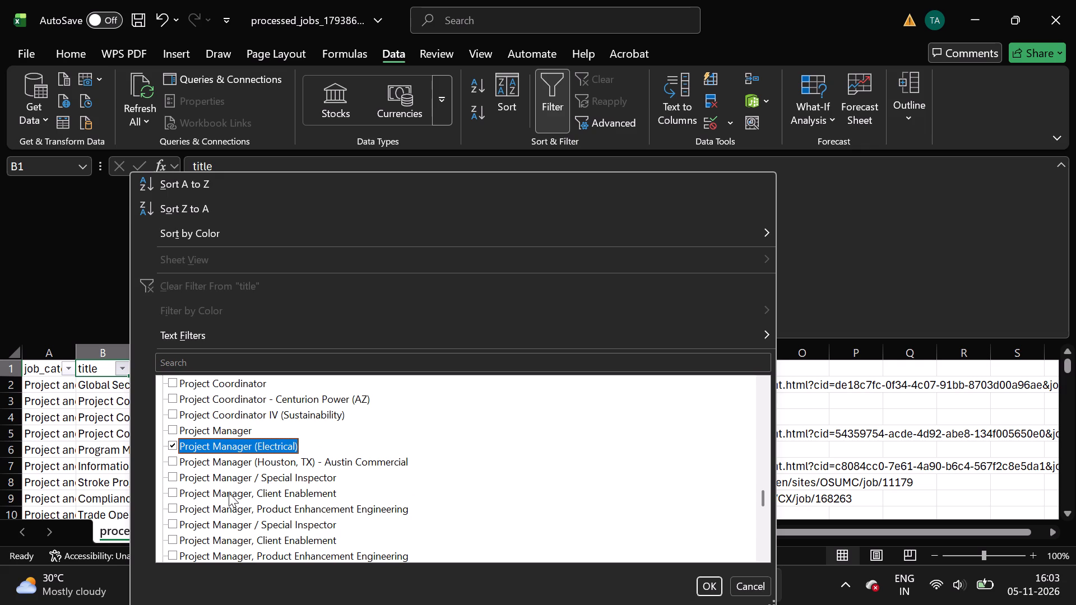
scroll(229, 493, down, 1)
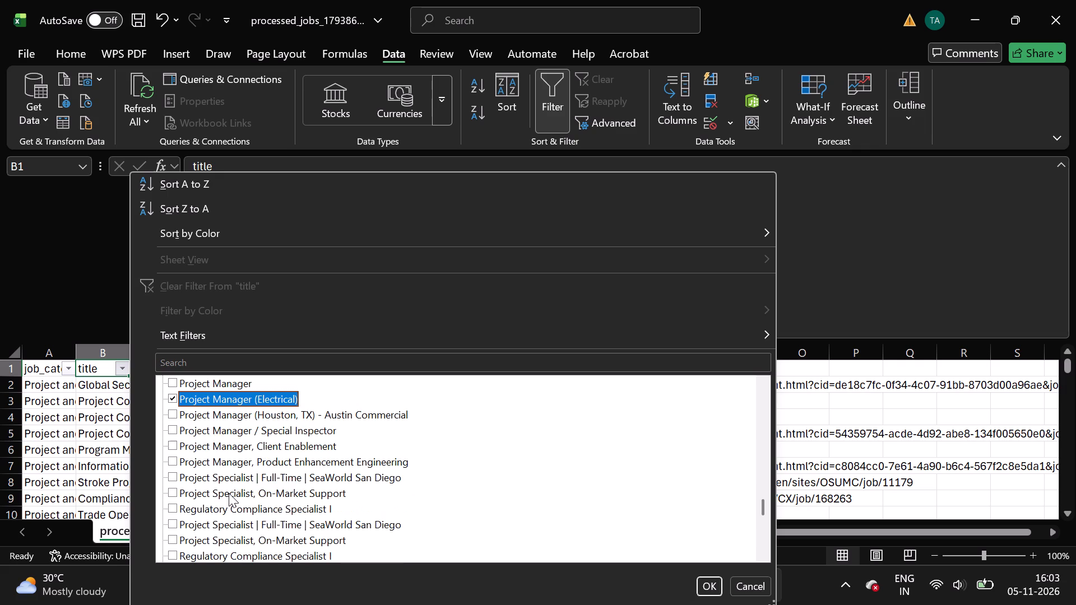
scroll(229, 493, down, 1)
click(337, 524)
scroll(310, 550, down, 1)
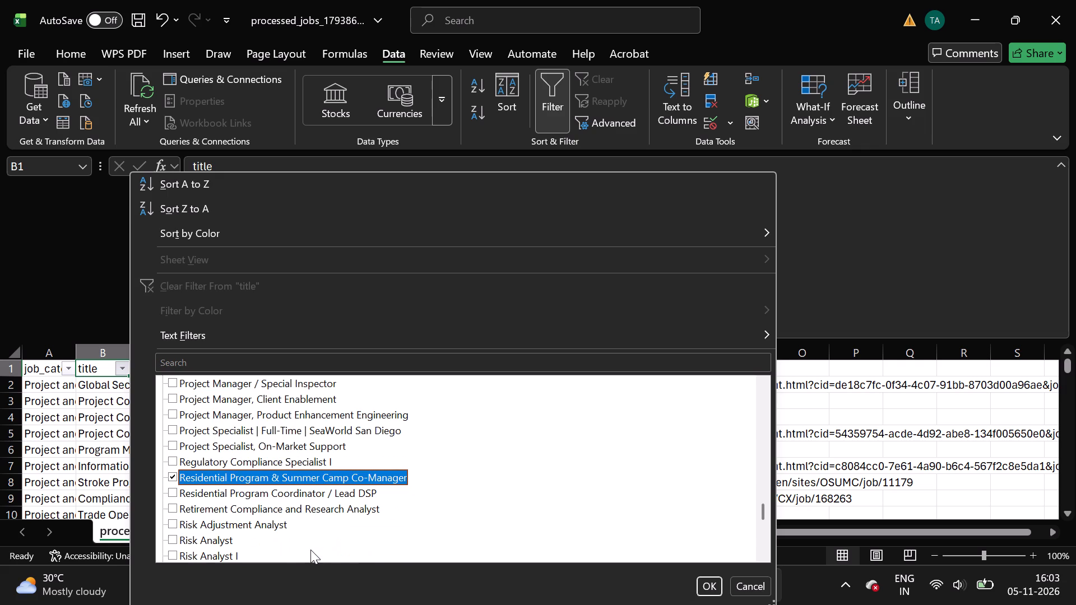
scroll(243, 532, down, 1)
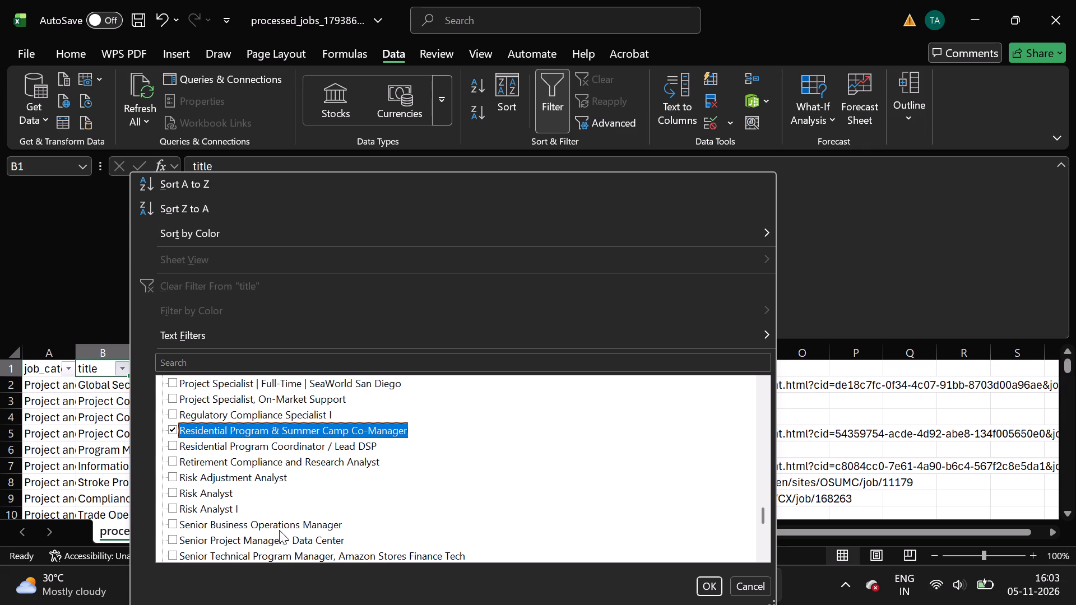
click(280, 545)
Add Special Education Teacher / Private Educational Program Coordinator and Speaker Program Specialist to the selection, check the remaining titles and apply the filter.
scroll(280, 545, down, 1)
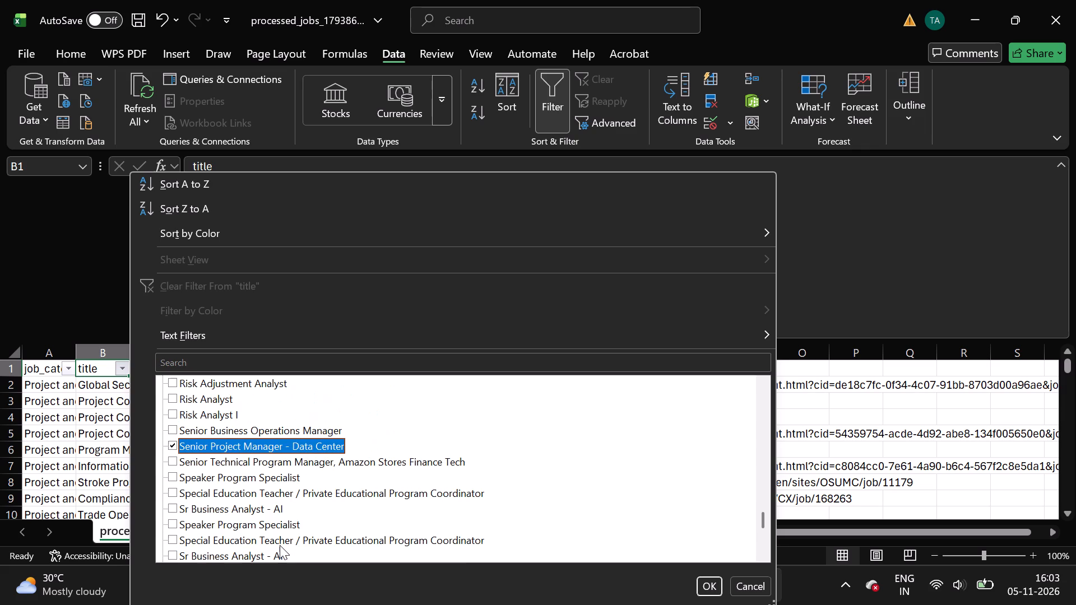
scroll(280, 545, down, 1)
click(269, 491)
click(242, 474)
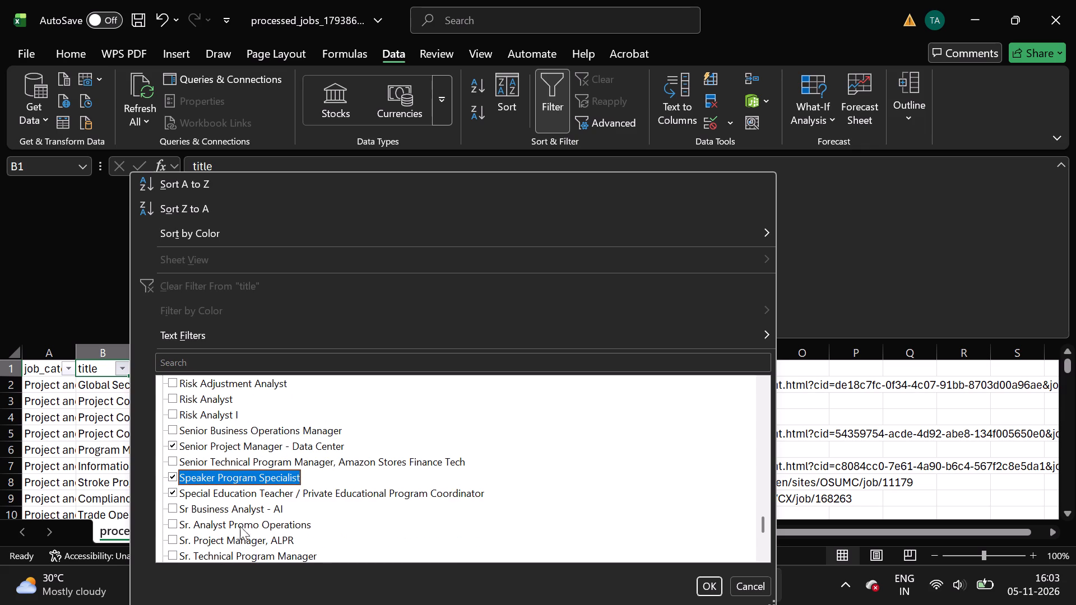
scroll(235, 556, down, 2)
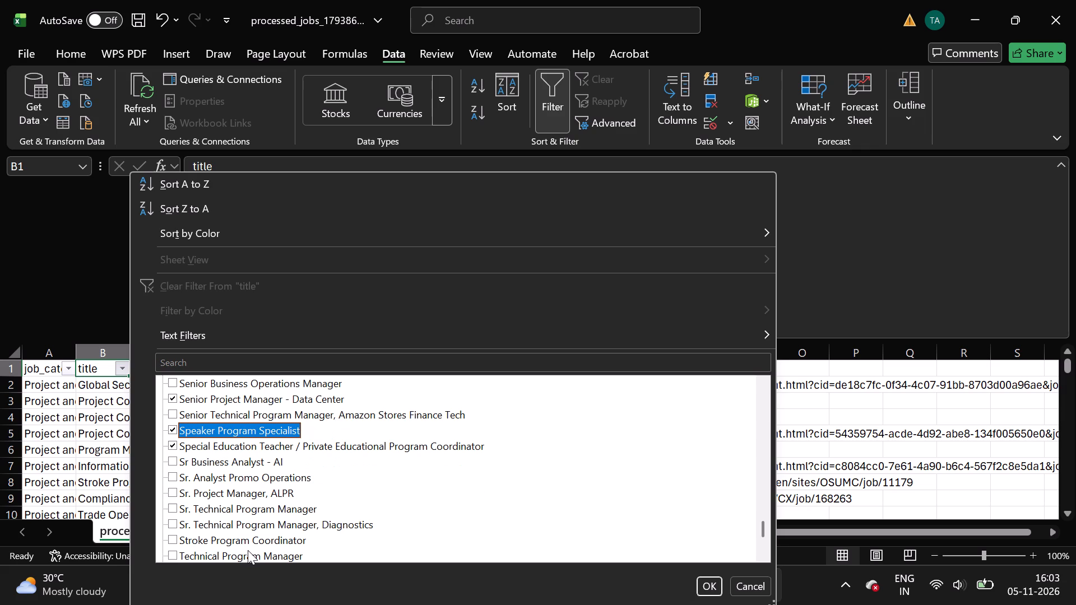
scroll(248, 550, down, 2)
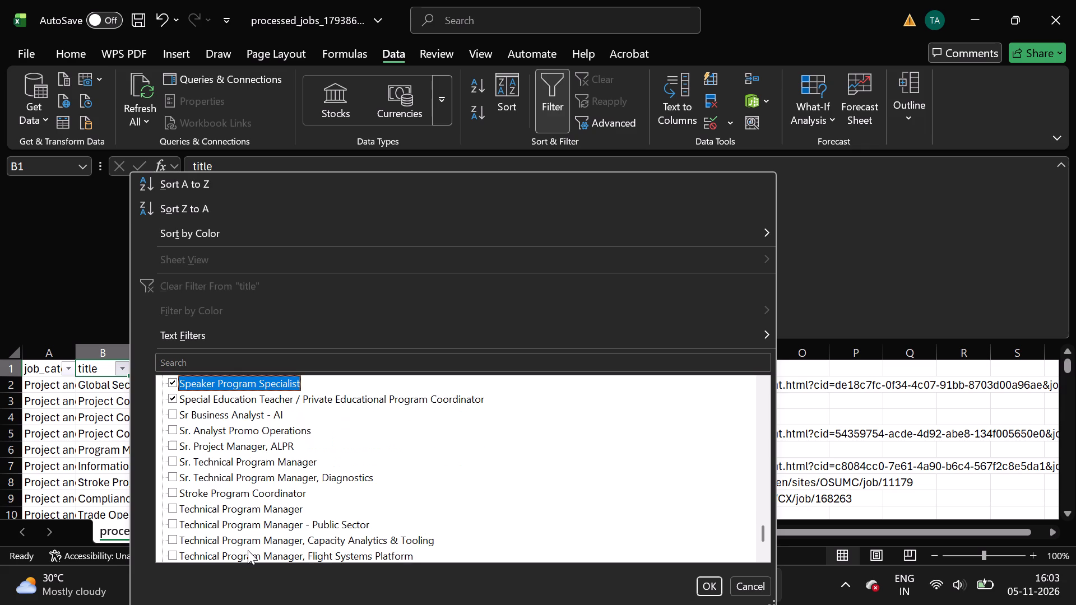
scroll(248, 550, down, 1)
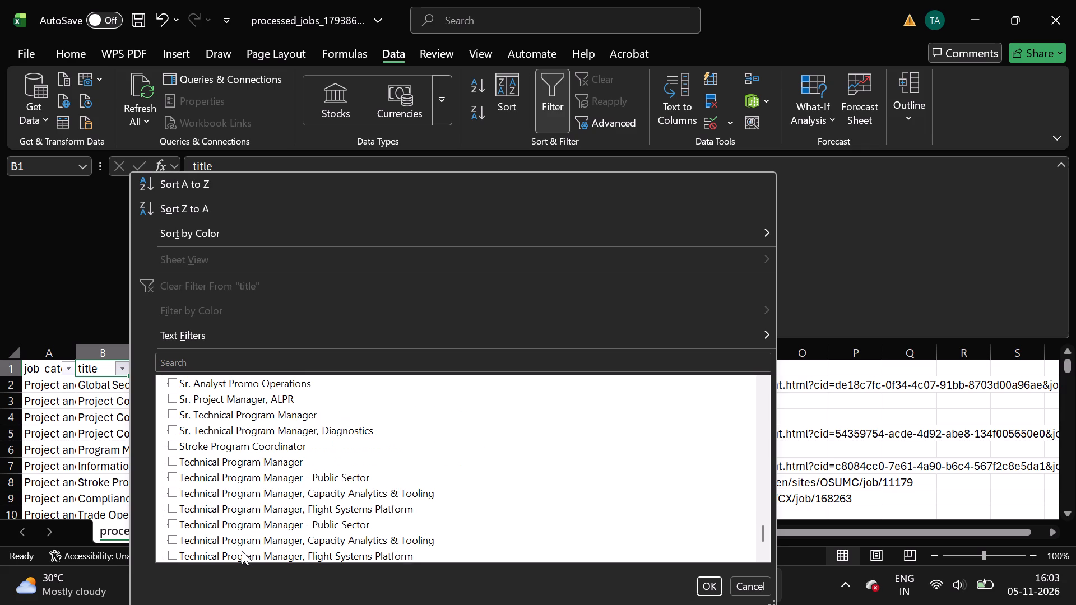
scroll(236, 528, down, 1)
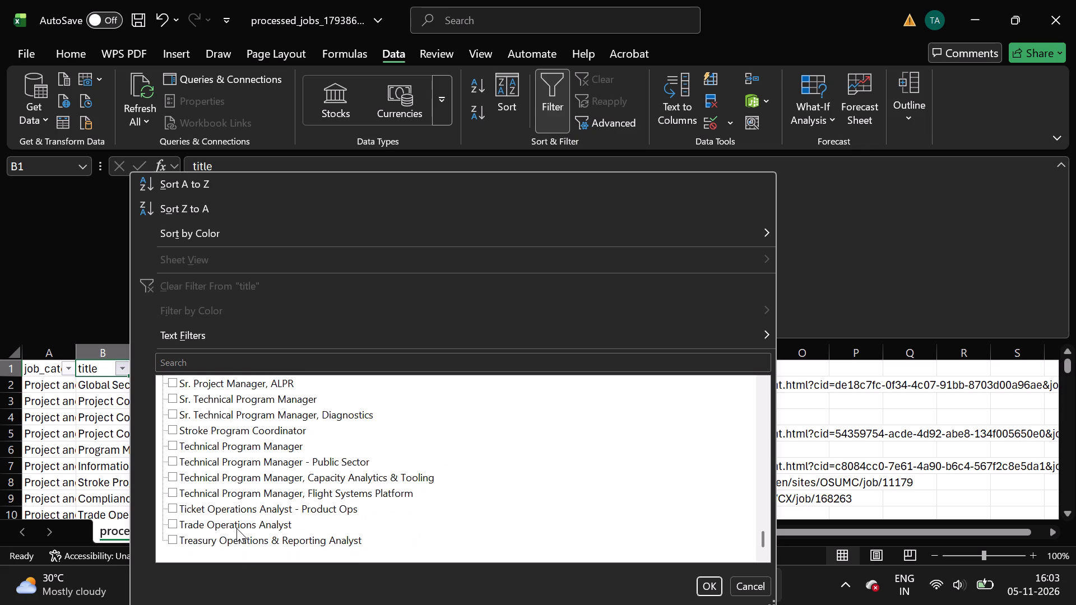
click(711, 581)
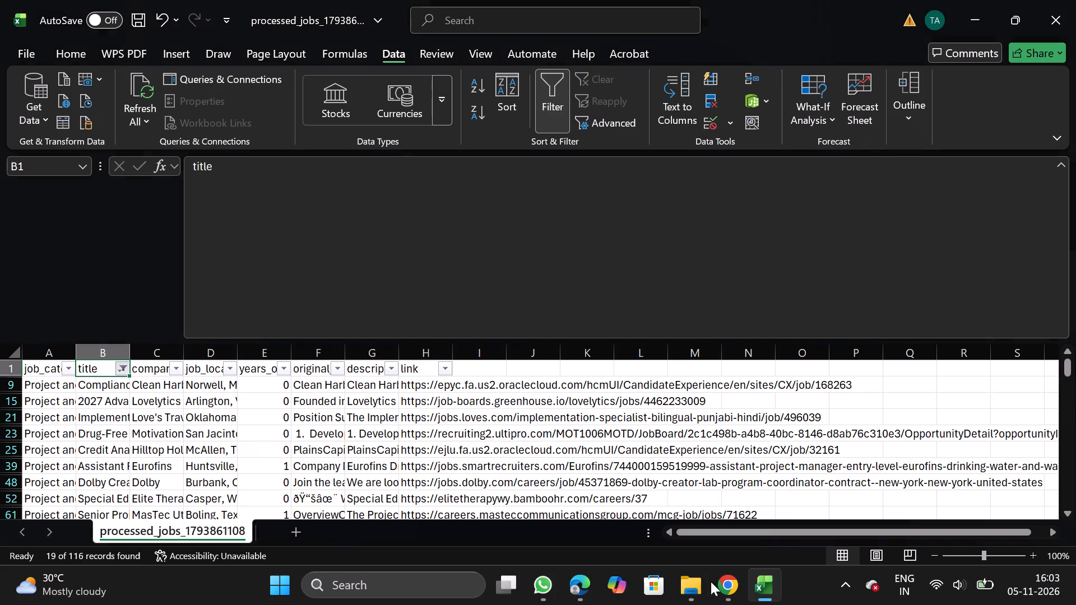
Delete all the filtered job rows below the header and remove the filter to show the remaining jobs.
click(0, 385)
key(ctrl+shift+Down)
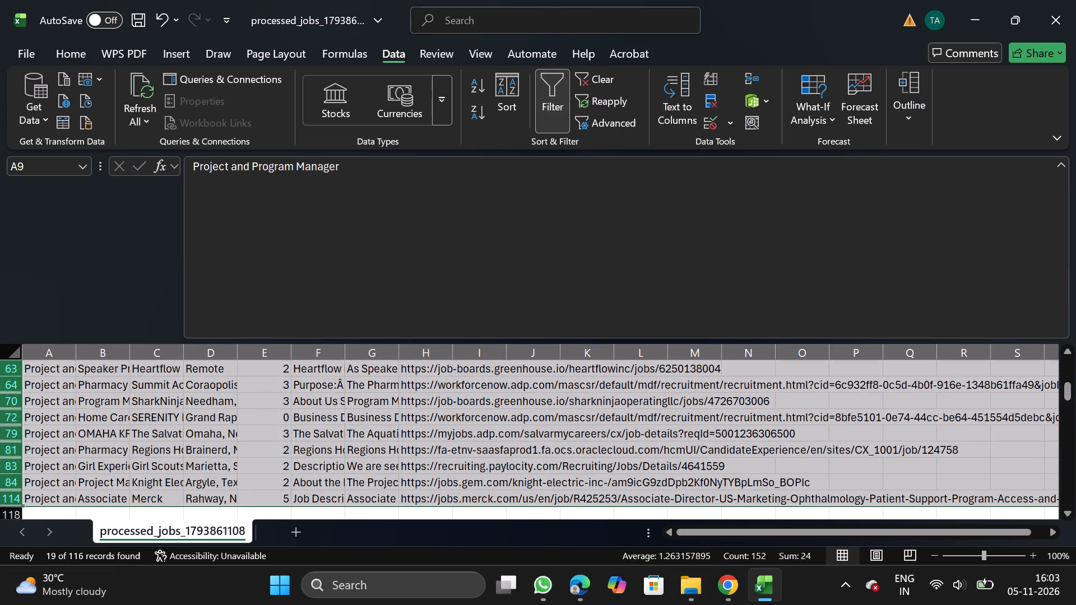
right_click(177, 458)
click(243, 322)
click(540, 124)
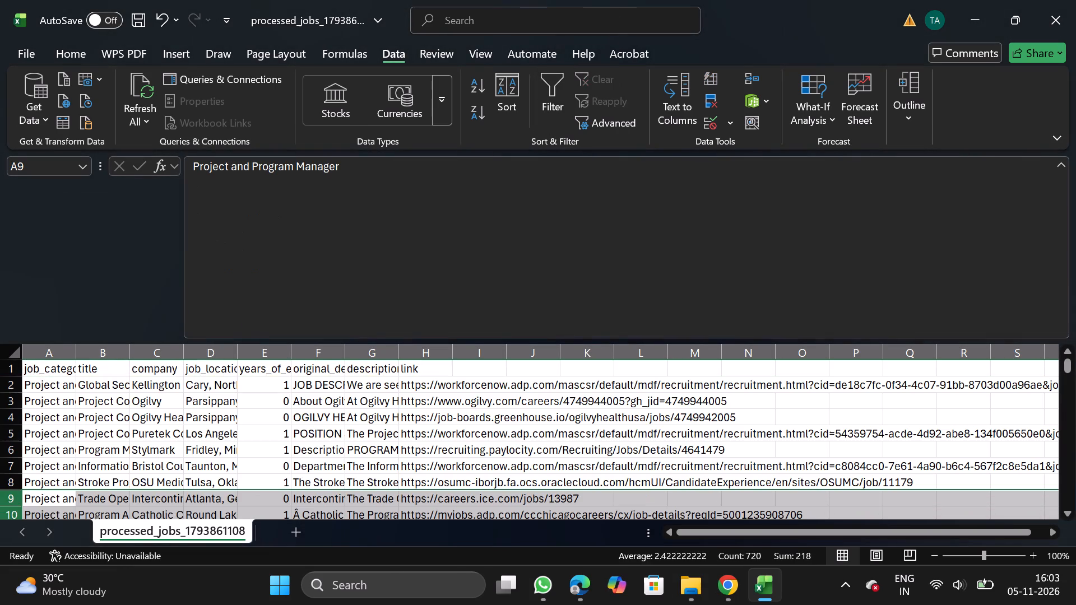
Filter the title column for "lead", delete the matching job row and remove the filter.
click(103, 365)
click(544, 94)
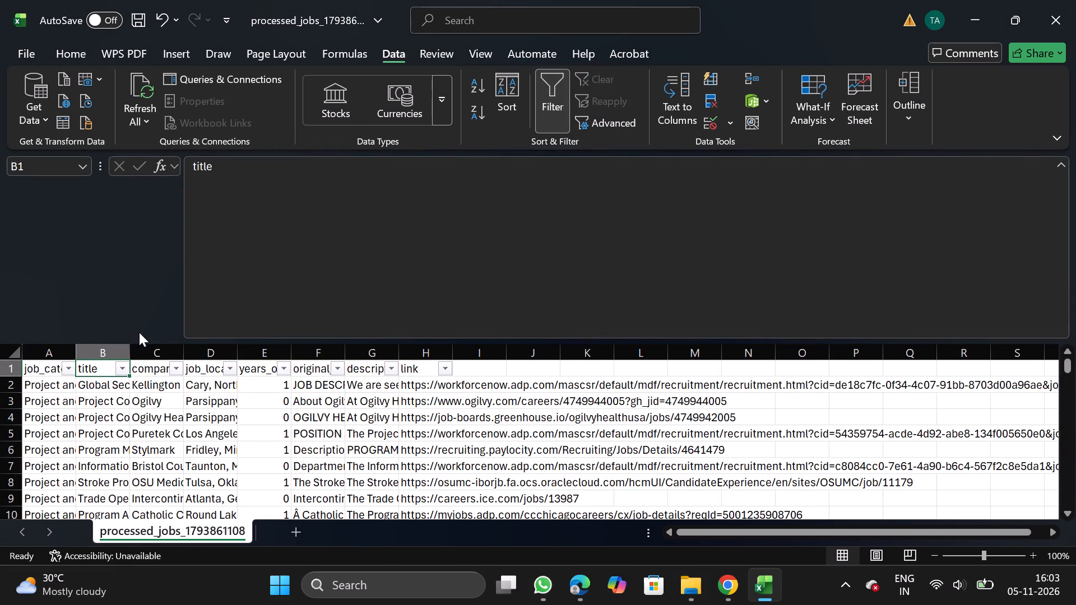
click(118, 371)
click(194, 364)
text(lead)
click(291, 542)
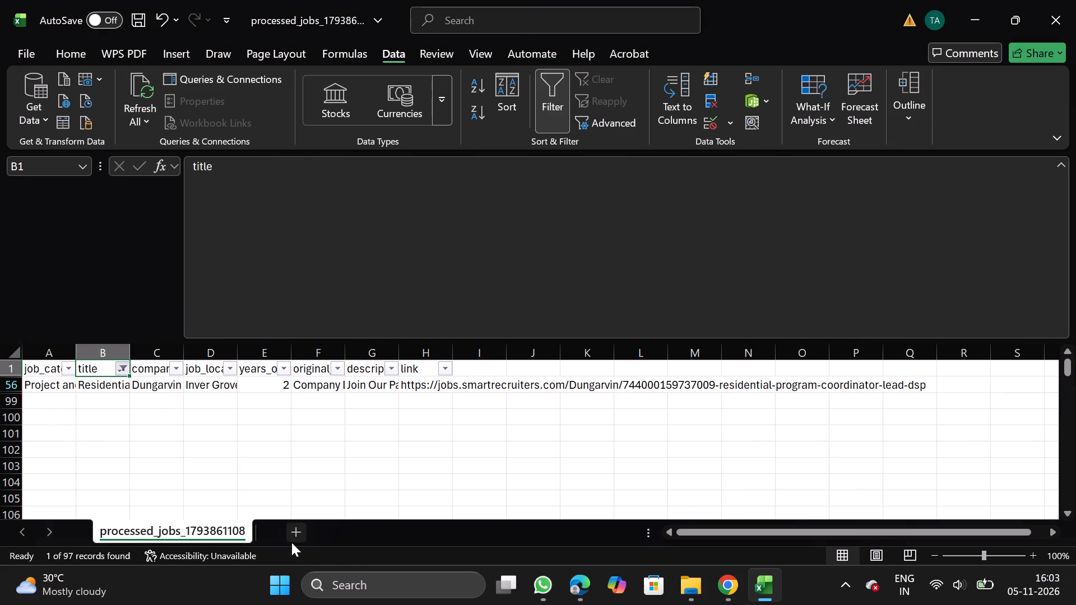
drag(12, 384, 41, 384)
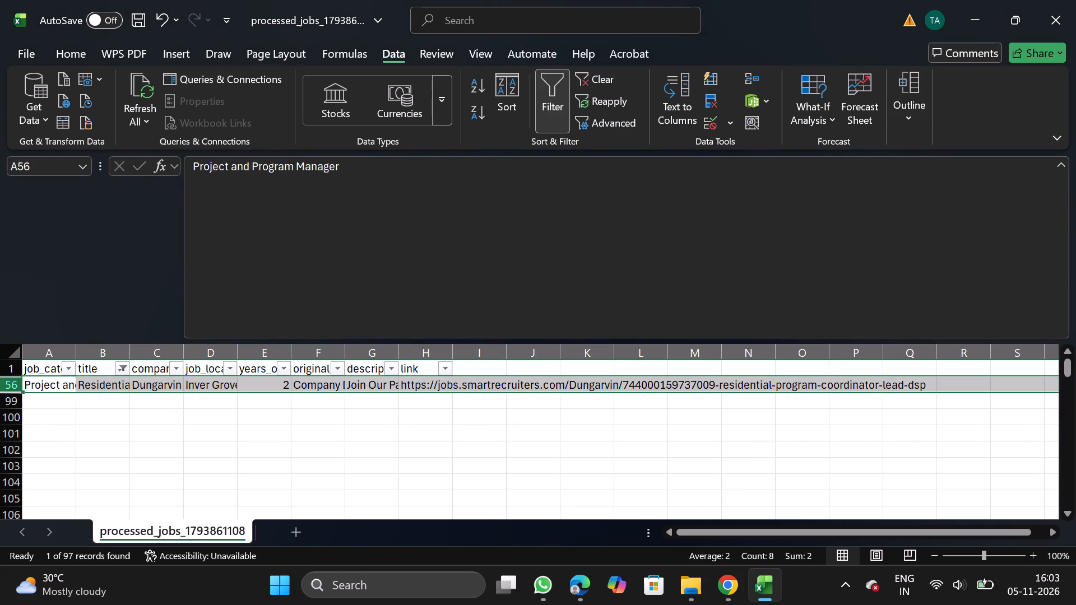
right_click(41, 384)
click(96, 240)
click(546, 92)
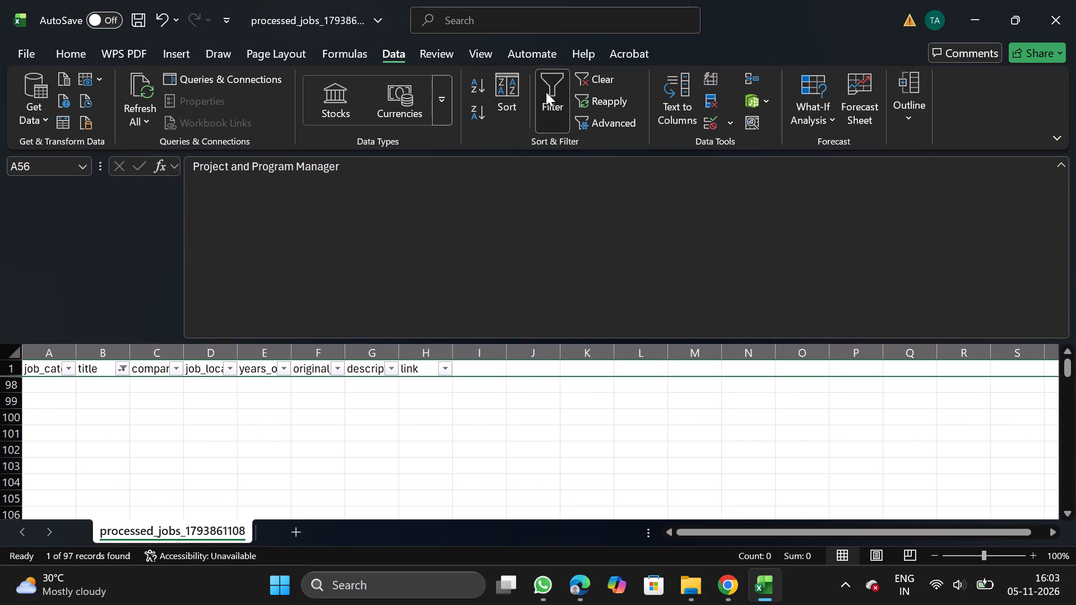
Turn filtering back on and search the title filter for "staff", clearing the search term after the check.
click(86, 374)
click(553, 94)
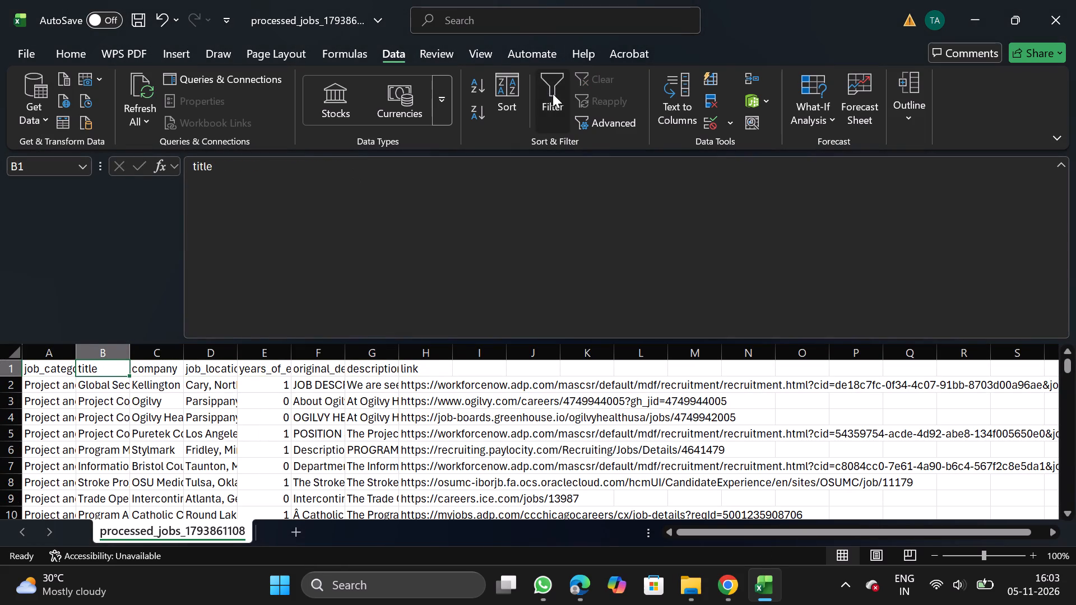
click(123, 364)
click(192, 364)
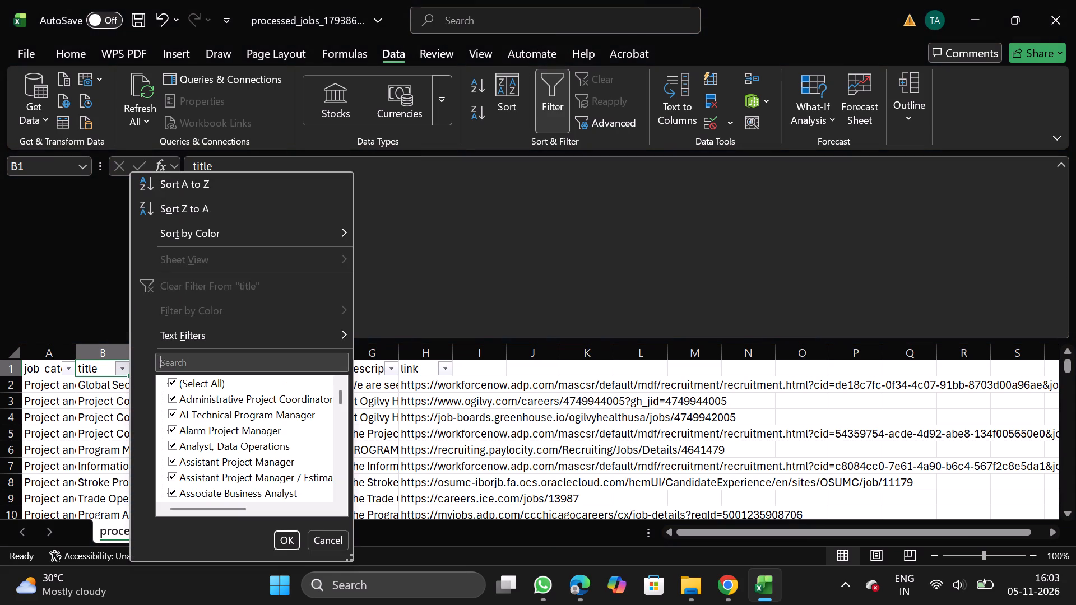
text(staff)
key(BackSpace)
key(BackSpace)
key(BackSpace)
key(BackSpace)
key(BackSpace)
key(BackSpace)
key(BackSpace)
key(BackSpace)
key(BackSpace)
key(BackSpace)
key(BackSpace)
key(BackSpace)
Search the title filter for "architect" and clear the search term after the check.
text(architect)
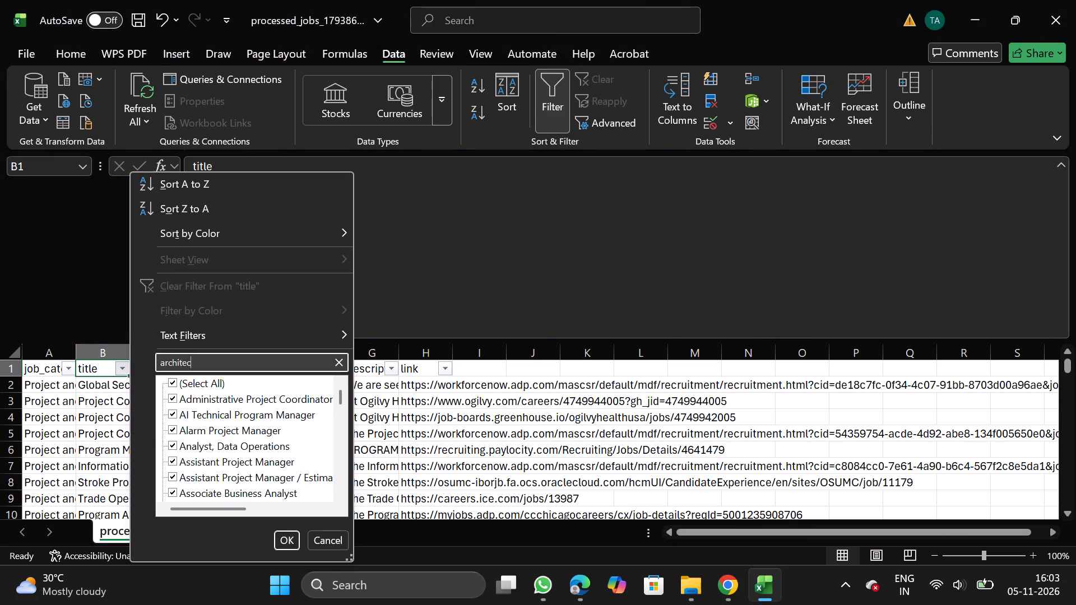
key(BackSpace)
key(BackSpace)
key(BackSpace)
key(BackSpace)
key(BackSpace)
key(BackSpace)
key(BackSpace)
key(BackSpace)
key(BackSpace)
key(BackSpace)
key(BackSpace)
key(BackSpace)
key(BackSpace)
key(BackSpace)
key(BackSpace)
key(BackSpace)
Search the title filter for "enterprise" and clear the search term after the check.
text(enterprise)
key(BackSpace)
key(BackSpace)
key(BackSpace)
key(BackSpace)
key(BackSpace)
key(BackSpace)
key(BackSpace)
key(BackSpace)
key(BackSpace)
key(BackSpace)
key(BackSpace)
key(BackSpace)
key(BackSpace)
key(BackSpace)
key(BackSpace)
key(BackSpace)
key(BackSpace)
key(BackSpace)
key(BackSpace)
key(BackSpace)
Search the title filter for "consultant" and clear the search term after the check.
text(consultant)
key(BackSpace)
key(BackSpace)
key(BackSpace)
key(BackSpace)
key(BackSpace)
key(BackSpace)
key(BackSpace)
key(BackSpace)
key(BackSpace)
key(BackSpace)
key(BackSpace)
key(BackSpace)
key(BackSpace)
key(BackSpace)
key(BackSpace)
key(BackSpace)
key(BackSpace)
key(BackSpace)
key(BackSpace)
key(BackSpace)
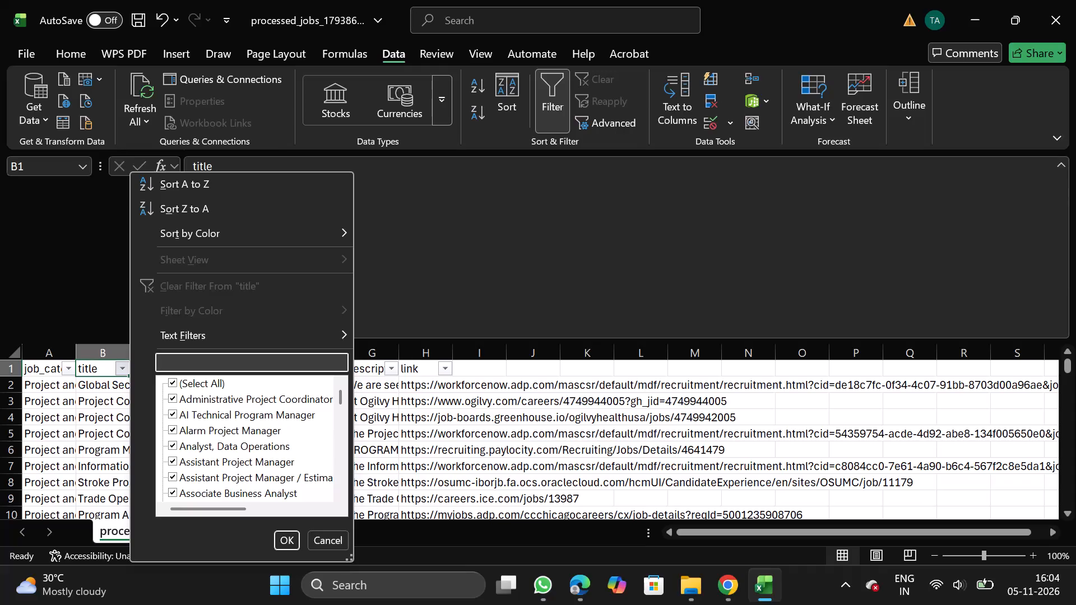
Search the title filter for "embedded" and clear the search term after the check.
text(embedded)
key(BackSpace)
key(BackSpace)
key(BackSpace)
key(BackSpace)
key(BackSpace)
key(BackSpace)
key(BackSpace)
key(BackSpace)
key(BackSpace)
key(BackSpace)
key(BackSpace)
key(BackSpace)
key(BackSpace)
key(BackSpace)
key(BackSpace)
key(BackSpace)
key(BackSpace)
key(BackSpace)
key(BackSpace)
key(BackSpace)
Search the title filter for "staff" again, close it without filtering and turn filtering off.
text(staff)
key(BackSpace)
key(BackSpace)
key(BackSpace)
key(BackSpace)
key(BackSpace)
key(BackSpace)
key(BackSpace)
key(BackSpace)
key(BackSpace)
key(BackSpace)
key(BackSpace)
key(BackSpace)
key(BackSpace)
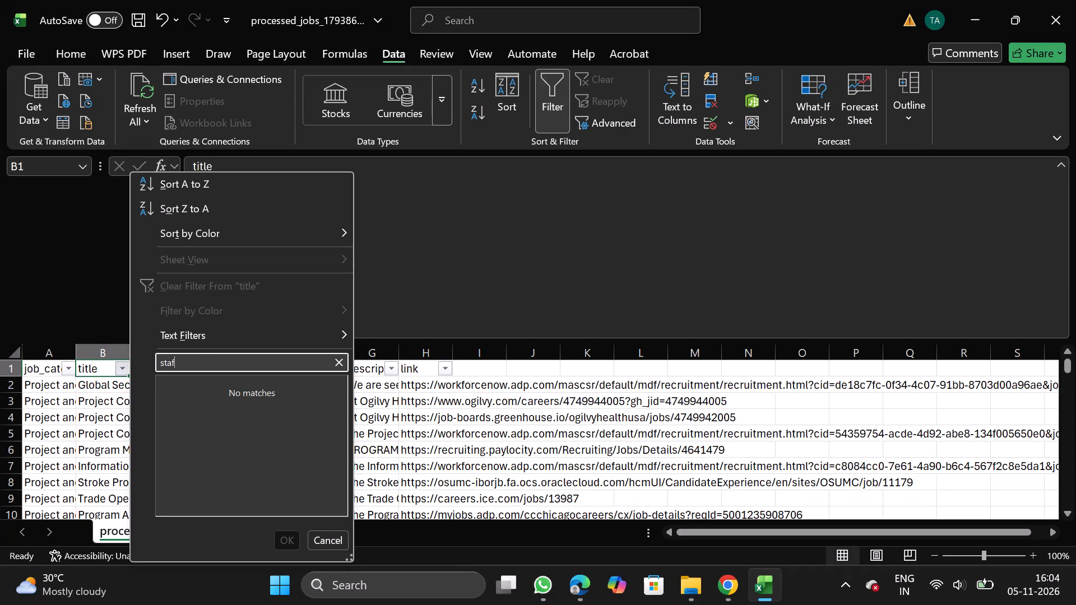
click(414, 446)
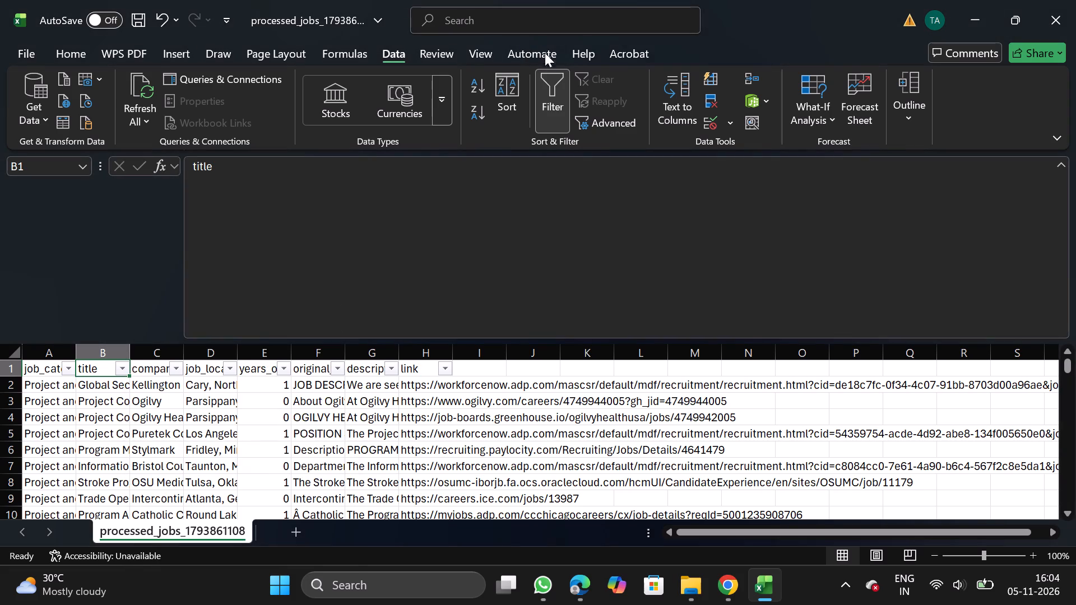
click(553, 95)
Turn on filtering and search the company filter for "walmart", clearing the search term after the check.
click(156, 369)
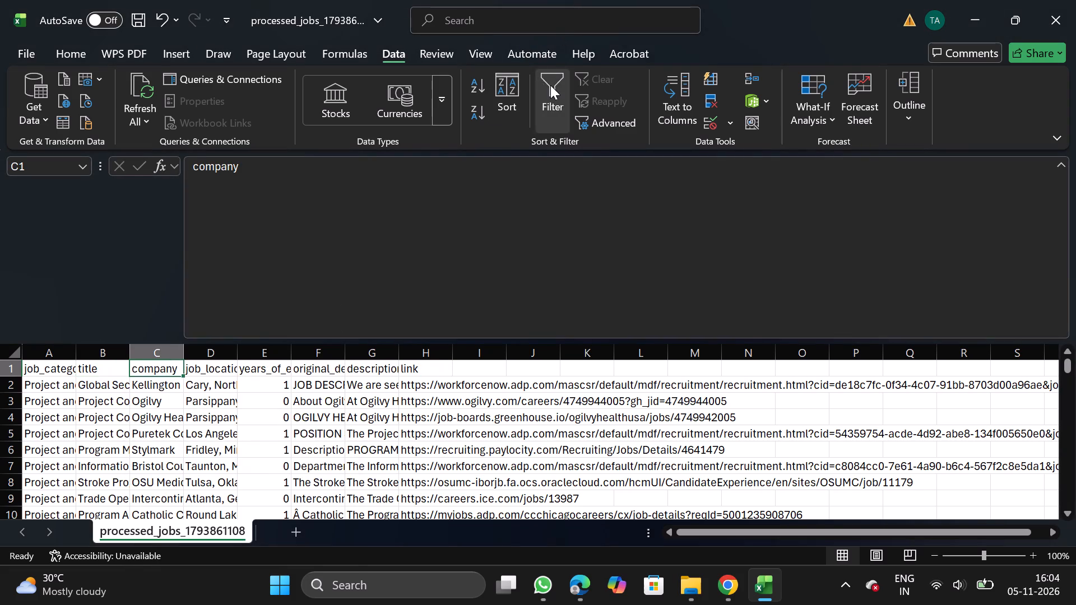
click(550, 85)
click(179, 371)
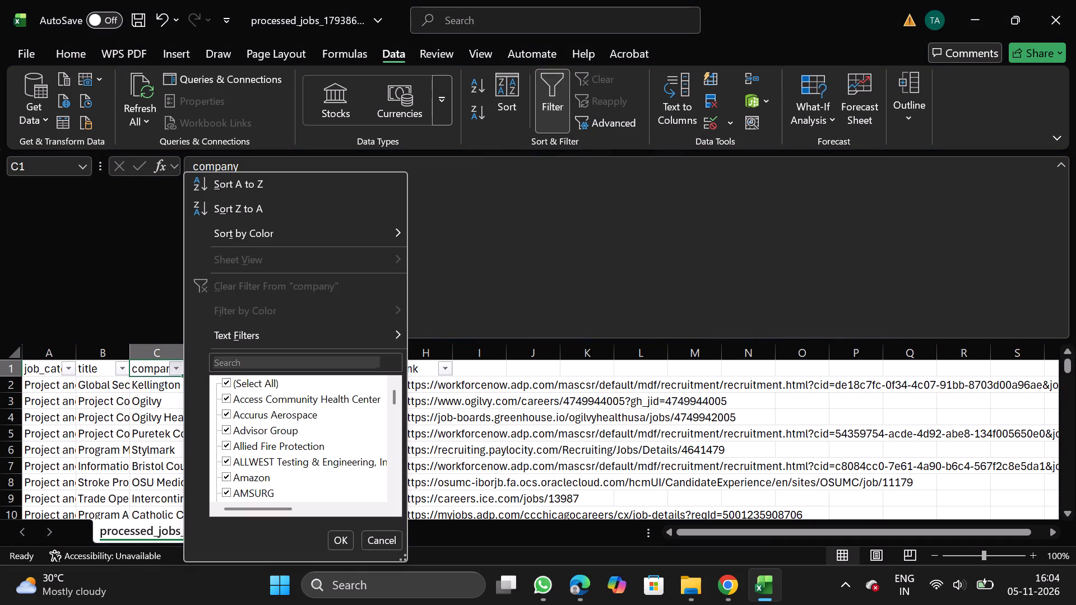
click(252, 357)
text(walmart)
key(BackSpace)
key(BackSpace)
key(BackSpace)
key(BackSpace)
key(BackSpace)
key(BackSpace)
key(BackSpace)
key(BackSpace)
key(BackSpace)
key(BackSpace)
key(BackSpace)
key(BackSpace)
key(BackSpace)
key(BackSpace)
key(BackSpace)
key(BackSpace)
key(BackSpace)
Search the company filter for "dried" and clear the search term after the check.
text(dried)
key(BackSpace)
key(BackSpace)
key(BackSpace)
key(BackSpace)
key(BackSpace)
key(BackSpace)
key(BackSpace)
key(BackSpace)
key(BackSpace)
key(BackSpace)
key(BackSpace)
key(BackSpace)
key(BackSpace)
key(BackSpace)
key(BackSpace)
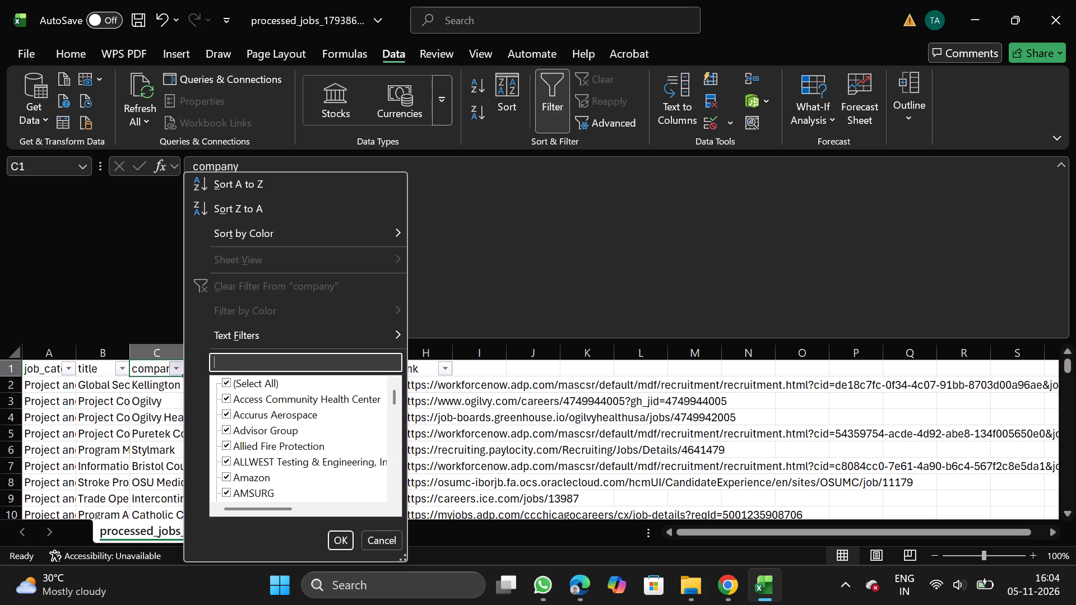
Search the company filter for "capital" and clear the search term after the check.
text(cao)
key(BackSpace)
text(pital)
key(BackSpace)
key(BackSpace)
key(BackSpace)
key(BackSpace)
key(BackSpace)
key(BackSpace)
key(BackSpace)
key(BackSpace)
key(BackSpace)
key(BackSpace)
key(BackSpace)
key(BackSpace)
key(BackSpace)
key(BackSpace)
key(BackSpace)
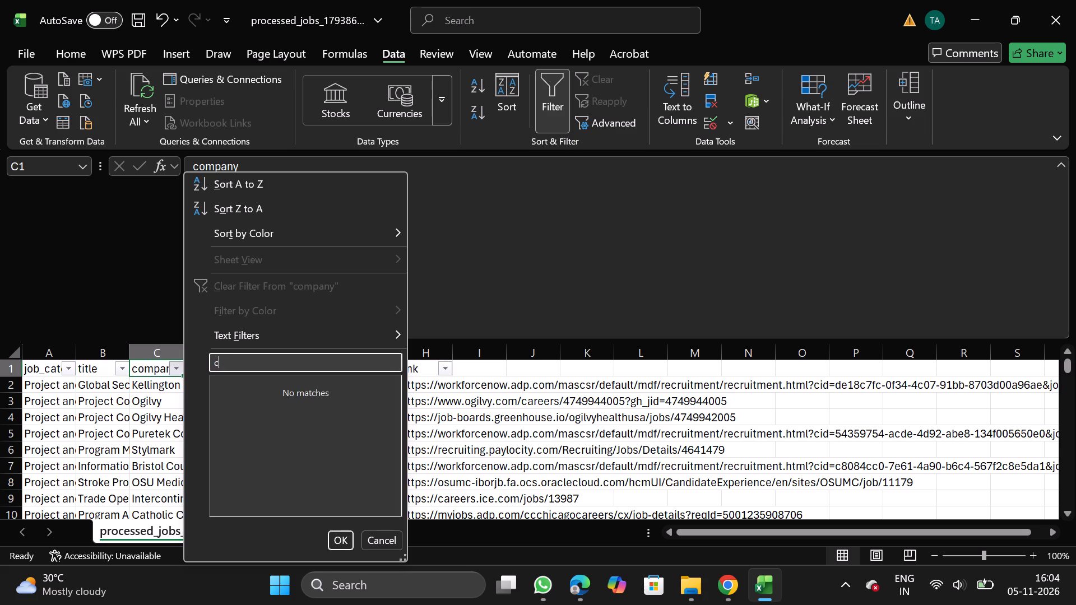
Search the company filter for "under" and clear the search term after the check.
text(under)
key(BackSpace)
key(BackSpace)
key(BackSpace)
key(BackSpace)
key(BackSpace)
key(BackSpace)
key(BackSpace)
key(BackSpace)
key(BackSpace)
key(BackSpace)
key(BackSpace)
key(BackSpace)
key(BackSpace)
Search the company filter for "hunt" and clear the search term after the check.
text(hunt)
key(BackSpace)
key(BackSpace)
key(BackSpace)
key(BackSpace)
key(BackSpace)
key(BackSpace)
key(BackSpace)
key(BackSpace)
key(BackSpace)
key(BackSpace)
key(BackSpace)
key(BackSpace)
key(BackSpace)
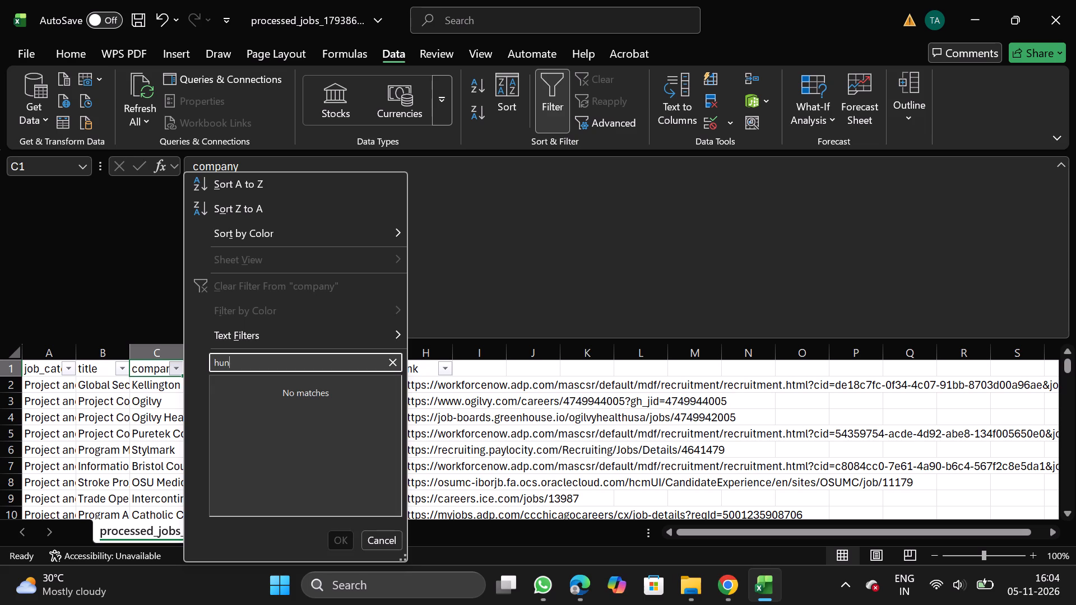
Search the company filter for "skim" and clear the search term after the check.
text(skim)
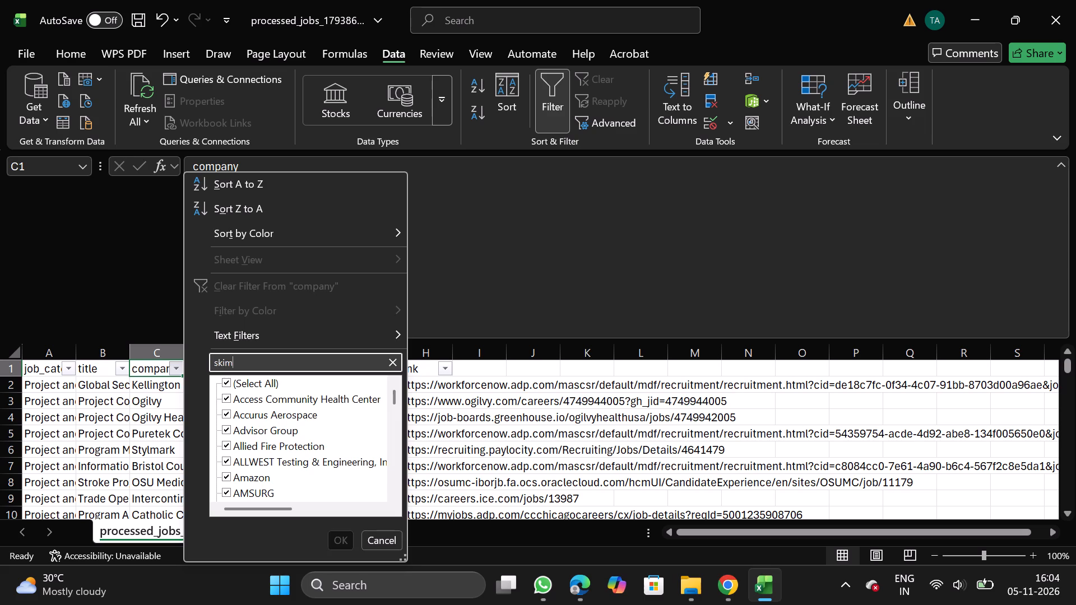
key(BackSpace)
key(BackSpace)
key(BackSpace)
key(BackSpace)
key(BackSpace)
key(BackSpace)
key(BackSpace)
key(BackSpace)
key(BackSpace)
key(BackSpace)
key(BackSpace)
key(BackSpace)
key(BackSpace)
key(BackSpace)
Search the company filter for "ape", close it without filtering and turn filtering off.
text(ape)
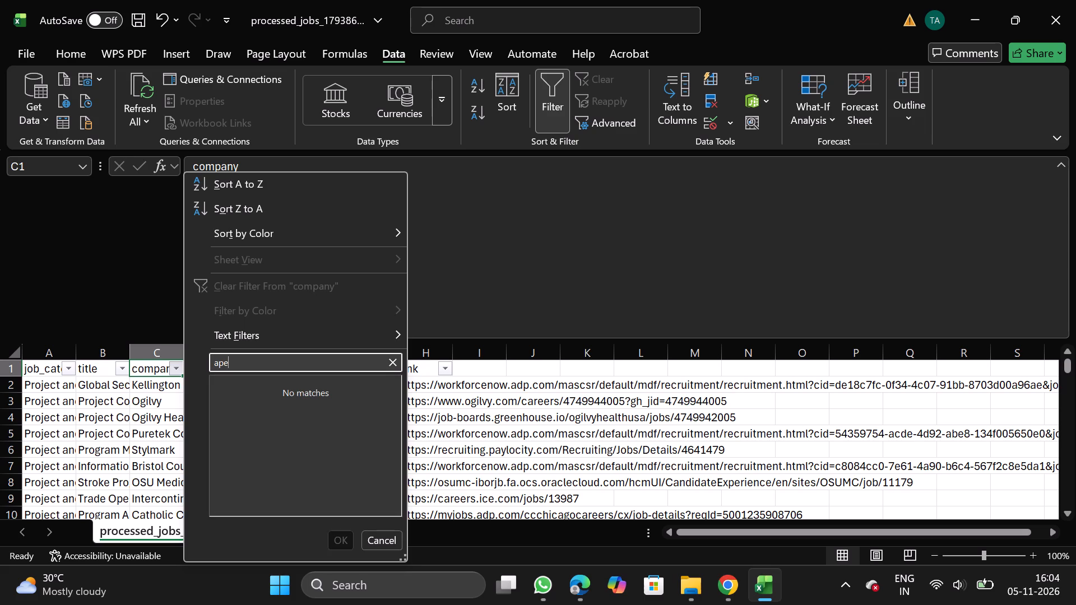
click(381, 537)
click(553, 85)
Save the cleaned file as the CSV PROJECT_11_05 in the Daily Scraping jobs folder under Documents.
drag(27, 58, 59, 287)
double_click(59, 287)
triple_click(272, 477)
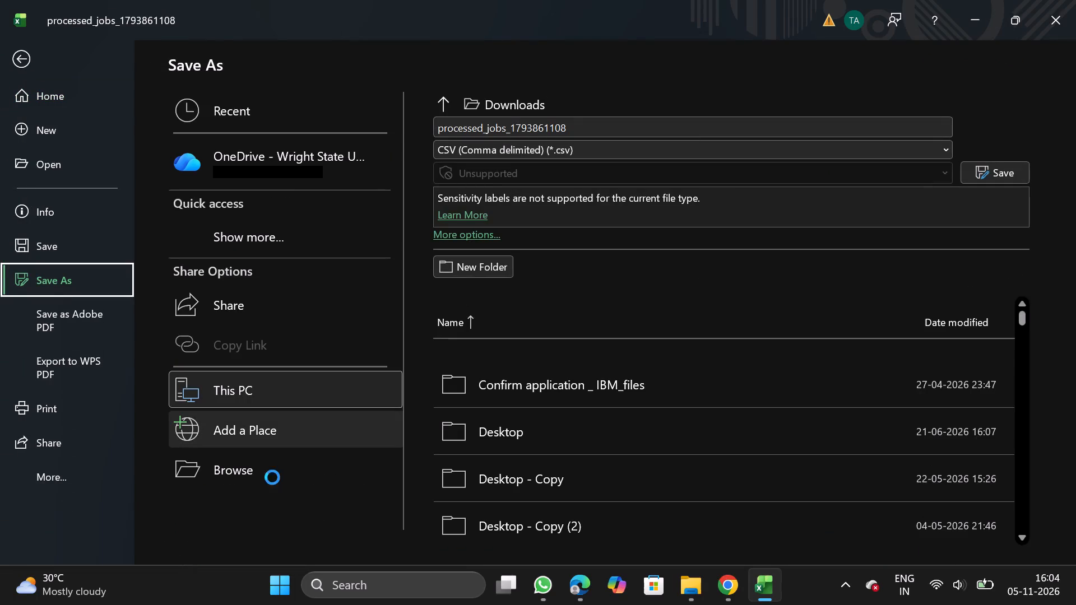
double_click(272, 477)
double_click(80, 182)
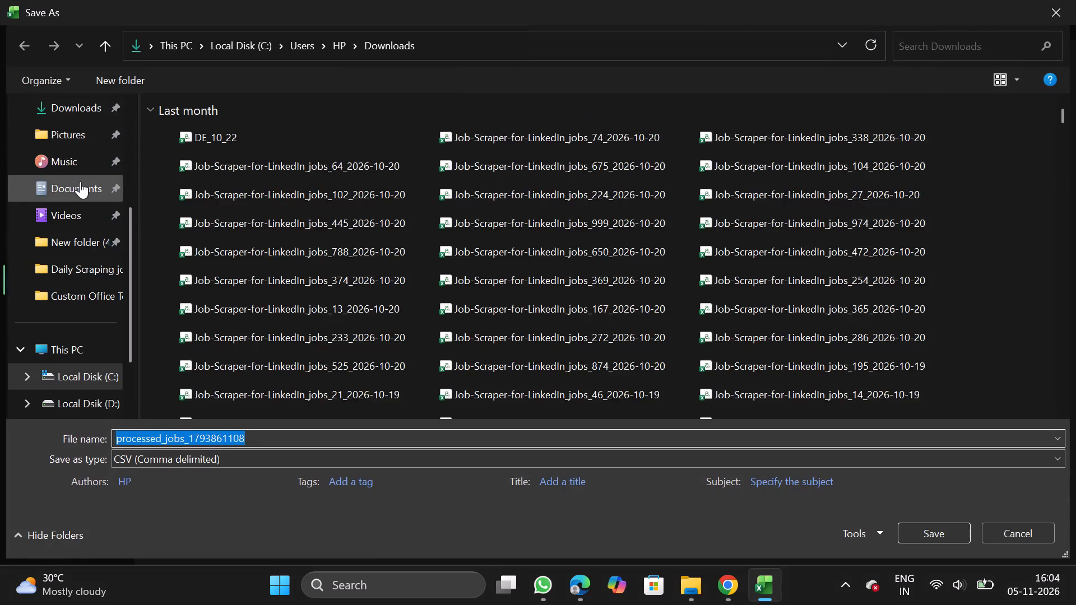
double_click(234, 194)
click(322, 435)
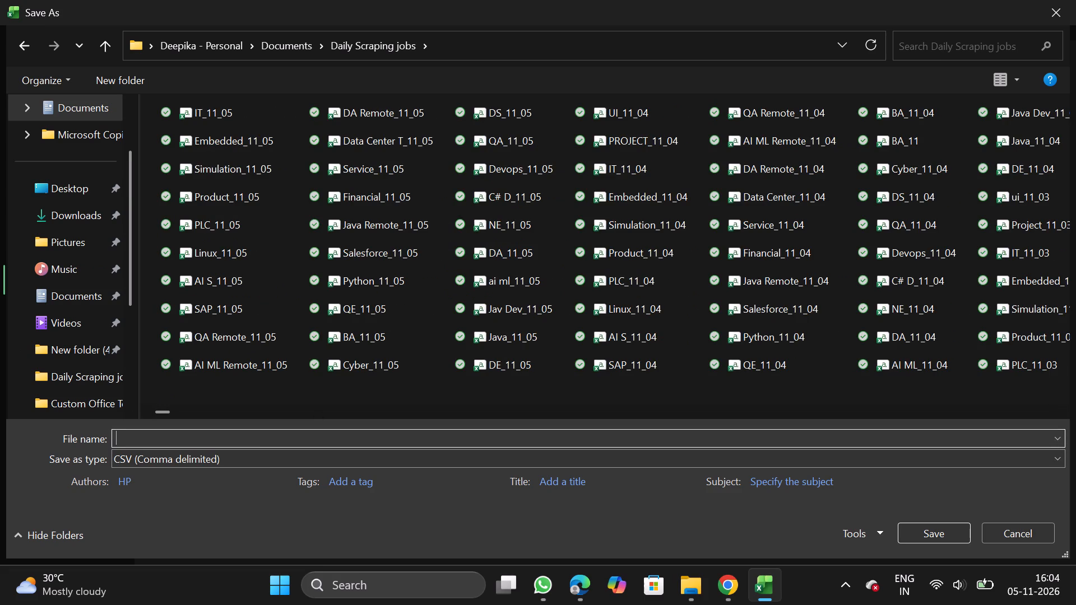
text(PROJECT)
text(_11_05)
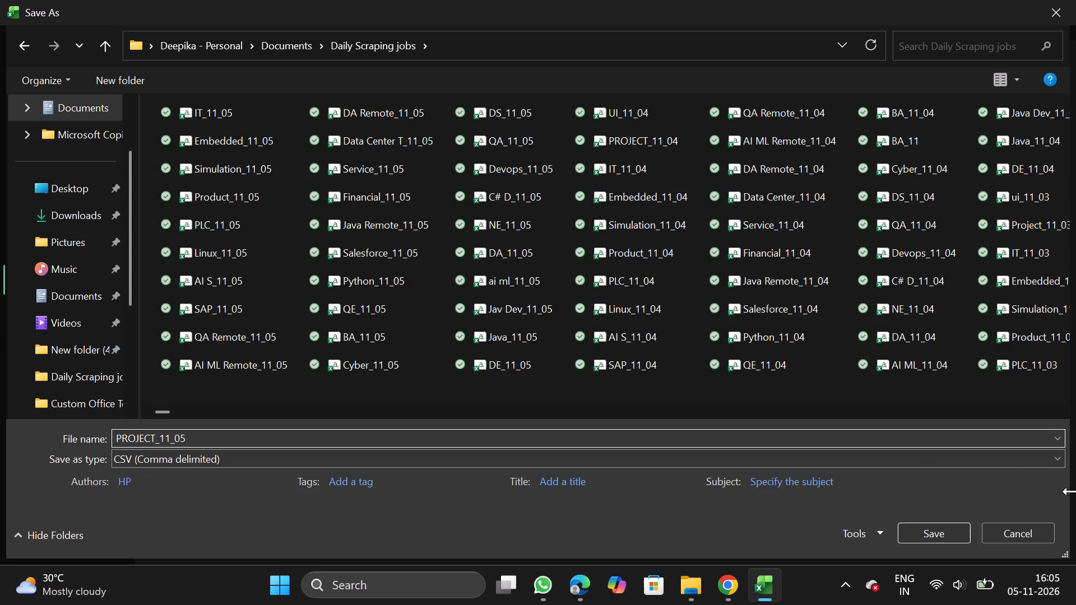
click(948, 532)
Switch to NextGenApply in Chrome and bulk upload the PROJECT_11_05 CSV file.
click(741, 594)
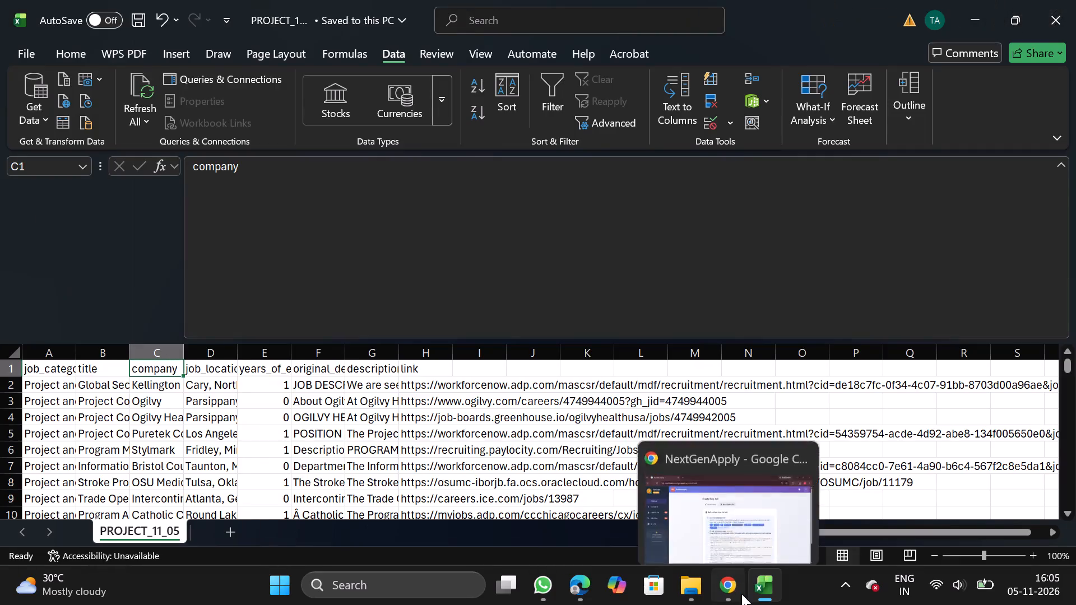
scroll(558, 443, down, 2)
click(440, 453)
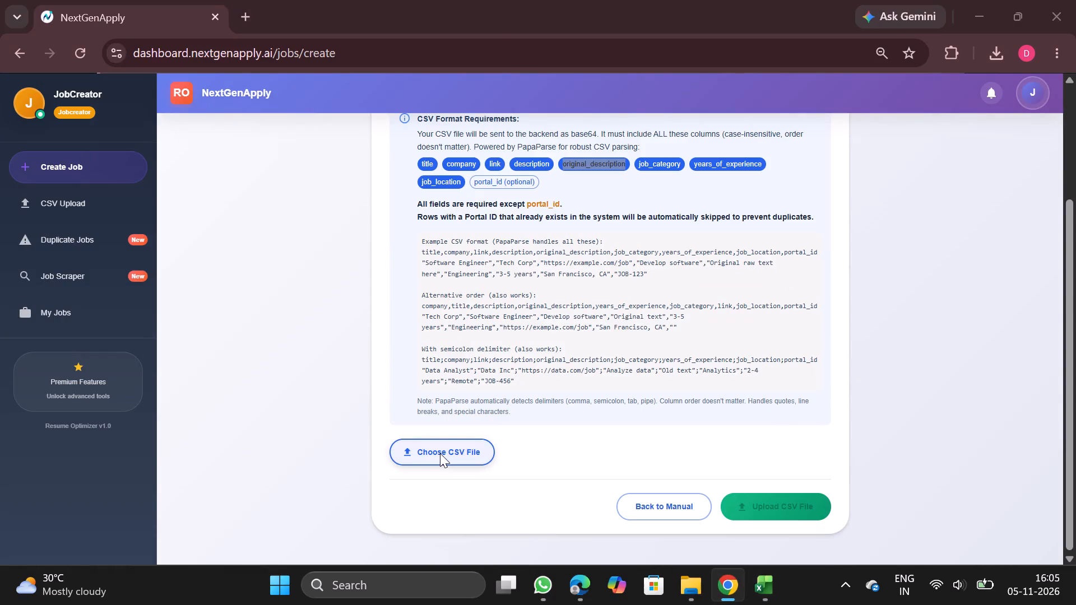
double_click(225, 120)
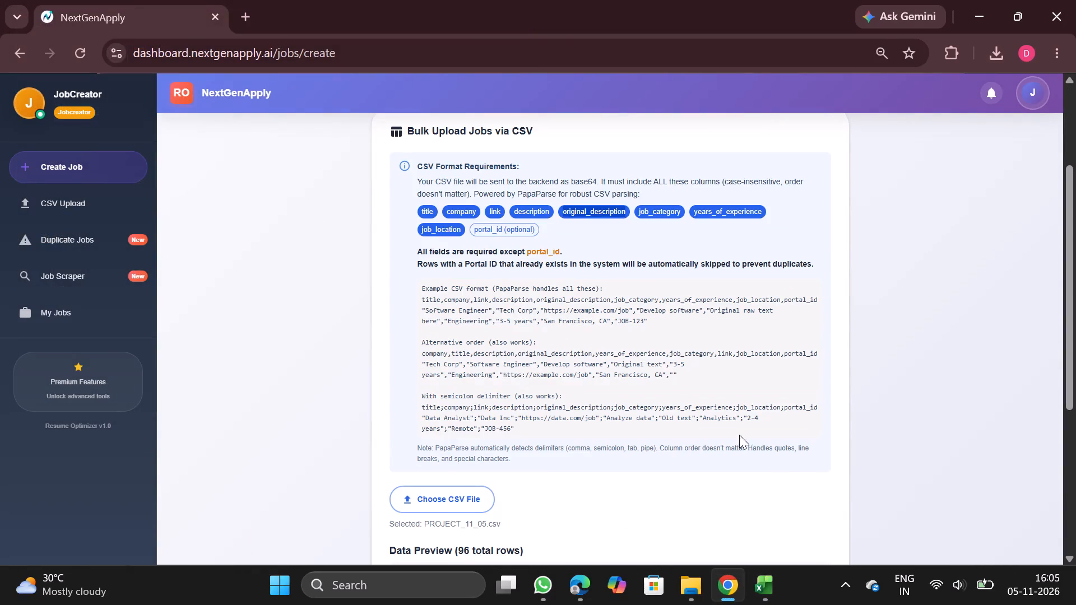
scroll(489, 486, down, 3)
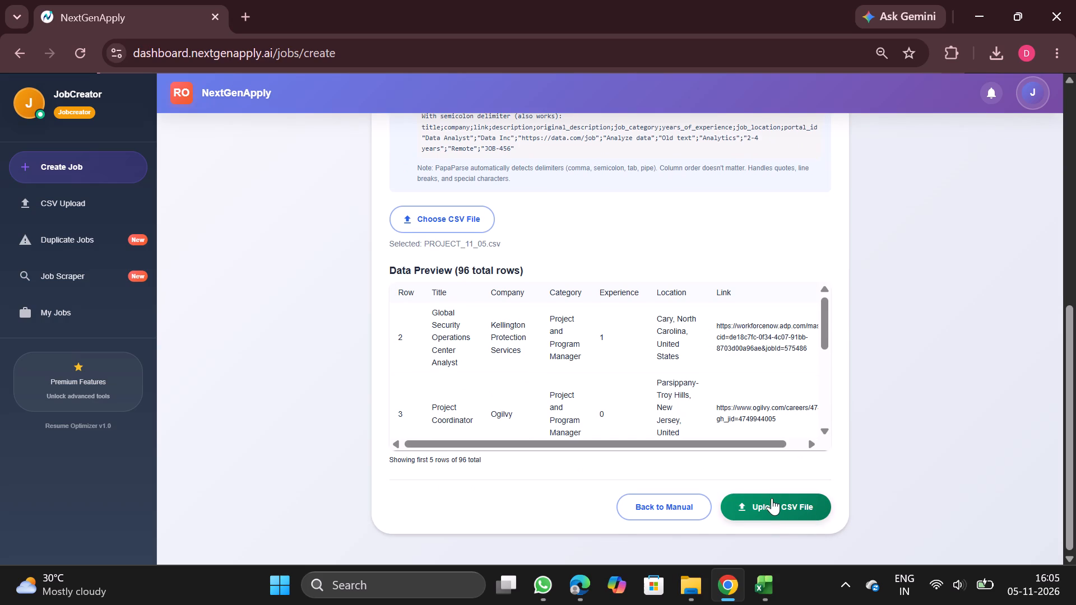
click(772, 498)
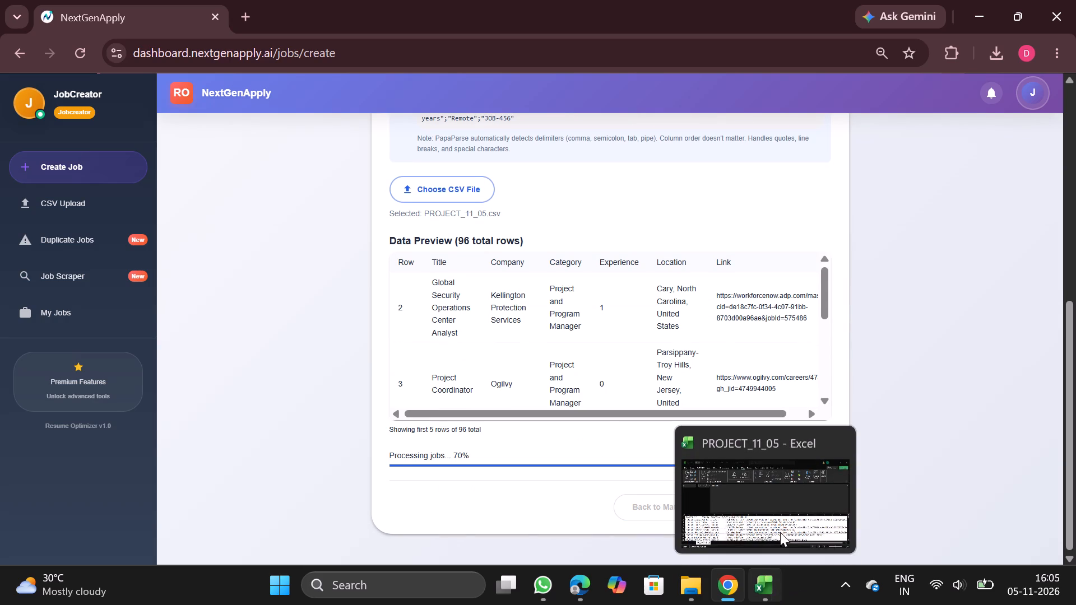
Close the PROJECT_11_05 workbook in Excel.
click(835, 449)
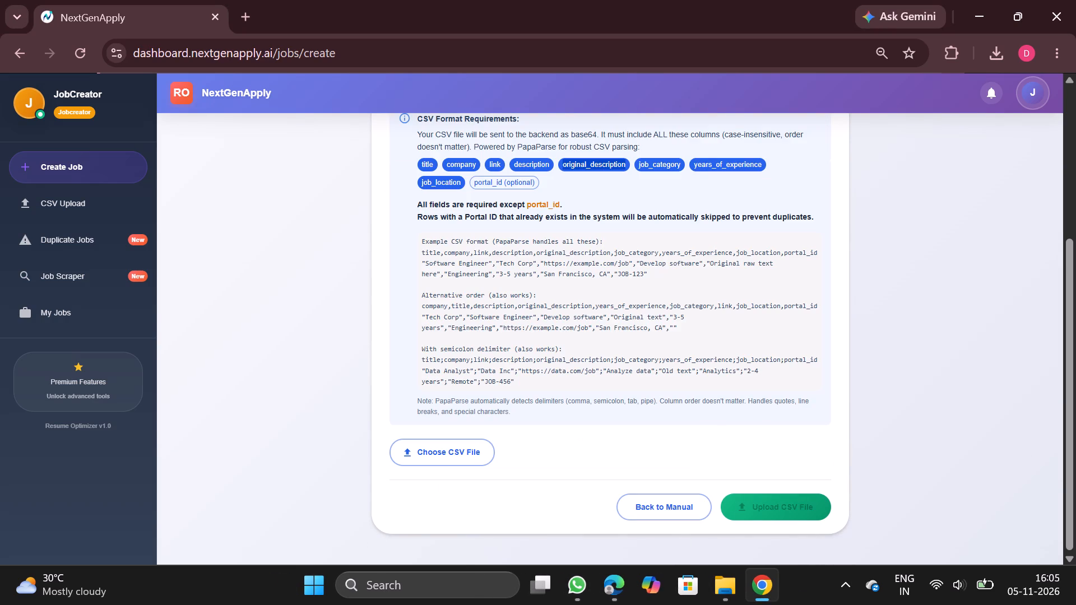
Download the processed CSV for UI Front end Developer from the CSV upload history and open it in Excel.
click(83, 202)
scroll(437, 310, up, 4)
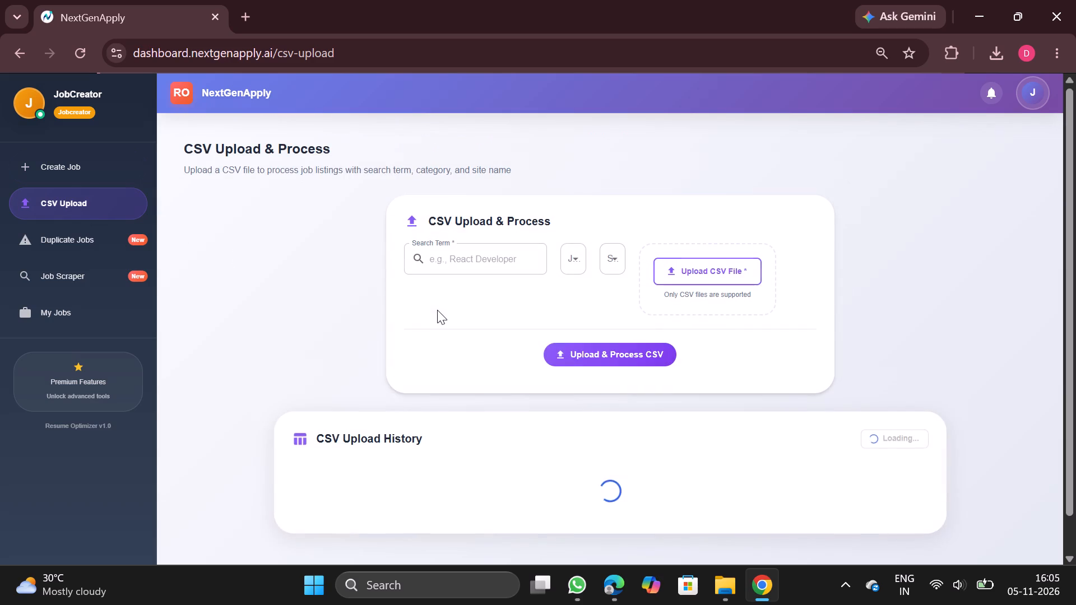
click(891, 511)
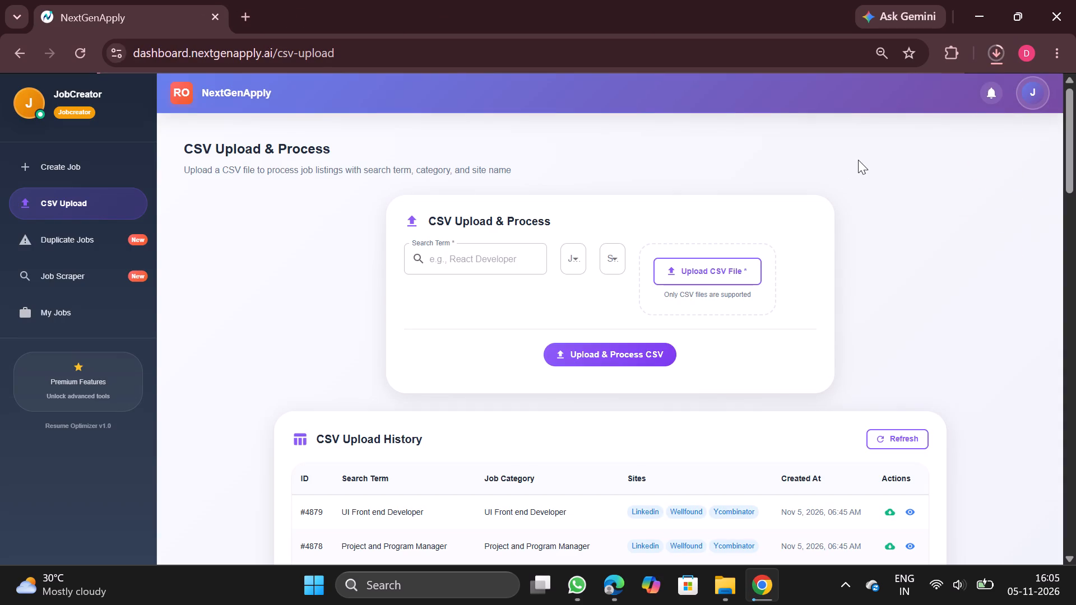
click(854, 87)
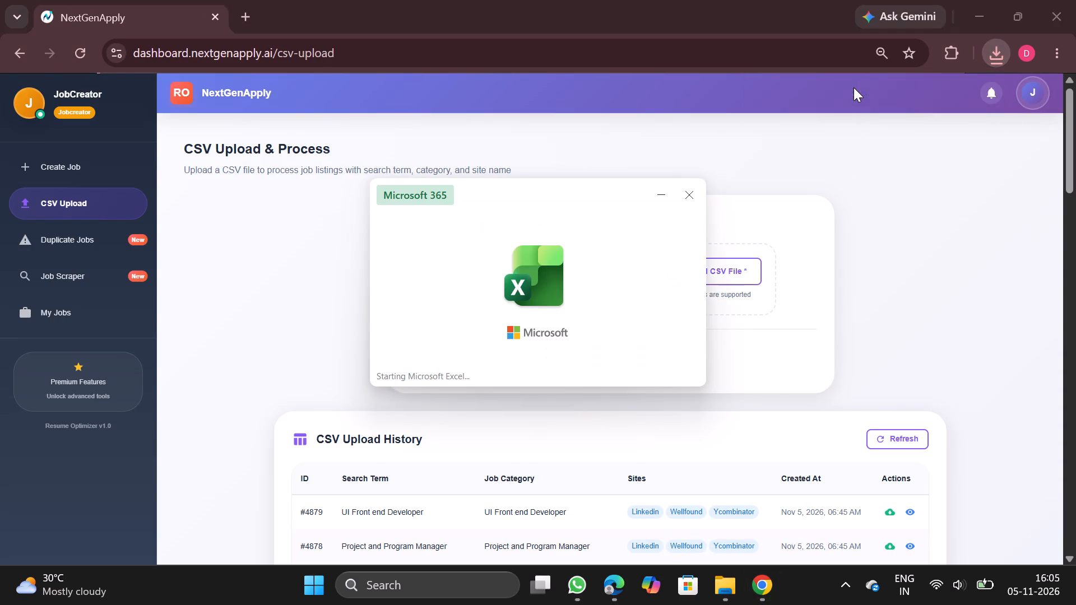
Remove duplicate rows from the whole job table, comparing only the company column.
click(199, 457)
key(ctrl+a)
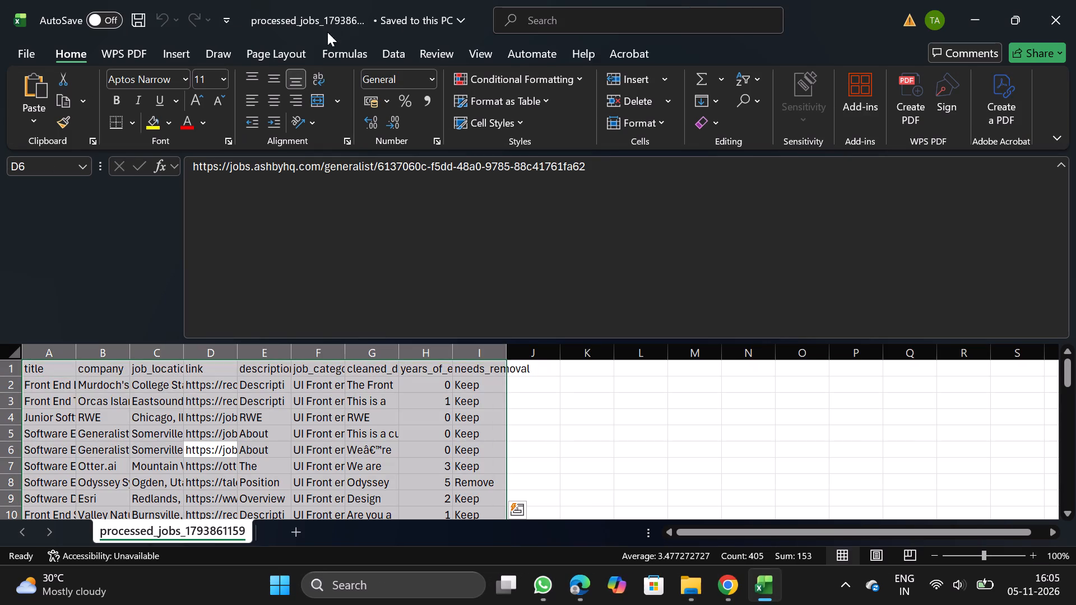
click(403, 64)
click(716, 101)
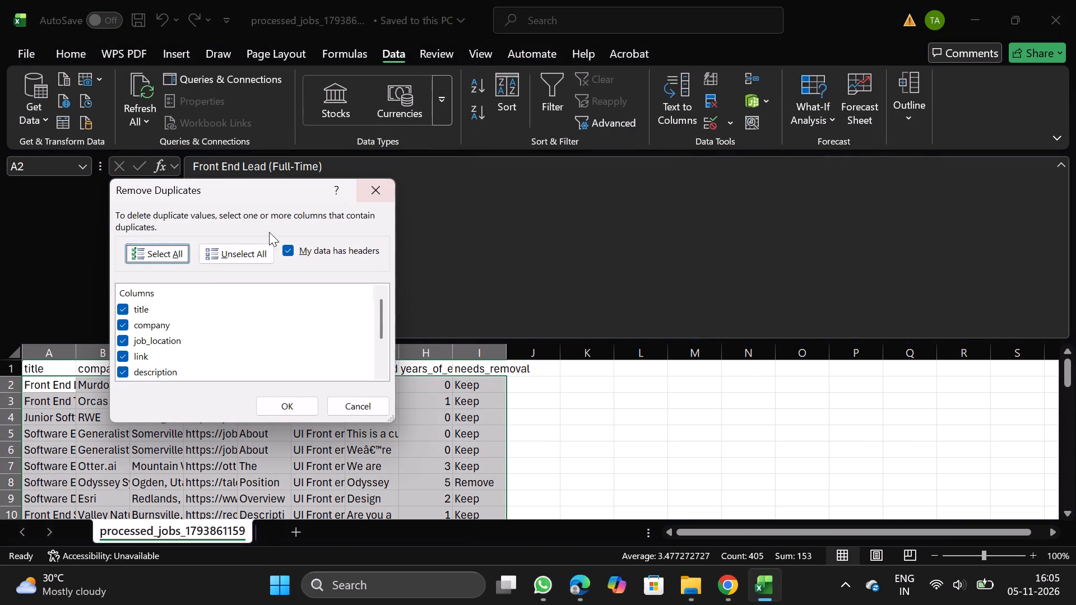
click(240, 251)
click(125, 328)
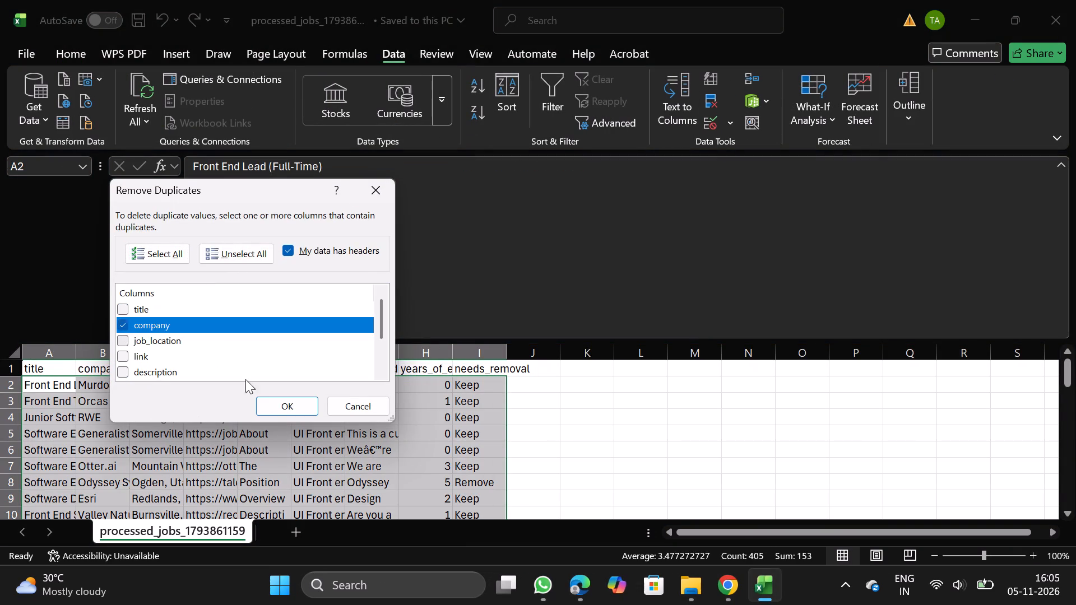
click(290, 403)
click(644, 330)
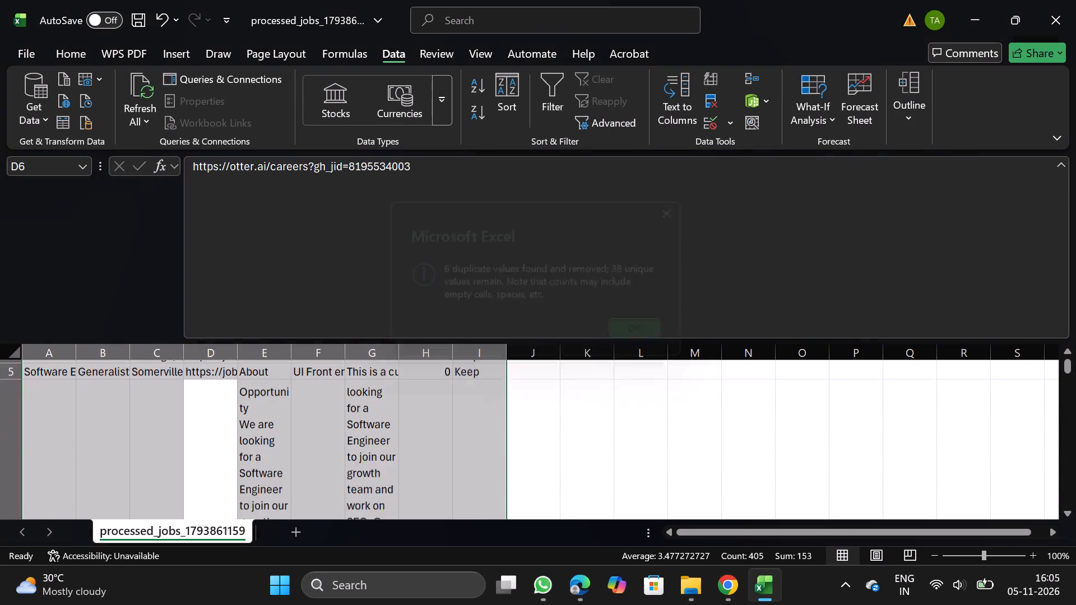
Filter needs_removal to Remove, delete all the matching rows and turn filtering off.
drag(1067, 365, 1065, 291)
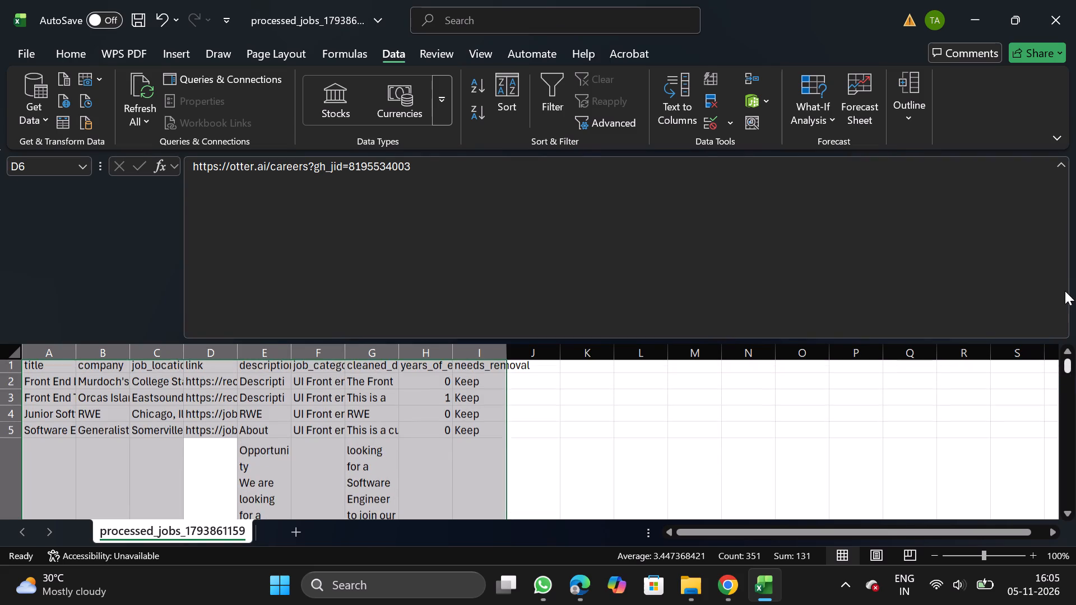
click(485, 369)
click(541, 103)
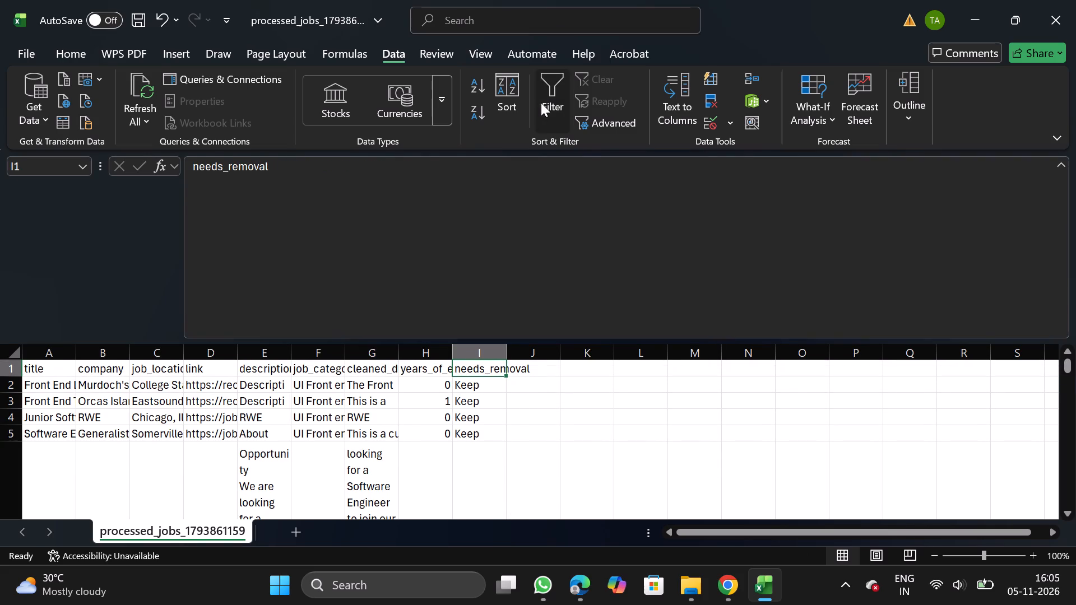
click(501, 366)
click(328, 401)
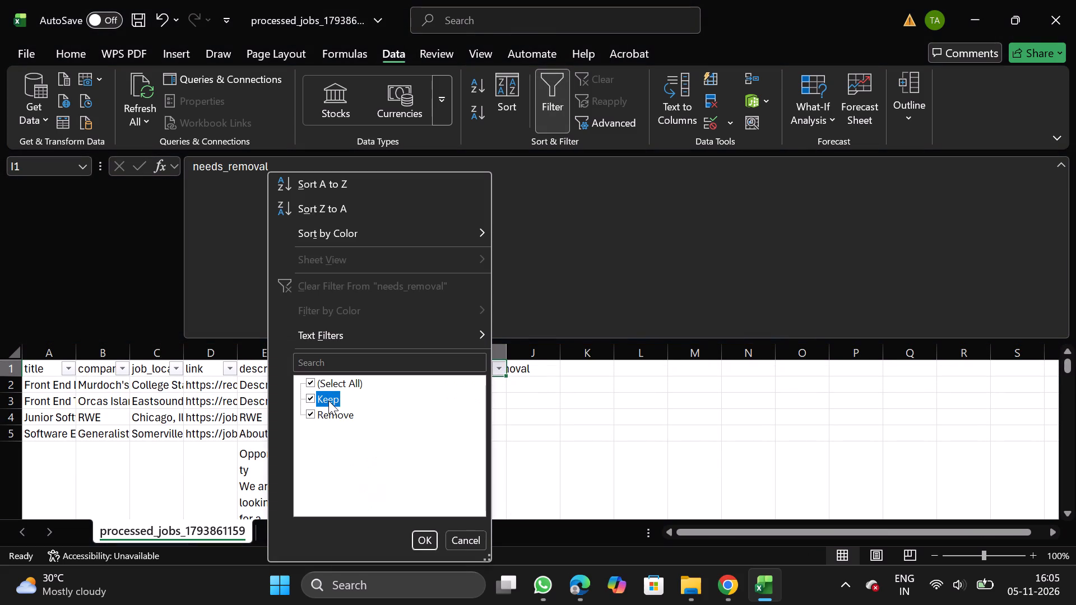
click(430, 544)
click(11, 413)
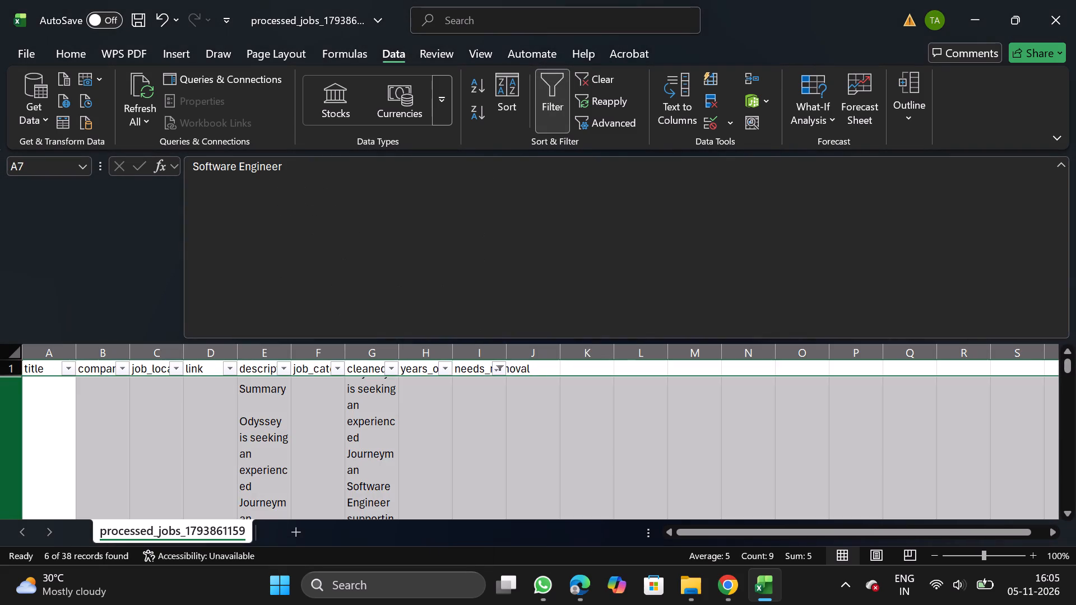
key(ctrl+shift+Down)
right_click(142, 457)
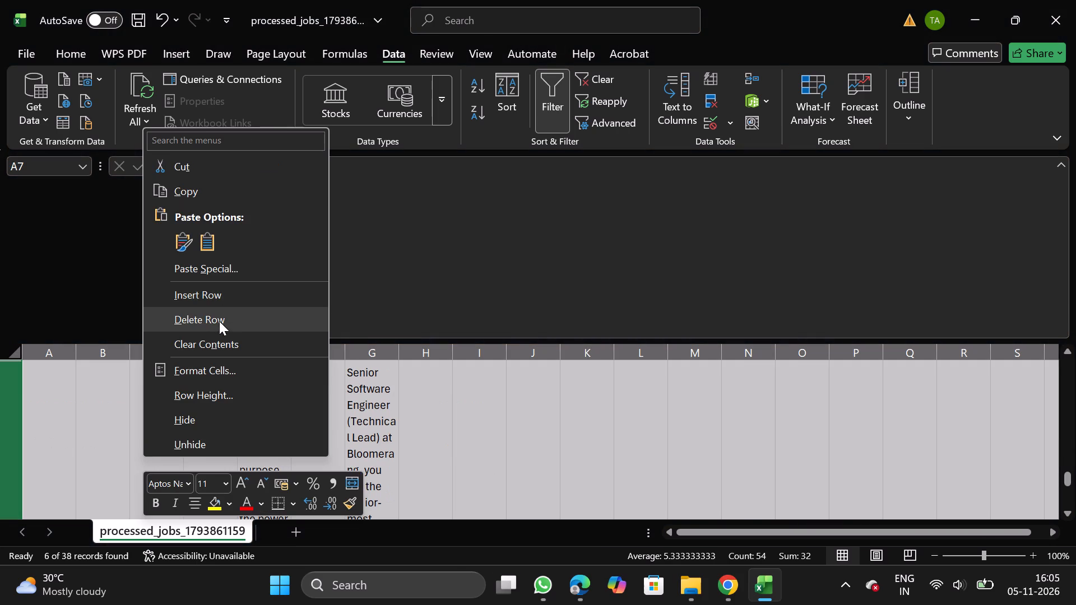
click(219, 321)
click(563, 92)
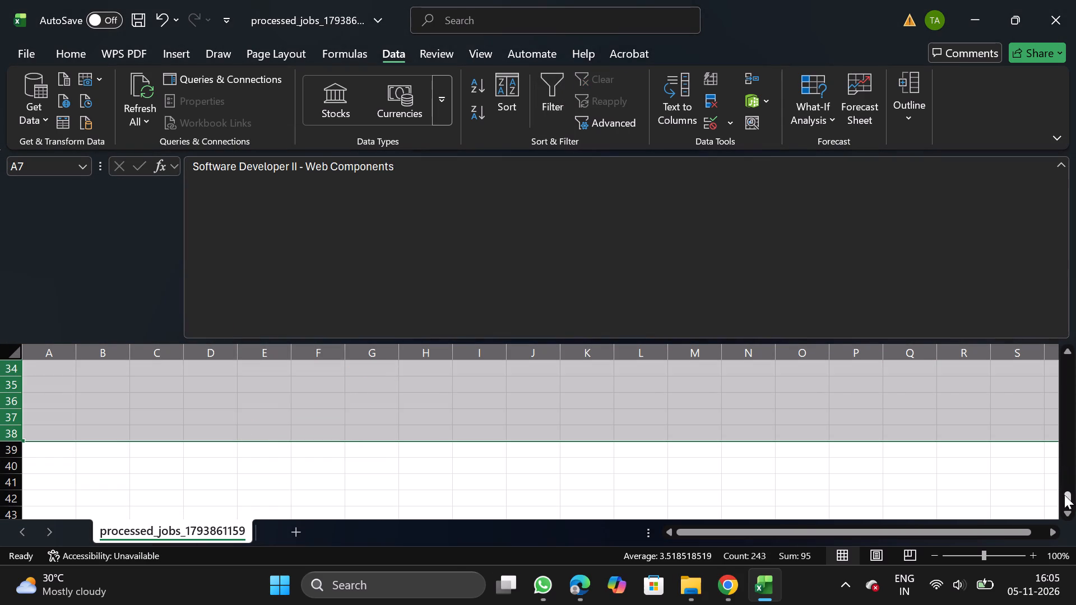
Filter years_of_experience to 10, delete all the matching rows and turn filtering off.
drag(1066, 497, 1059, 211)
click(446, 364)
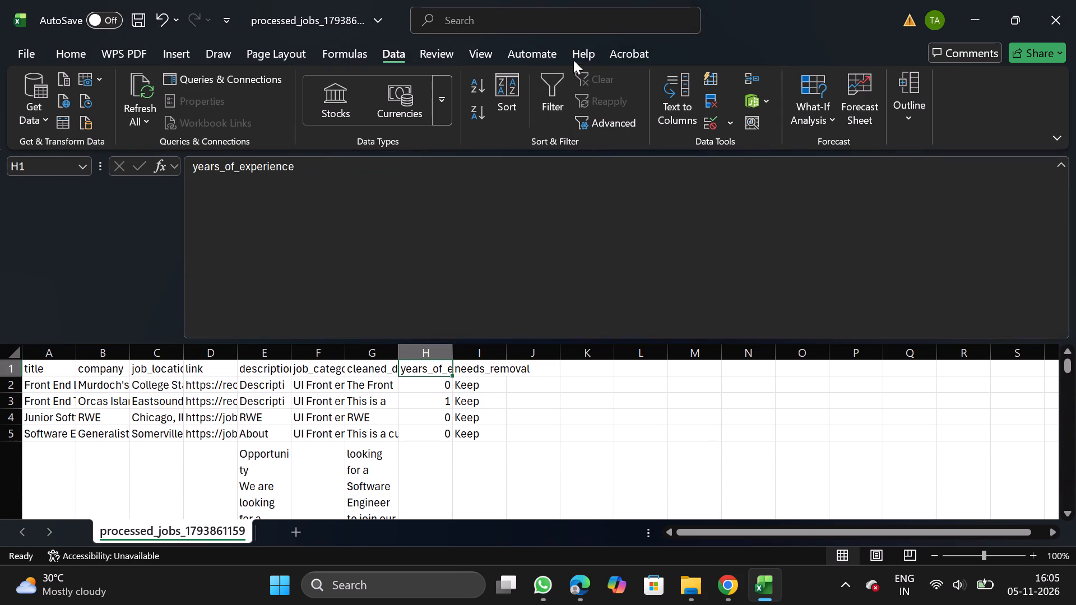
click(561, 102)
click(433, 373)
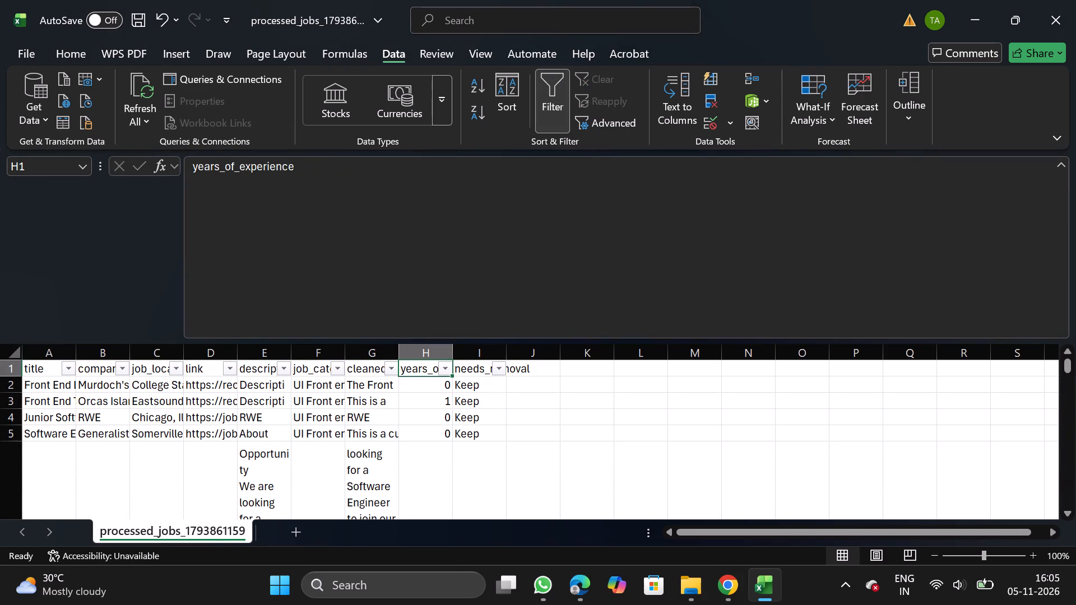
click(449, 368)
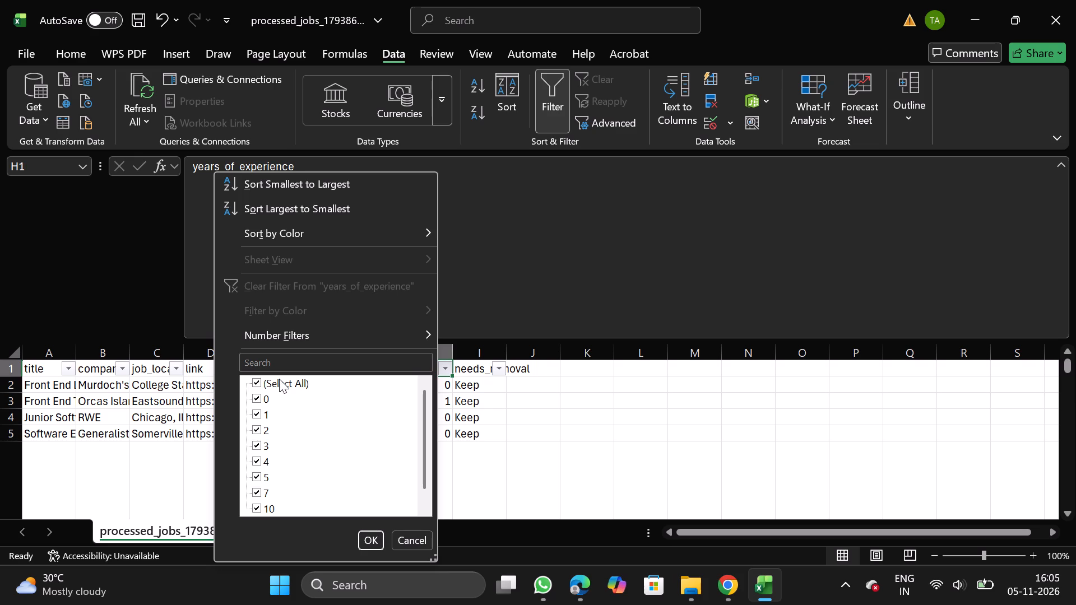
click(279, 379)
scroll(321, 454, down, 1)
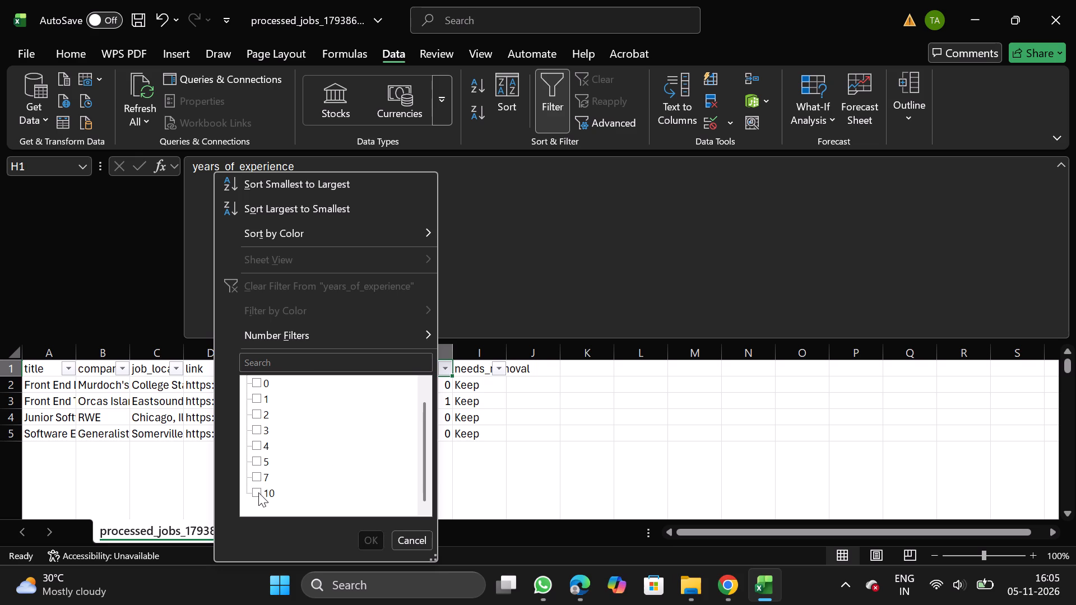
click(258, 492)
click(377, 533)
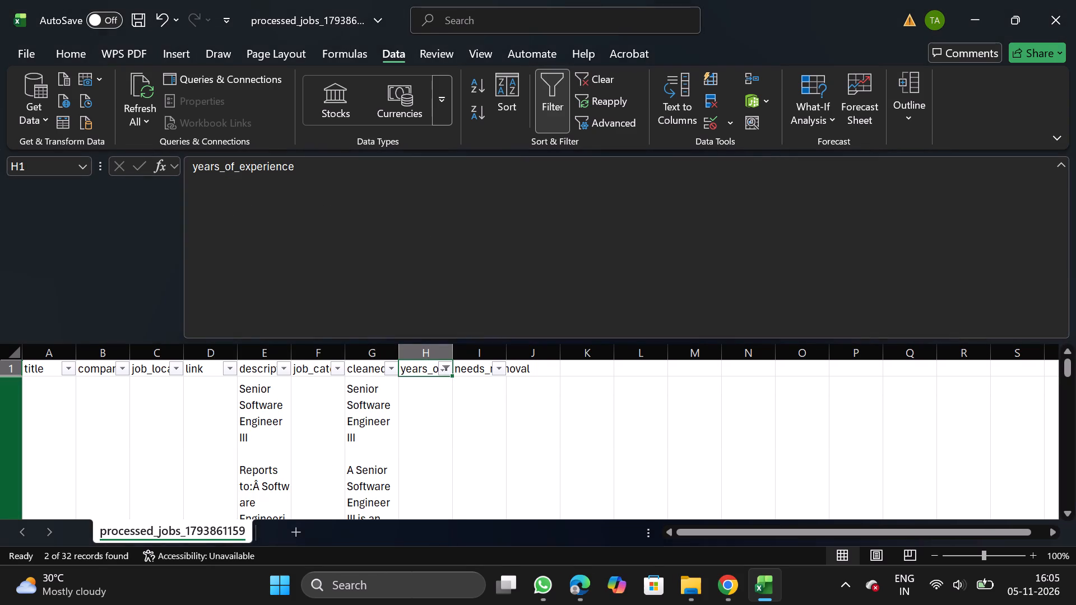
click(2, 412)
key(ctrl+shift+Down)
right_click(135, 457)
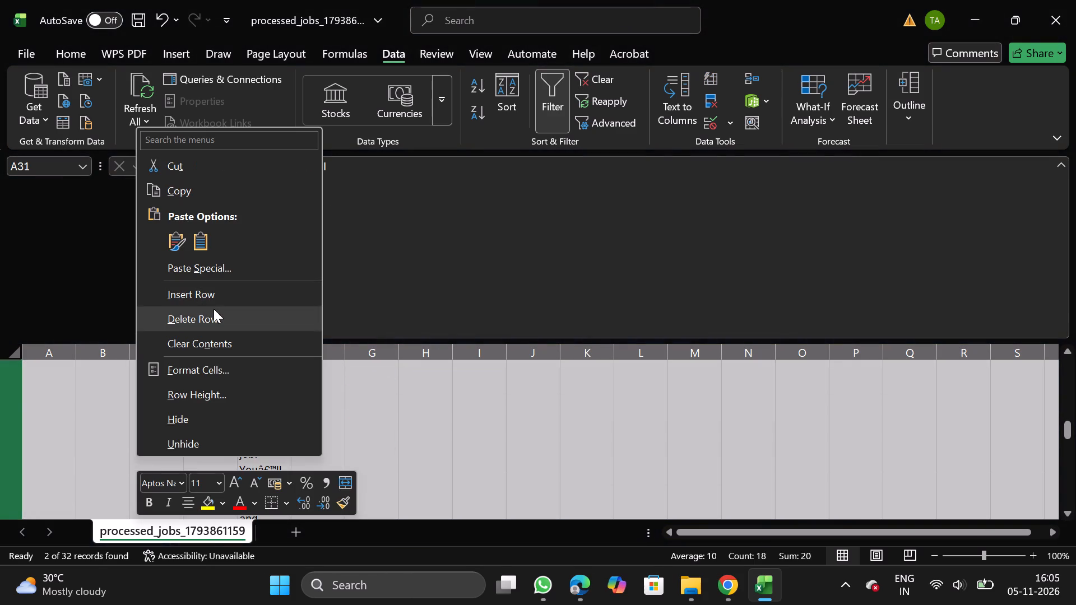
click(214, 309)
click(548, 94)
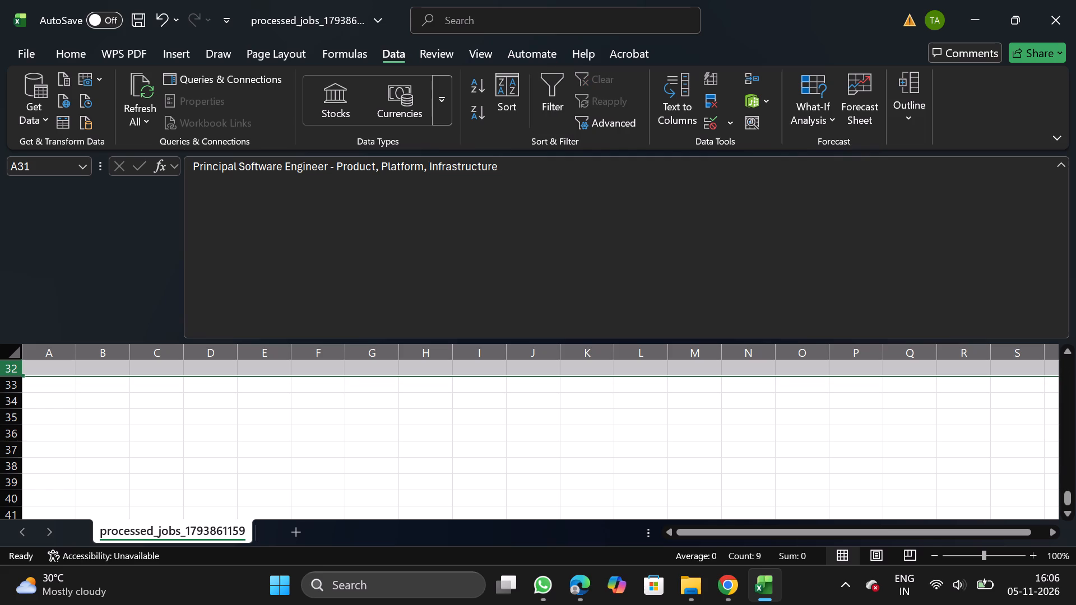
Delete the needs_removal column.
drag(1063, 490, 1057, 291)
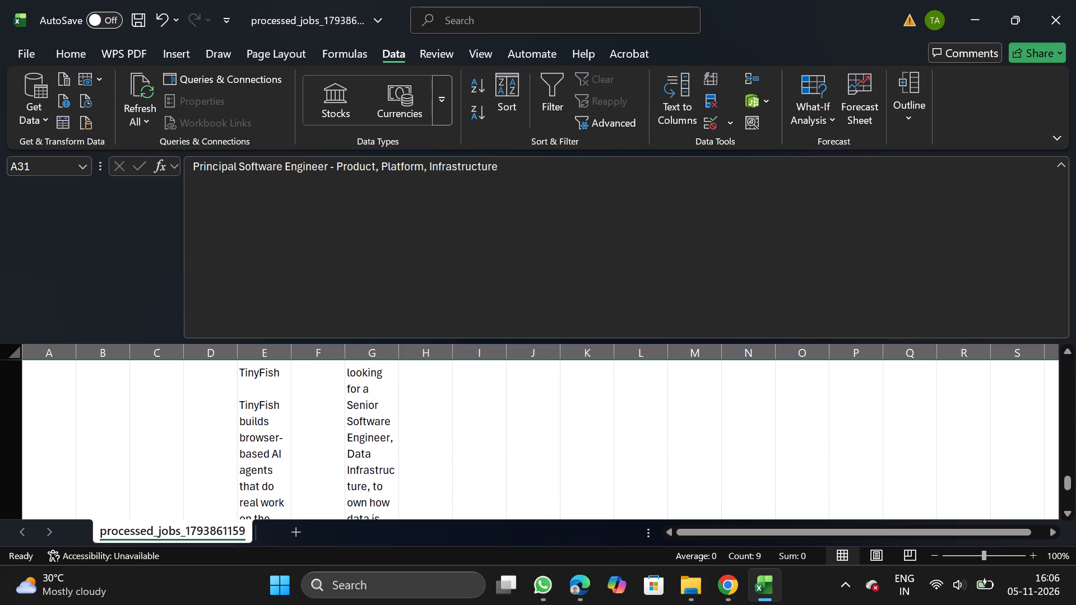
drag(1067, 485, 1060, 266)
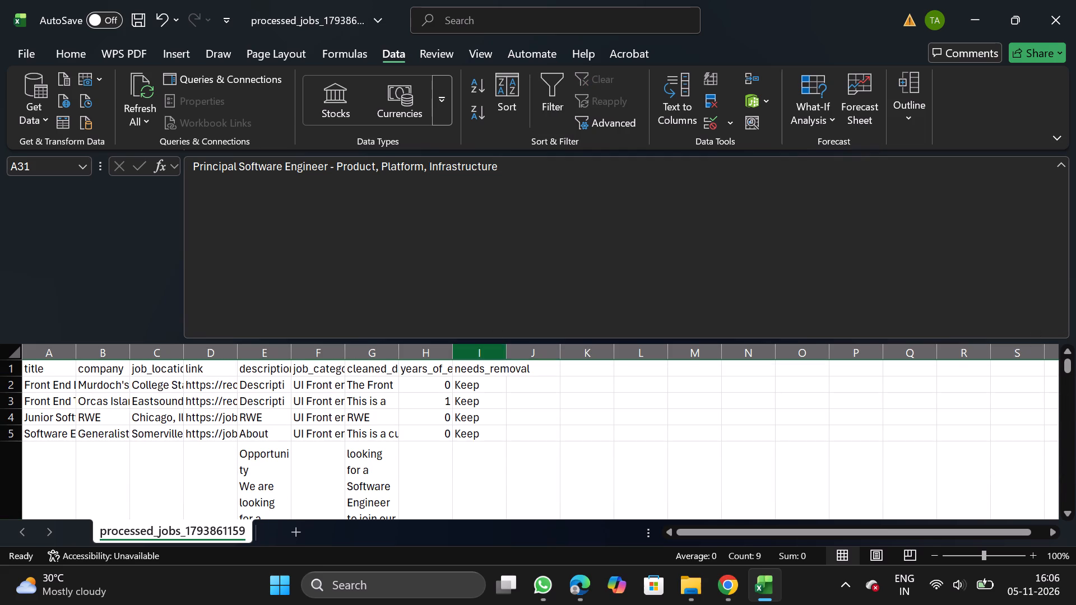
click(491, 348)
right_click(483, 432)
click(541, 292)
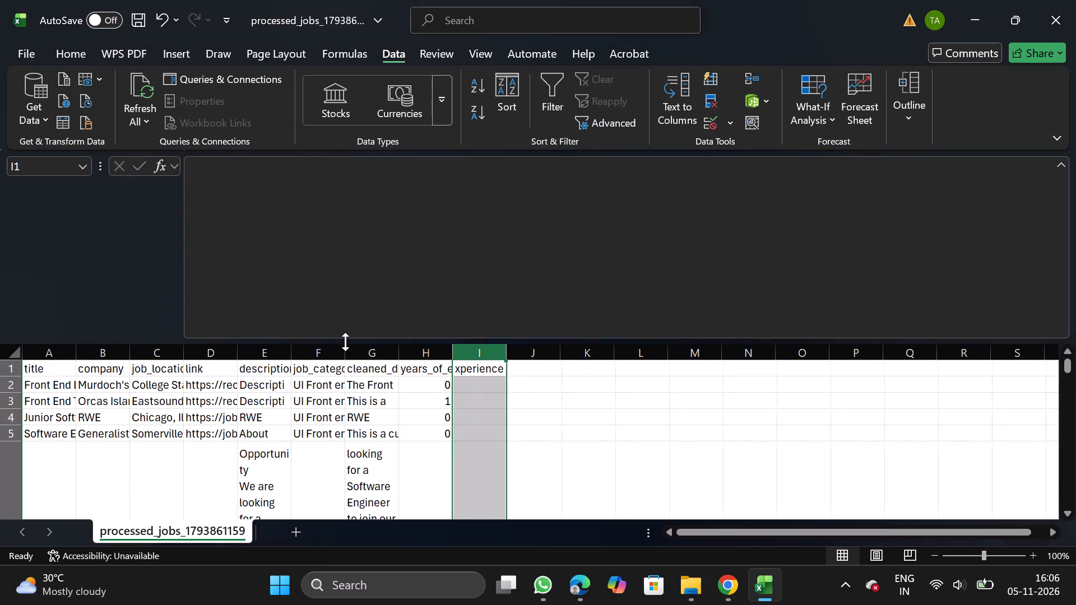
Move the job_category column in front of the title column so it is first in the table.
click(330, 345)
key(ctrl+x)
click(53, 352)
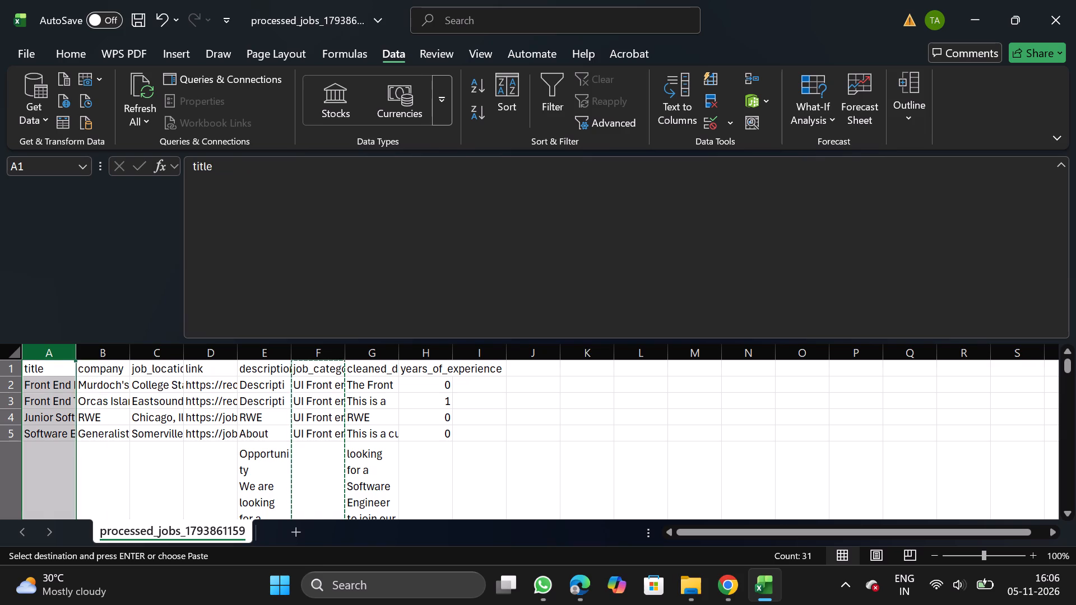
right_click(71, 440)
click(178, 274)
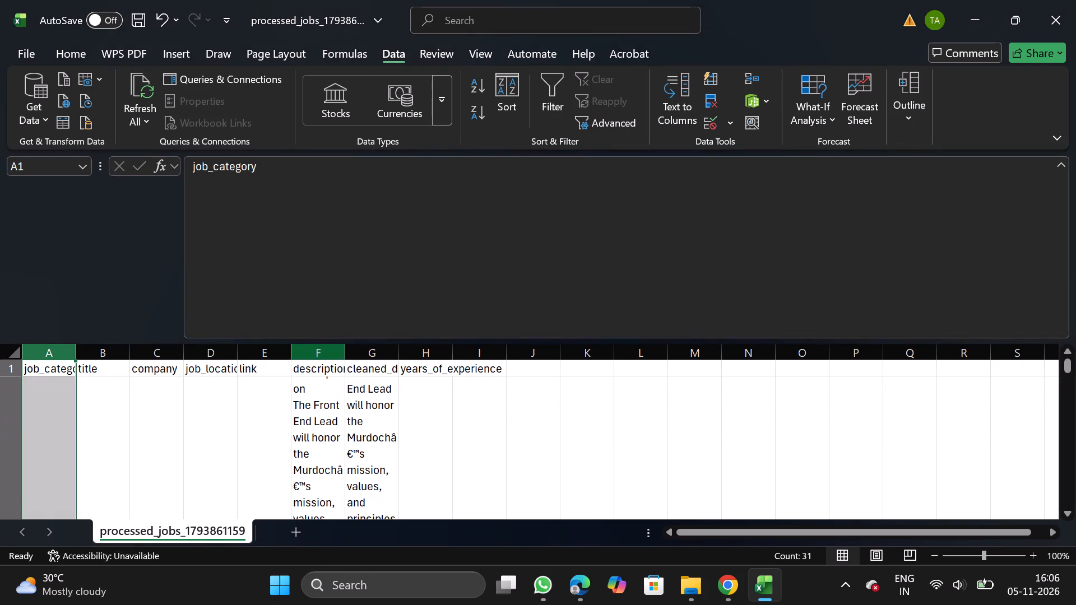
Turn off text wrapping for the description and cleaned_description columns.
click(321, 357)
key(shift+Right)
click(91, 58)
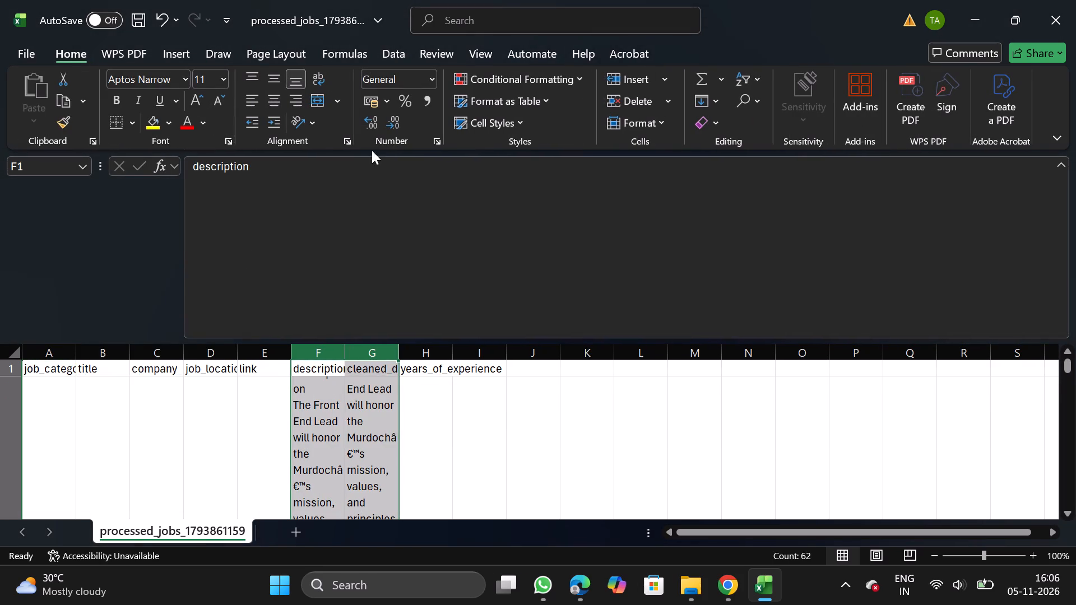
click(344, 137)
double_click(81, 271)
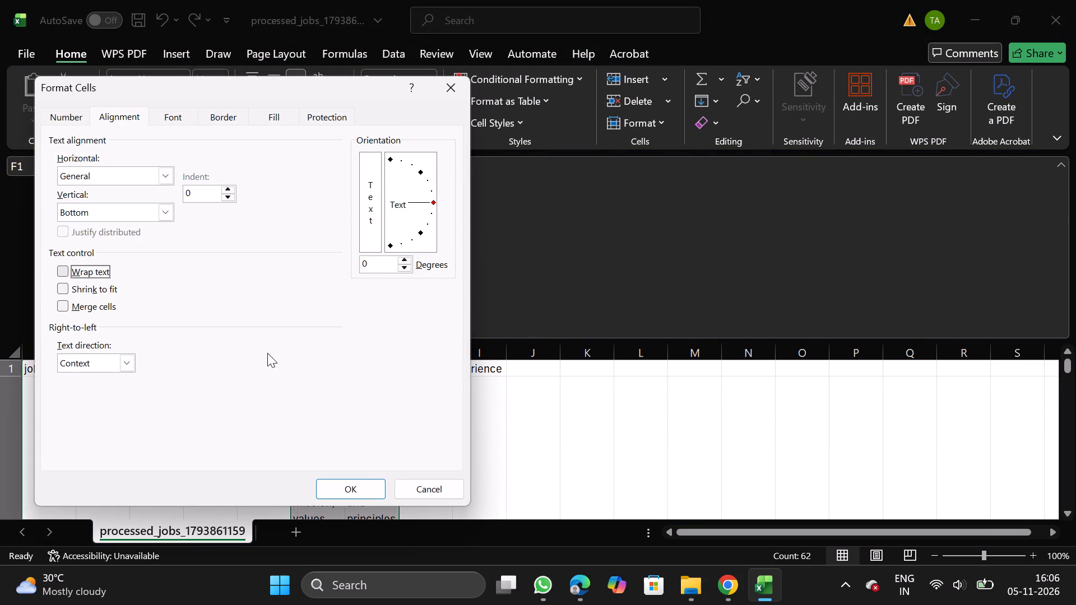
click(370, 492)
Move the years_of_experience column in front of the description column.
click(418, 351)
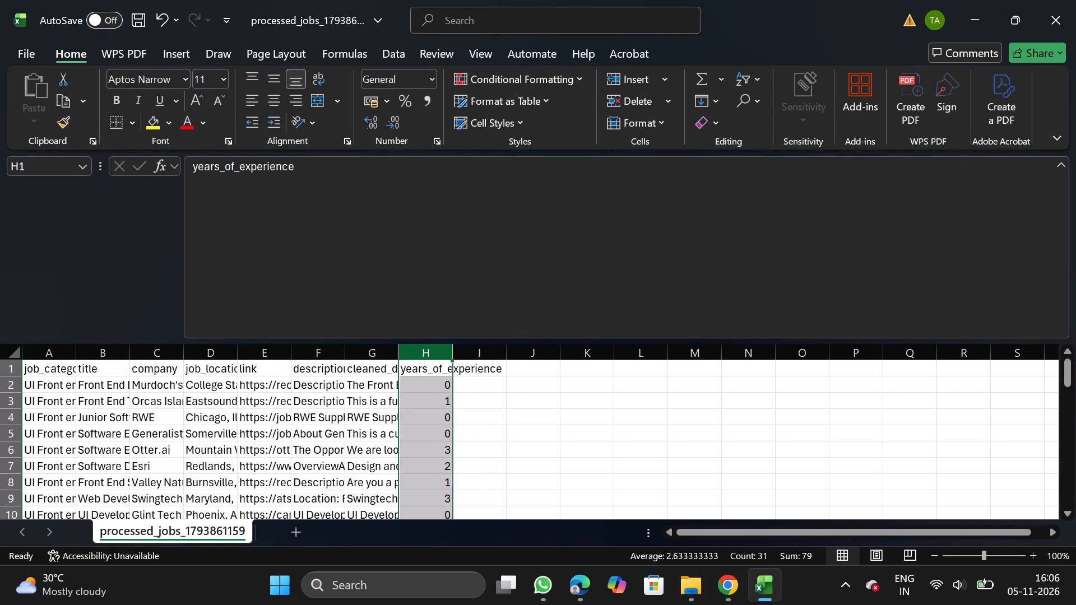
key(ctrl+x)
drag(303, 354, 308, 396)
right_click(308, 396)
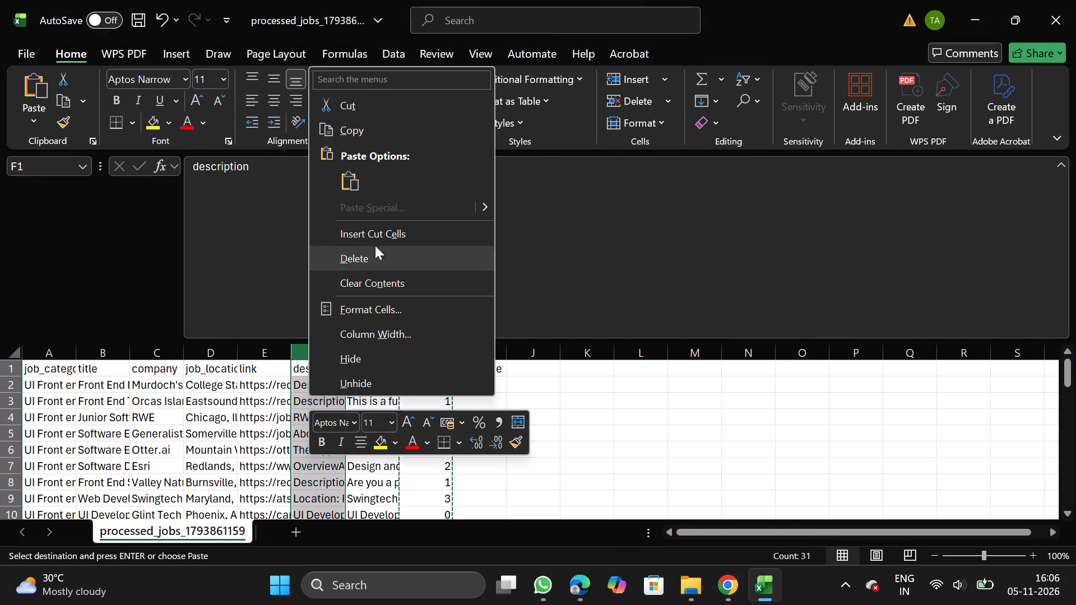
click(393, 232)
Move the link column to the end of the table, after cleaned_description.
click(261, 352)
key(ctrl+x)
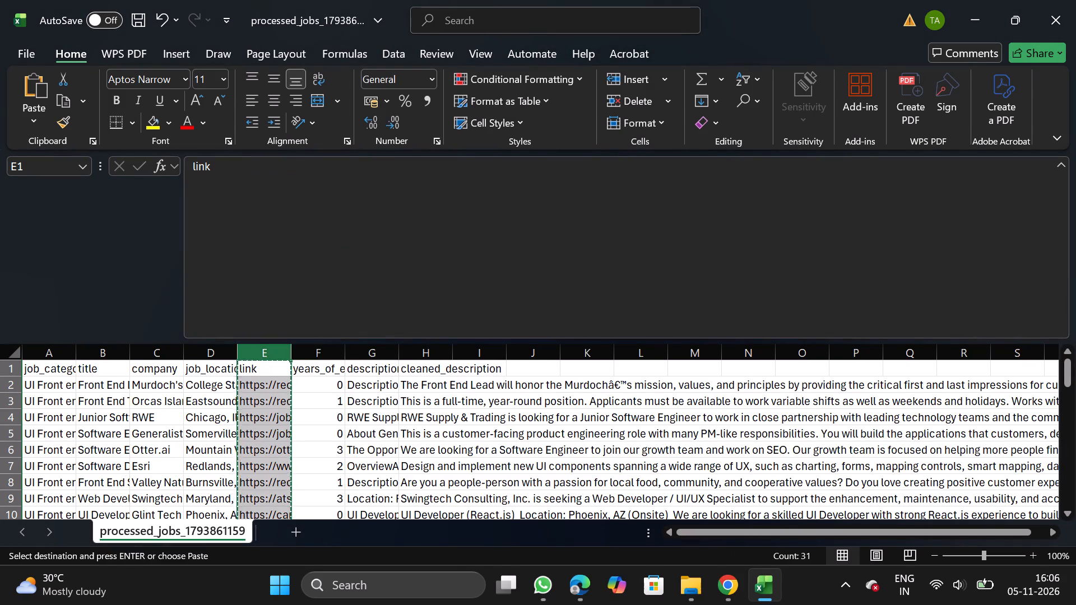
drag(437, 353, 441, 411)
right_click(441, 411)
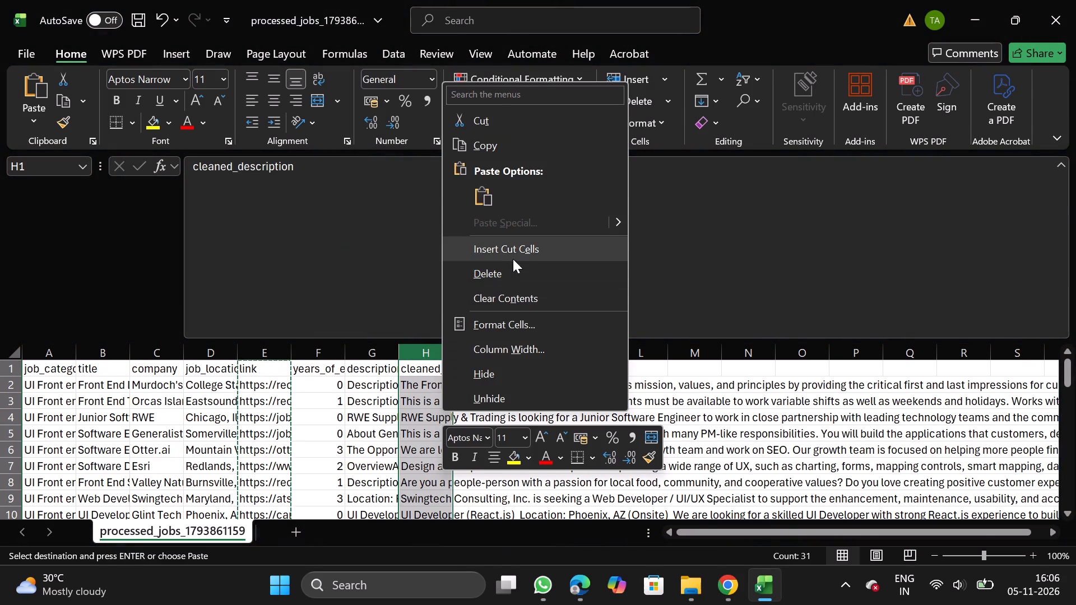
click(513, 259)
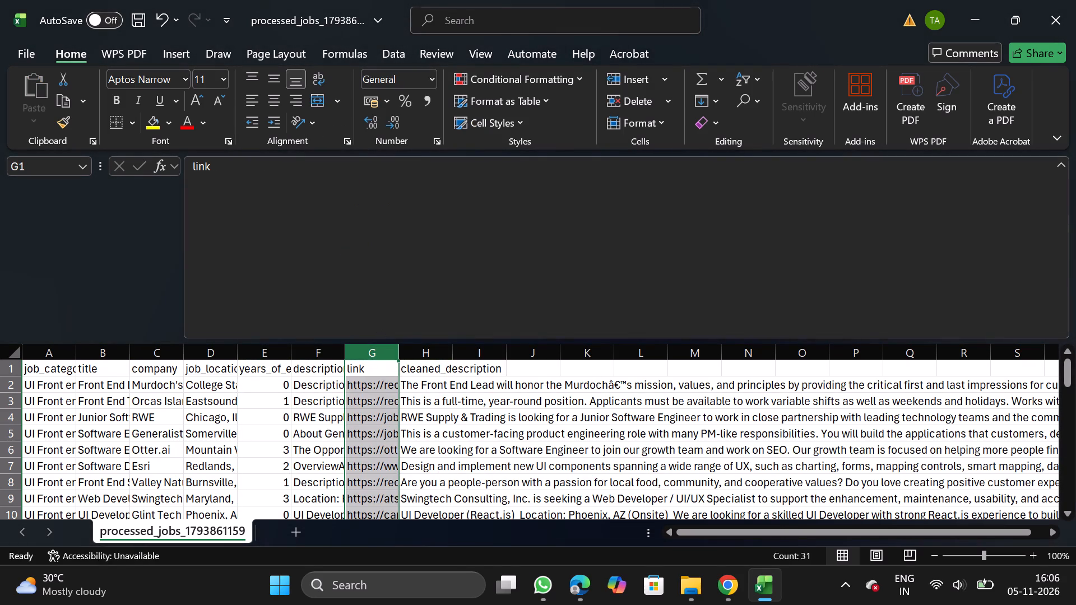
key(ctrl+x)
drag(490, 352, 491, 417)
right_click(491, 417)
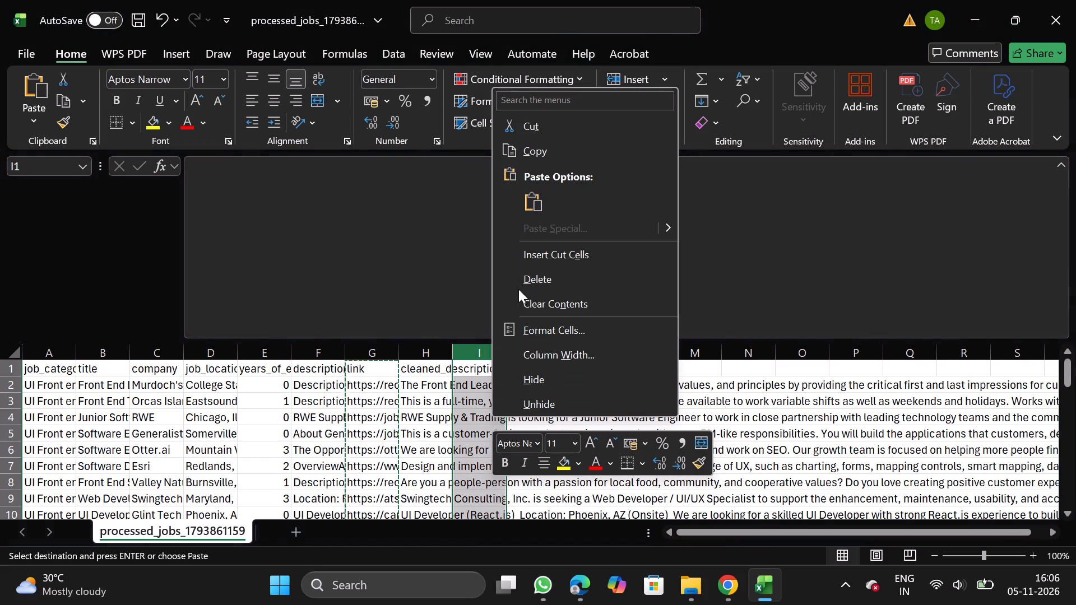
click(574, 246)
Rename the cleaned_description header as description, copying the name from the neighbouring description header.
click(312, 380)
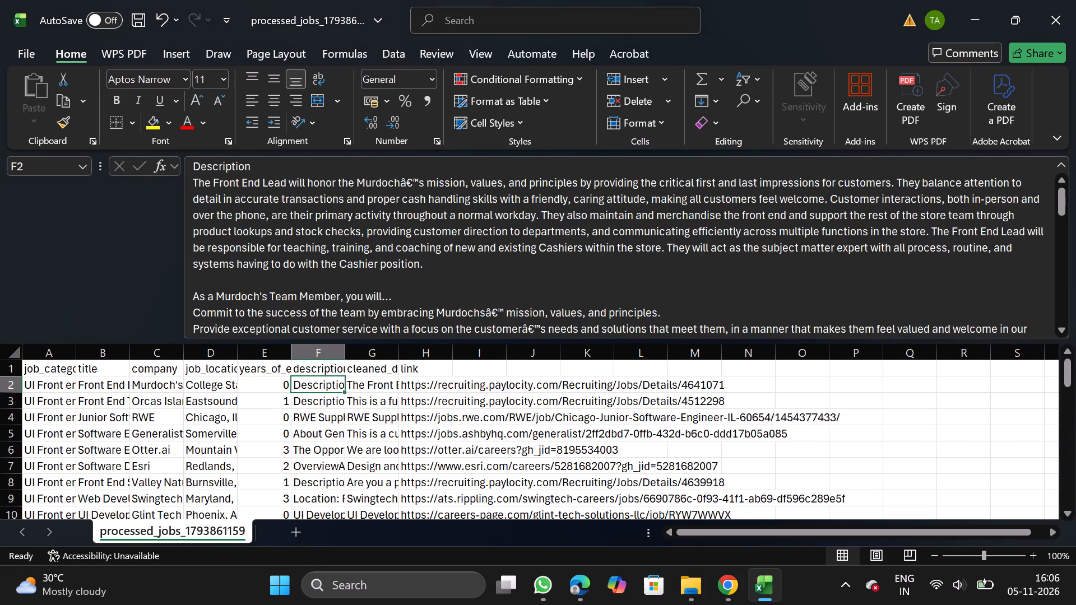
click(319, 366)
drag(189, 165, 262, 173)
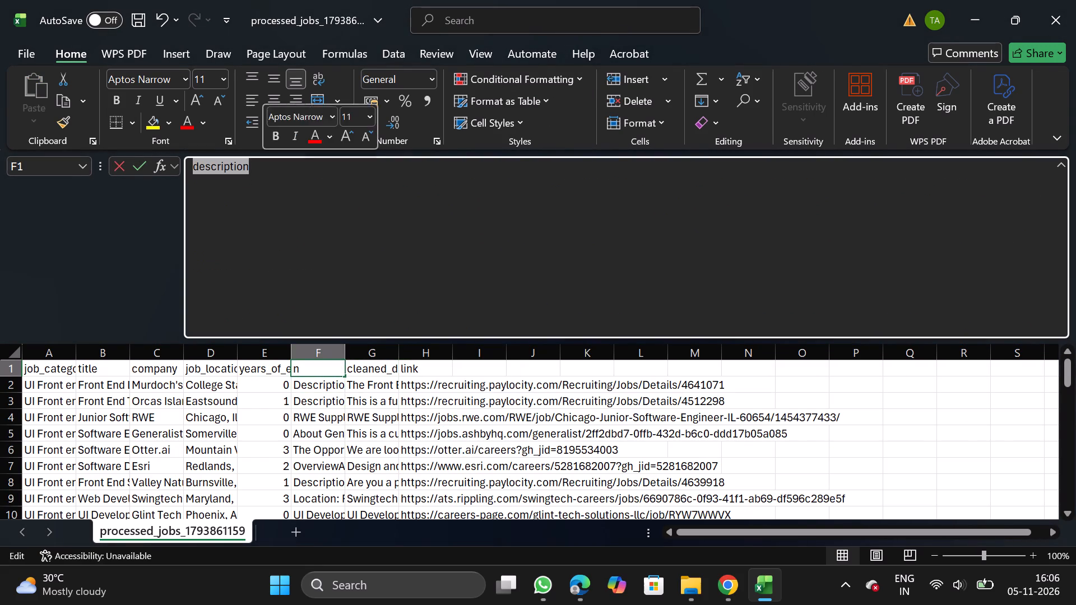
key(ctrl+c)
click(390, 370)
click(494, 303)
key(BackSpace)
key(BackSpace)
key(BackSpace)
key(BackSpace)
key(BackSpace)
key(BackSpace)
key(BackSpace)
key(BackSpace)
key(BackSpace)
key(BackSpace)
key(BackSpace)
key(BackSpace)
key(BackSpace)
key(BackSpace)
key(BackSpace)
key(BackSpace)
key(BackSpace)
key(BackSpace)
key(BackSpace)
key(BackSpace)
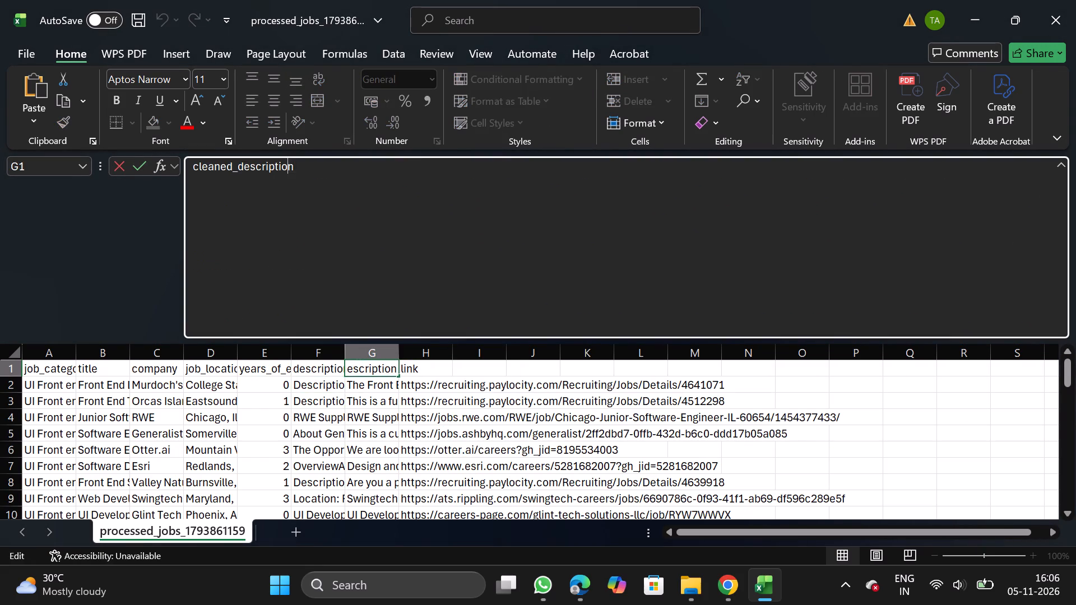
key(ctrl+v)
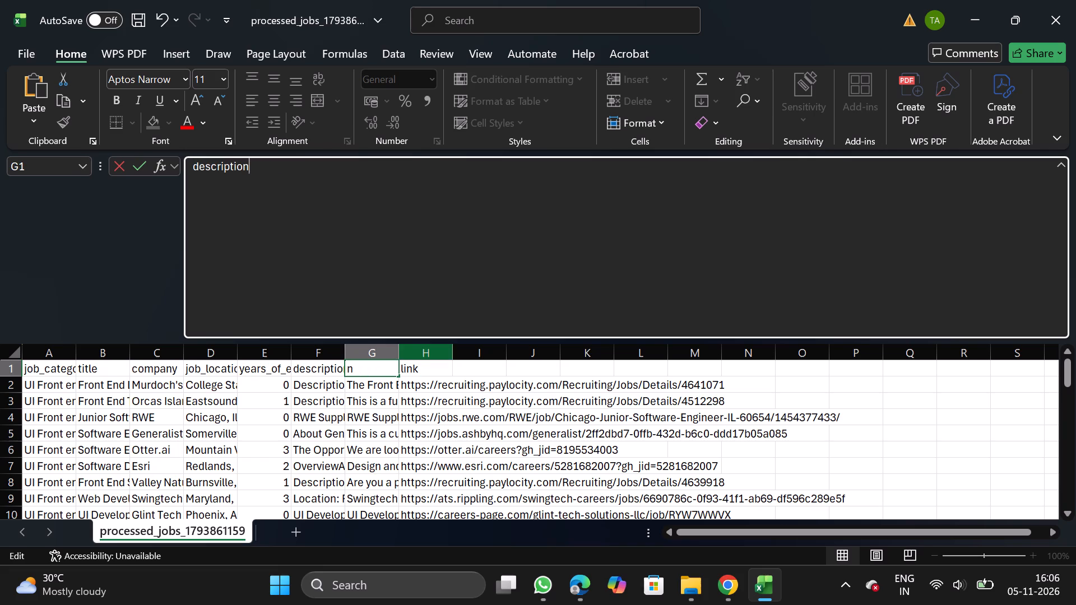
Rename the header after years_of_experience as original_description, copying that name from the CSV format requirements on NextGenApply's bulk upload page in Chrome.
click(318, 373)
click(446, 274)
key(BackSpace)
key(BackSpace)
key(BackSpace)
key(BackSpace)
key(BackSpace)
key(BackSpace)
key(BackSpace)
key(BackSpace)
key(BackSpace)
key(BackSpace)
key(BackSpace)
key(BackSpace)
key(BackSpace)
key(BackSpace)
key(BackSpace)
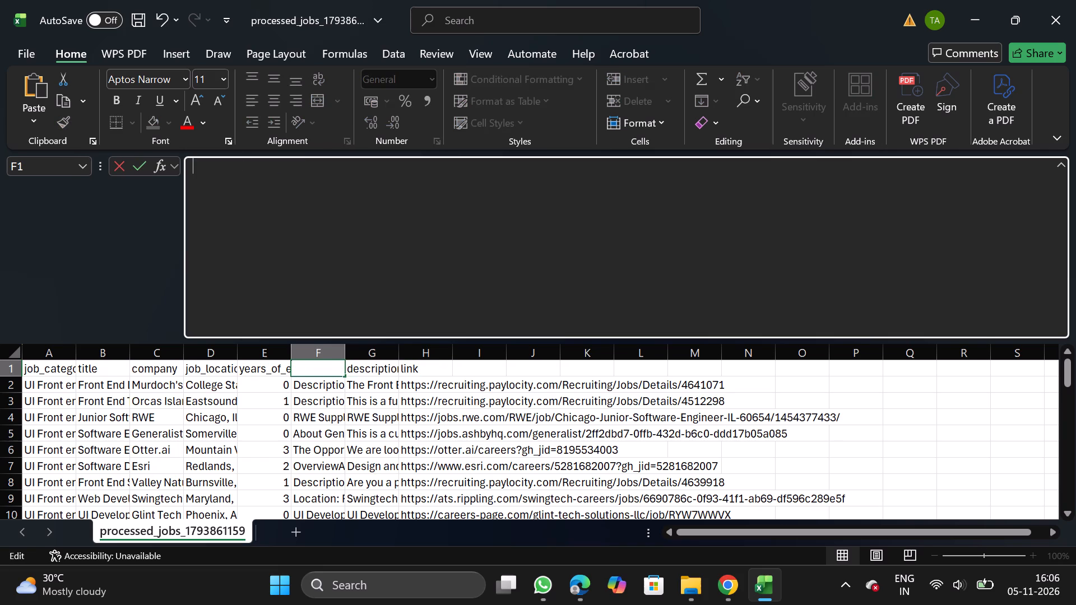
click(722, 604)
click(96, 156)
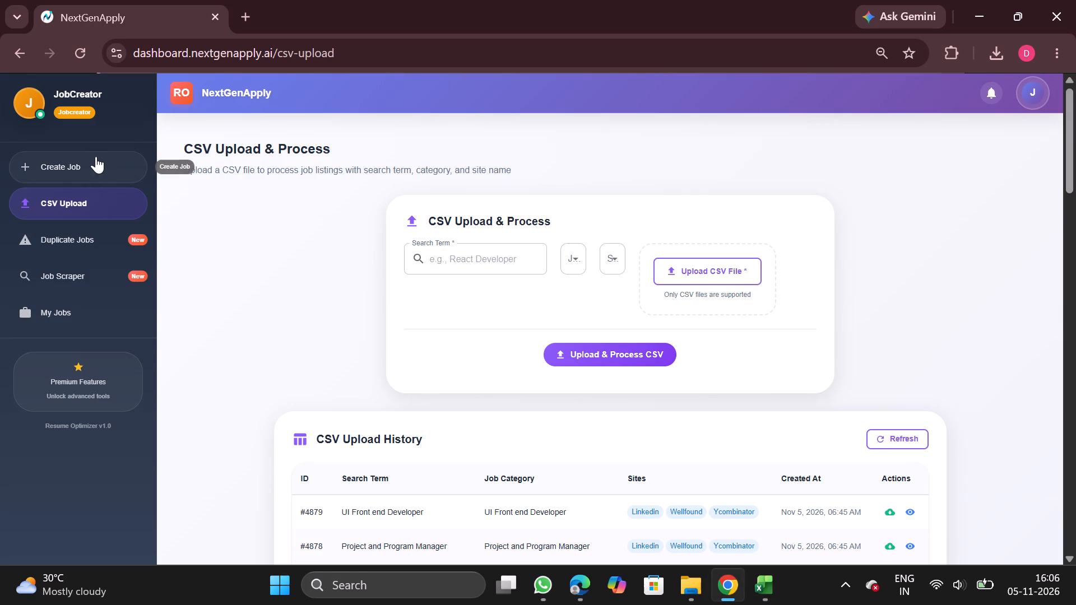
click(522, 190)
double_click(601, 310)
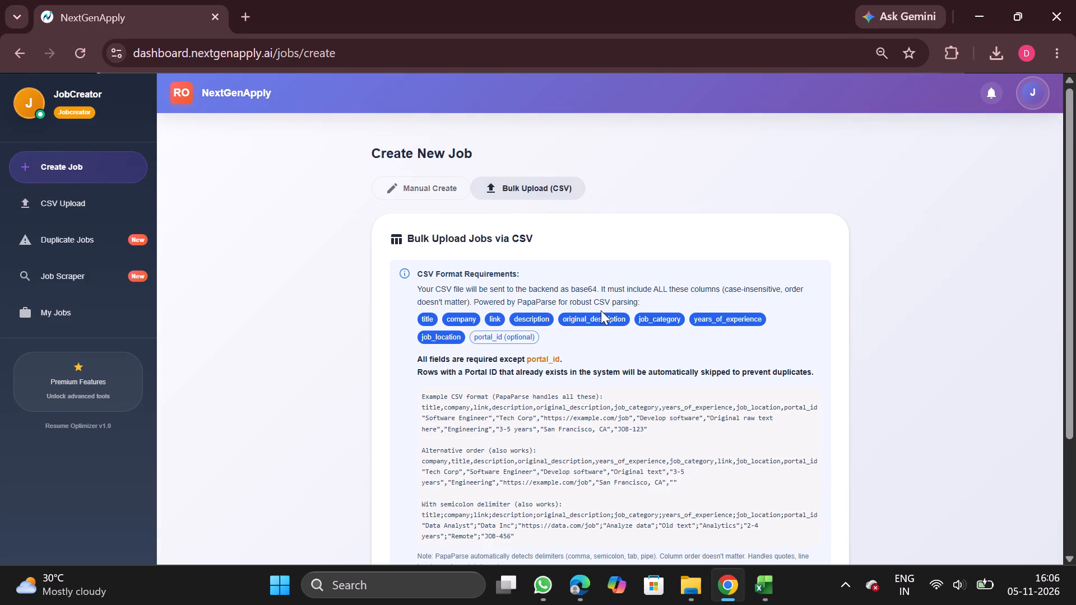
key(ctrl+c)
click(764, 592)
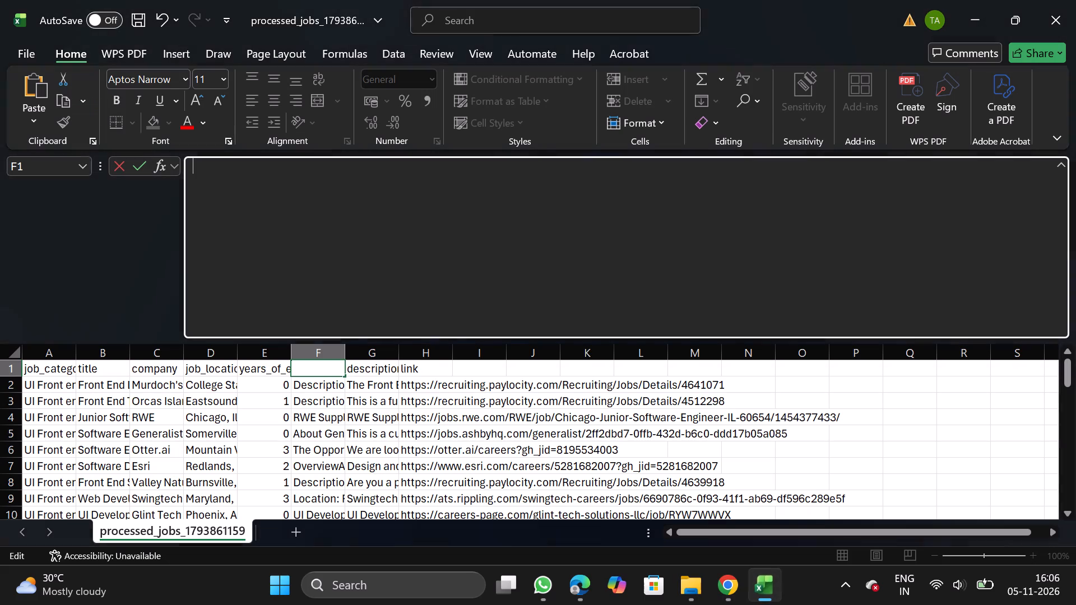
key(ctrl+v)
Filter the title column to blank entries only to check for jobs without a title, and remove the filter.
click(128, 355)
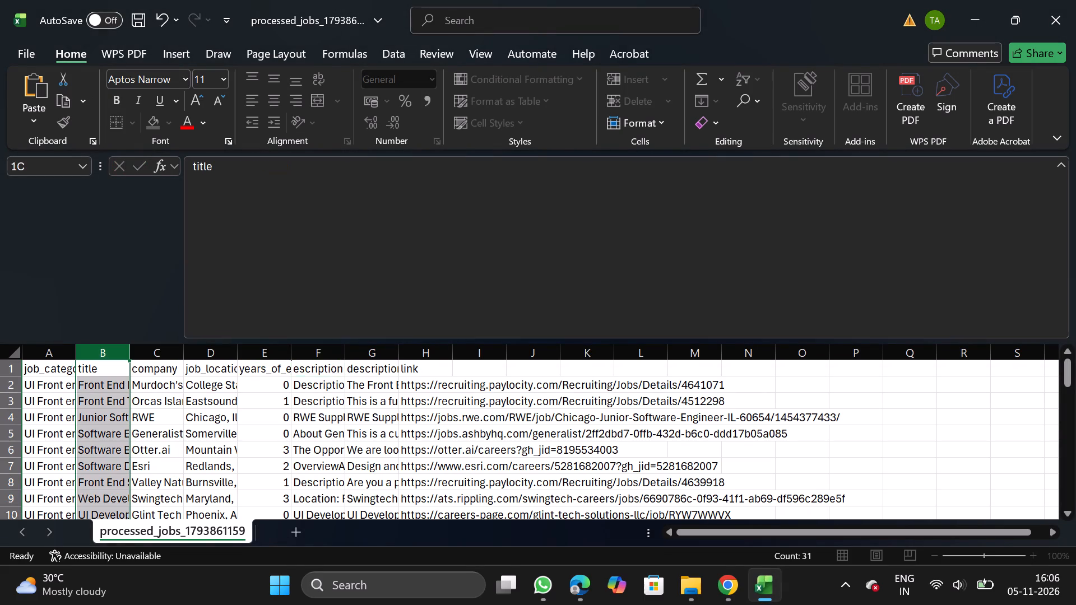
click(401, 60)
click(551, 104)
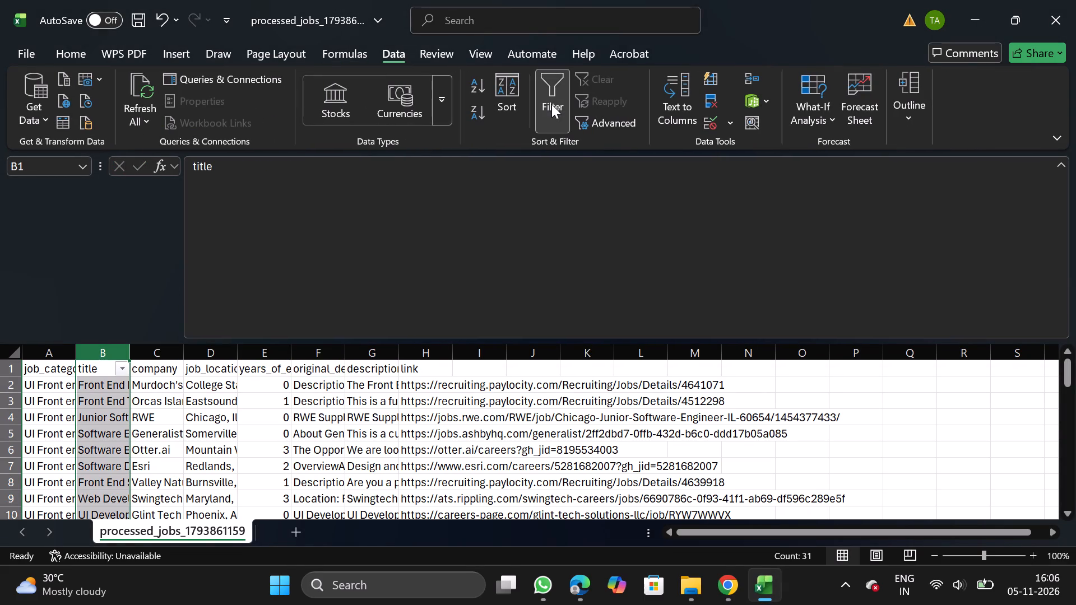
click(130, 369)
click(126, 369)
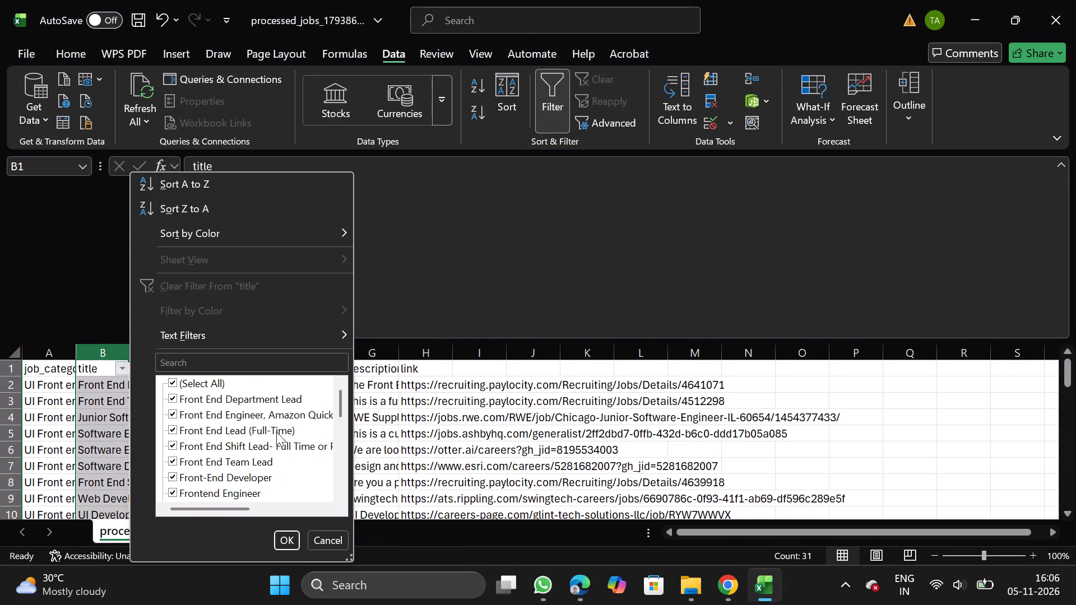
double_click(348, 561)
drag(348, 561, 414, 588)
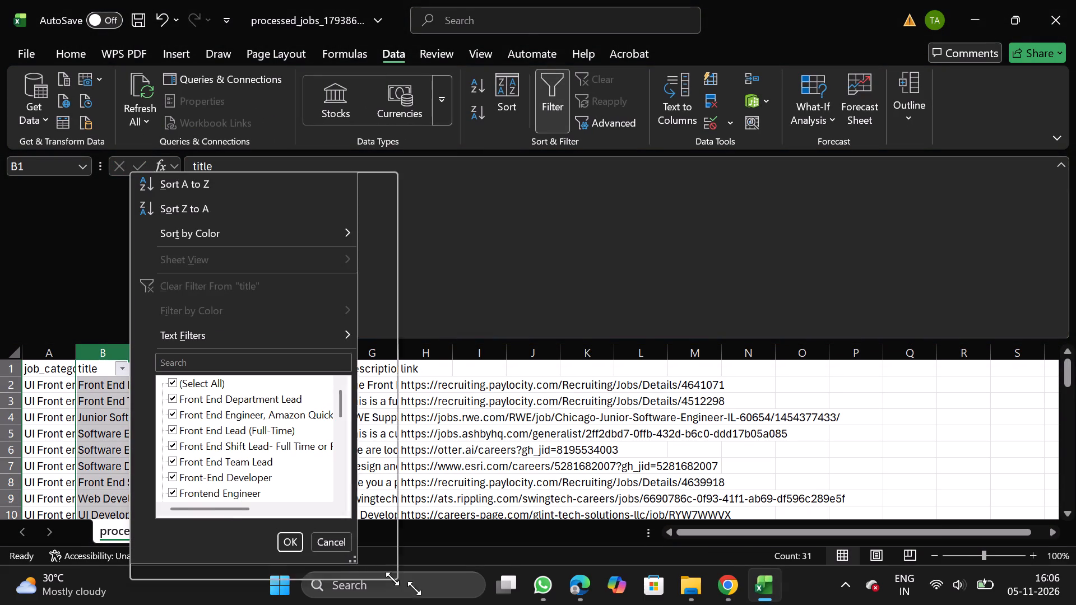
drag(414, 588, 963, 604)
click(204, 381)
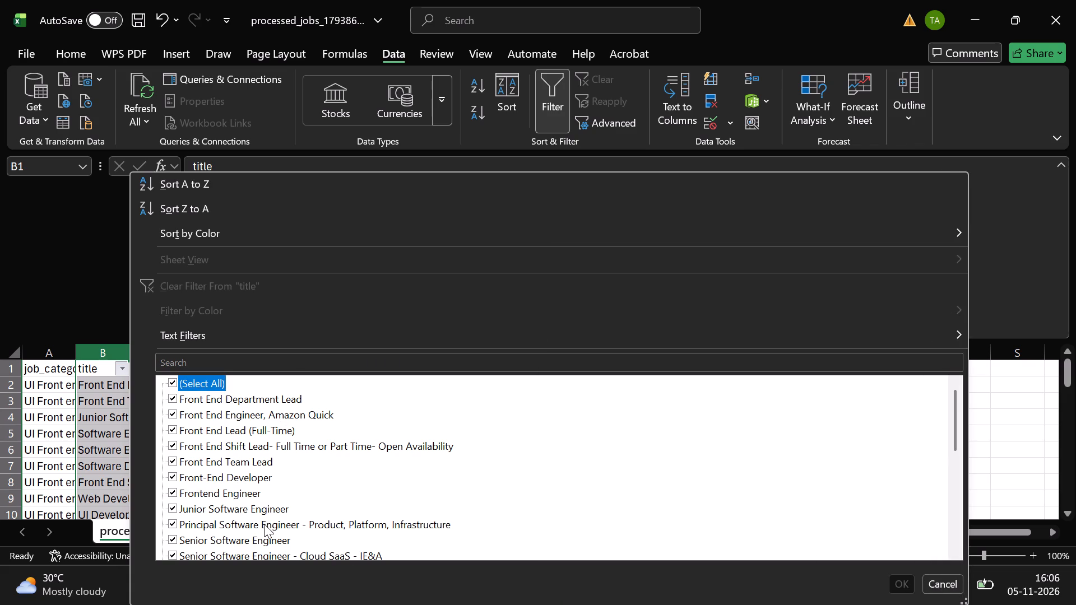
scroll(264, 524, down, 2)
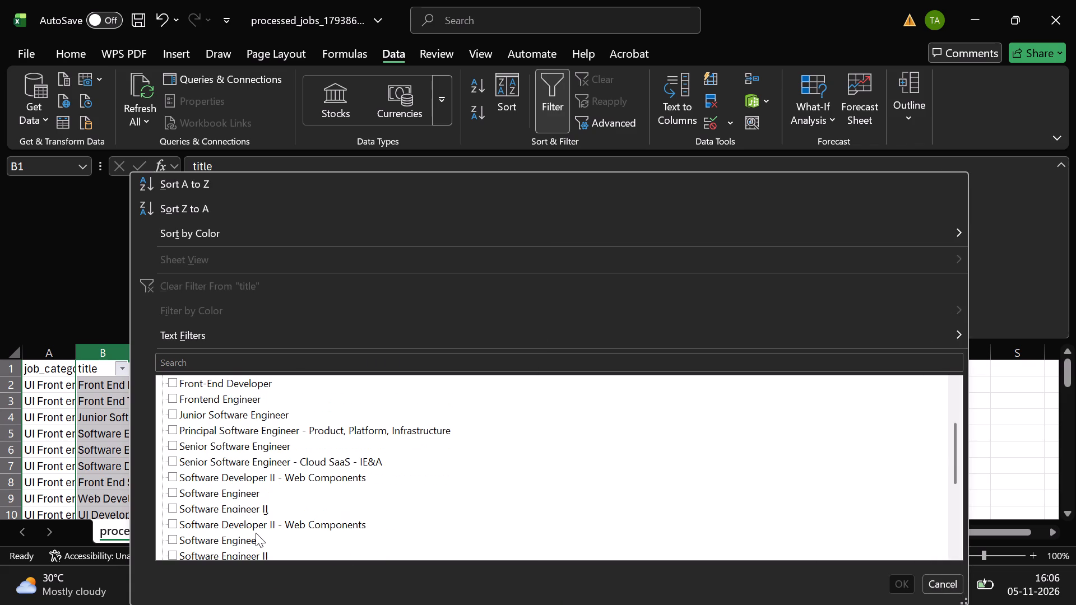
scroll(256, 533, down, 1)
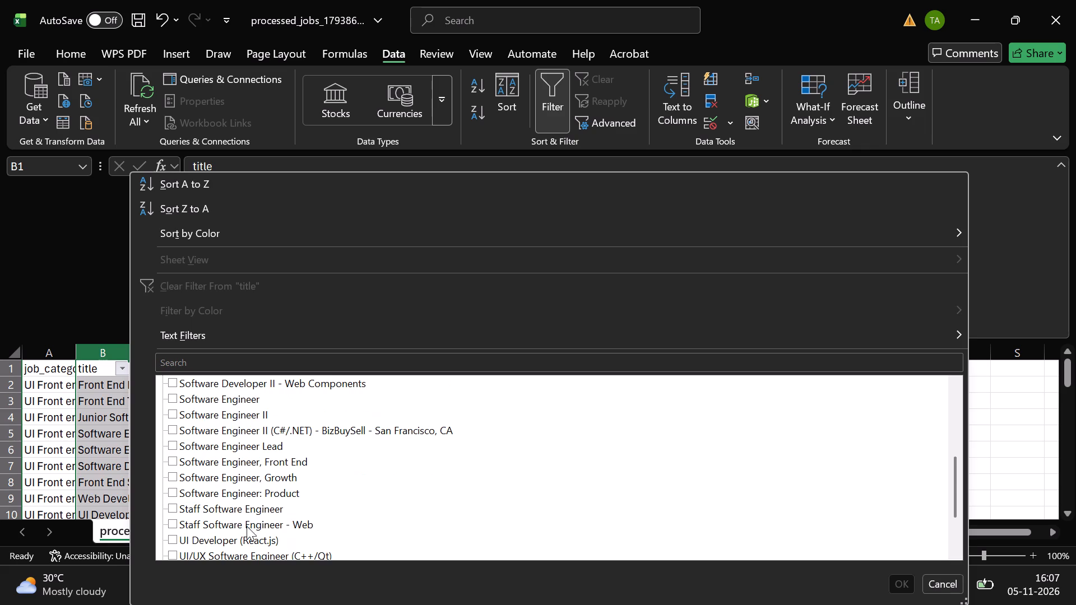
scroll(254, 547, down, 1)
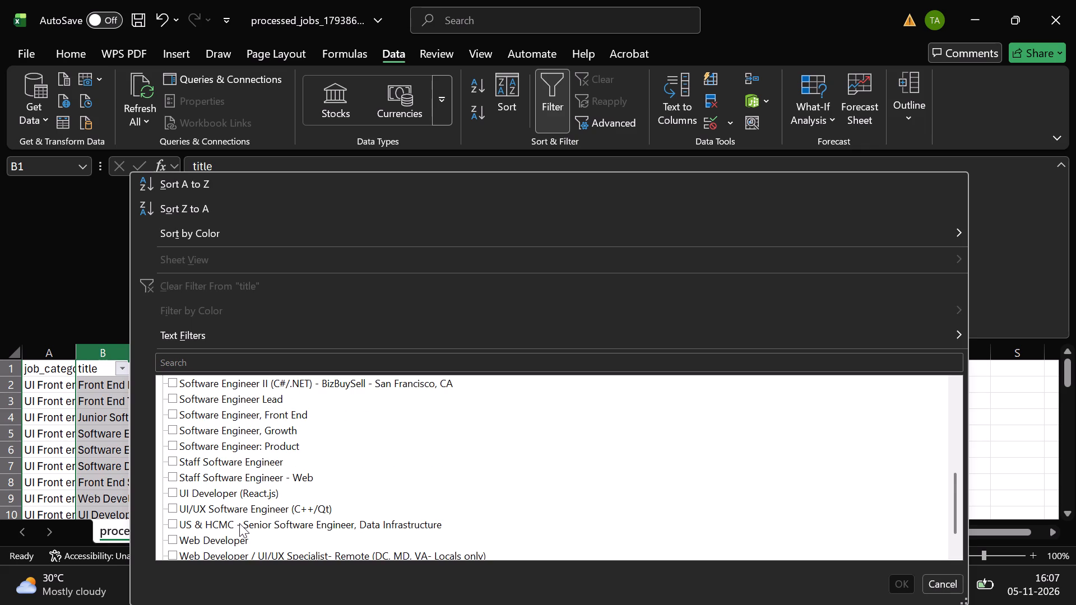
scroll(239, 523, down, 1)
click(197, 533)
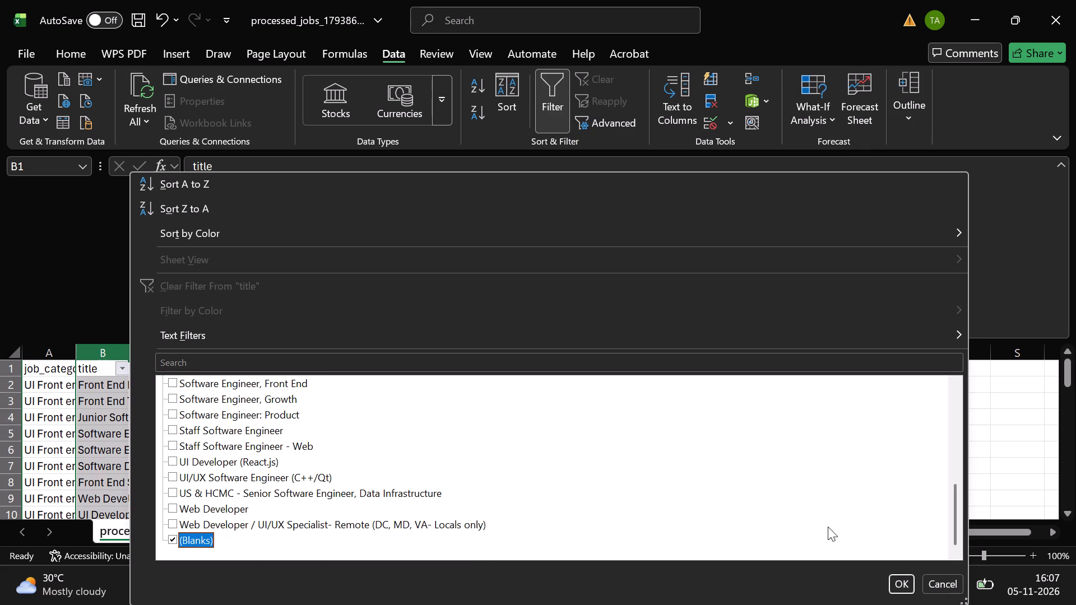
click(905, 580)
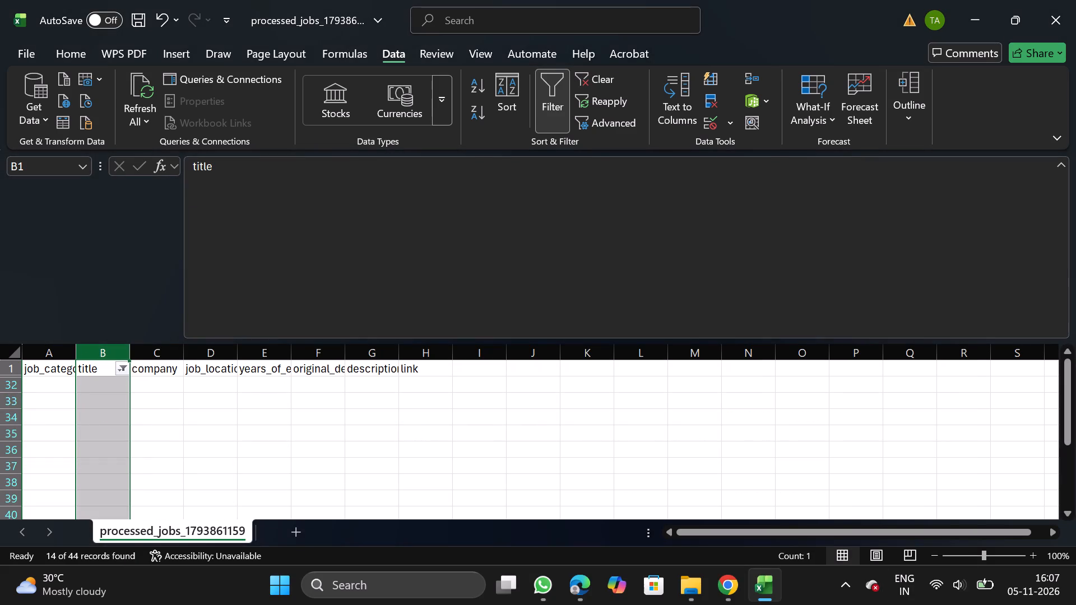
click(553, 88)
Filter the titles by "lea", delete the first three matching job rows, Murdoch's through Valley Nat, and remove the filter.
click(108, 366)
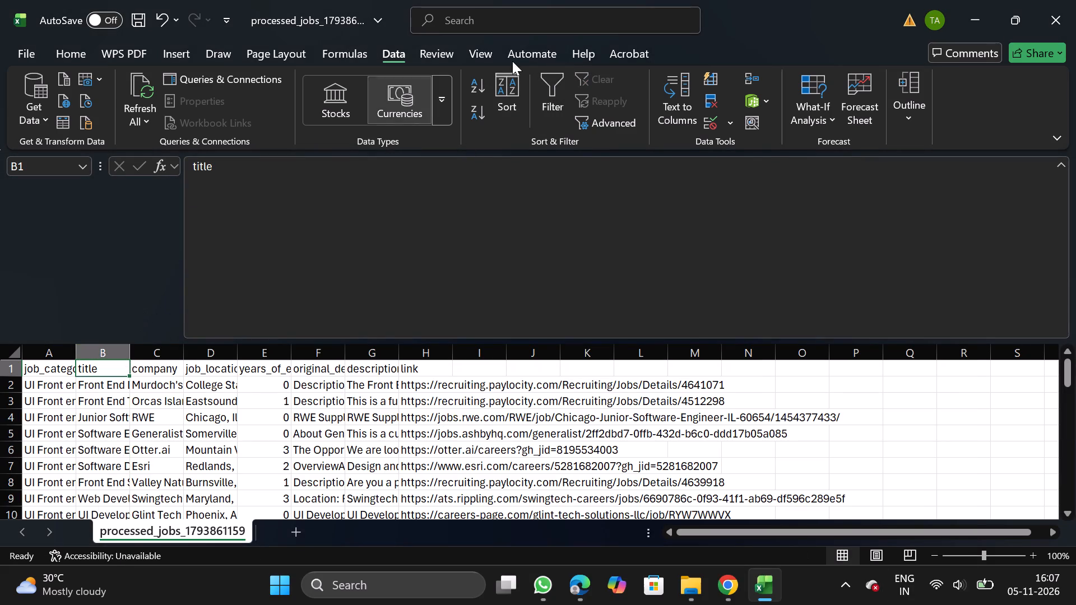
click(568, 93)
click(123, 364)
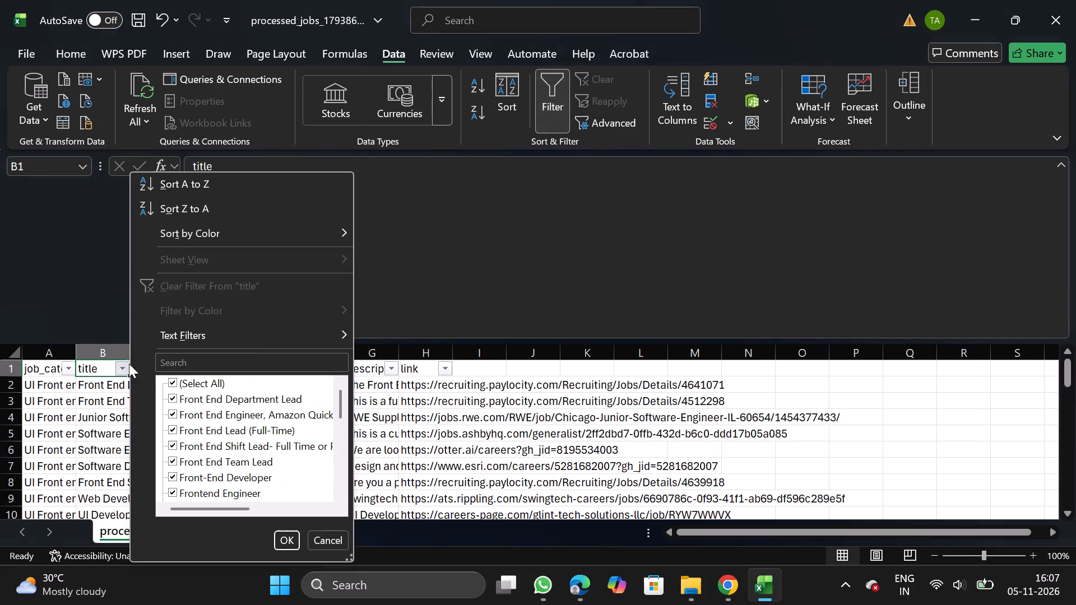
click(187, 357)
text(lead)
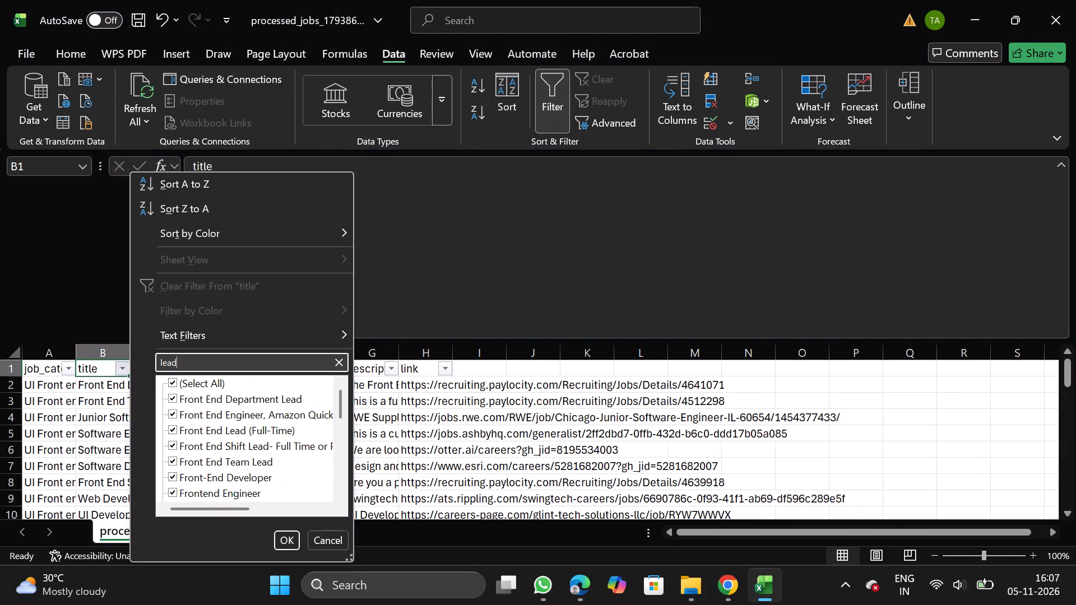
key(BackSpace)
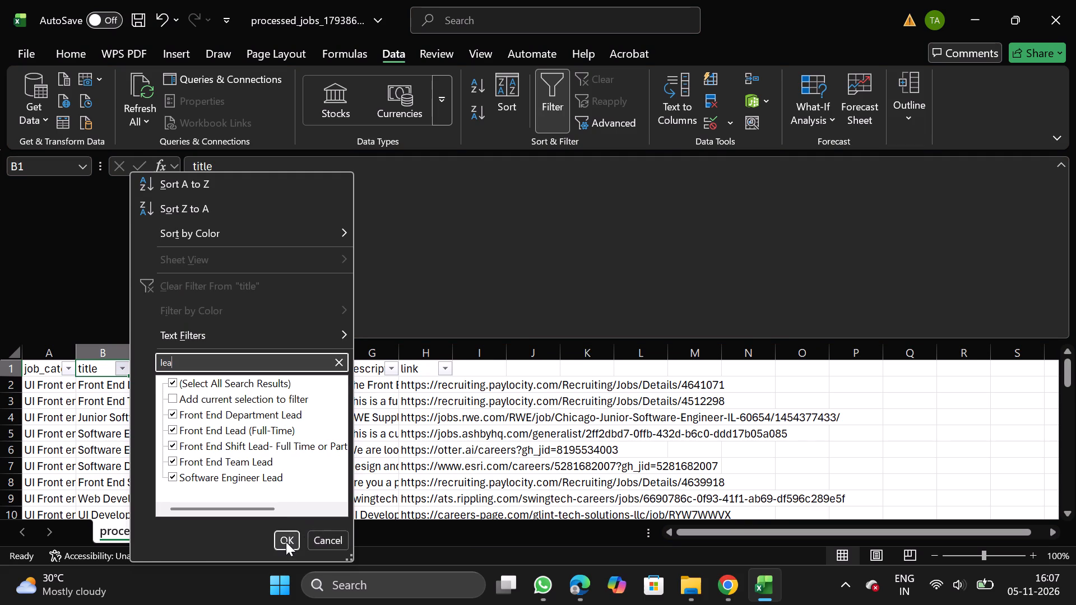
click(286, 542)
click(8, 383)
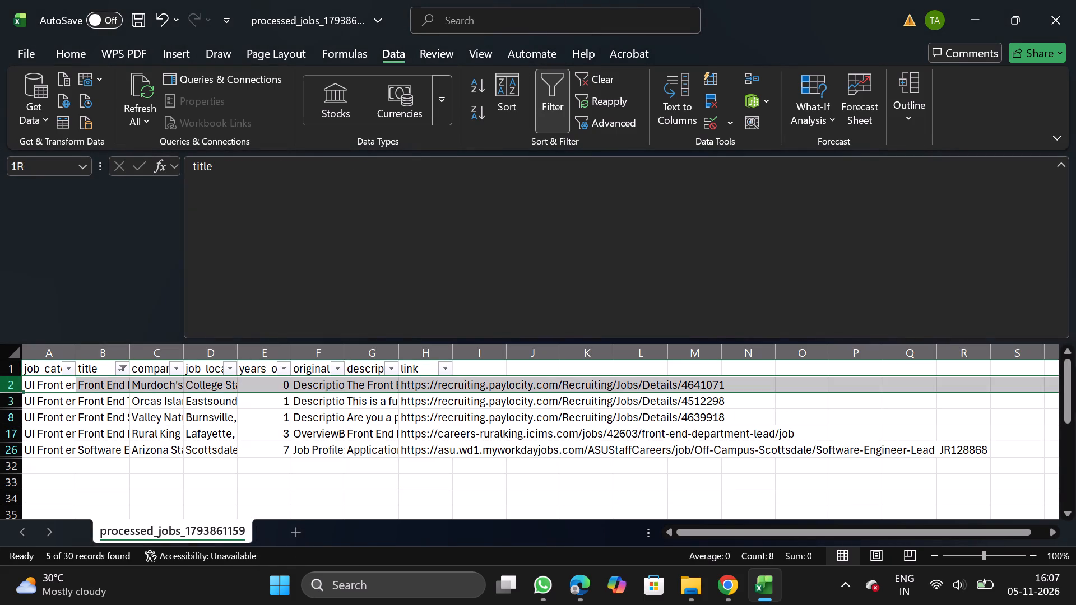
key(shift+Down)
key(shift+Down)
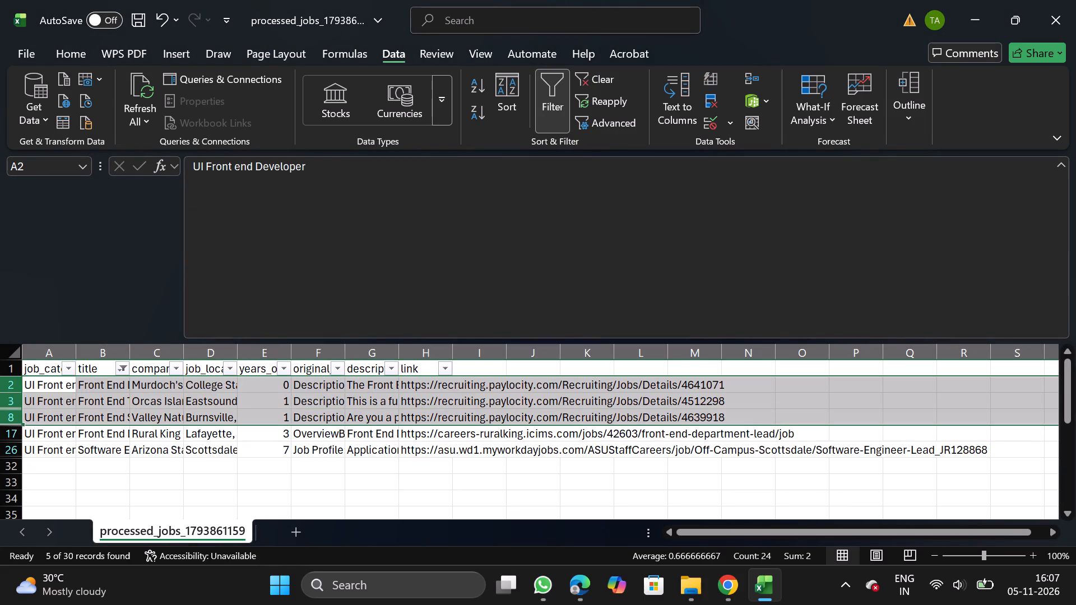
right_click(77, 393)
click(161, 256)
click(554, 89)
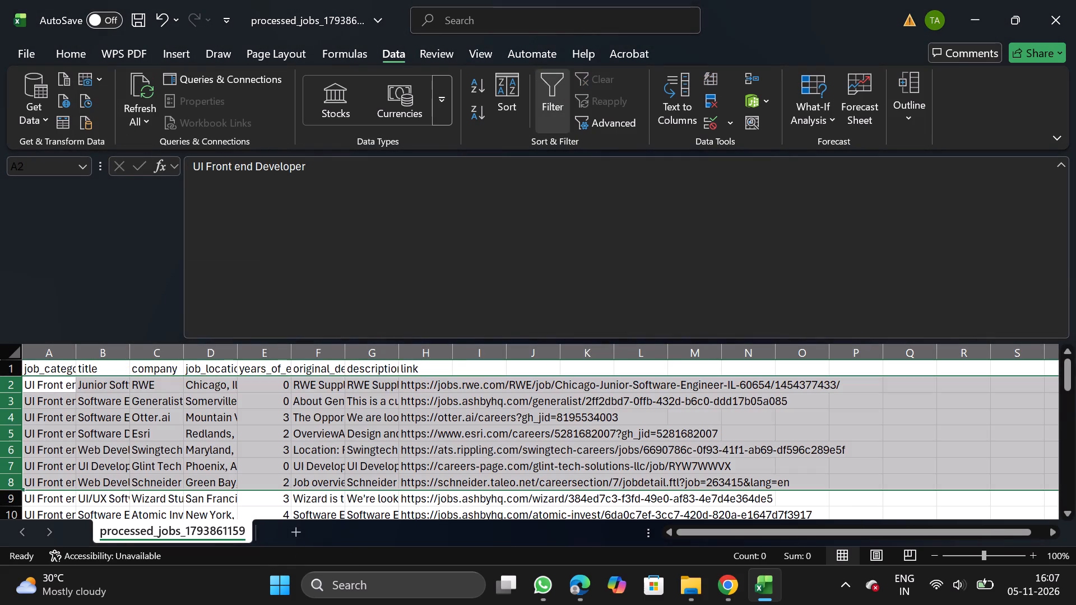
Filter the titles by "staff", delete the matching job row below MillerKnoll, and remove the filter.
click(104, 362)
click(546, 87)
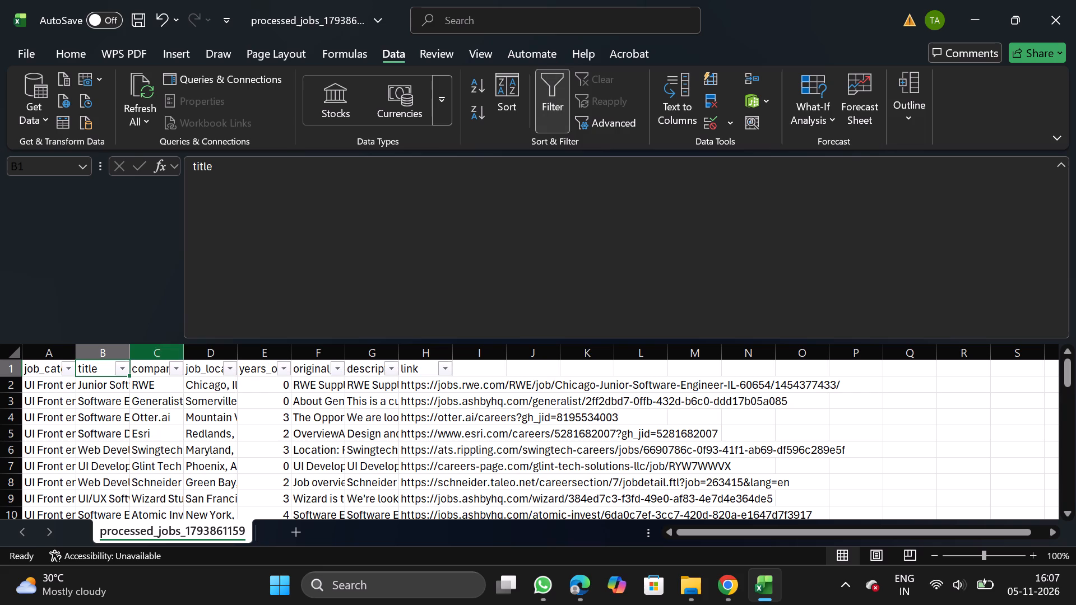
click(122, 371)
click(189, 360)
text(staff)
click(281, 535)
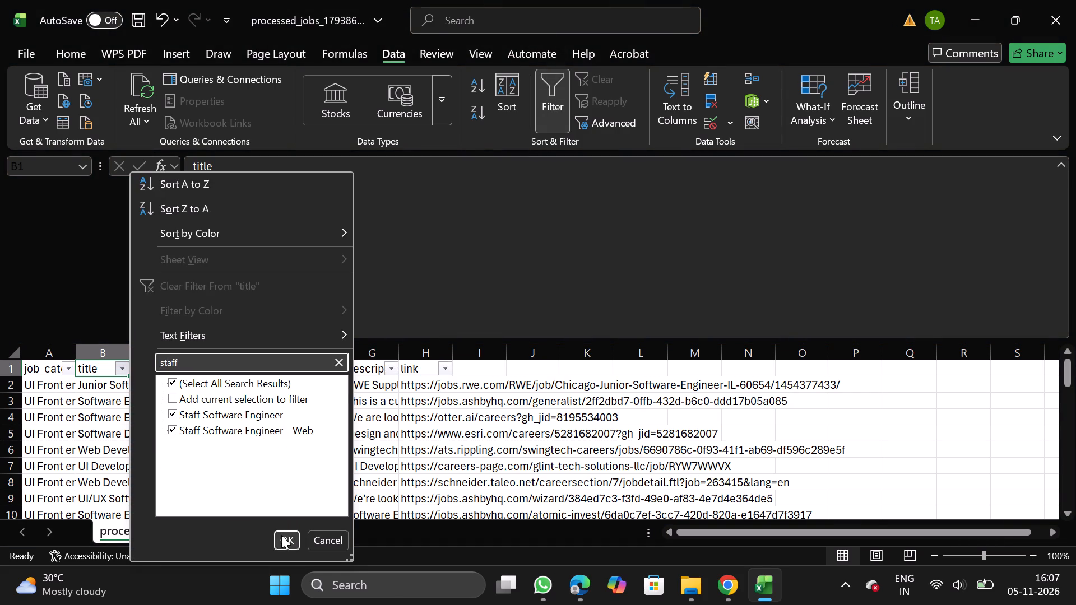
click(9, 405)
drag(5, 401, 31, 401)
right_click(31, 401)
click(151, 274)
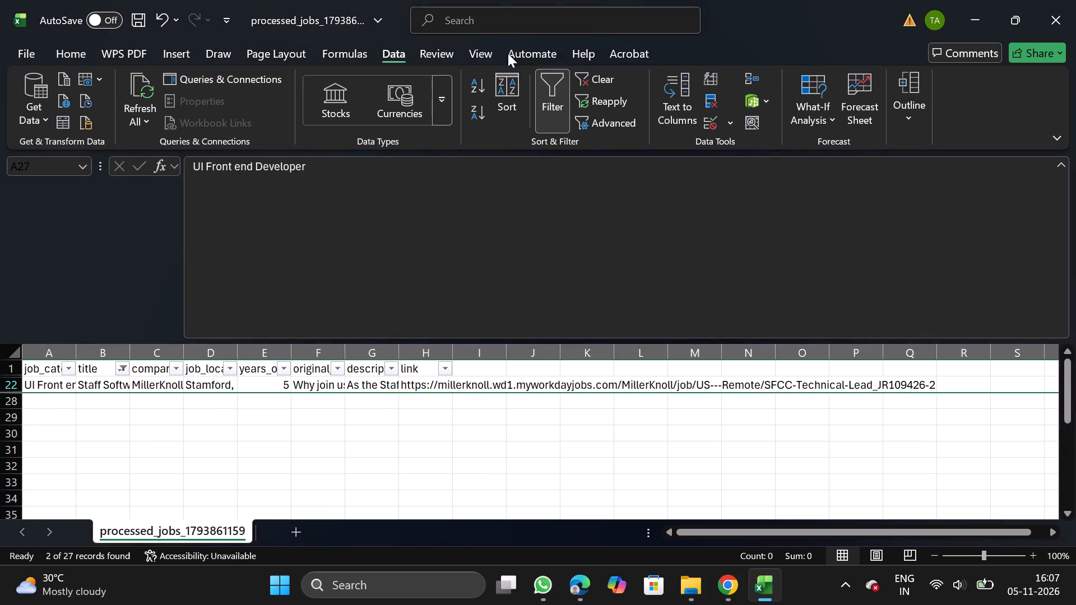
click(549, 105)
Filter the titles by "principal", delete the Ayunis job row, and remove the filter.
drag(85, 367, 551, 86)
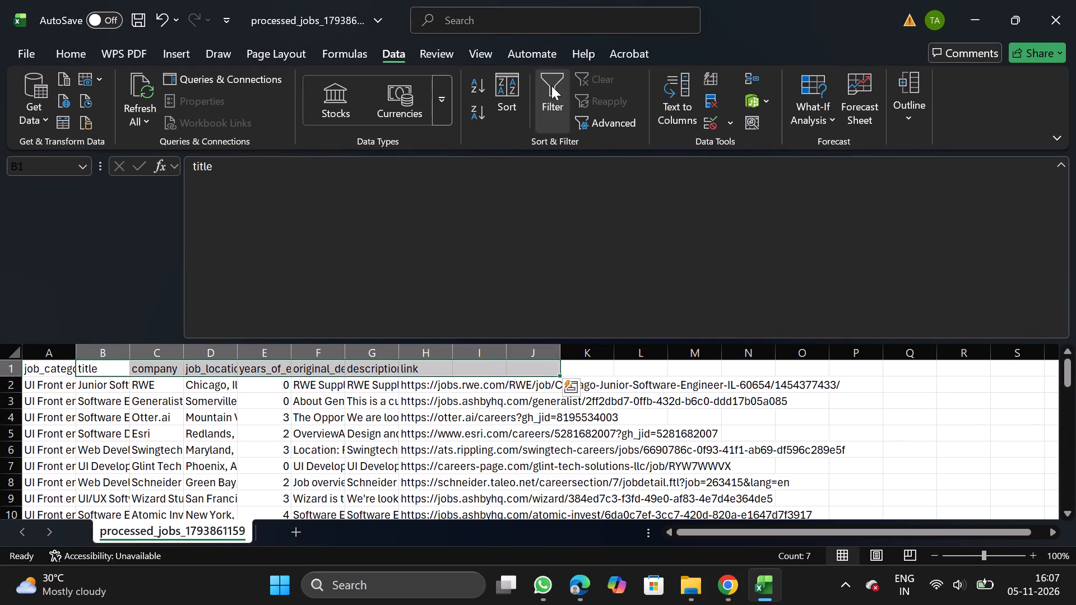
click(551, 86)
click(122, 369)
click(199, 365)
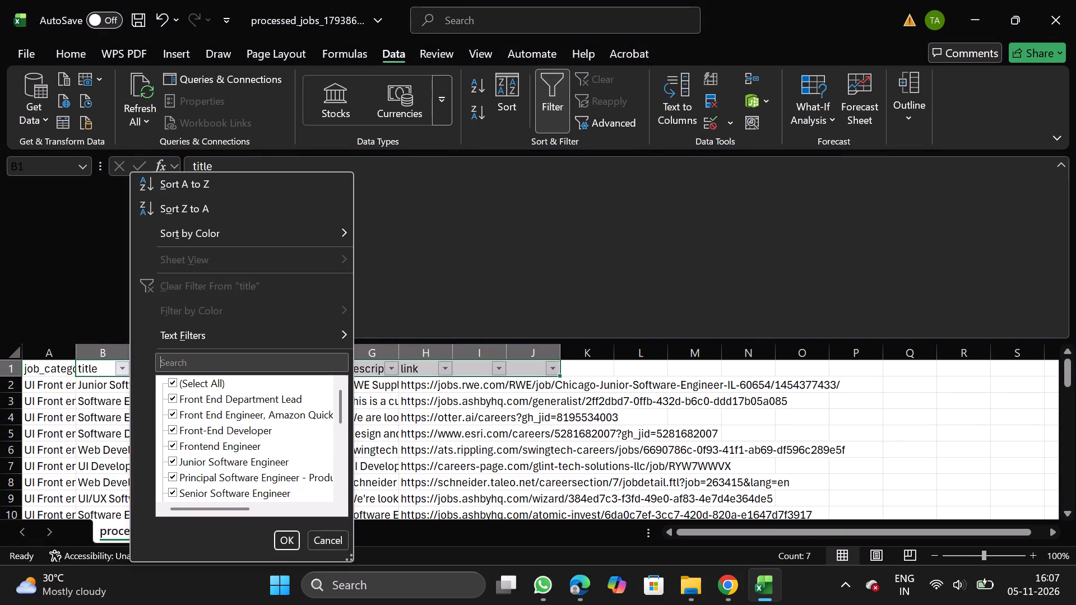
text(principal)
click(283, 540)
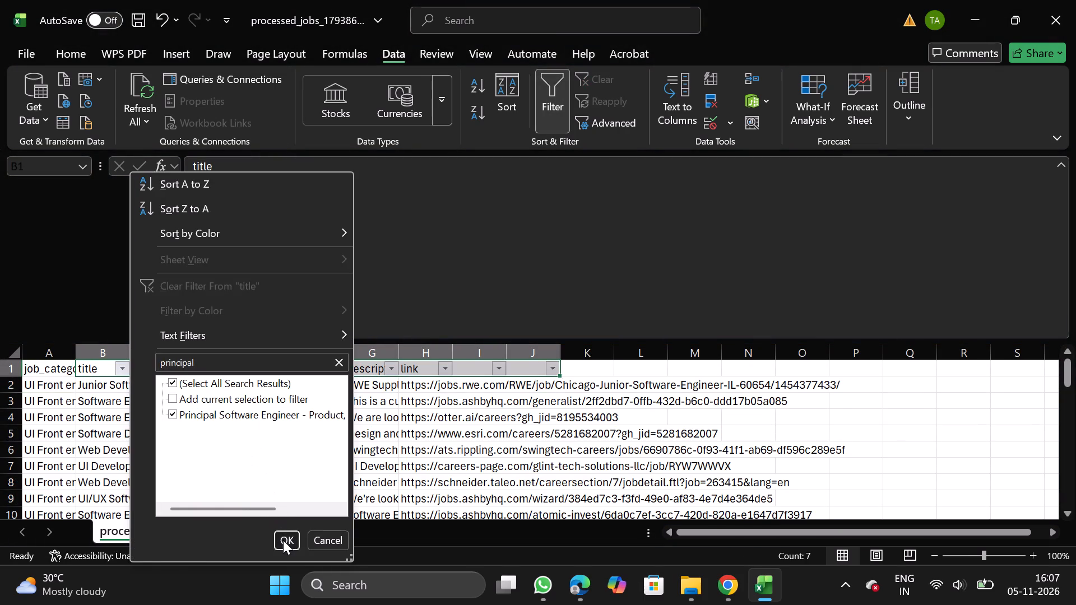
click(4, 381)
right_click(27, 383)
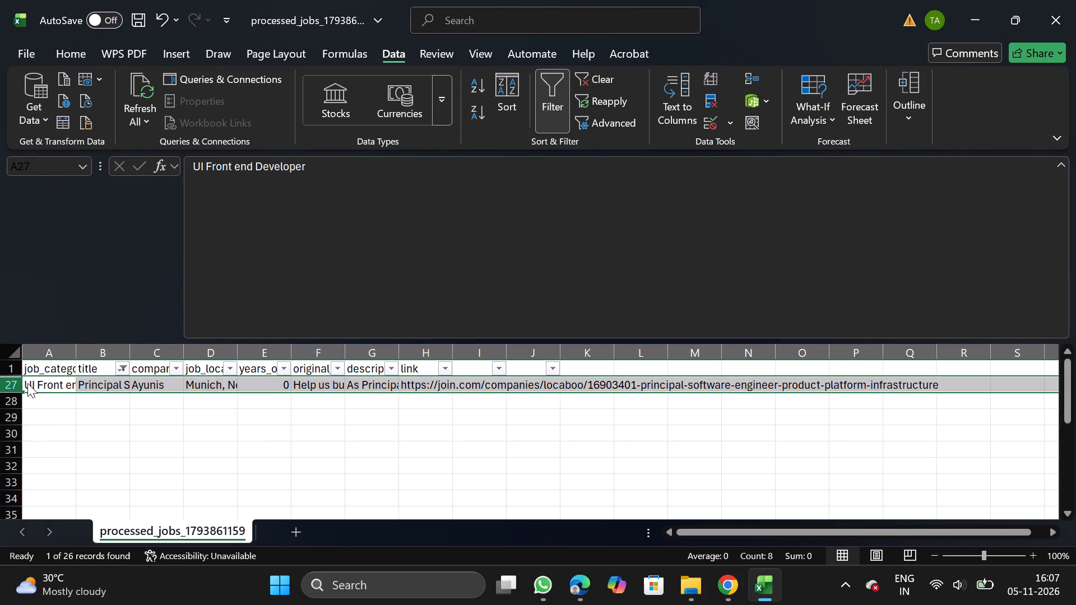
click(105, 249)
click(548, 82)
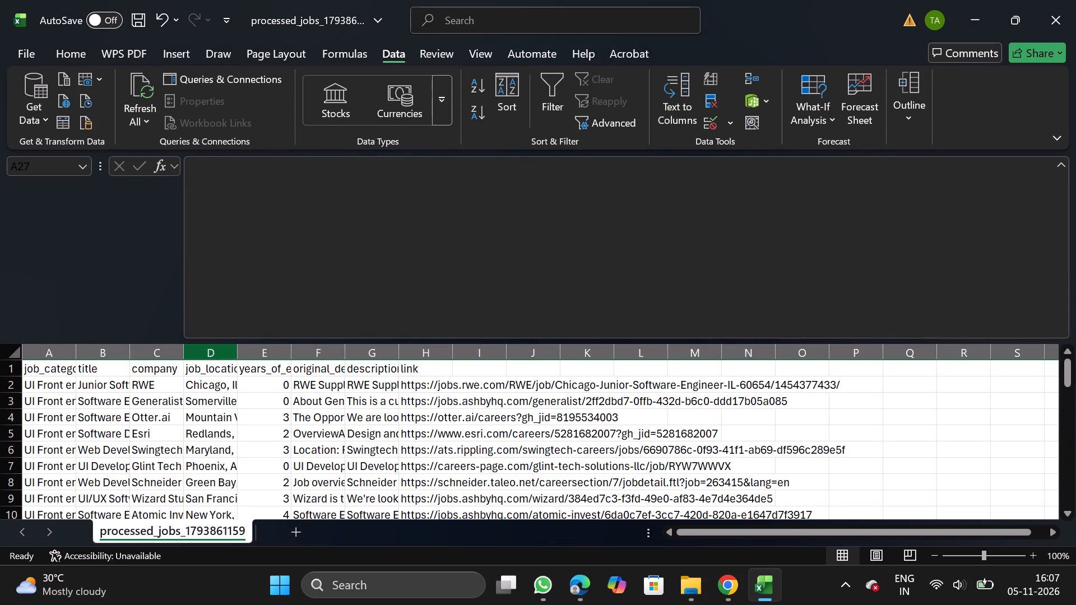
Search the title filter for architect, embedded, enterprise and consultant in turn, and leave without applying a filter.
click(101, 365)
click(554, 108)
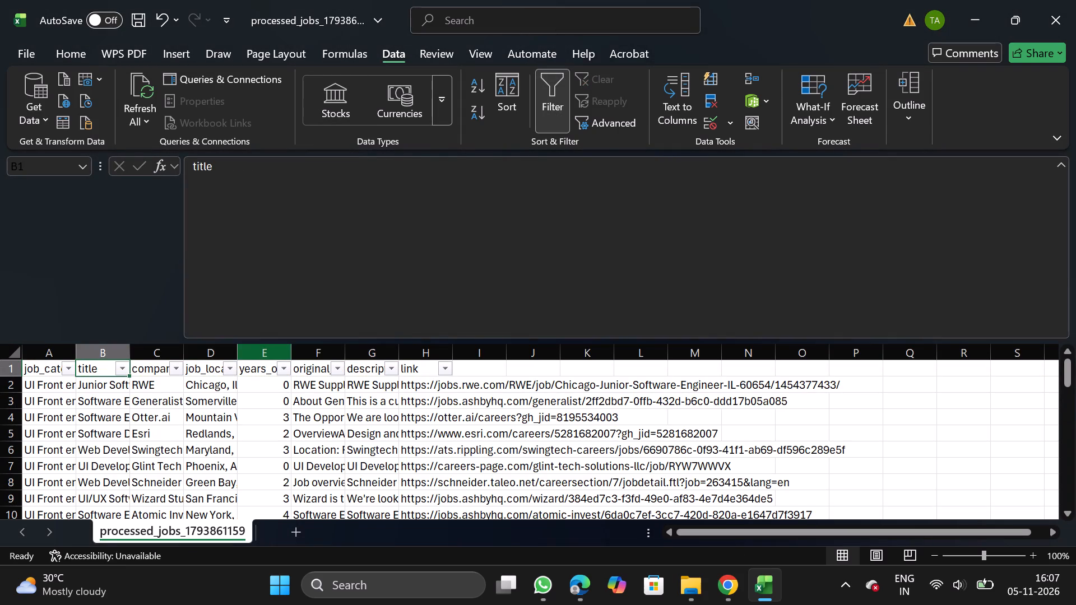
click(125, 369)
click(193, 360)
text(architect)
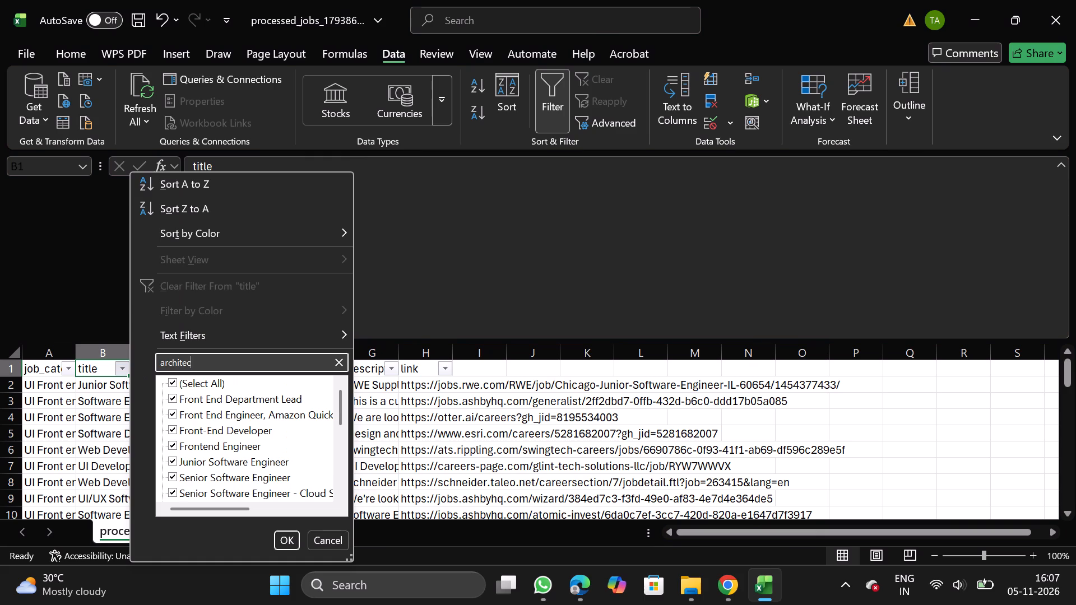
key(BackSpace)
key(BackSpace)
key(BackSpace)
key(BackSpace)
key(BackSpace)
key(BackSpace)
key(BackSpace)
key(BackSpace)
key(BackSpace)
key(BackSpace)
key(BackSpace)
key(BackSpace)
key(BackSpace)
key(BackSpace)
key(BackSpace)
key(BackSpace)
key(BackSpace)
key(BackSpace)
text(embedded)
key(BackSpace)
key(BackSpace)
key(BackSpace)
key(BackSpace)
key(BackSpace)
key(BackSpace)
key(BackSpace)
key(BackSpace)
key(BackSpace)
key(BackSpace)
key(BackSpace)
key(BackSpace)
key(BackSpace)
text(enterprise)
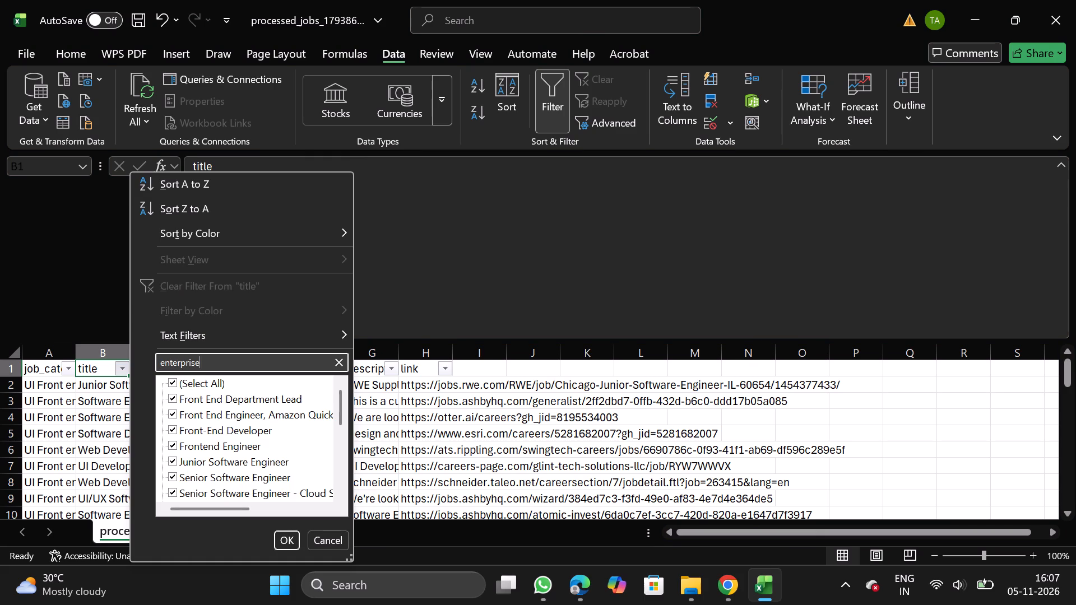
key(BackSpace)
key(BackSpace)
key(BackSpace)
key(BackSpace)
key(BackSpace)
key(BackSpace)
key(BackSpace)
key(BackSpace)
key(BackSpace)
key(BackSpace)
key(BackSpace)
key(BackSpace)
key(BackSpace)
key(BackSpace)
key(BackSpace)
key(BackSpace)
key(BackSpace)
text(consultant)
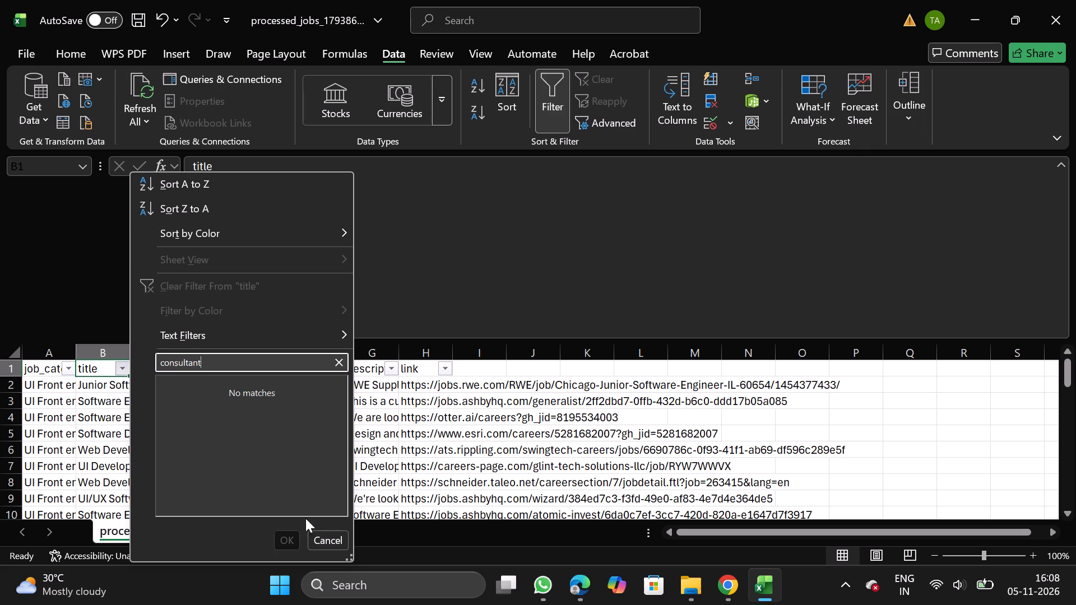
click(338, 539)
click(548, 104)
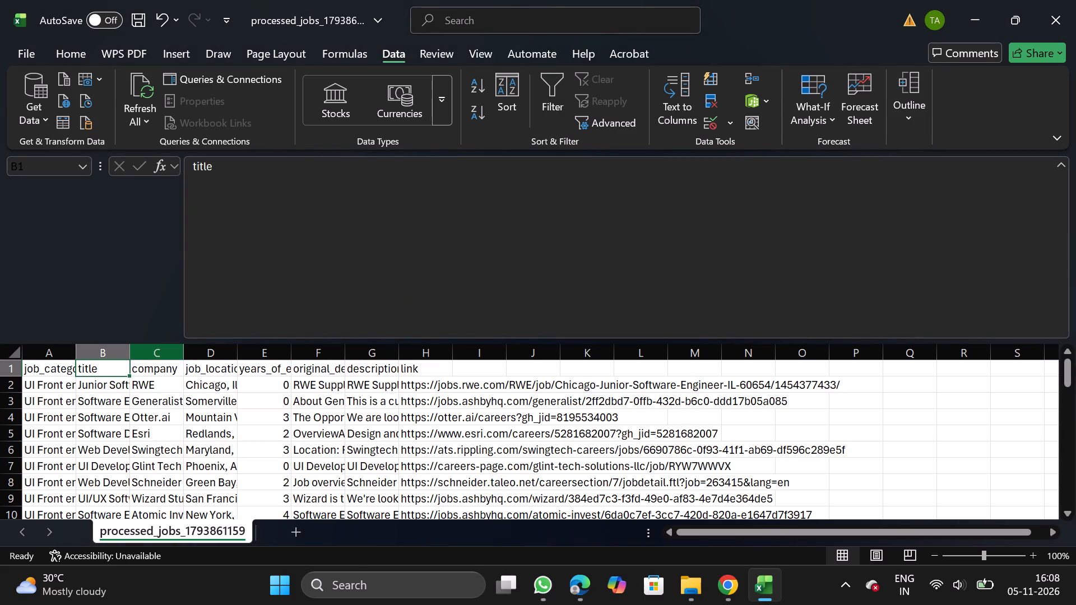
Search the company filter for walmart, dried, capital, unde, hun, skim, ap and in landem in turn, and remove the filter without applying it.
click(162, 369)
click(561, 111)
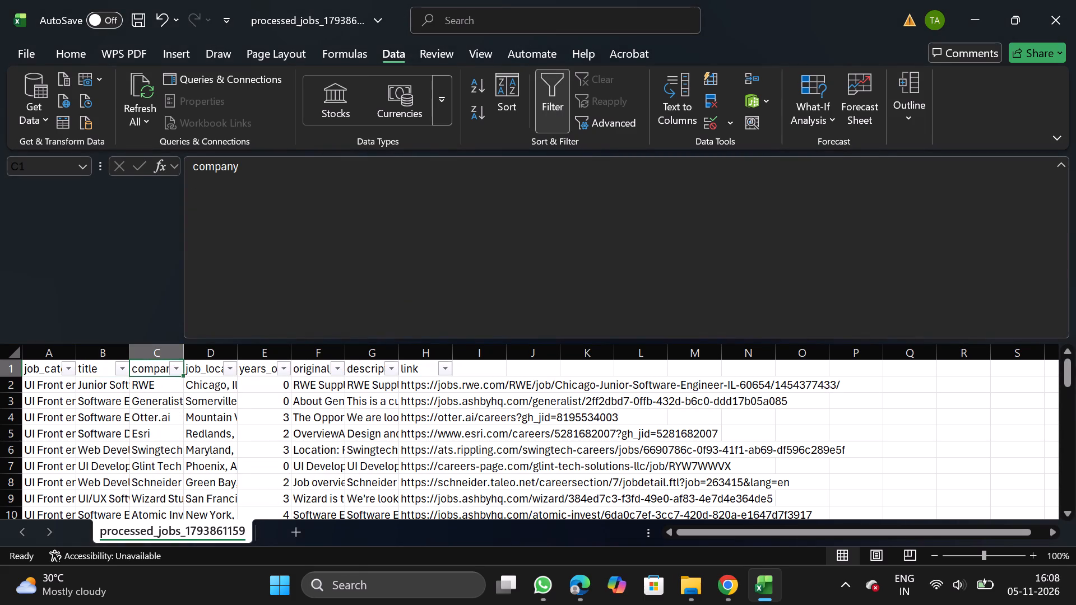
click(175, 367)
click(232, 361)
text(walmart)
key(BackSpace)
key(BackSpace)
key(BackSpace)
key(BackSpace)
key(BackSpace)
key(BackSpace)
key(BackSpace)
key(BackSpace)
key(BackSpace)
key(BackSpace)
key(BackSpace)
key(BackSpace)
key(BackSpace)
key(BackSpace)
key(BackSpace)
key(BackSpace)
key(BackSpace)
text(dried)
key(BackSpace)
key(BackSpace)
key(BackSpace)
key(BackSpace)
key(BackSpace)
key(BackSpace)
key(BackSpace)
key(BackSpace)
key(BackSpace)
key(BackSpace)
key(BackSpace)
key(BackSpace)
key(BackSpace)
key(BackSpace)
text(capital)
key(BackSpace)
key(BackSpace)
key(BackSpace)
key(BackSpace)
key(BackSpace)
key(BackSpace)
key(BackSpace)
key(BackSpace)
key(BackSpace)
key(BackSpace)
key(BackSpace)
key(BackSpace)
key(BackSpace)
key(BackSpace)
key(BackSpace)
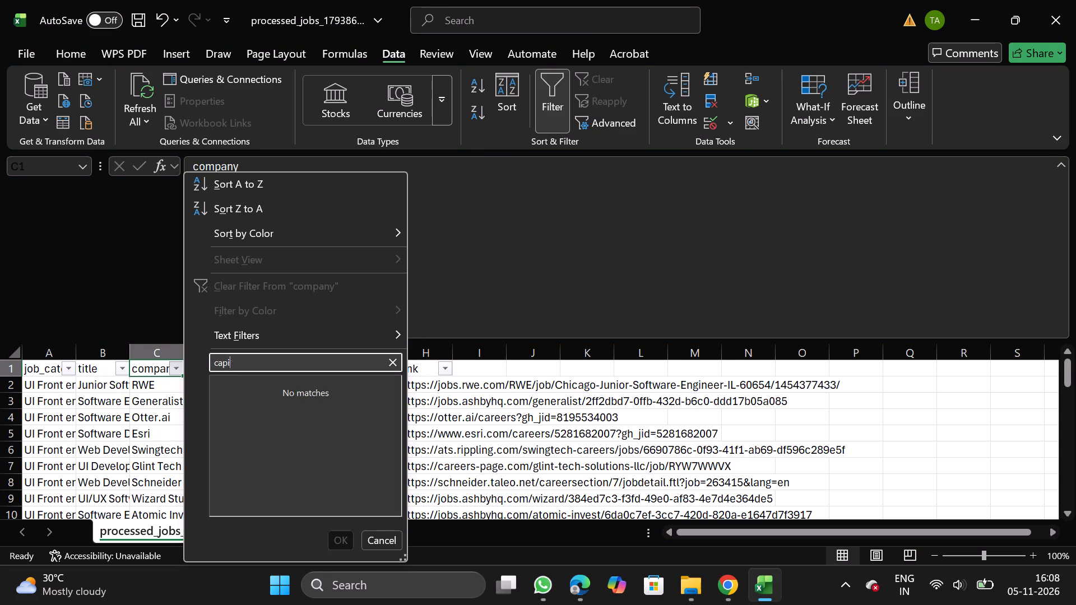
text(unde)
key(BackSpace)
key(BackSpace)
key(BackSpace)
key(BackSpace)
key(BackSpace)
key(BackSpace)
key(BackSpace)
key(BackSpace)
key(BackSpace)
key(BackSpace)
key(BackSpace)
text(hun)
key(BackSpace)
key(BackSpace)
key(BackSpace)
key(BackSpace)
key(BackSpace)
key(BackSpace)
key(BackSpace)
key(BackSpace)
key(BackSpace)
key(BackSpace)
key(BackSpace)
key(BackSpace)
key(BackSpace)
key(BackSpace)
key(BackSpace)
text(skim)
key(BackSpace)
key(BackSpace)
key(BackSpace)
key(BackSpace)
key(BackSpace)
key(BackSpace)
key(BackSpace)
key(BackSpace)
key(BackSpace)
key(BackSpace)
key(BackSpace)
key(BackSpace)
key(BackSpace)
text(ap)
key(BackSpace)
key(BackSpace)
key(BackSpace)
key(BackSpace)
key(BackSpace)
key(BackSpace)
key(BackSpace)
key(BackSpace)
text(in landem)
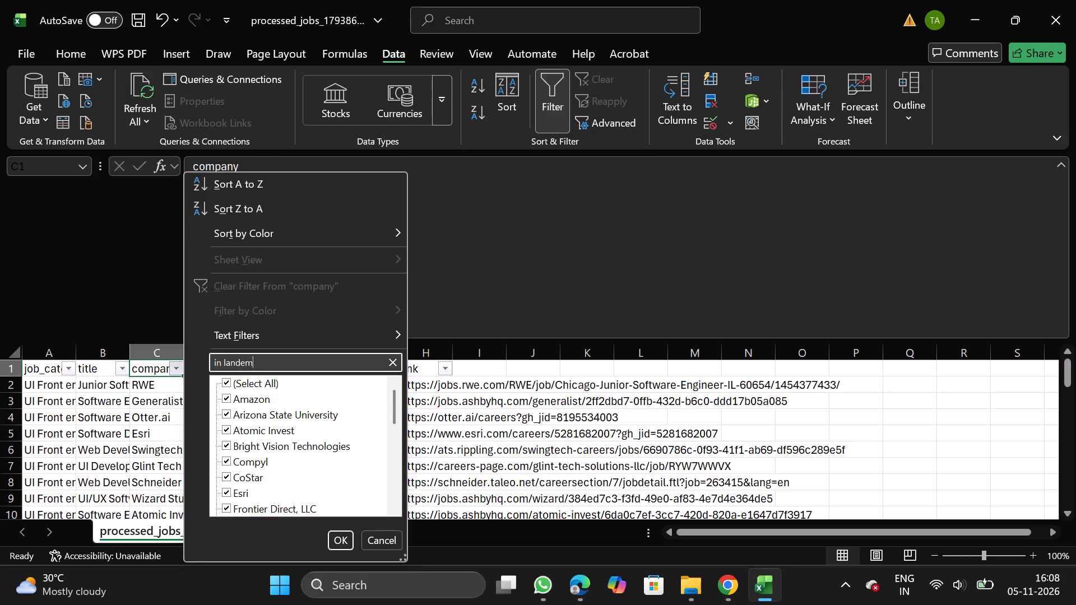
click(381, 532)
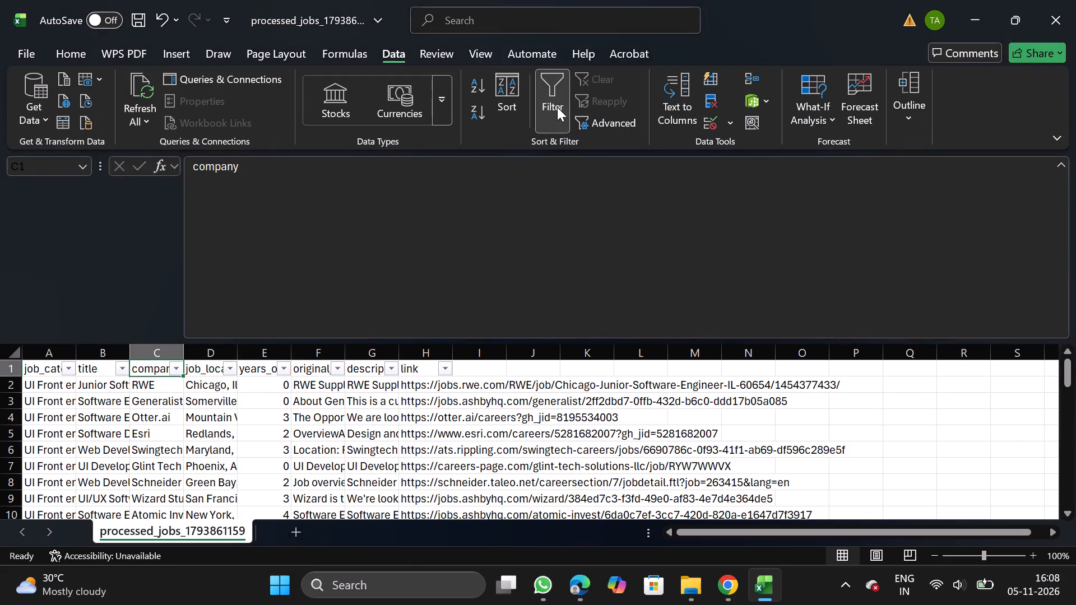
click(557, 107)
Save the cleaned sheet as the CSV file UI_11_05 in the Daily Scraping jobs folder under Documents.
click(17, 54)
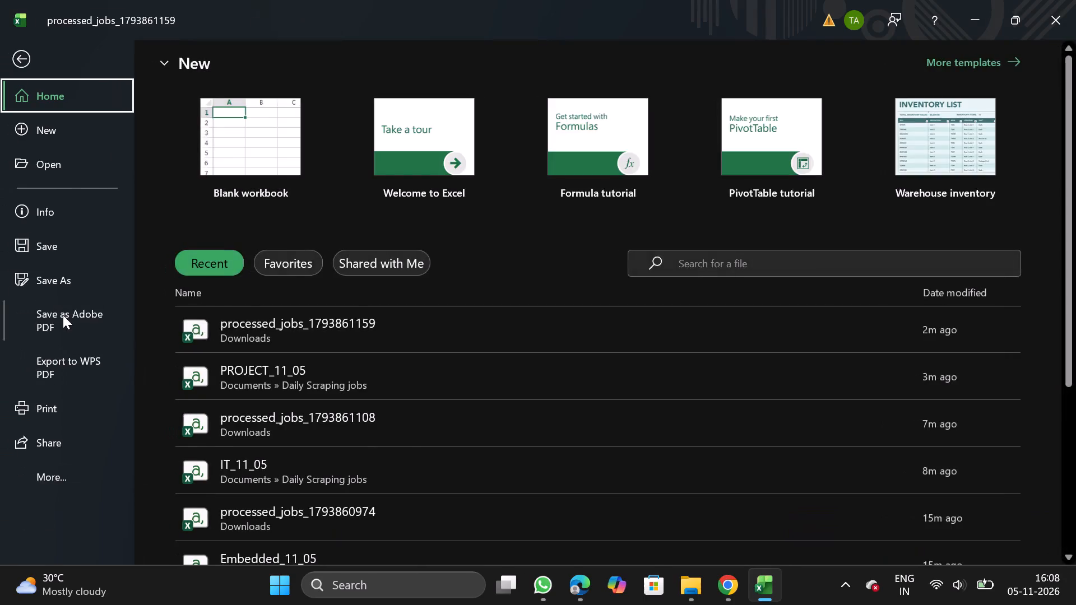
double_click(63, 293)
triple_click(247, 468)
click(247, 468)
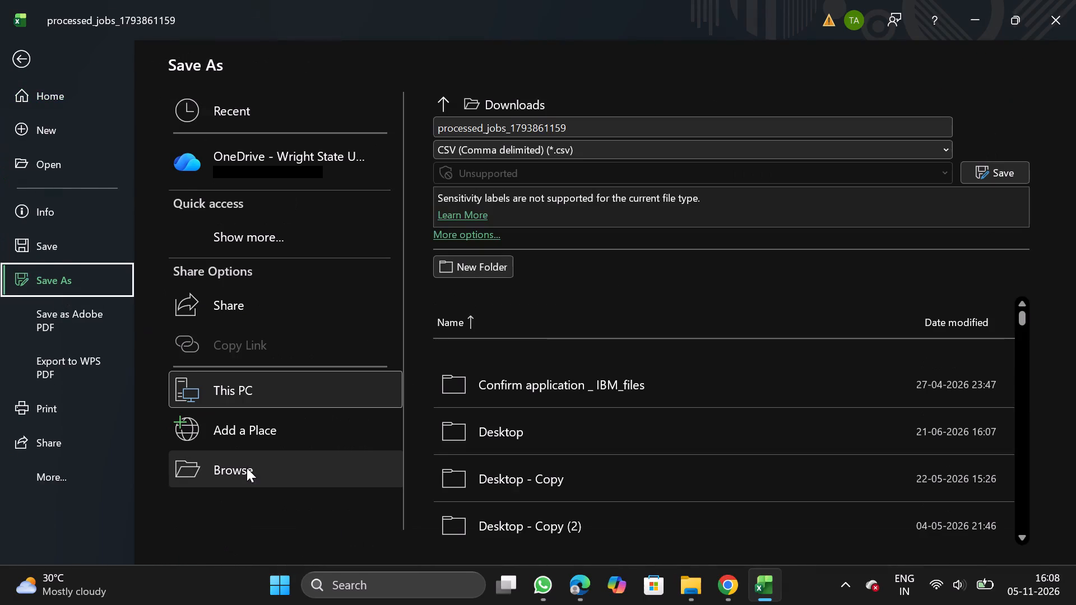
double_click(101, 194)
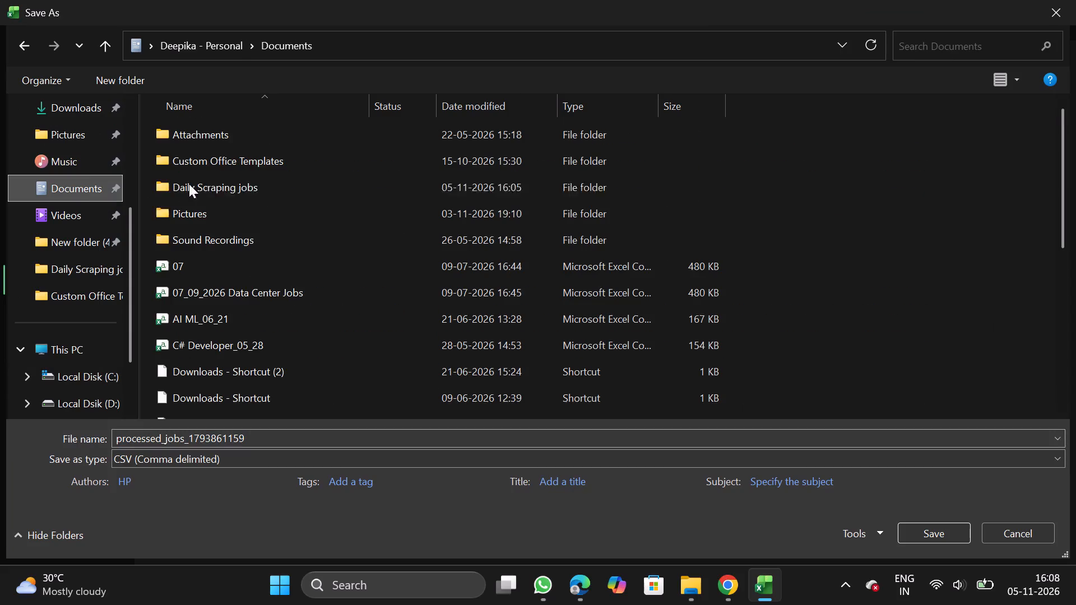
double_click(243, 193)
click(311, 435)
key(BackSpace)
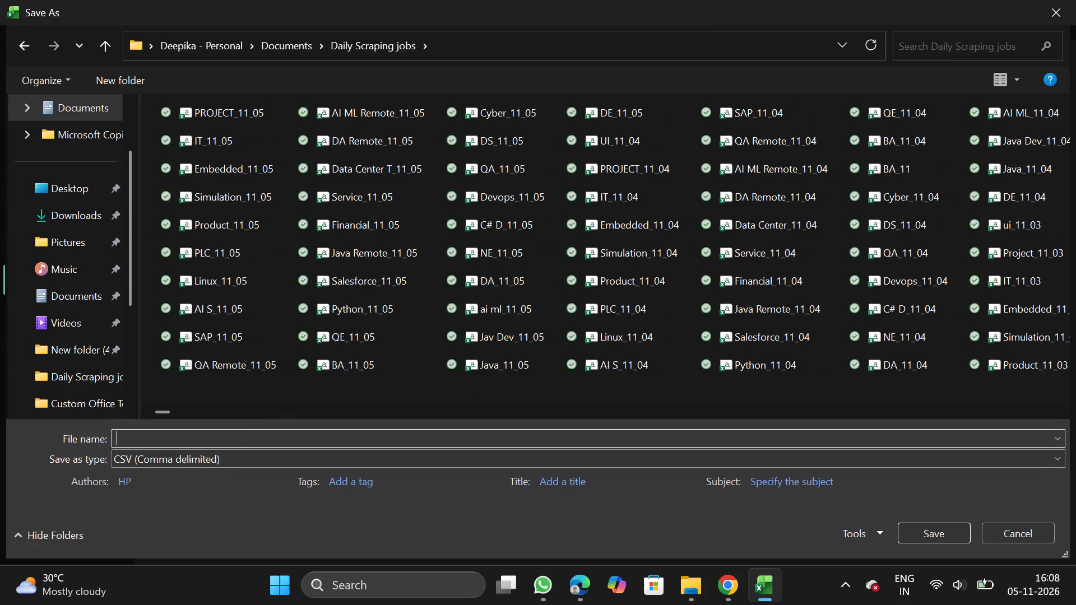
text(UI_11_05)
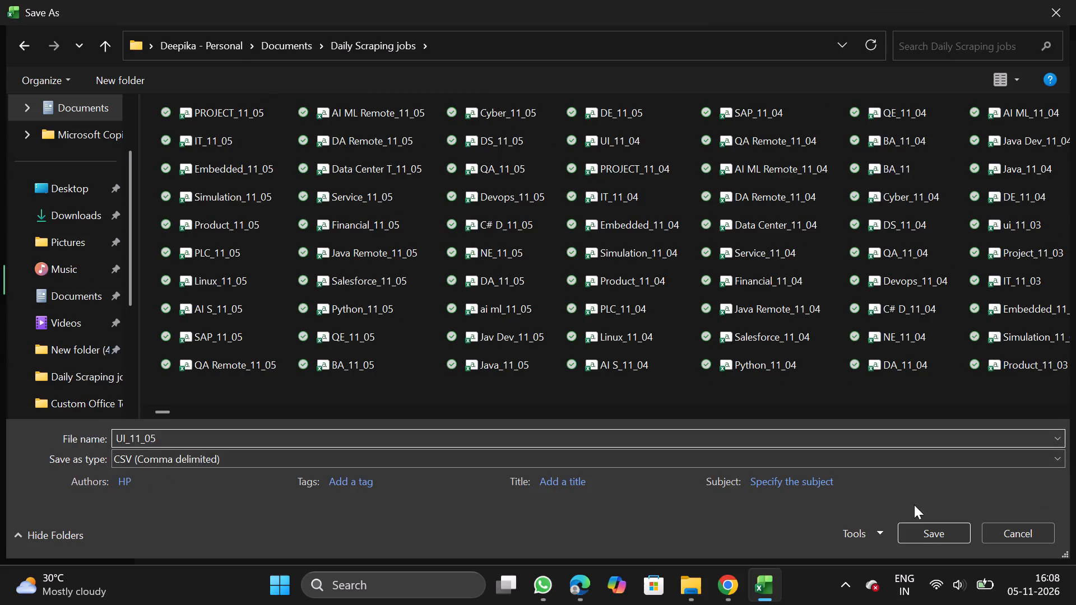
click(918, 527)
Switch to NextGenApply in Chrome and bulk upload the UI_11_05 CSV file from Daily Scraping jobs.
click(726, 582)
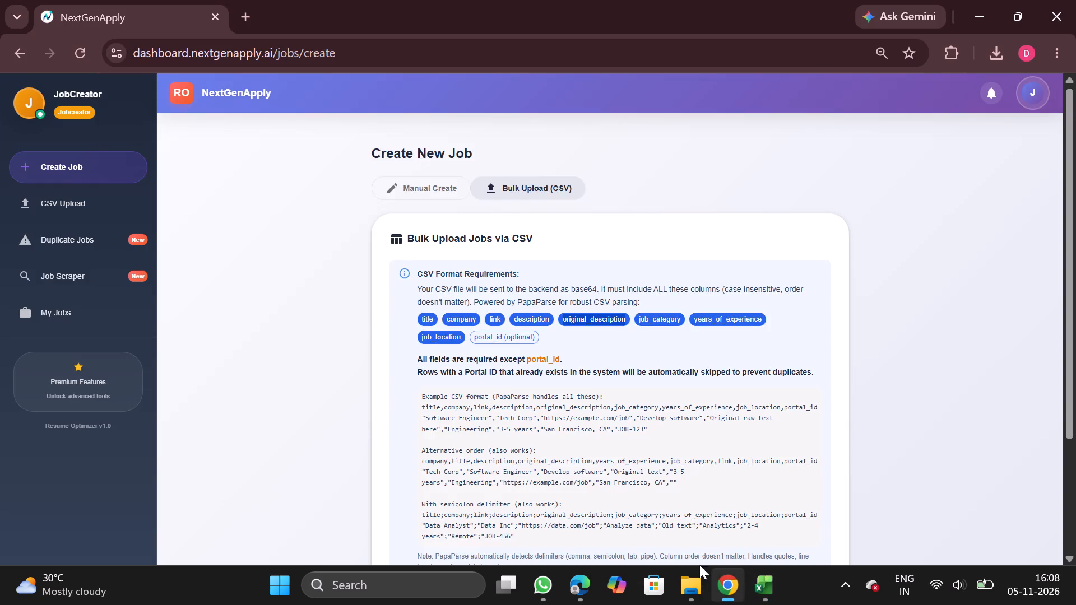
scroll(597, 466, down, 2)
click(436, 447)
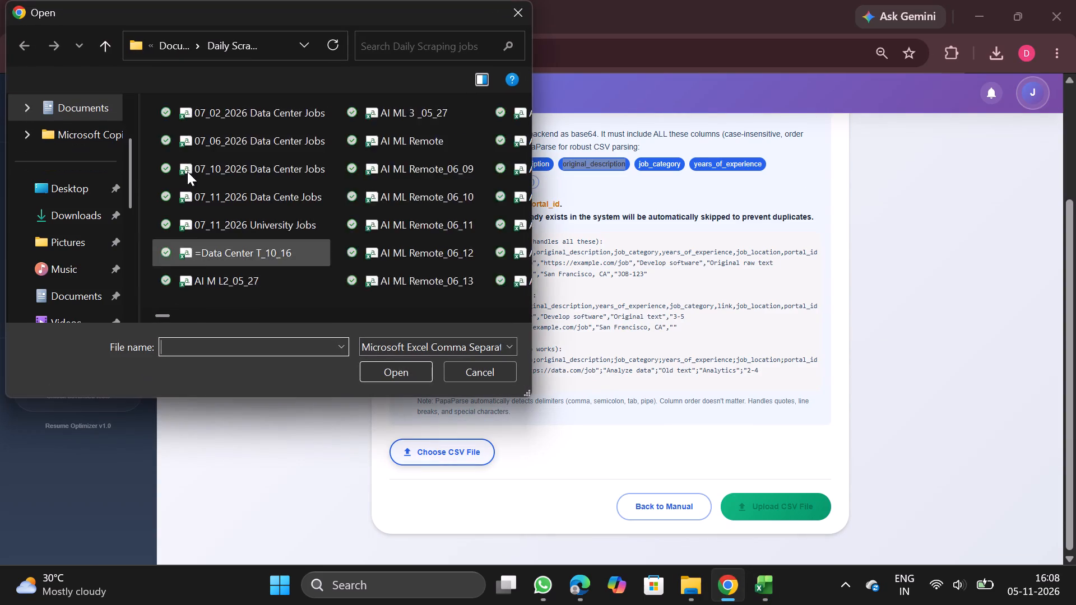
double_click(222, 119)
scroll(547, 408, down, 2)
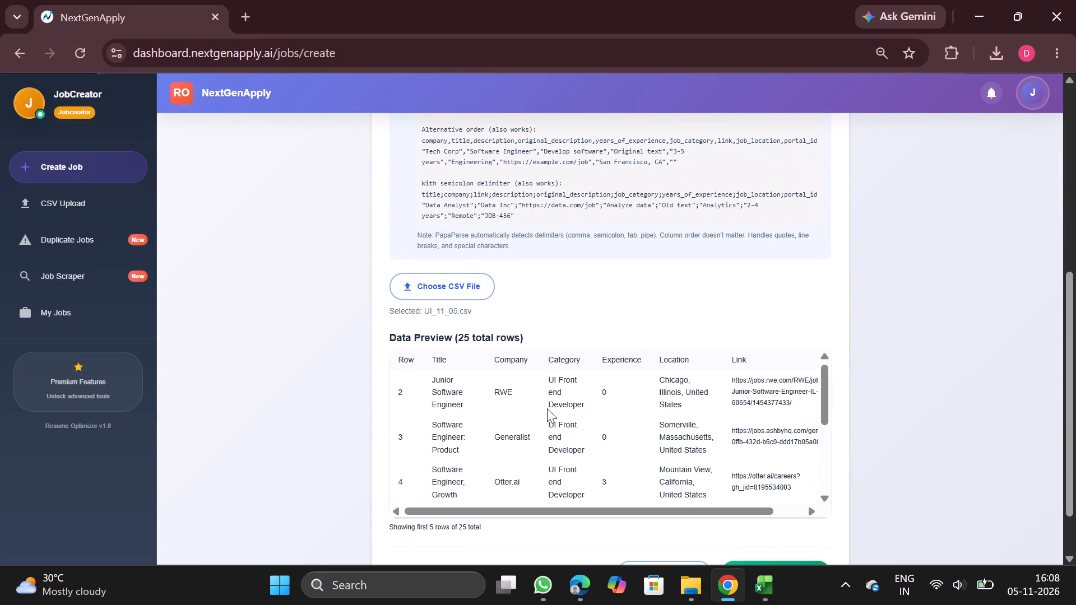
scroll(673, 440, down, 1)
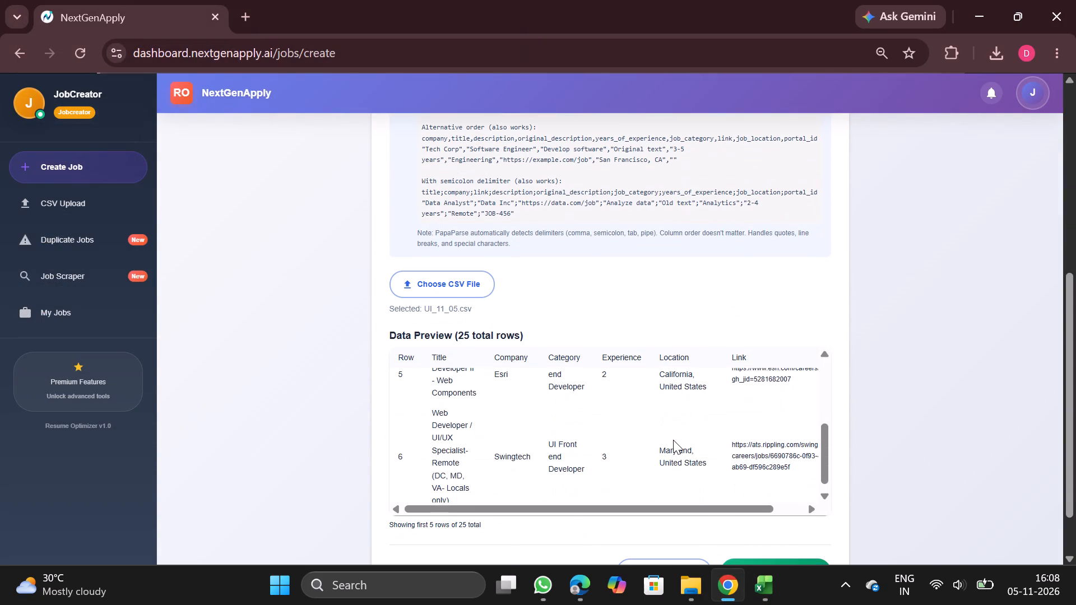
scroll(673, 440, down, 2)
click(767, 506)
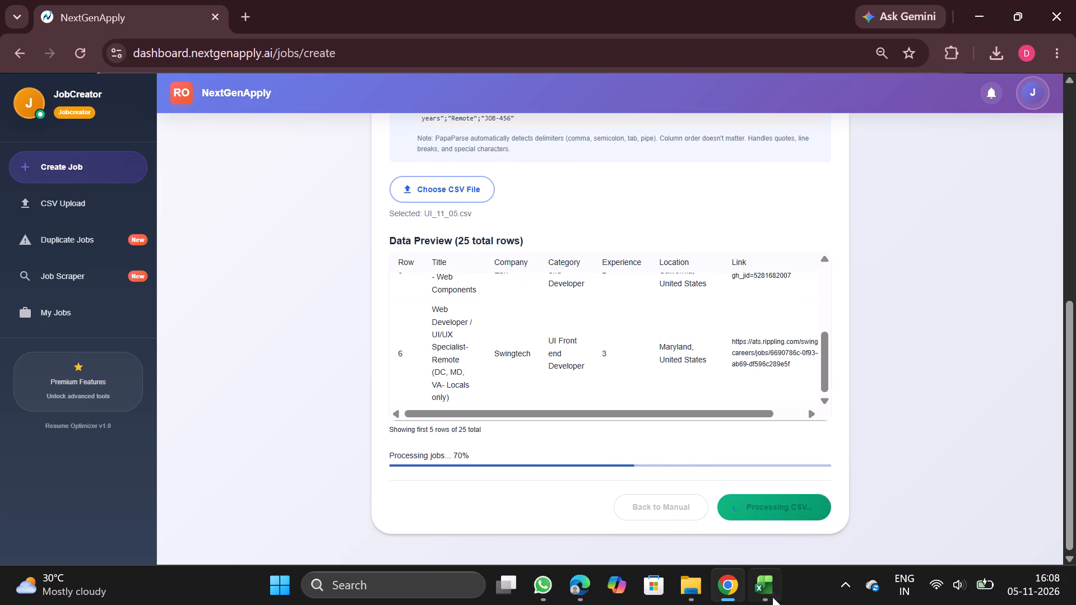
click(848, 450)
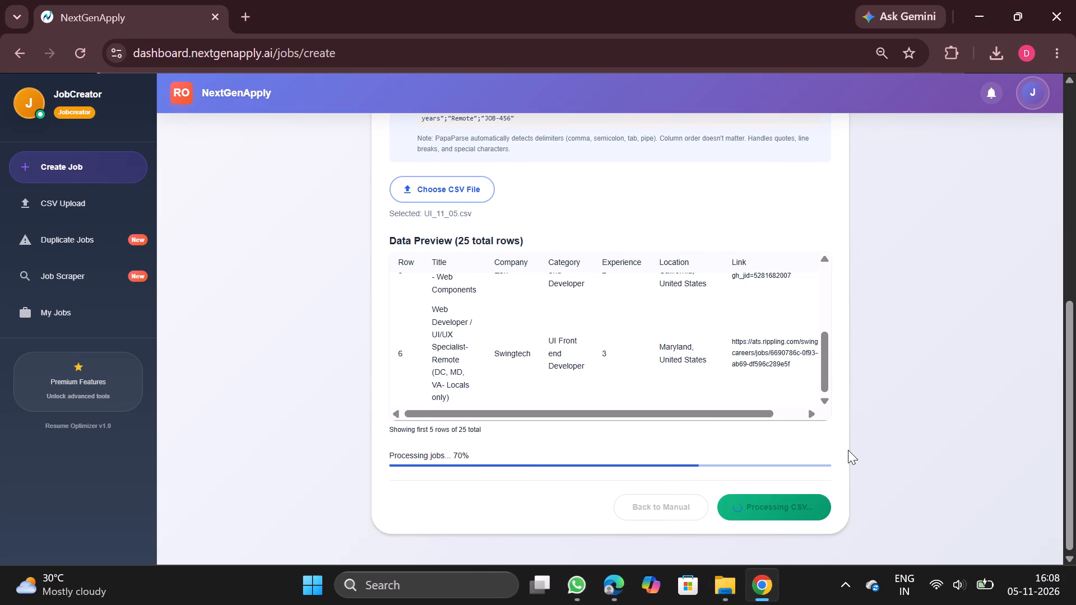
scroll(656, 352, up, 7)
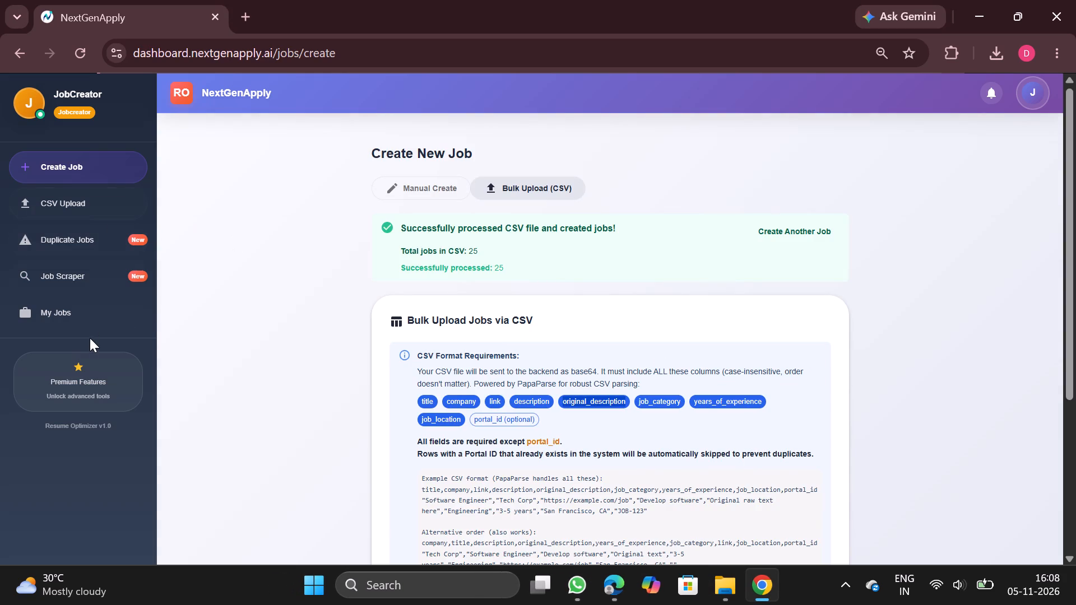
Open the My Jobs page in NextGenApply.
click(87, 297)
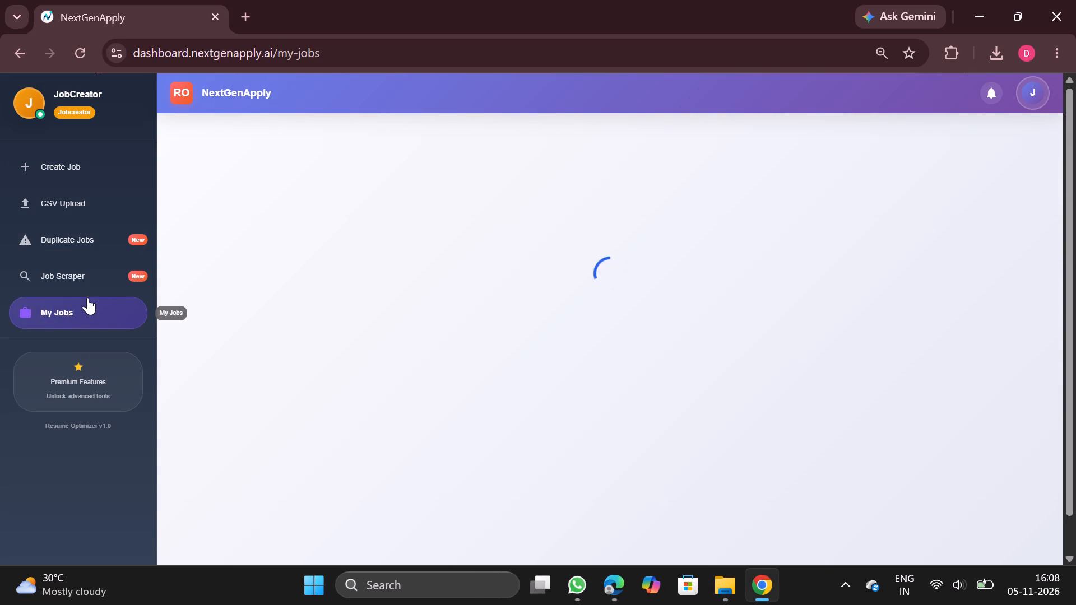